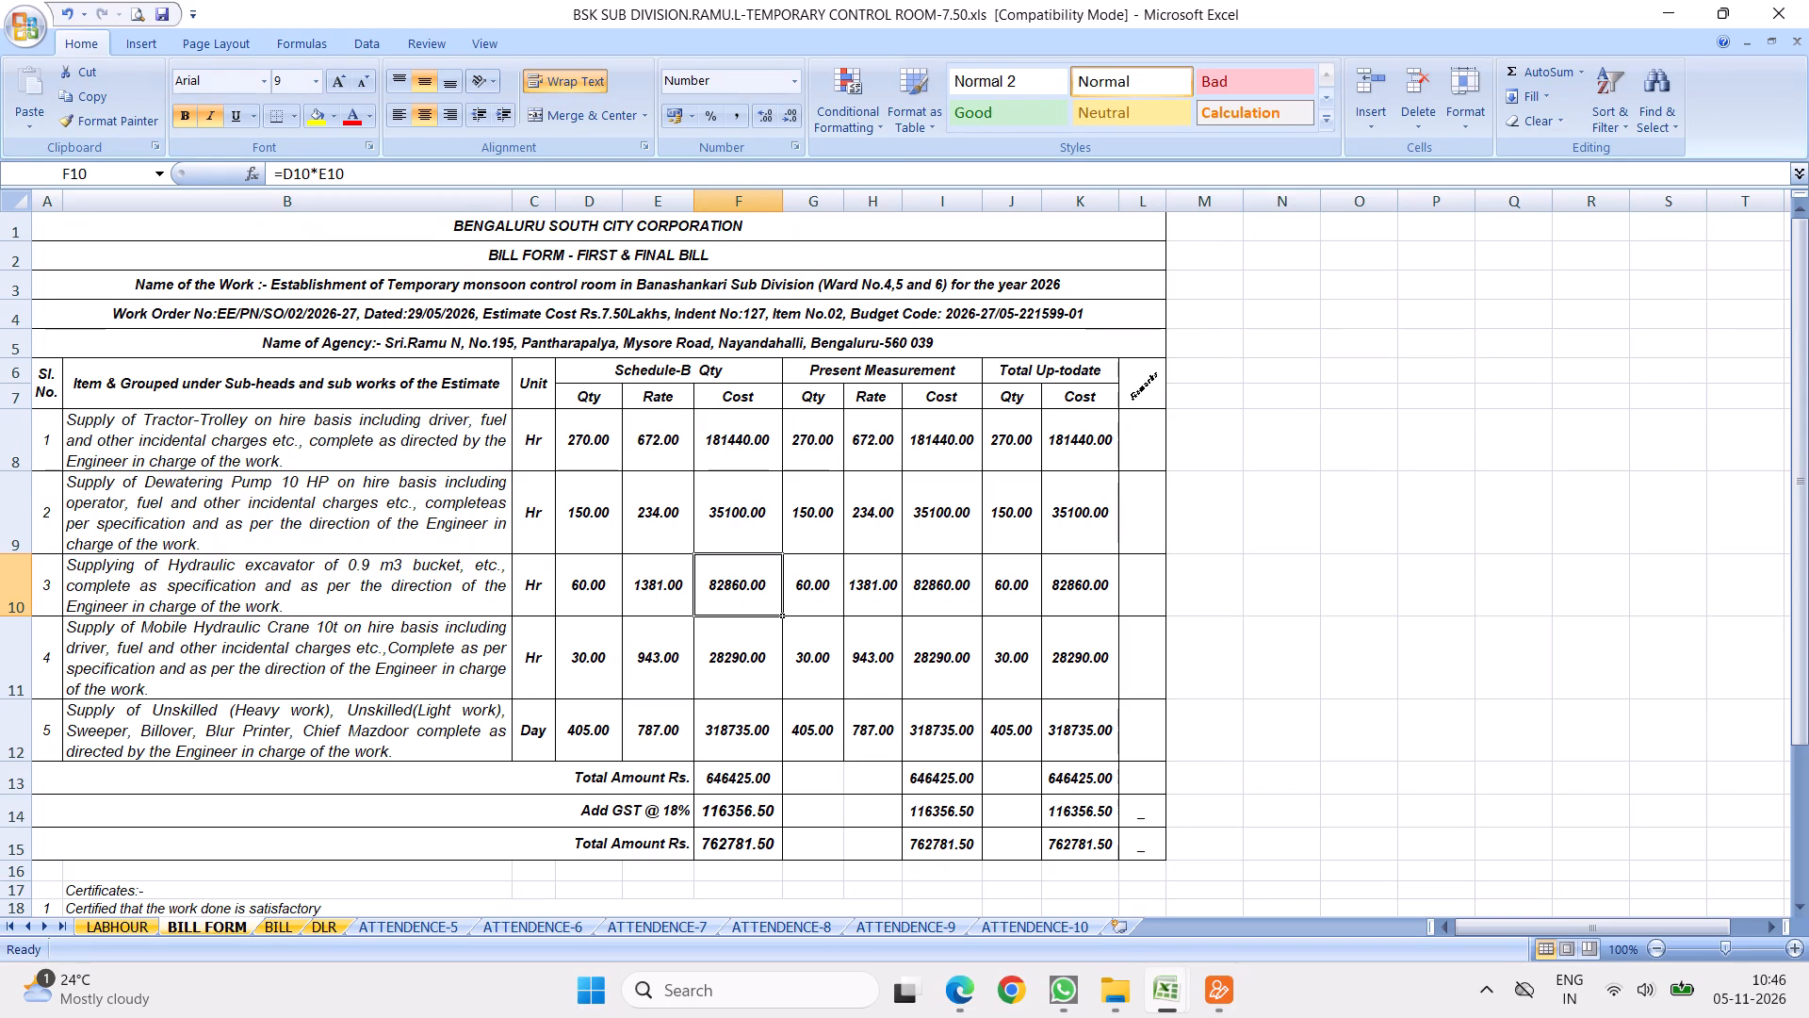
Close the BSK Sub Division temporary control room bill workbook.
left_click(983, 412)
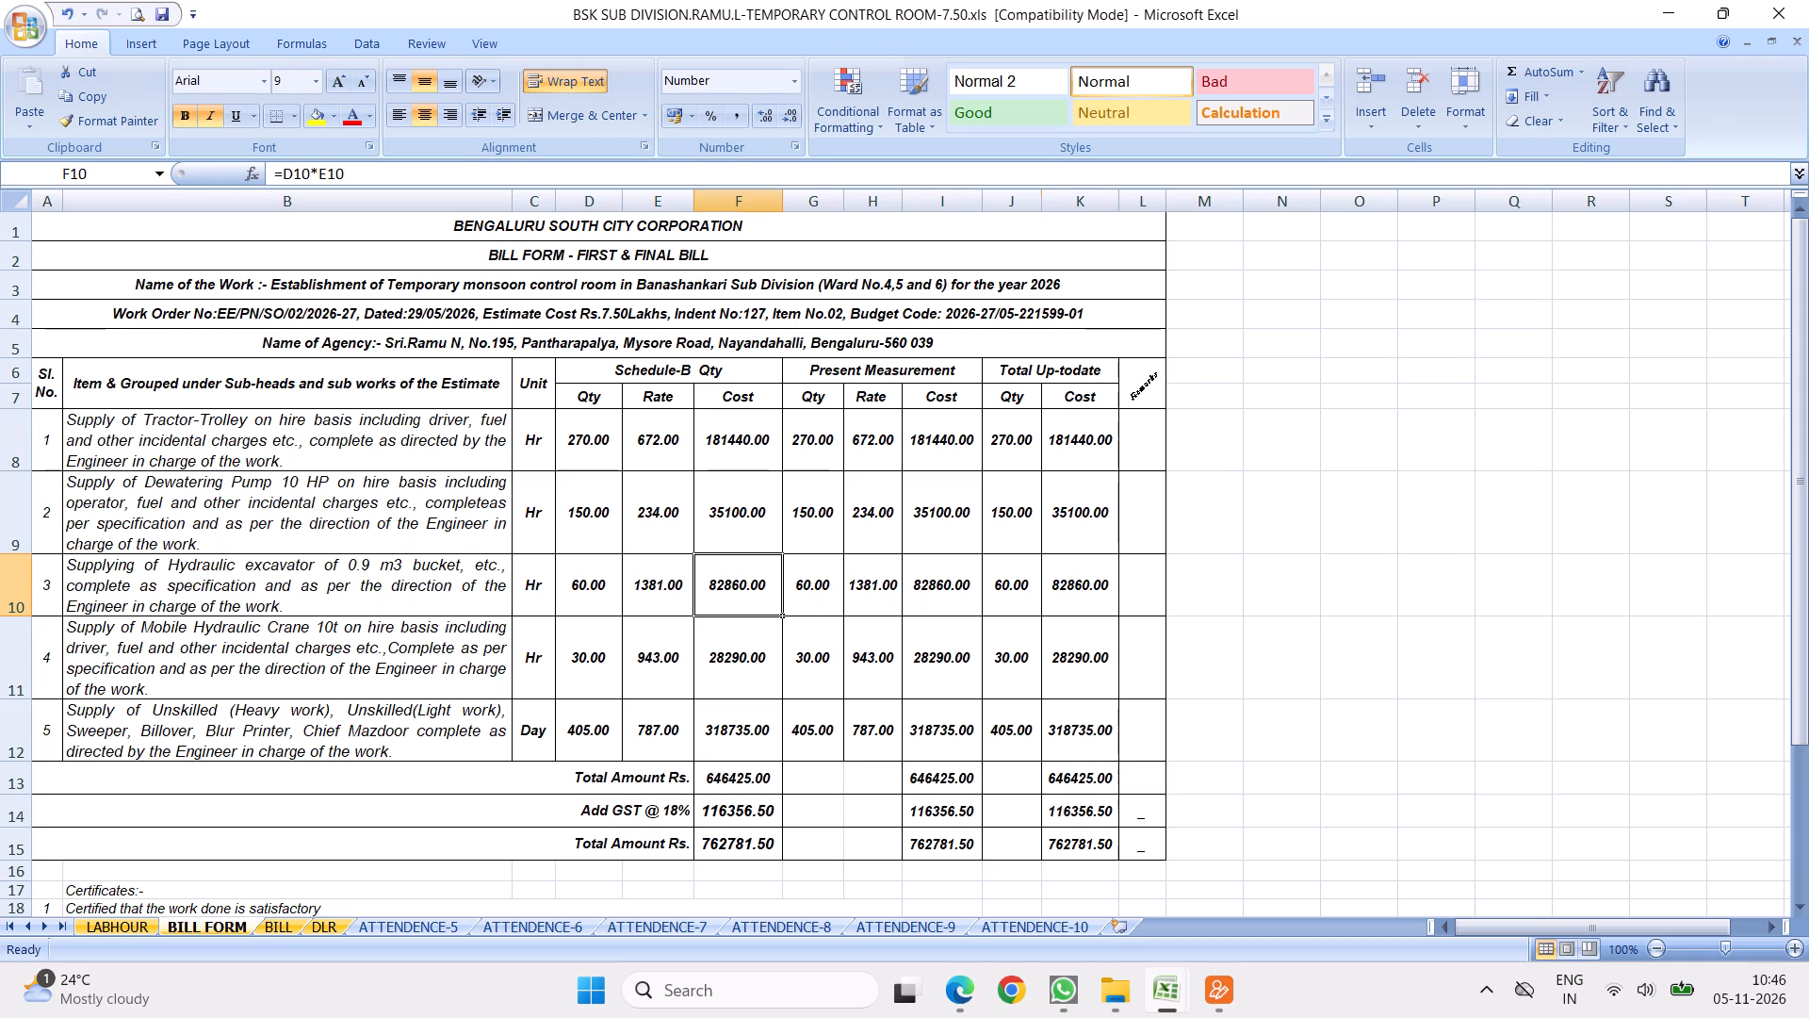
left_click(1773, 8)
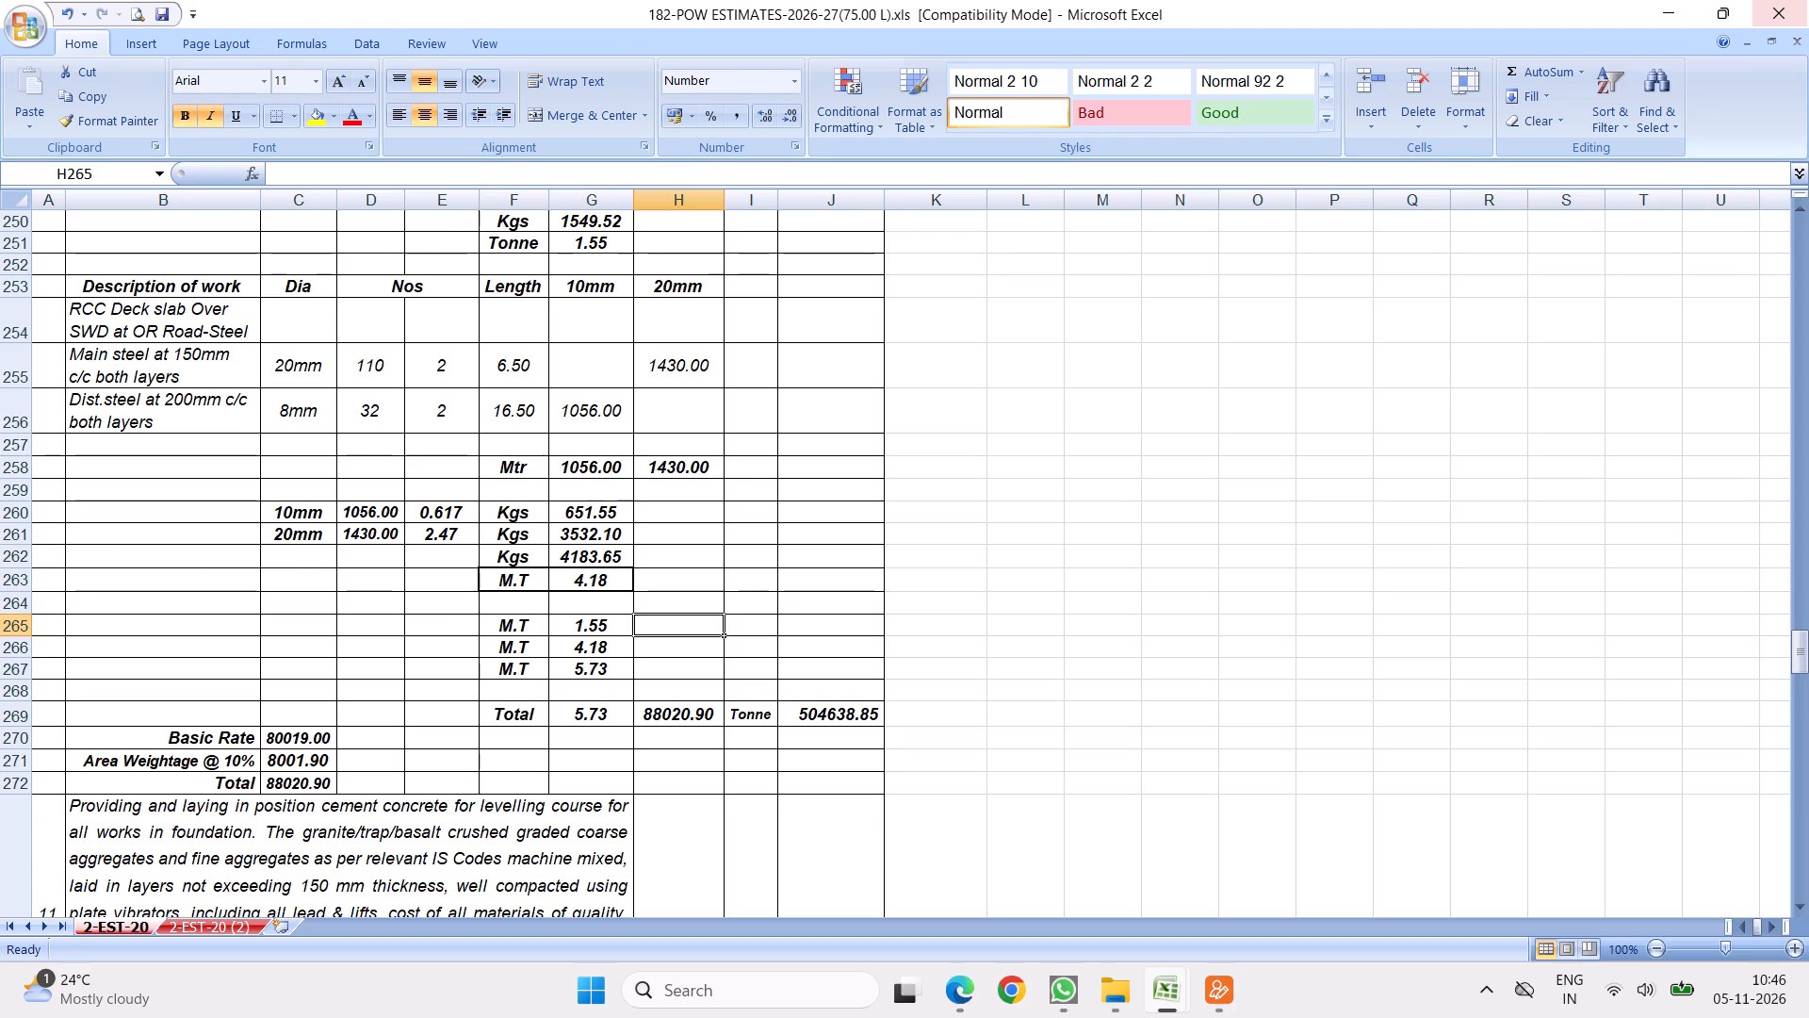
Examine the 2-EST-20 sheet of the 182-POW estimate, covering its steel and concrete items, closing totals and opening dismantling item.
scroll(618, 492, "down", 5)
scroll(545, 531, "up", 5)
scroll(579, 456, "up", 4)
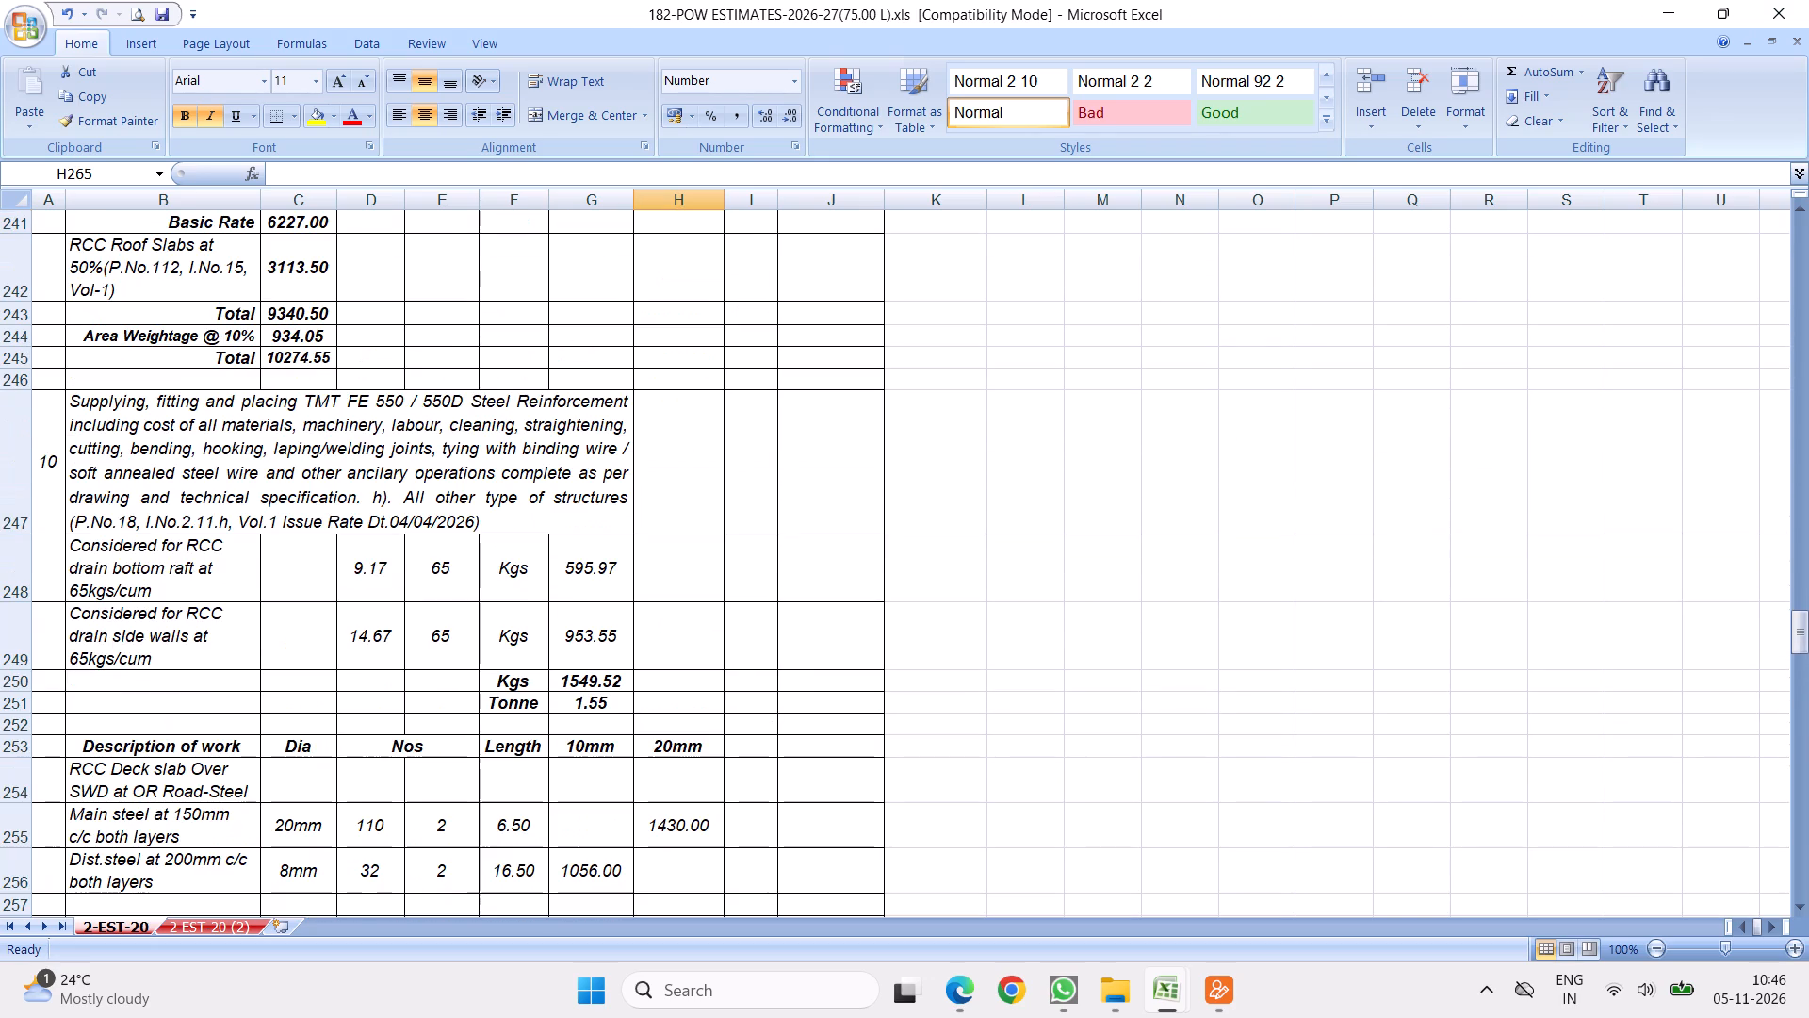
left_click(370, 441)
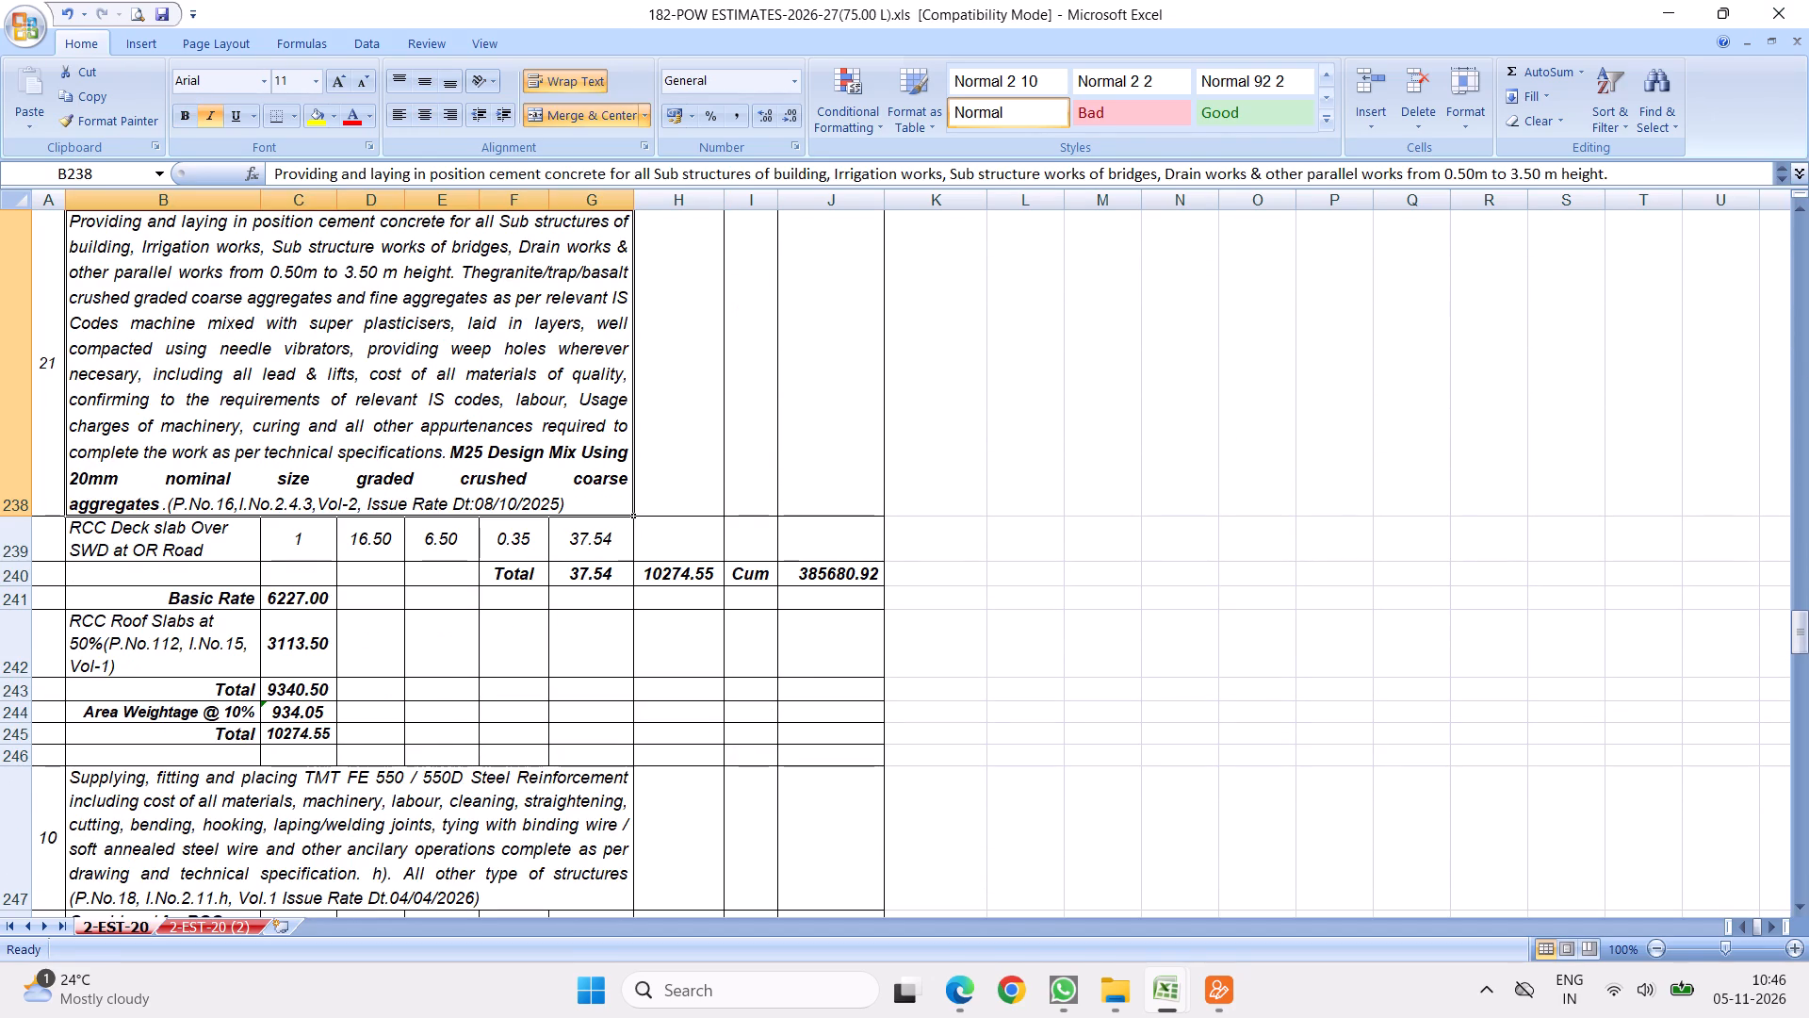
left_click_drag(1799, 638, 1799, 640)
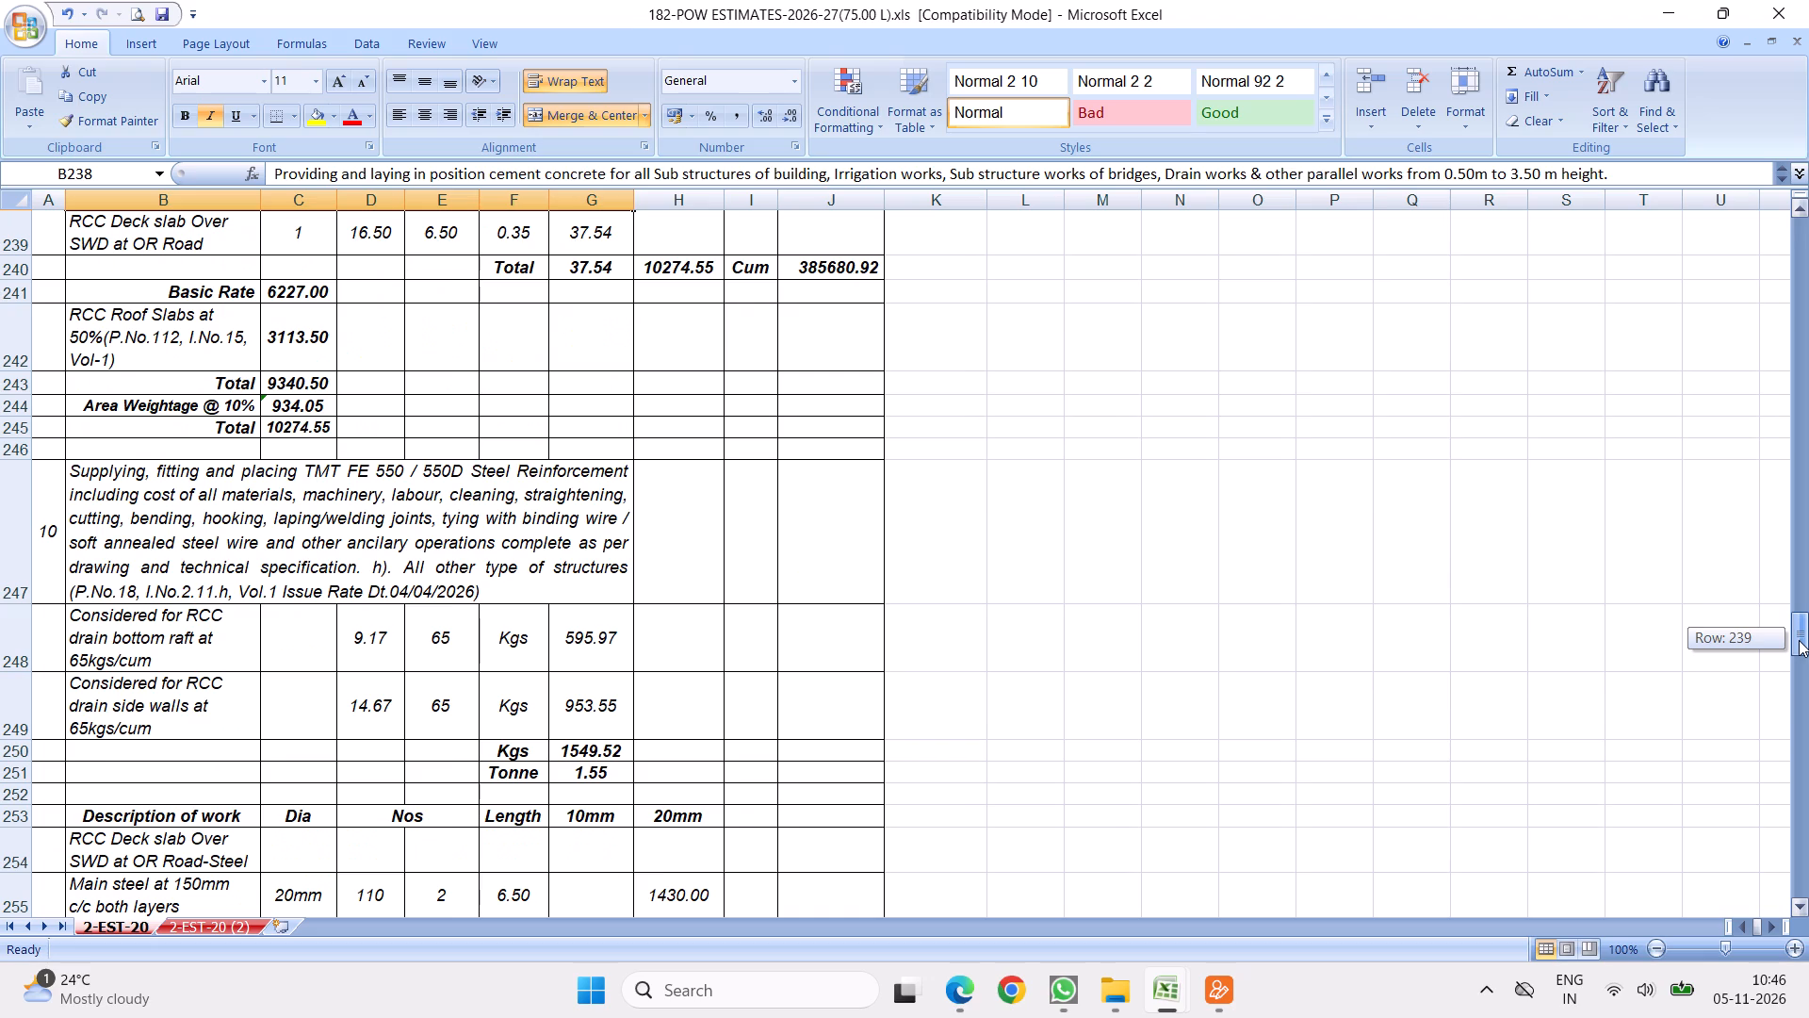
left_click_drag(1799, 640, 1785, 911)
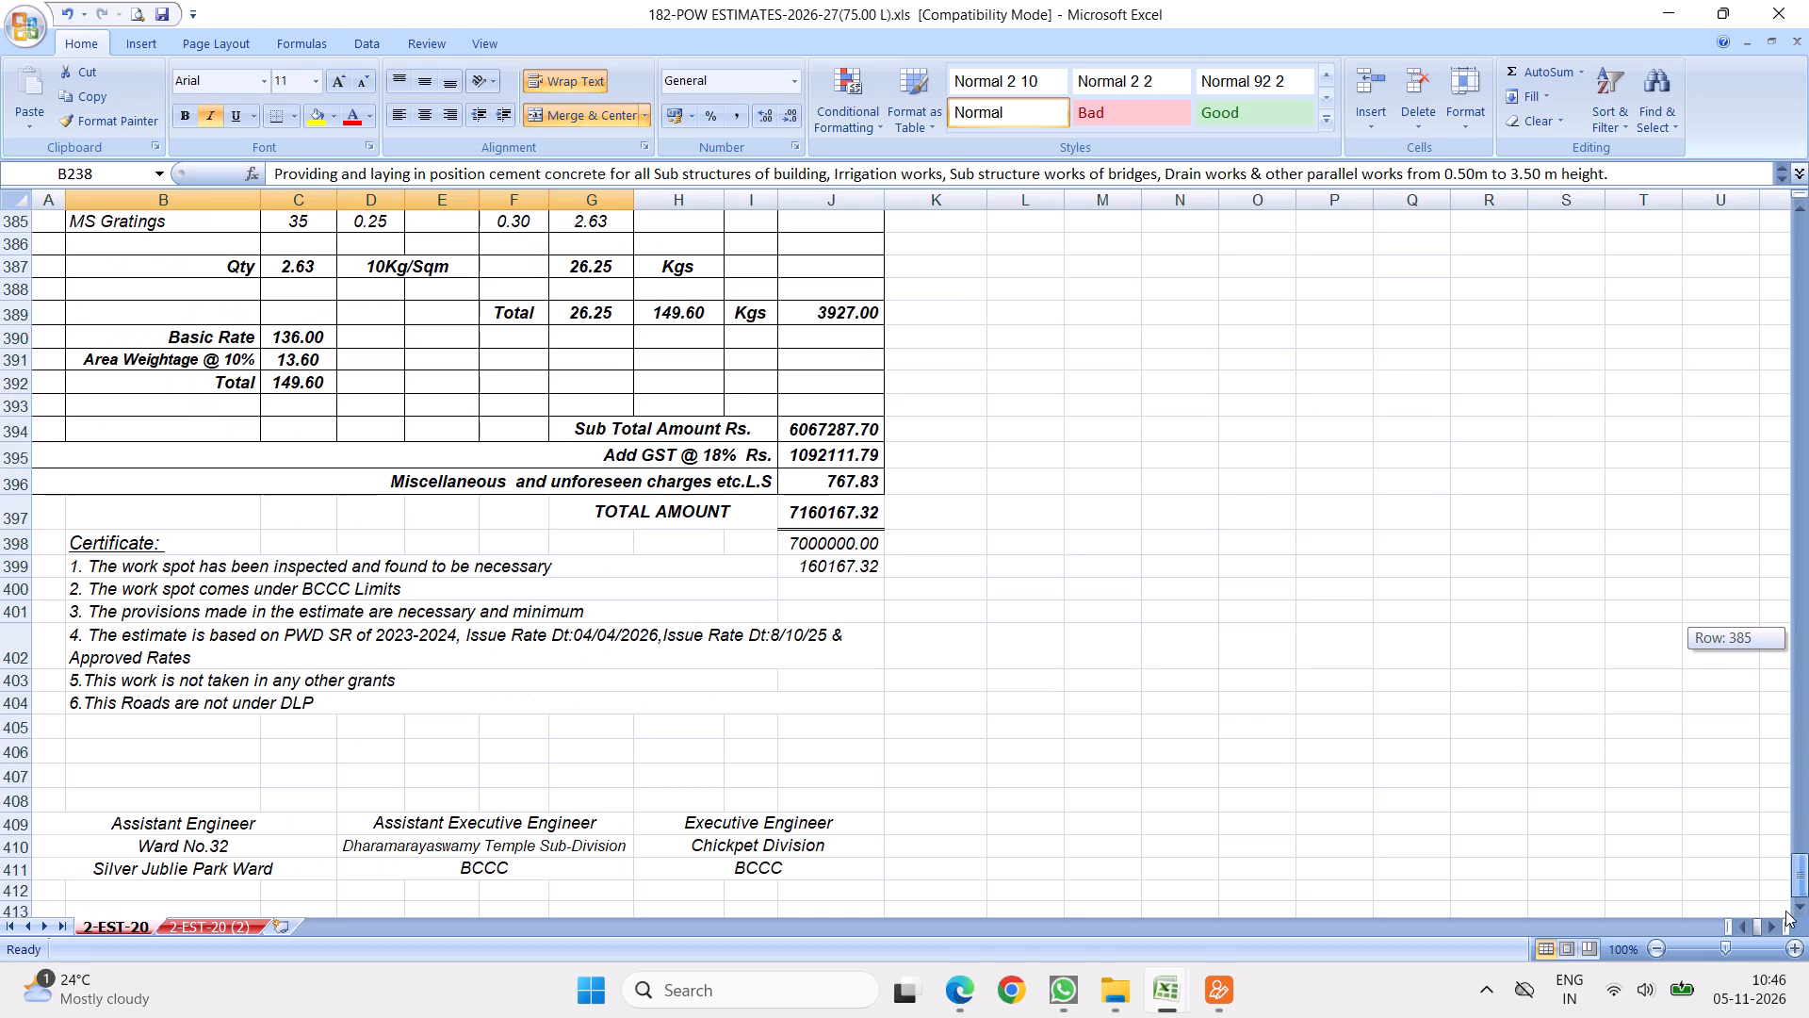
left_click_drag(1785, 911, 1785, 919)
left_click_drag(1785, 919, 1808, 77)
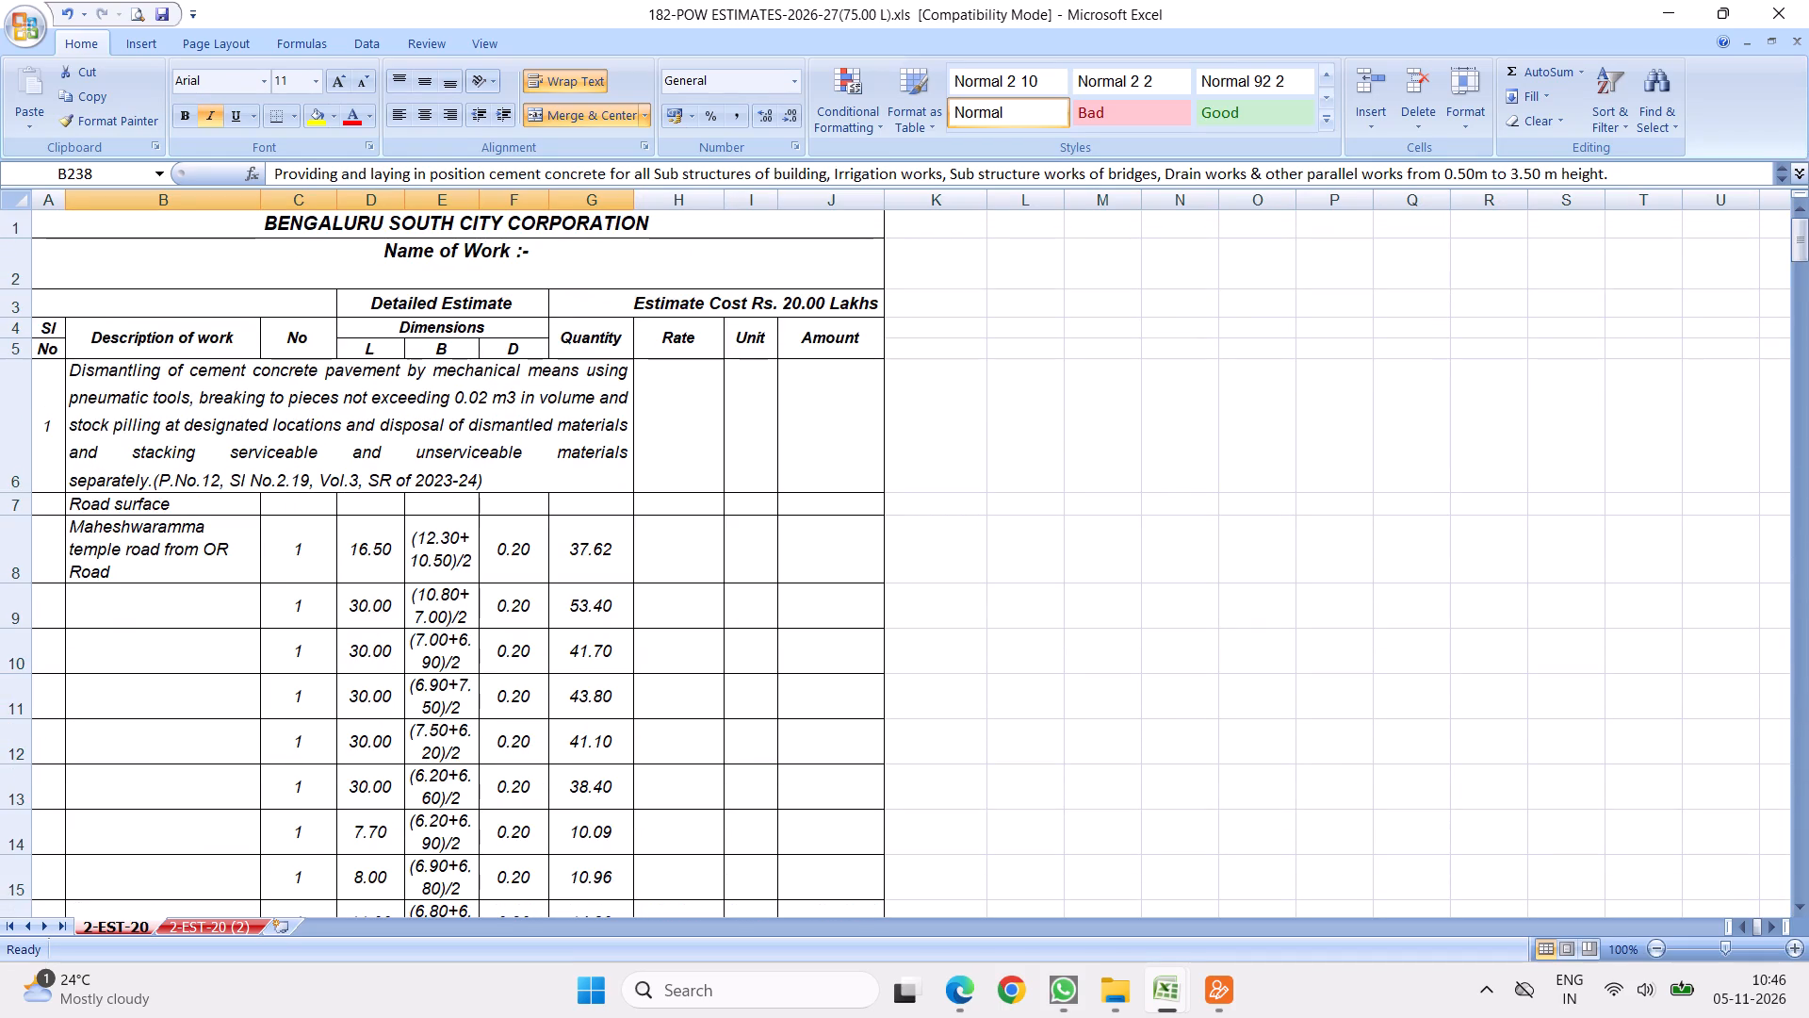
left_click(454, 418)
scroll(480, 467, "down", 5)
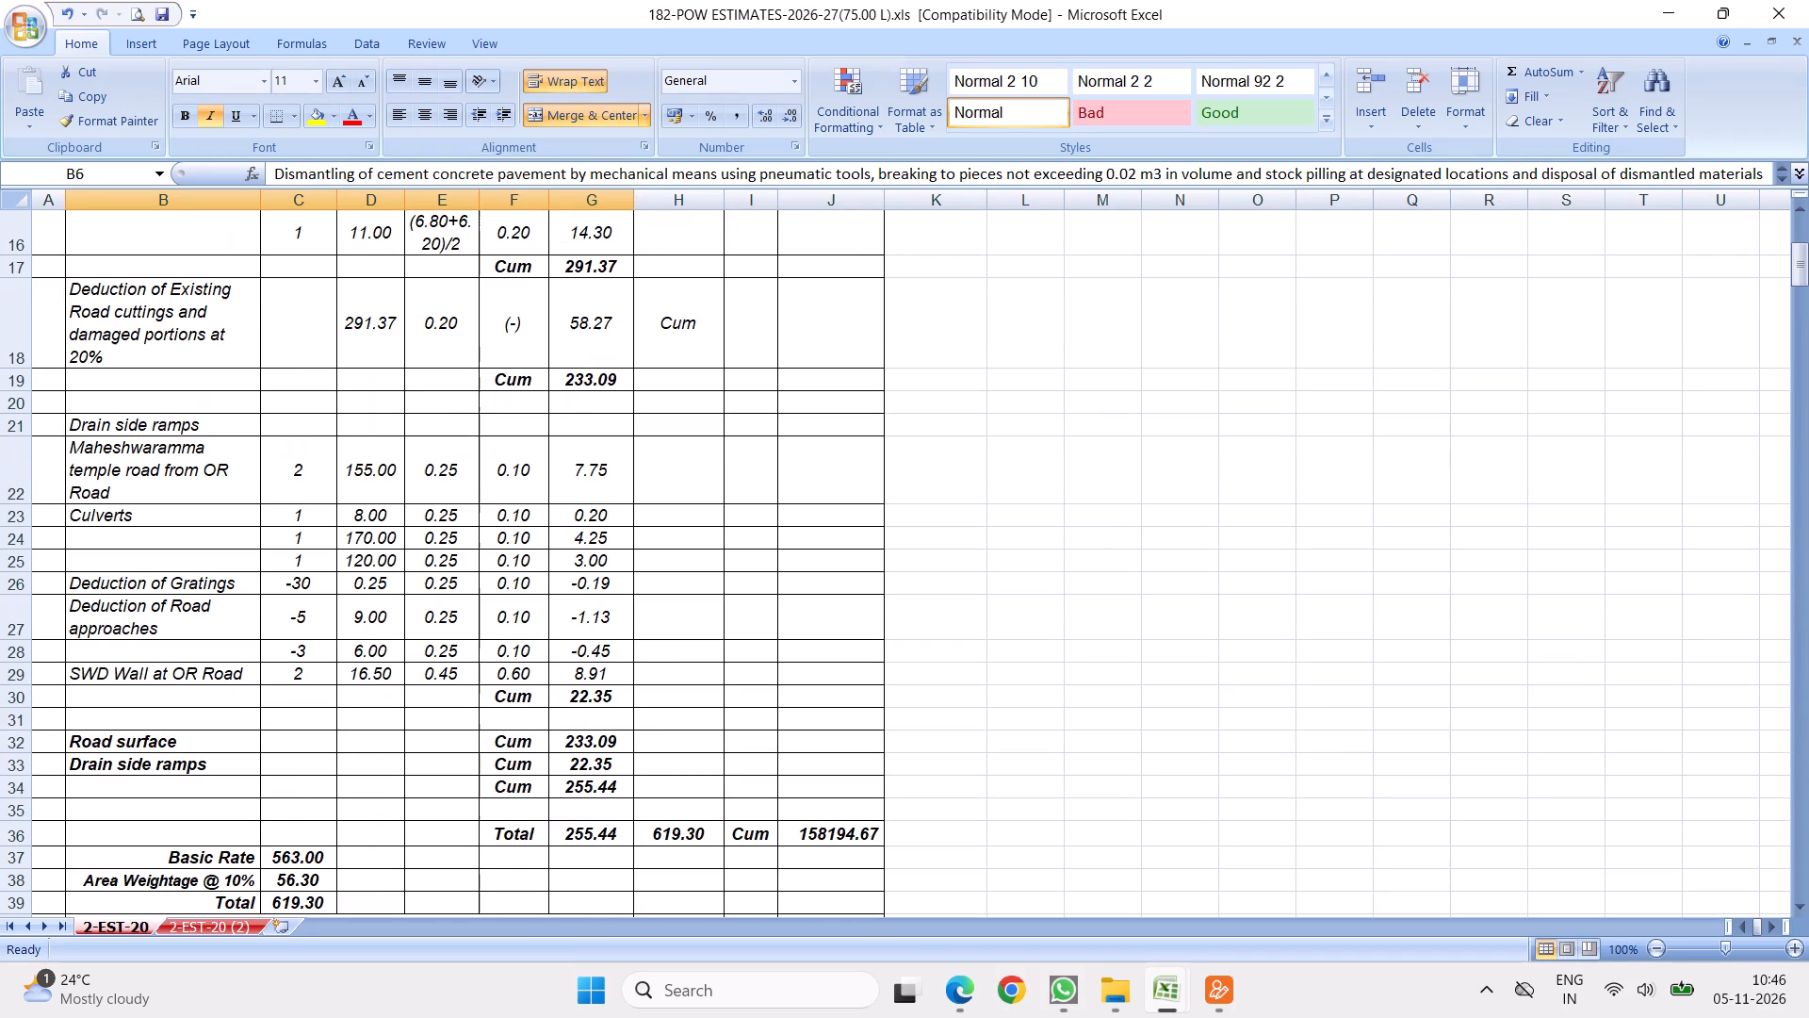
scroll(472, 358, "up", 11)
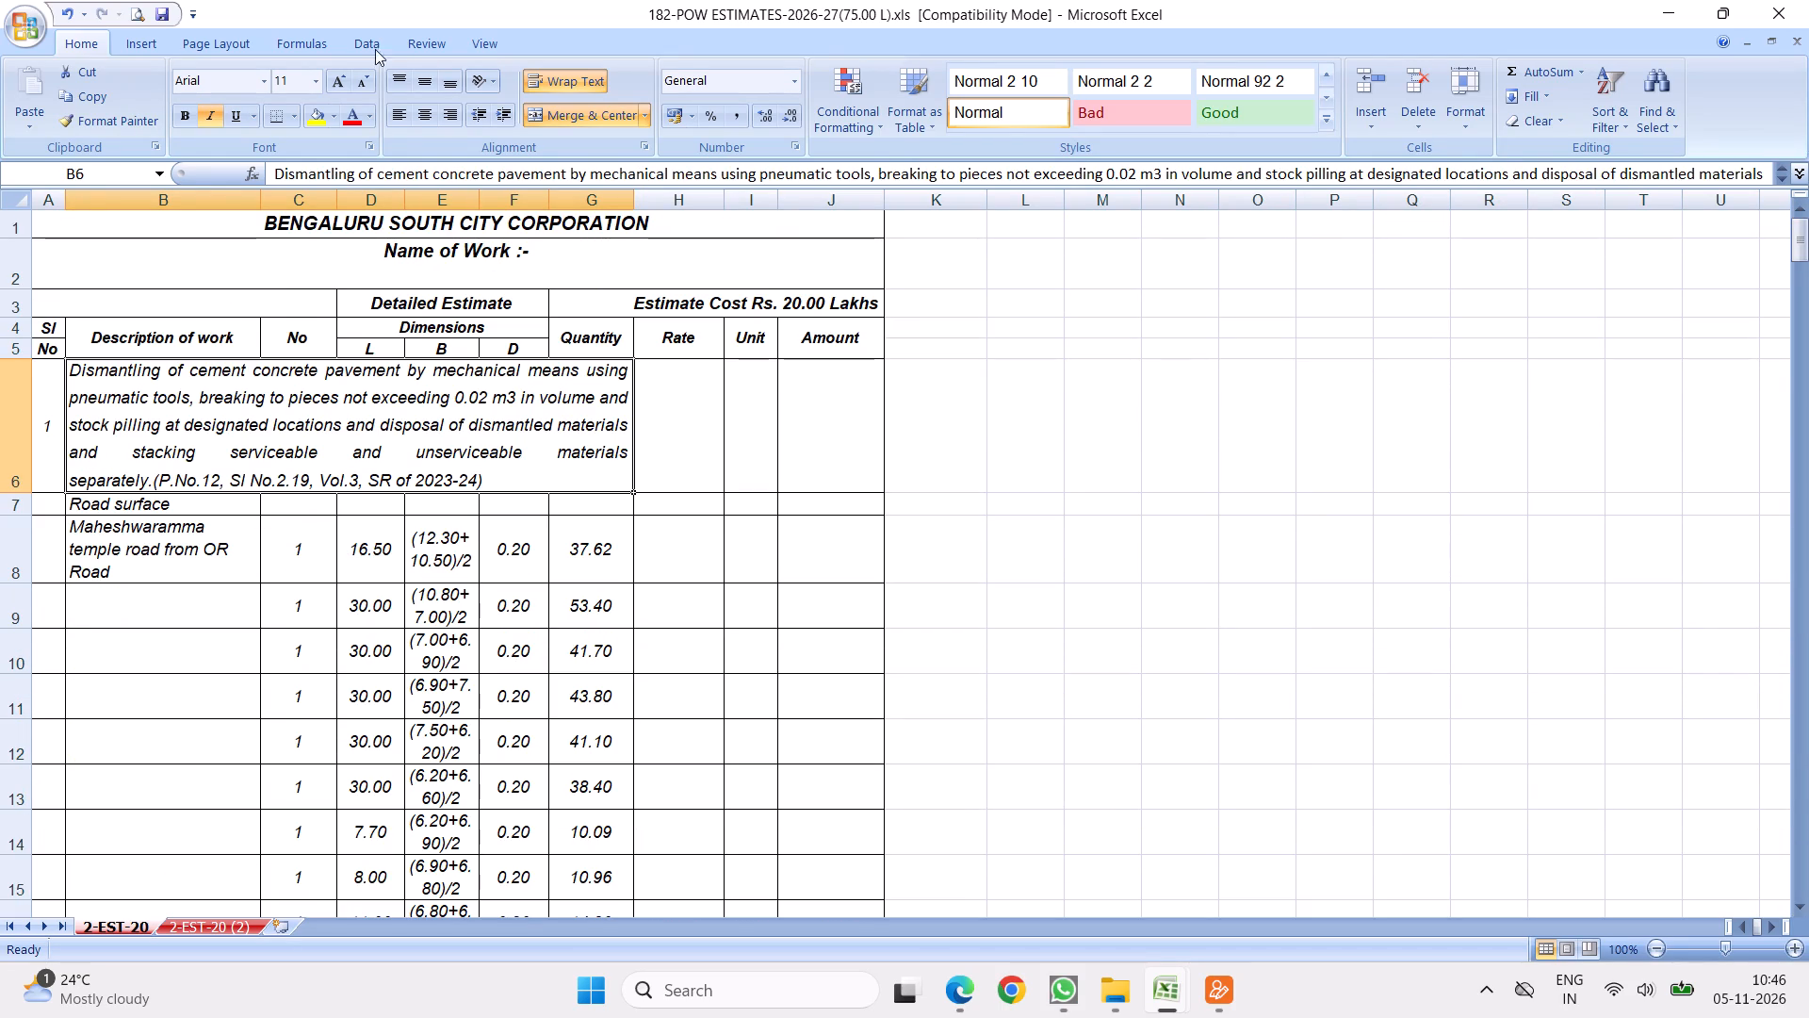
Save and close the 182-POW ESTIMATES-2026-27(75.00 L) workbook.
left_click(162, 8)
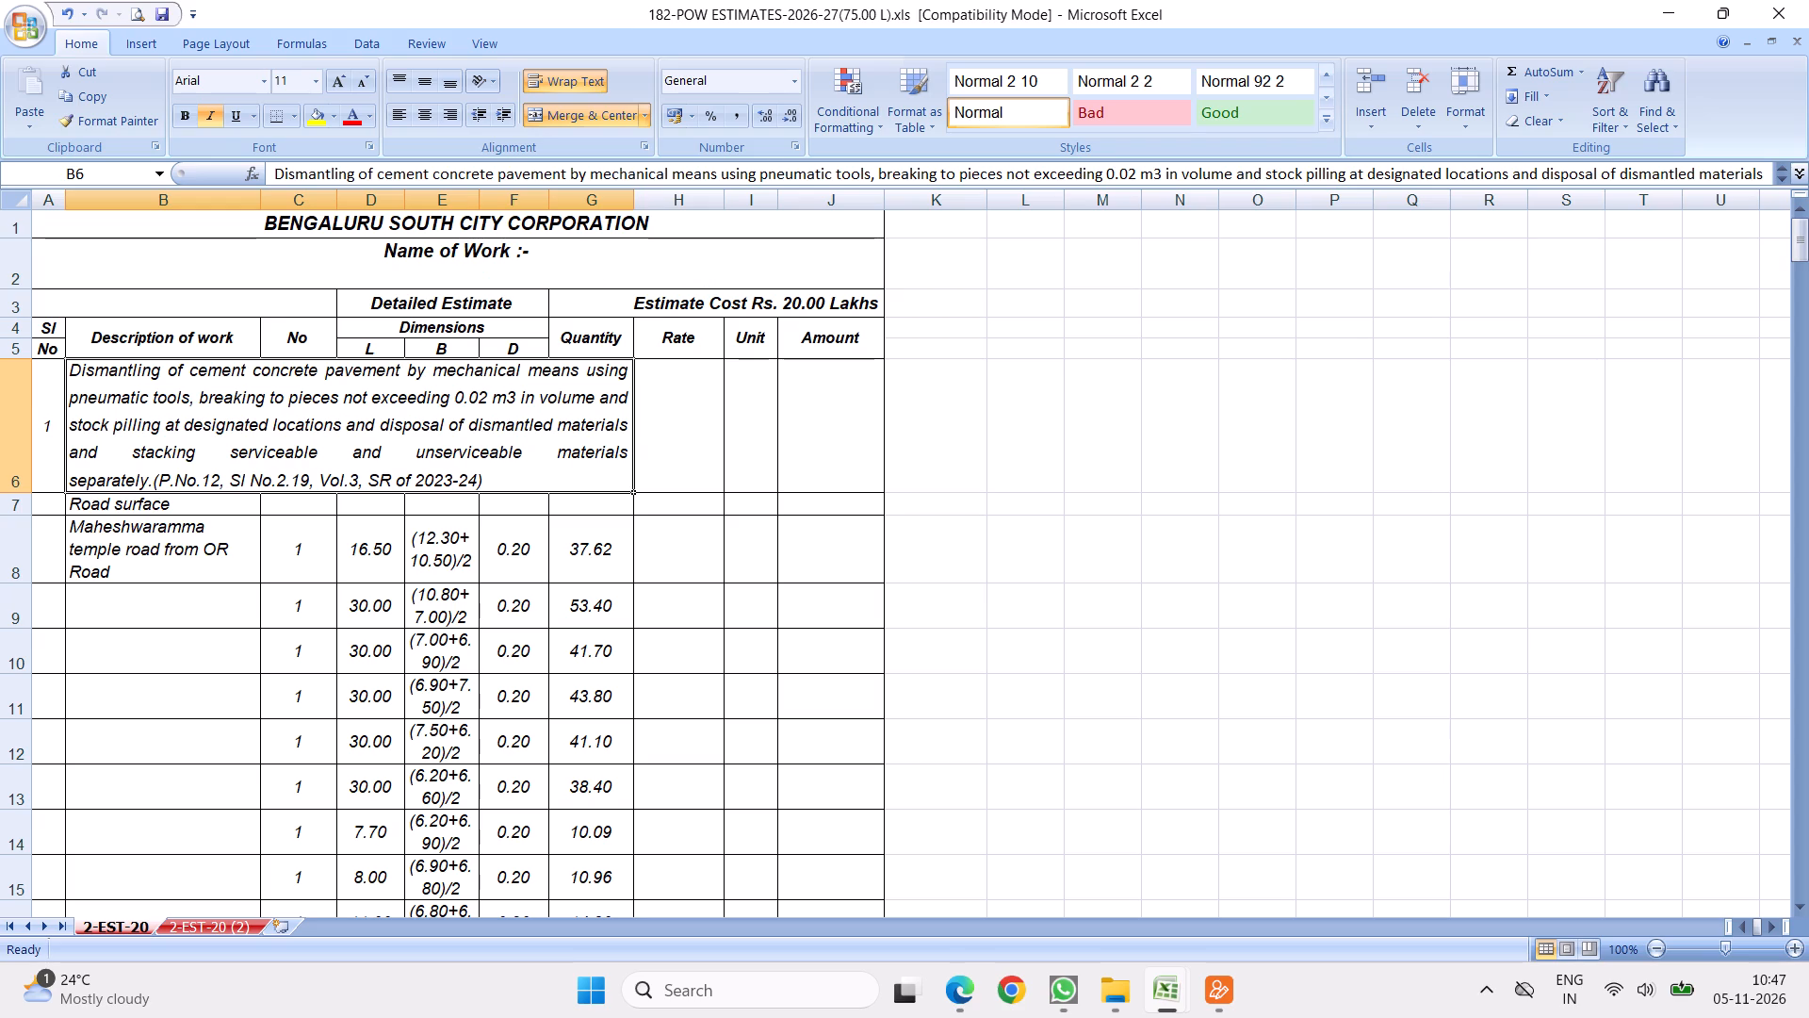
left_click(840, 401)
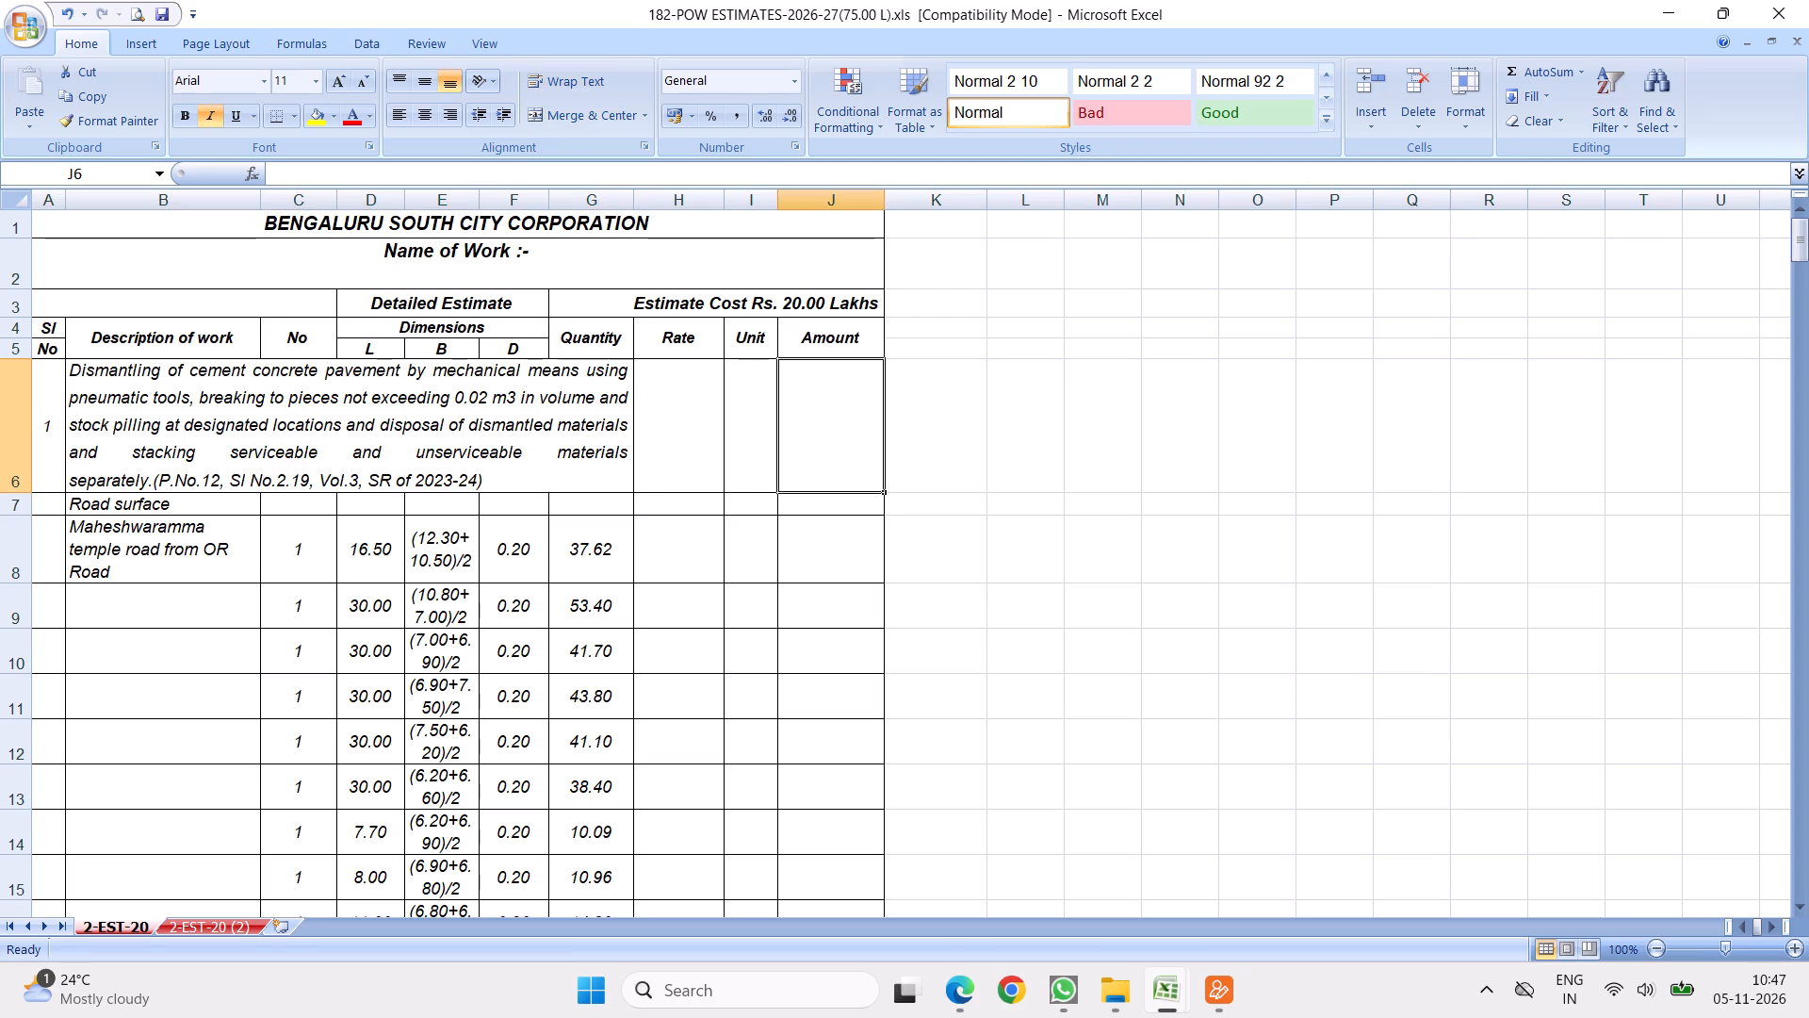
left_click(1777, 10)
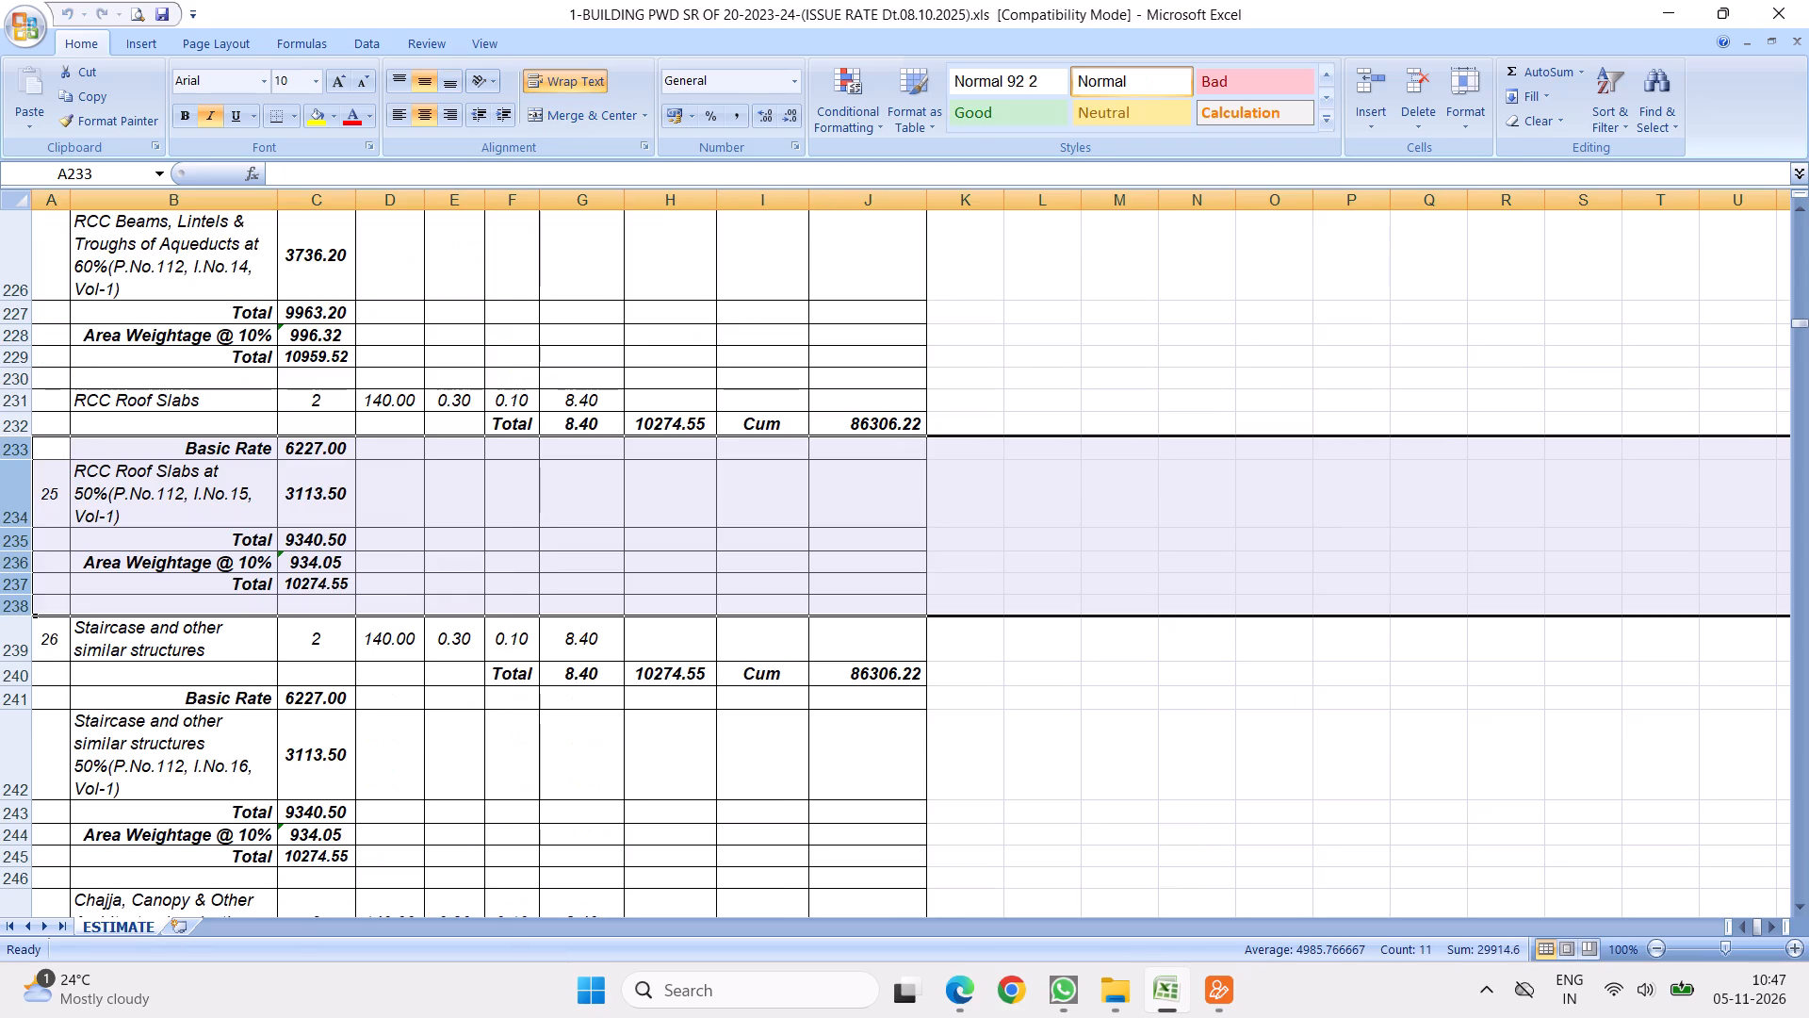
Close the 1-BUILDING PWD SR OF 20-2023-24 rate workbook.
left_click(699, 337)
left_click(1776, 8)
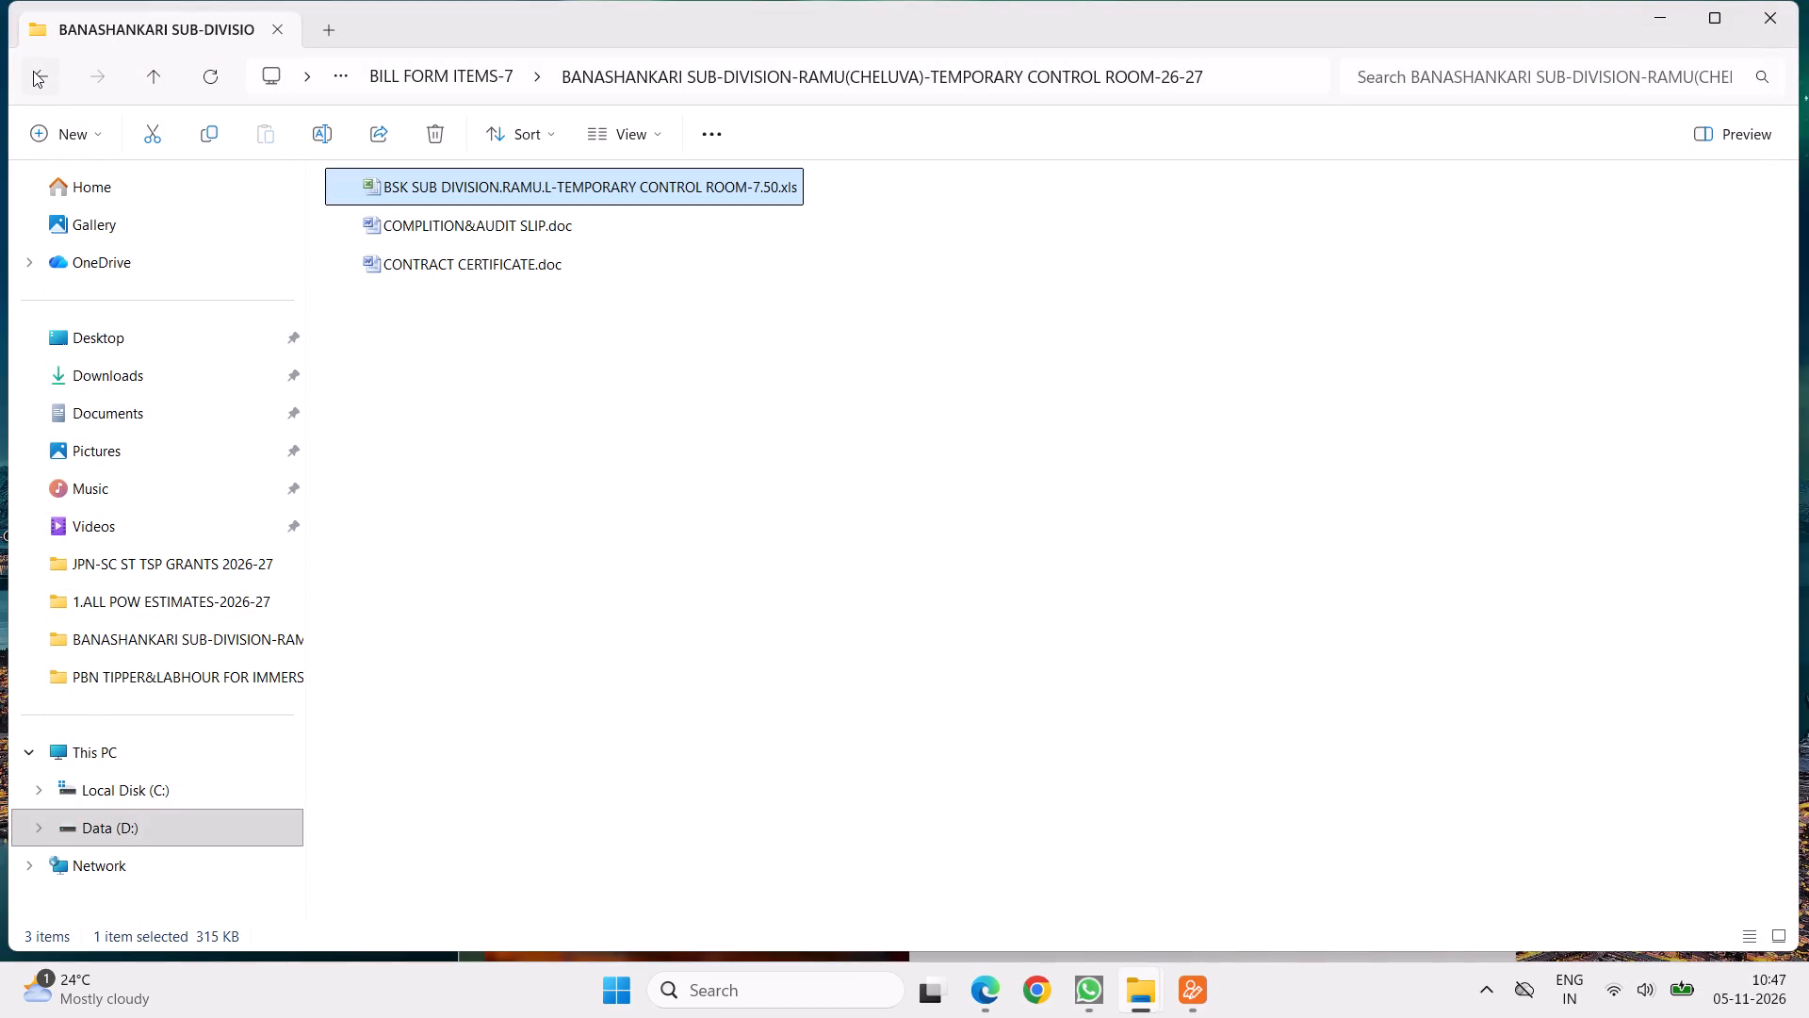
In File Explorer, go back to DOCUMENTS-1 and open the 1.MODIFIED ESTIMATES-26 folder inside 1-ESTIMATES & BILLS.
left_click(33, 71)
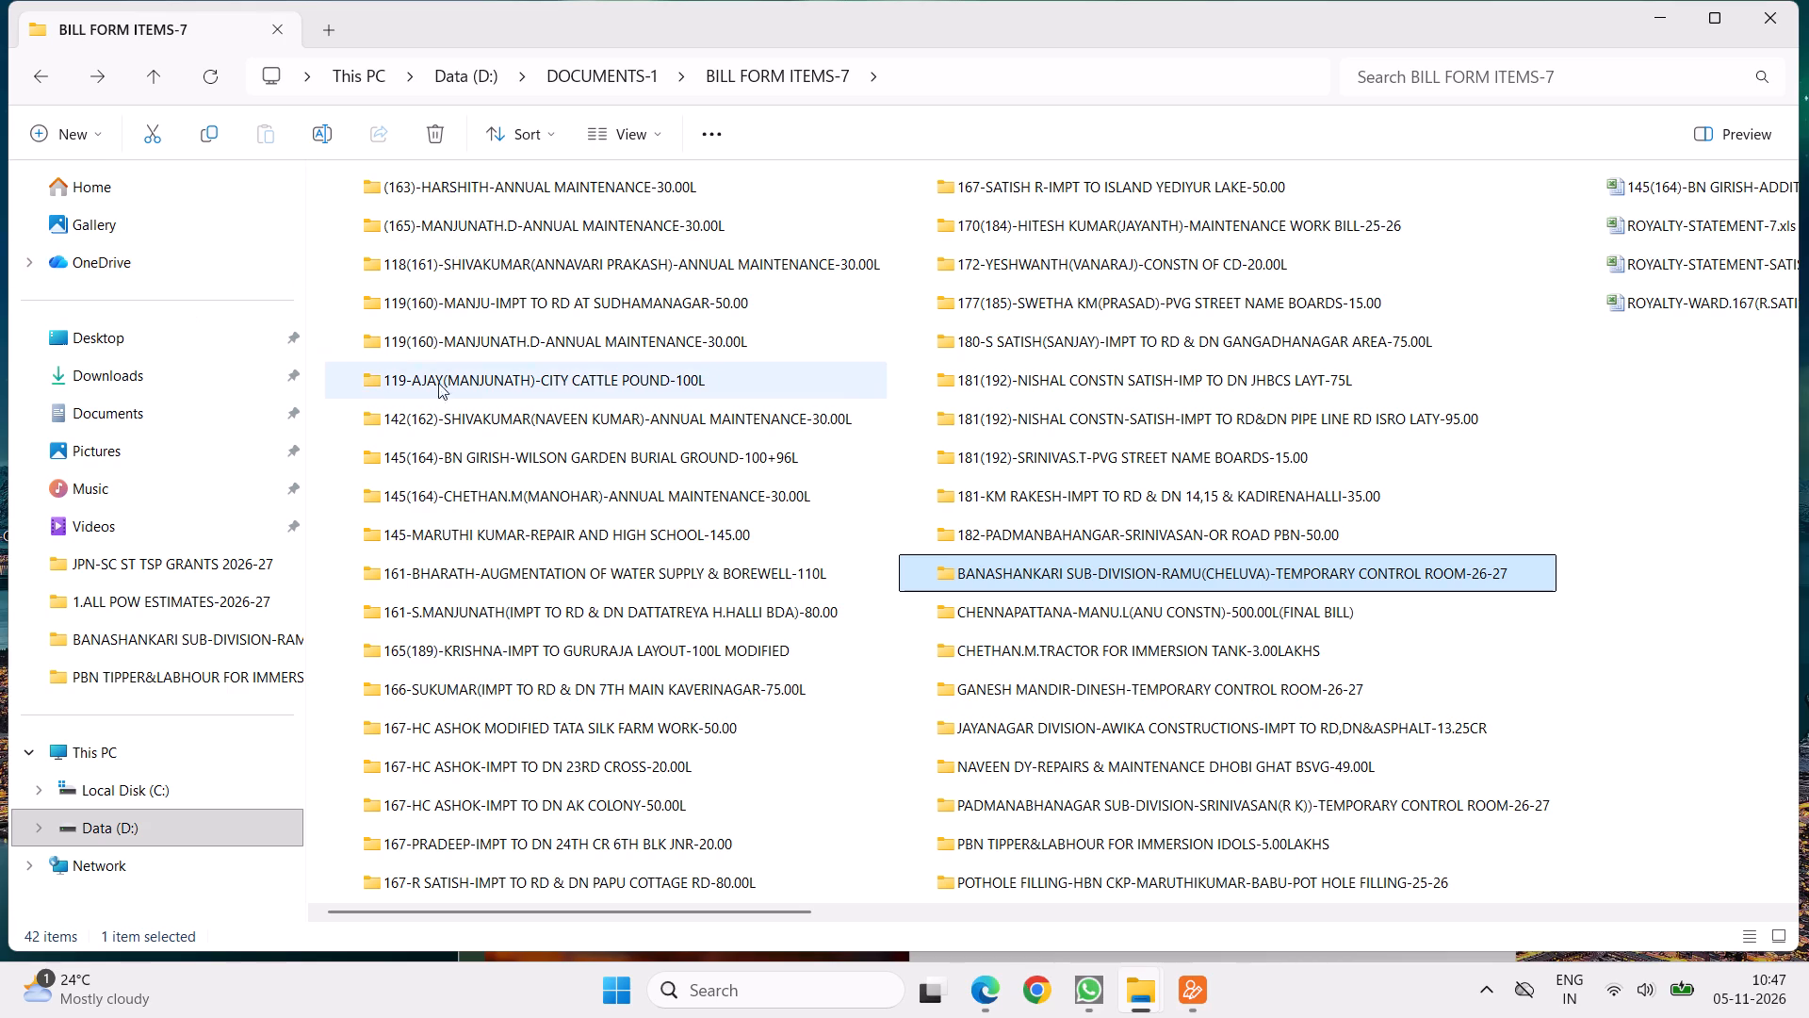
left_click(42, 75)
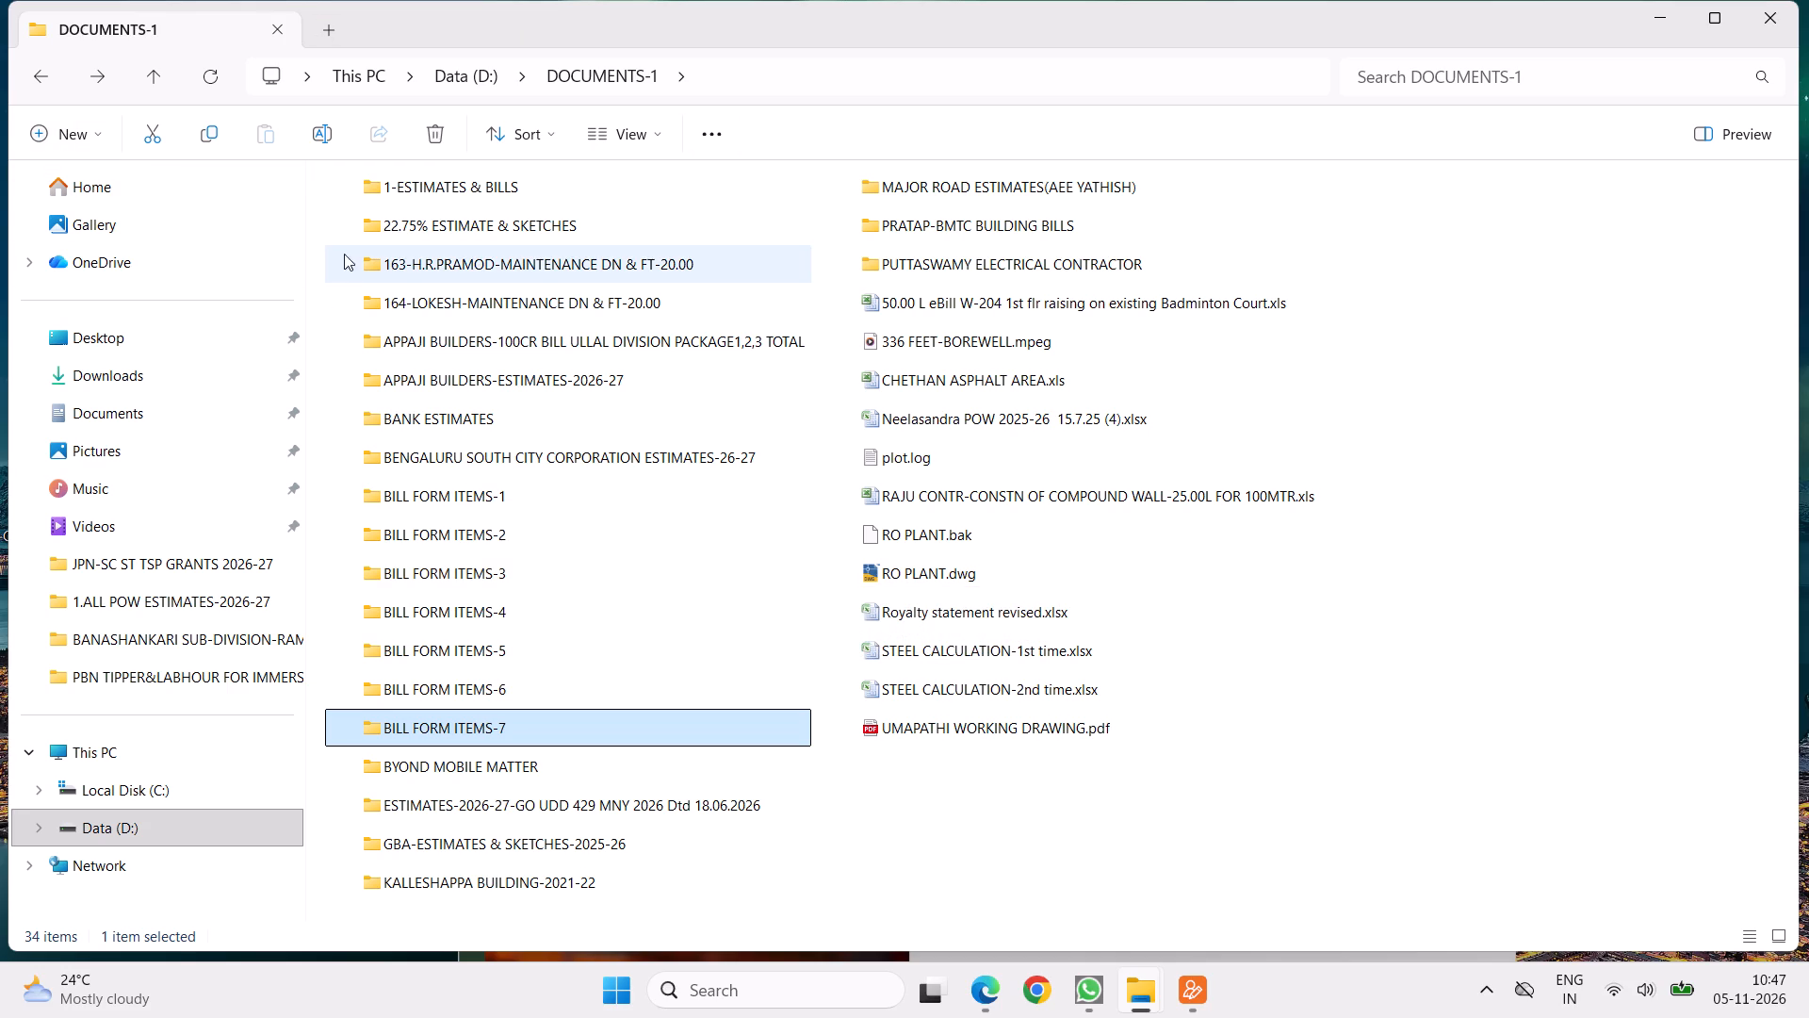
double_click(464, 188)
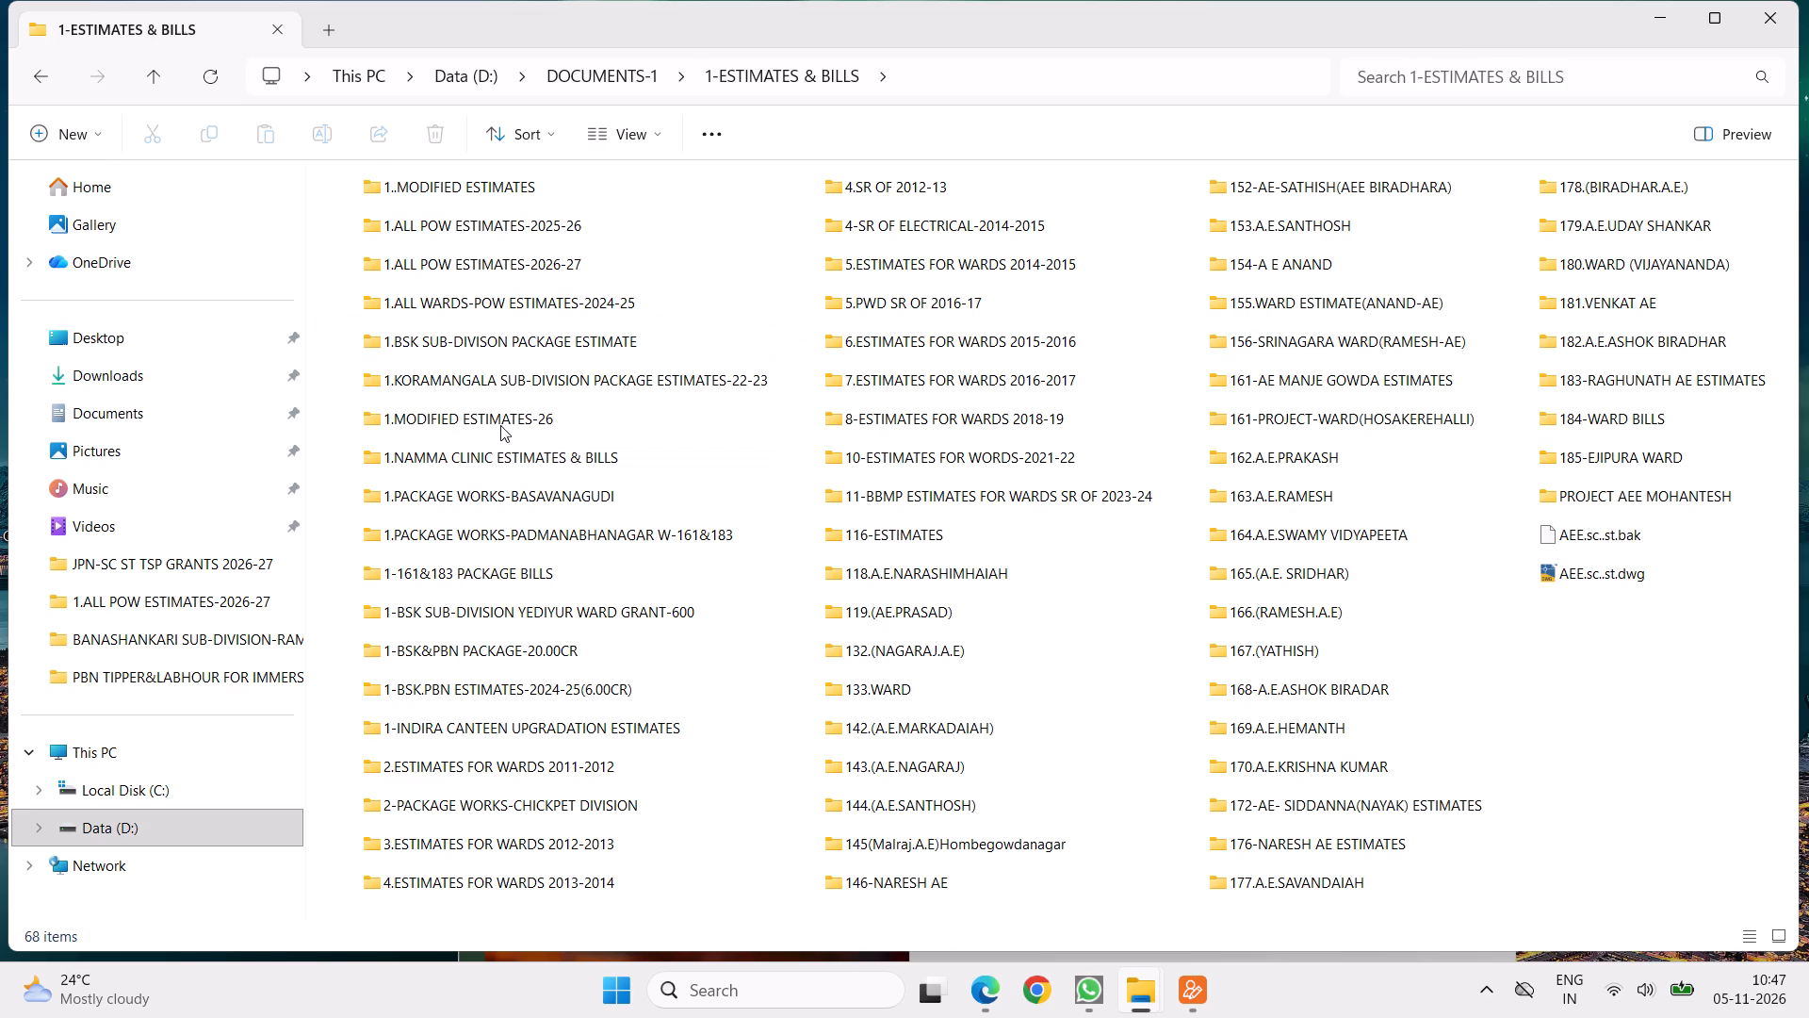
double_click(497, 422)
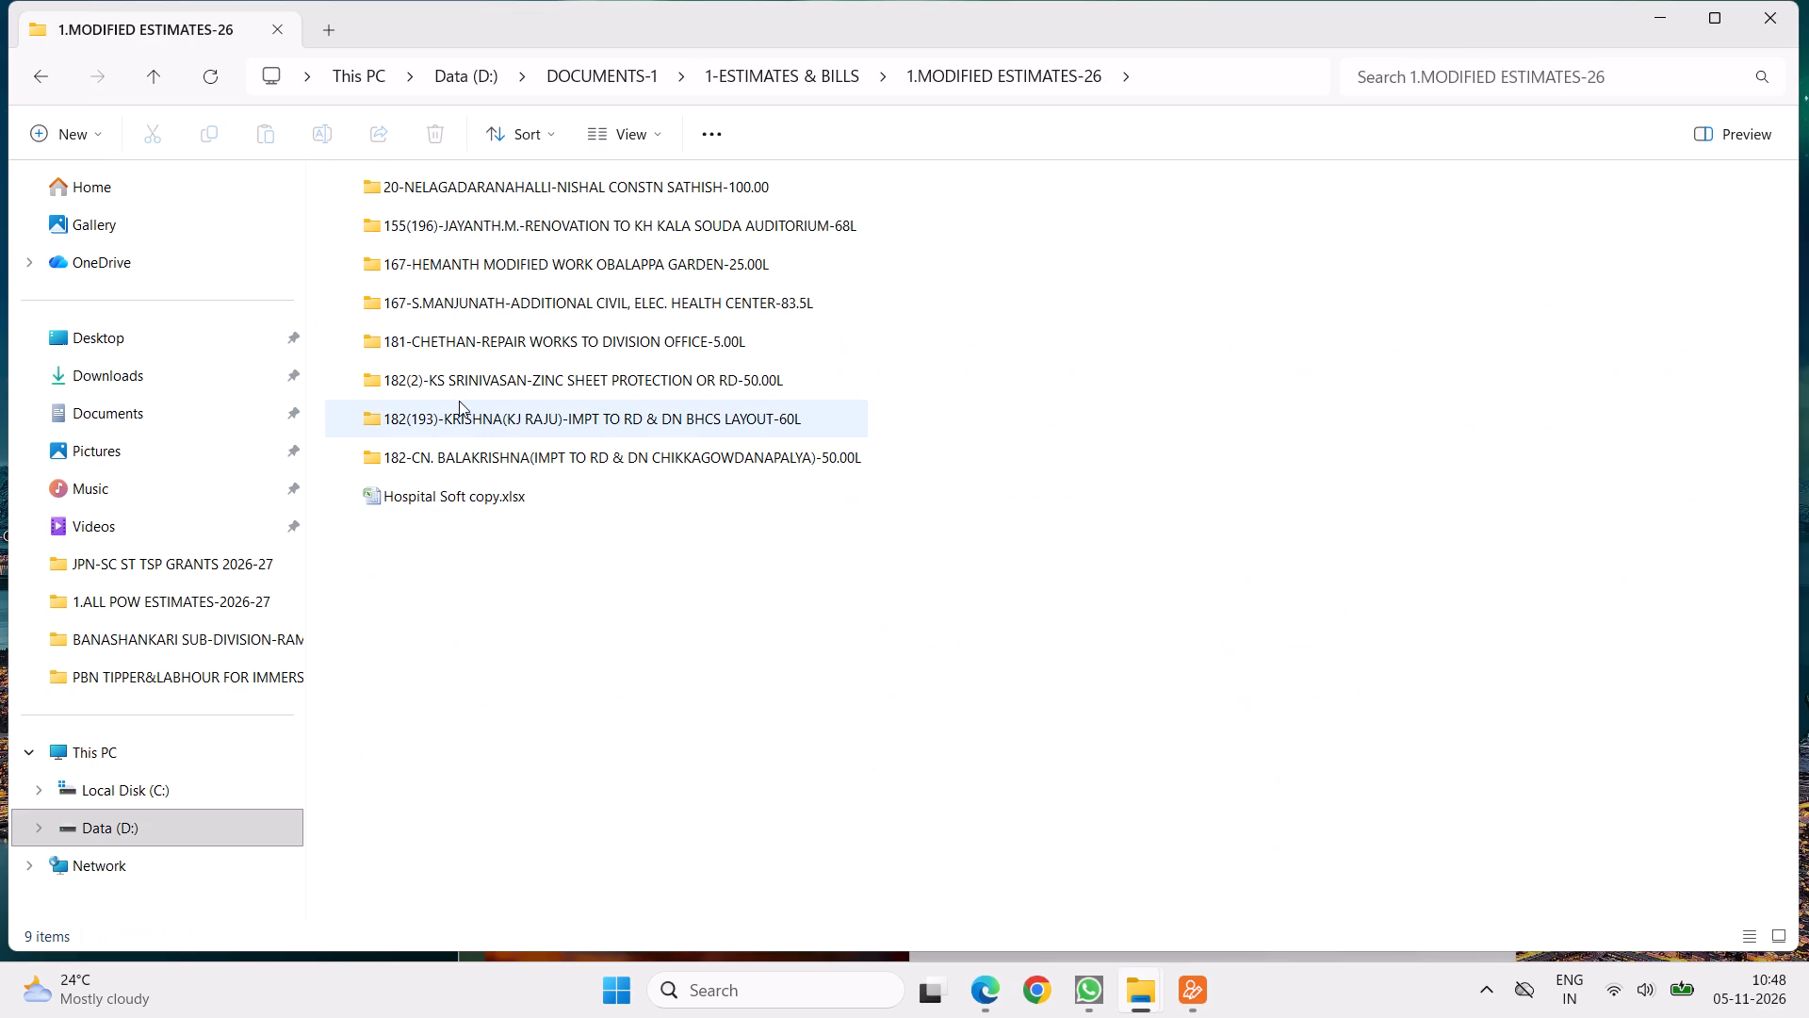
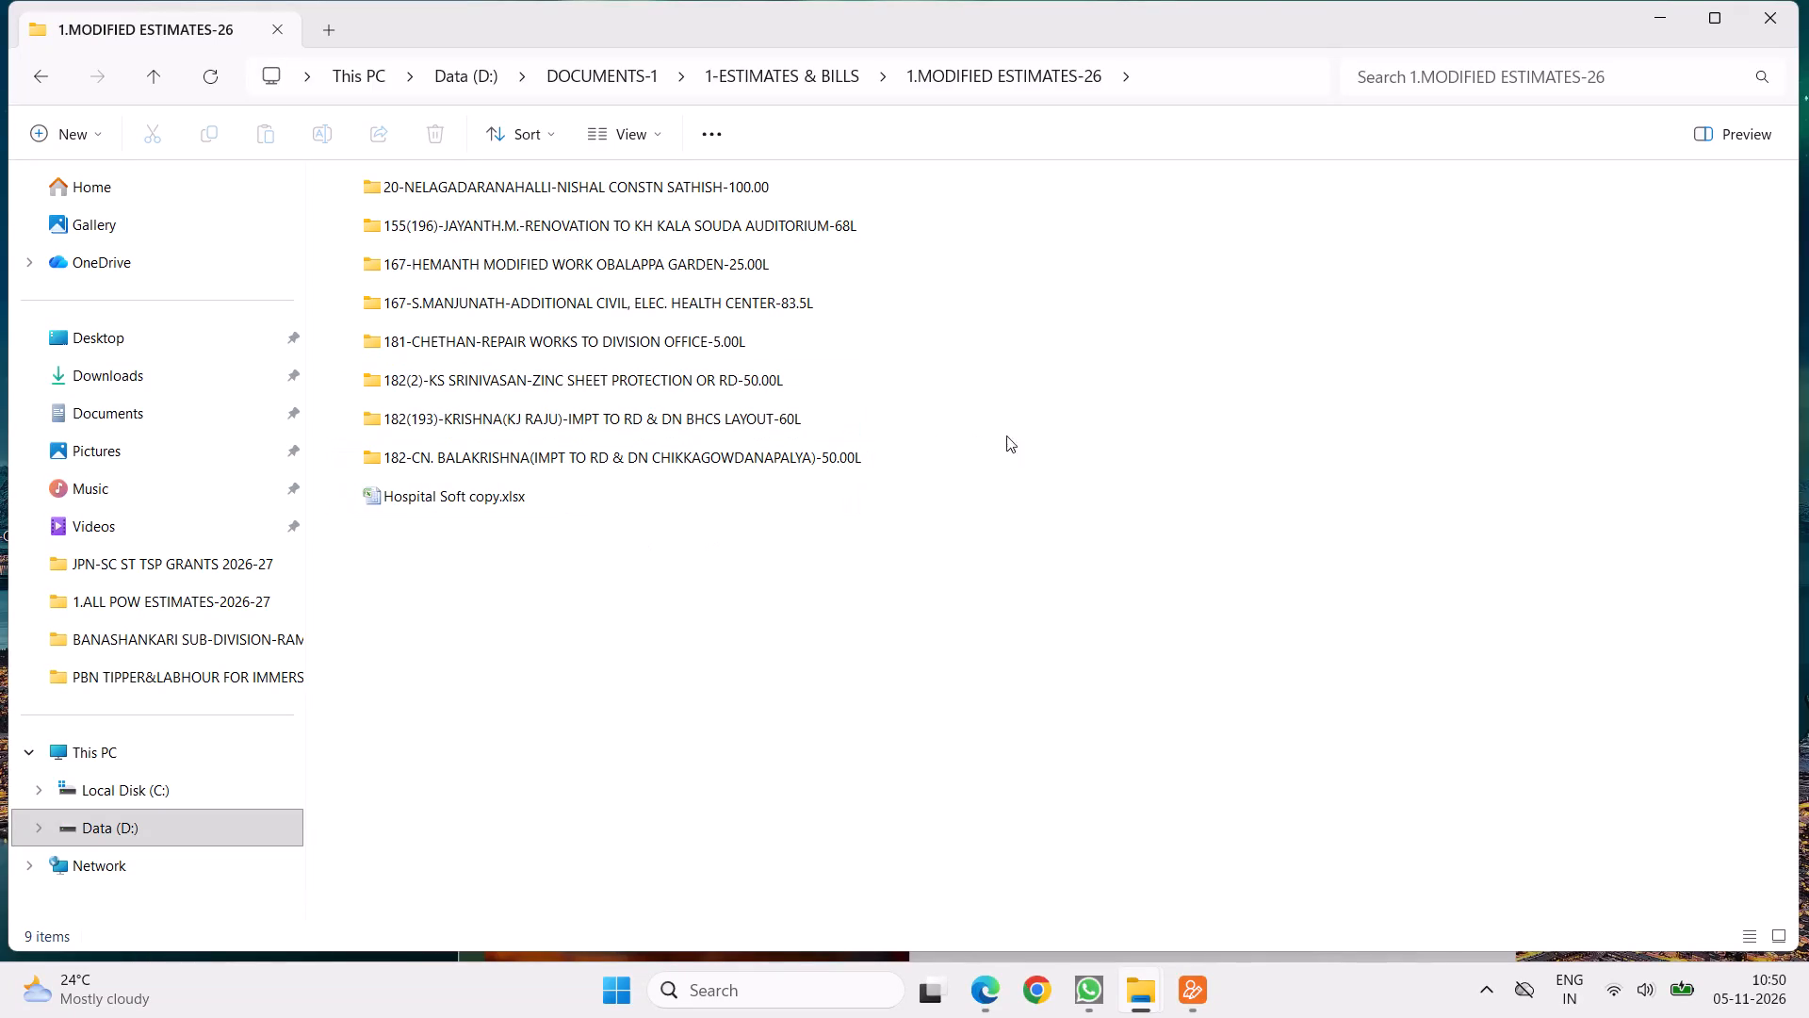
left_click(1086, 416)
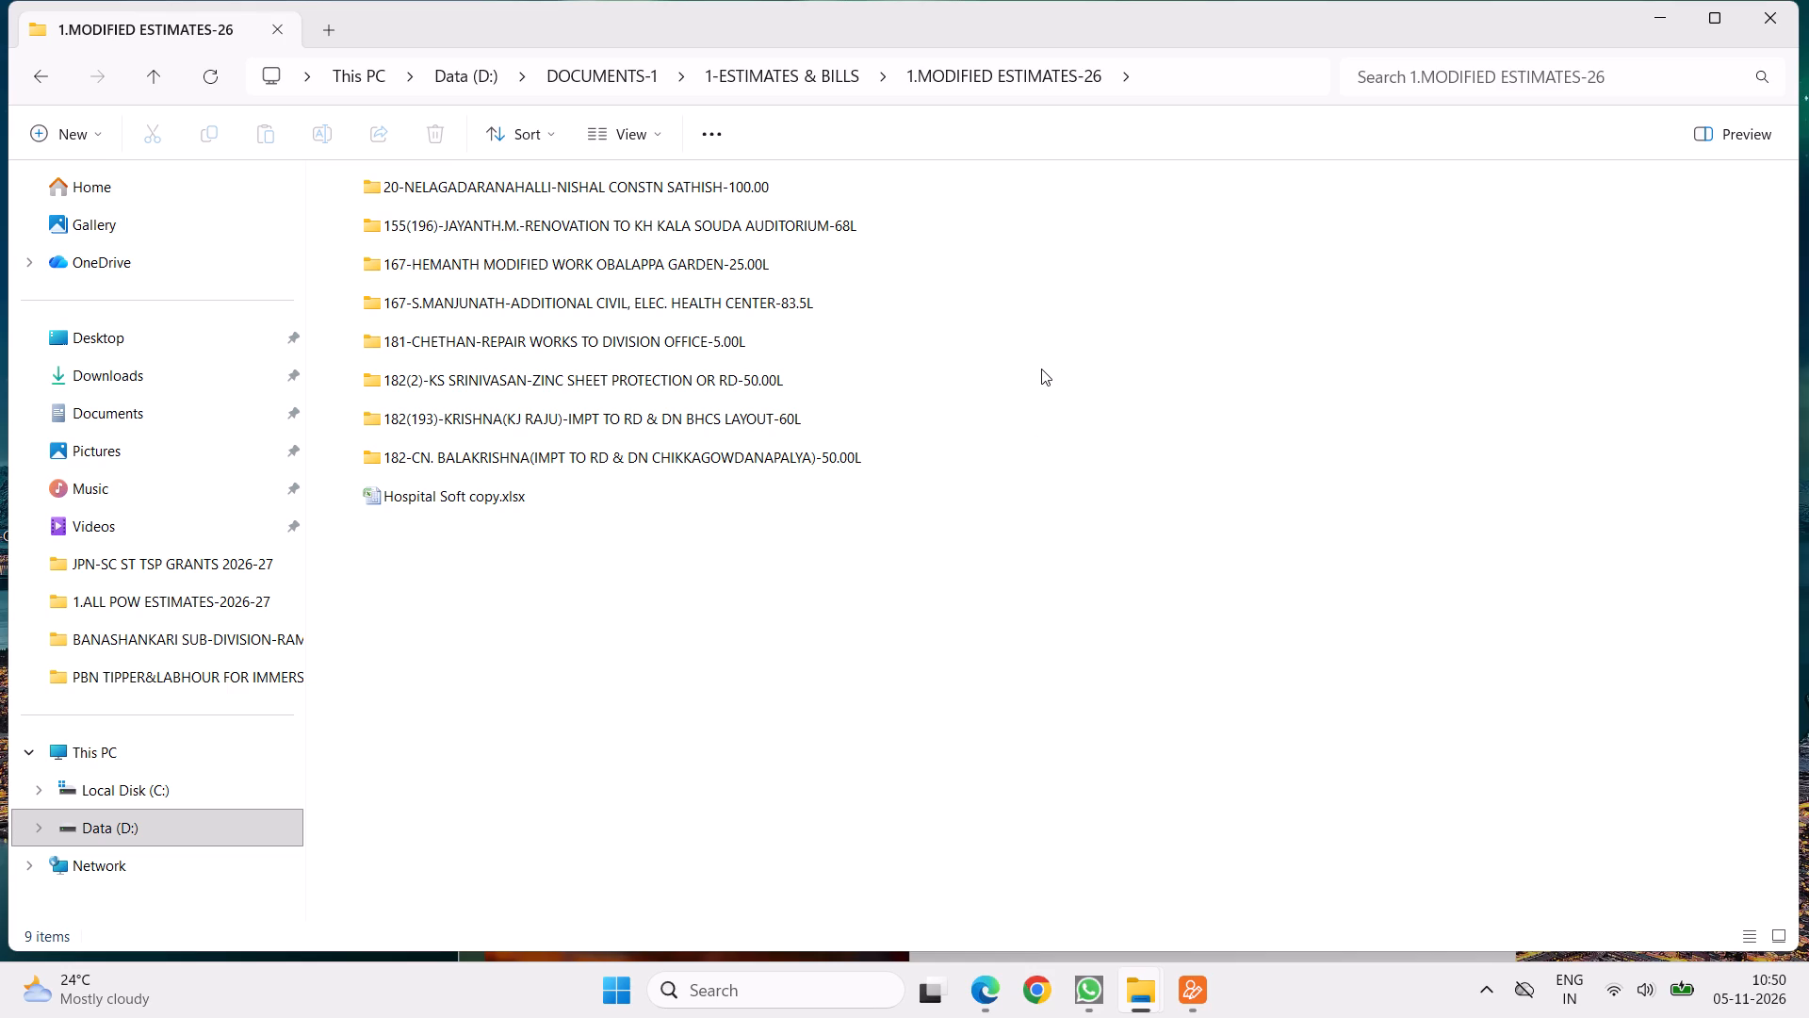
left_click(783, 588)
double_click(462, 188)
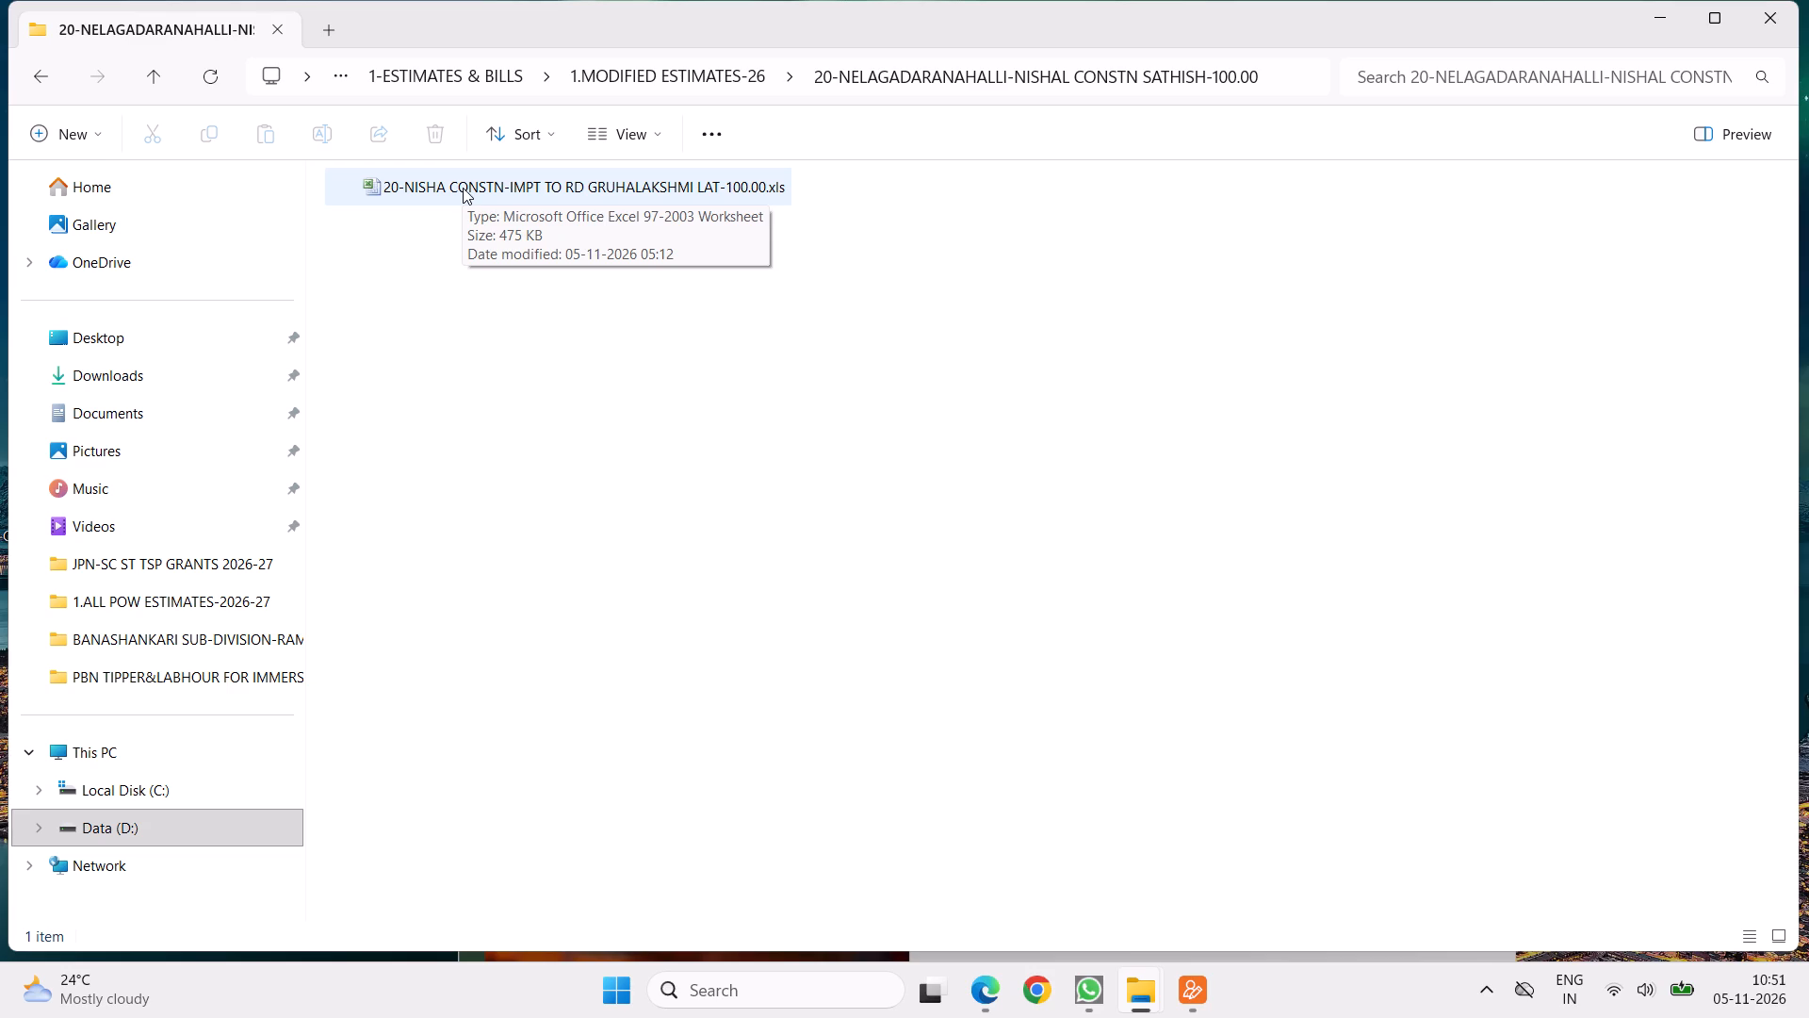
double_click(463, 188)
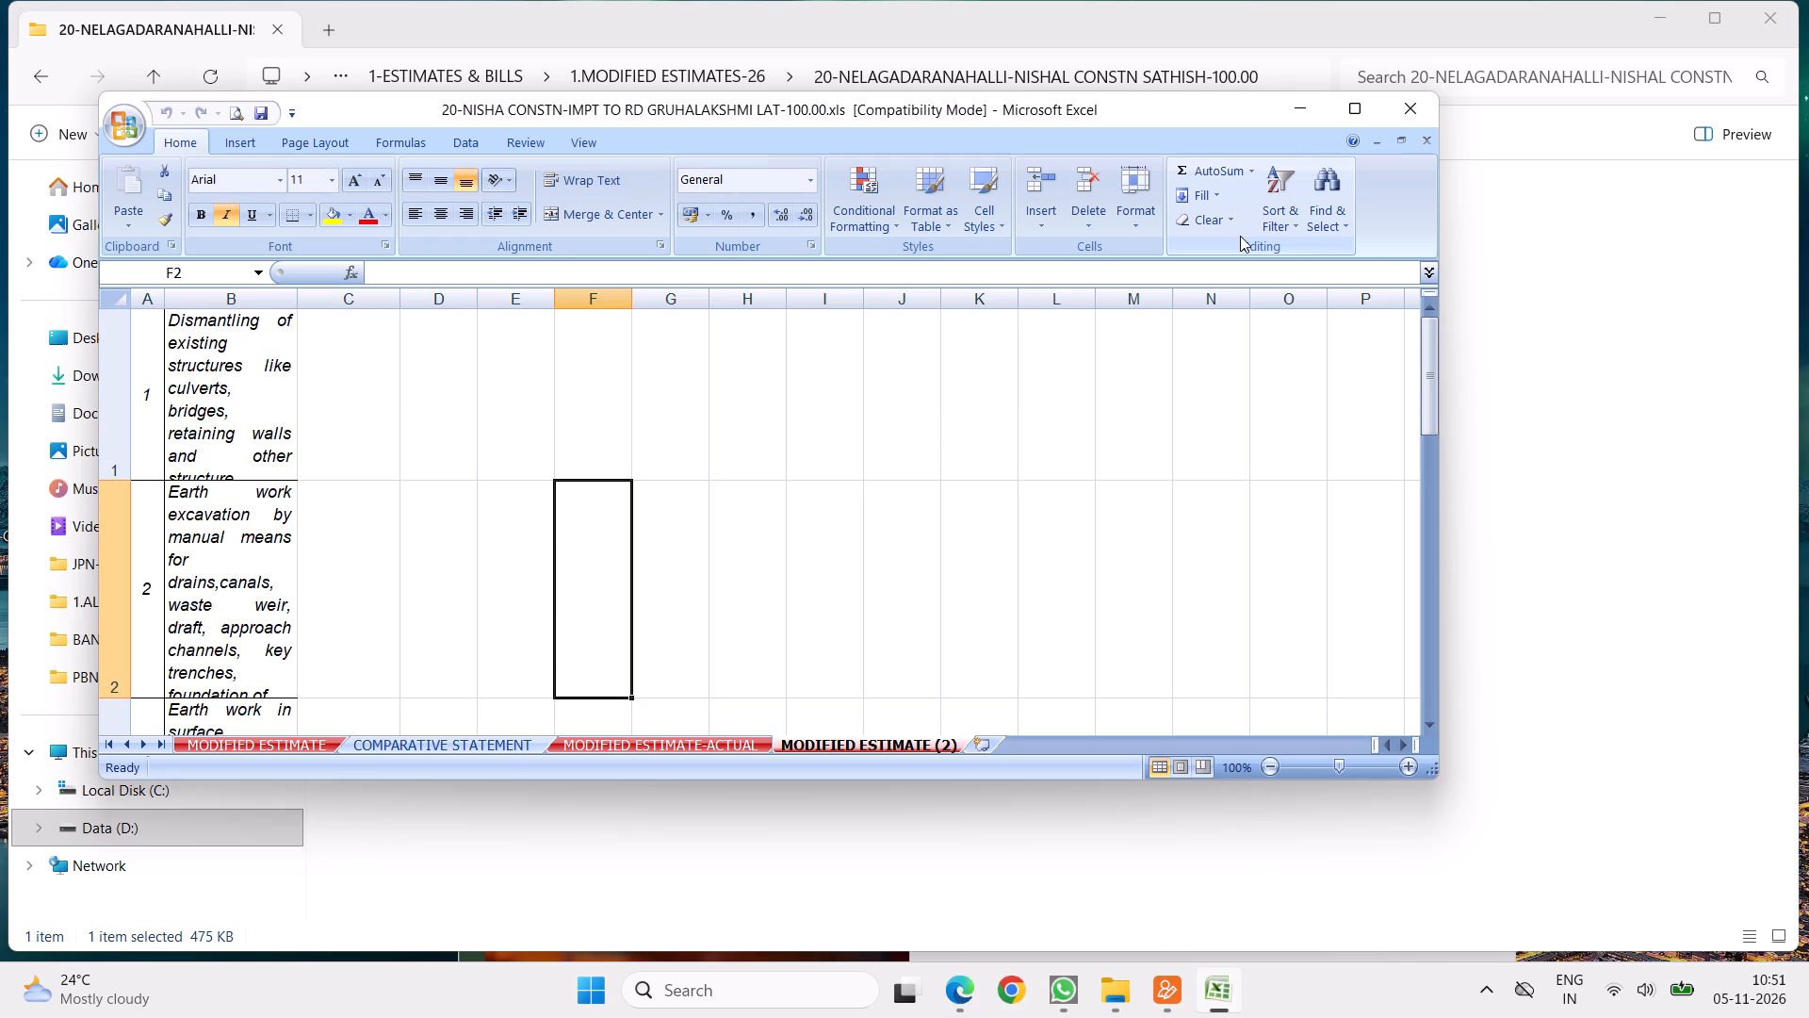
left_click(1351, 108)
Copy item descriptions B1:B17 from the MODIFIED ESTIMATE (2) sheet into the COMPARATIVE STATEMENT description column, starting at B9.
scroll(553, 475, "up", 1)
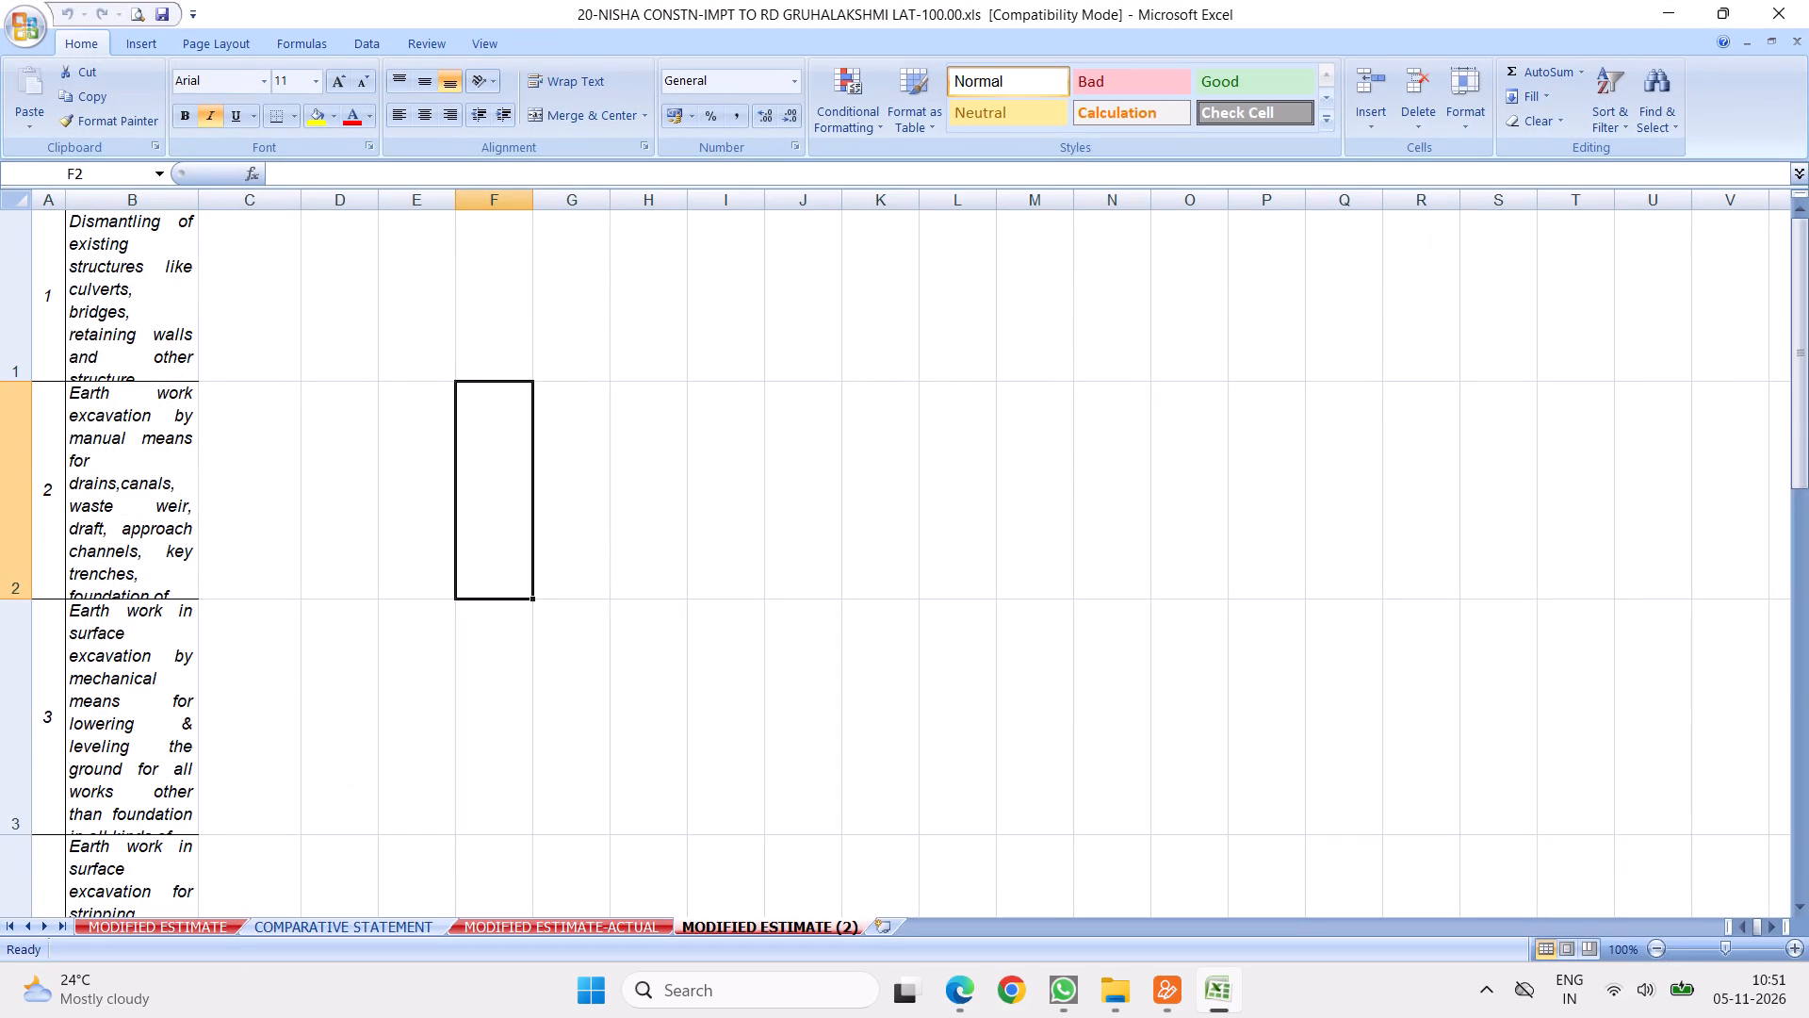
scroll(391, 478, "down", 3)
scroll(336, 447, "up", 7)
left_click_drag(121, 275, 110, 958)
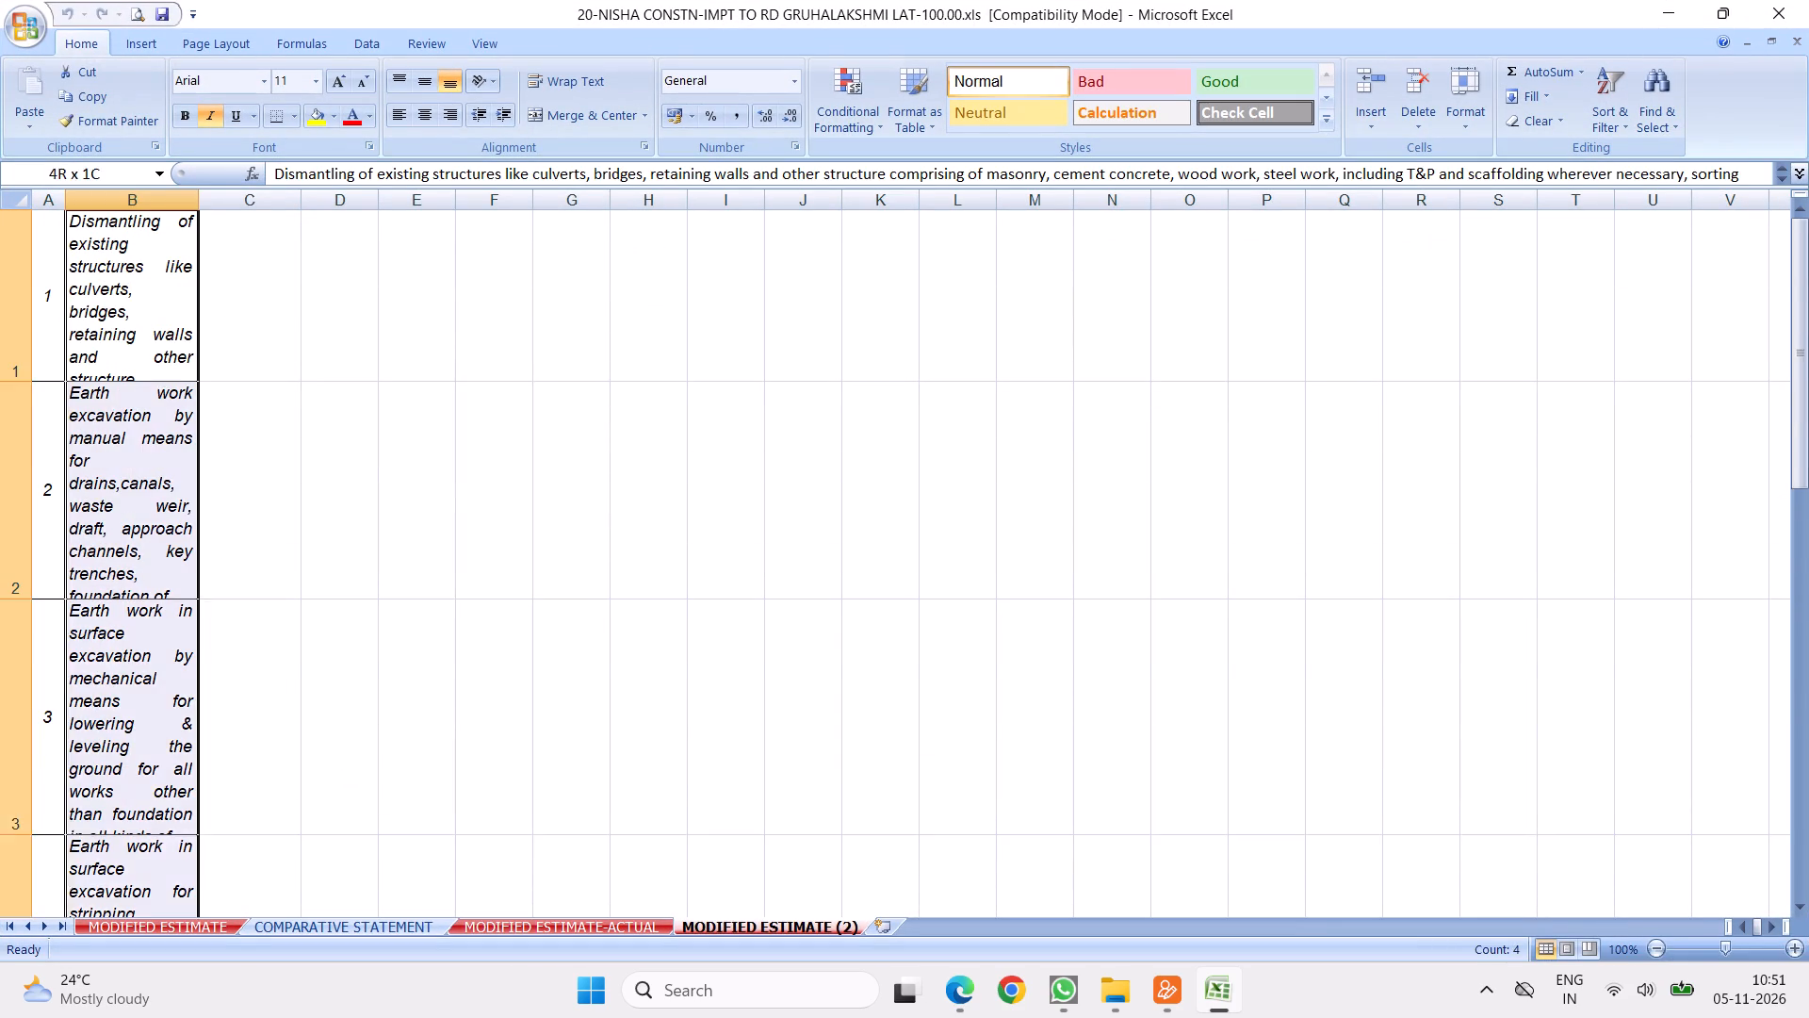
left_click_drag(110, 958, 109, 827)
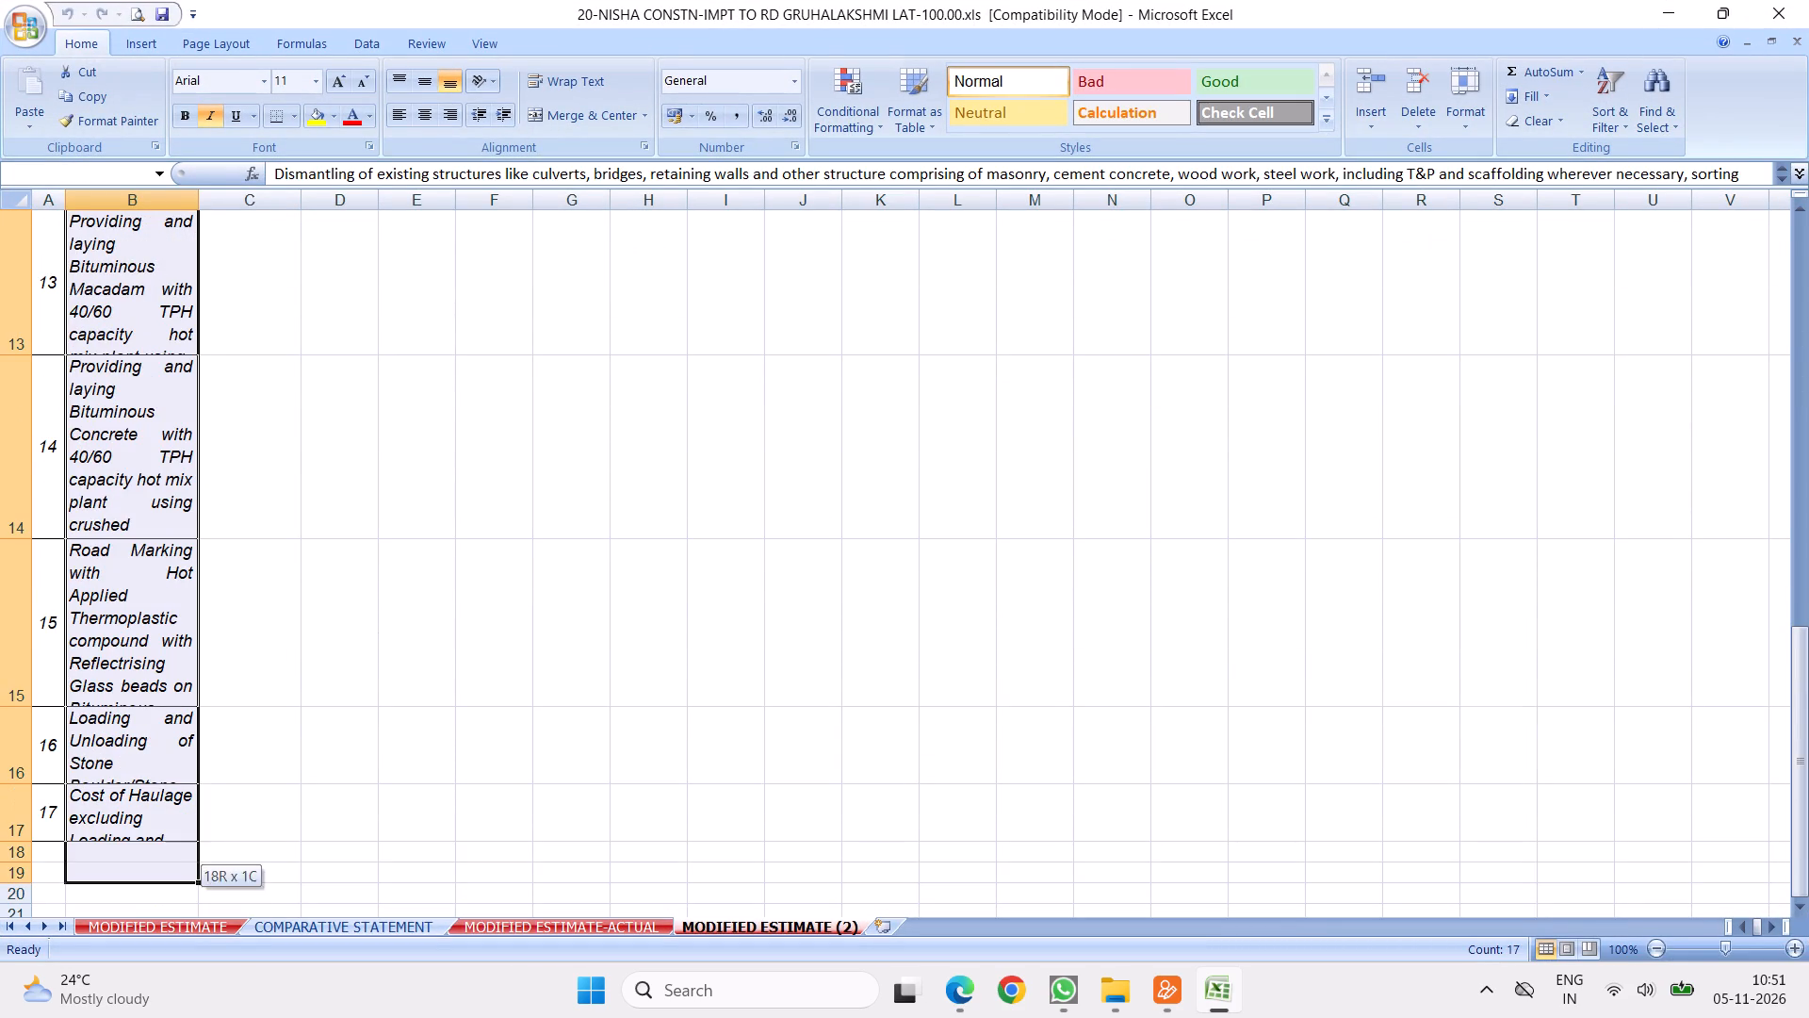
left_click_drag(109, 827, 111, 813)
right_click(113, 428)
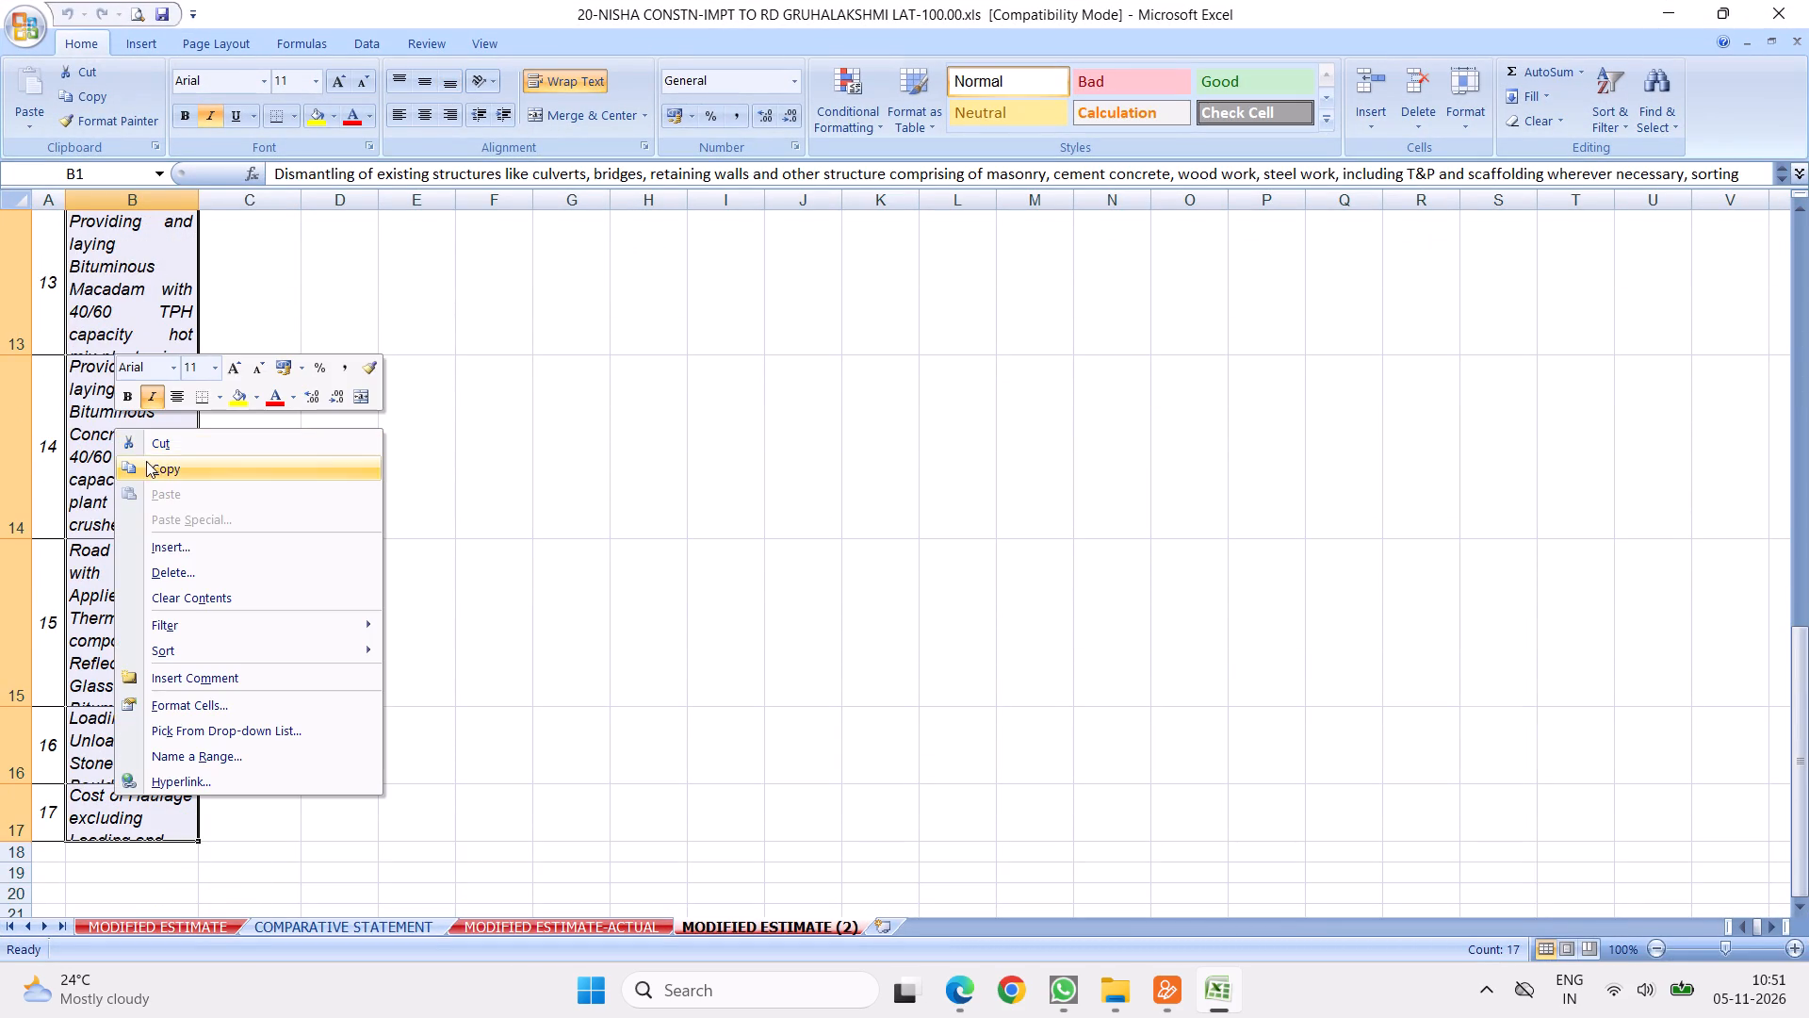
left_click(159, 467)
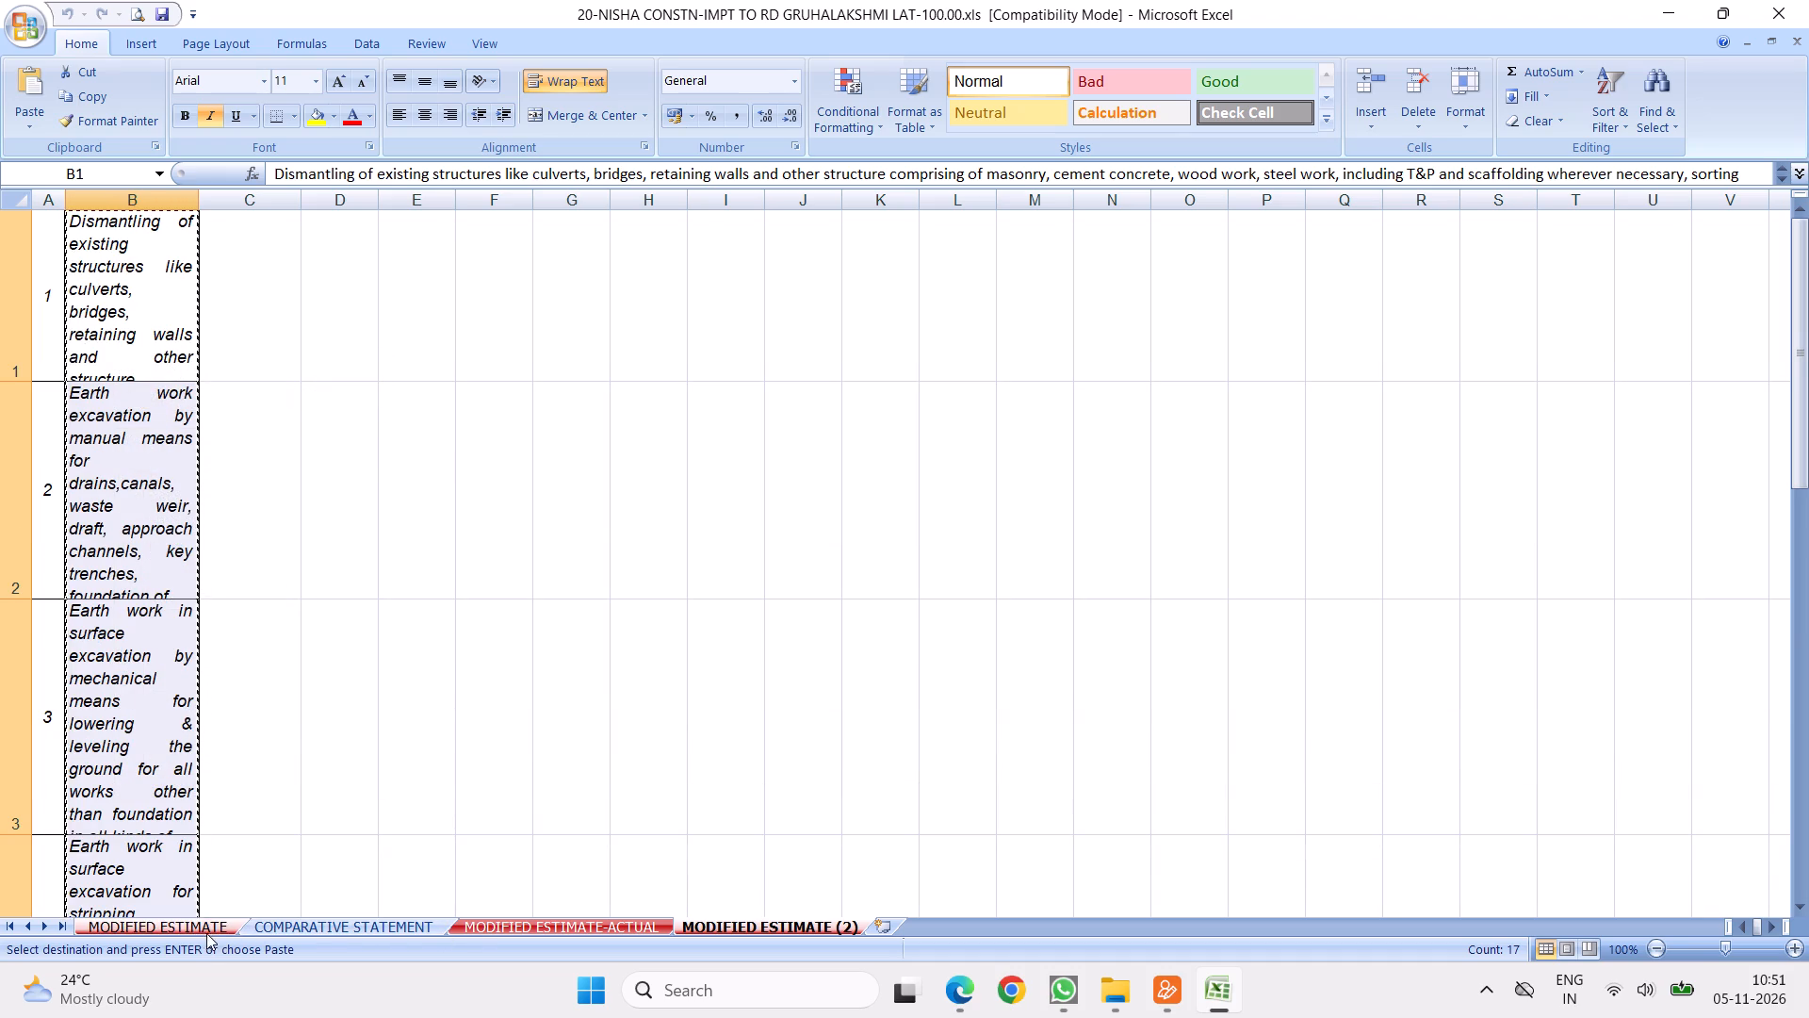
left_click(282, 926)
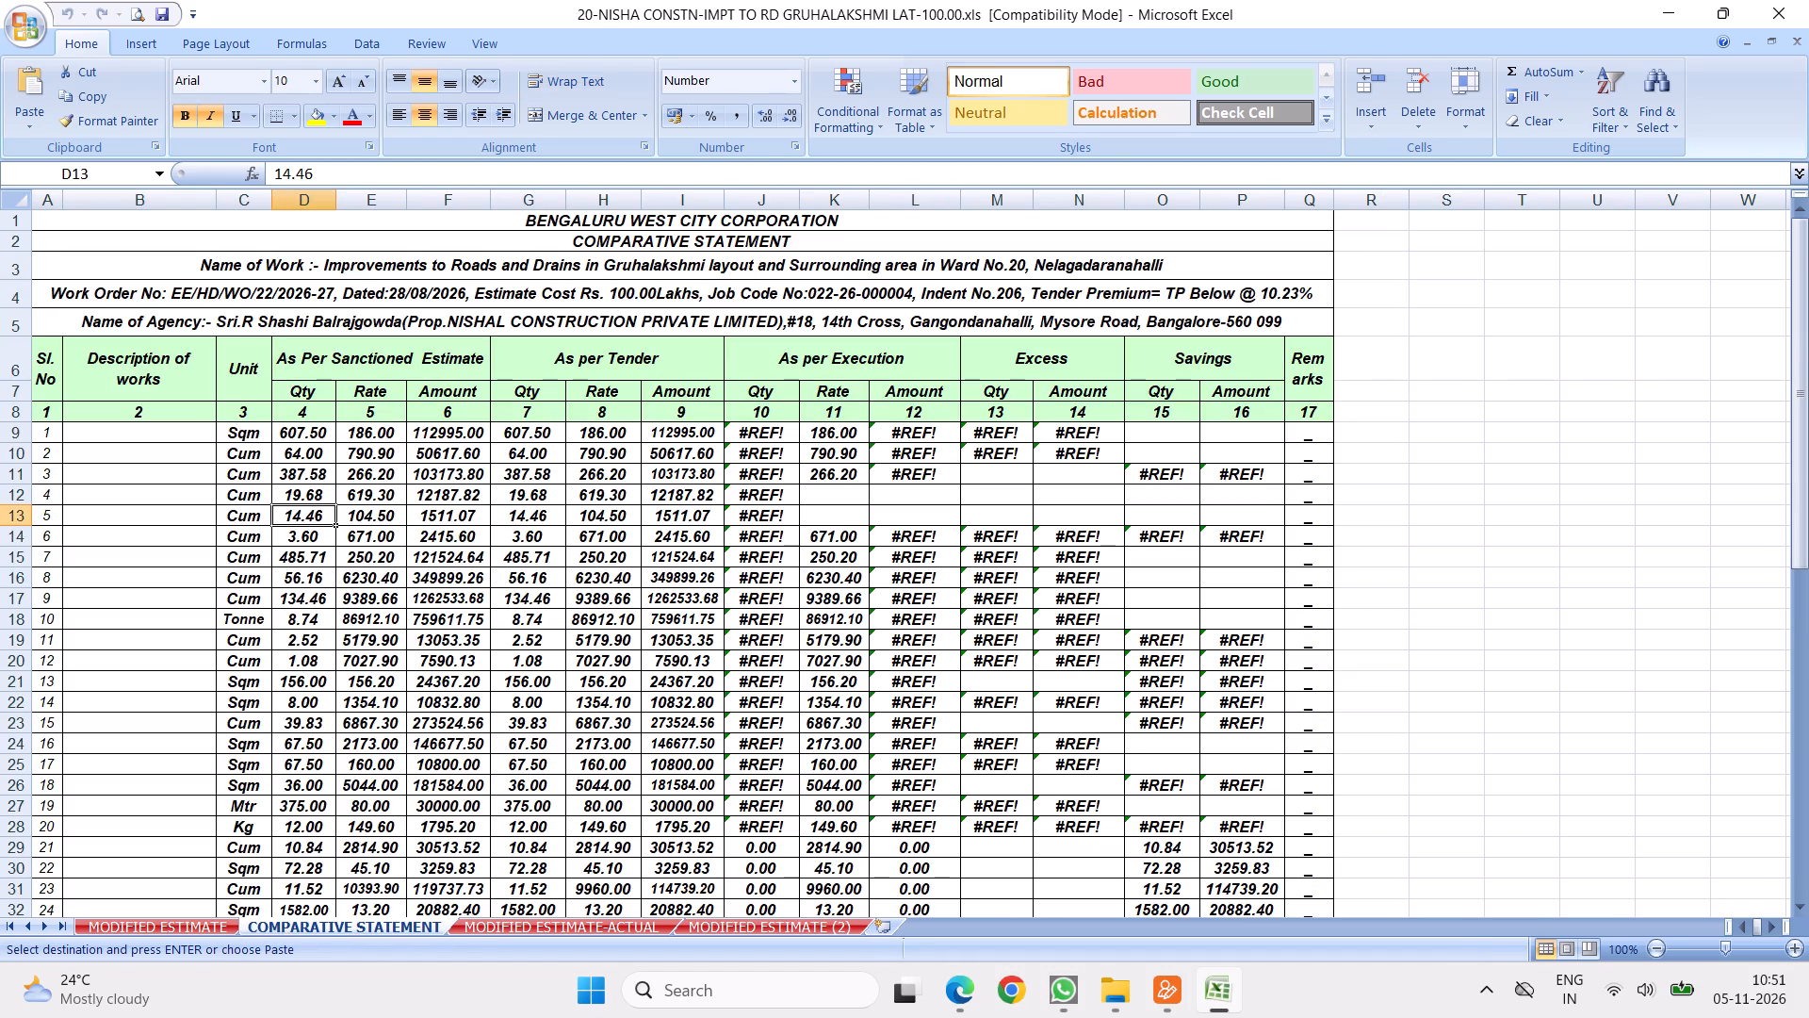
right_click(133, 437)
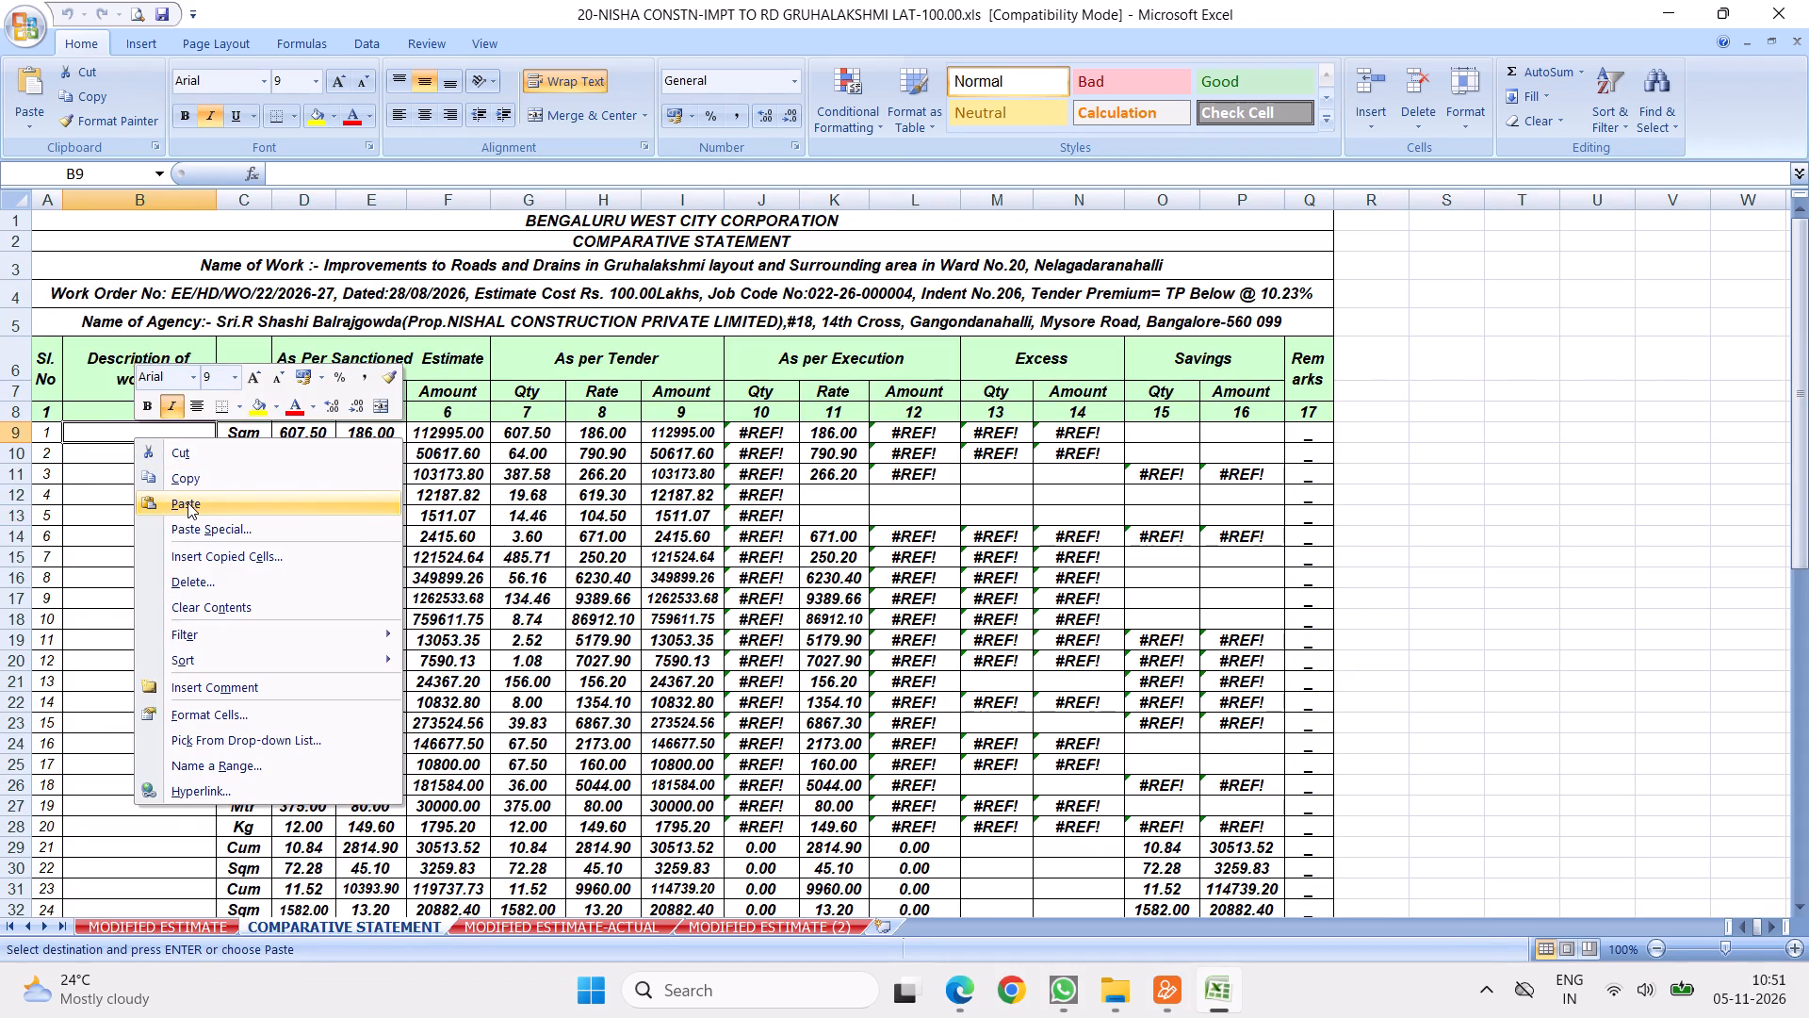
left_click(188, 502)
Reduce rows 9 to 25 of the comparative statement to one uniform, shorter row height for items 1 to 17.
scroll(473, 599, "down", 11)
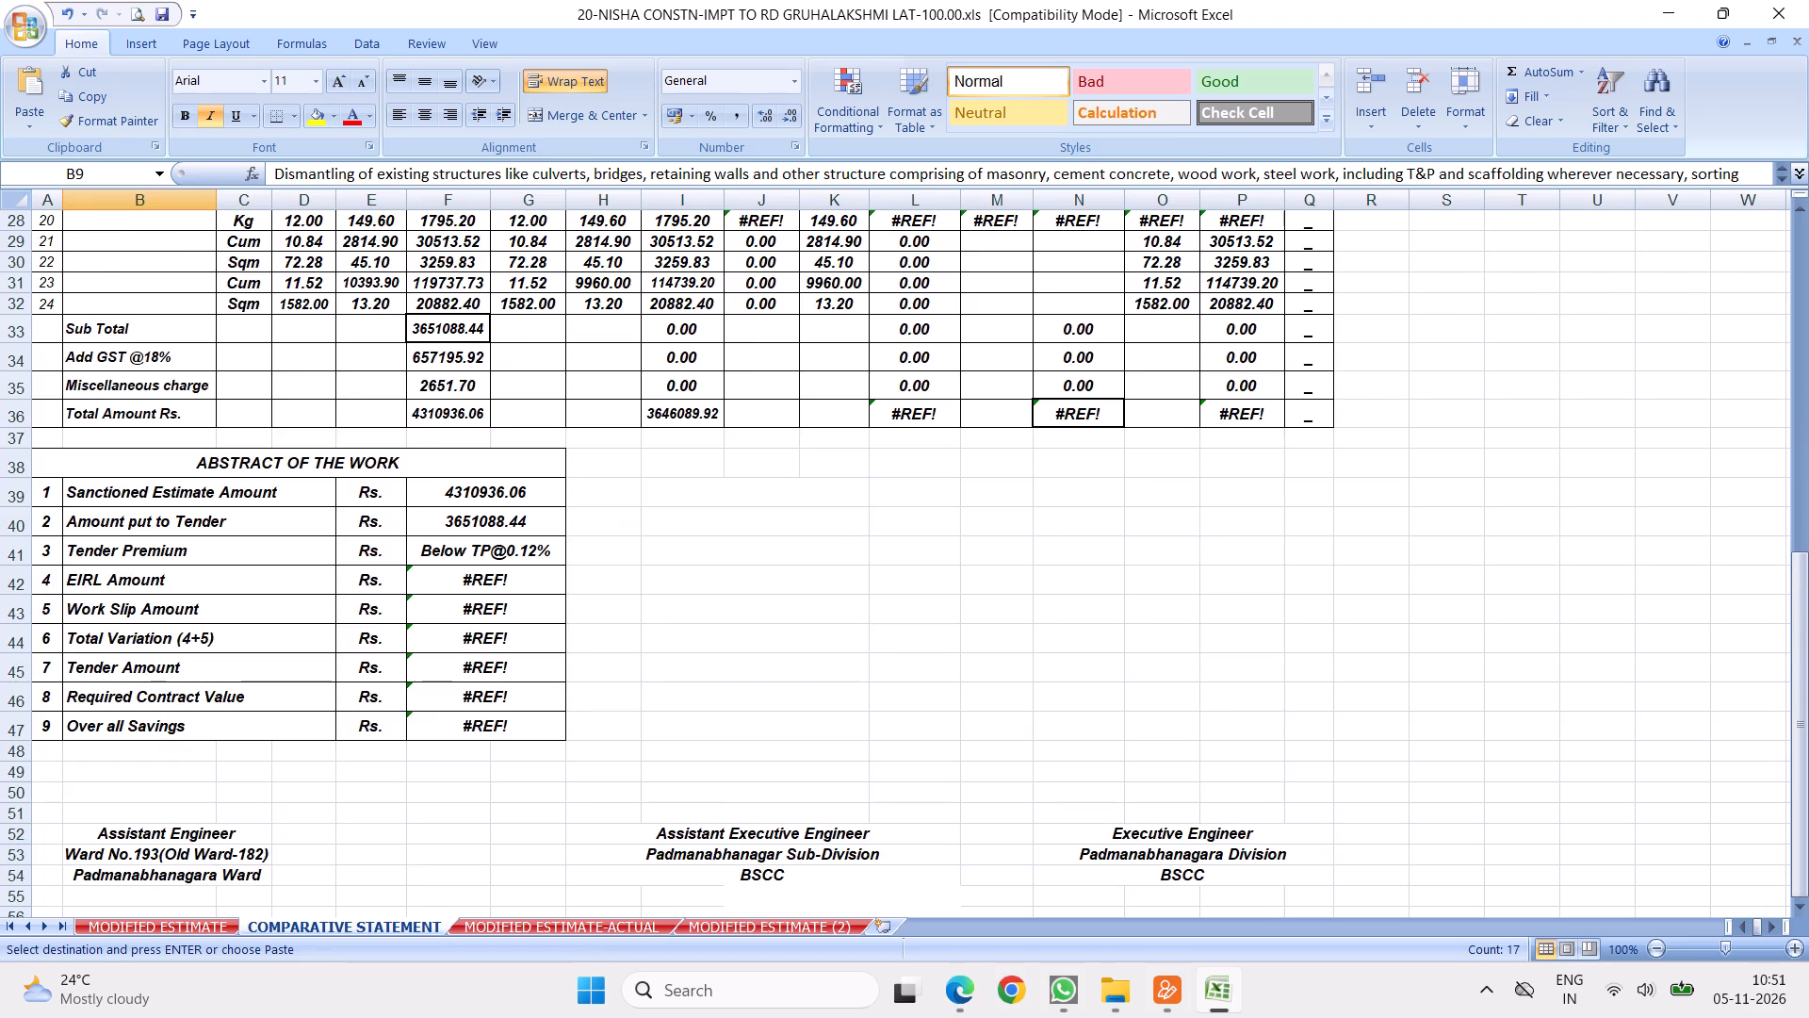
scroll(415, 503, "up", 2)
scroll(328, 517, "down", 1)
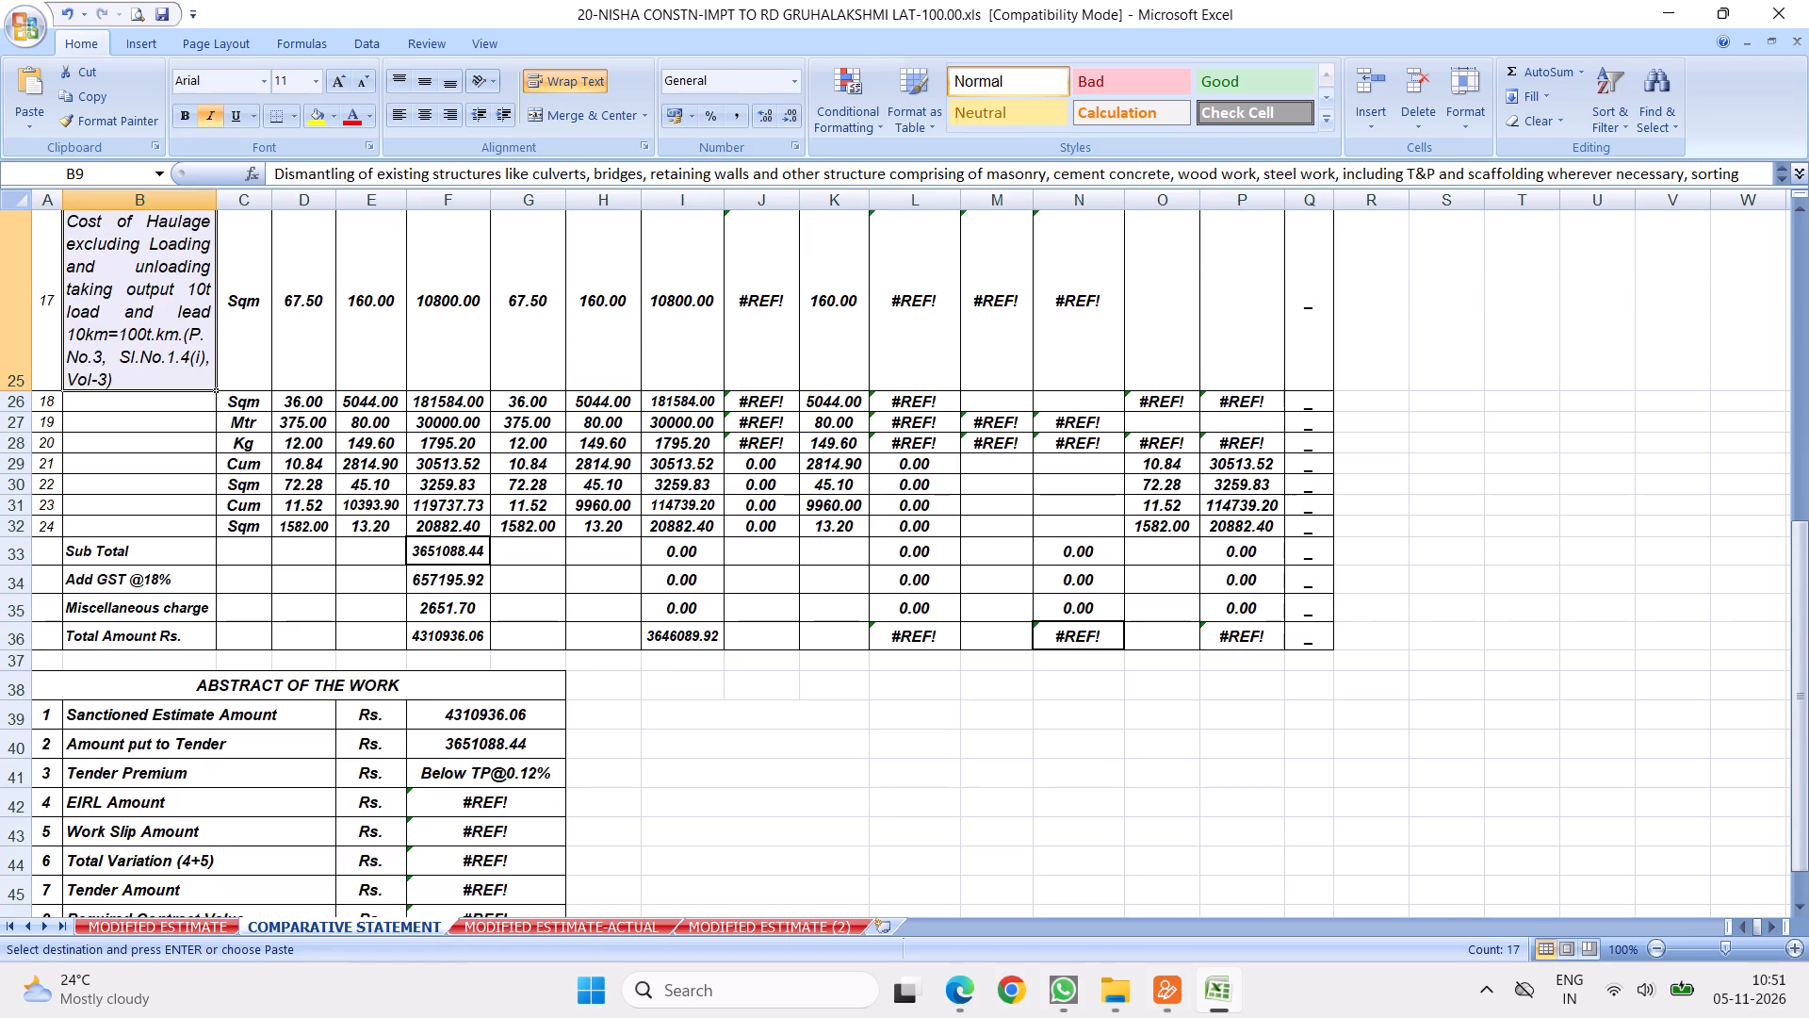
left_click_drag(9, 353, 74, 38)
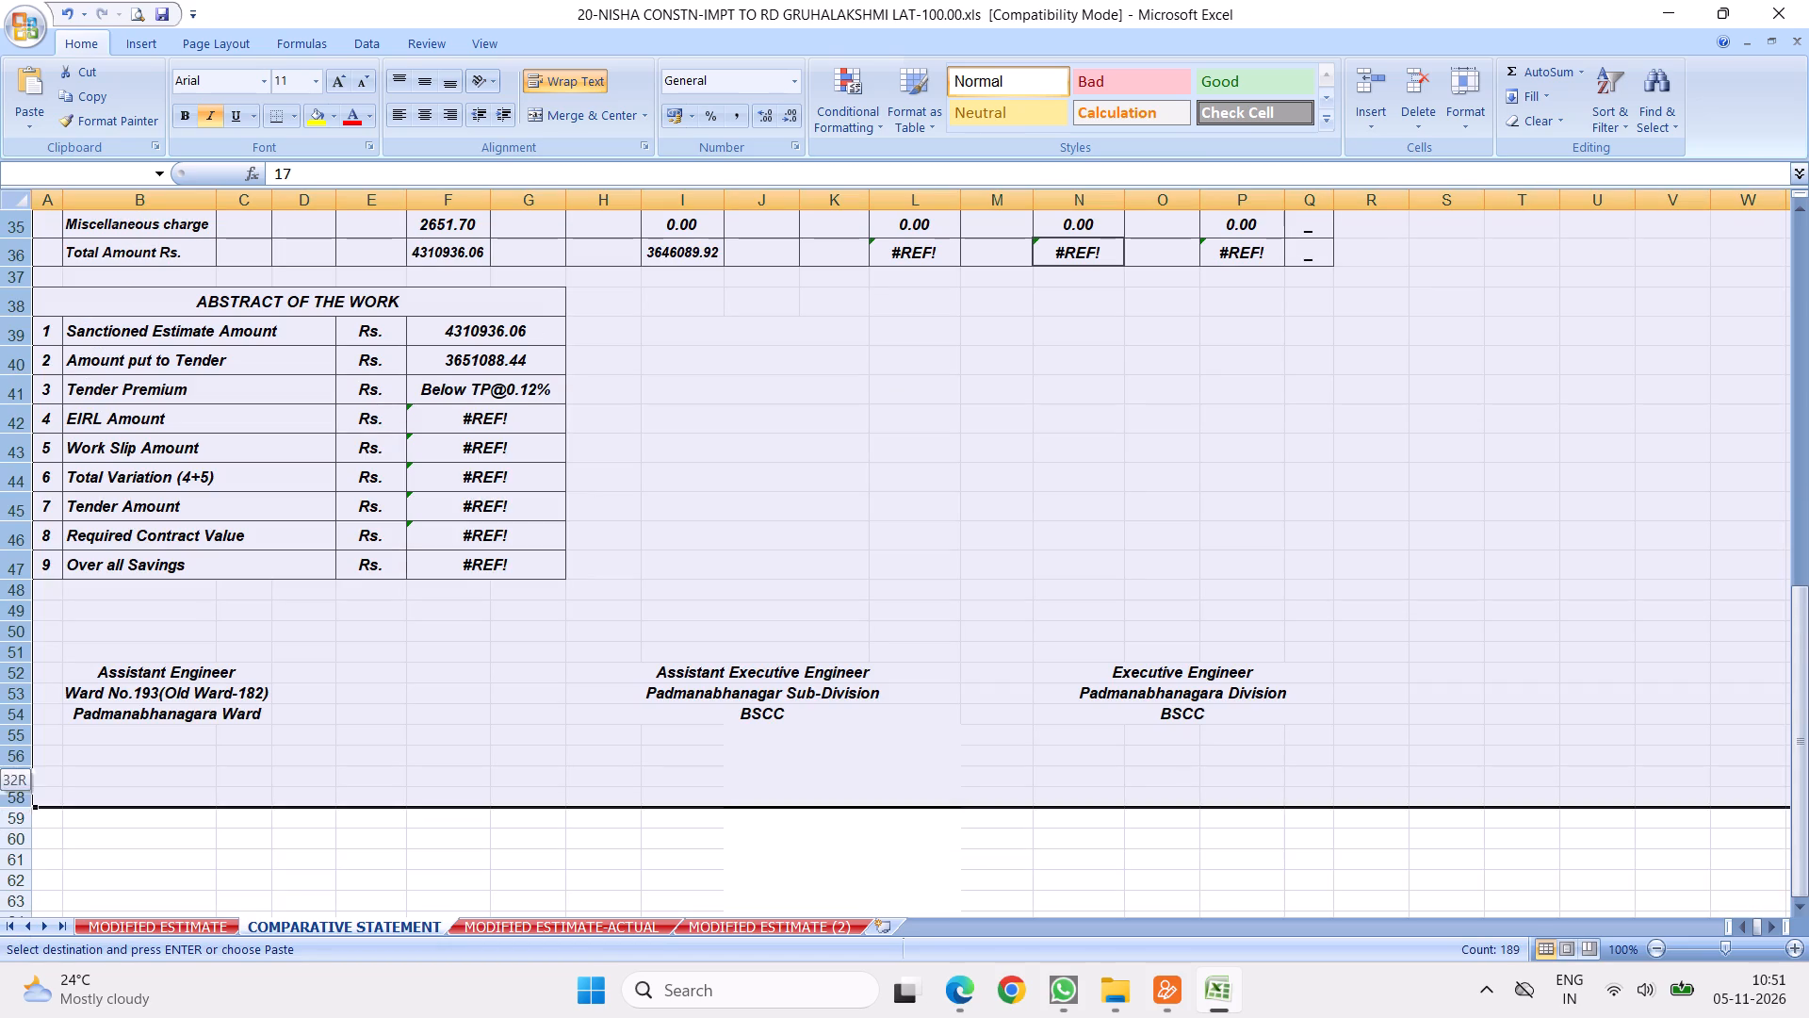
left_click_drag(74, 38, 174, 73)
scroll(208, 374, "up", 3)
scroll(123, 514, "up", 4)
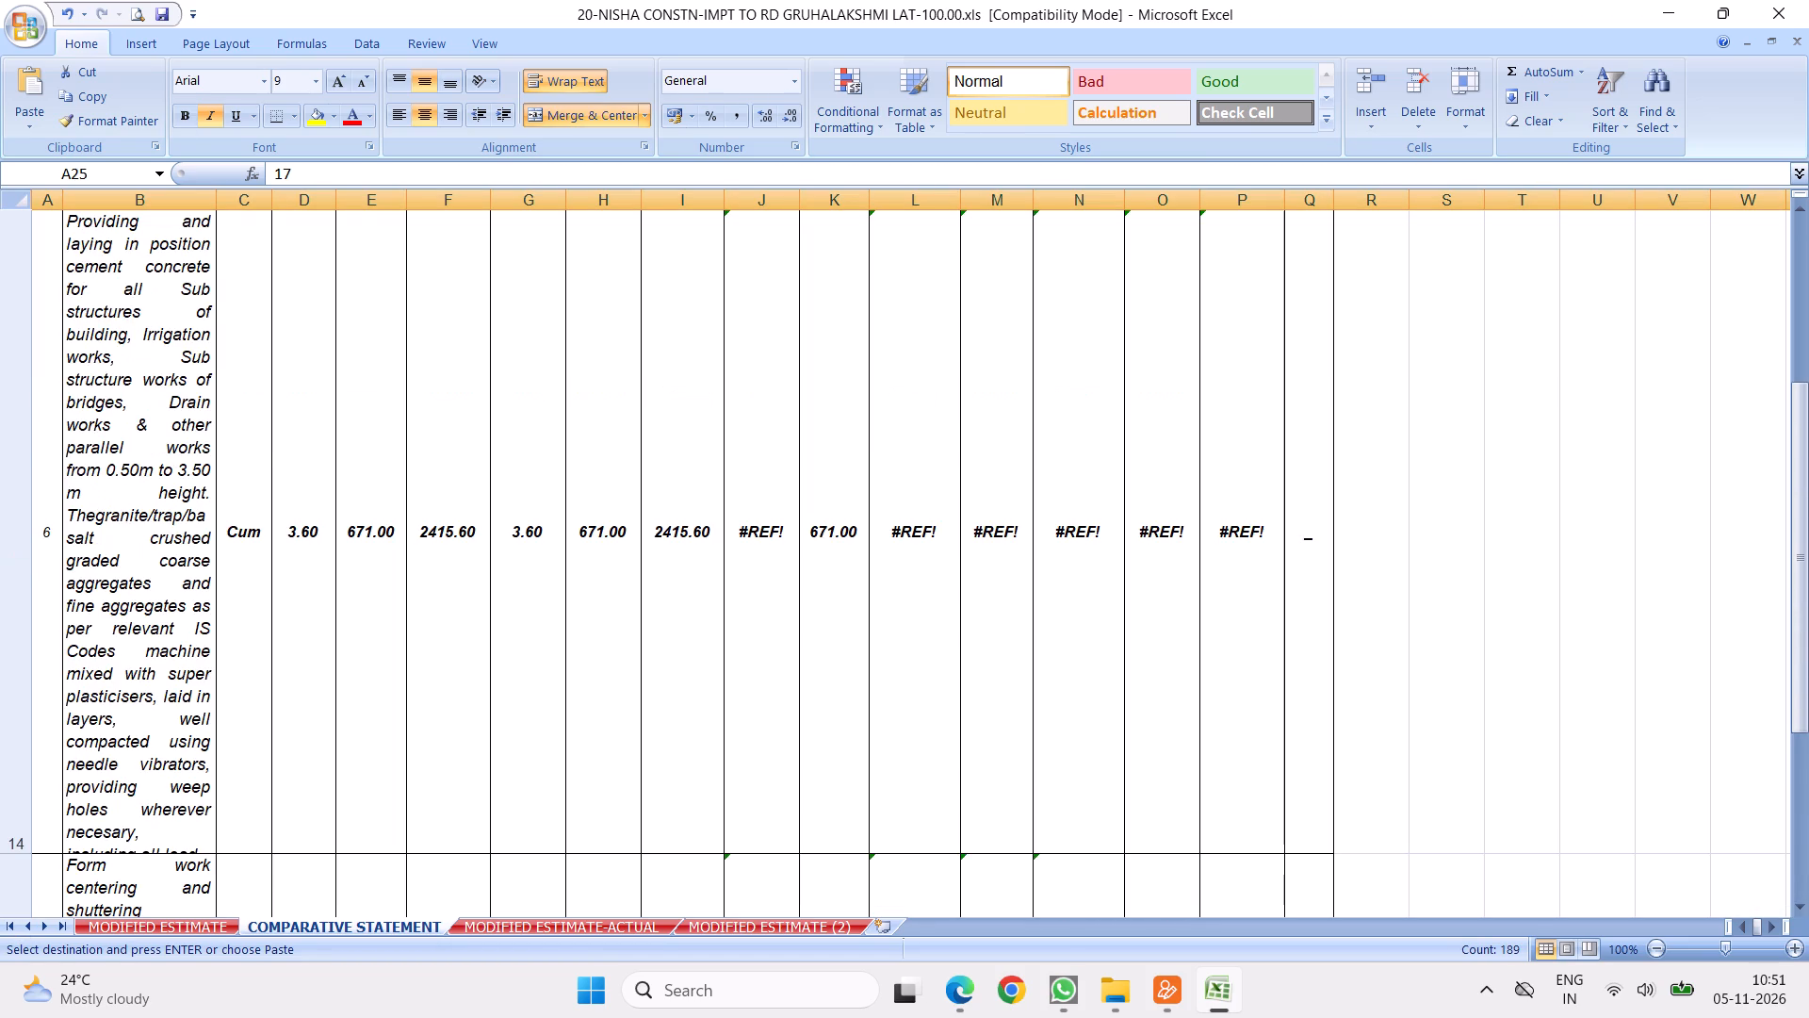
scroll(190, 477, "down", 5)
scroll(227, 393, "up", 14)
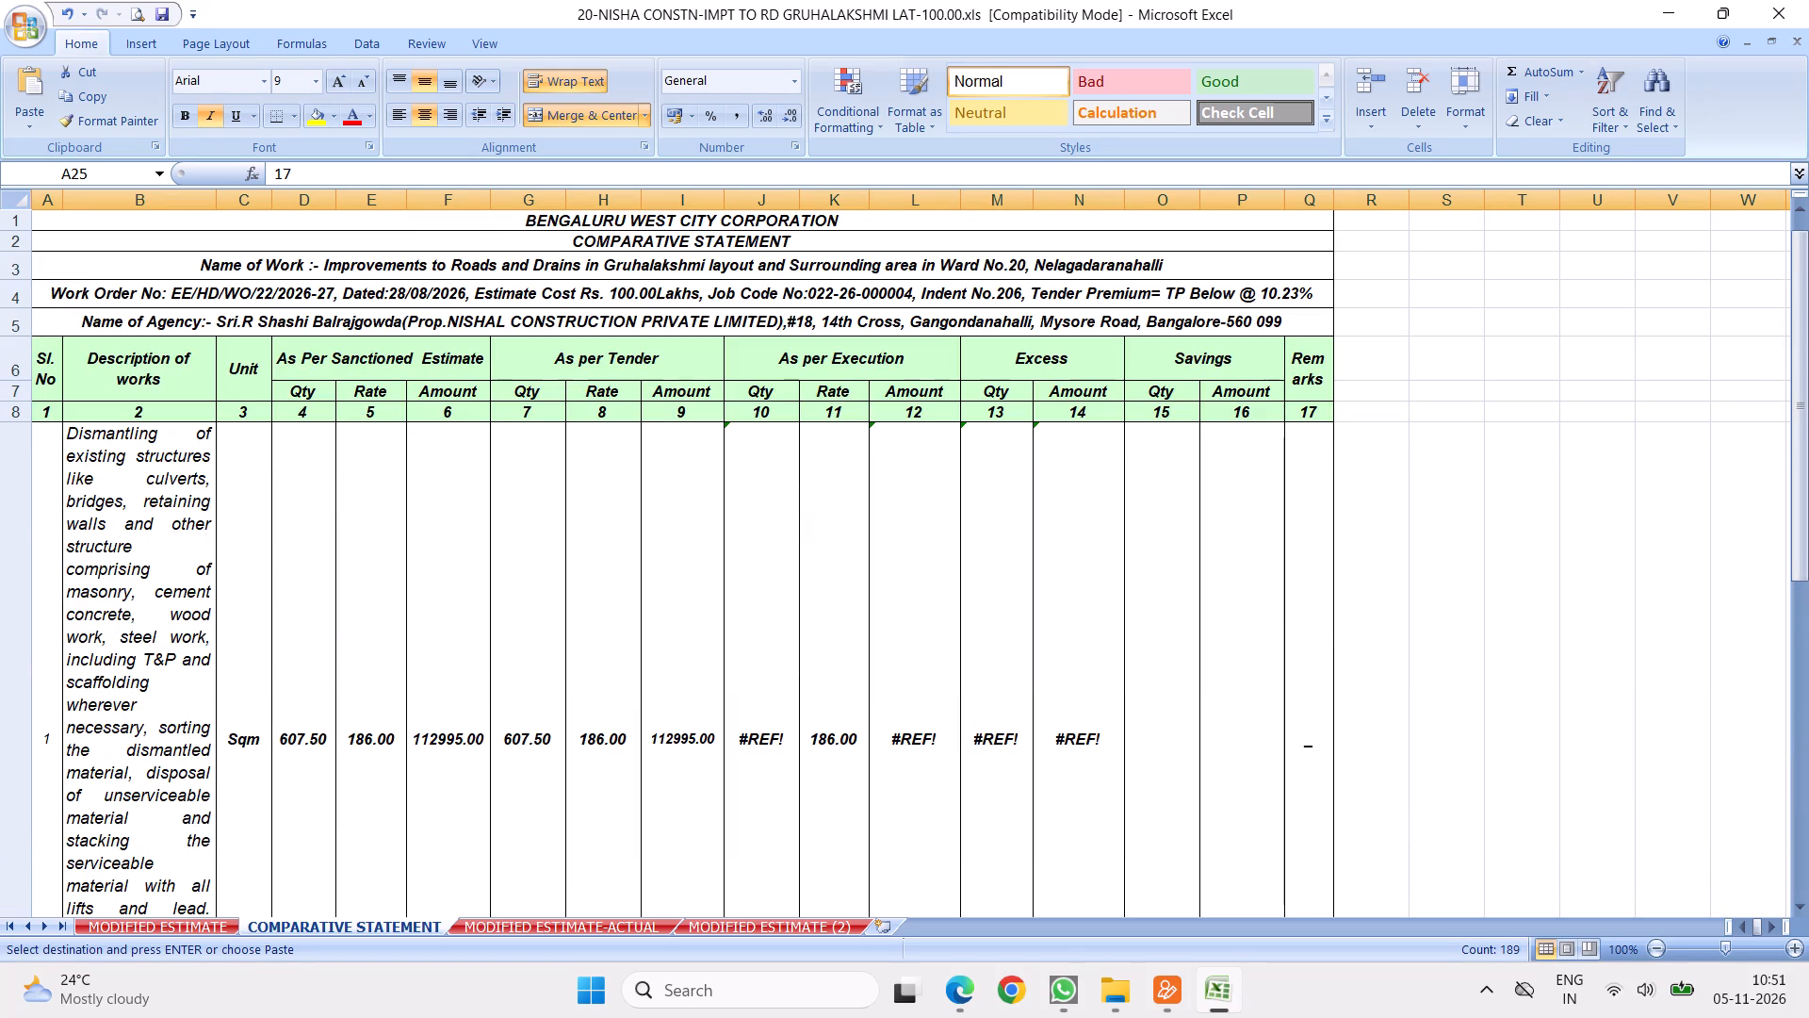
left_click_drag(0, 585, 106, 1011)
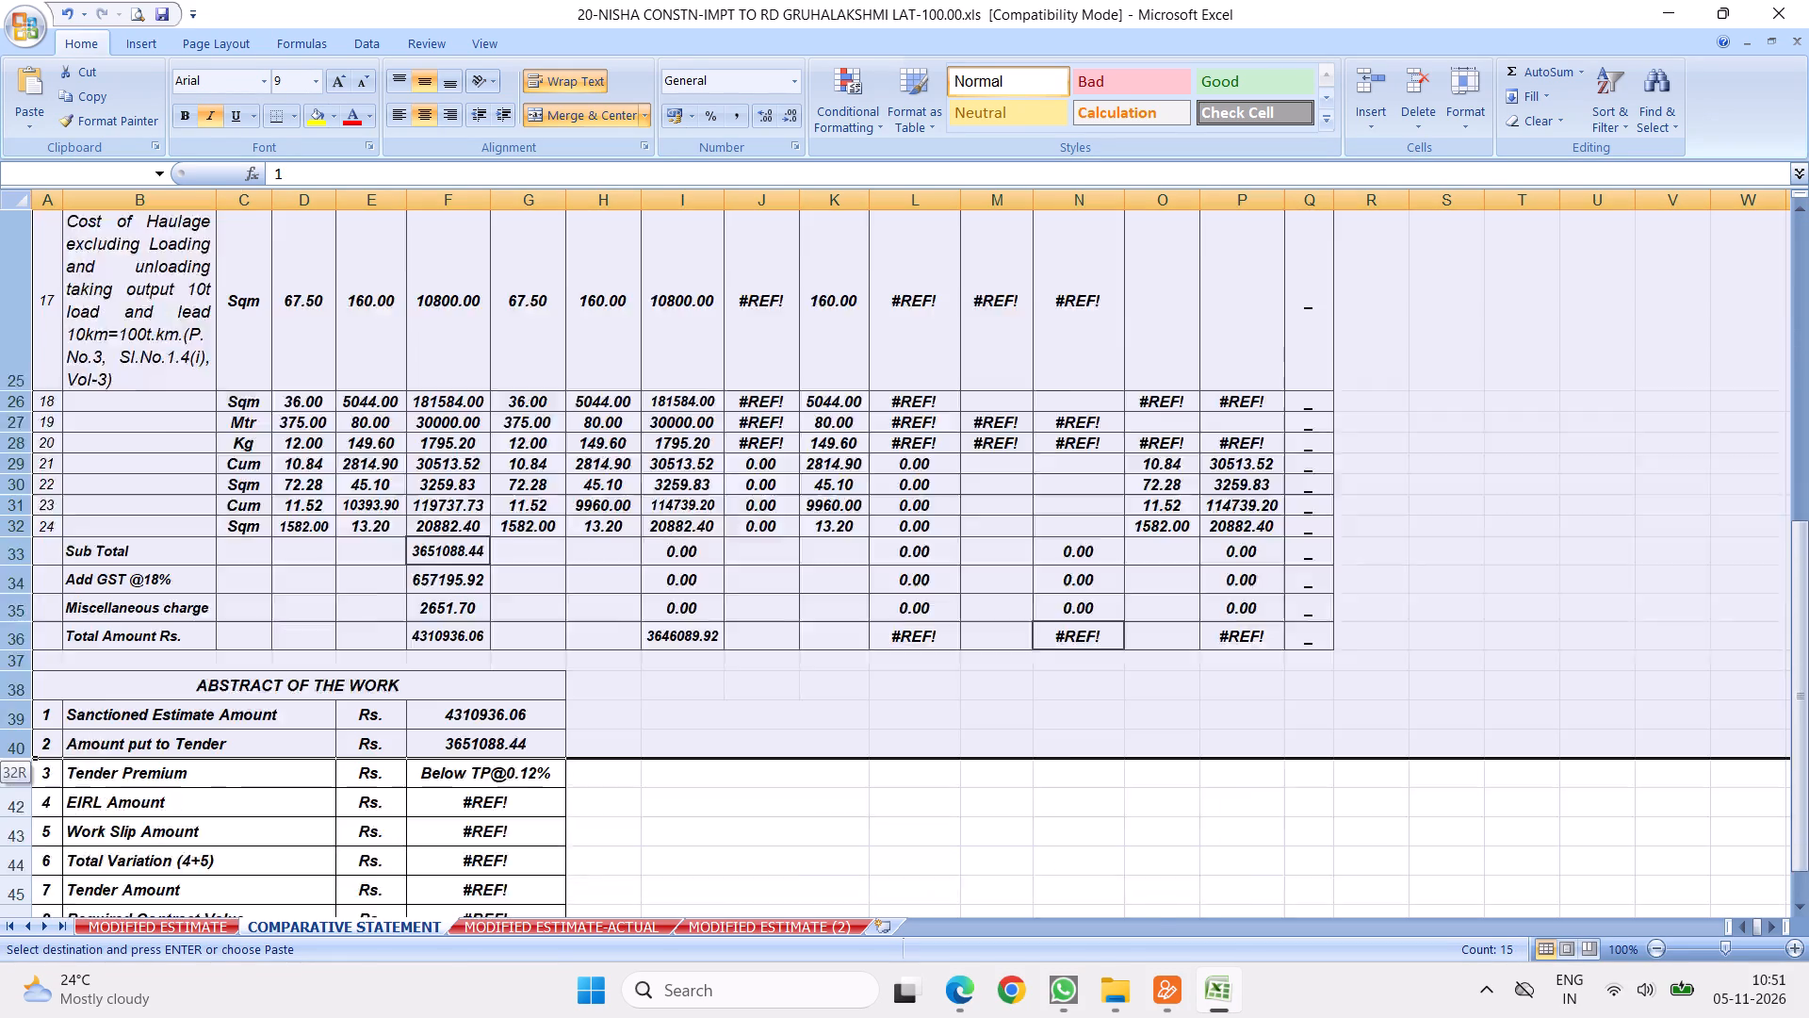
left_click_drag(106, 1011, 253, 814)
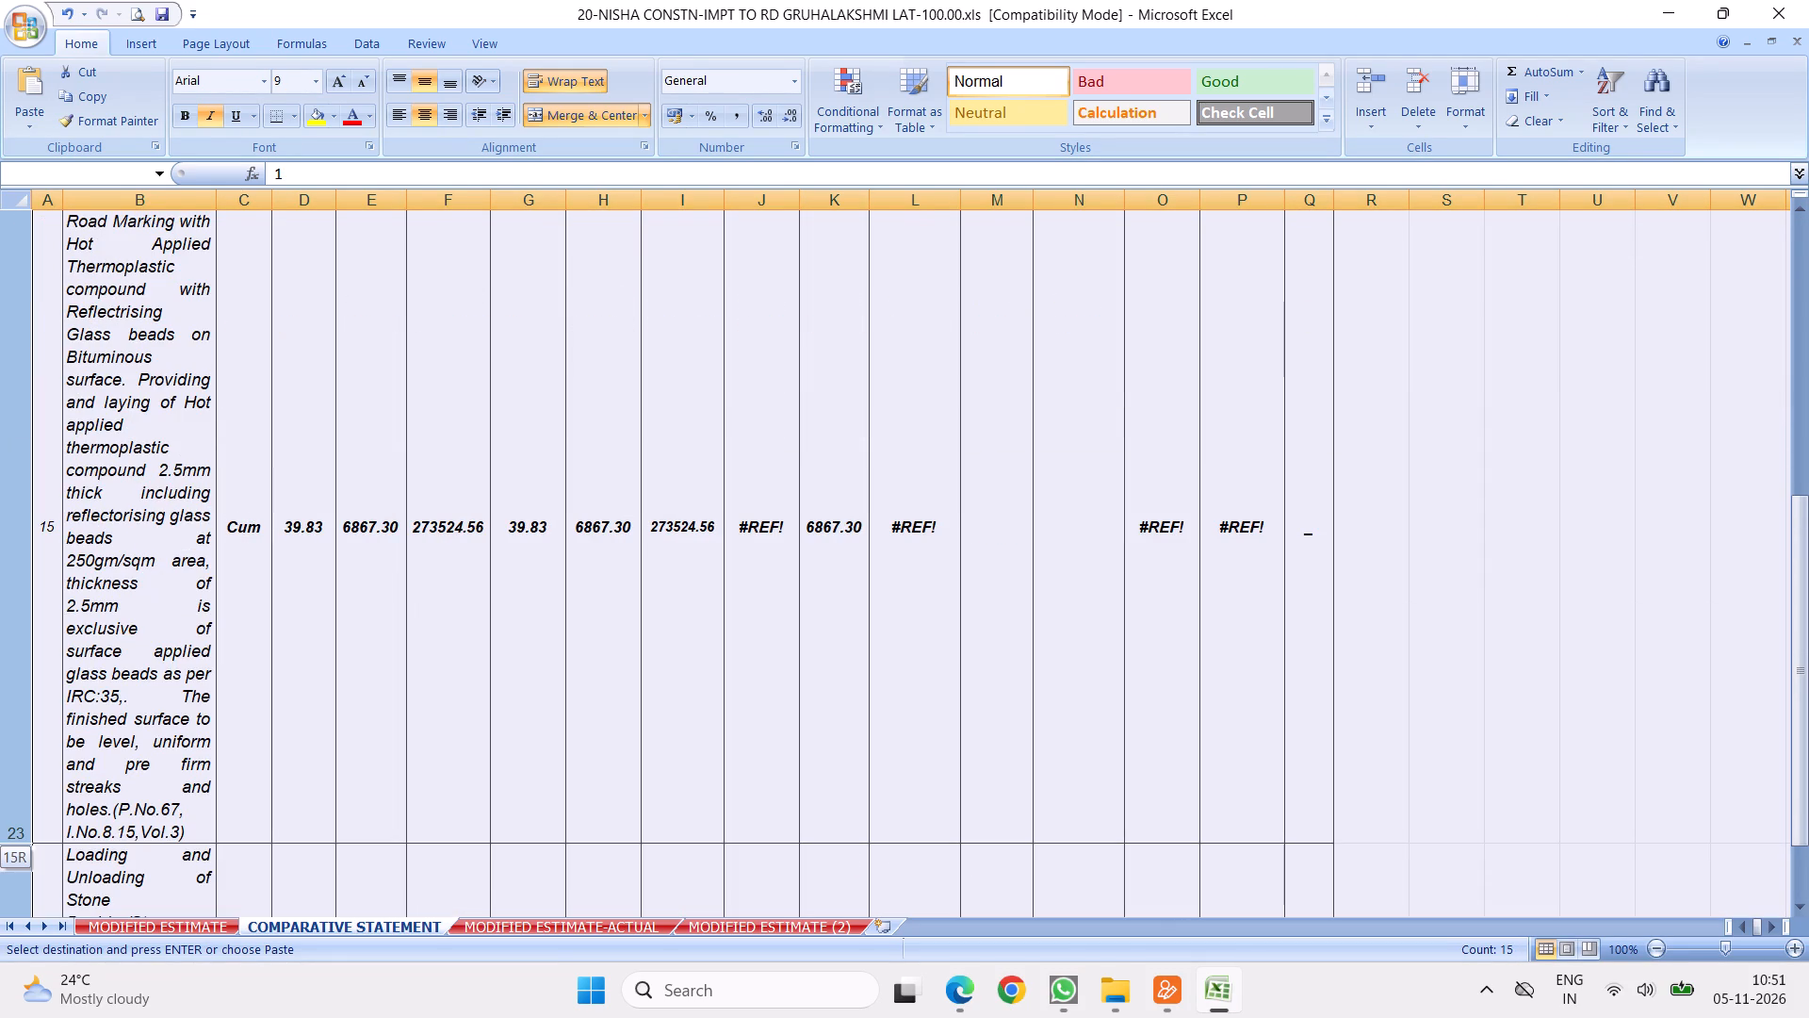
left_click_drag(253, 814, 246, 889)
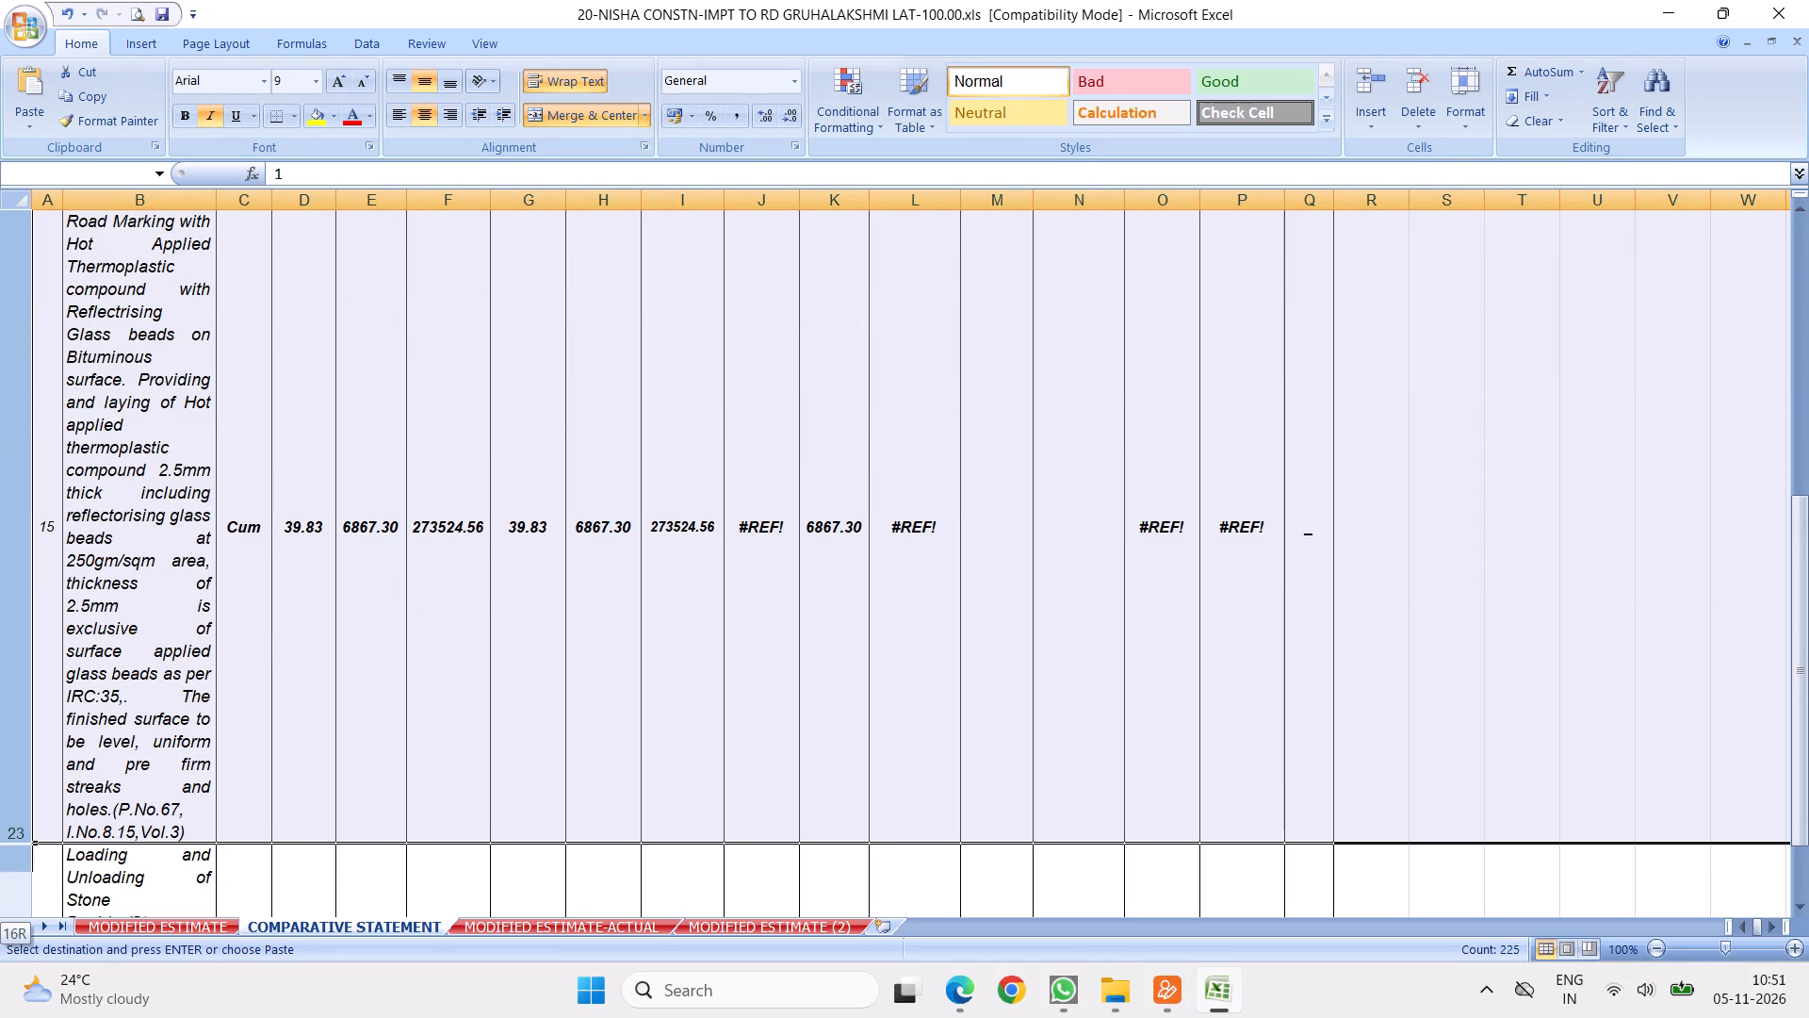
left_click_drag(246, 889, 269, 321)
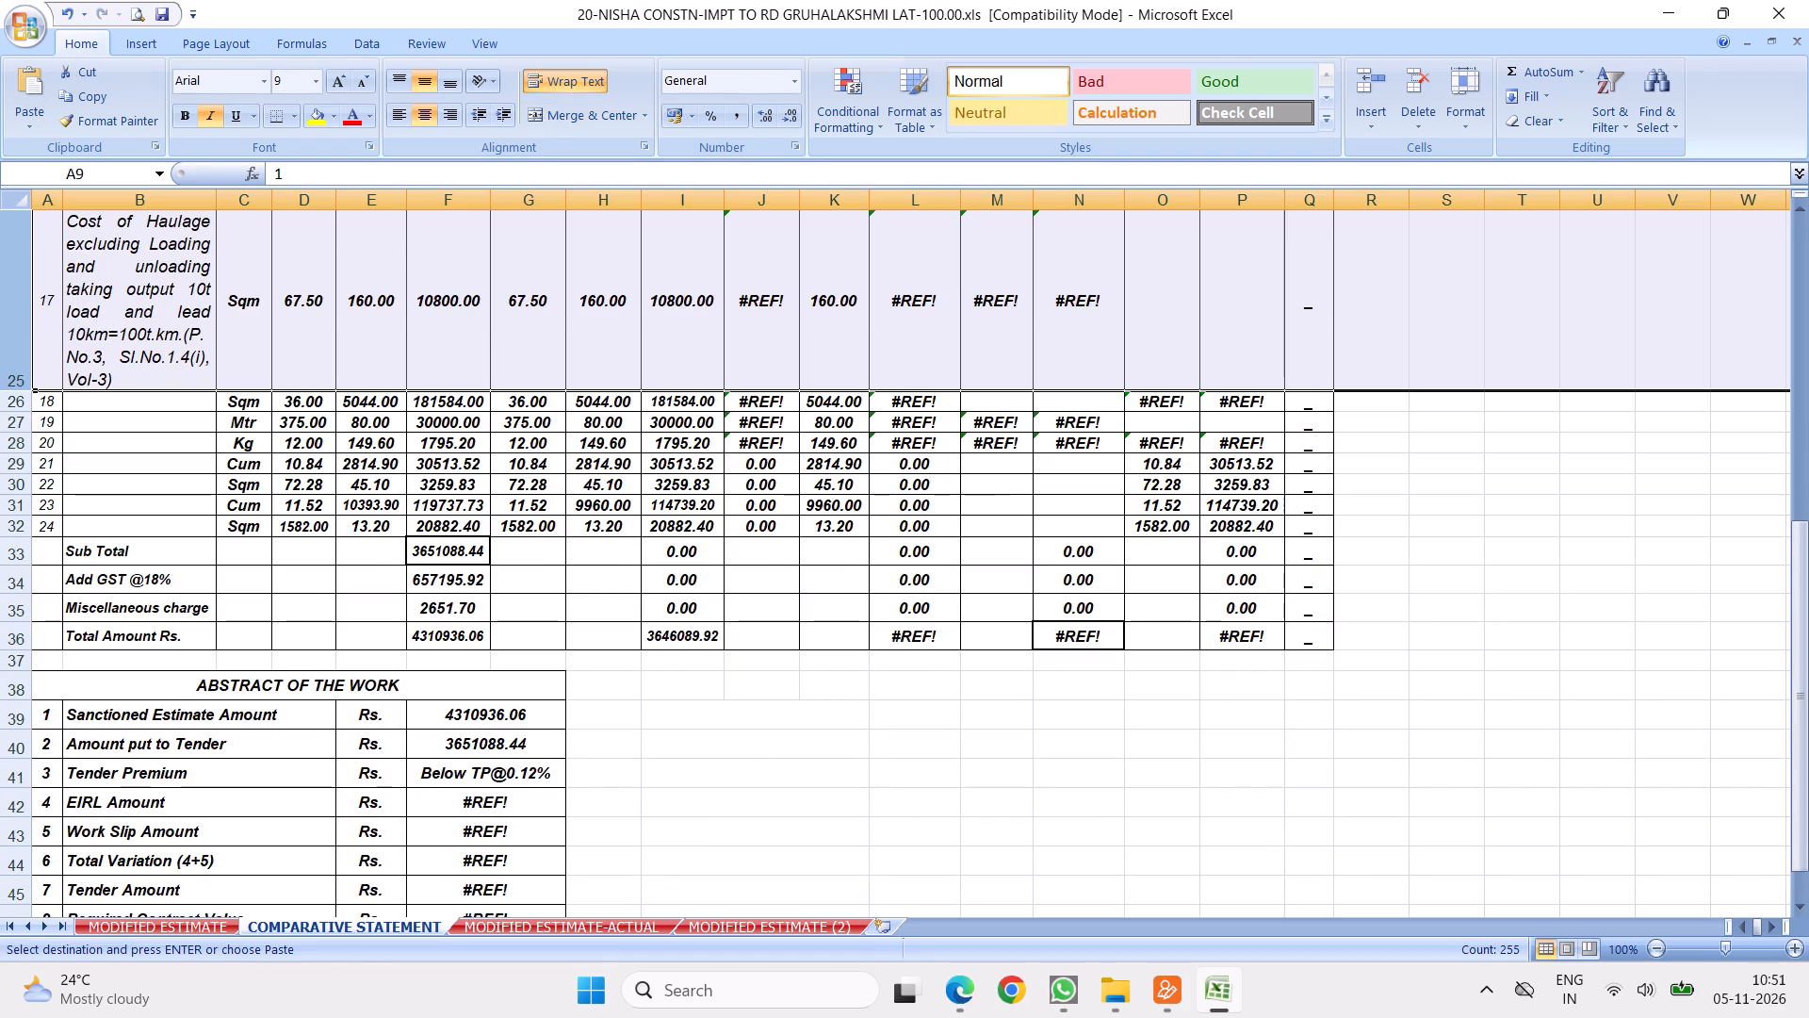
left_click_drag(20, 392, 24, 375)
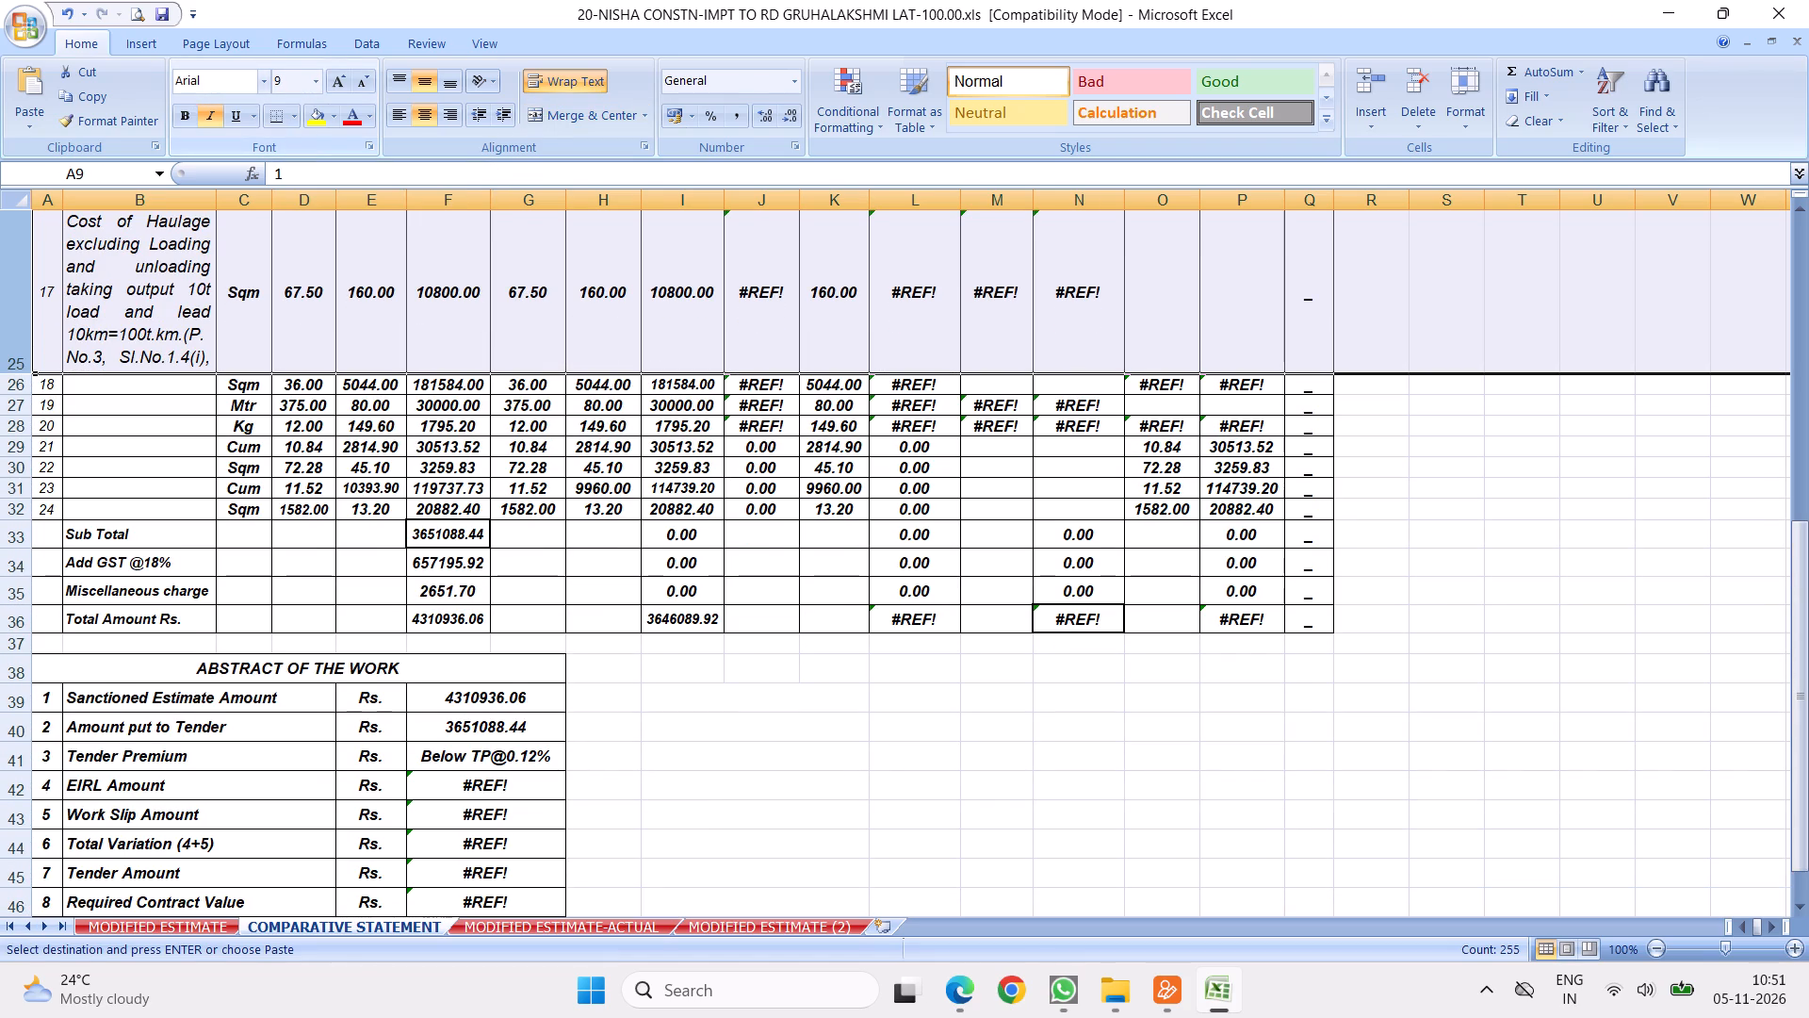
left_click(344, 454)
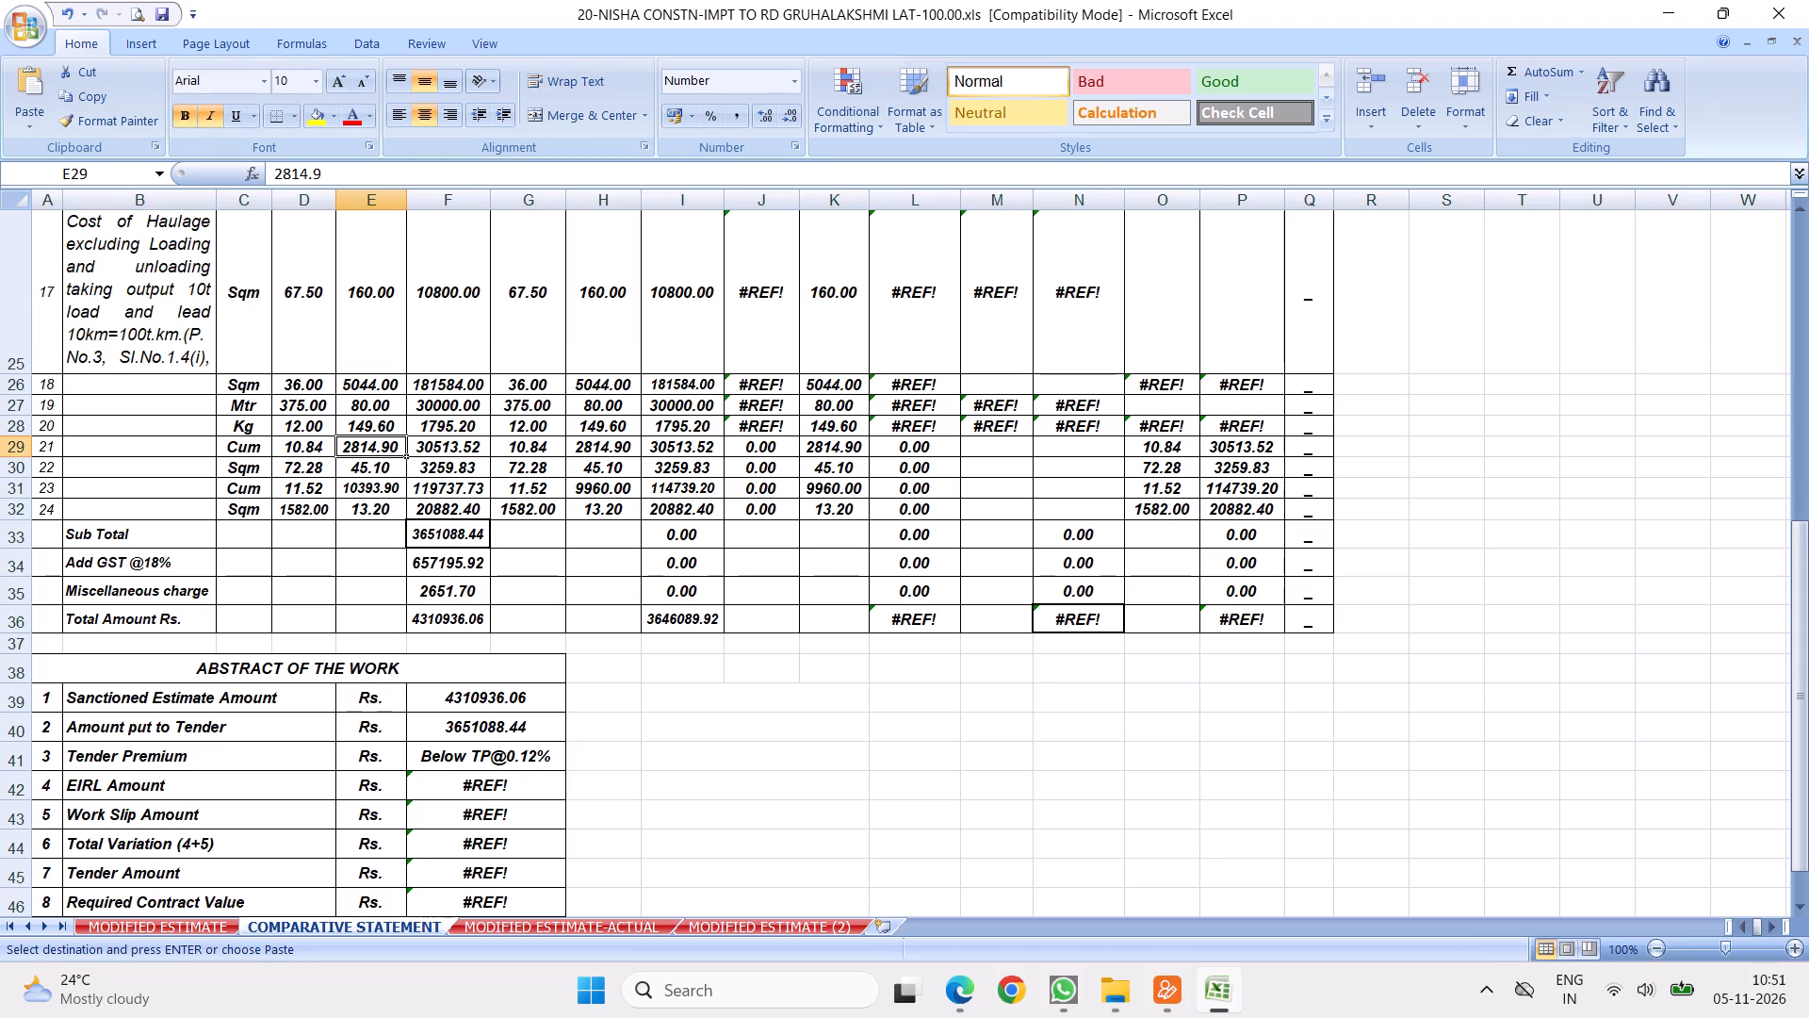
Set the font size of the item descriptions in B9:B25 to 9.
scroll(216, 367, "up", 9)
left_click_drag(121, 486, 111, 1017)
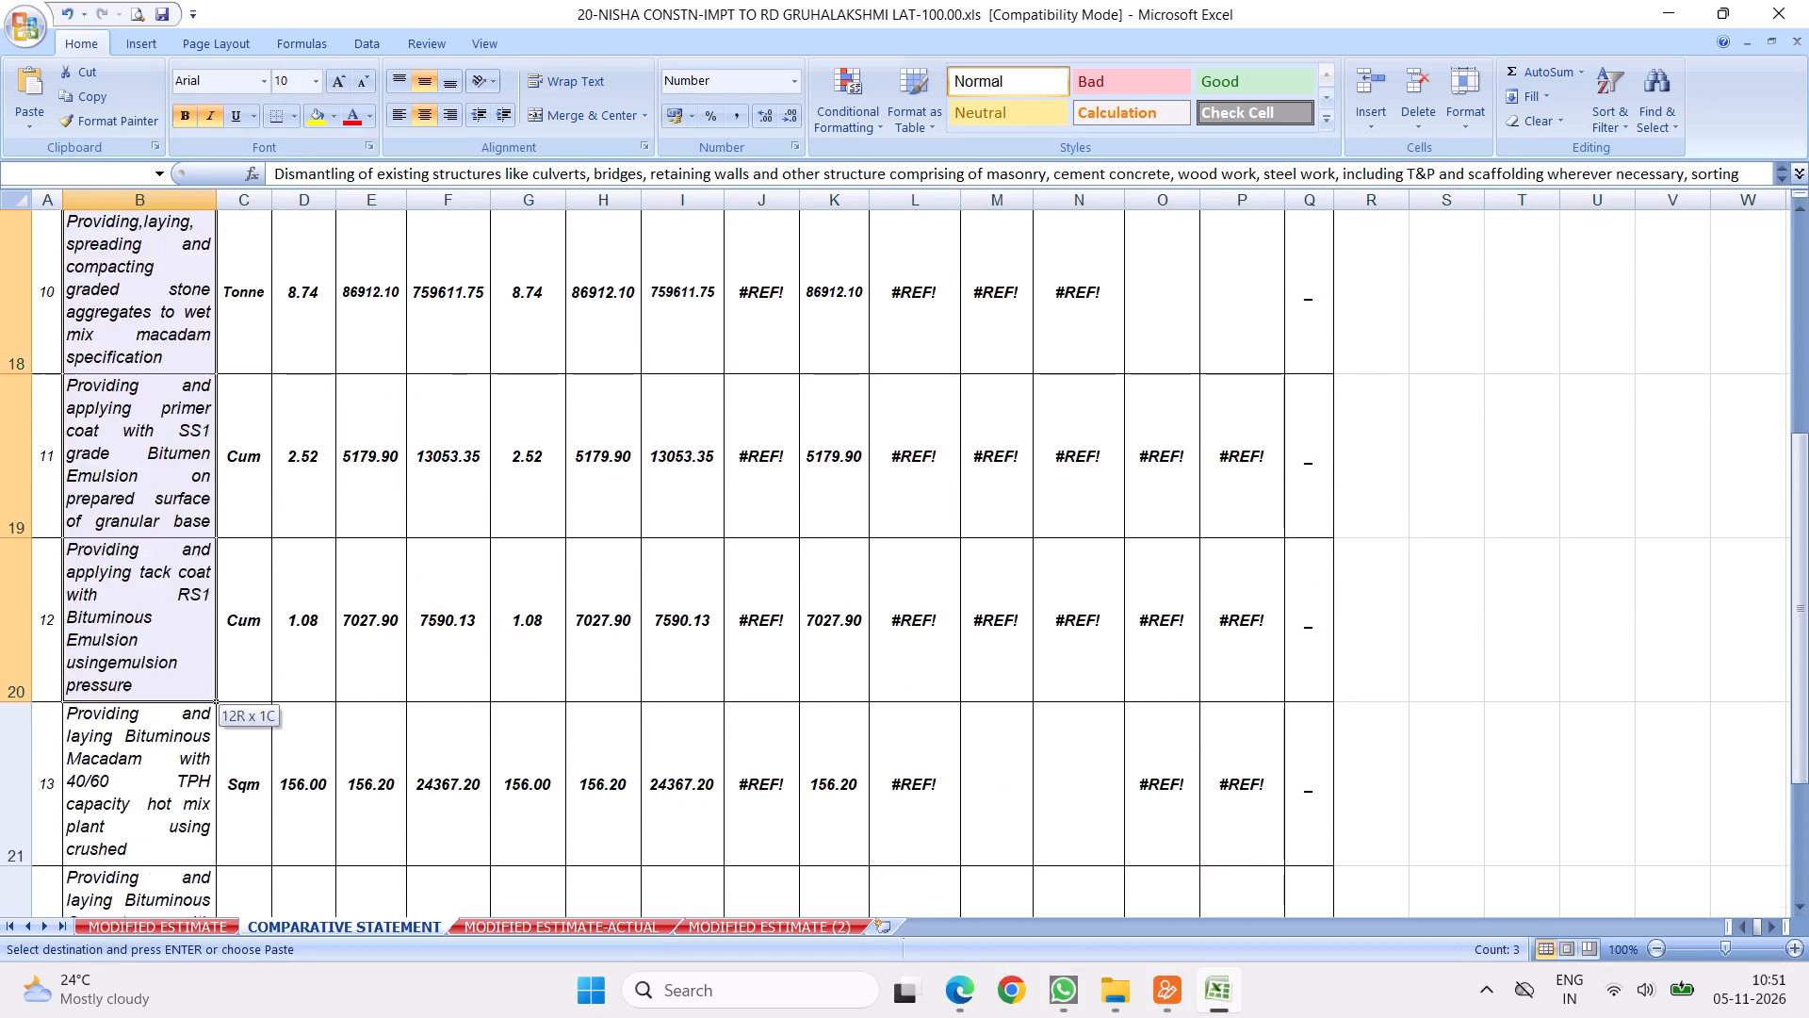
left_click_drag(111, 1017, 120, 634)
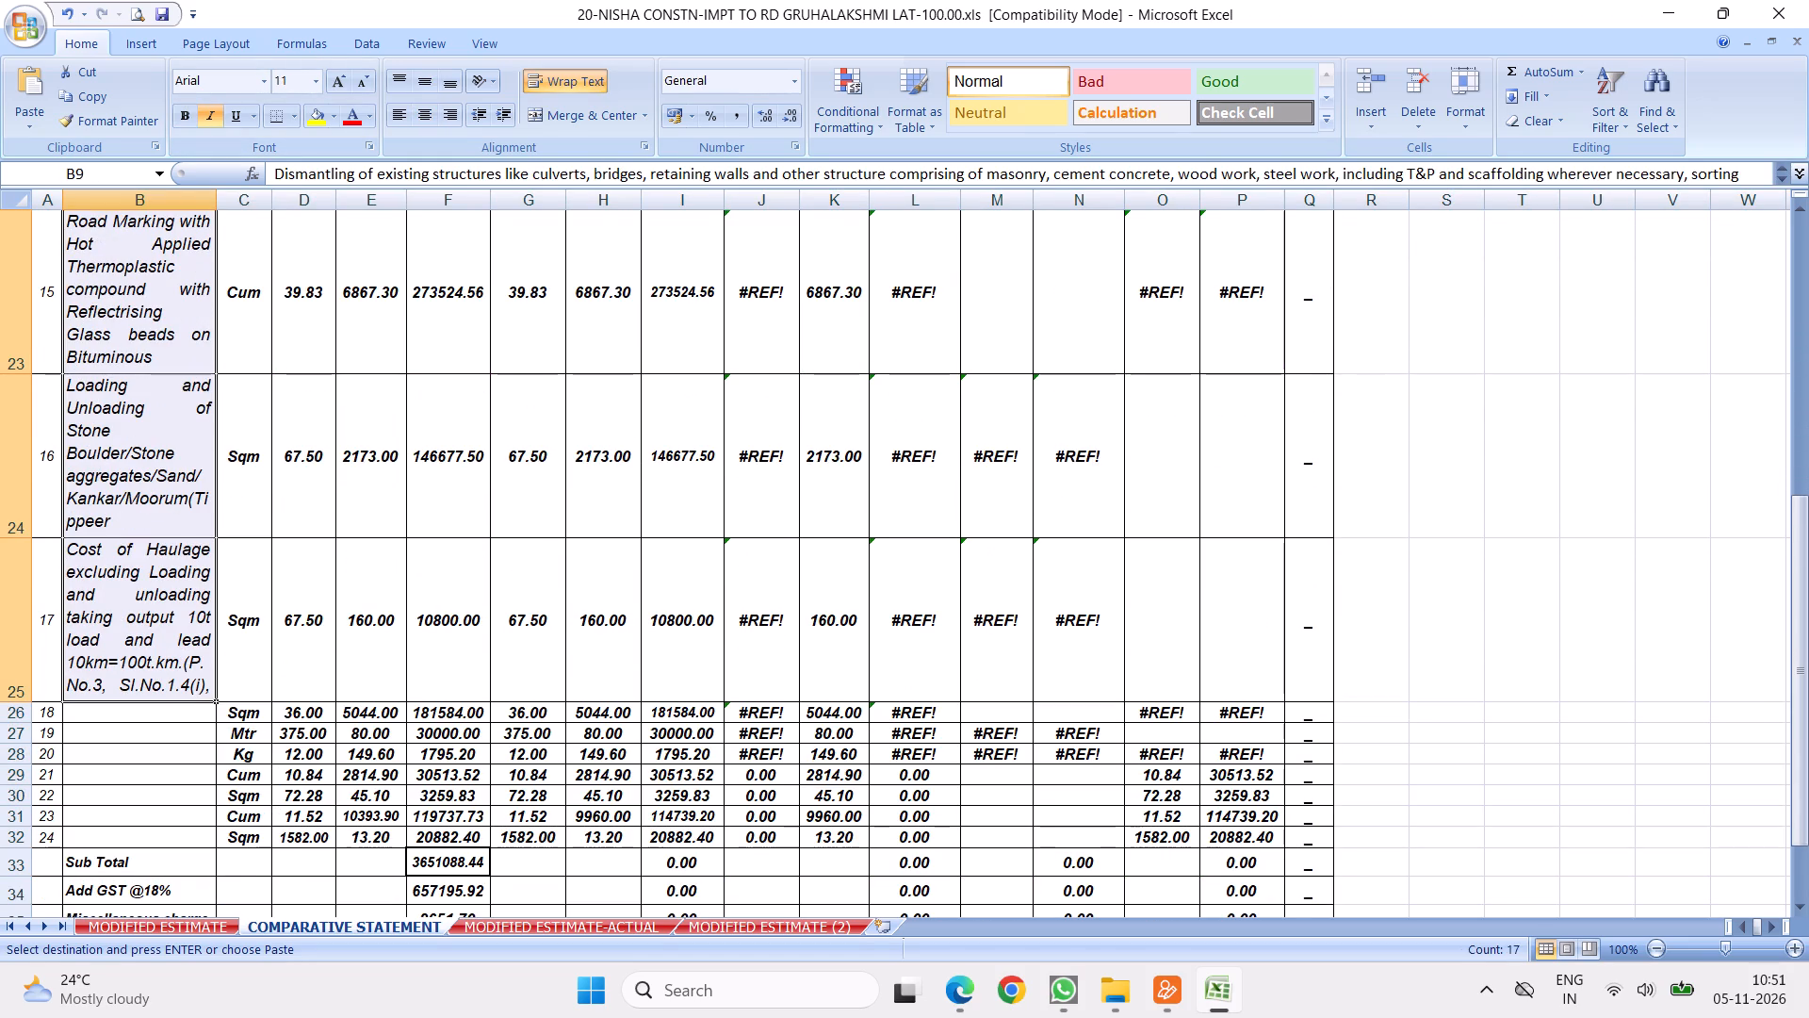
left_click(183, 111)
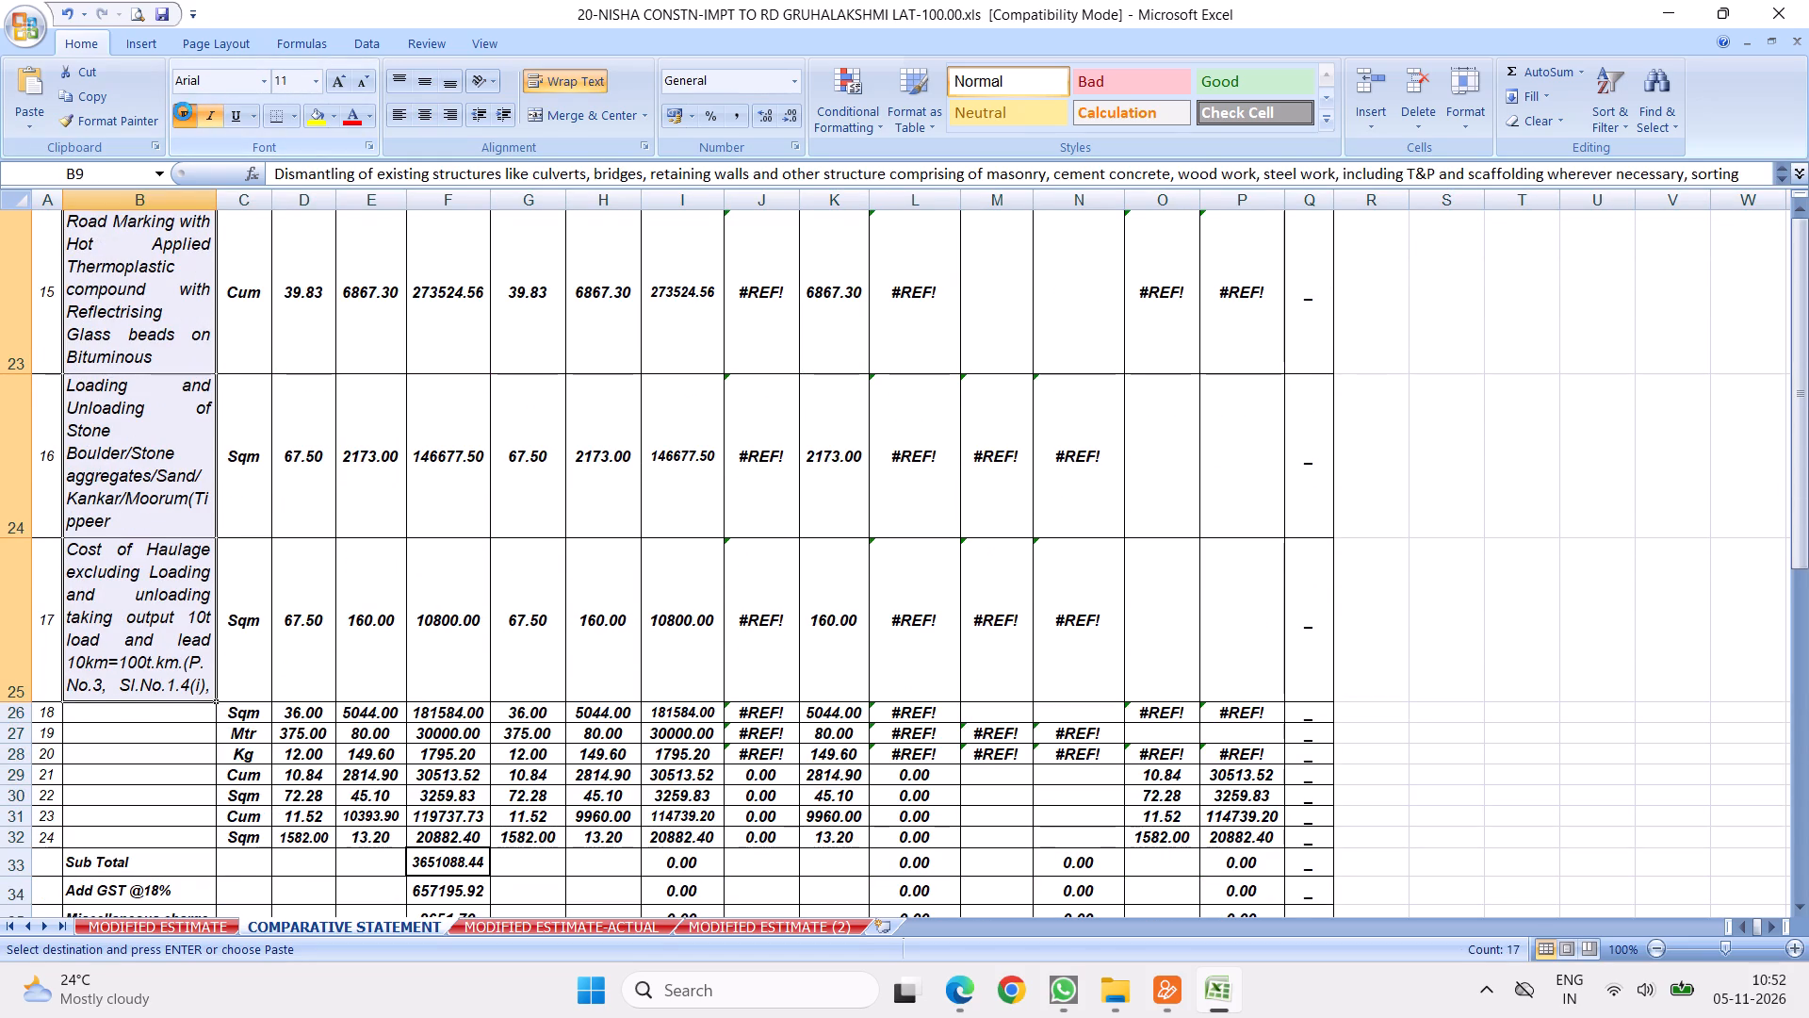
left_click(183, 111)
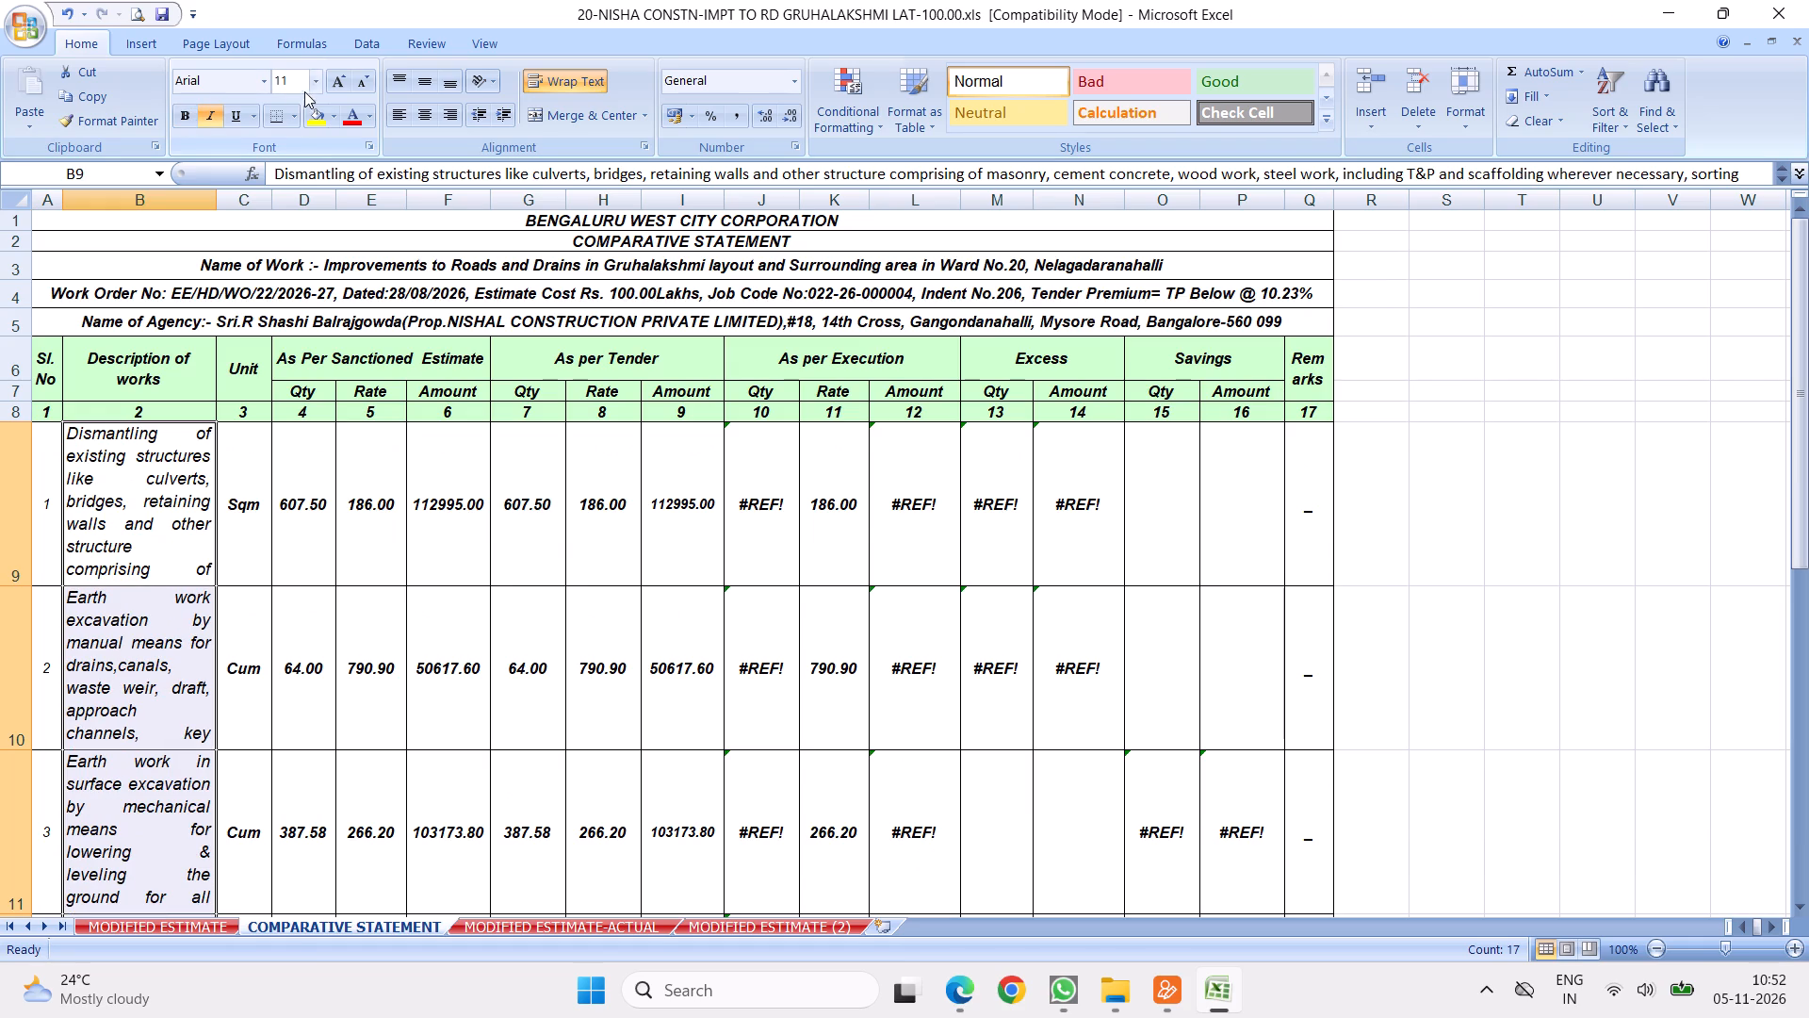
left_click(312, 83)
left_click(285, 128)
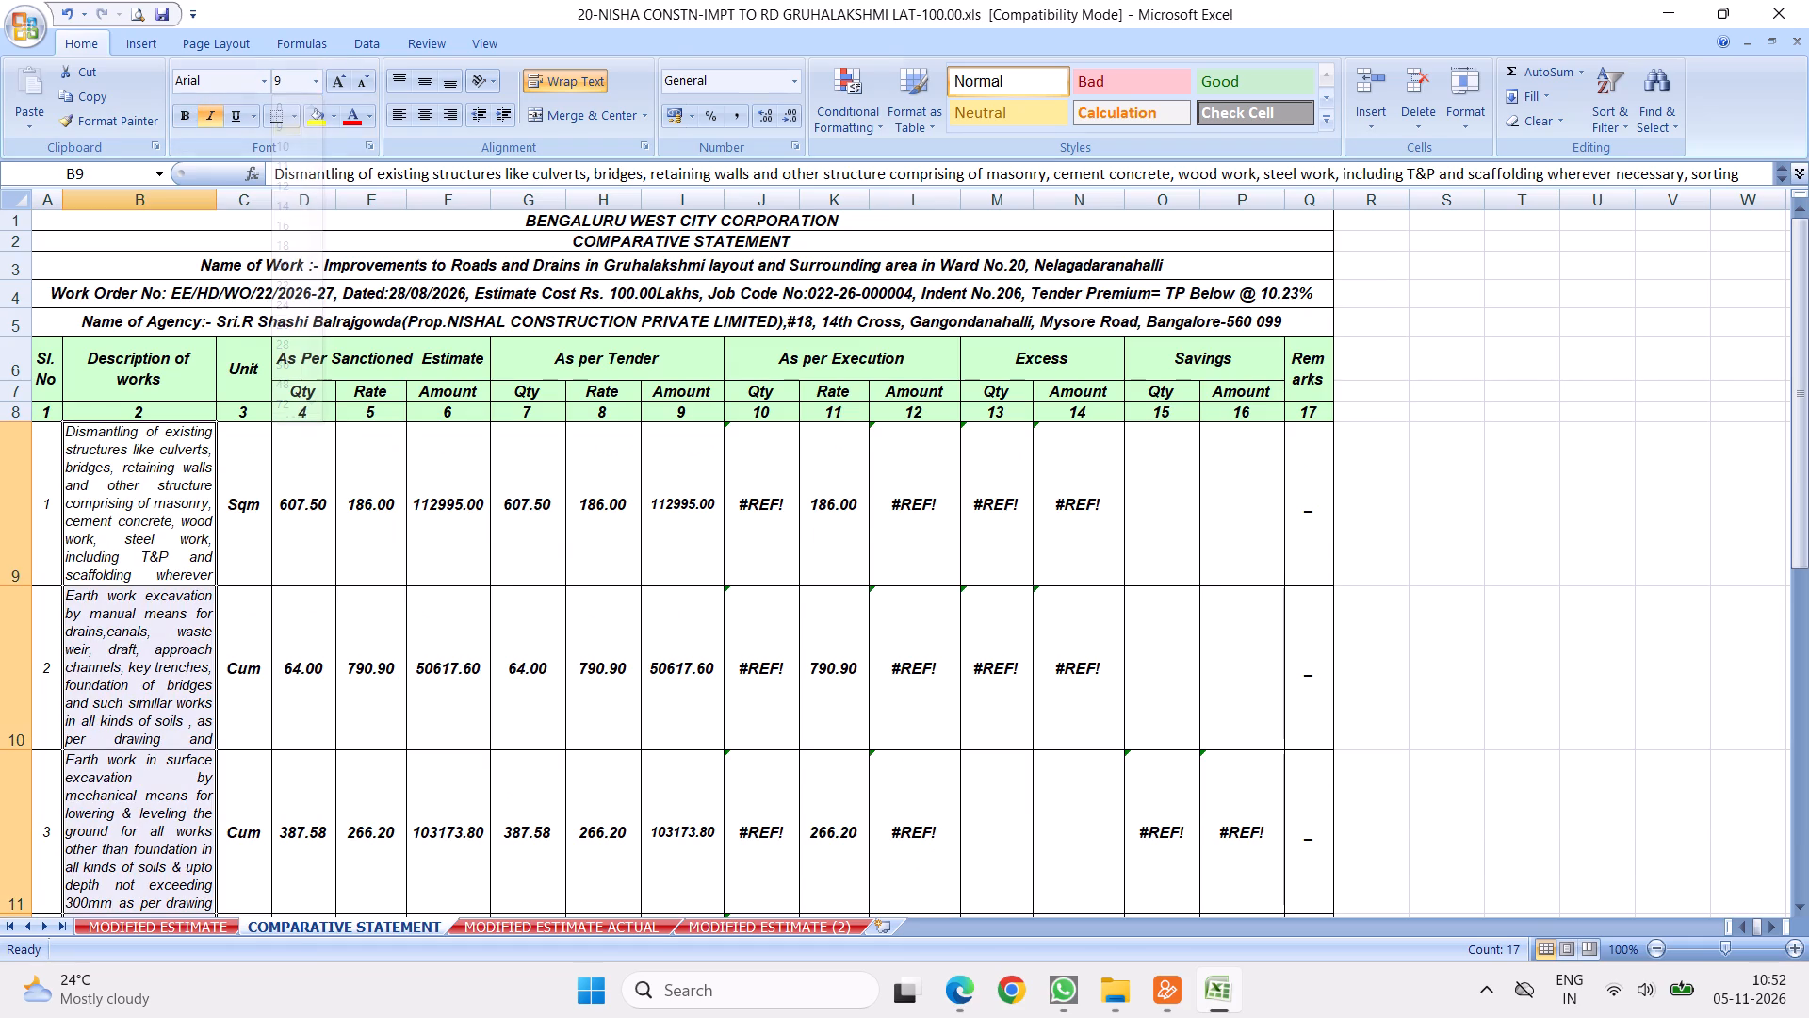
Enter Cum as the unit for items 1 to 6 in cells C9:C14.
left_click(257, 496)
key("c")
left_click_drag(350, 603, 343, 614)
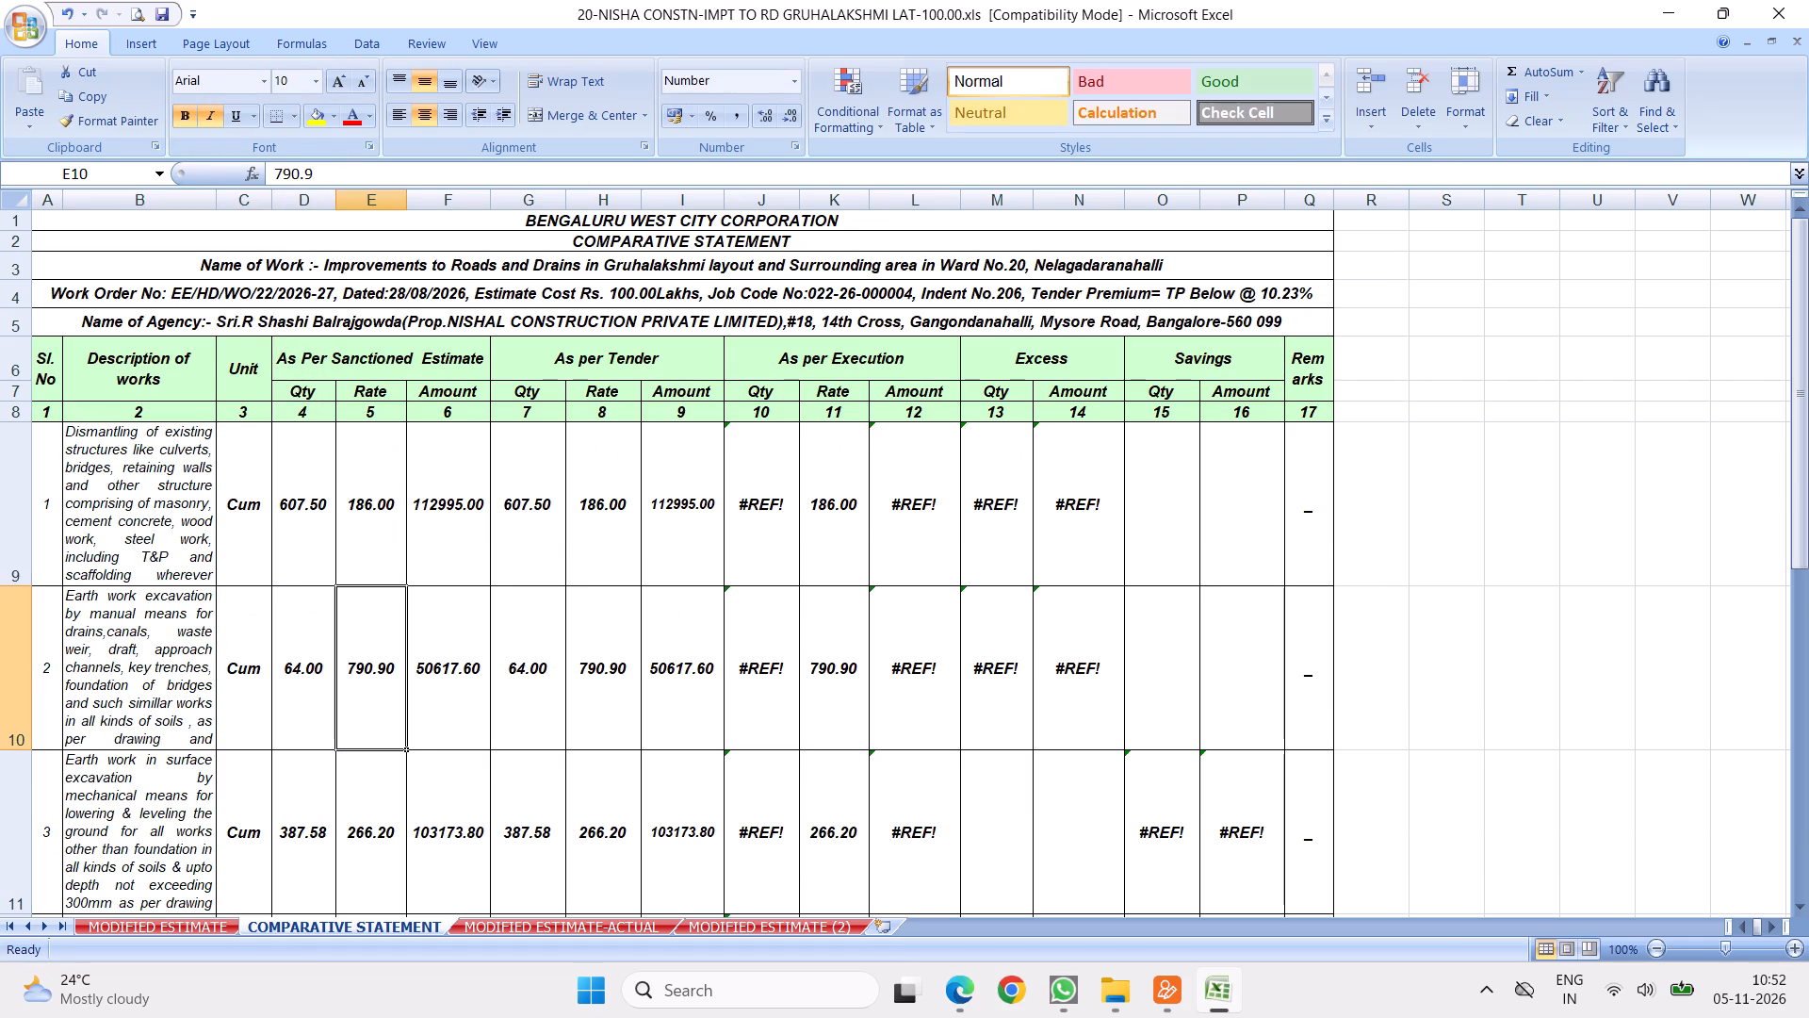
left_click(243, 674)
key("c")
key("Return")
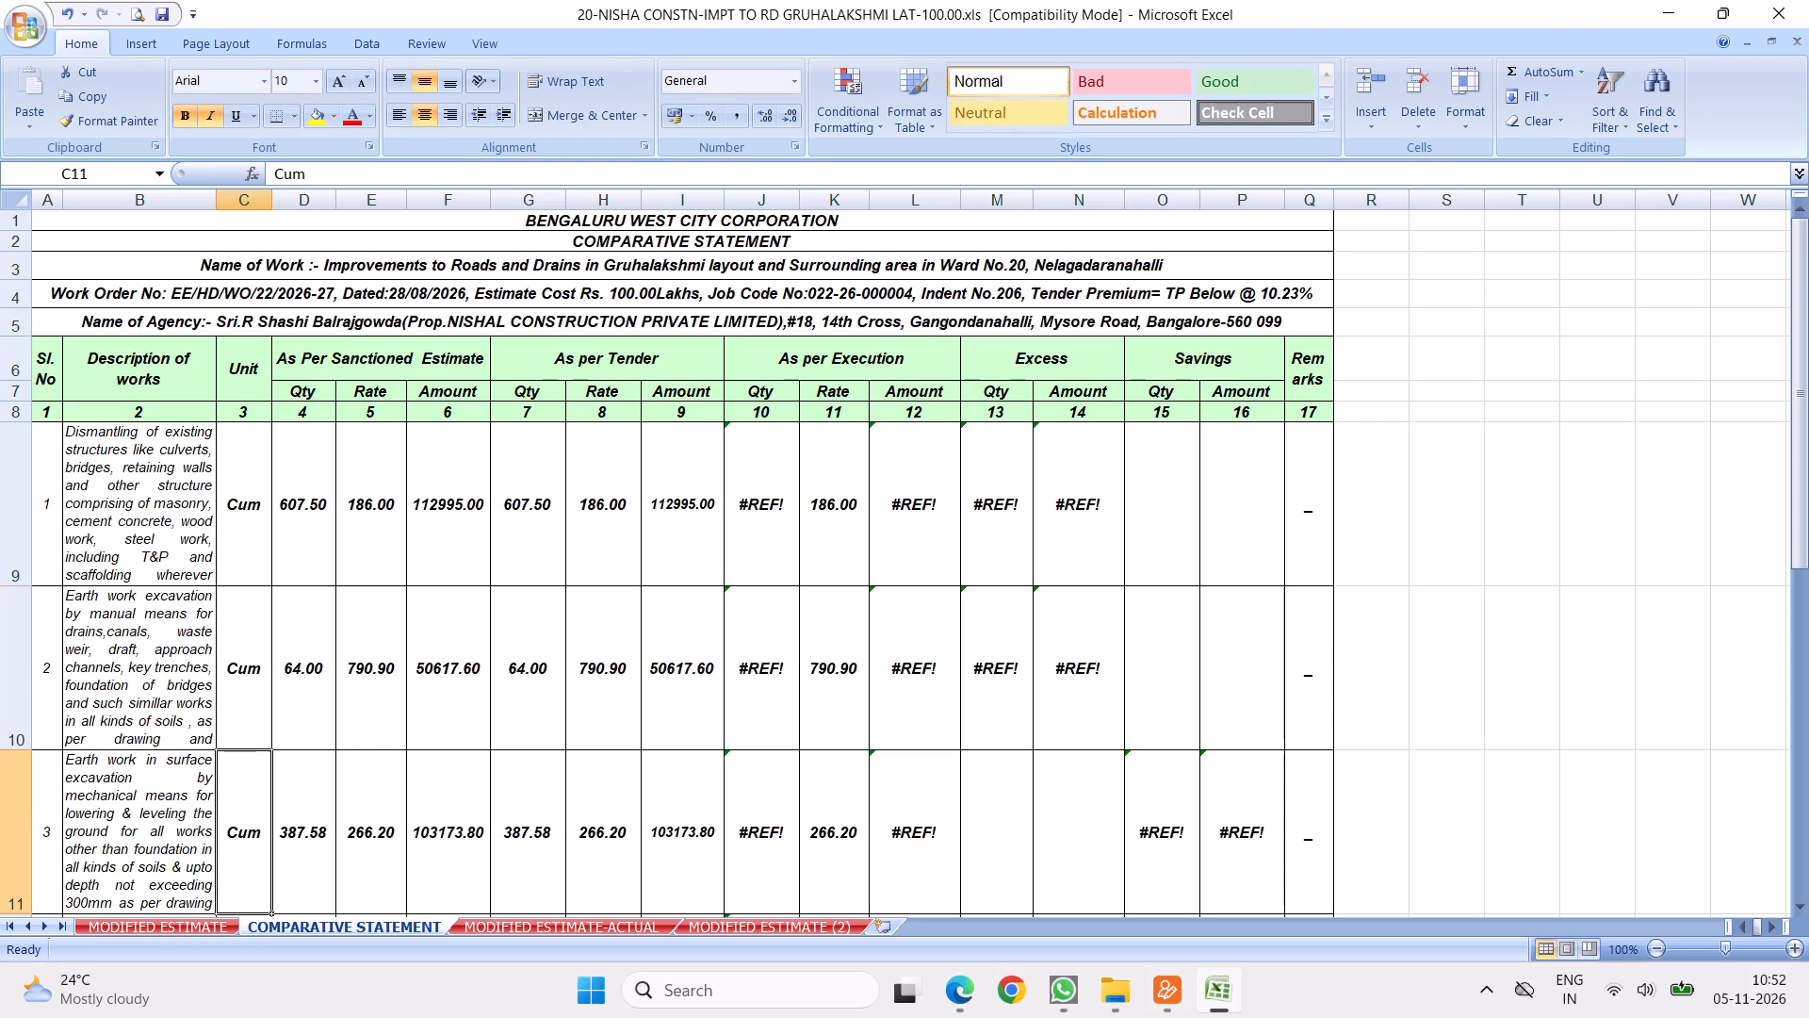
key("c")
key("Return")
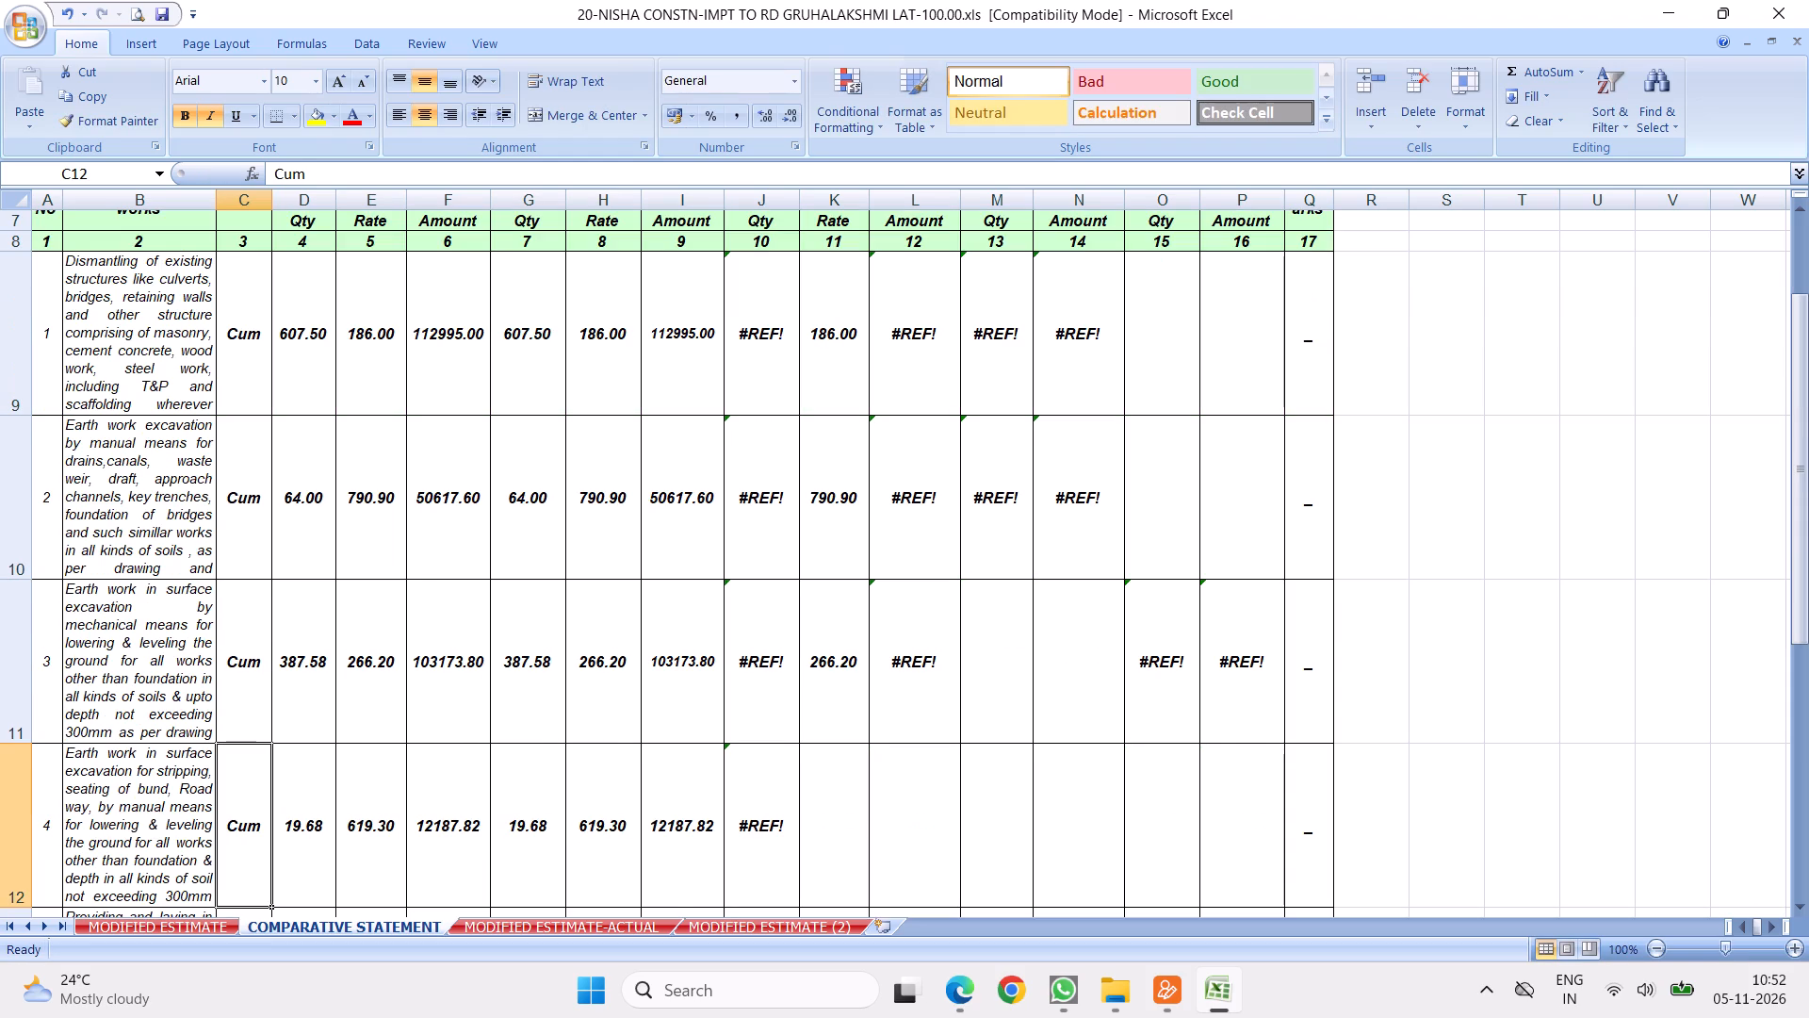
key("c")
key("Return")
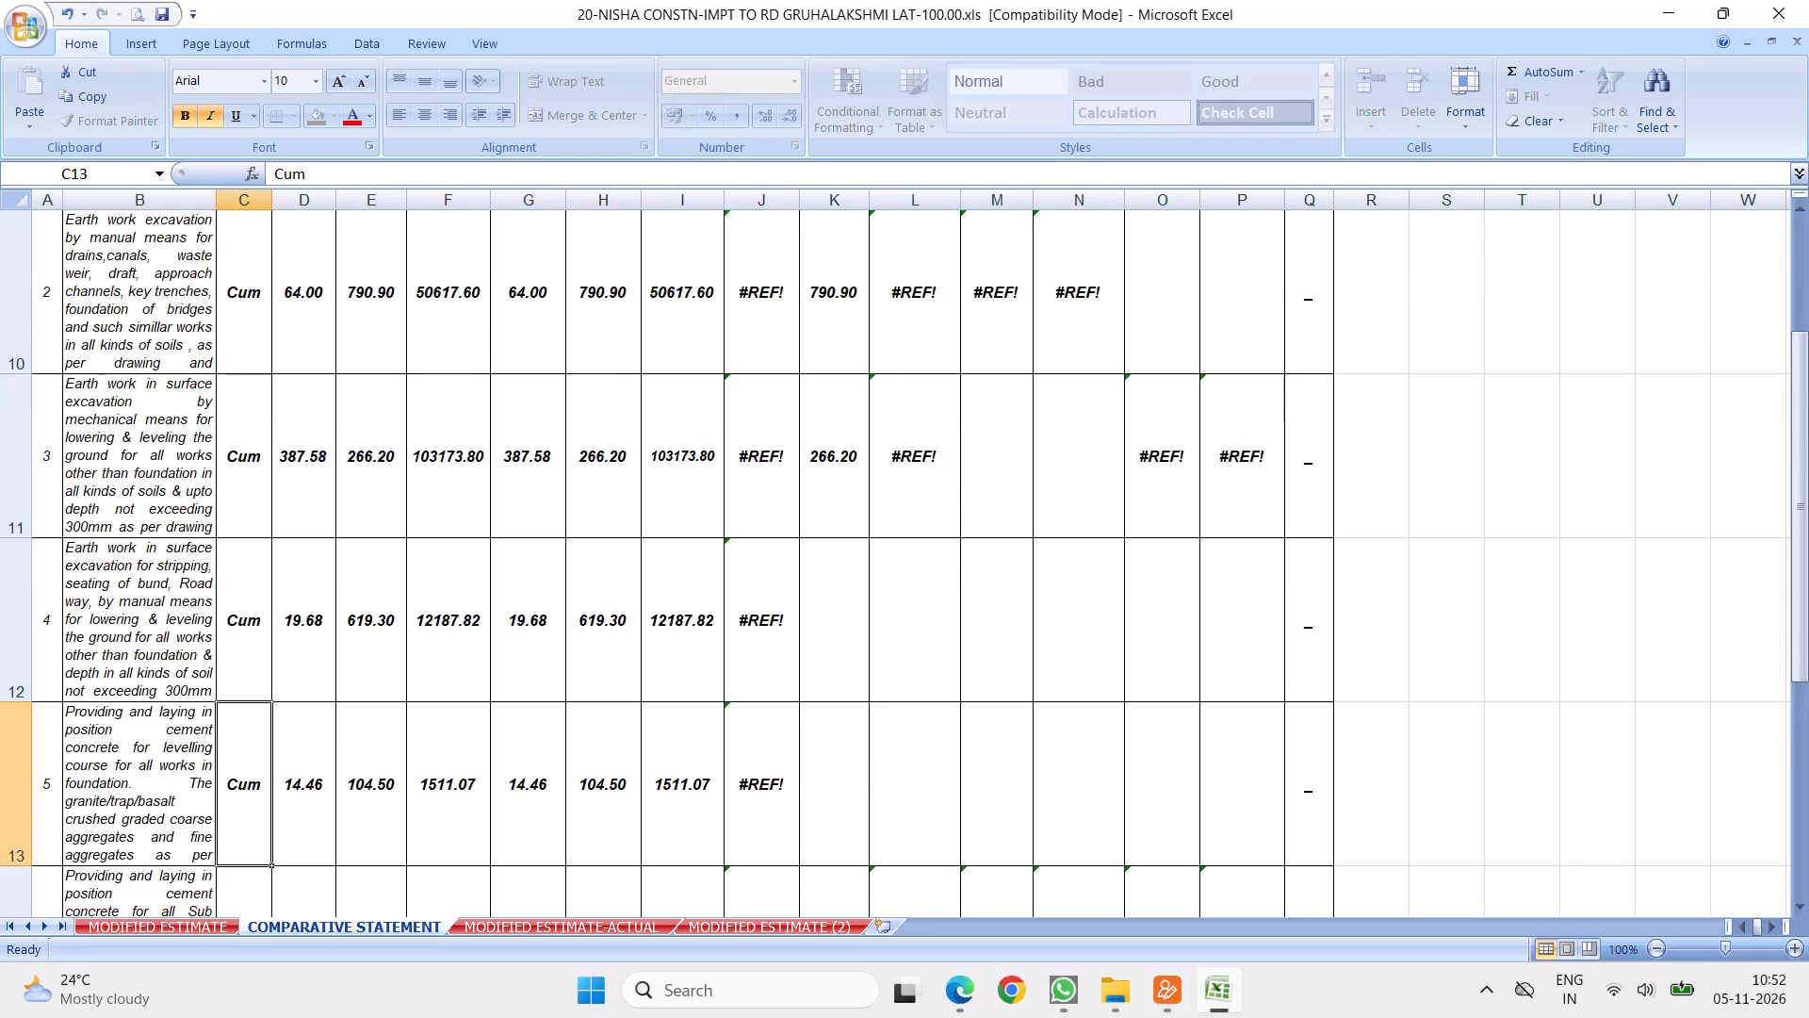
key("c")
key("Return")
key("c")
key("Return")
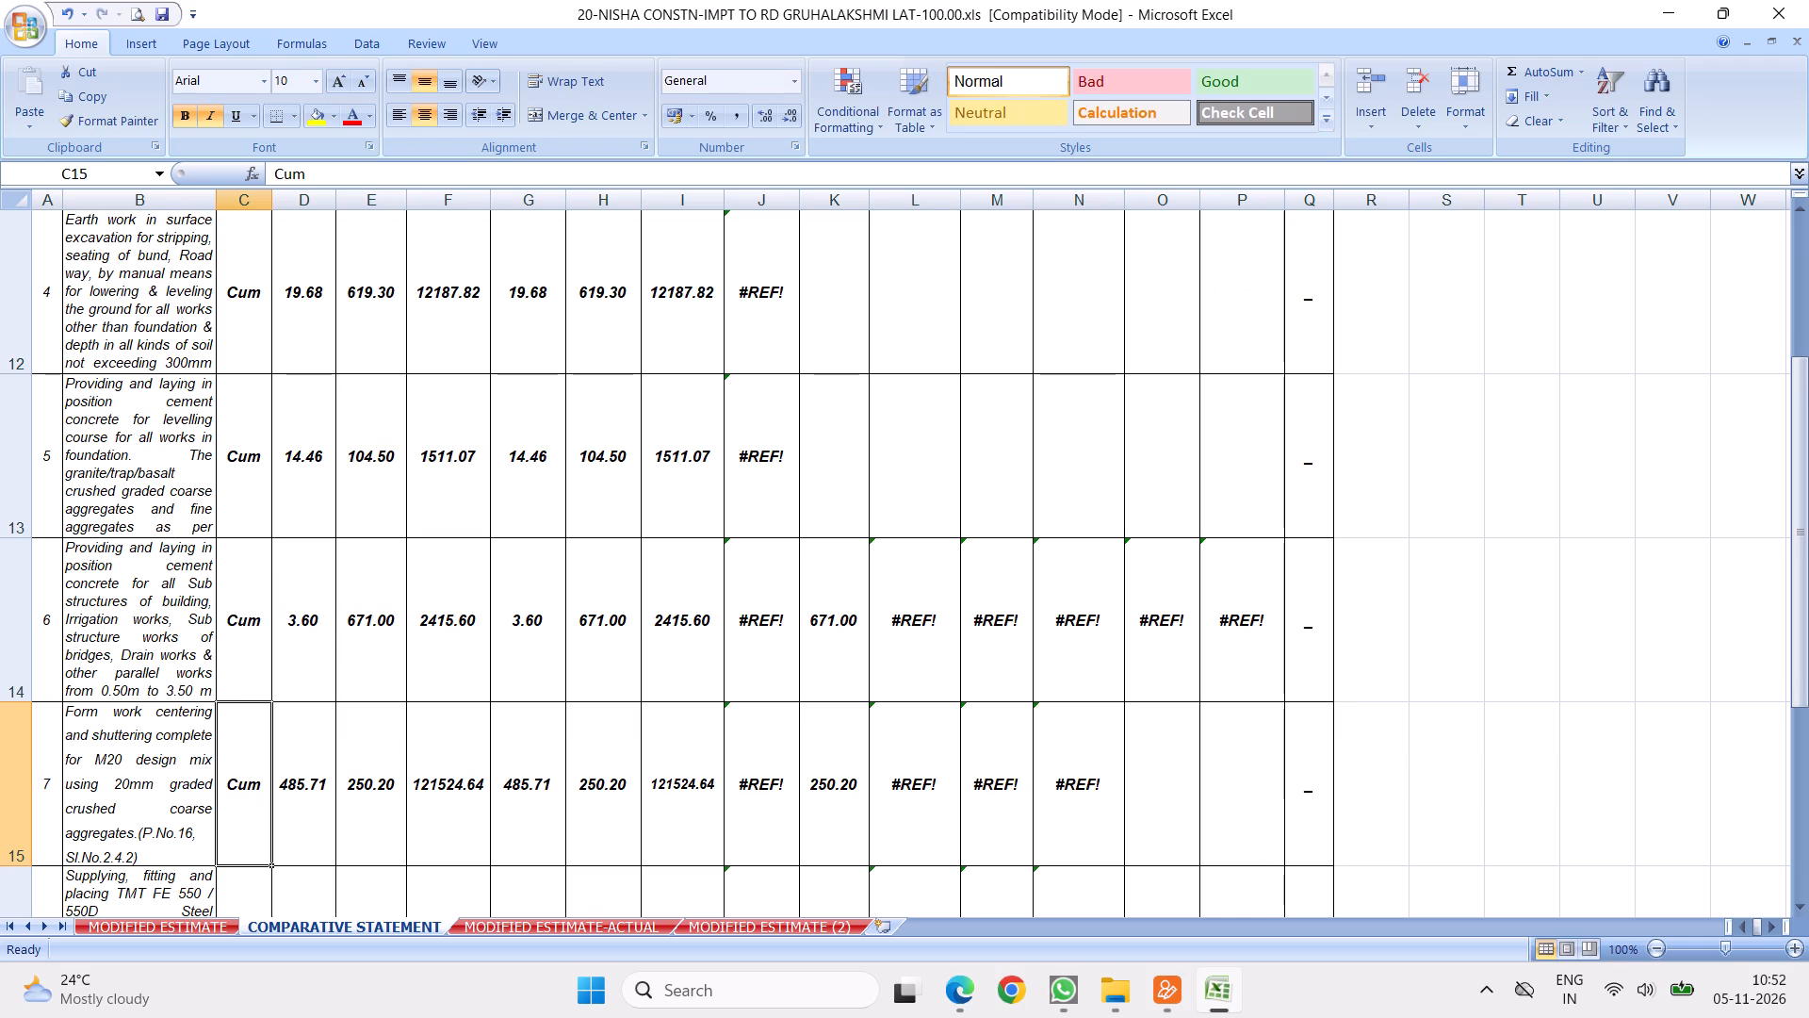
Set the unit of item 7, form work centering and shuttering, to Sqm.
key("s")
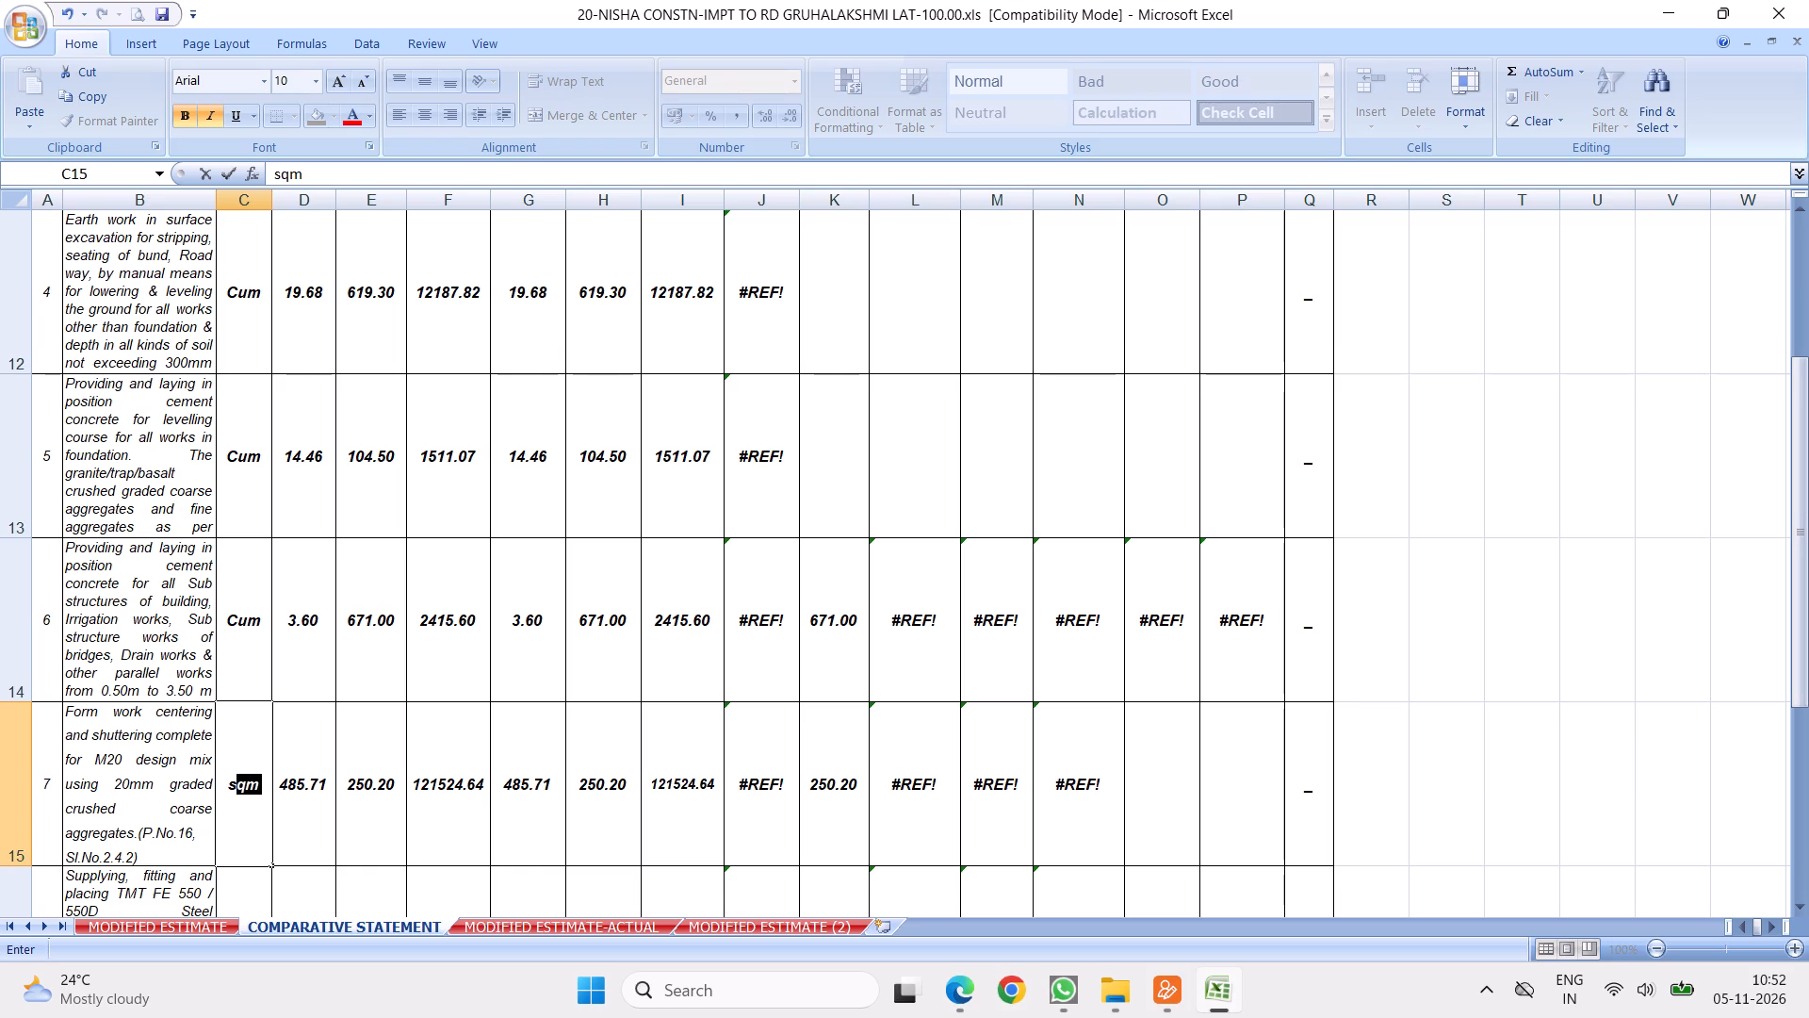
key("Return")
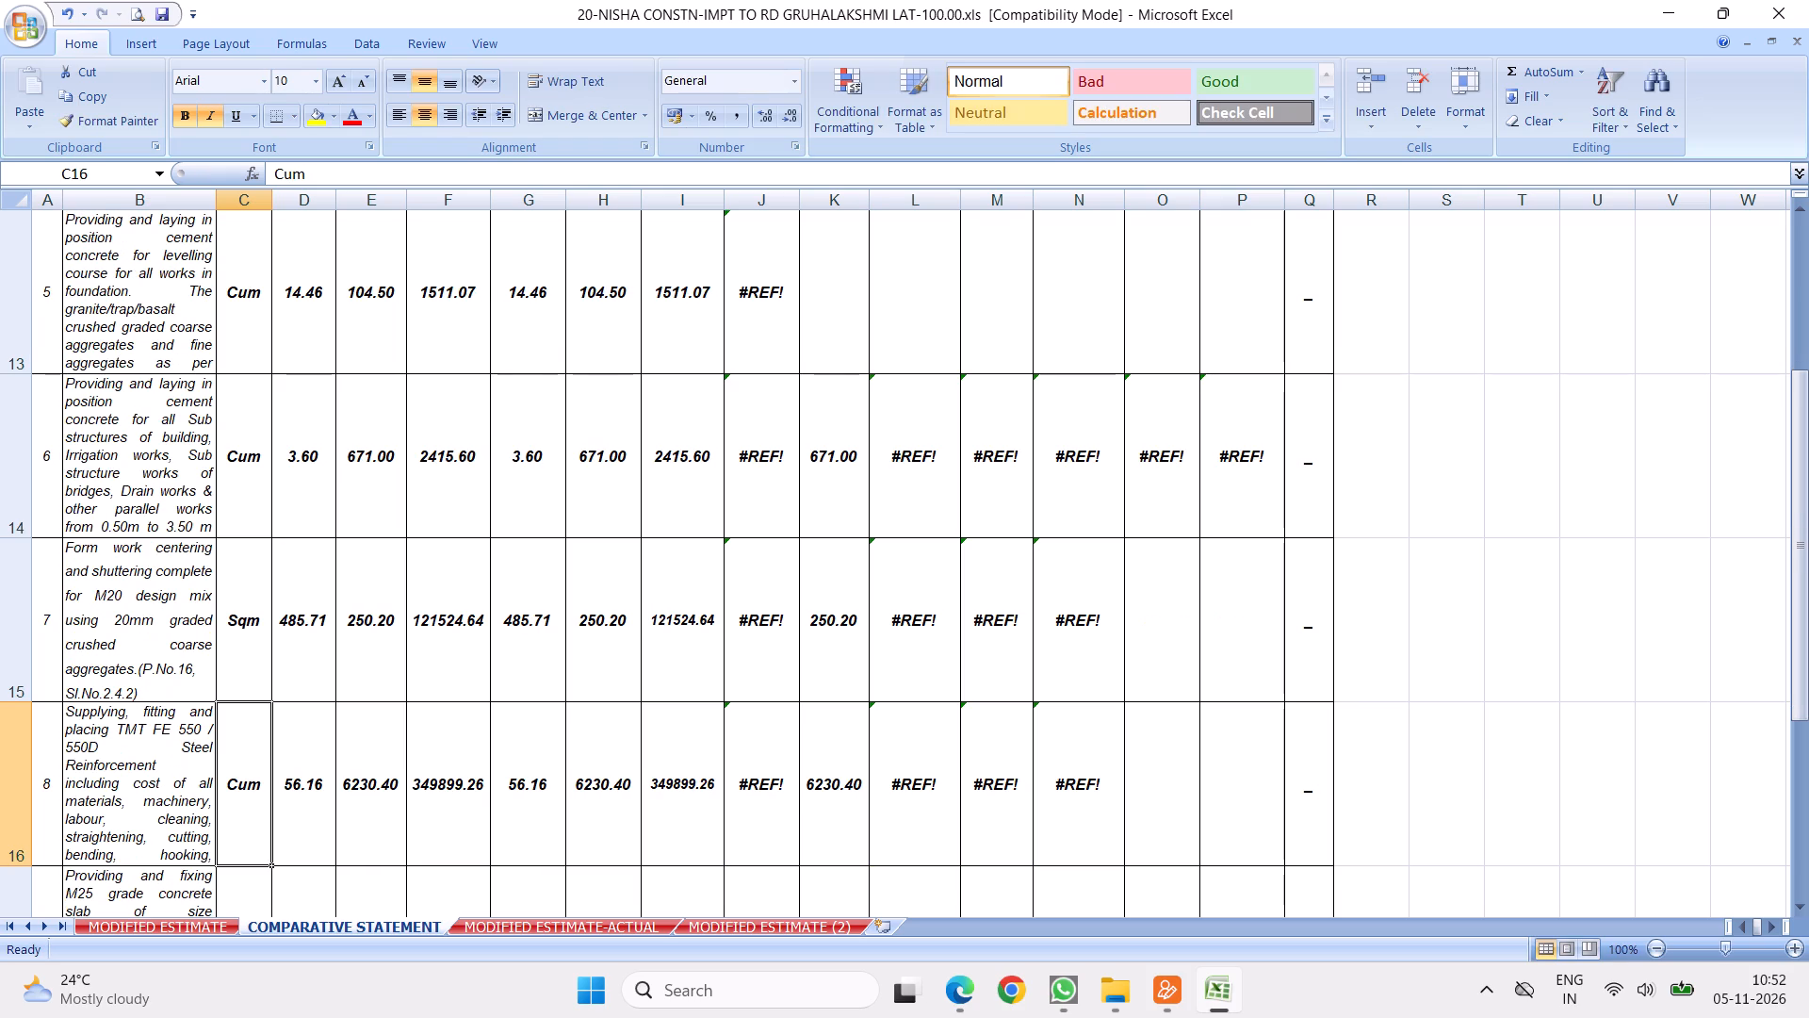
key("Up")
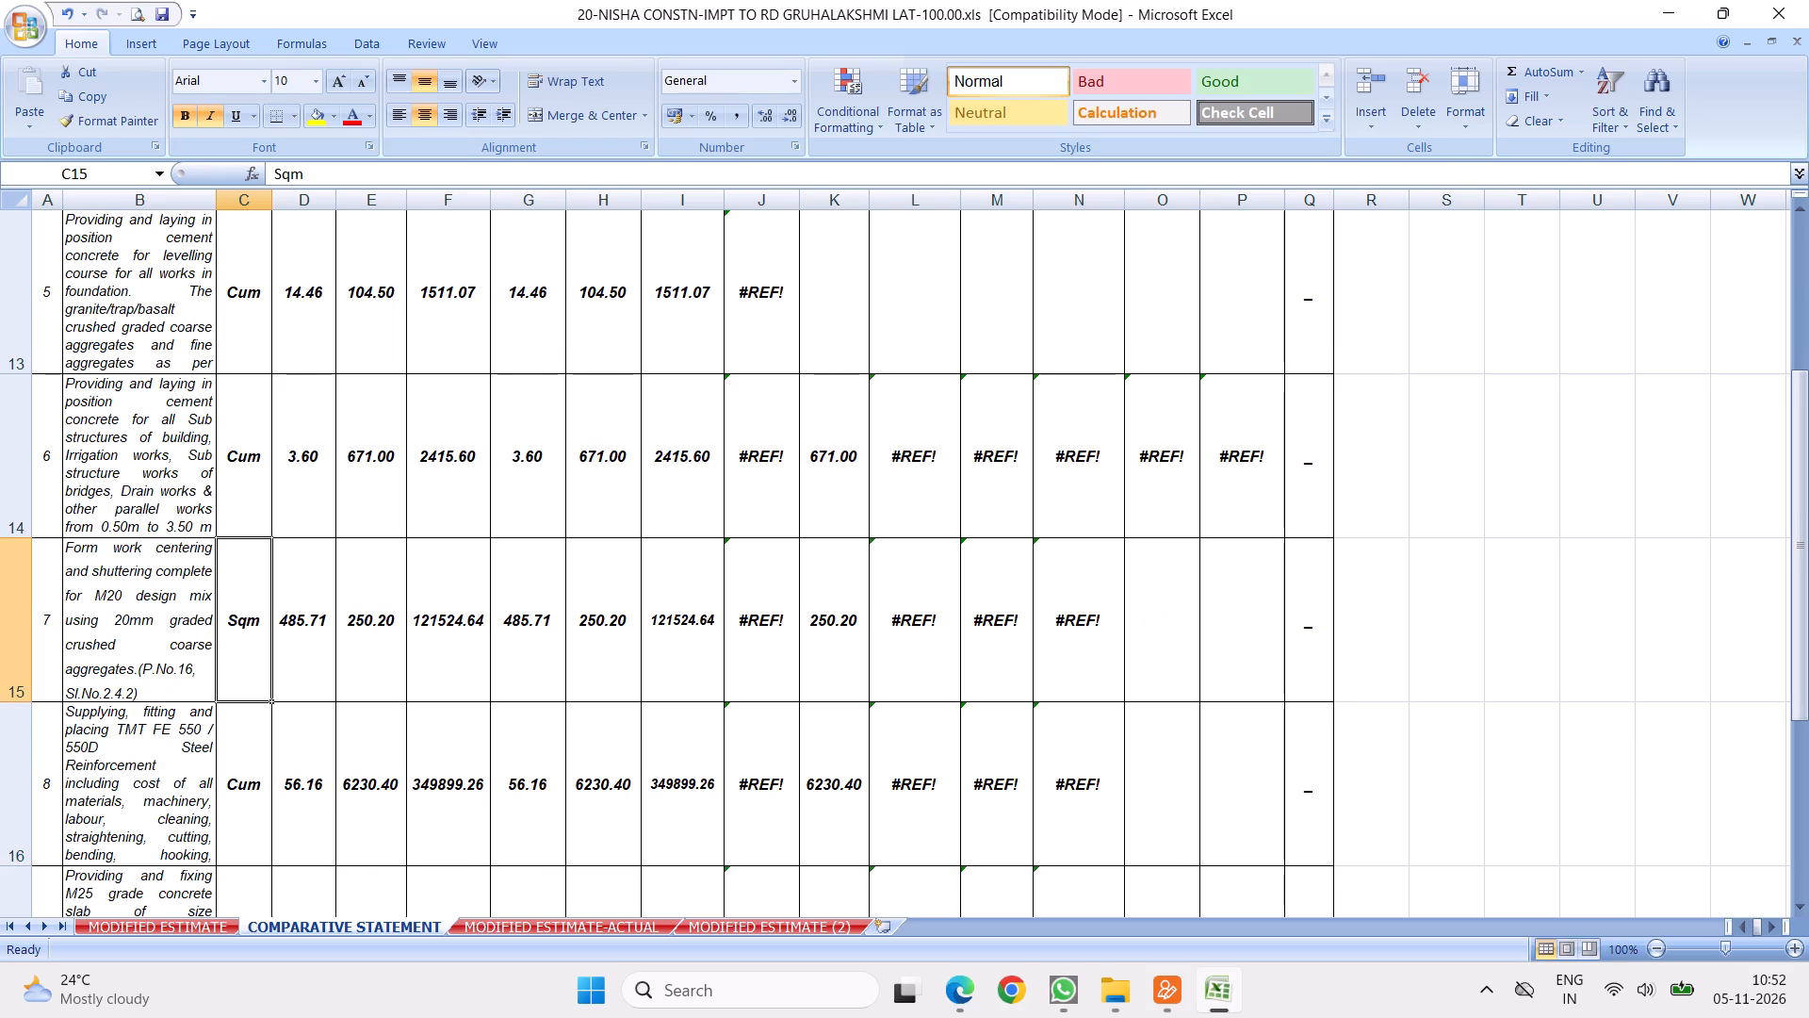
Set the units in C15:C18 to Cum for item 7, M.T for item 8, Sqm for item 9 and Cum for item 10.
key("c")
key("Return")
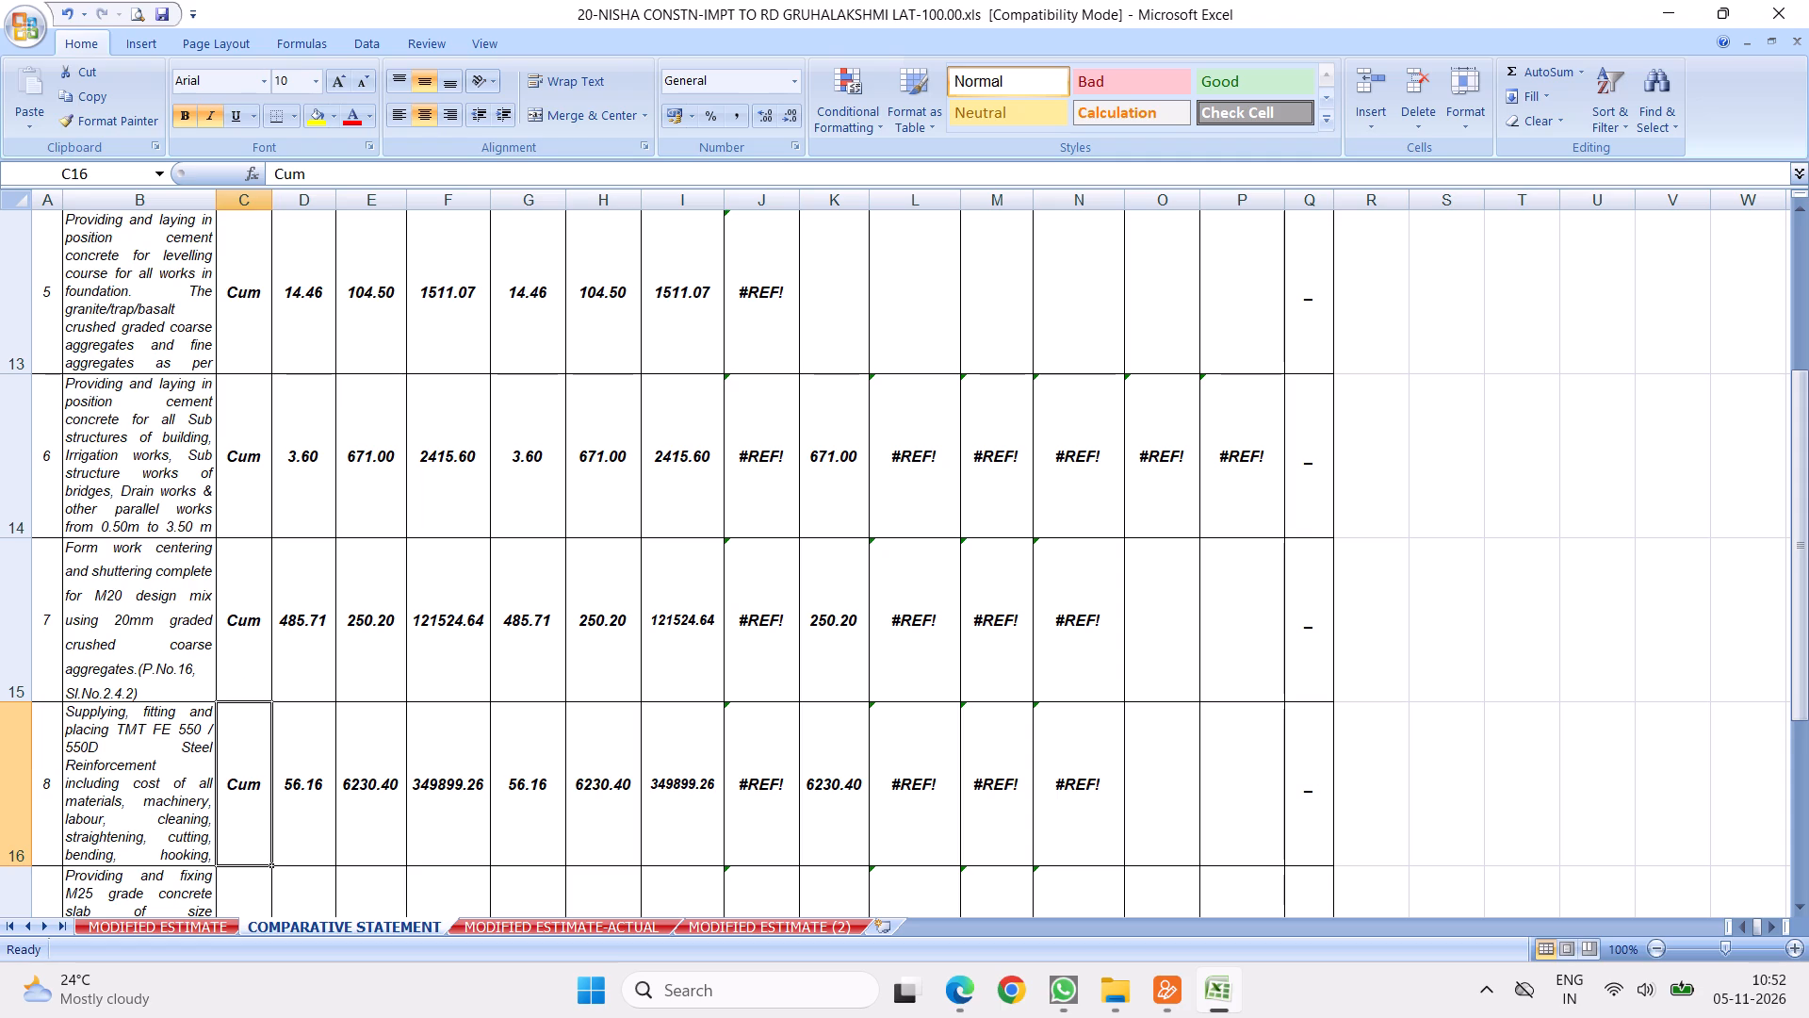
key("shift+m")
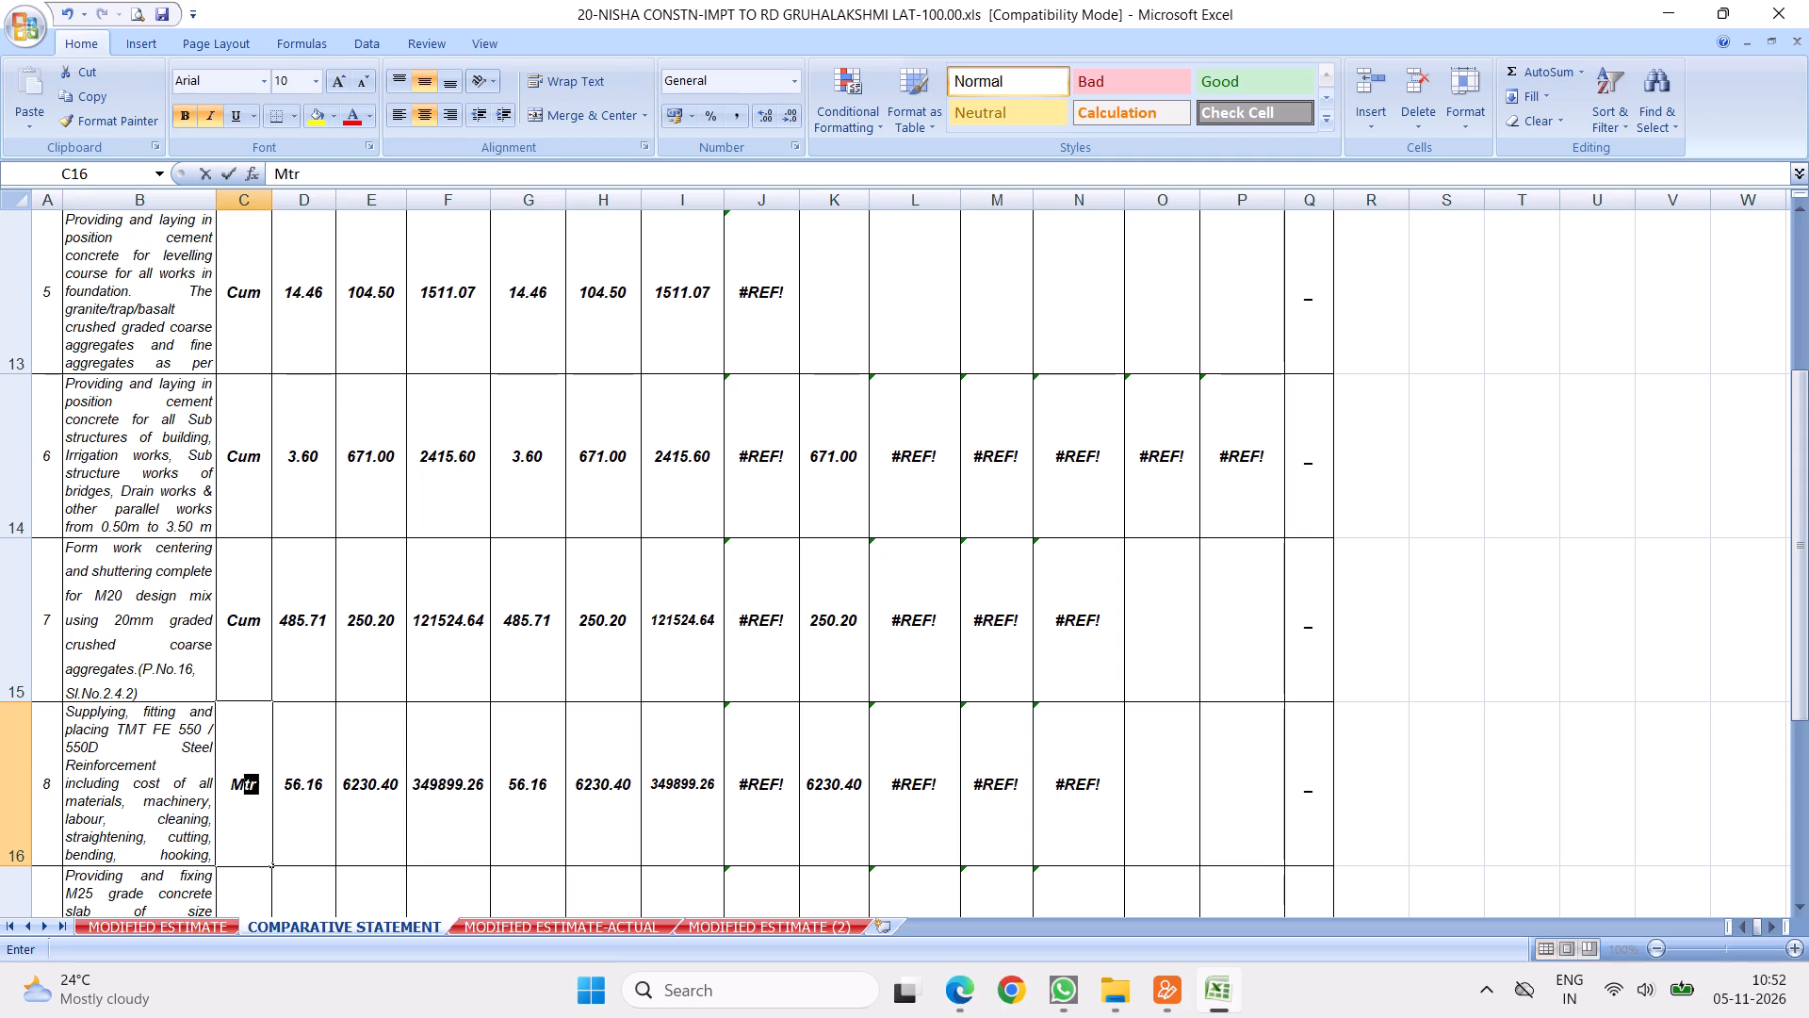
type(".T")
key("Return")
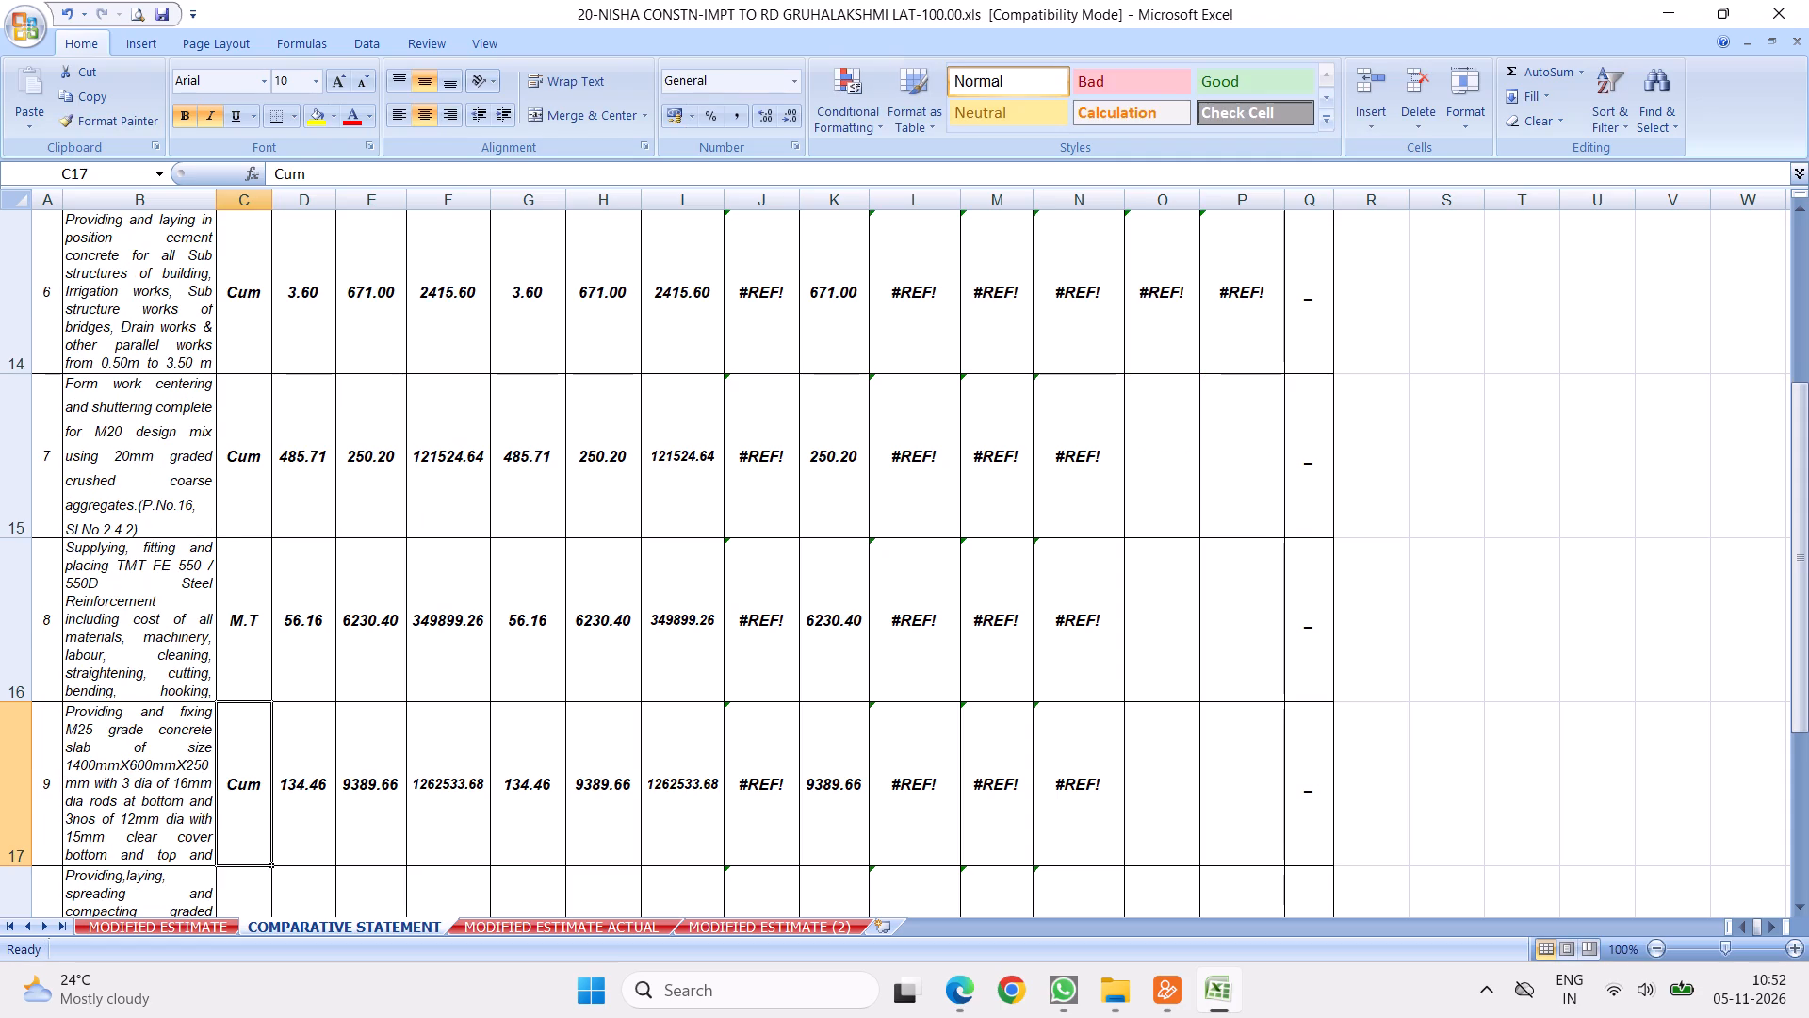
key("s")
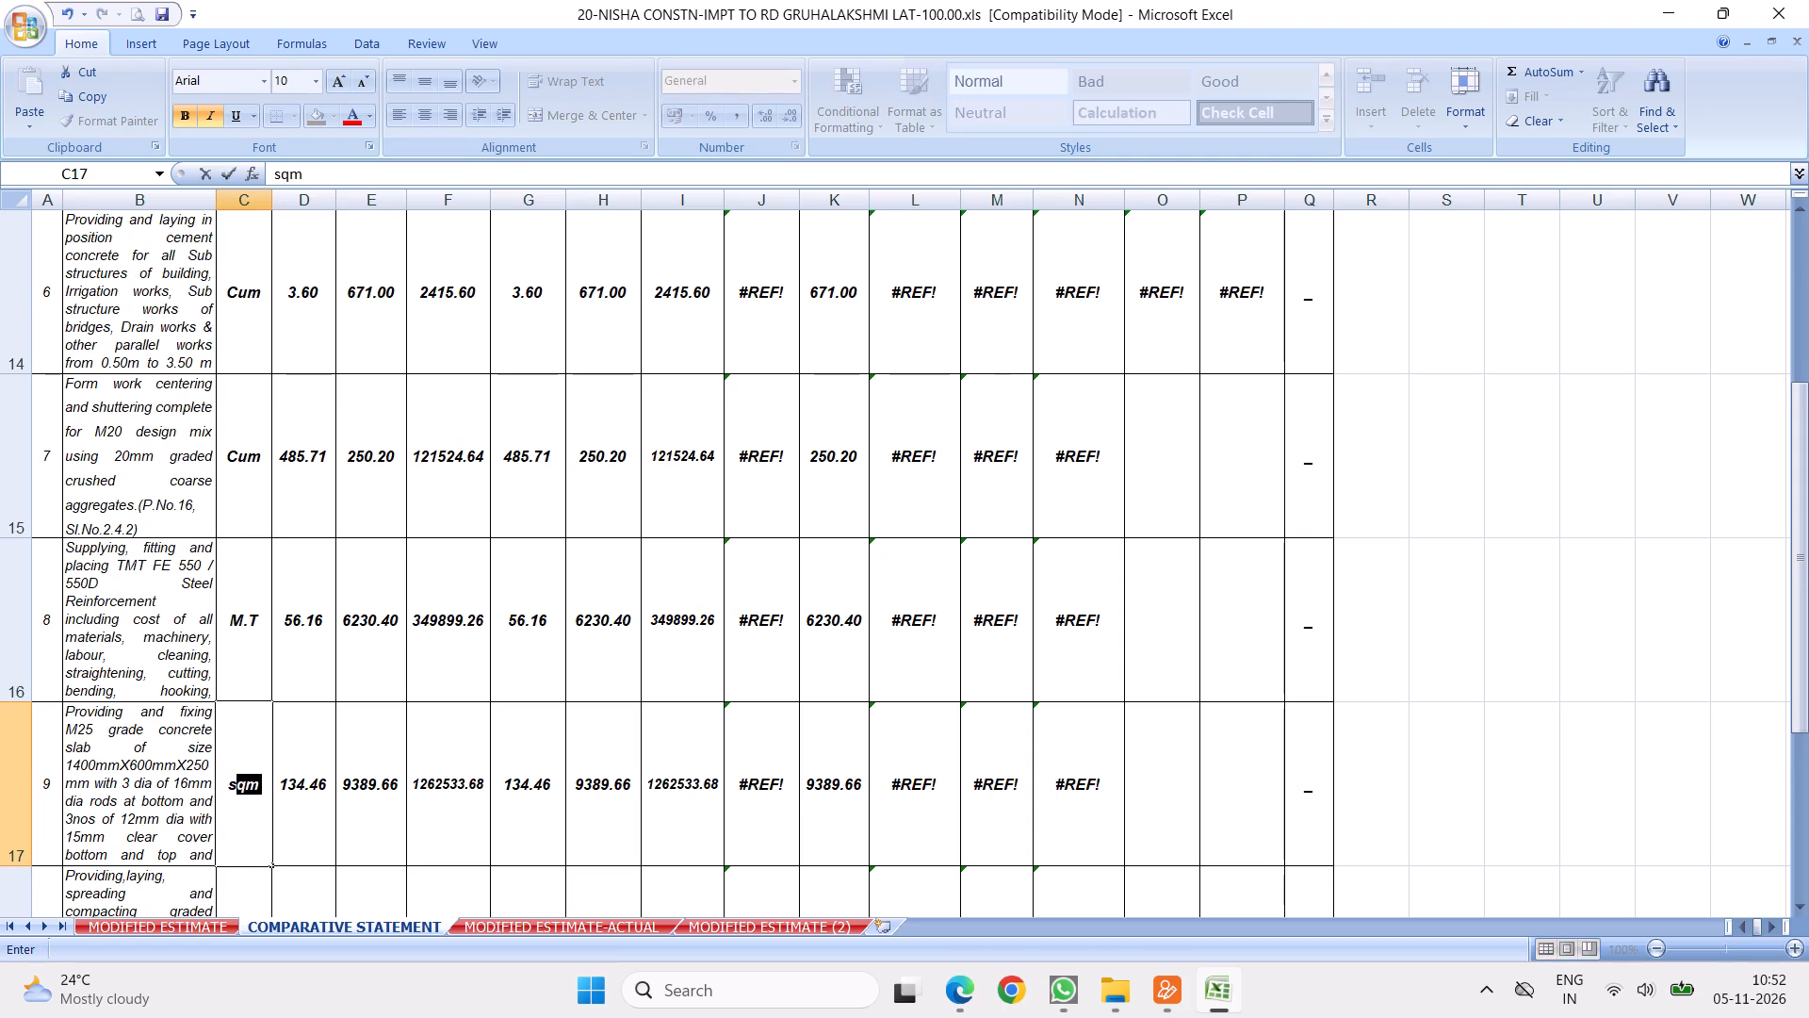
key("Return")
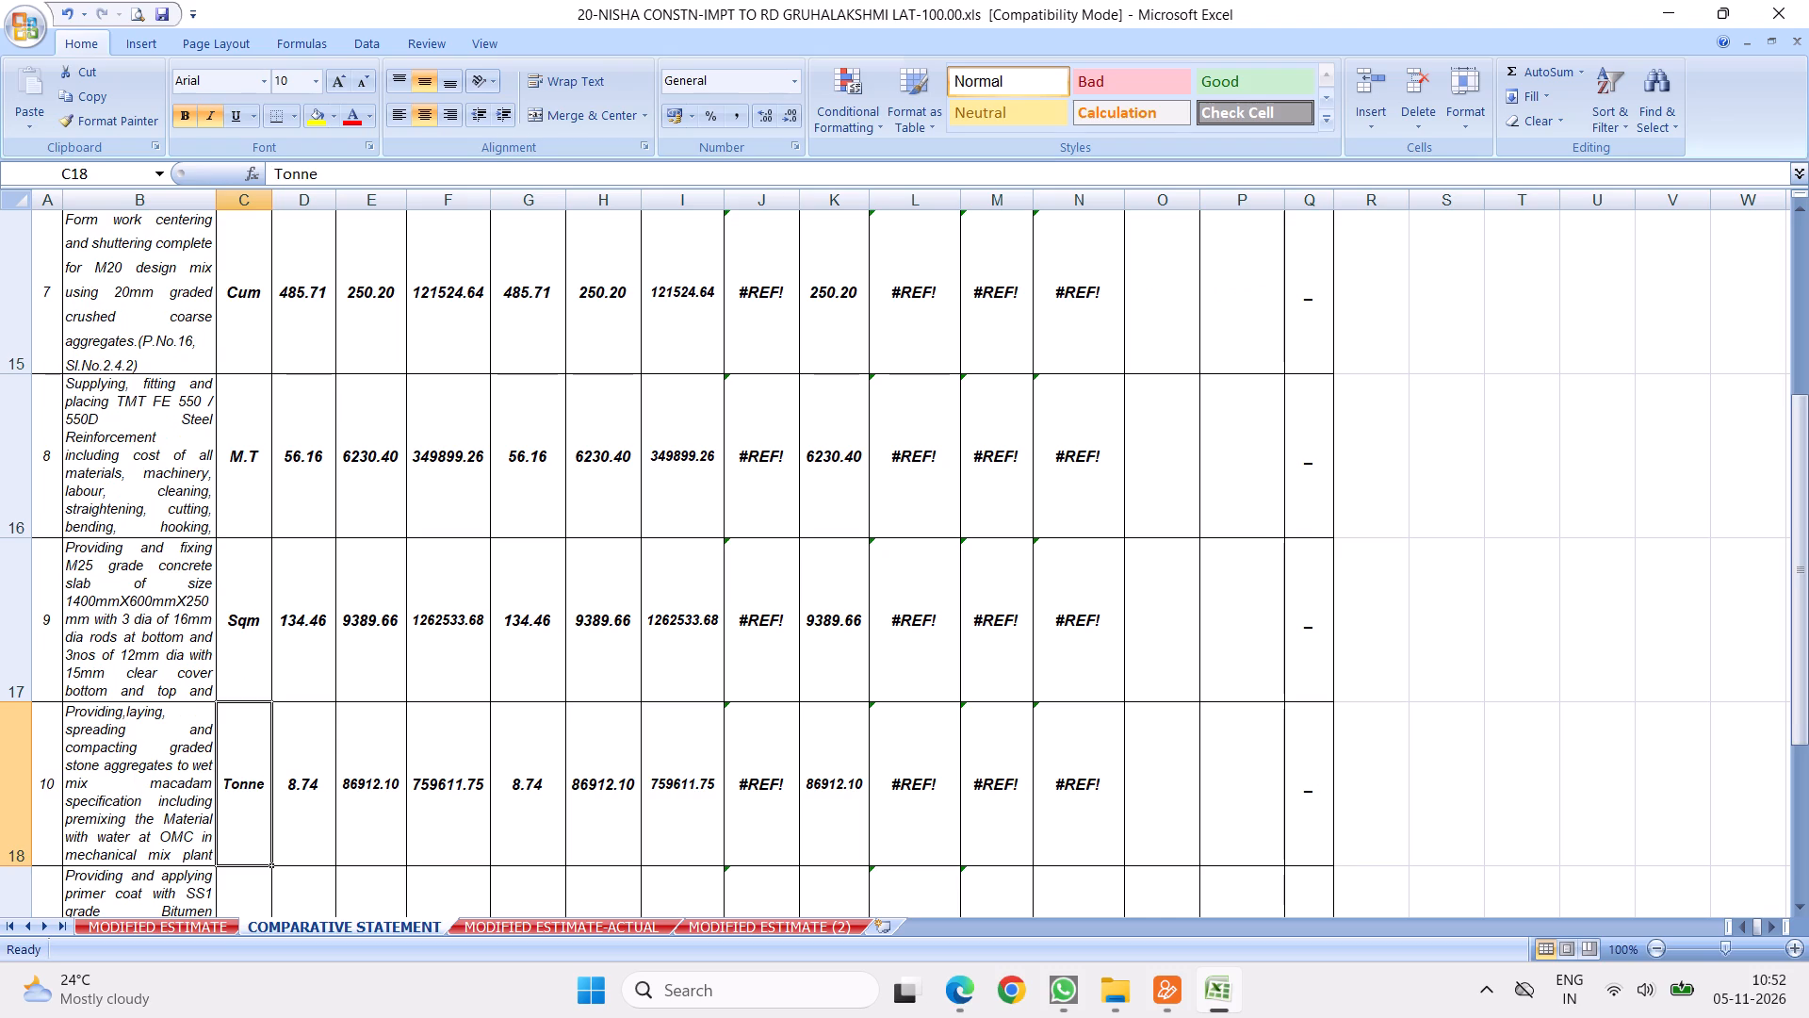
key("c")
key("Return")
Enter Sqm as the unit for items 11, 12 and 15, and Cum for items 13, 14, 16 and 17.
key("s")
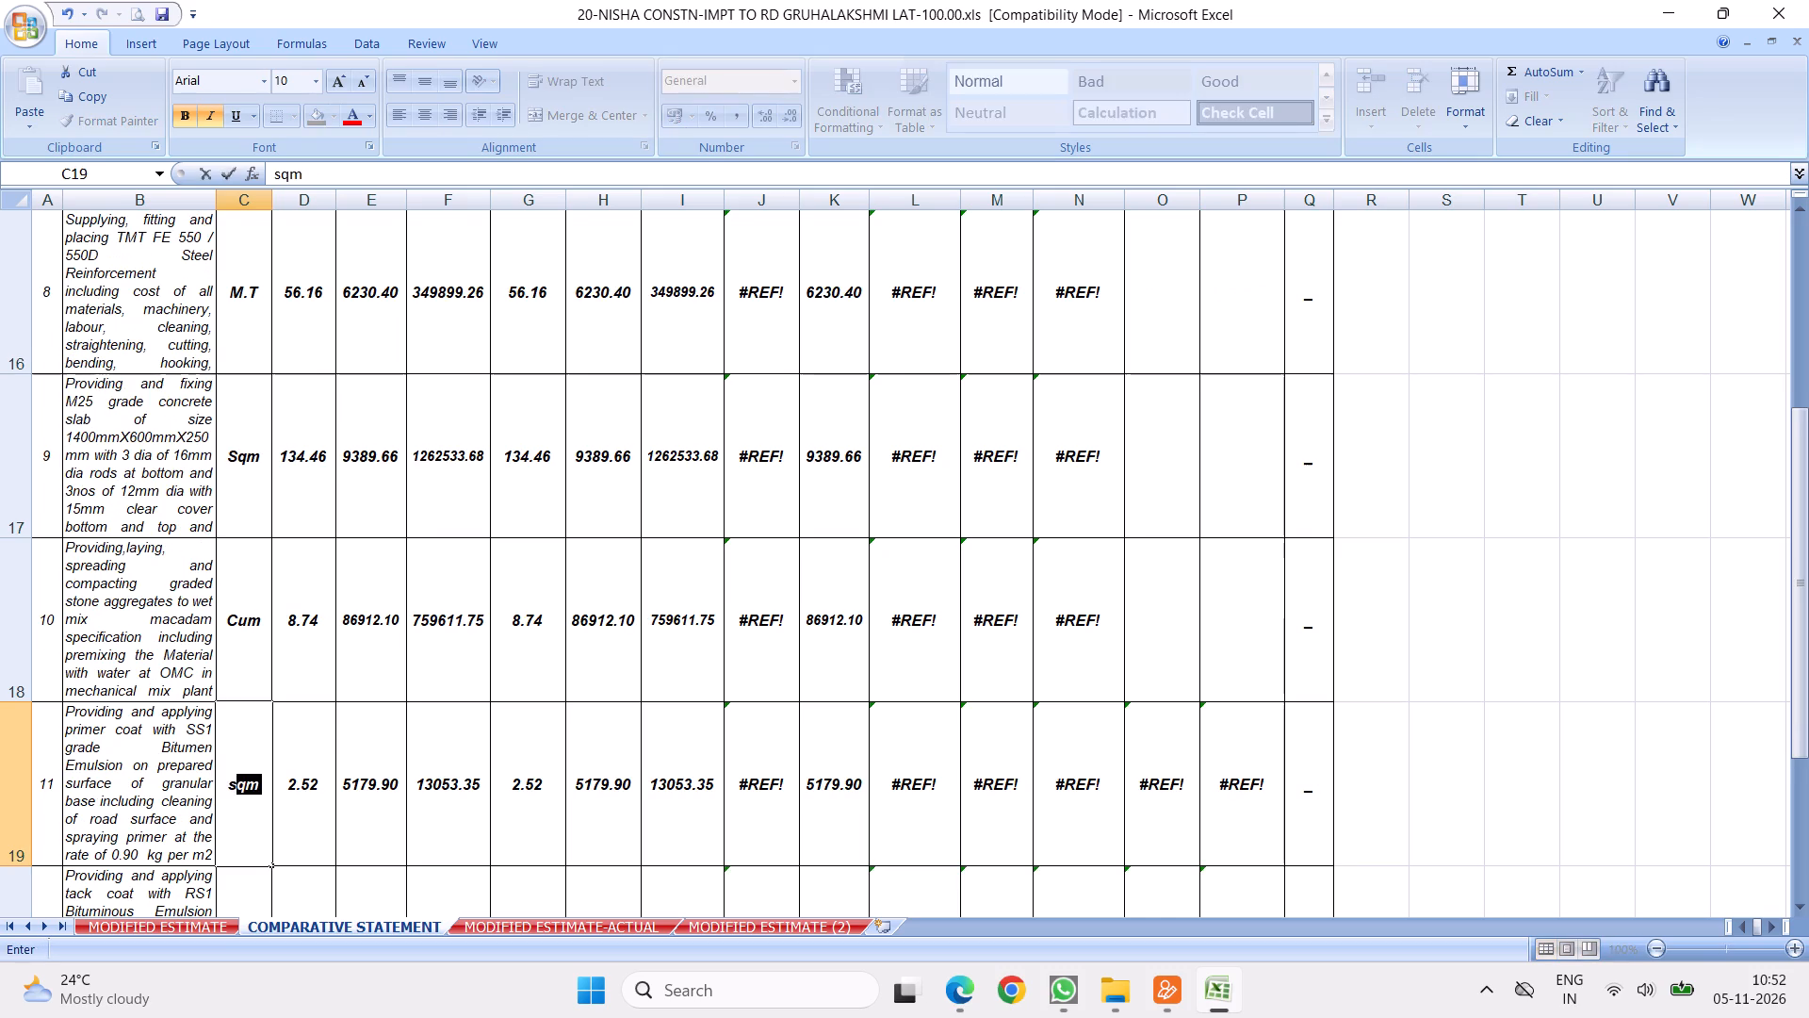
key("Return")
key("s")
key("Return")
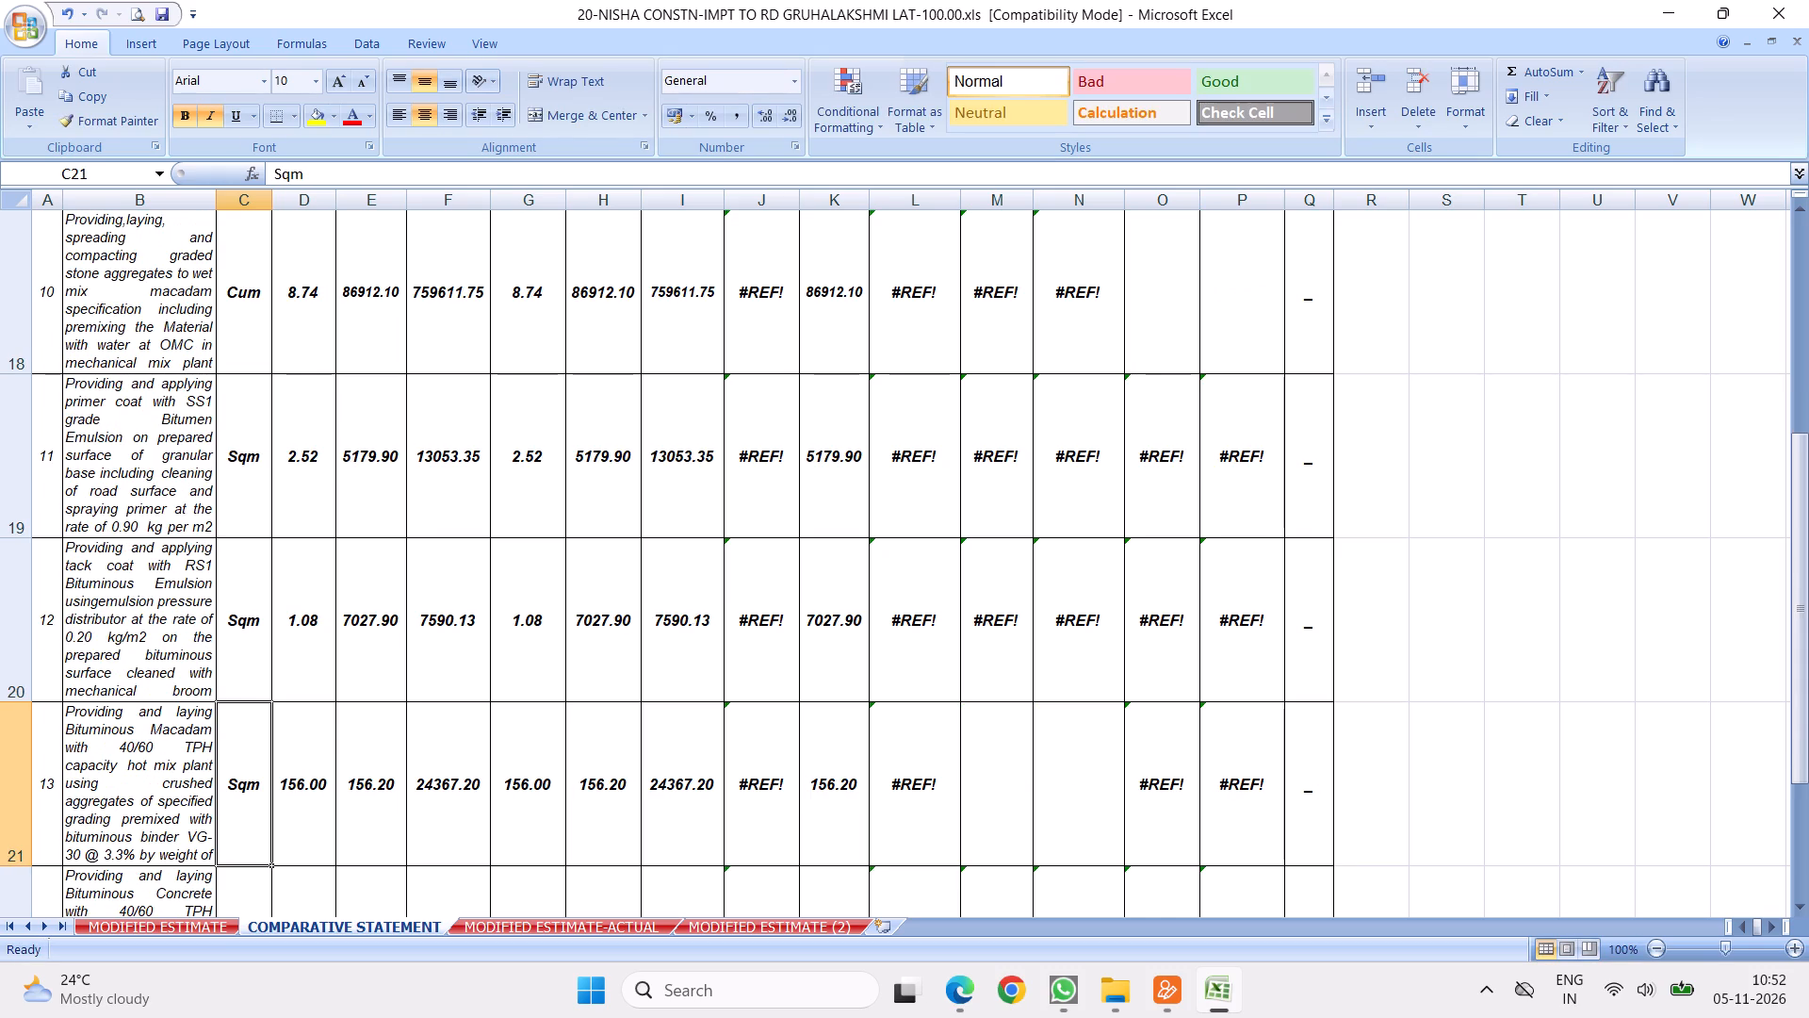
key("c")
key("Return")
key("c")
key("Return")
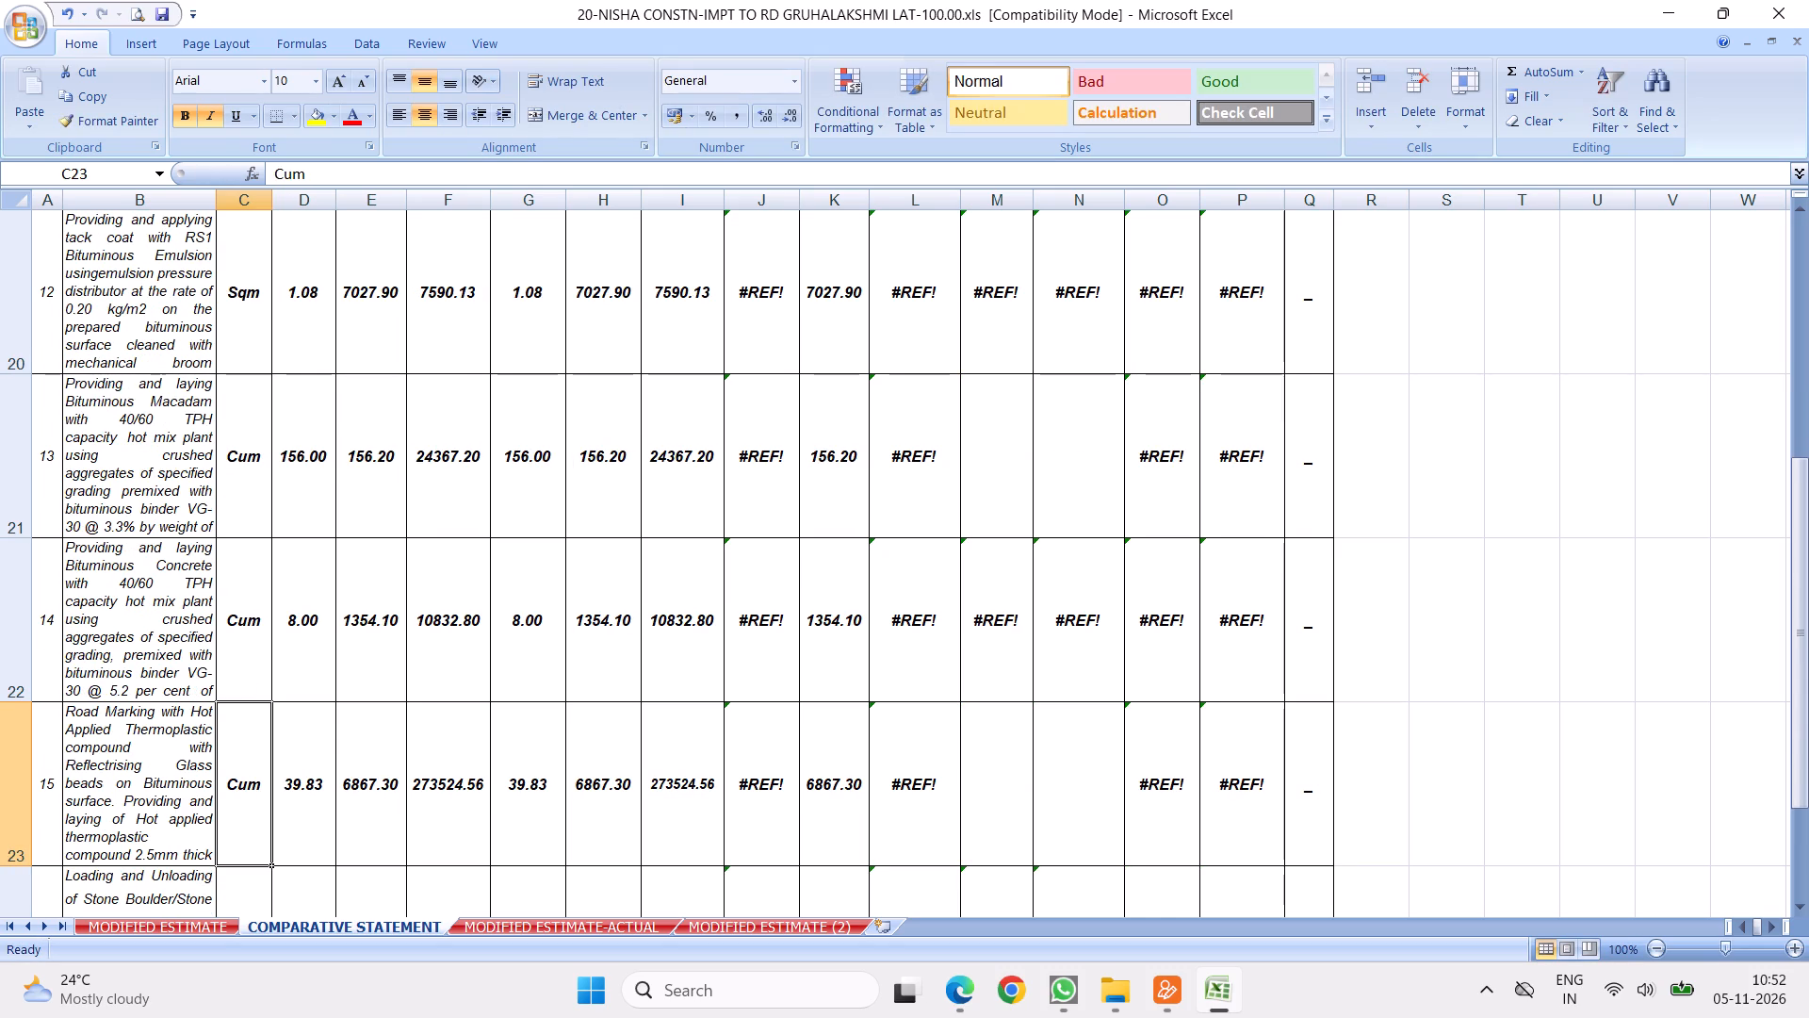
key("s")
key("Return")
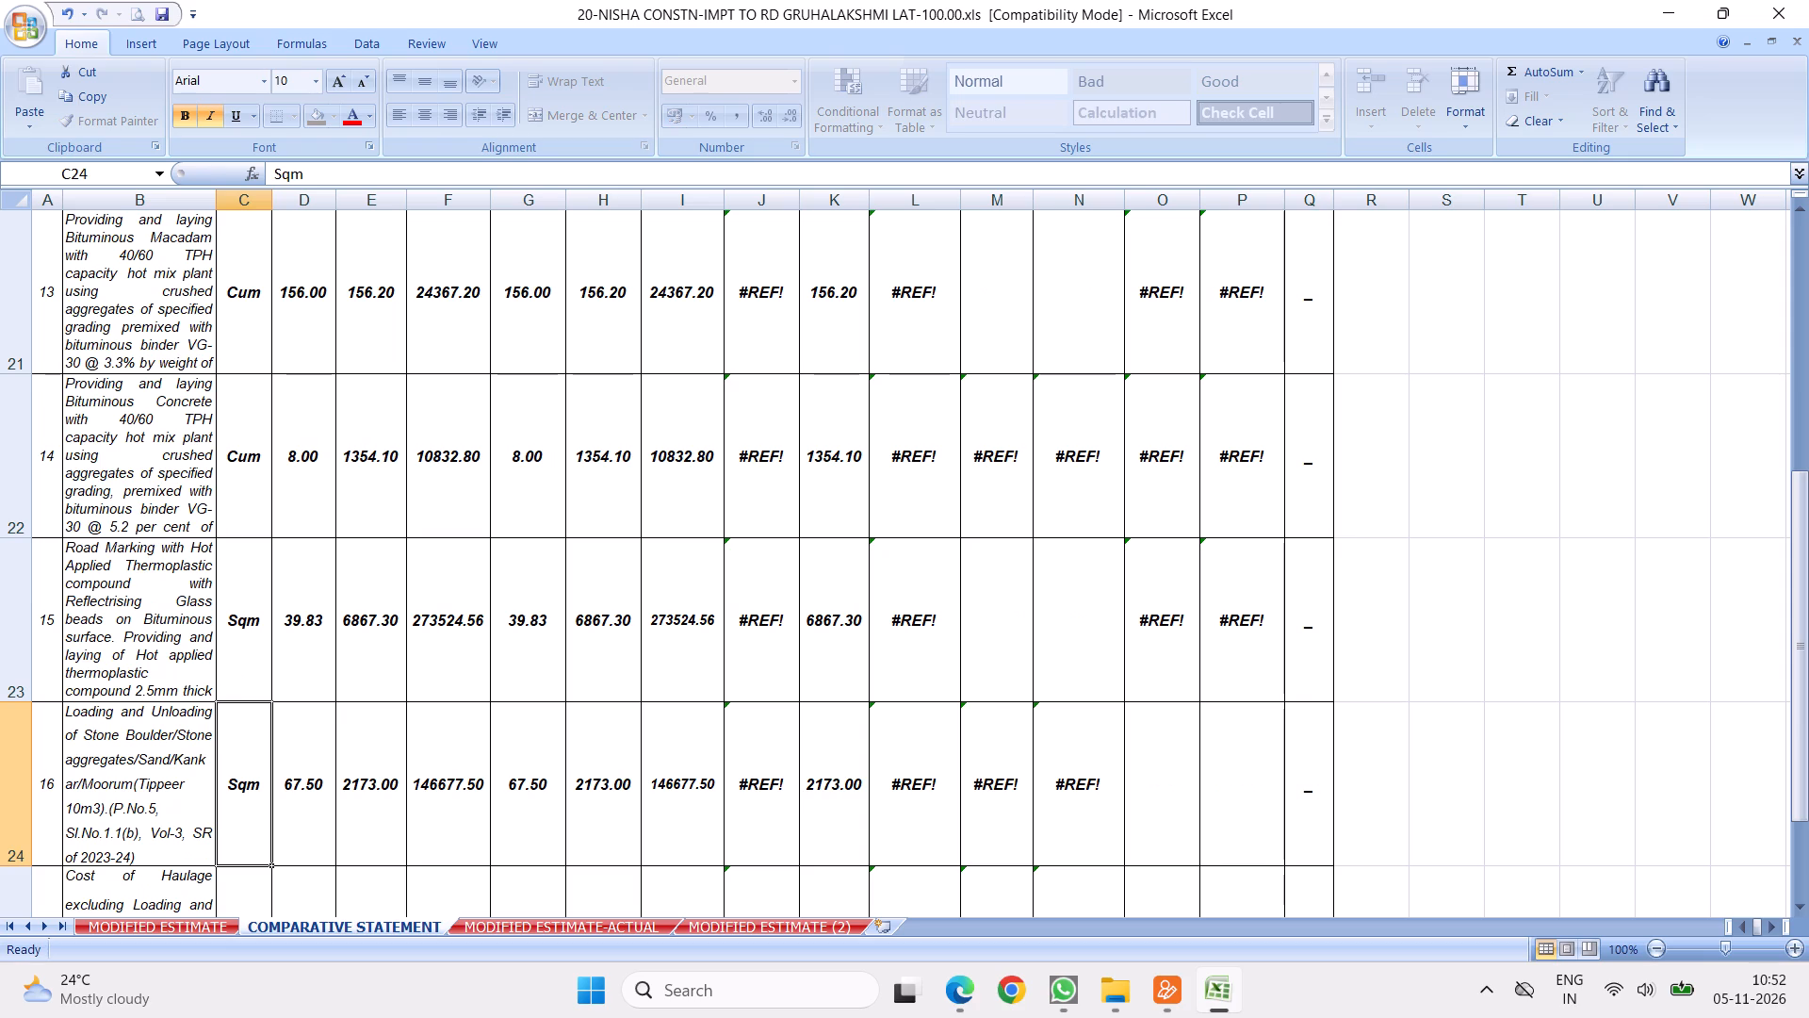
key("c")
key("Return")
key("c")
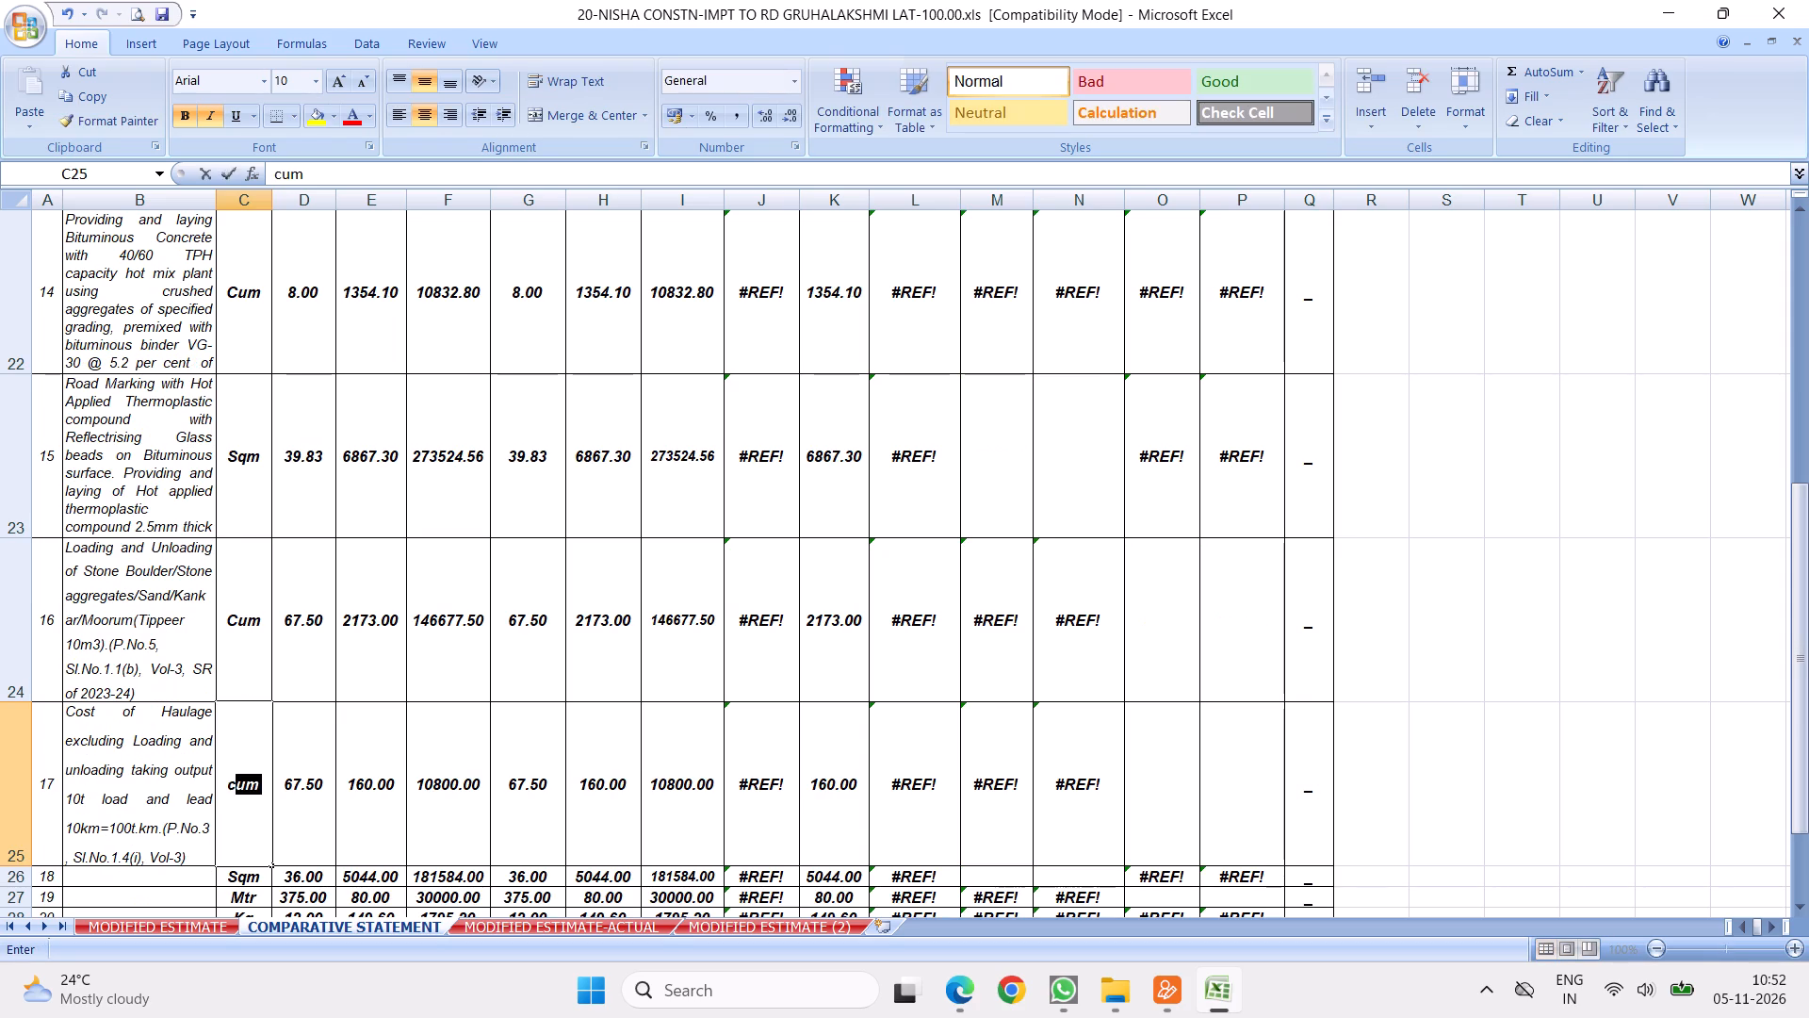
key("Return")
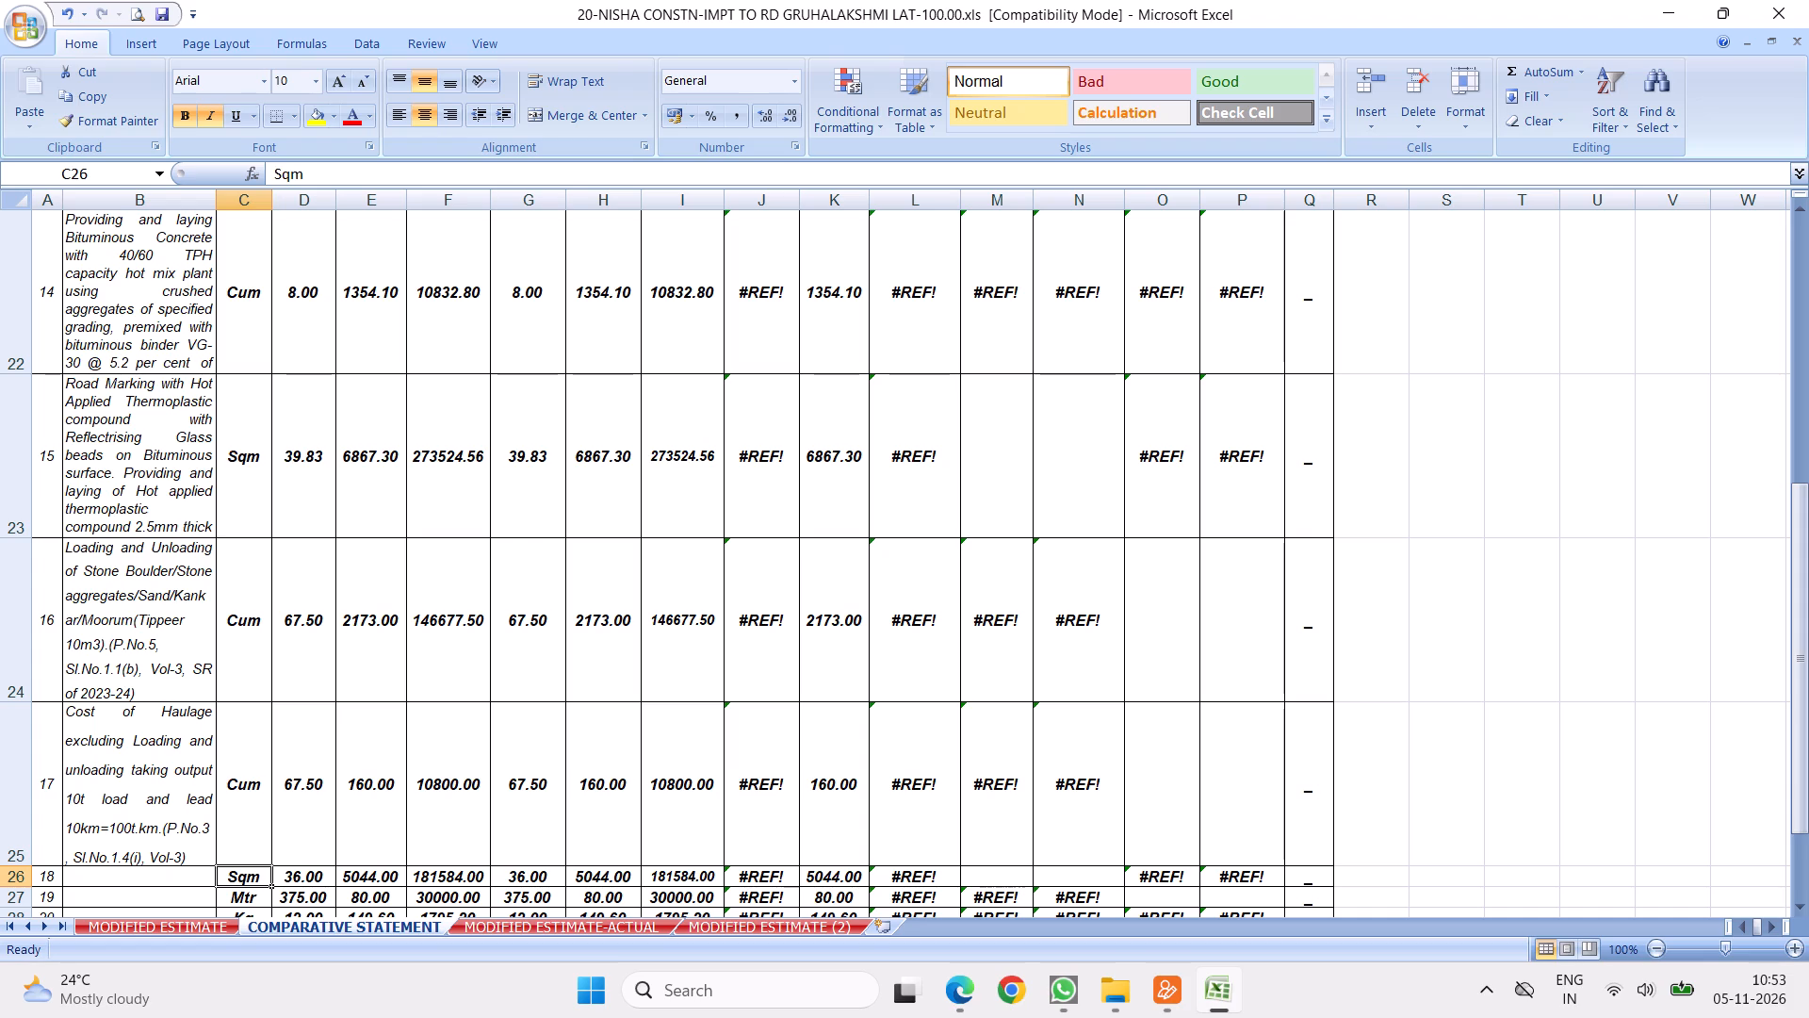
Clear the sanctioned estimate quantities and rates of items 1 to 17 in cells D9:E25.
scroll(399, 550, "up", 7)
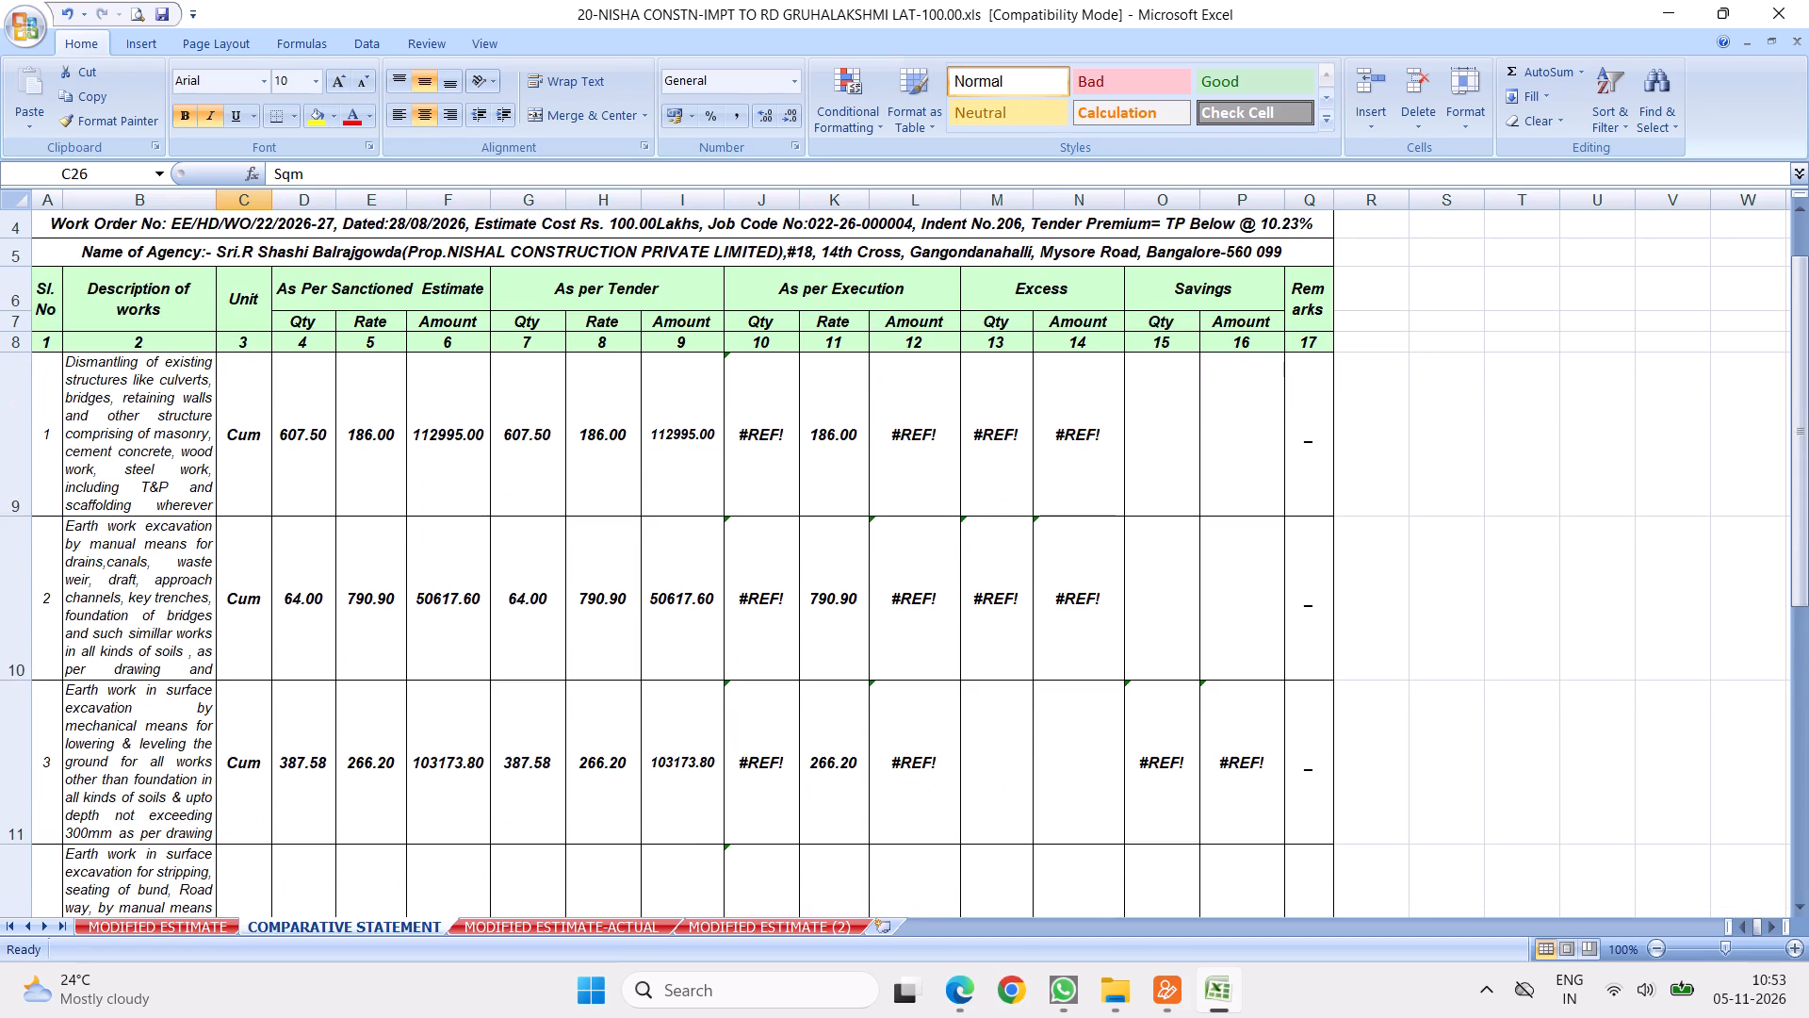
left_click_drag(299, 514, 330, 739)
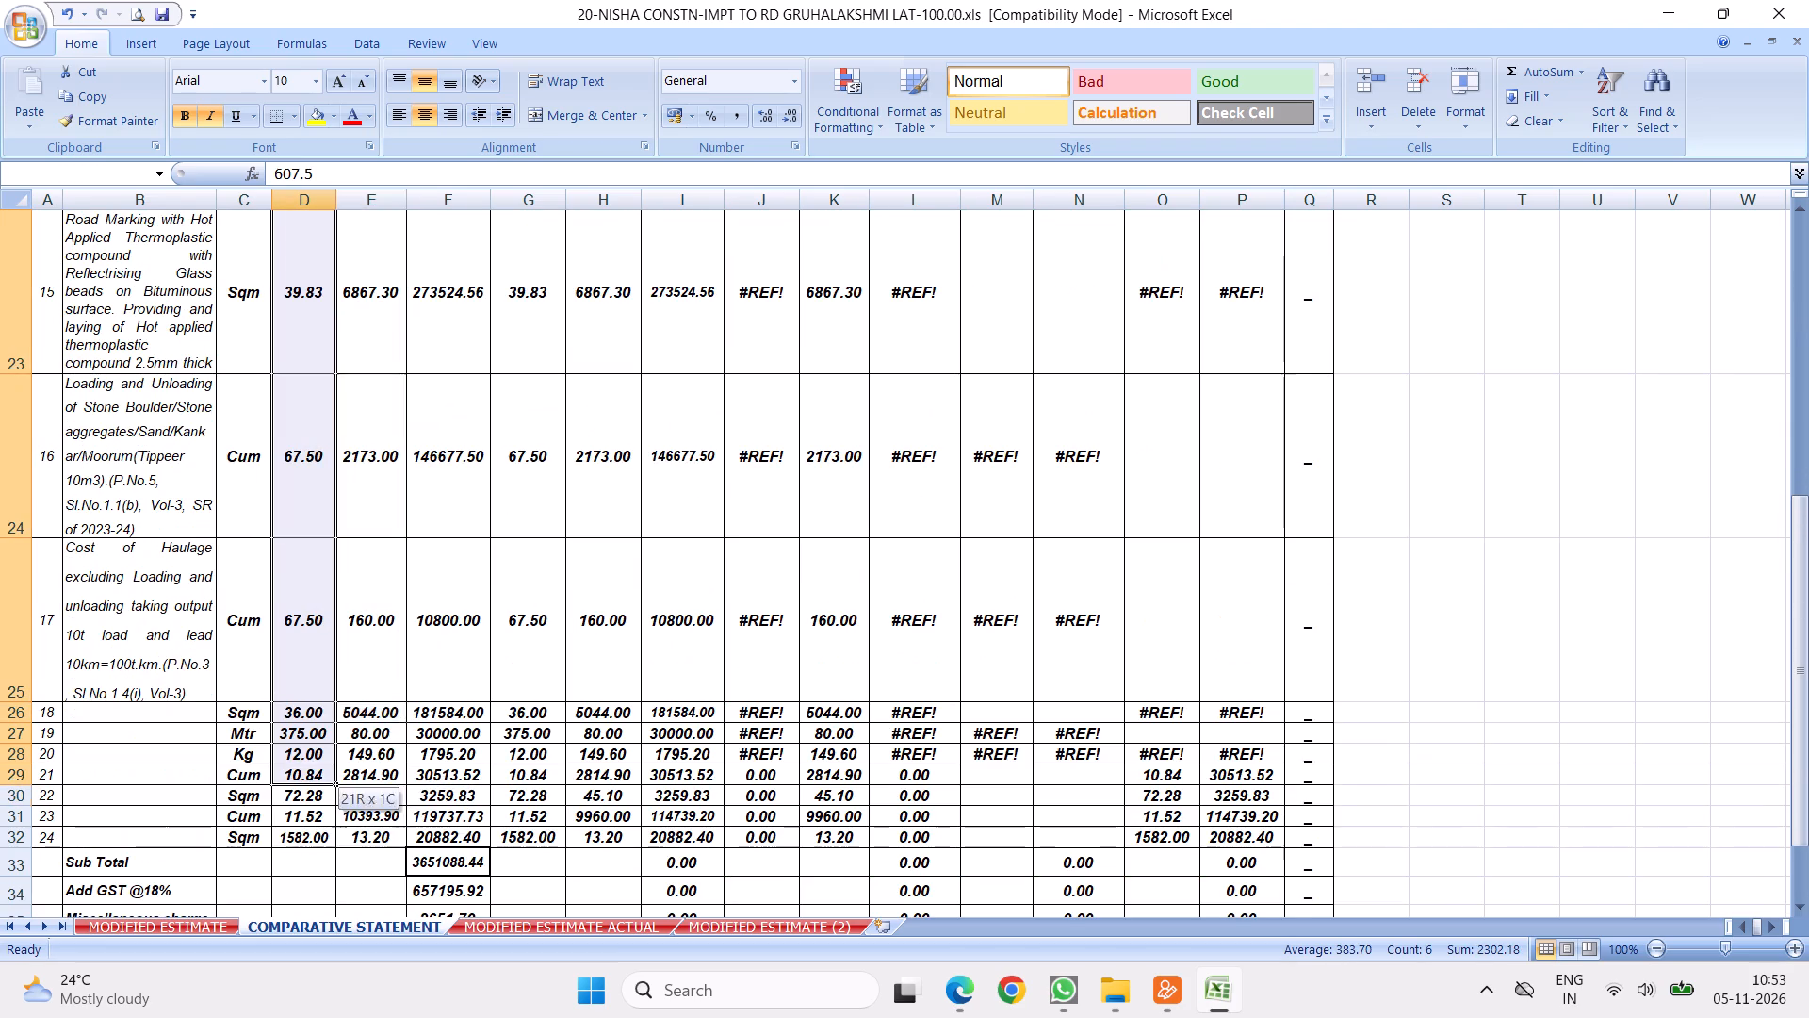
left_click_drag(330, 739, 368, 684)
key("Delete")
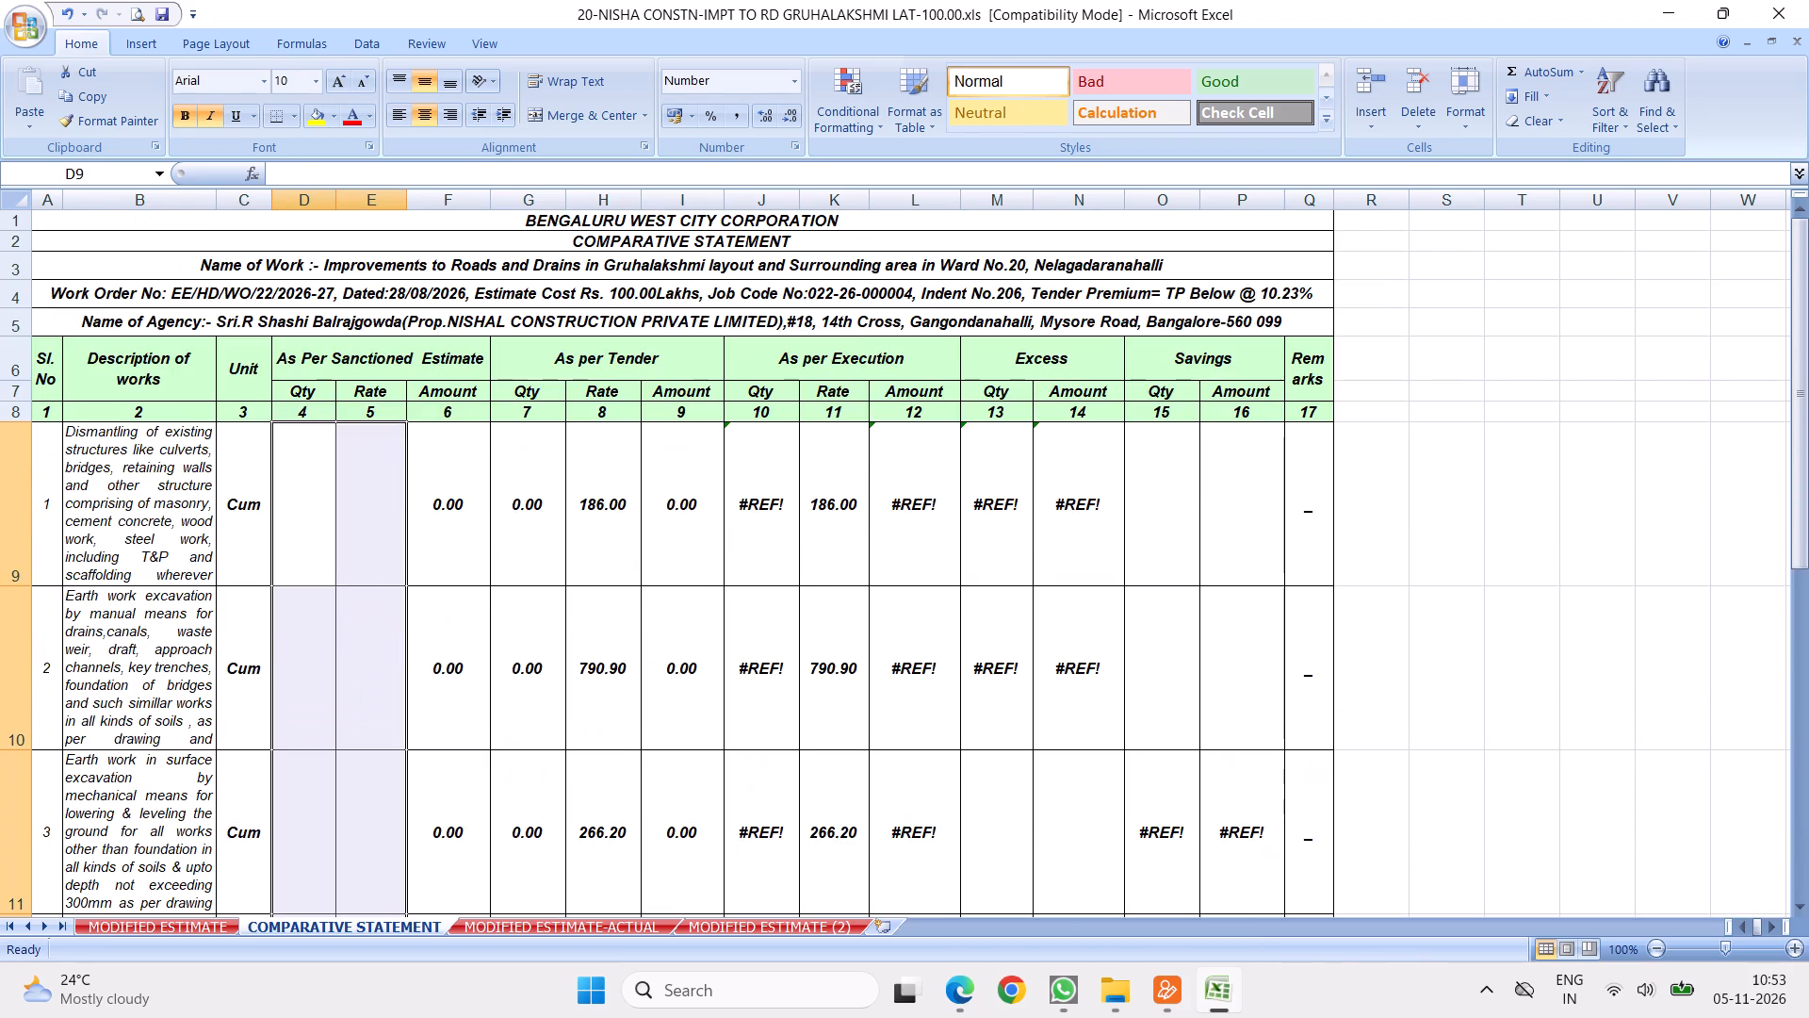
Delete rows 26 to 32, which hold the leftover items 18 to 24 above the Sub Total.
scroll(376, 692, "down", 5)
scroll(517, 585, "down", 4)
scroll(457, 436, "up", 2)
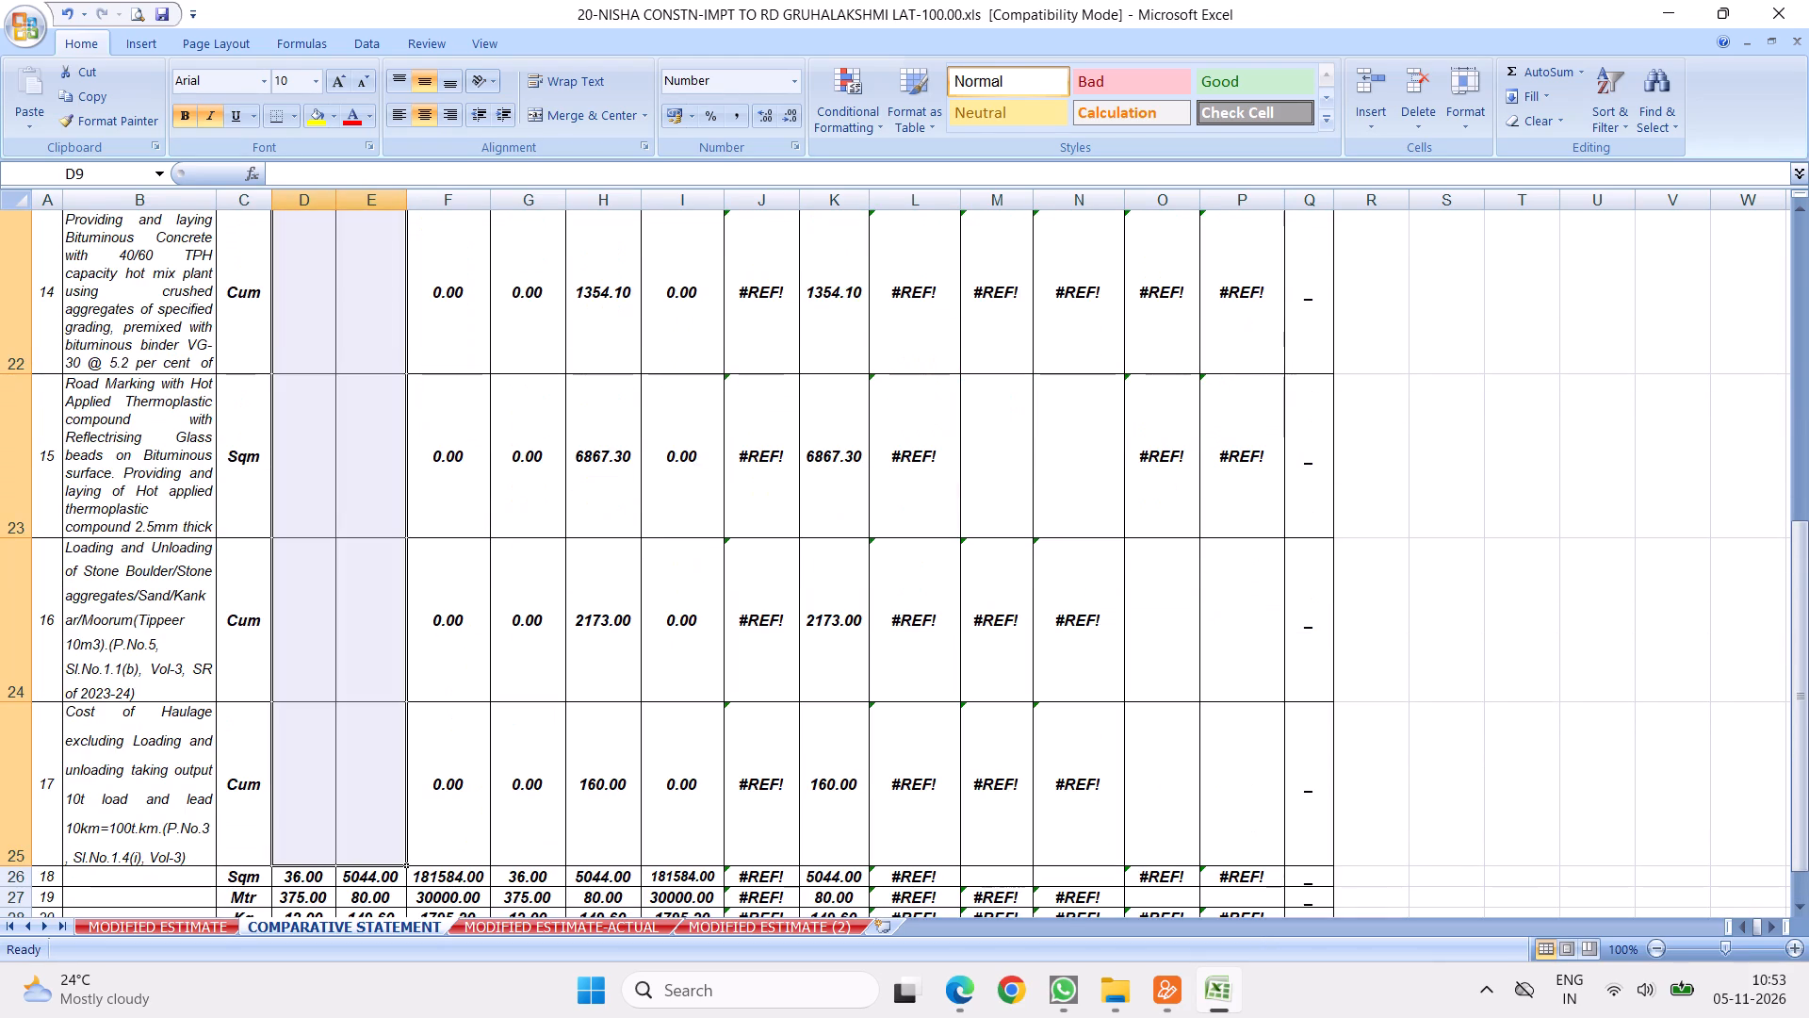
scroll(457, 520, "down", 1)
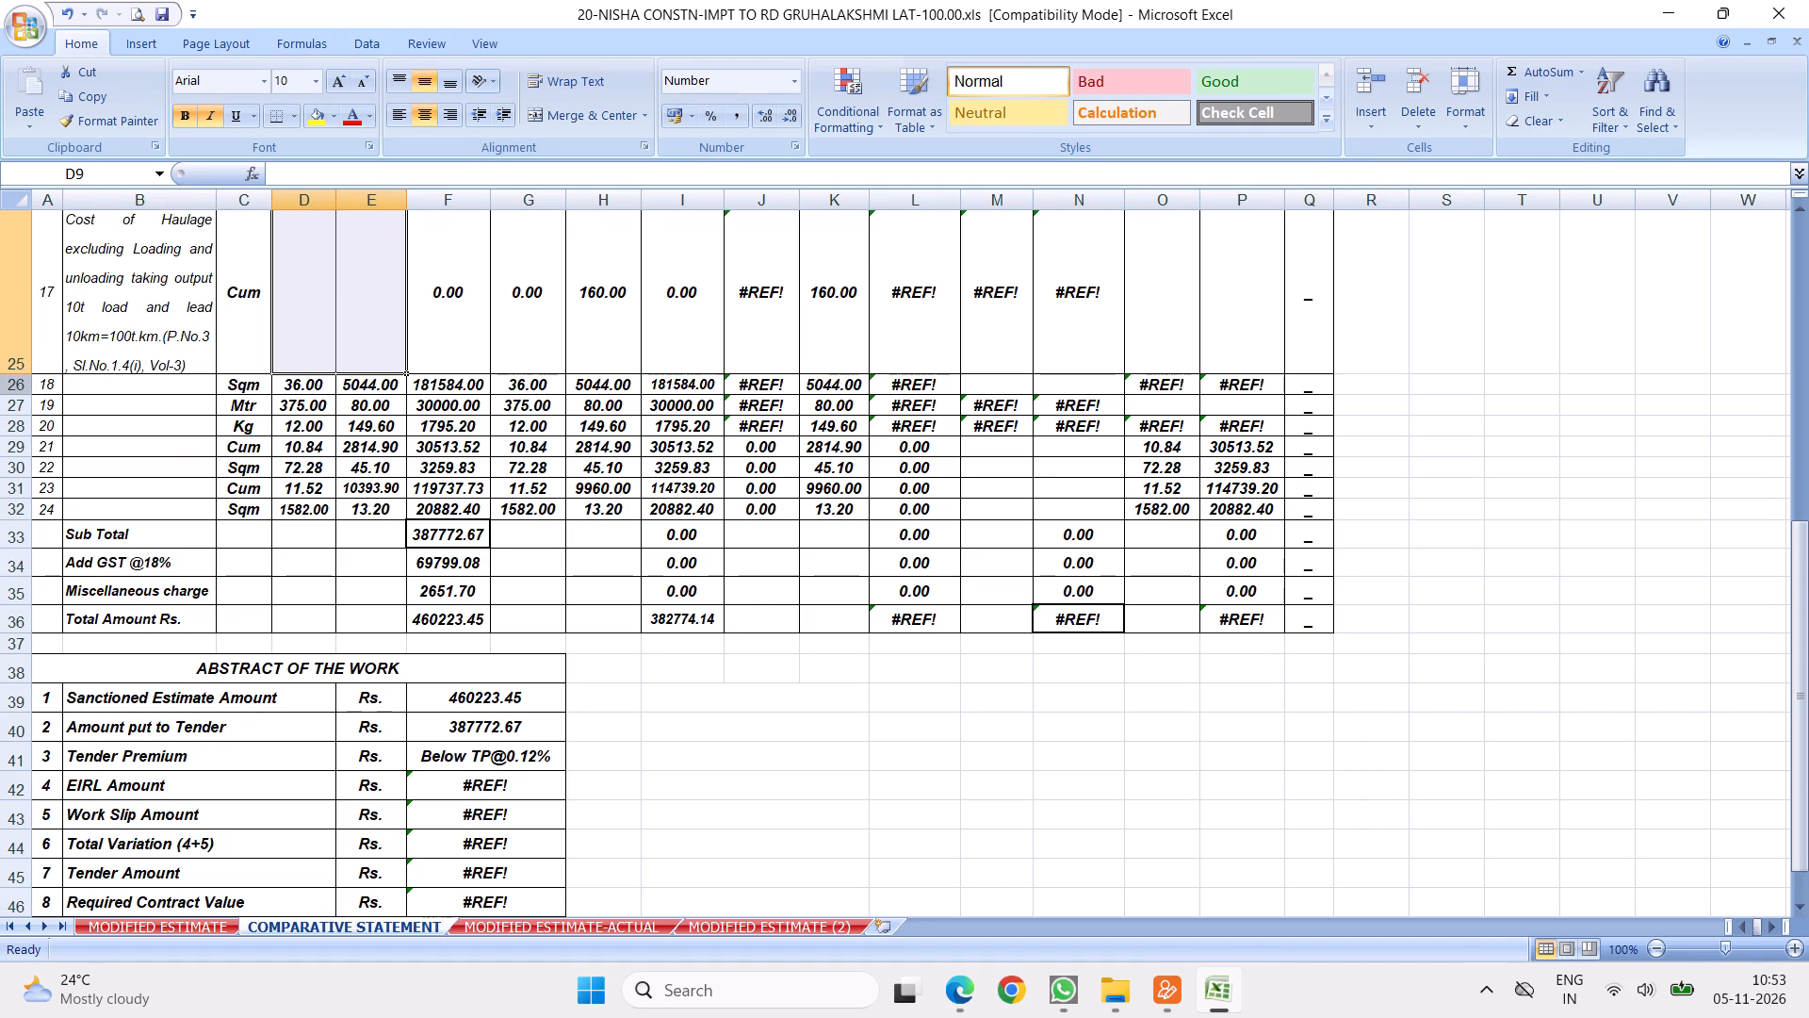
left_click_drag(15, 385, 36, 501)
right_click(165, 470)
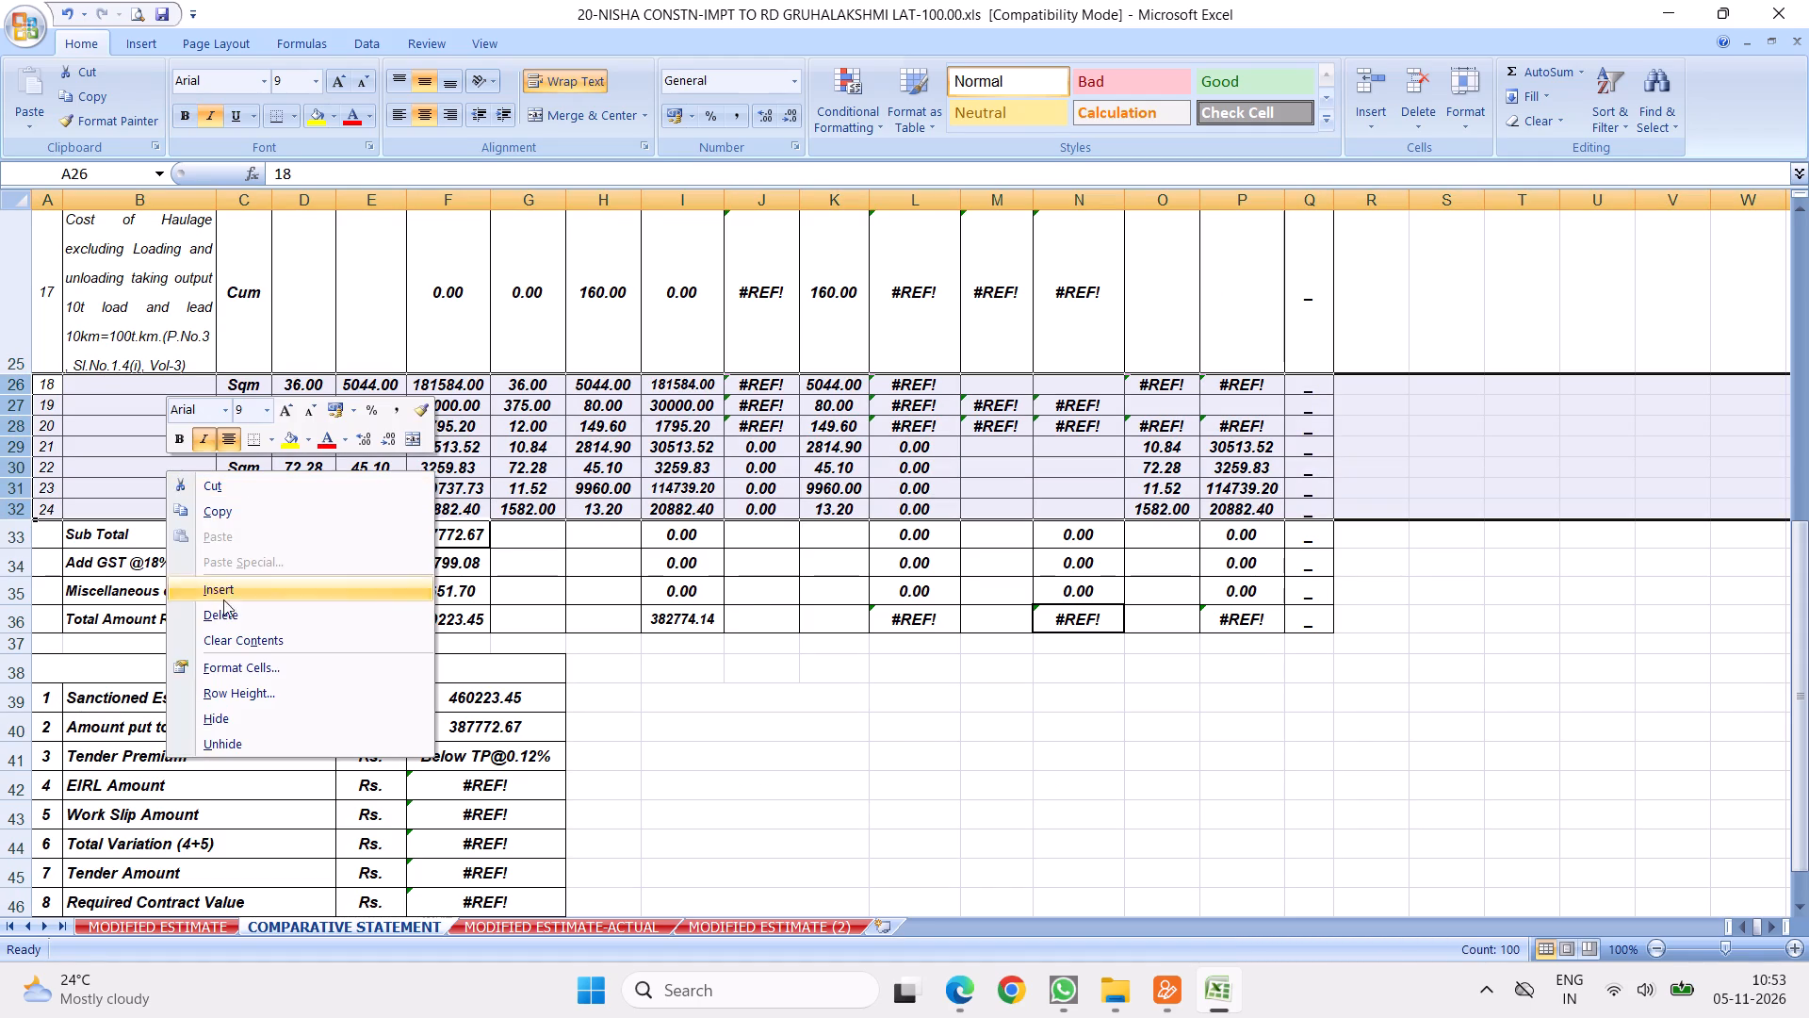
left_click(210, 610)
Enter a sanctioned estimate quantity of 55.2 and a rate of 790.9 for item 1 in row 9.
scroll(339, 501, "up", 5)
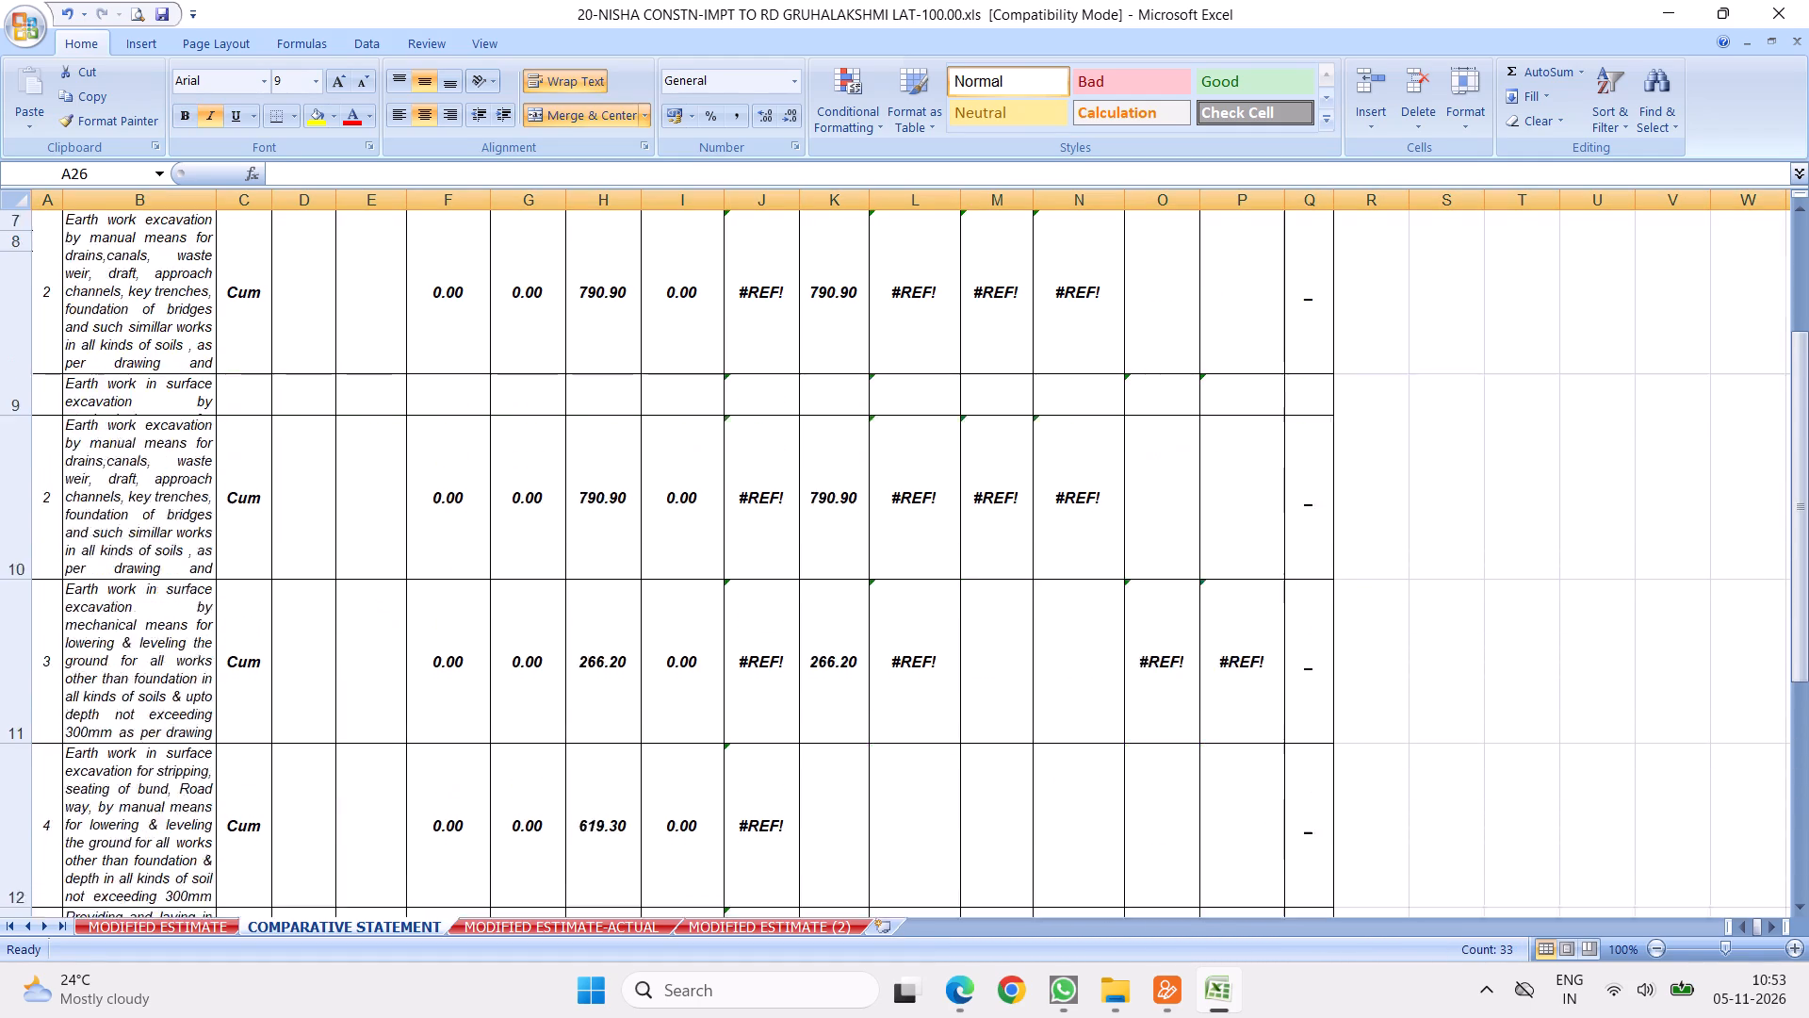
scroll(342, 514, "up", 6)
left_click(301, 508)
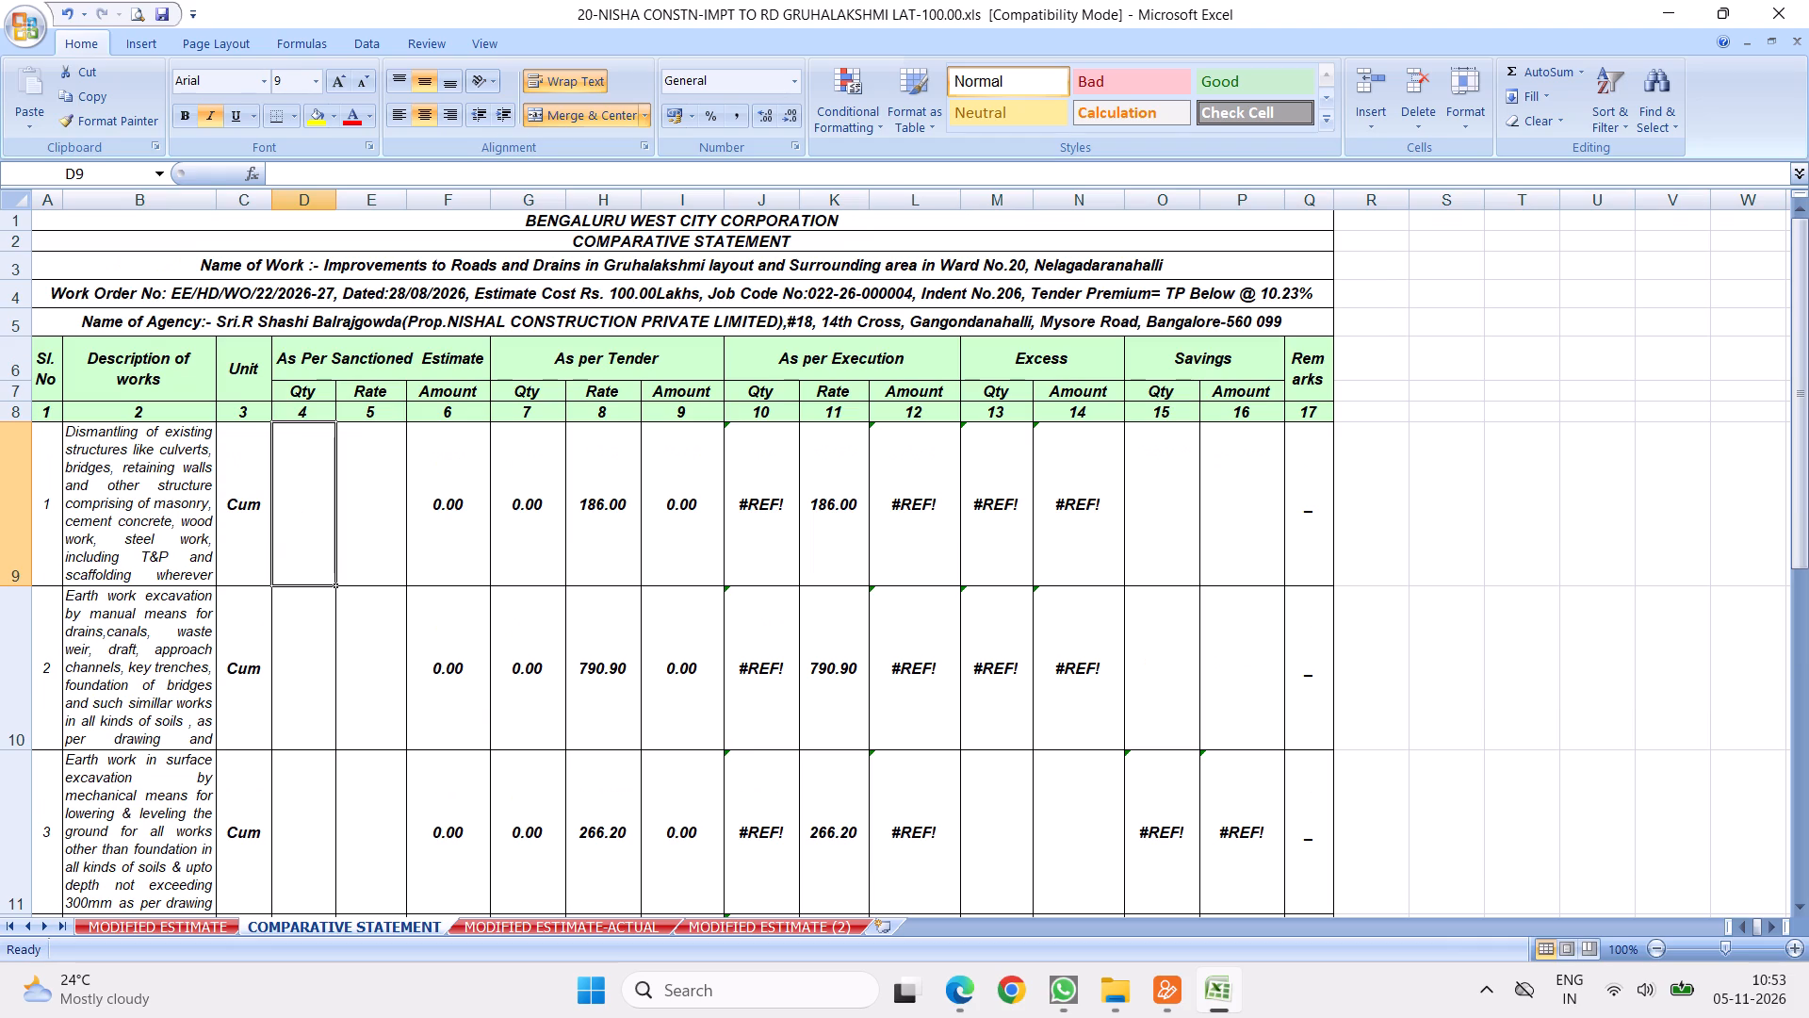
type("55.2")
key("Right")
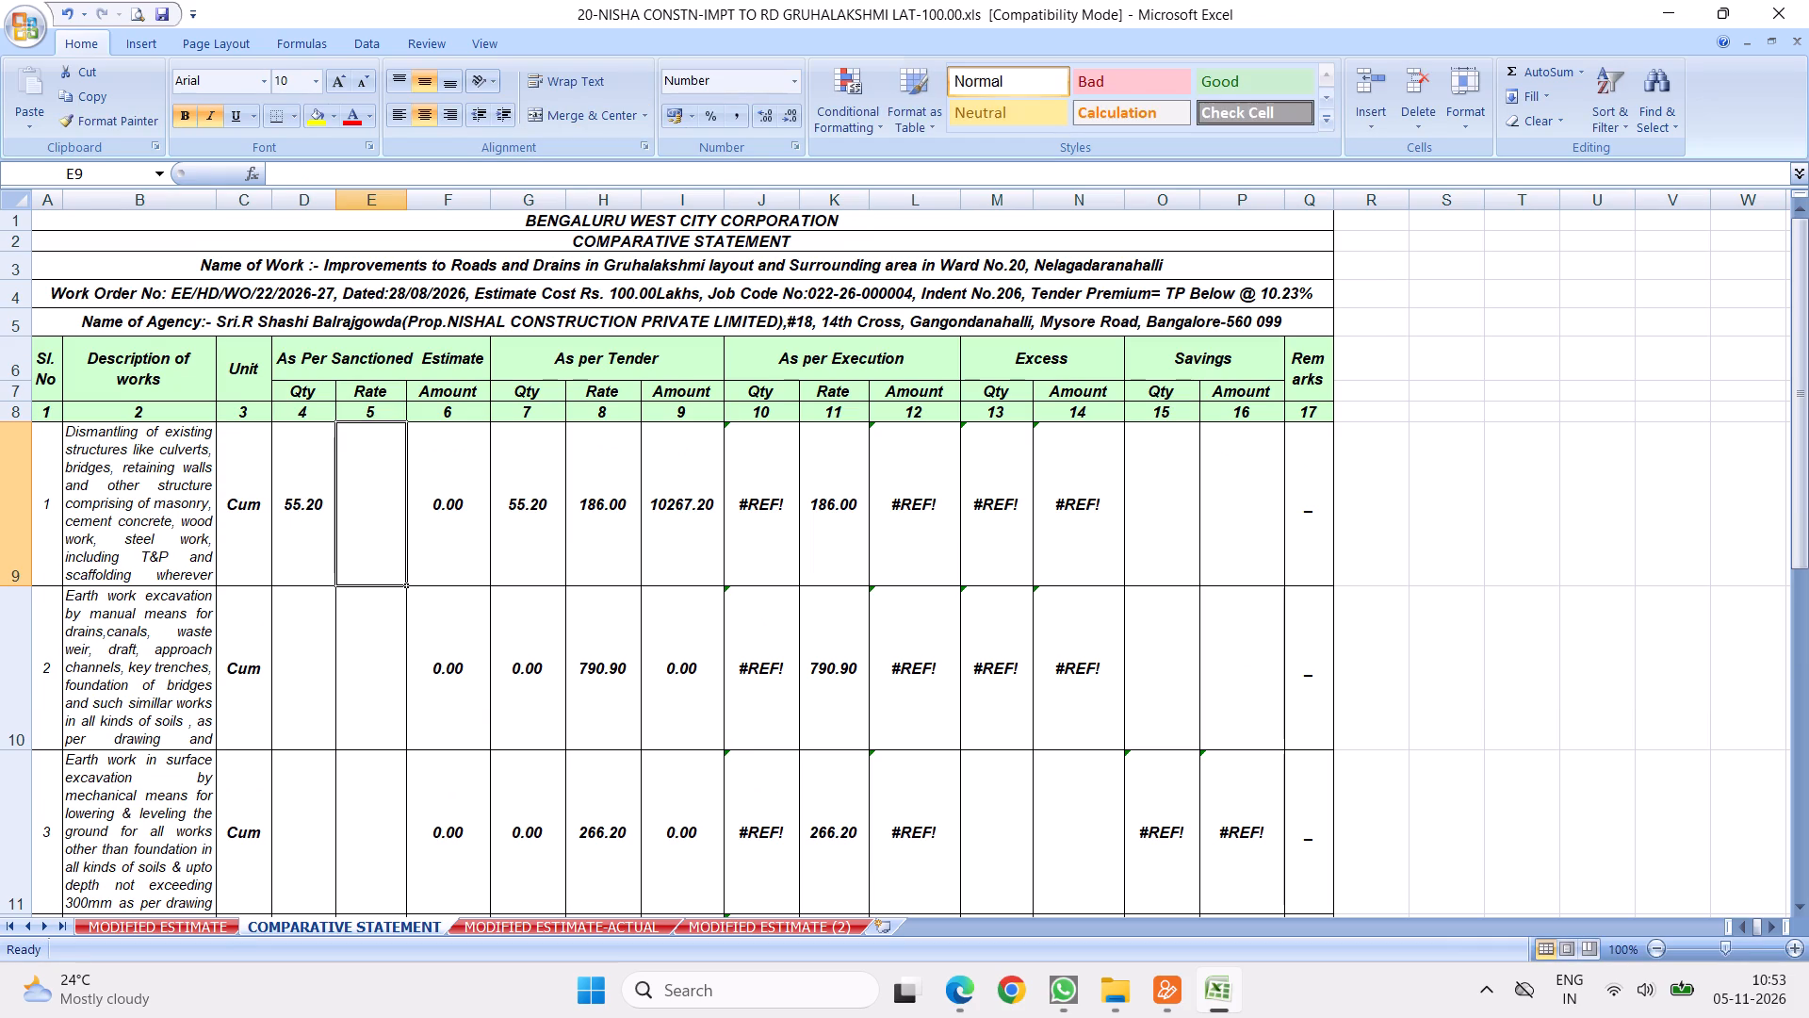
type("790.9")
key("Return")
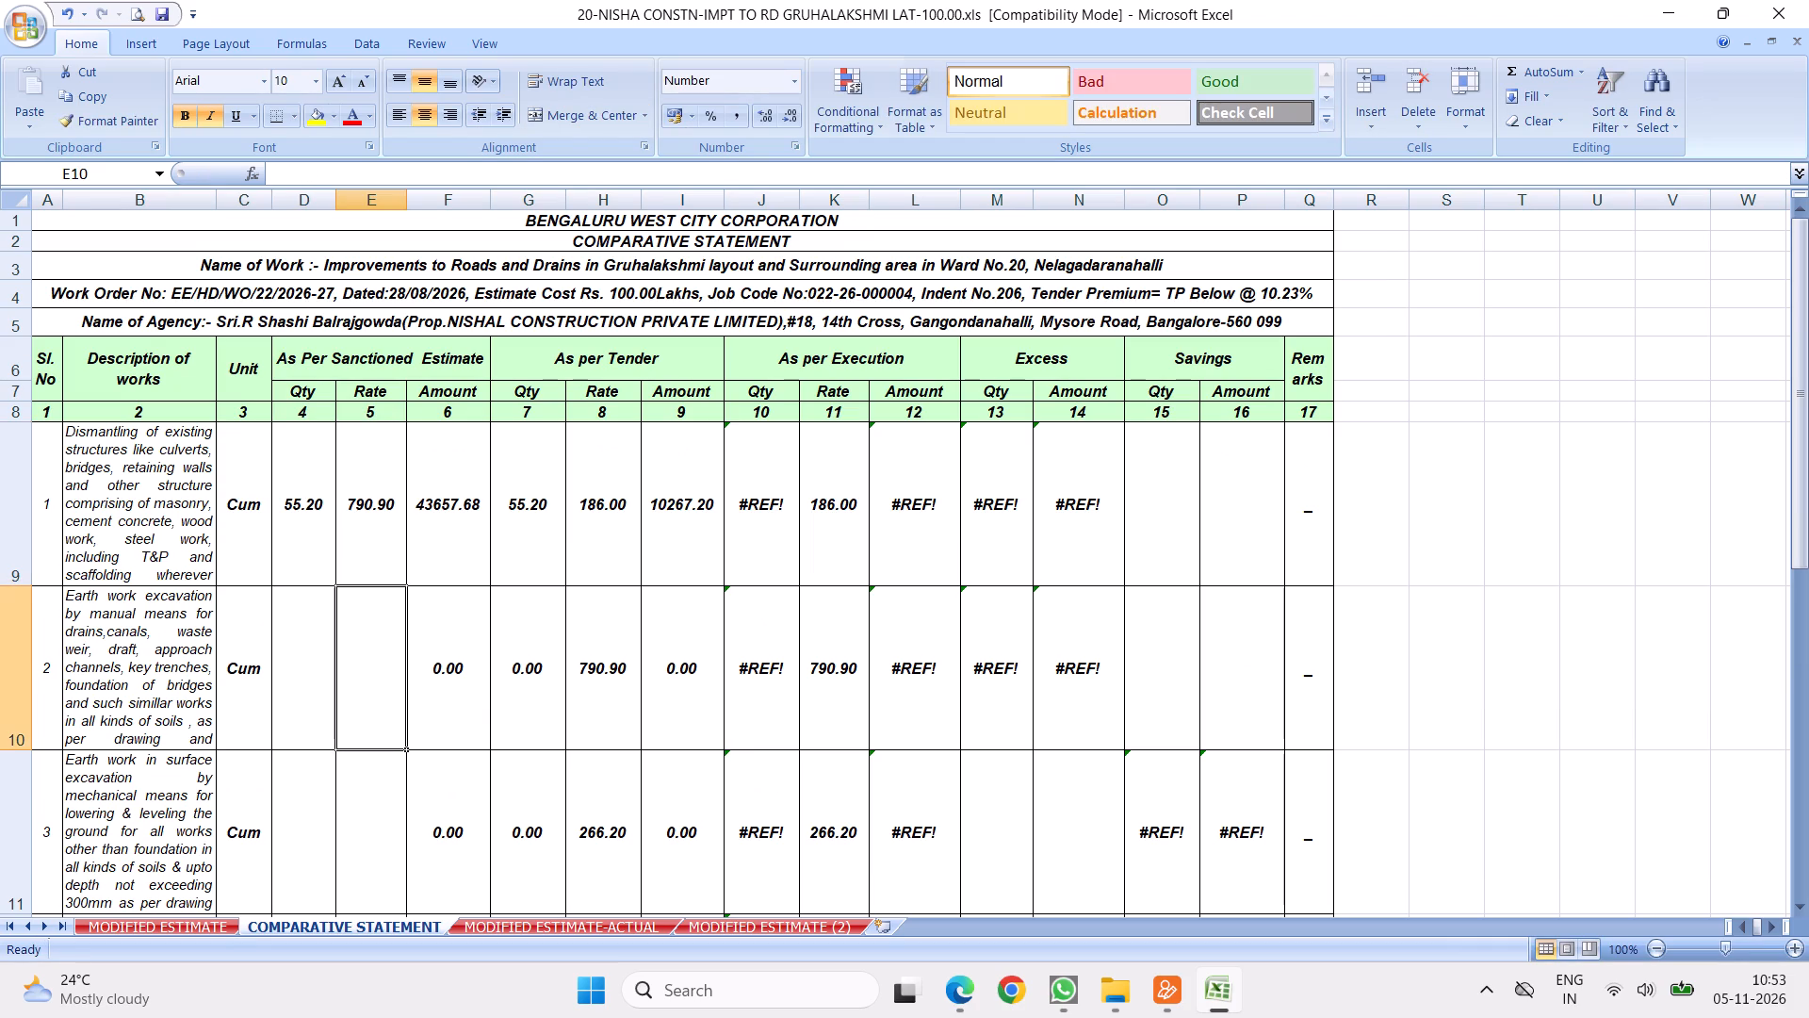
Enter a sanctioned estimate quantity of 16.2 and a rate of 266.2 for item 2 in row 10.
key("Left")
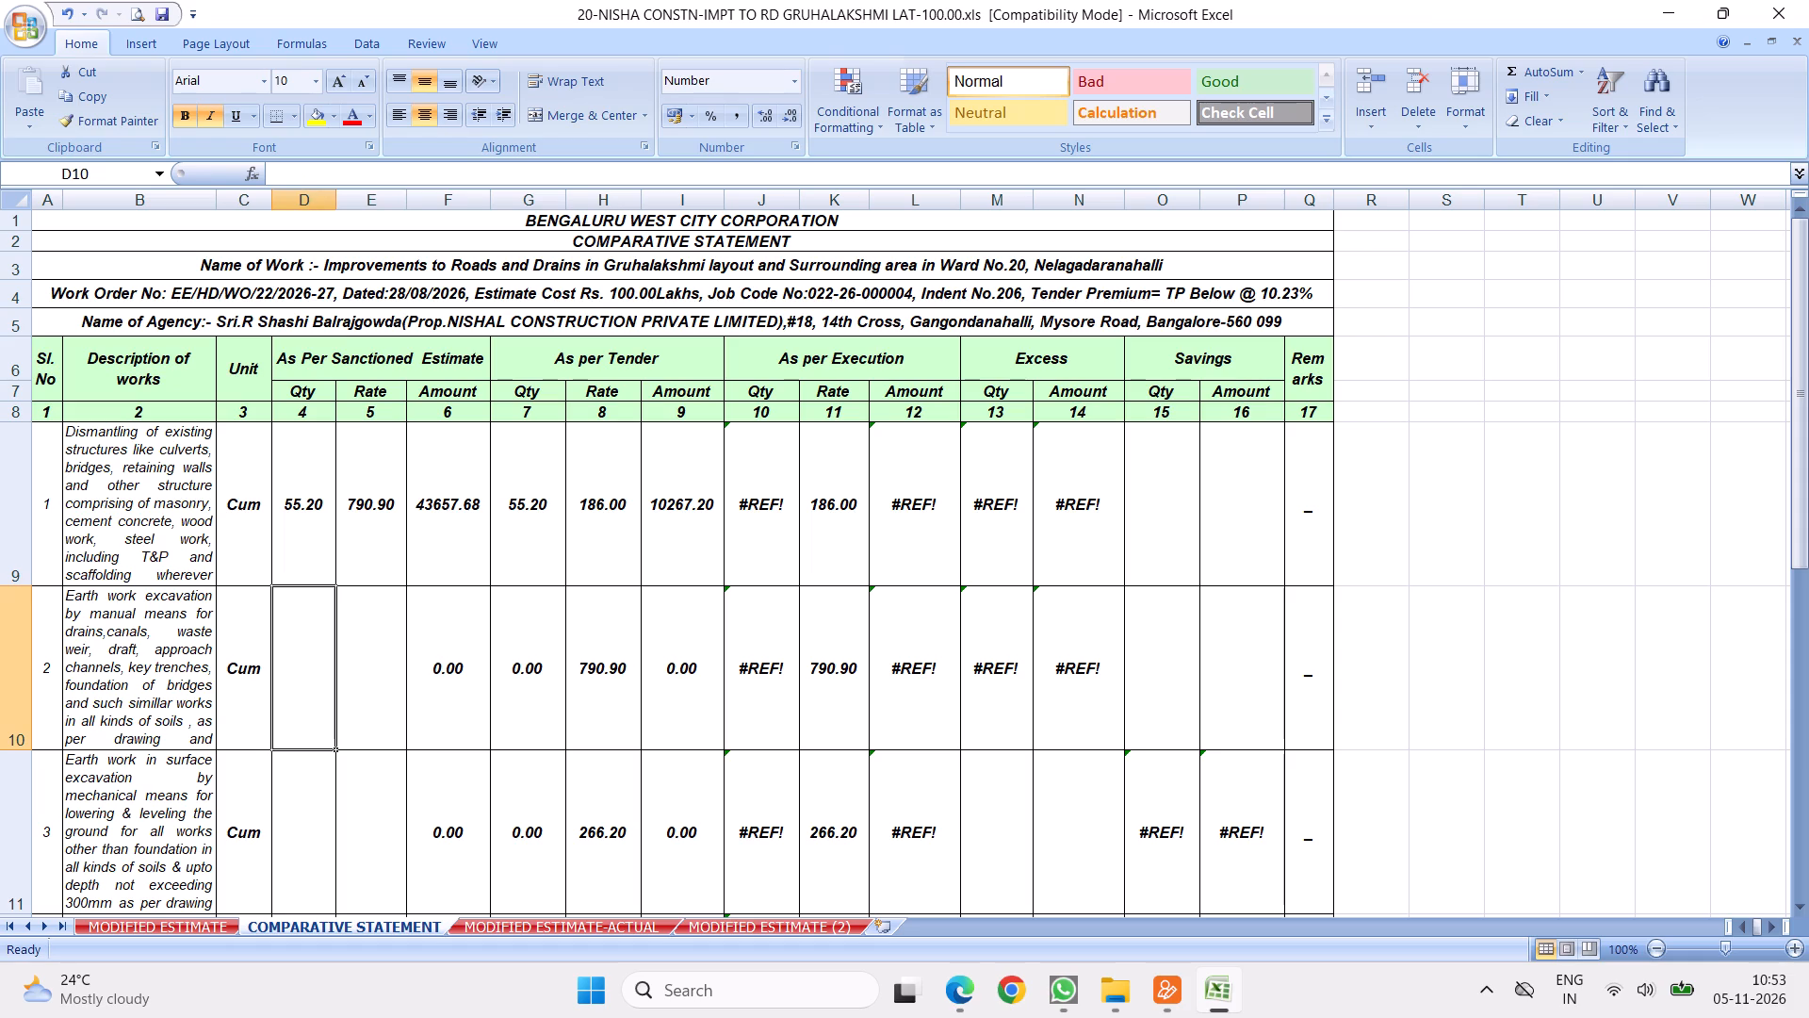
type("16.2")
key("Right")
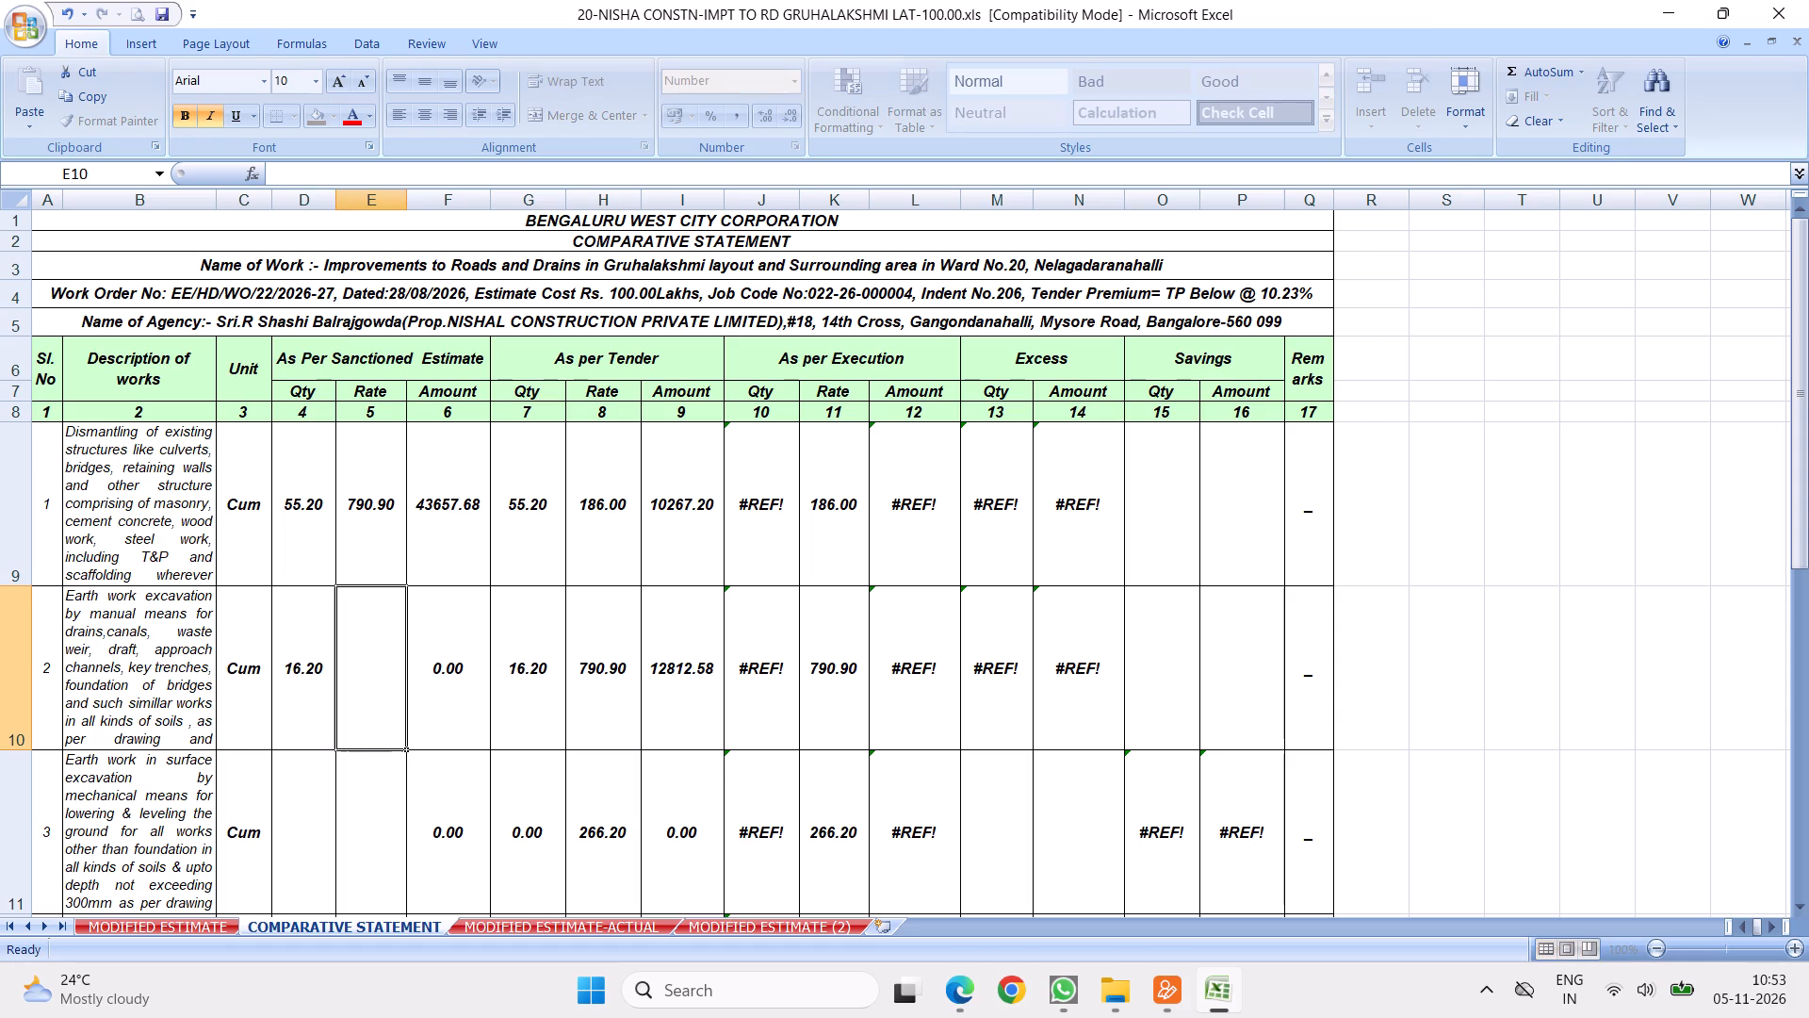
type("266.2")
key("Down")
Enter a sanctioned estimate quantity of 320 and a rate of 104.5 for item 3 in row 11.
key("Left")
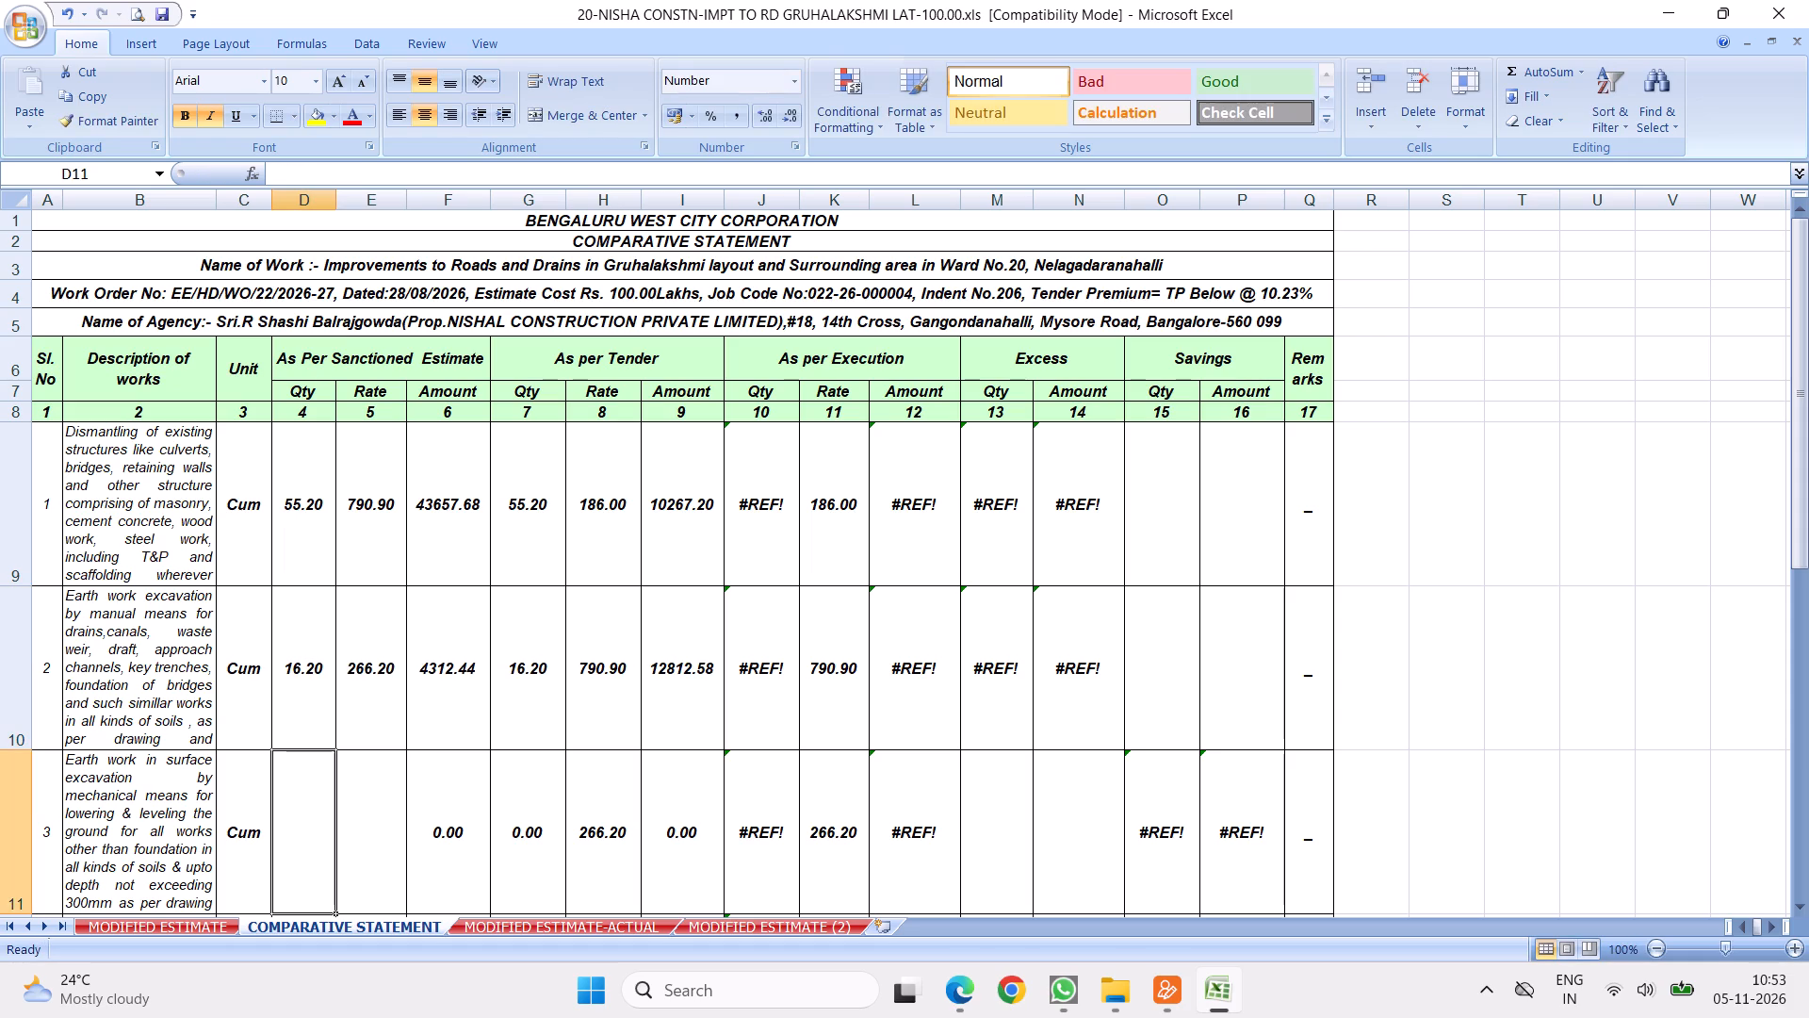
type("320")
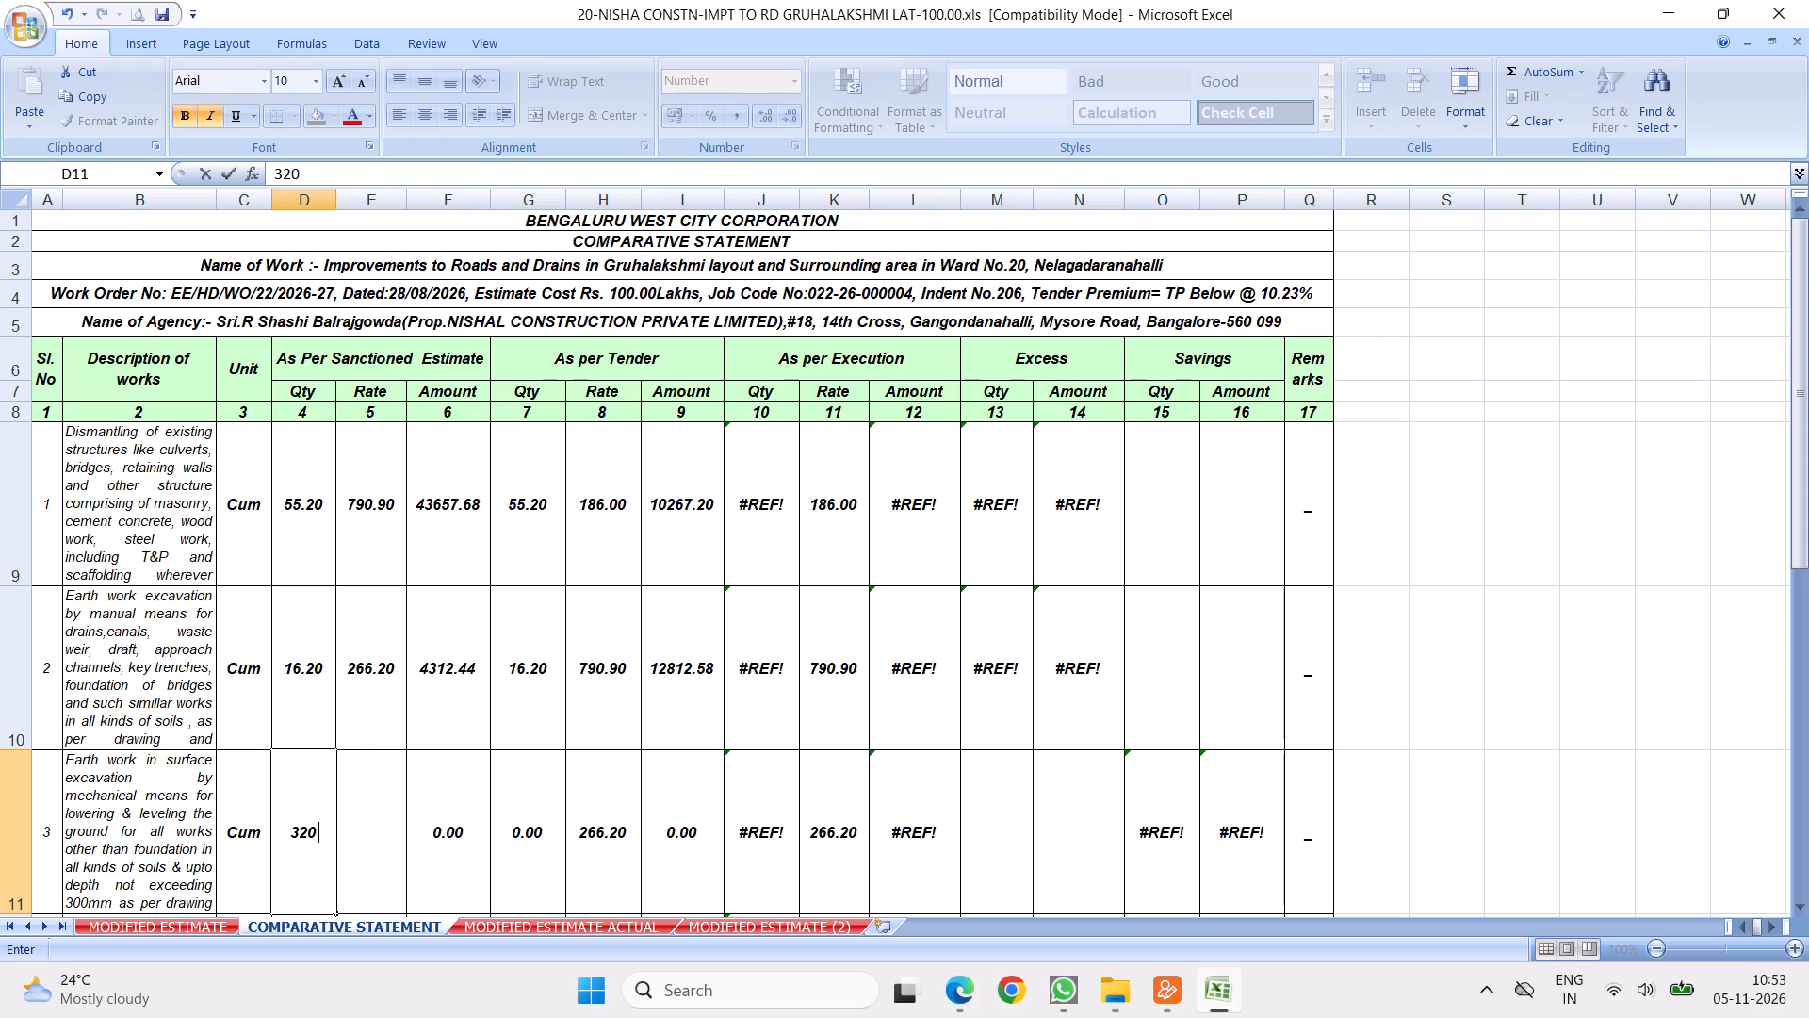
key("Right")
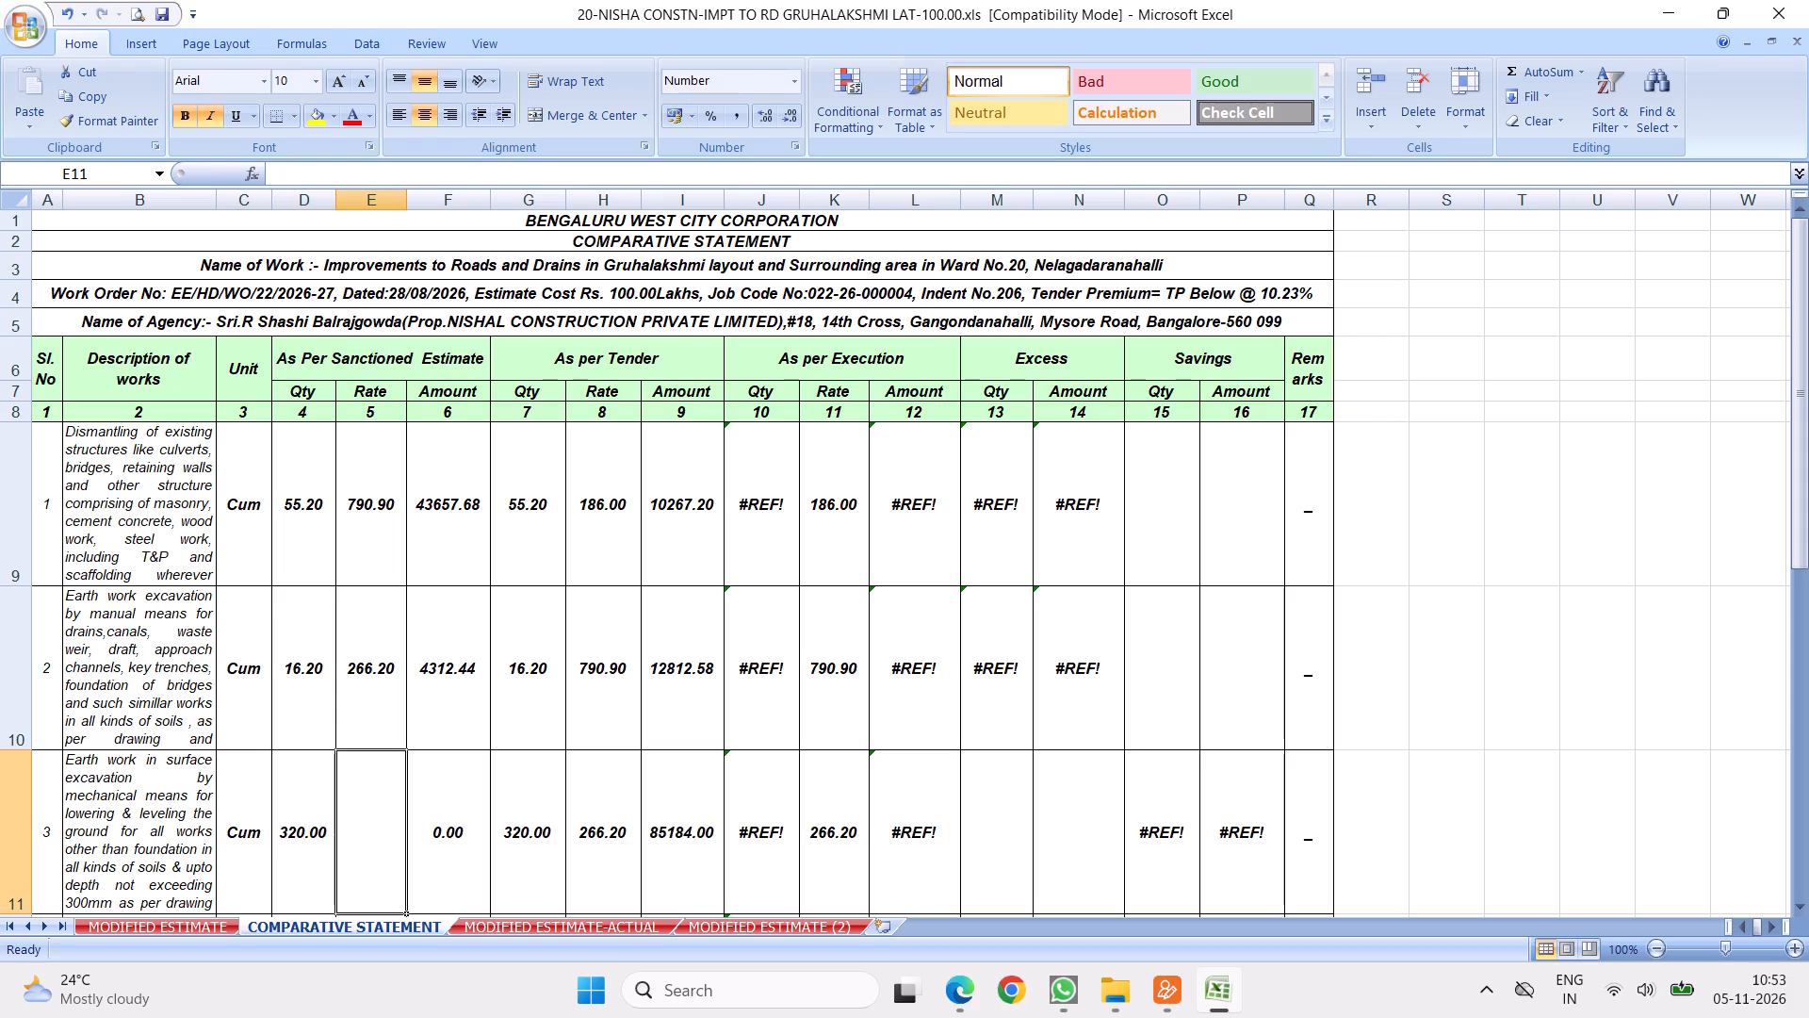
type("104.5")
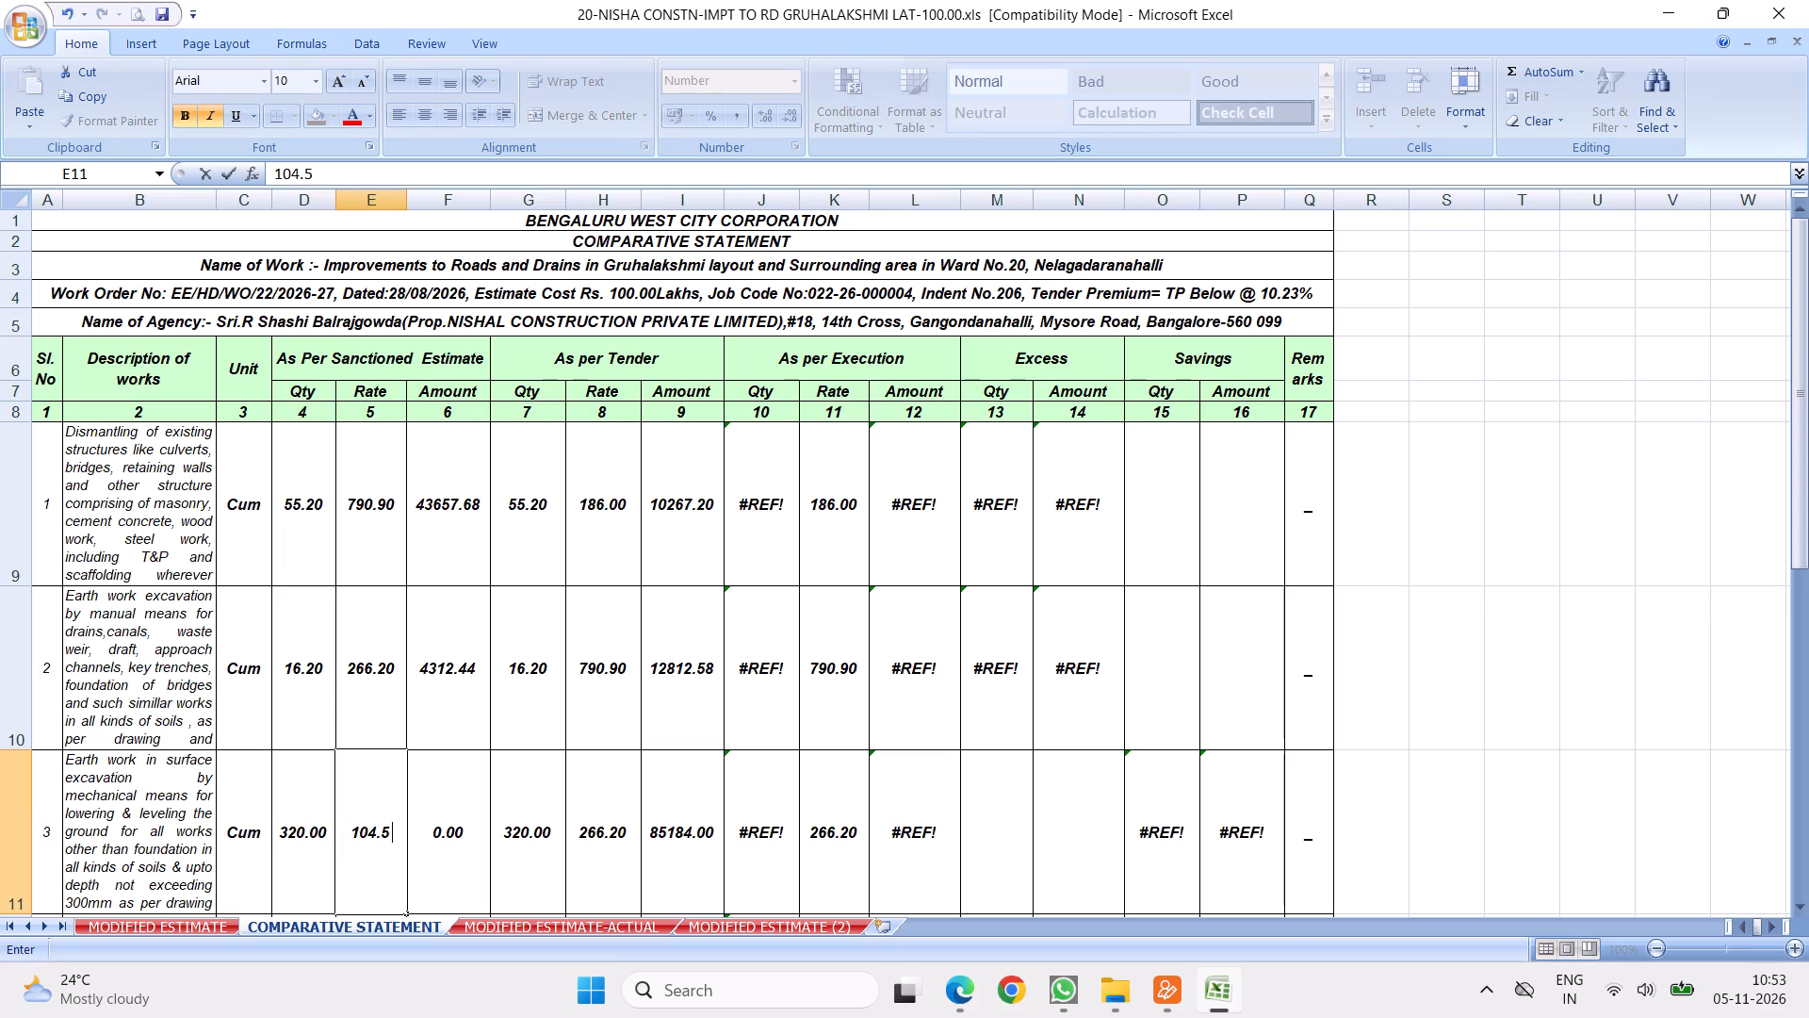
key("Down")
Enter a sanctioned estimate quantity of 878 and a rate of 100.1 for item 4 in row 12.
key("Left")
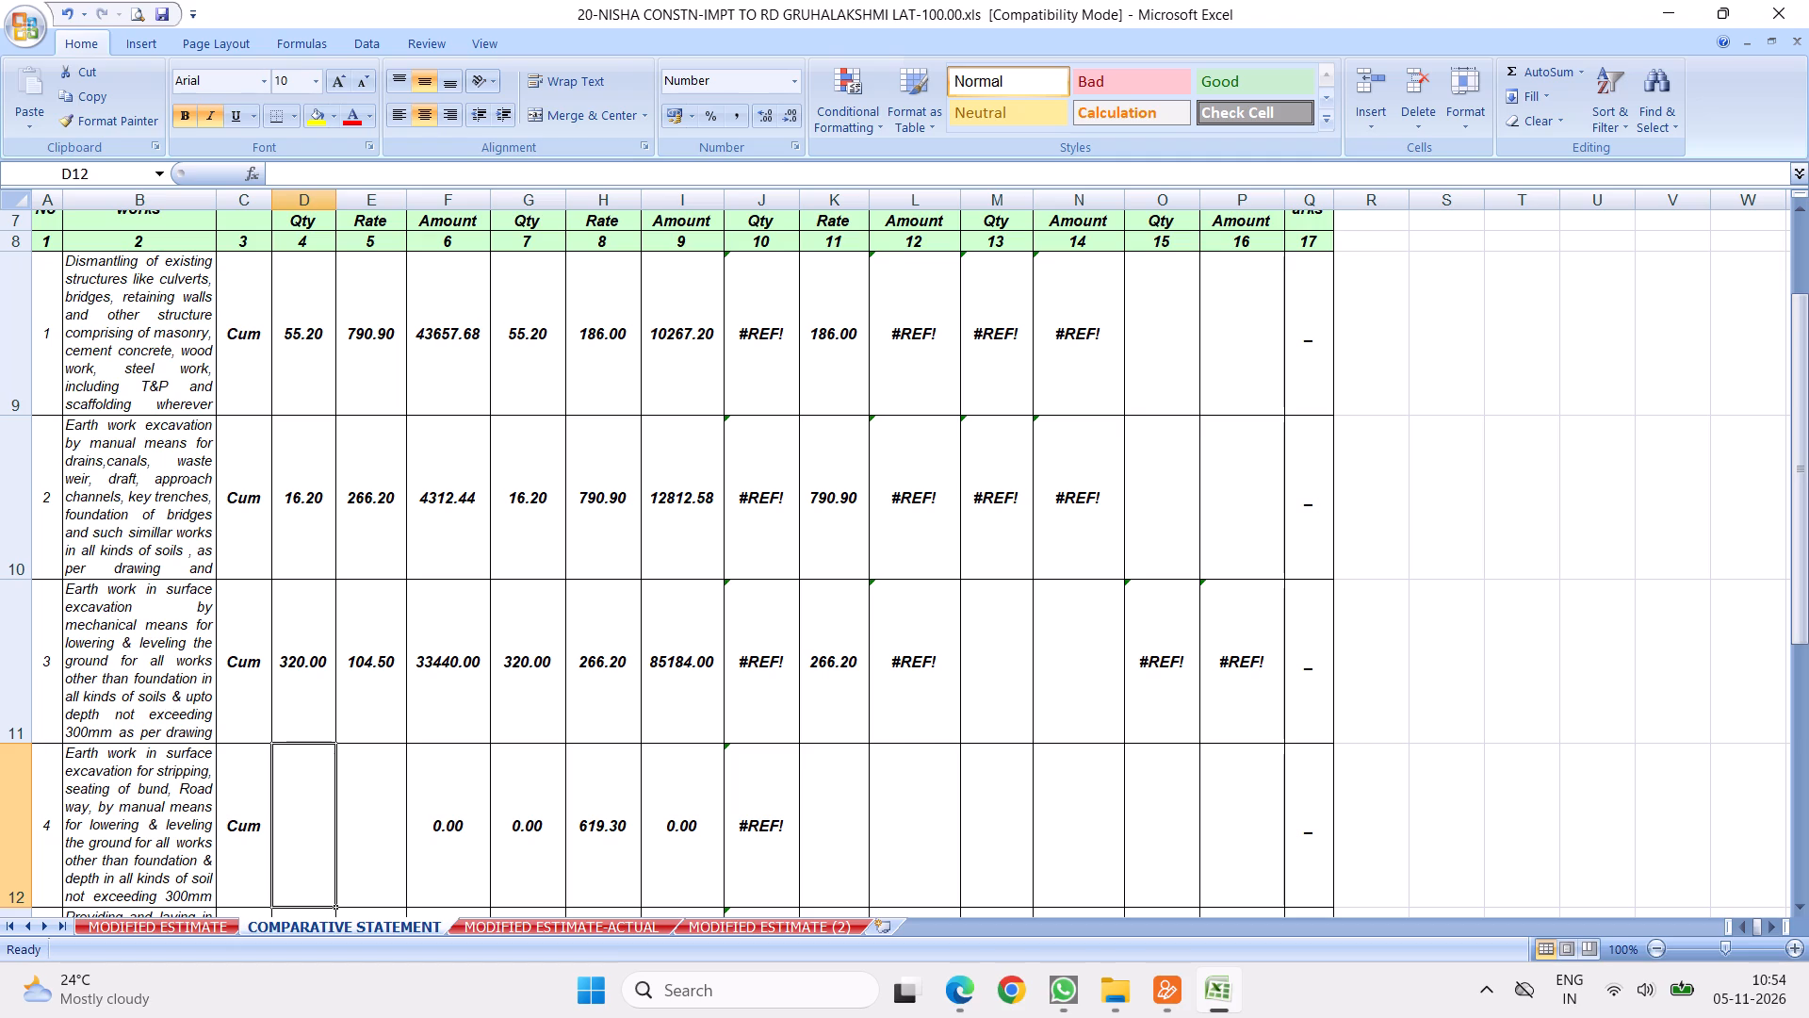
type("878")
key("Right")
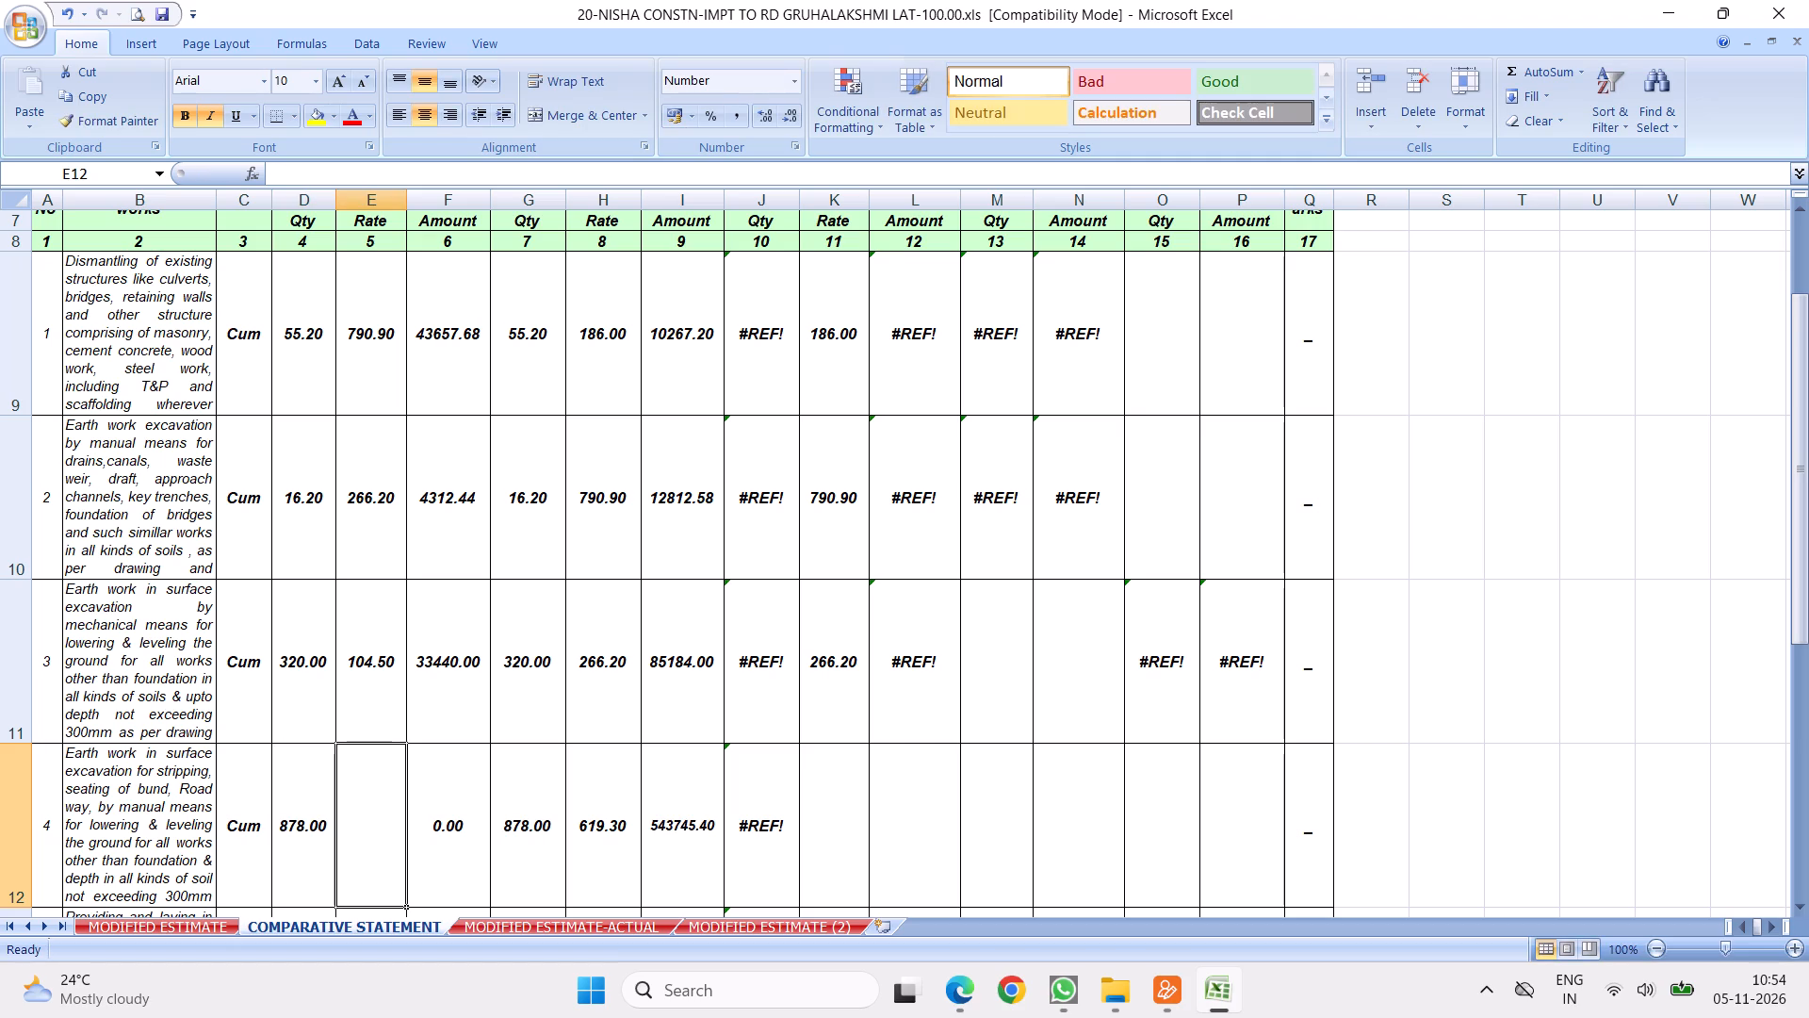
type("100.1")
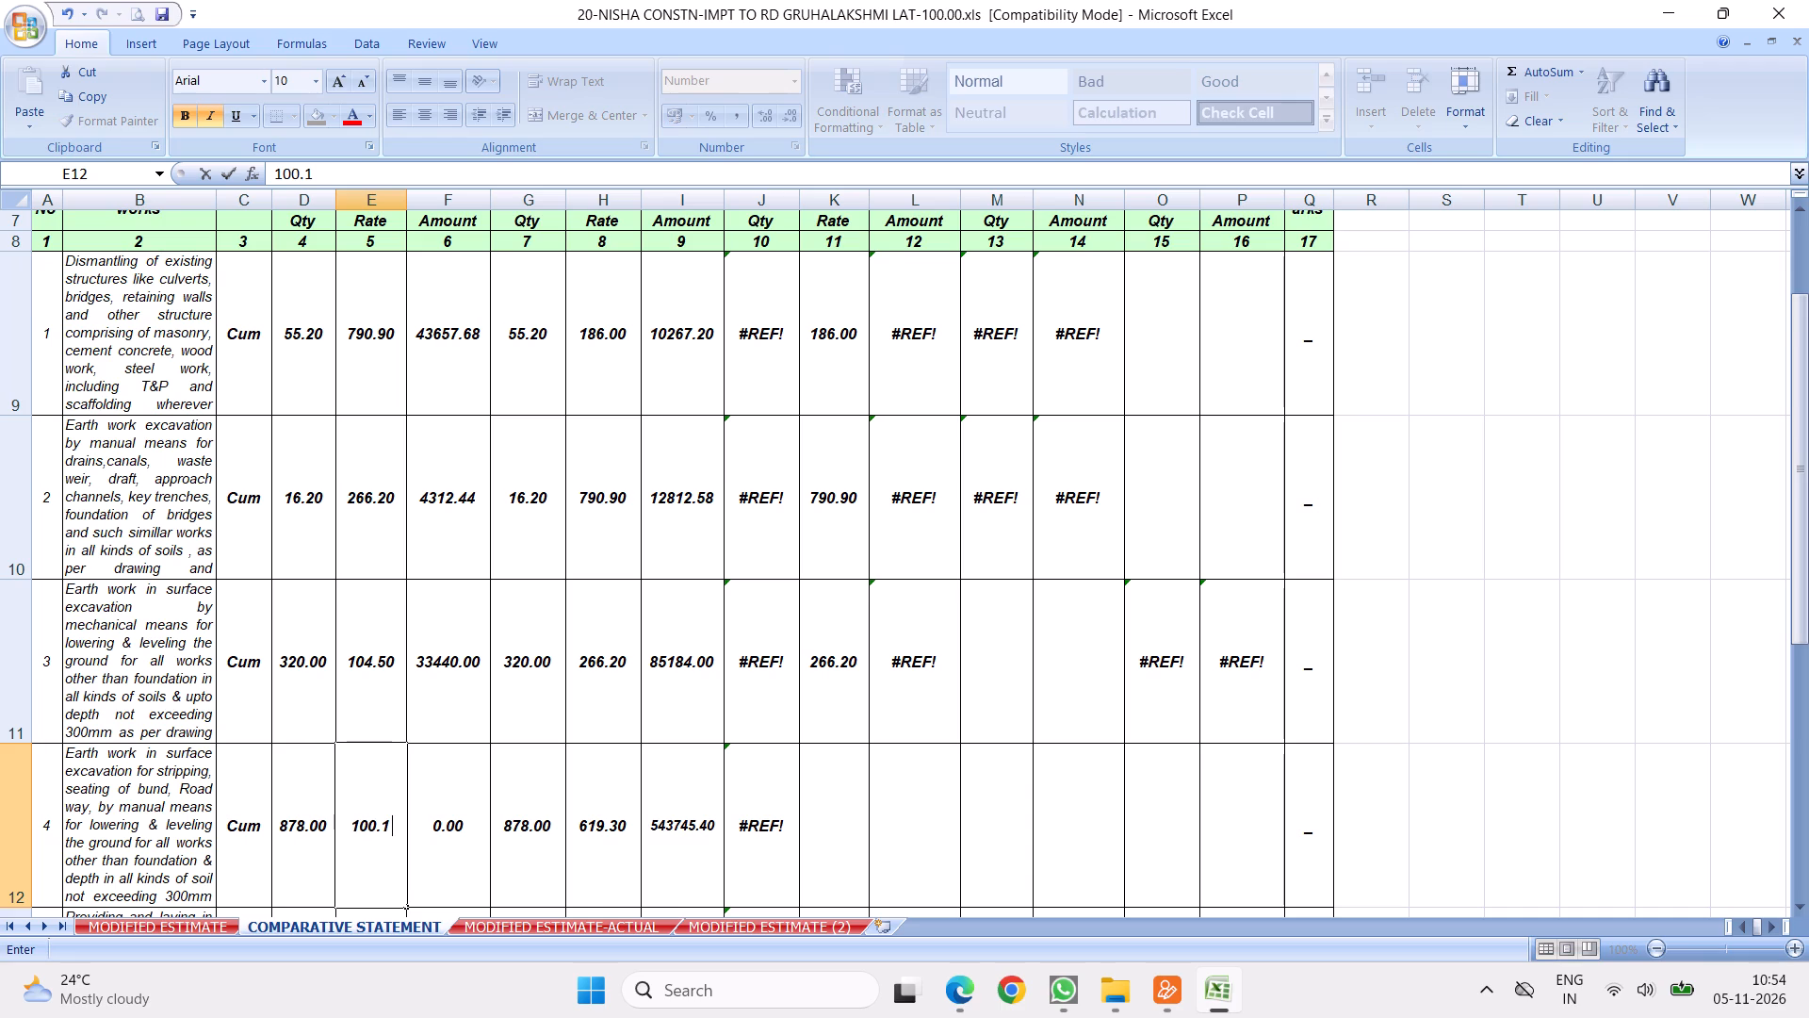
key("Return")
Enter a sanctioned estimate quantity of 8.1 and a rate of 6230.4 for item 5 in row 13.
key("Left")
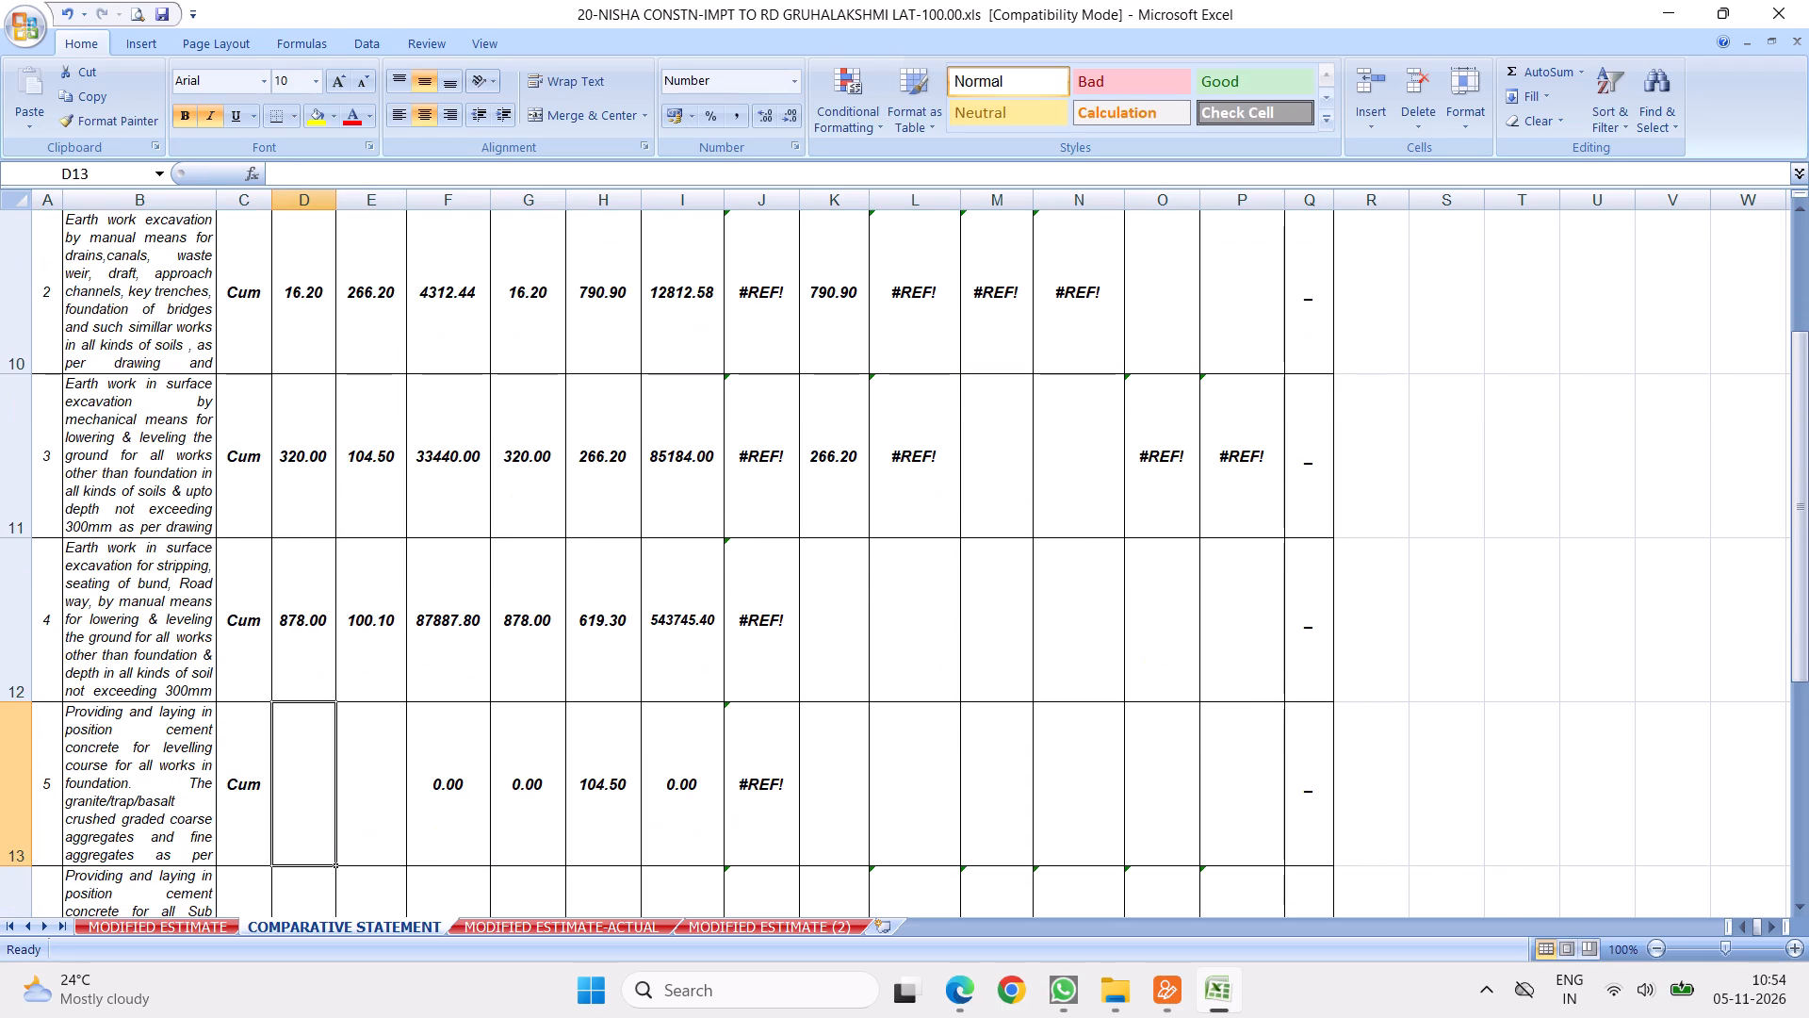
type("8.1")
key("Right")
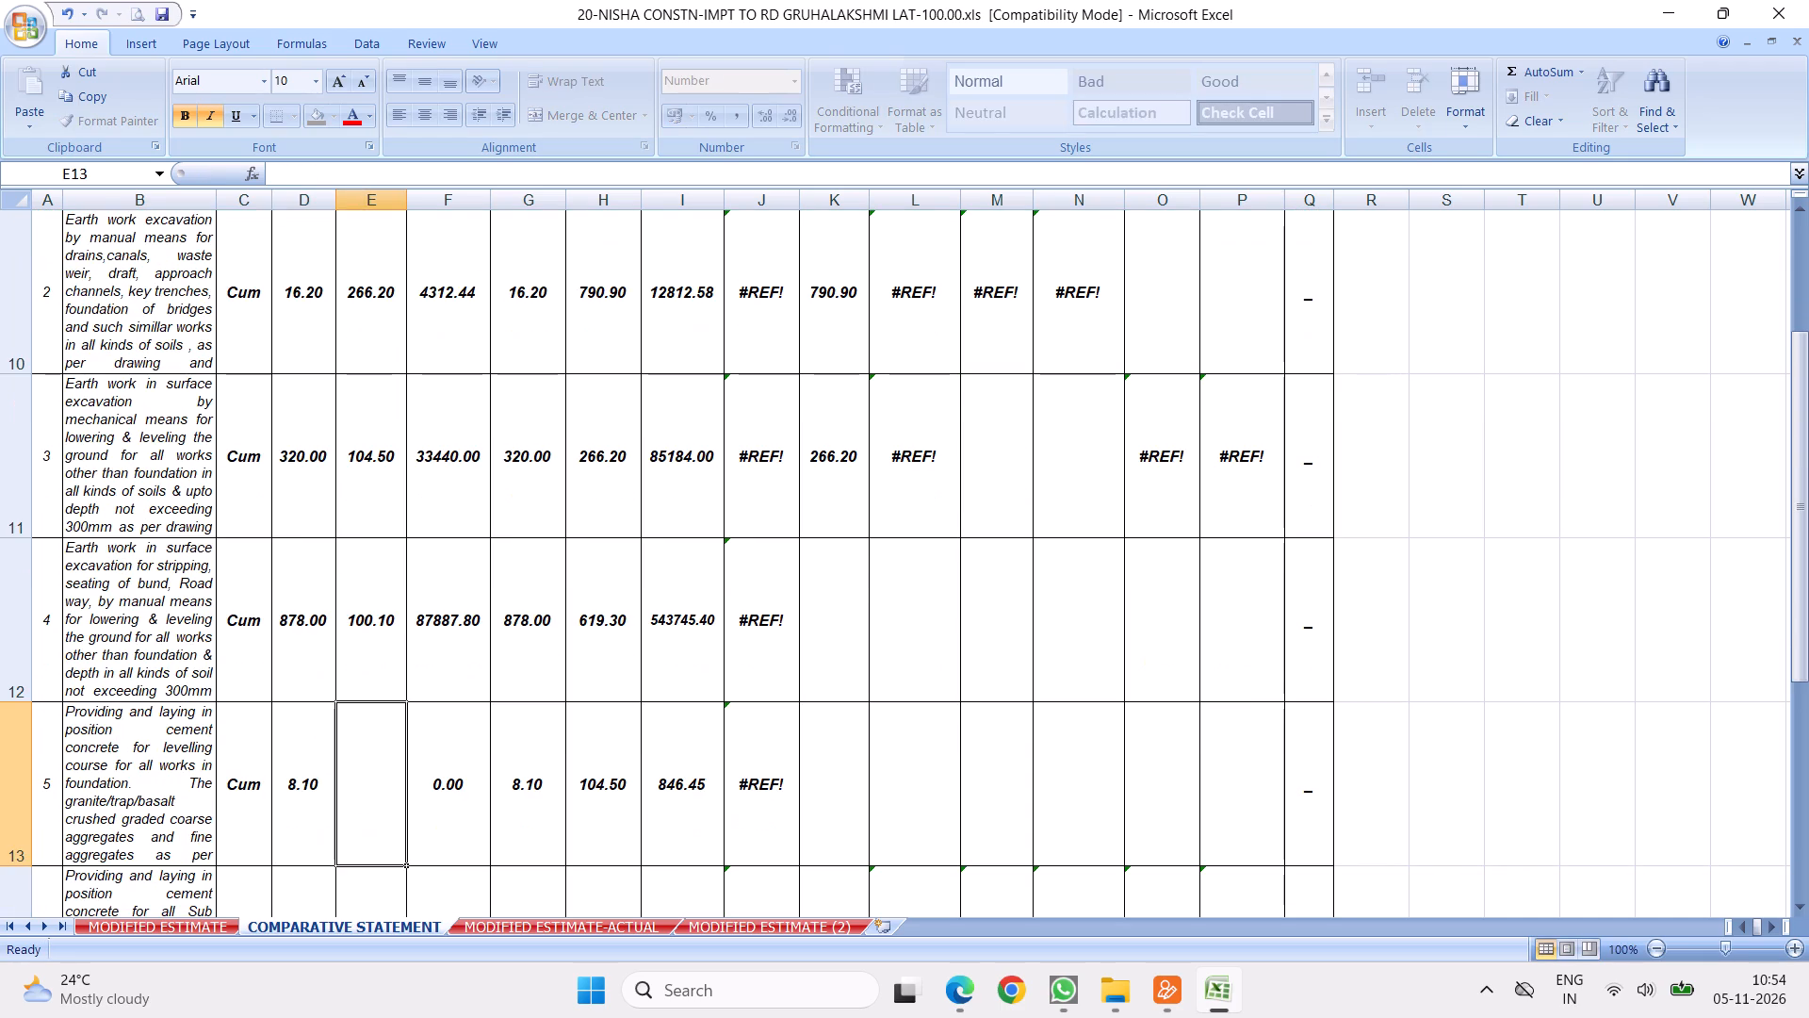
type("6230.4")
key("Down")
Enter a sanctioned estimate quantity of 27 and a rate of 6955.3 for item 6 in row 14.
key("Left")
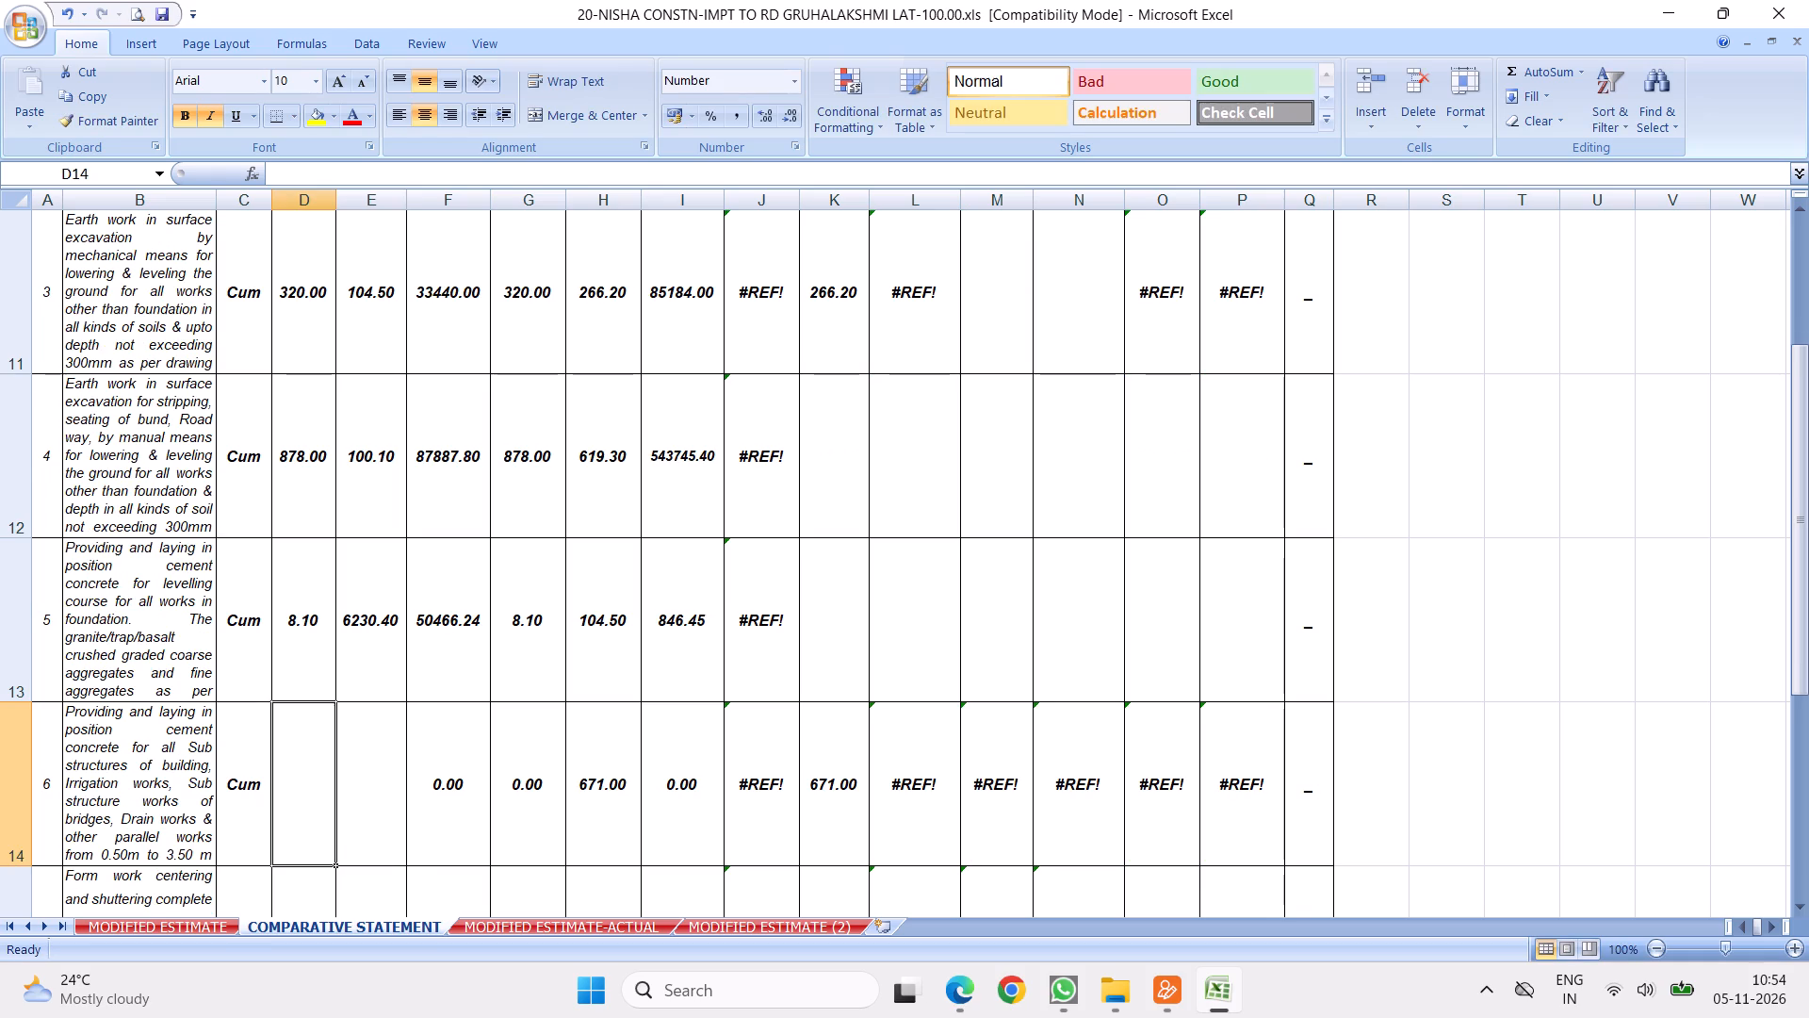
type("27")
key("Right")
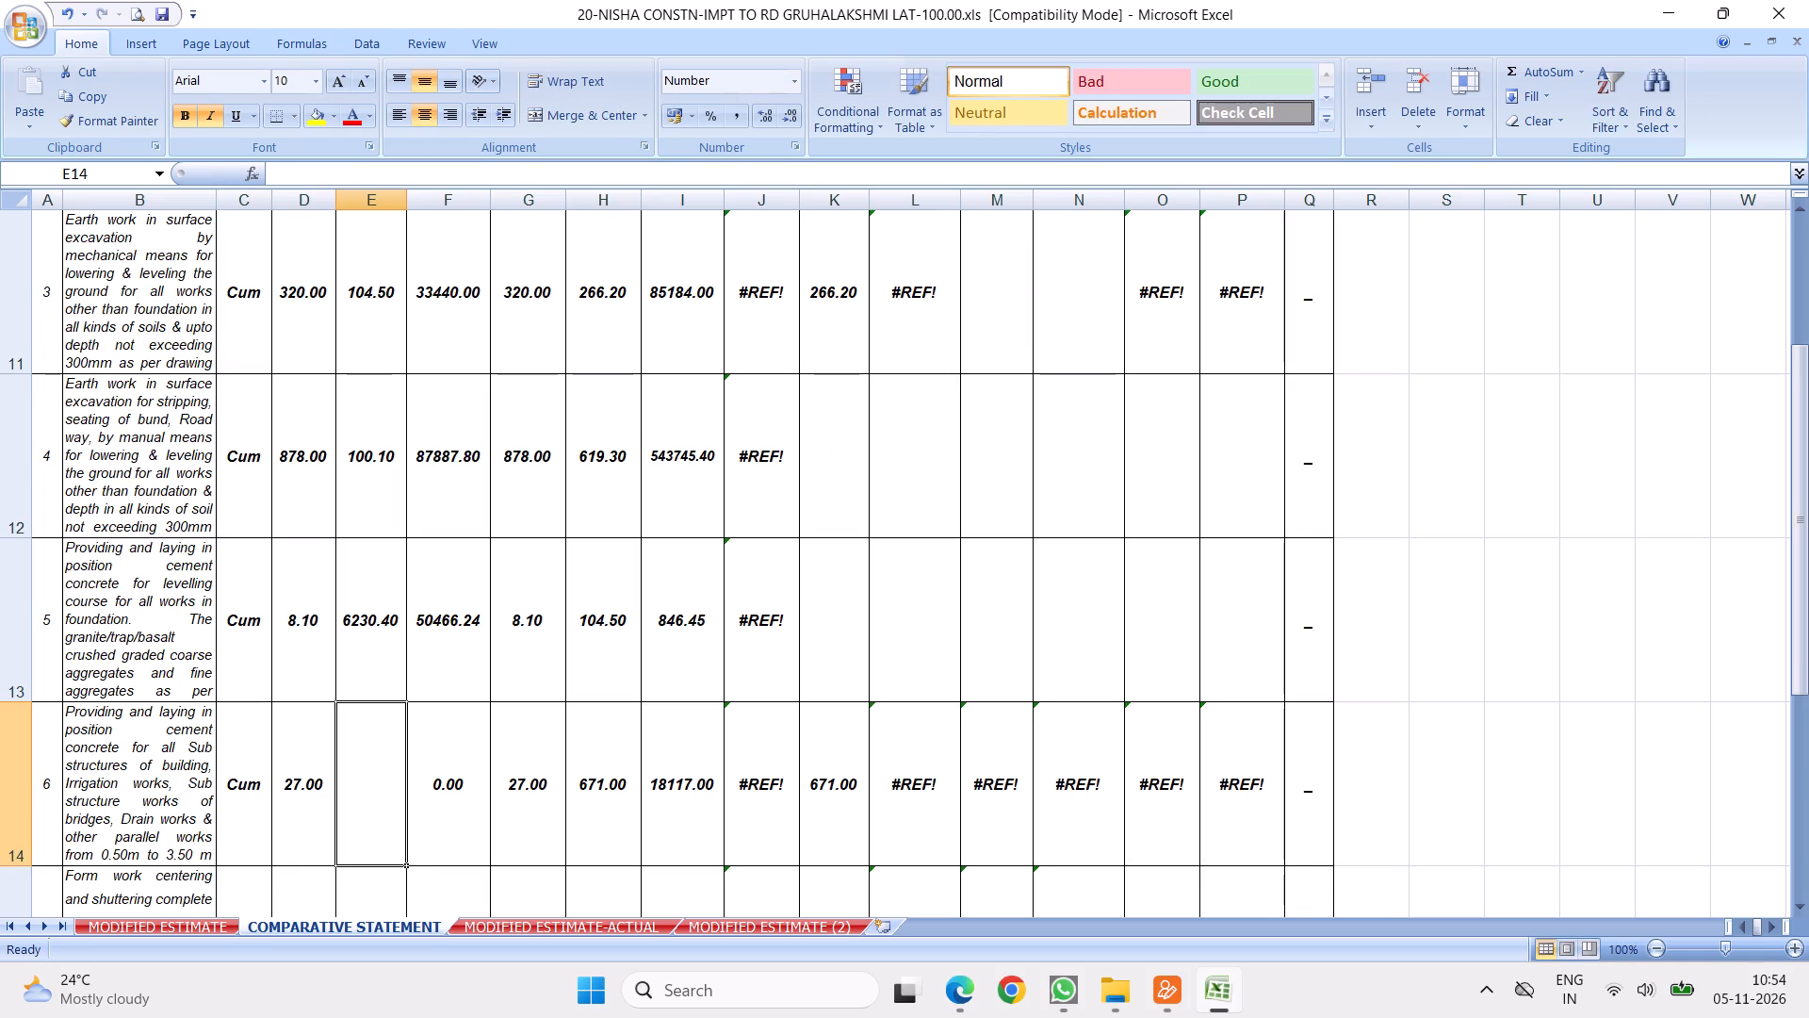
type("6955")
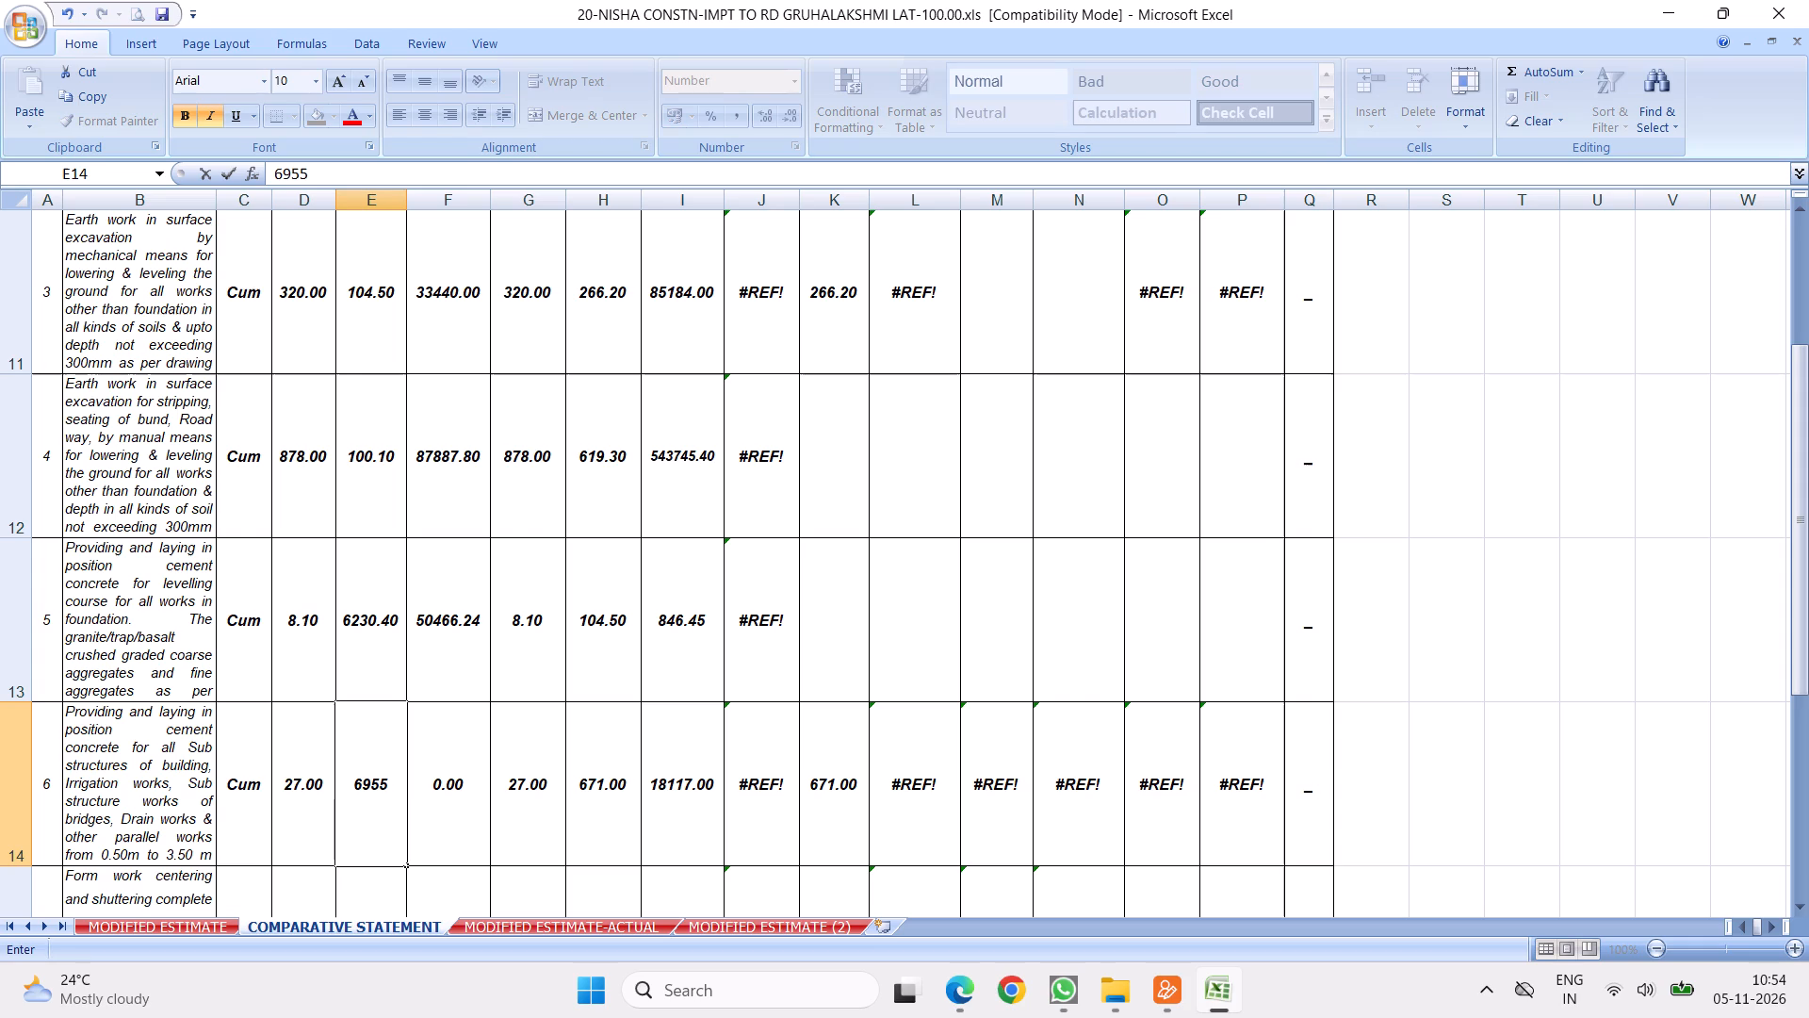
key("period")
key("3")
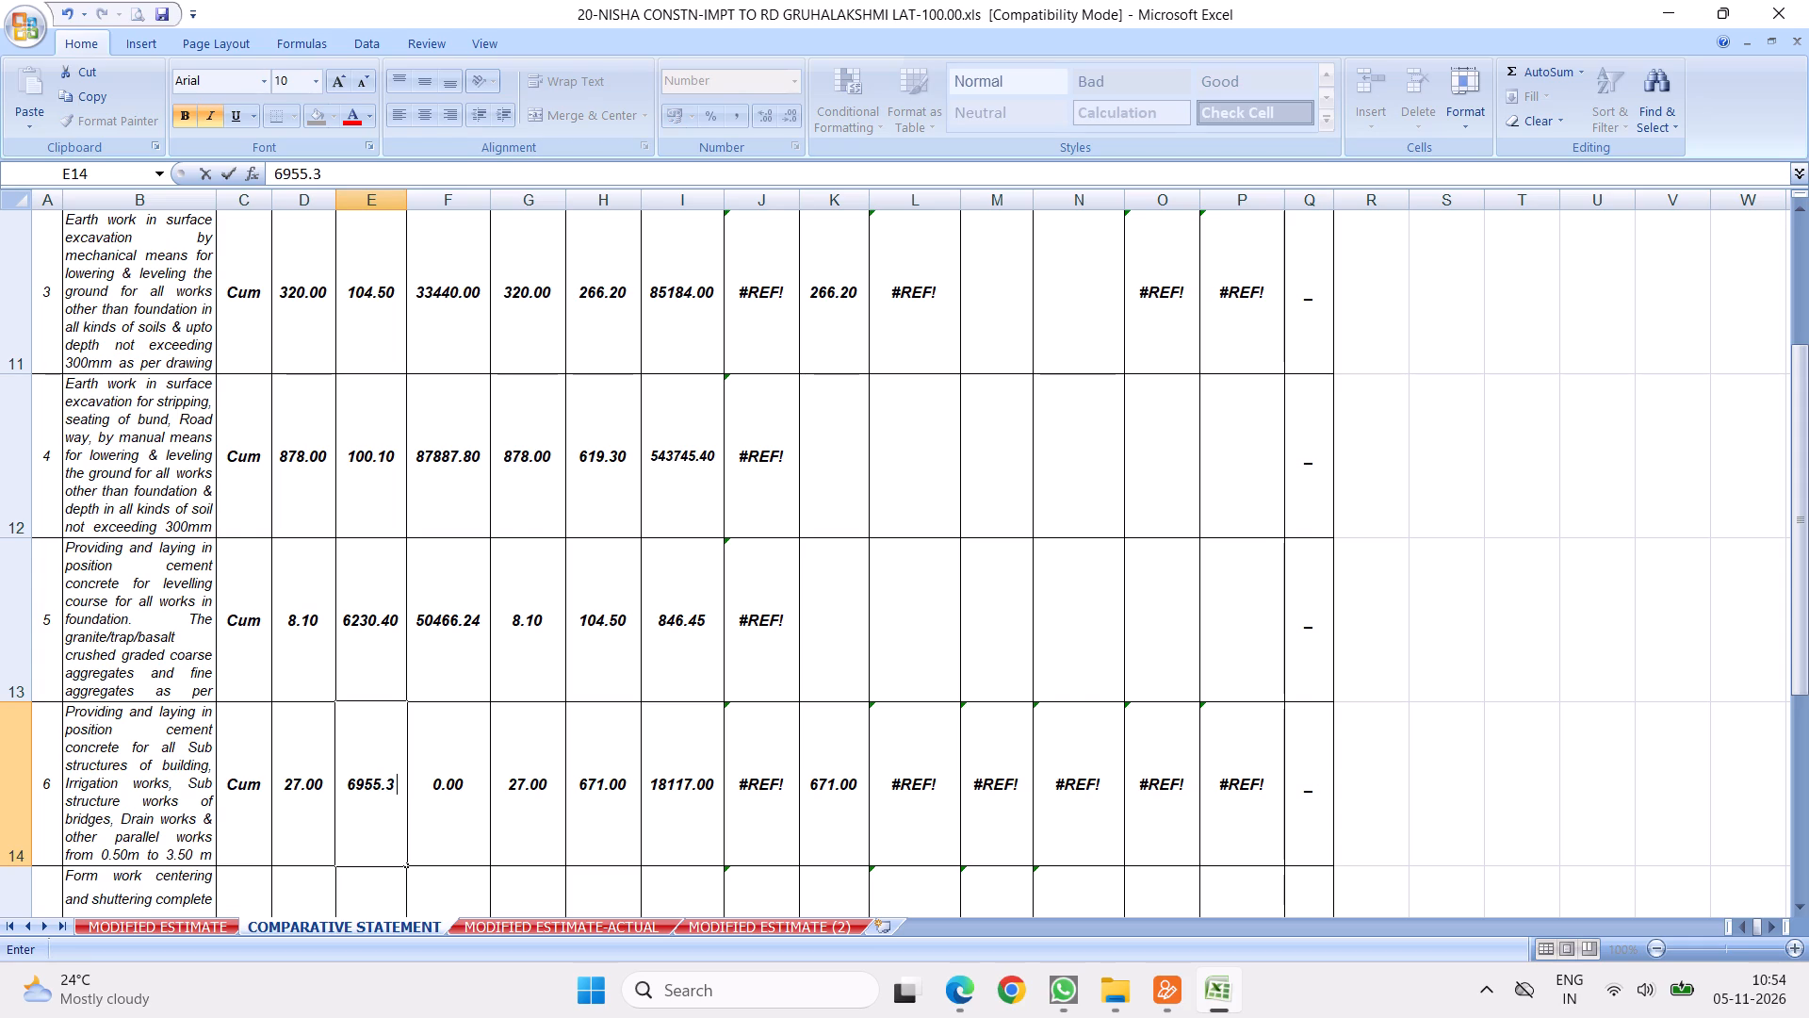
key("Down")
Enter a sanctioned estimate quantity of 13.5 and a rate of 556.42 for item 7 in row 15.
key("Left")
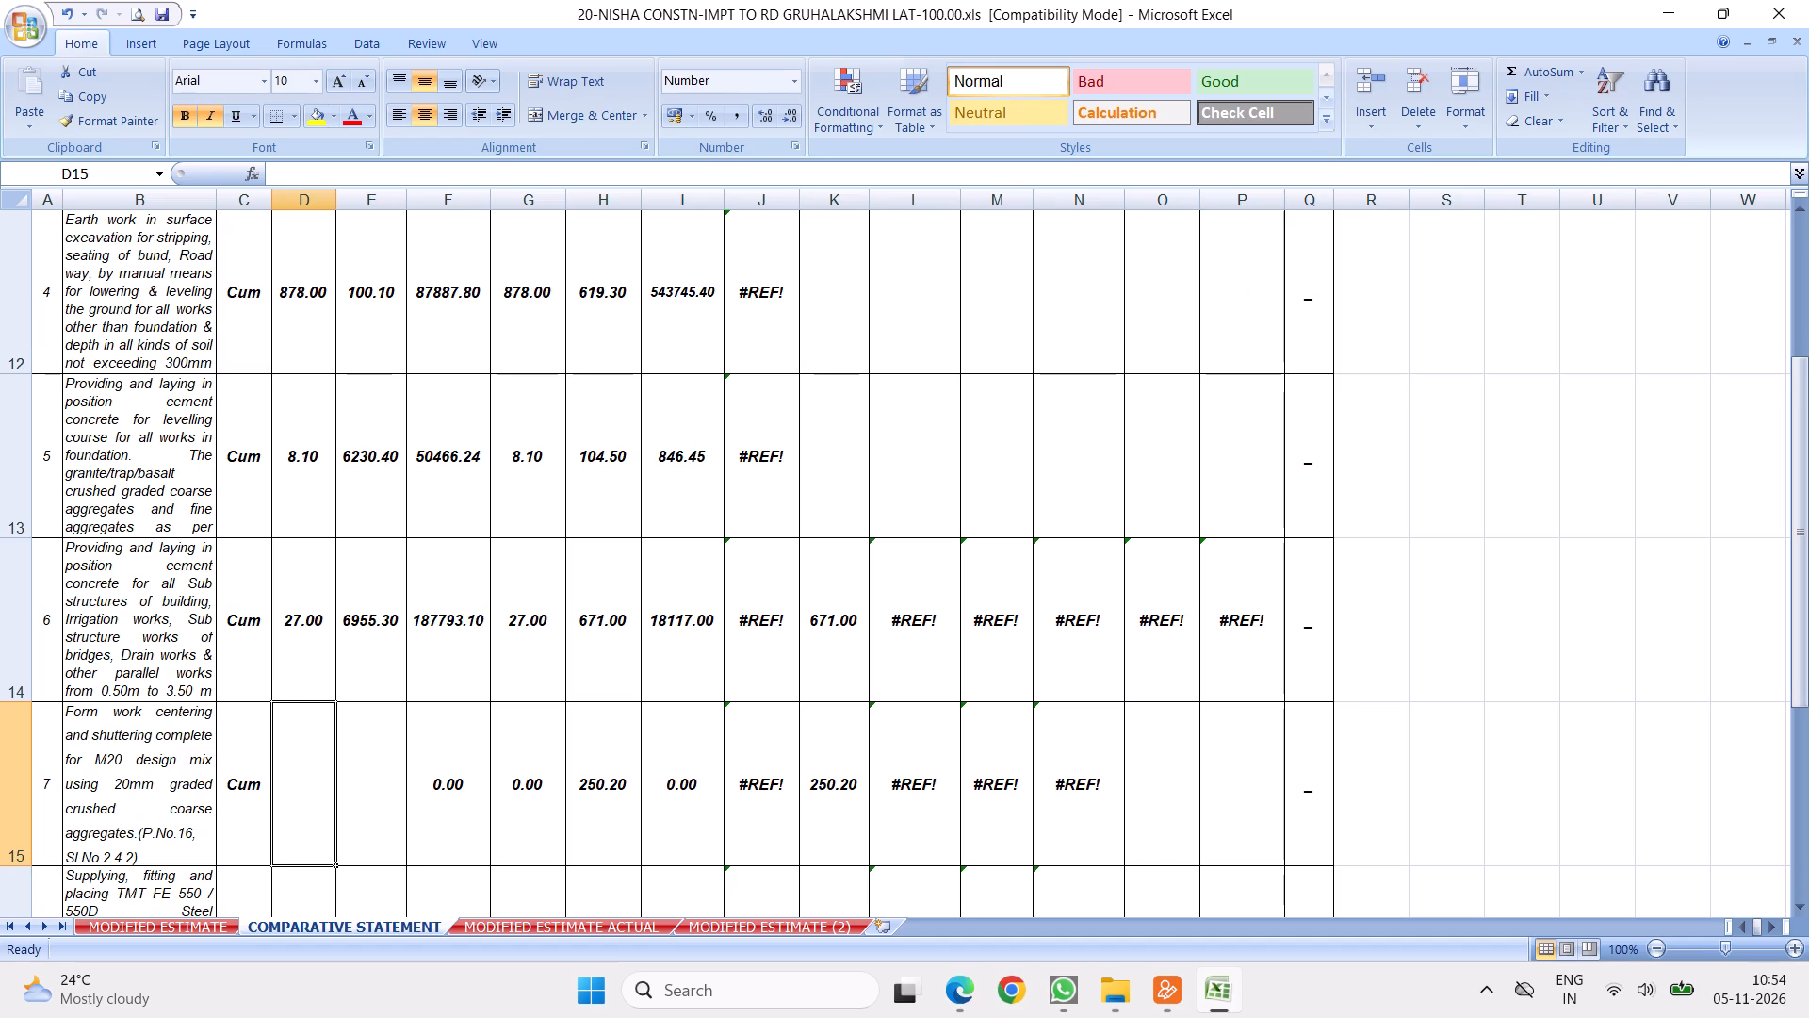
key("1")
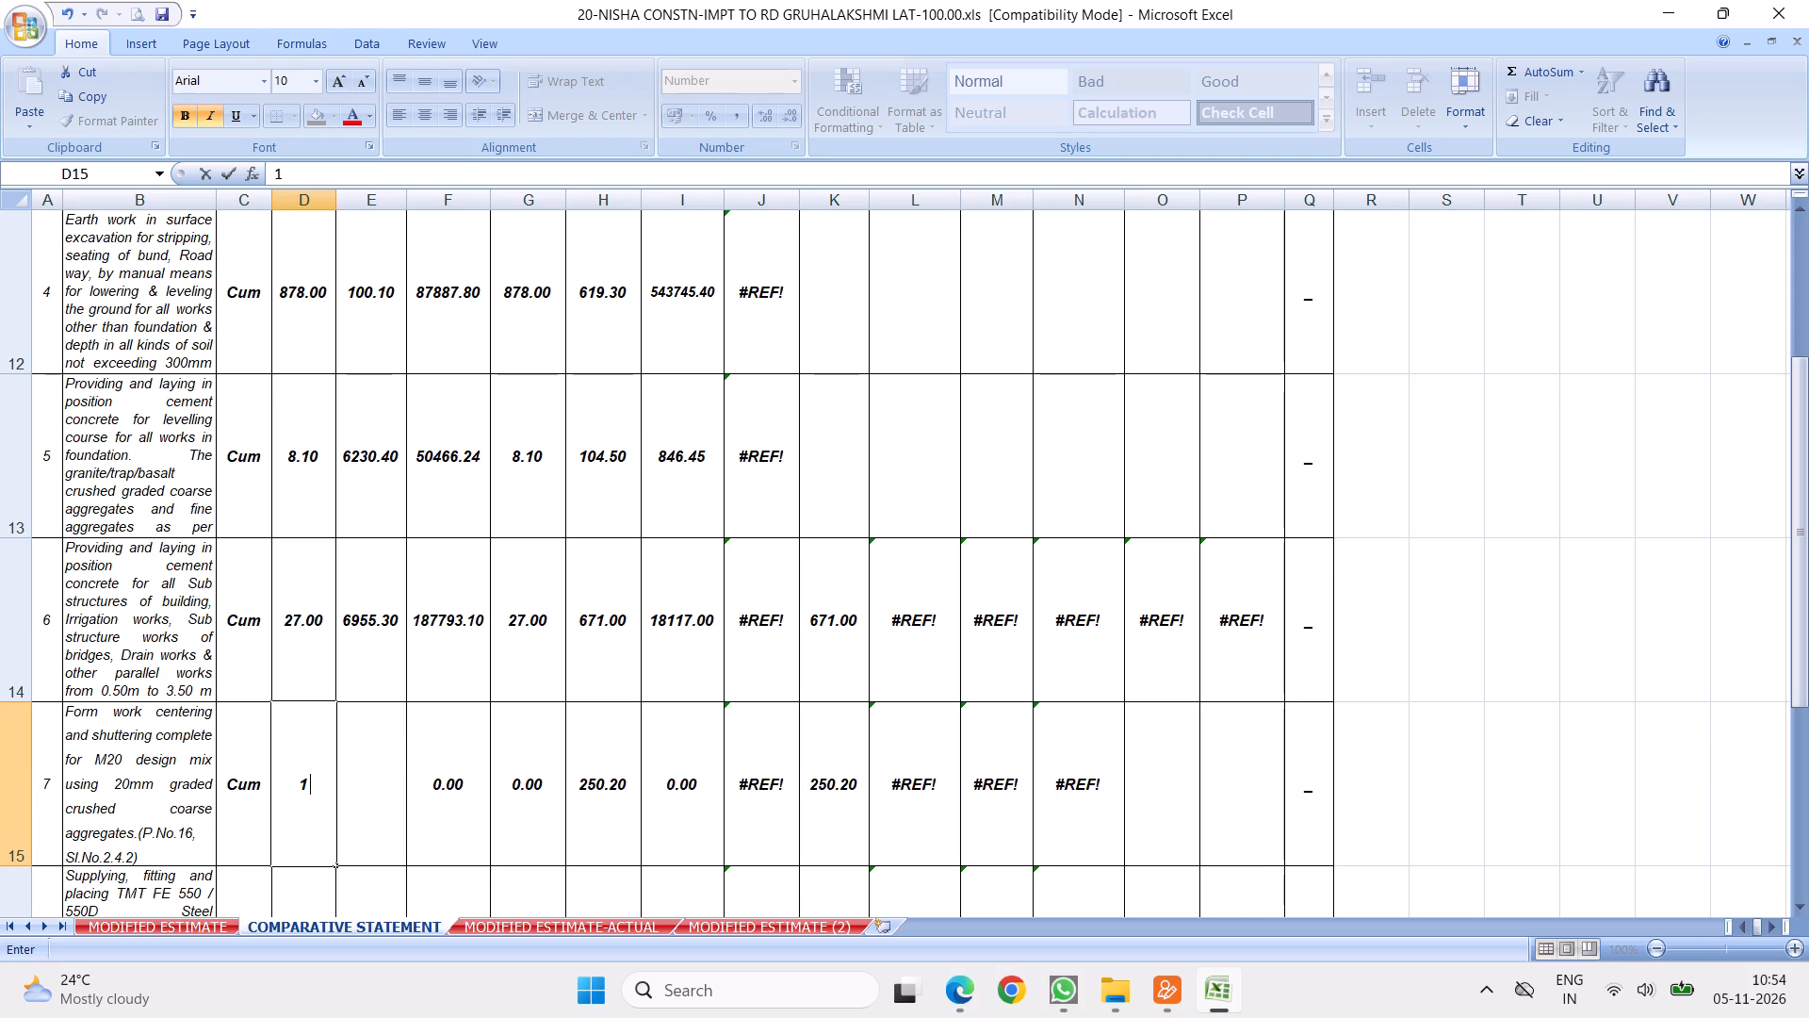
type("3.5")
key("Right")
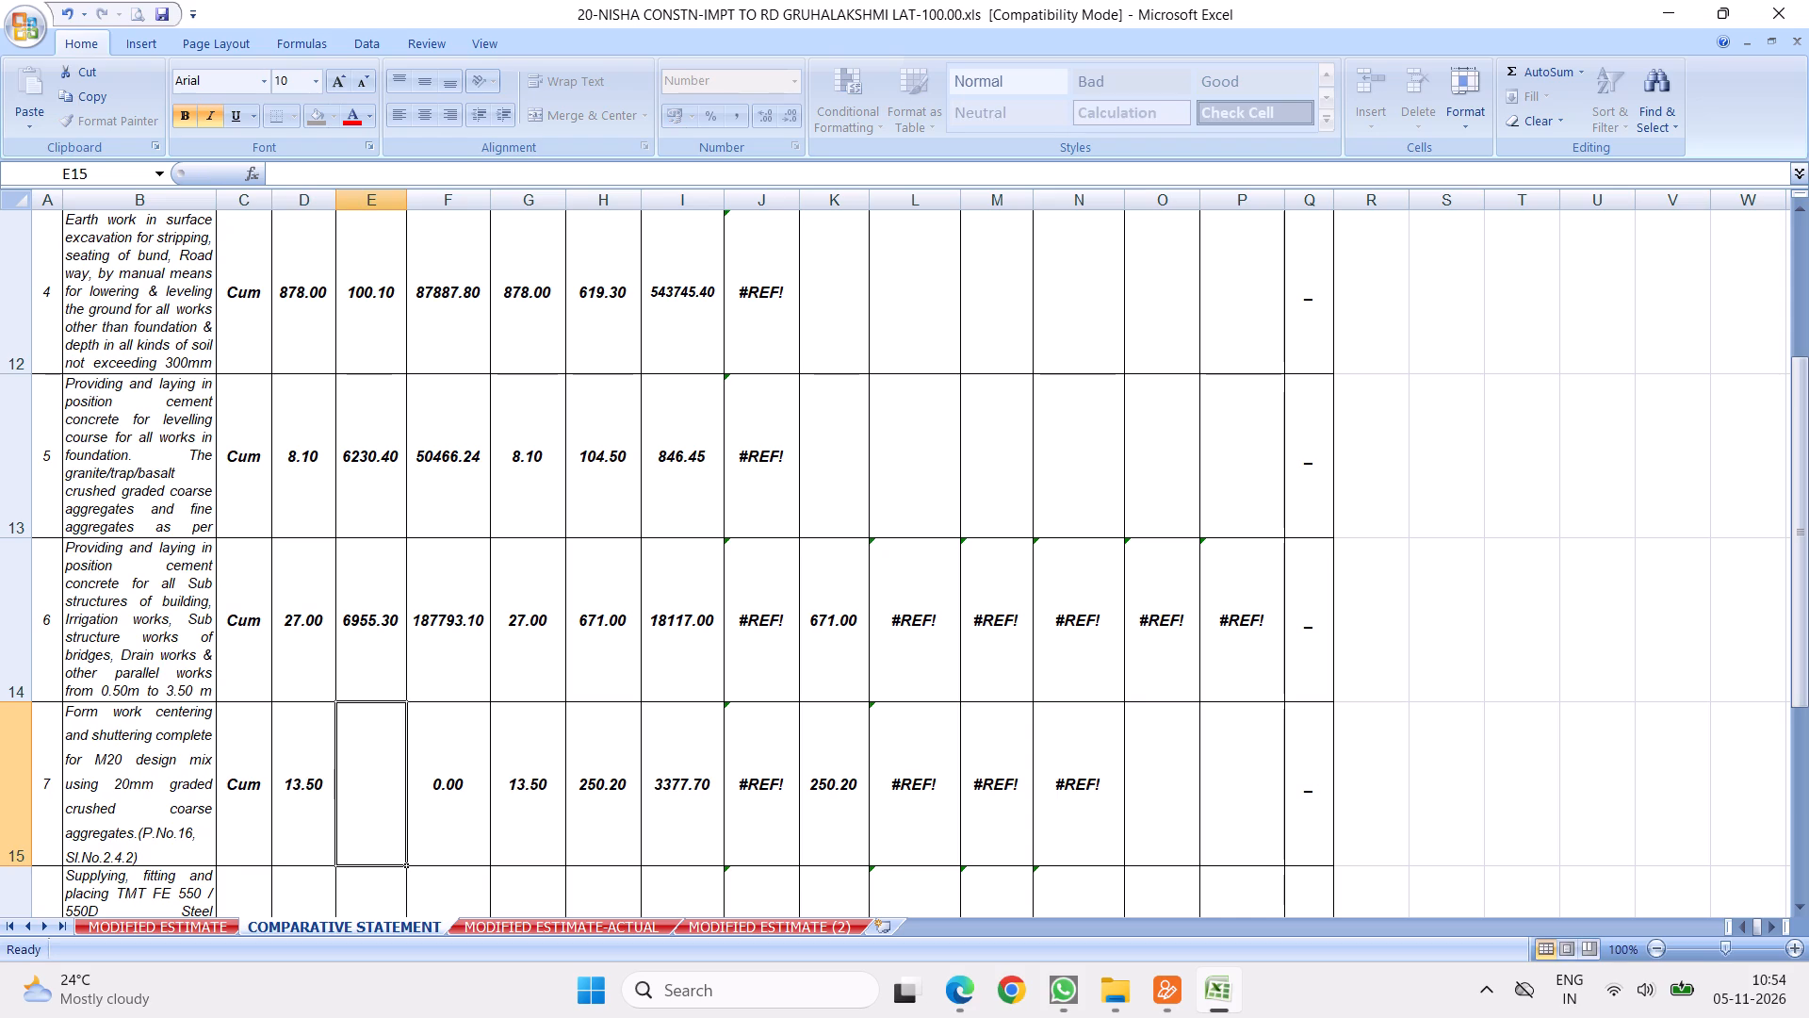
type("556")
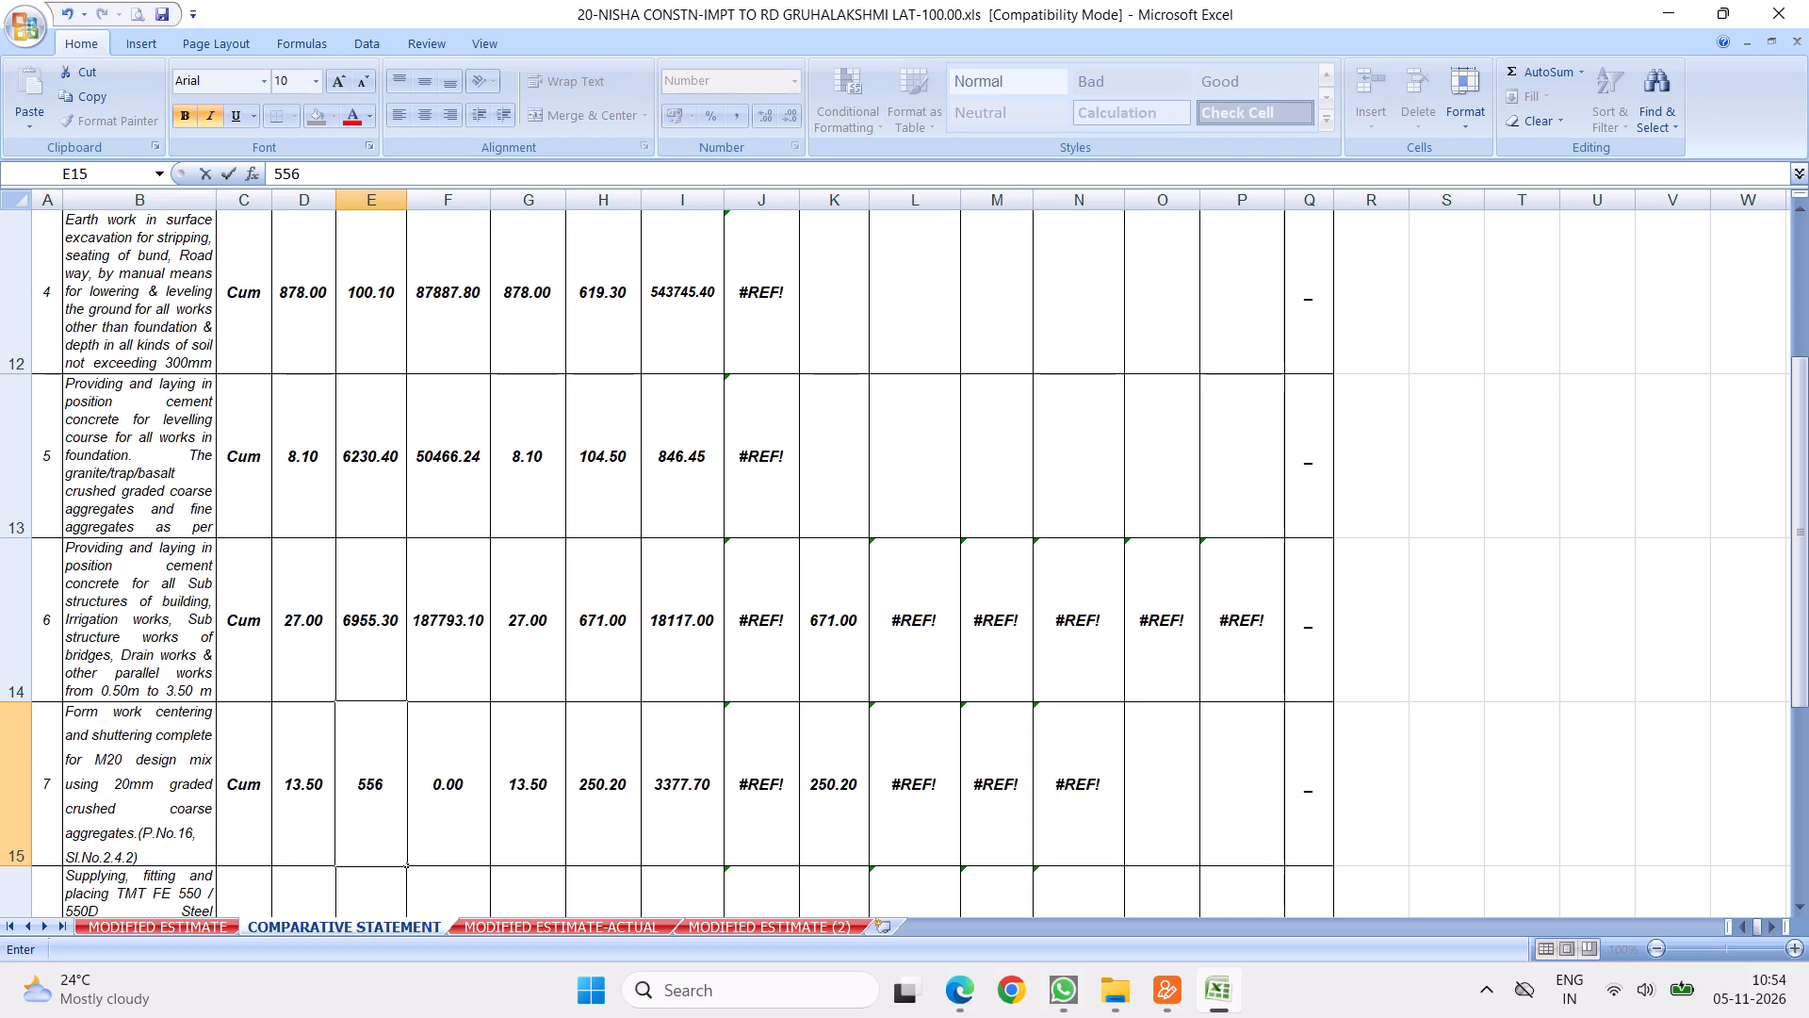
type(".42")
key("Down")
Enter a sanctioned estimate quantity of 2.43 and a rate of 86912.1 for item 8 in row 16.
key("Left")
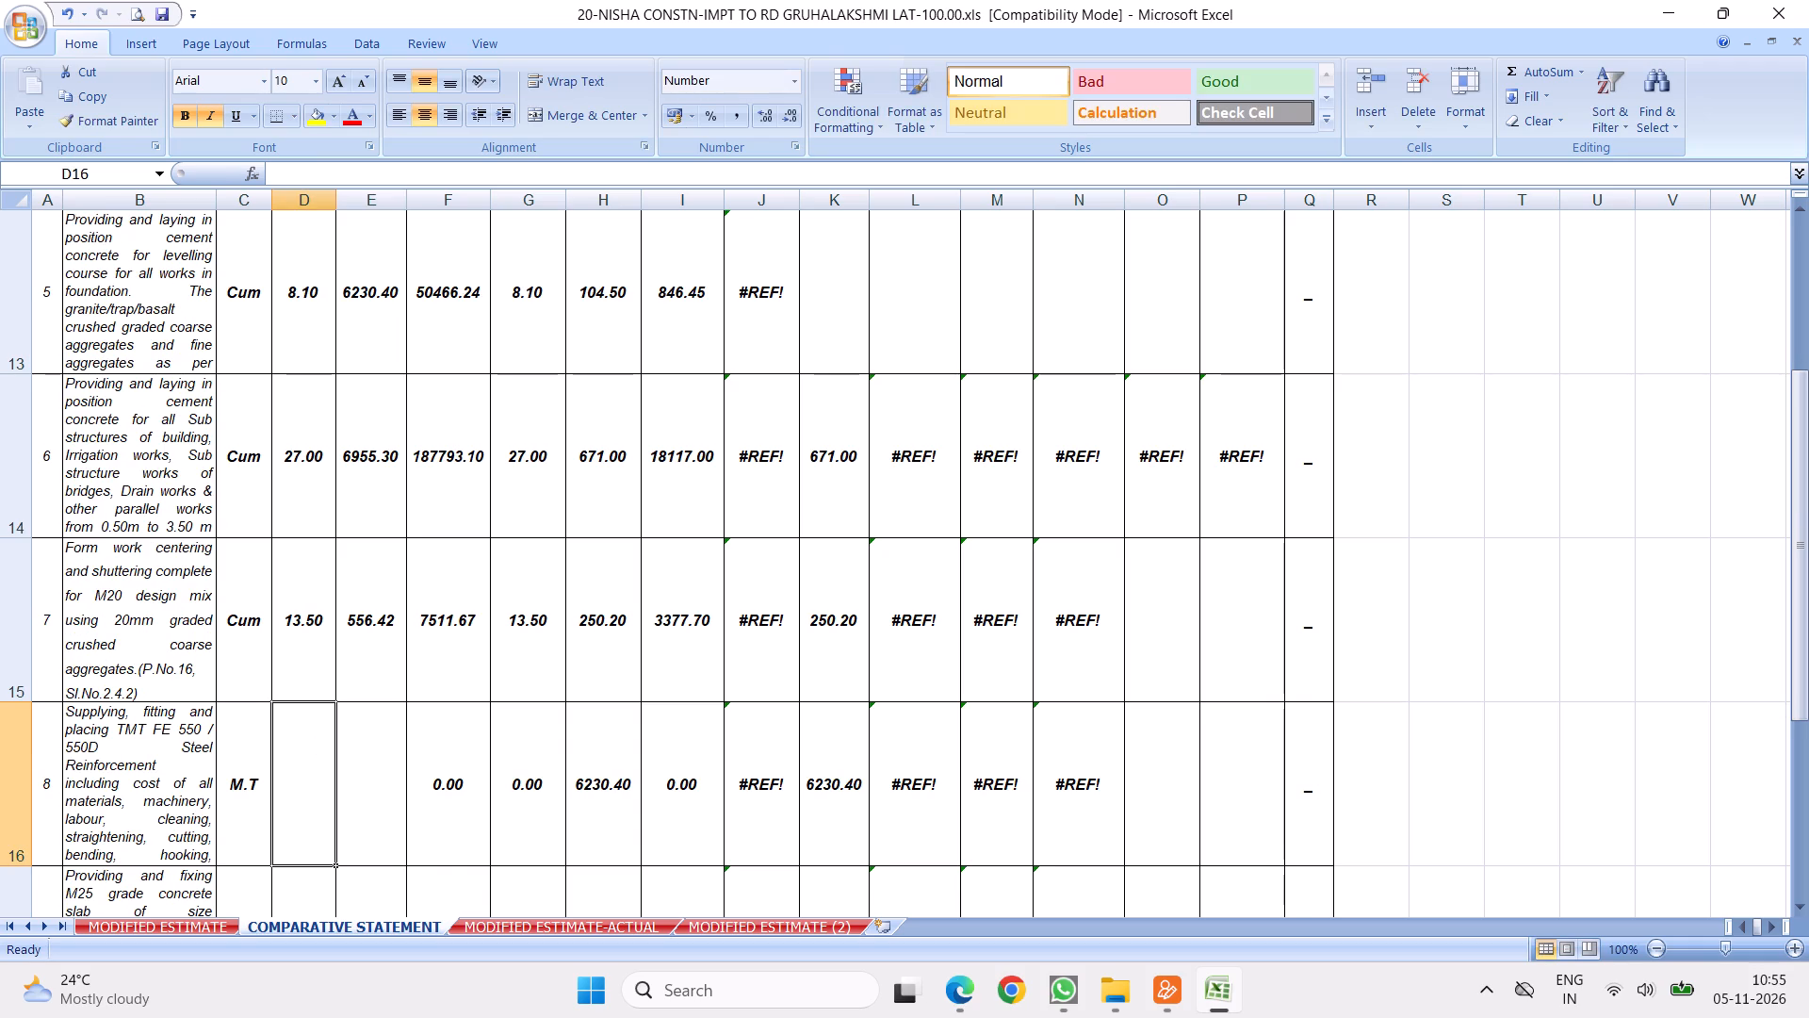
type("2.43")
key("Right")
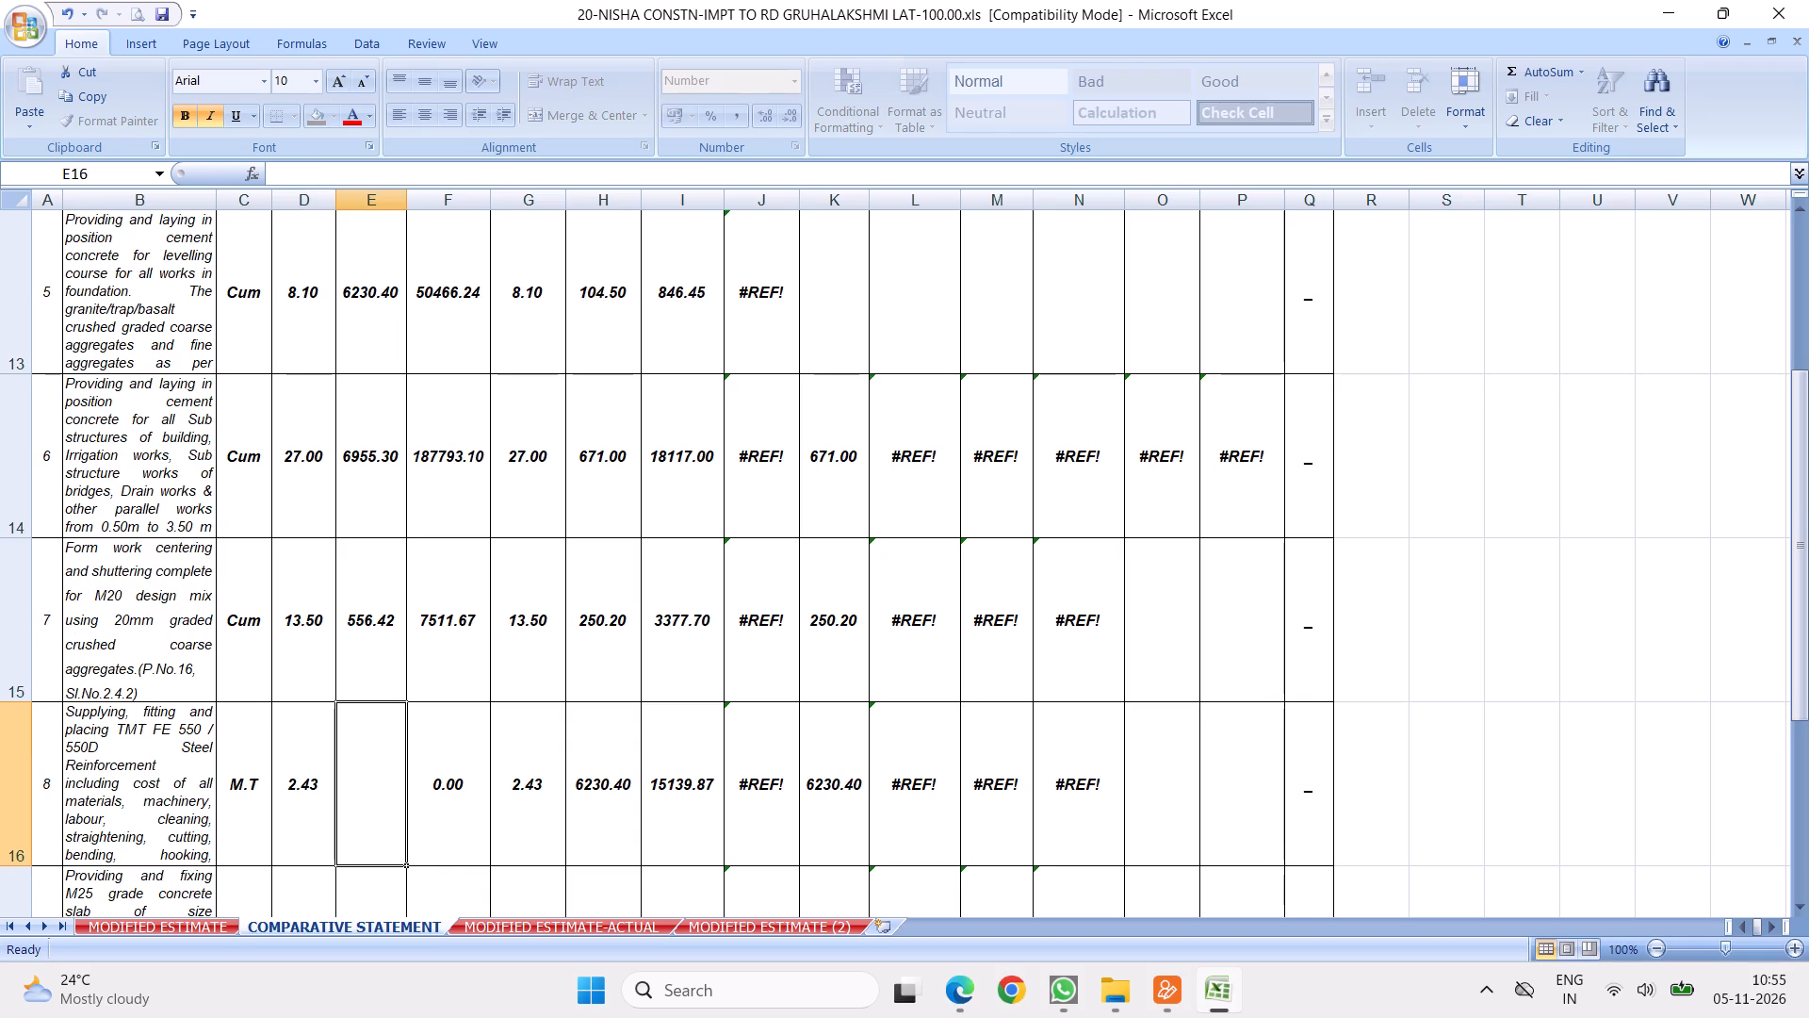
type("869")
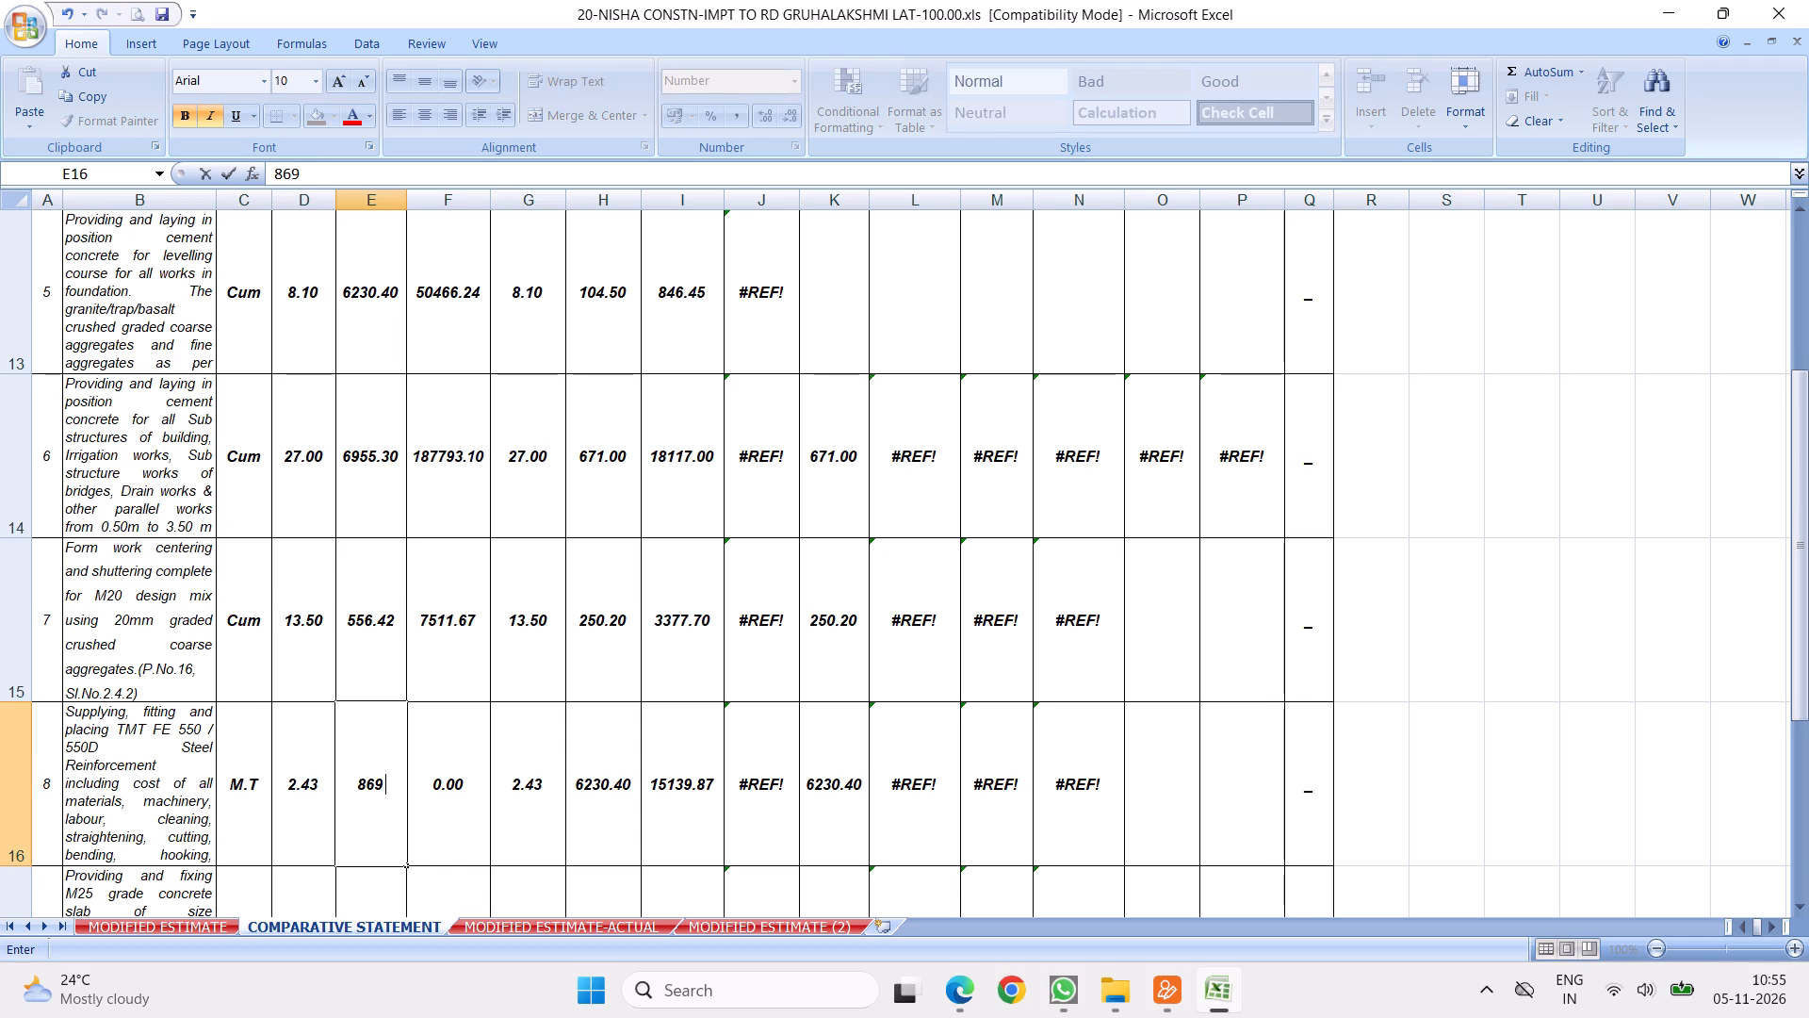
type("12.1")
key("Down")
Enter a sanctioned estimate quantity of 45 and a rate of 4608 for item 9 in row 17.
key("Left")
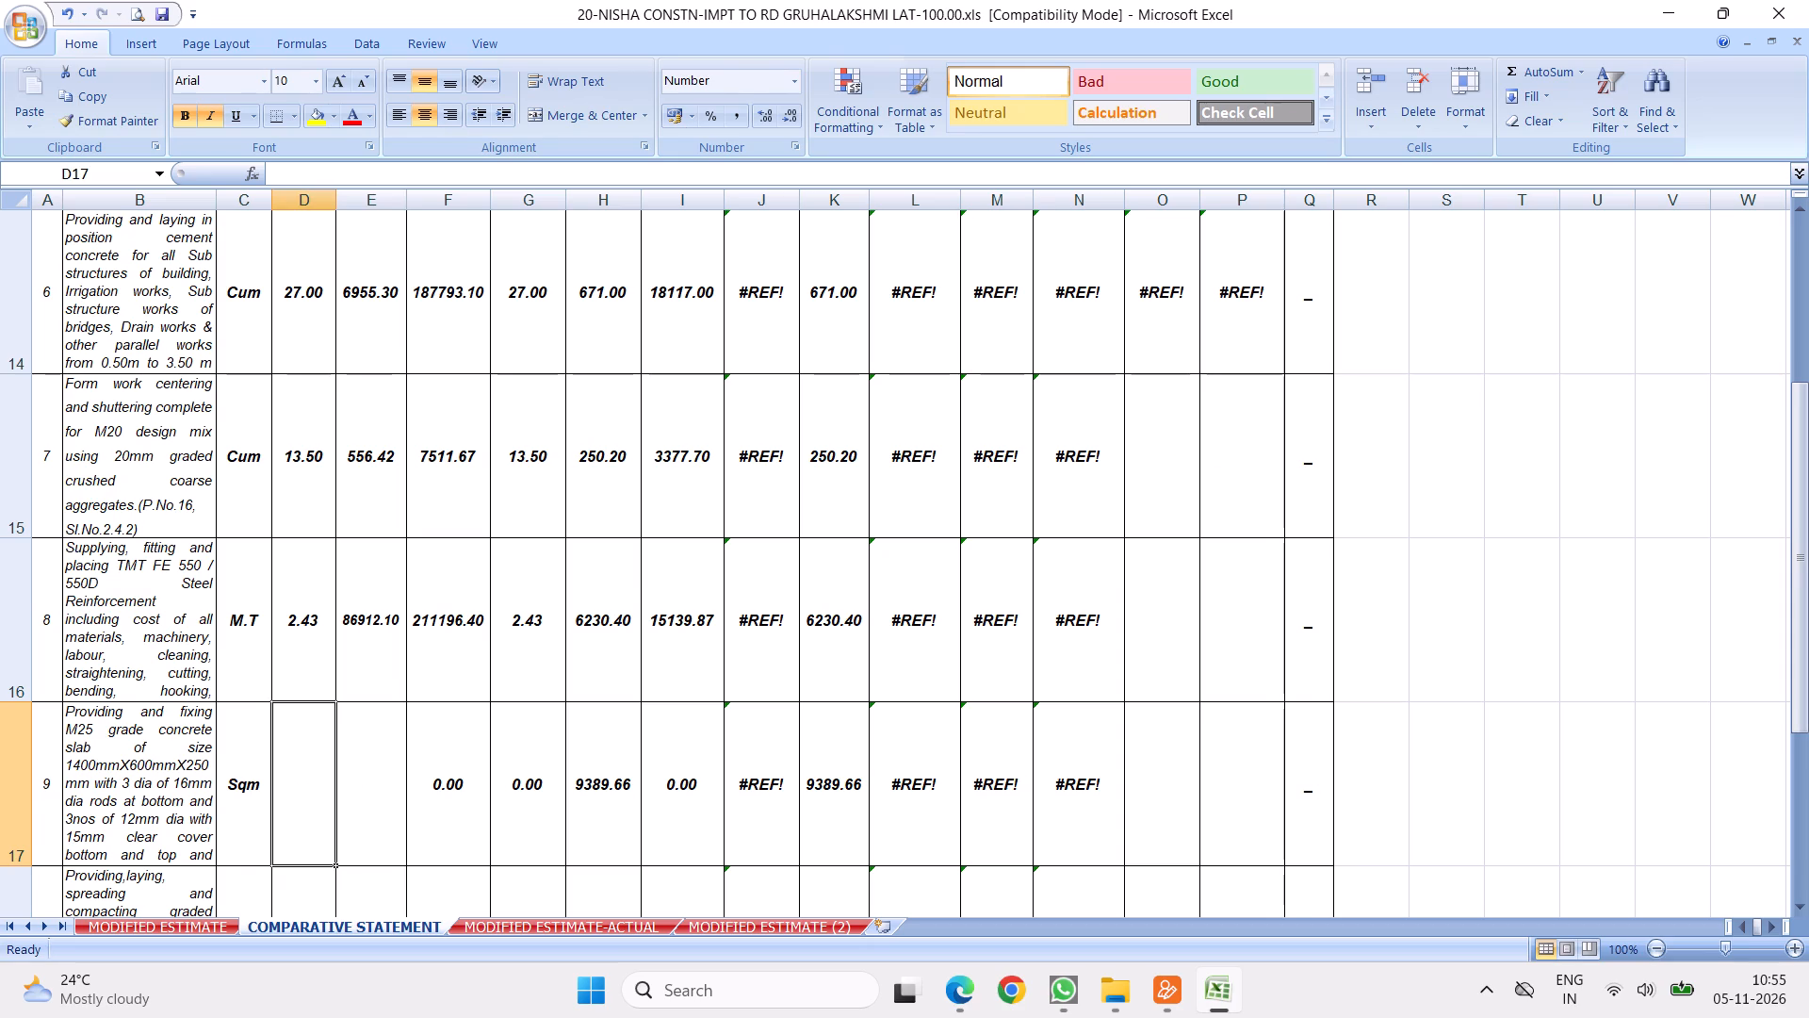
type("45")
key("Right")
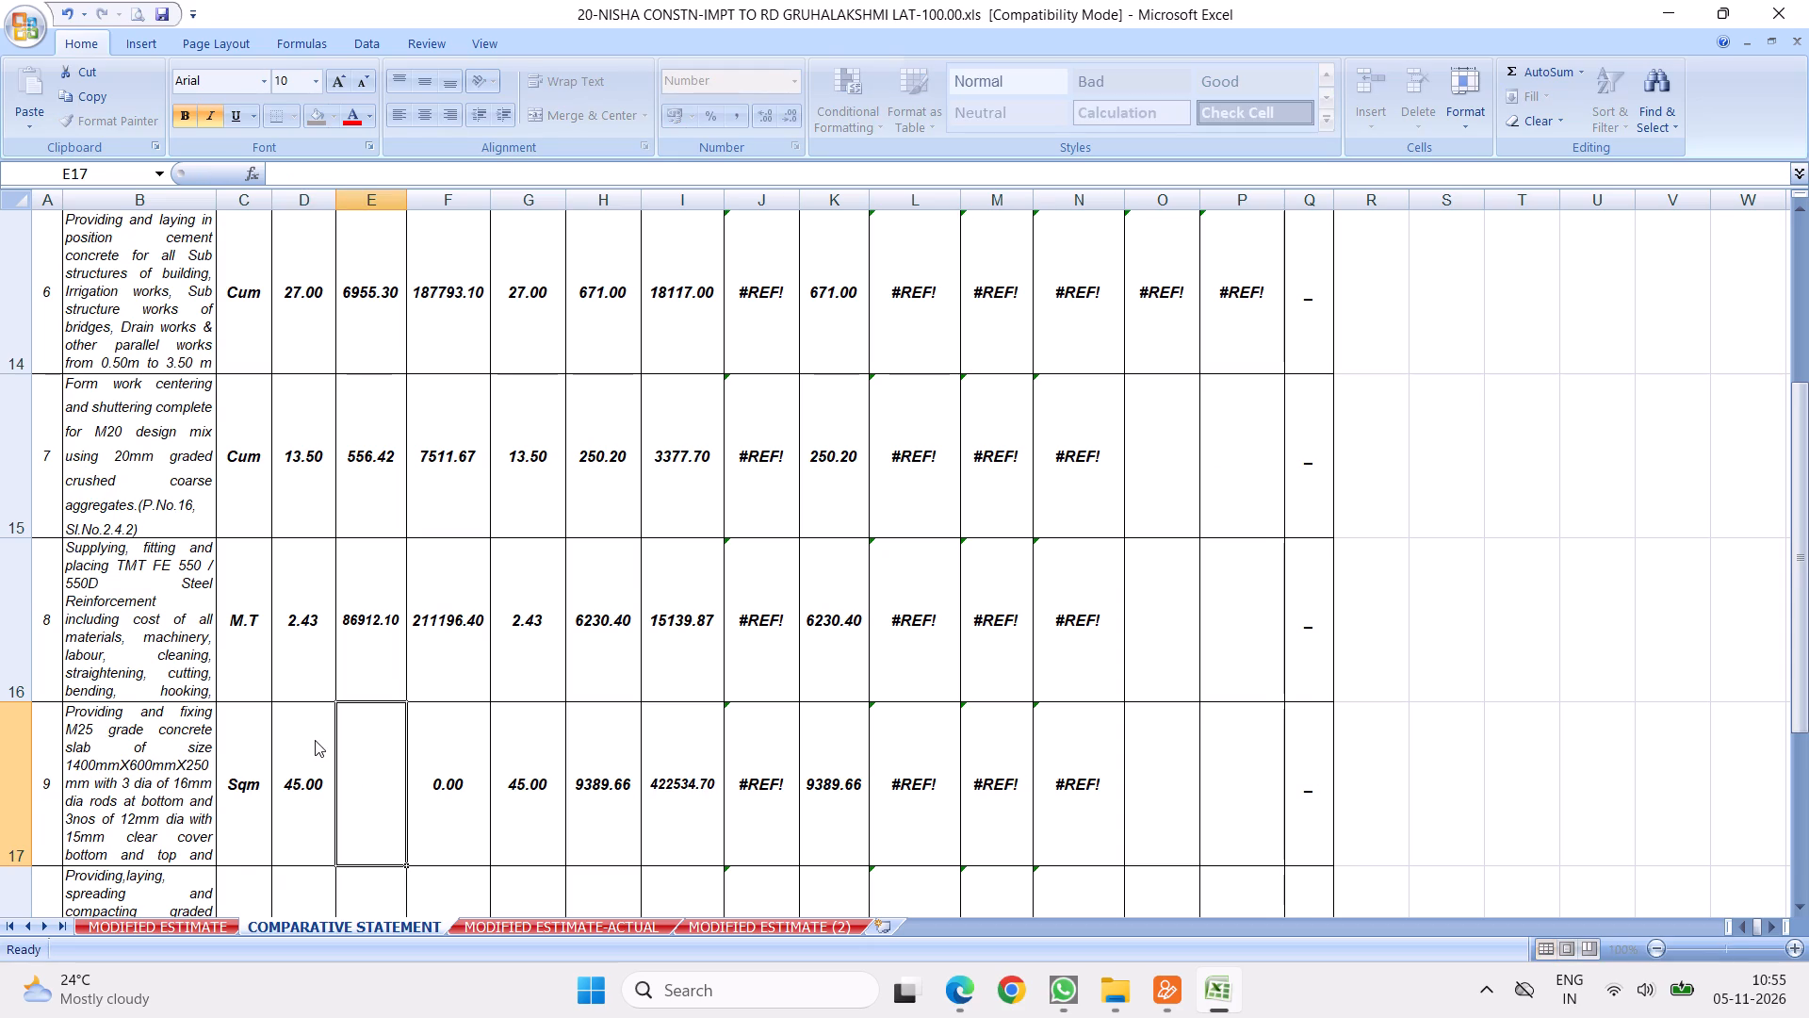
type("4608")
key("Down")
Enter a sanctioned estimate quantity of 366.9 and a rate of 2814.9 for item 10 in row 18.
key("Left")
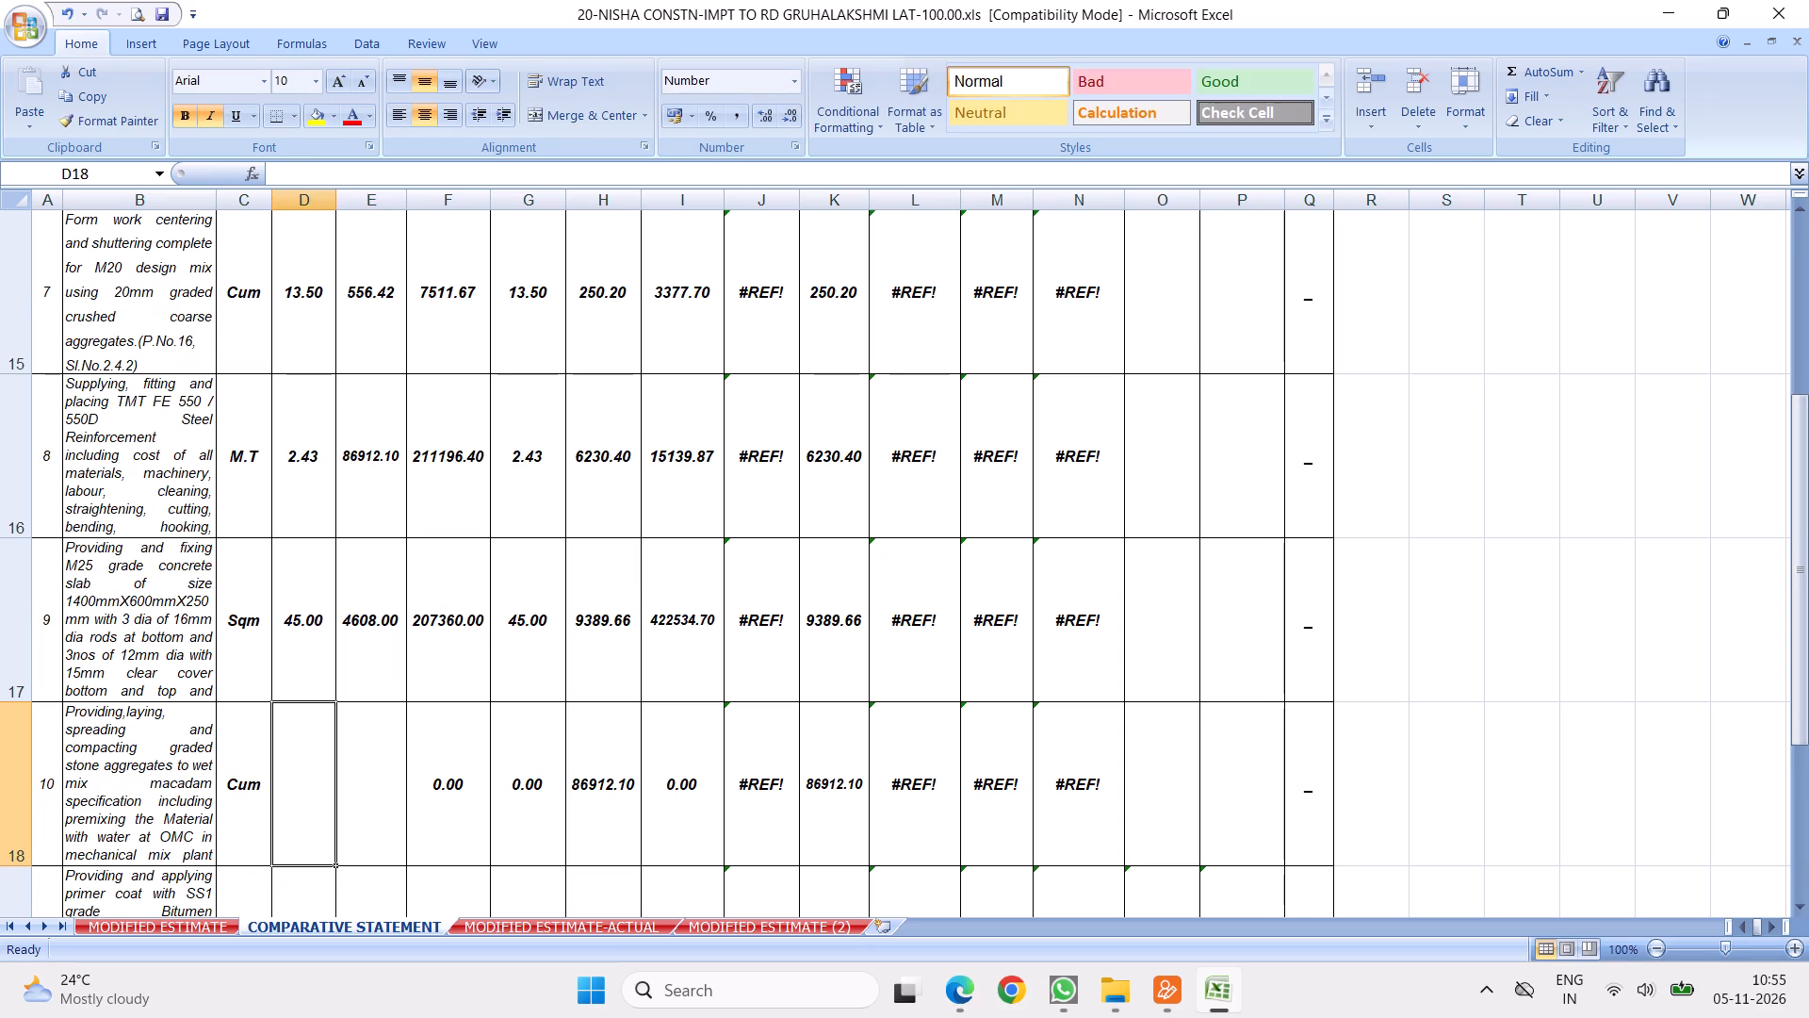
type("366.9")
key("Right")
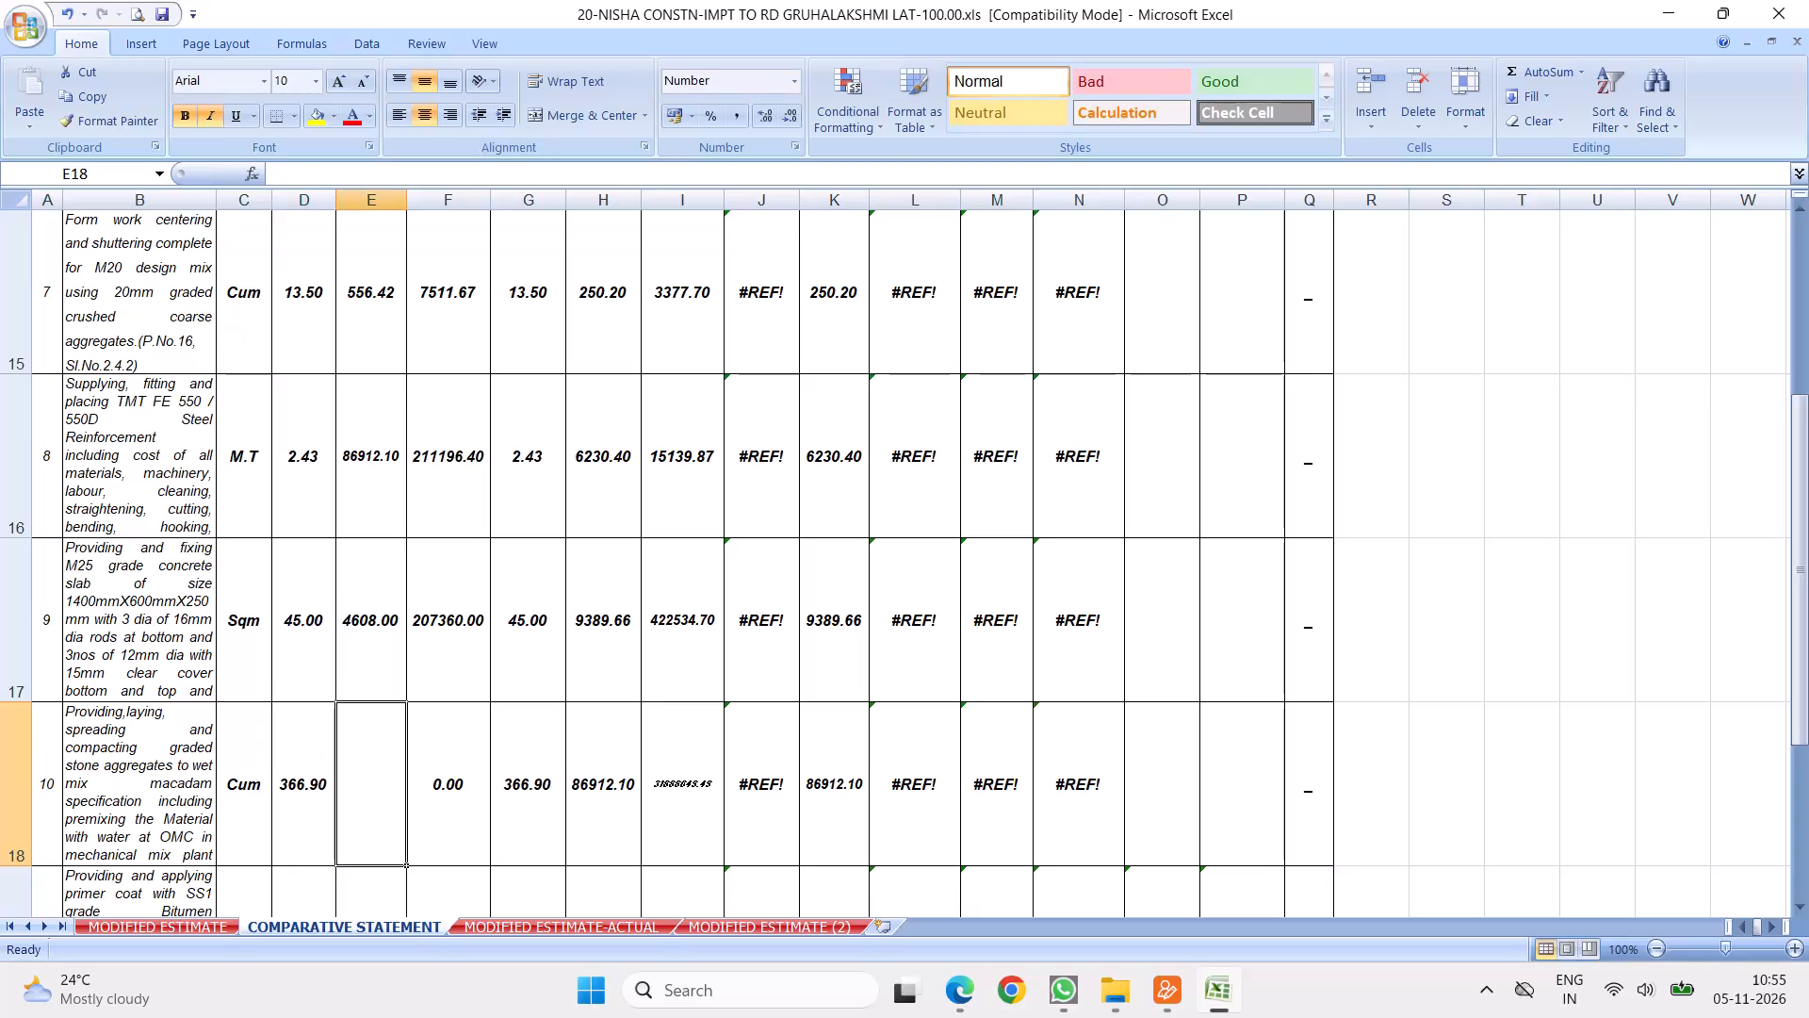
type("2814")
type(".9")
key("Down")
Enter a sanctioned estimate quantity of 2446 and a rate of 45.1 for item 11 in row 19.
key("Left")
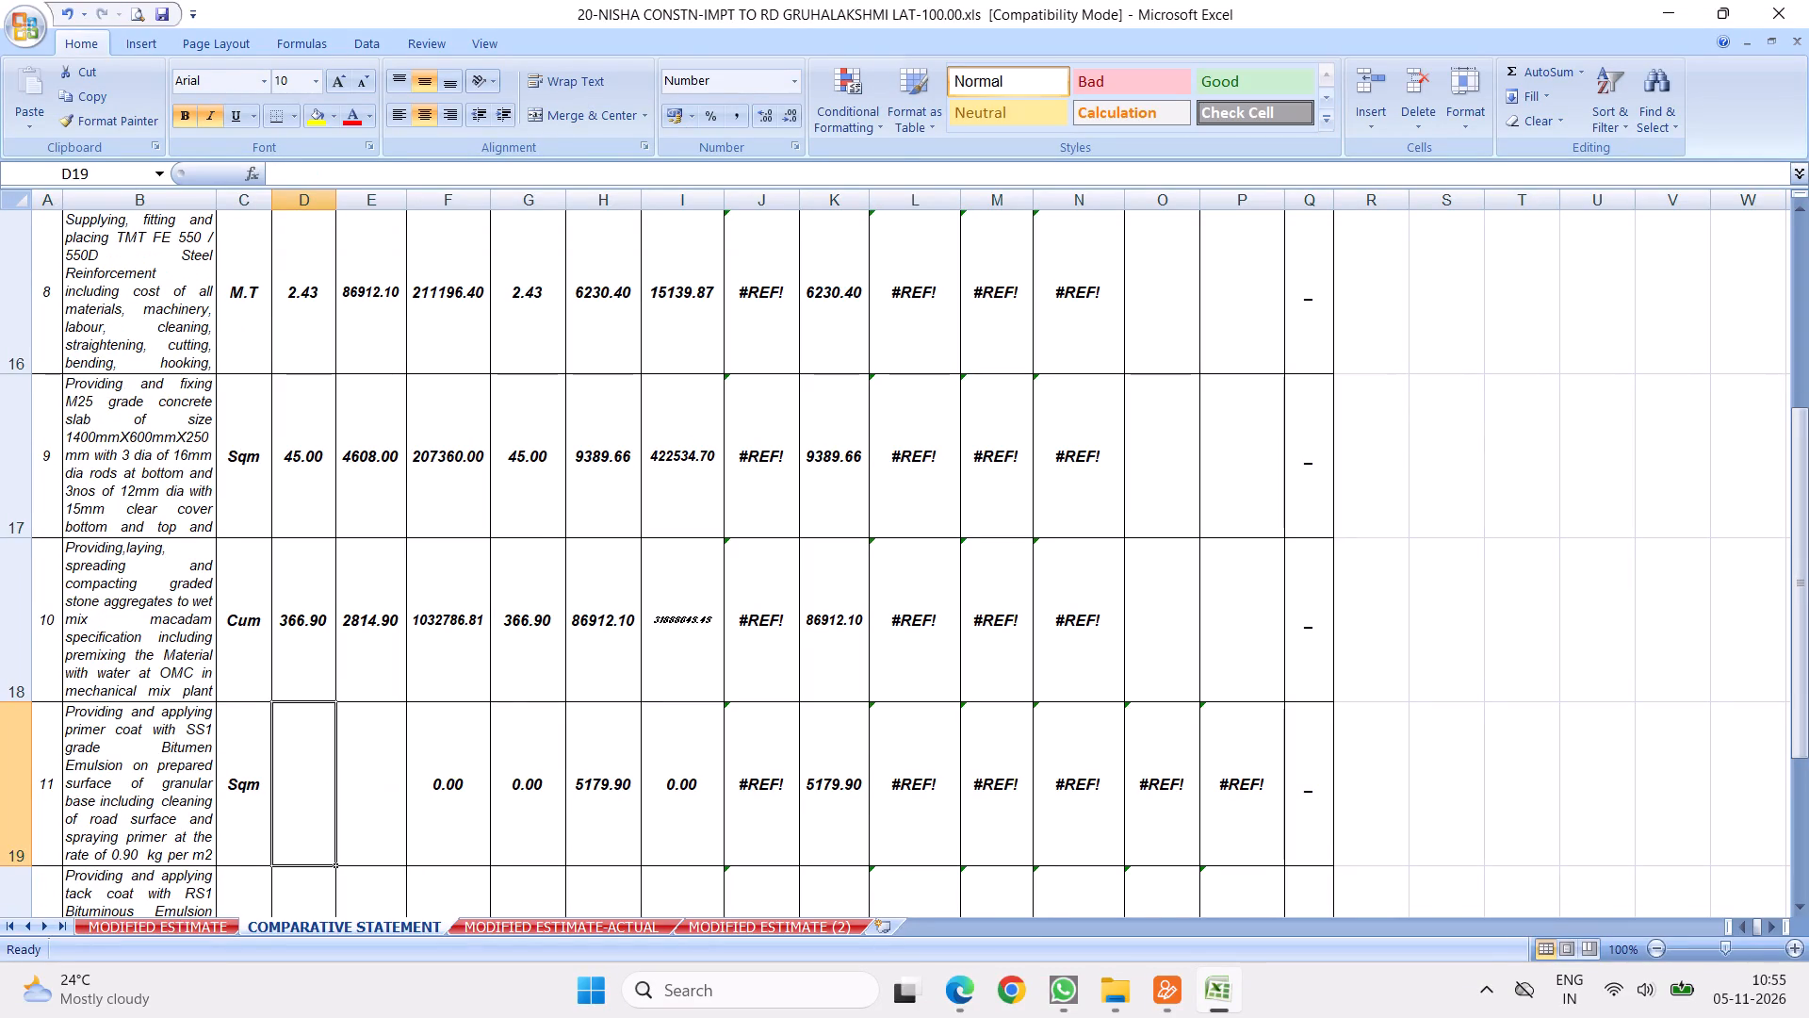
type("2446")
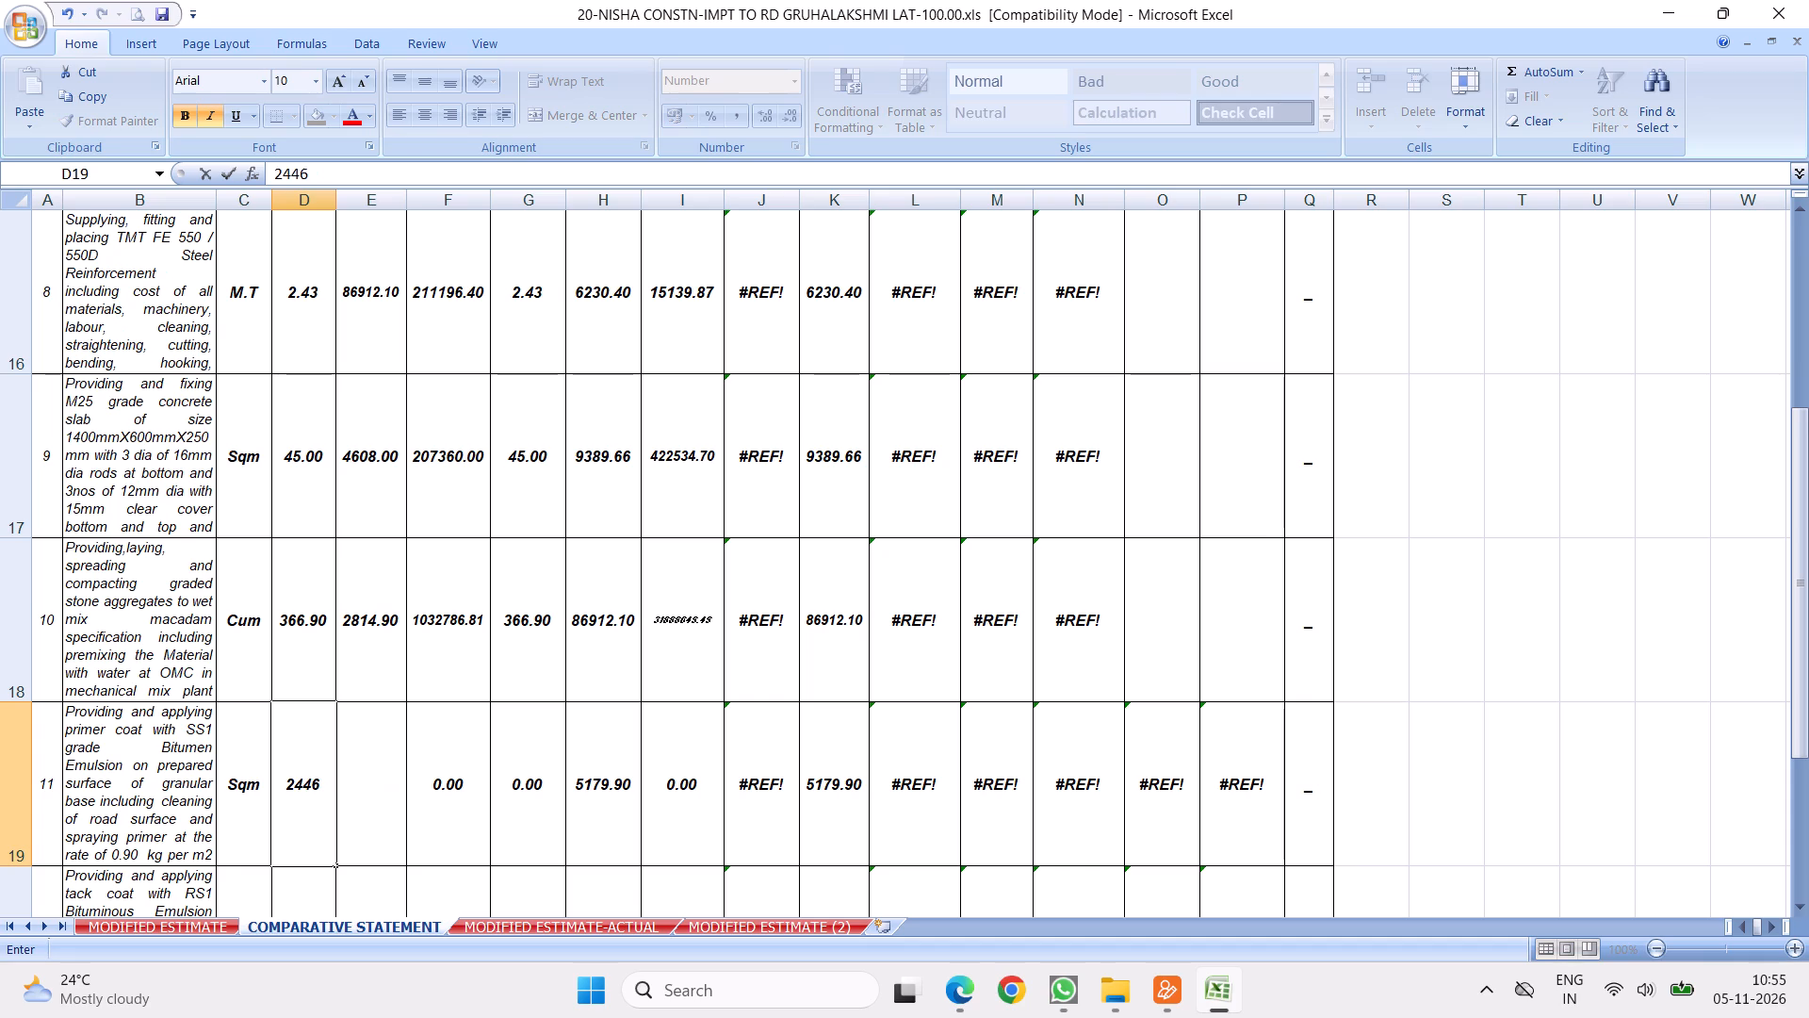
key("Right")
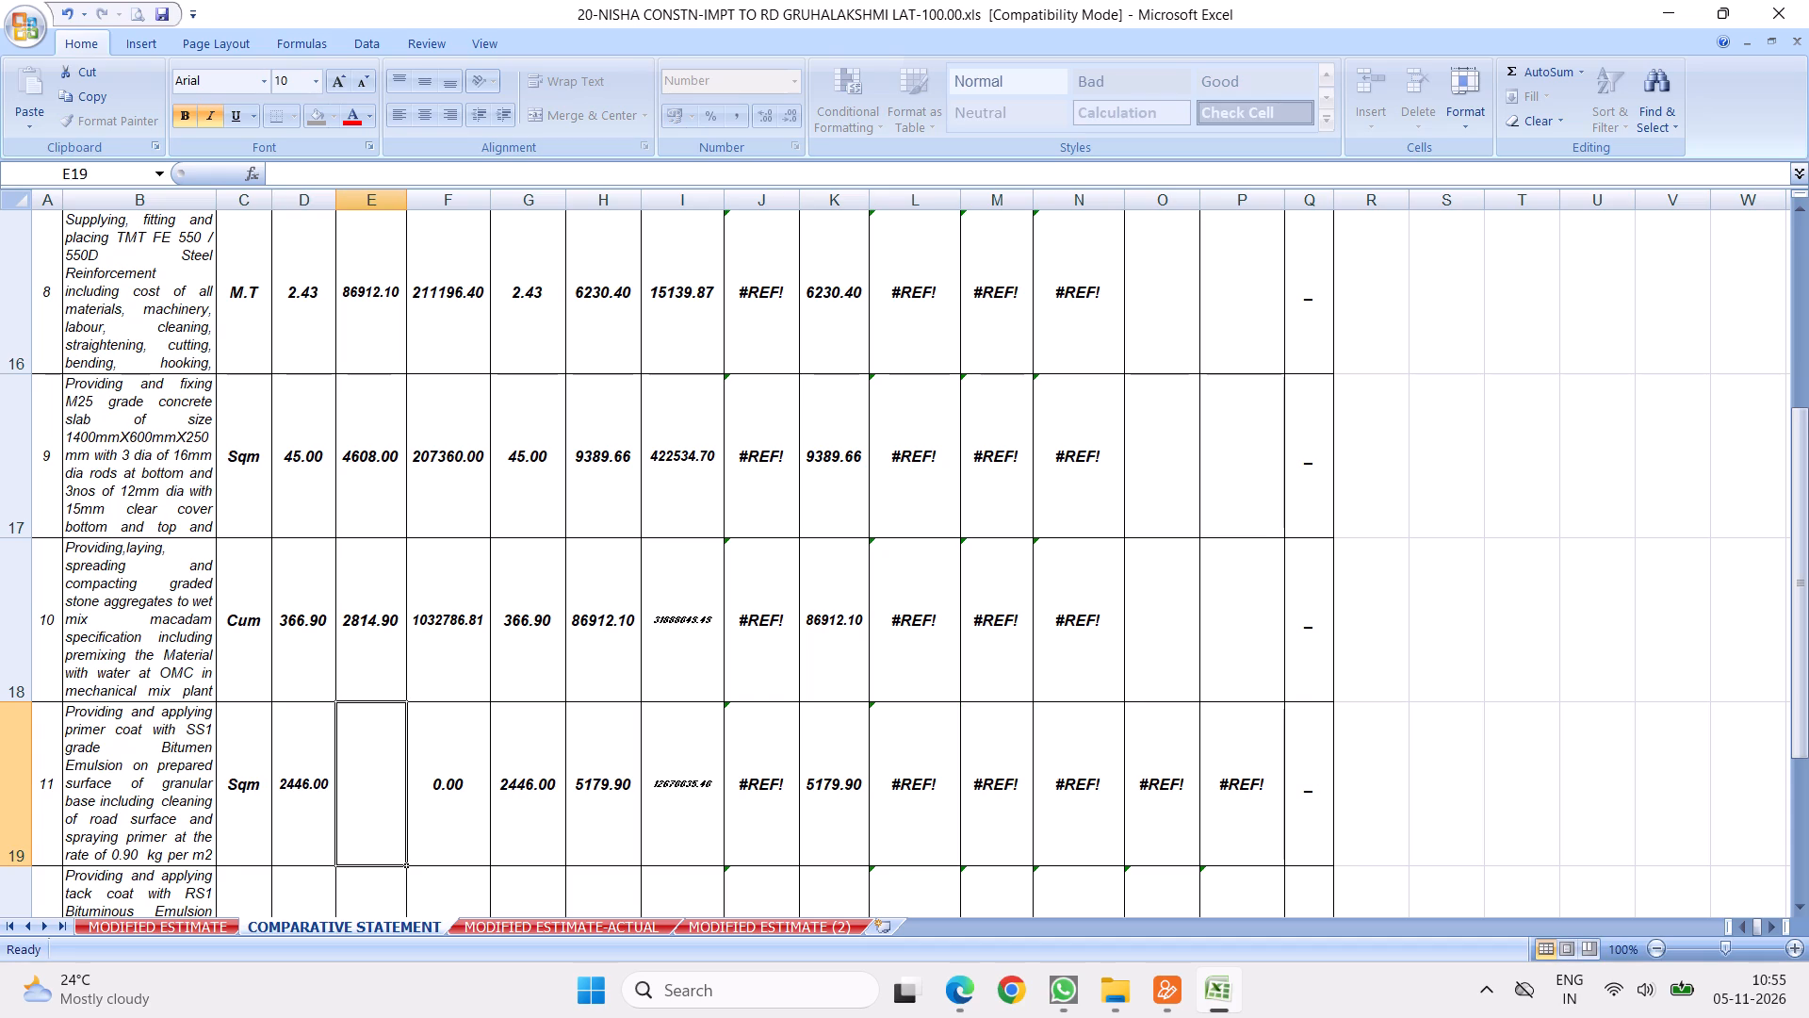
type("45.1")
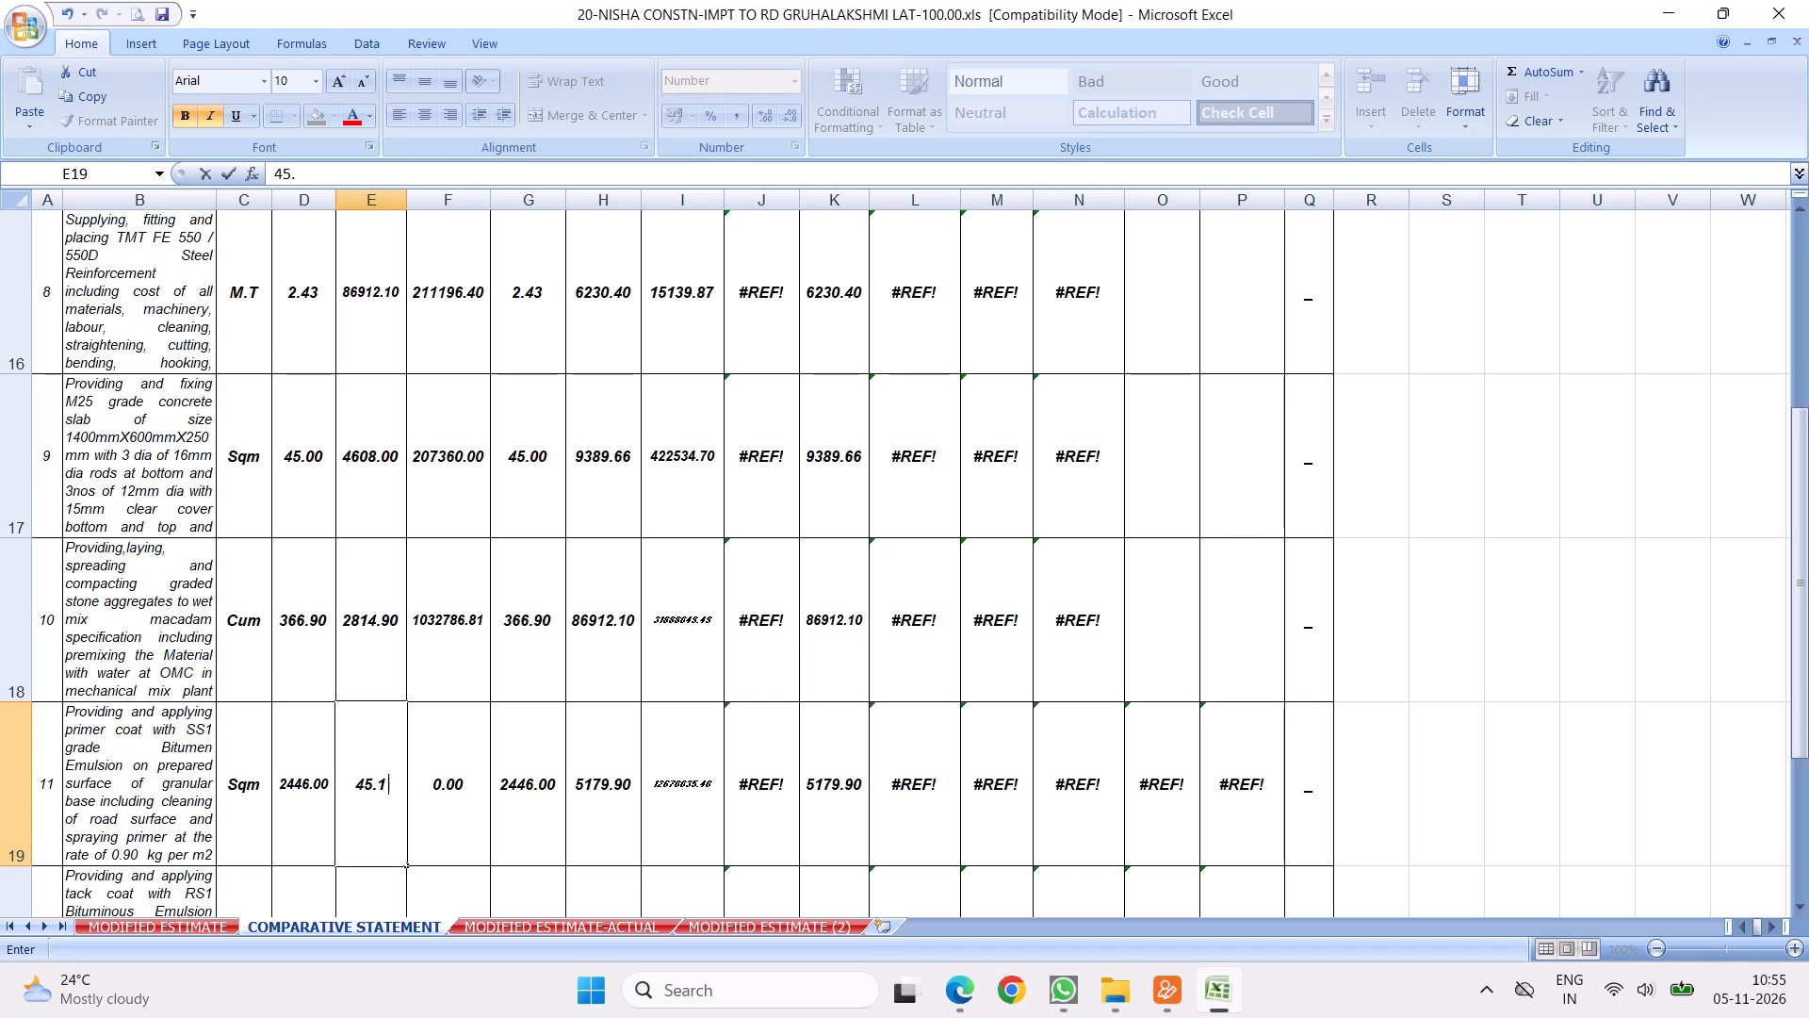
key("Down")
Enter a sanctioned estimate quantity of 10060 and a rate of 13.2 for item 12 in row 20.
key("Left")
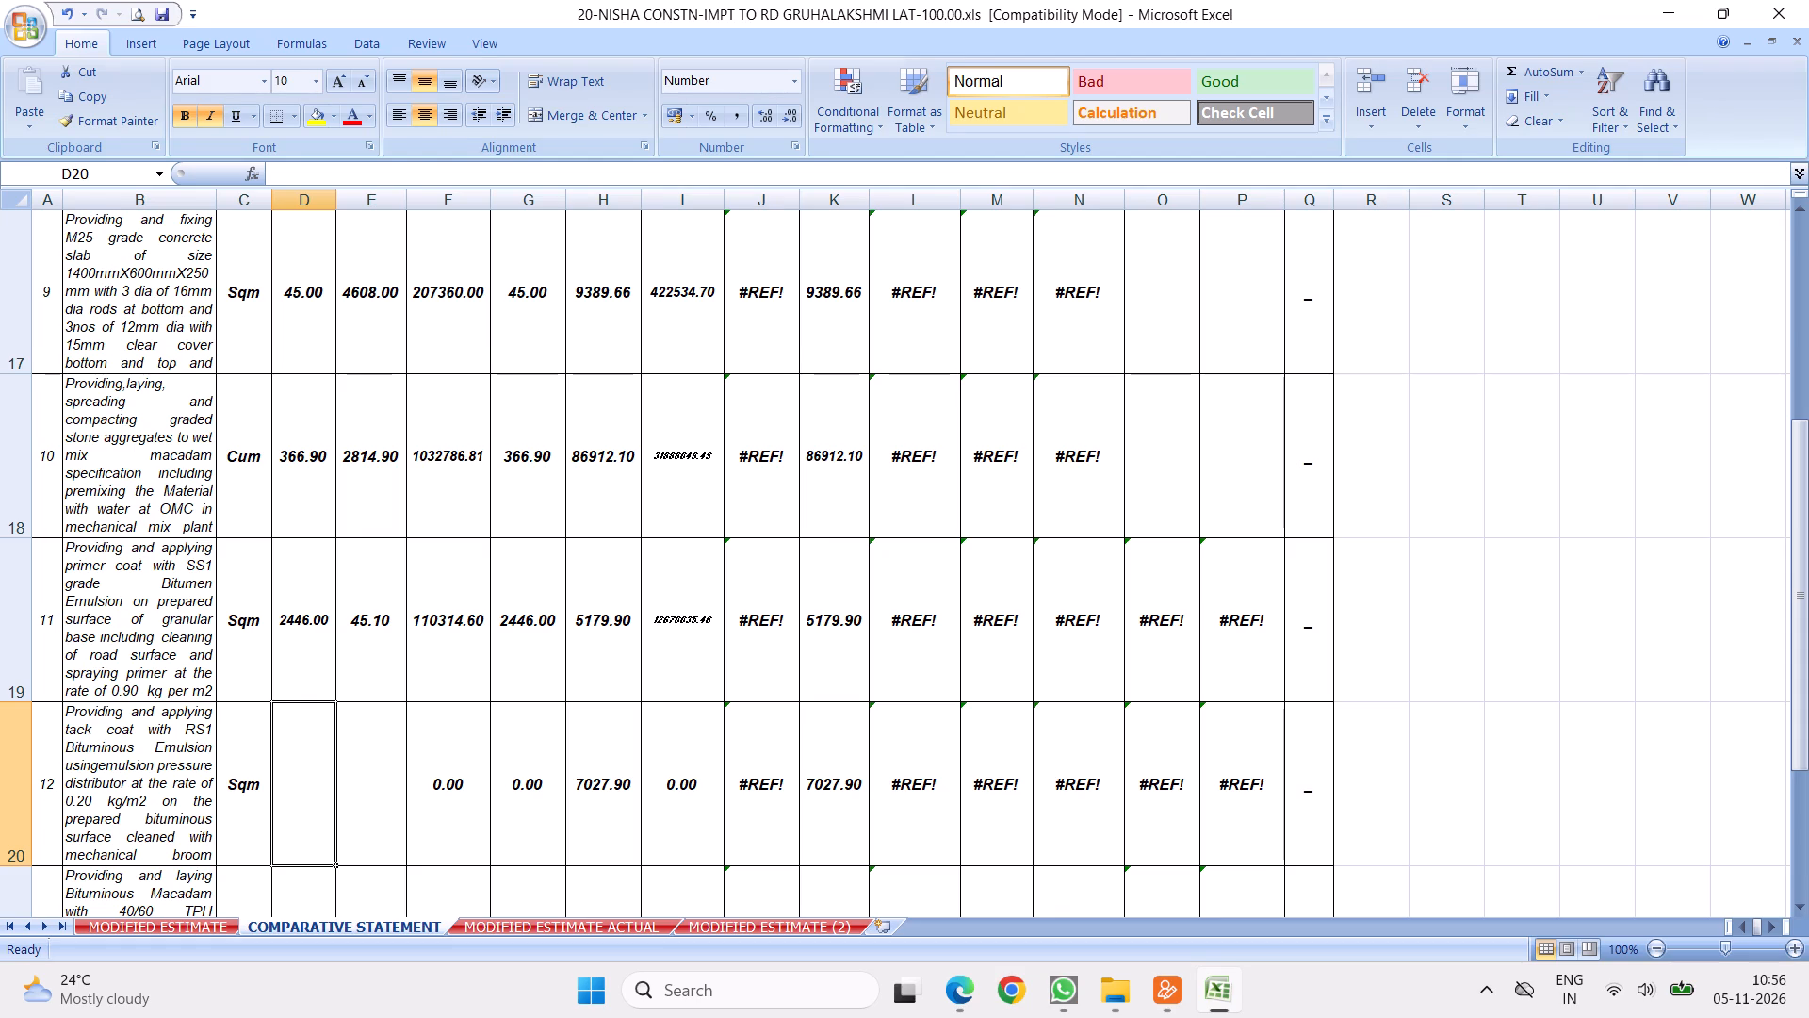
type("10060")
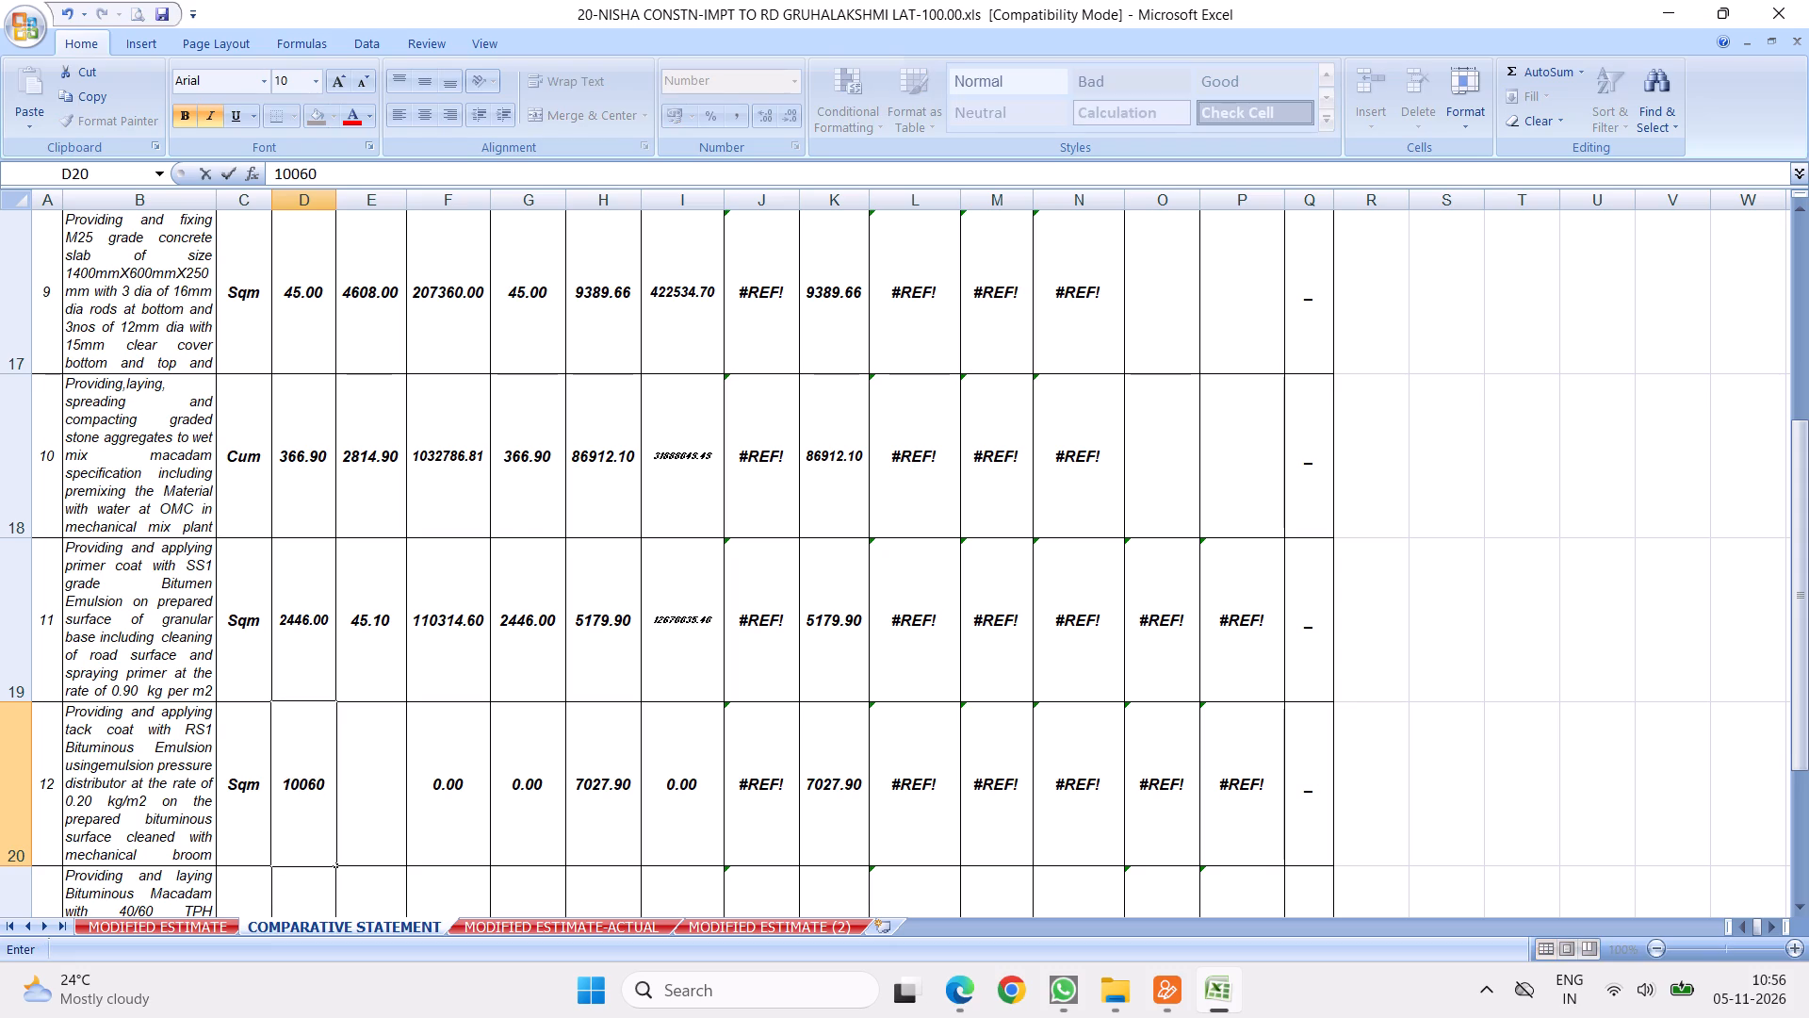
key("Right")
type("13.2")
key("Down")
Enter a sanctioned estimate quantity of 122.3 and a rate of 8208.2 for item 13 in row 21.
key("Left")
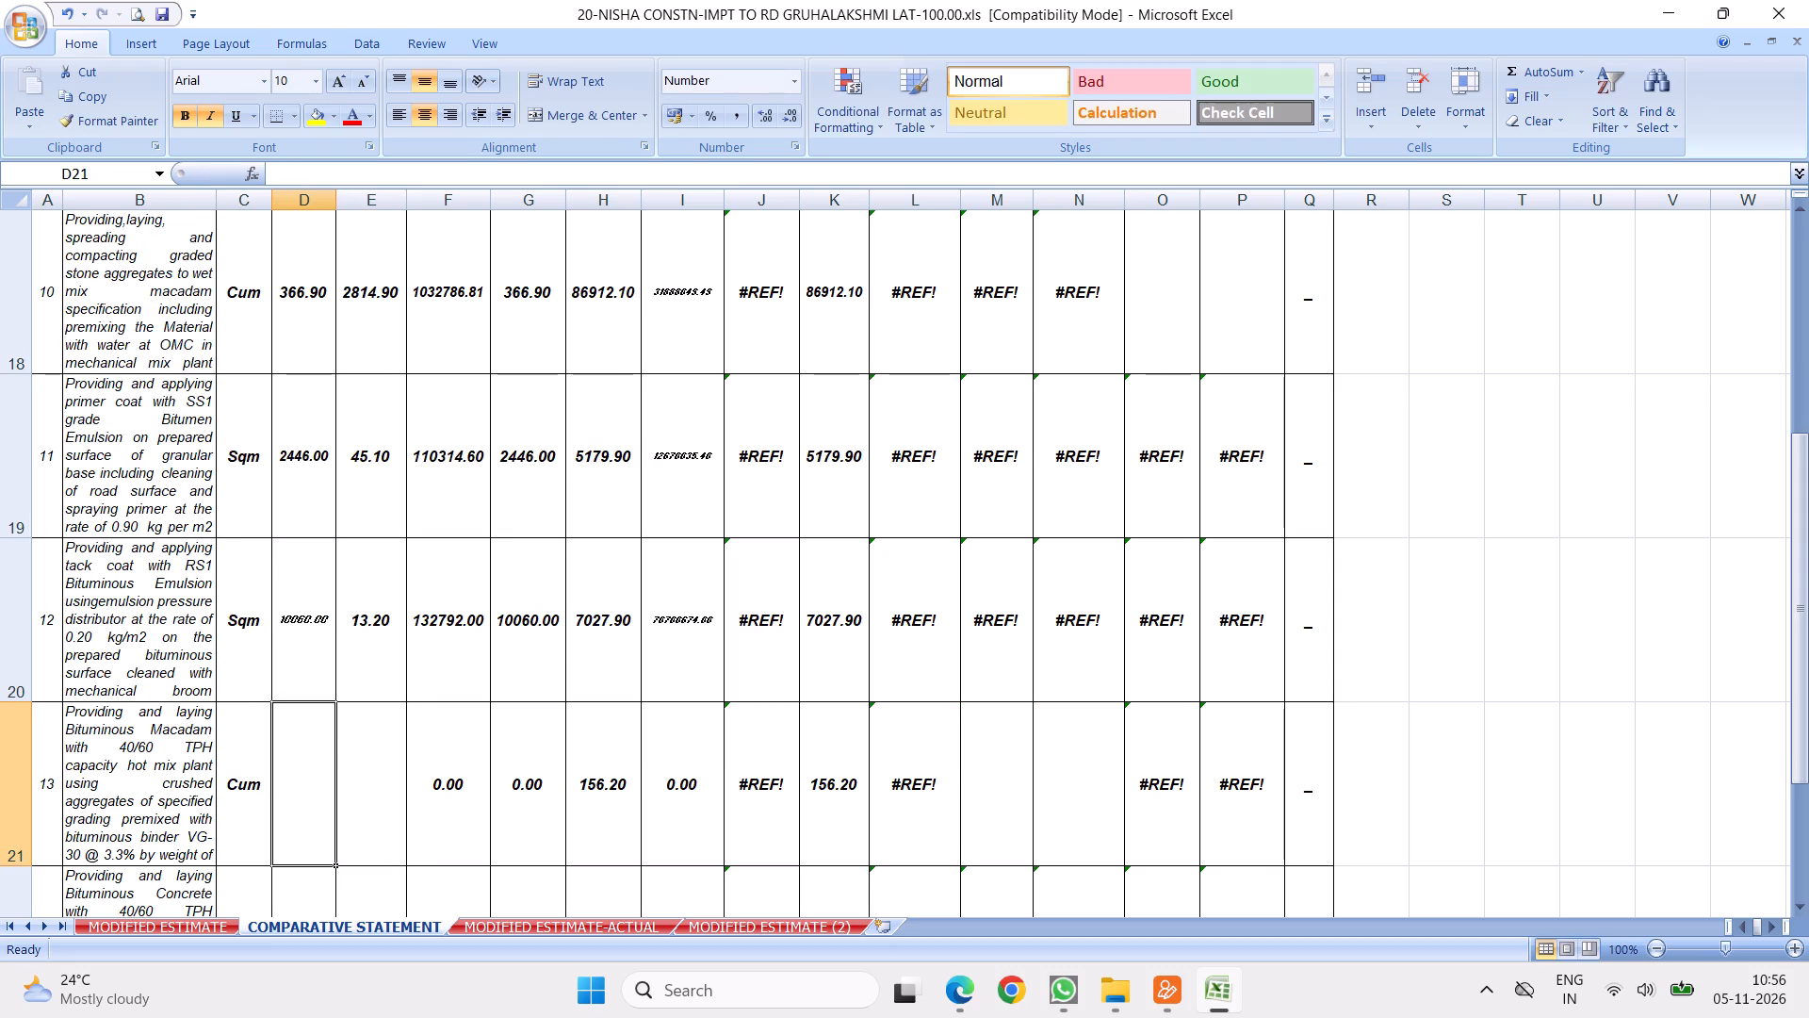
type("122.3")
key("Right")
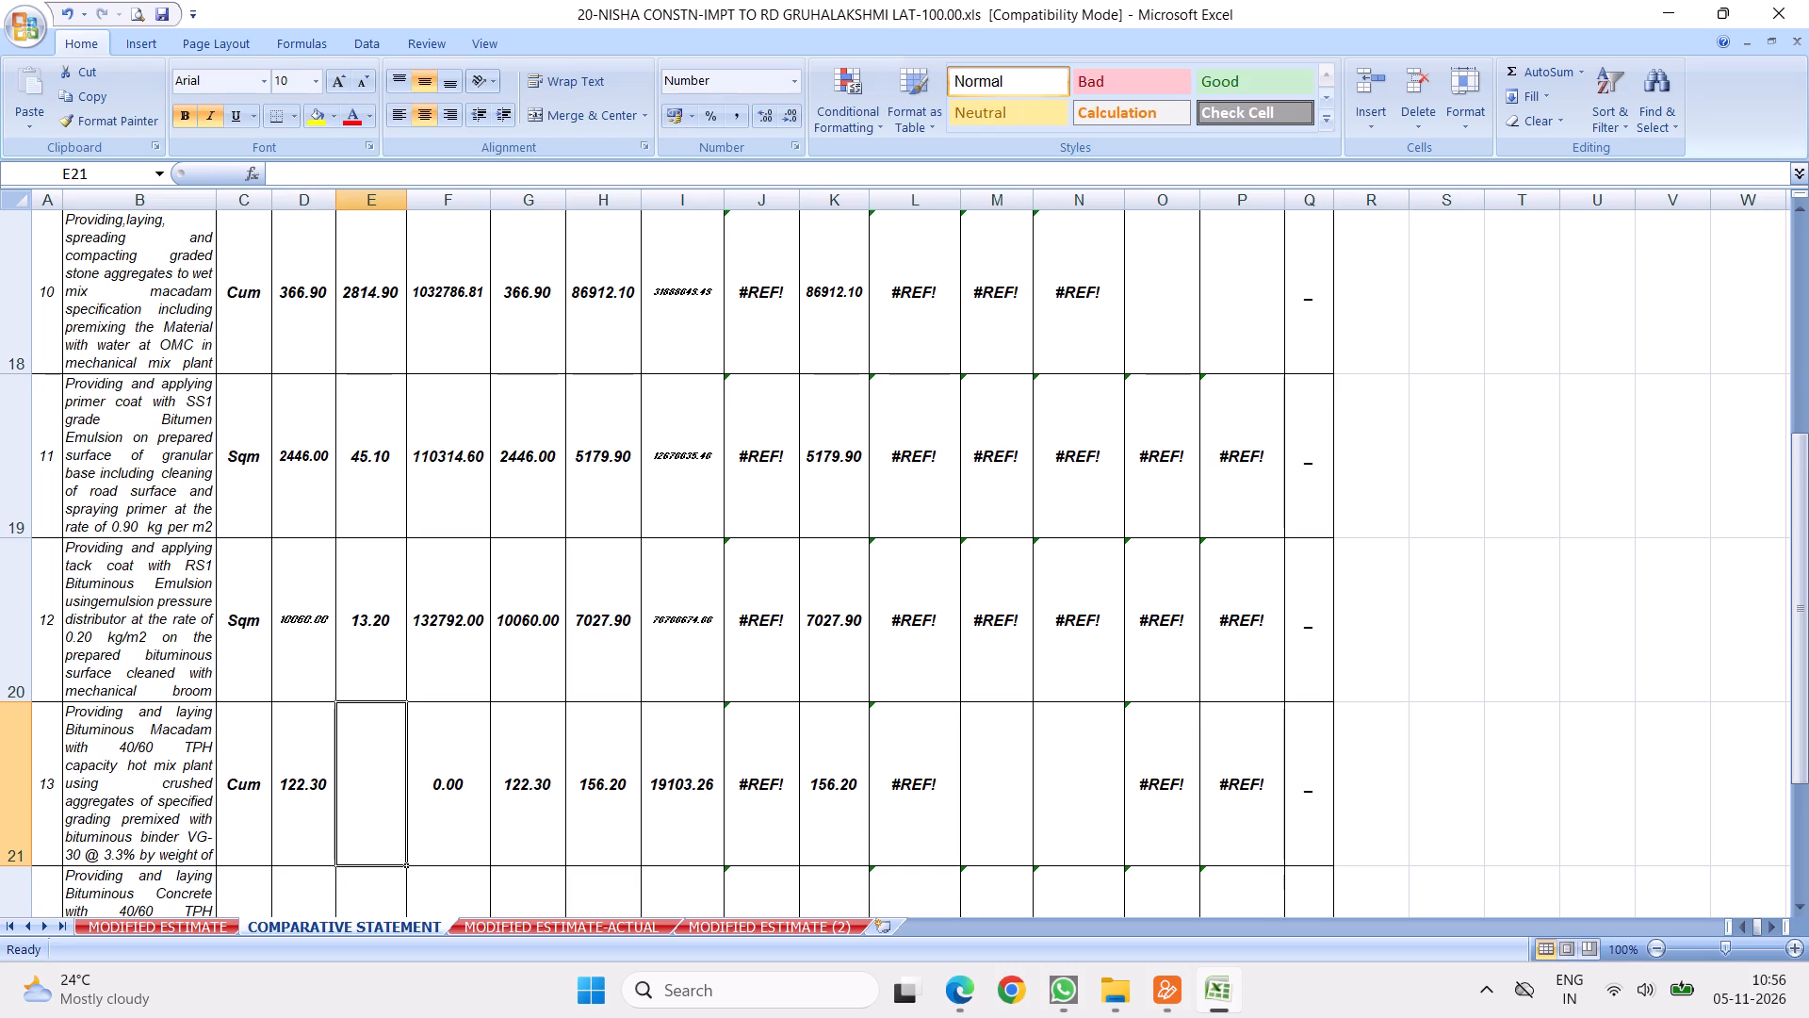
type("8208.2")
key("Down")
Enter a sanctioned estimate quantity of 402.4 and a rate of 11688.6 for item 14 in row 22.
key("Left")
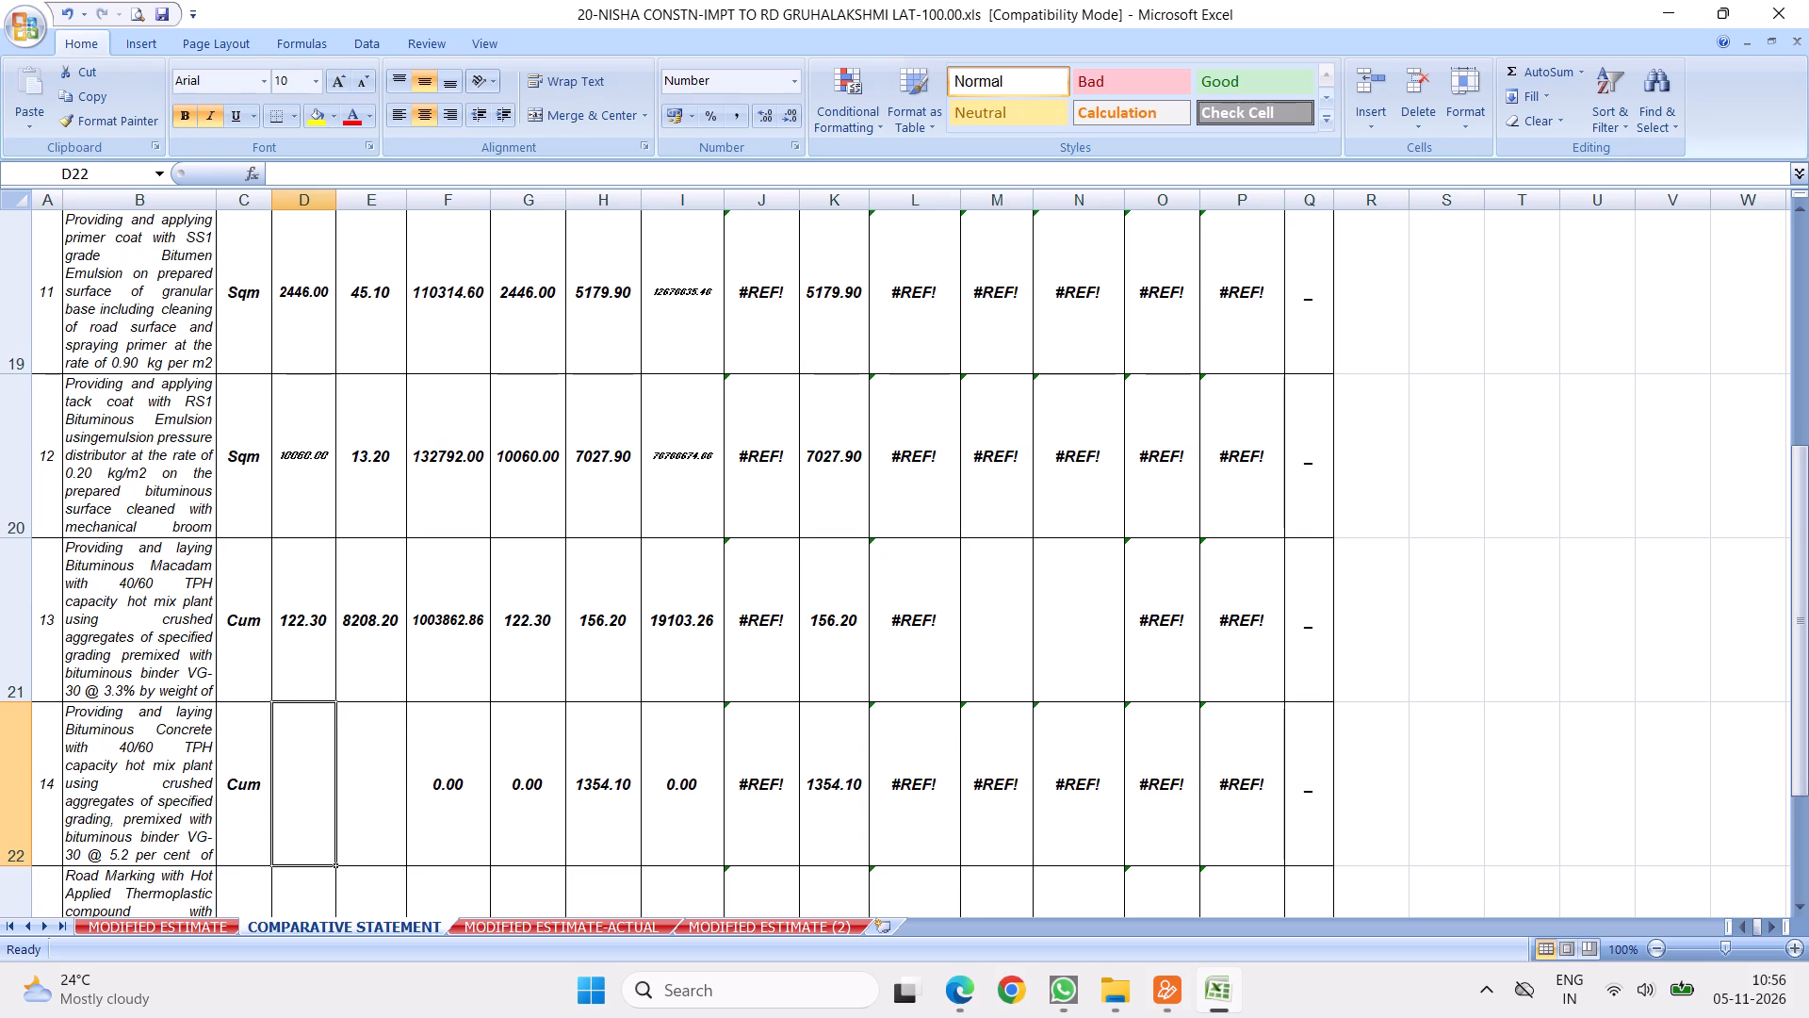
type("402.4")
key("Right")
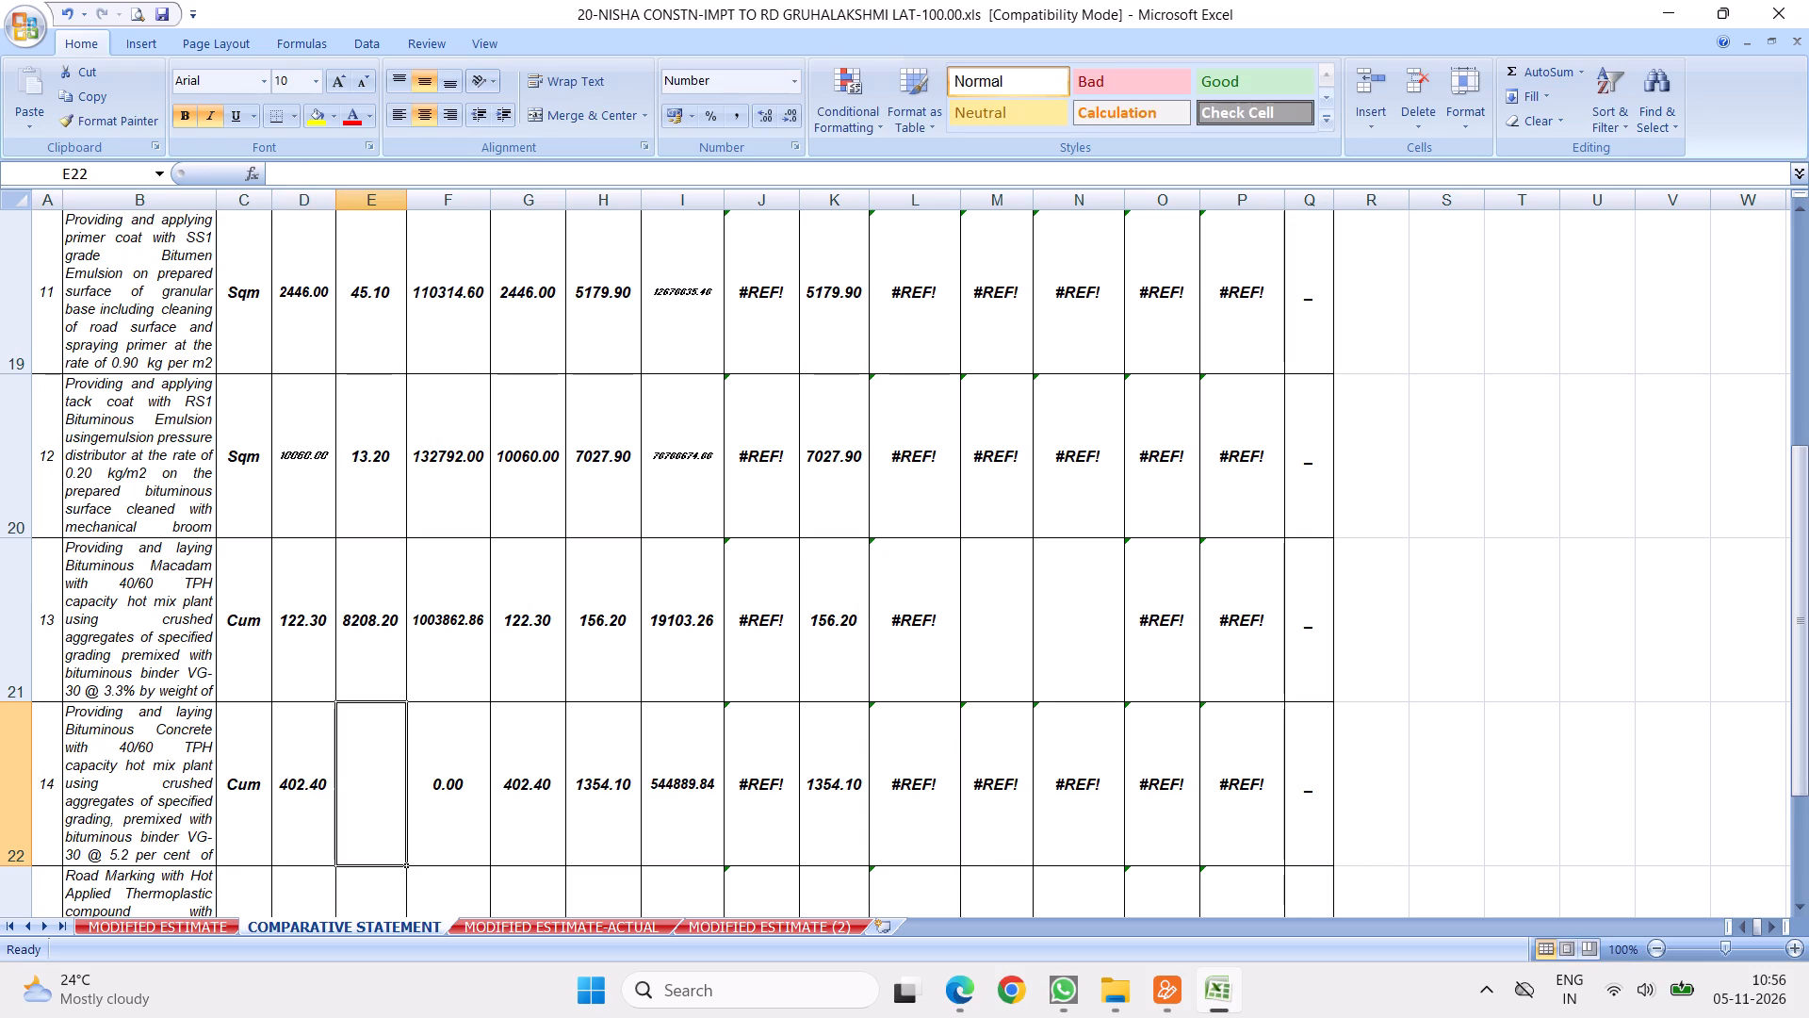
type("11688.6")
key("Down")
Enter a sanctioned estimate quantity of 276 and a rate of 583 for item 15 in row 23.
key("Left")
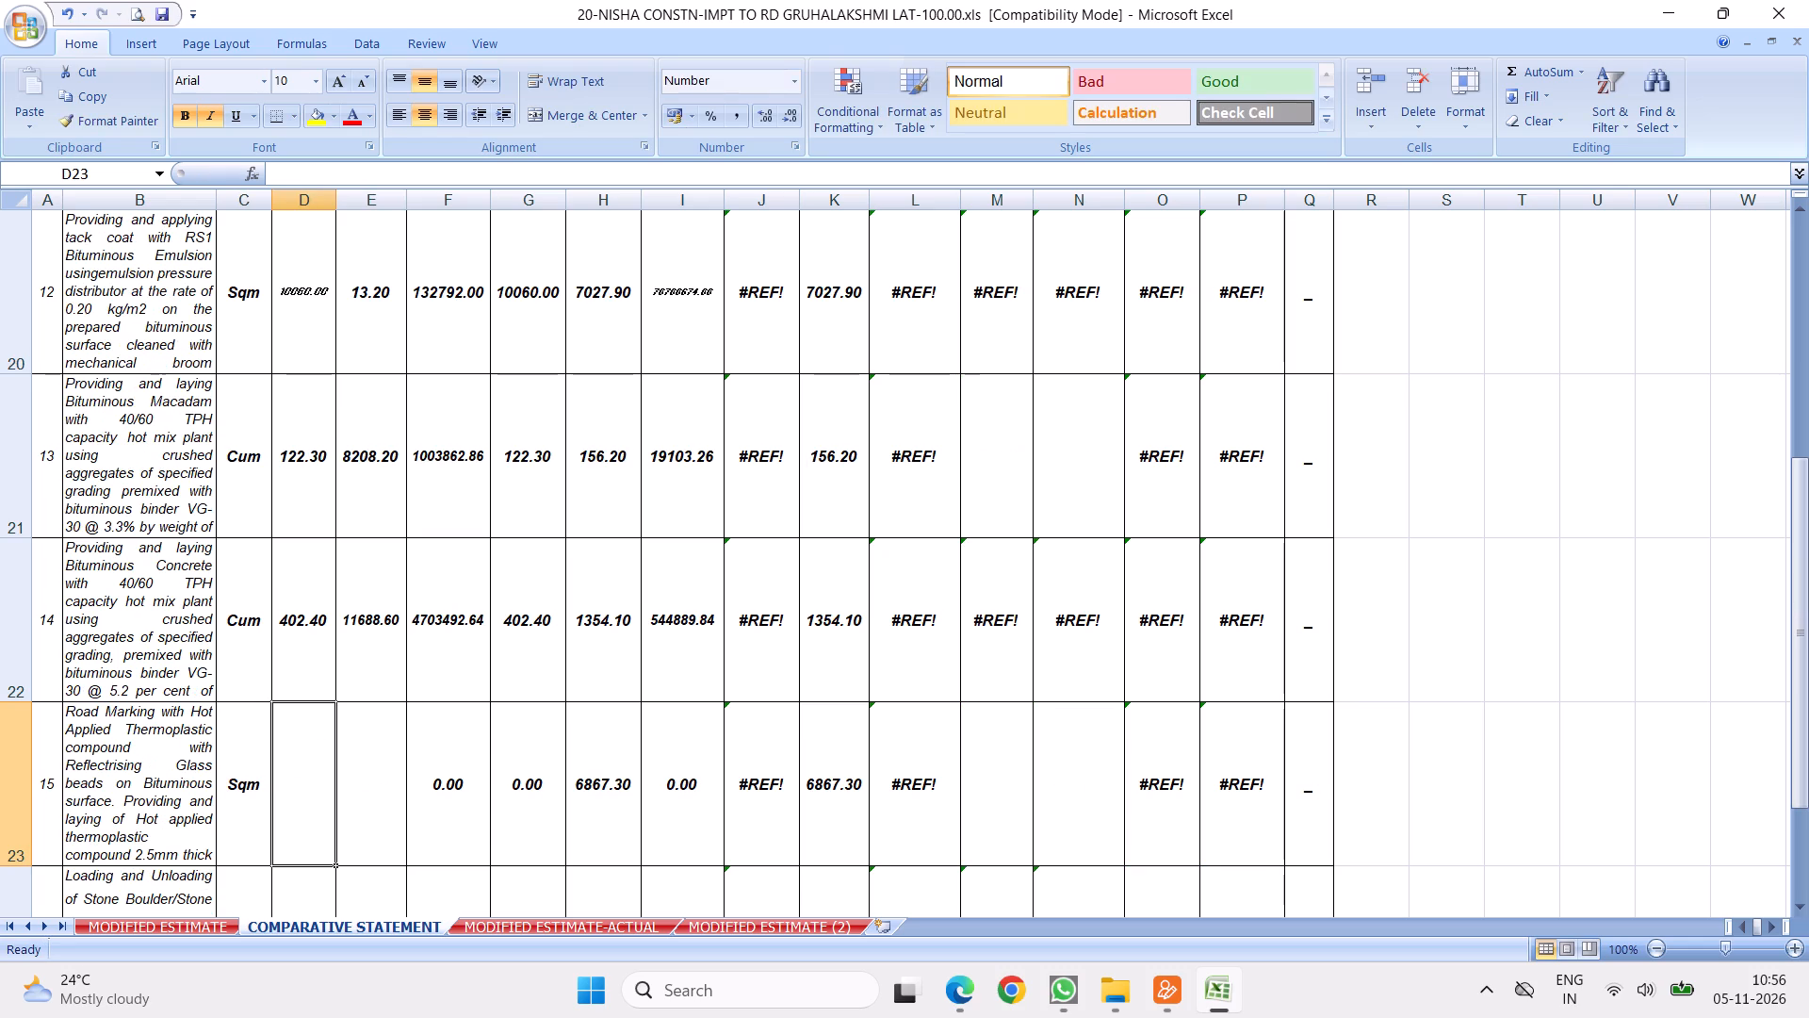
type("276")
key("Right")
type("583")
key("Down")
Enter a sanctioned estimate quantity of 1269.4 and a rate of 130.9 for item 16 in row 24.
key("Left")
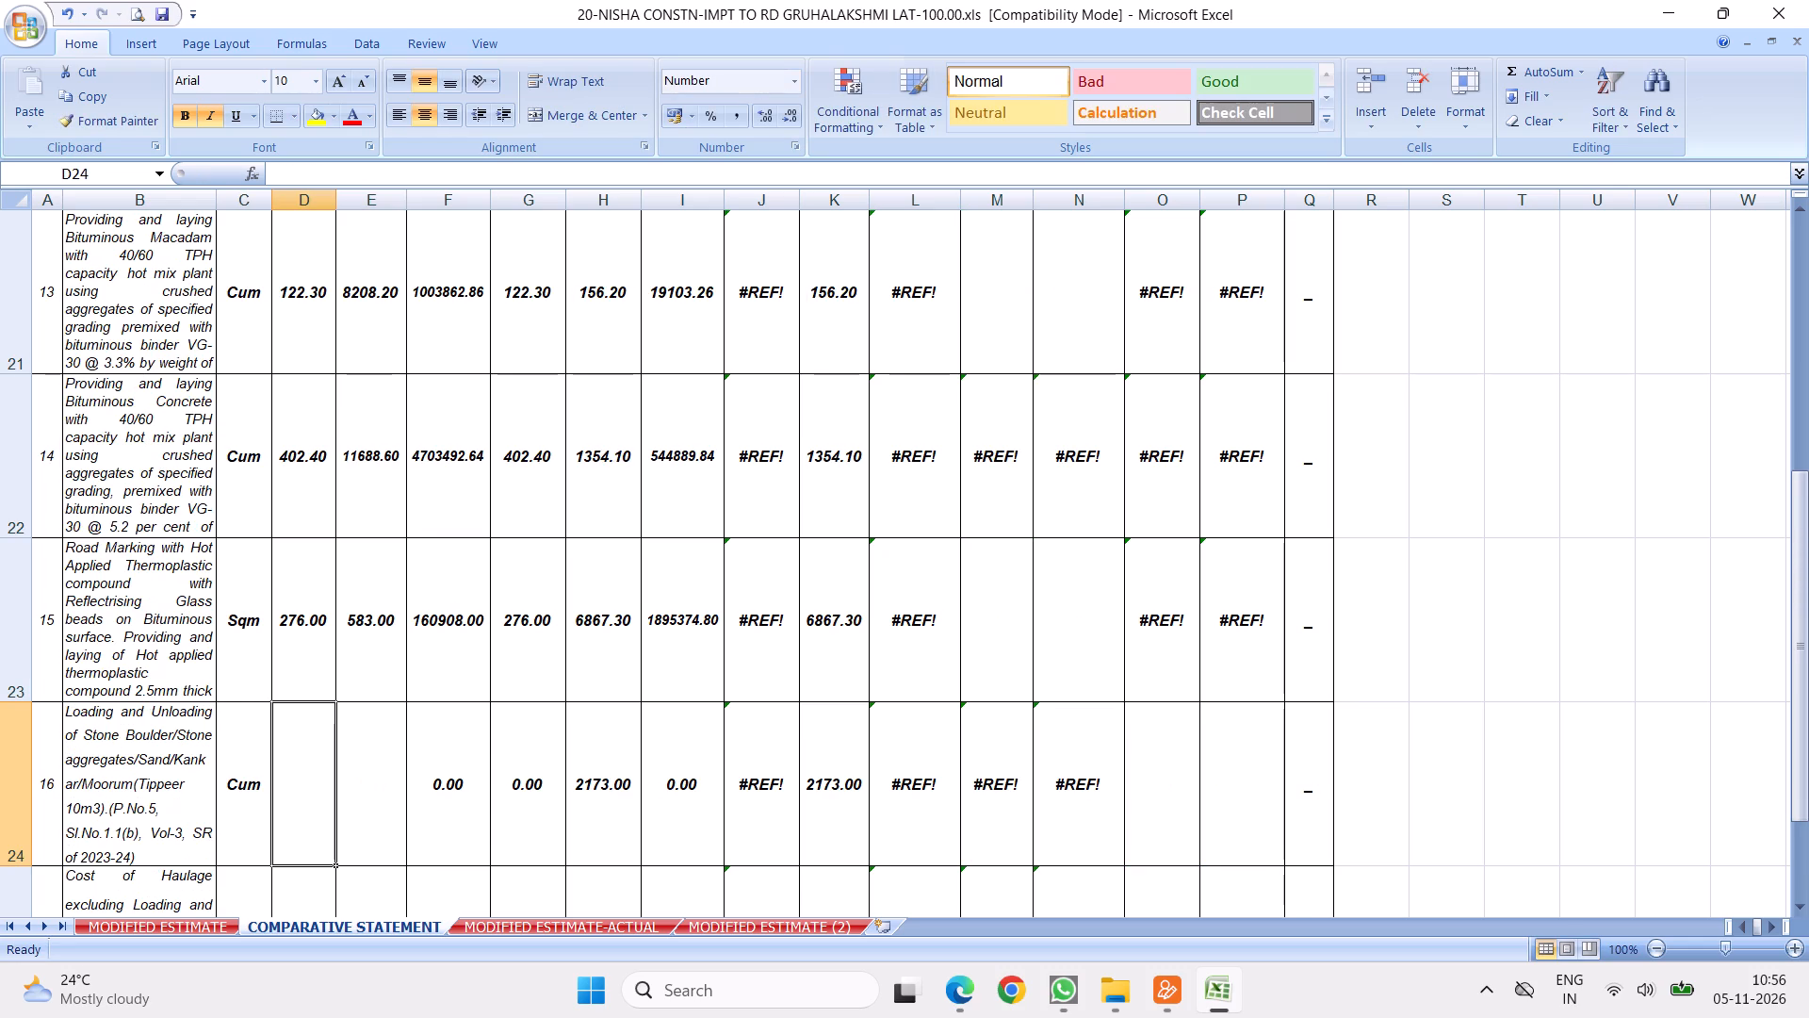
type("1269.4")
key("Right")
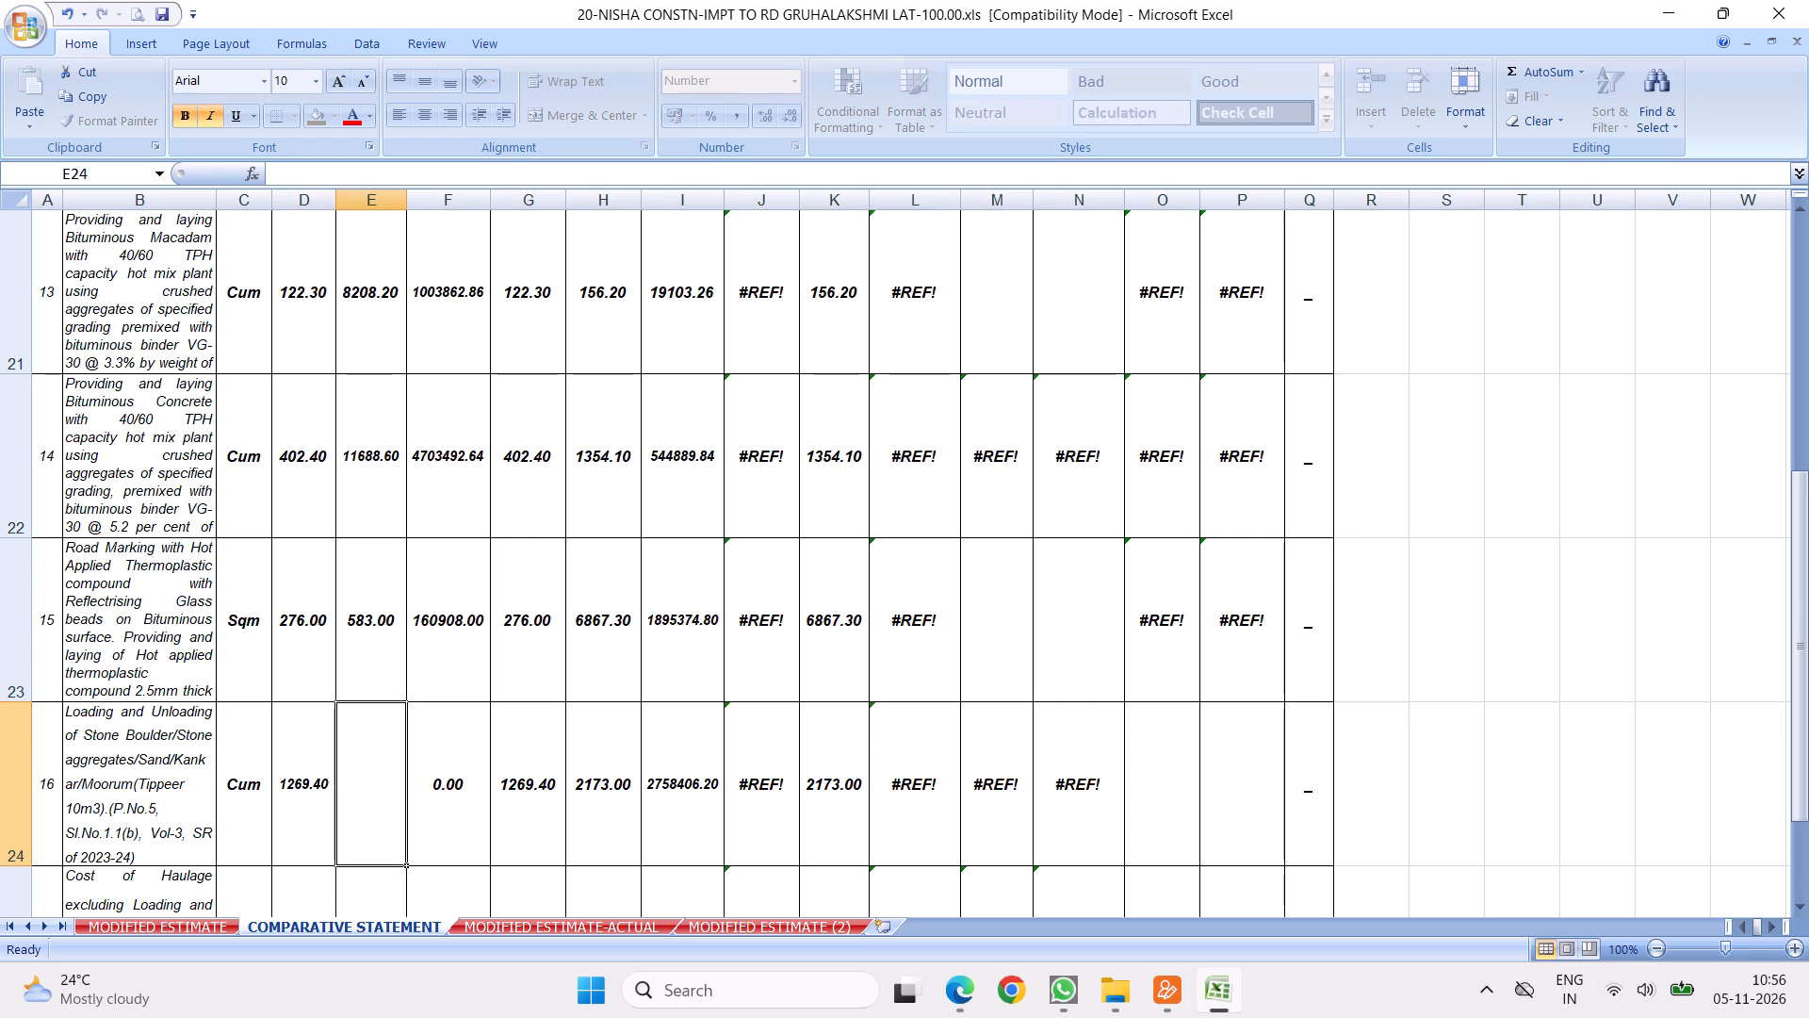
type("1300")
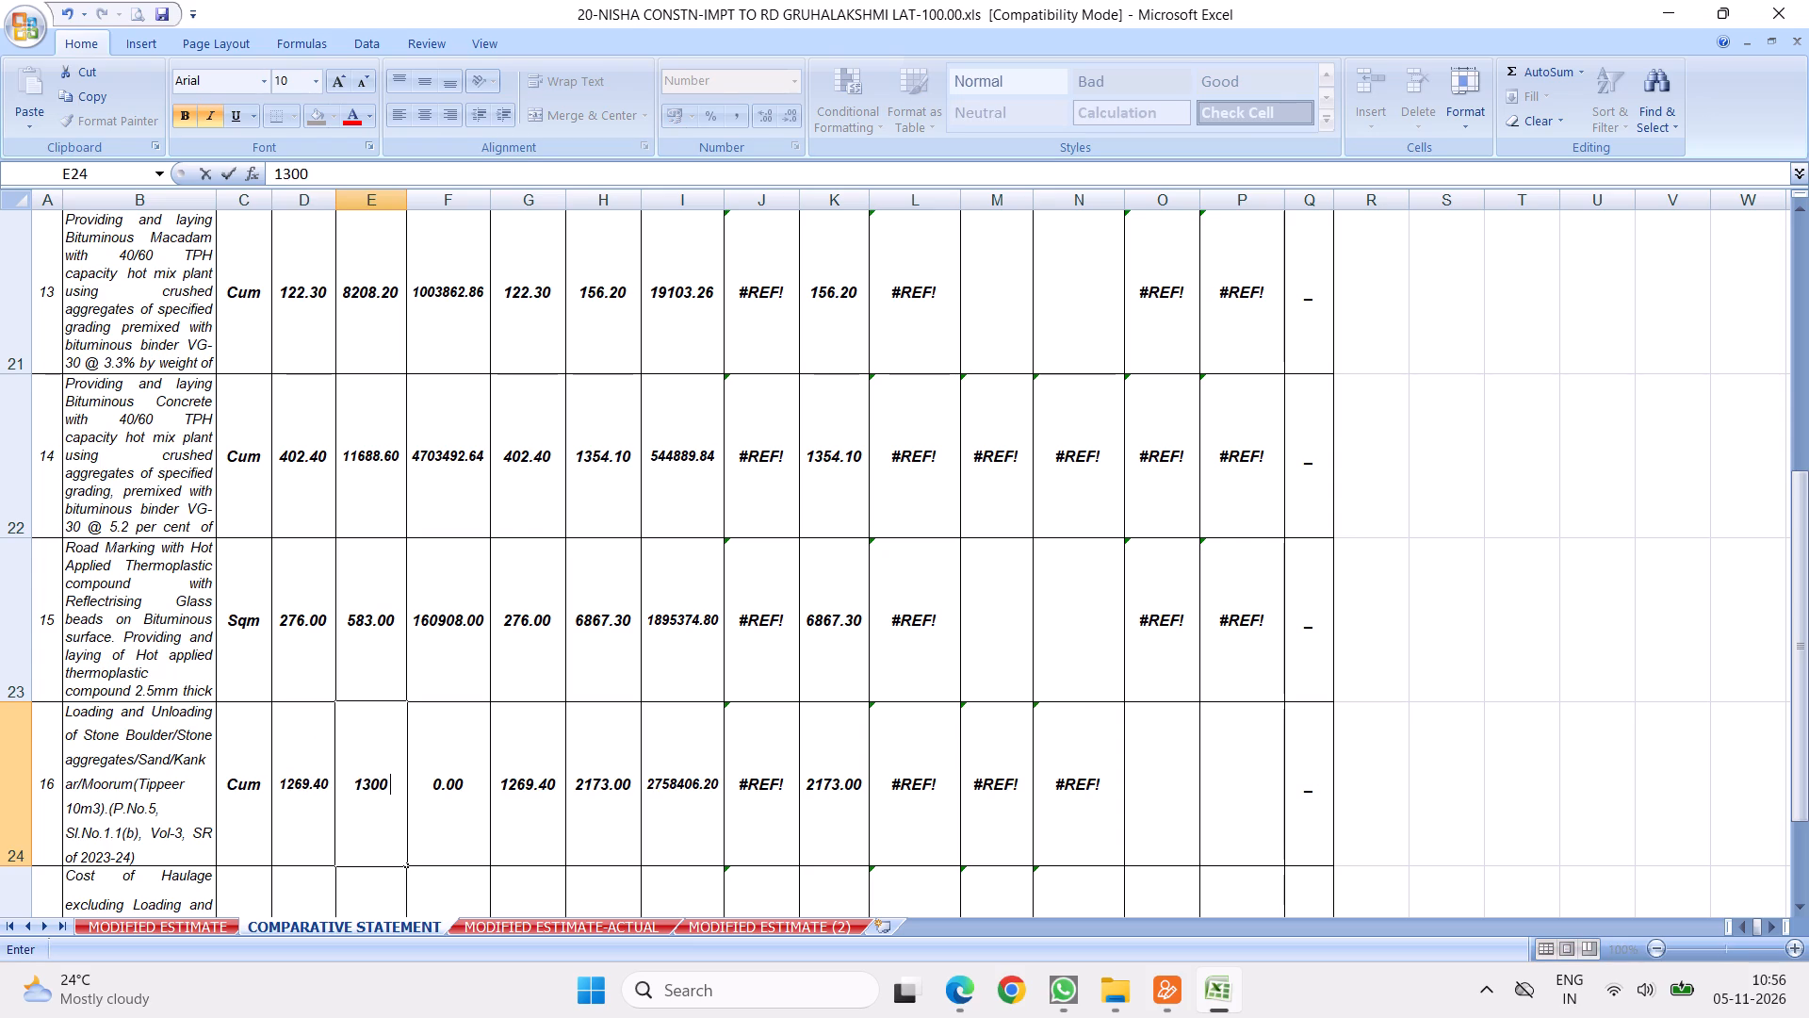
key("BackSpace")
type(".9")
key("Down")
Enter a sanctioned estimate quantity of 24372.48 and a rate of 13.2 for item 17 in row 25.
key("Left")
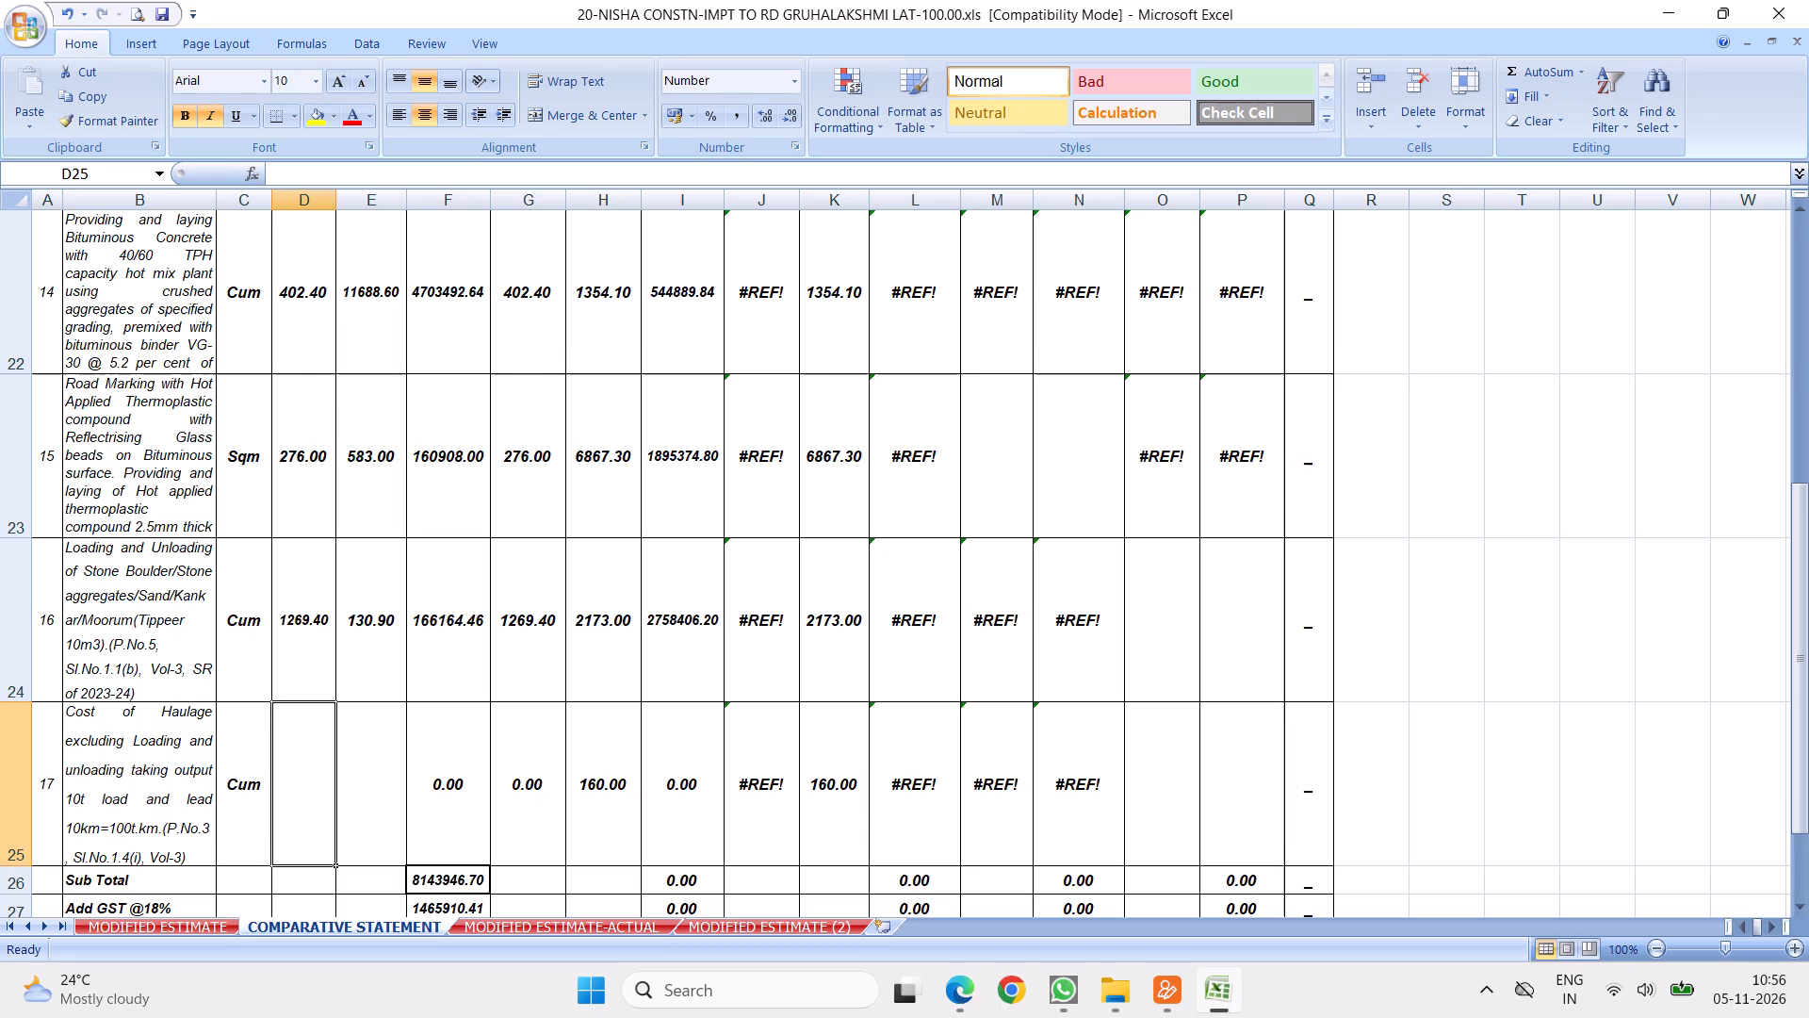
type("24372.")
type("48")
key("Right")
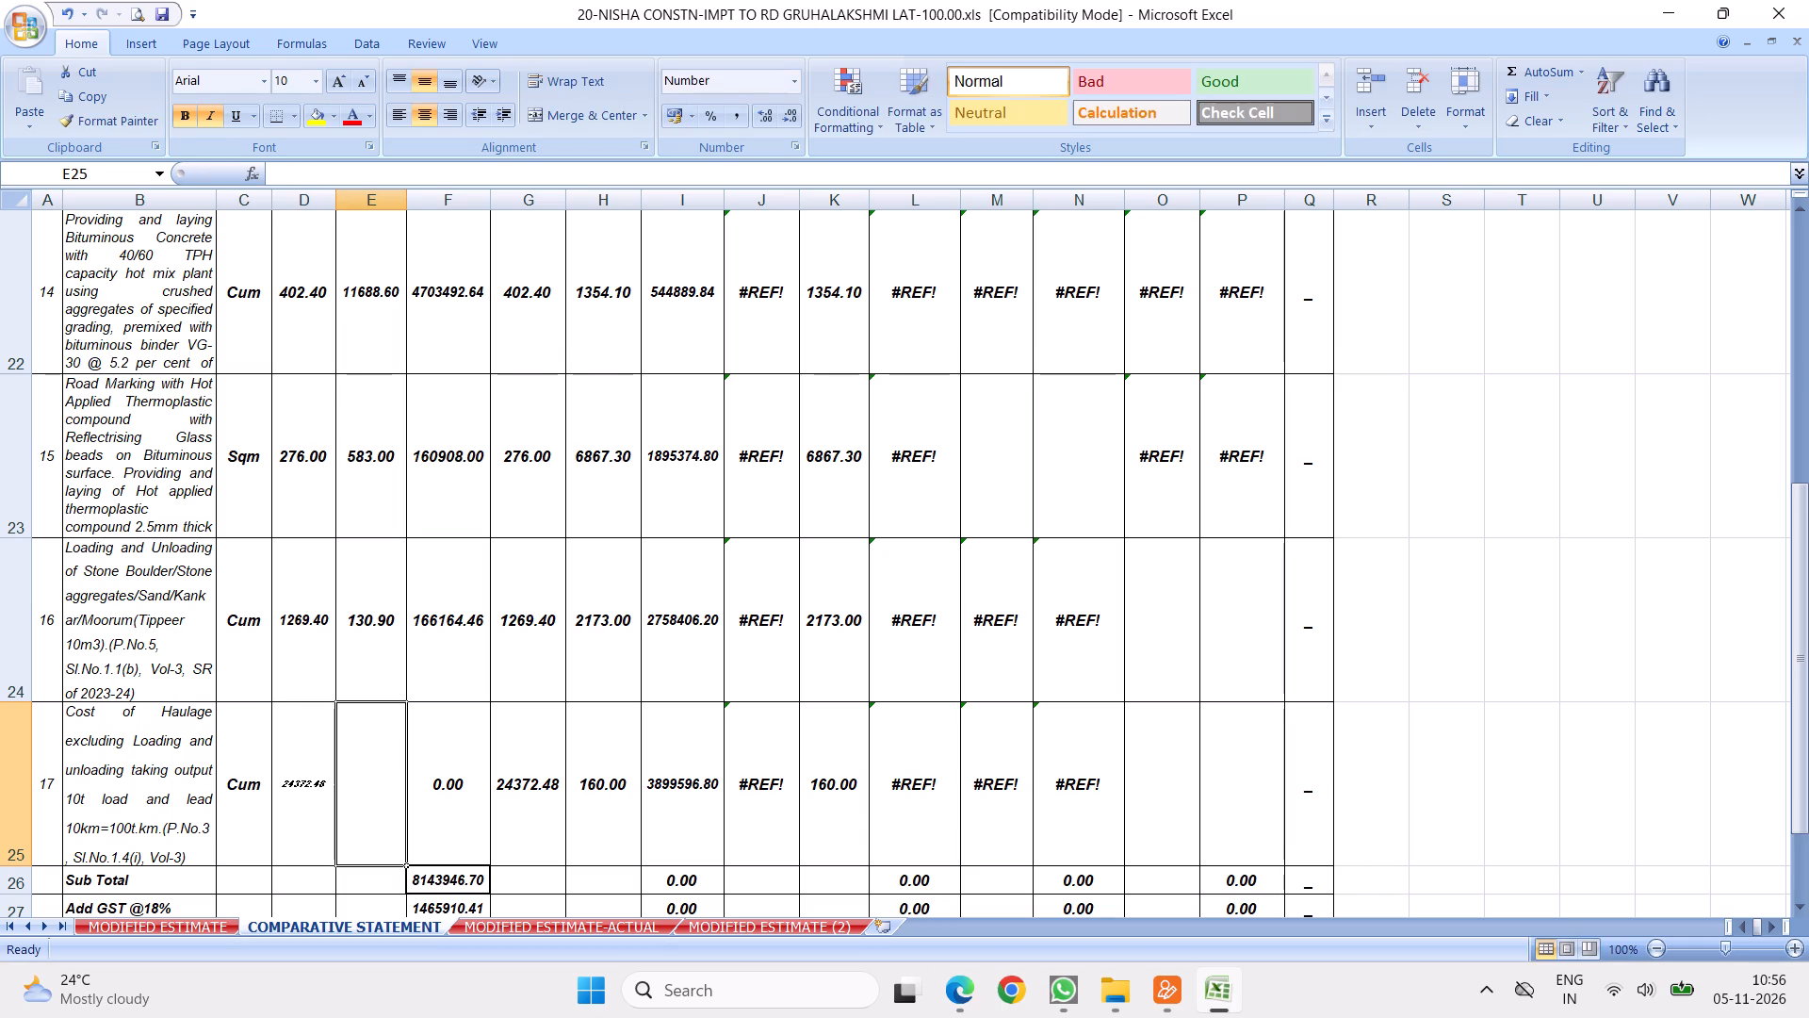
type("13.2")
key("Down")
key("Left")
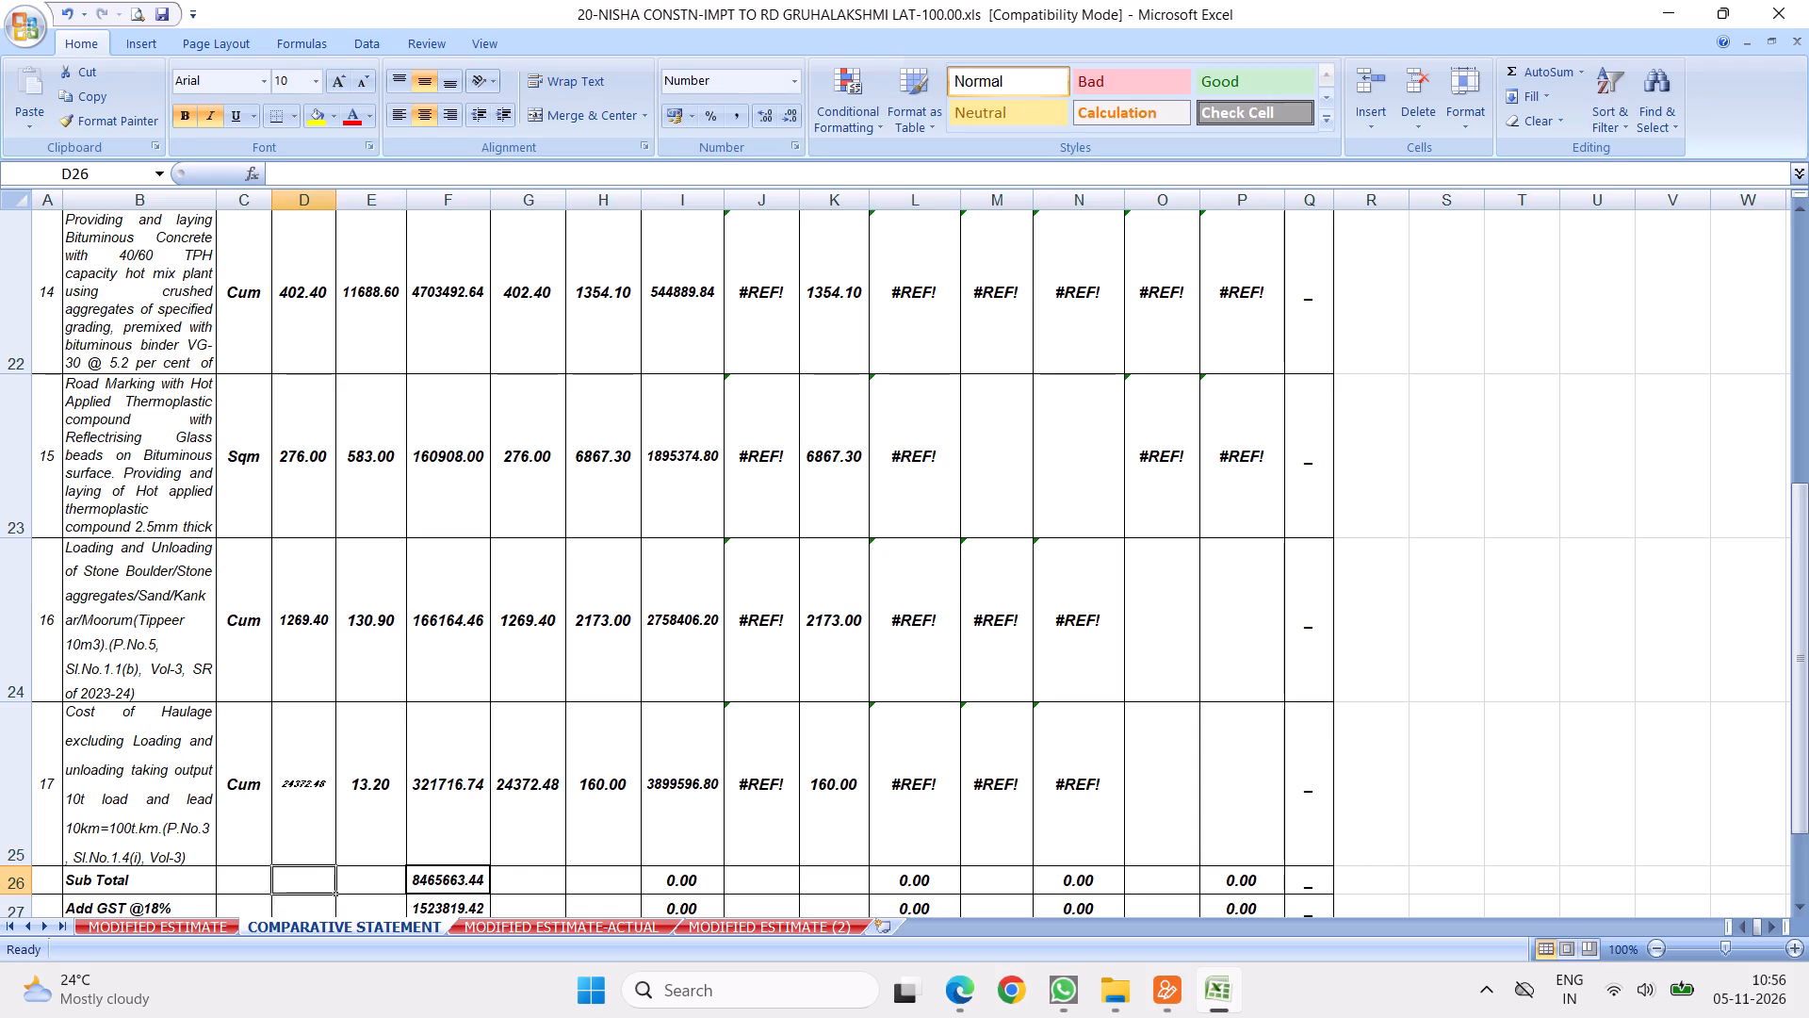
Change the unit of item 17, cost of haulage, to t.km in row 25.
left_click(240, 782)
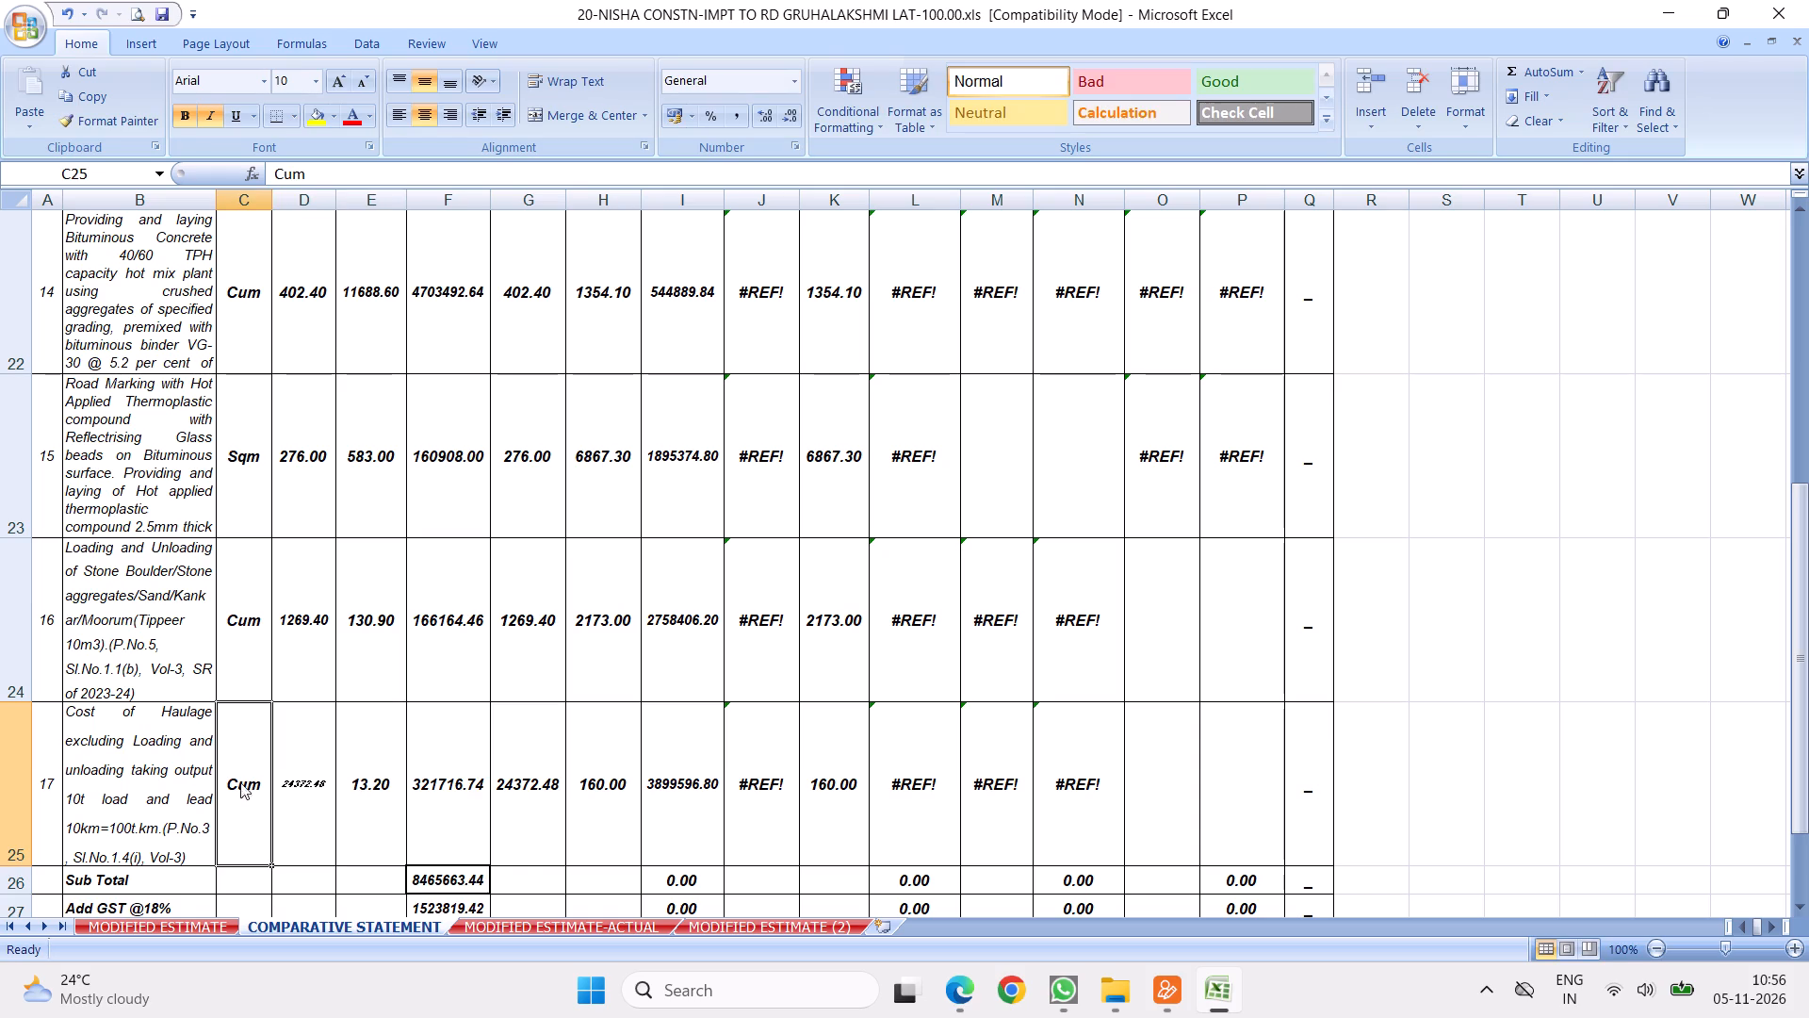
type("t.km")
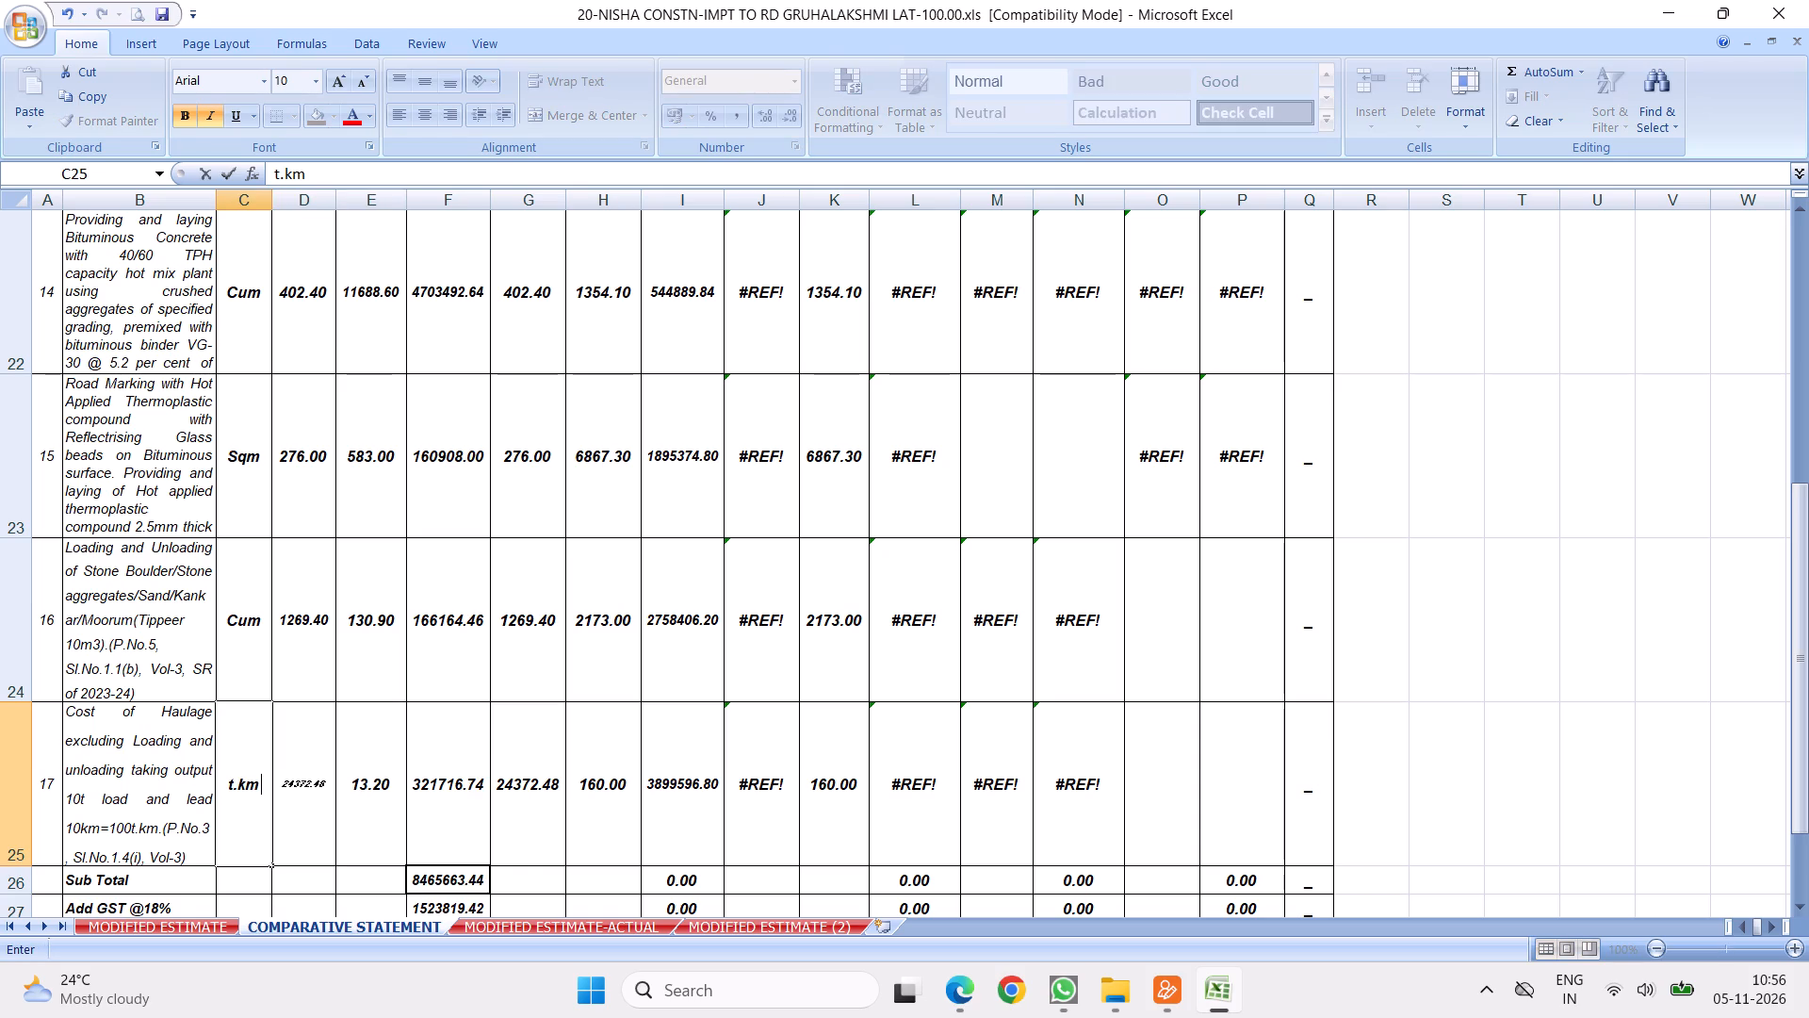
left_click(483, 699)
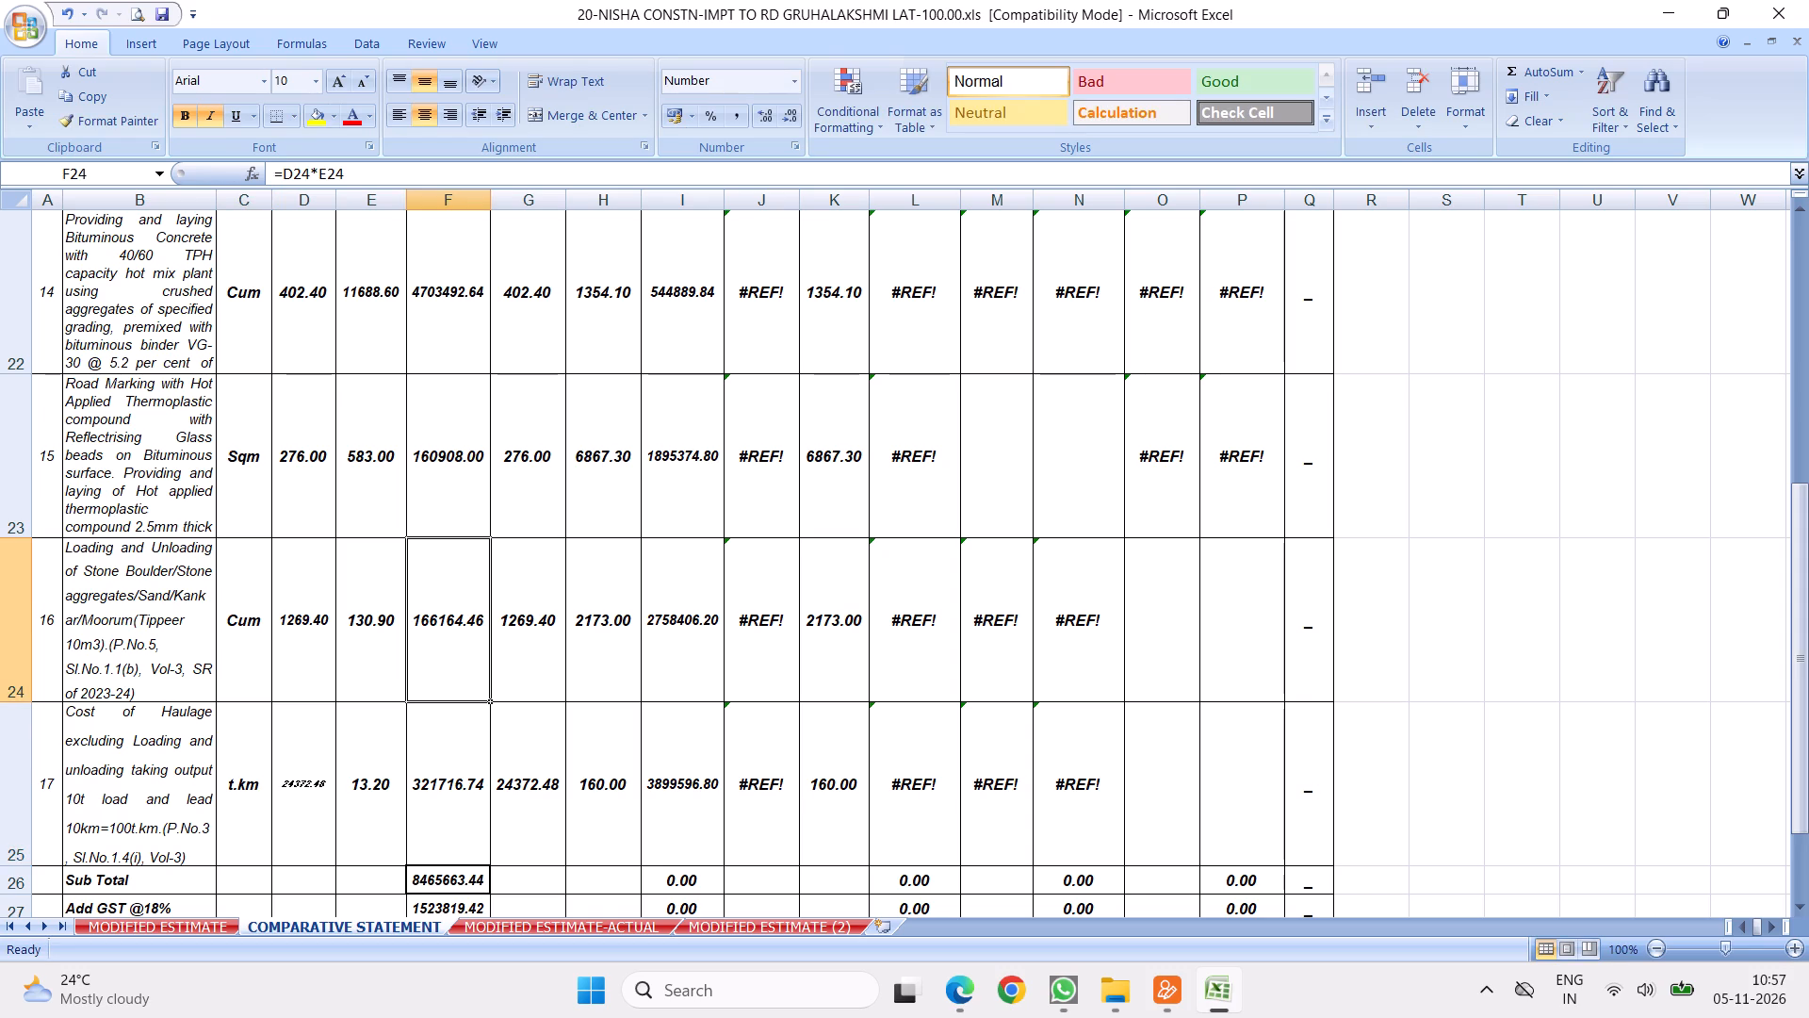
Set the sanctioned estimate's miscellaneous charge in F28 to 0.
scroll(577, 822, "down", 1)
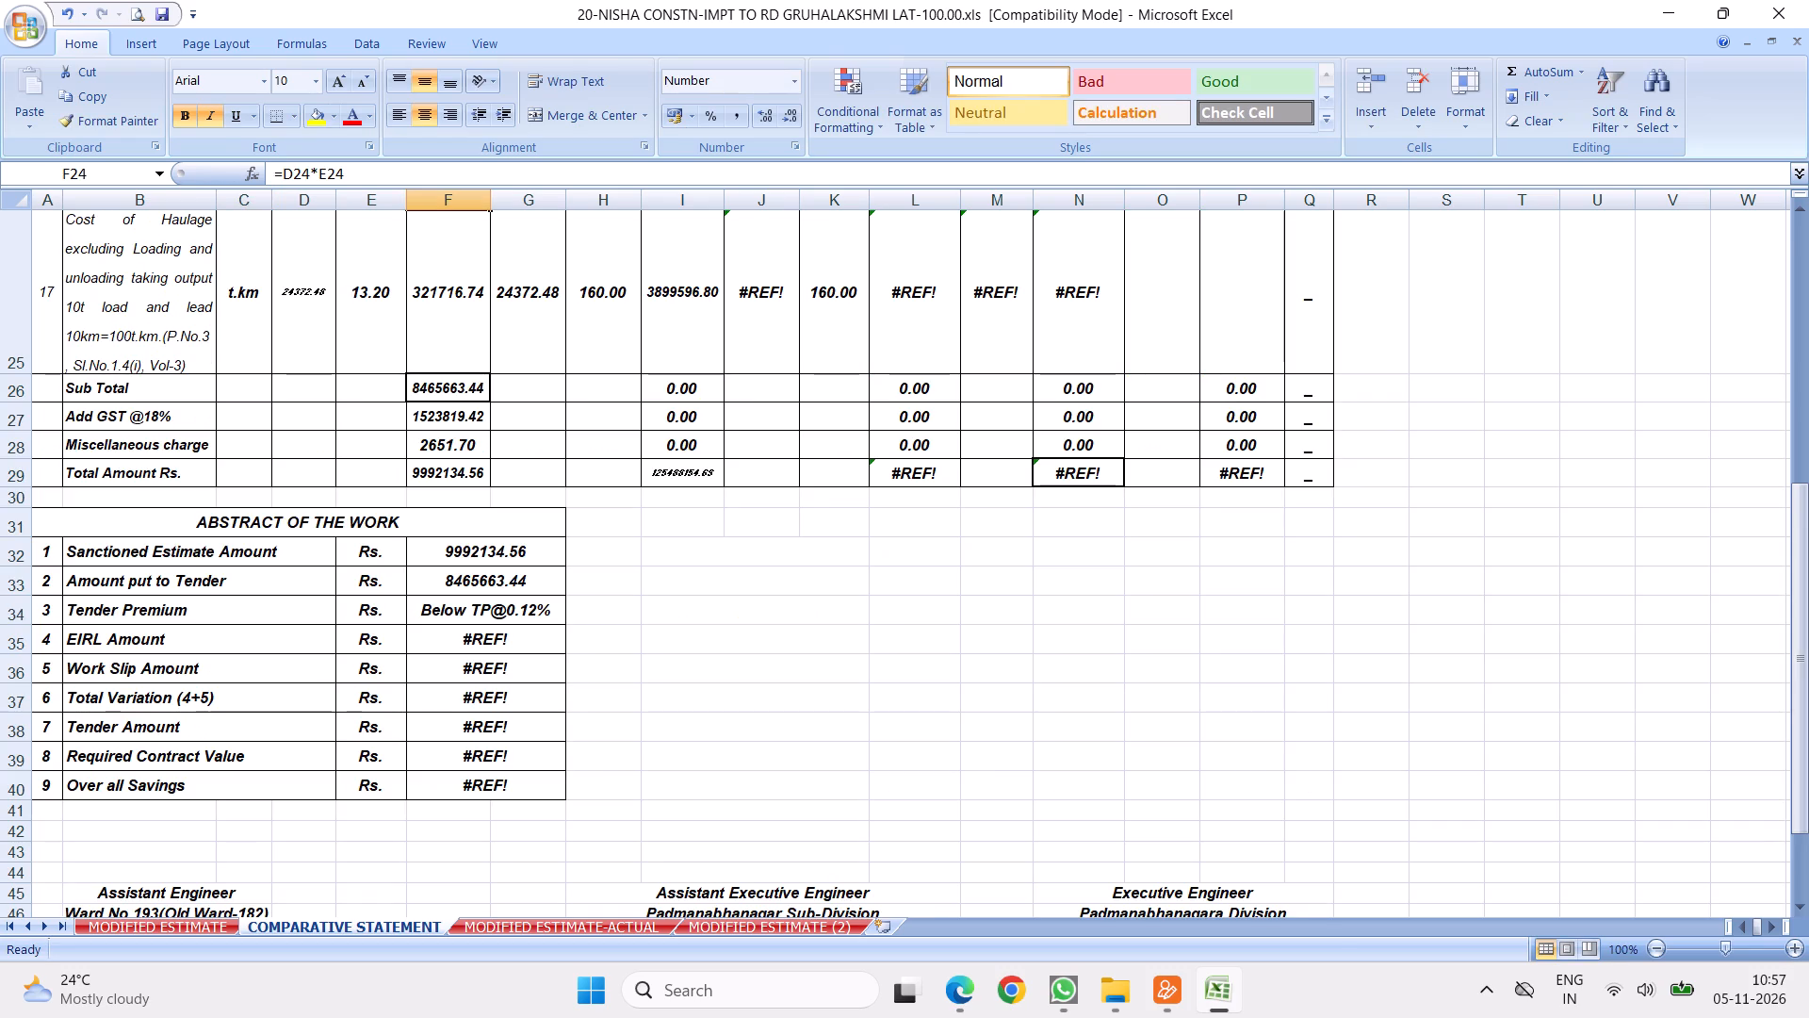
left_click(464, 450)
key("0")
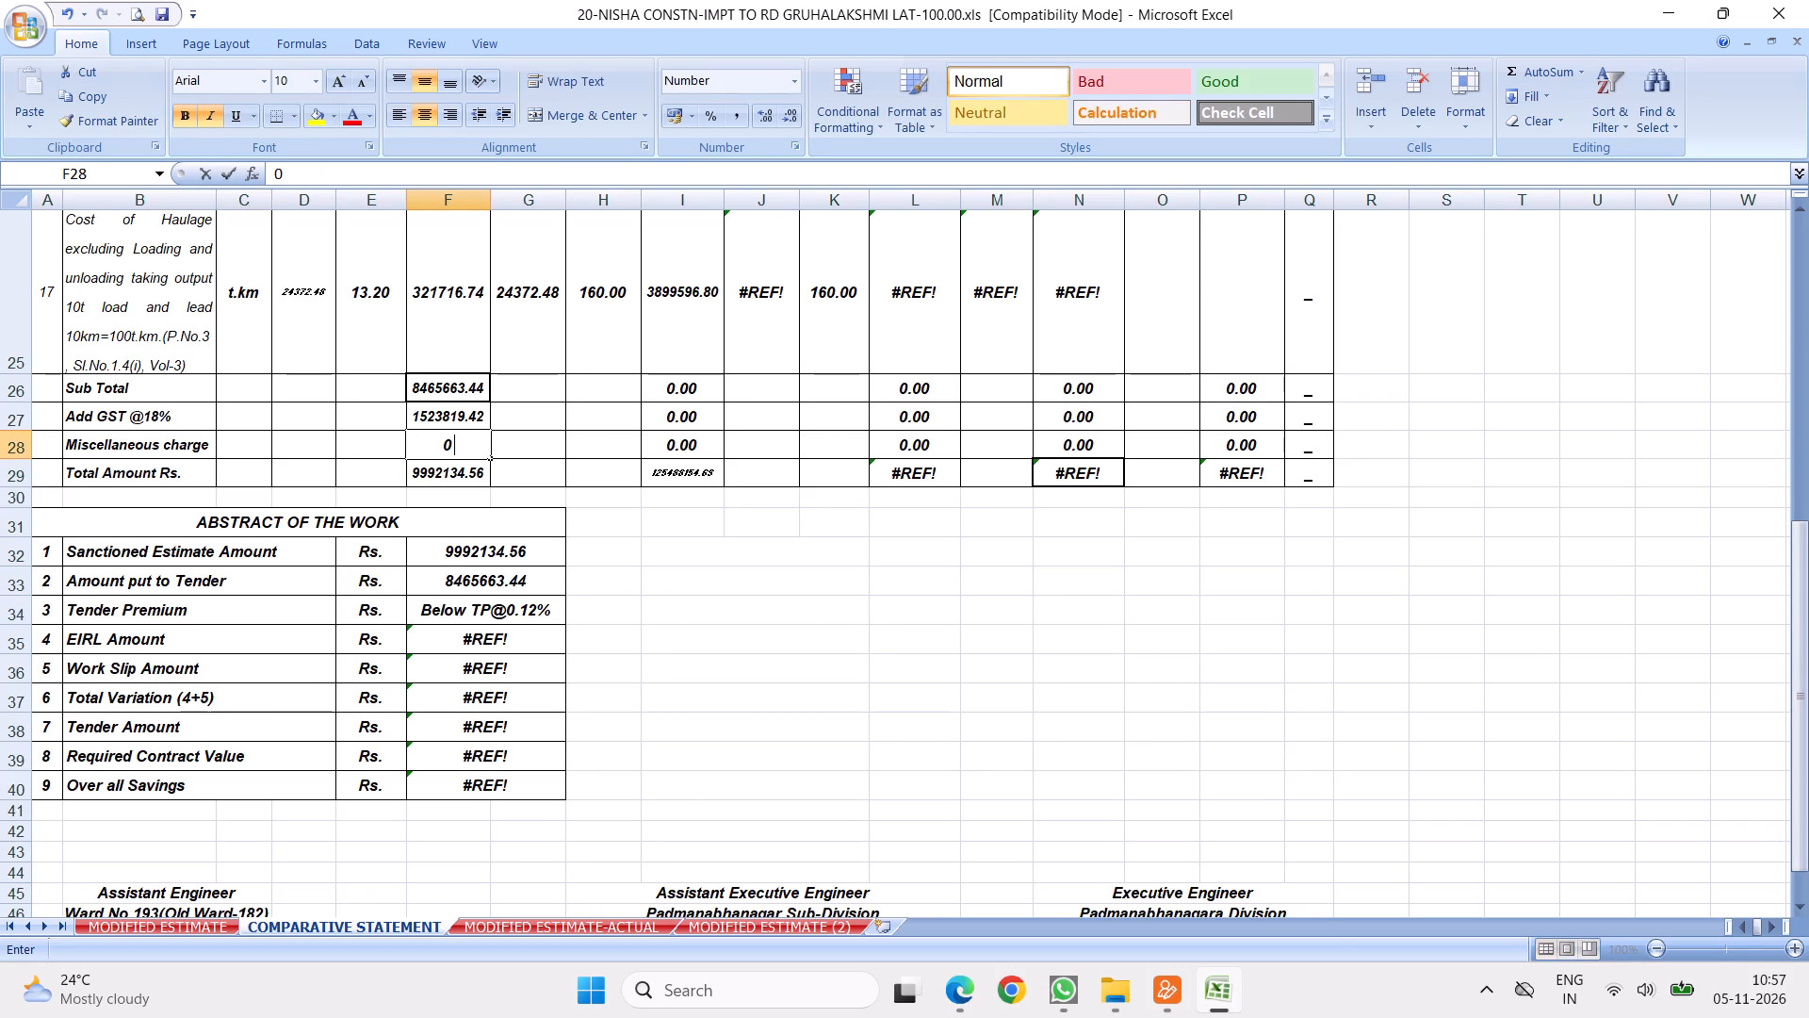
left_click(674, 520)
Enter 10000000 in I33 beside the abstract and calculate the sanctioned total's difference from it in I34 with =F29-I33.
left_click(694, 575)
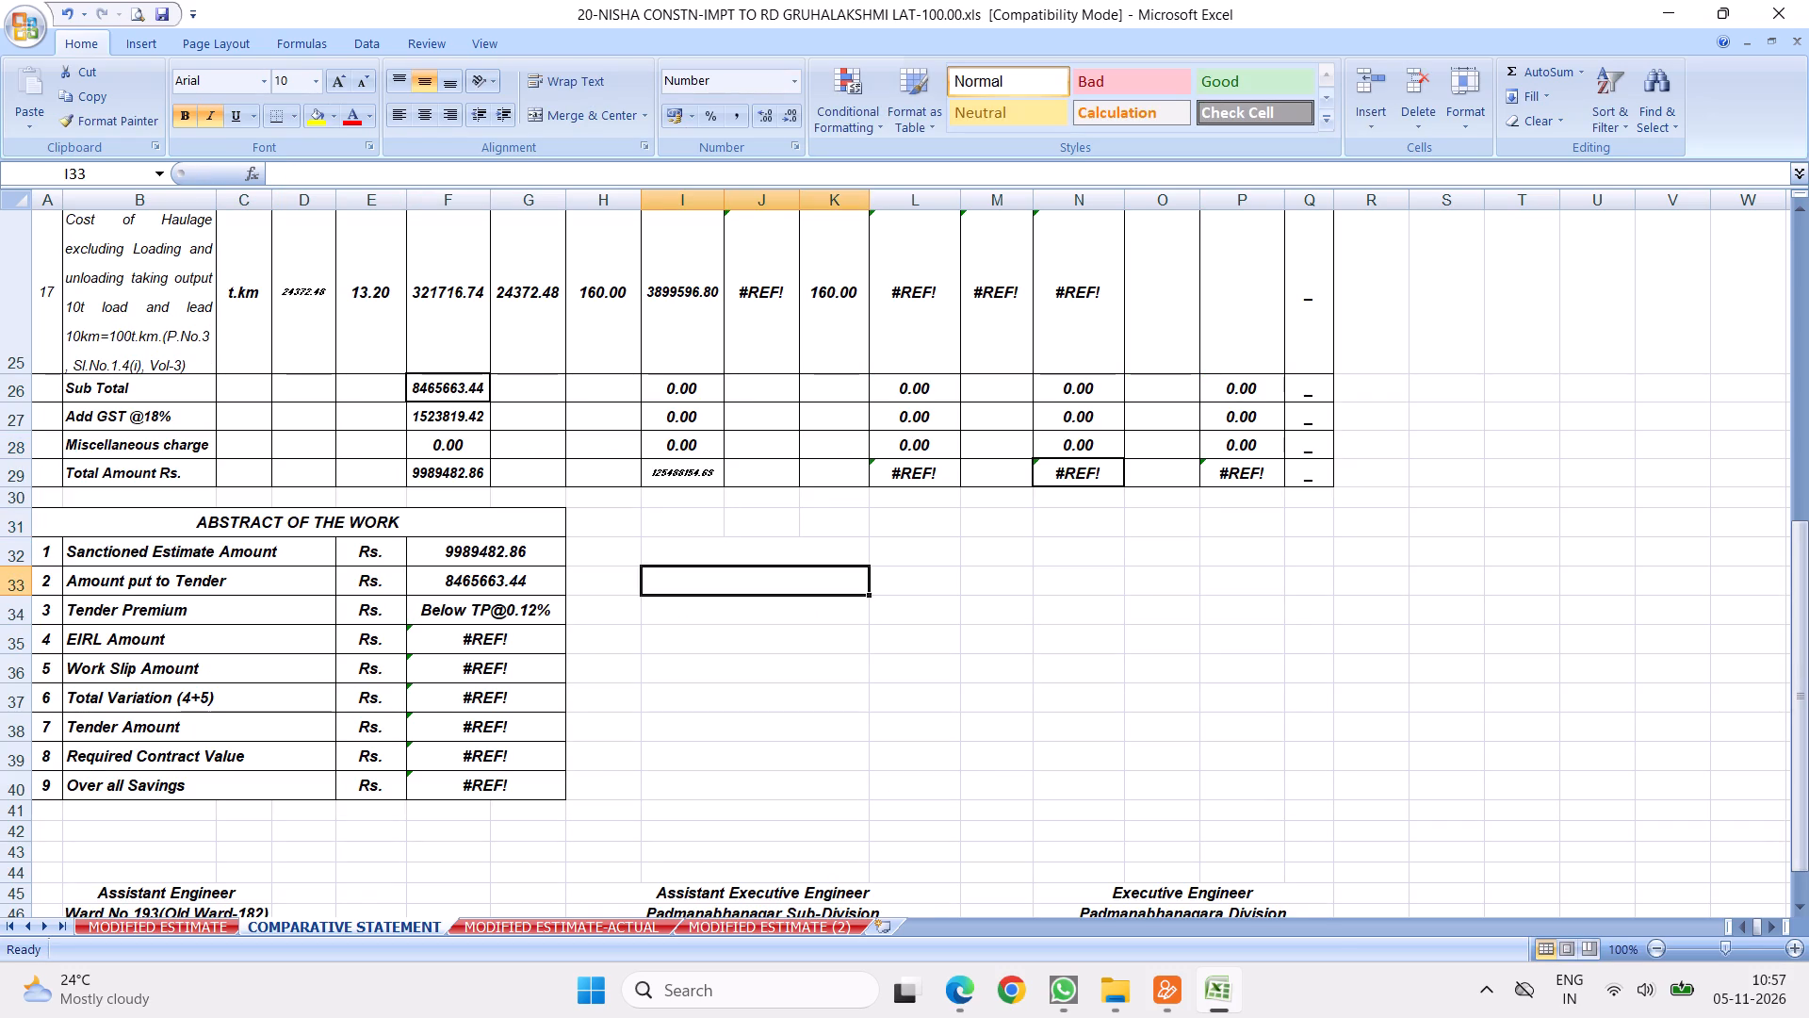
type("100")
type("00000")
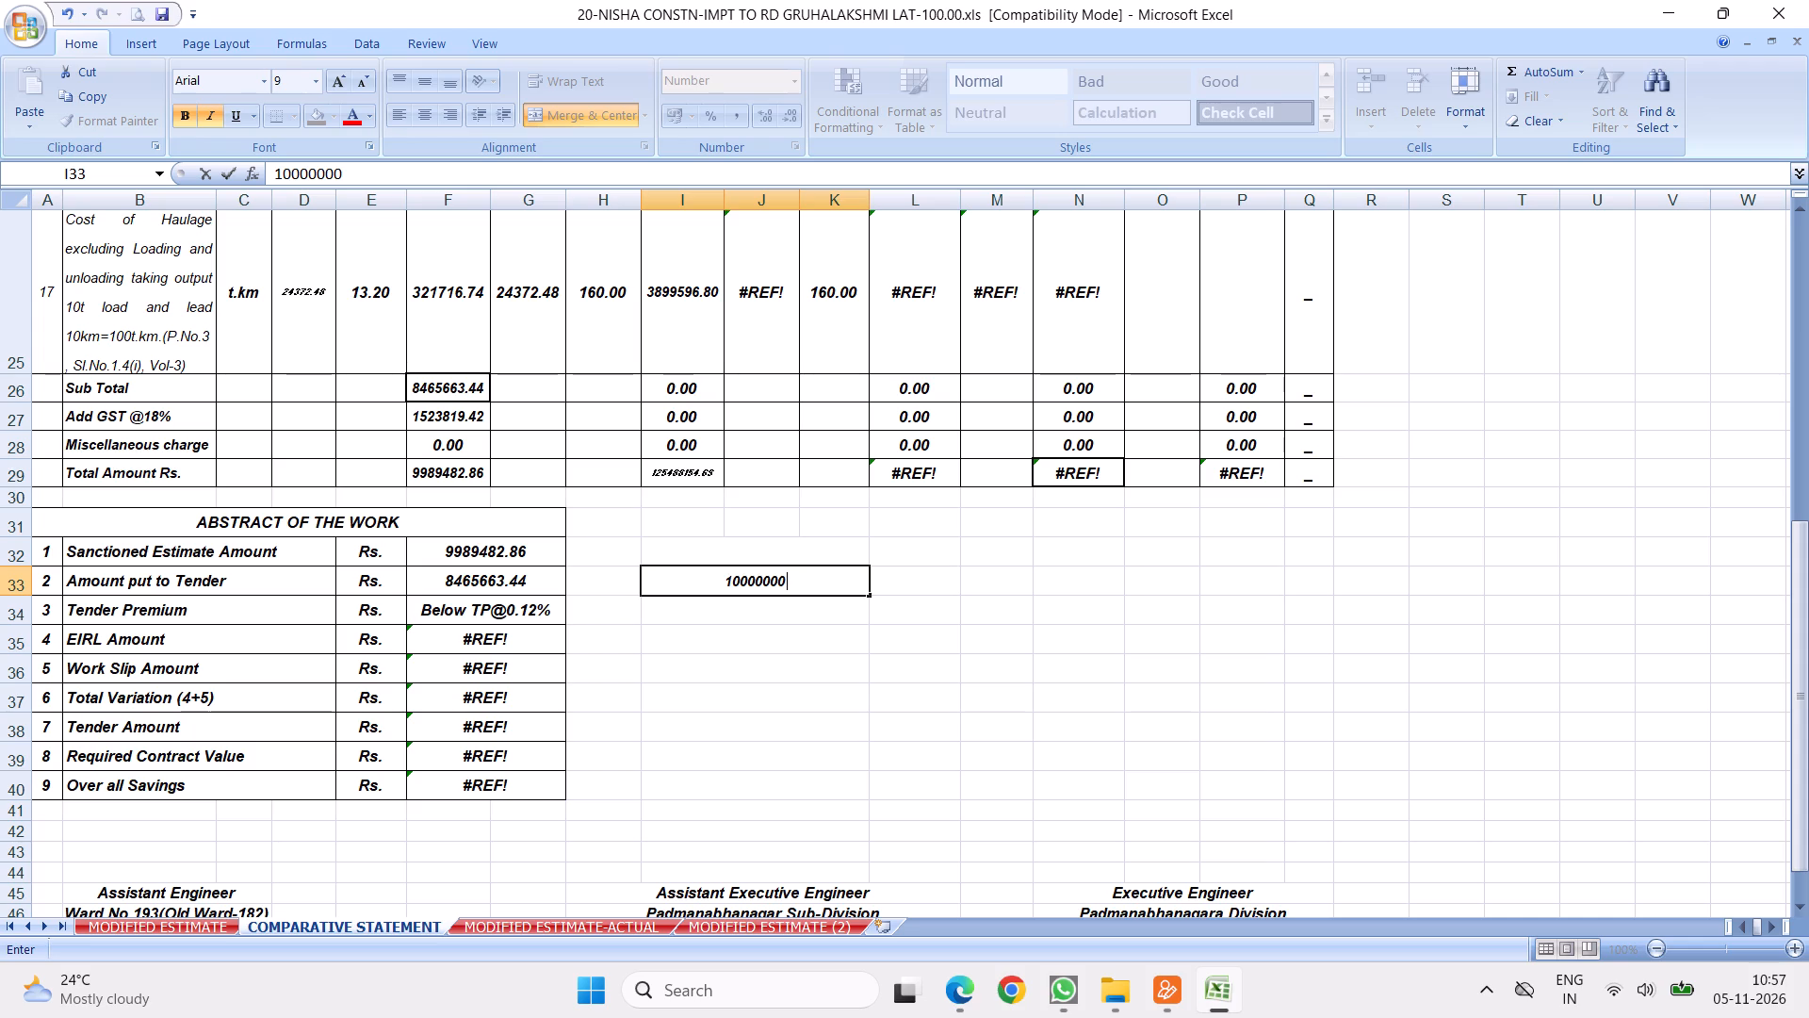
left_click(802, 650)
left_click(754, 603)
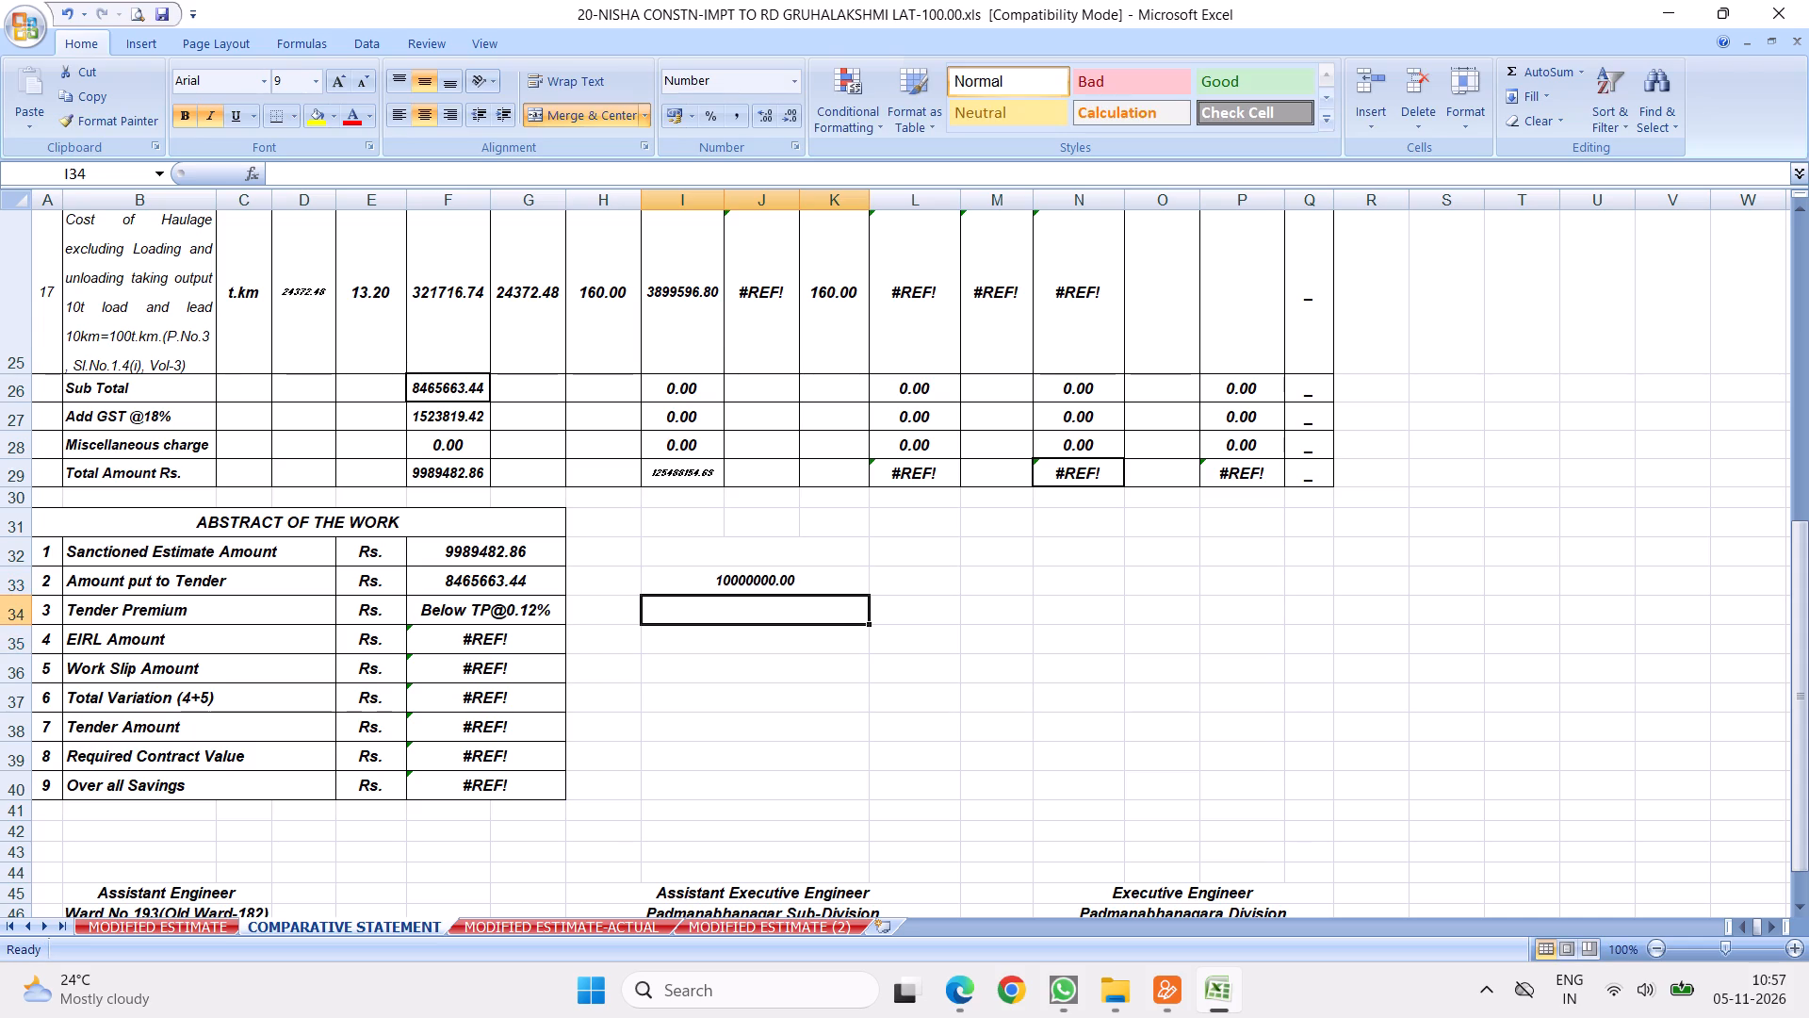
key("equal")
left_click(439, 475)
key("minus")
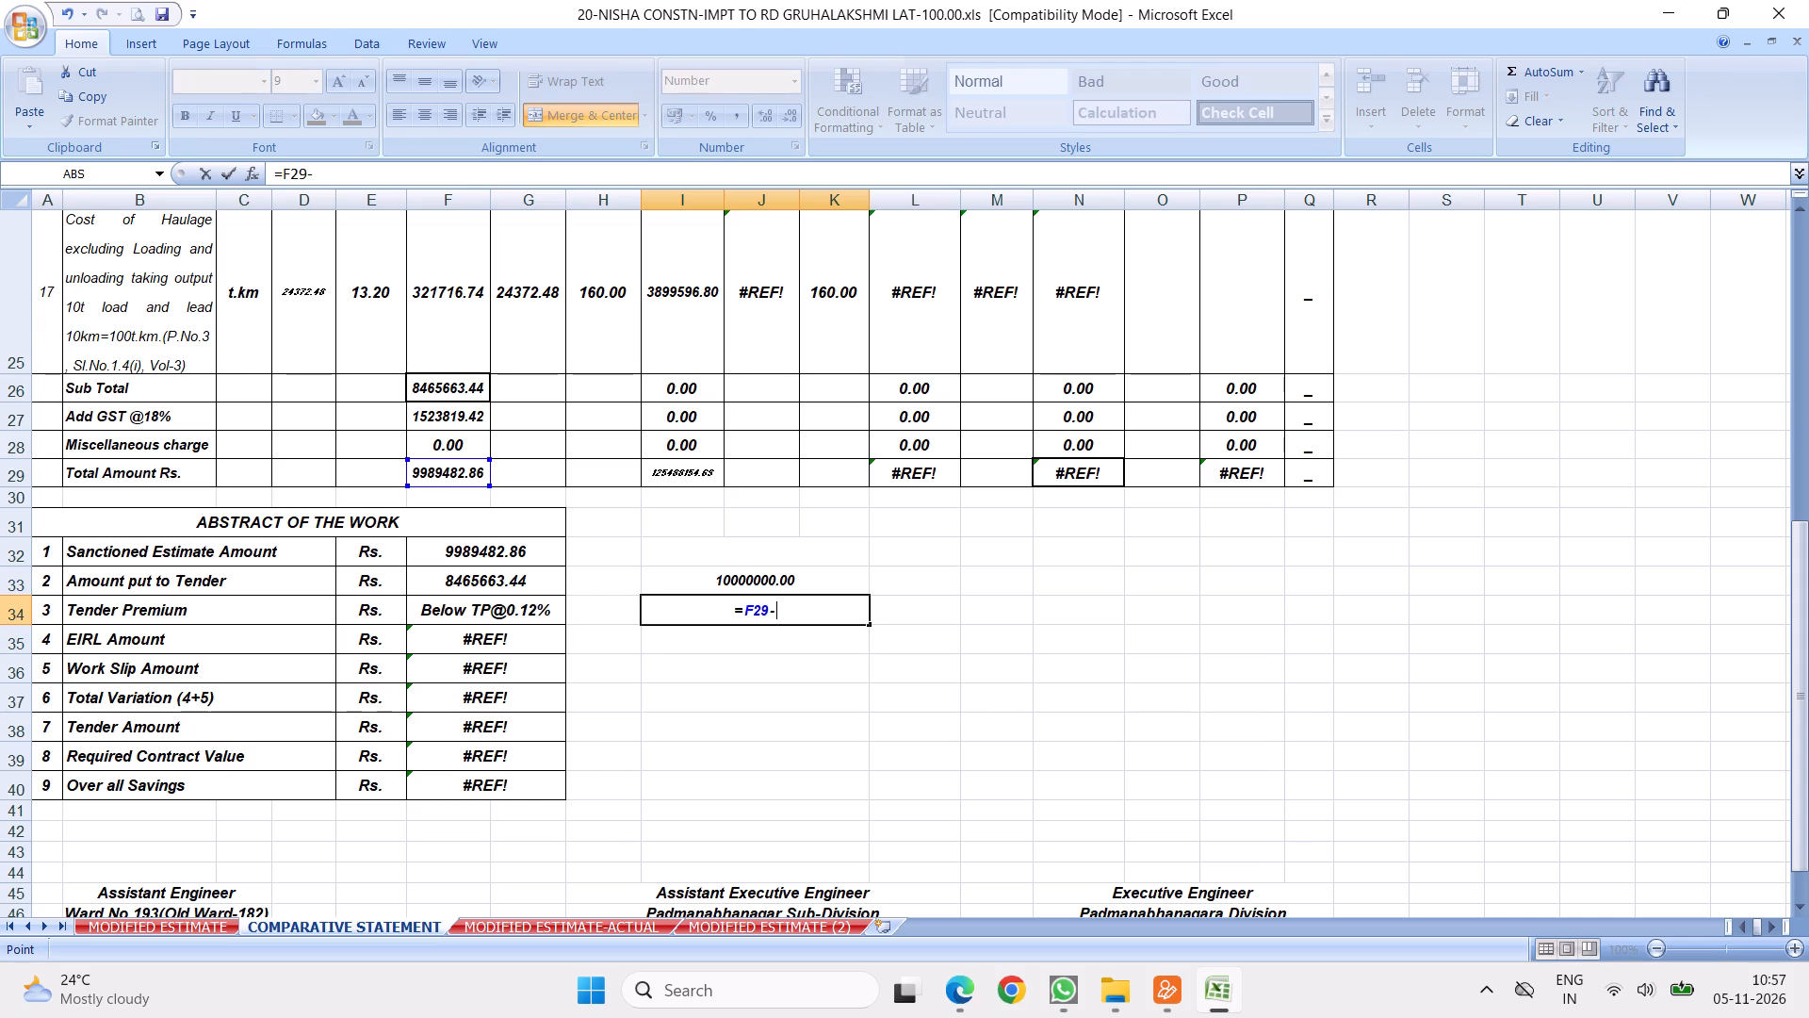
left_click(716, 581)
key("Return")
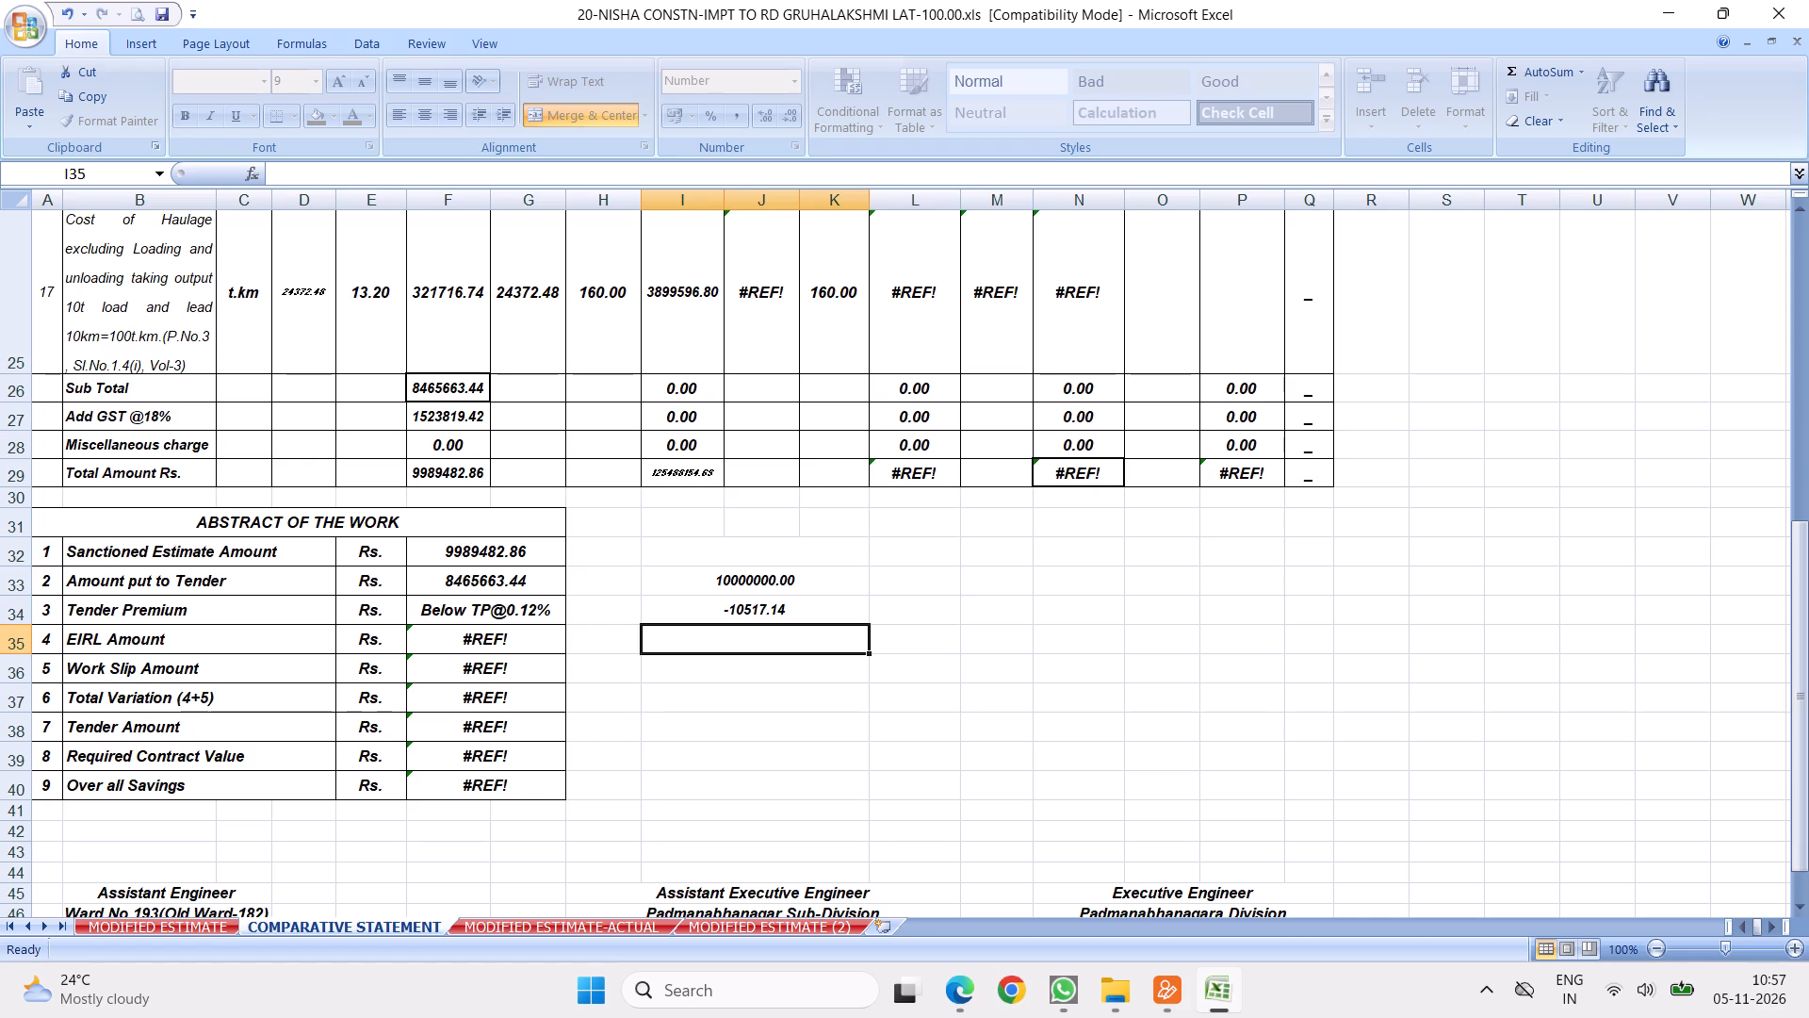
Set the sanctioned estimate's miscellaneous charge in F28 to 10517.14.
left_click(443, 440)
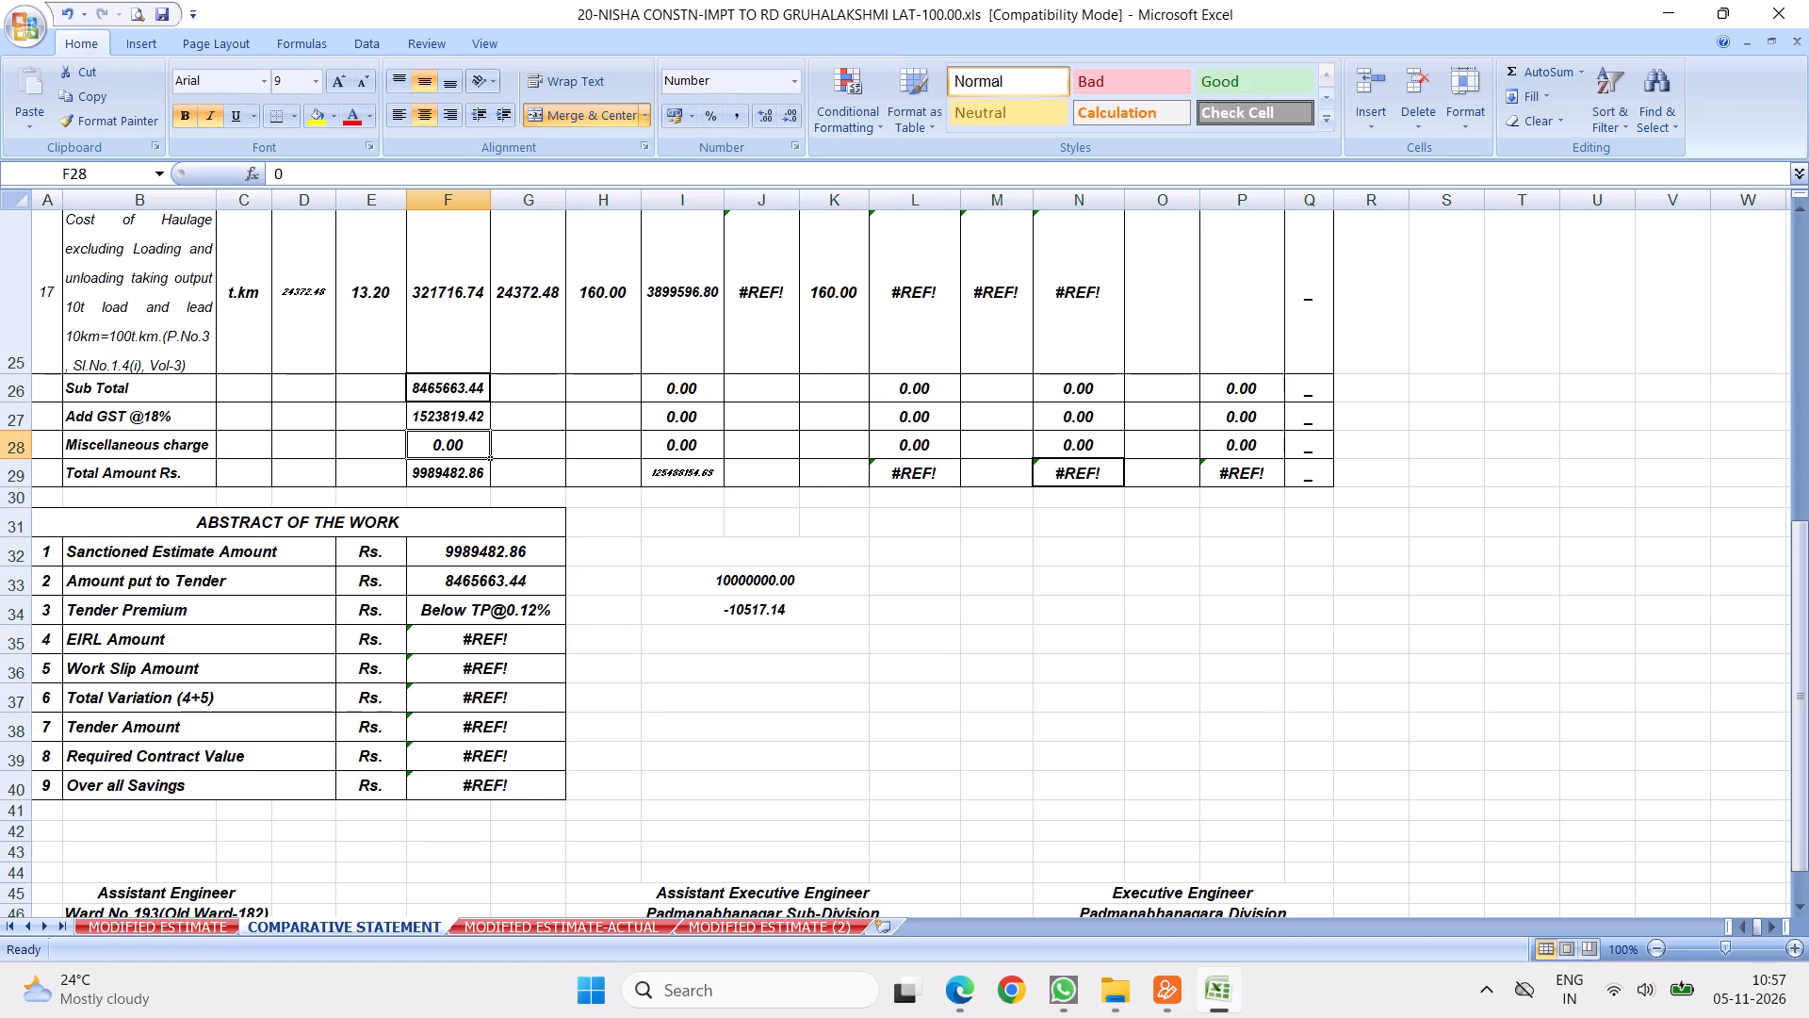
type("10517.14")
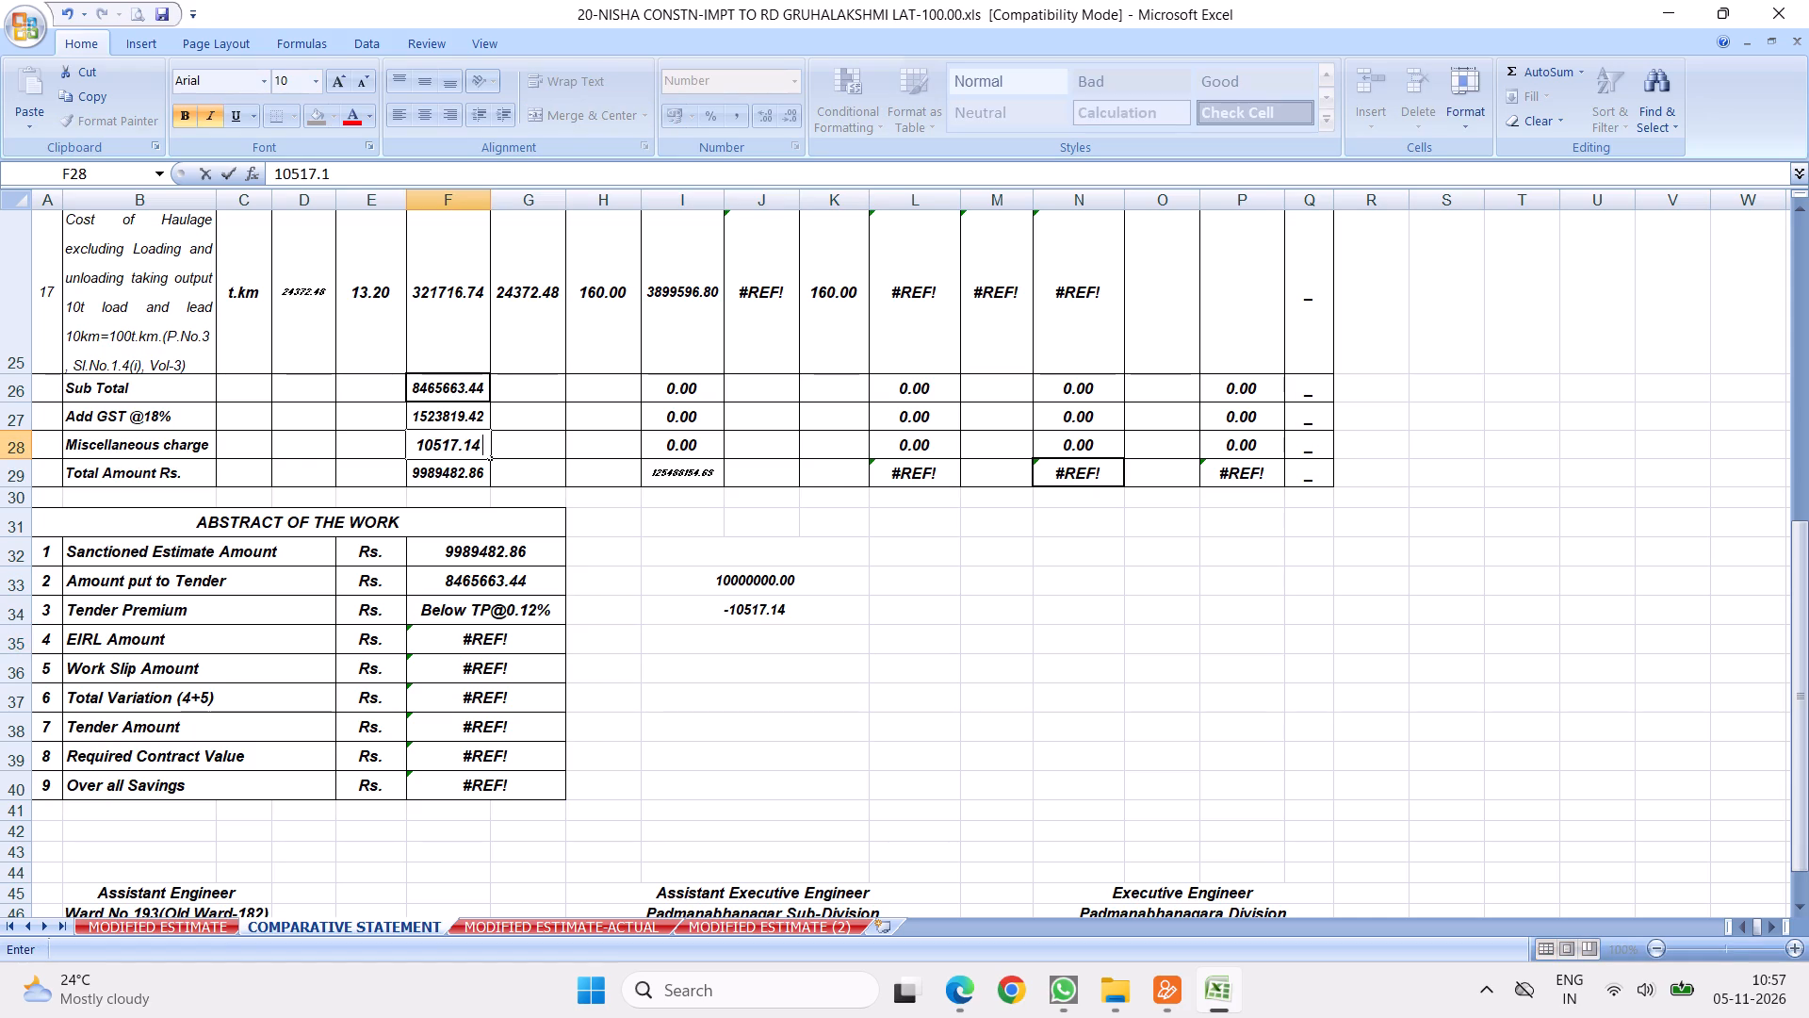
left_click(769, 544)
Fill the tender quantity formula from G9 down to item 17 in G25.
scroll(617, 510, "up", 9)
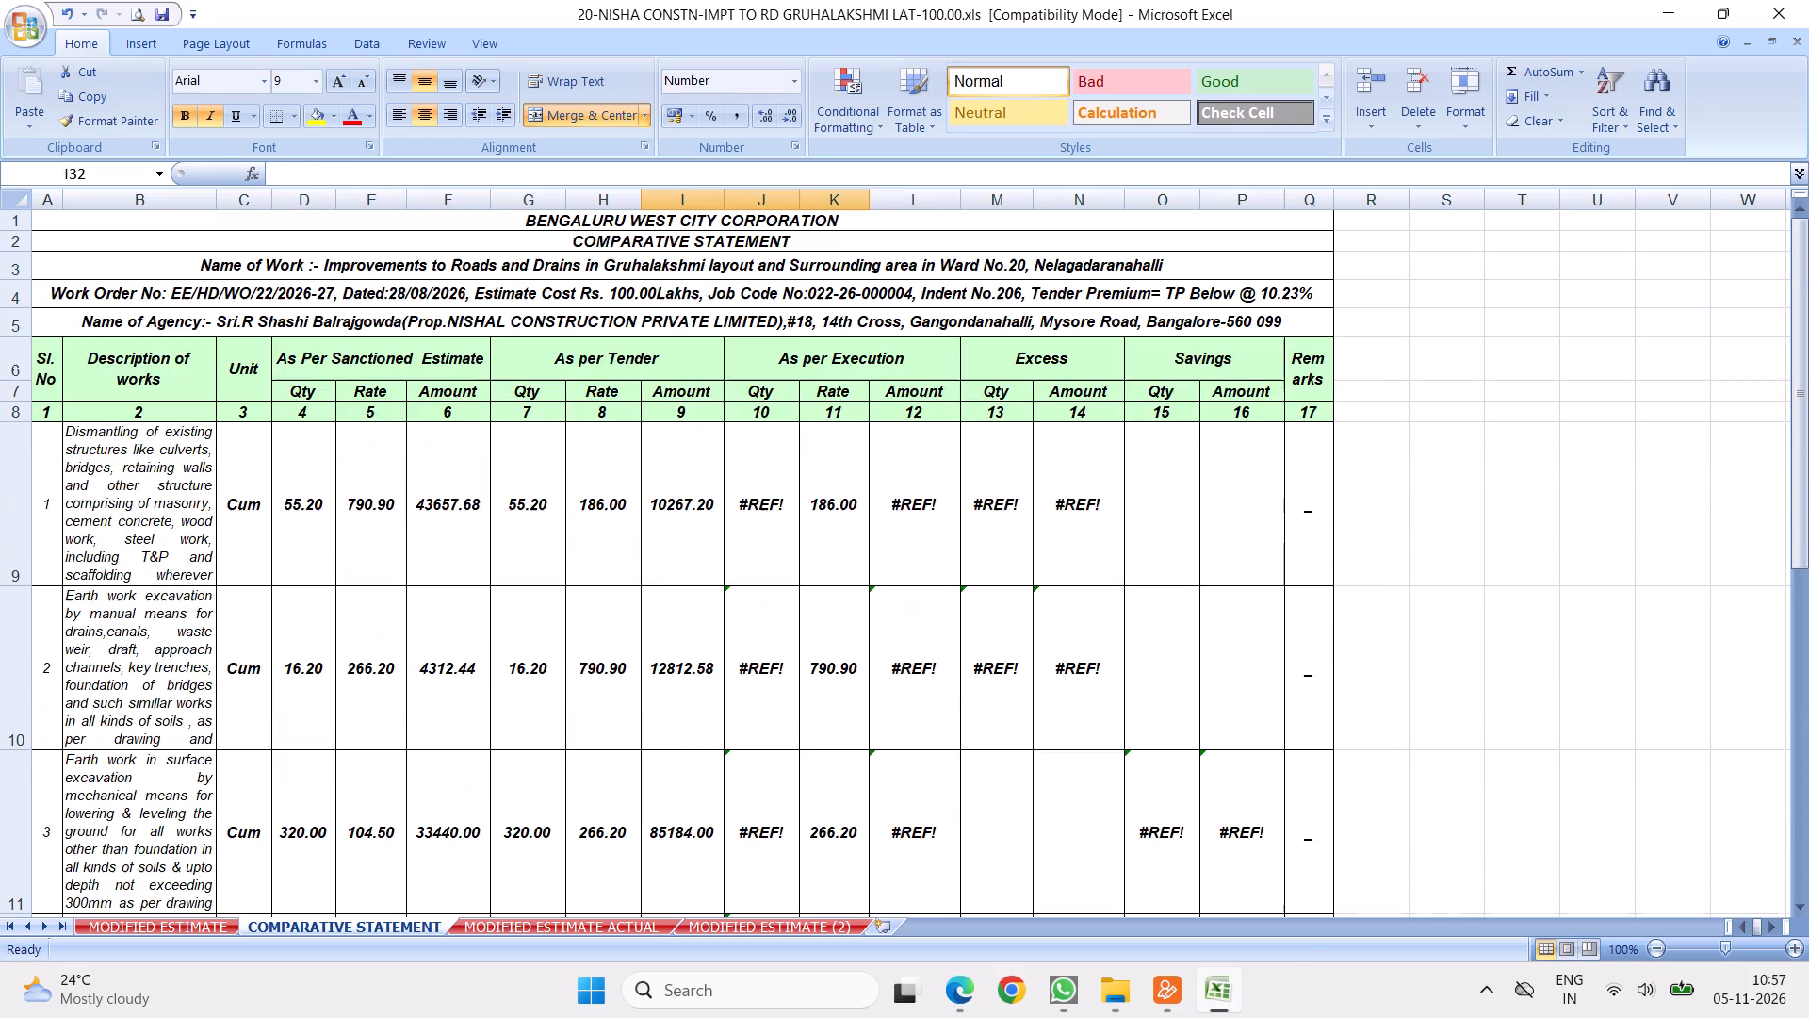
left_click(521, 491)
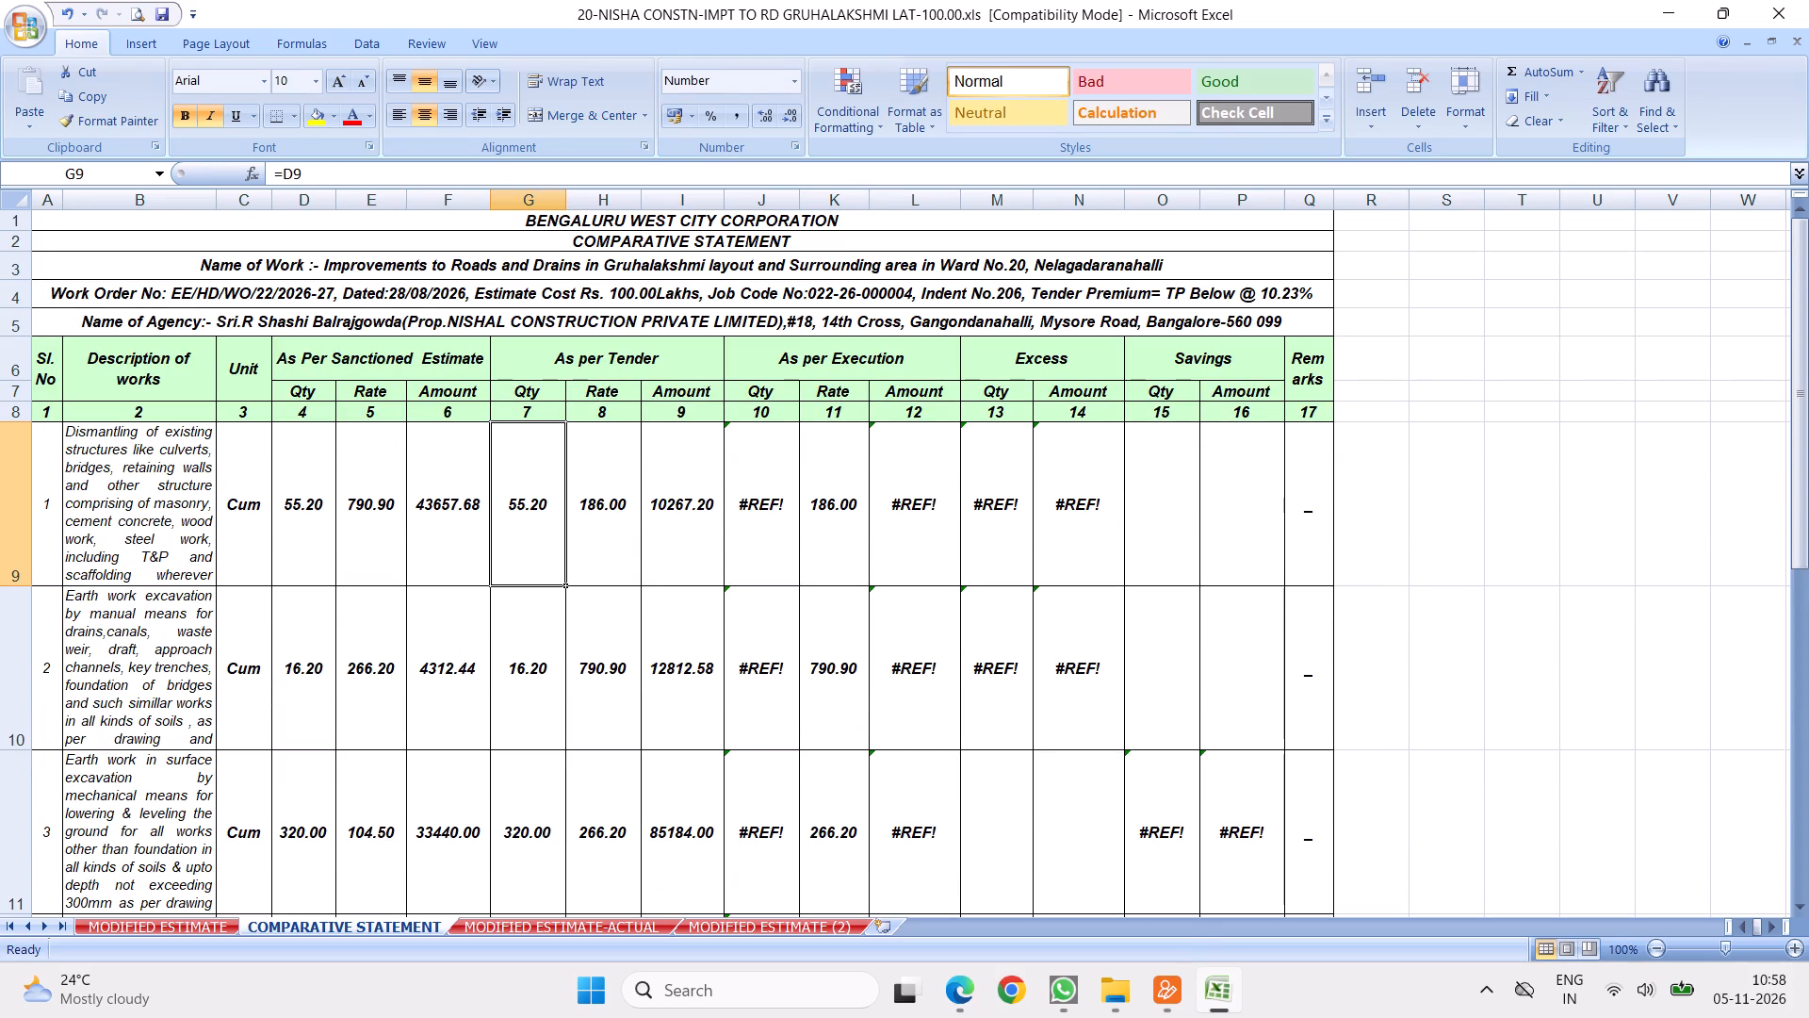
left_click_drag(563, 588, 550, 994)
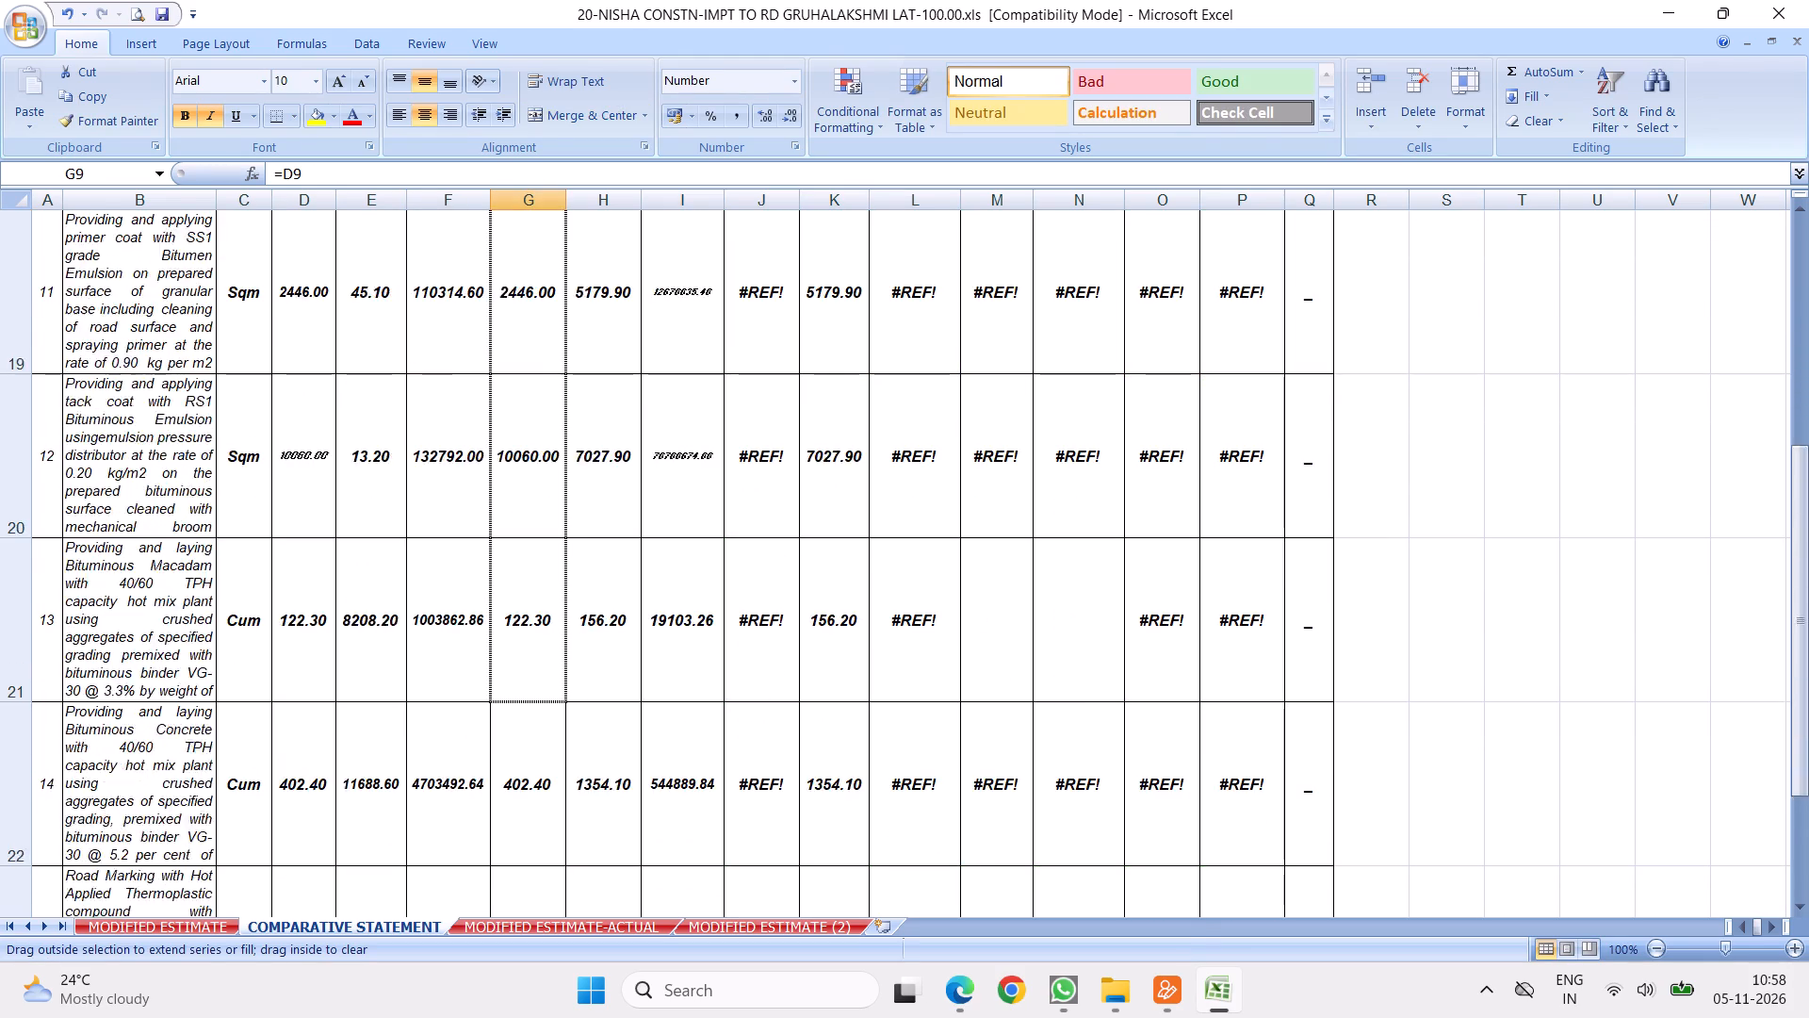
left_click_drag(550, 994, 549, 657)
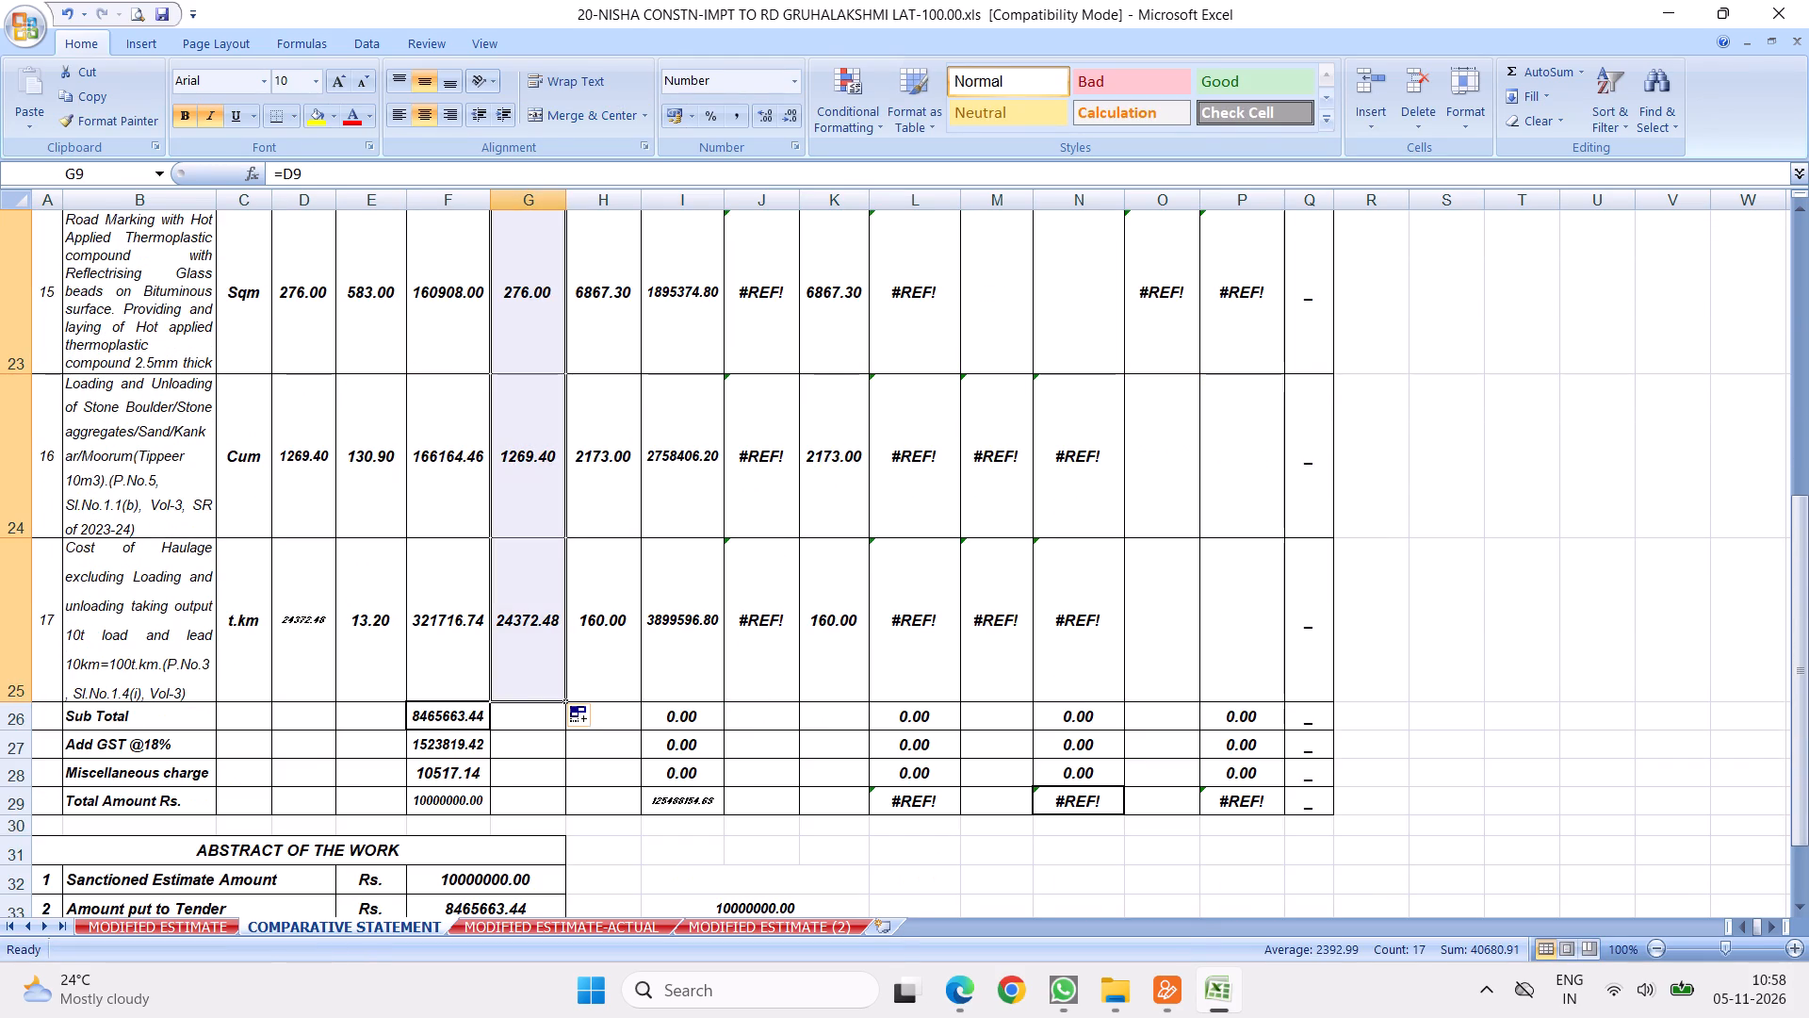
Fill the tender amount formula from I9 down through the miscellaneous charge row in I28.
scroll(615, 552, "up", 10)
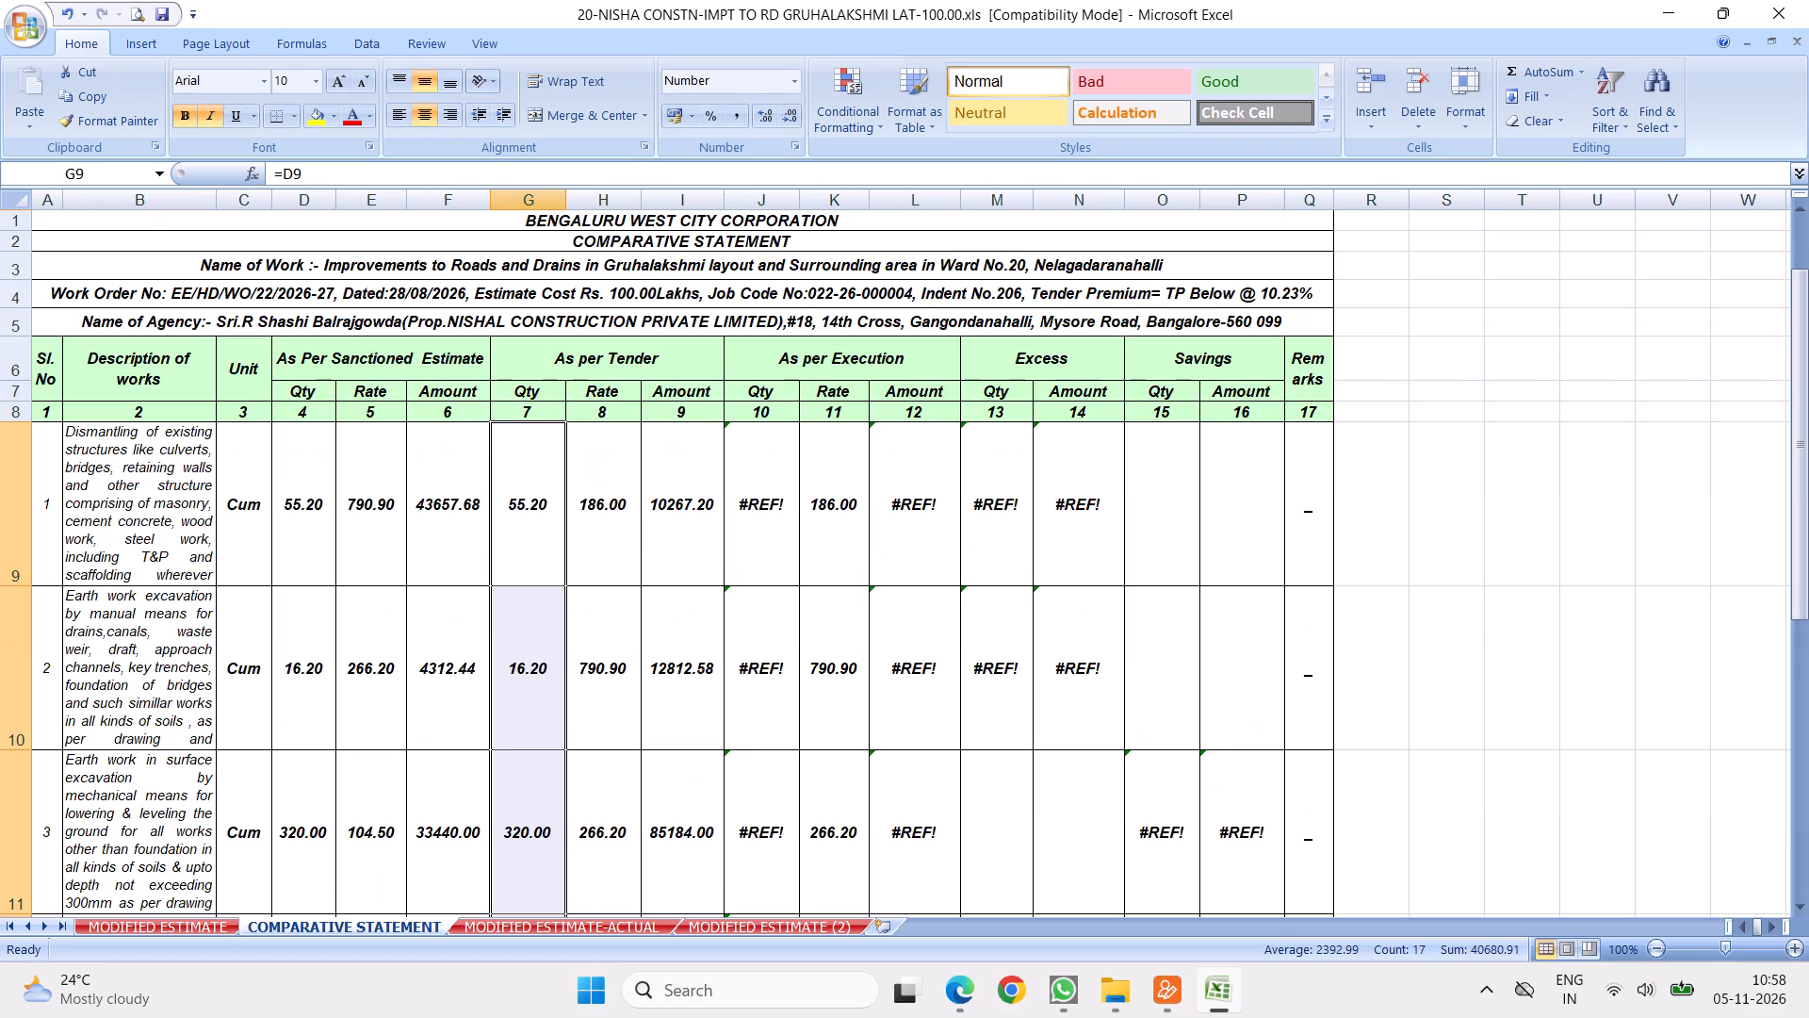
left_click(676, 496)
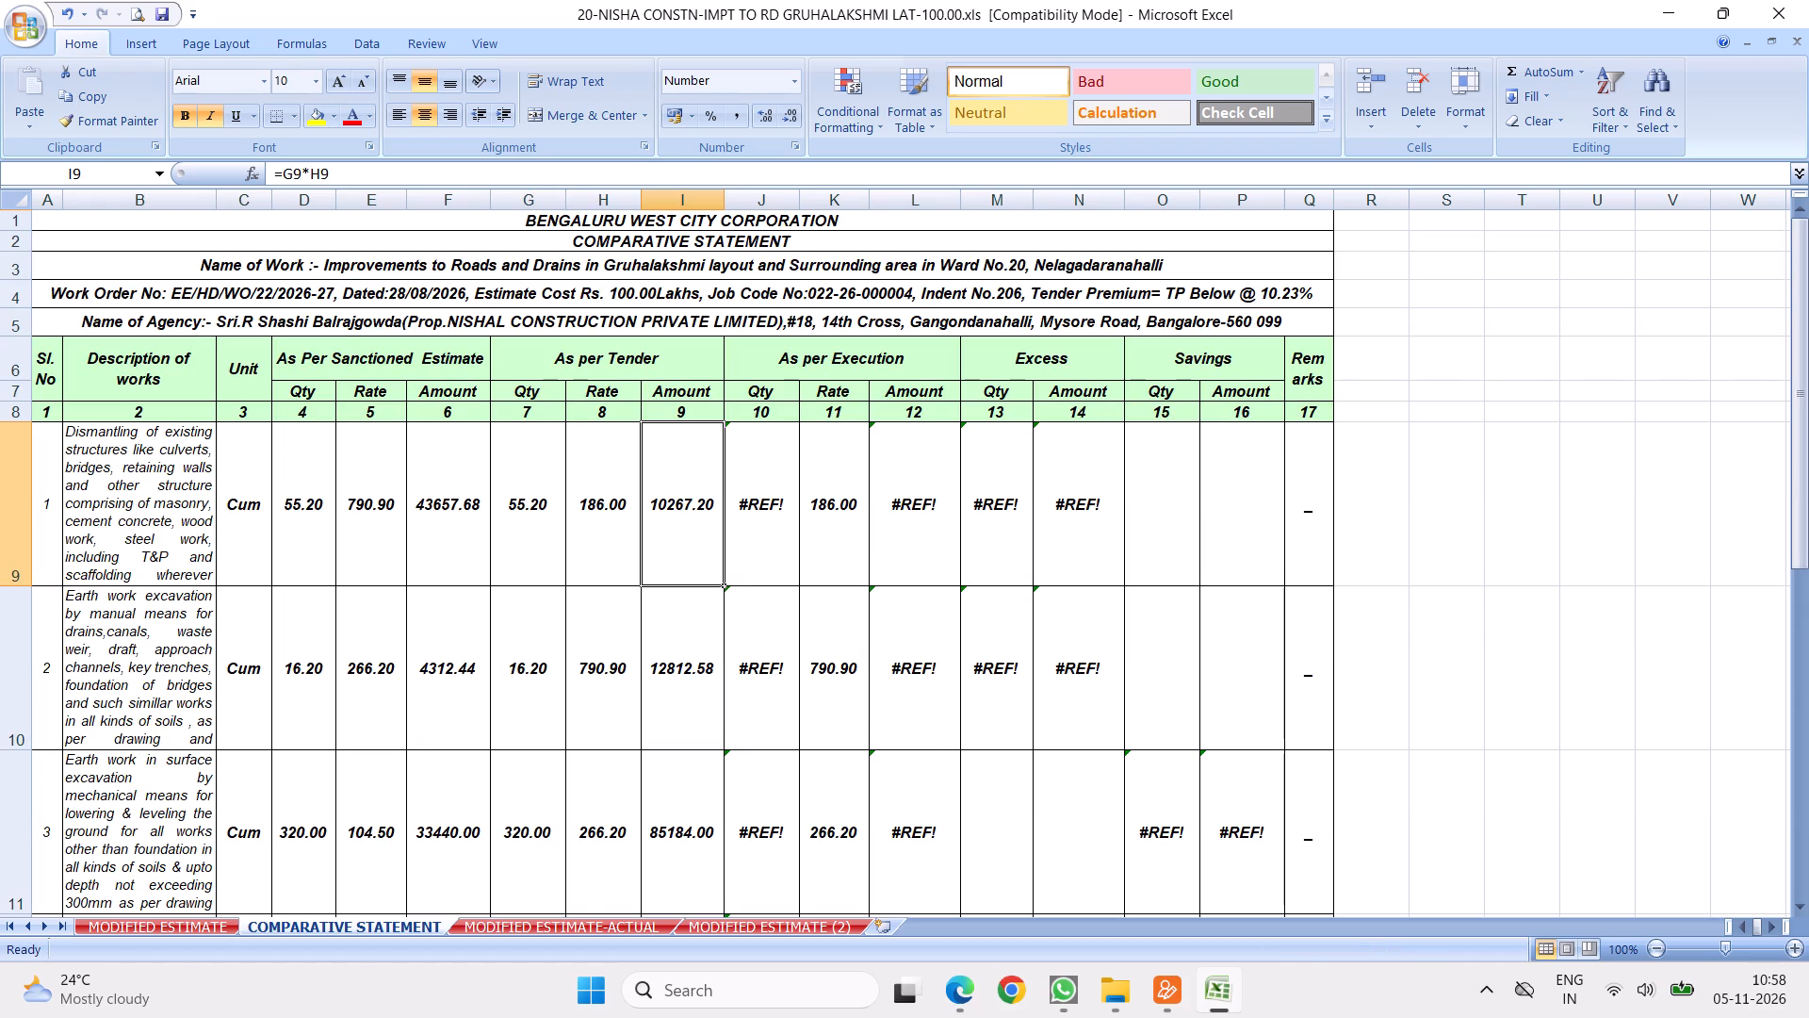
left_click_drag(724, 585, 733, 903)
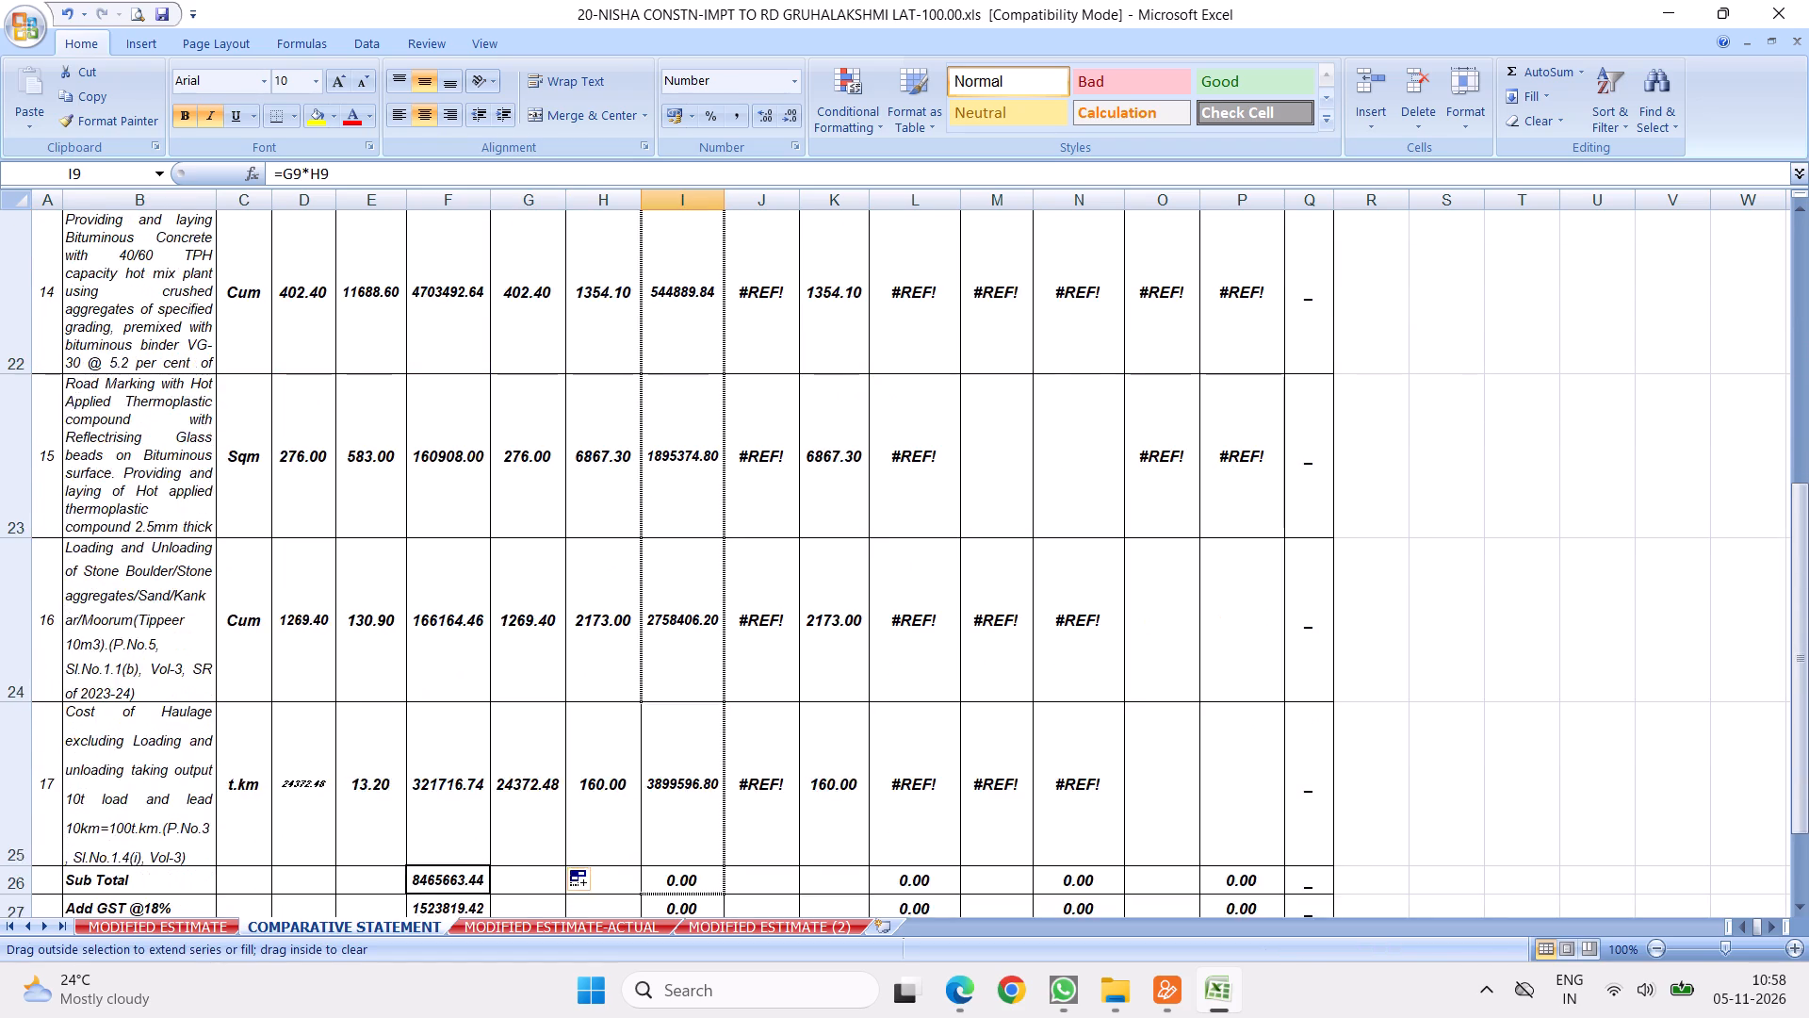
left_click_drag(733, 903, 705, 780)
left_click(796, 541)
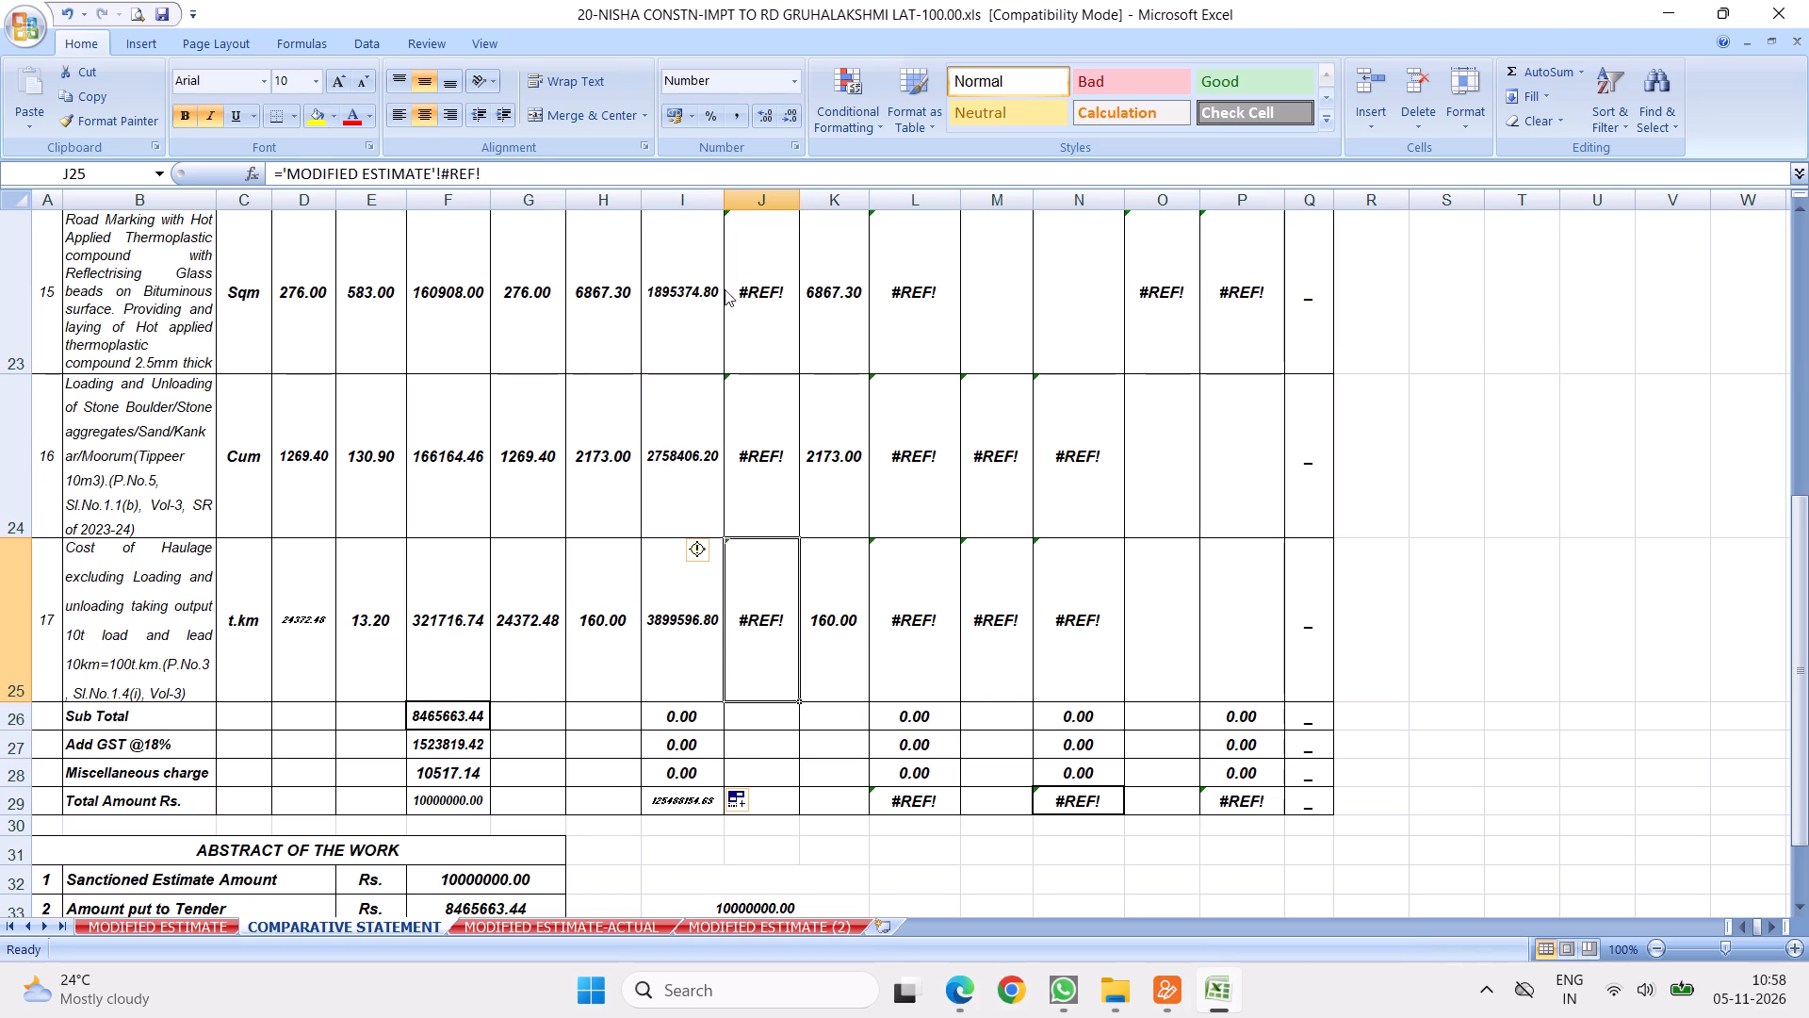
Widen the tender amount column I to fit its total amount.
left_click(726, 197)
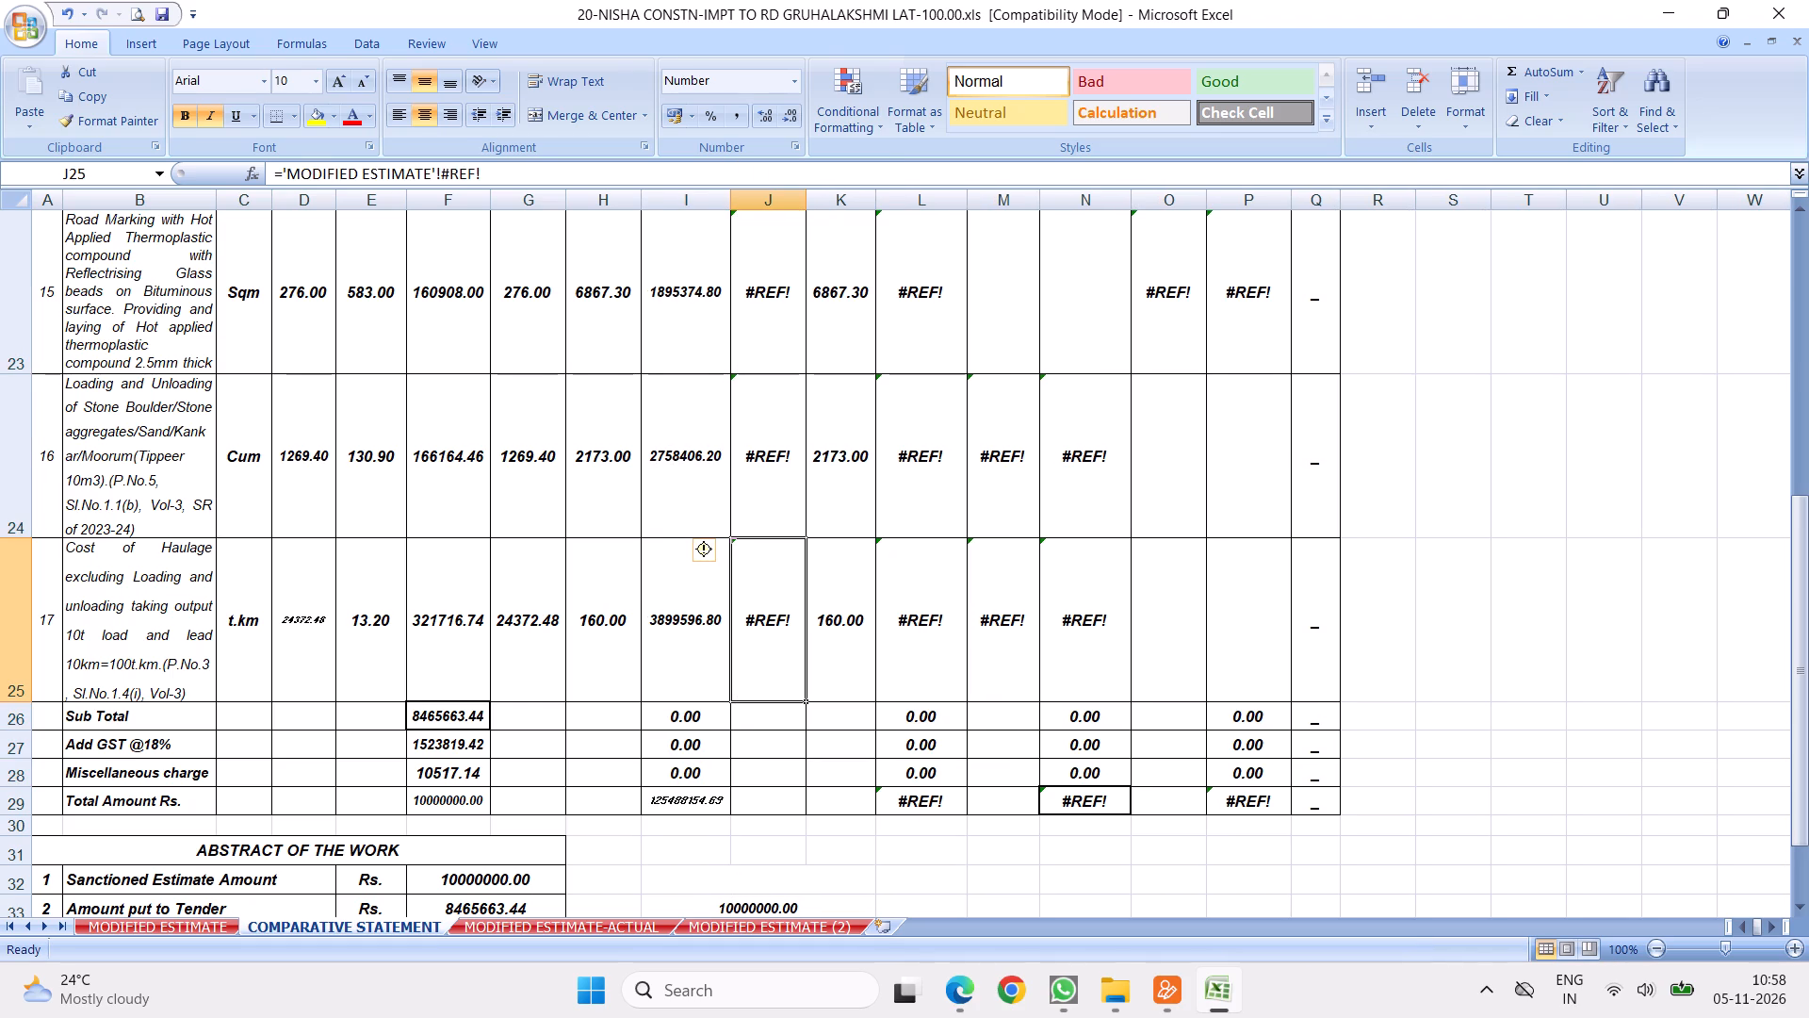
left_click(731, 201)
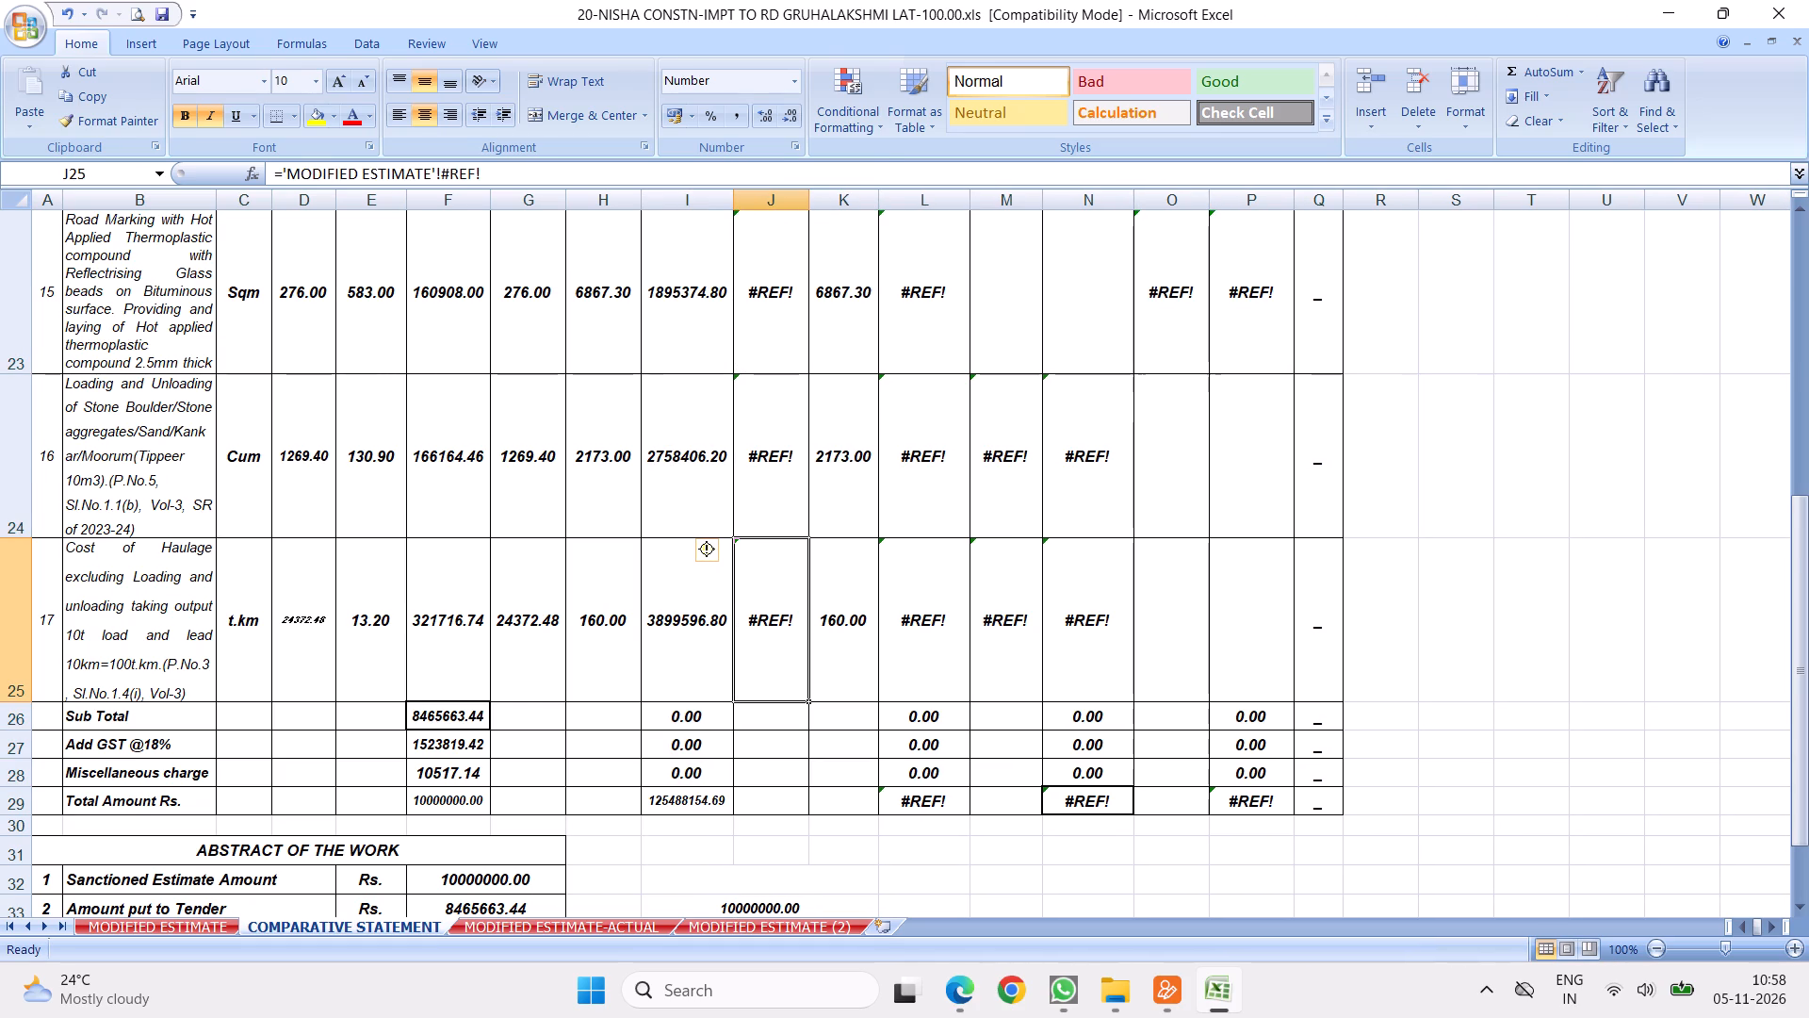
Clear the old tender rates of items 1 to 17 in H9 to H25.
scroll(630, 506, "up", 8)
left_click_drag(607, 482, 607, 1017)
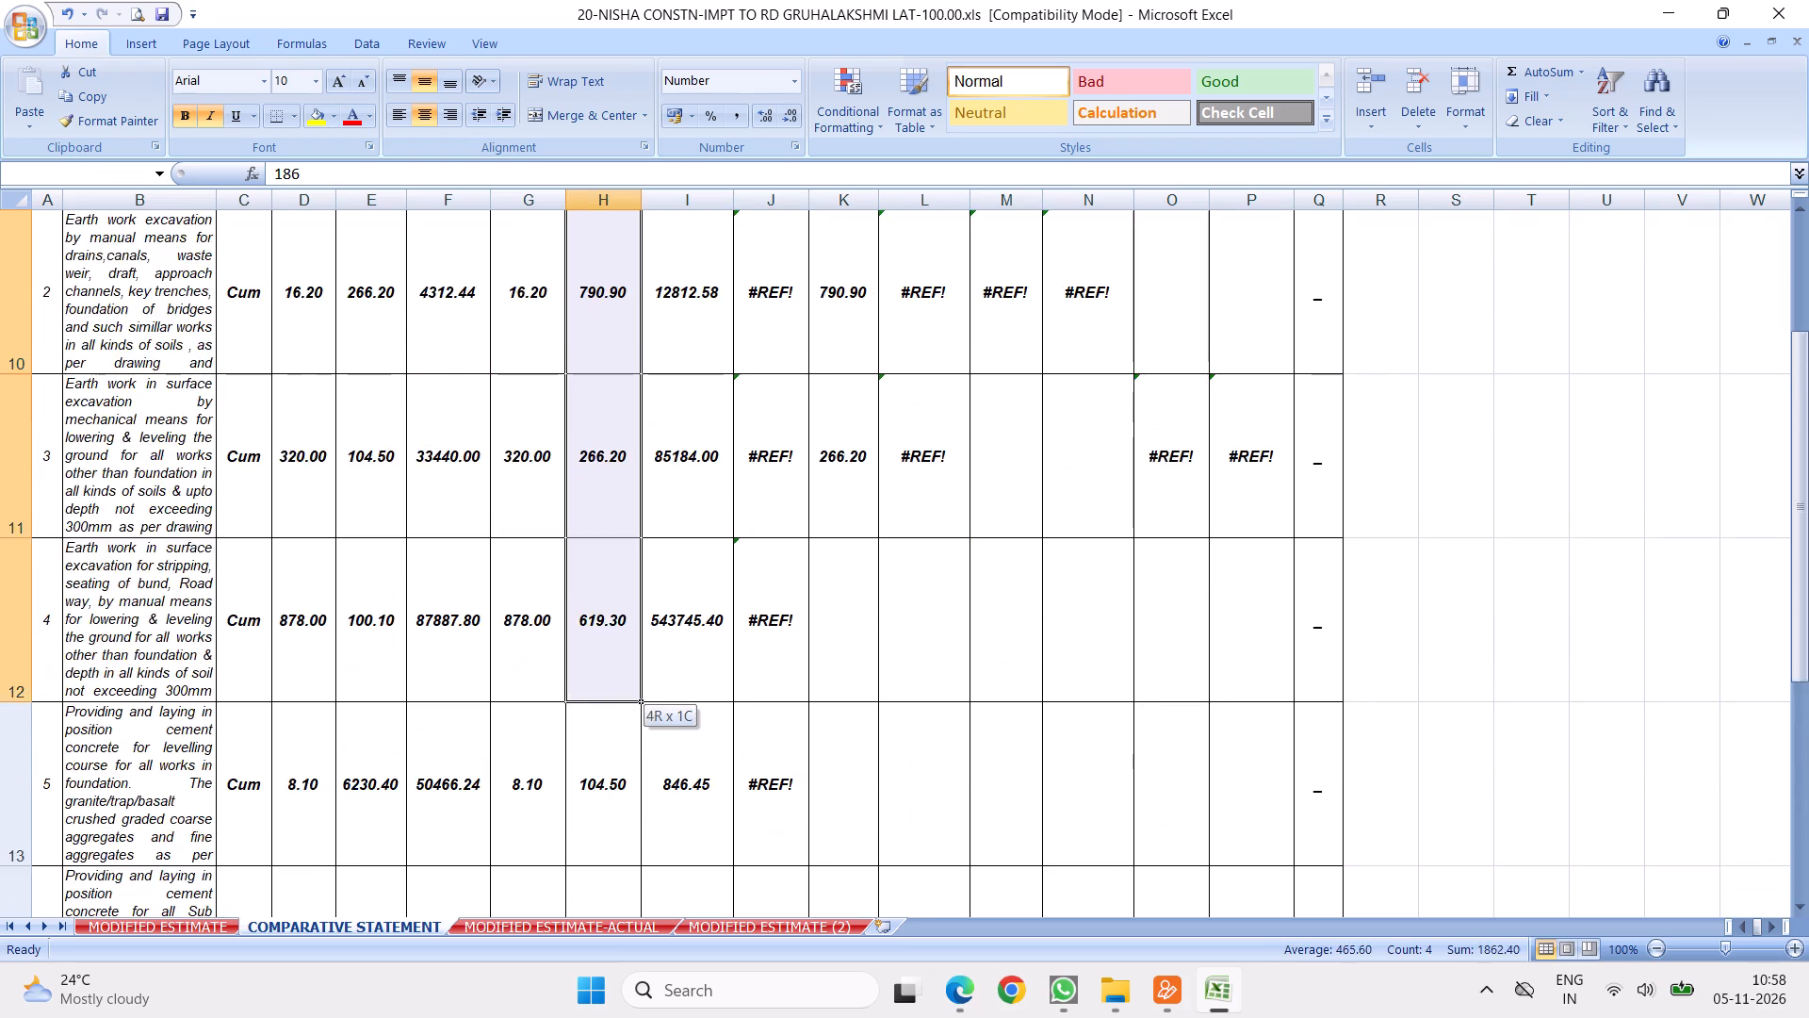
left_click_drag(607, 1017, 625, 595)
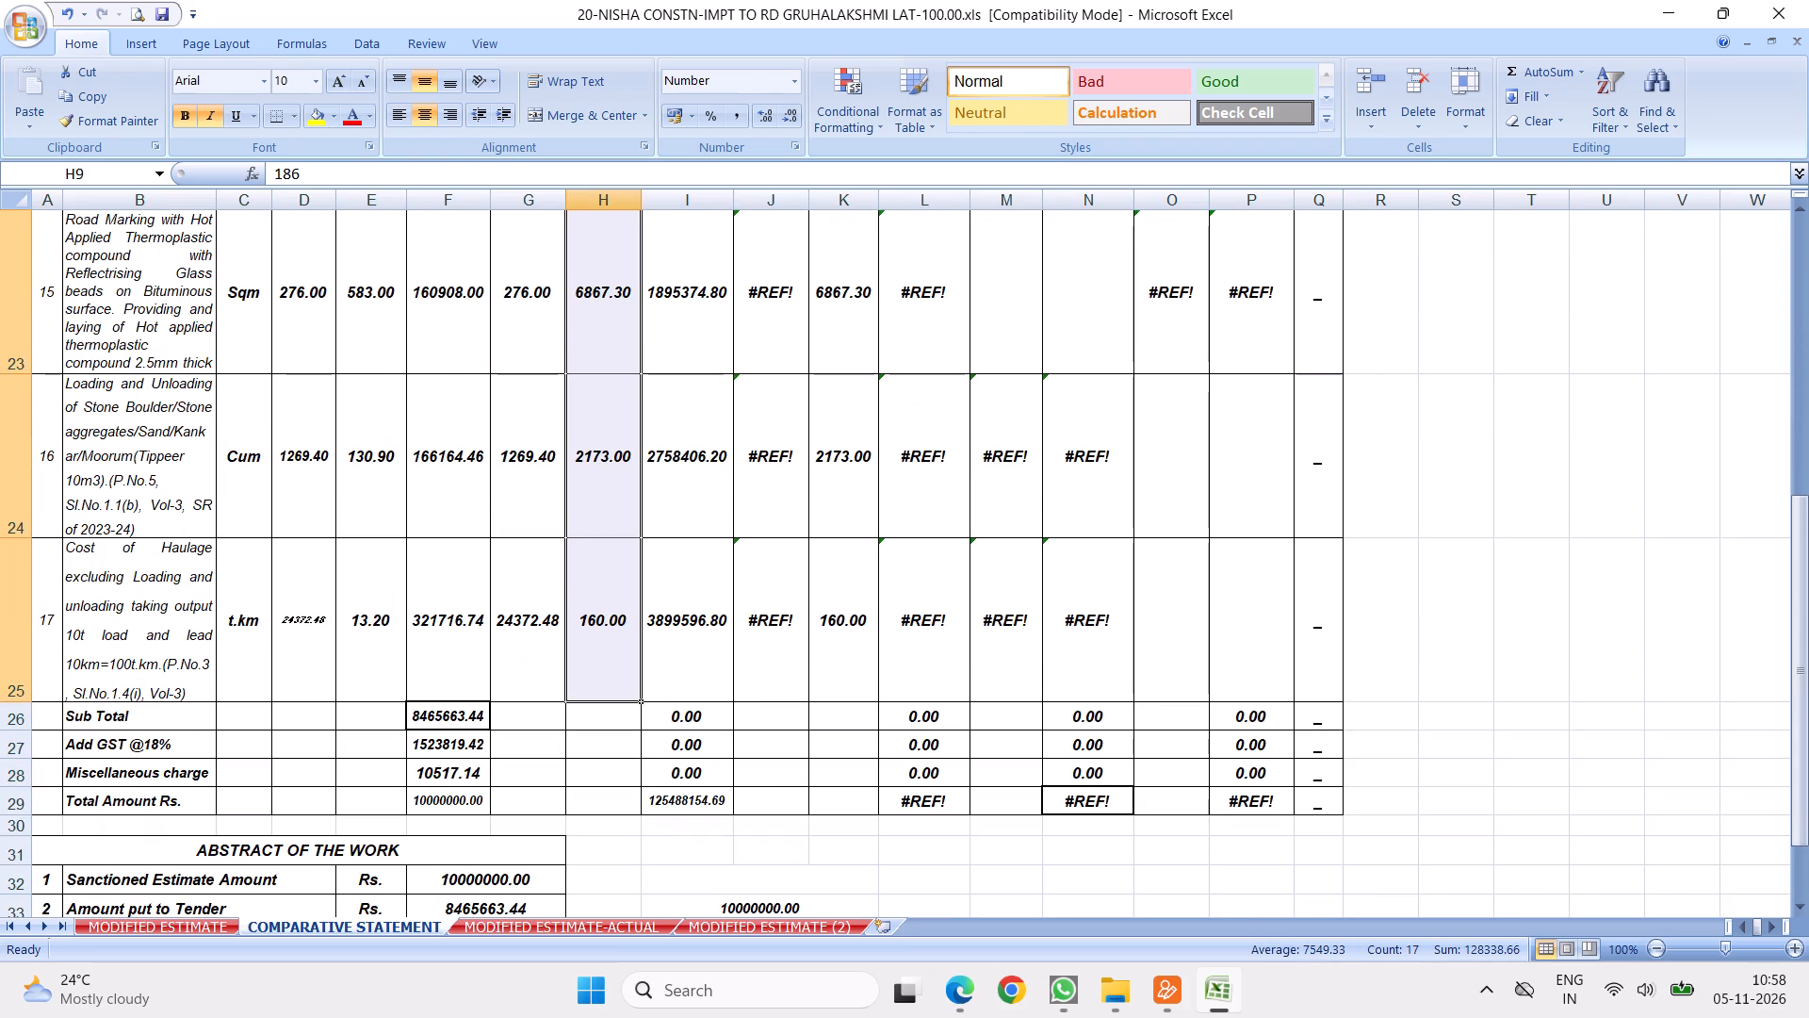
key("Delete")
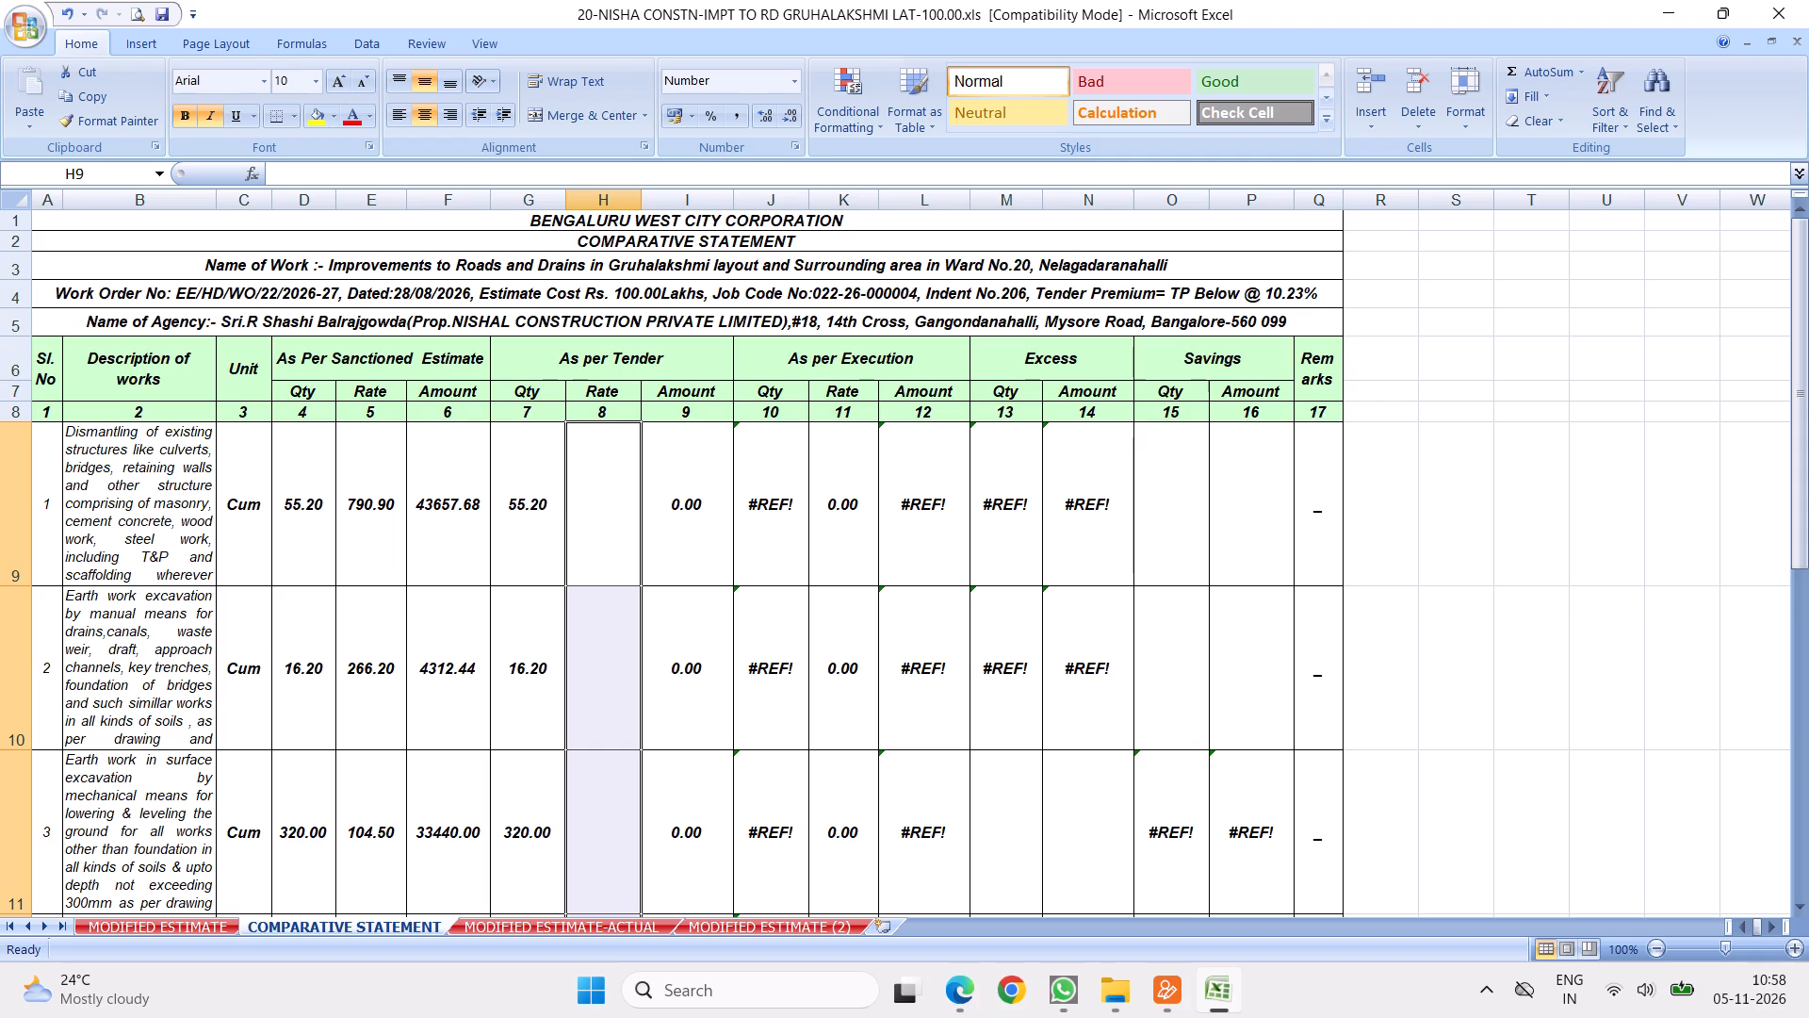
Enter the tender rates 710, 239, 94 and 90 for items 1 to 4 in H9 to H12.
left_click(616, 487)
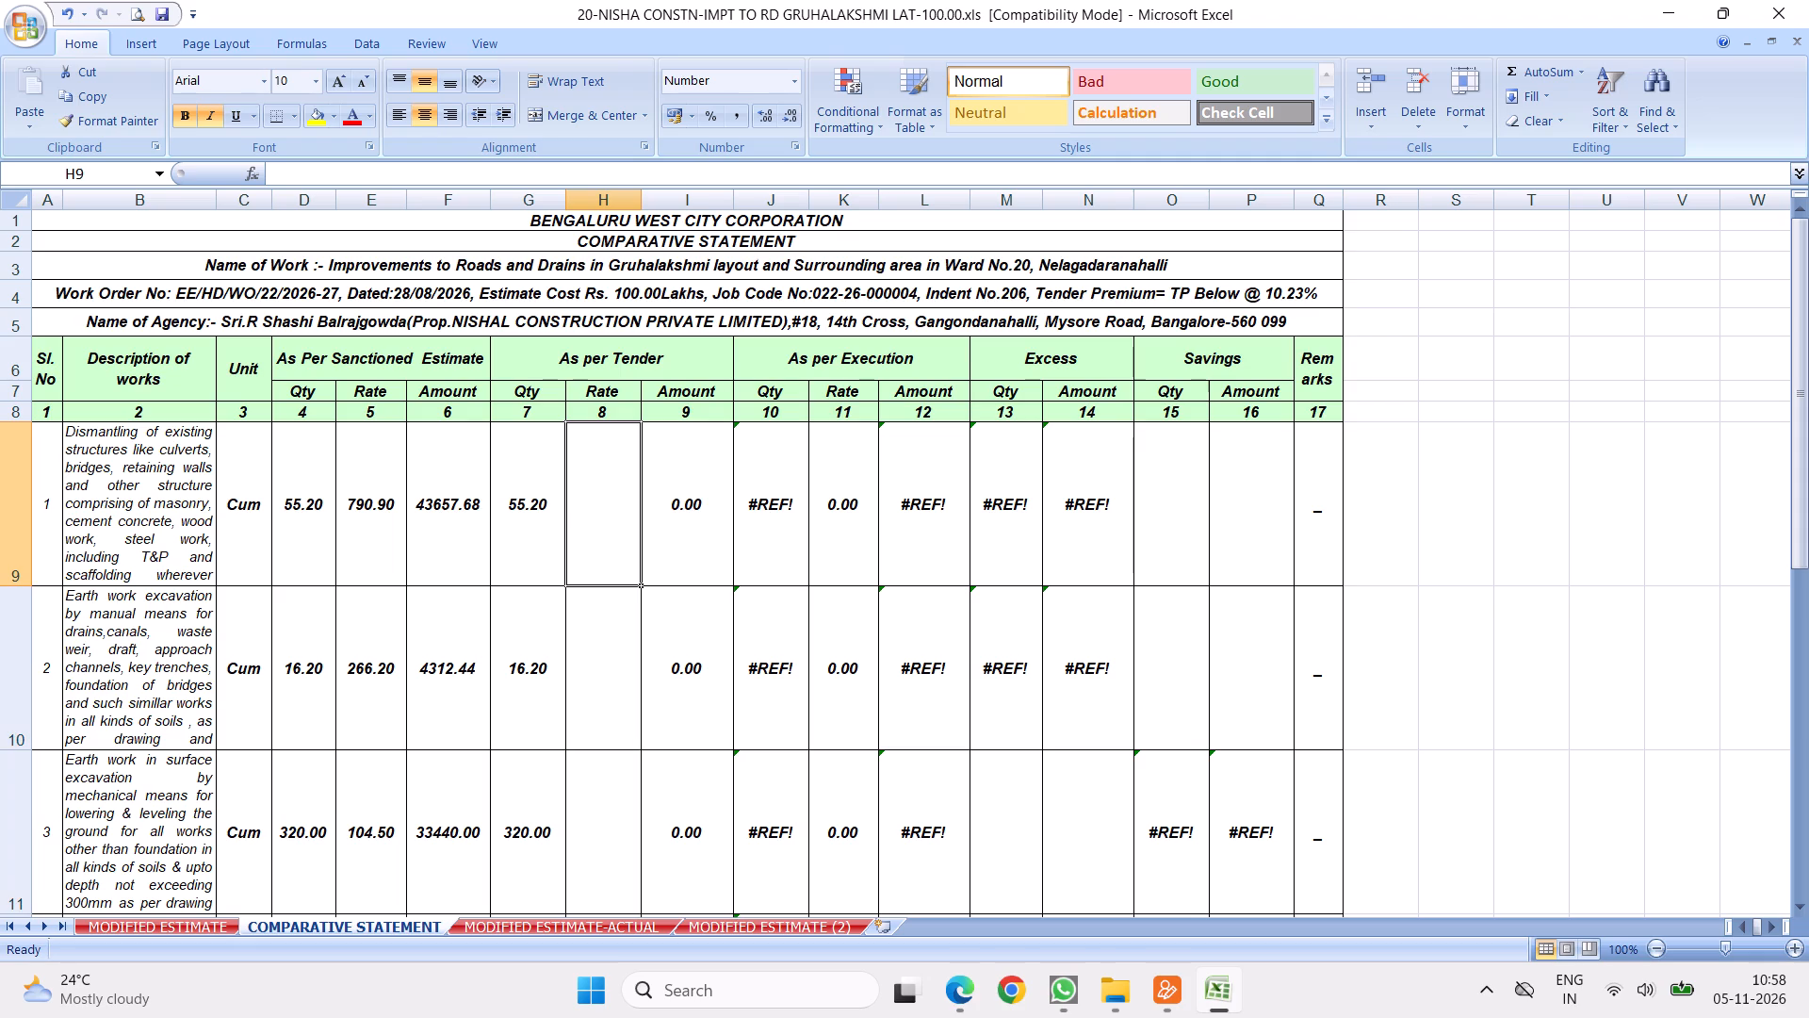
type("710")
key("Return")
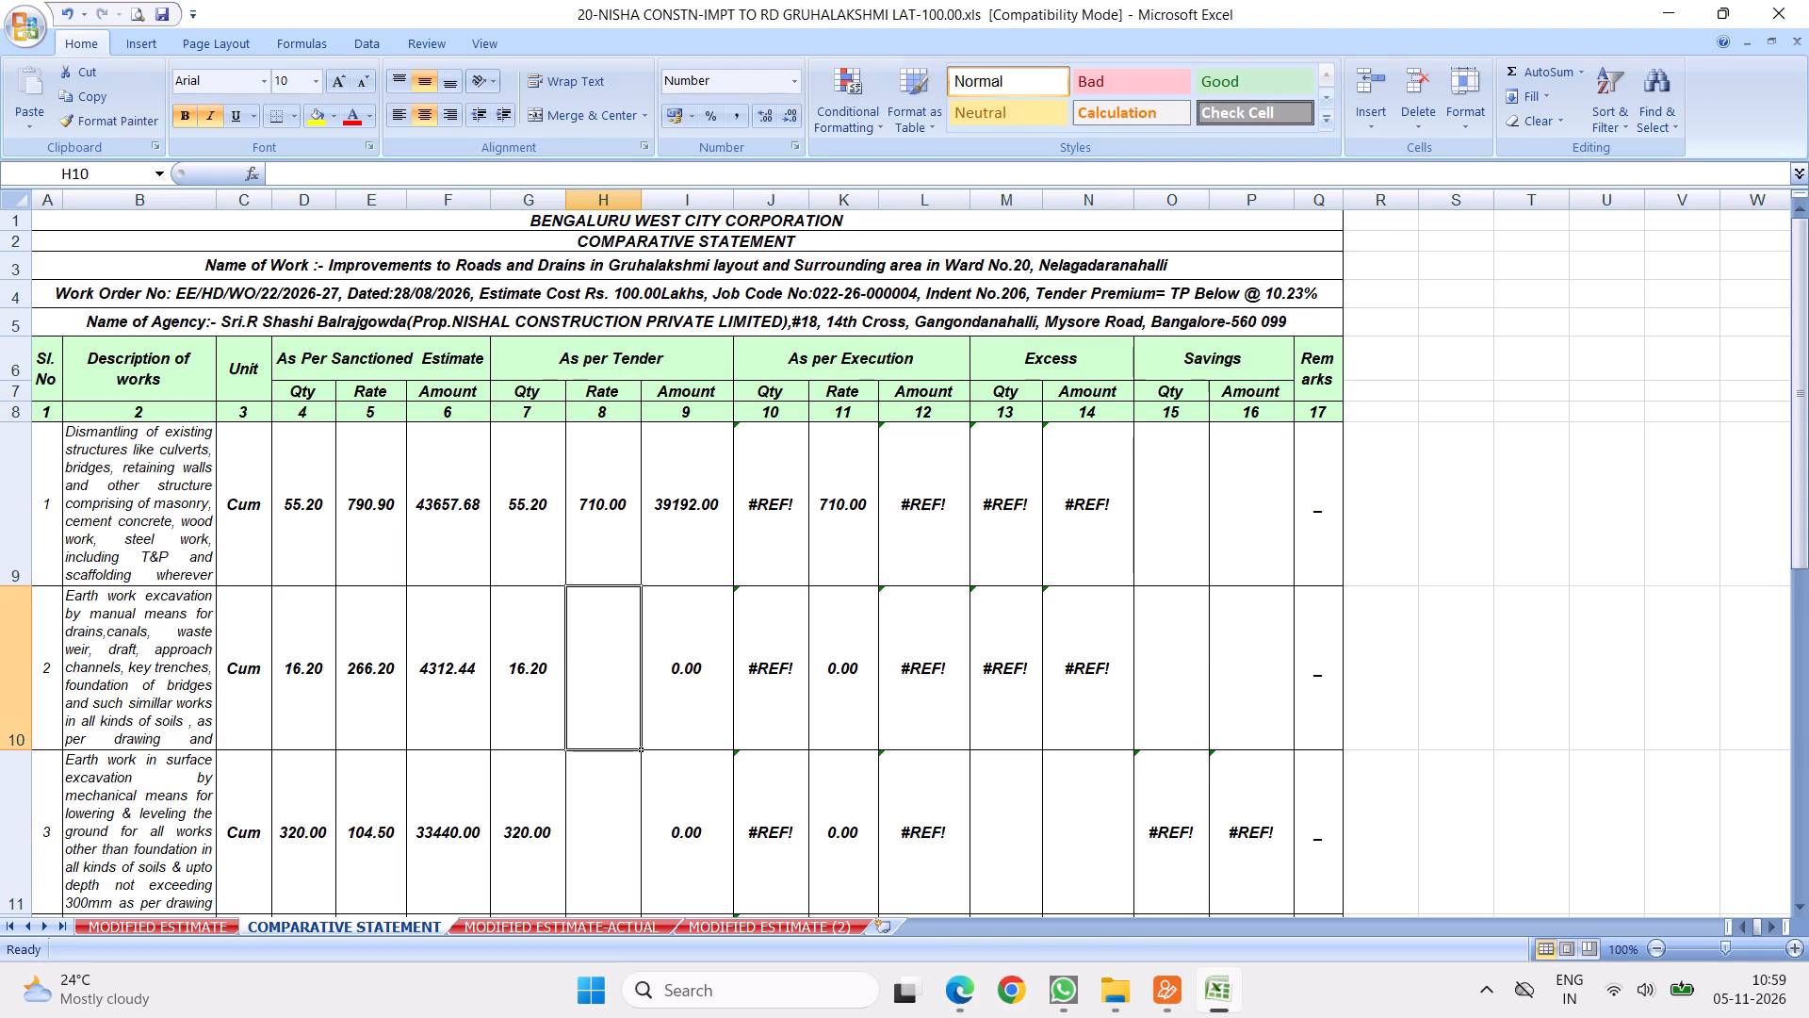
type("239")
key("Return")
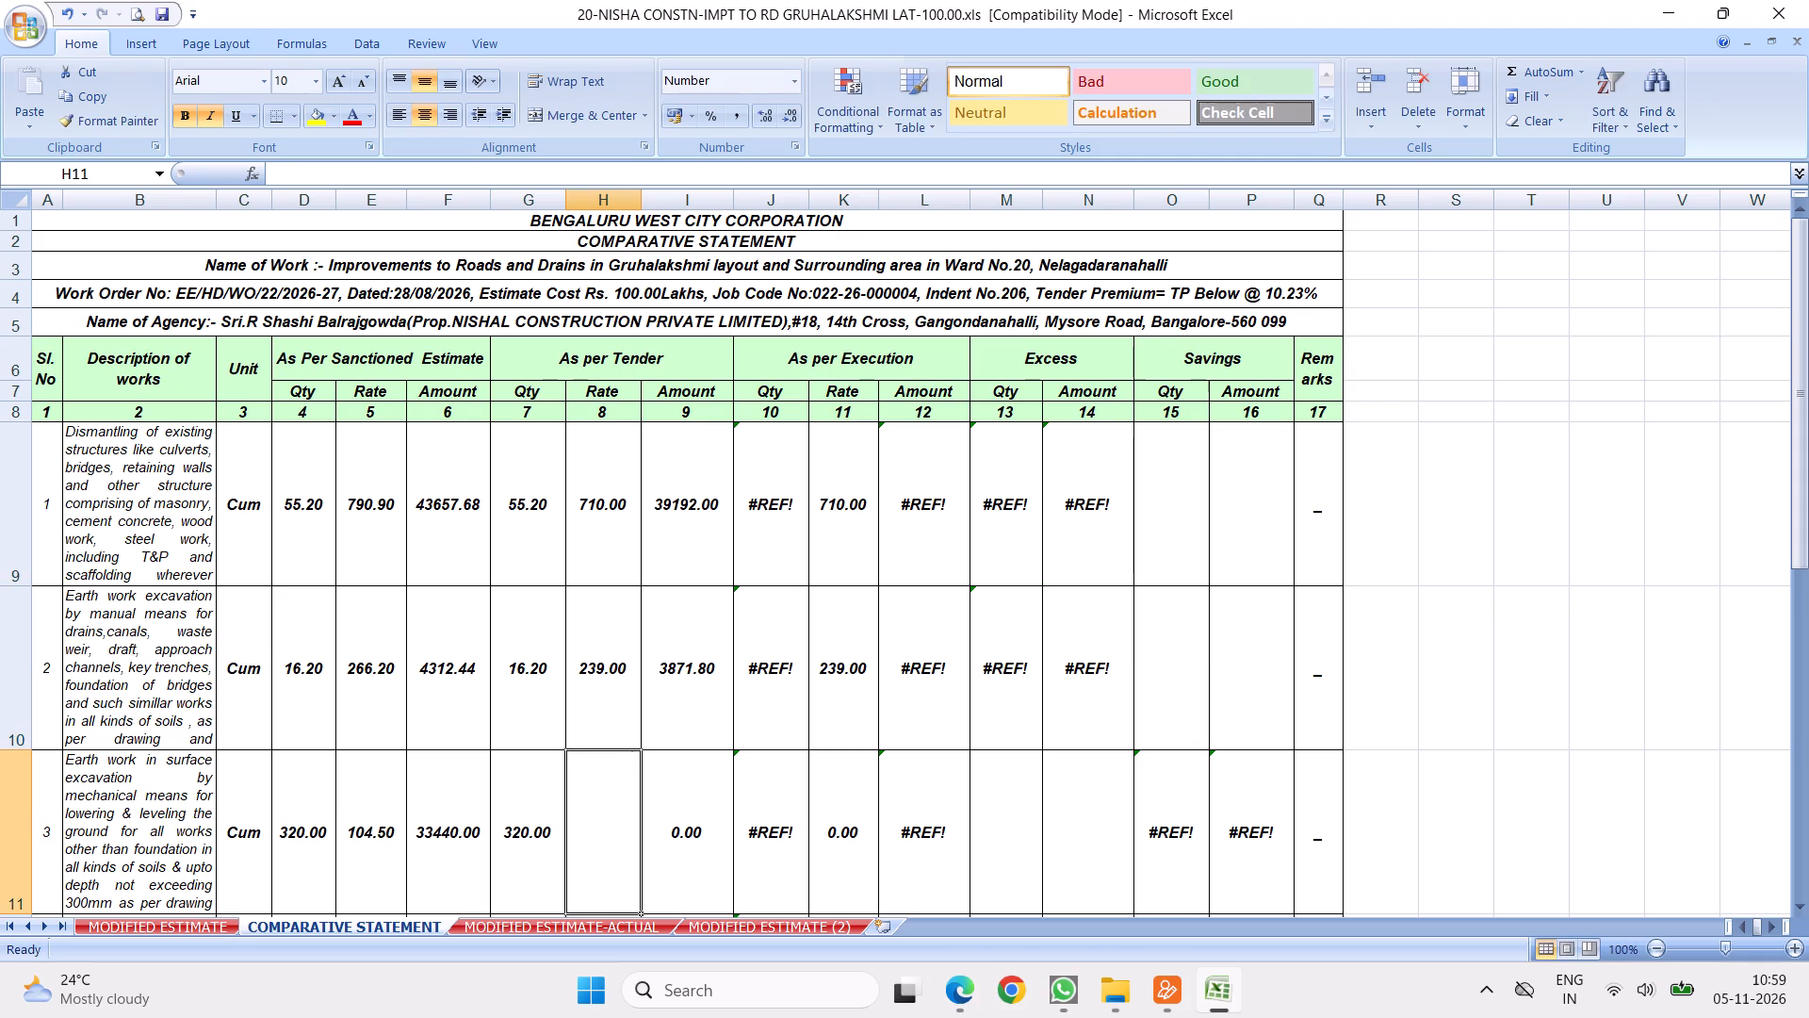
type("94")
key("Return")
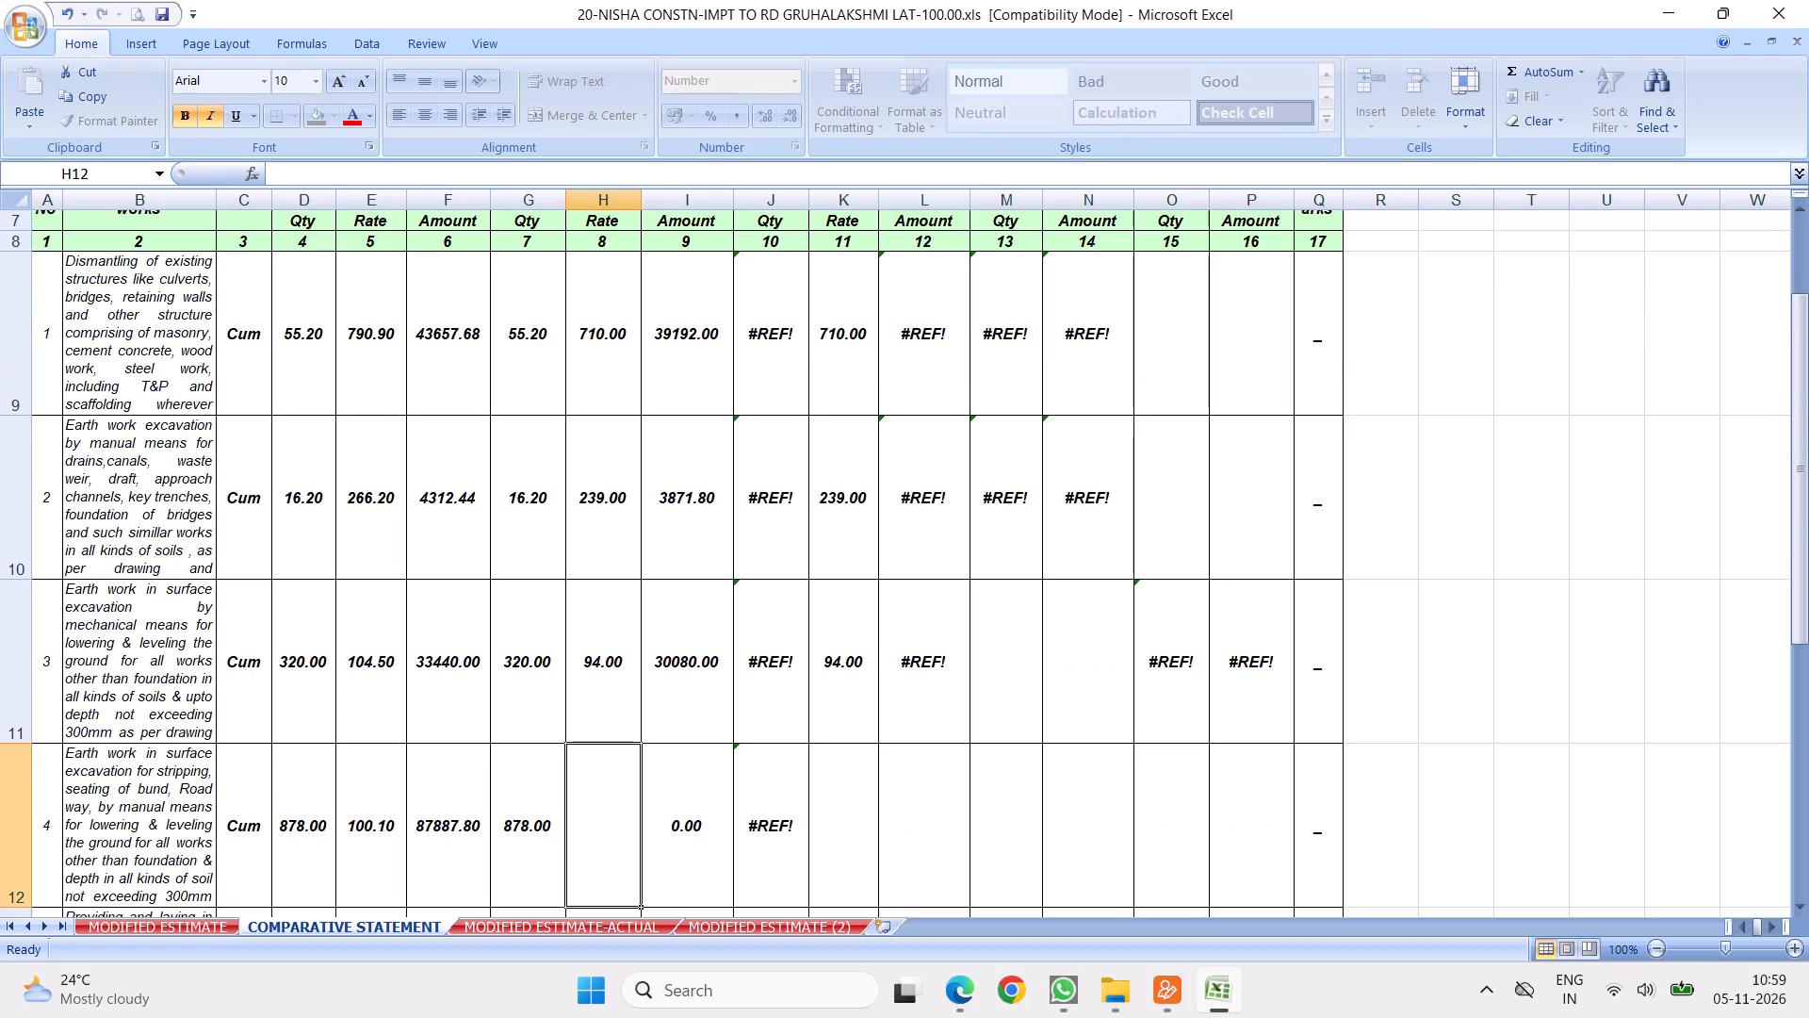
type("90")
key("Return")
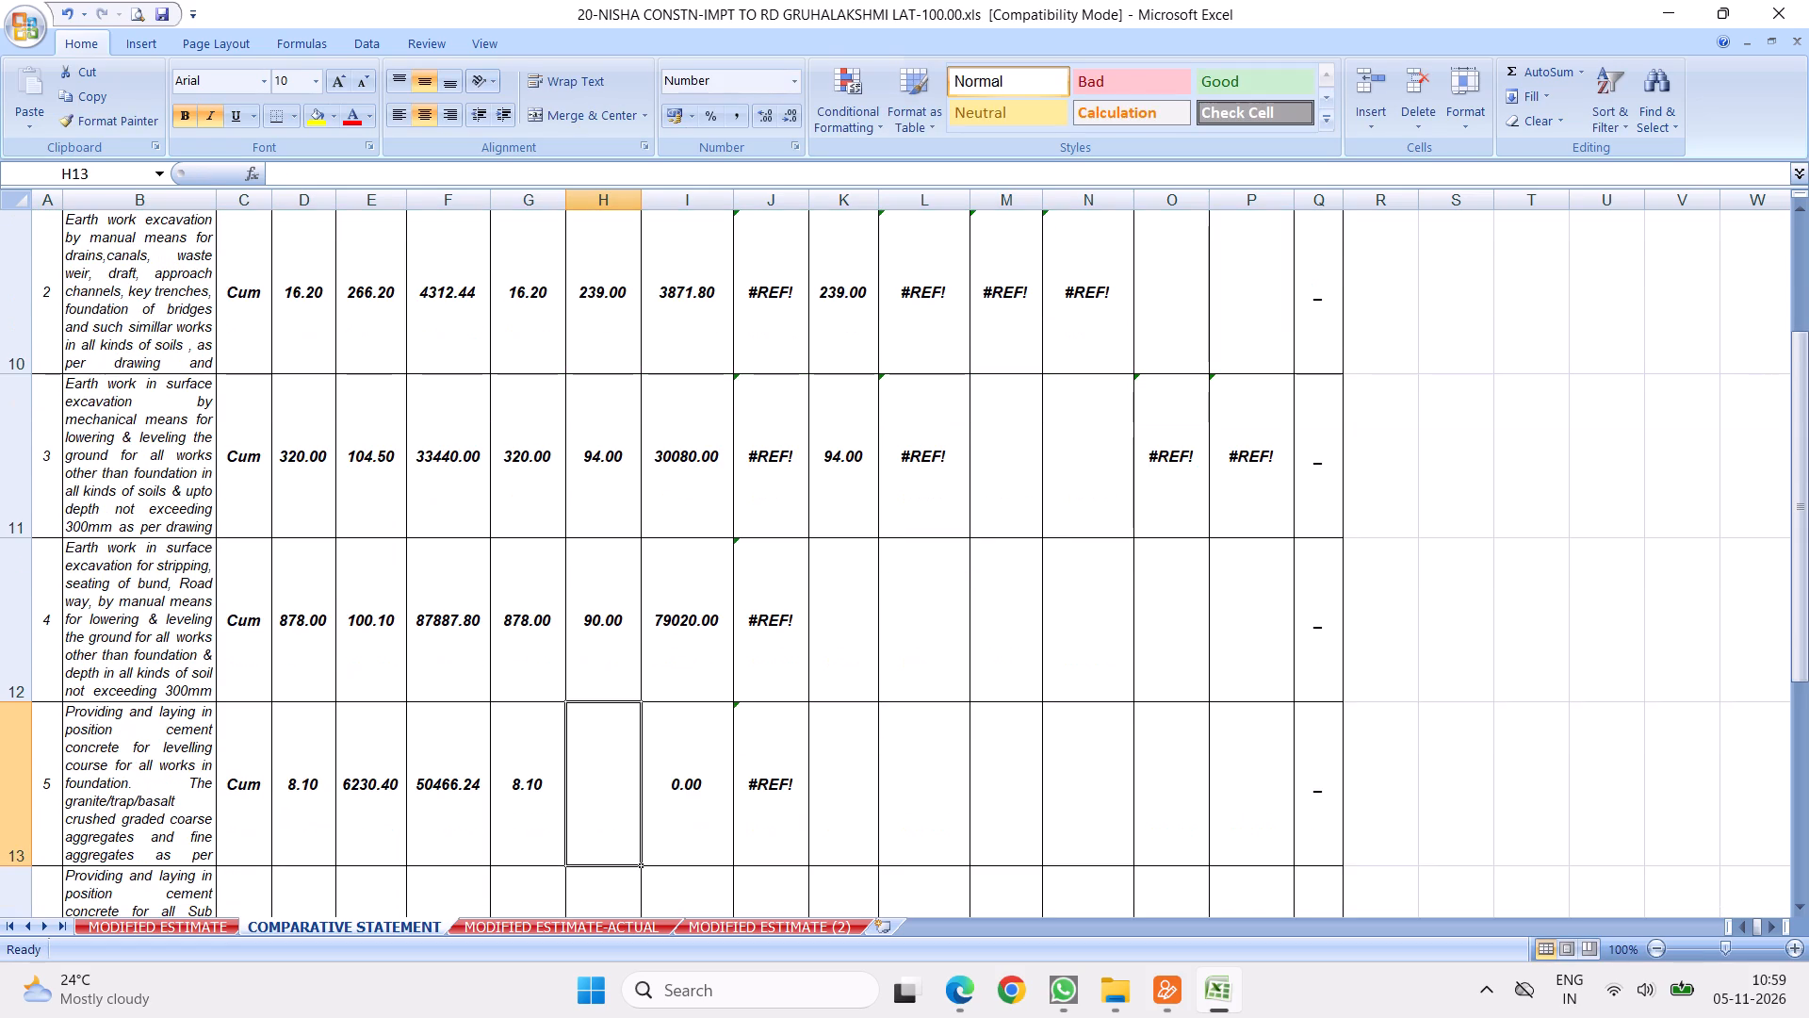
Enter the tender rates 5590, 6240, 508 and 77978 for items 5 to 8 in H13 to H16.
type("5590")
key("Return")
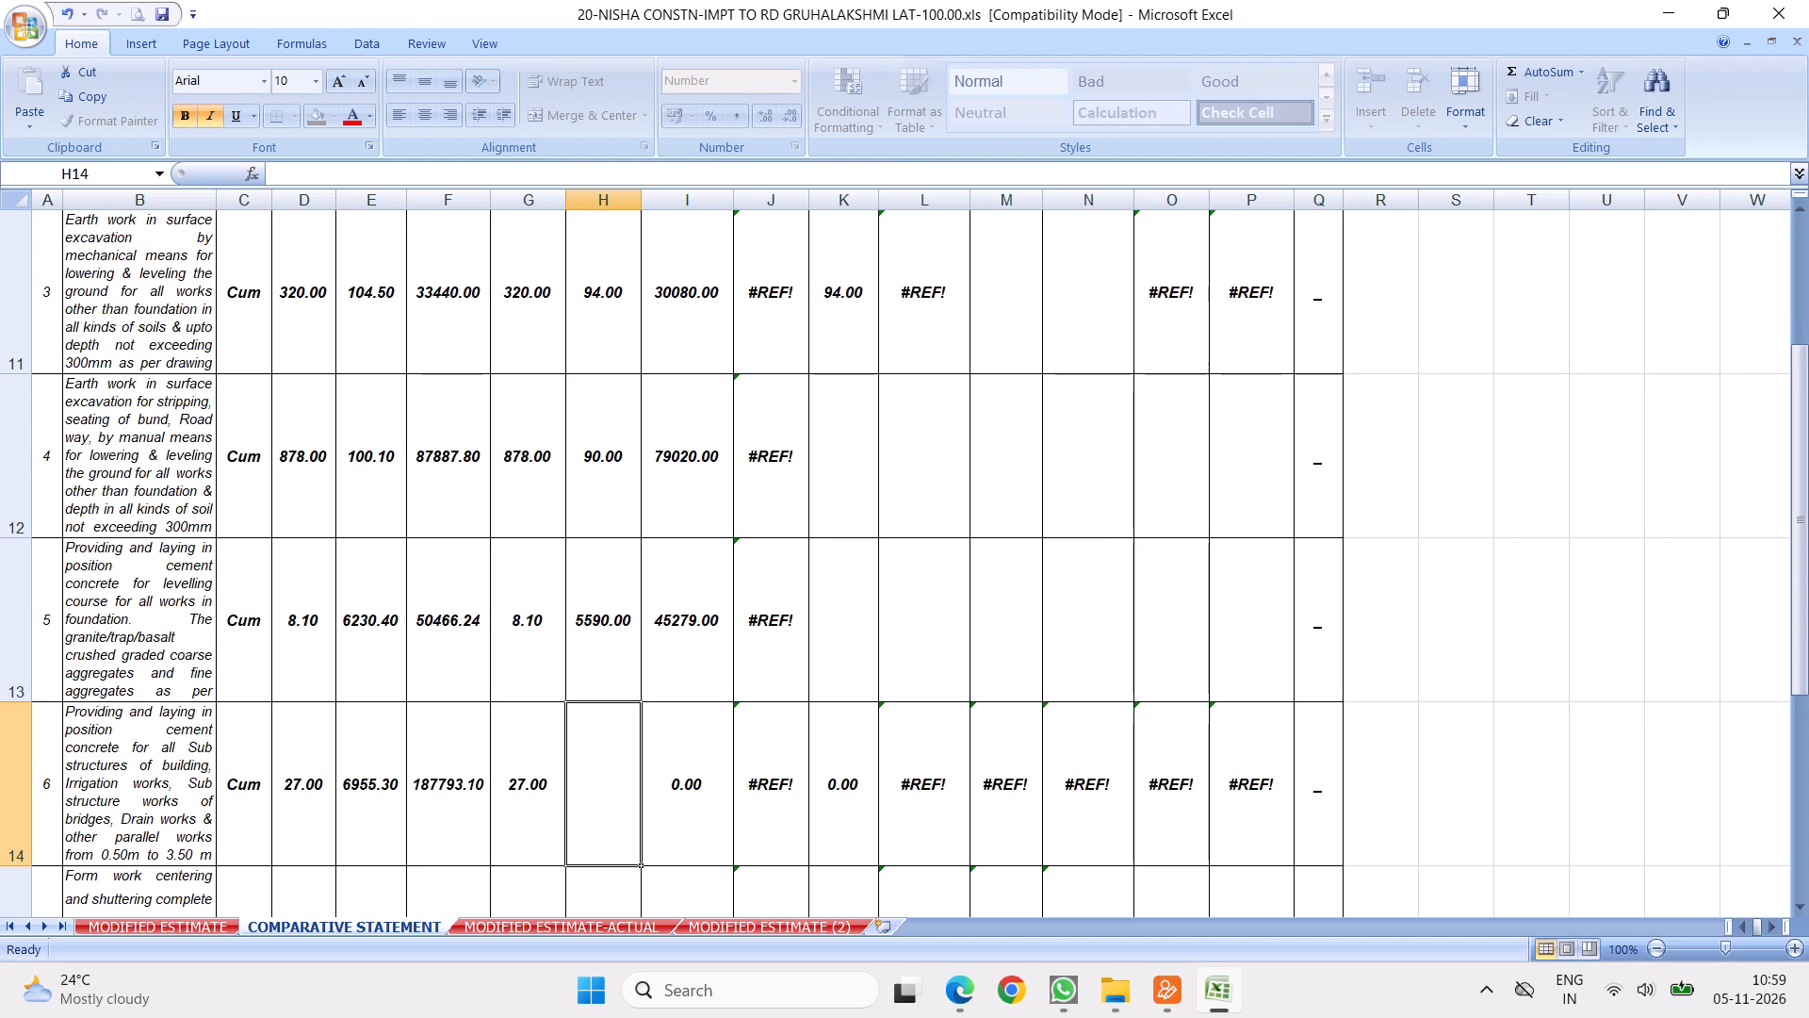
type("6240")
key("Return")
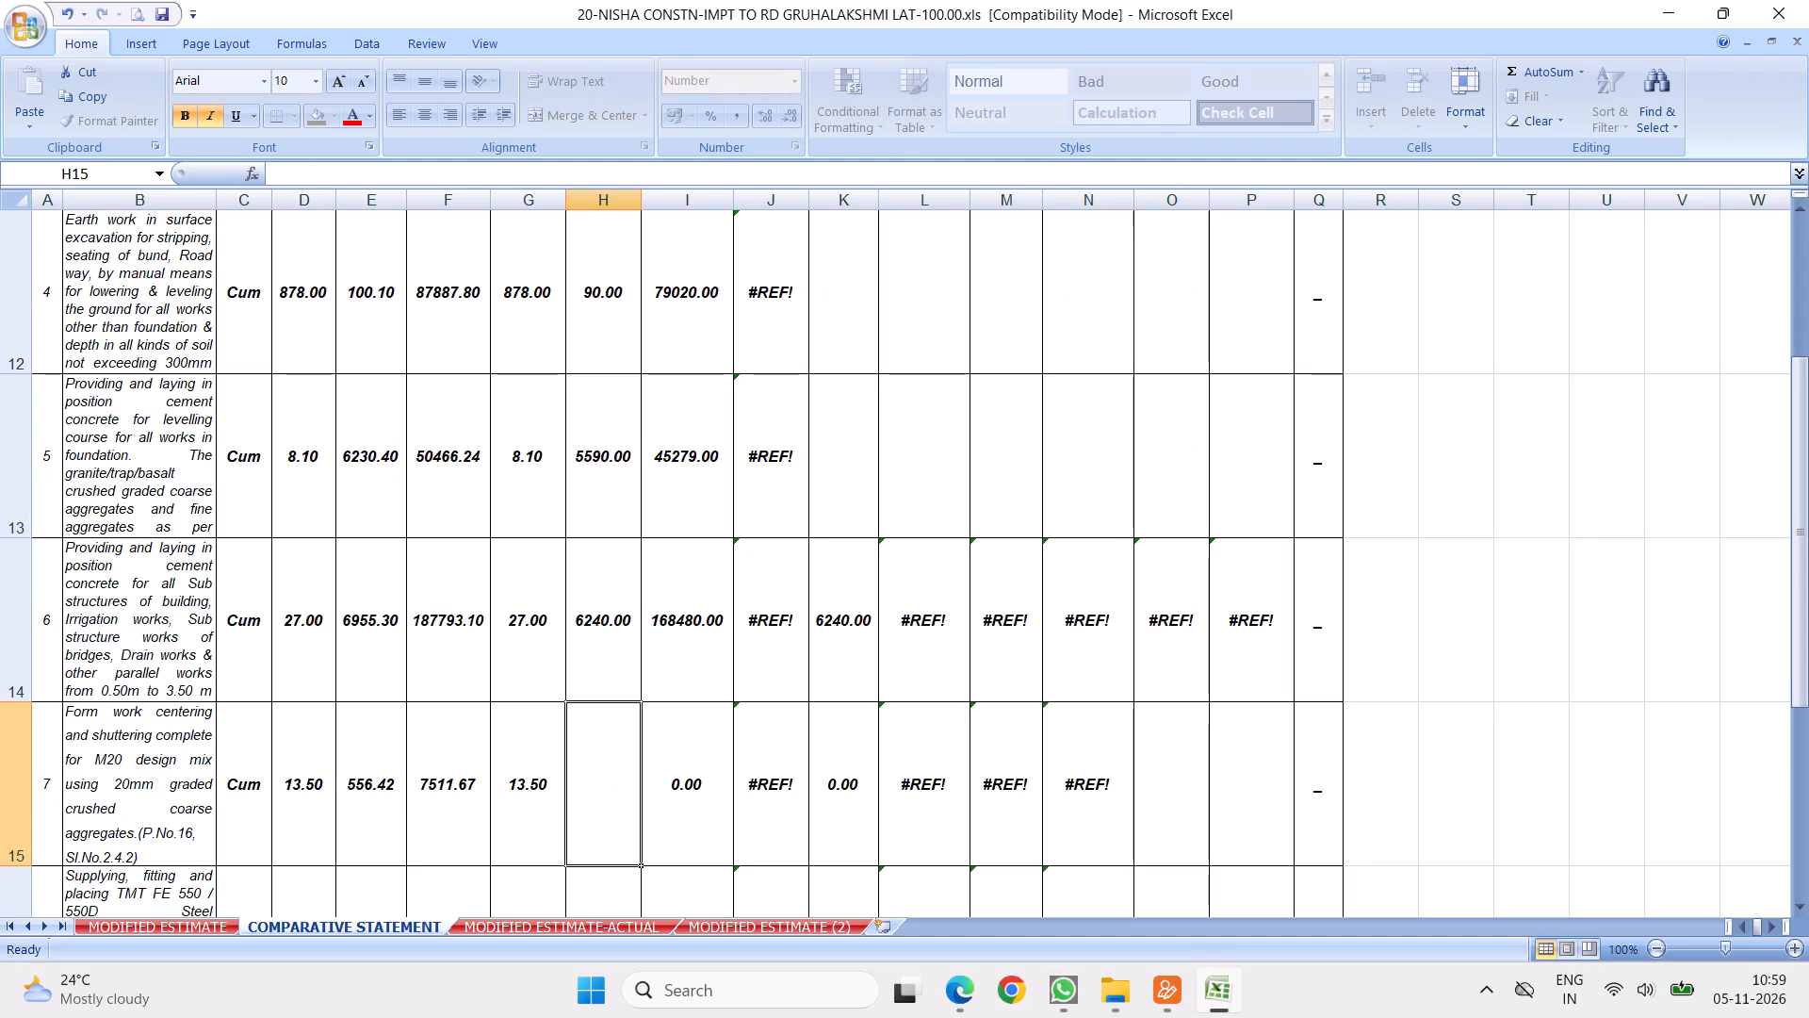
type("508")
key("Return")
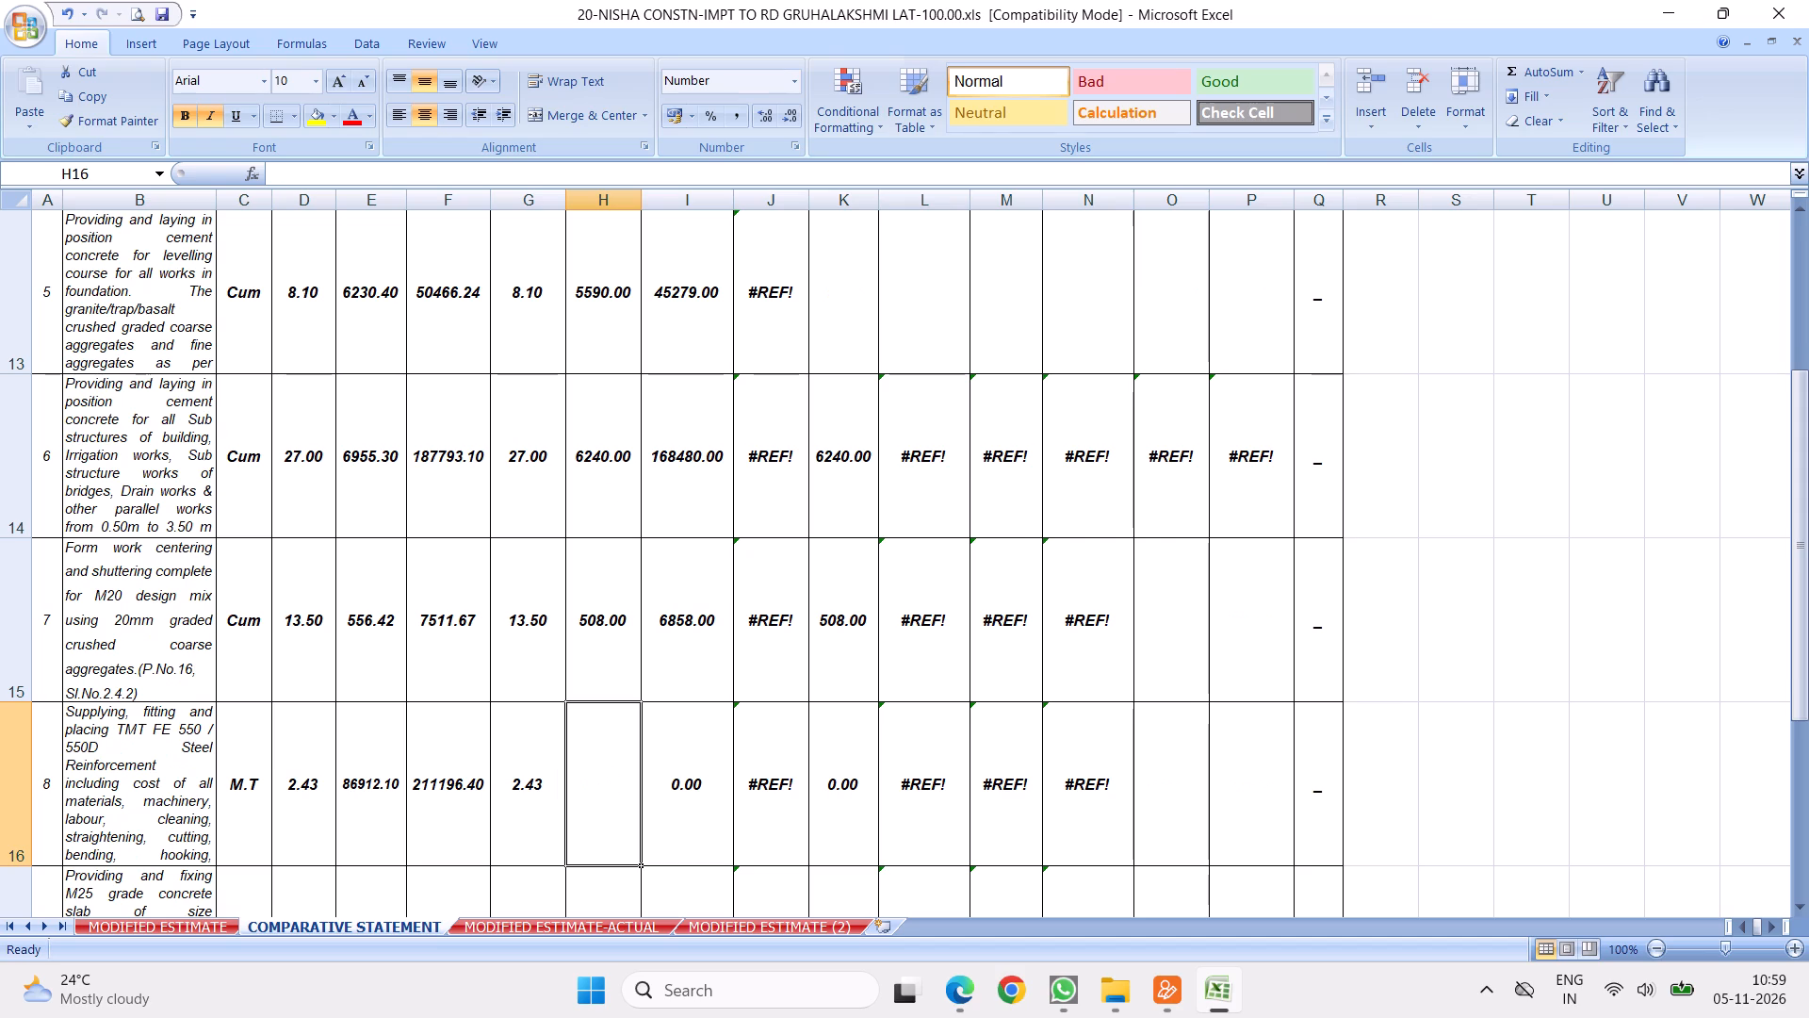
type("77")
type("978")
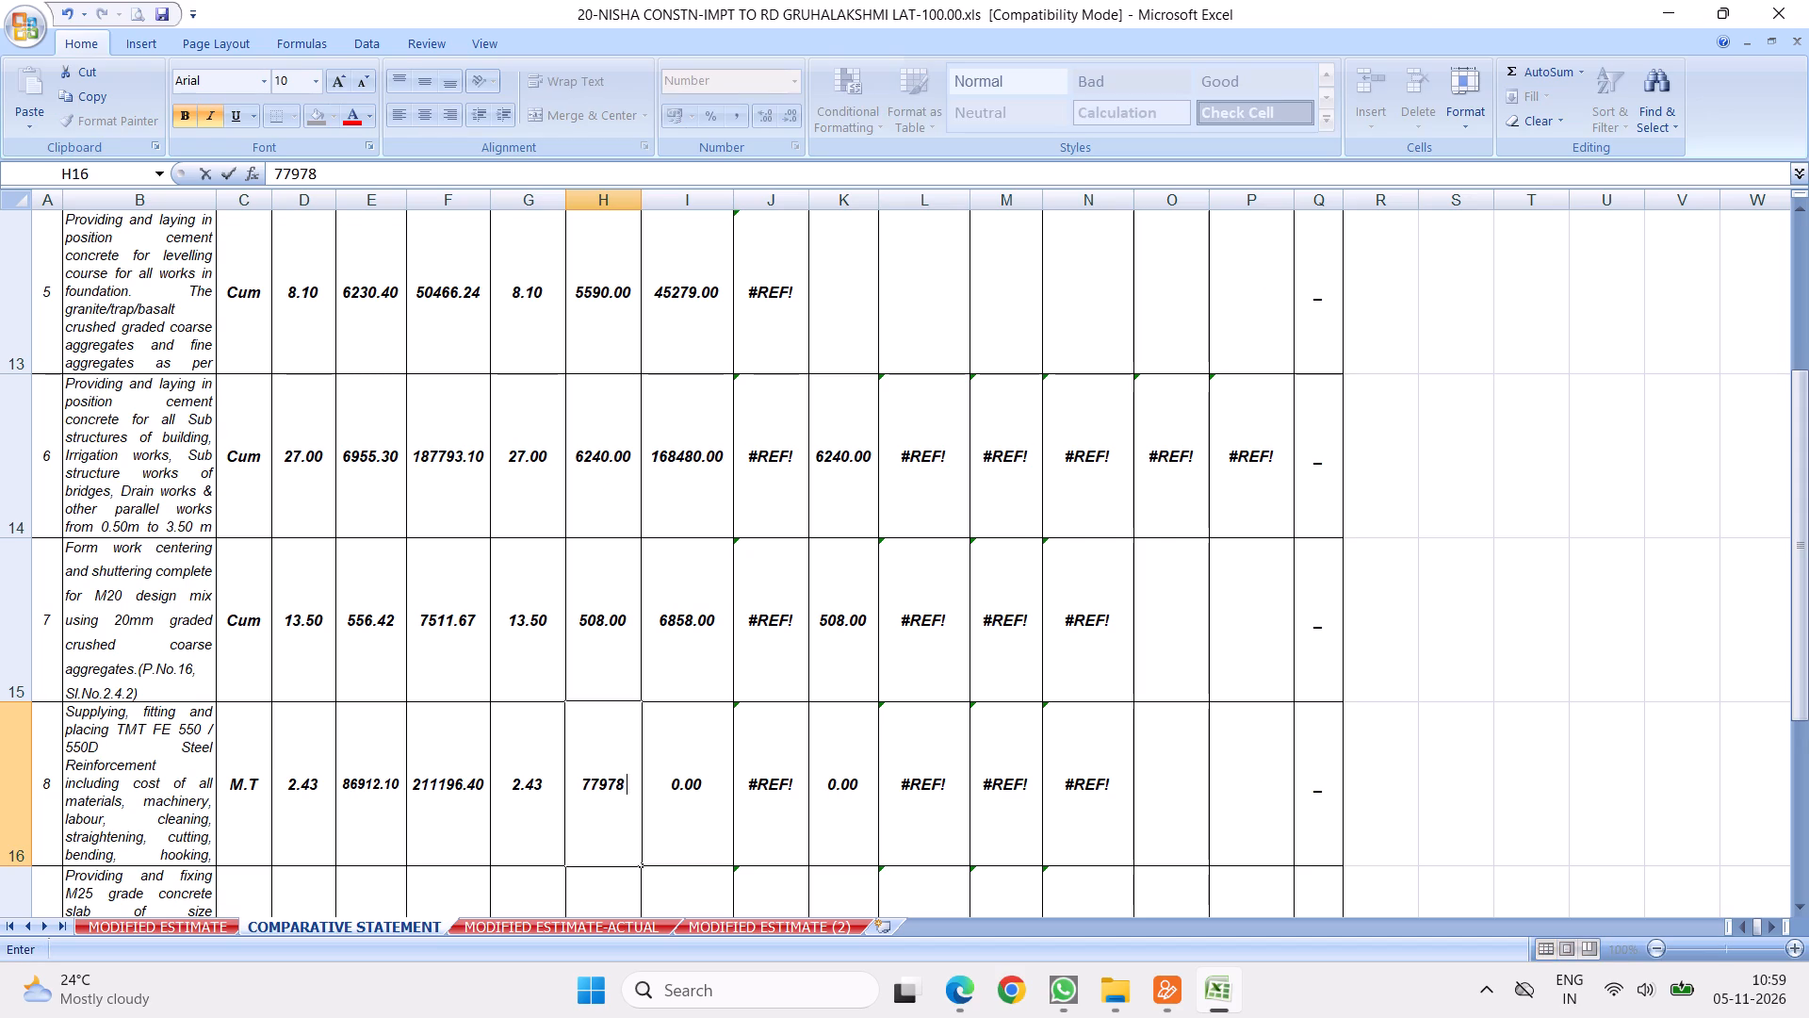
key("Return")
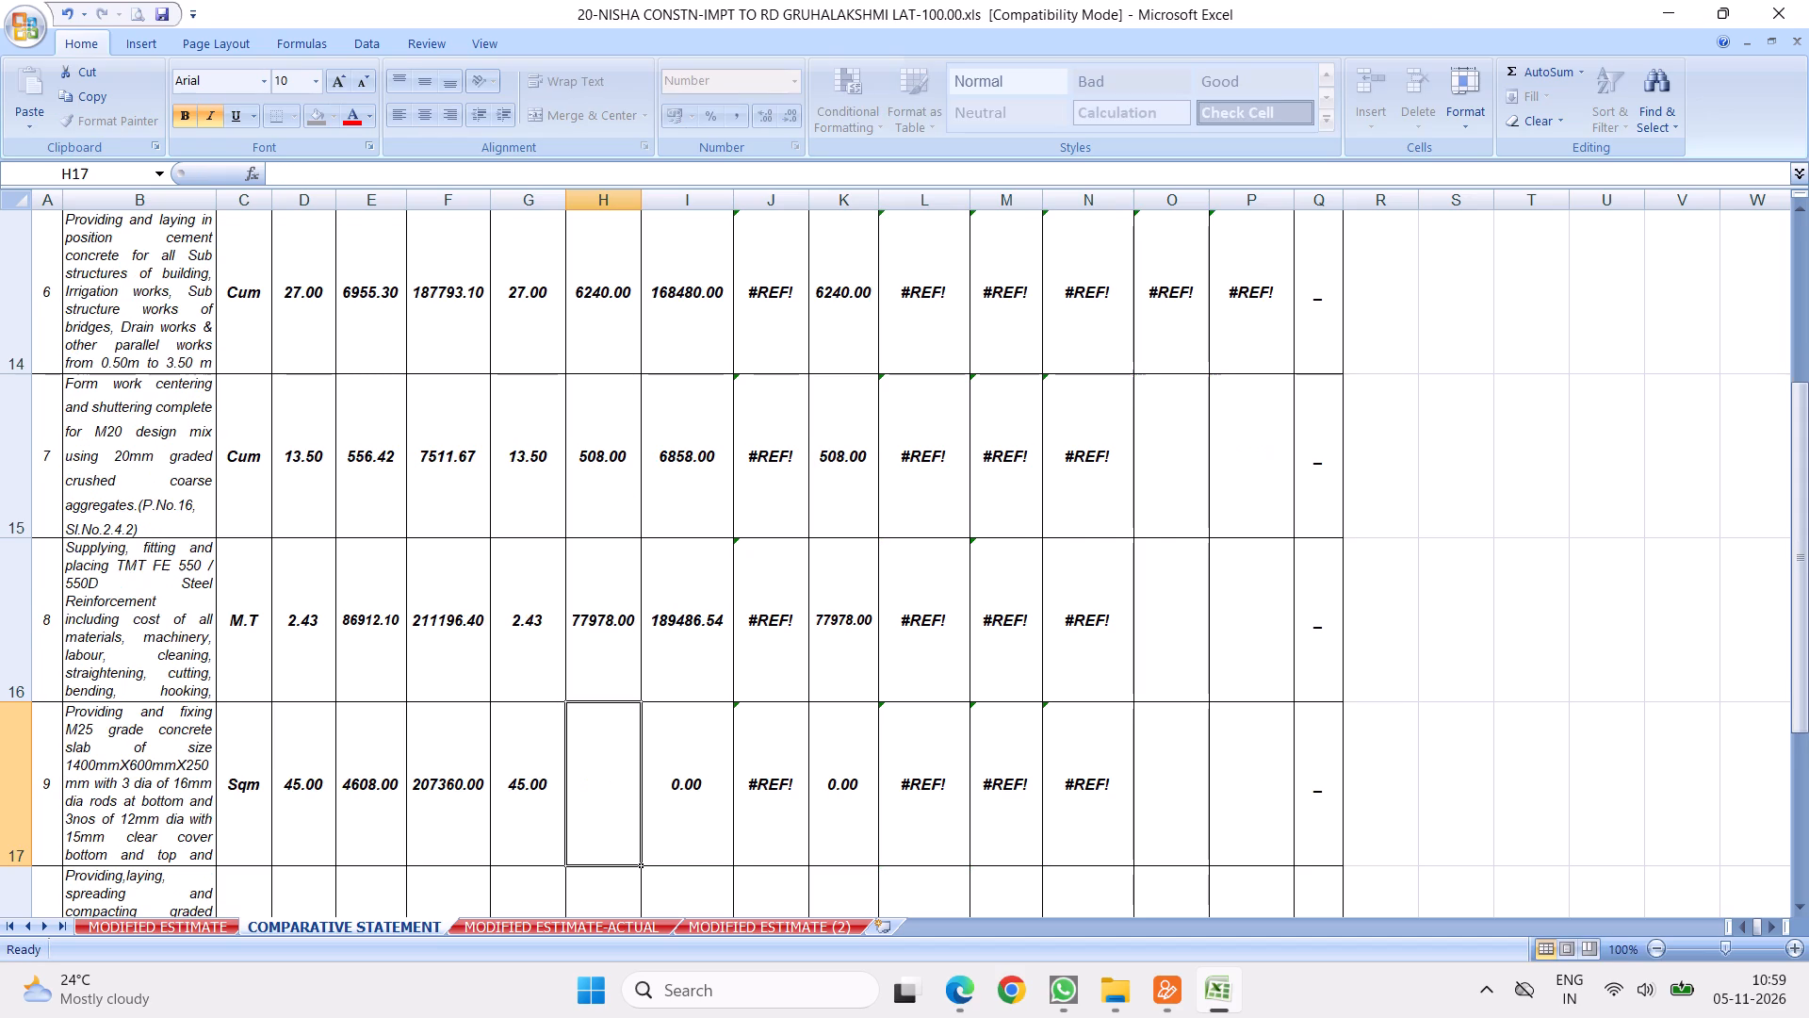
Enter the tender rates 4134, 2526, 40 and 12 for items 9 to 12 in H17 to H20.
type("4134")
key("Return")
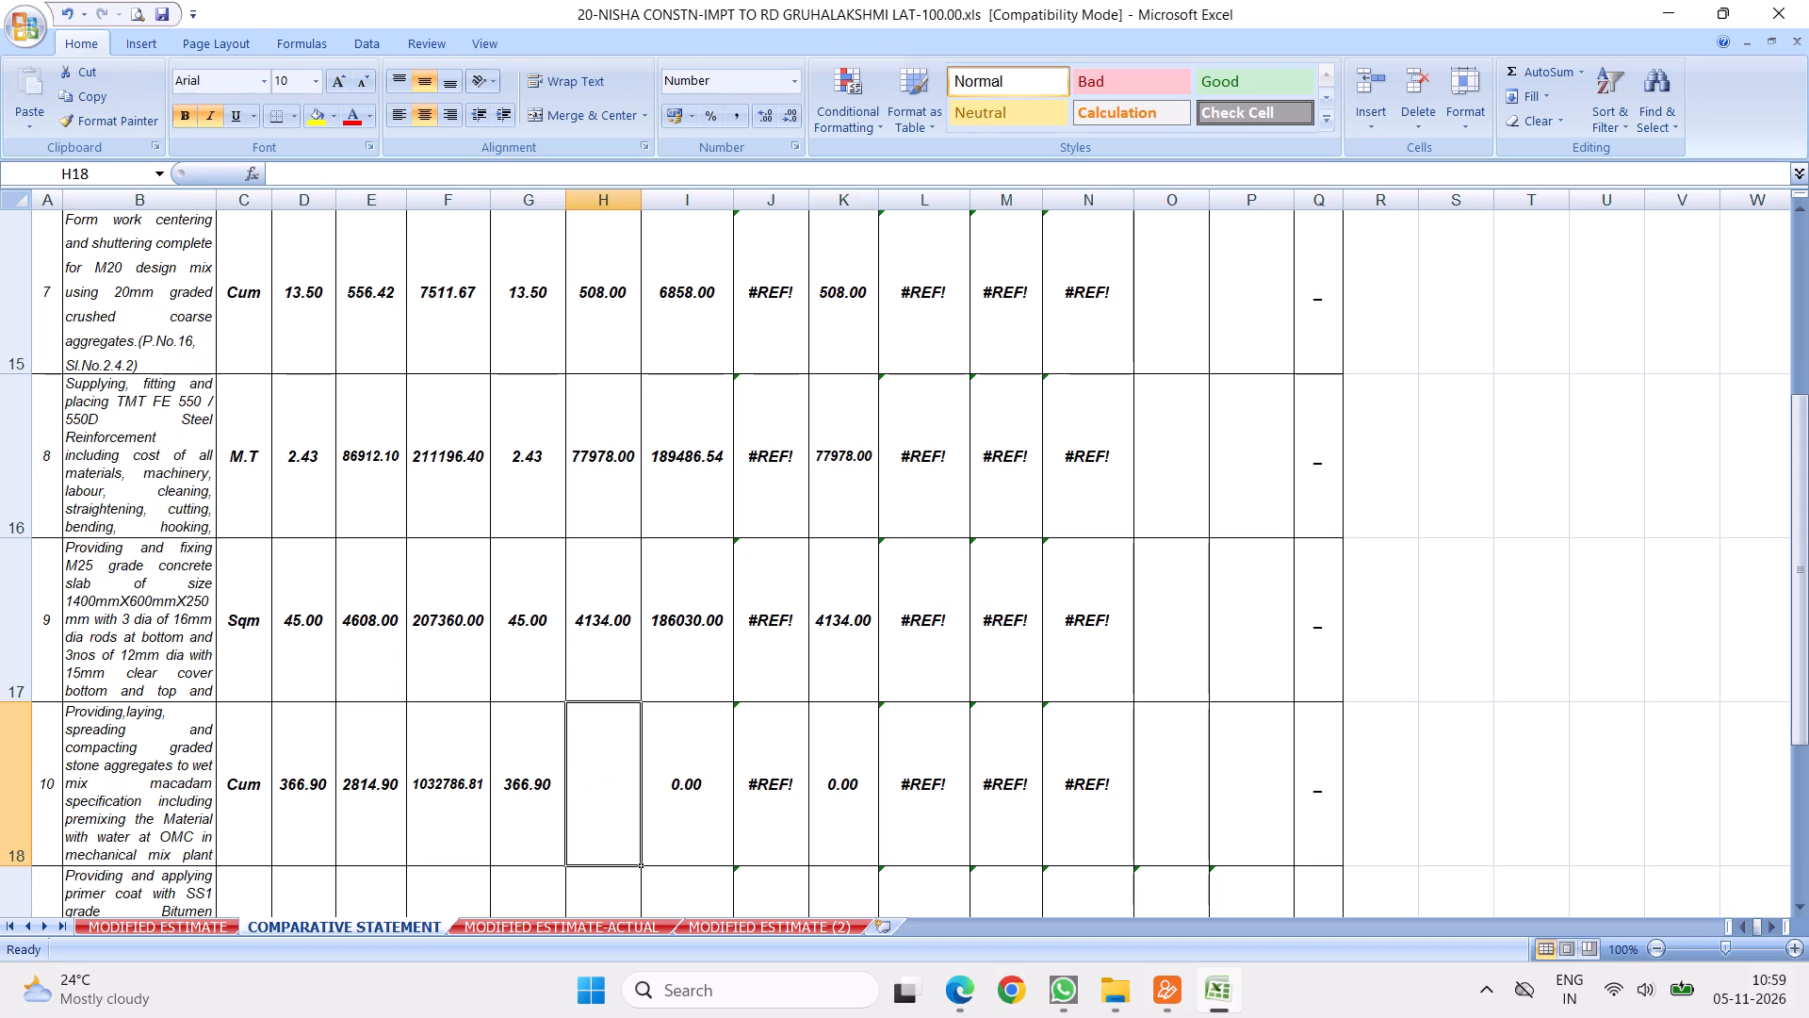
type("2526")
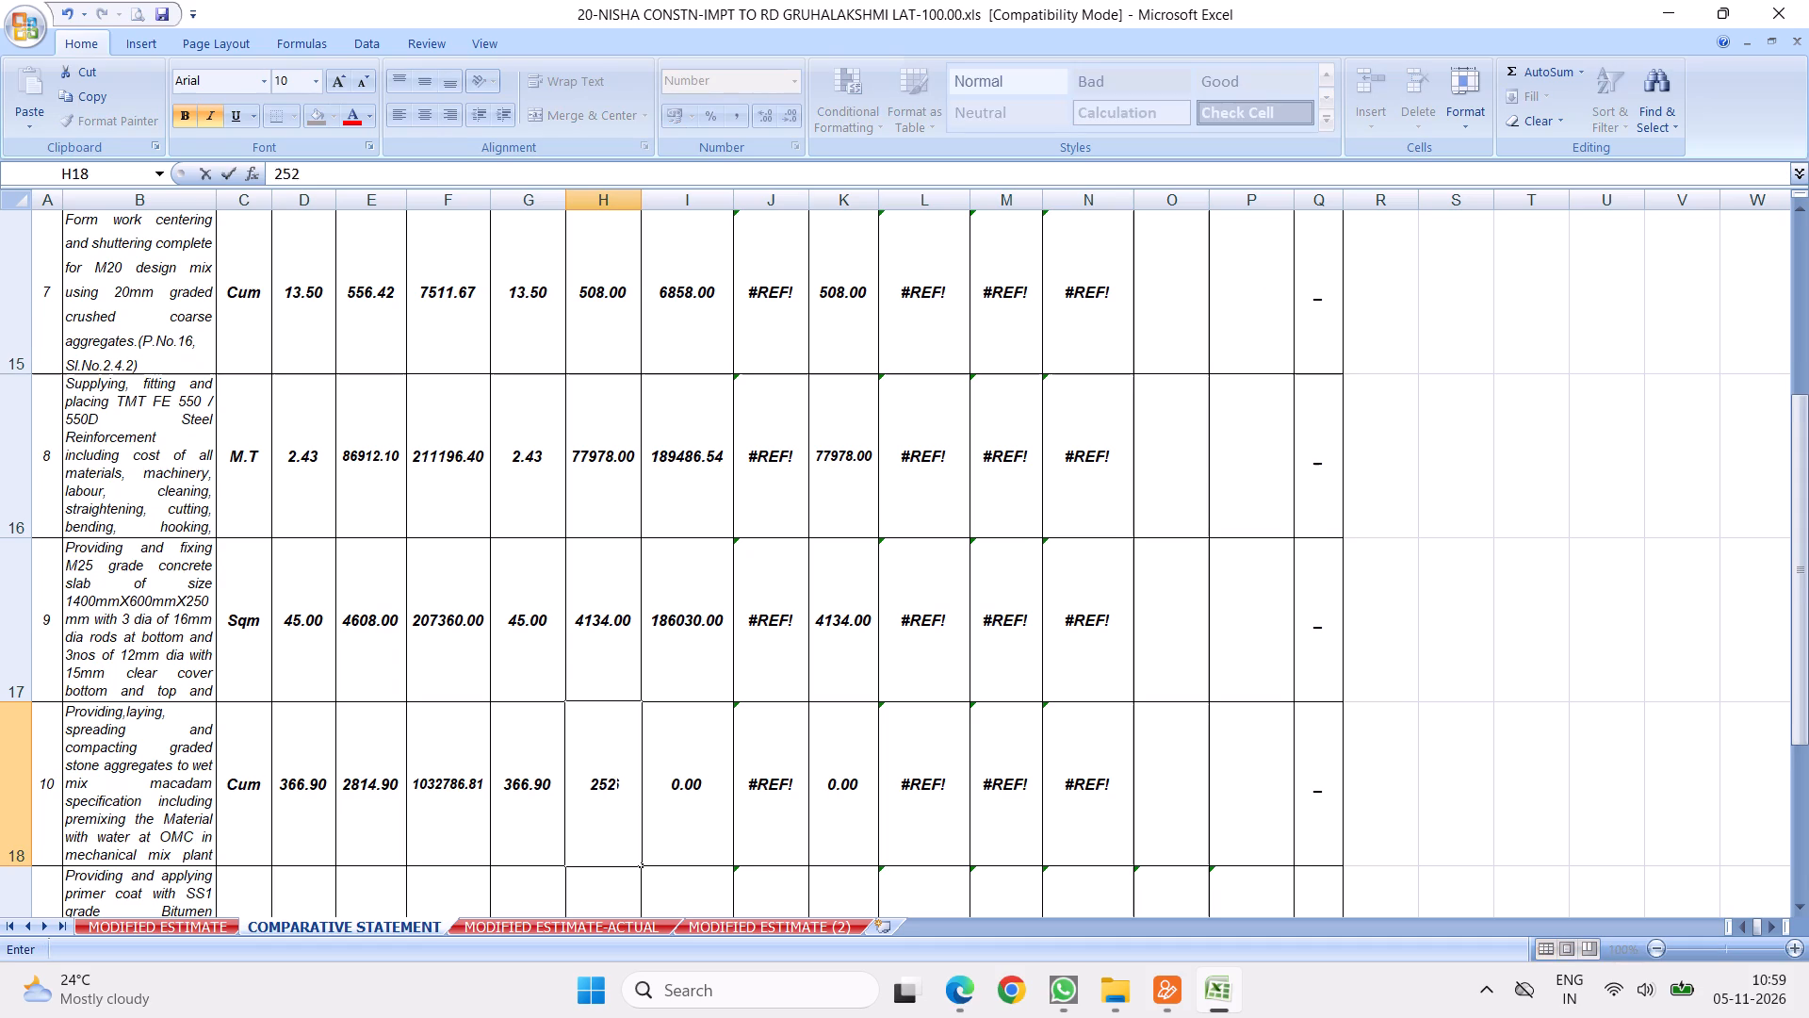
key("Return")
type("40")
key("Return")
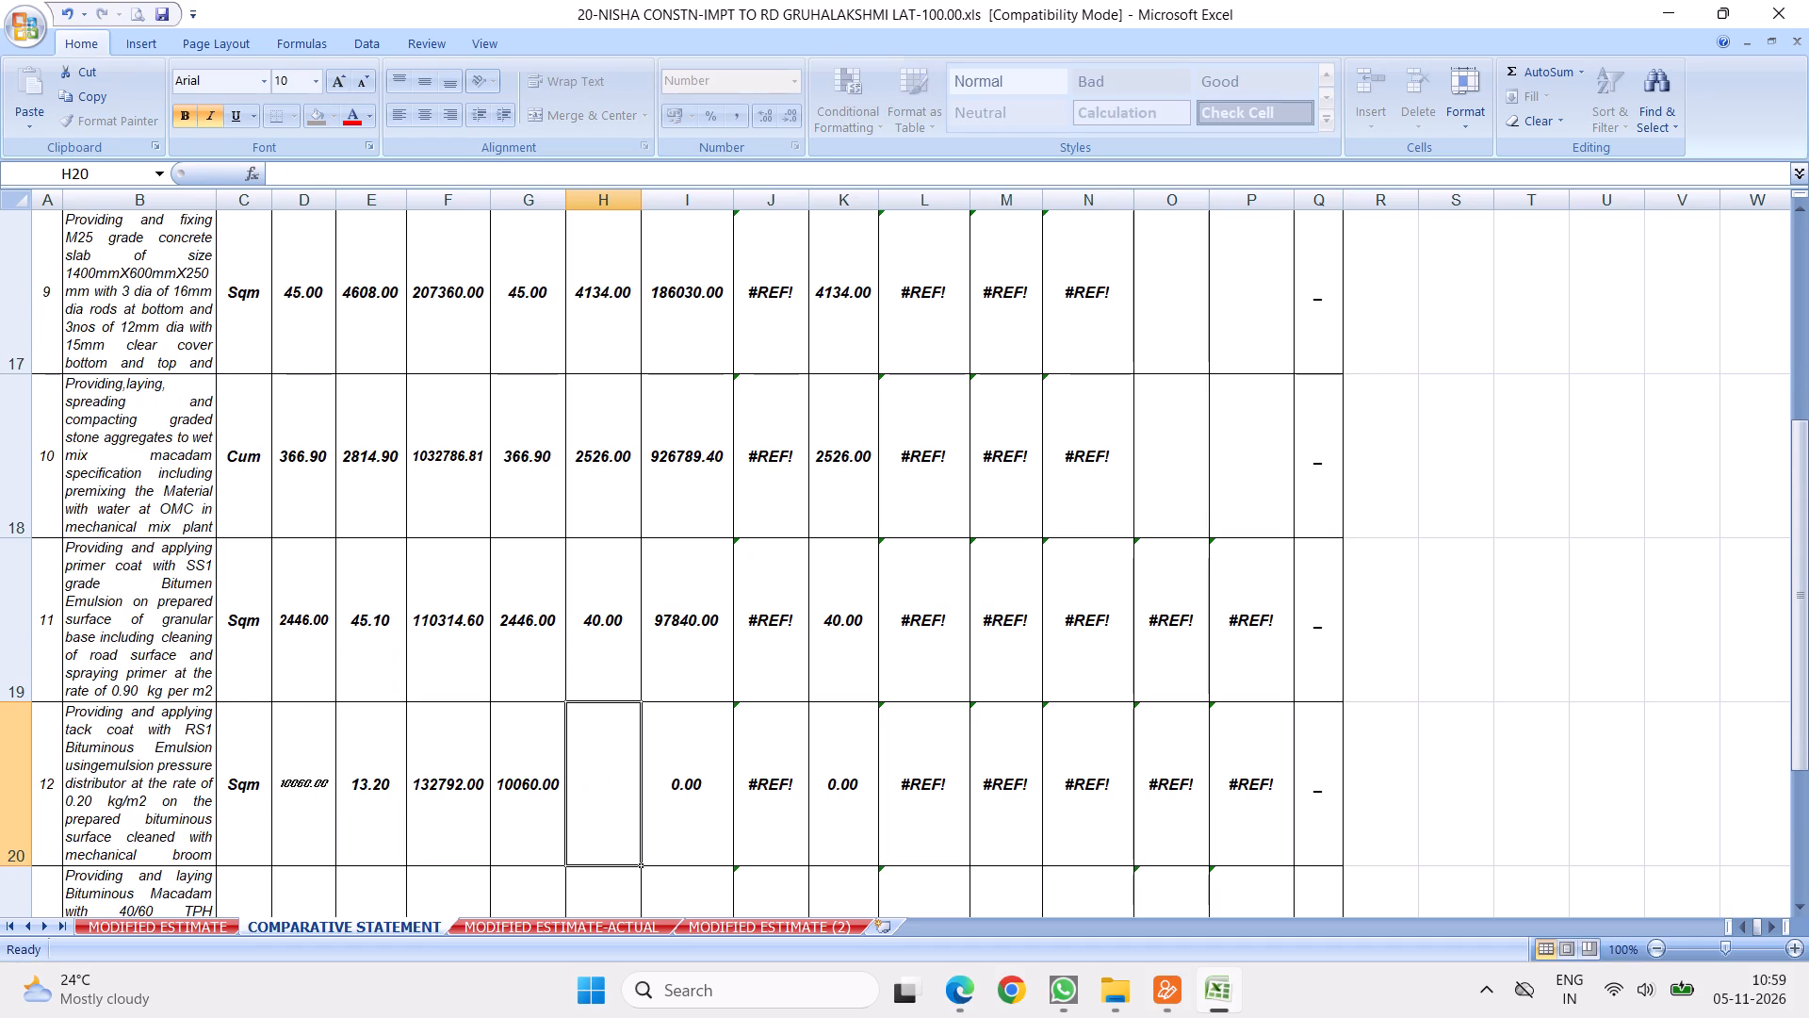
type("12")
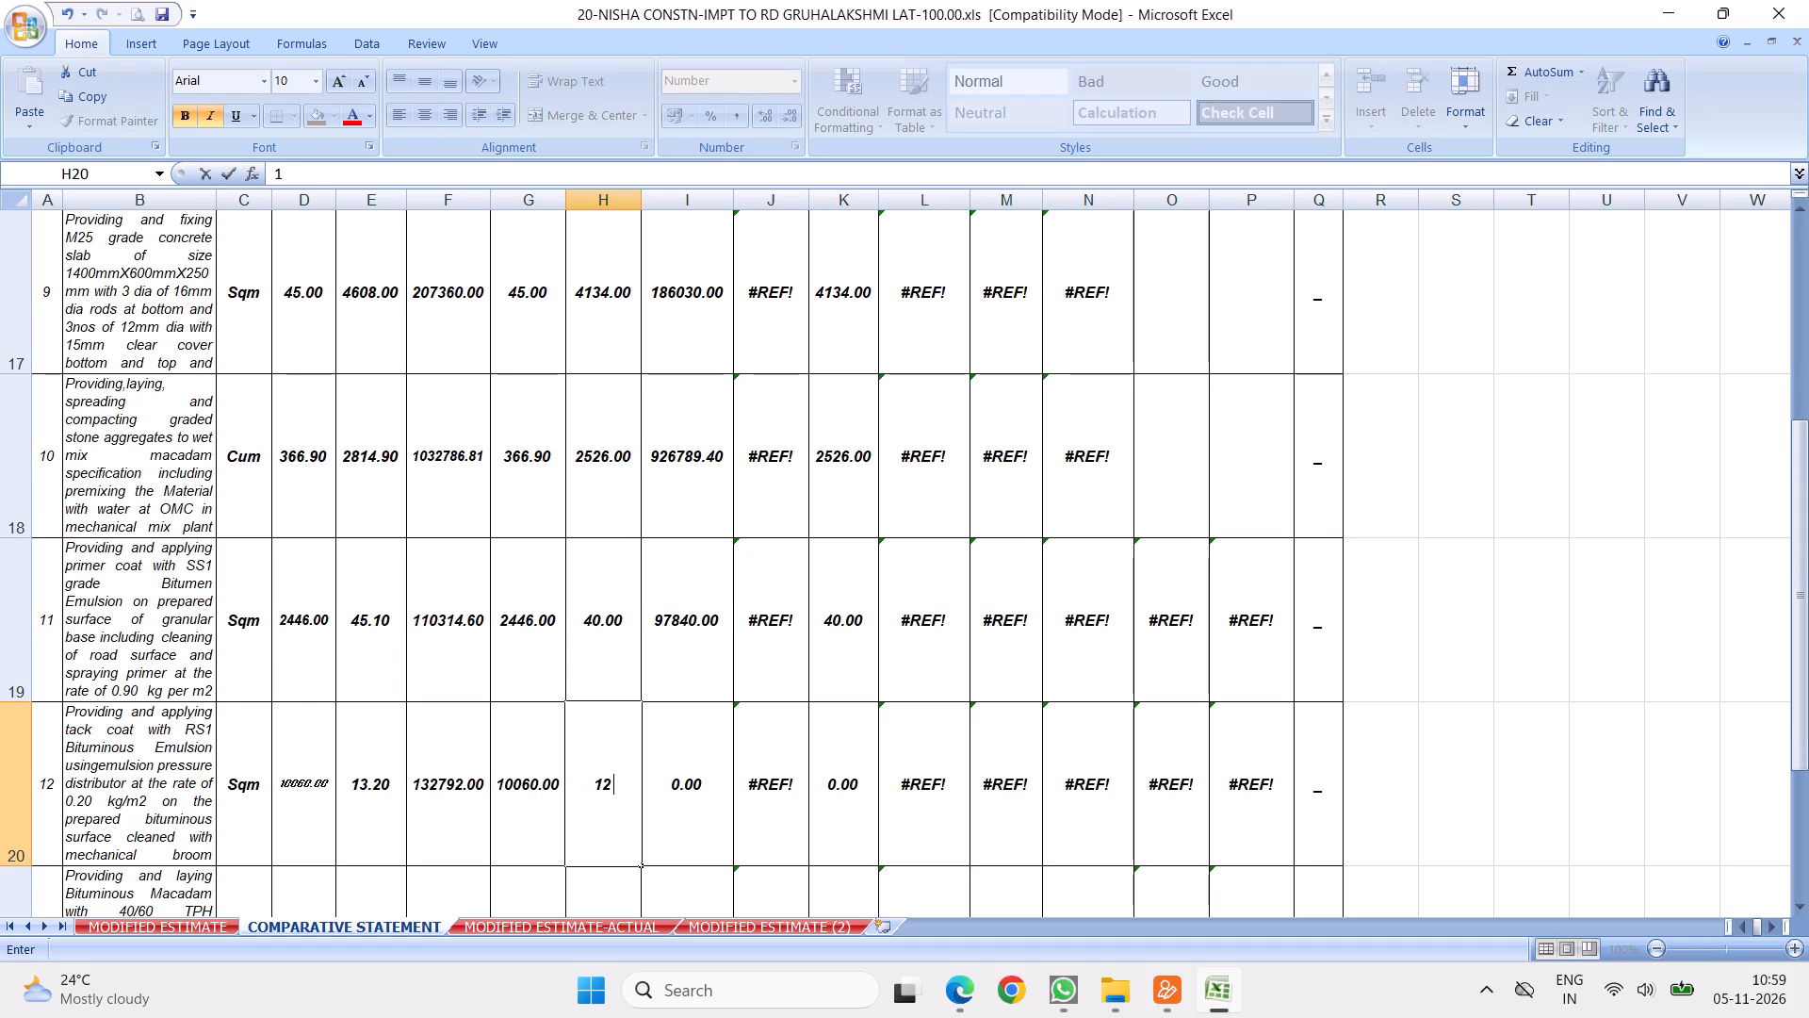
key("Return")
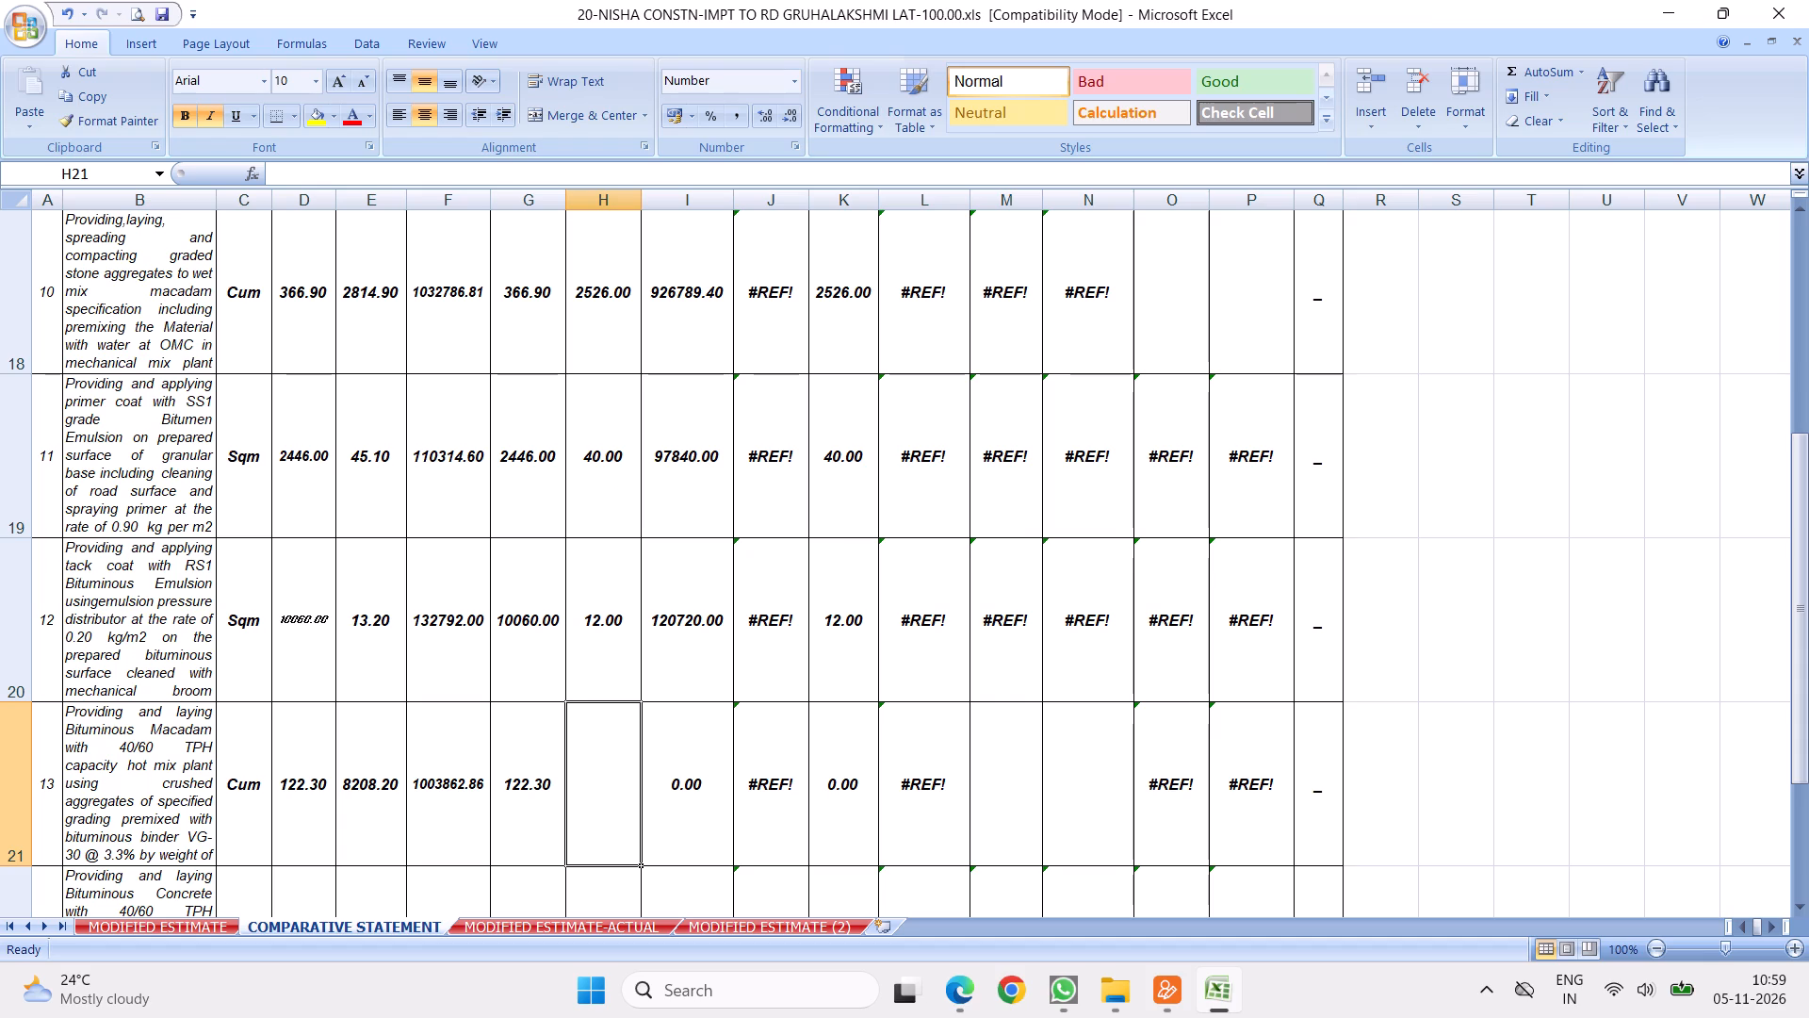
Enter the tender rates 7364, 10487, 523, 117 and 12 for items 13 to 17 in H21 to H25.
type("7364")
key("Return")
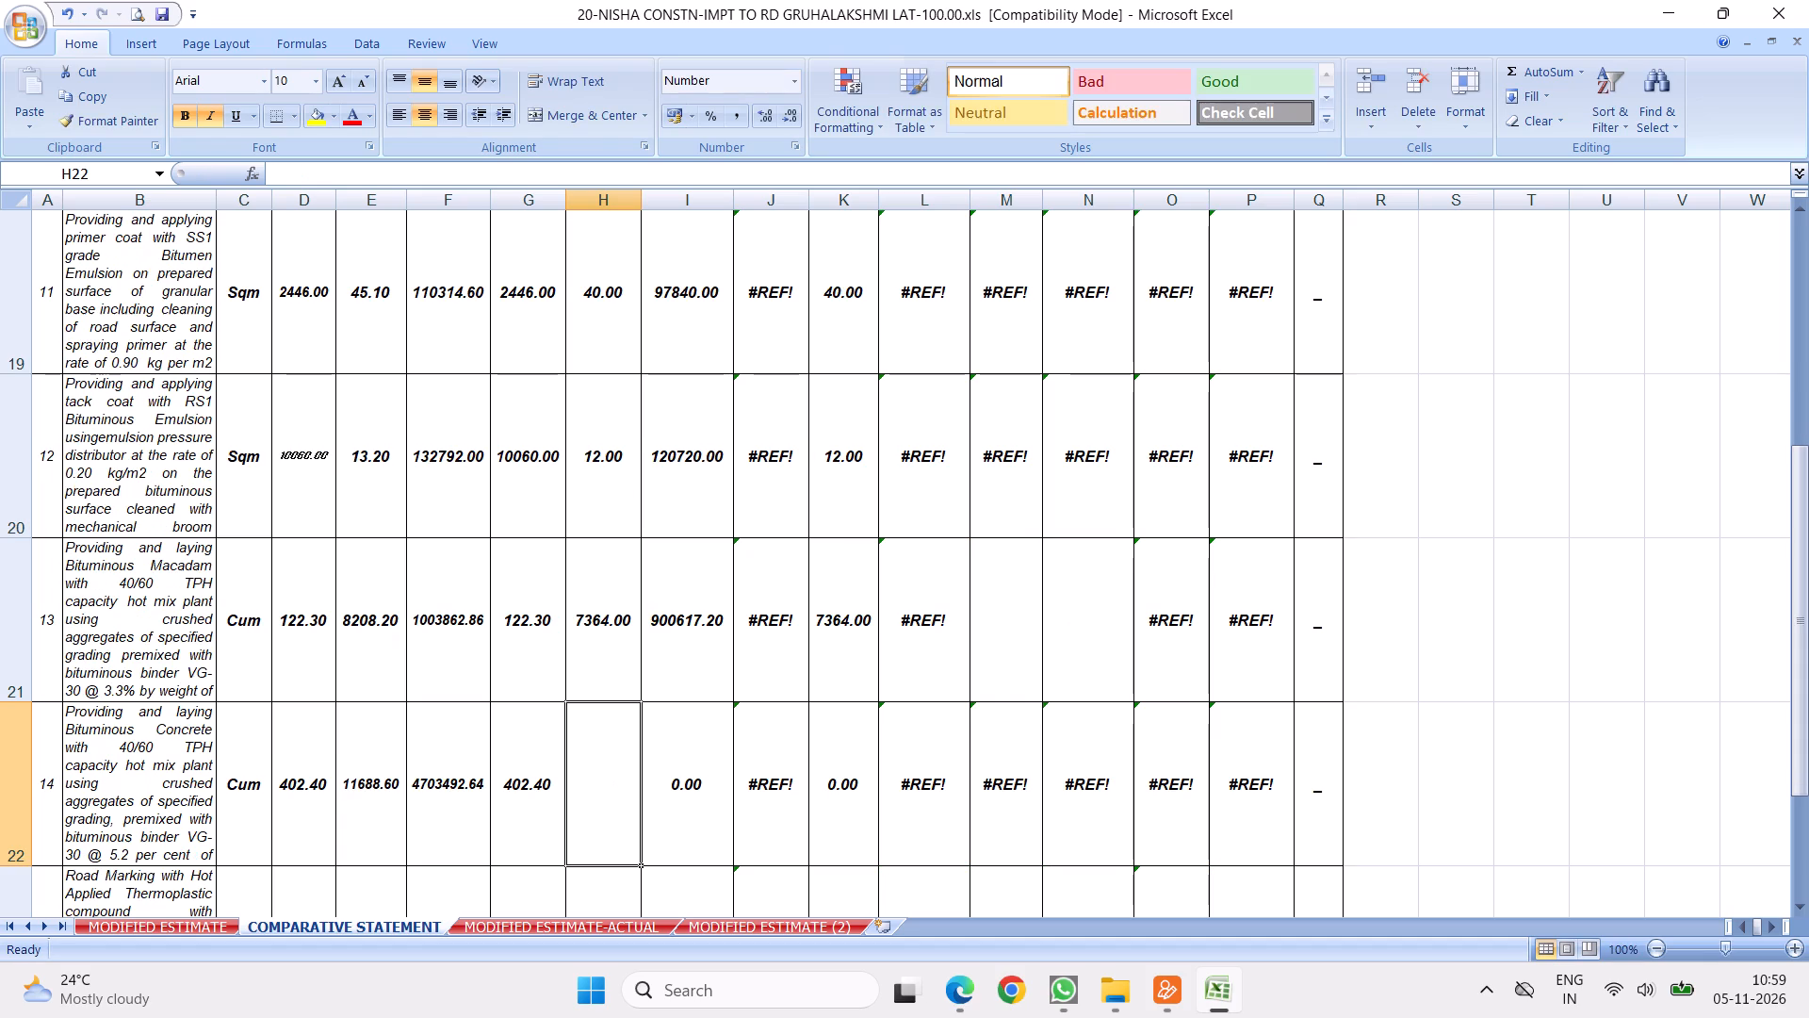
type("10487")
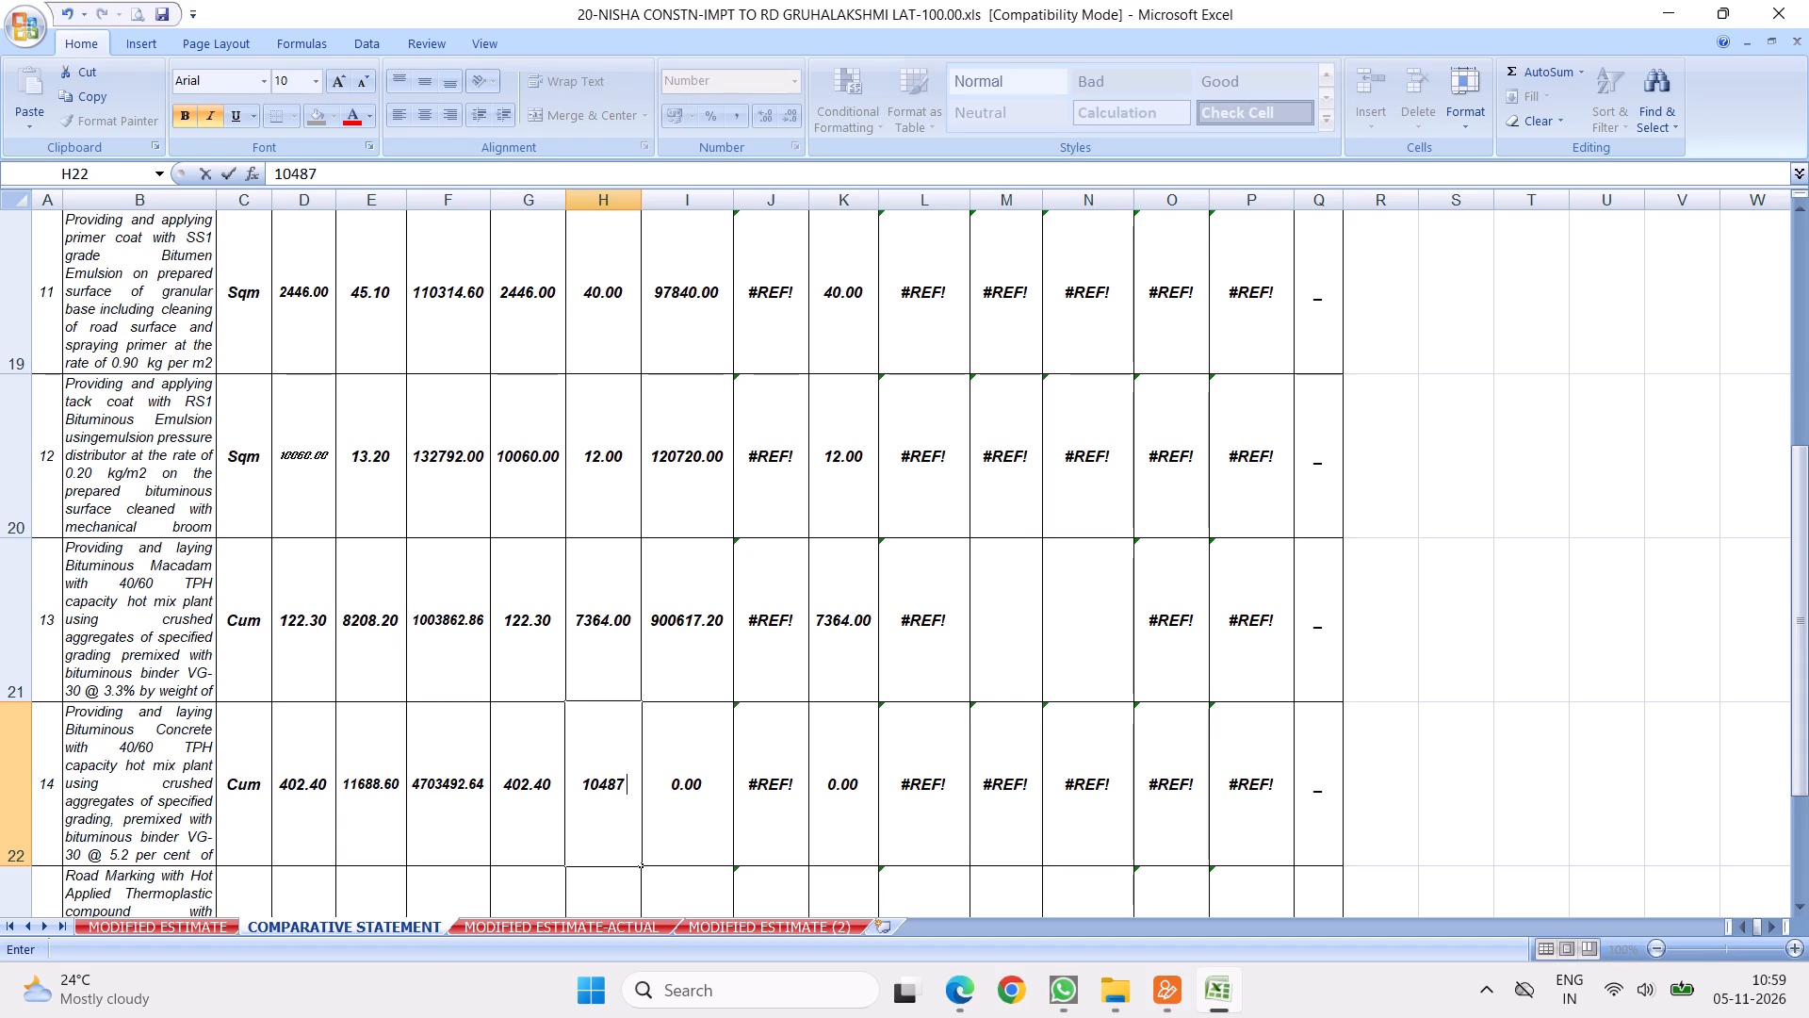
key("Return")
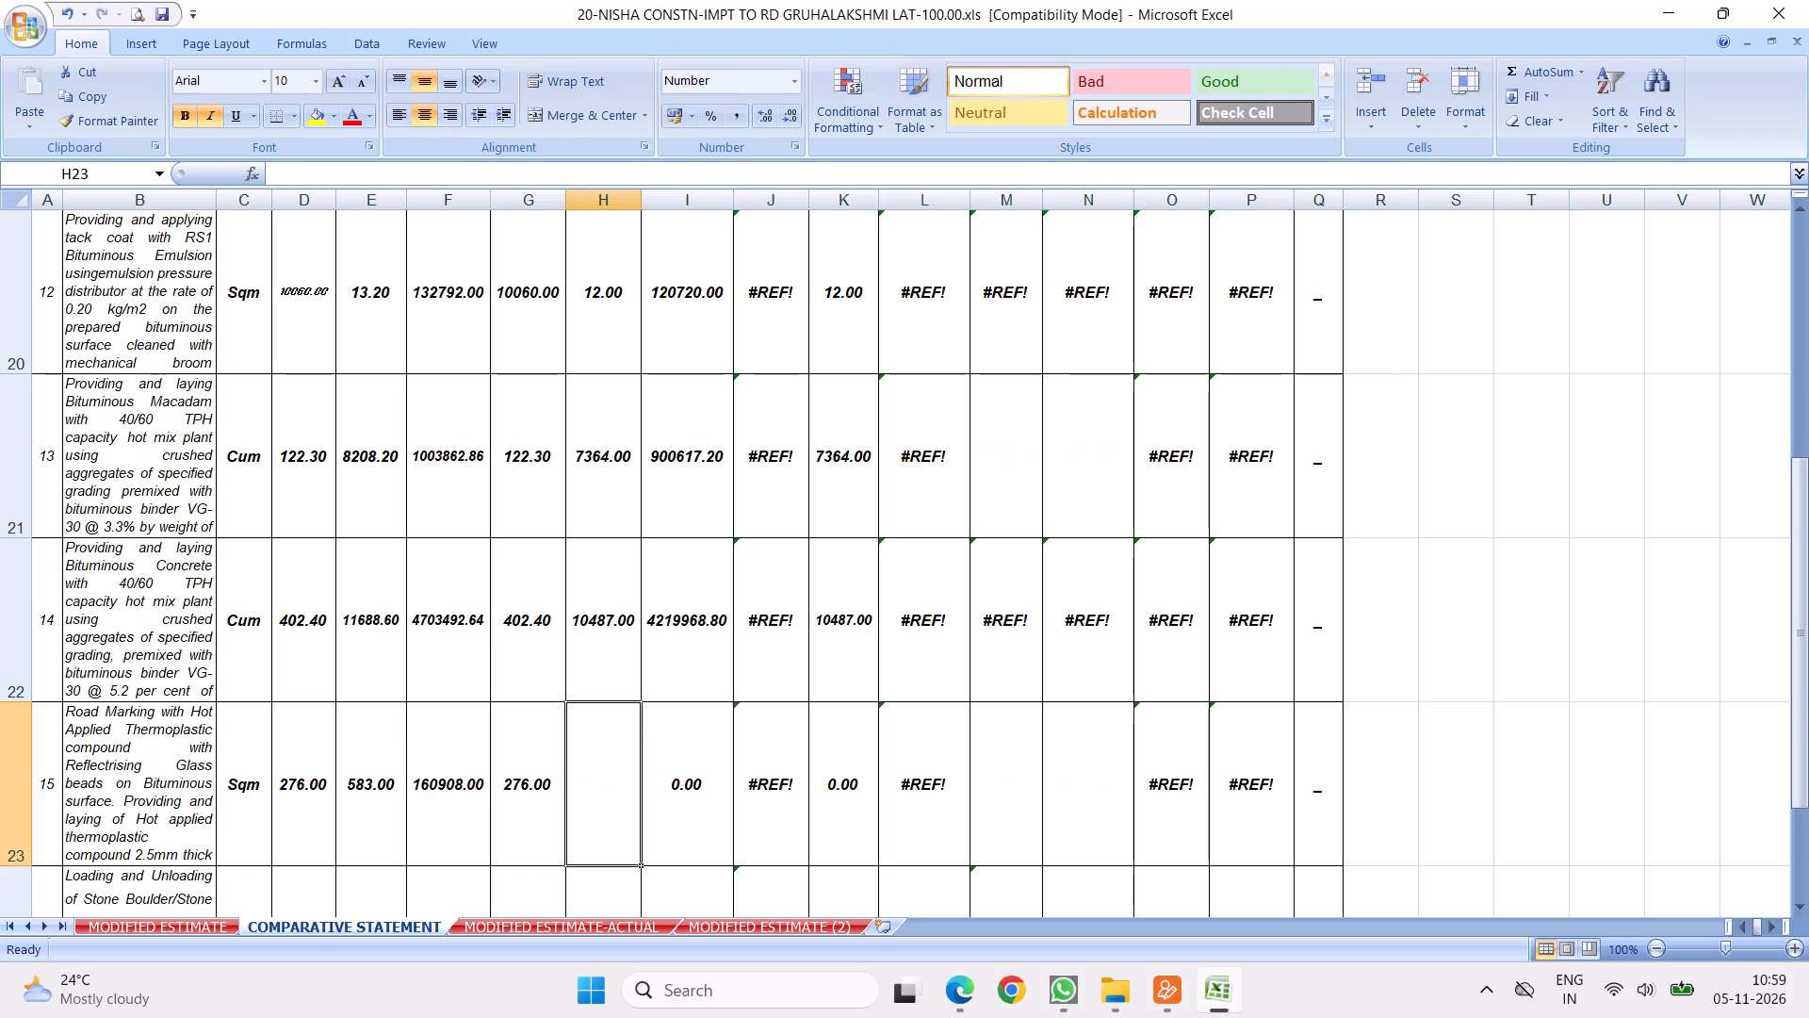
type("523")
key("Return")
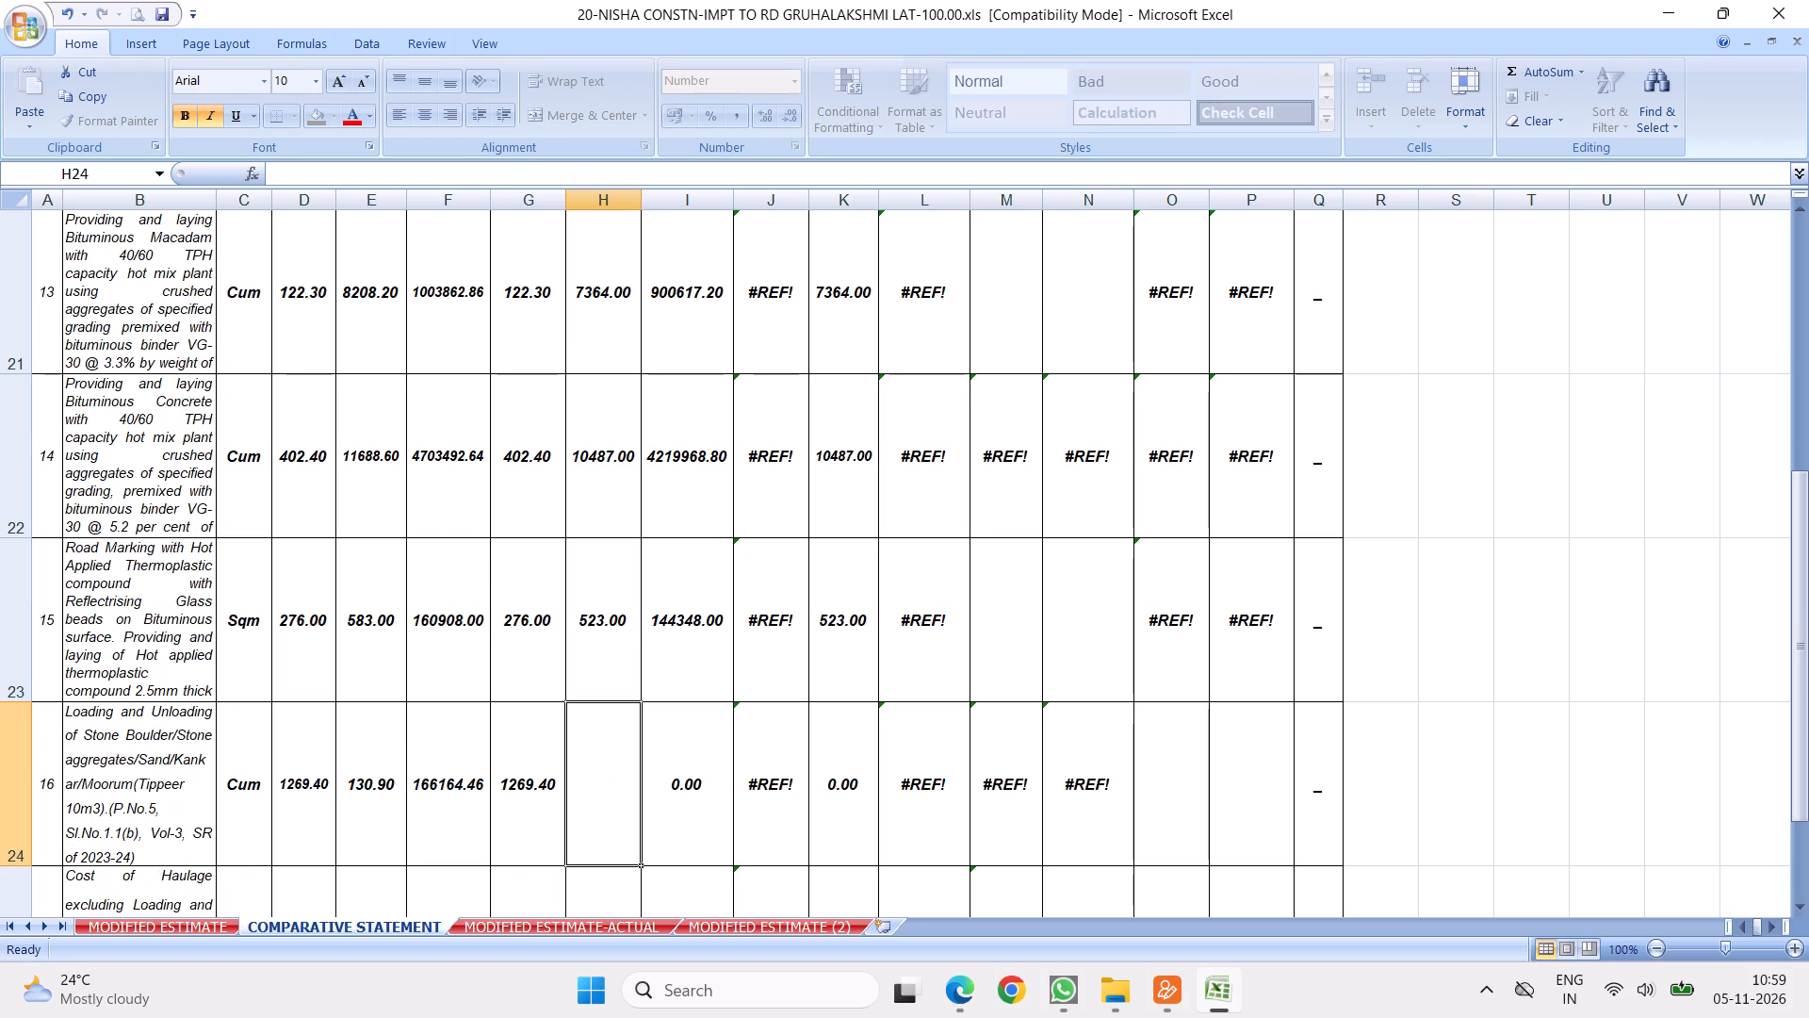
type("117")
key("Return")
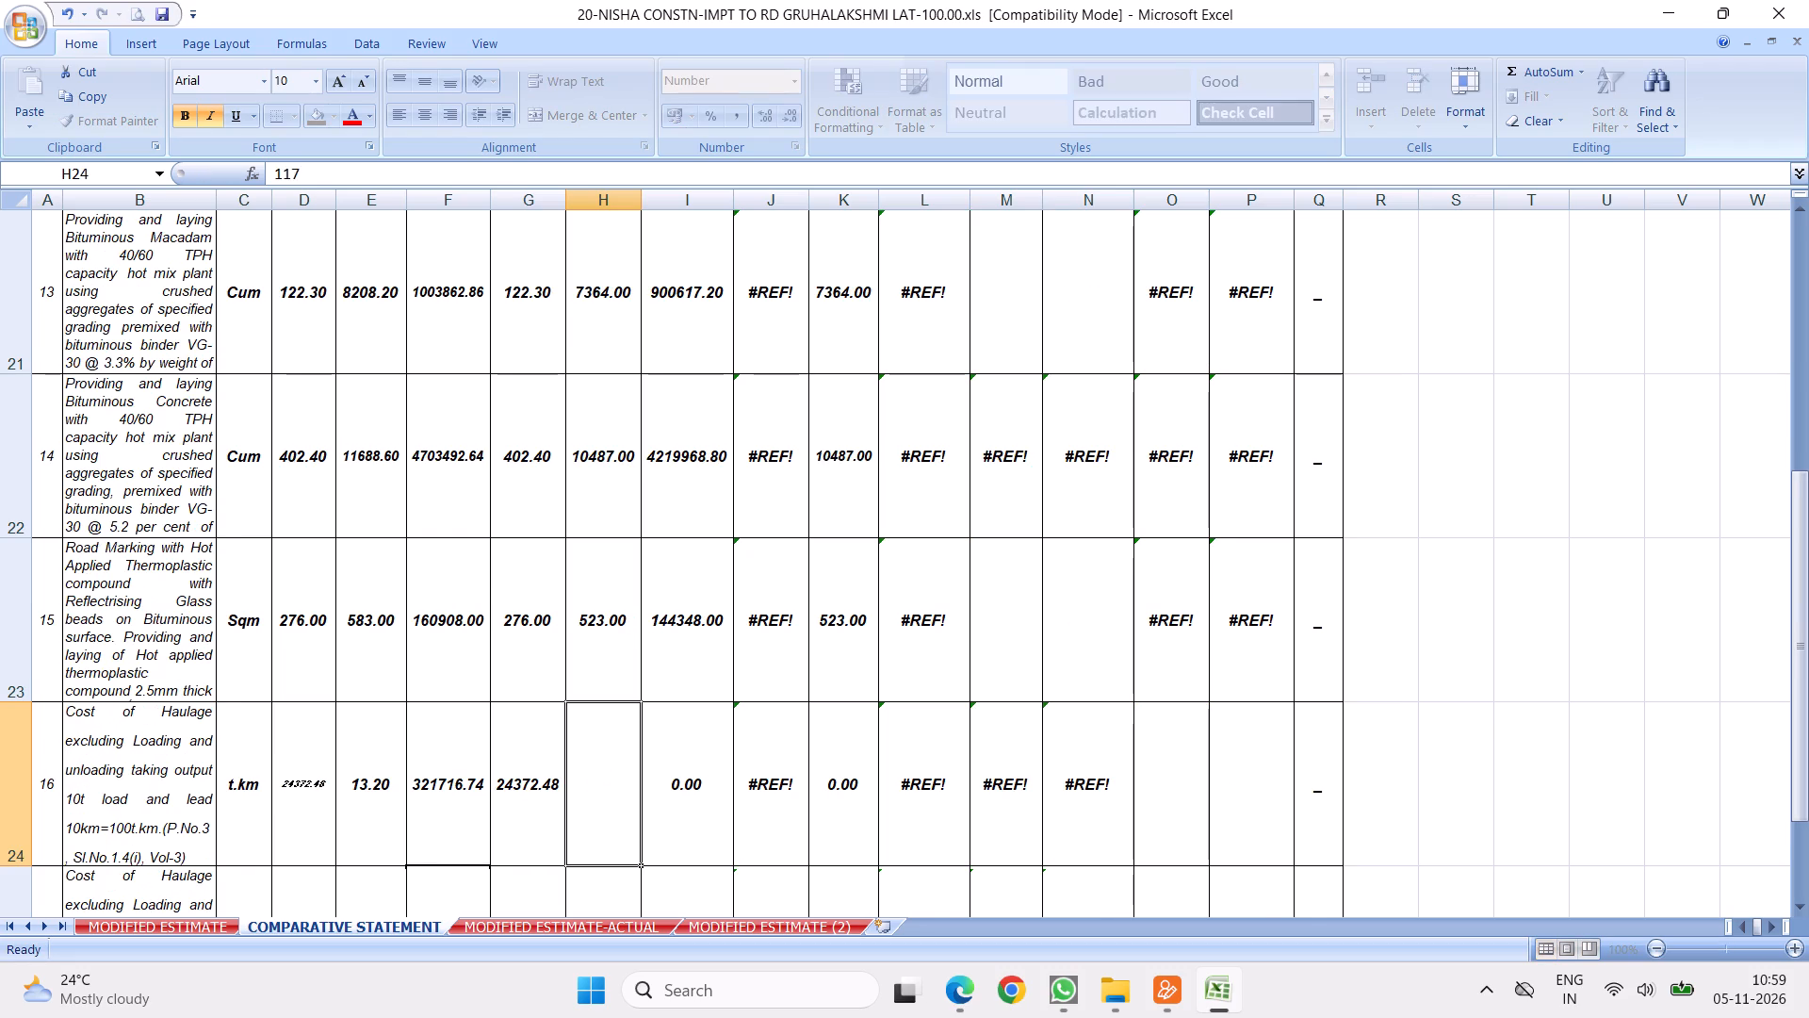
type("12")
key("Return")
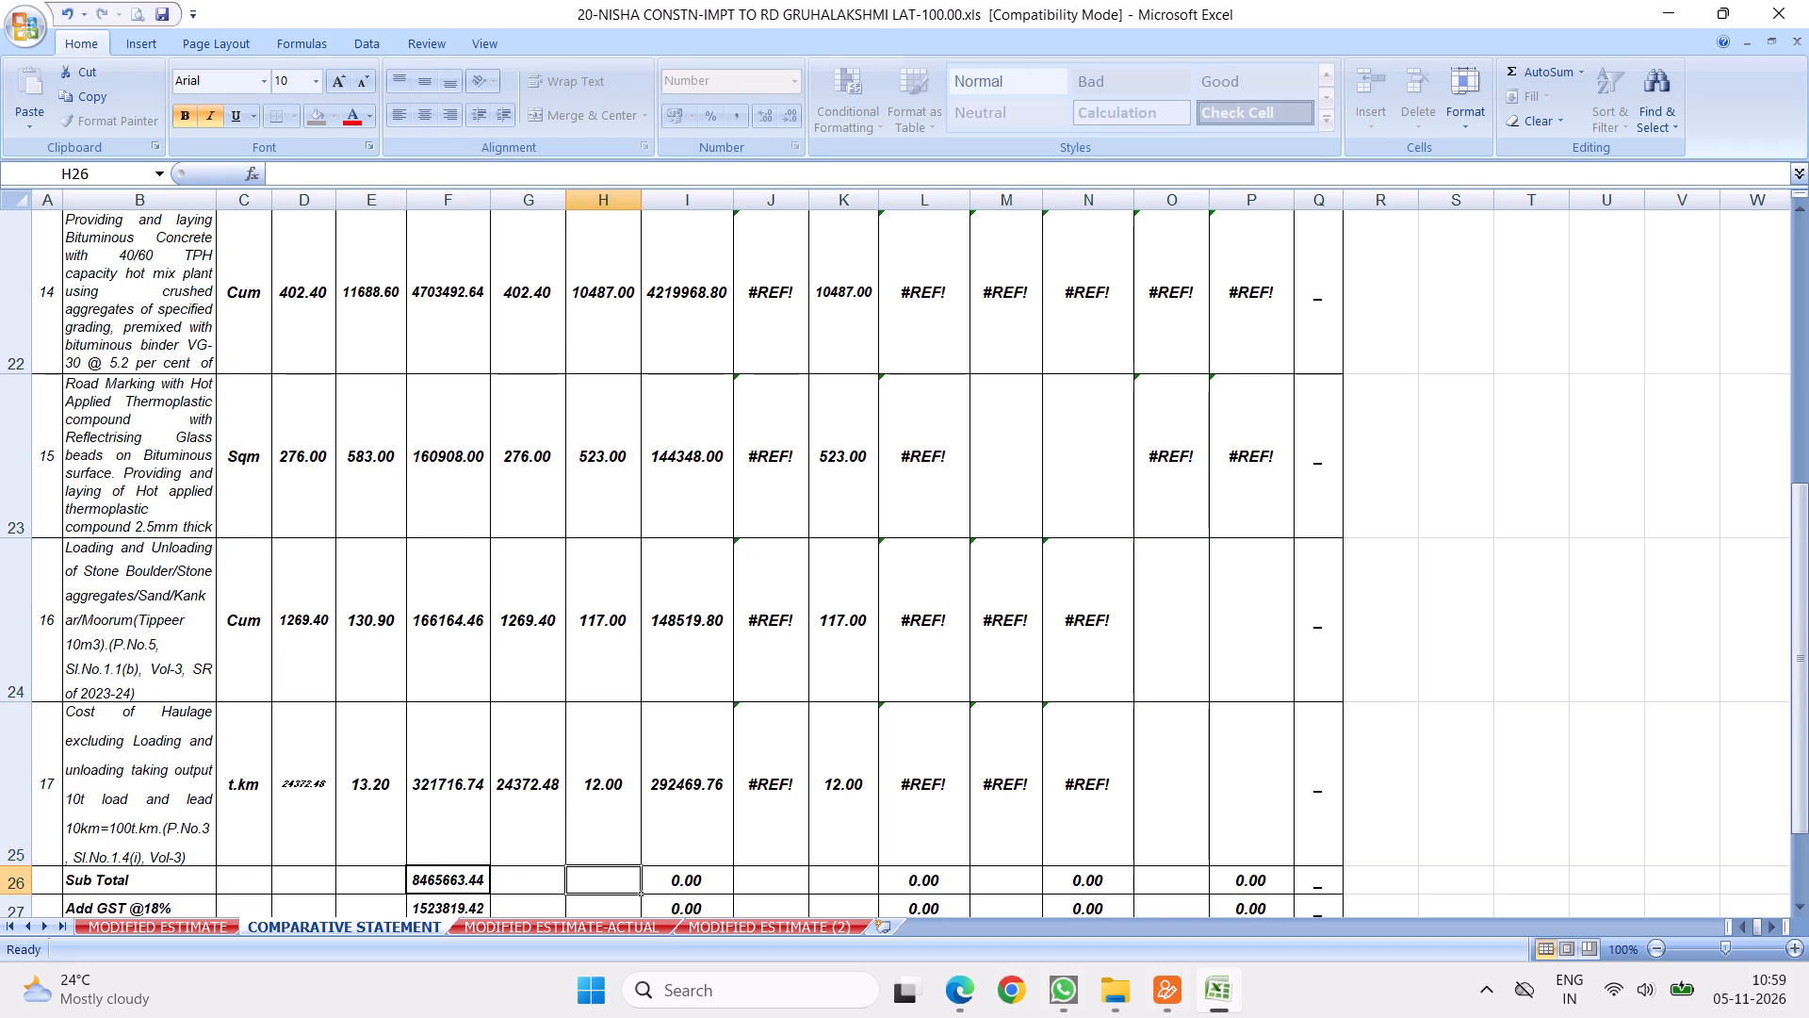
Narrow the tender amount column I slightly.
scroll(815, 506, "down", 1)
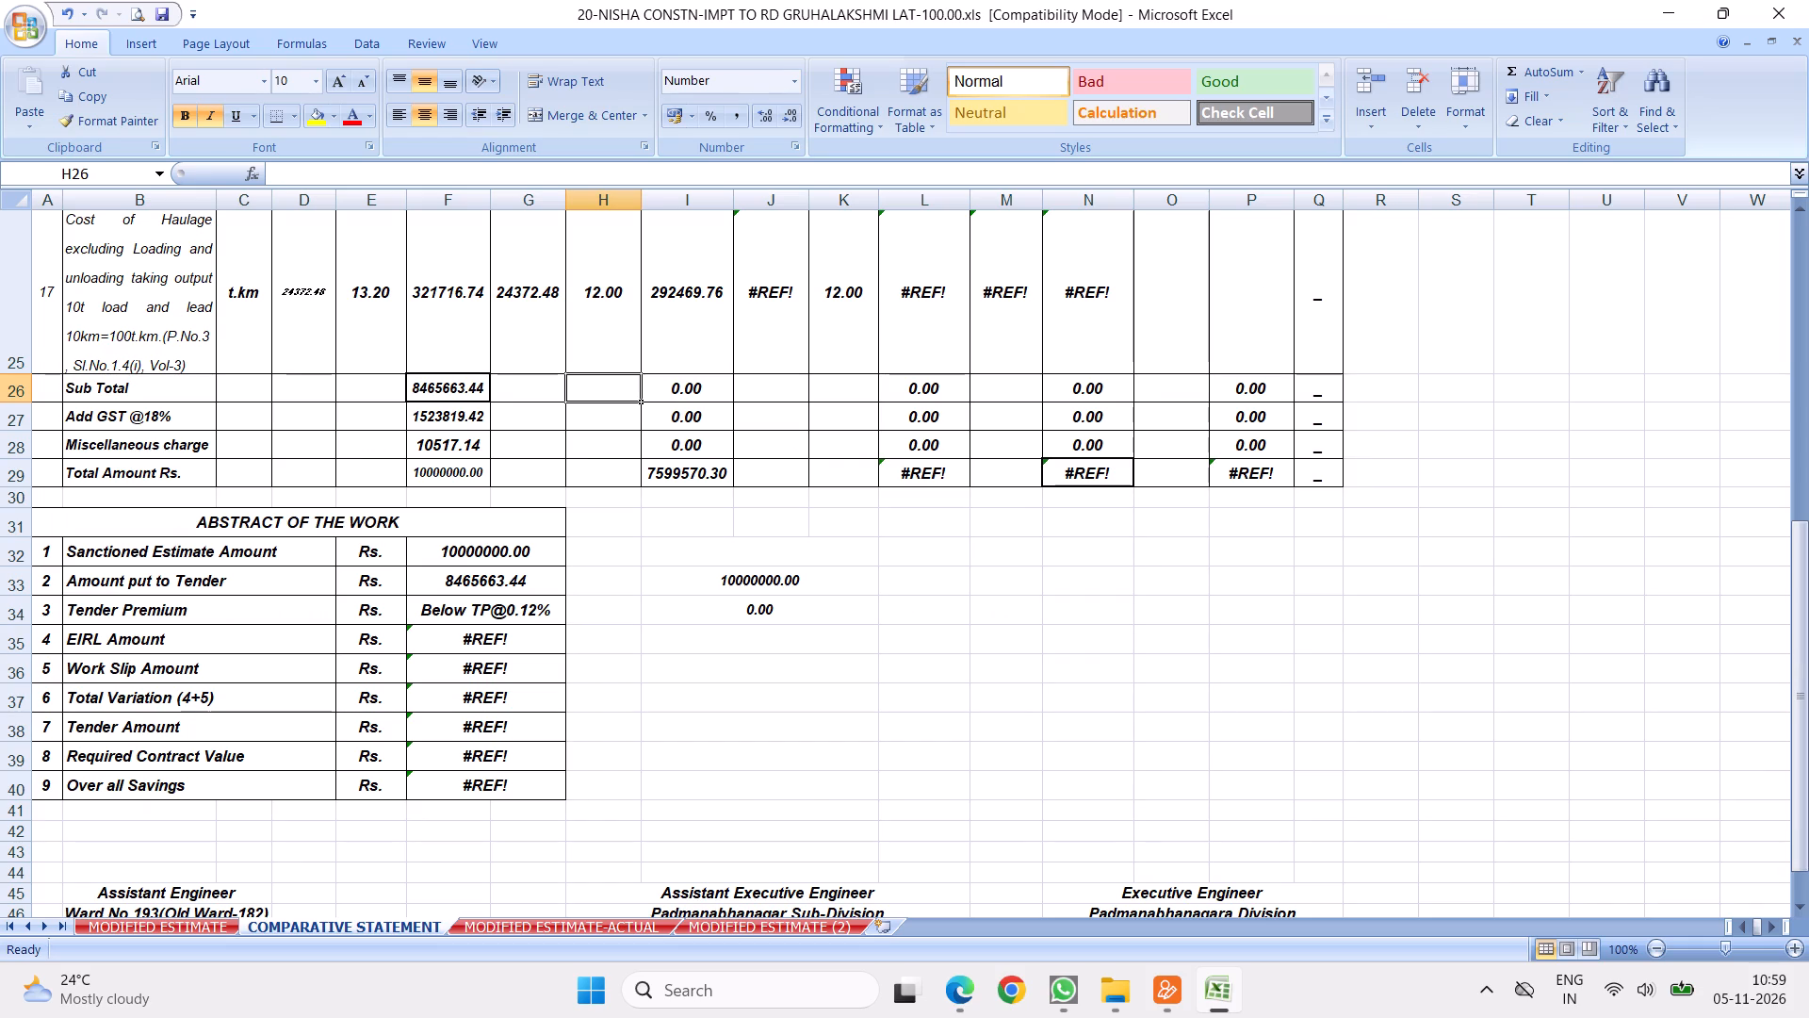
left_click(734, 197)
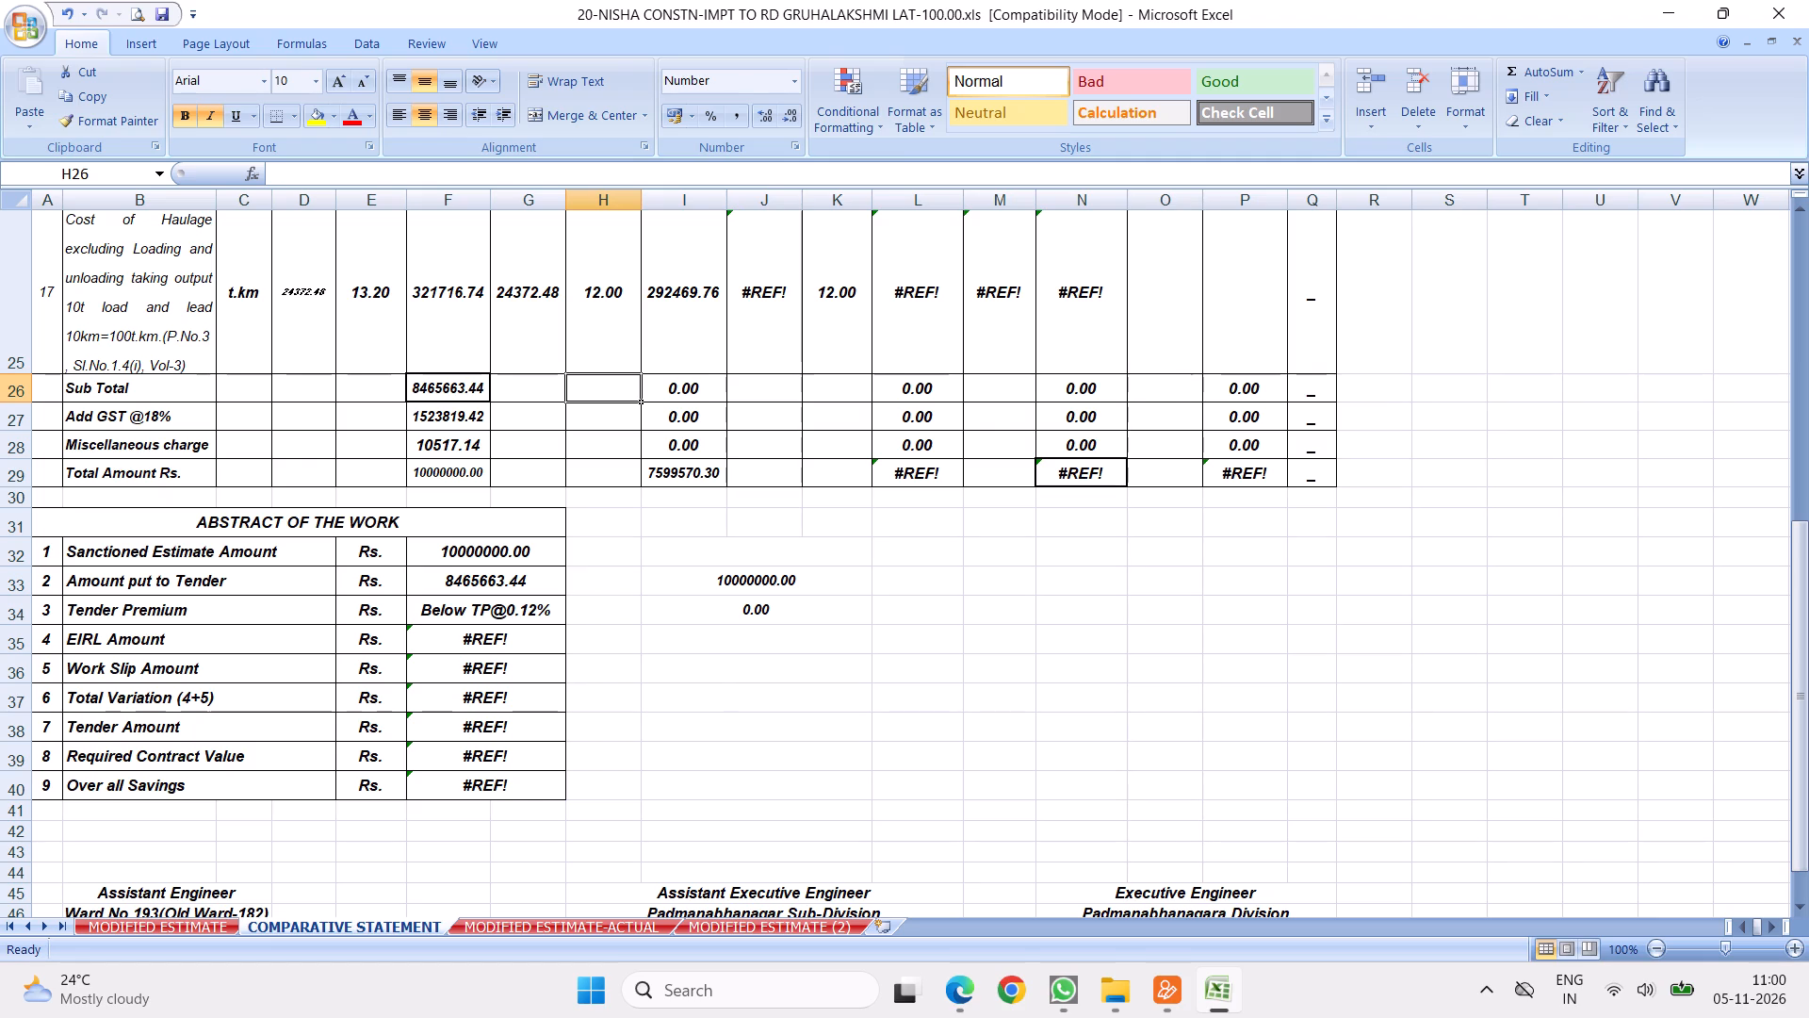
Check the tender total formula in I29 and the item 1 tender amount formula in I9.
left_click(693, 477)
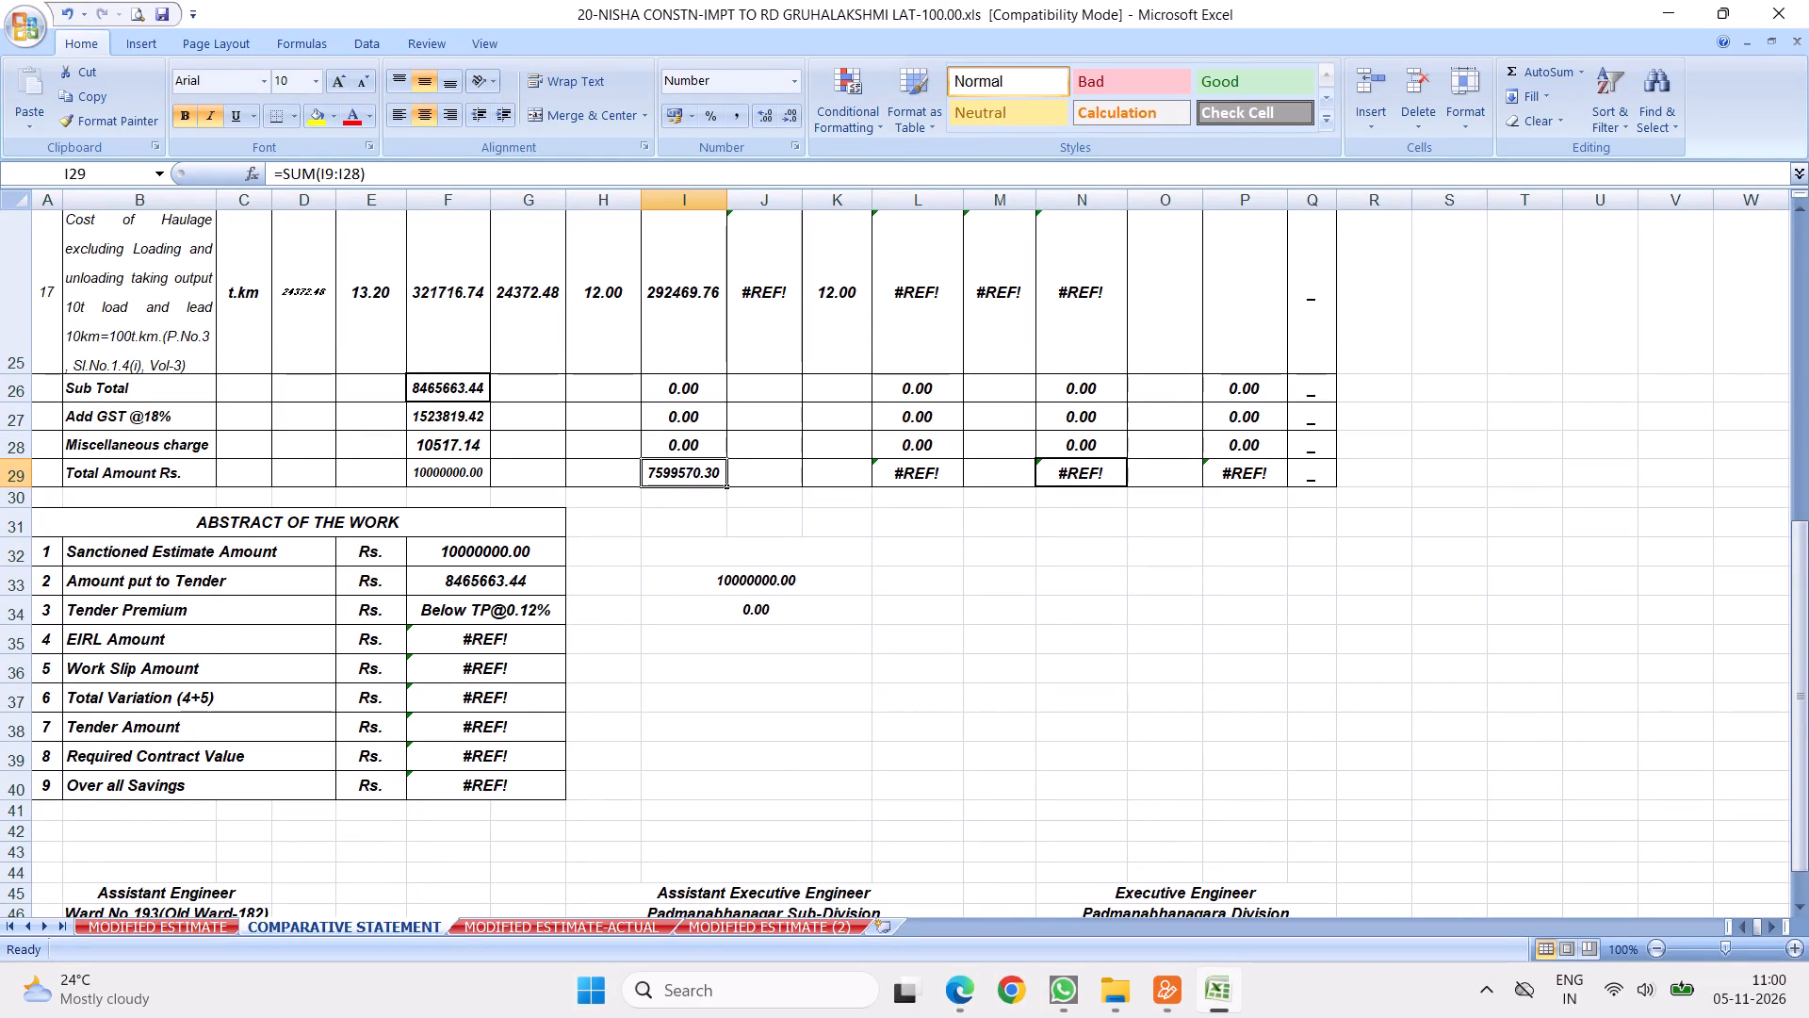
scroll(742, 439, "up", 10)
left_click(683, 532)
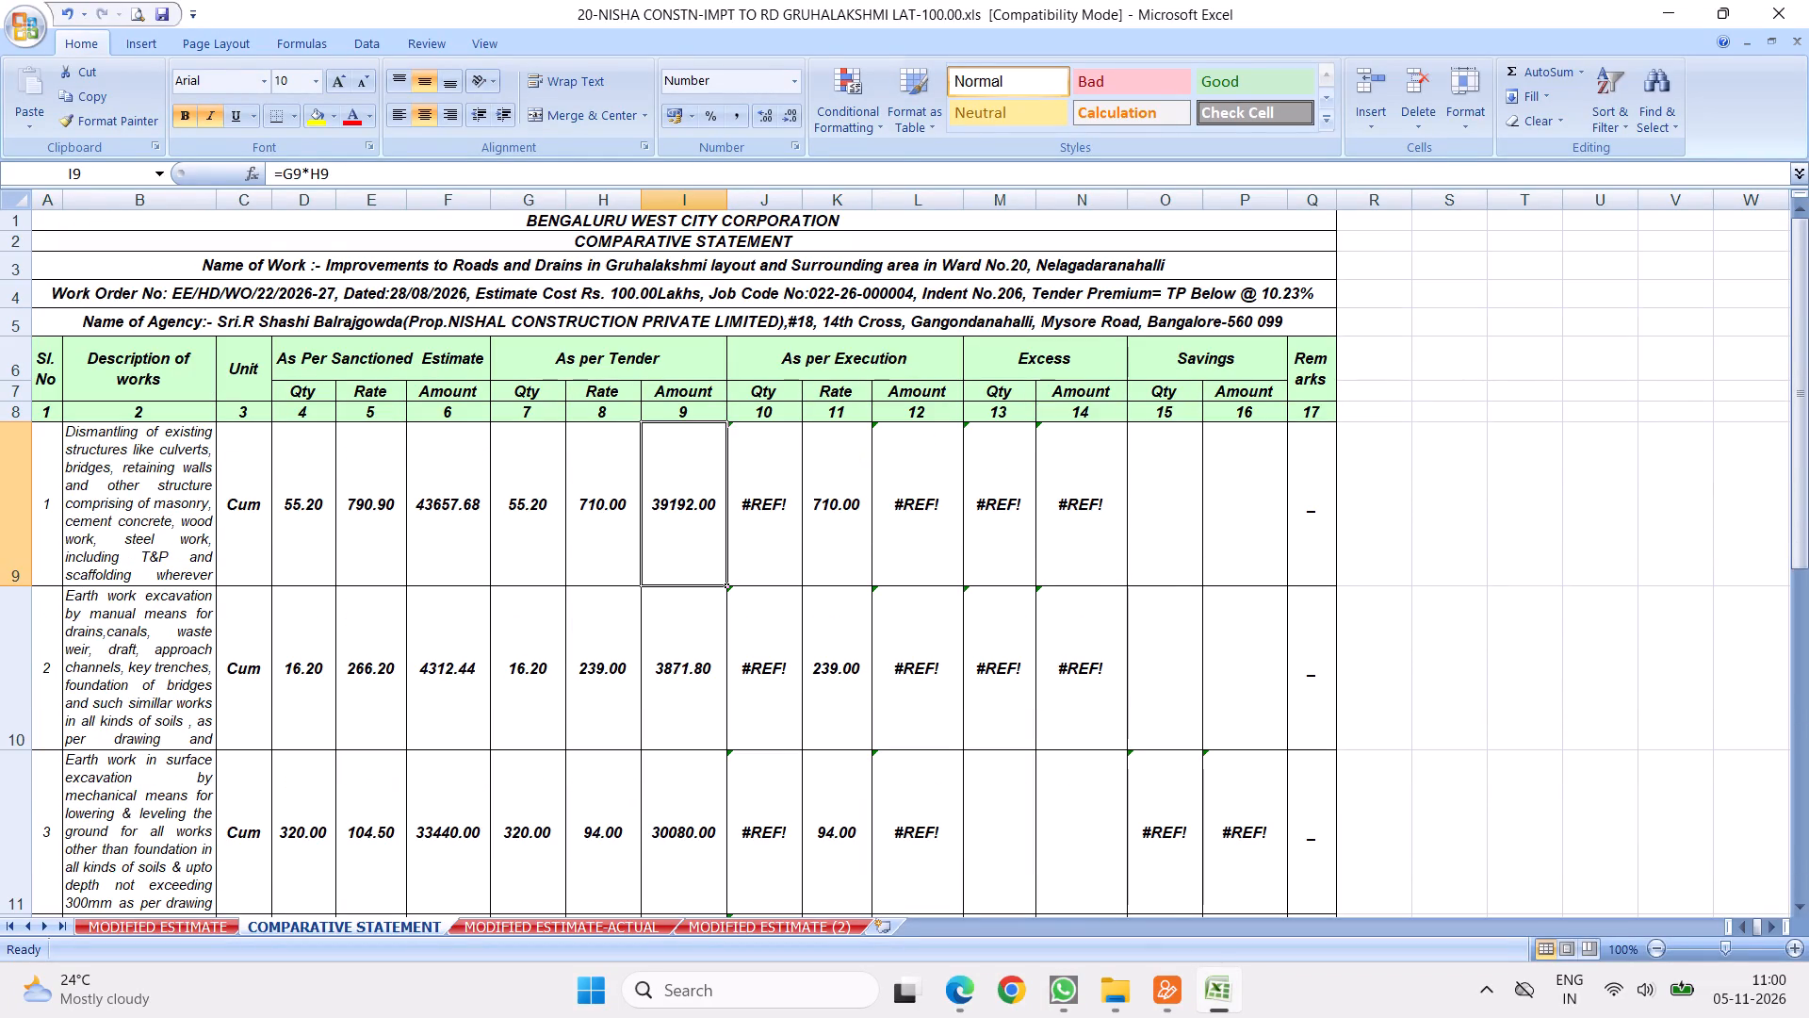
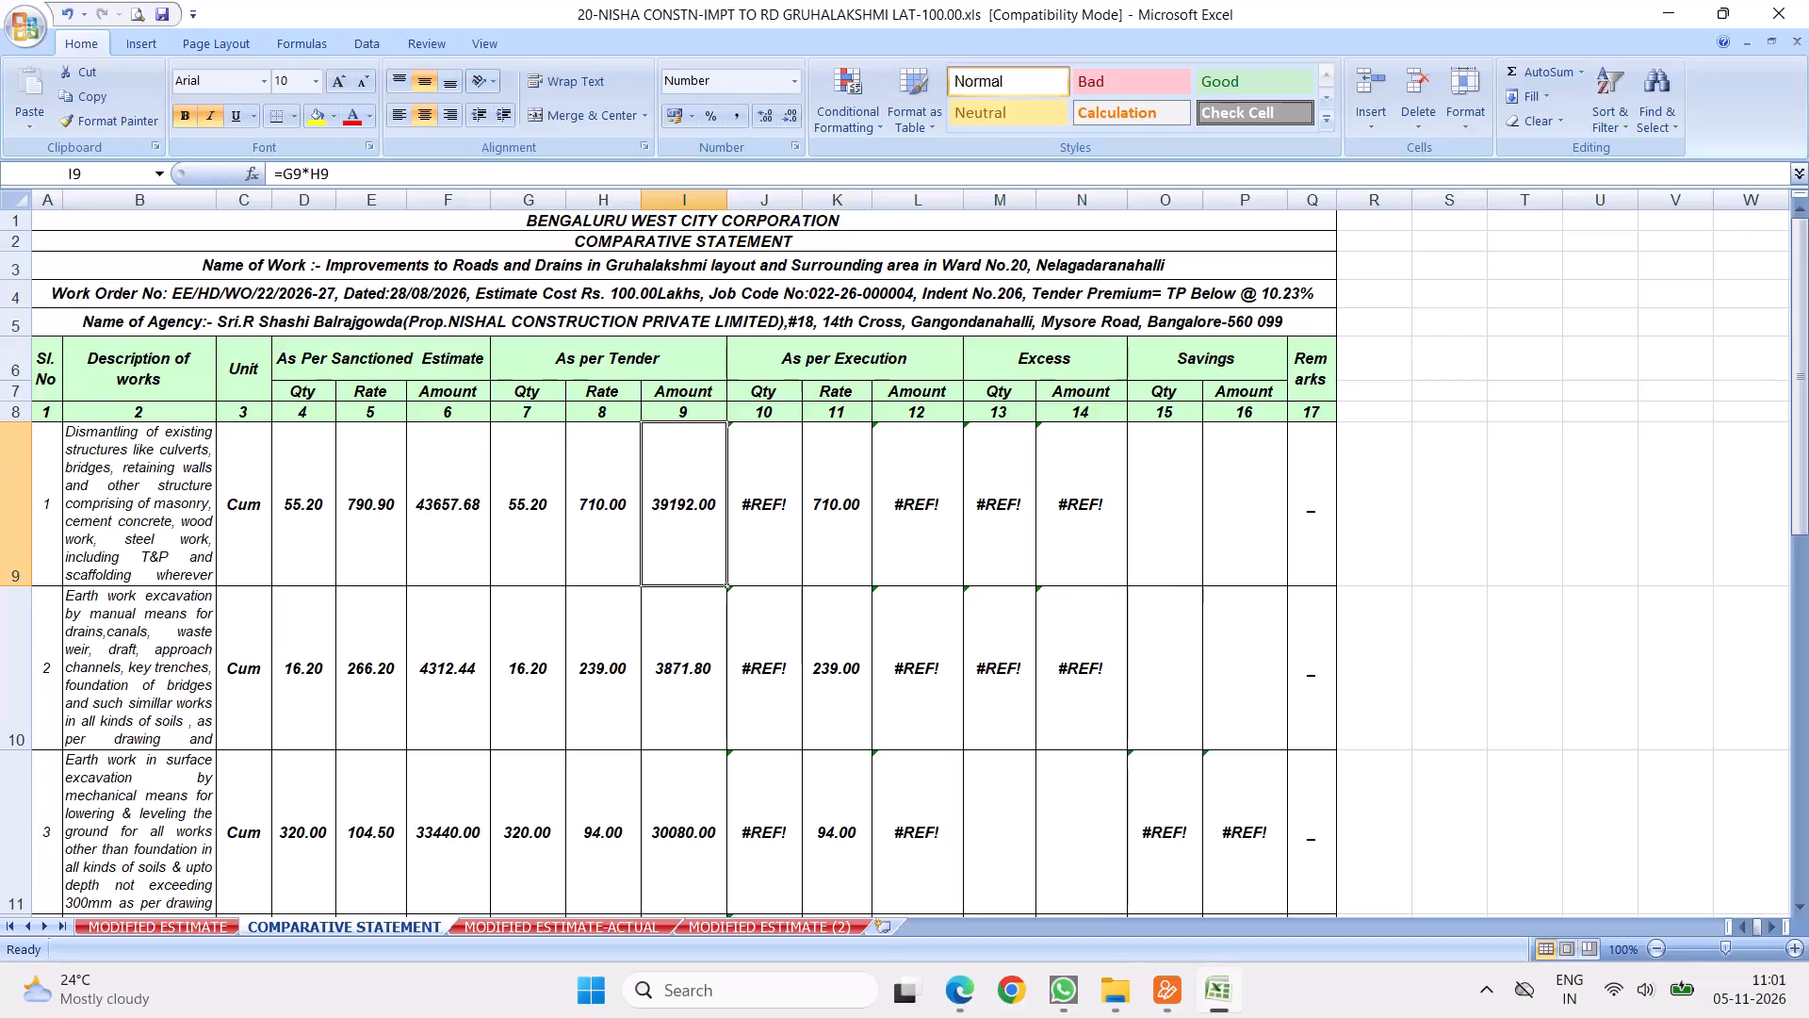
Check the tender quantity formulas for items 1 to 4 in G9 to G12.
left_click(528, 503)
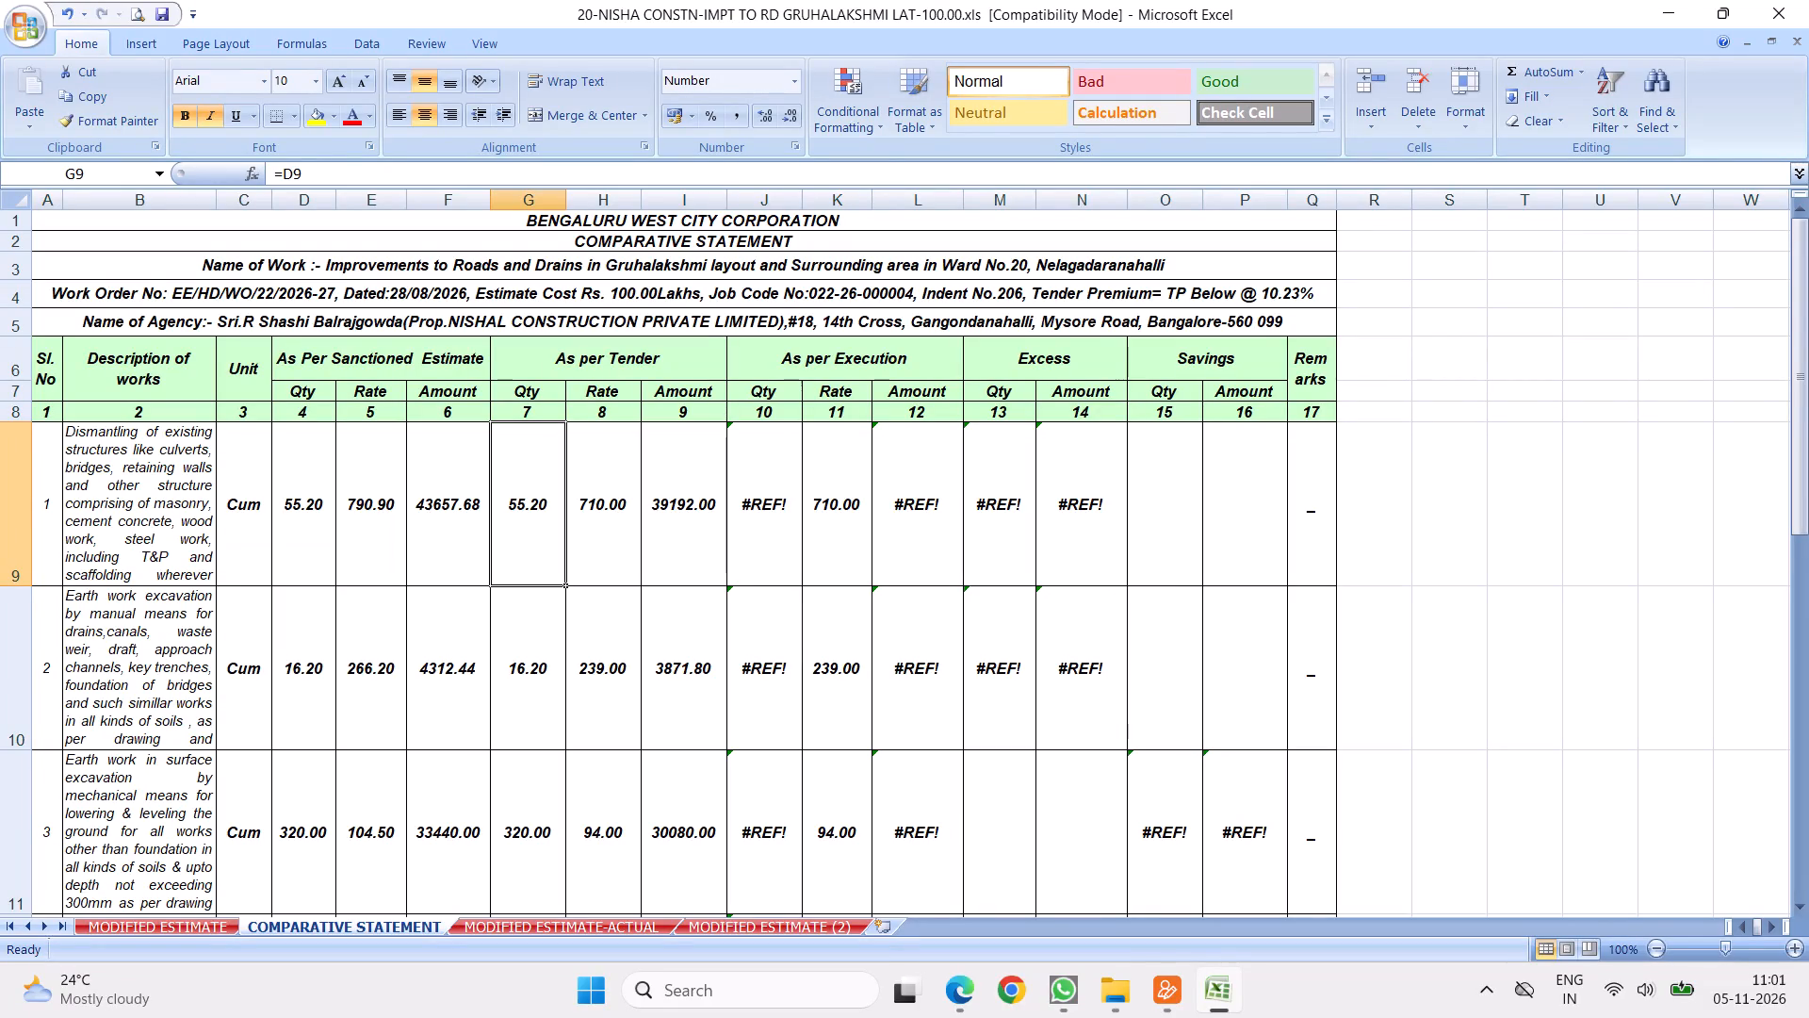
key("Return")
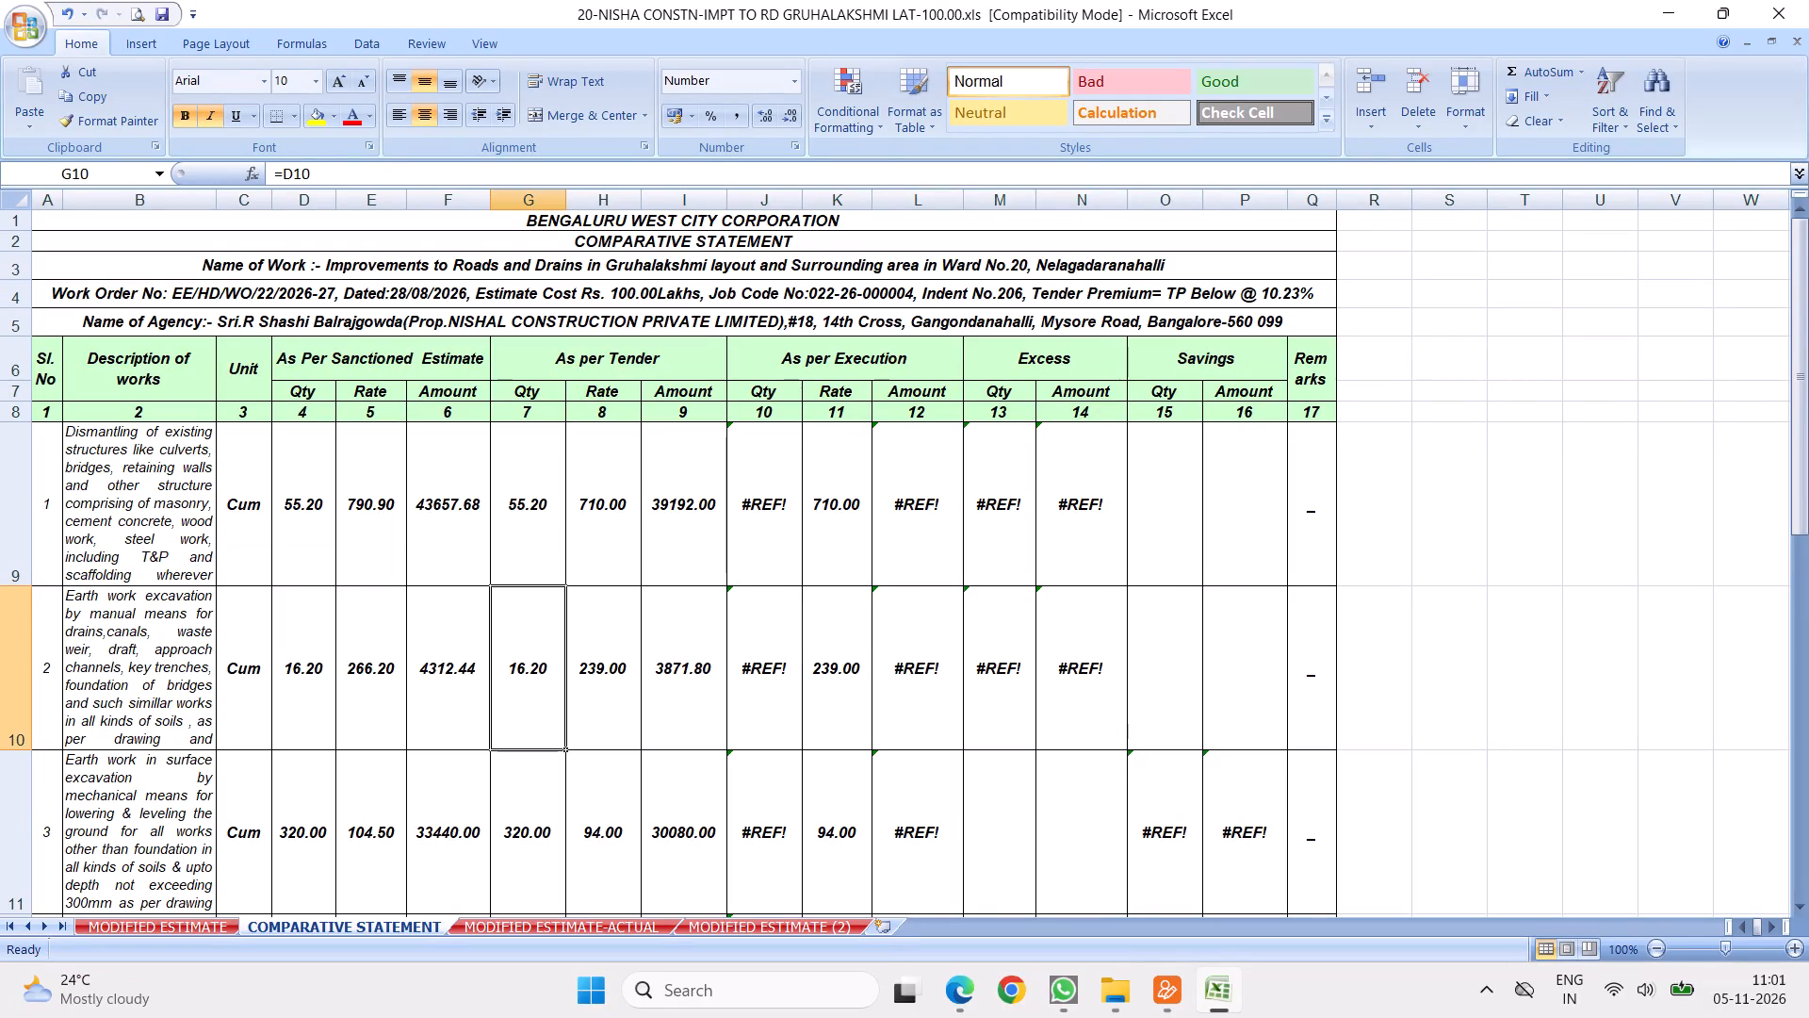
key("Return")
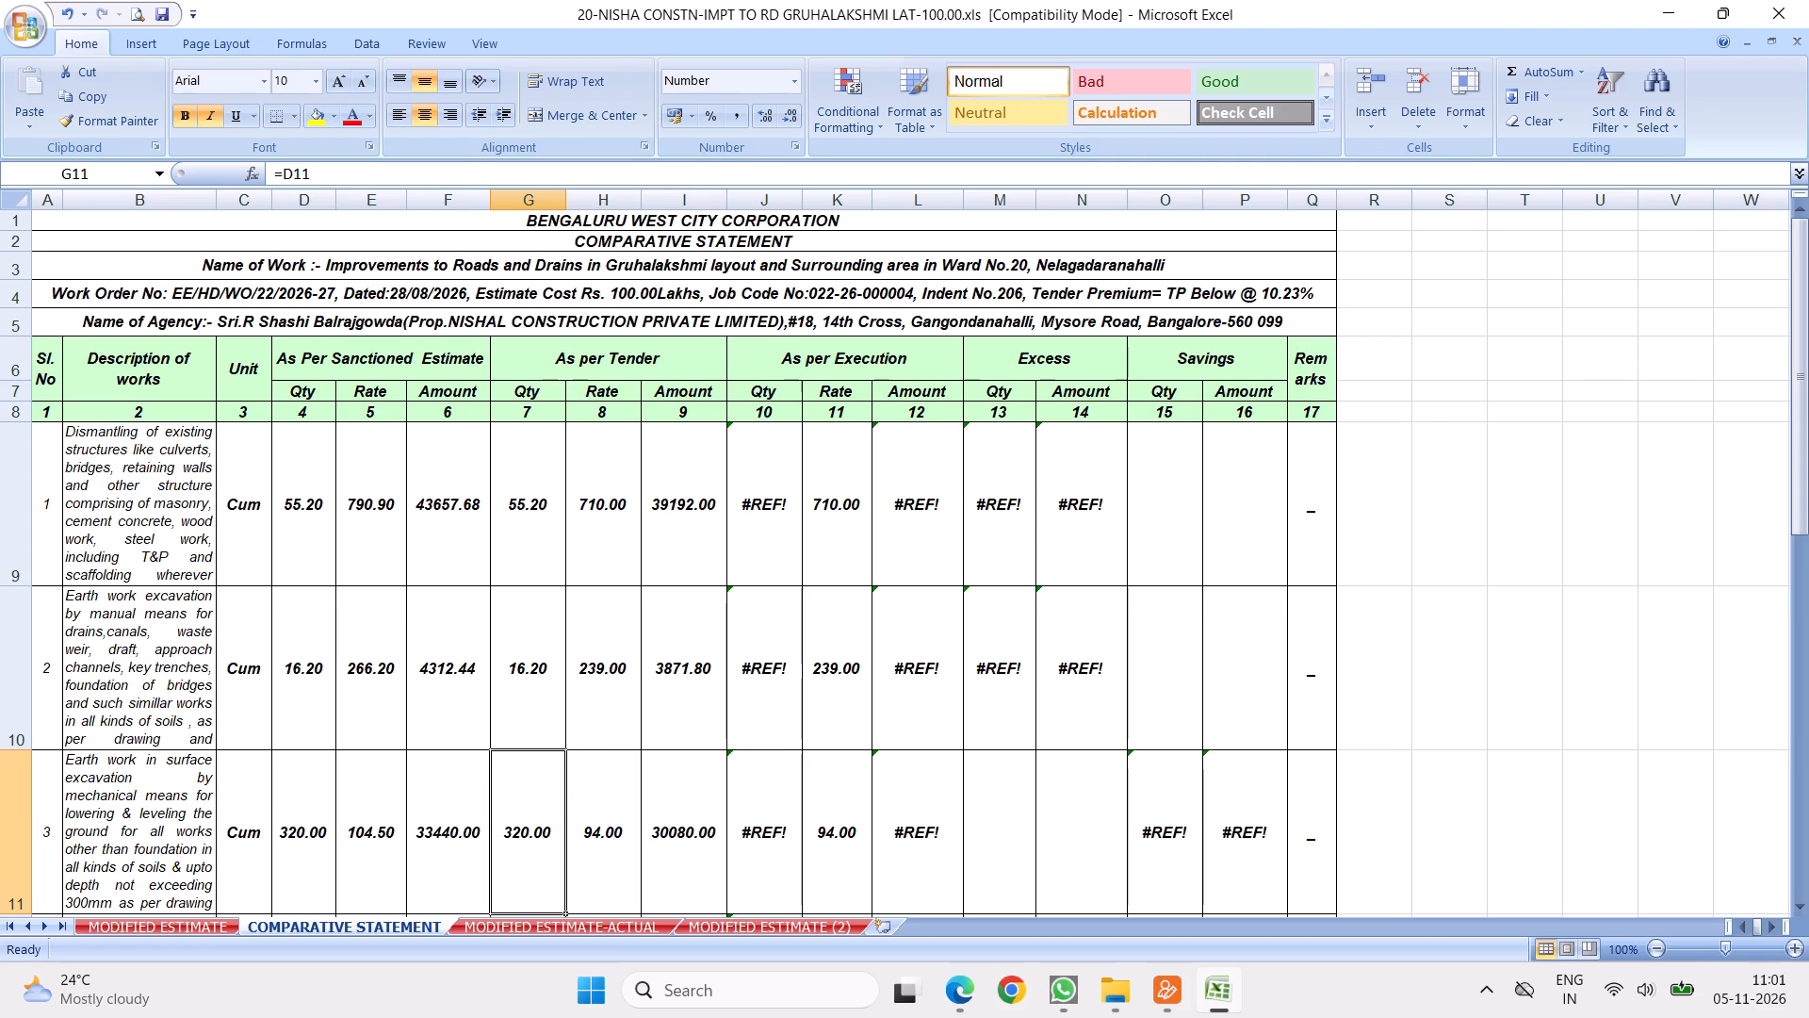
key("Return")
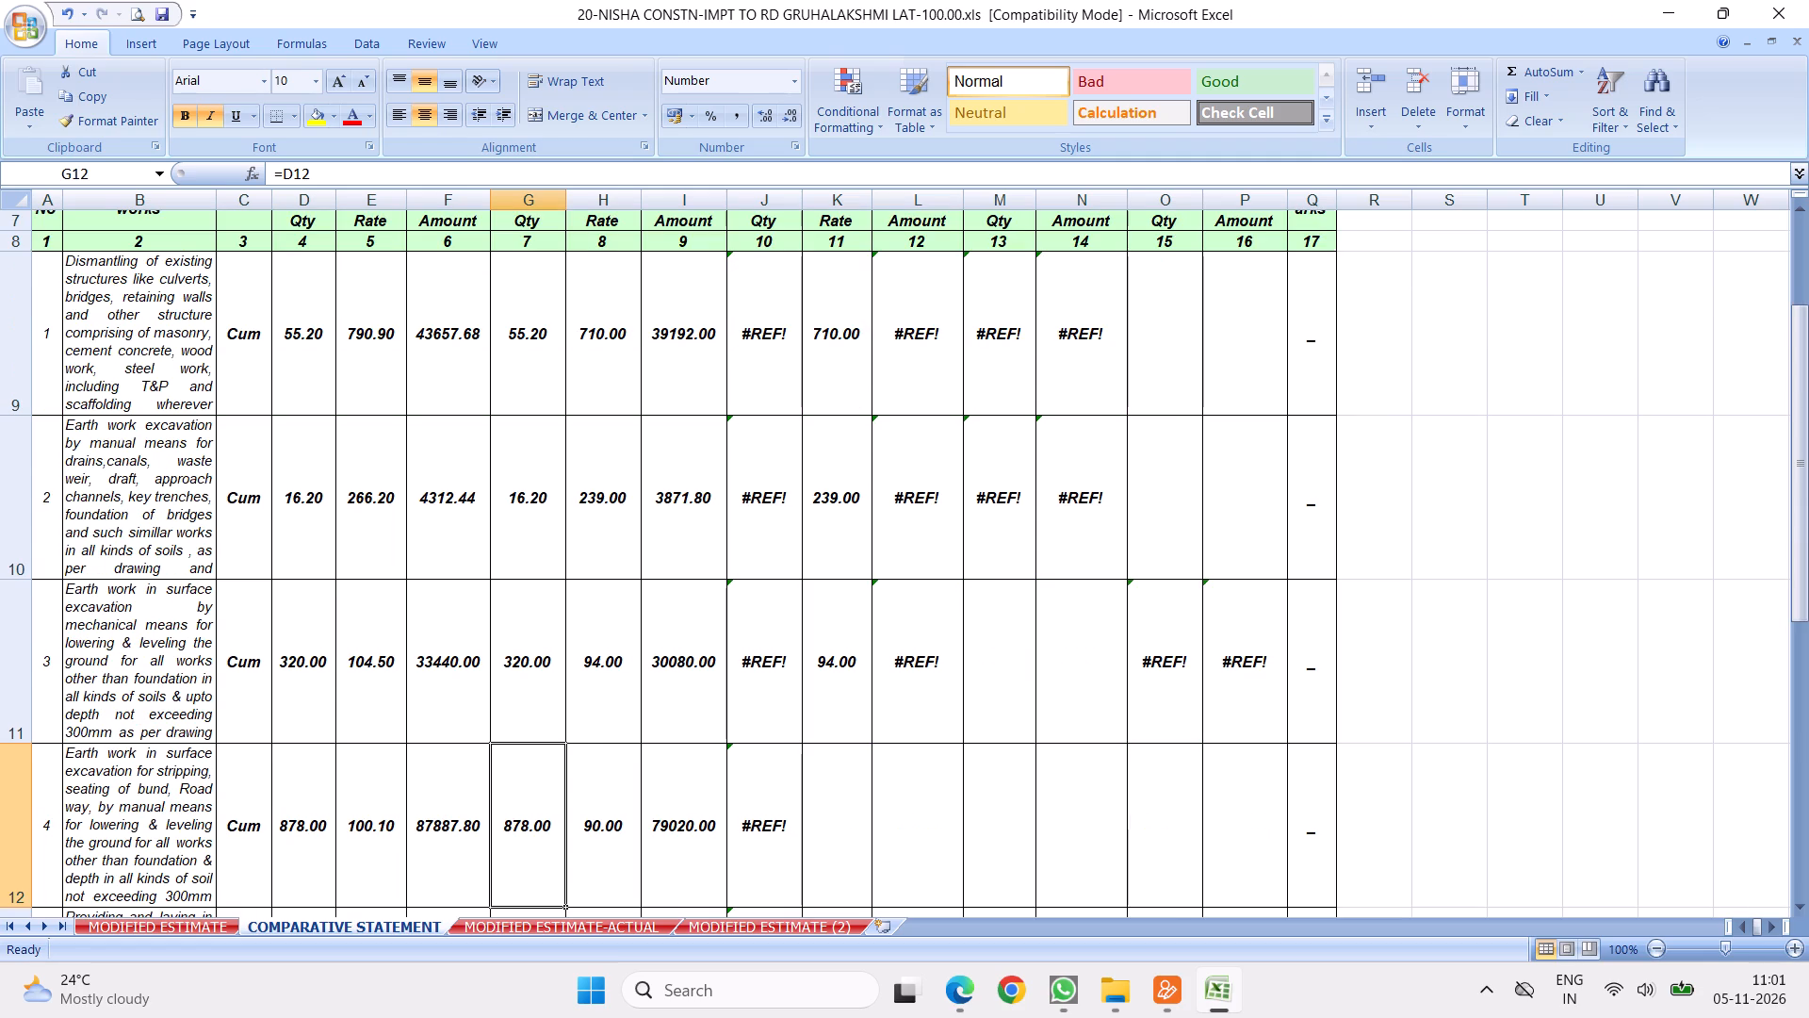
Review the tender rates one by one for items 3 to 17, from H11 down to H25.
left_click(595, 653)
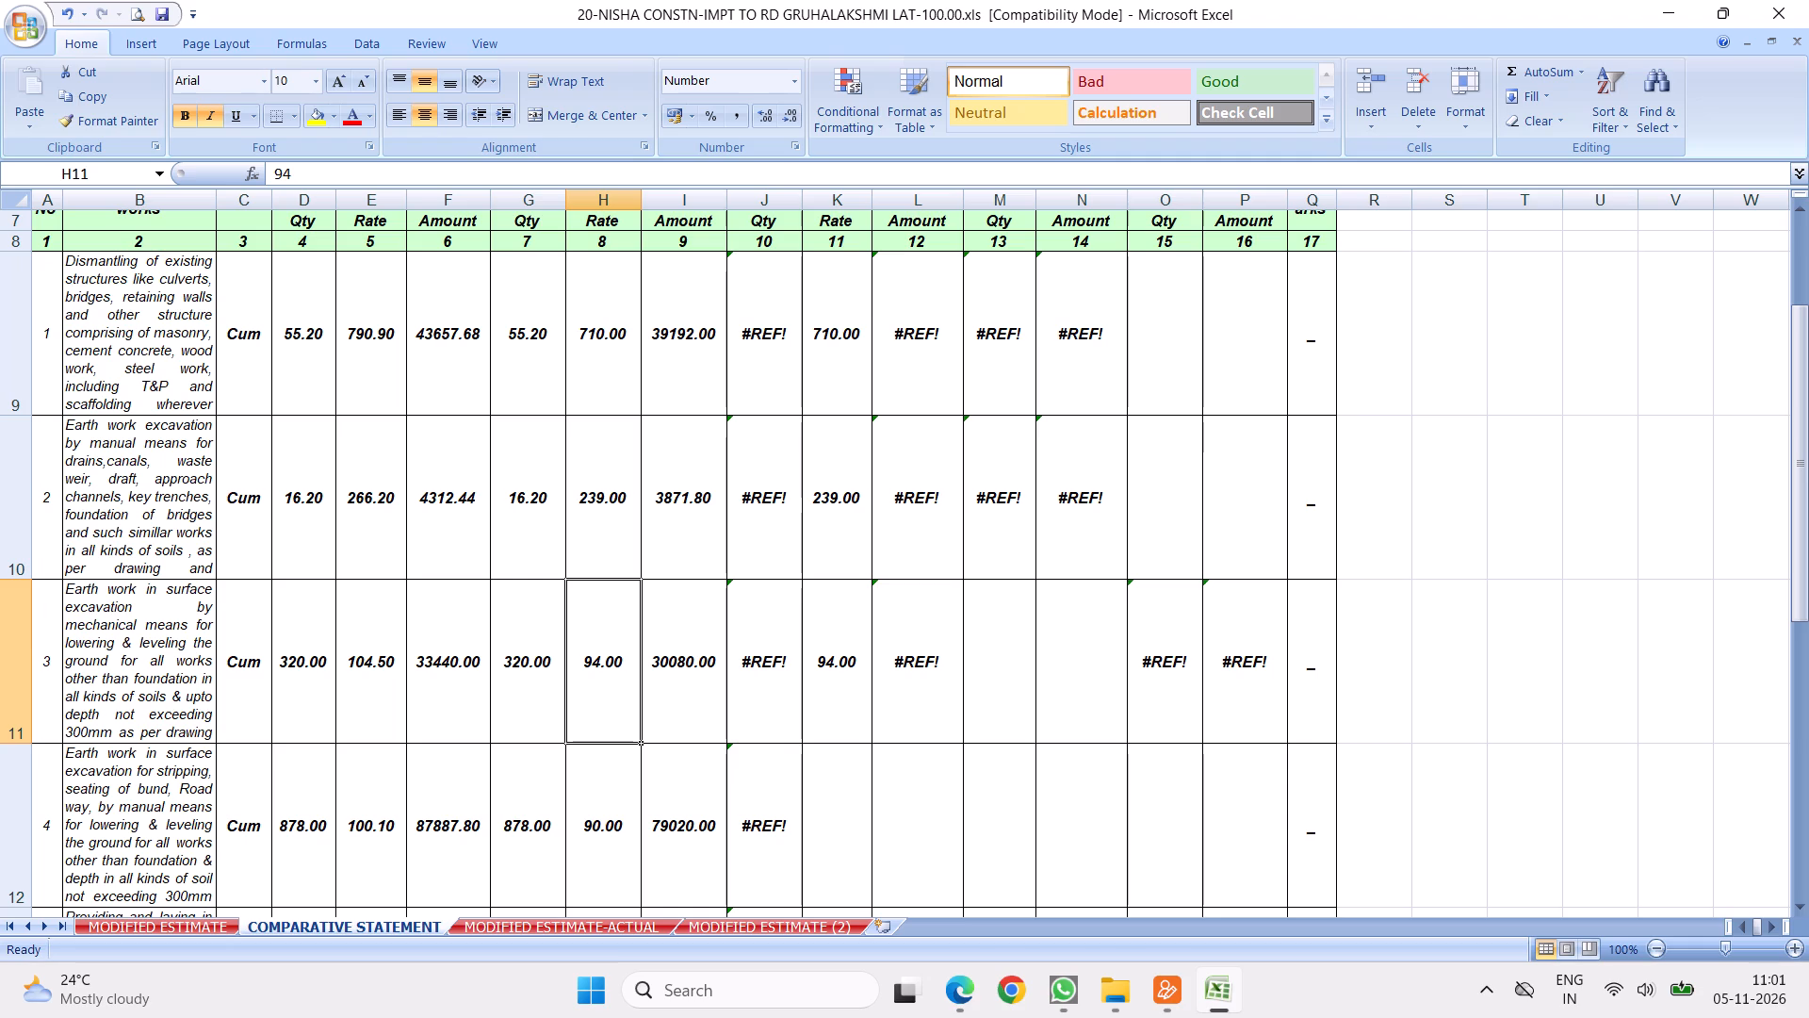
key("Return")
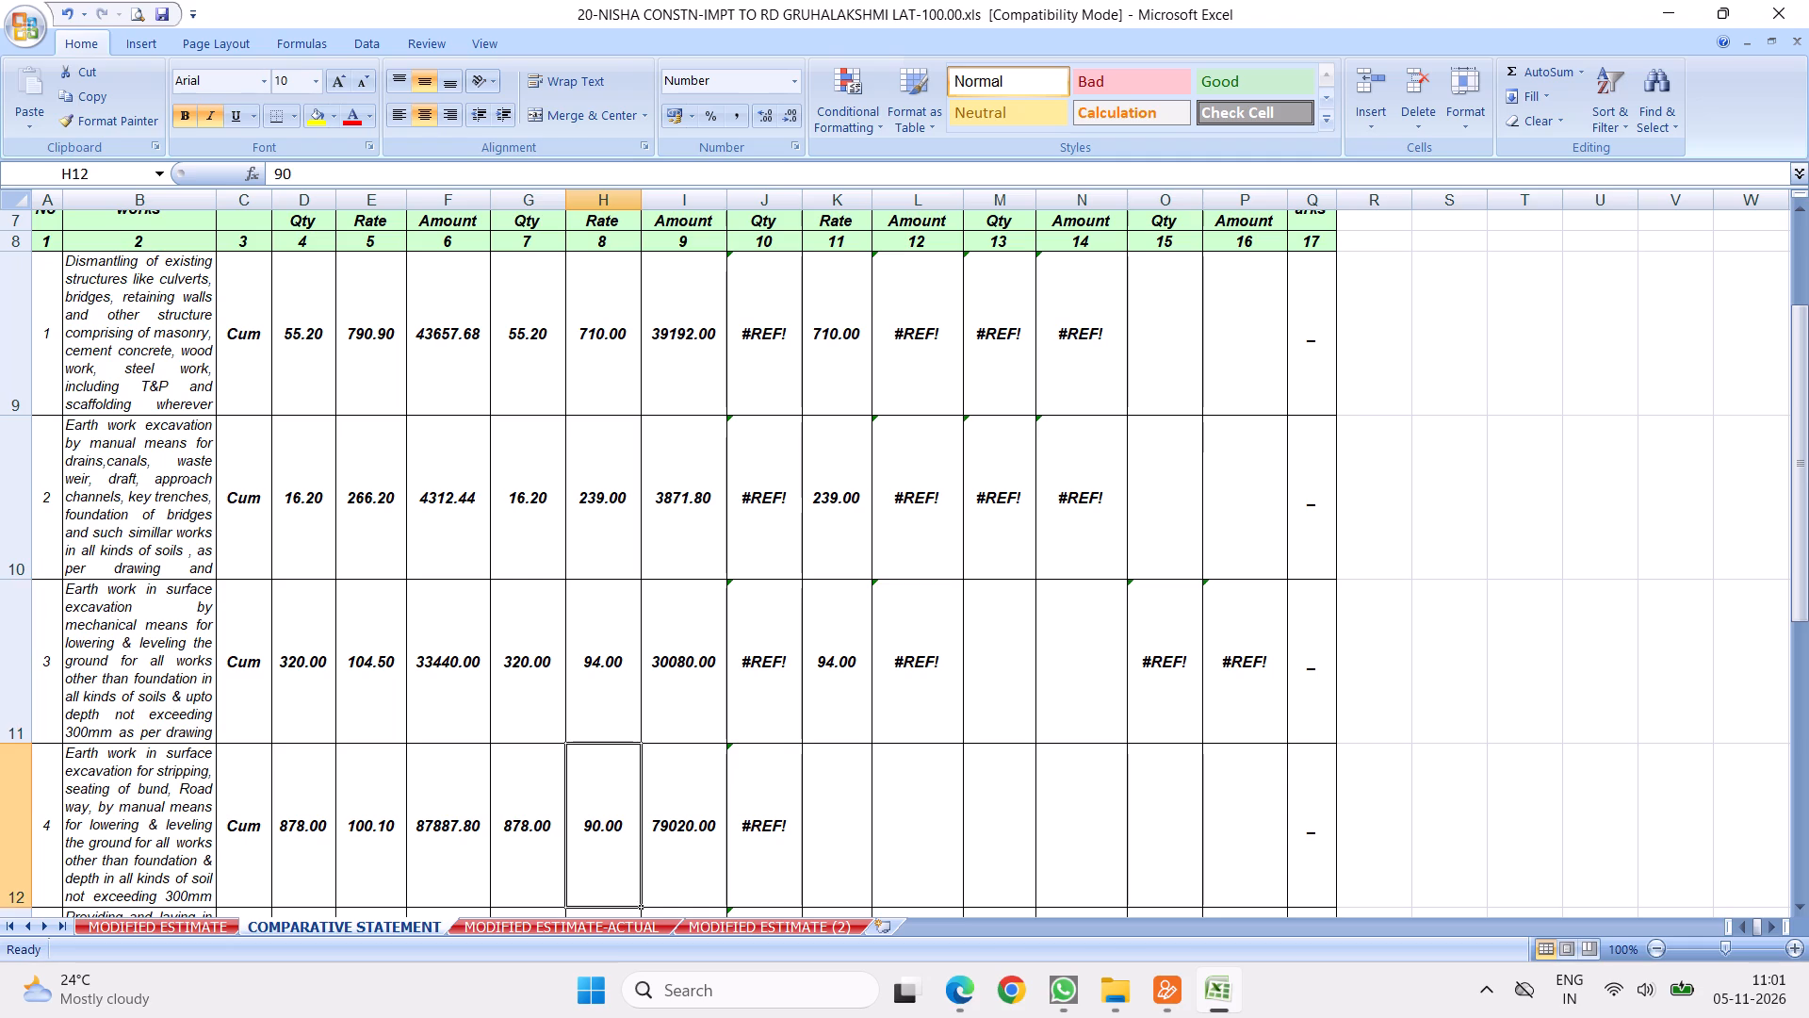
key("Return")
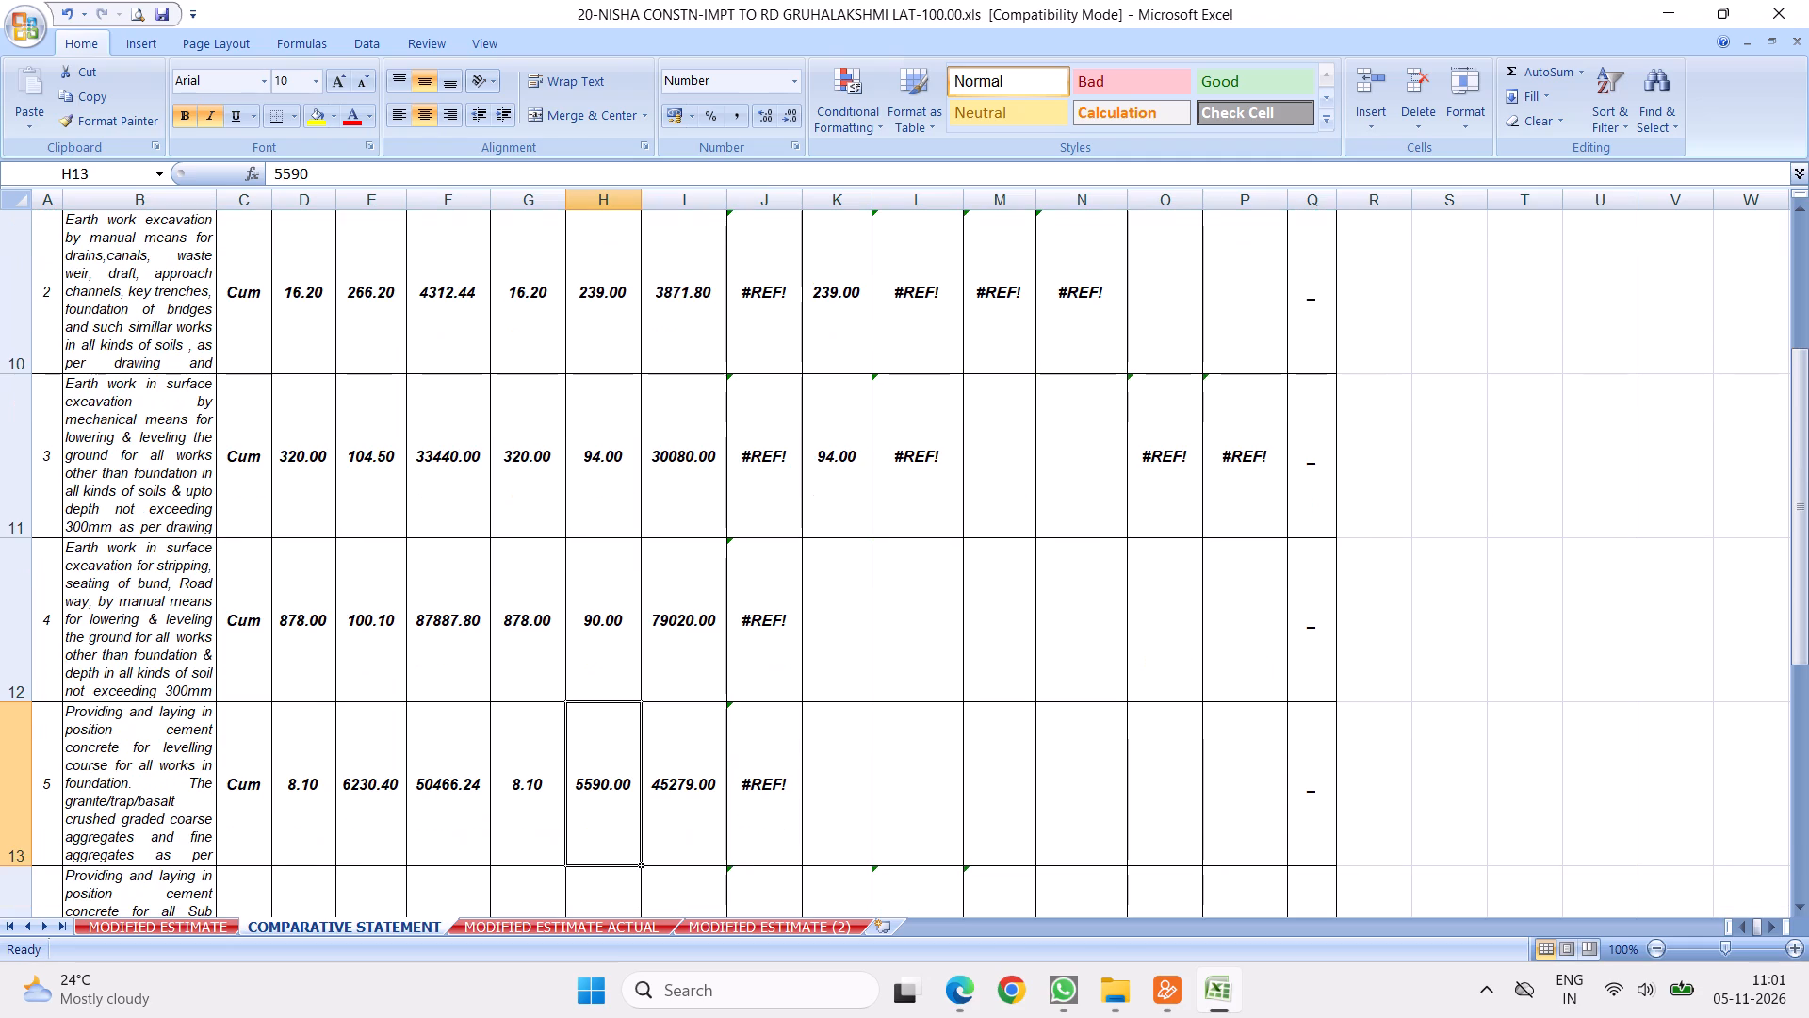
key("Return")
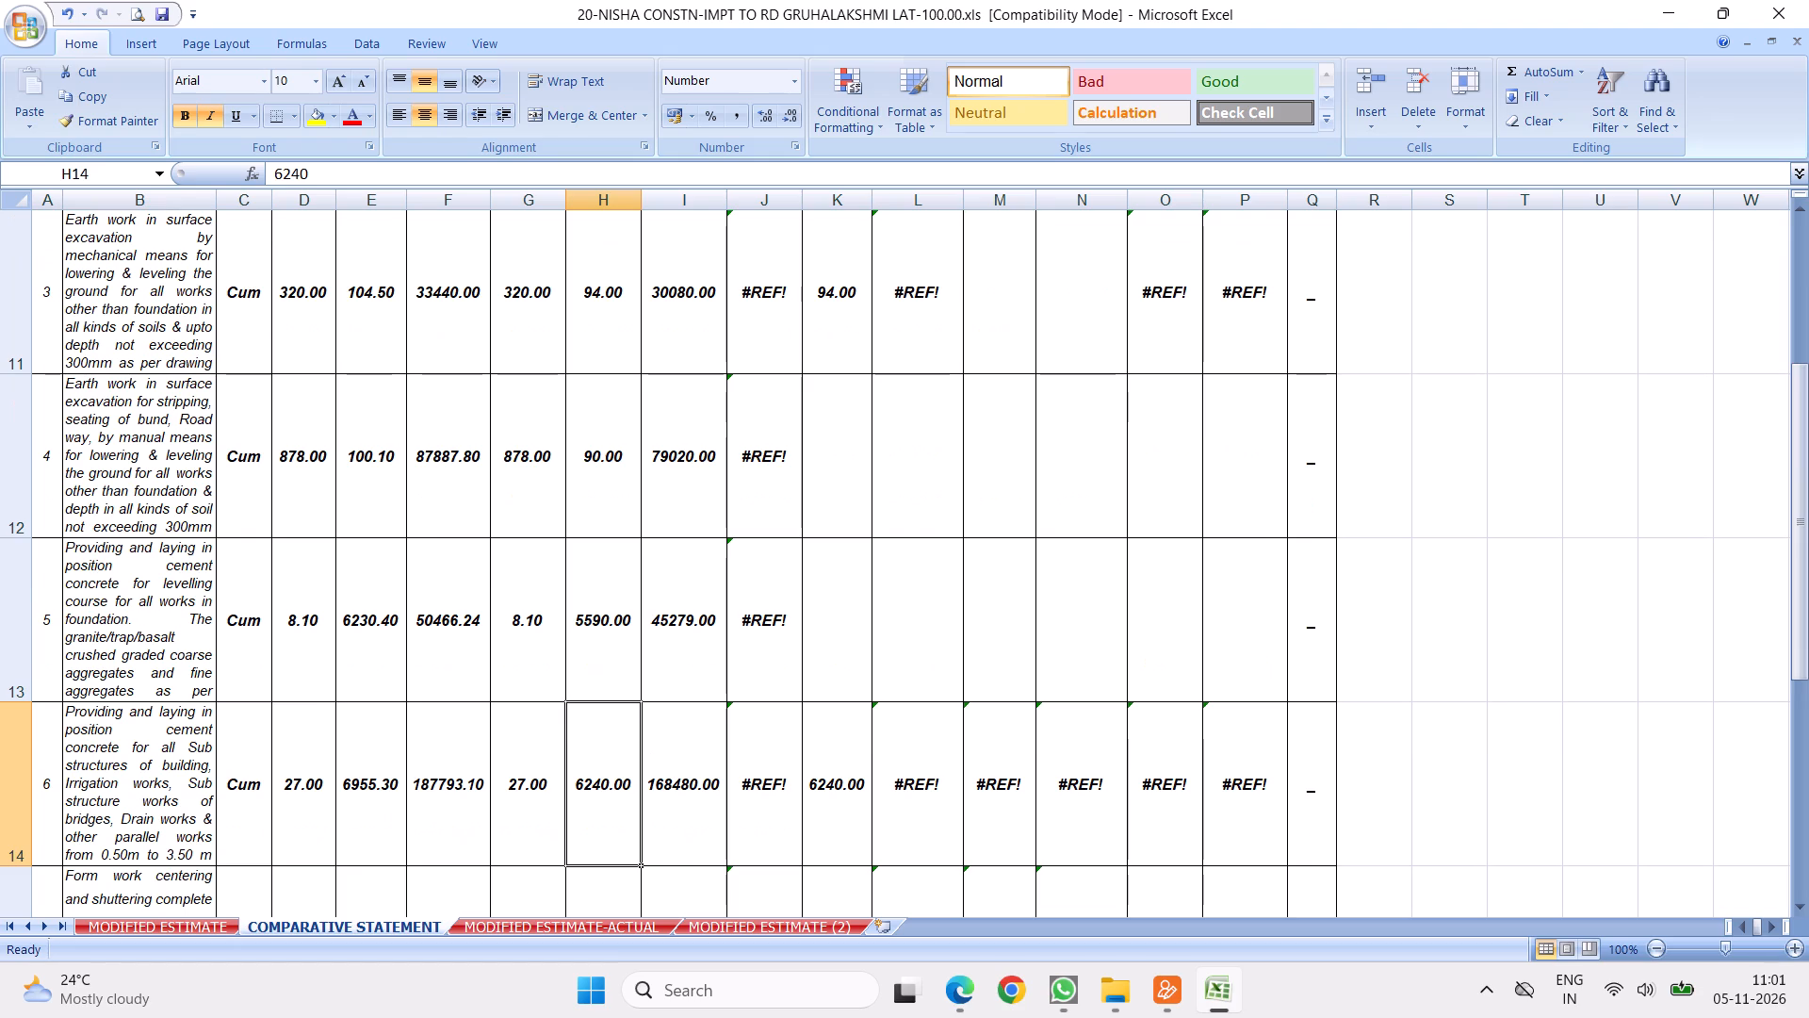
key("Return")
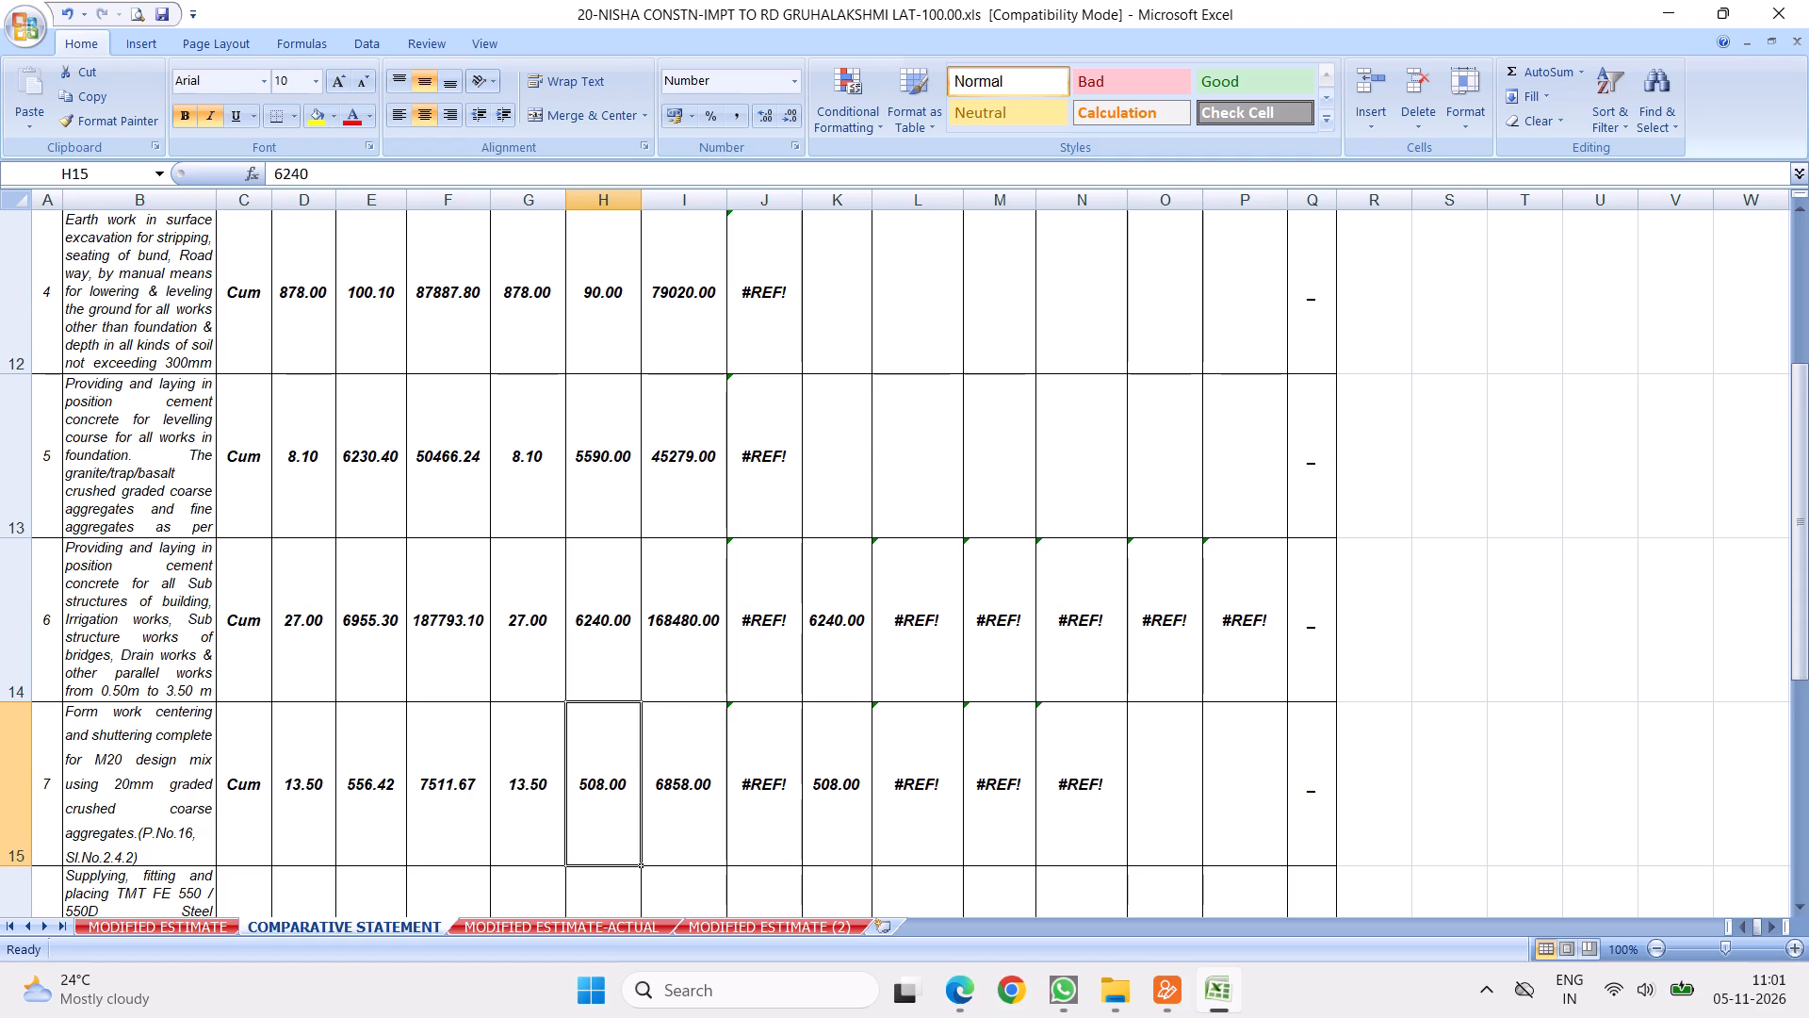
key("Return")
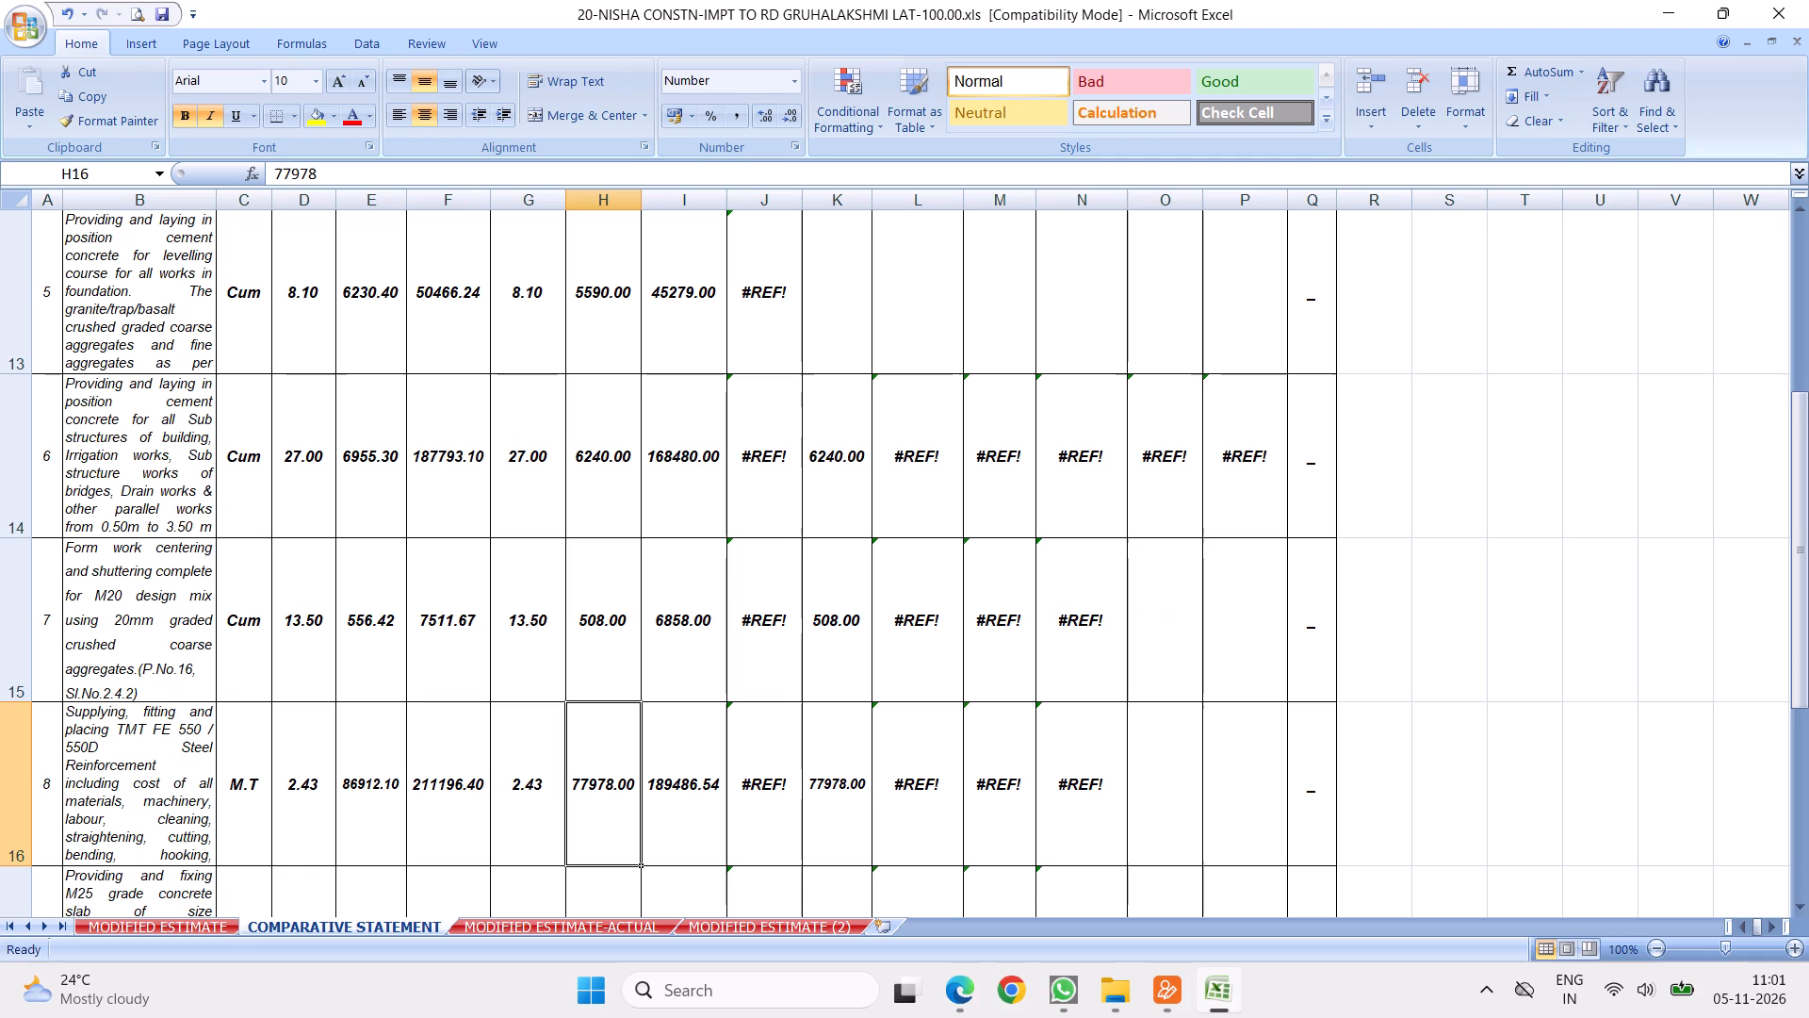
key("Return")
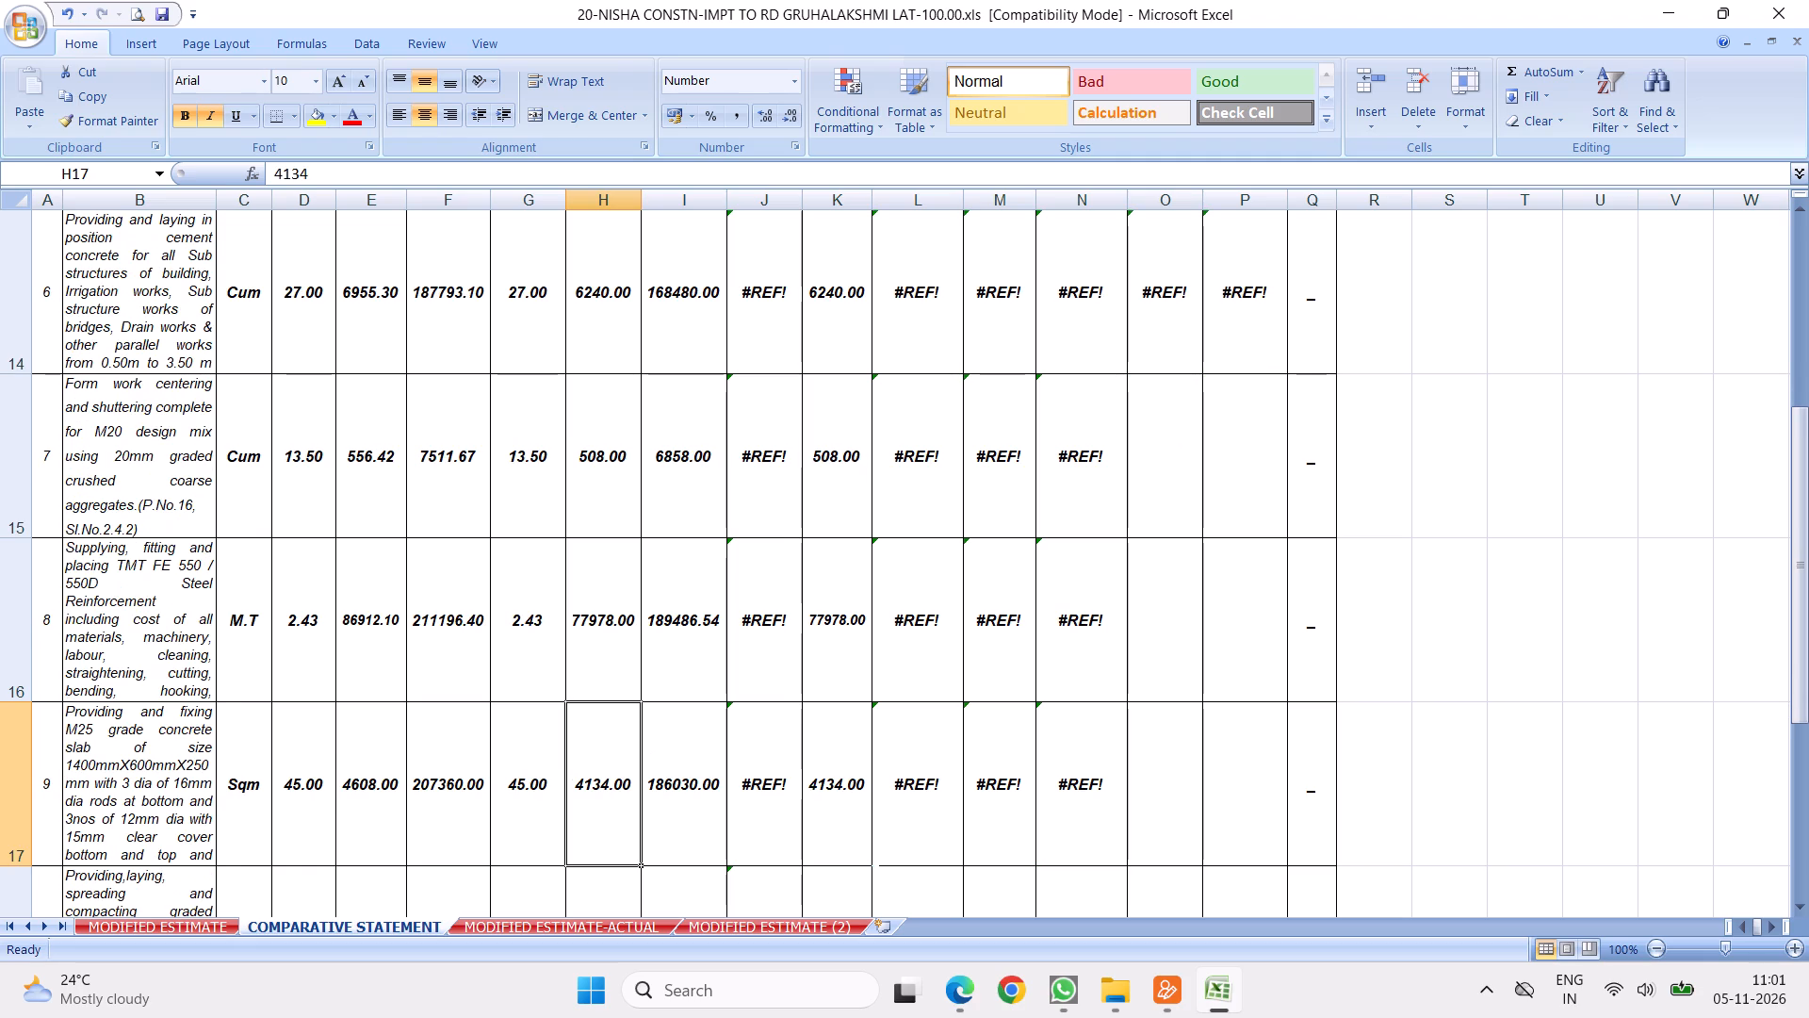
key("Return")
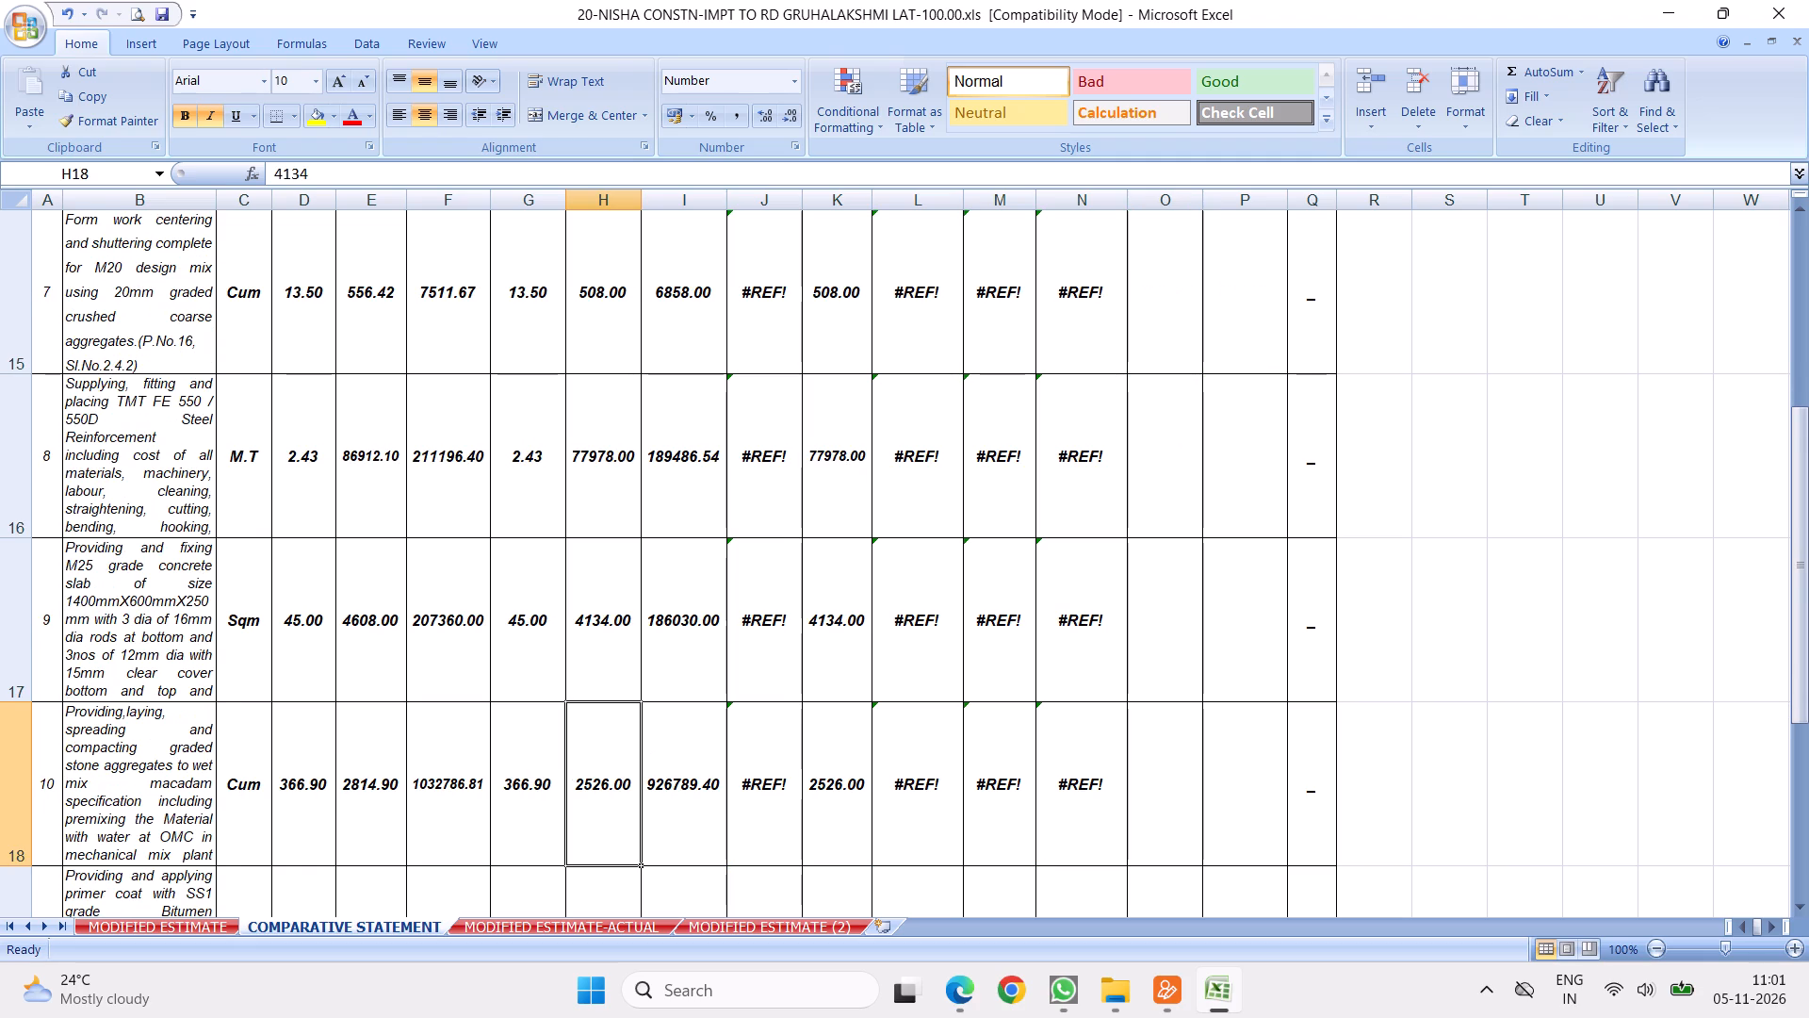
key("Return")
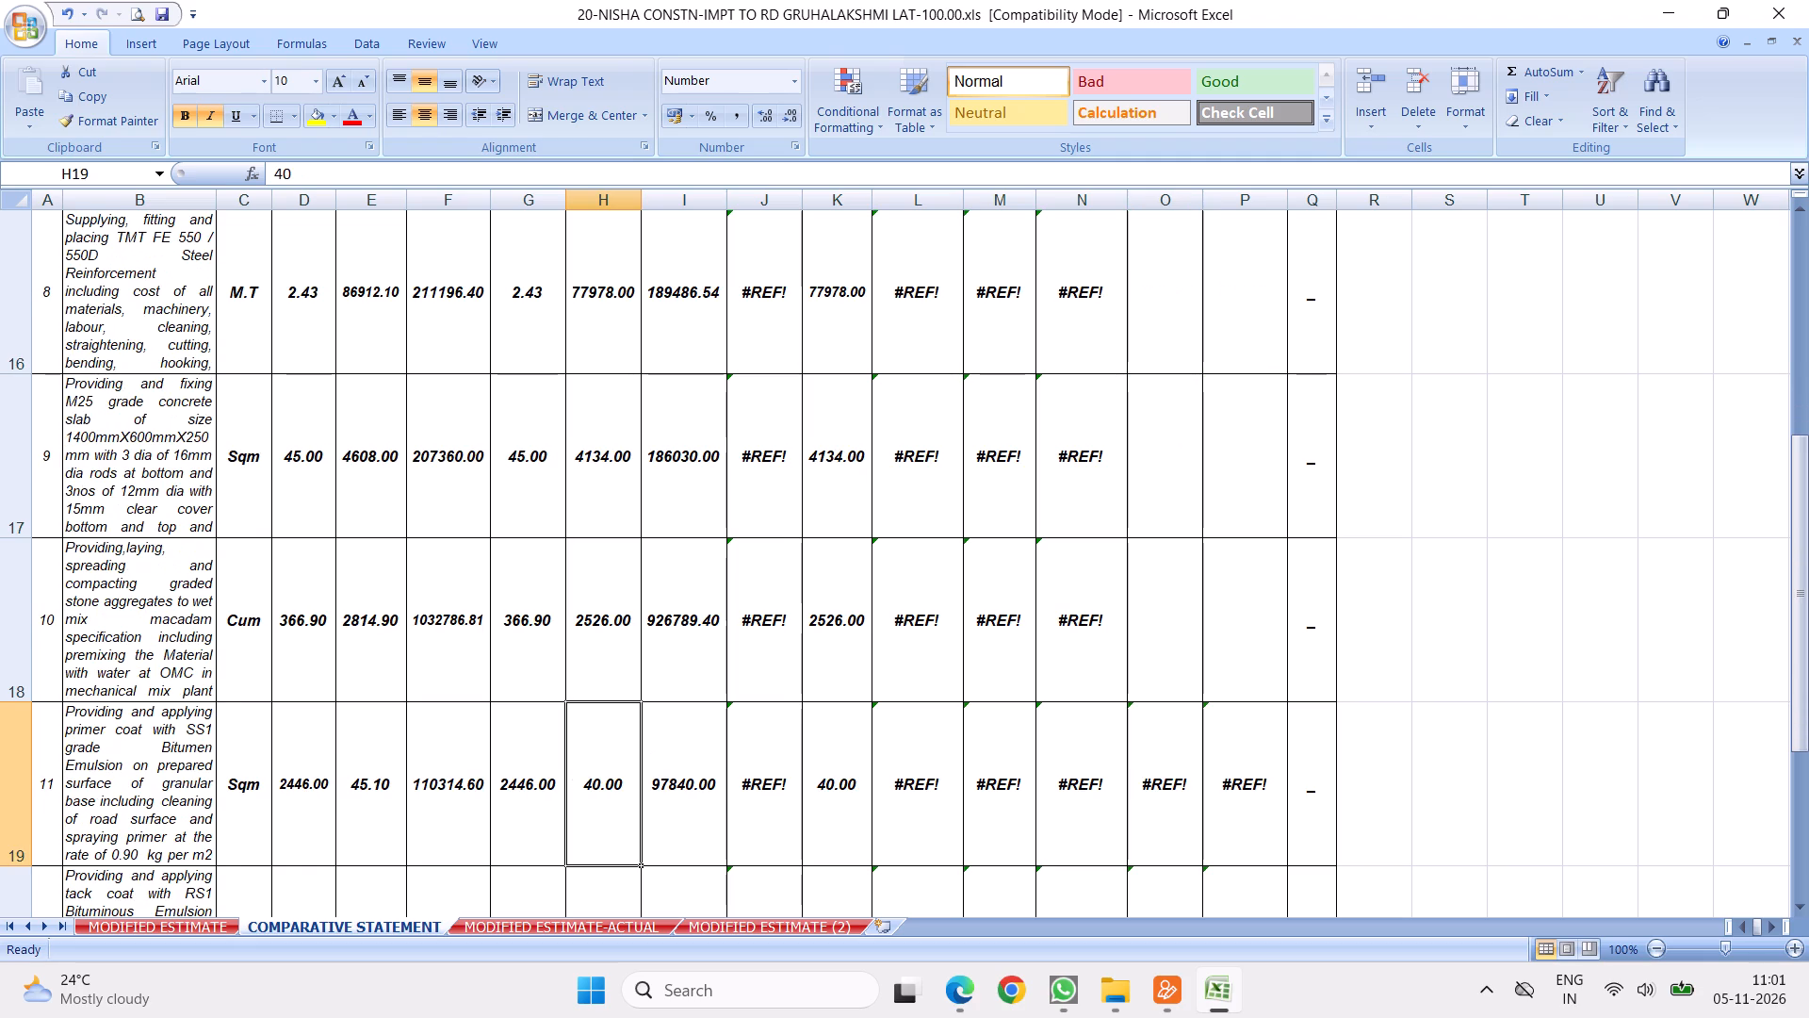
key("Return")
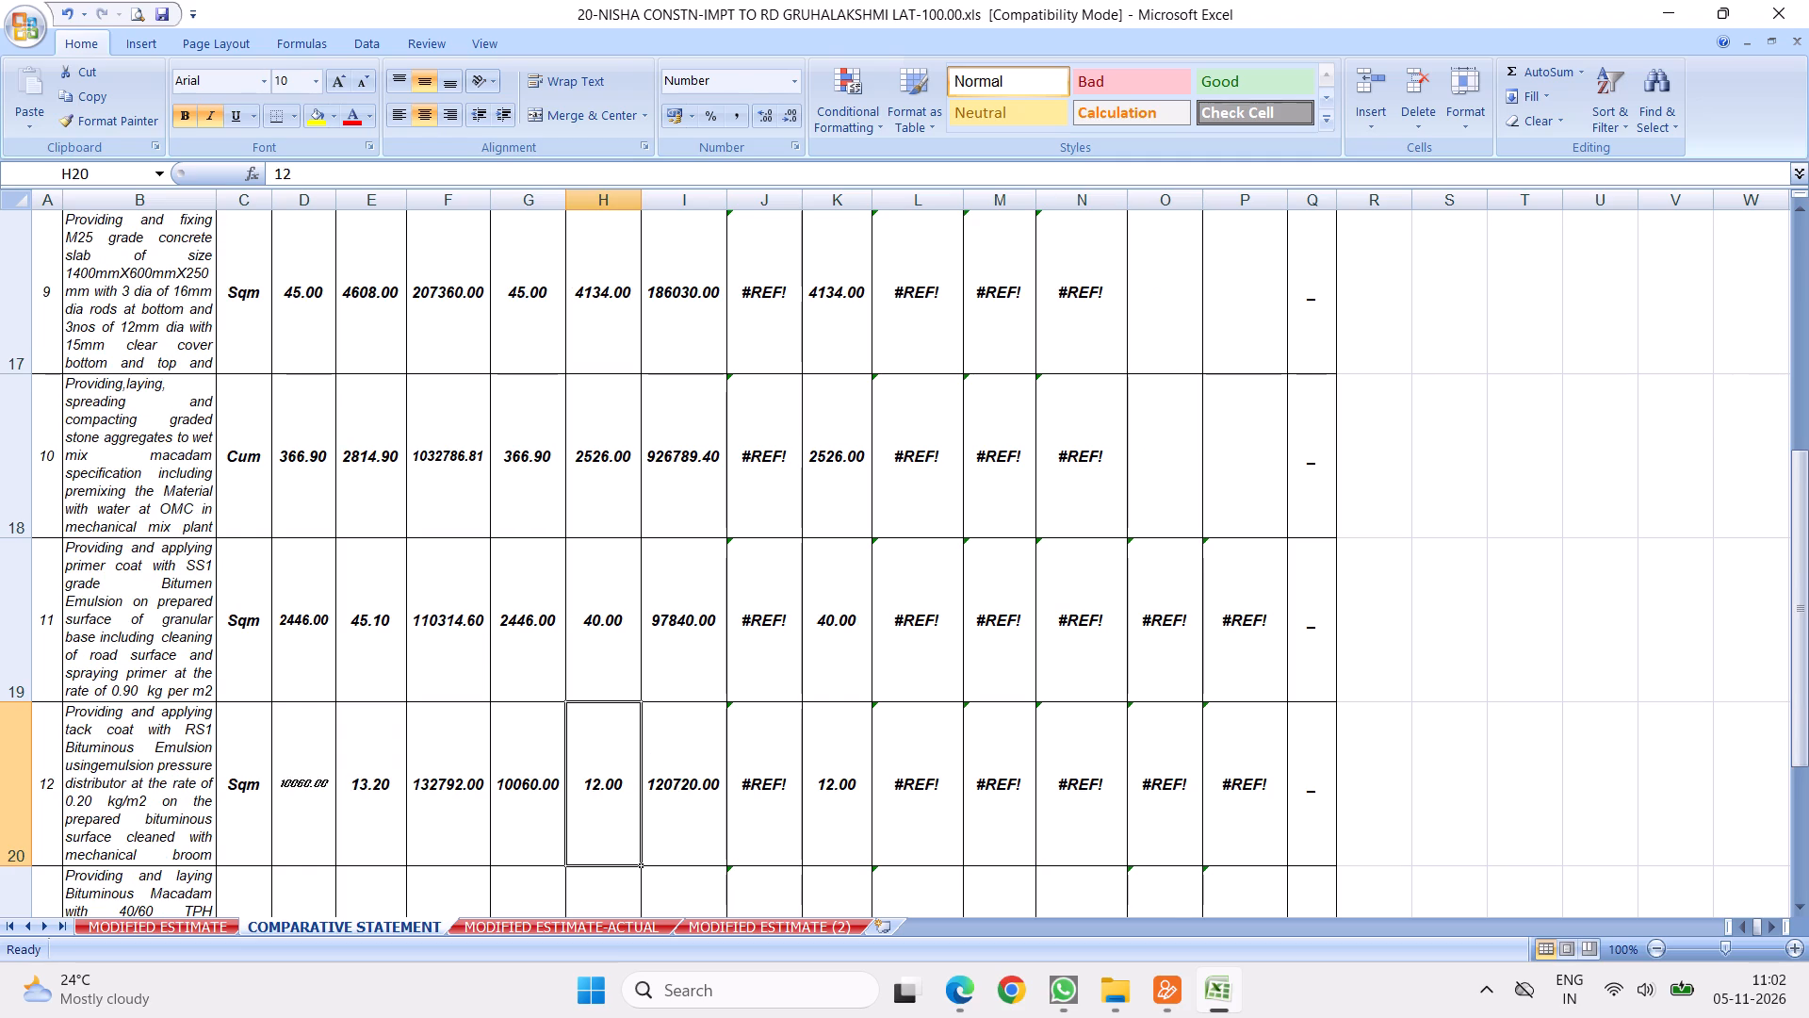
key("Return")
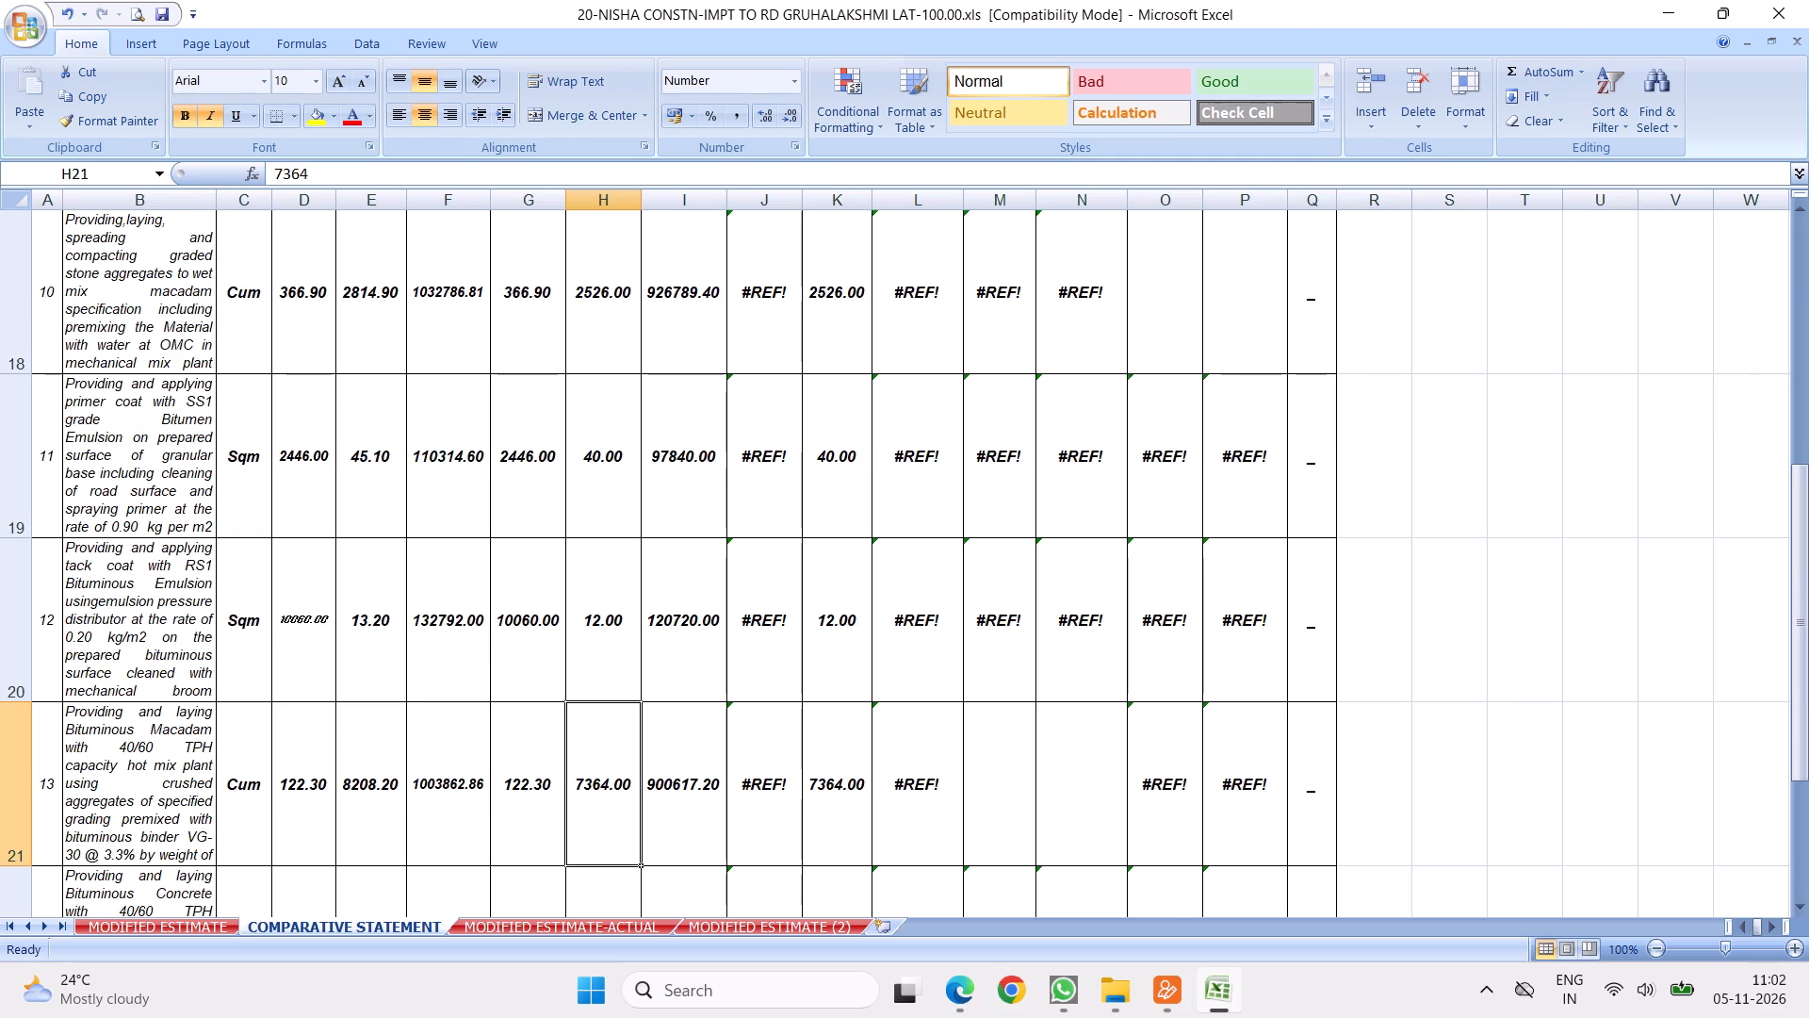
key("Return")
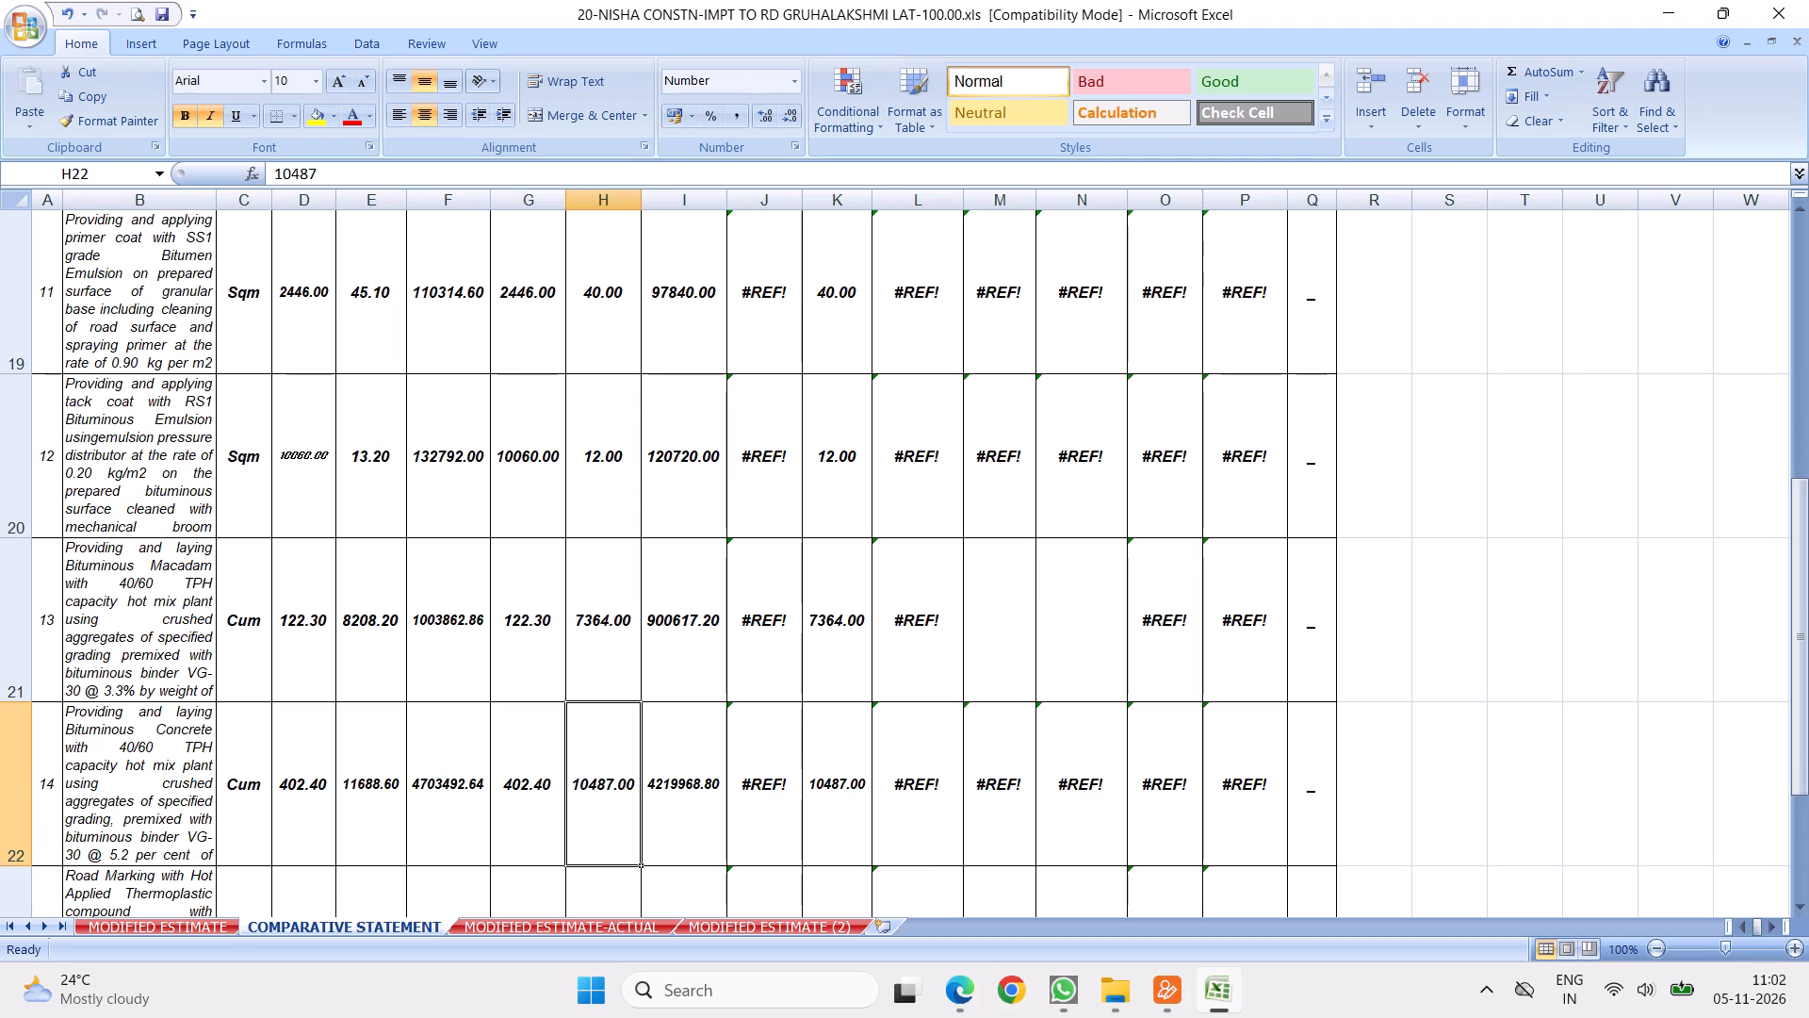
key("Return")
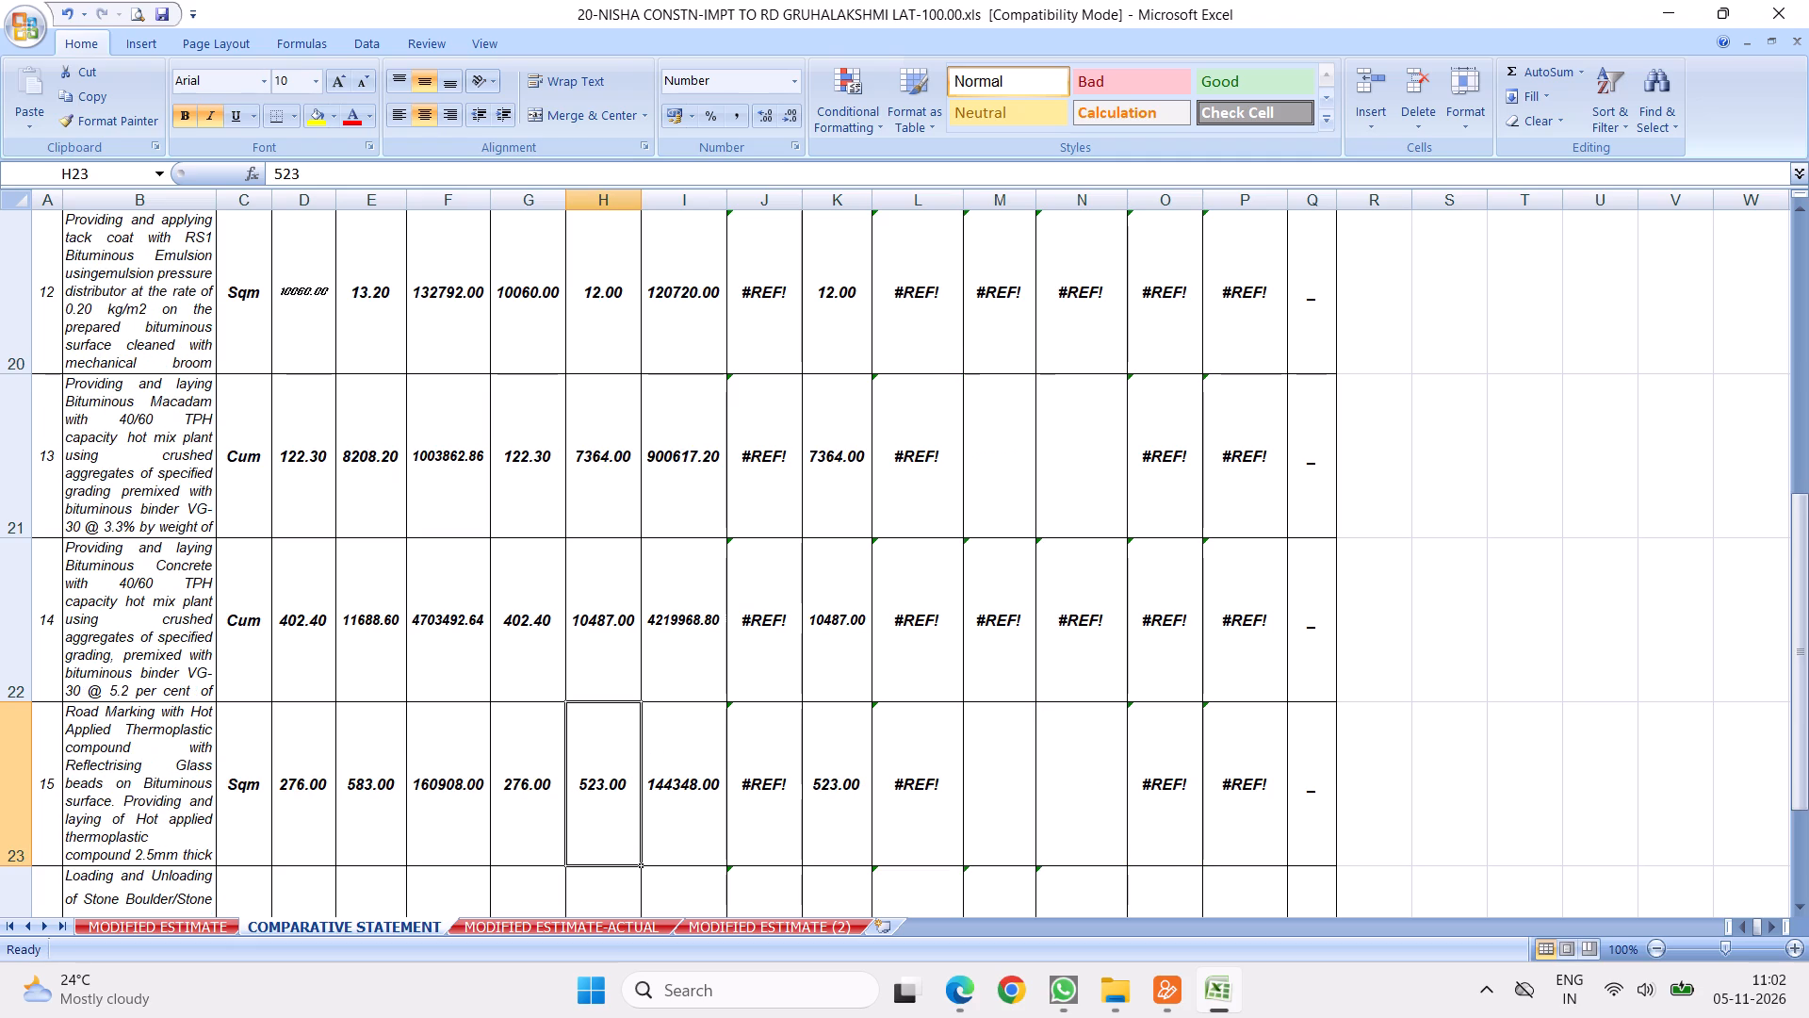
key("Return")
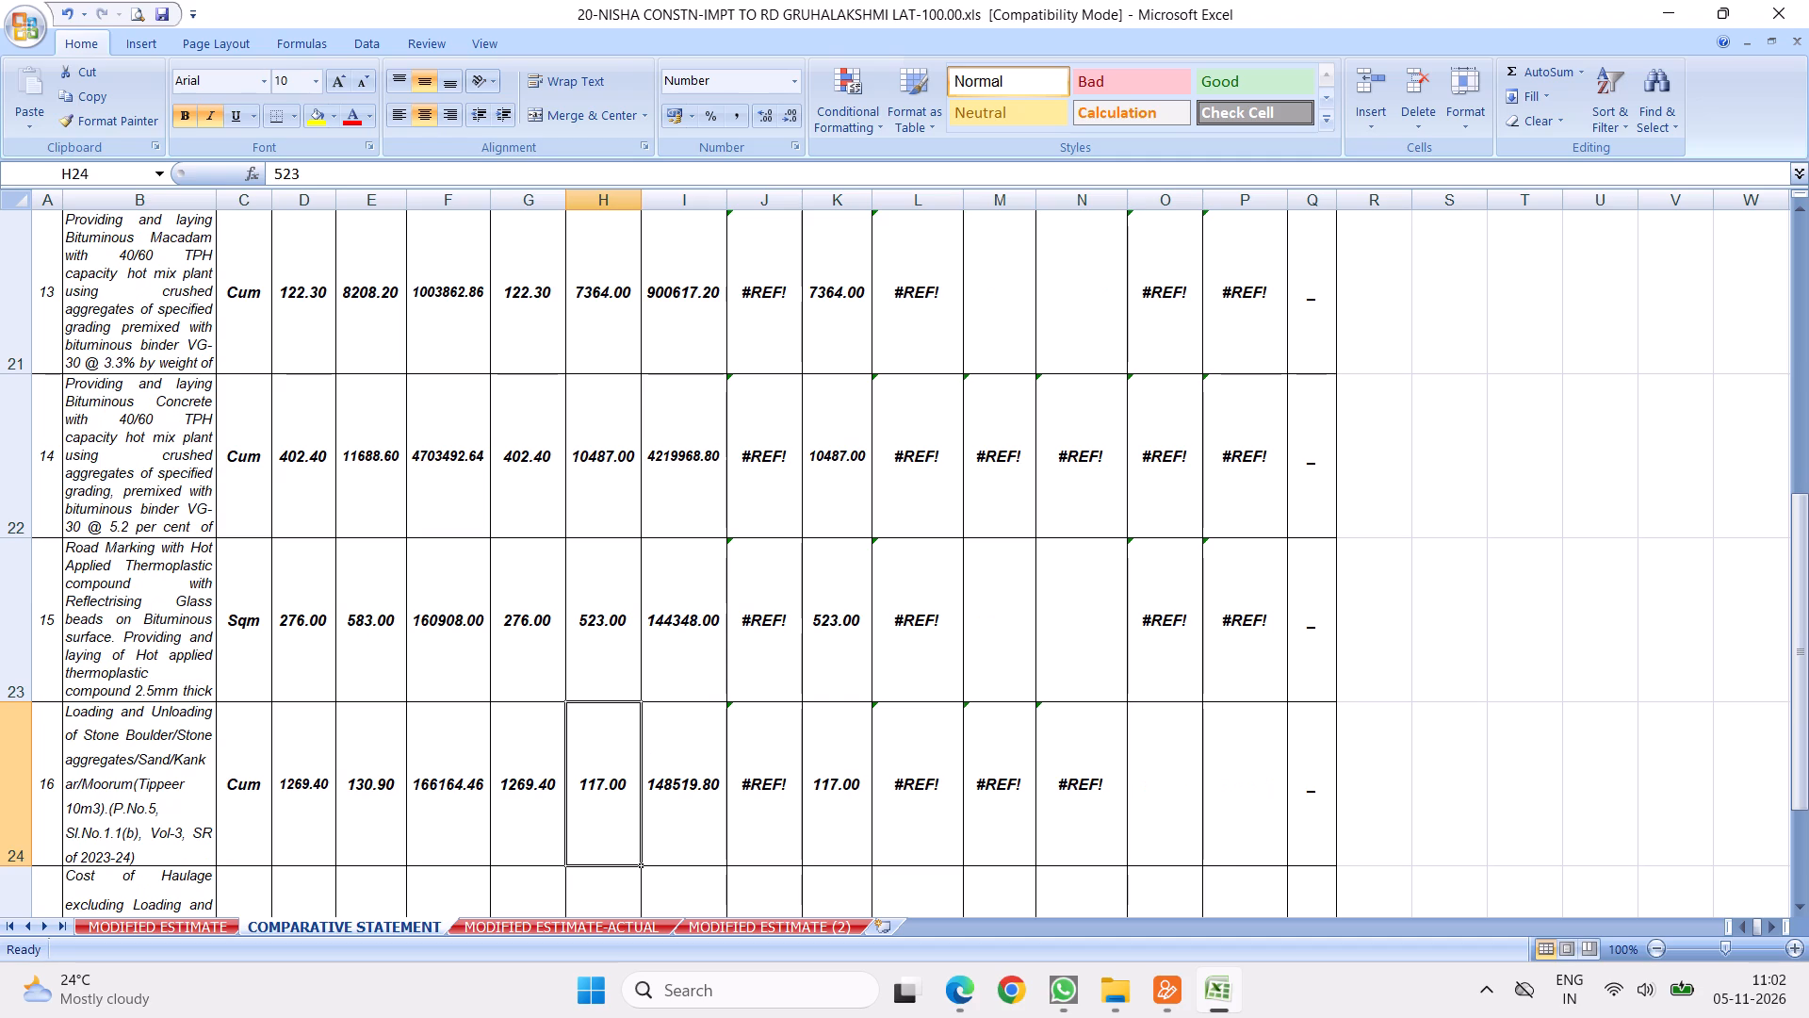
key("Return")
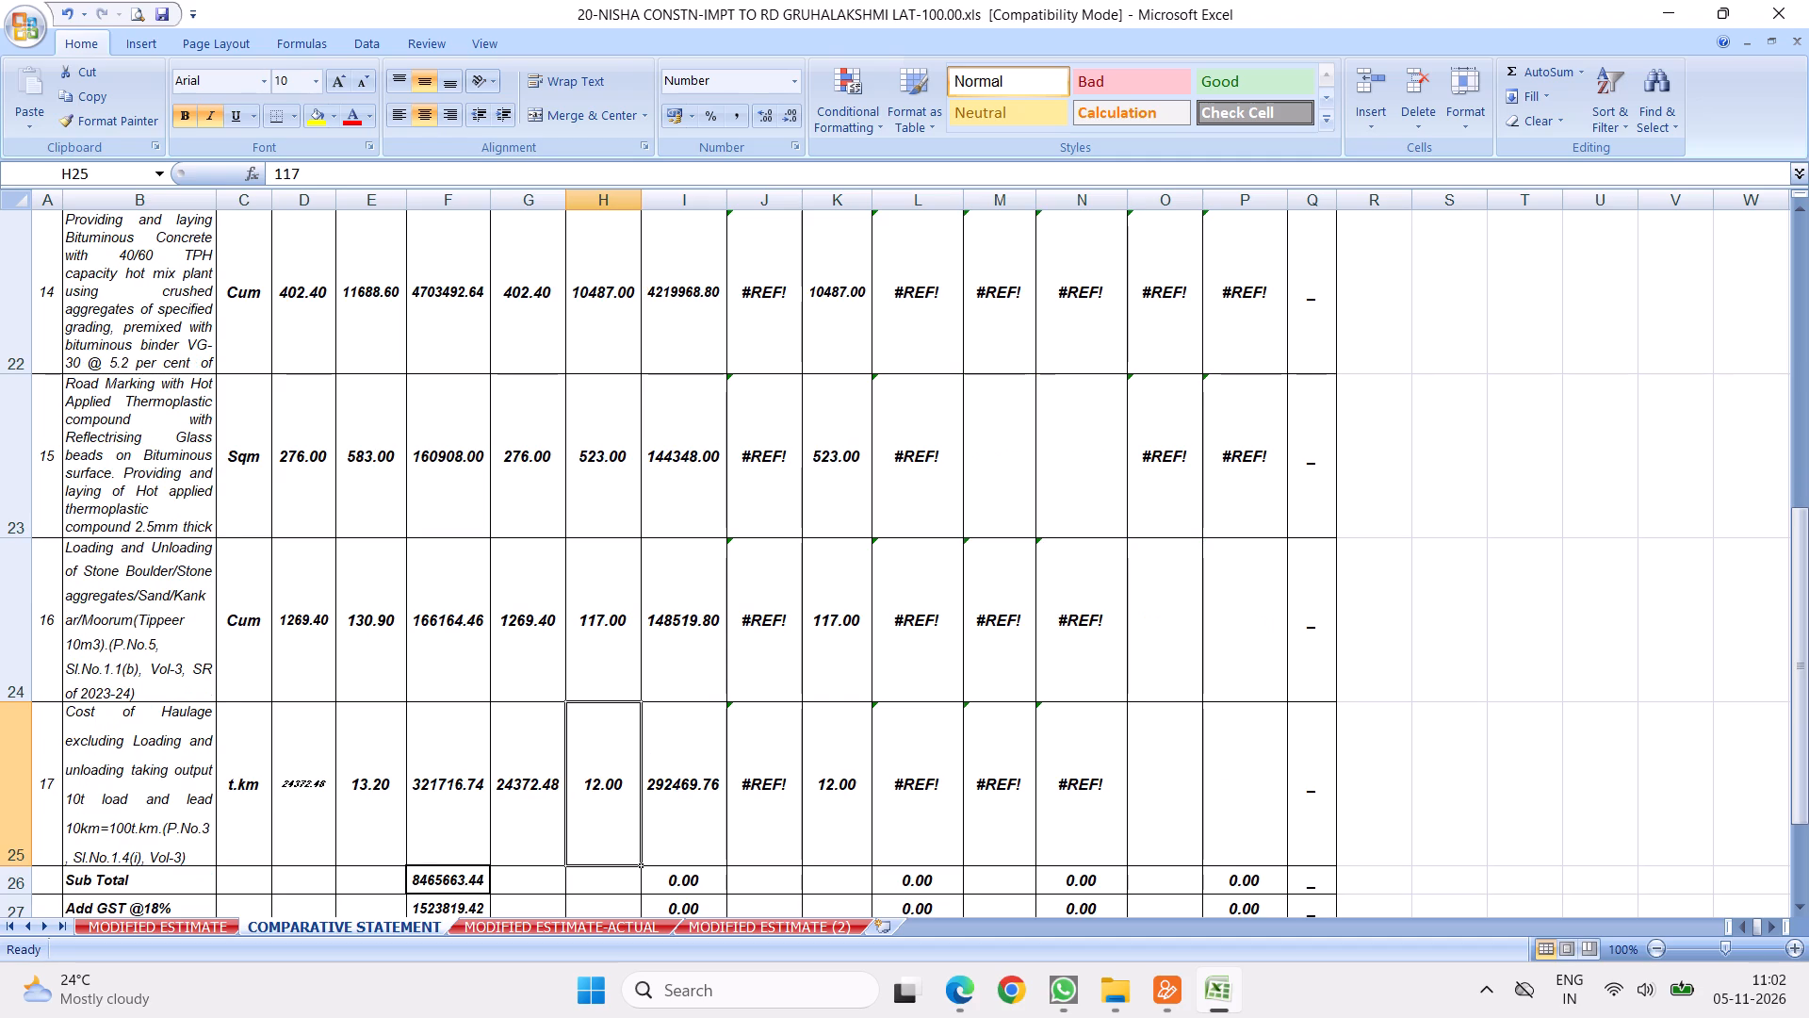
Recheck the tender rates in reverse order, from item 17 in H25 back up to item 7 in H15.
key("Up")
key("Up")
key("Up")
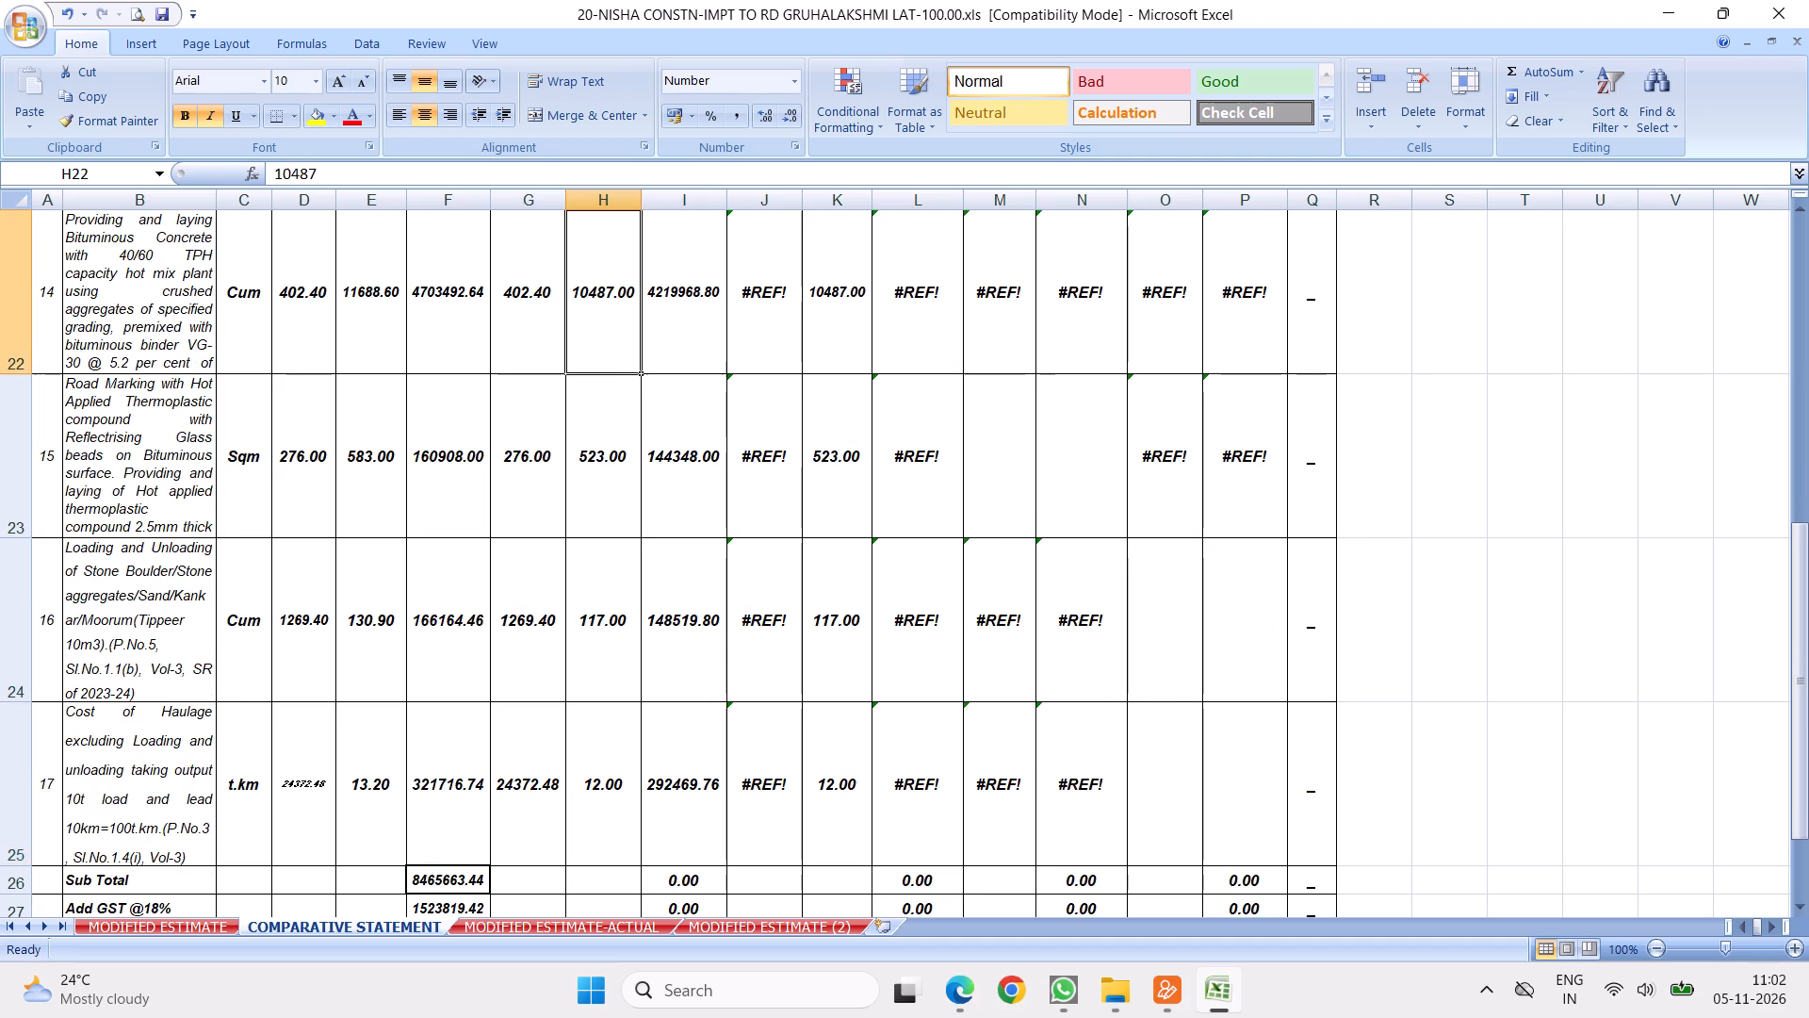
key("Up")
key("Up")
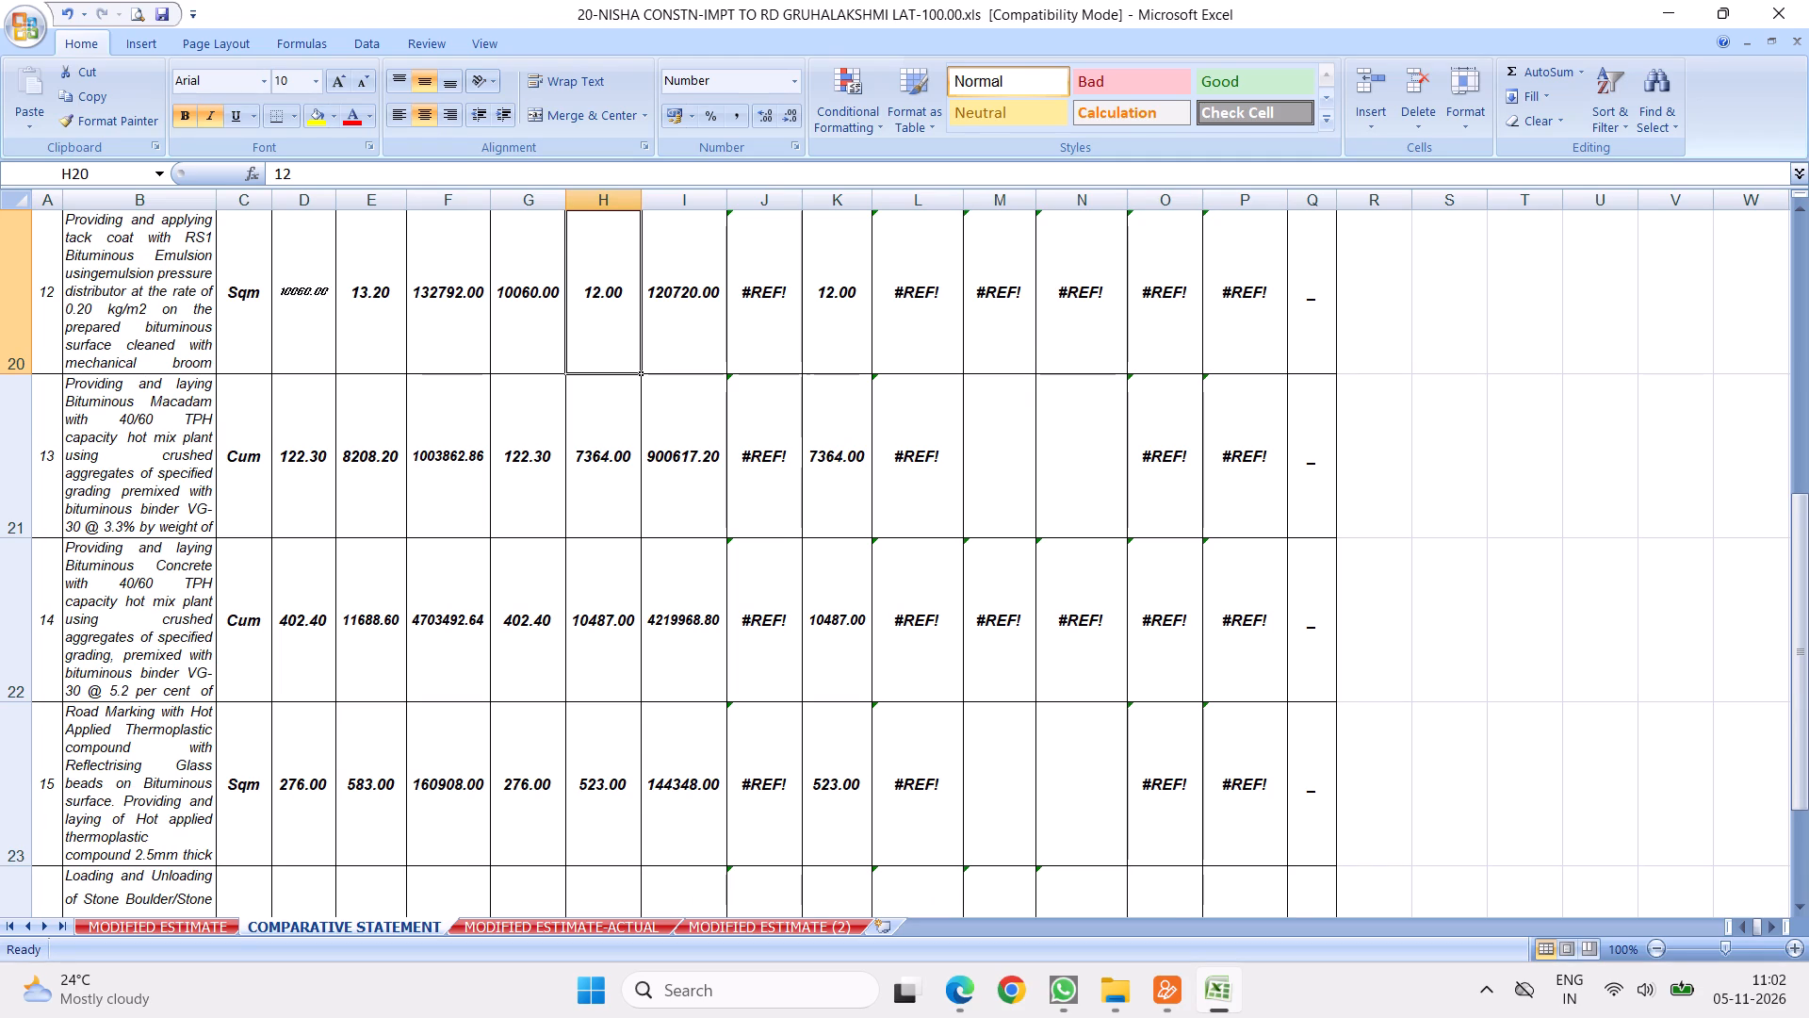
key("Up")
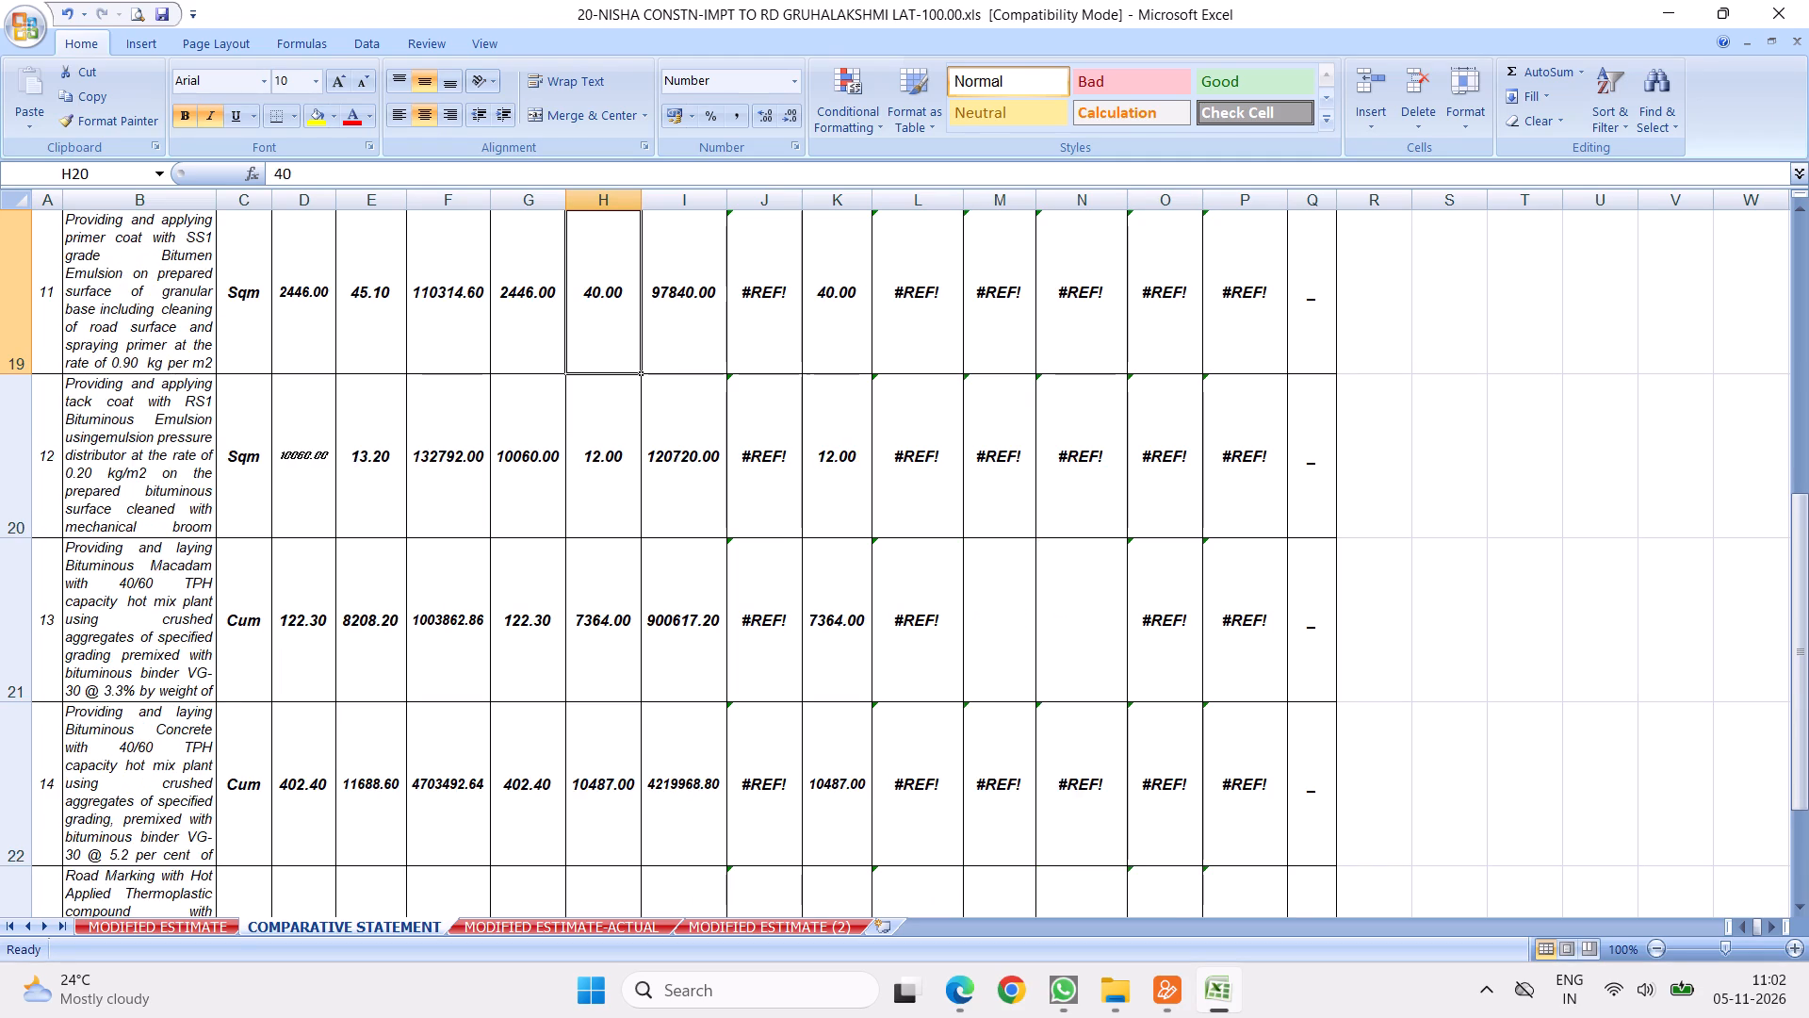
key("Up")
key("Up")
key("Up")
key("Up")
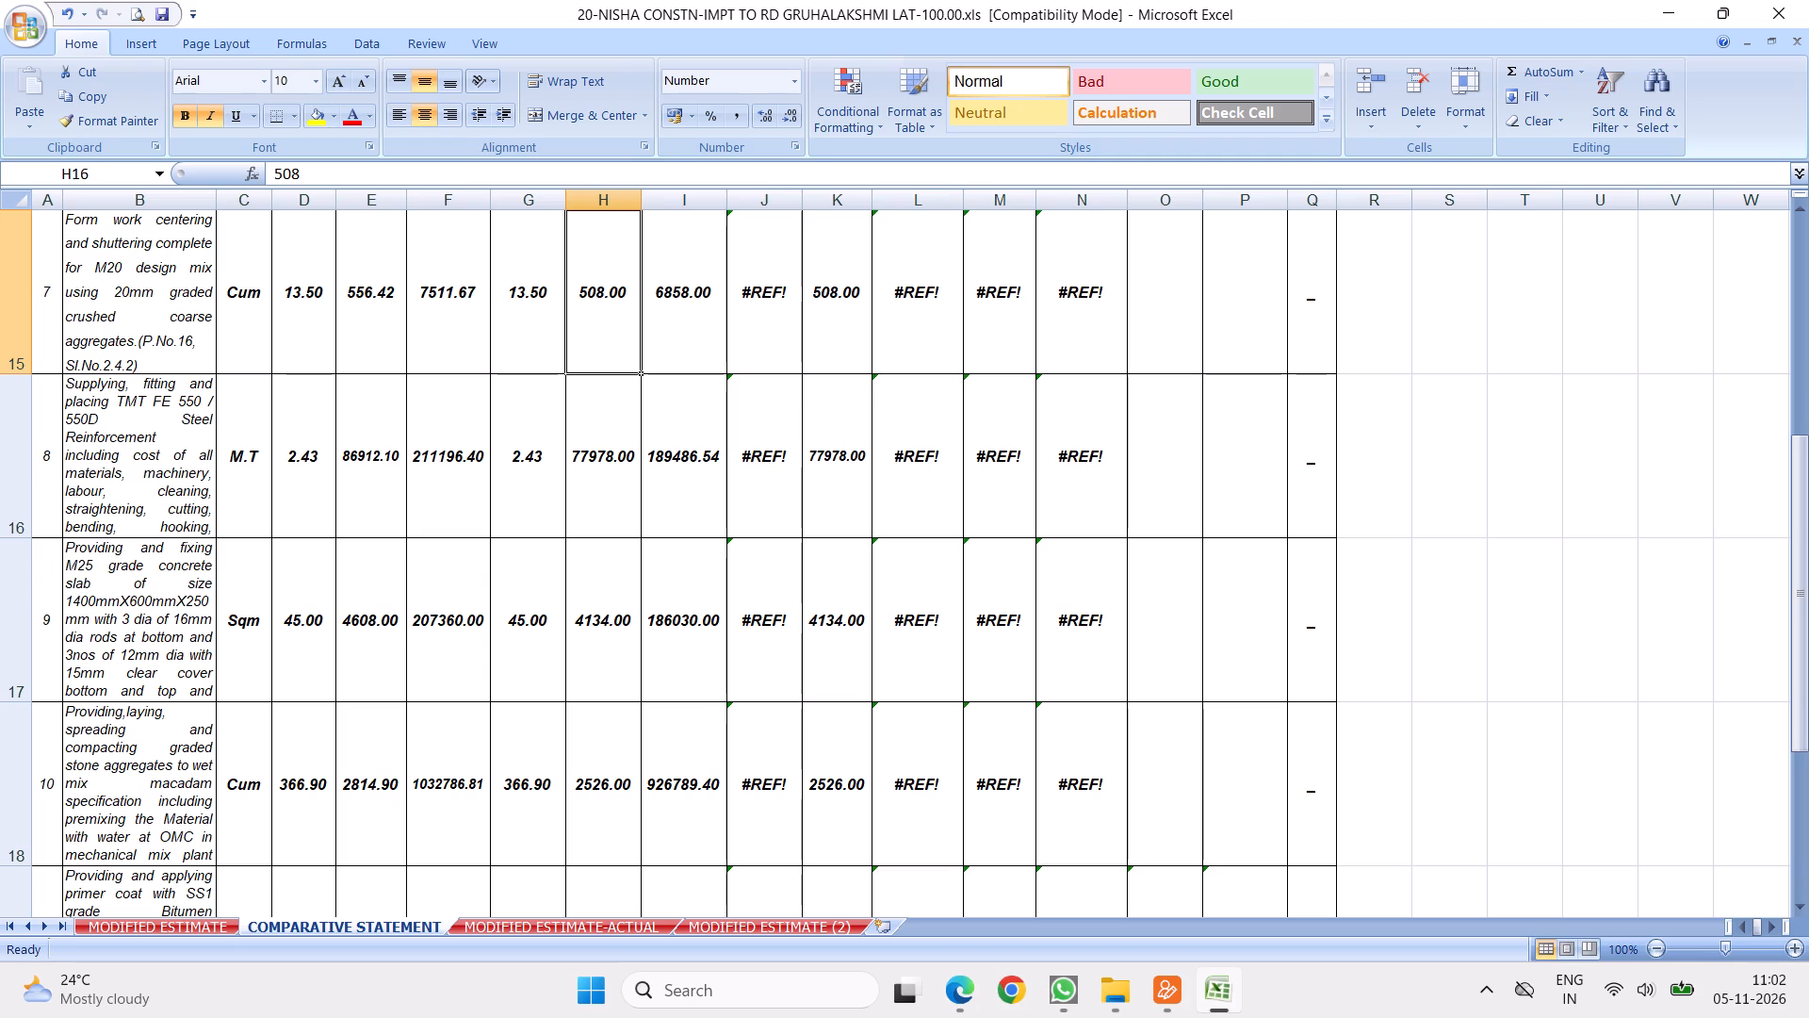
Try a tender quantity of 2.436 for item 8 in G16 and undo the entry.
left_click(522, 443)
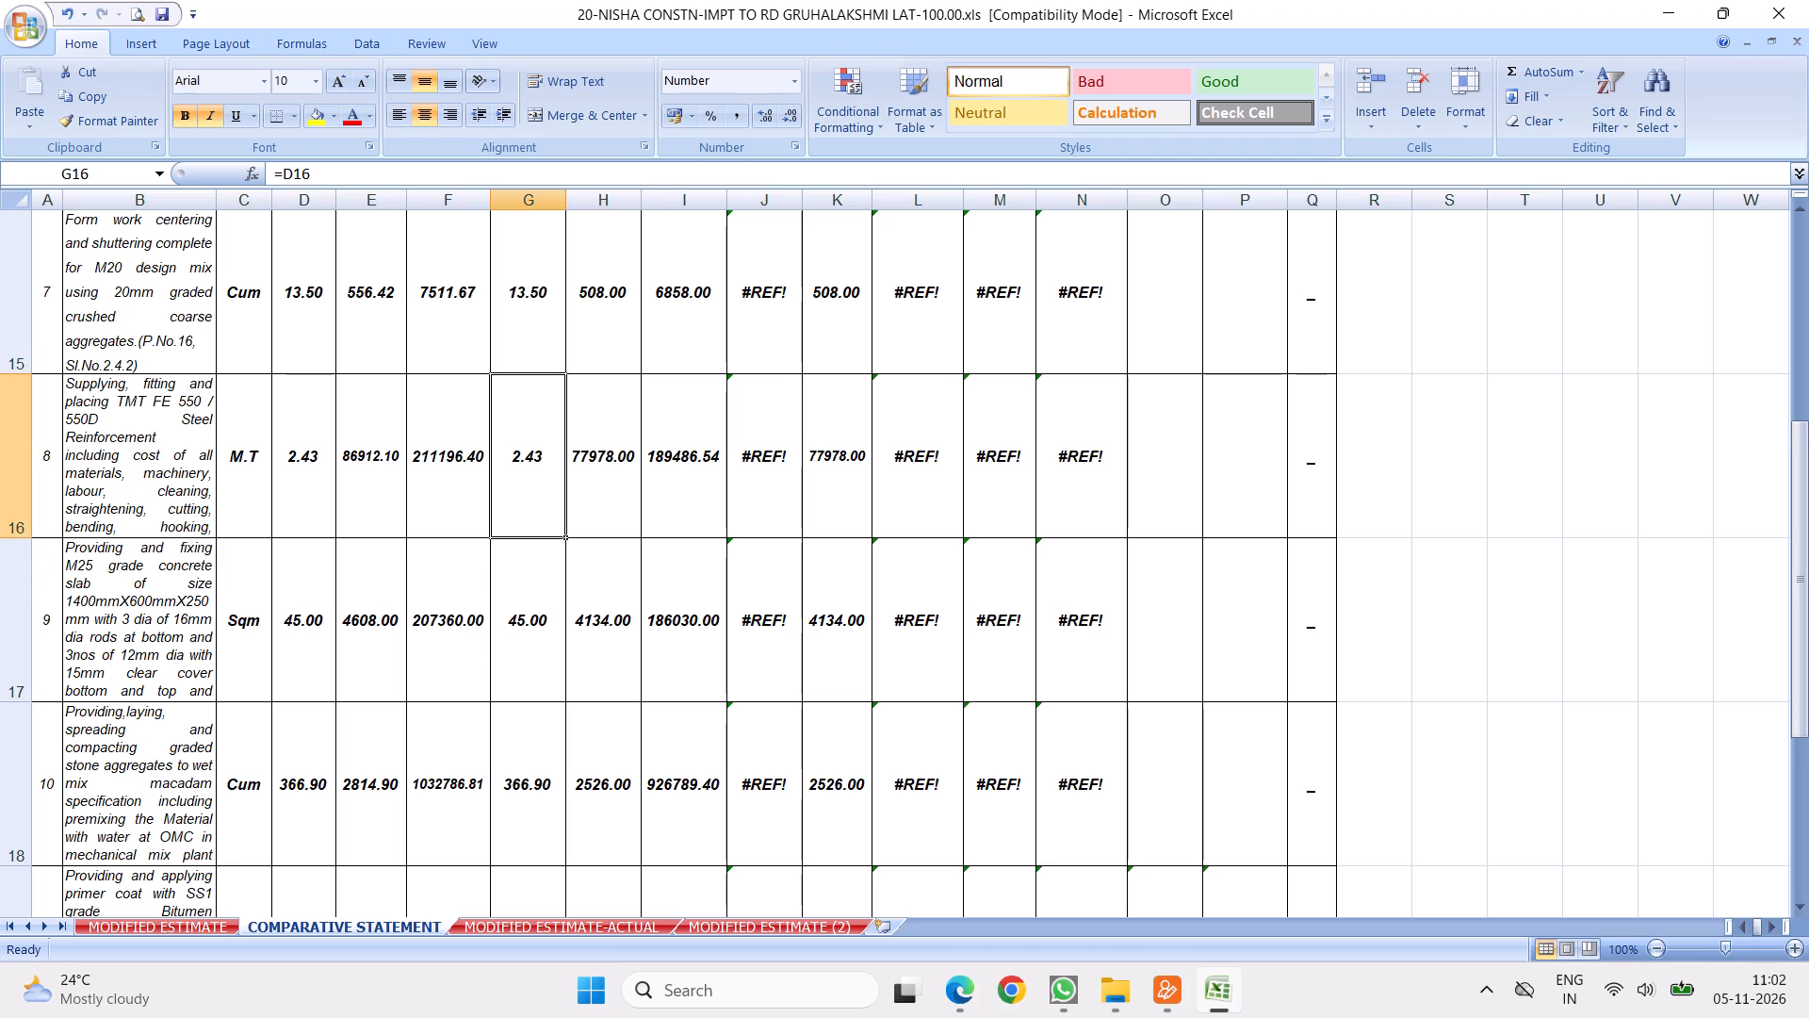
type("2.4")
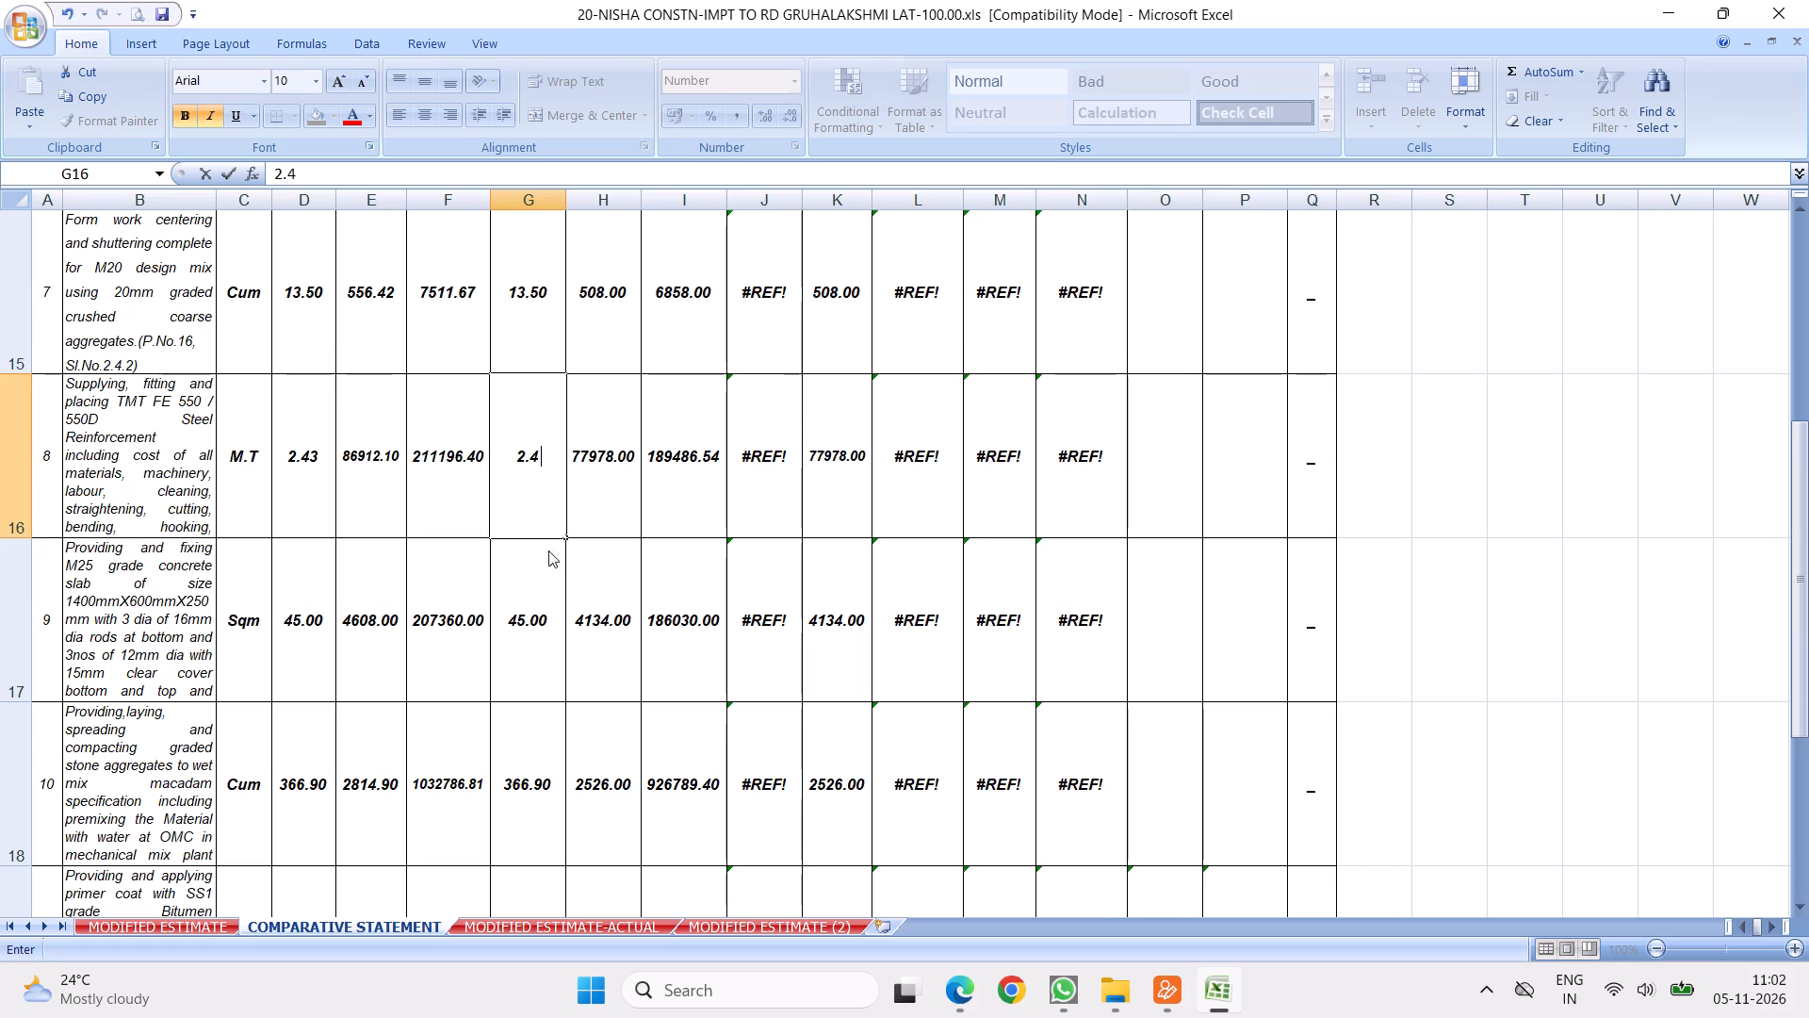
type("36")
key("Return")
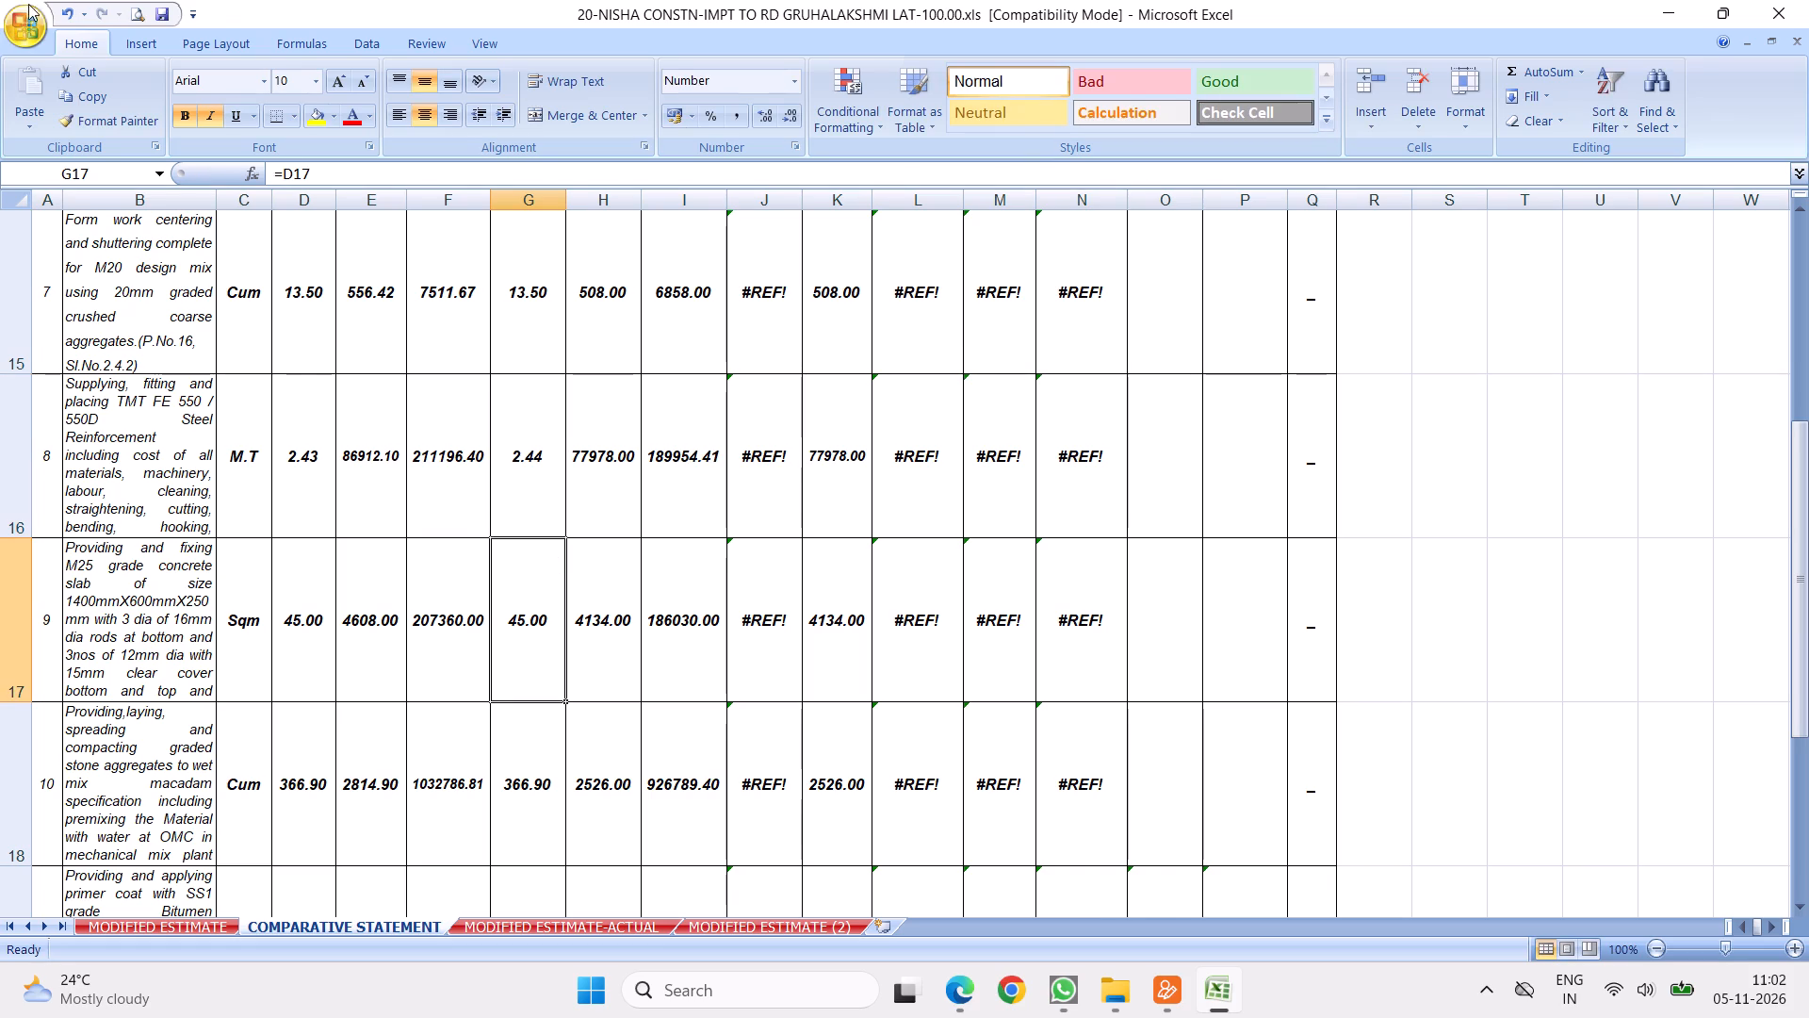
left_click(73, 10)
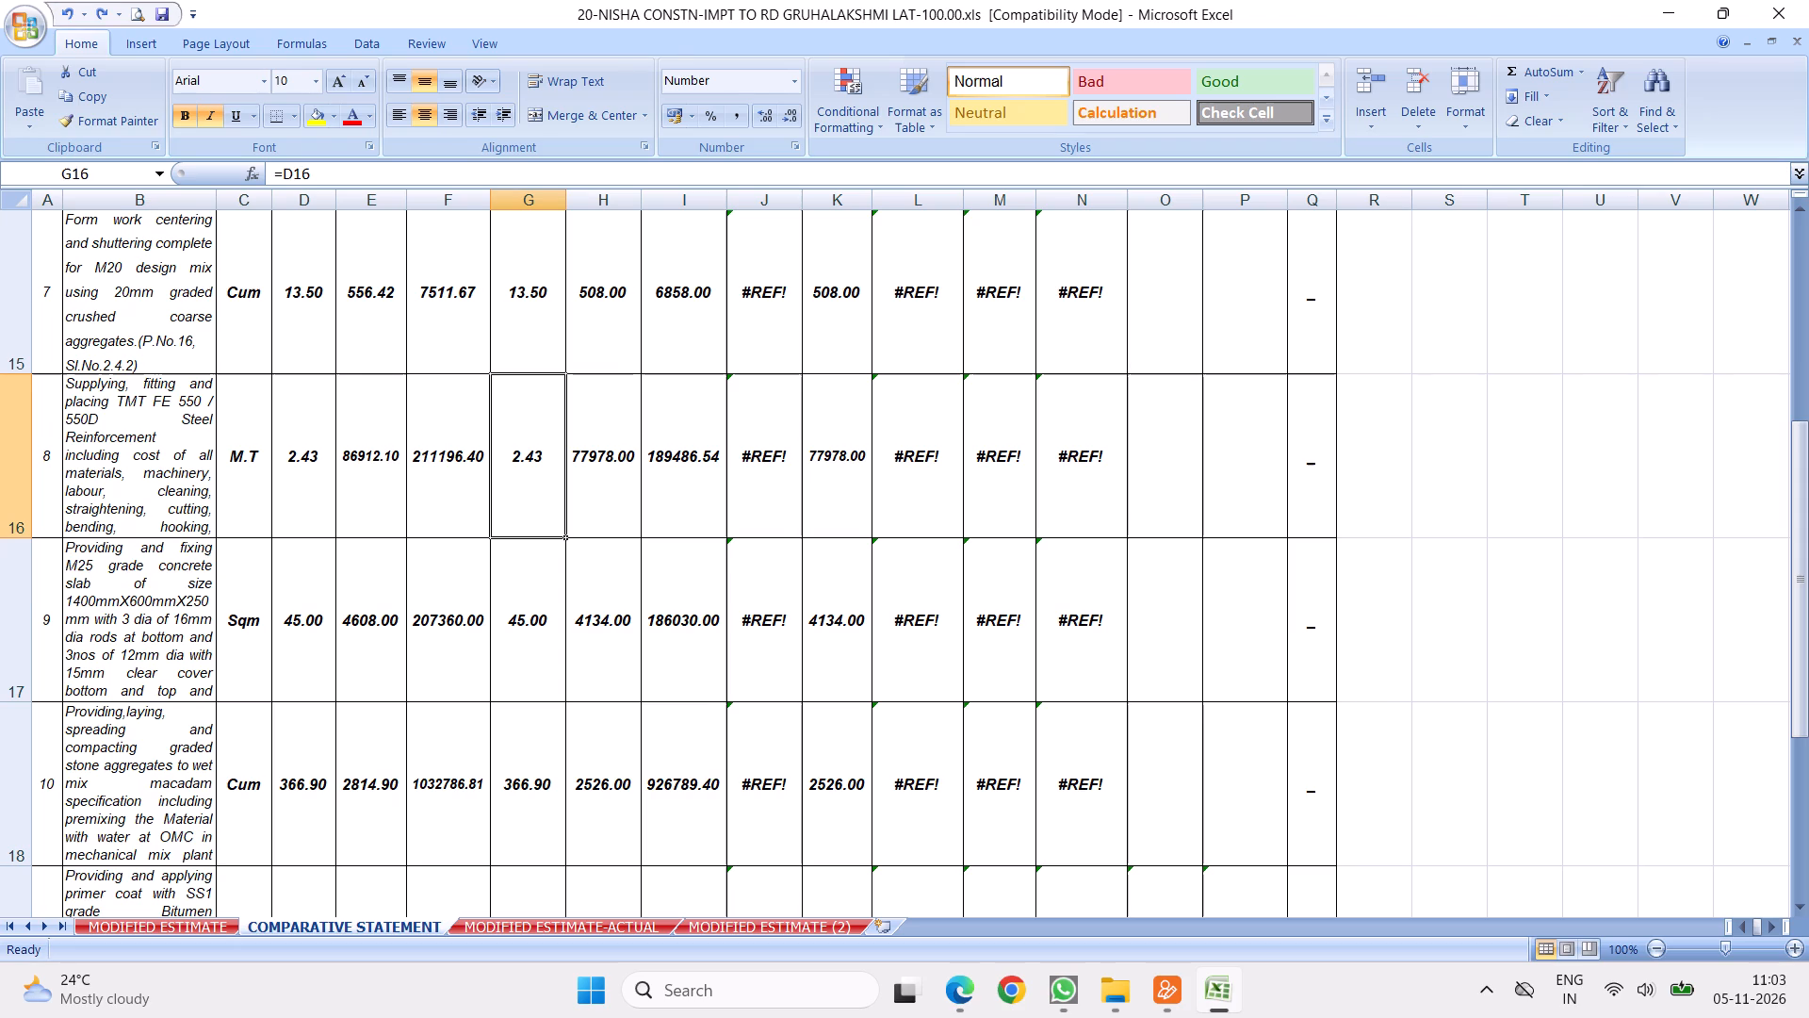
Set the item 8 tender quantity in G16 to 2.425 and check the tender total amount in I29.
type("2.4")
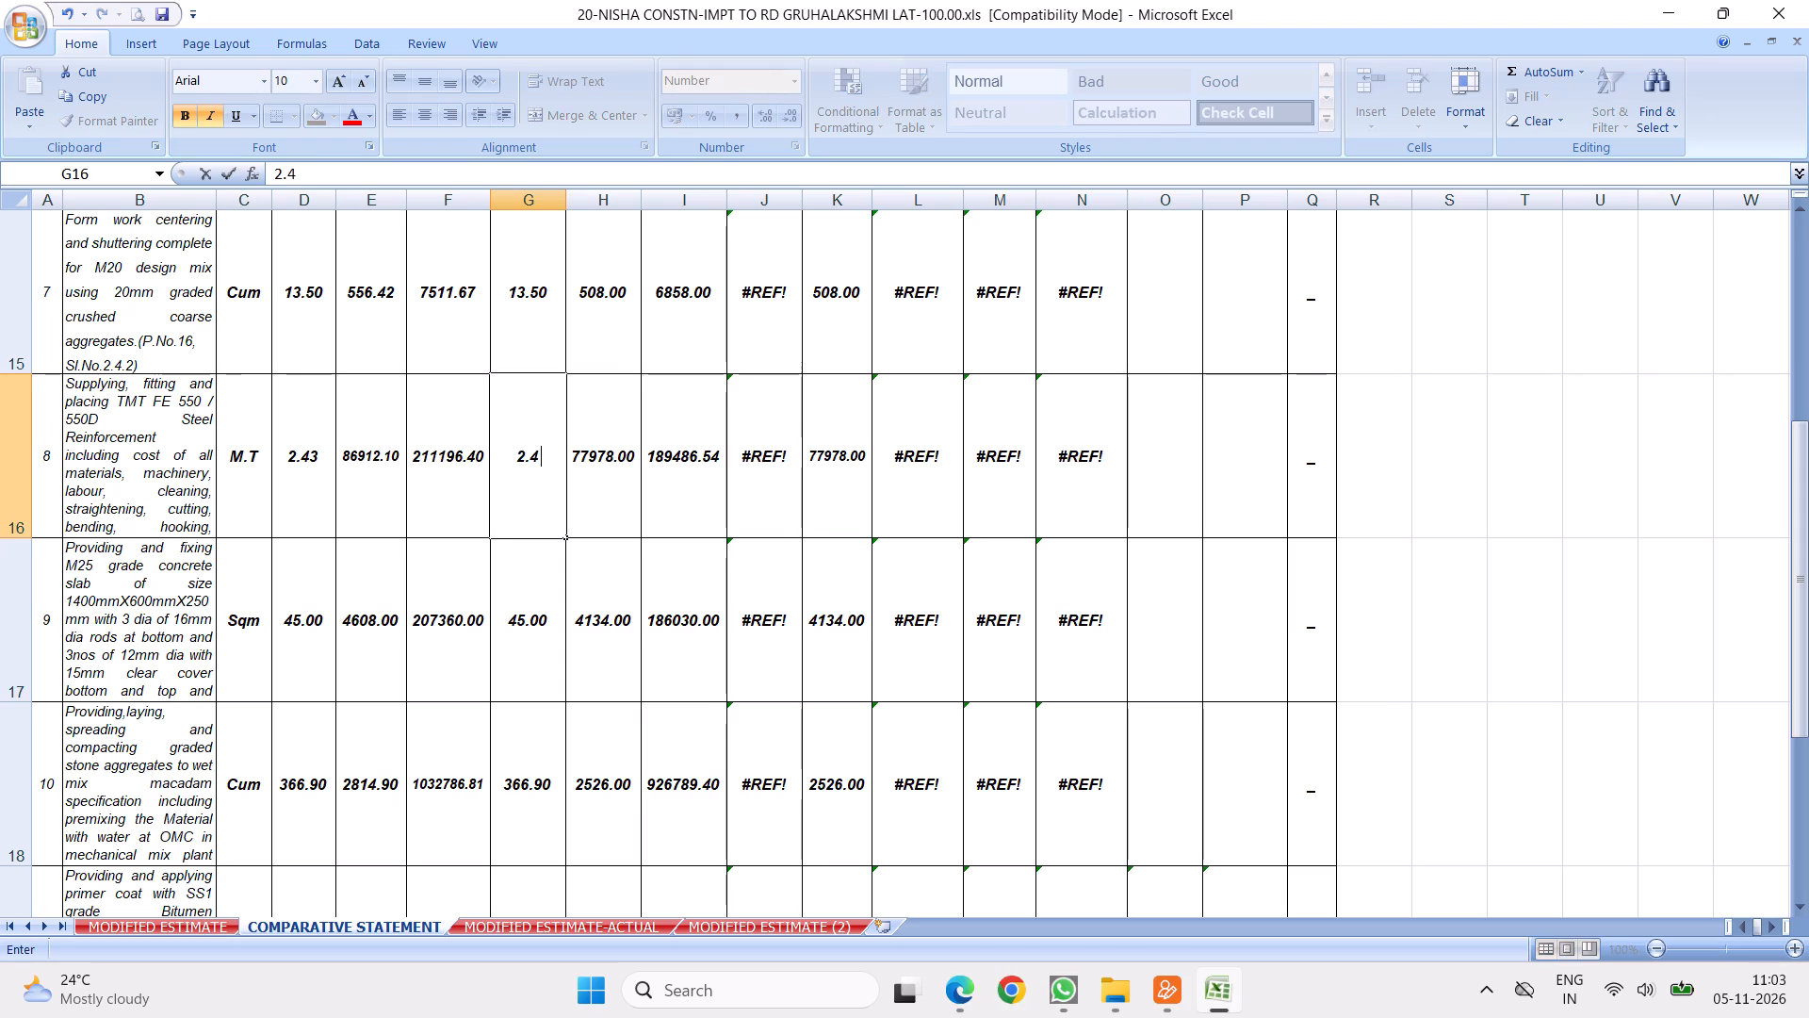
type("25")
key("Return")
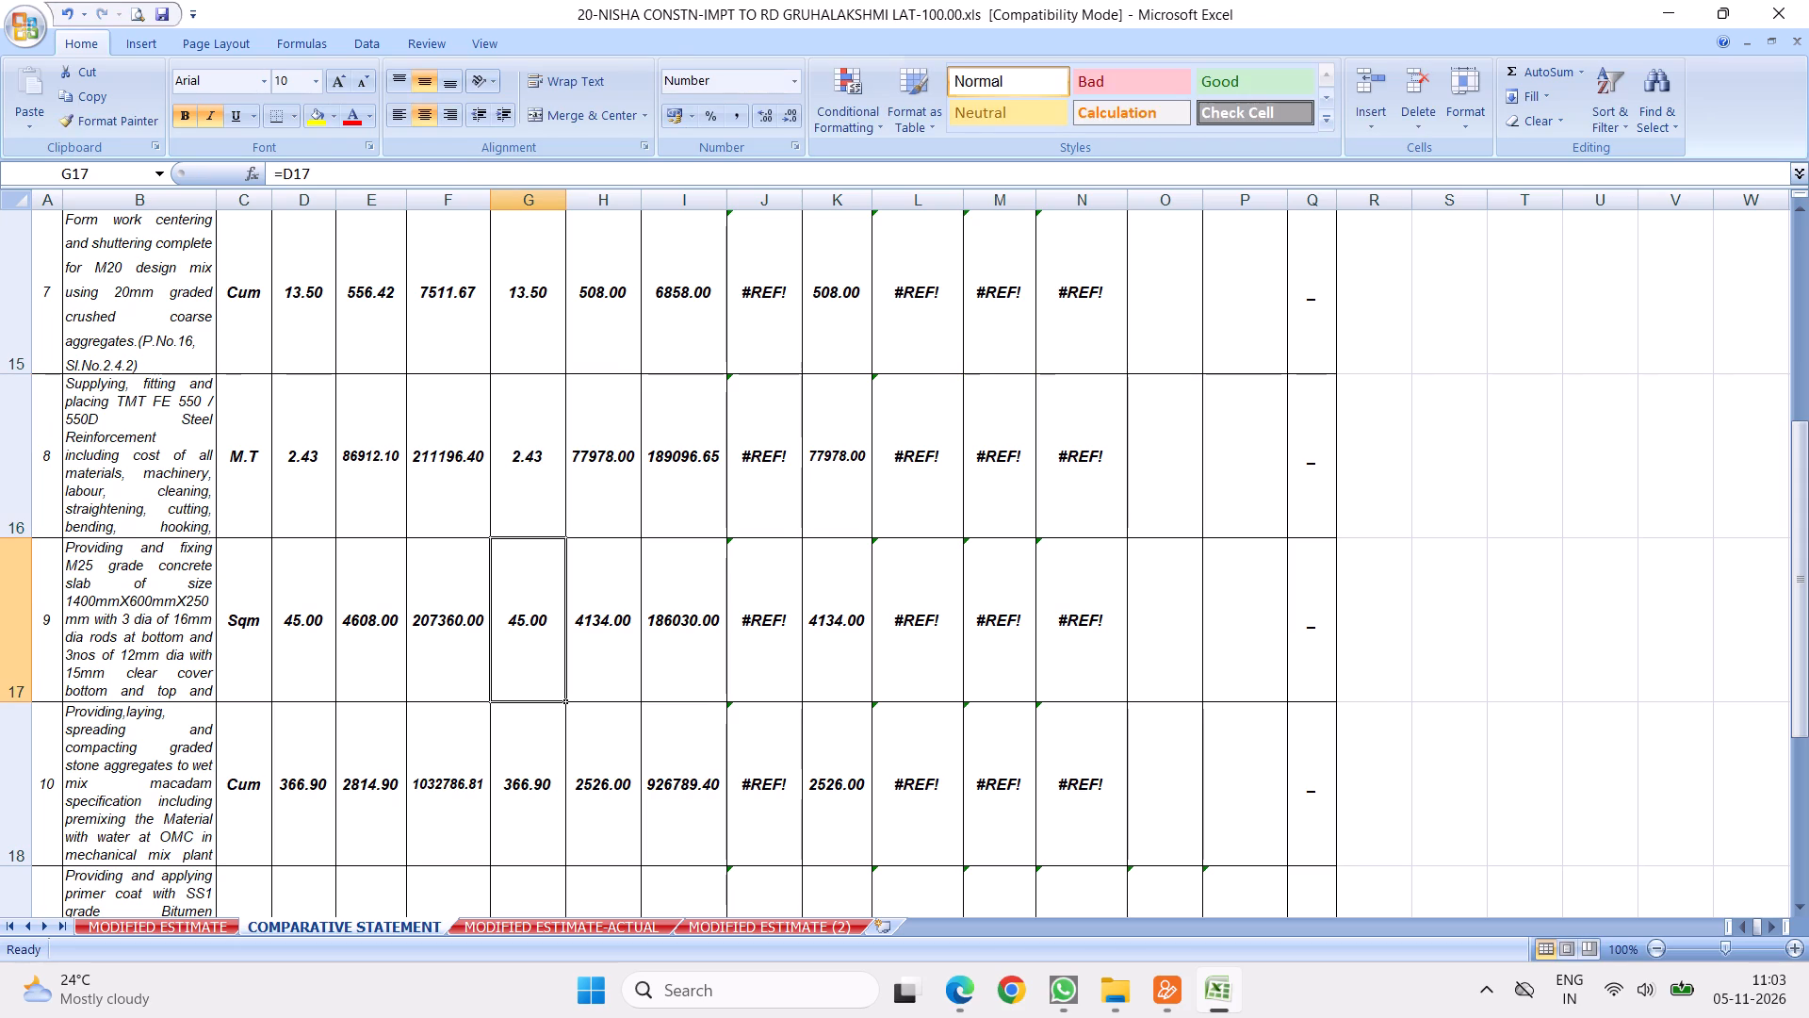
scroll(673, 507, "down", 4)
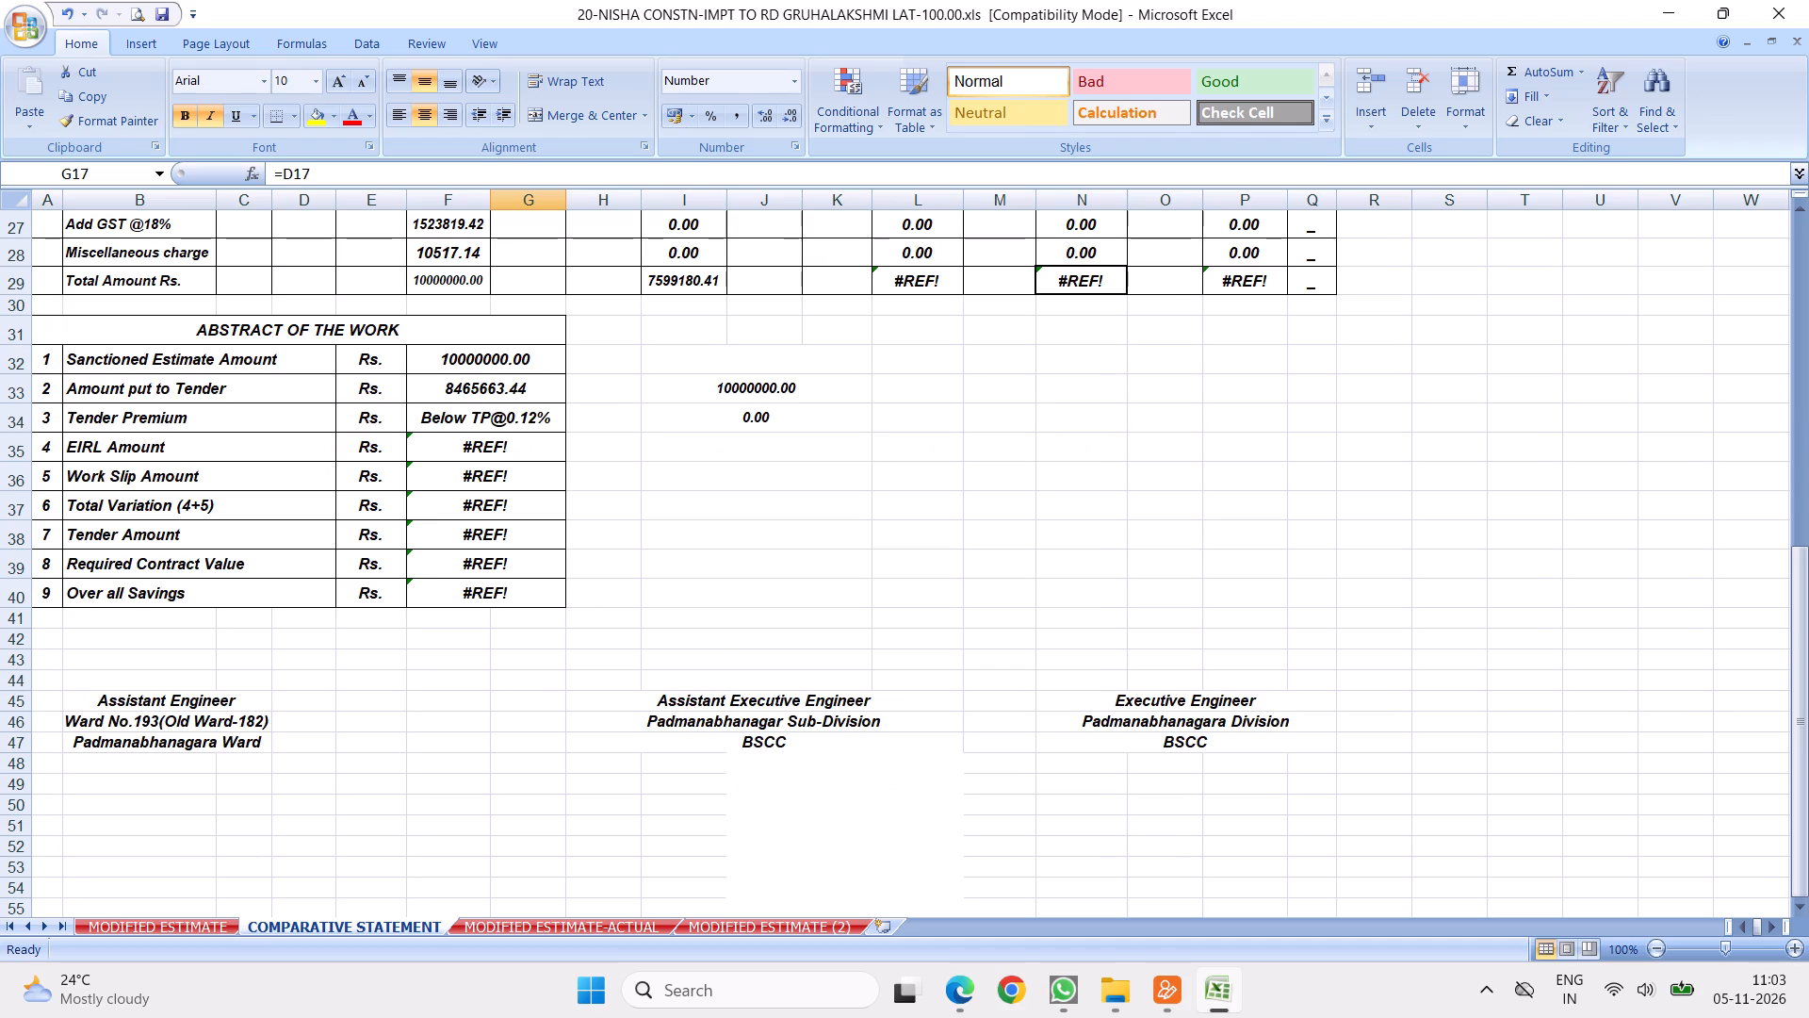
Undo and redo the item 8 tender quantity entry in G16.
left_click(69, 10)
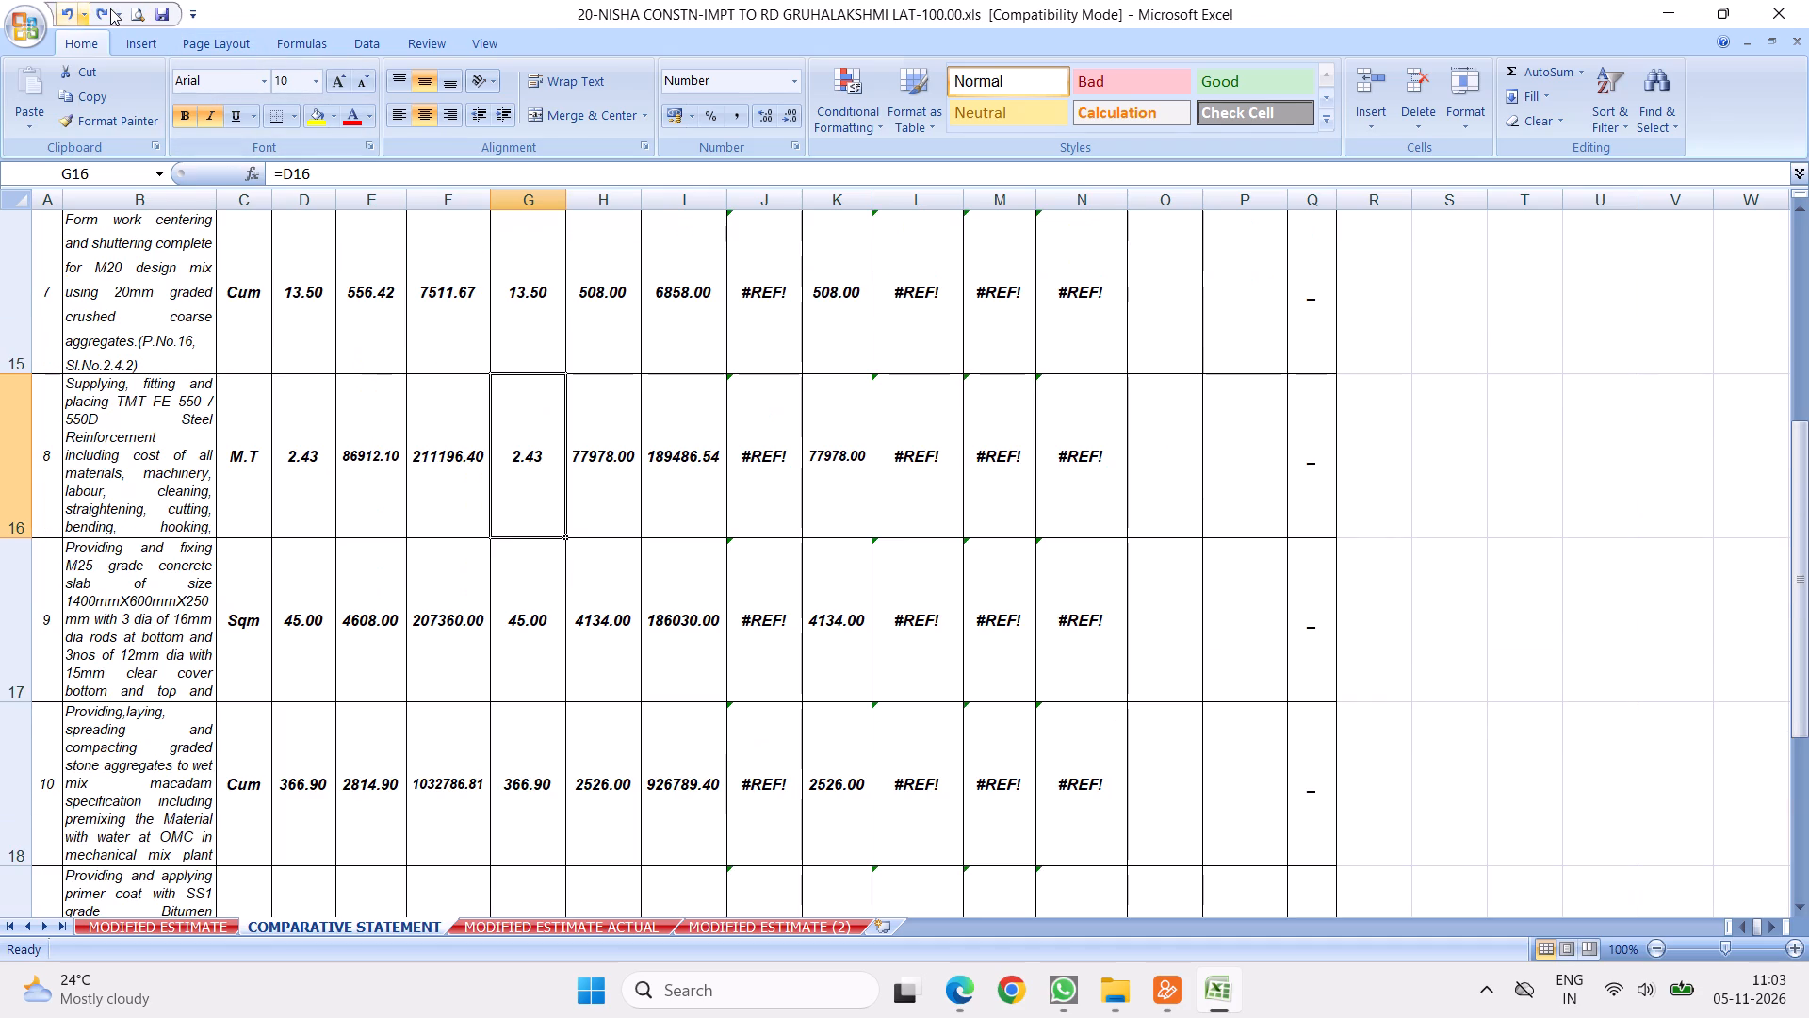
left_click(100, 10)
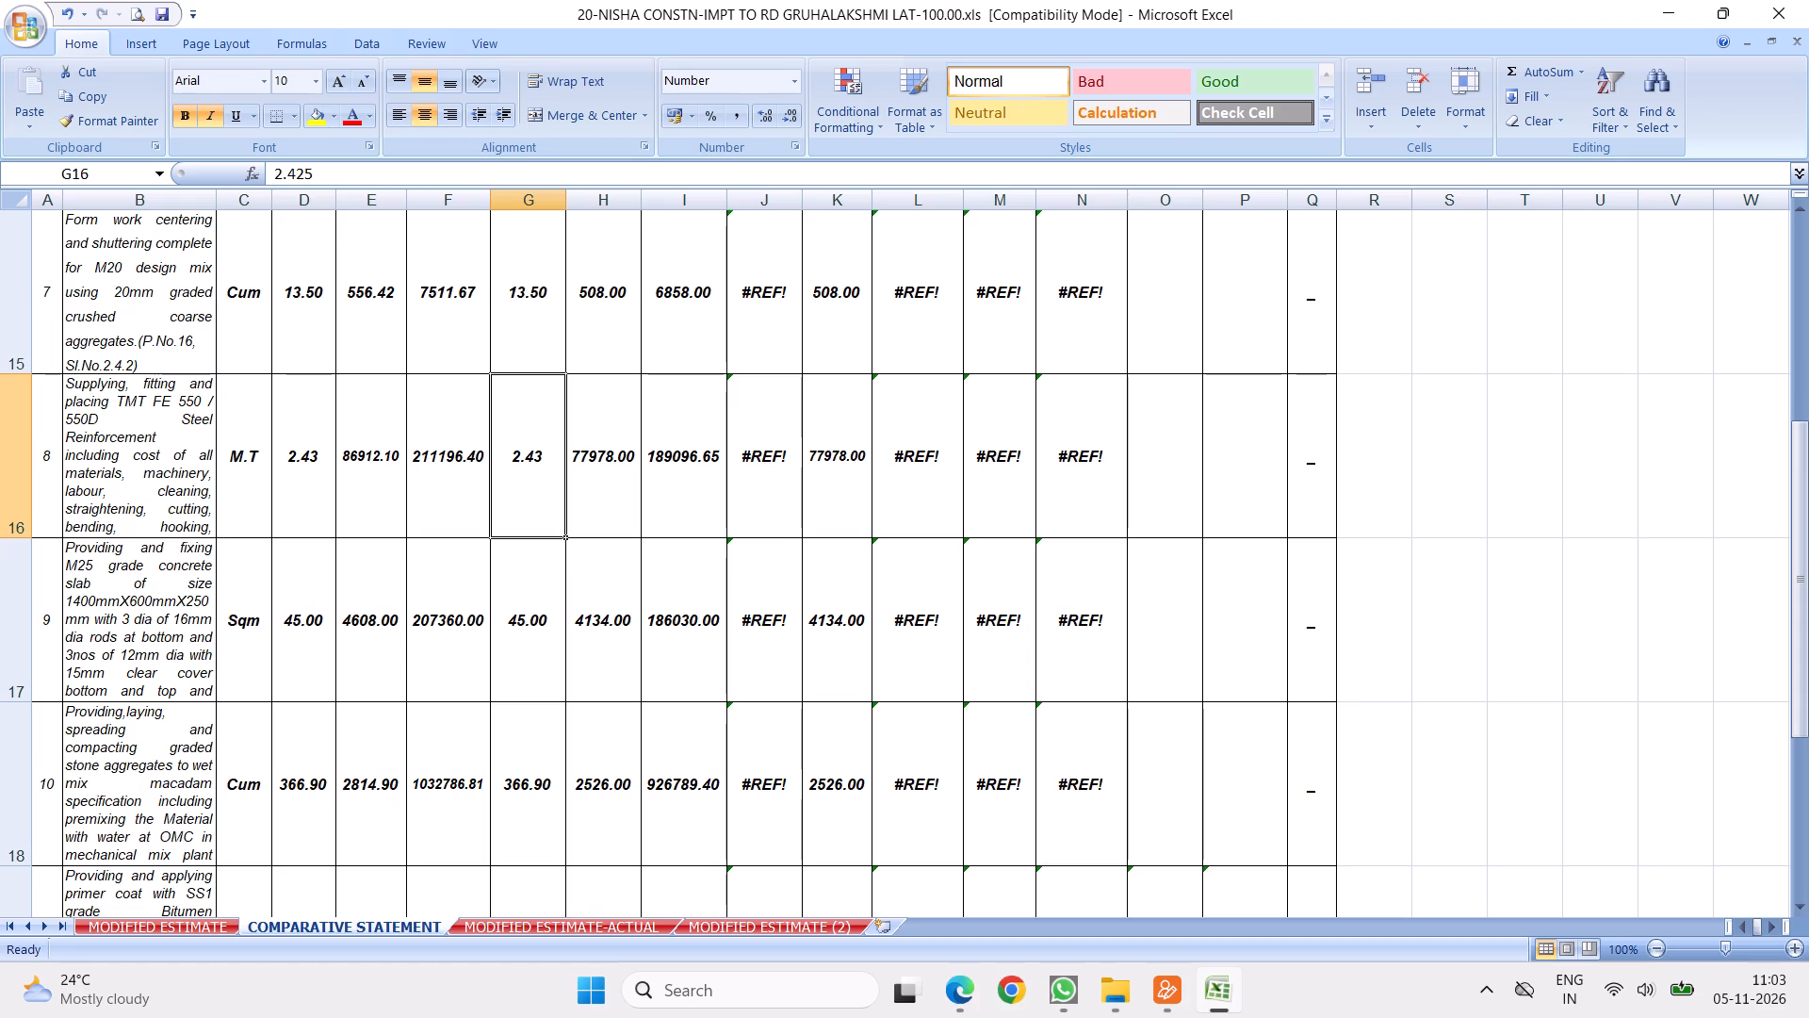
Open the item 8 tender quantity in G16 for editing.
left_click(321, 173)
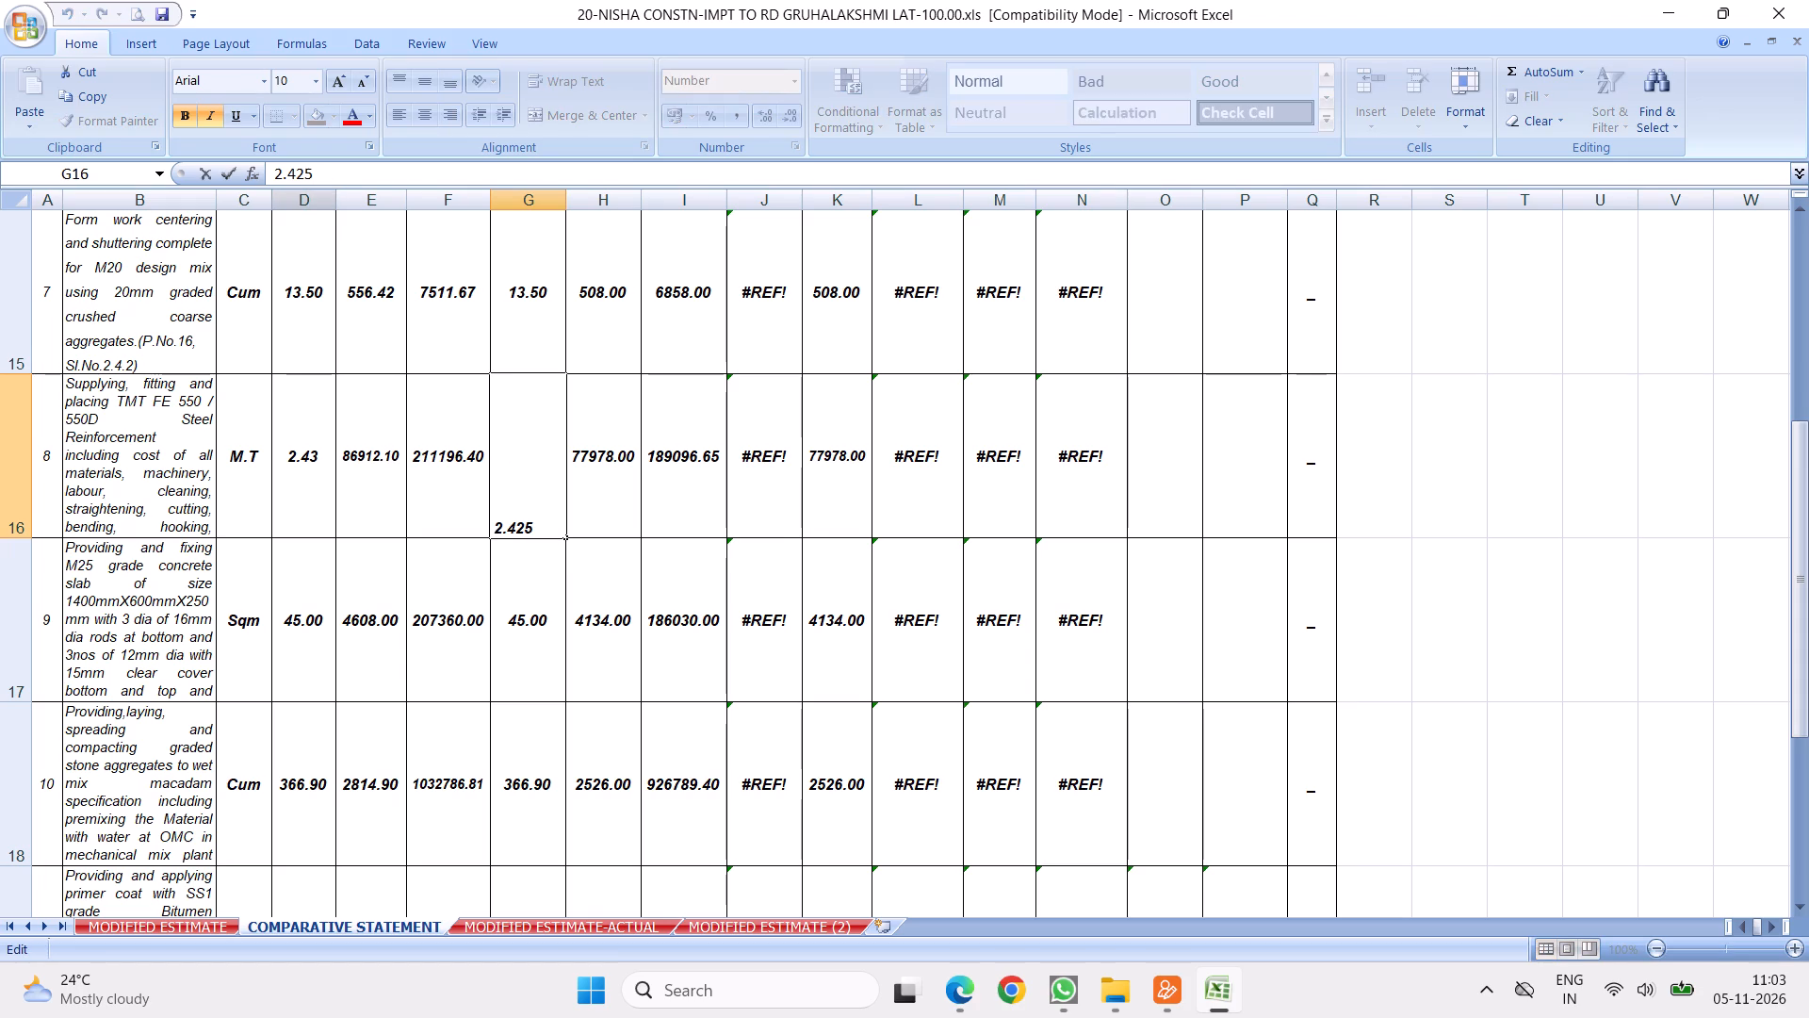
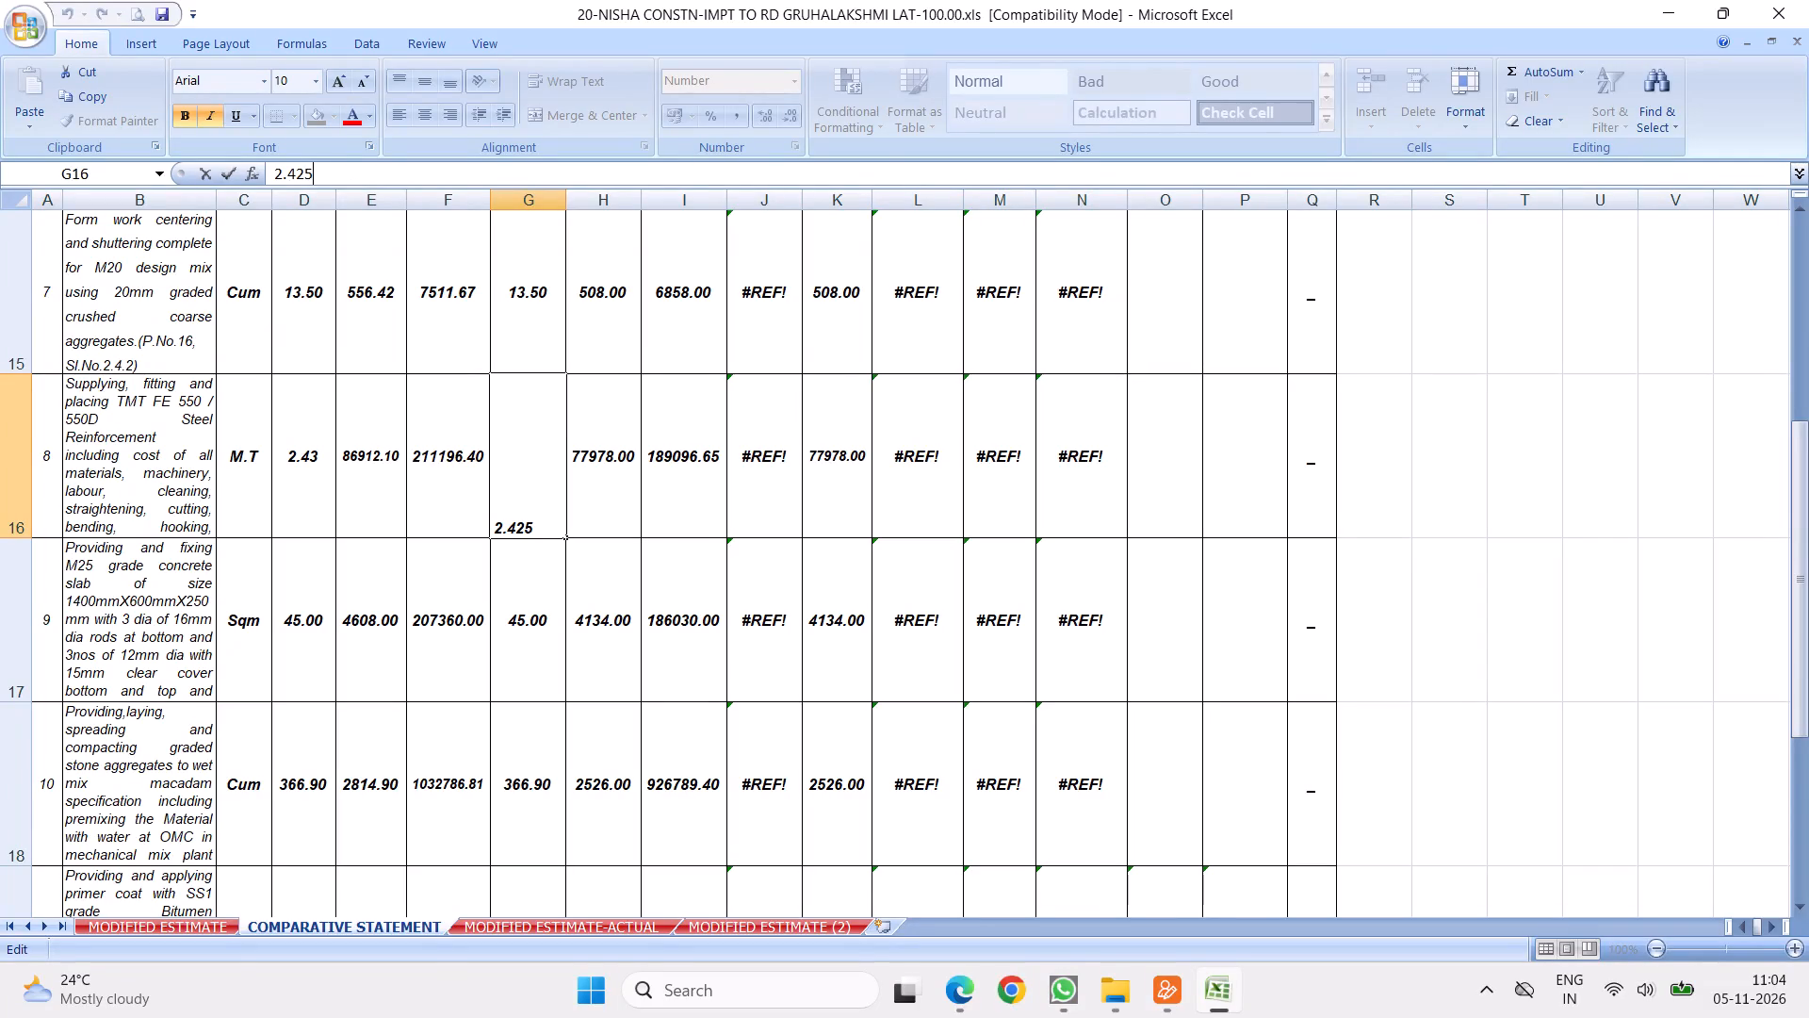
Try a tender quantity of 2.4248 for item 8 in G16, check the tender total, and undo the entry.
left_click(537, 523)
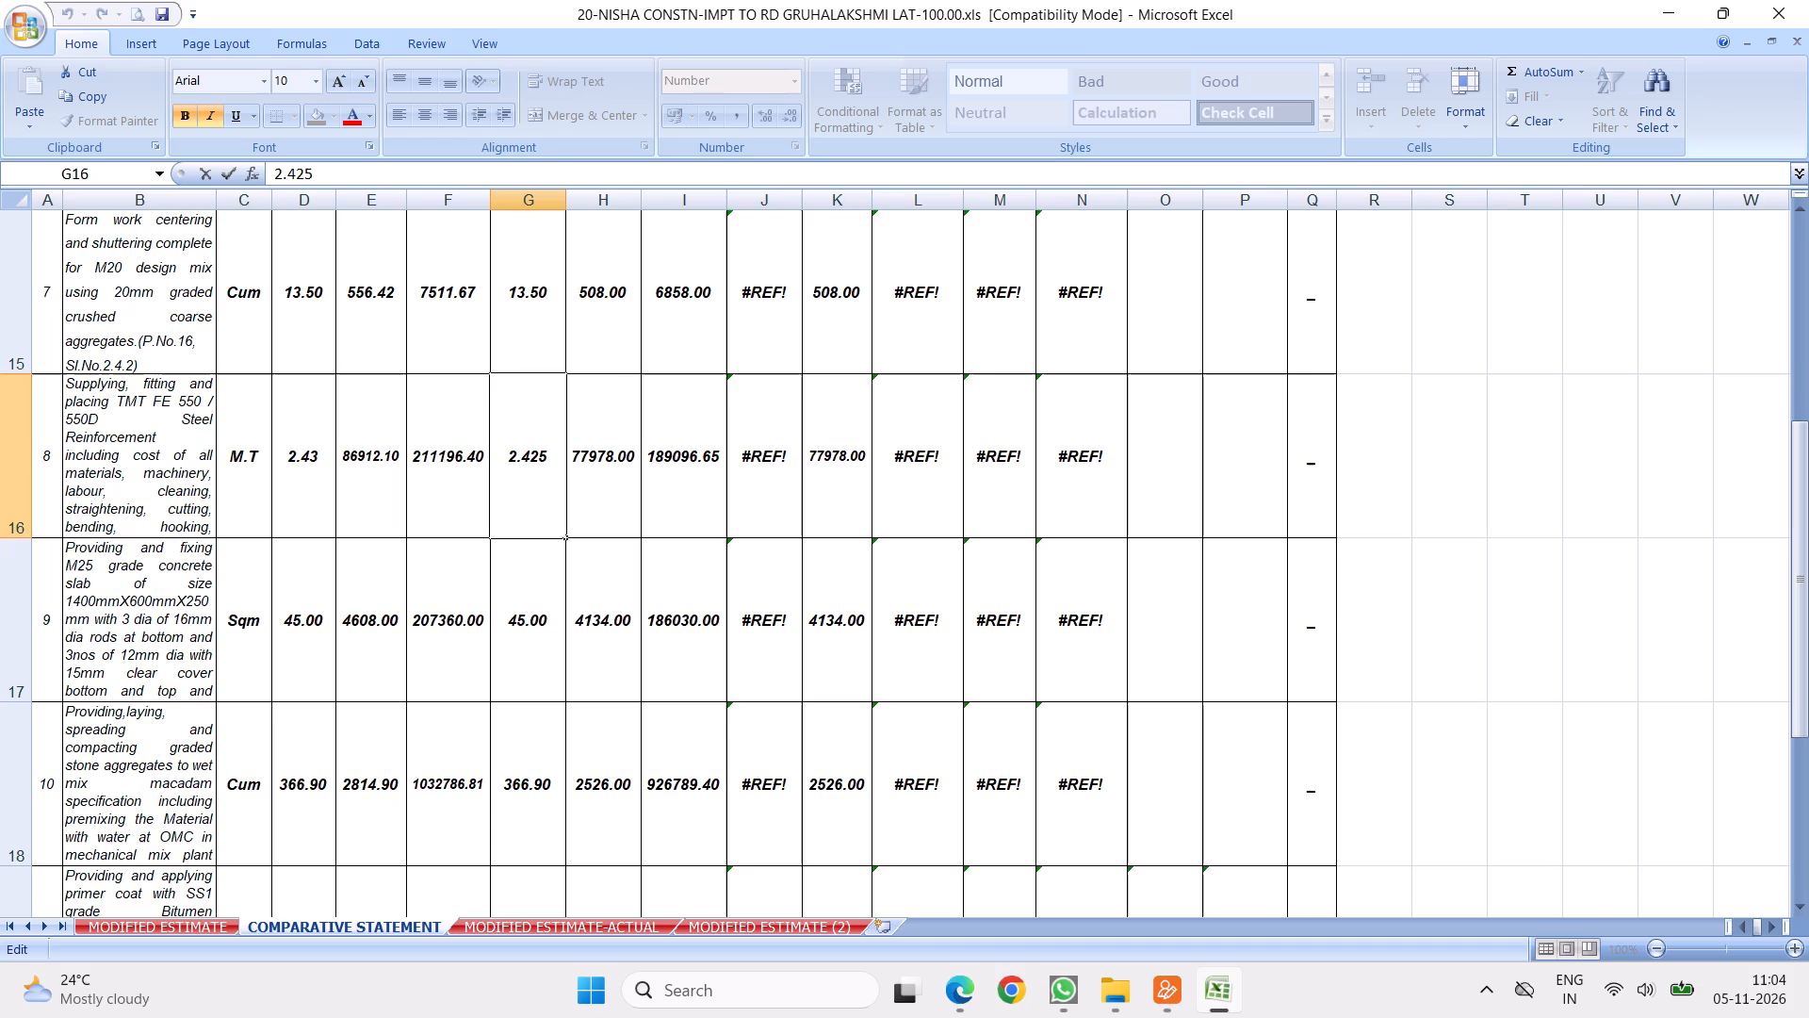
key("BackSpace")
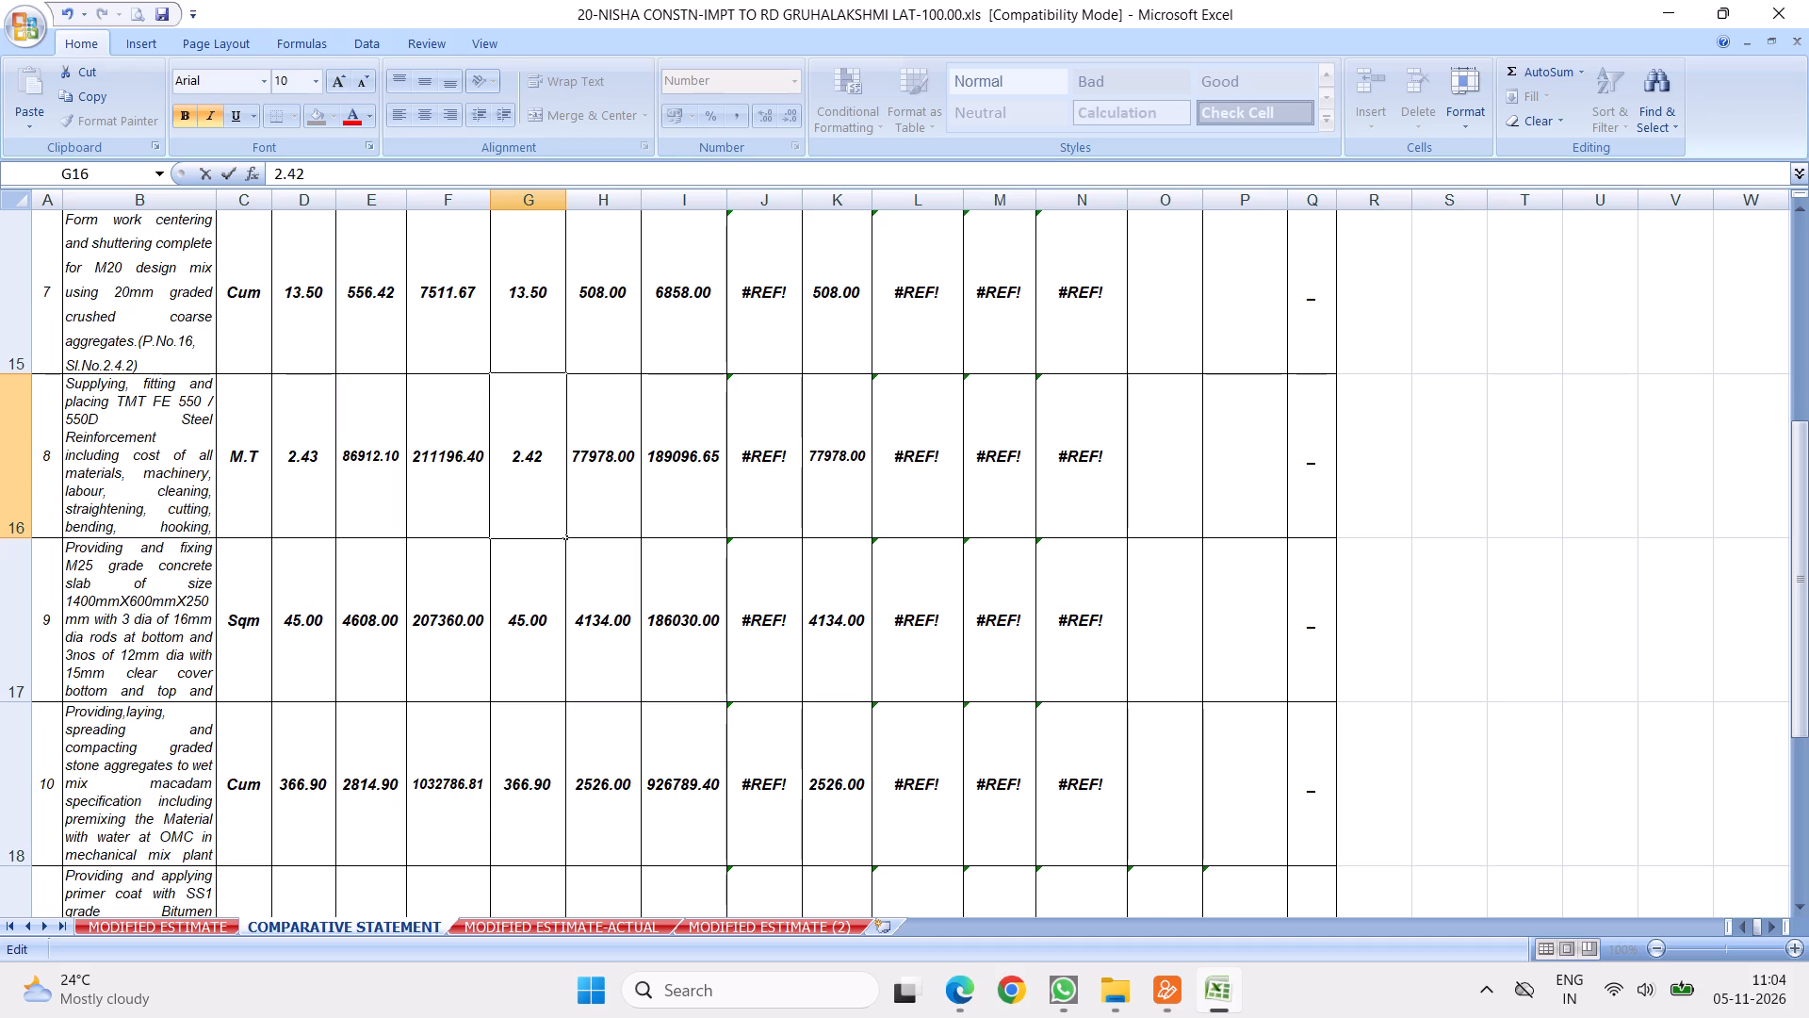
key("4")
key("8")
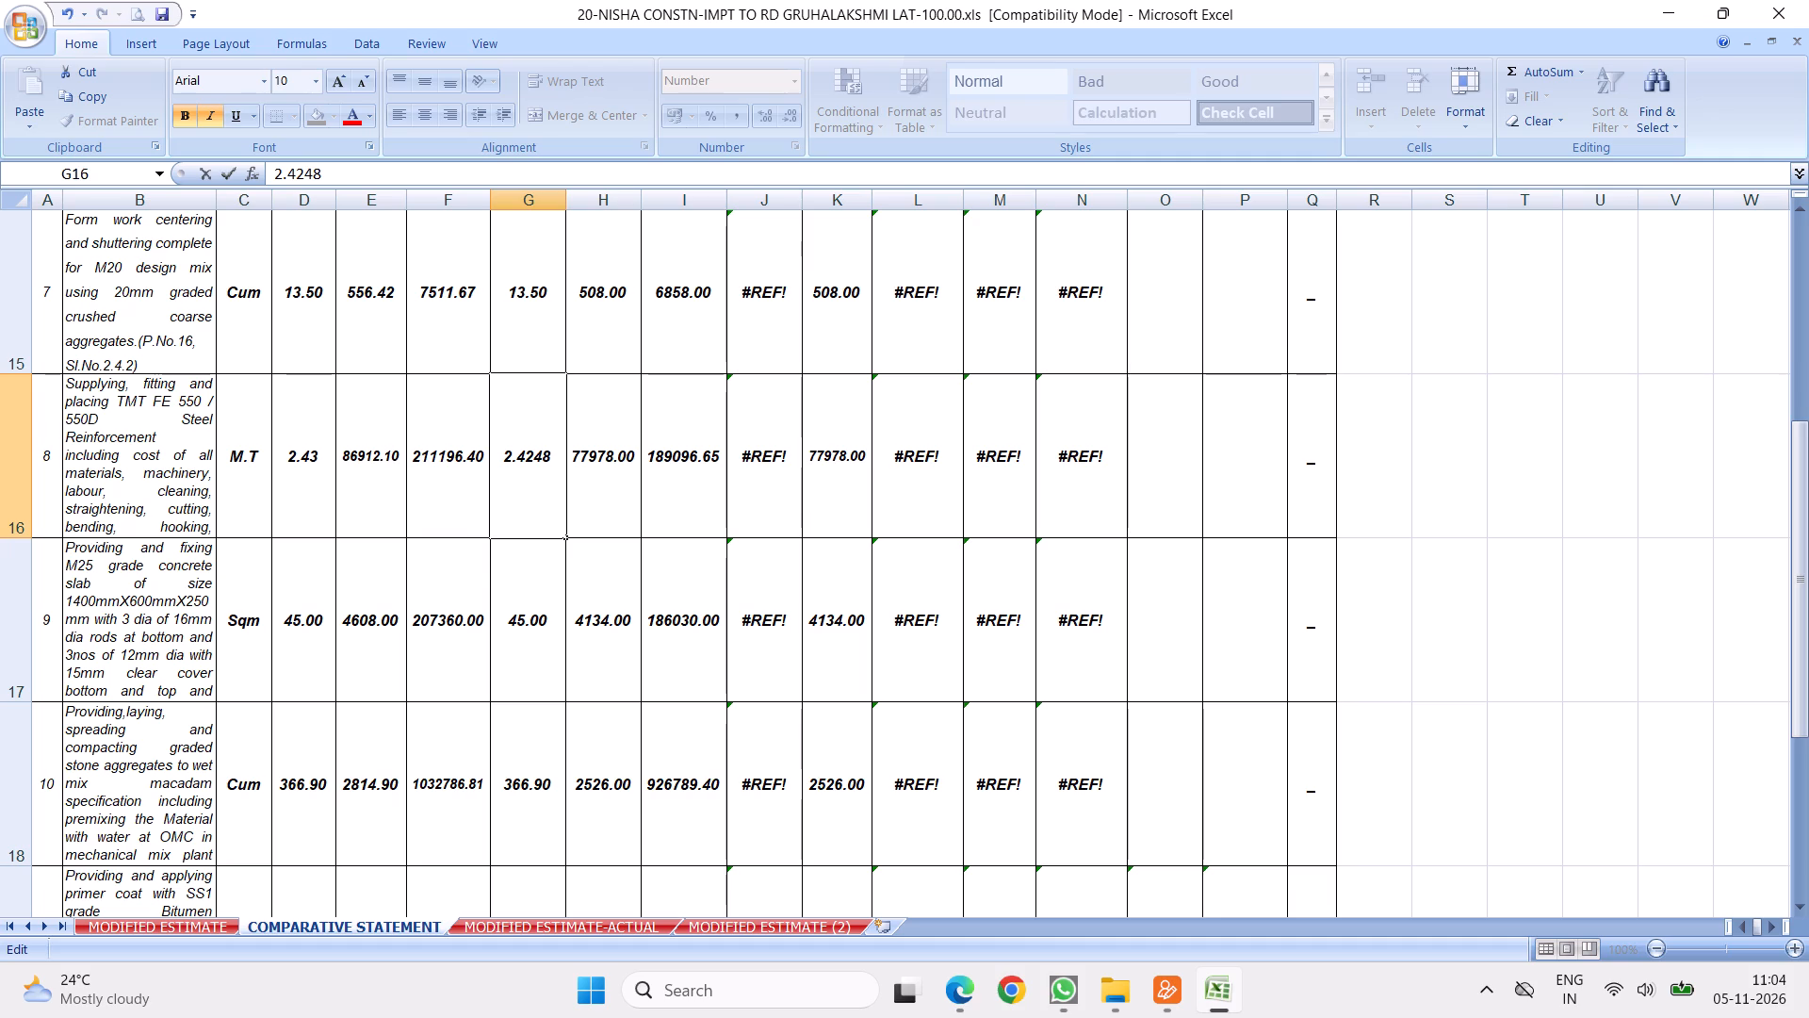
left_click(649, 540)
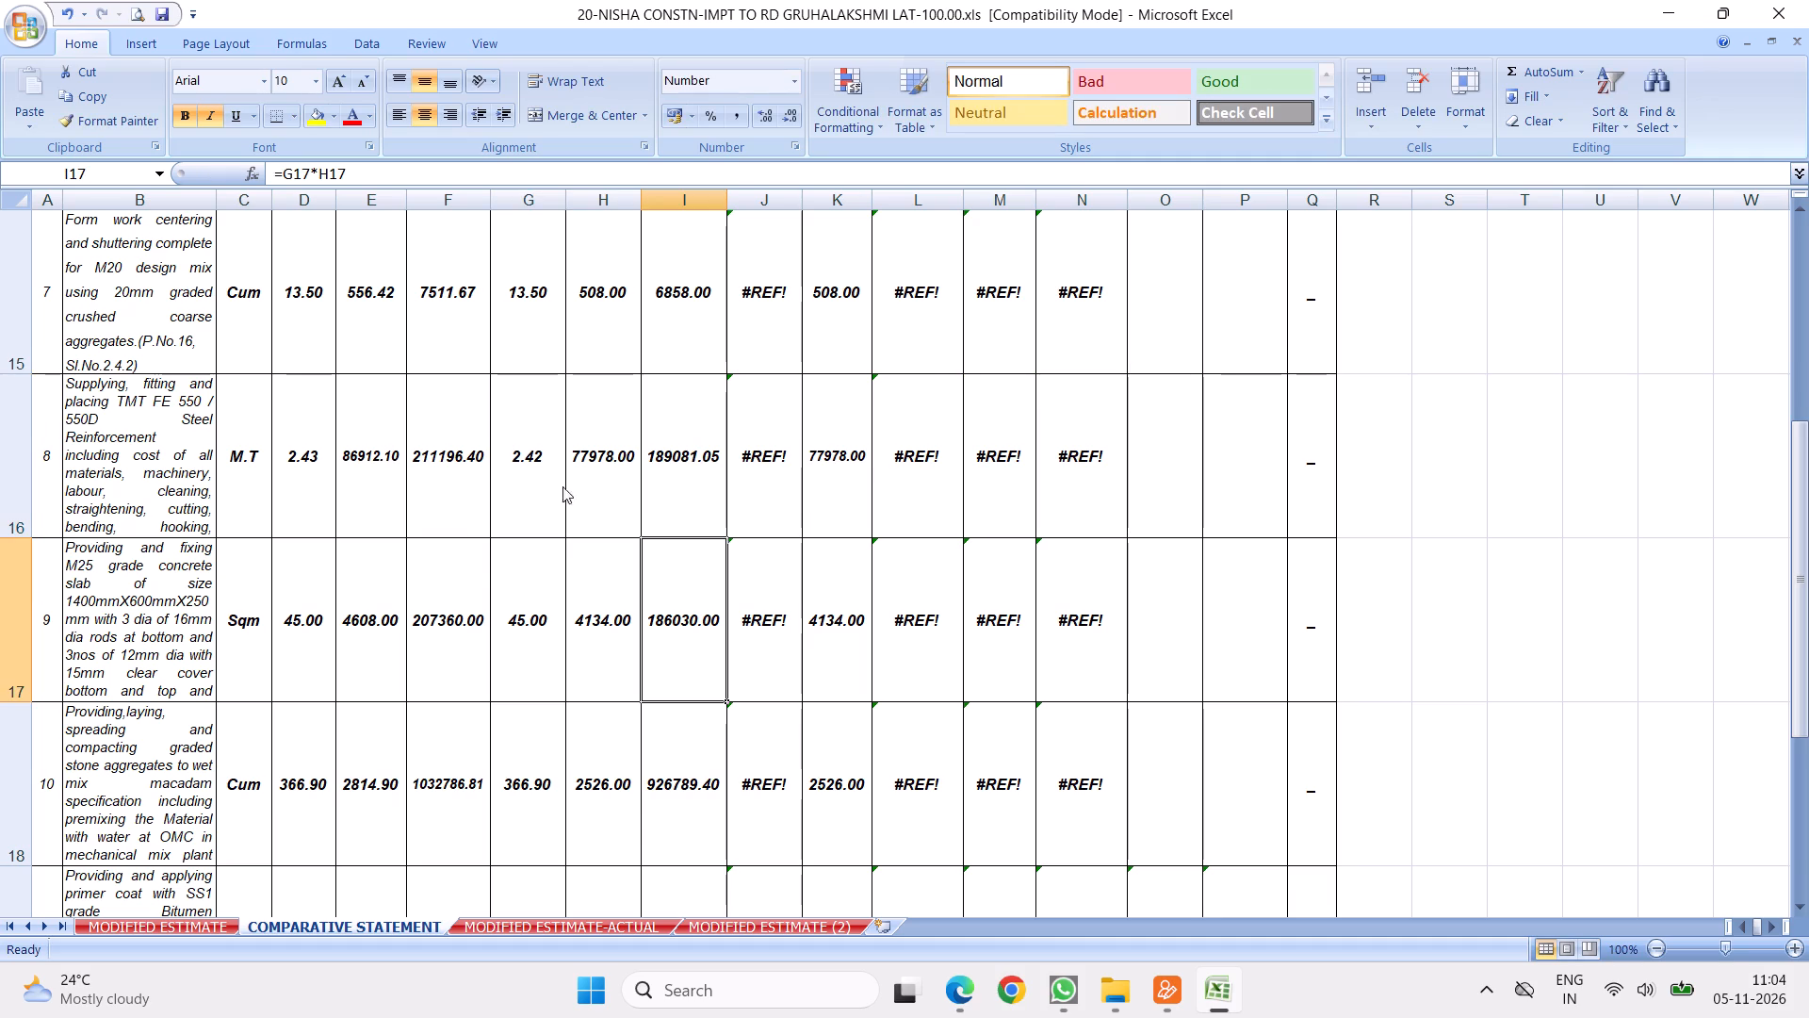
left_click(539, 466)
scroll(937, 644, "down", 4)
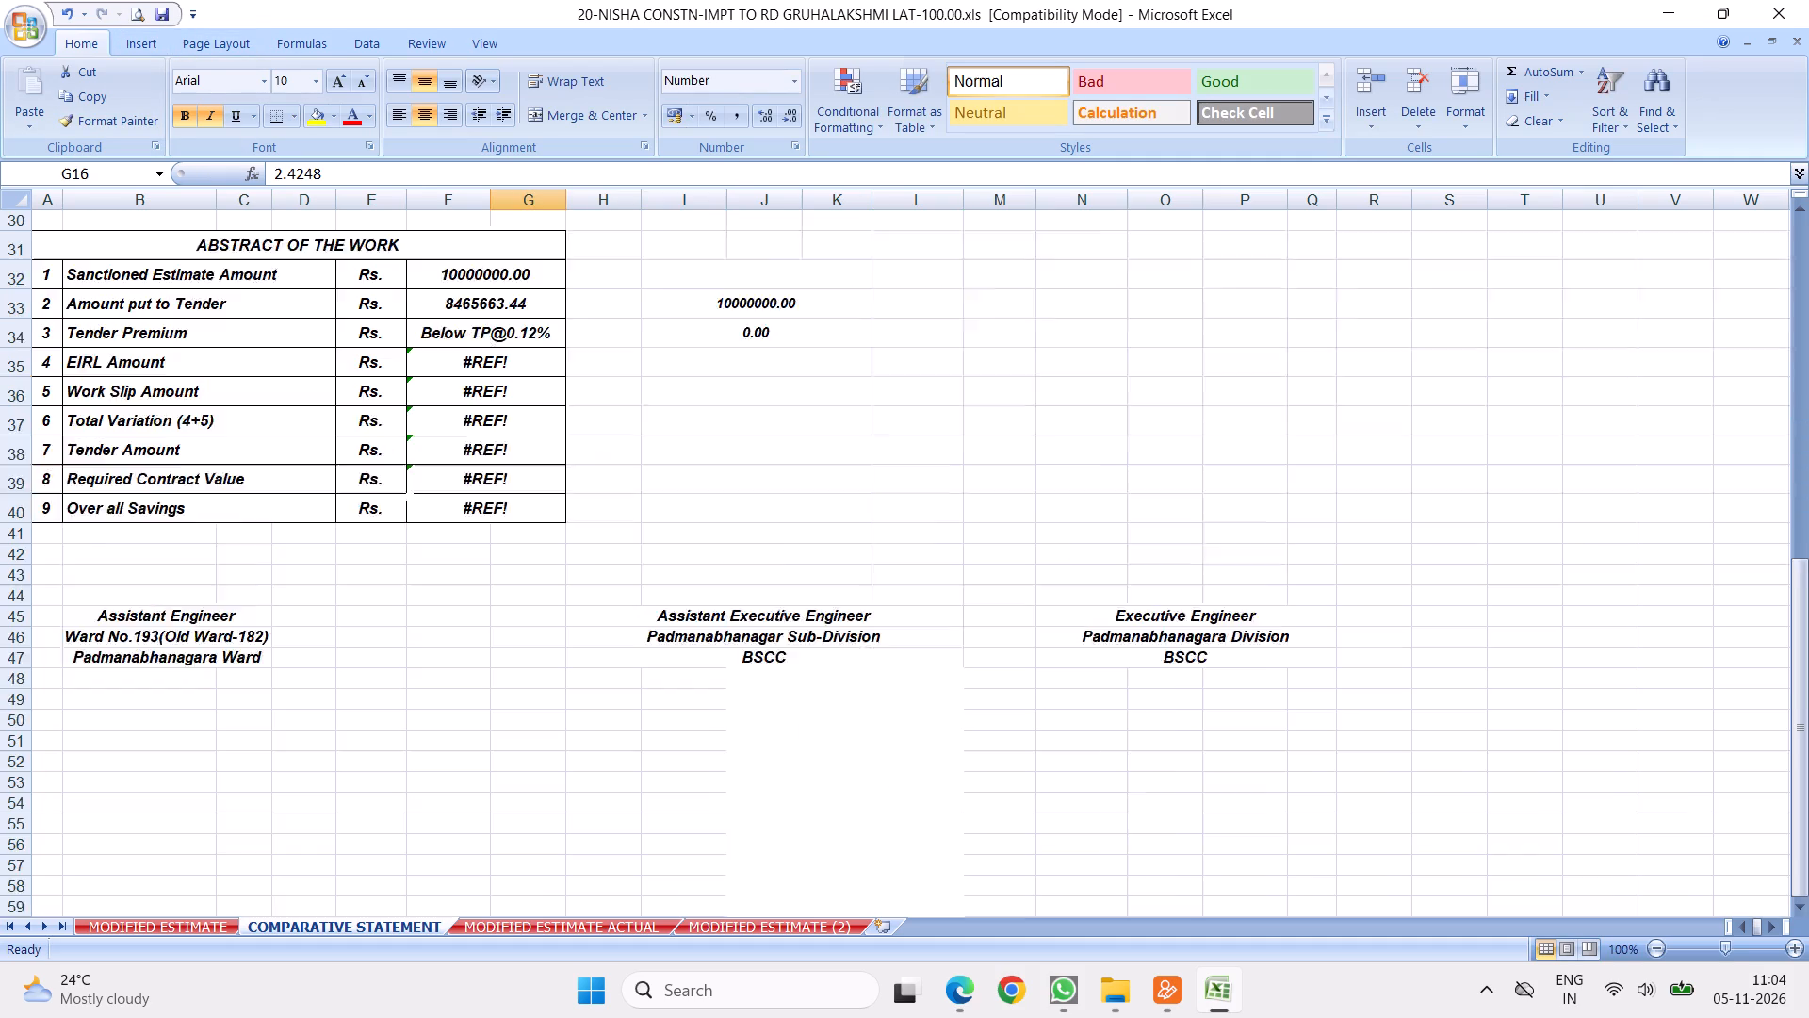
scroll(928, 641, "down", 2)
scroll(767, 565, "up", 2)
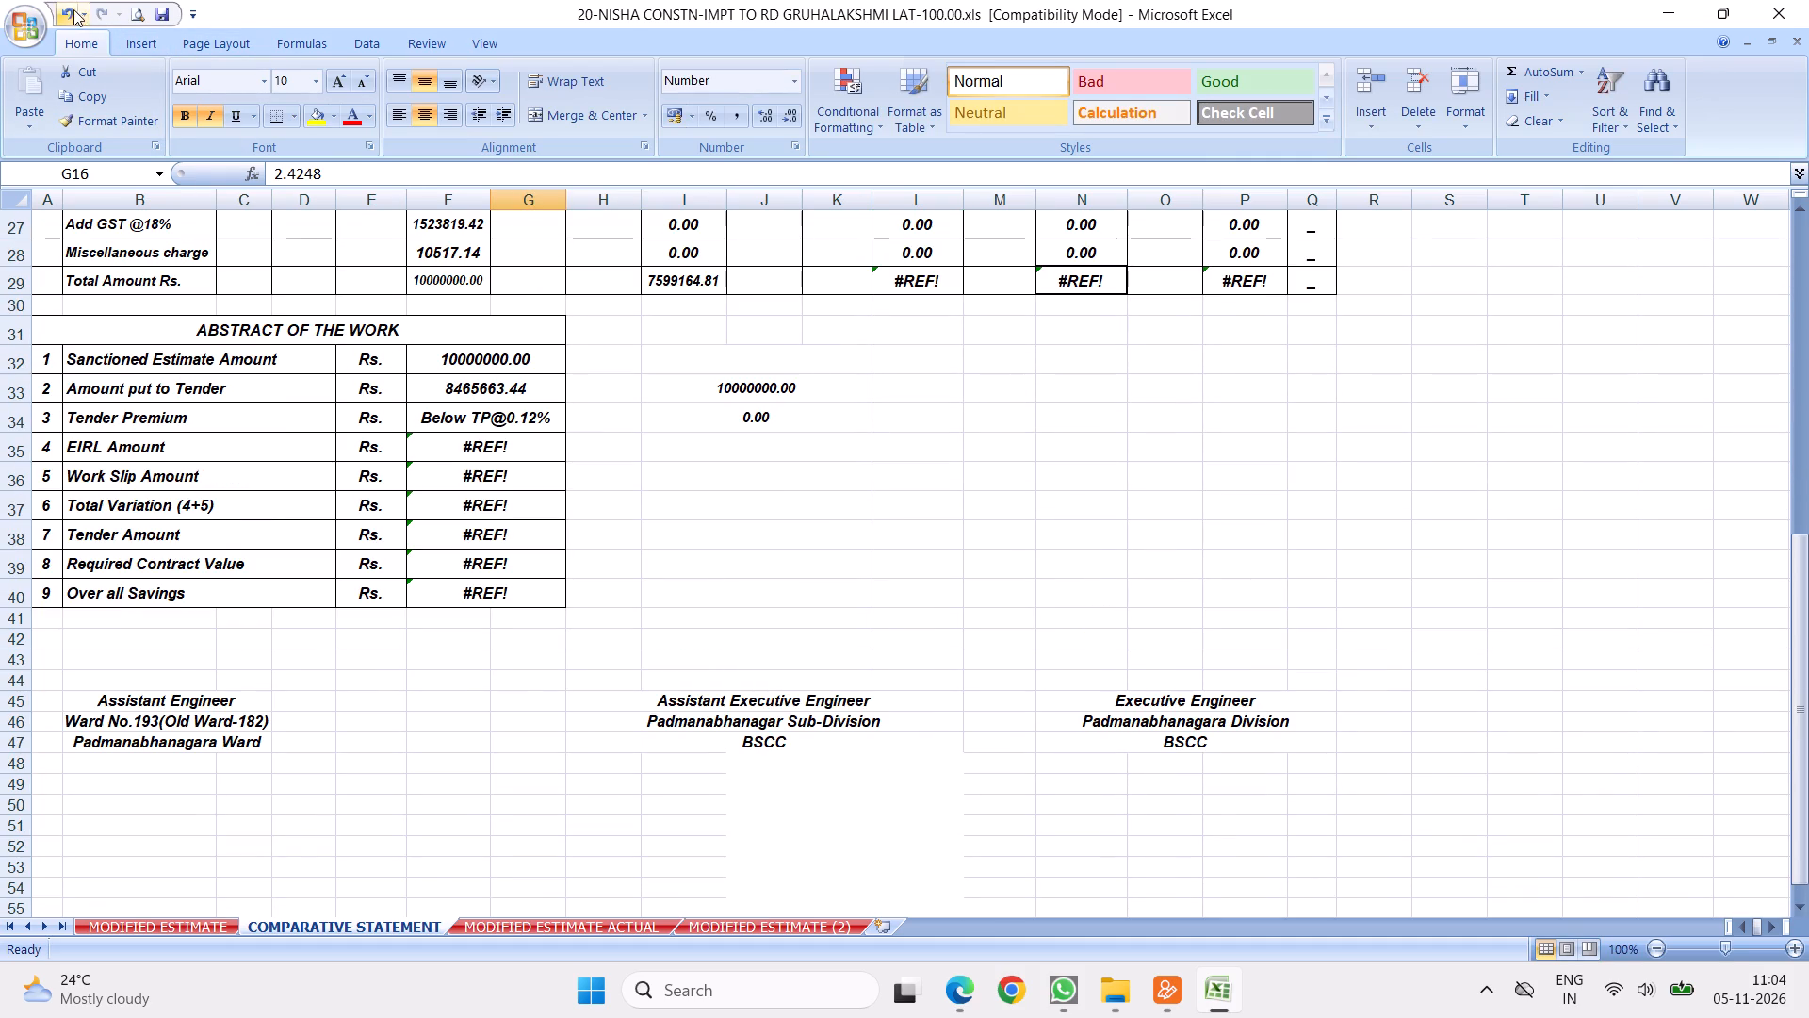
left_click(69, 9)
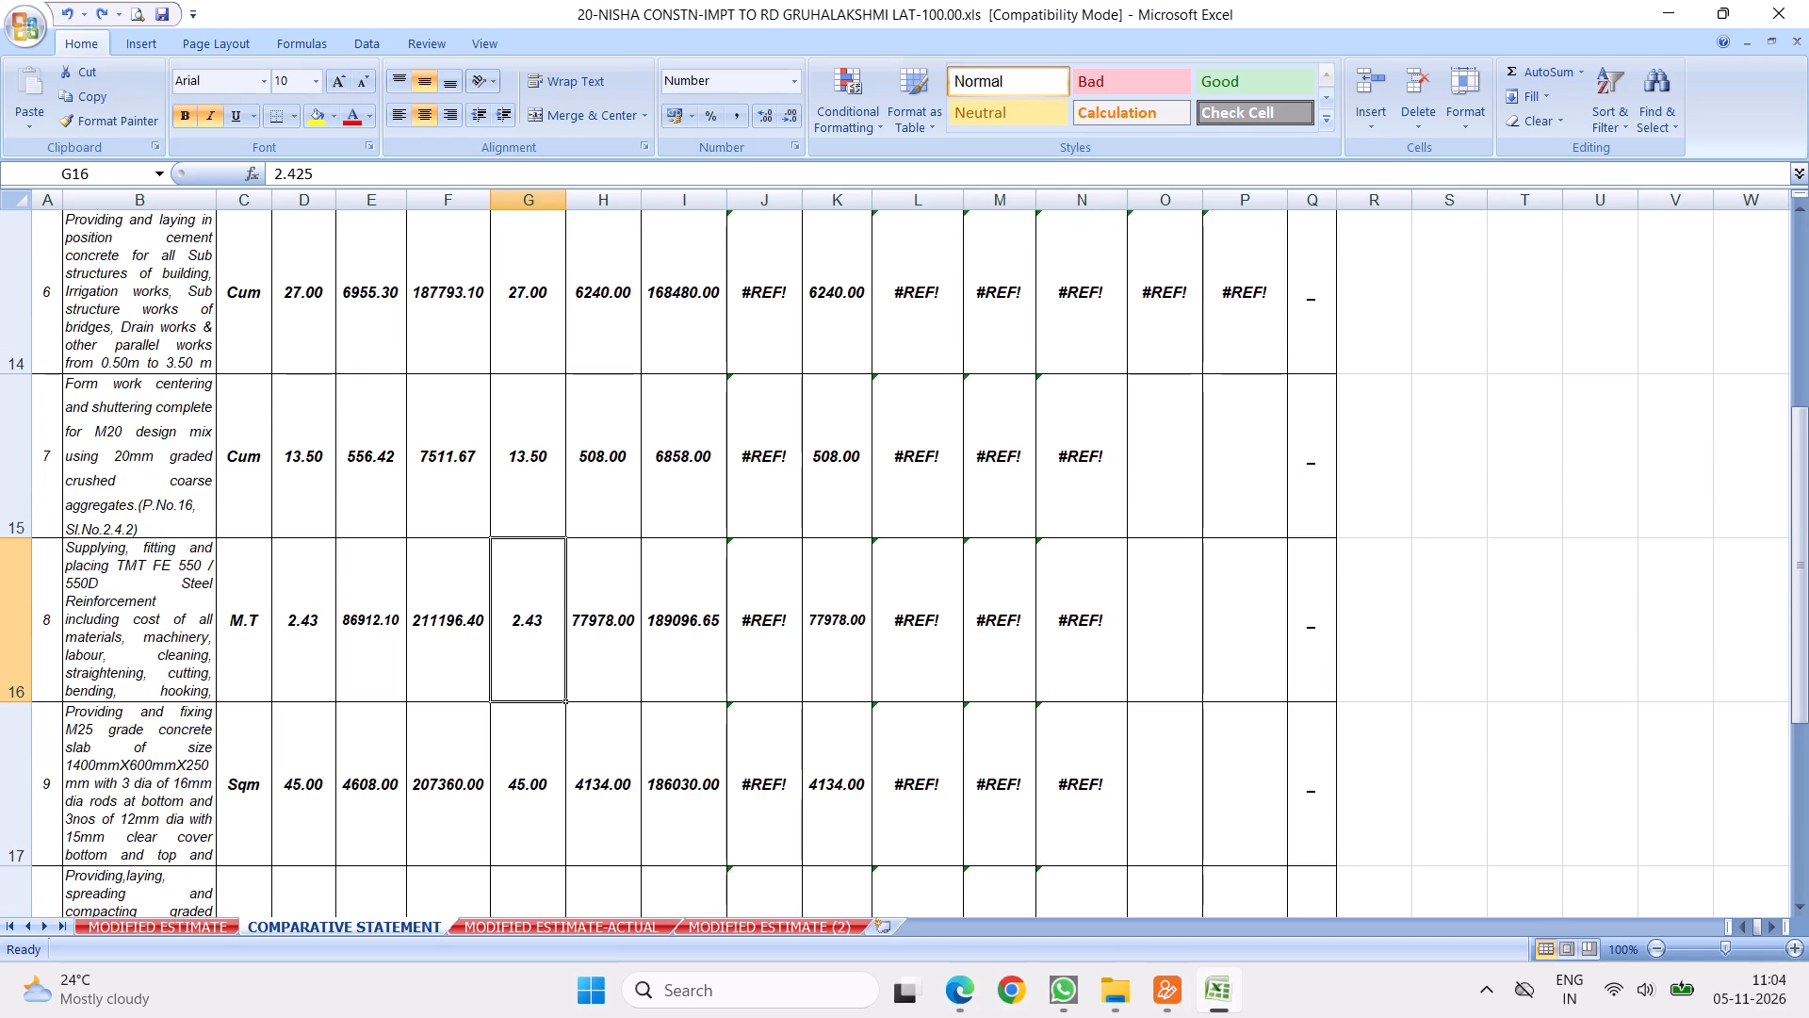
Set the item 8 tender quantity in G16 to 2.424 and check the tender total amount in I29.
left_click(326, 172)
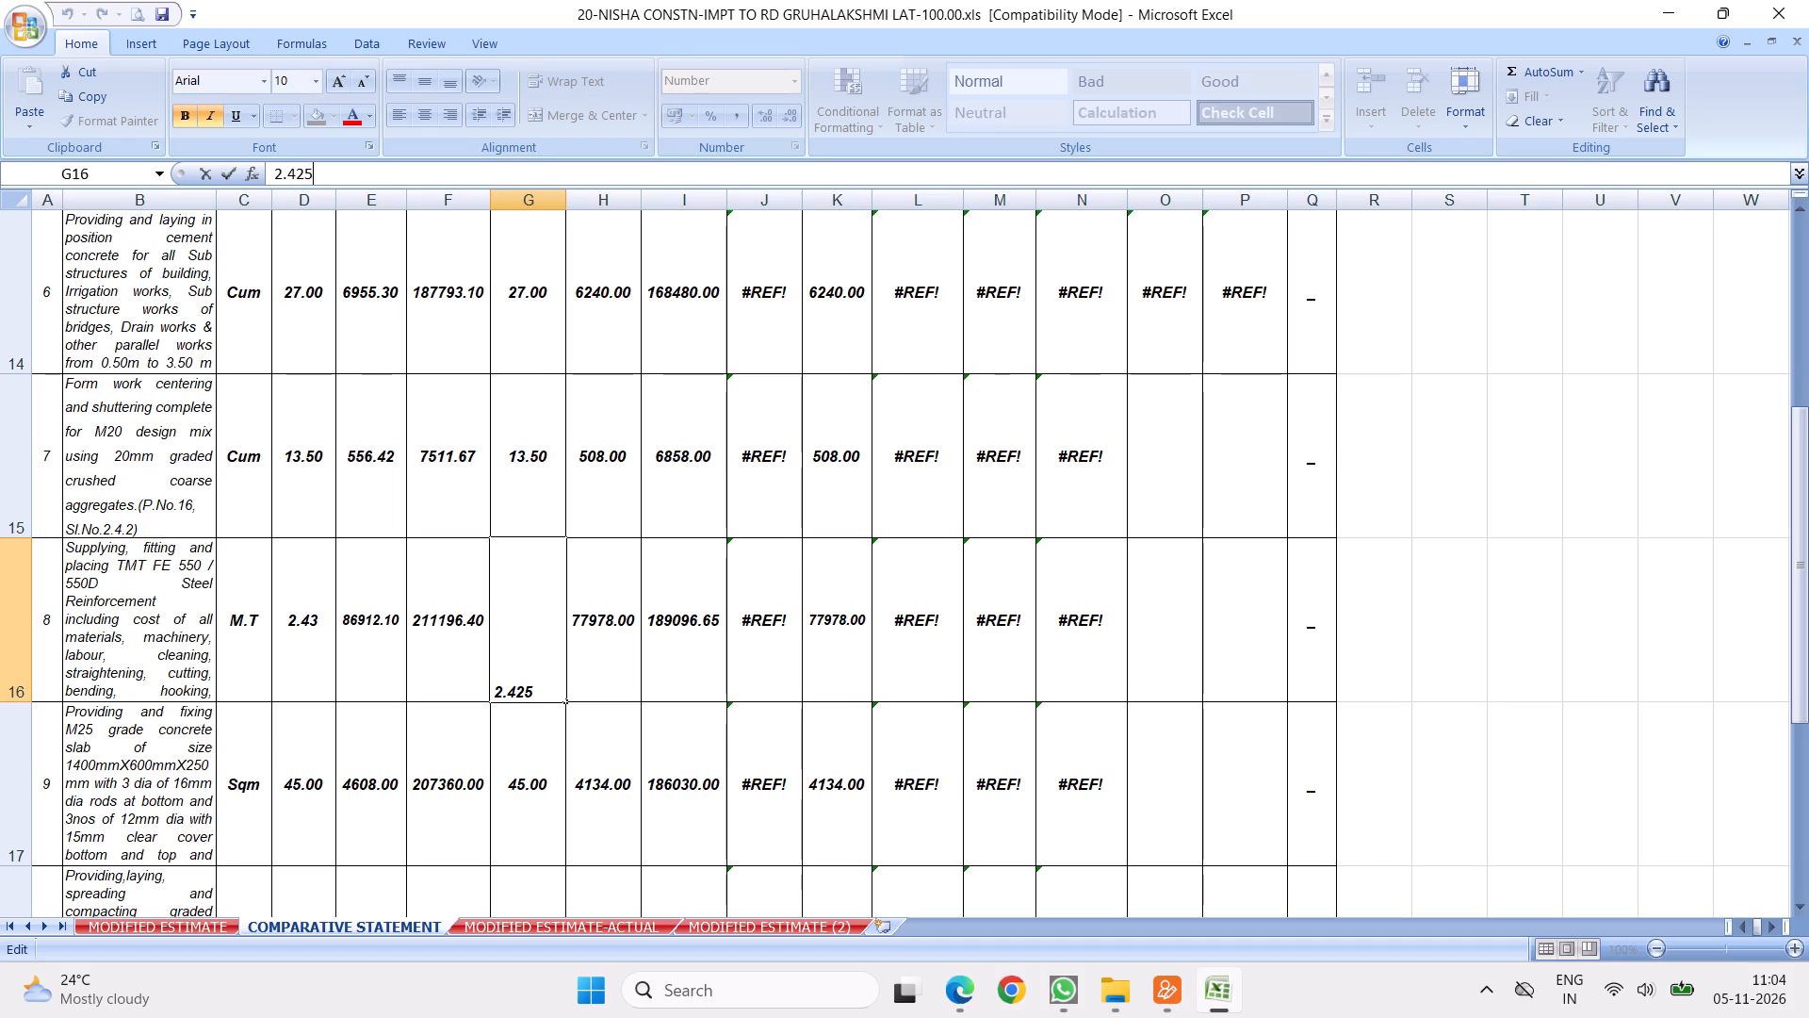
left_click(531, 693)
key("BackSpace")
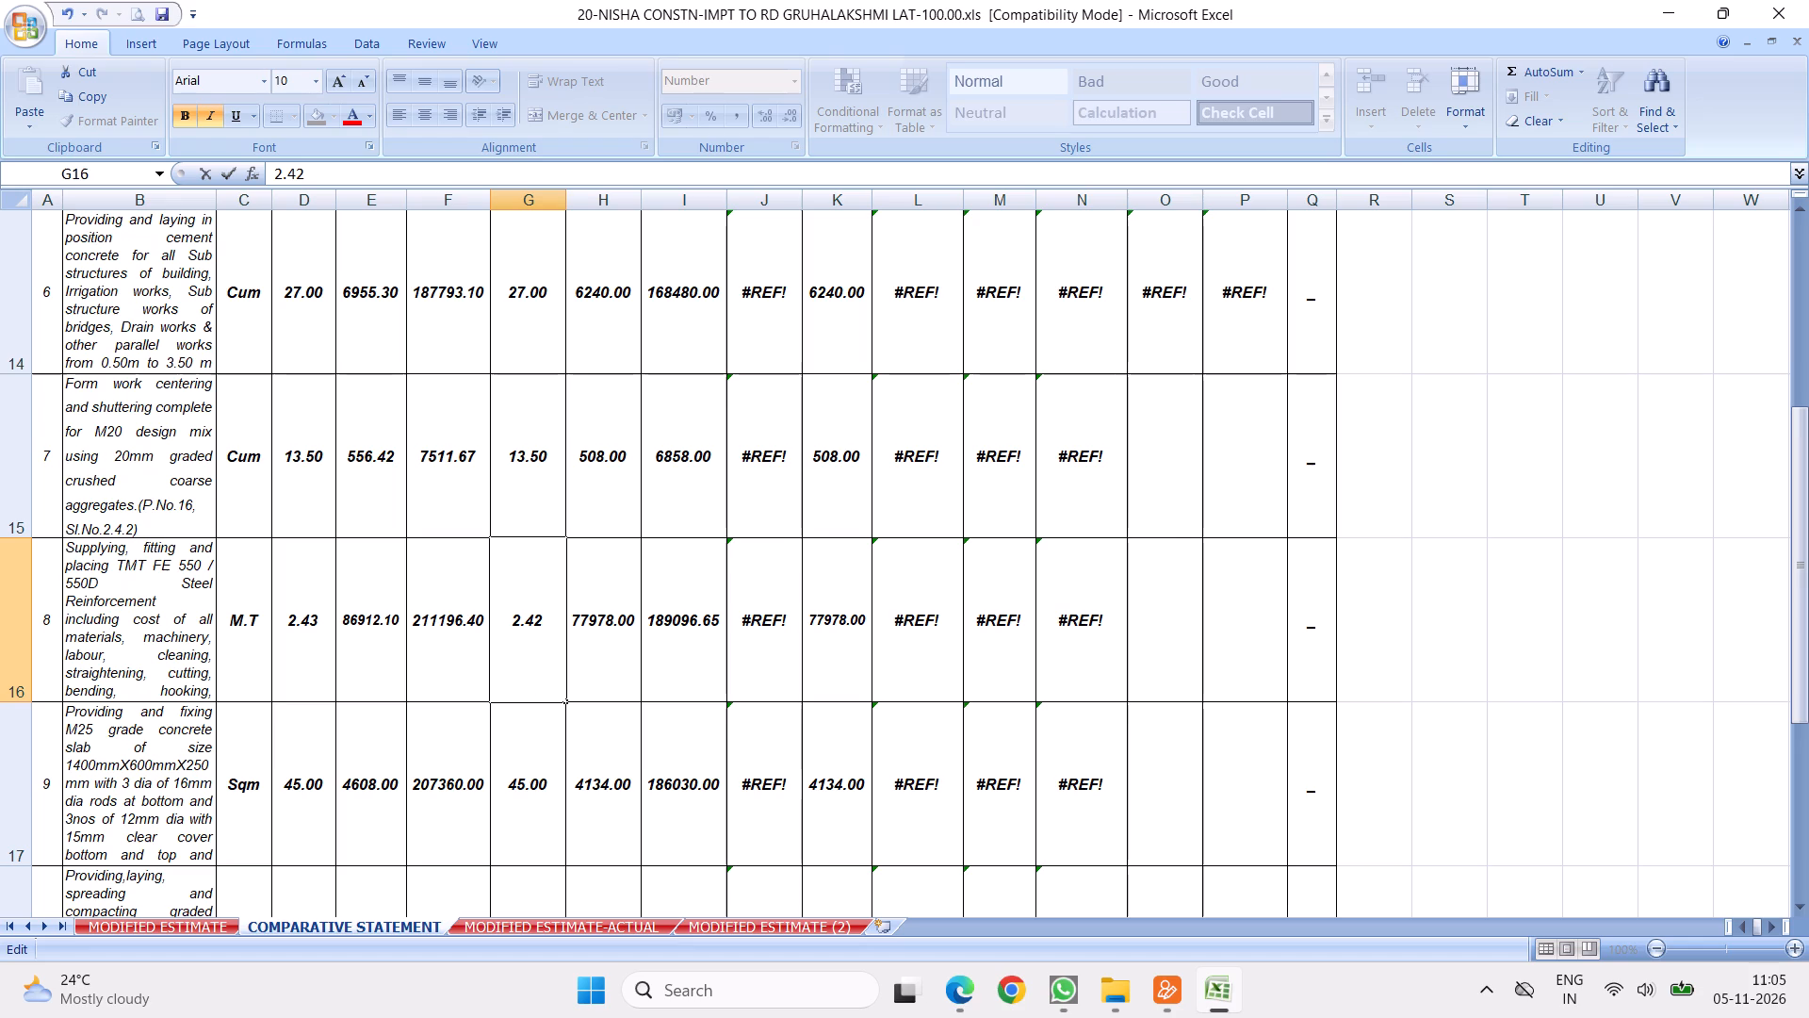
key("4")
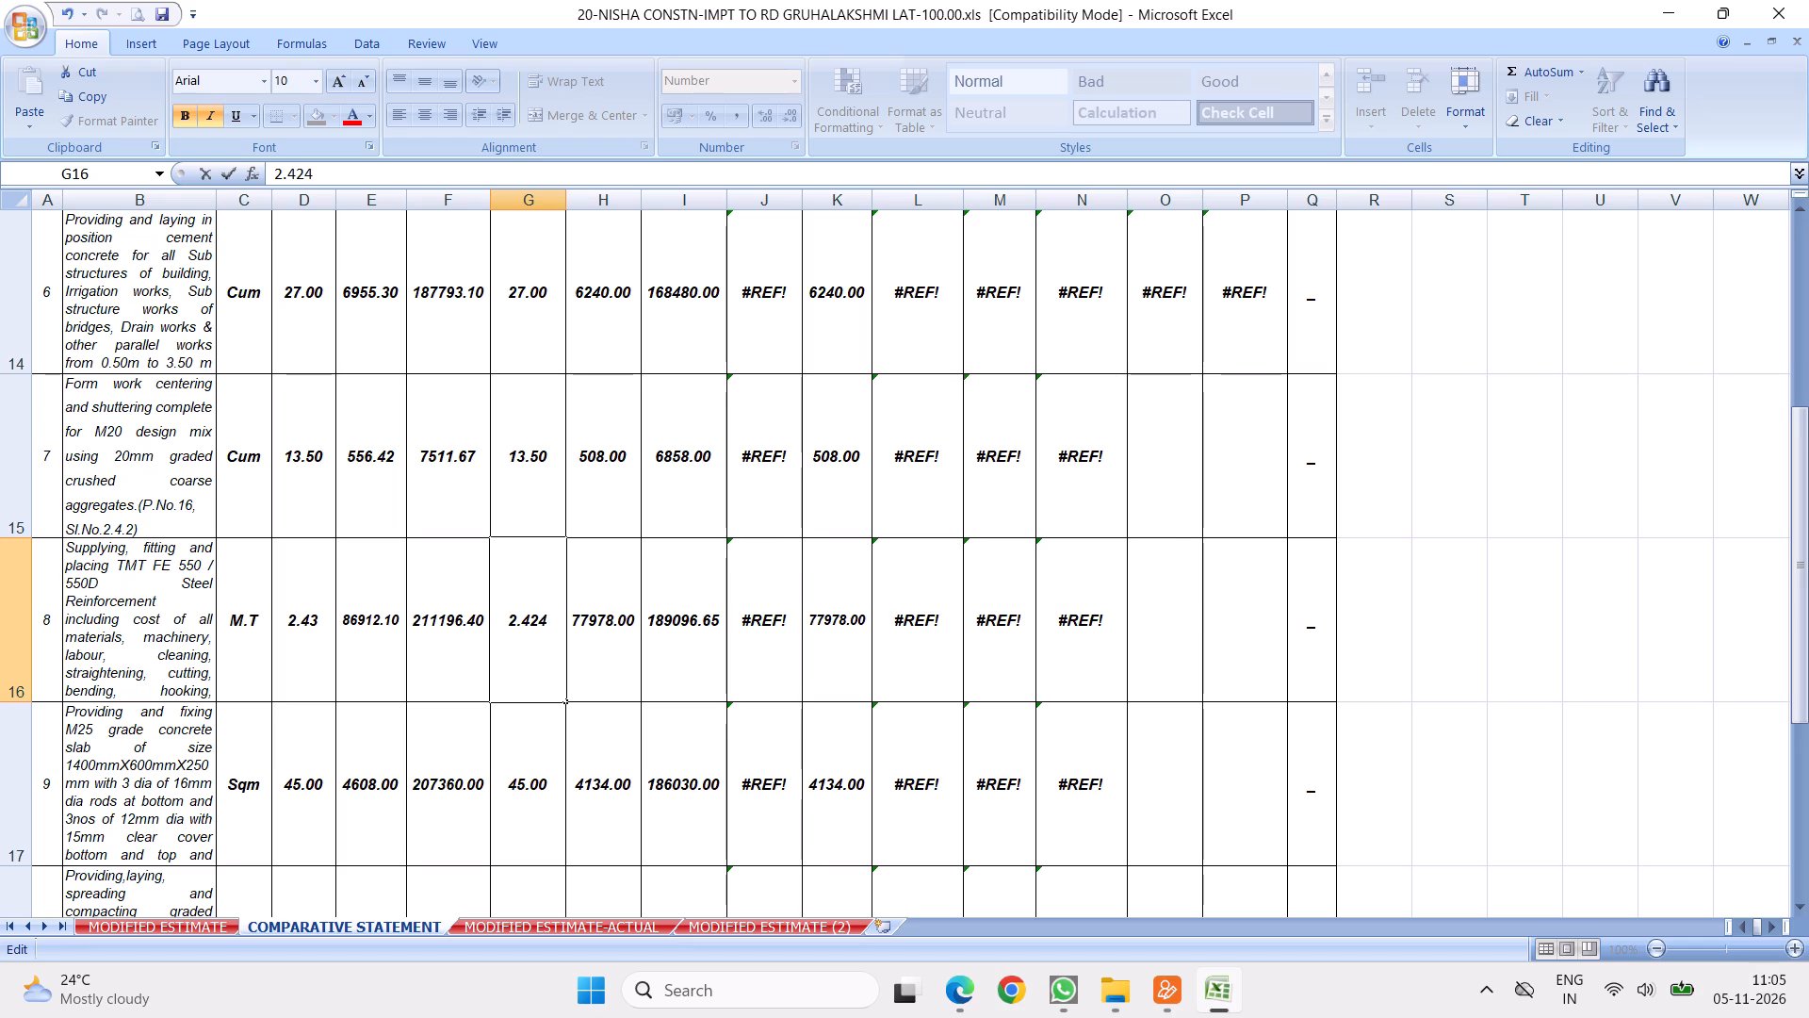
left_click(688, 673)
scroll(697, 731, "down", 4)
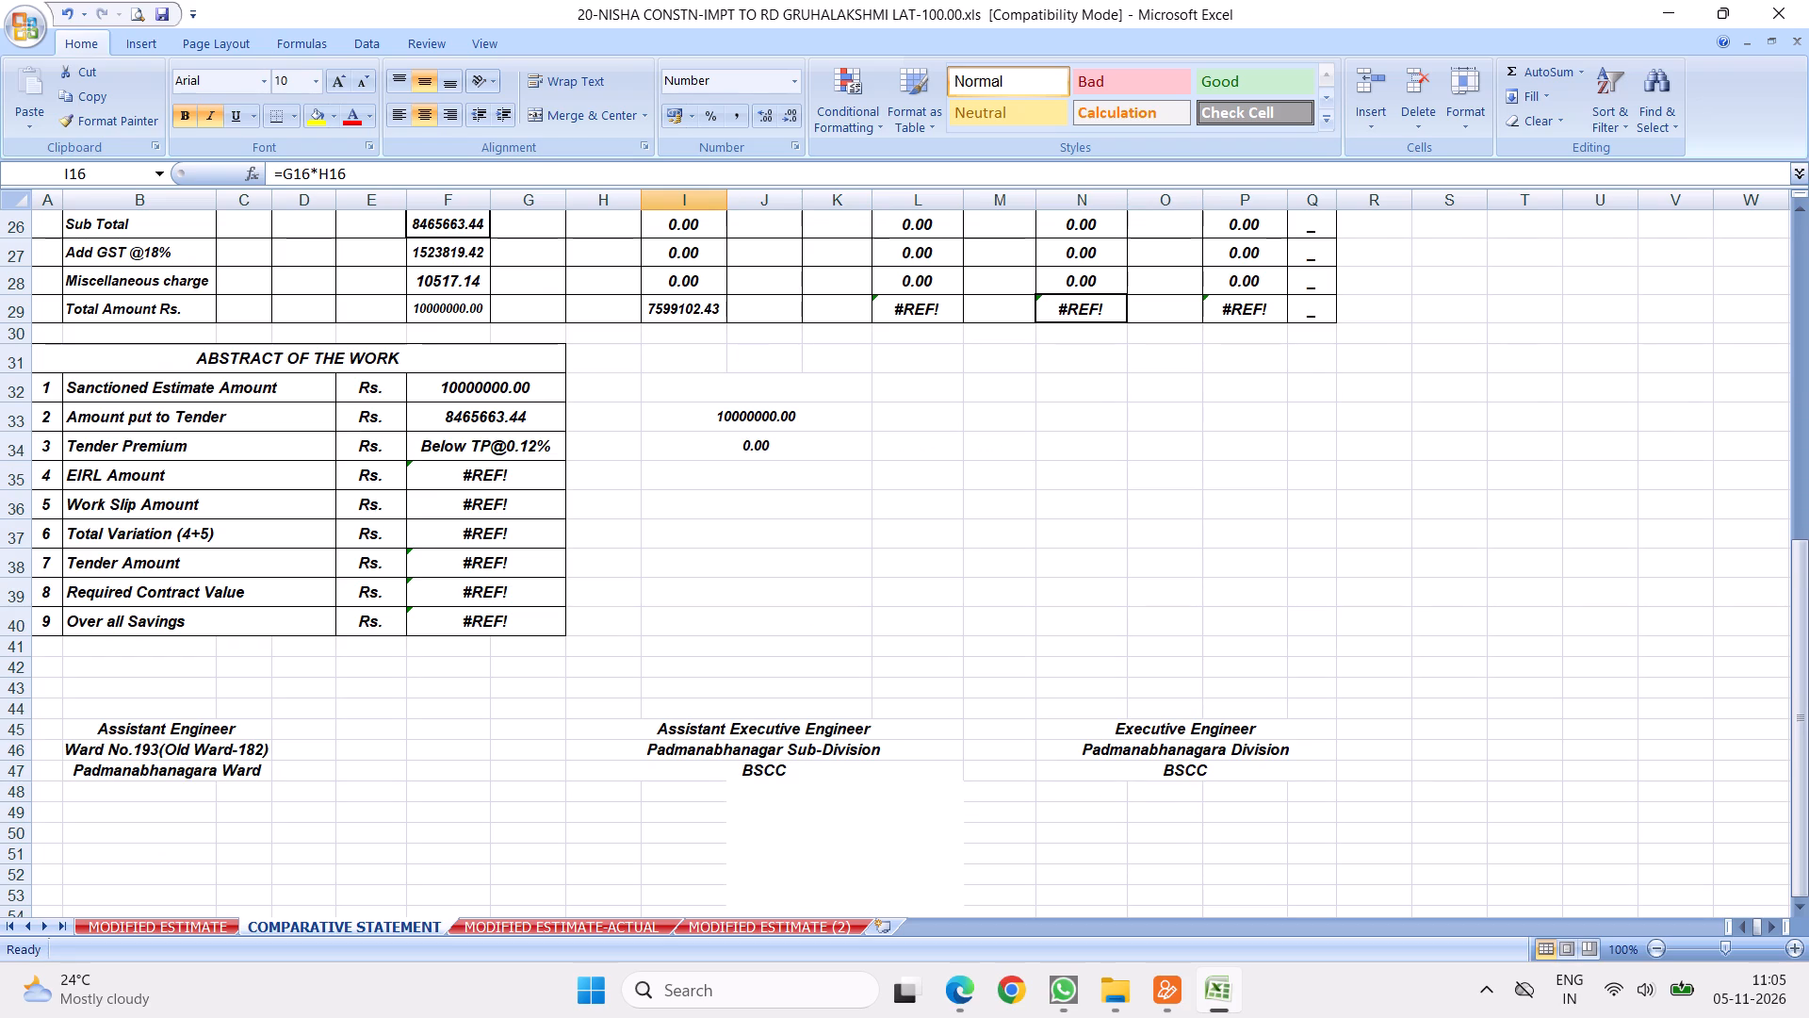
Examine the tender quantities and amounts across the items and total, checking column G cell contents from item 2 down to item 8.
scroll(711, 597, "up", 3)
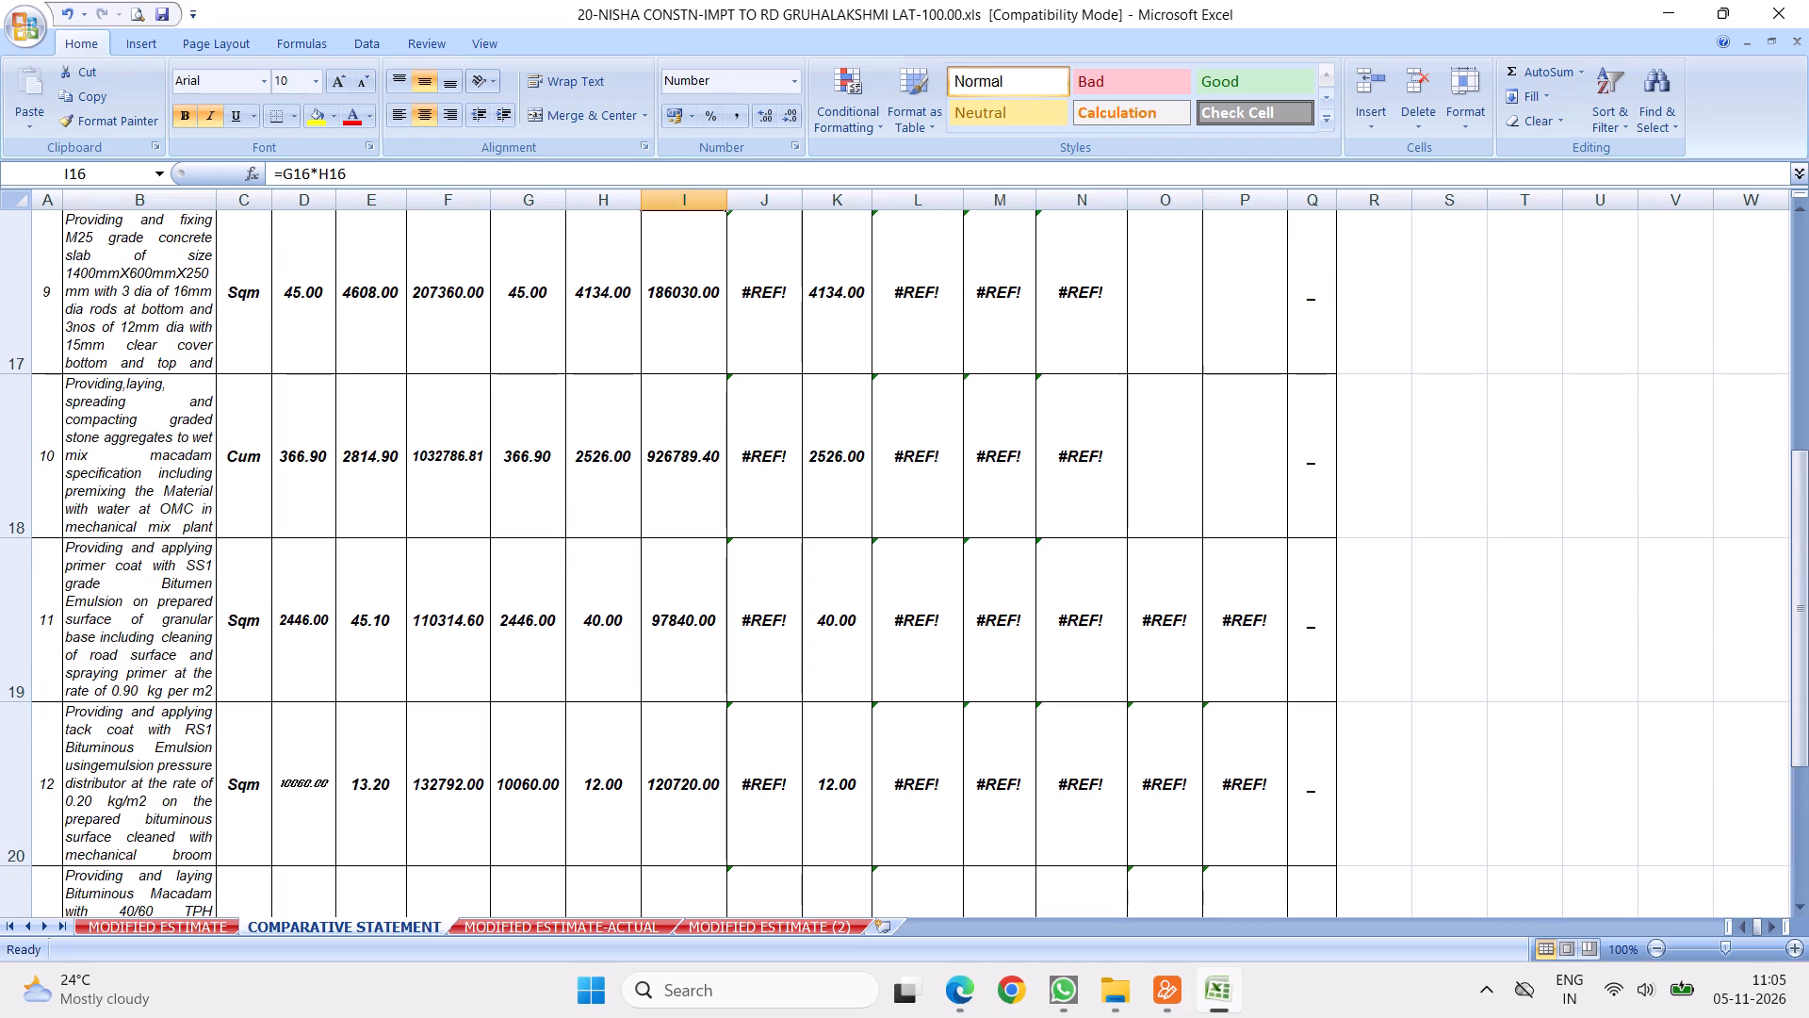
scroll(683, 564, "up", 2)
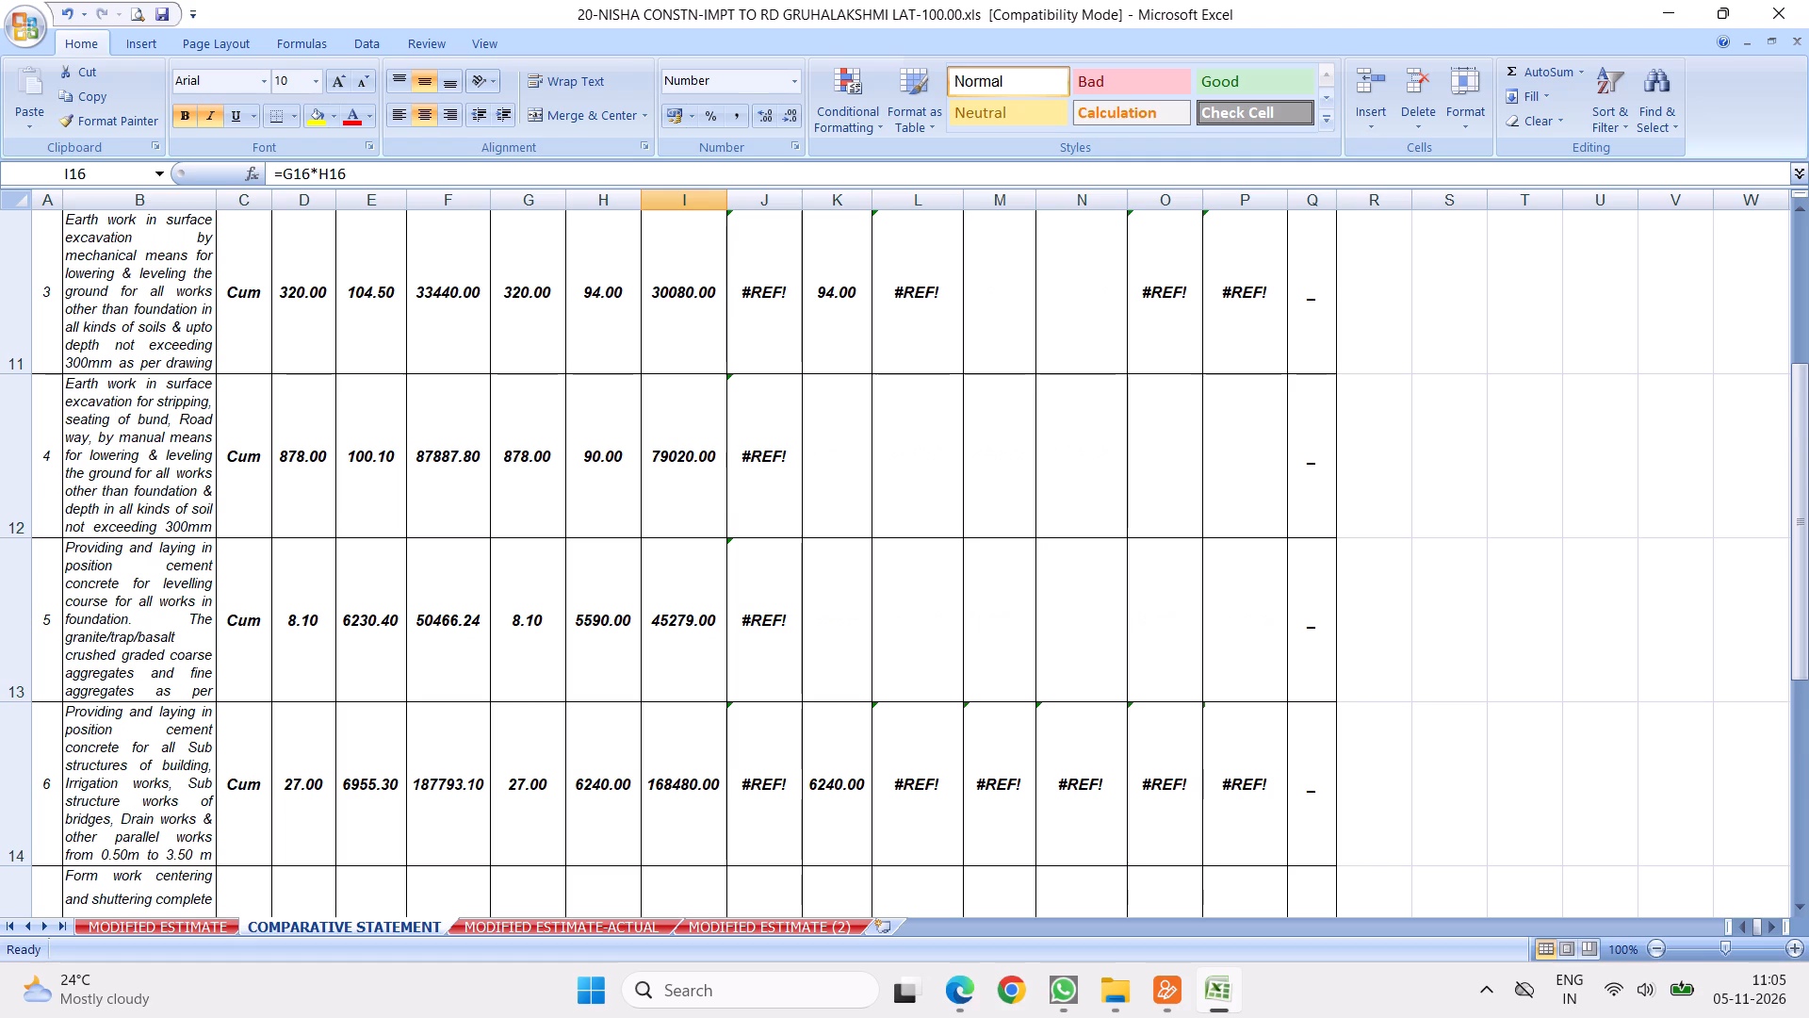
scroll(647, 546, "up", 2)
scroll(651, 573, "down", 6)
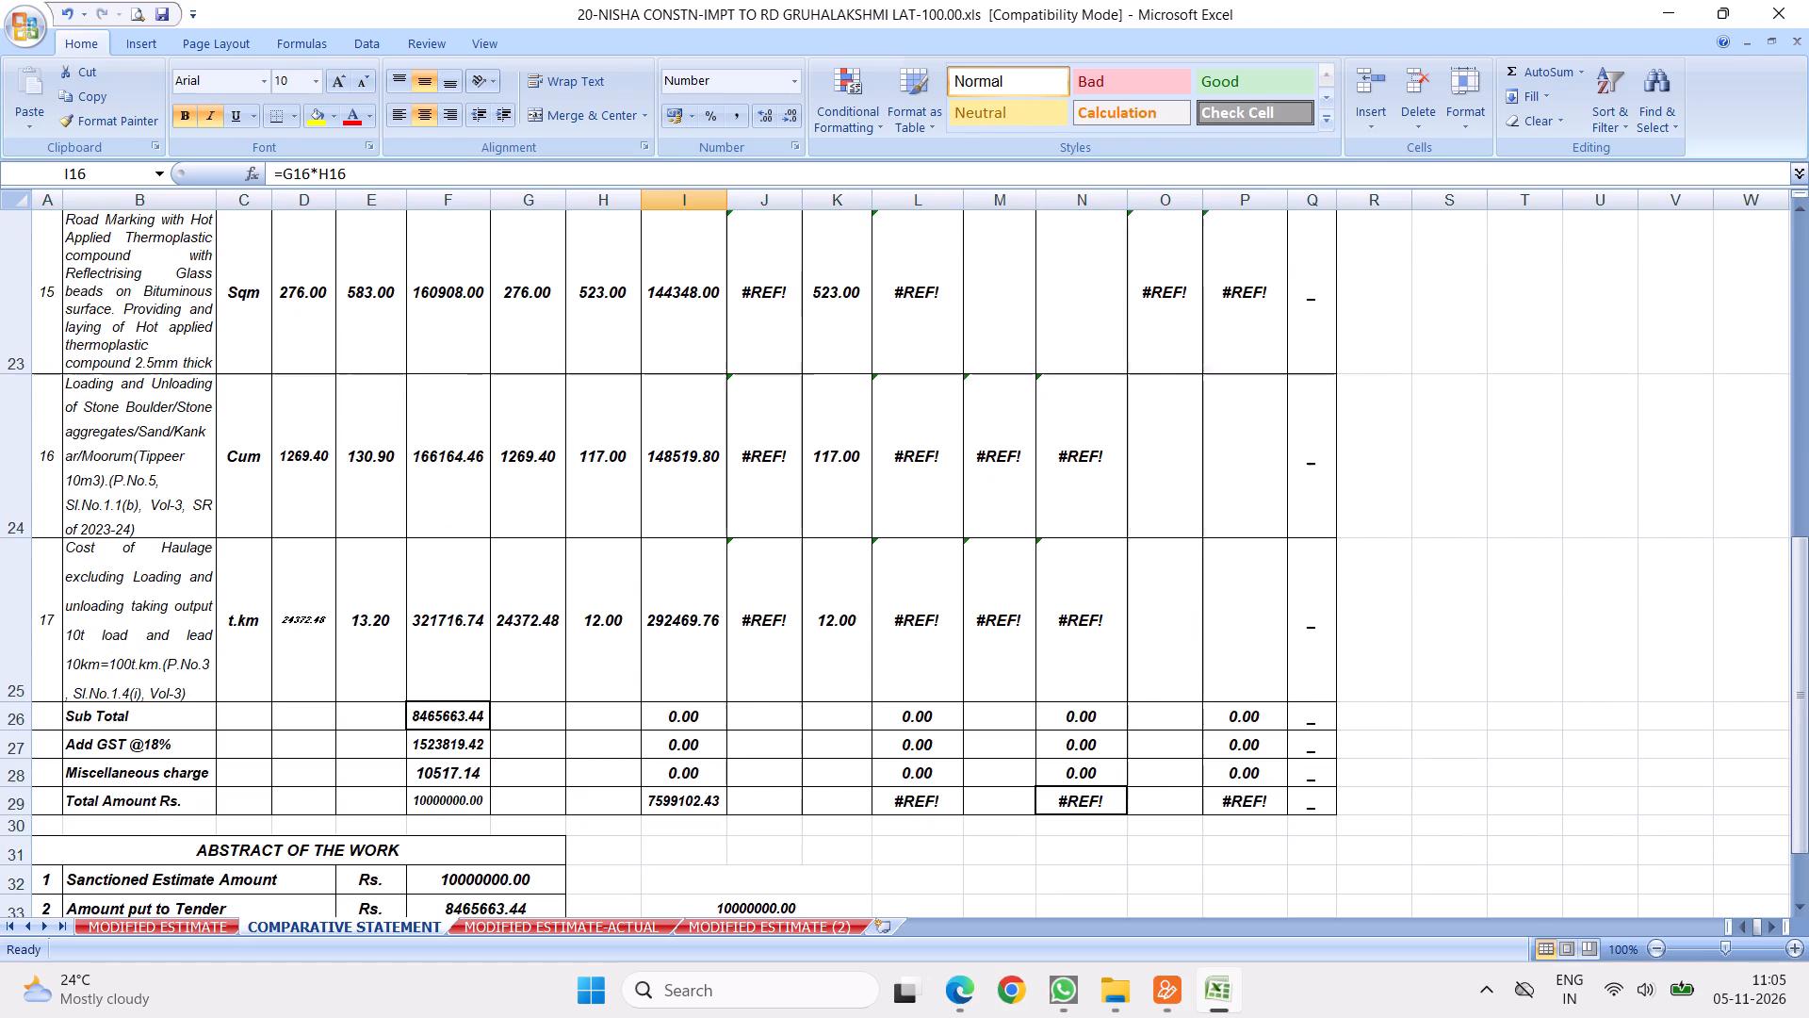
scroll(666, 564, "up", 4)
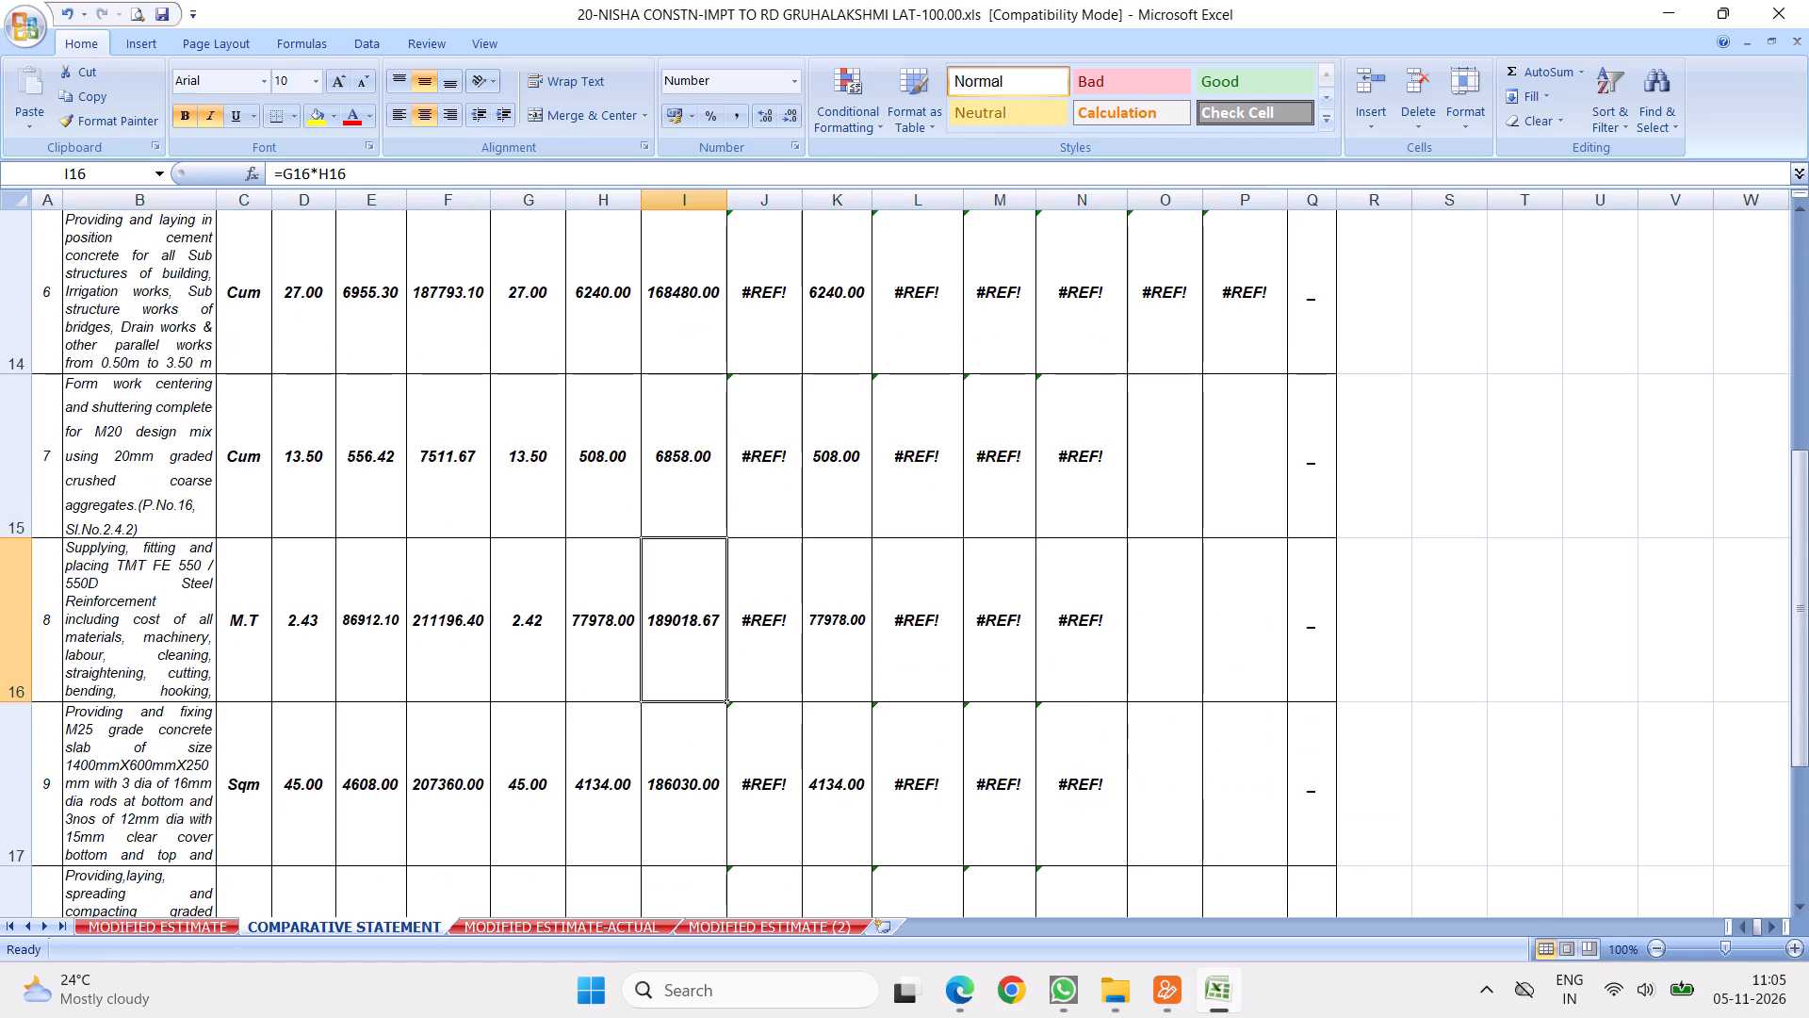
scroll(671, 537, "up", 1)
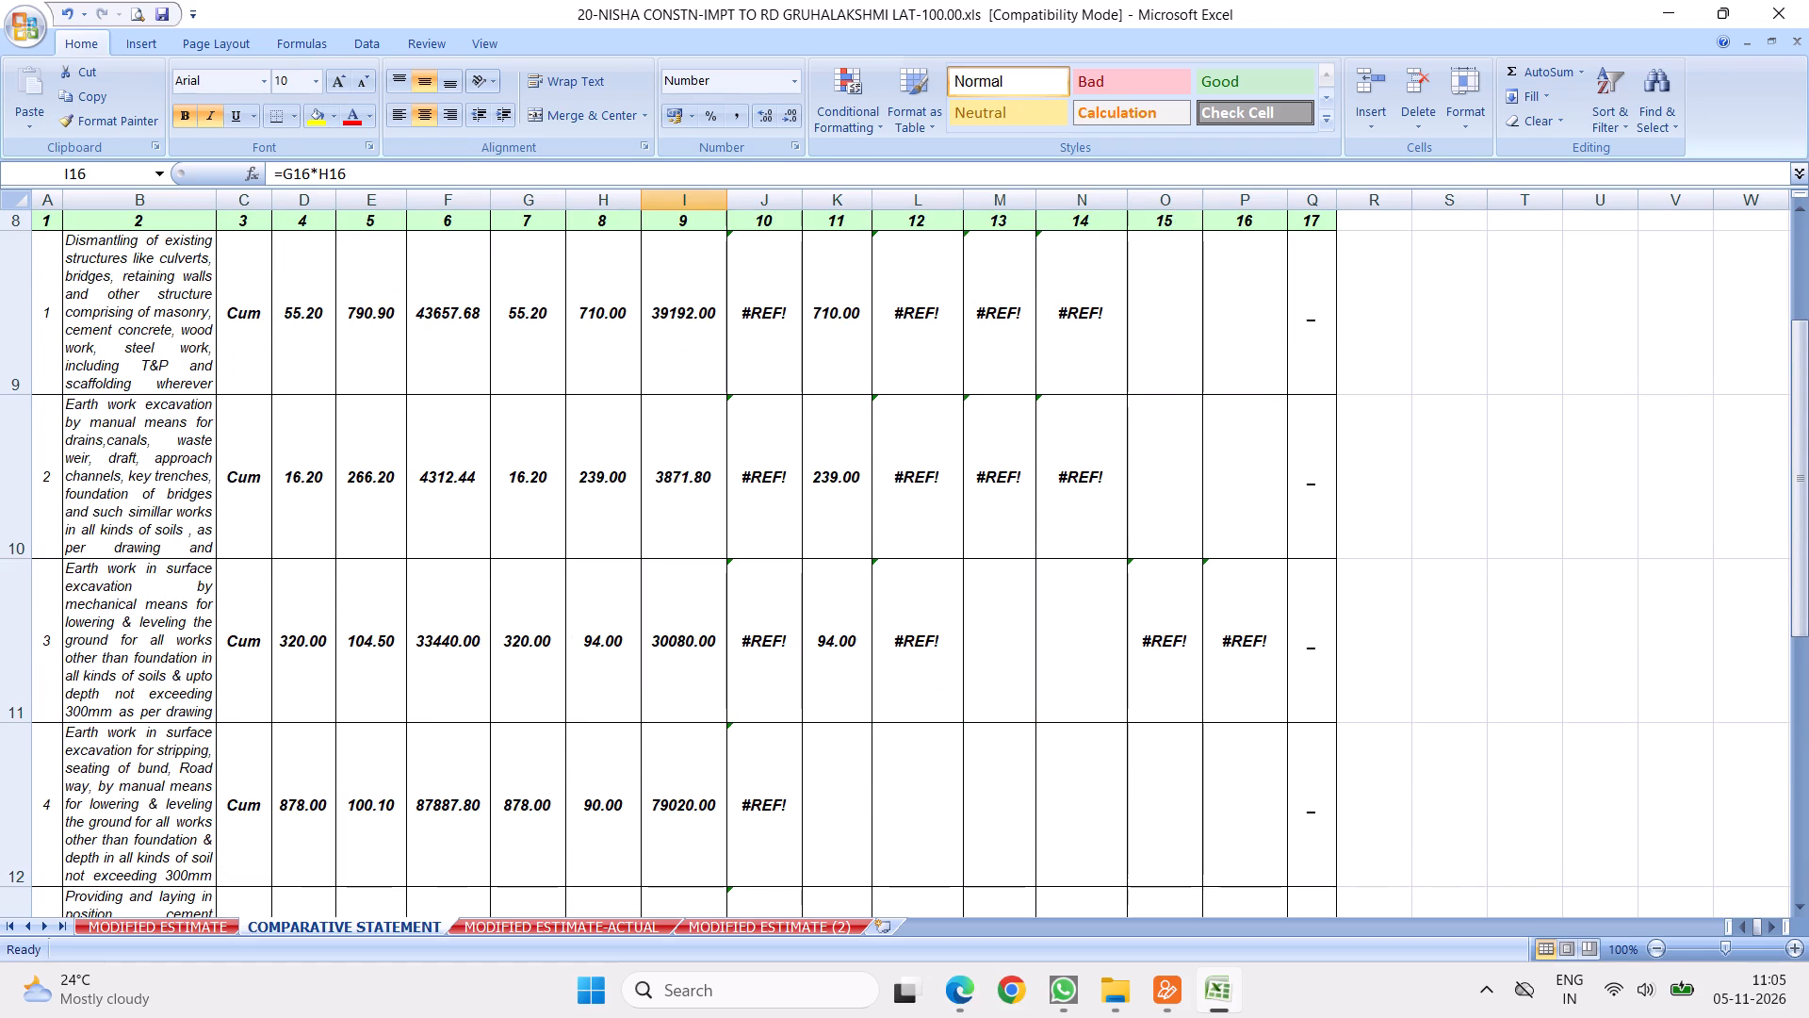
left_click(540, 483)
key("Down")
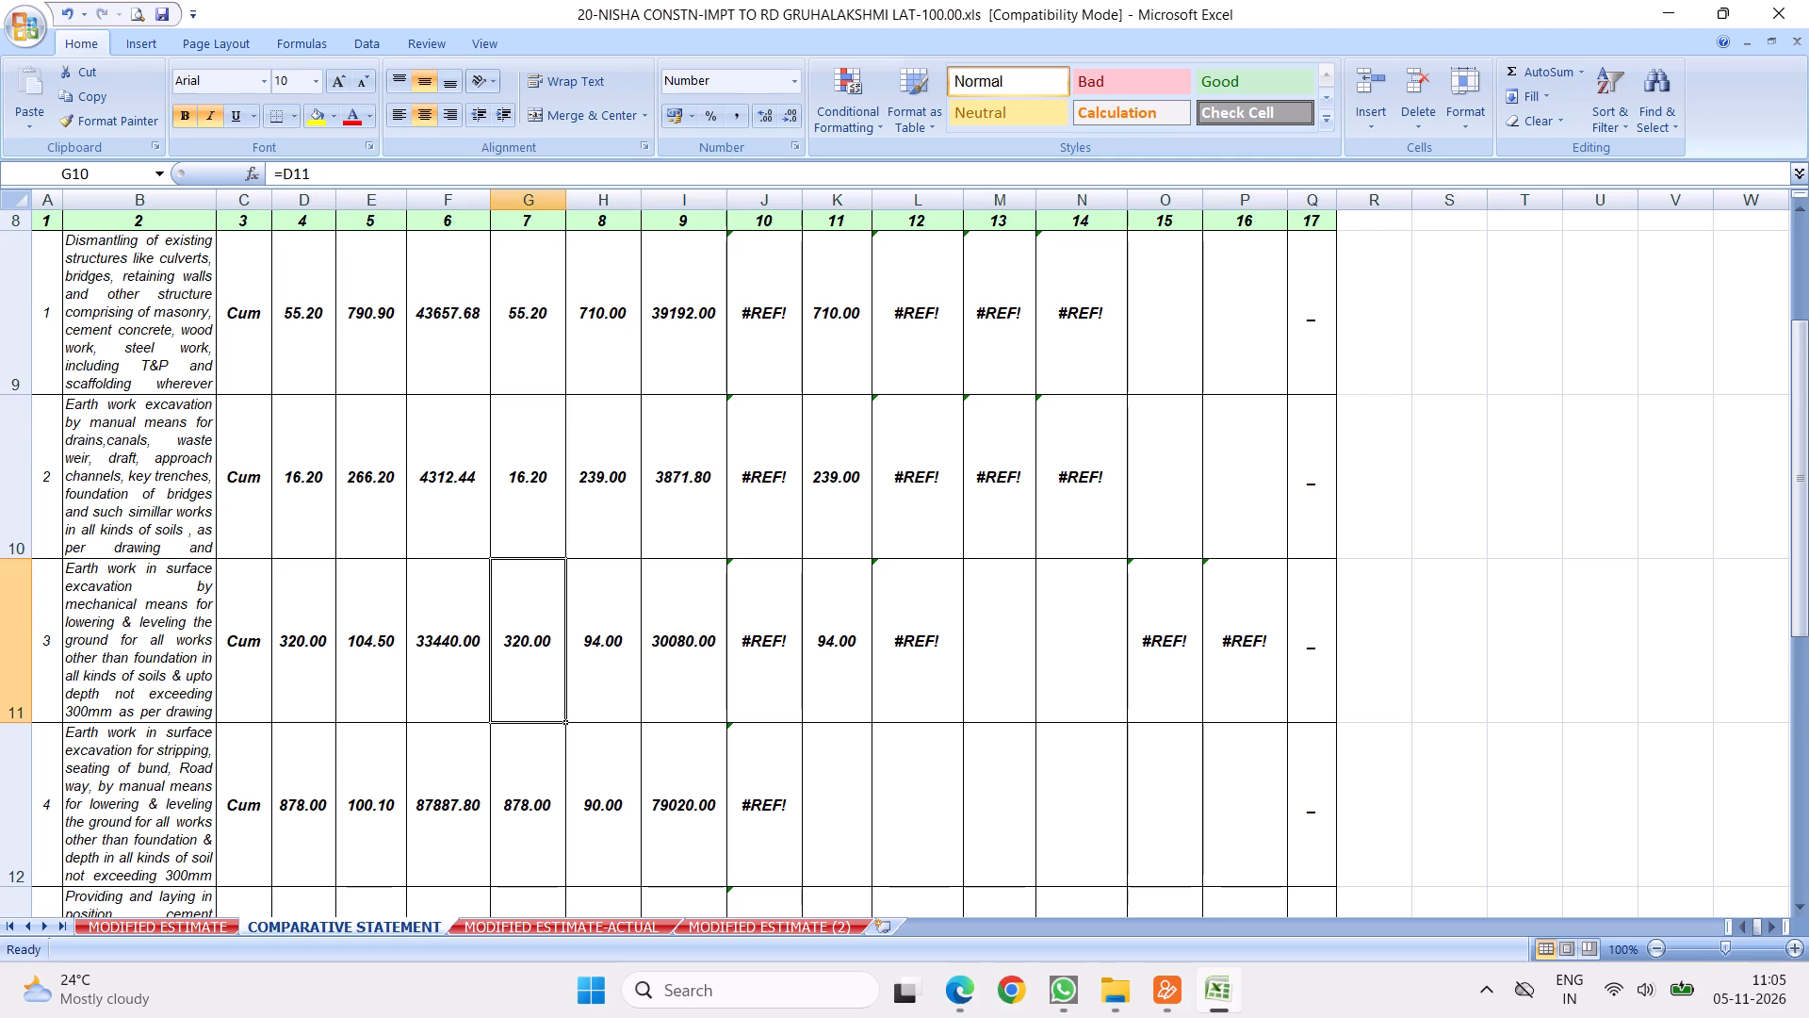
key("Down")
key("Down")
key("Down")
key("Down")
key("Down")
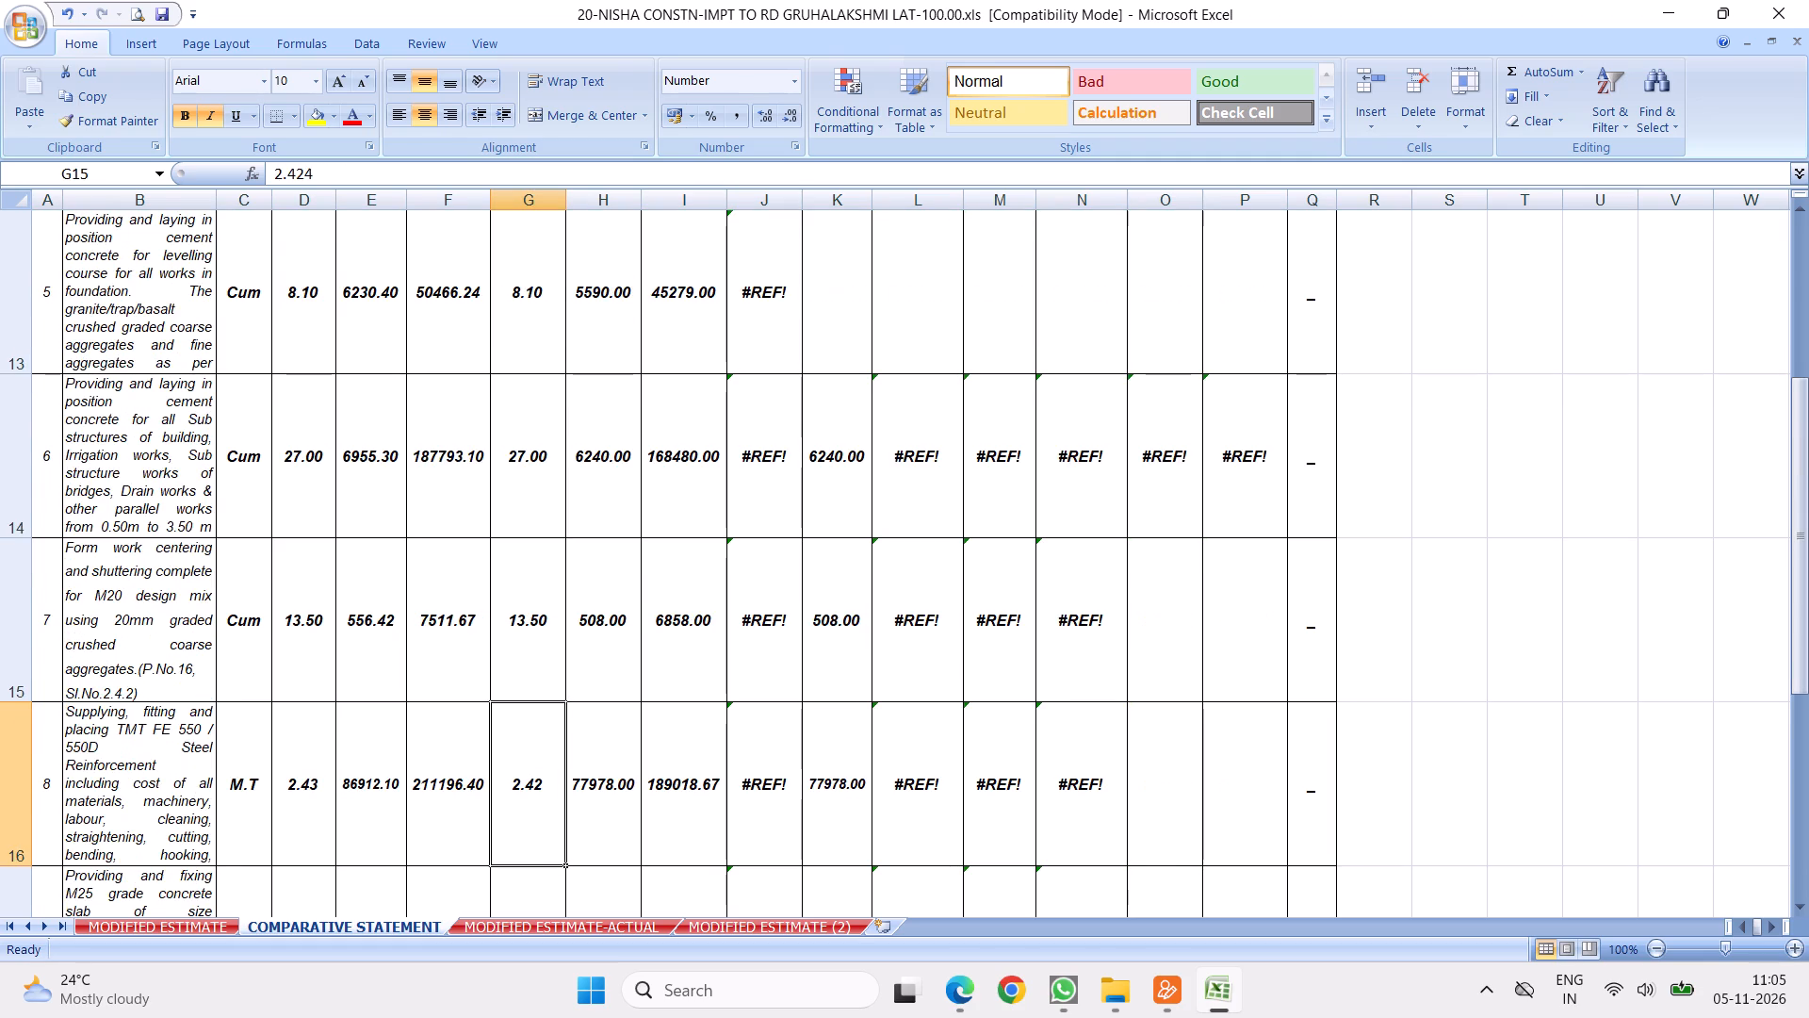
key("Down")
key("Up")
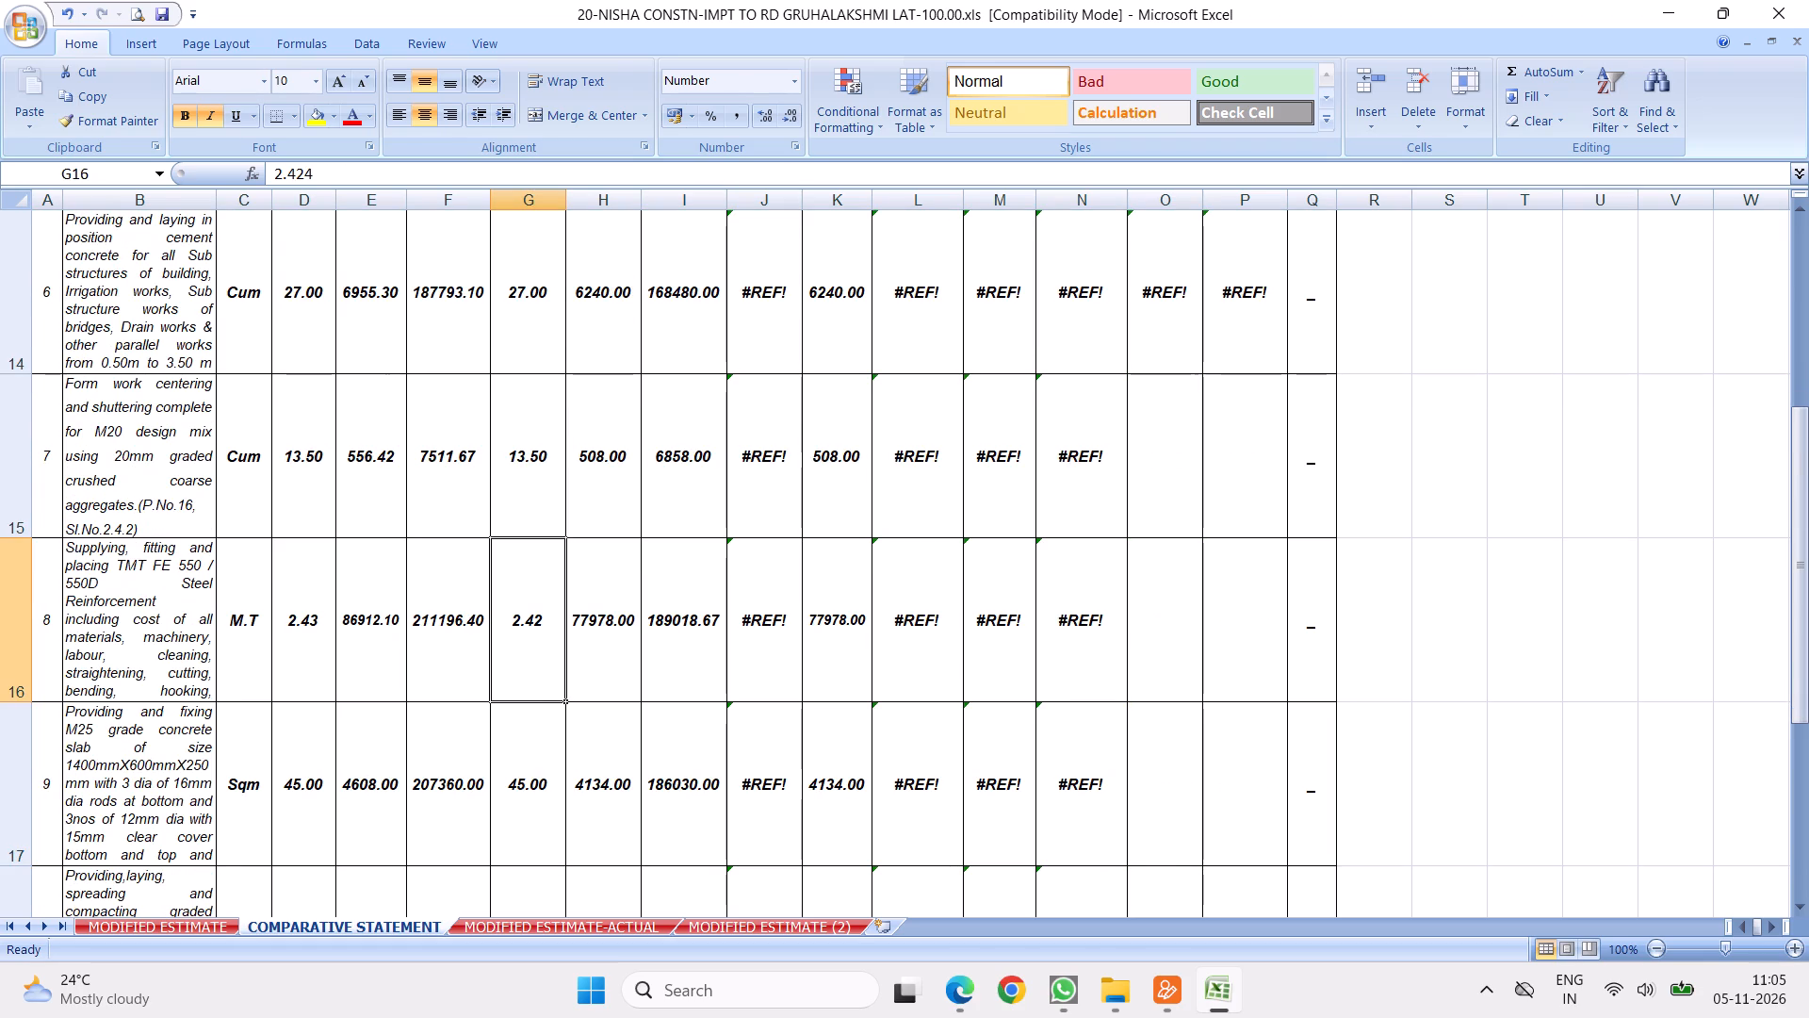
Set the item 8 tender quantity in G16 to 2.423 and check the tender total amount in I29.
left_click(316, 171)
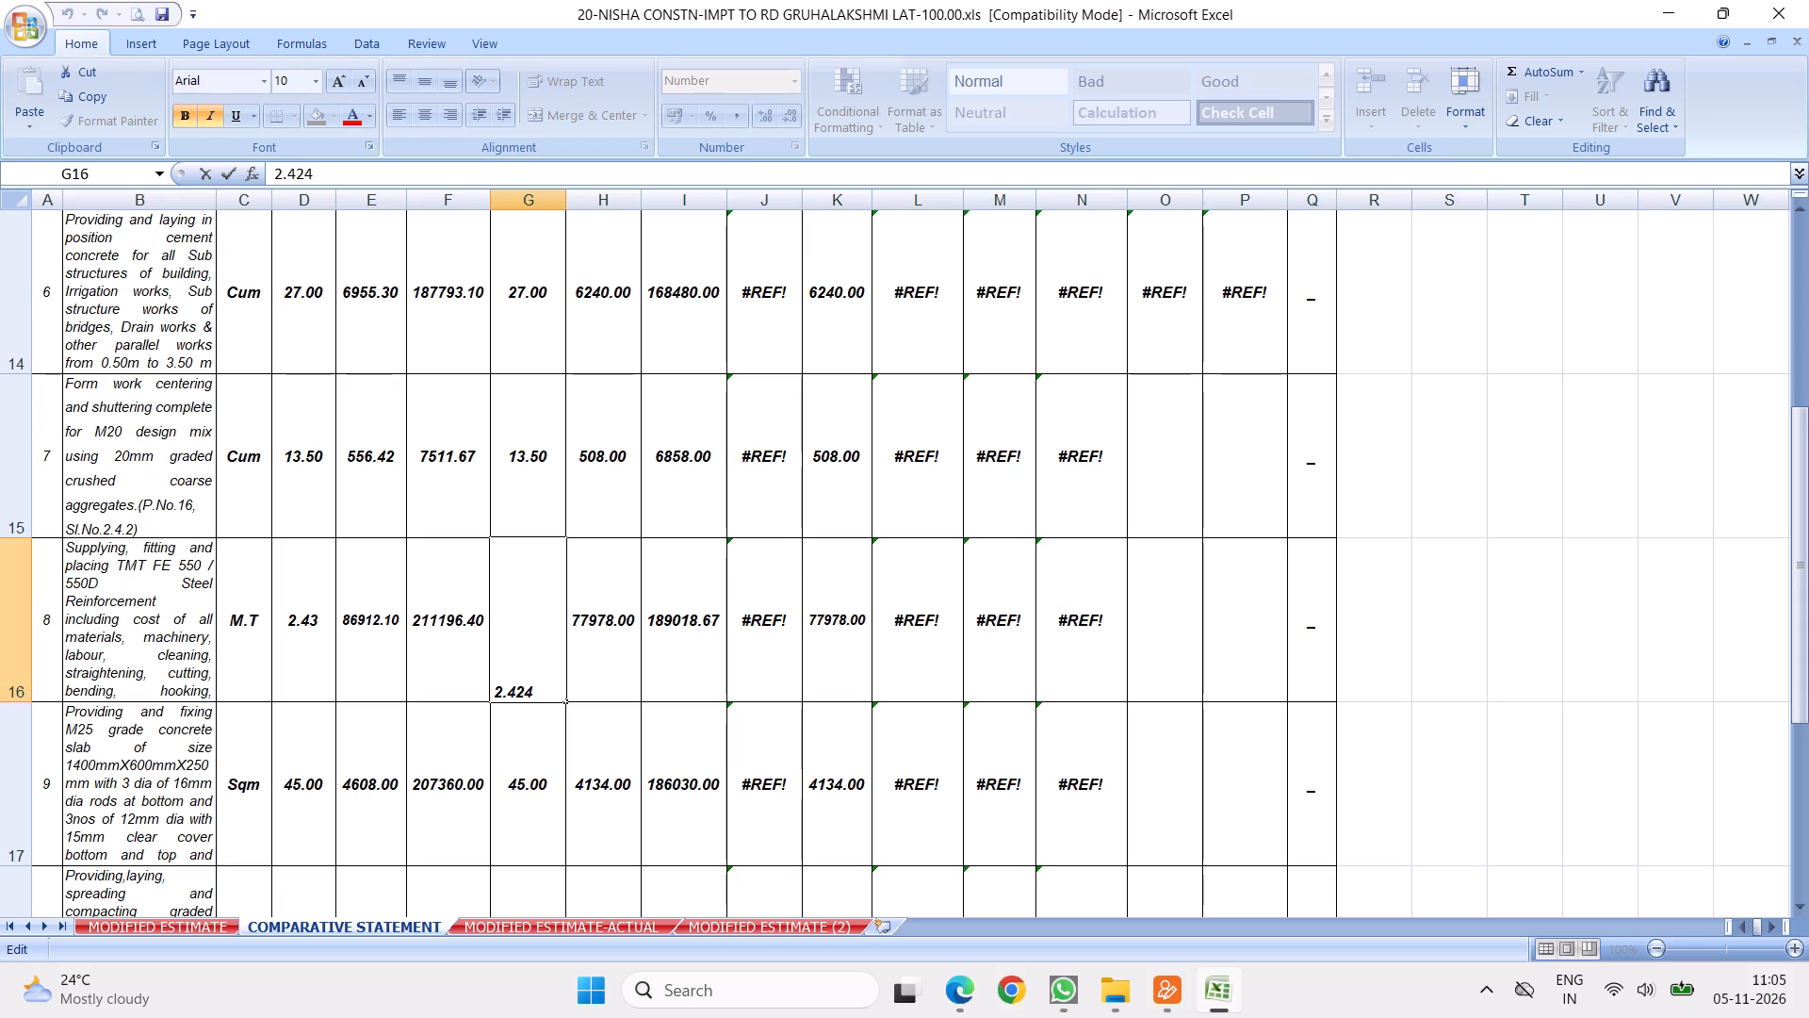
key("BackSpace")
key("3")
left_click(753, 639)
scroll(722, 641, "down", 5)
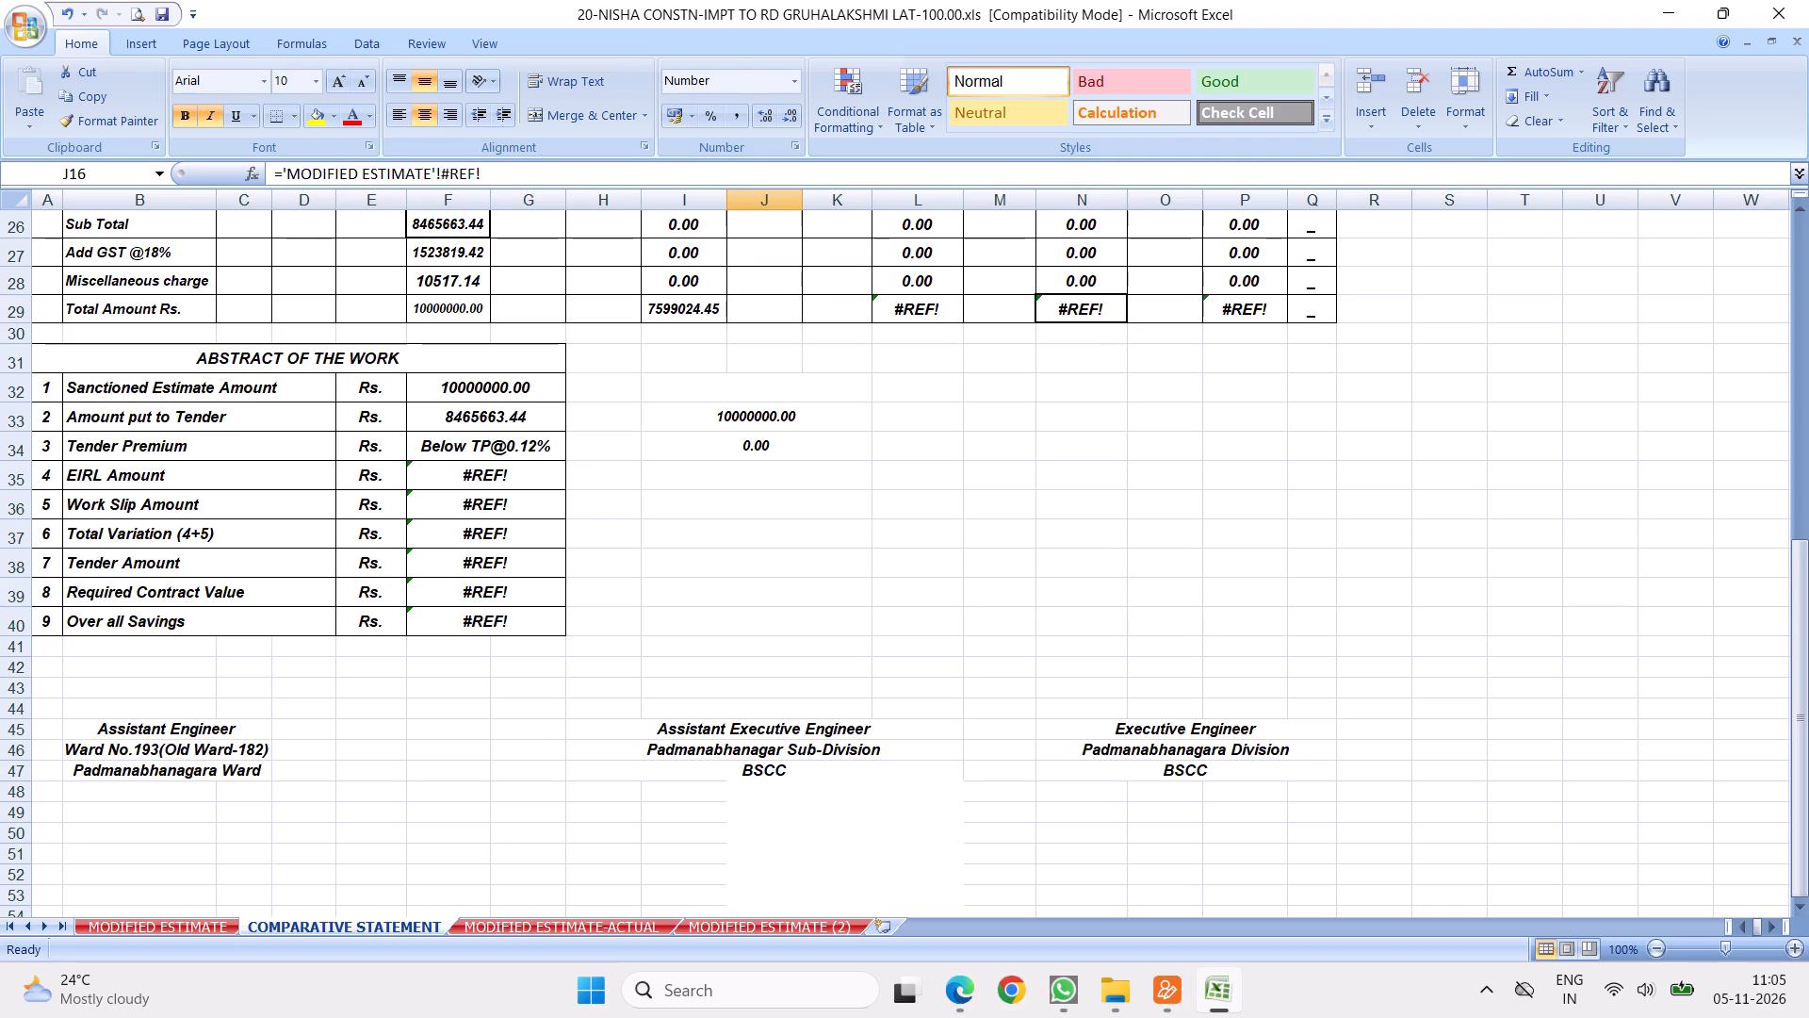
Check the execution rate formula =H9 in K9 and fill it down through item 17 in K25.
scroll(764, 454, "up", 19)
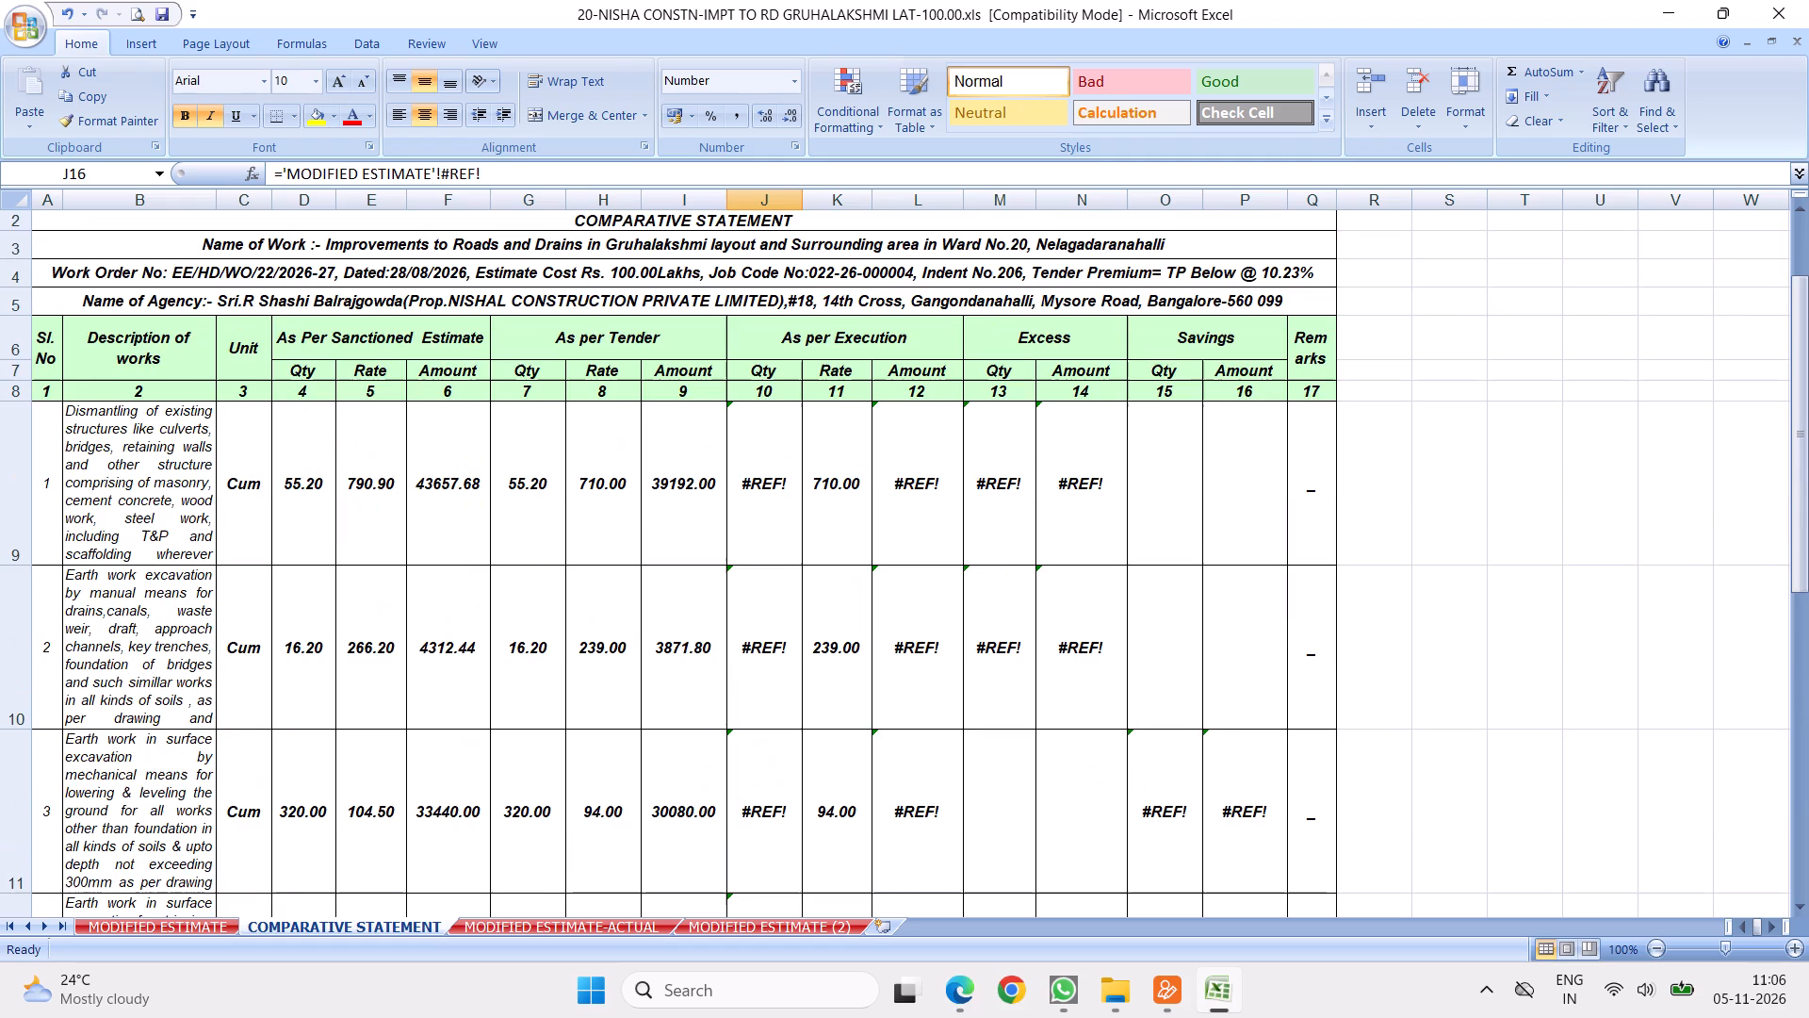
left_click(761, 523)
left_click(829, 509)
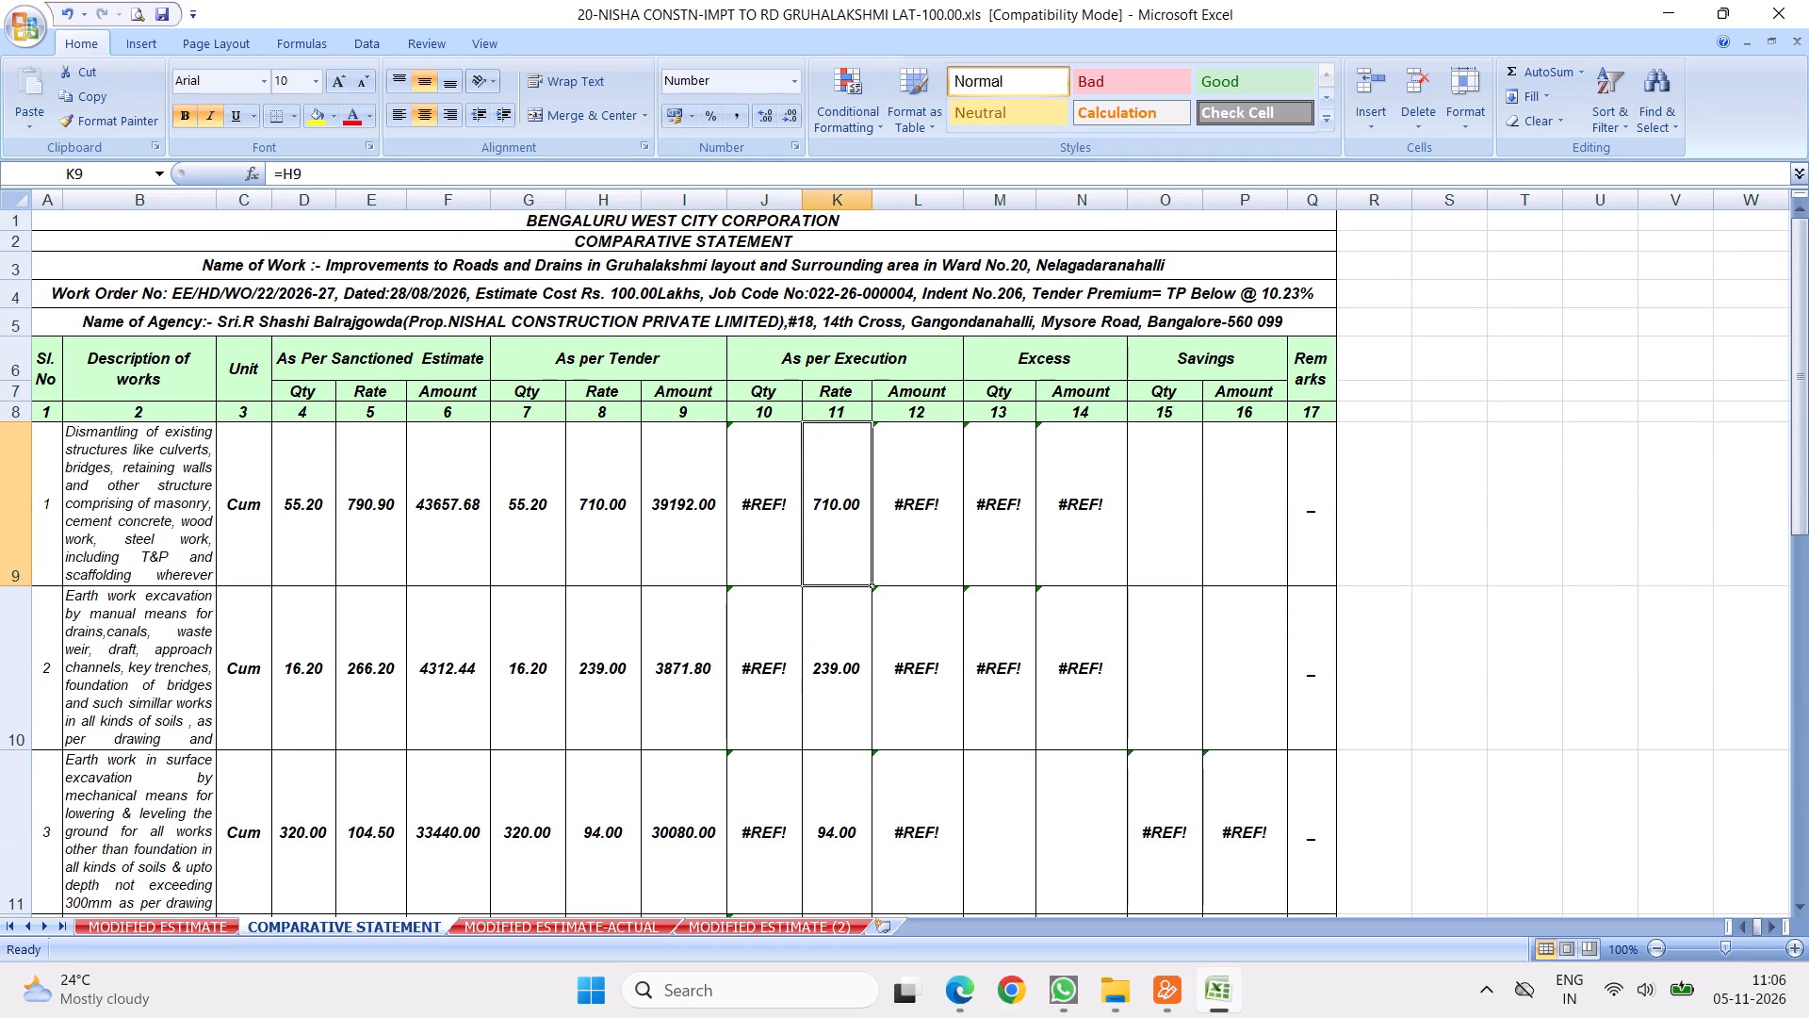
left_click(322, 172)
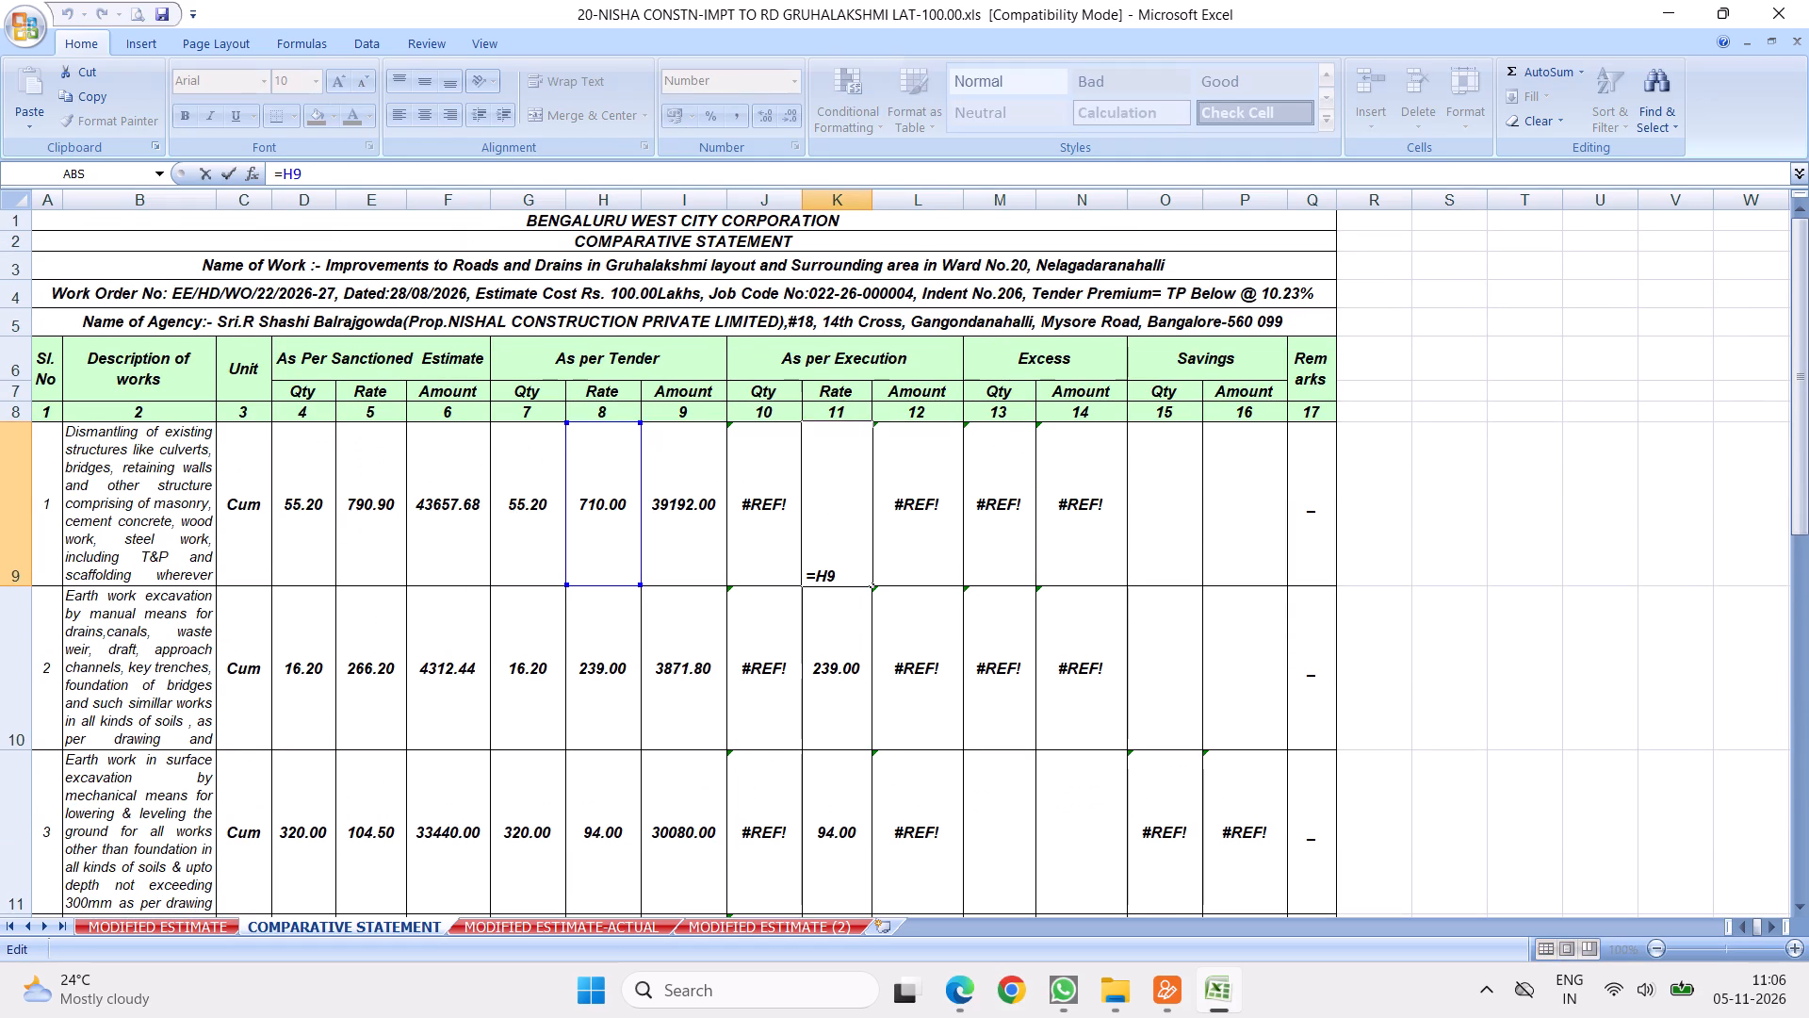
left_click(1048, 502)
left_click(833, 494)
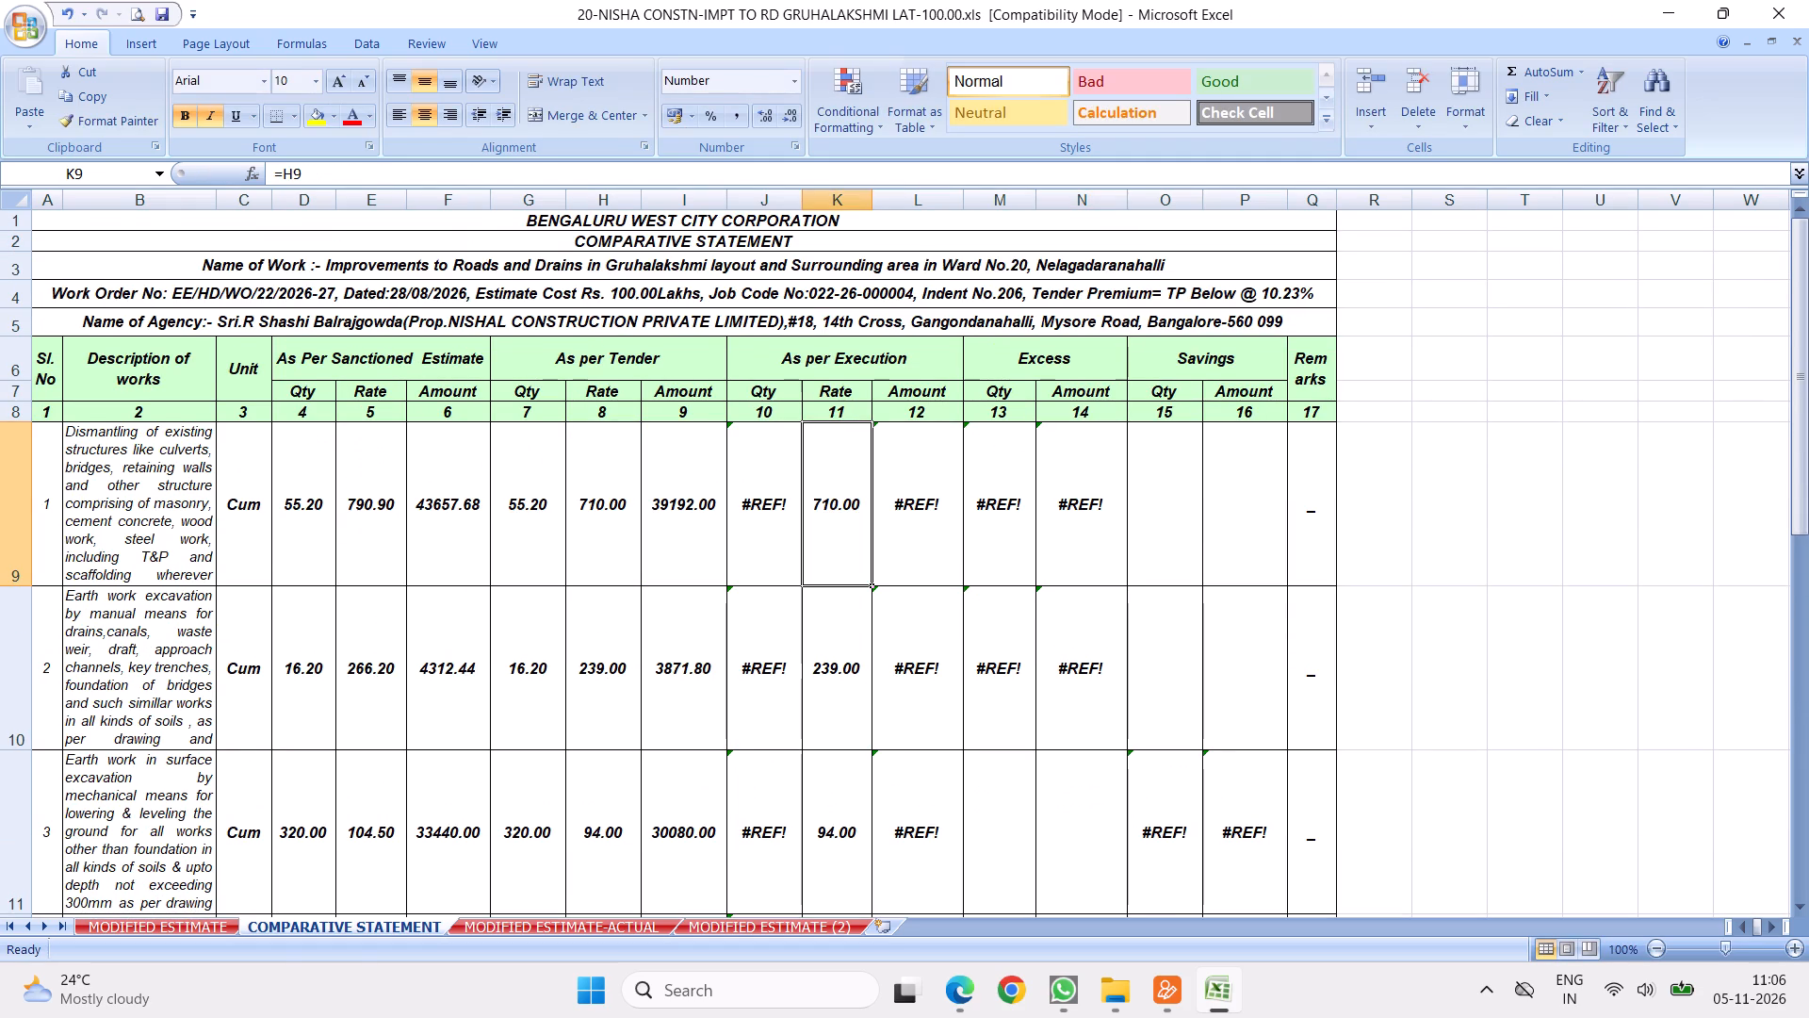
left_click_drag(875, 586, 877, 941)
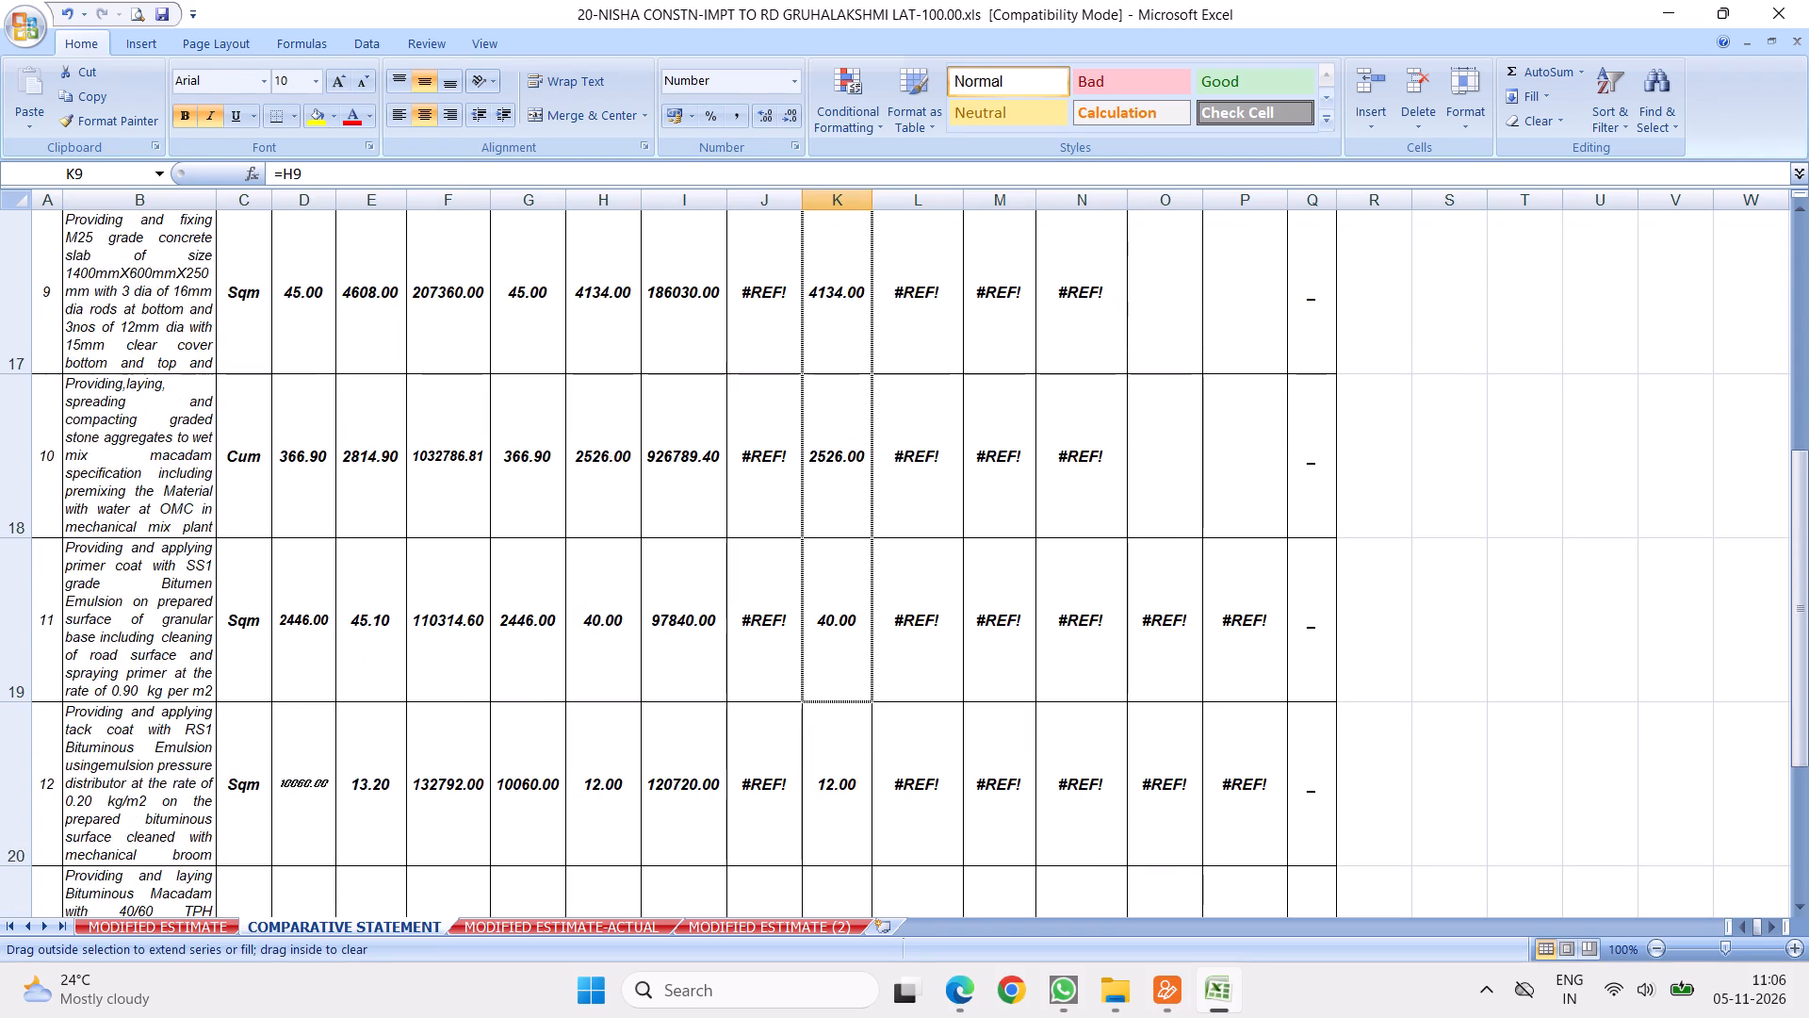
left_click_drag(877, 941, 872, 673)
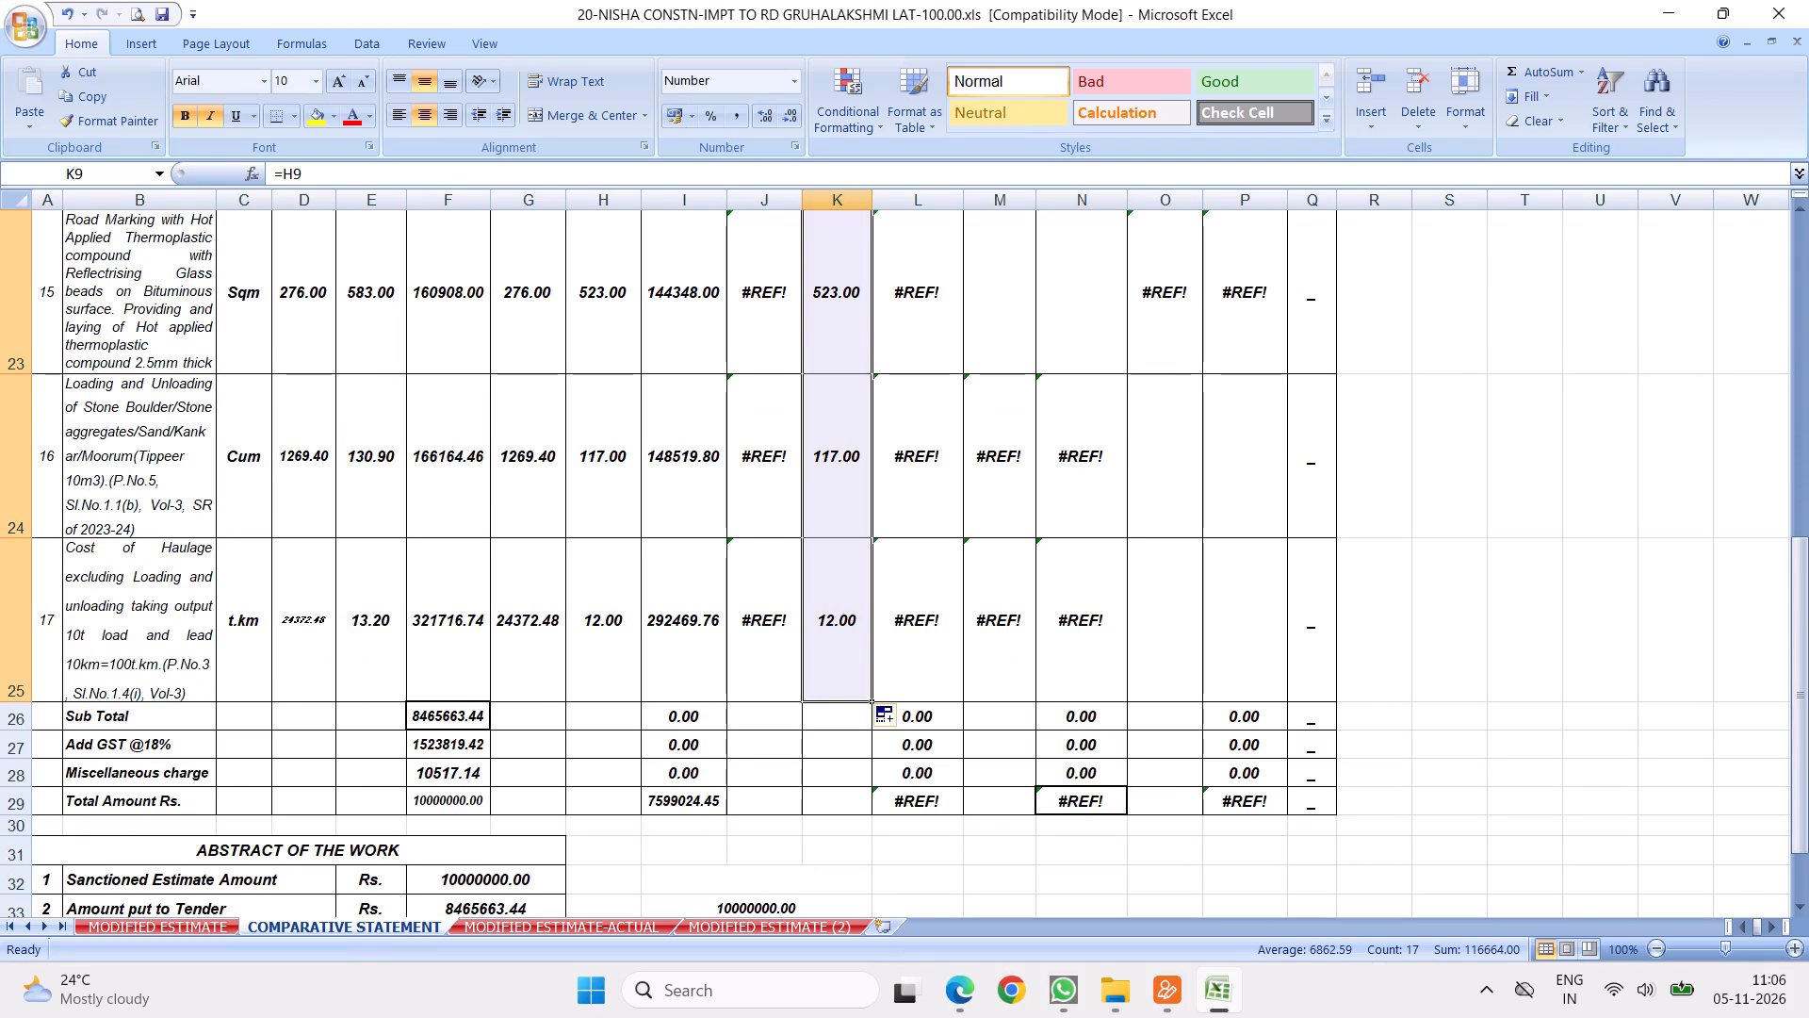
Clear the broken execution quantity references for all items in J9:J25.
left_click_drag(754, 689, 739, 166)
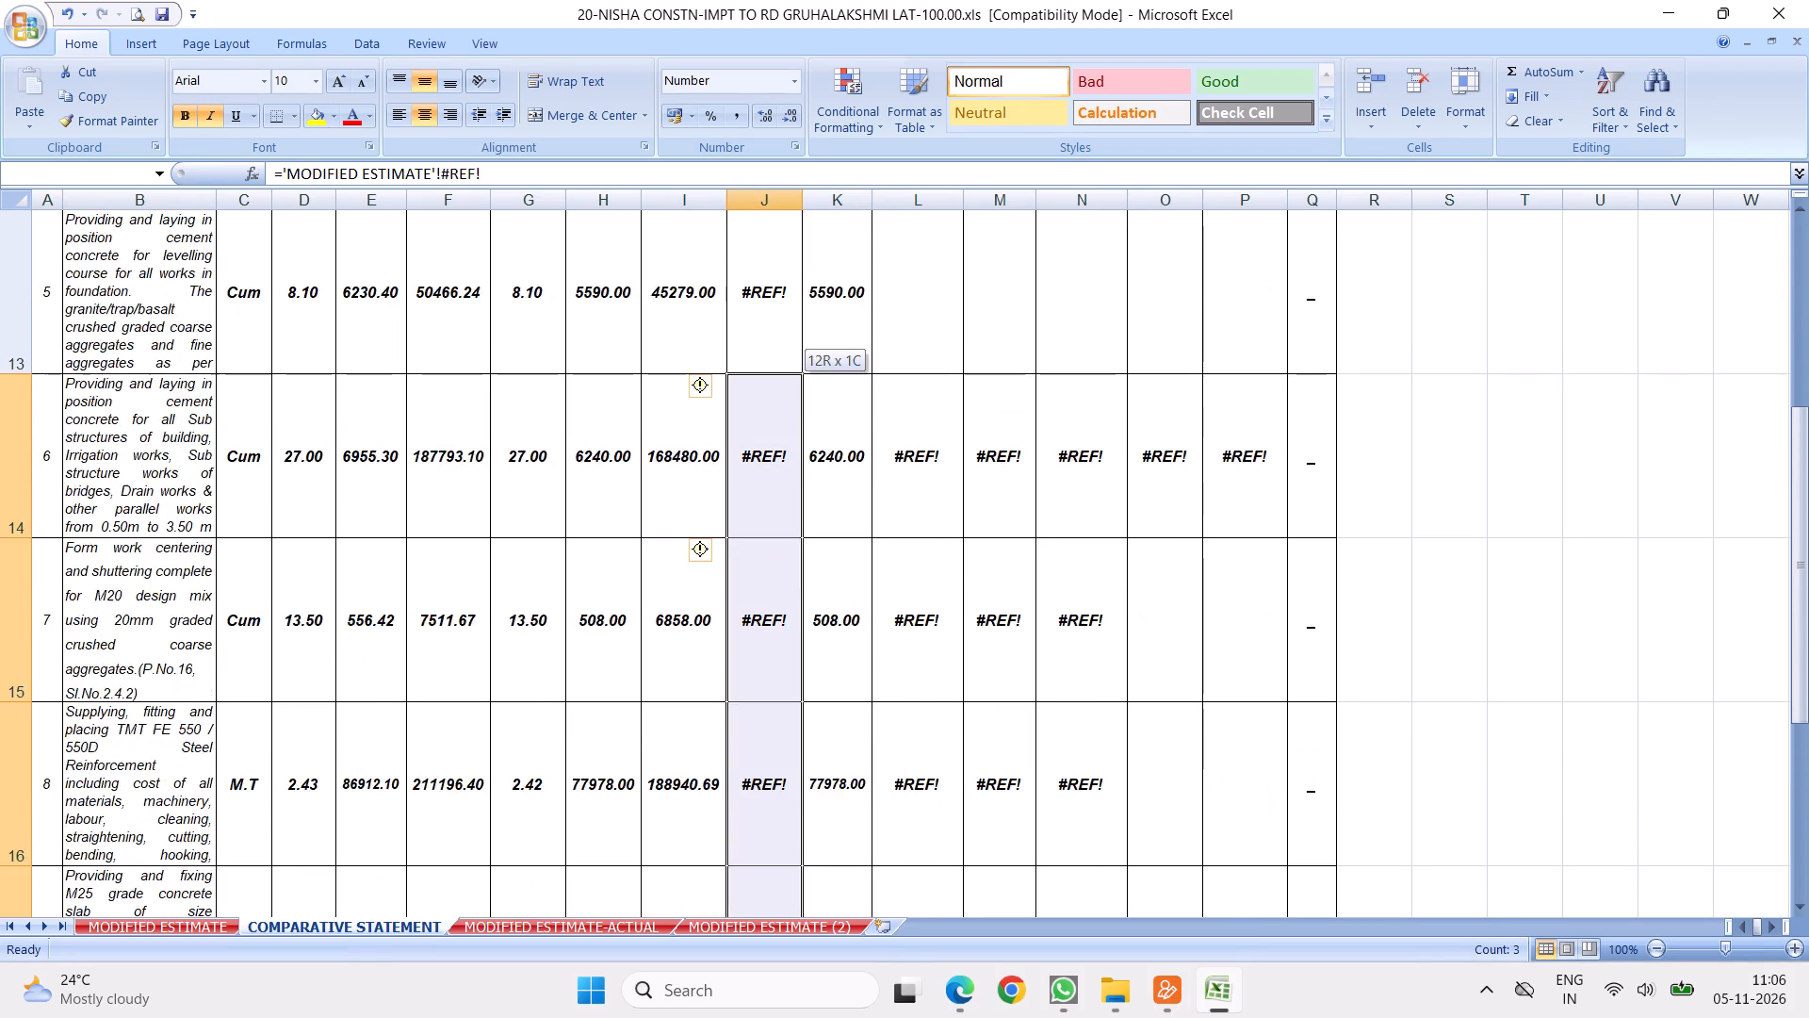
left_click_drag(739, 166, 783, 469)
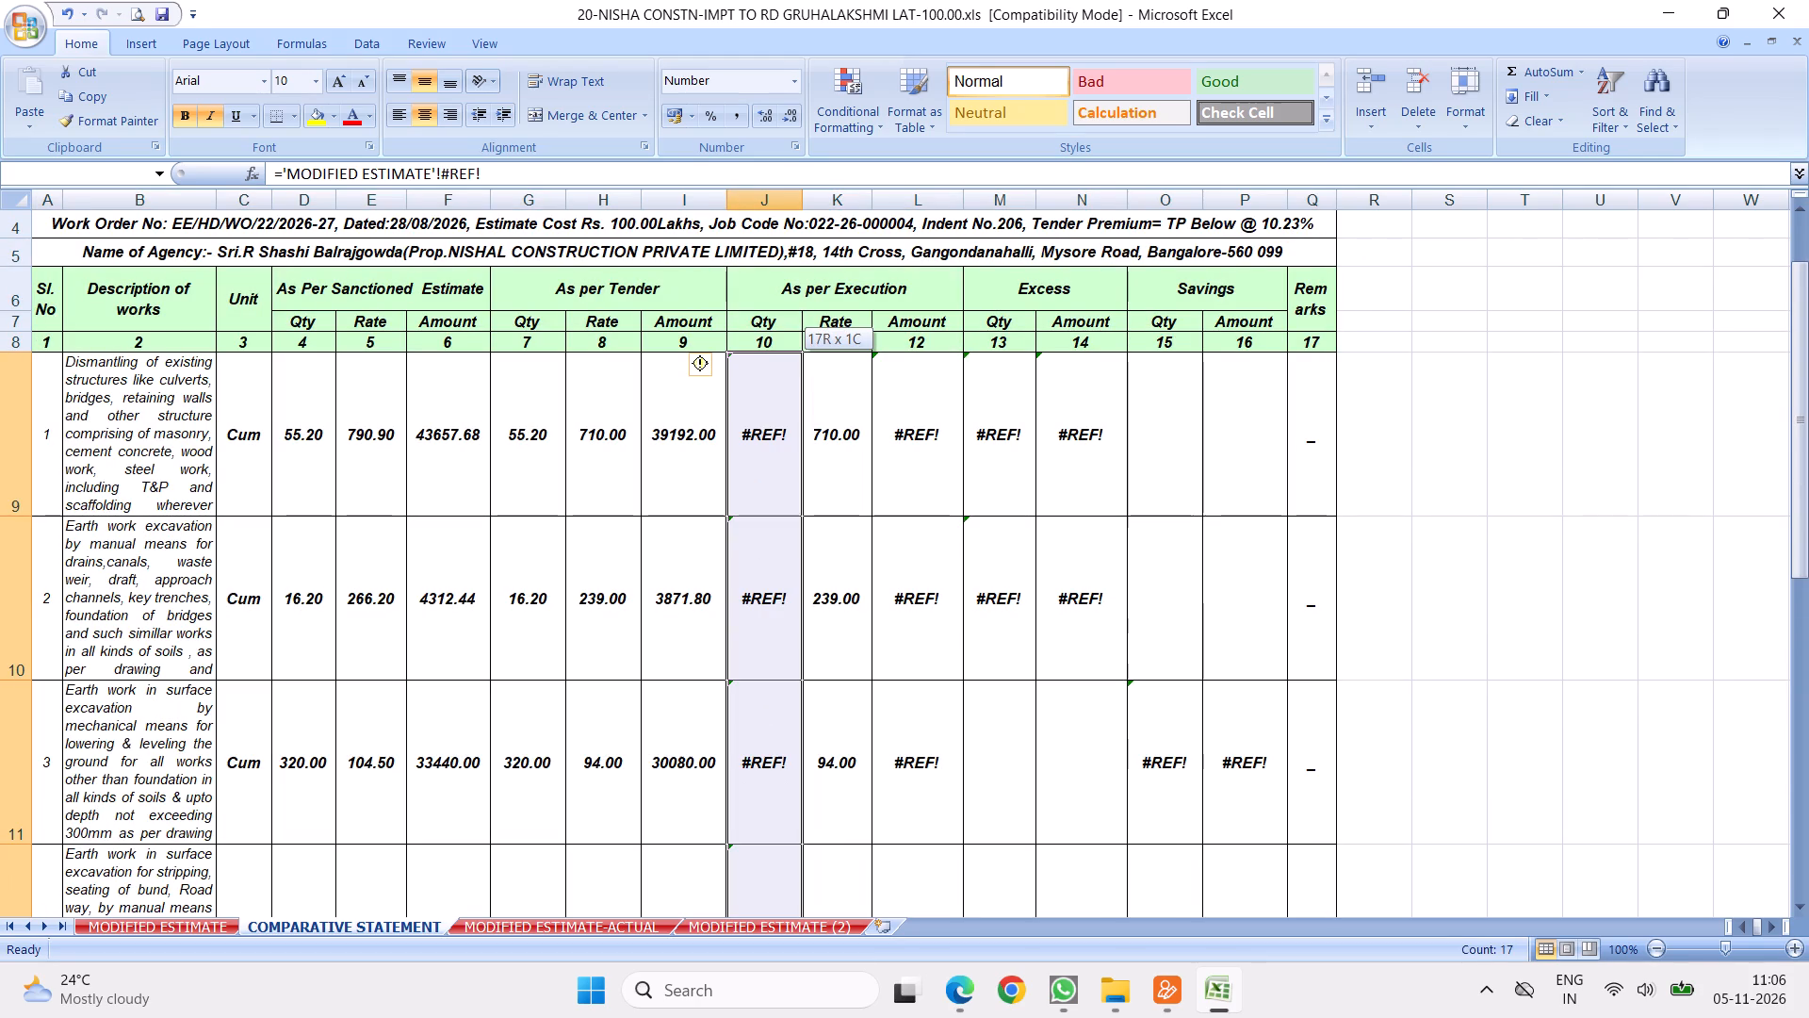
left_click_drag(783, 469, 775, 452)
key("Delete")
Fill the execution amount formula =J9*K9 from L9 down column L across all the items.
scroll(873, 446, "up", 5)
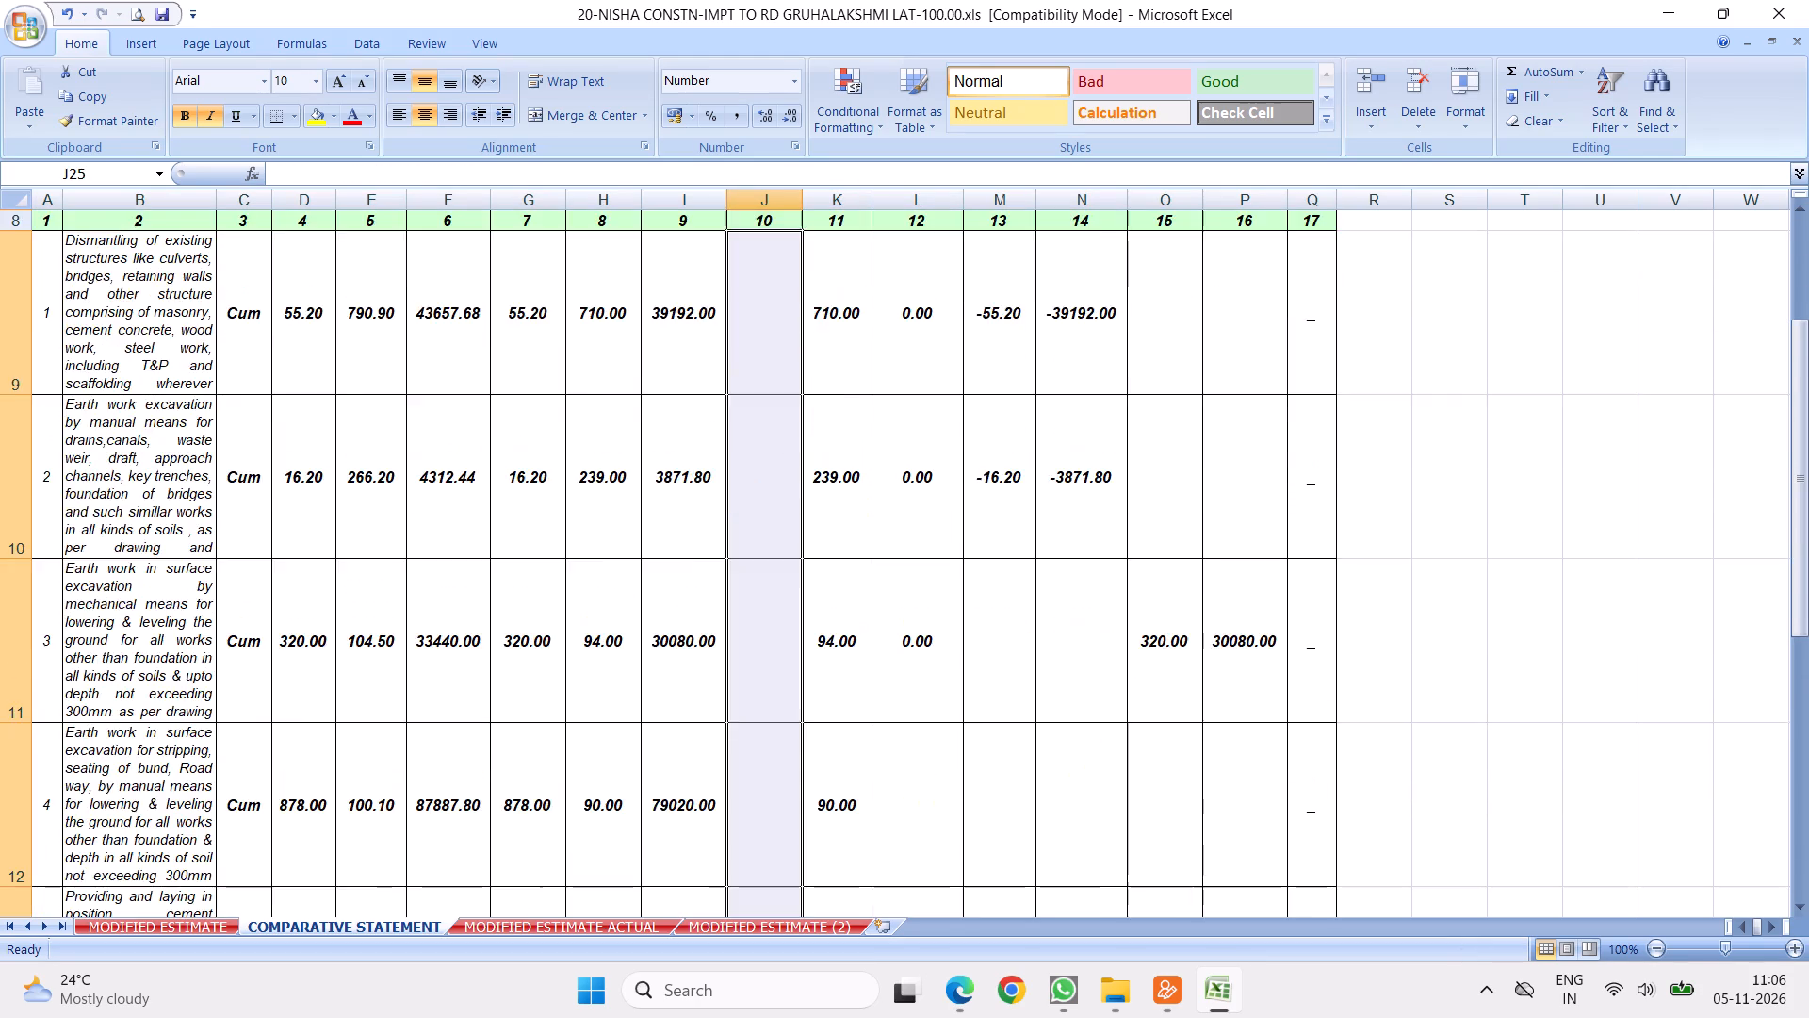
scroll(876, 444, "up", 4)
left_click(935, 513)
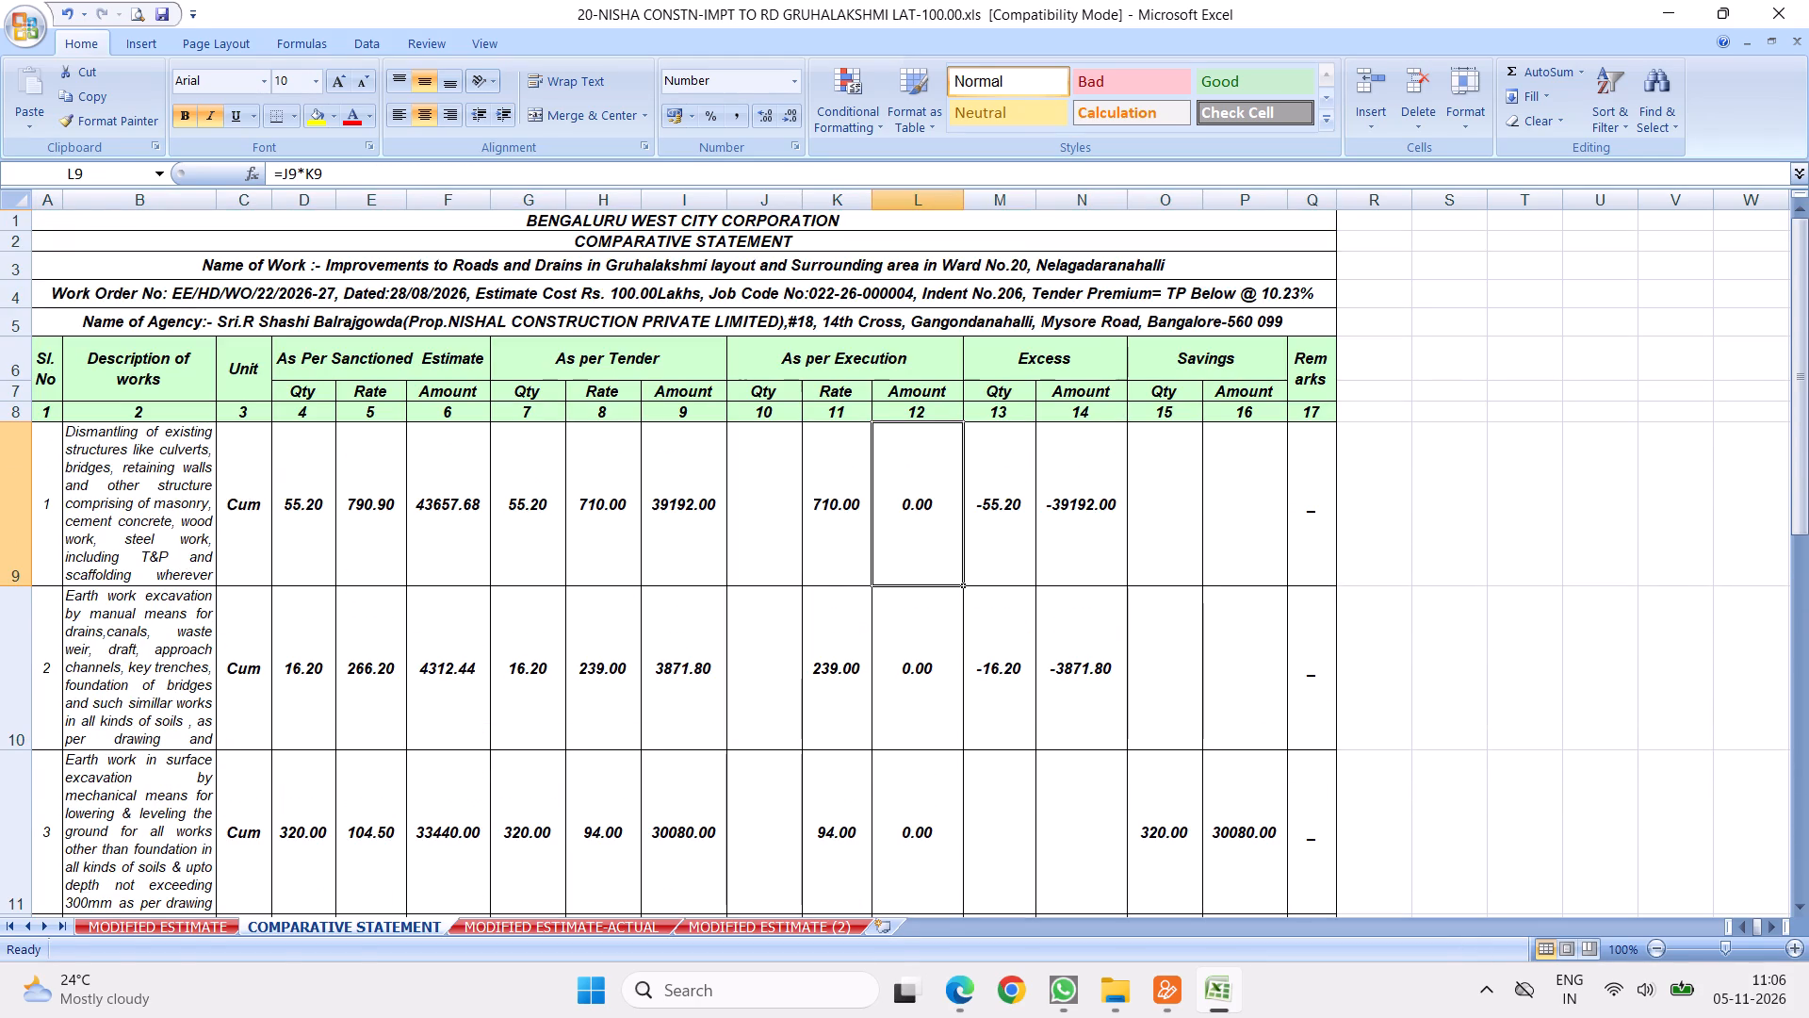
left_click_drag(965, 589, 954, 958)
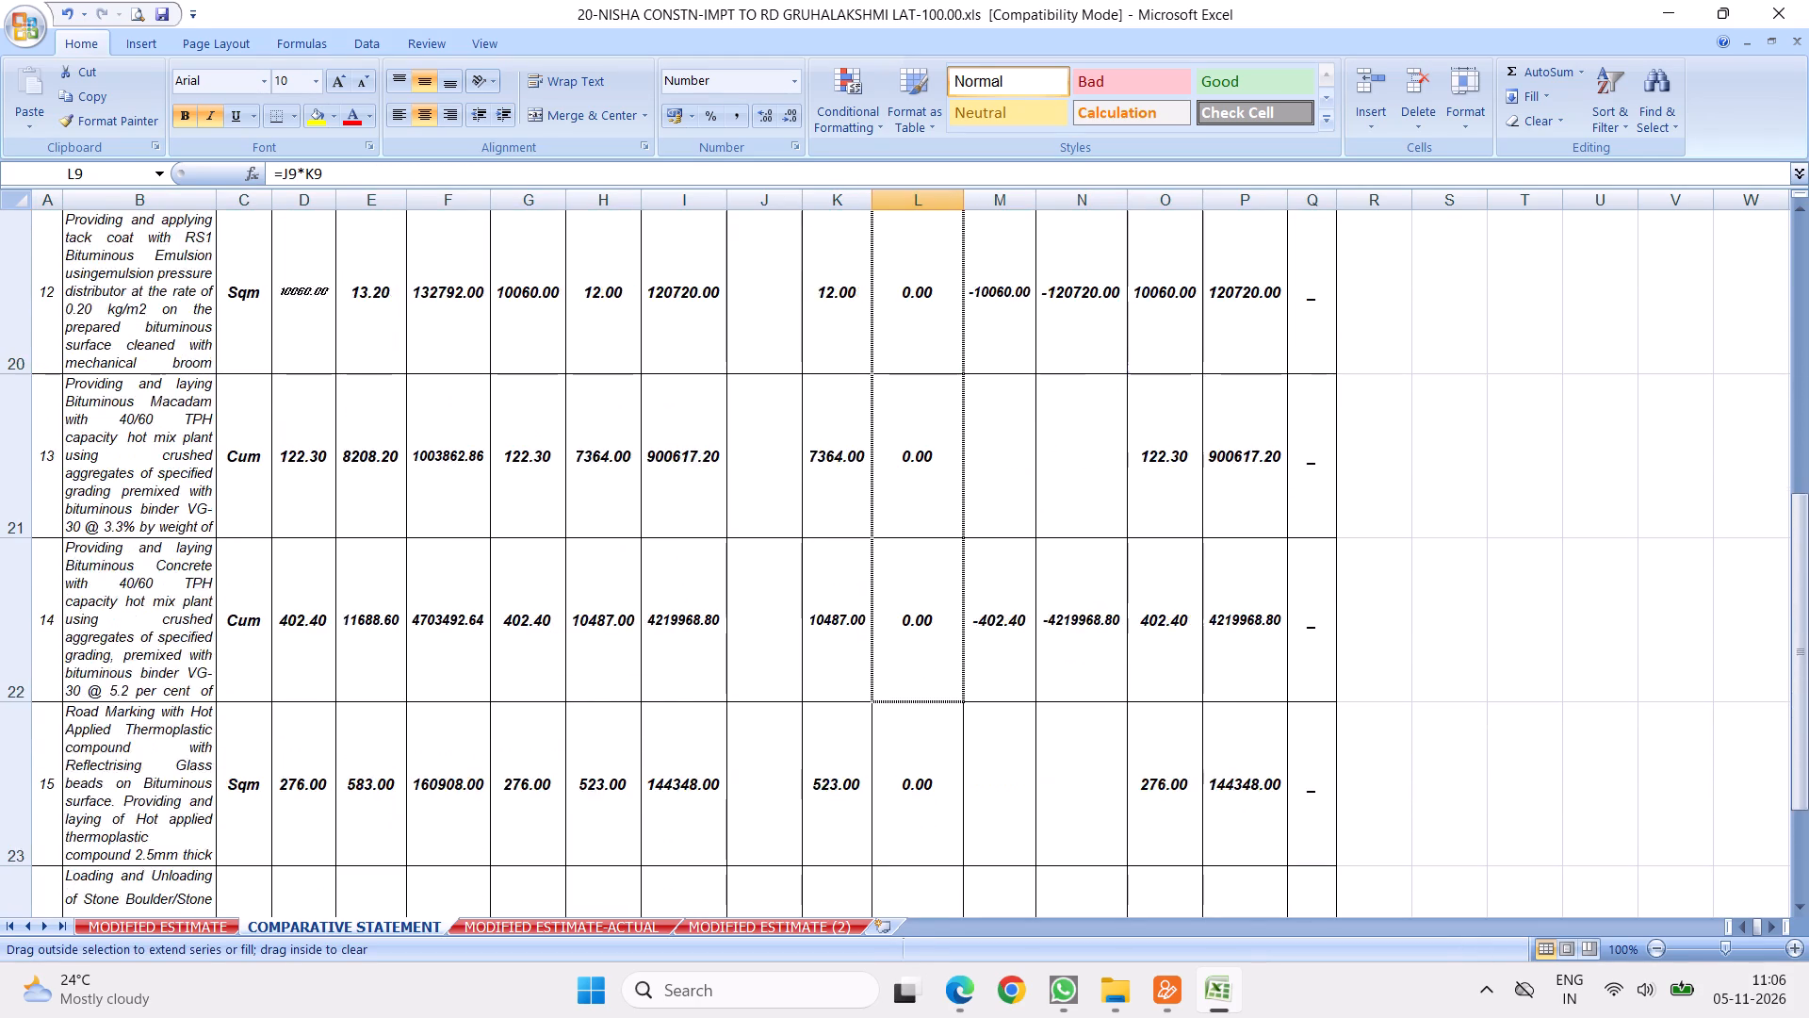
left_click_drag(954, 958, 952, 783)
Fill the excess quantity formula =J9-G9 and the excess amount formula =L9-I9 down through item 17 in M9:N25.
scroll(1103, 526, "up", 10)
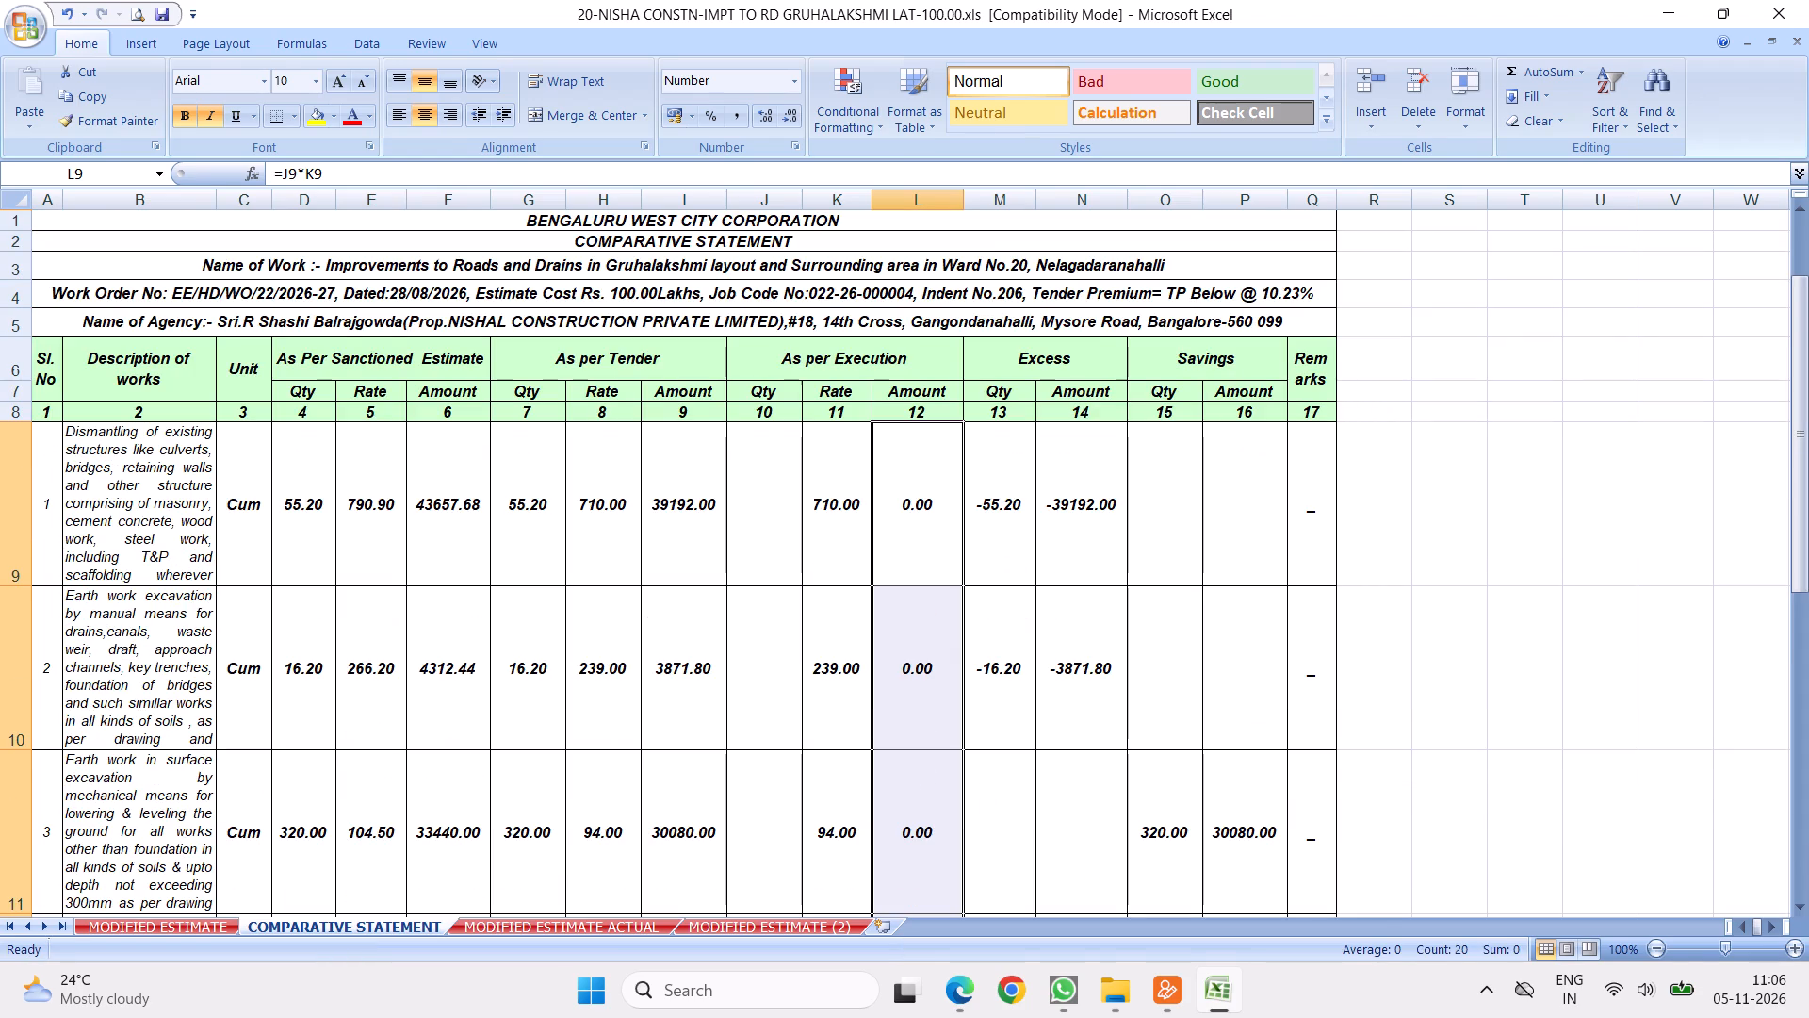
left_click(994, 490)
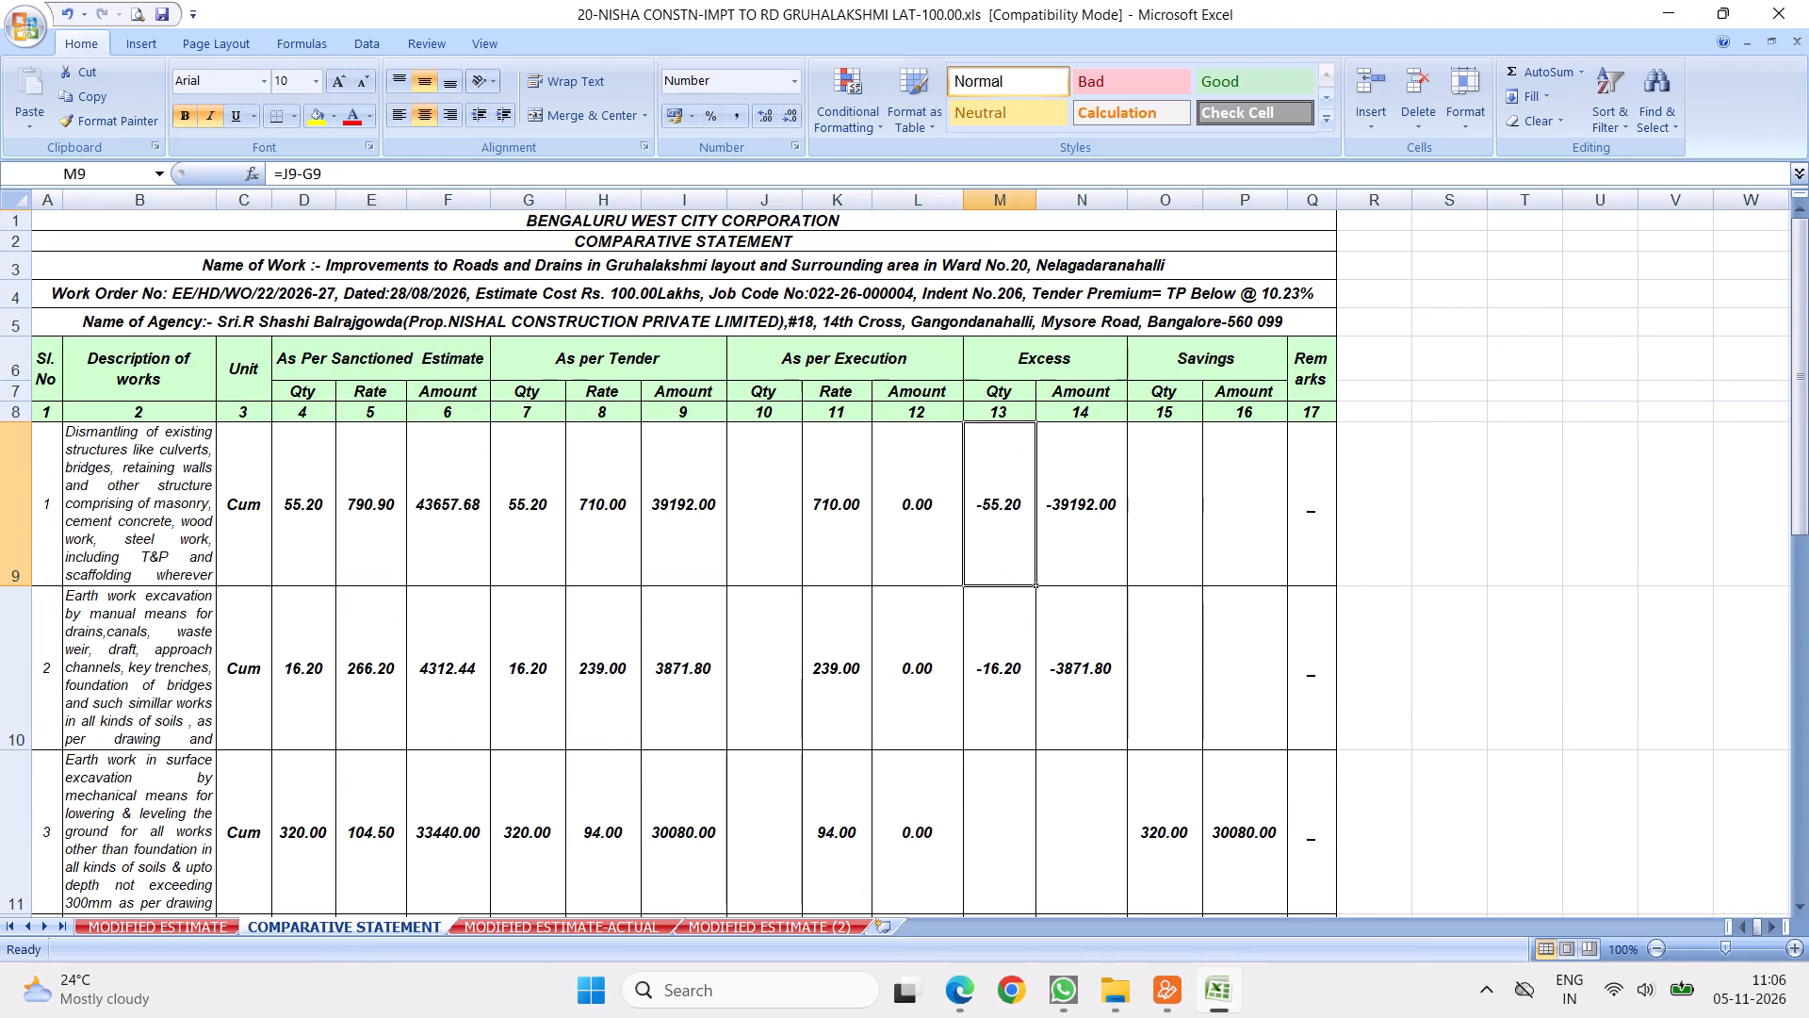
left_click_drag(1036, 586, 1023, 972)
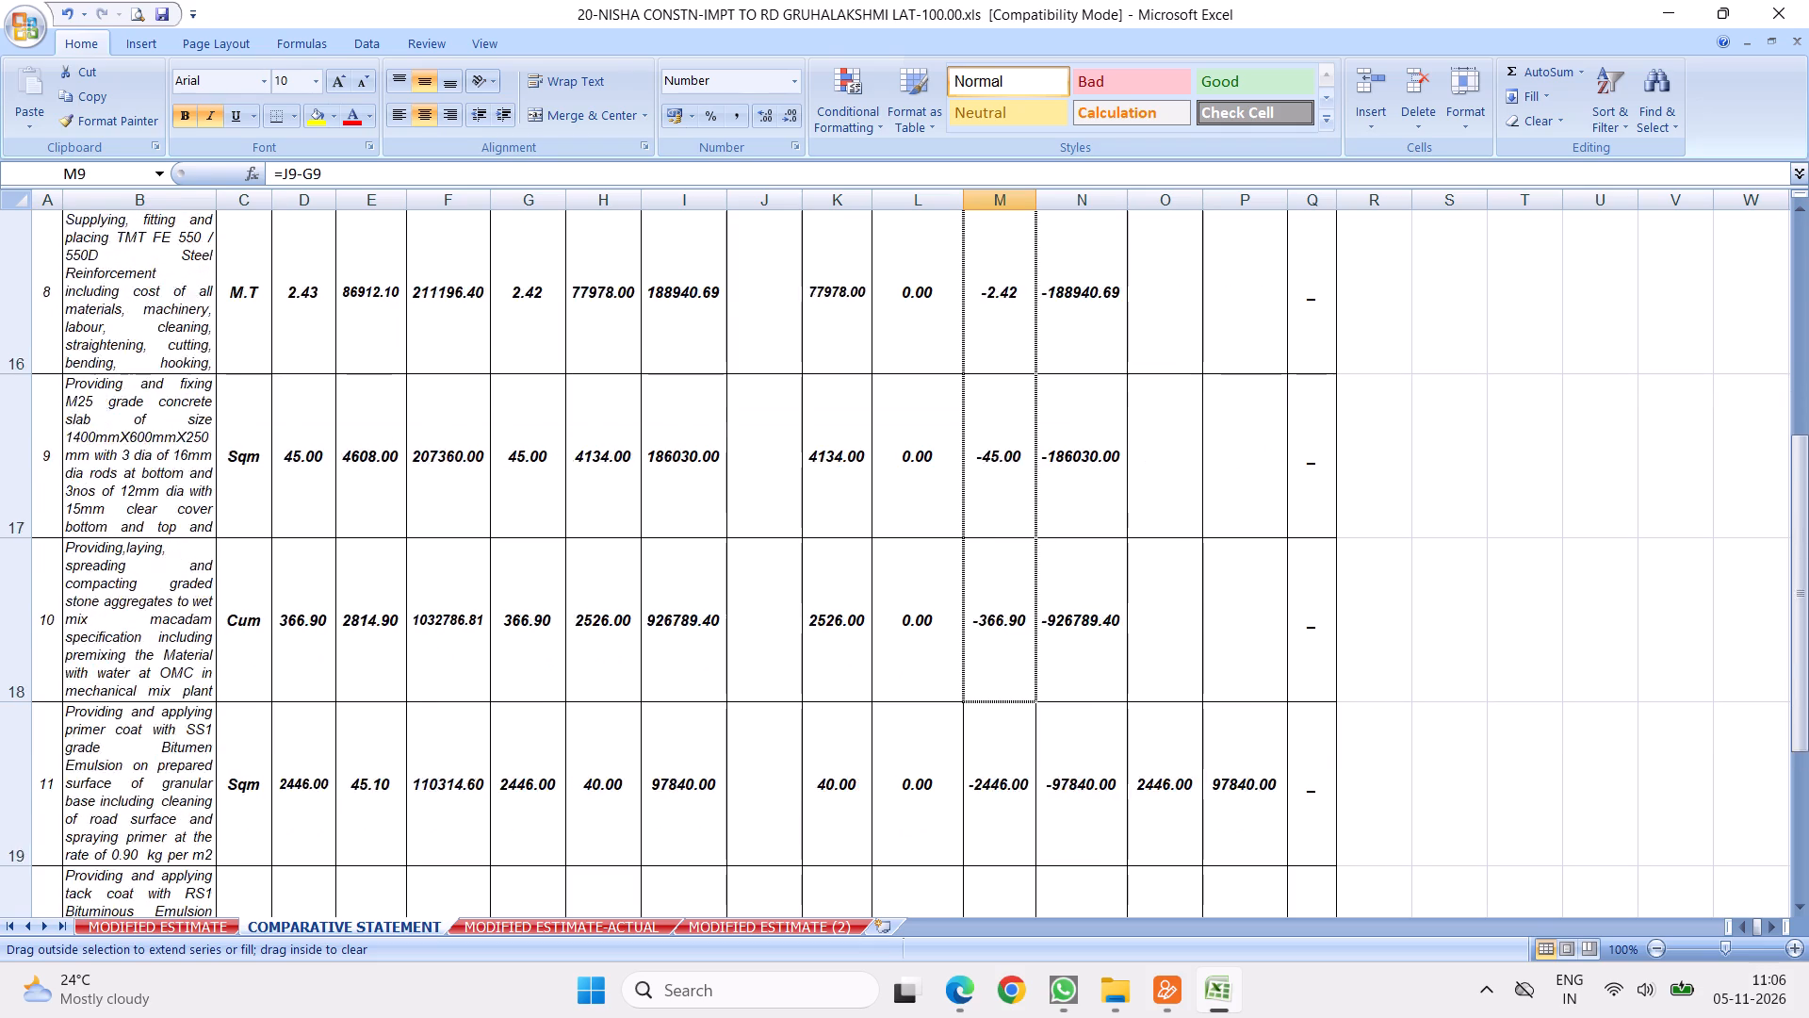
left_click_drag(1023, 972, 1016, 636)
scroll(1109, 417, "up", 9)
left_click(1081, 509)
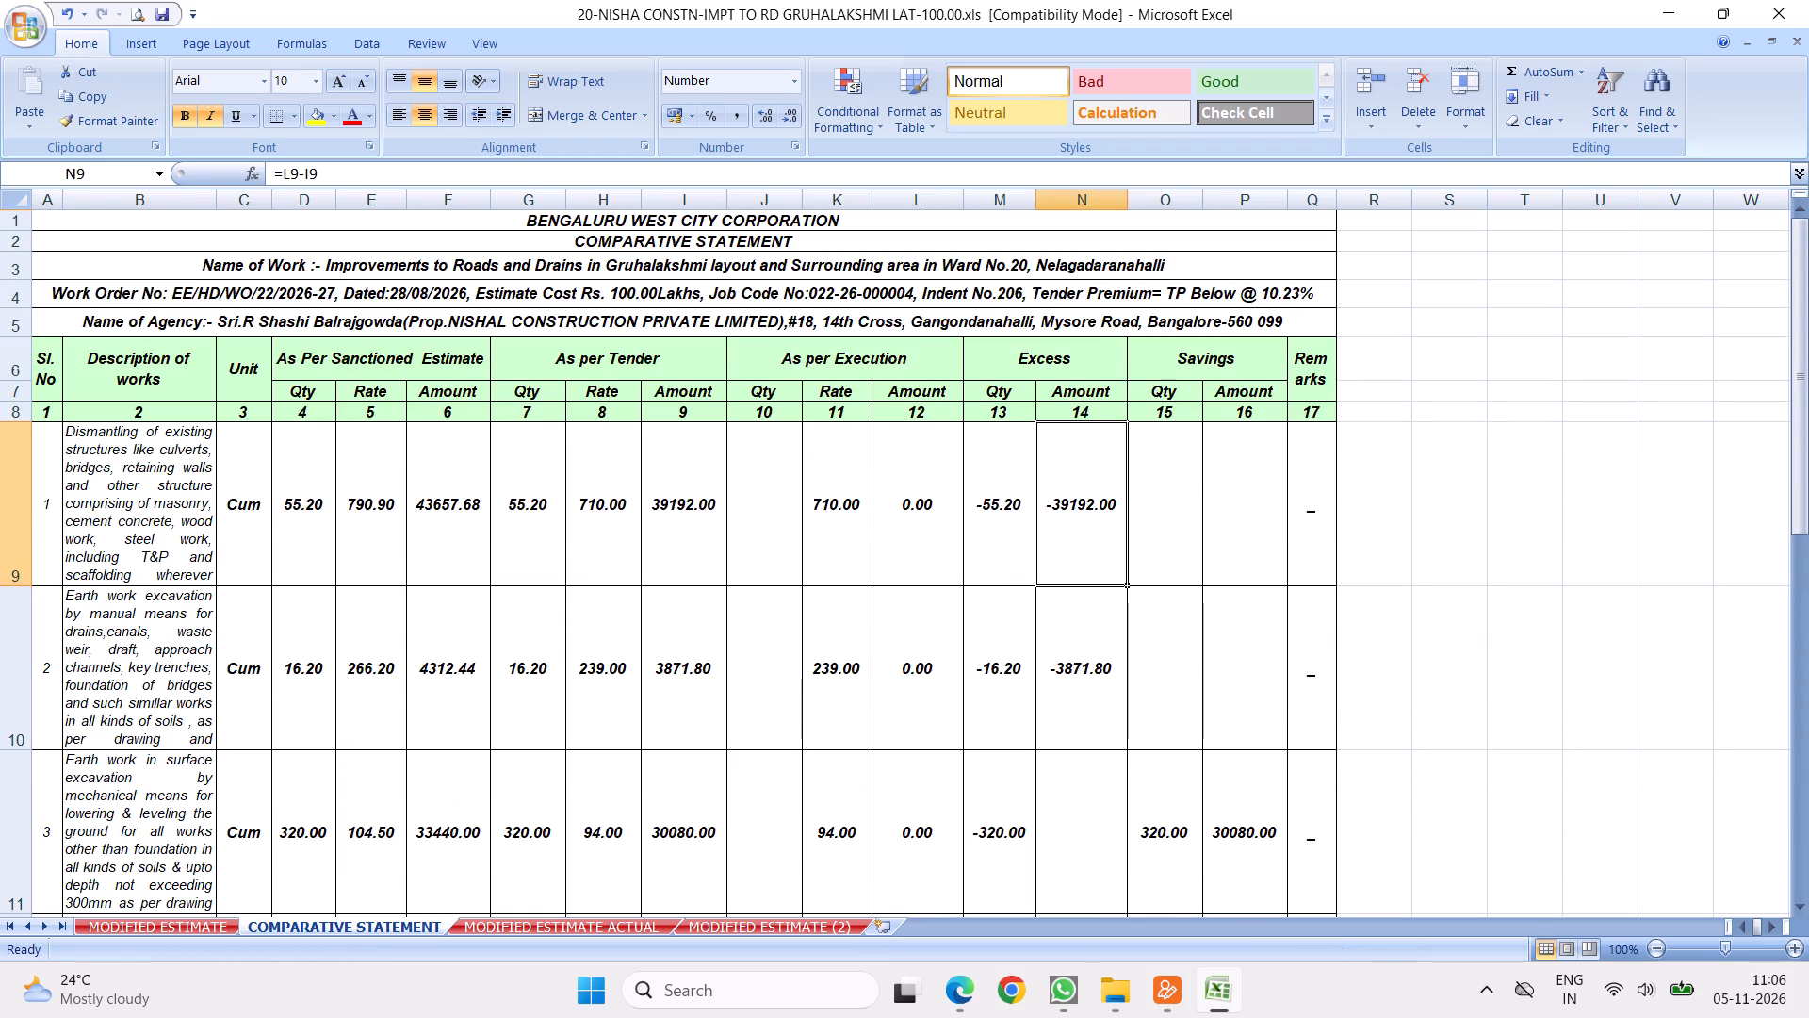
left_click_drag(1123, 587, 1092, 921)
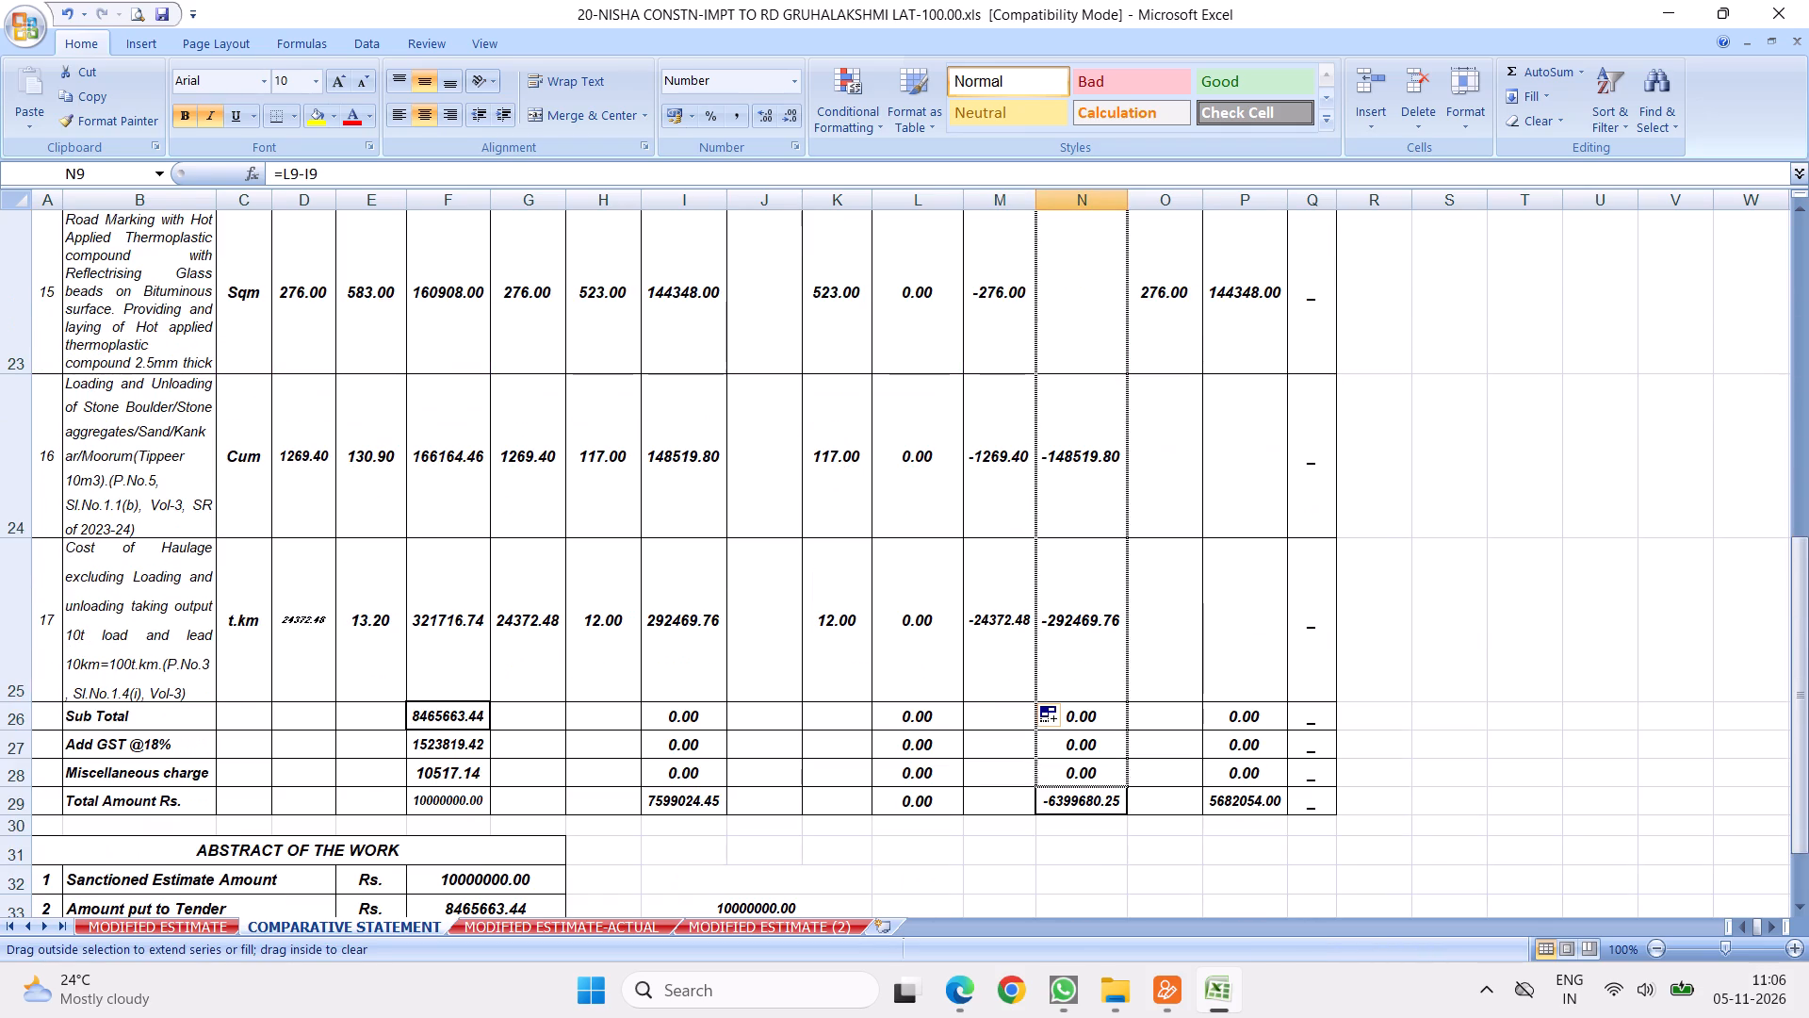
left_click_drag(1092, 921, 1095, 698)
Fill the item 3 savings formulas =G11-J11 in O11 and =I11-L11 in P11 up to items 2 and 1.
scroll(1173, 334, "up", 3)
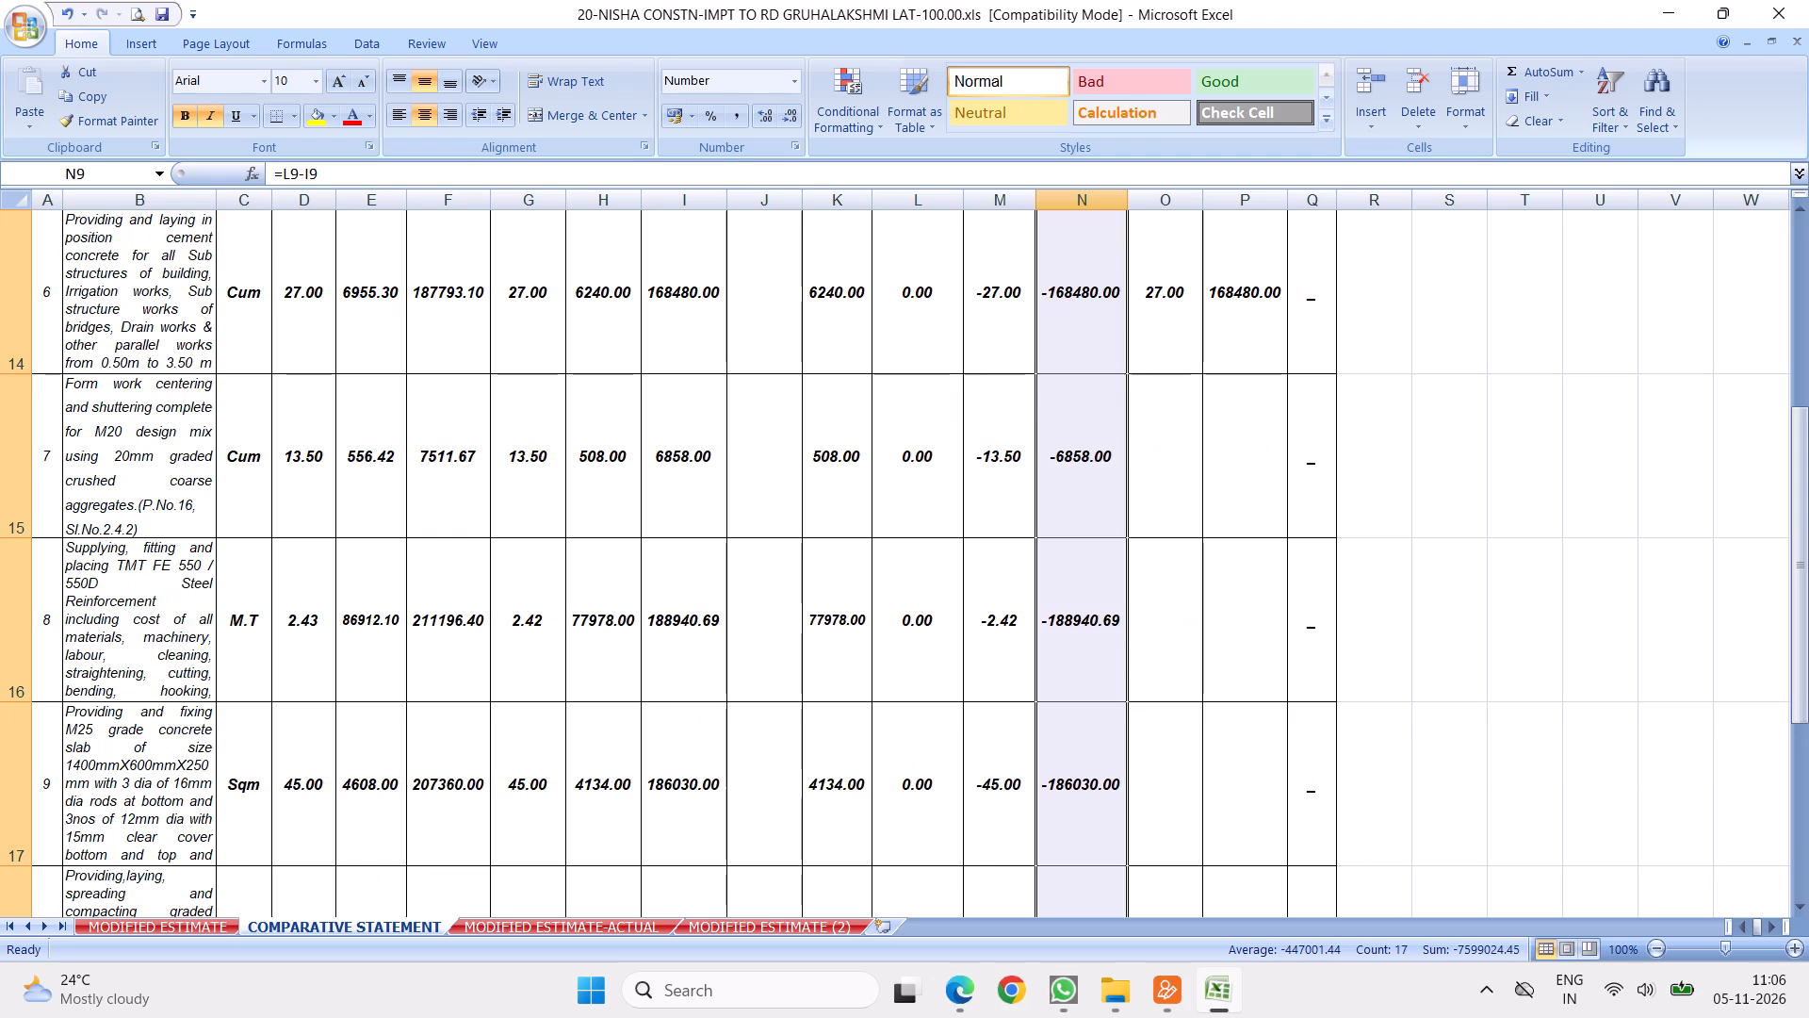
scroll(1182, 404, "up", 2)
left_click(1173, 636)
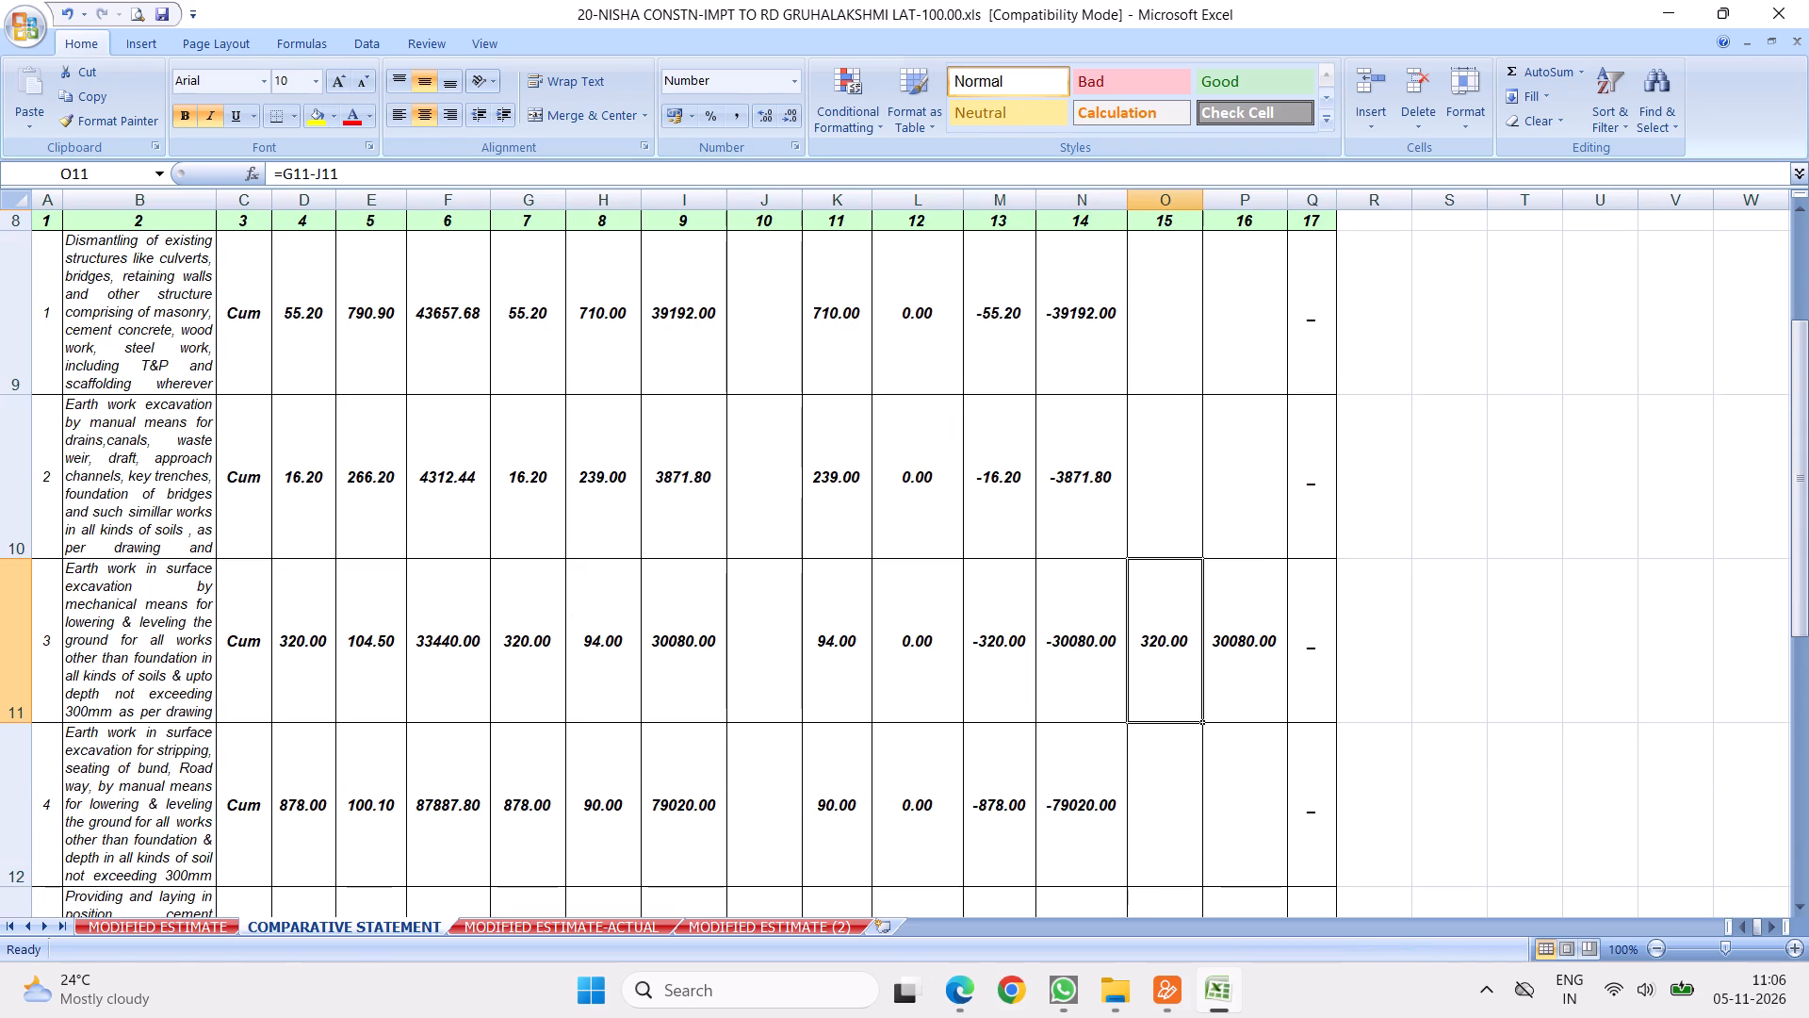
left_click_drag(1203, 723, 1186, 292)
left_click(1255, 645)
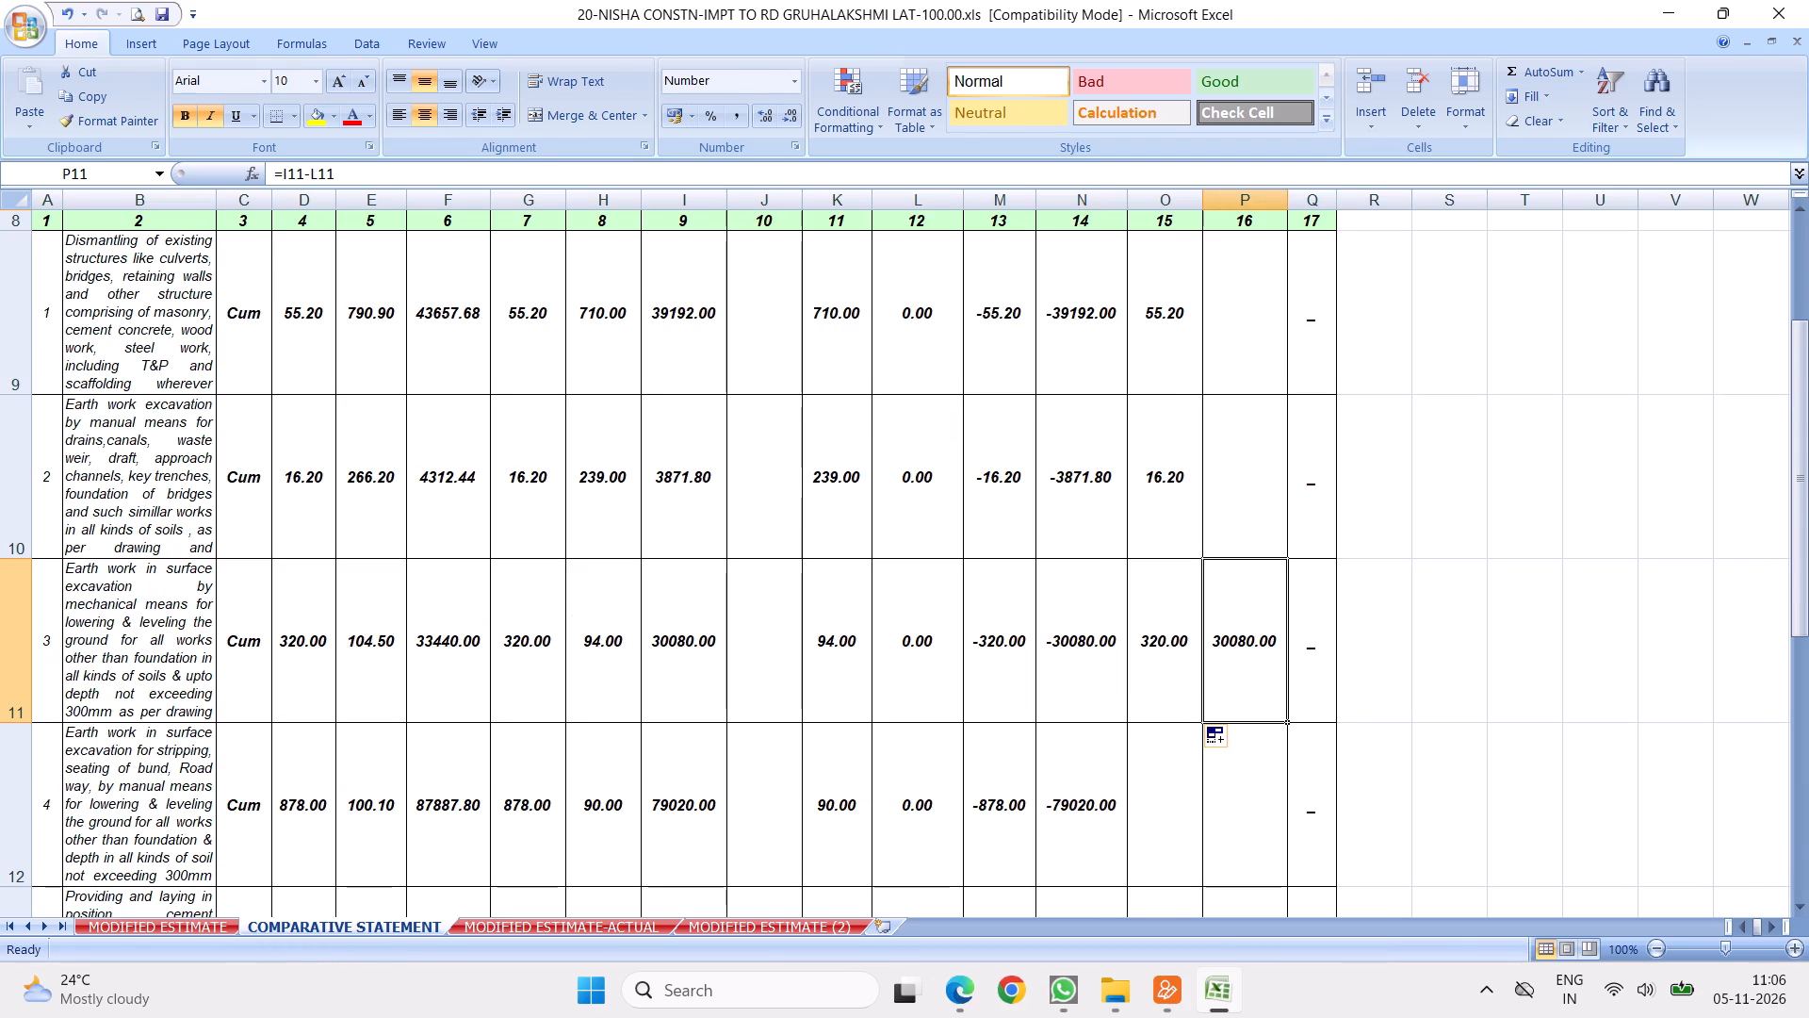
left_click_drag(1289, 720, 1258, 281)
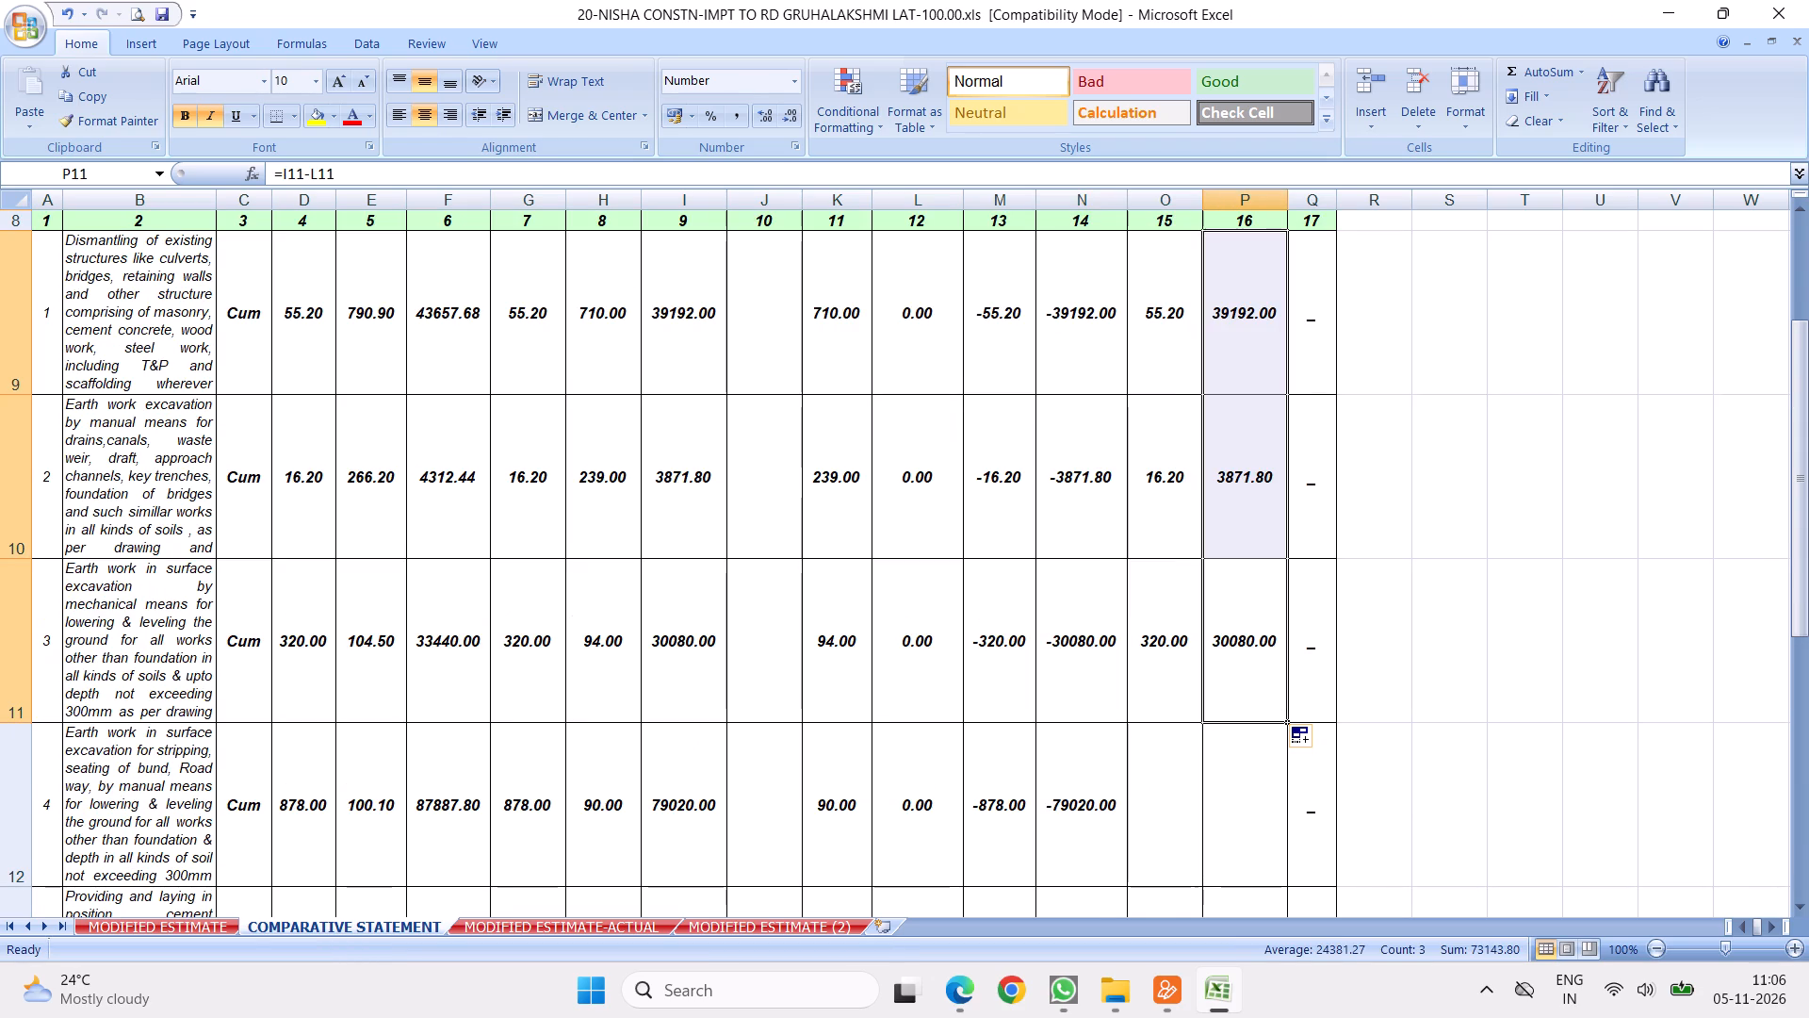
Fill the item 1 savings quantity and amount formulas in O9:P9 down through item 17 in row 25.
left_click_drag(1172, 315, 1245, 317)
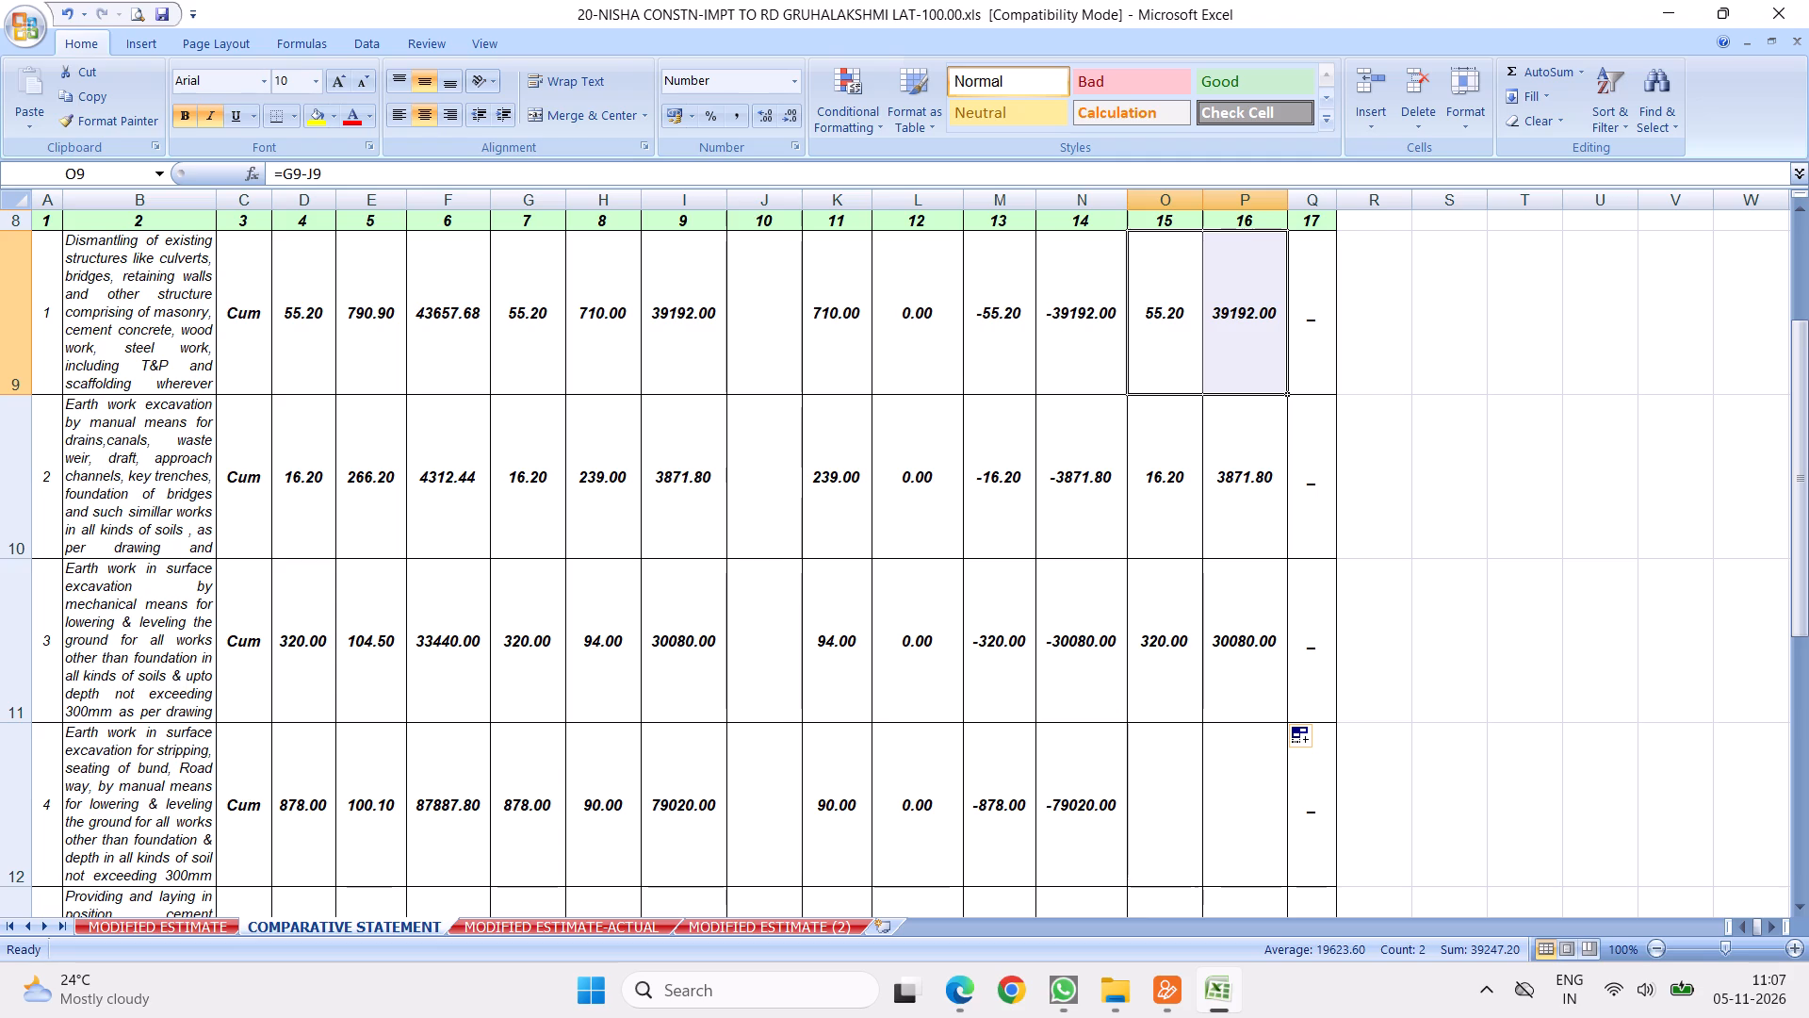
left_click_drag(1289, 395, 1262, 940)
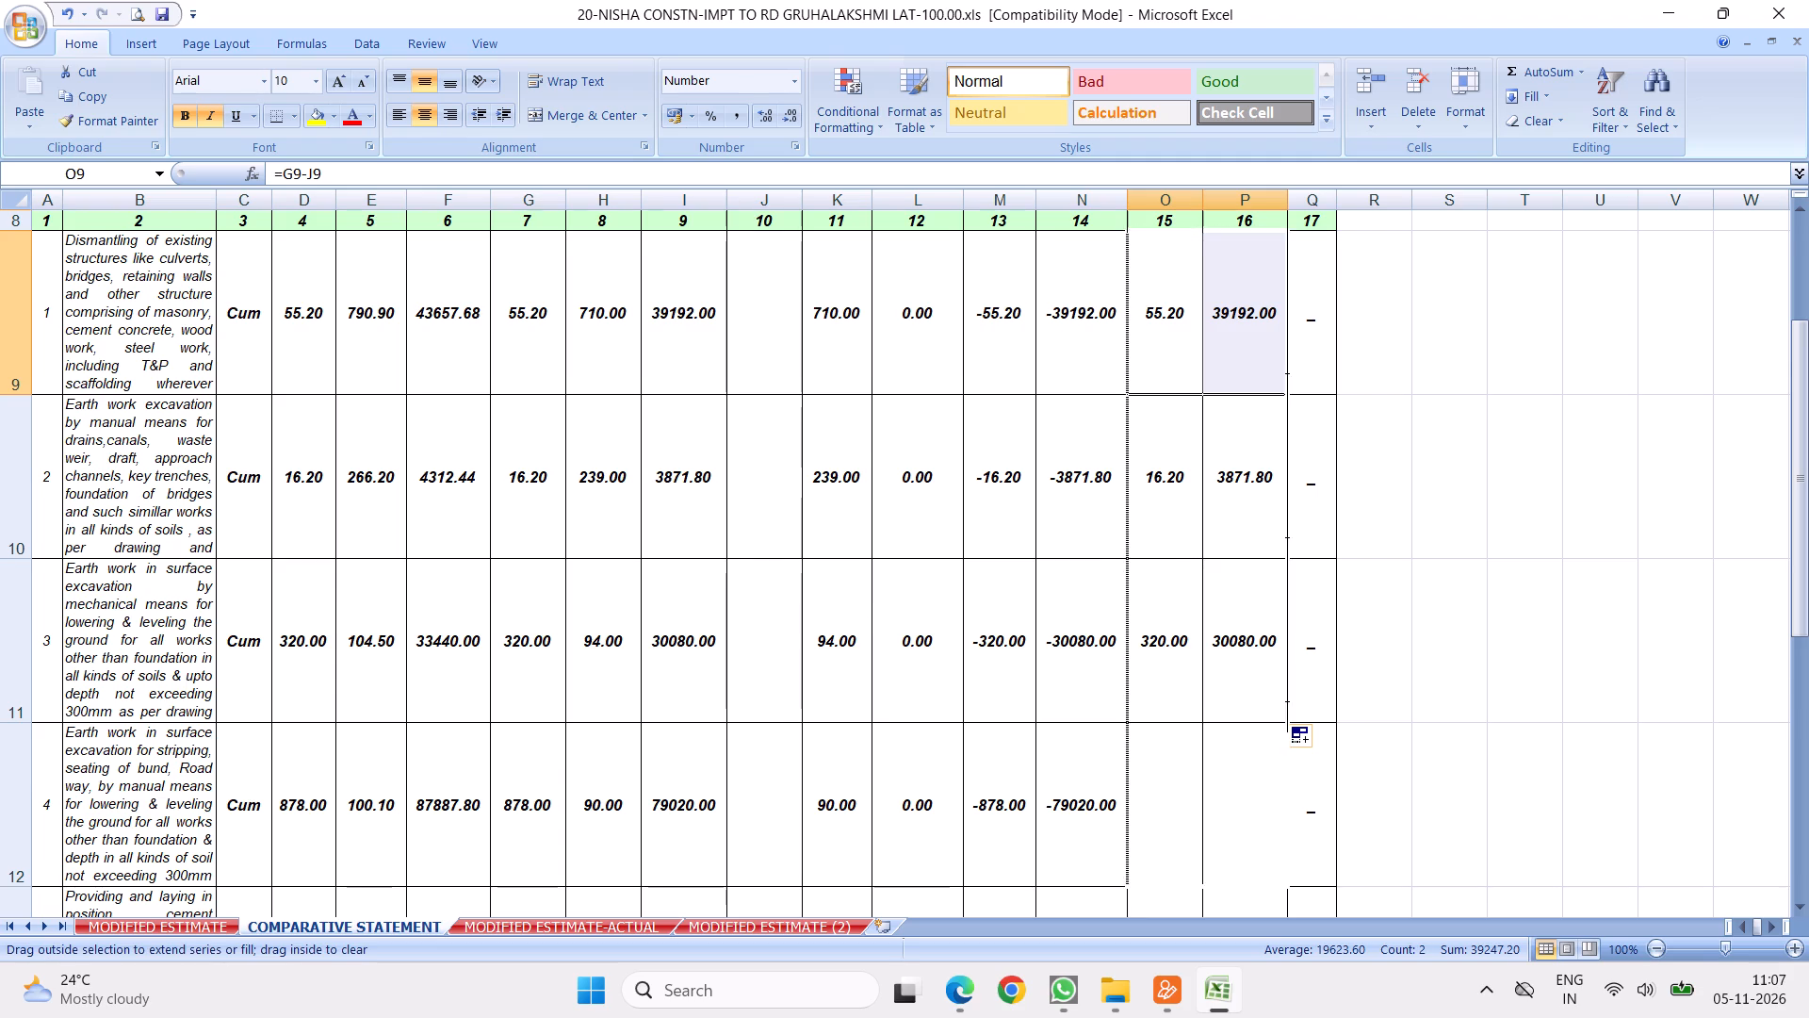
left_click_drag(1262, 940, 1241, 967)
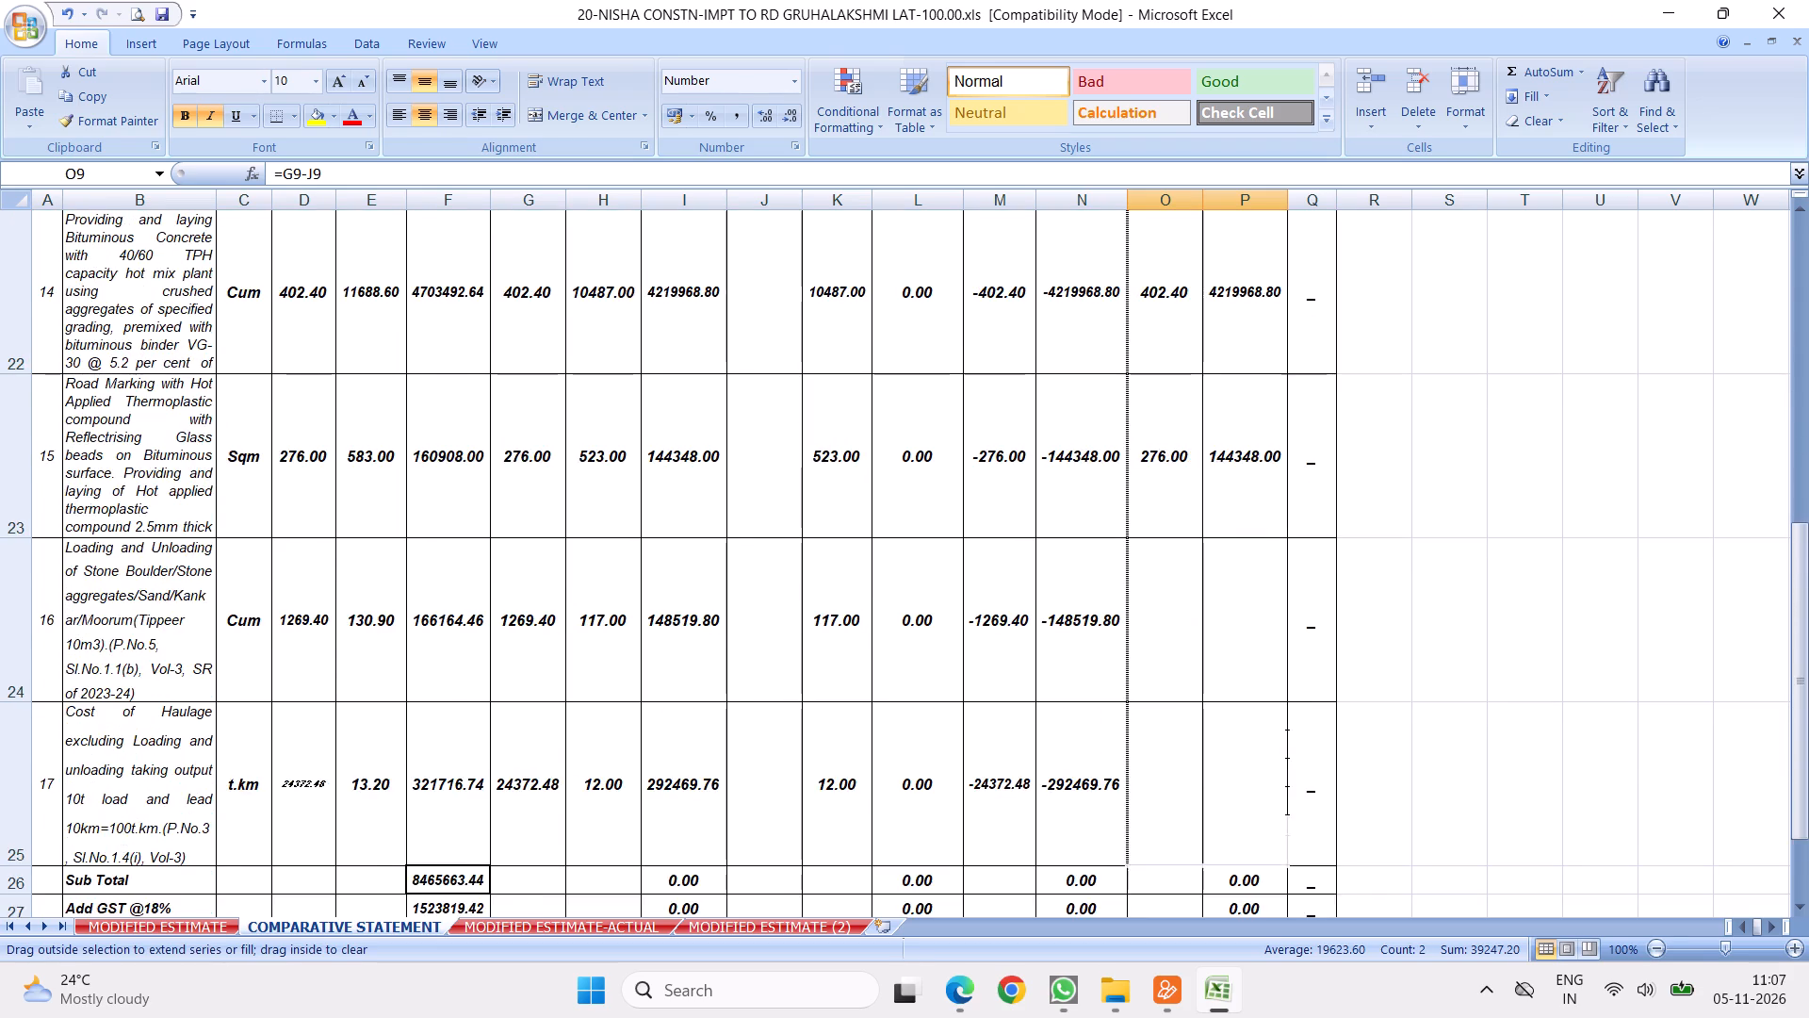
left_click_drag(1241, 967, 1236, 706)
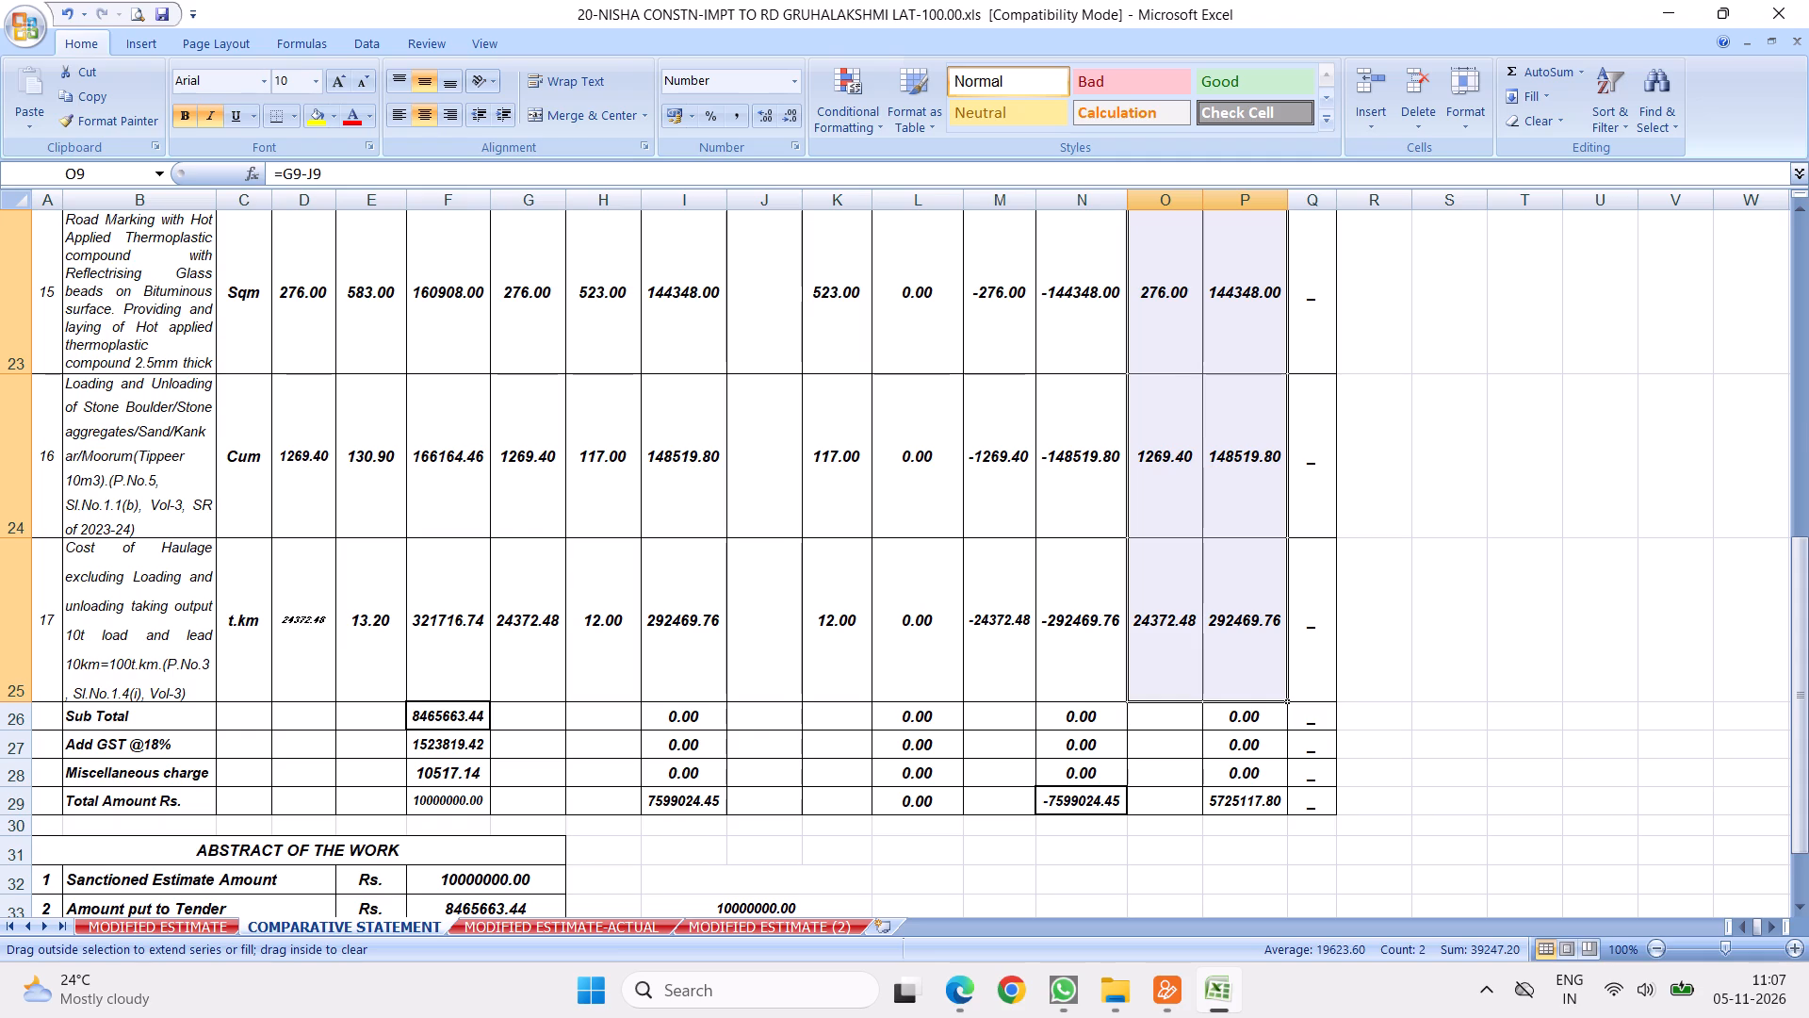
Select the item 1 execution quantity cell J9 and save the workbook.
scroll(688, 571, "up", 9)
left_click(761, 467)
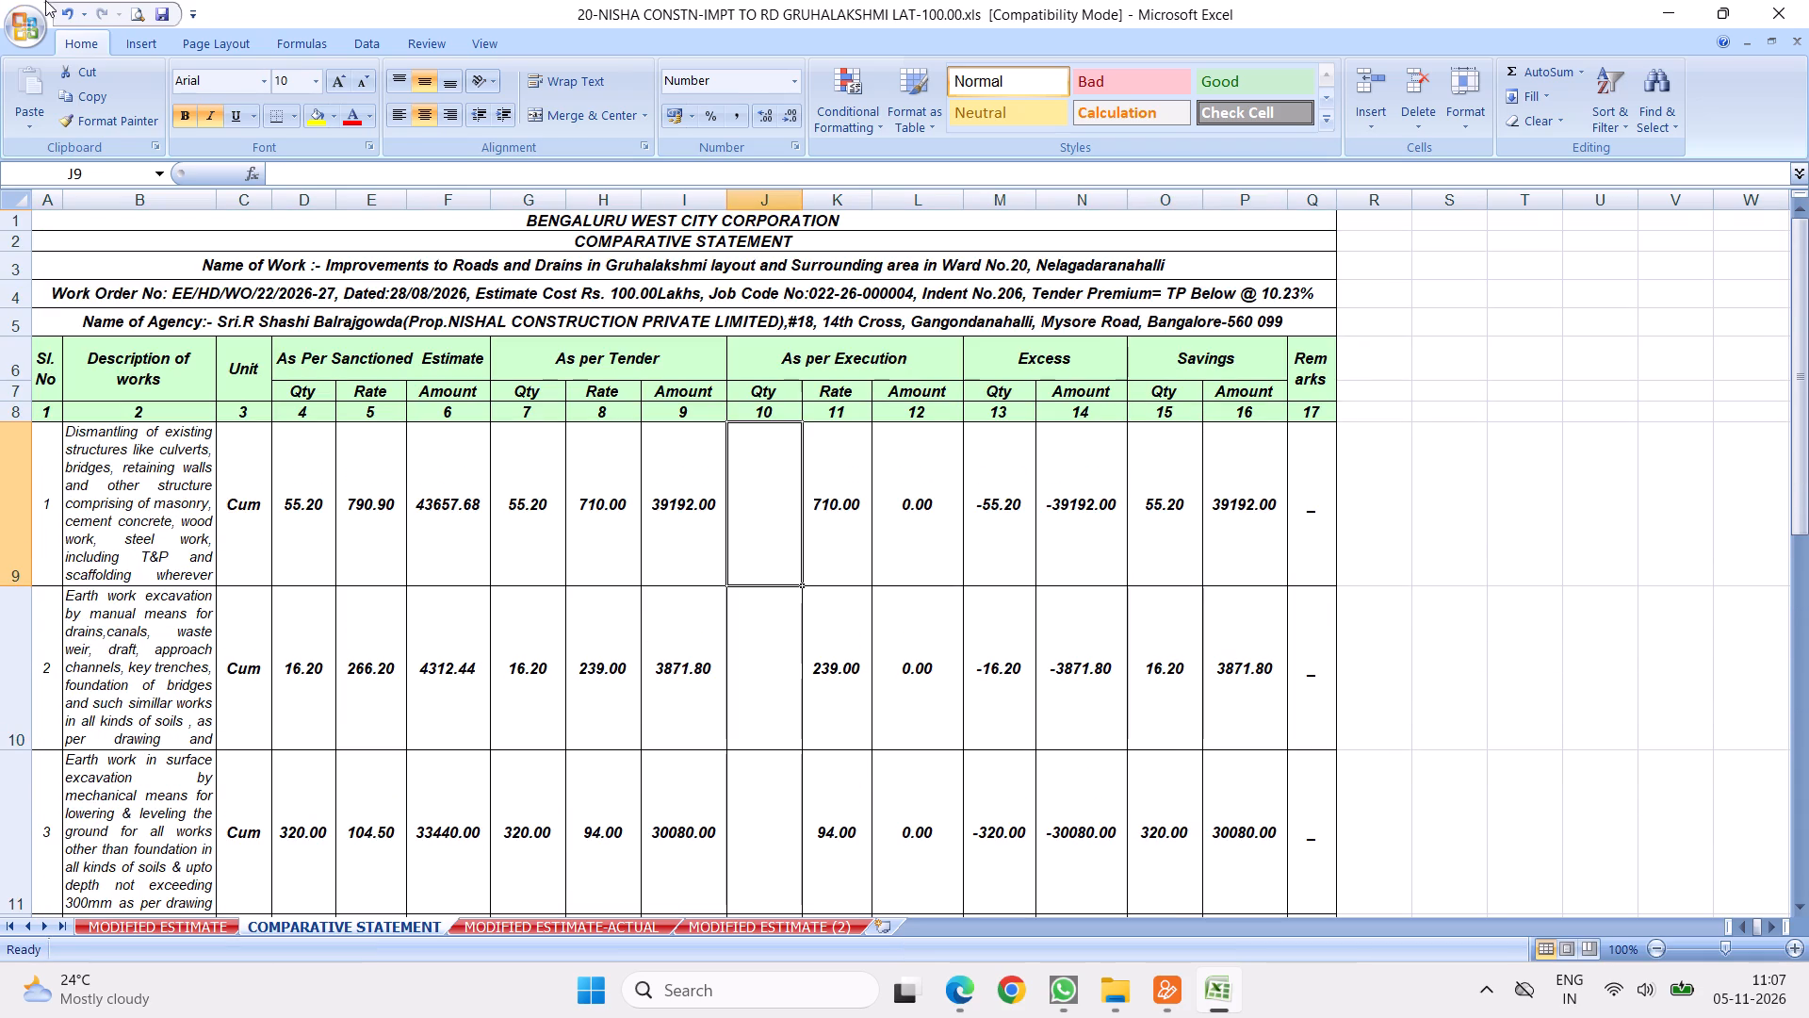
left_click(159, 8)
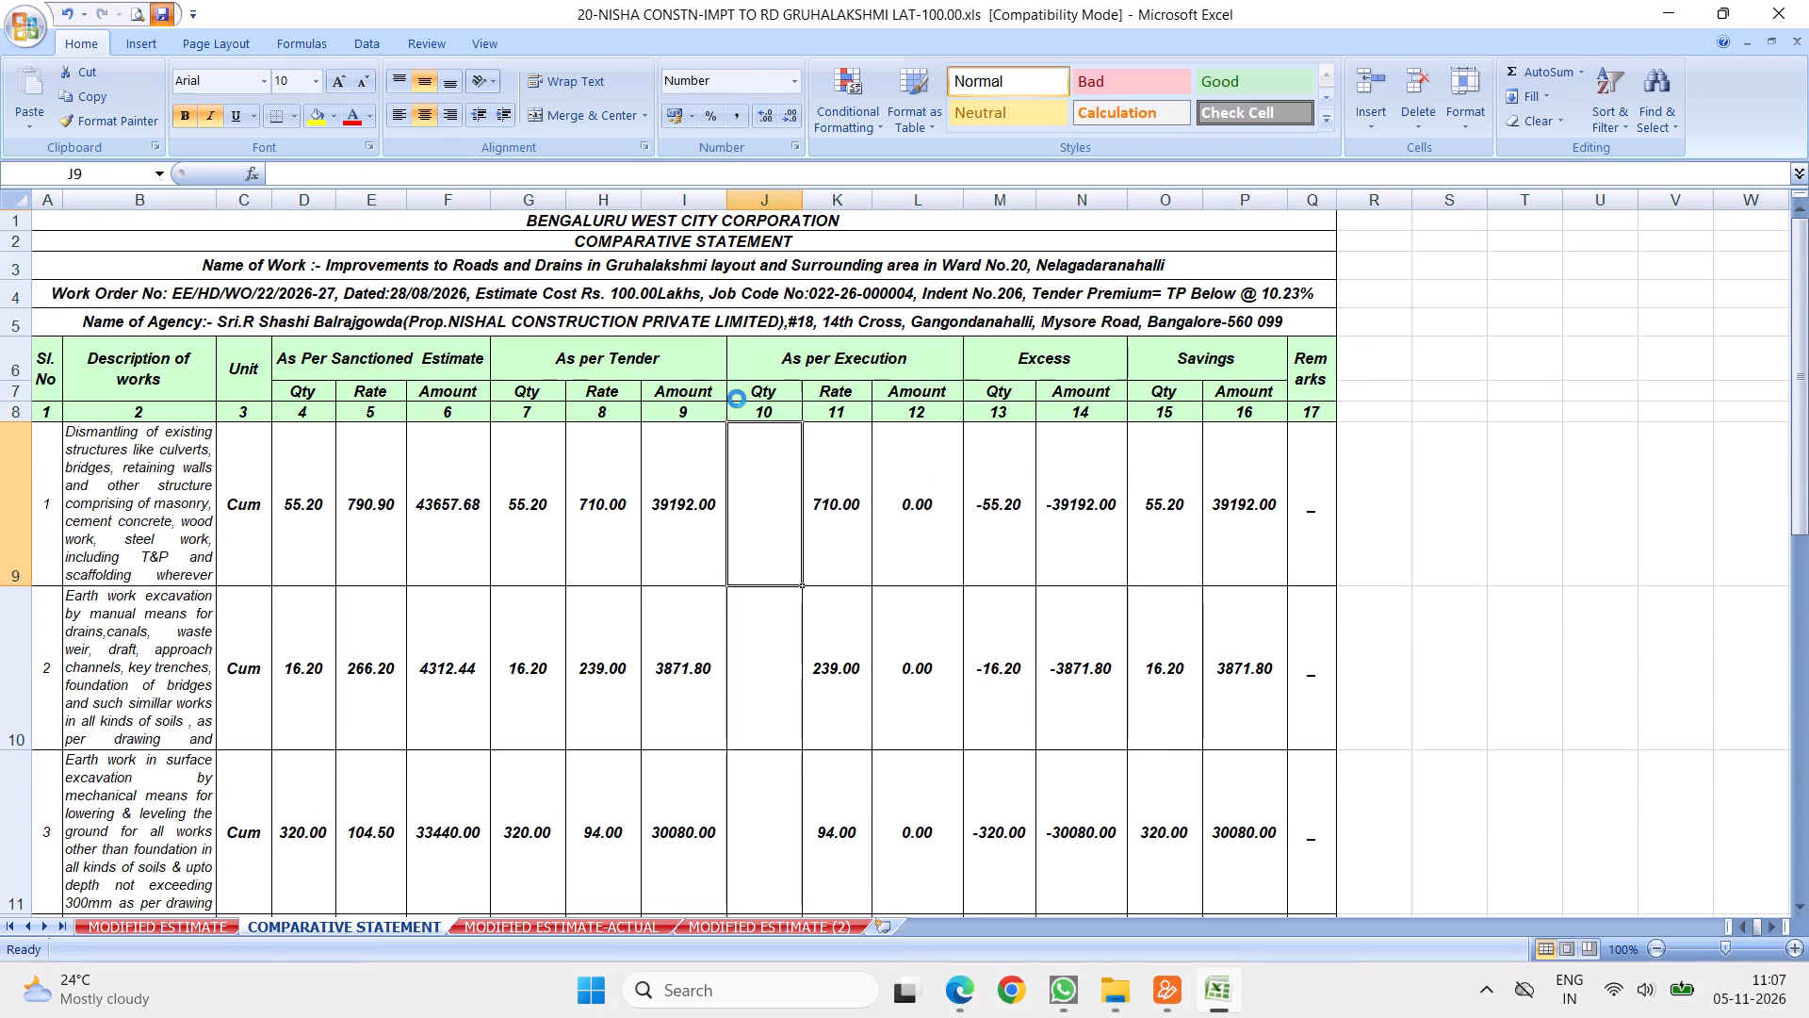
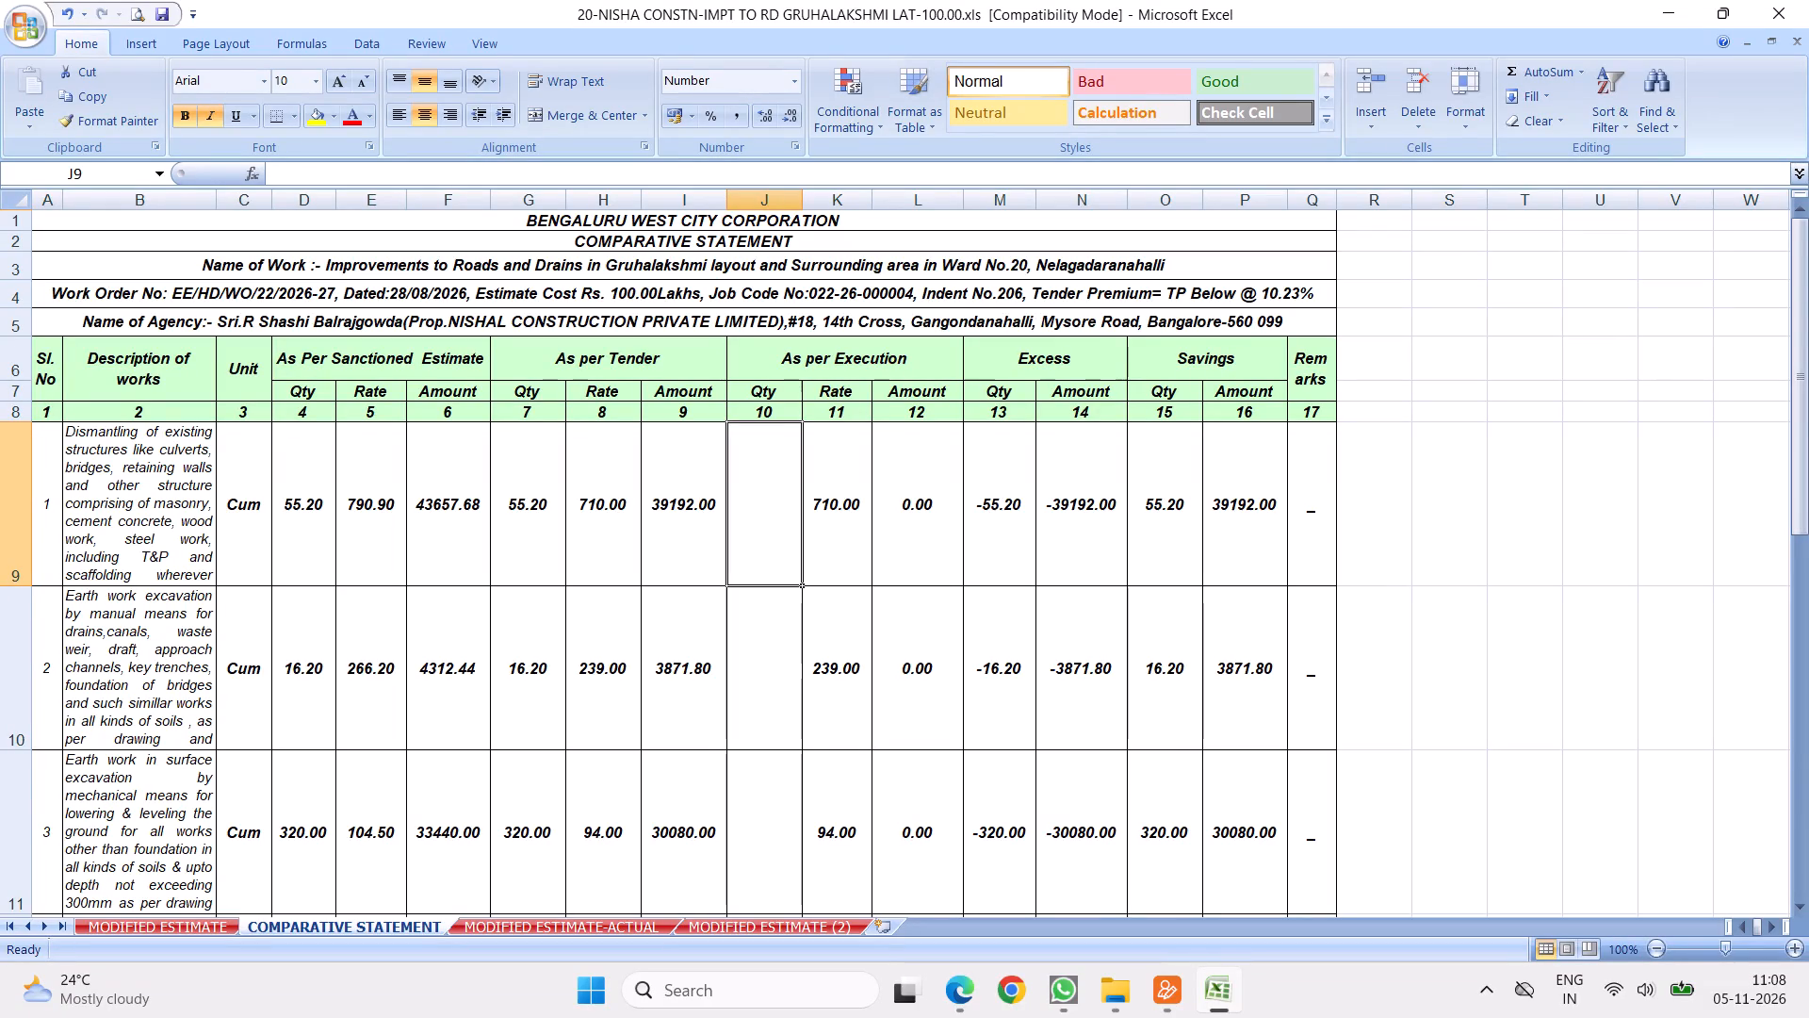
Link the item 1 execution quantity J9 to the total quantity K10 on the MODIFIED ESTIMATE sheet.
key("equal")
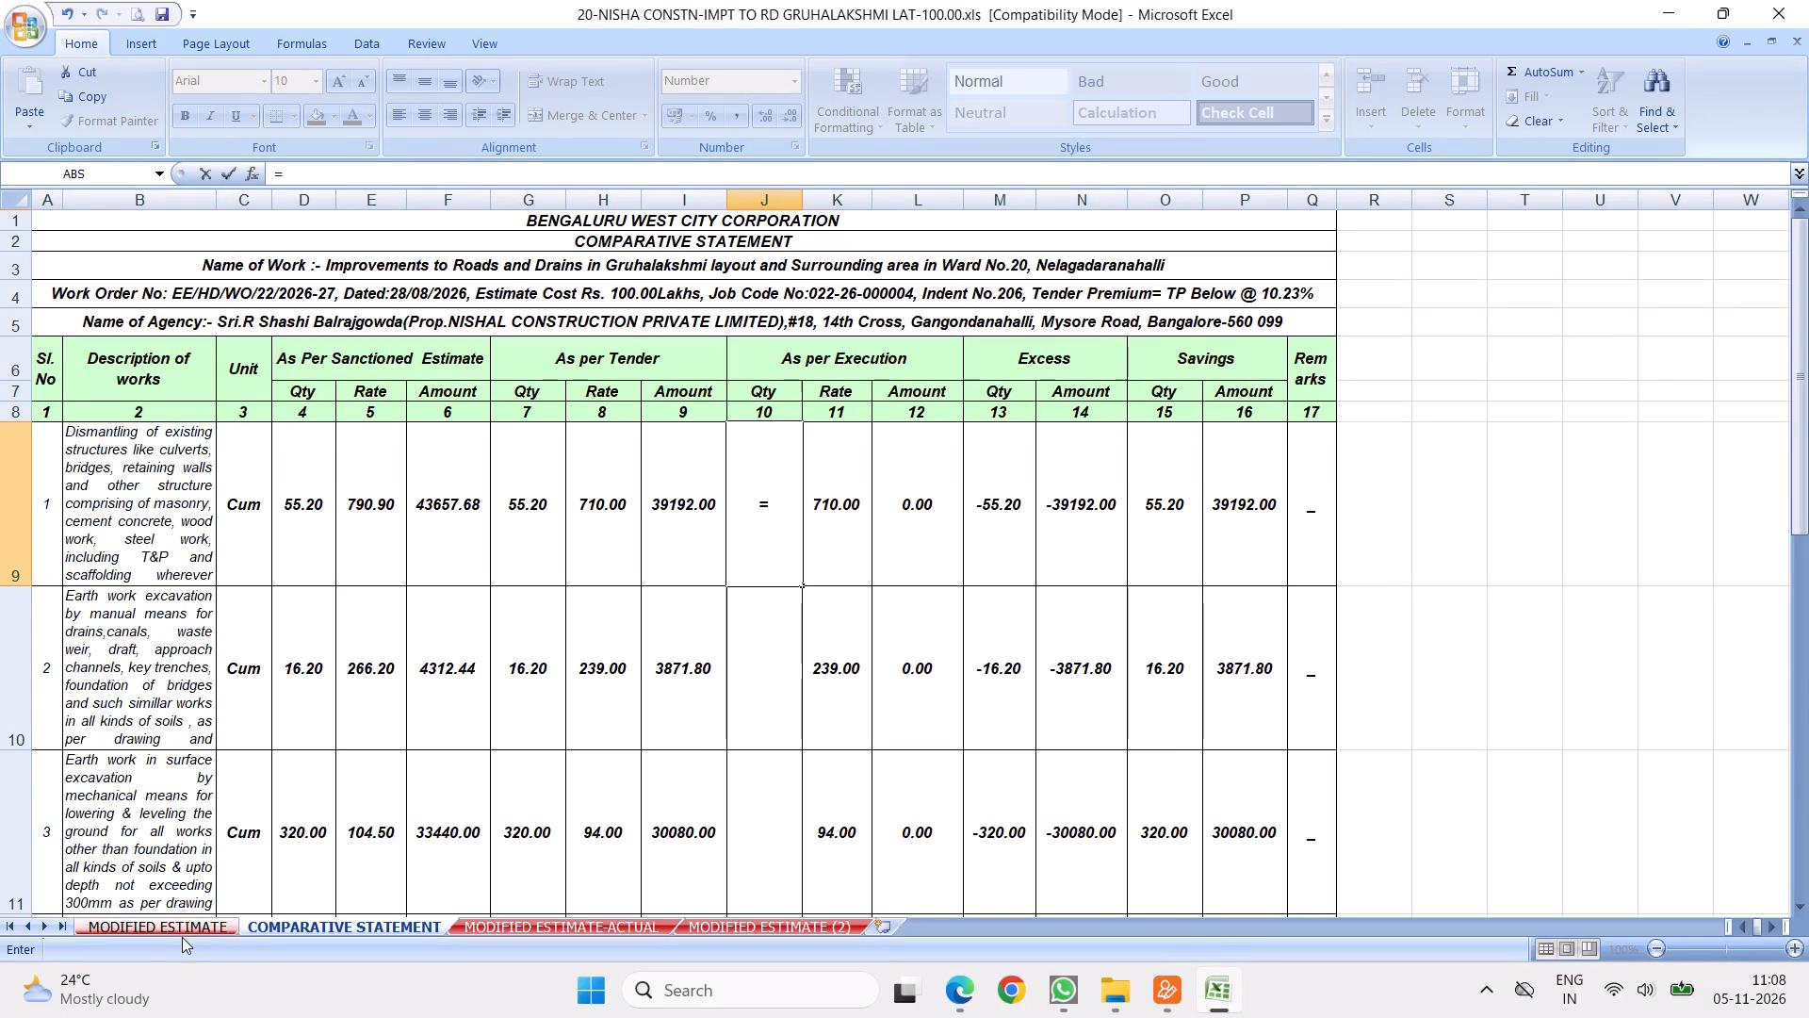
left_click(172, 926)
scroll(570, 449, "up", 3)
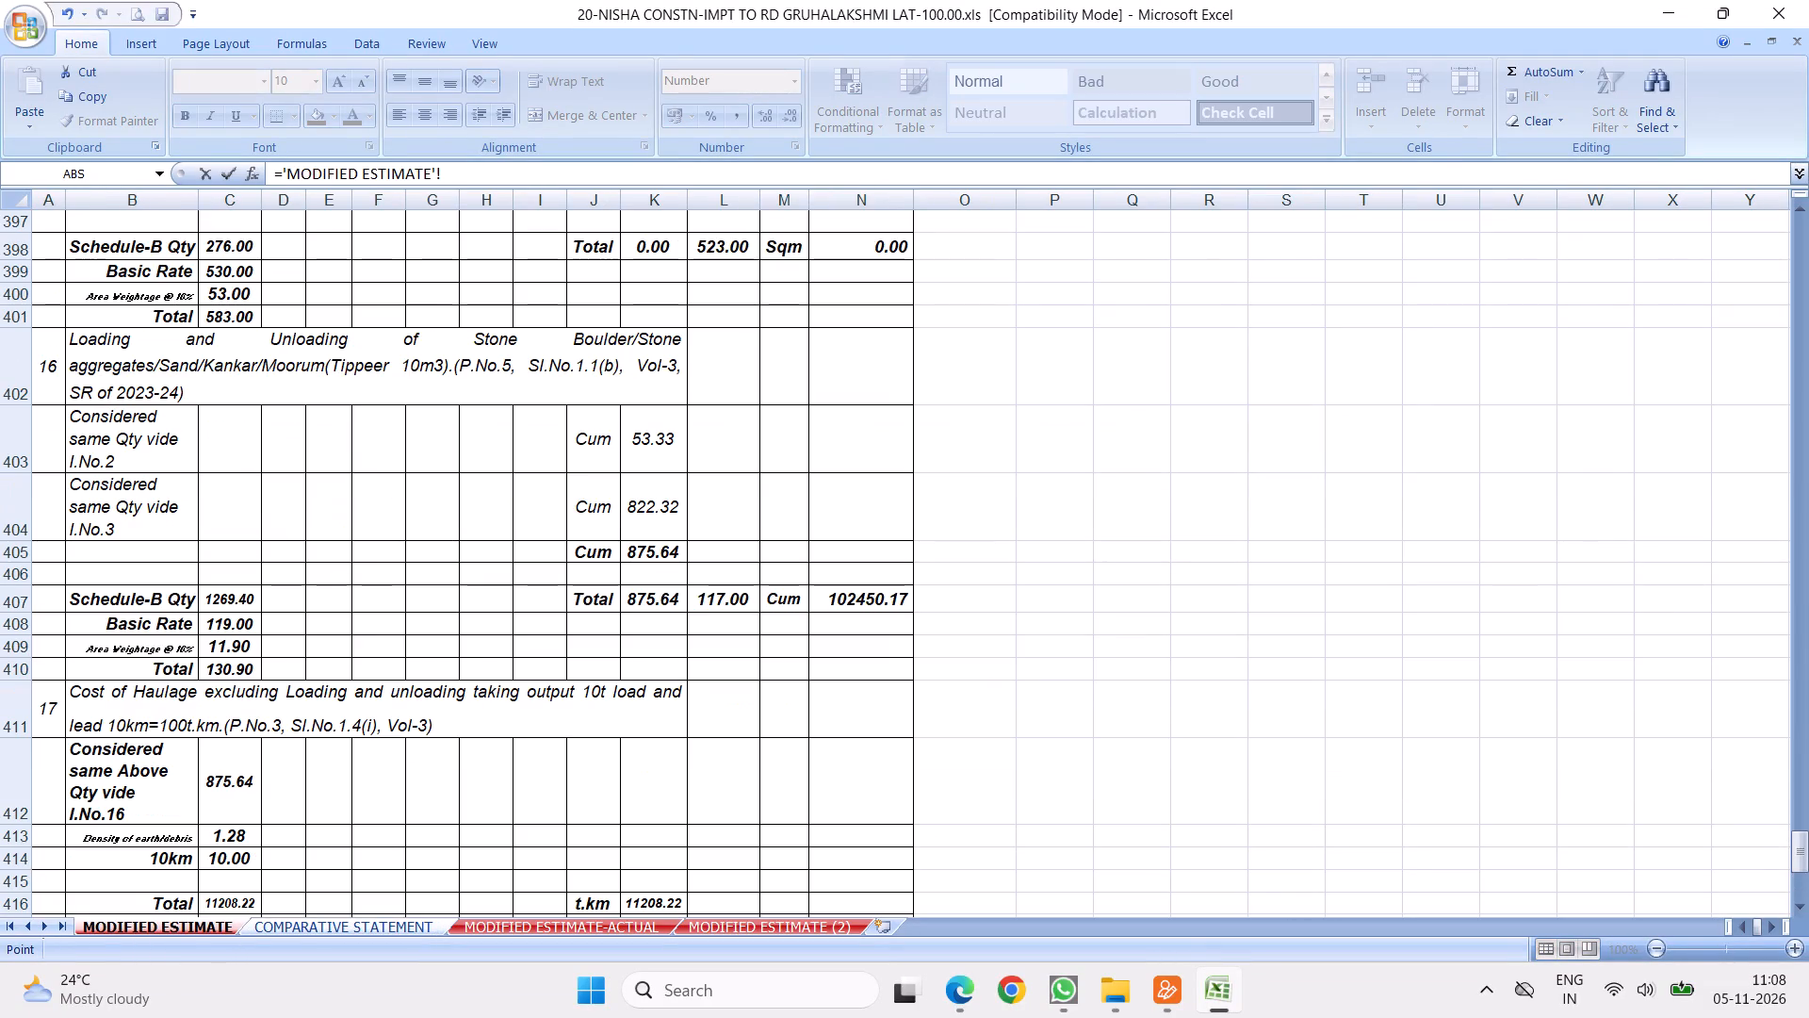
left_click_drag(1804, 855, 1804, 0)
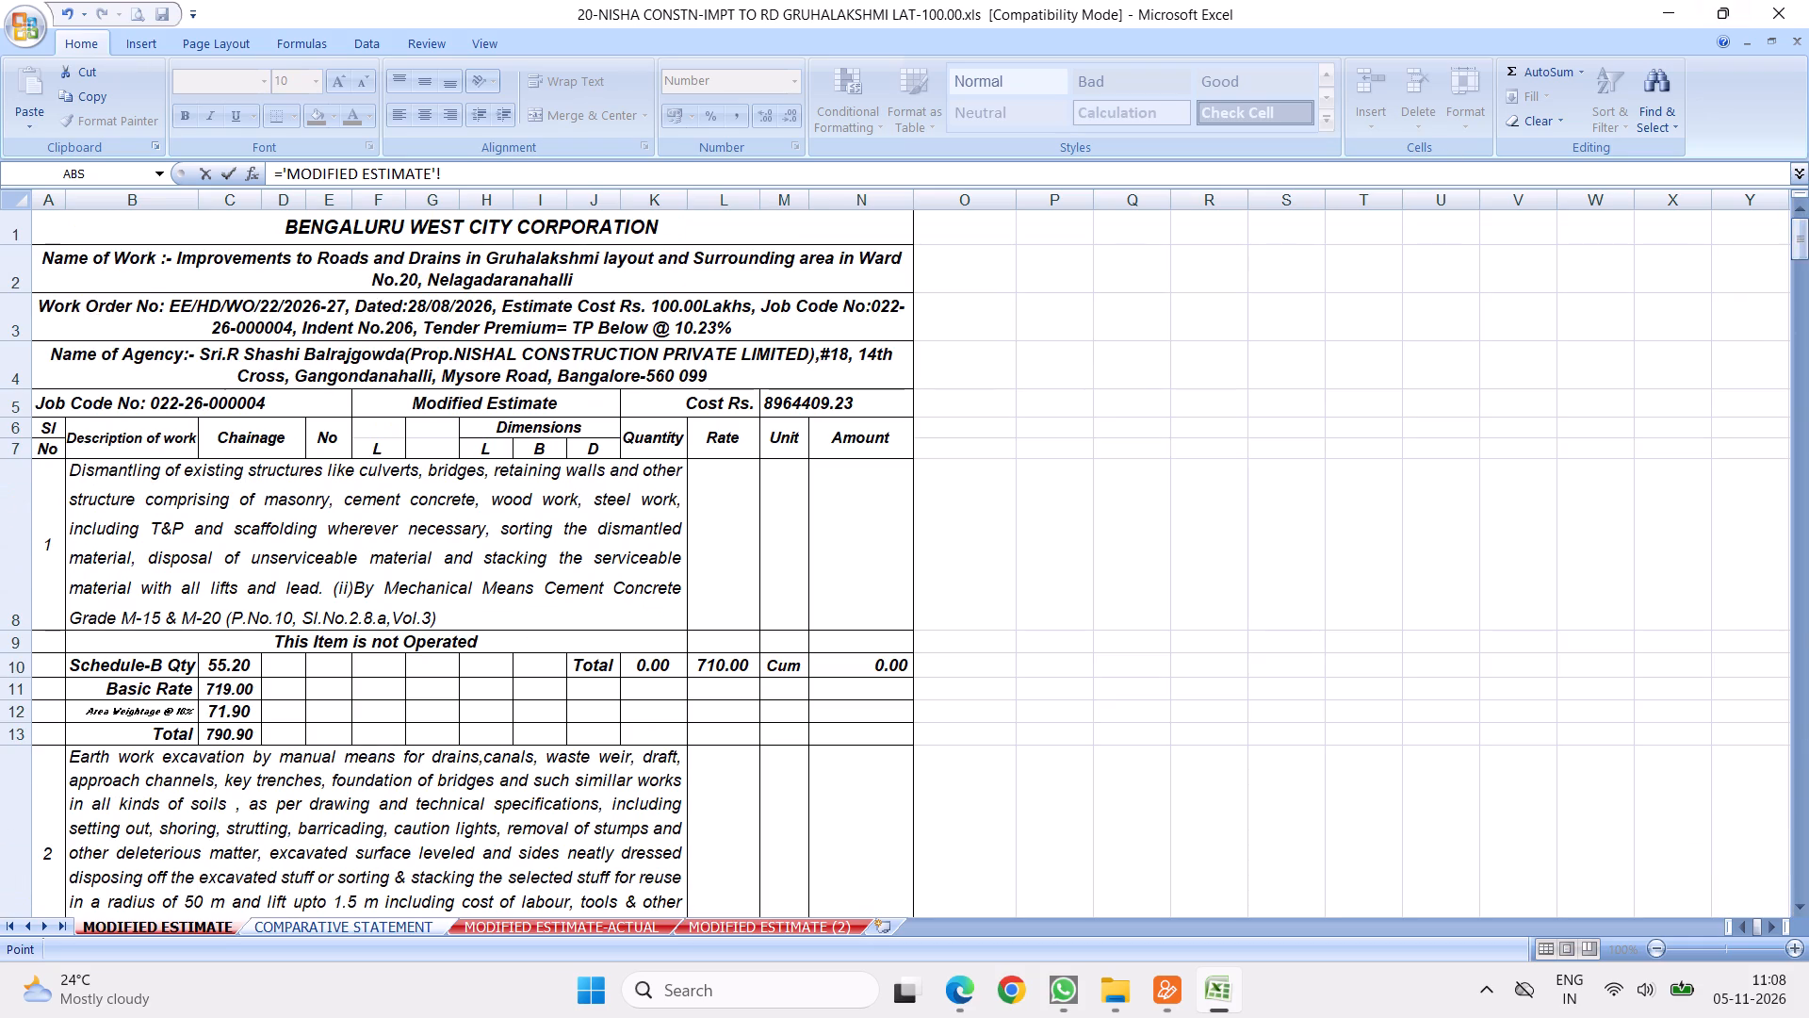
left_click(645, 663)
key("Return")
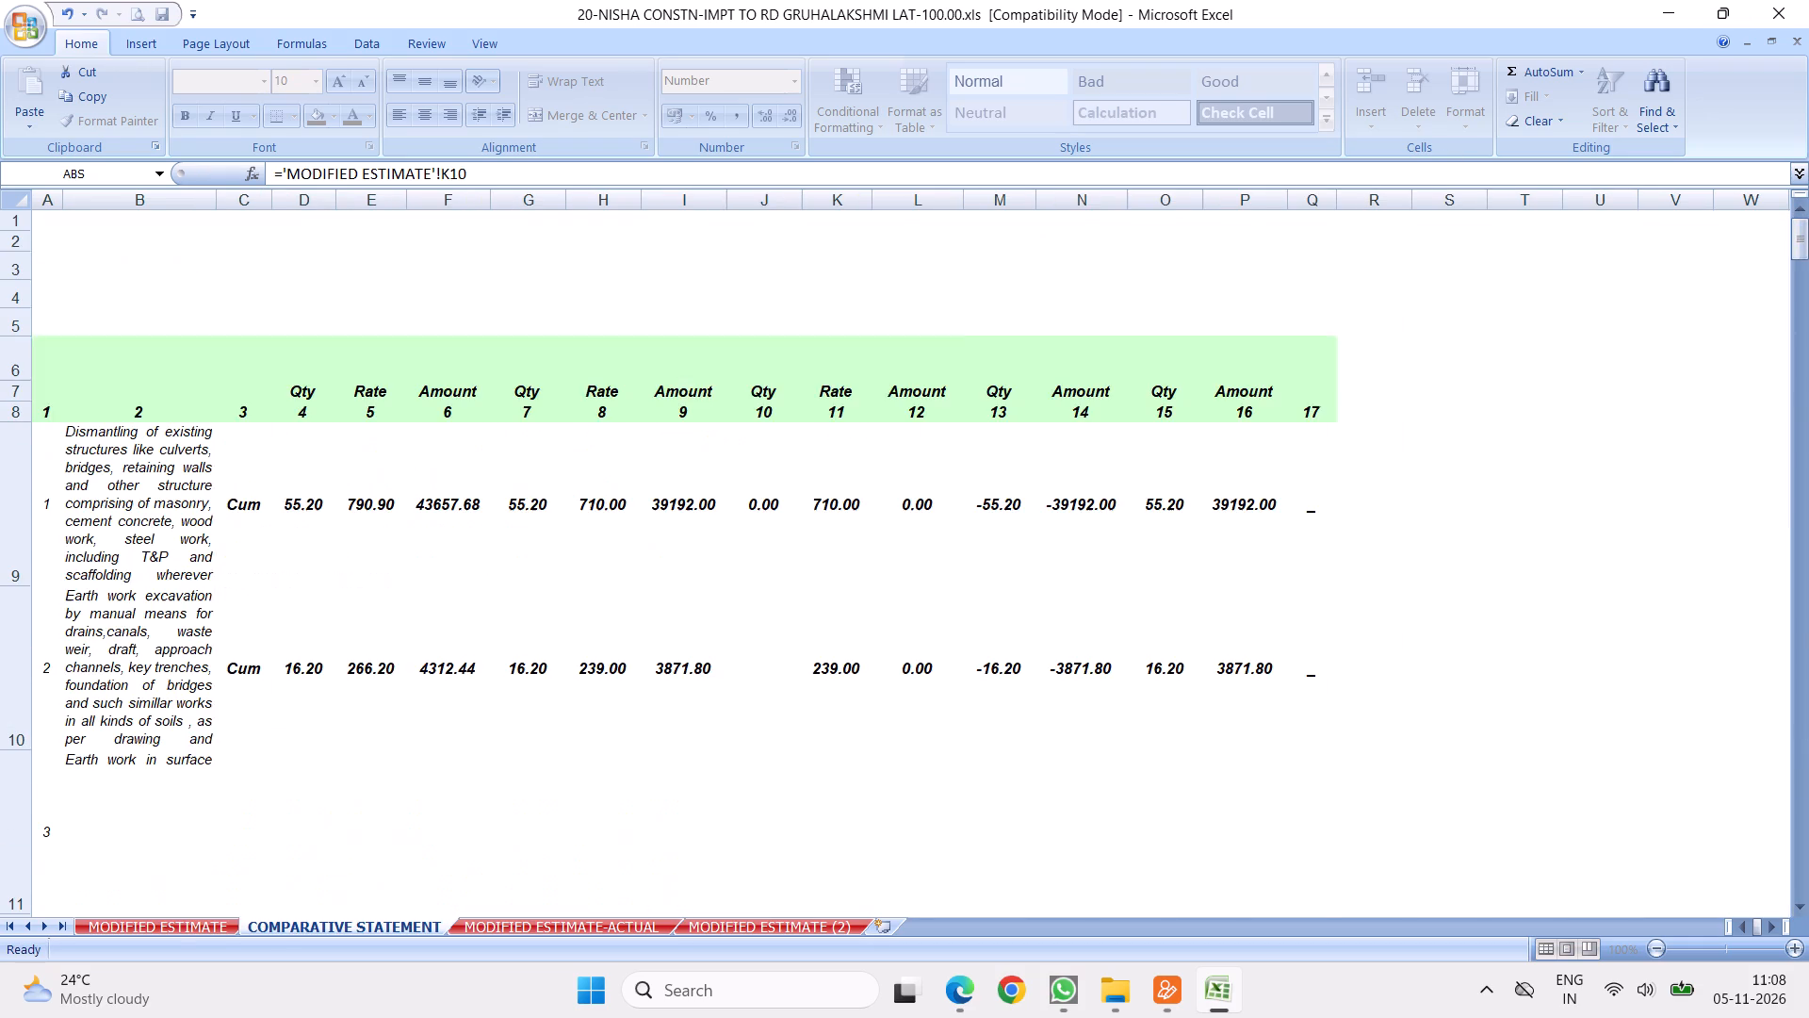
Enter 0 as the item 1 execution quantity in J9.
left_click(773, 512)
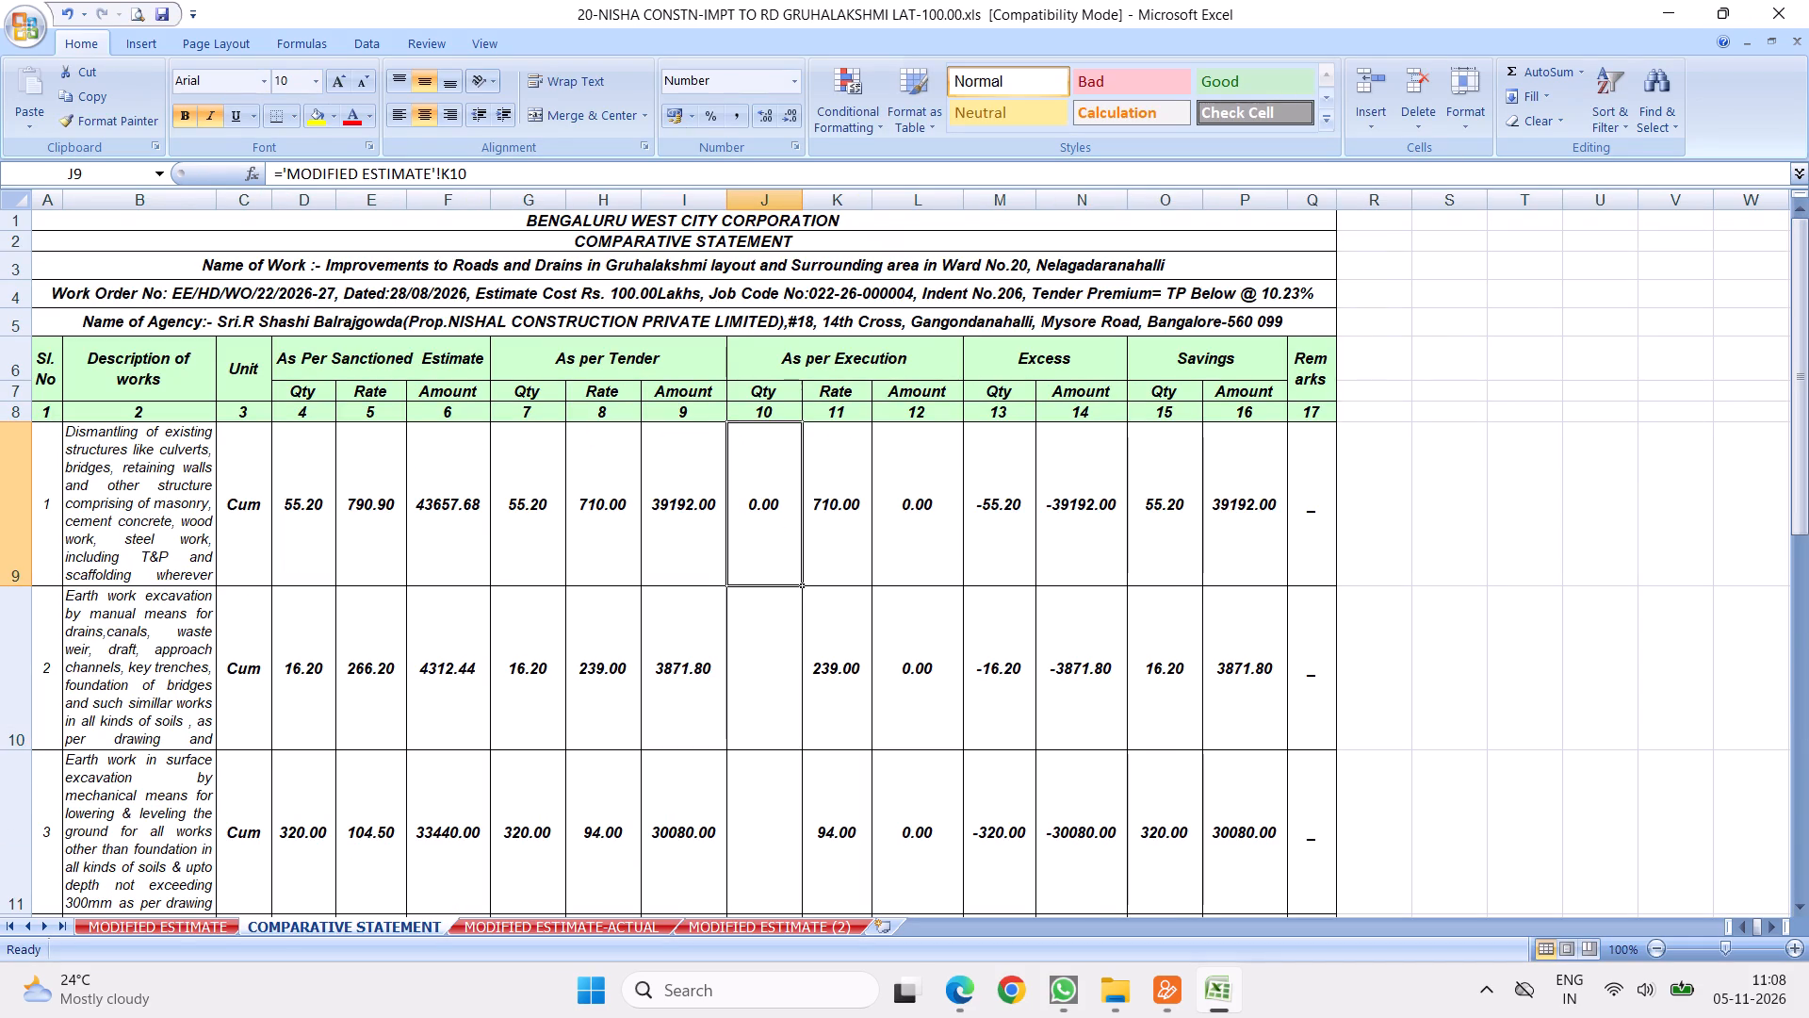
key("0")
left_click(1055, 596)
Link the item 2 execution quantity J10 to the Cum quantity K20 on the MODIFIED ESTIMATE sheet.
left_click(765, 641)
key("equal")
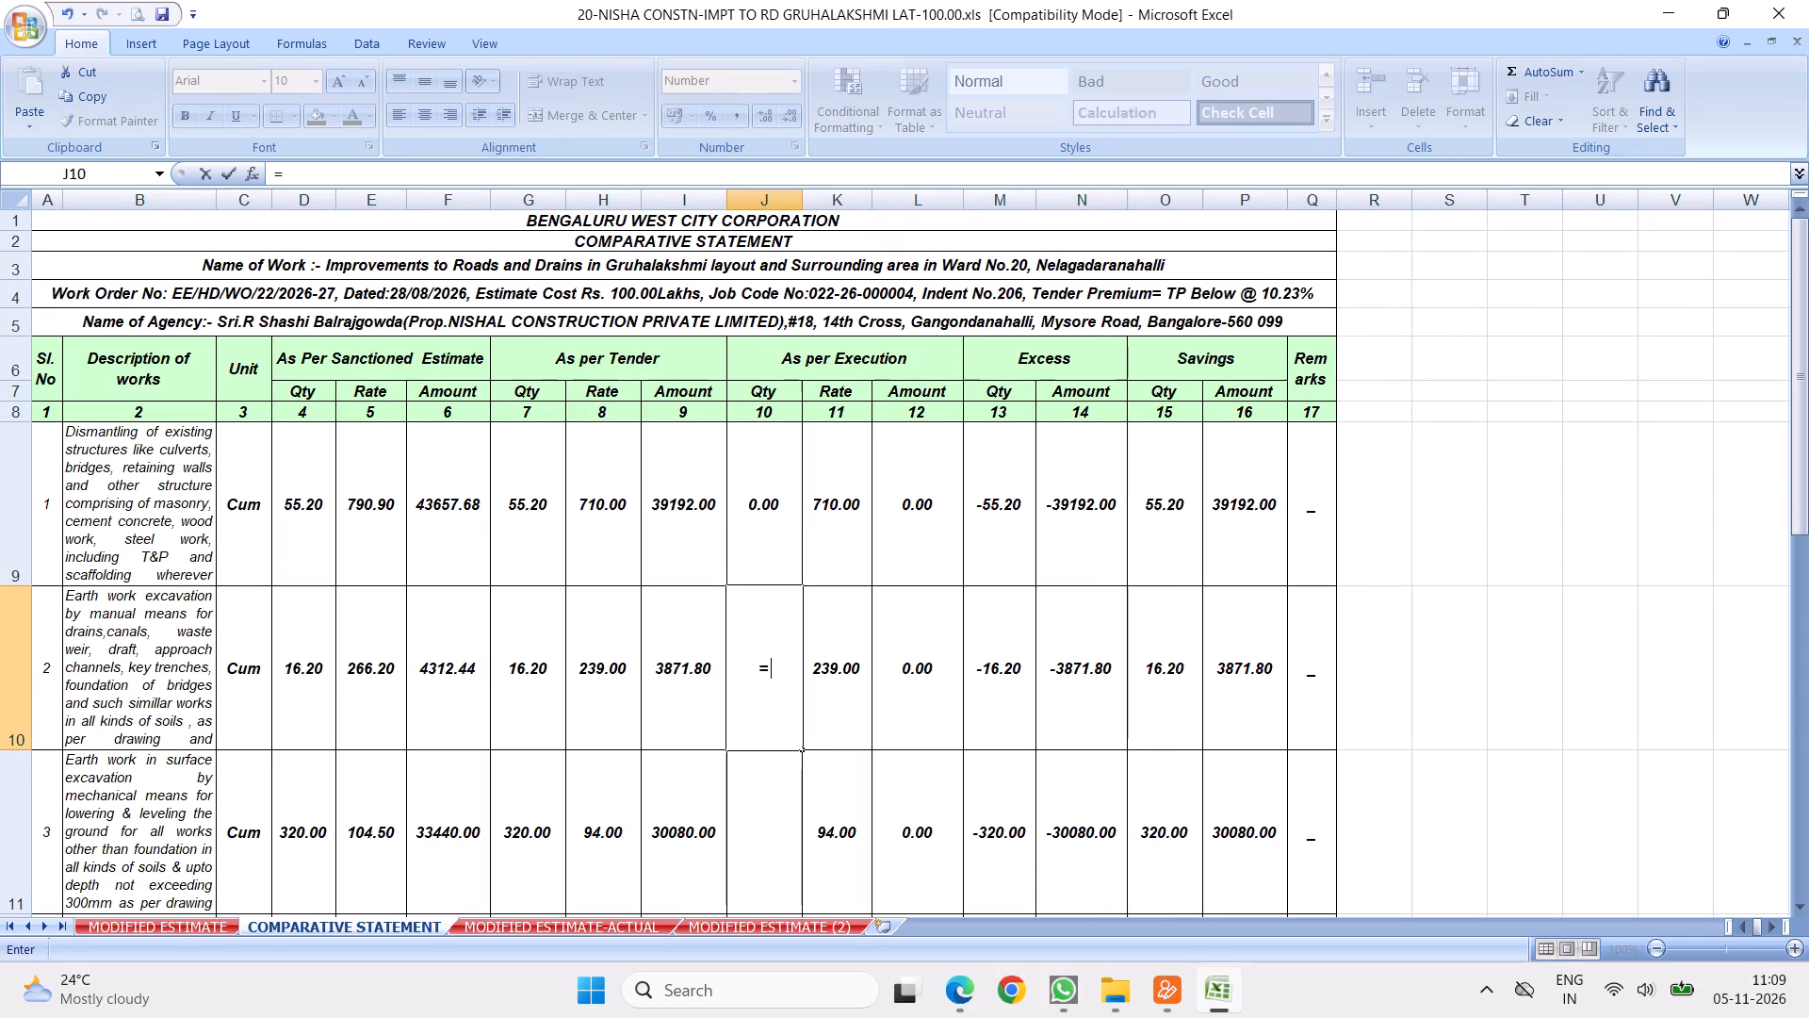
left_click(207, 925)
scroll(537, 632, "down", 2)
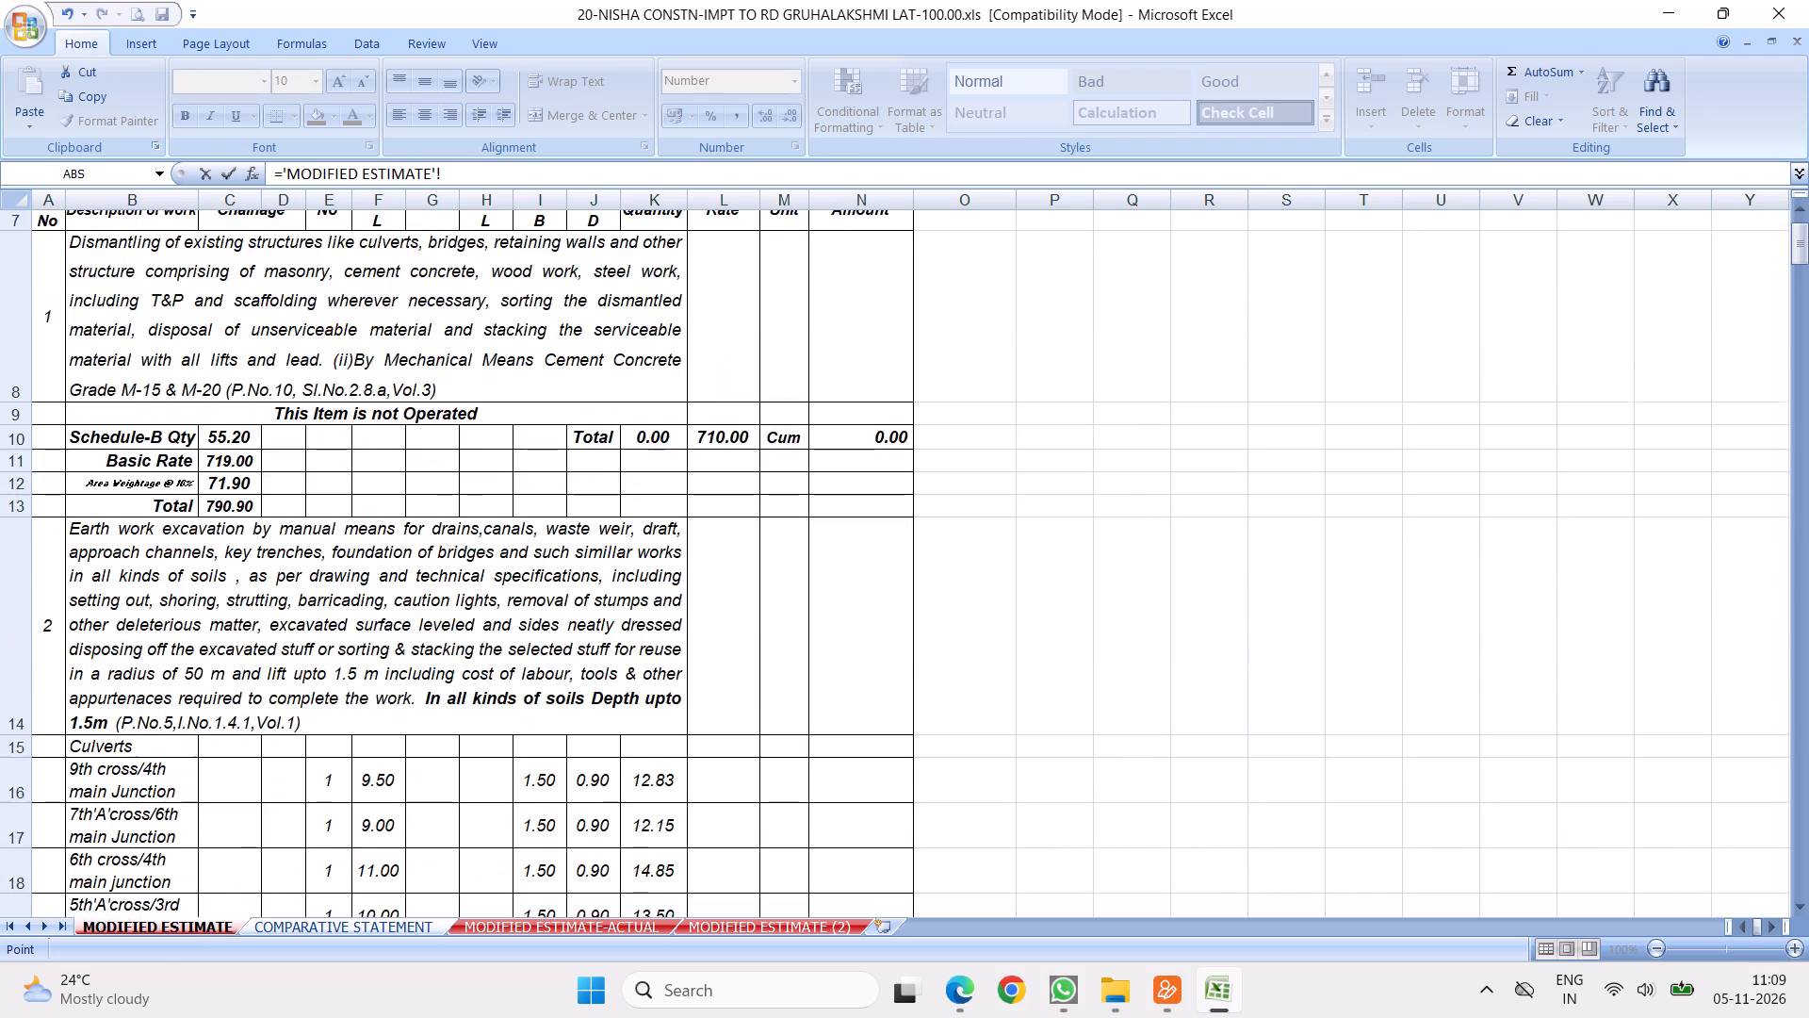
scroll(555, 625, "down", 4)
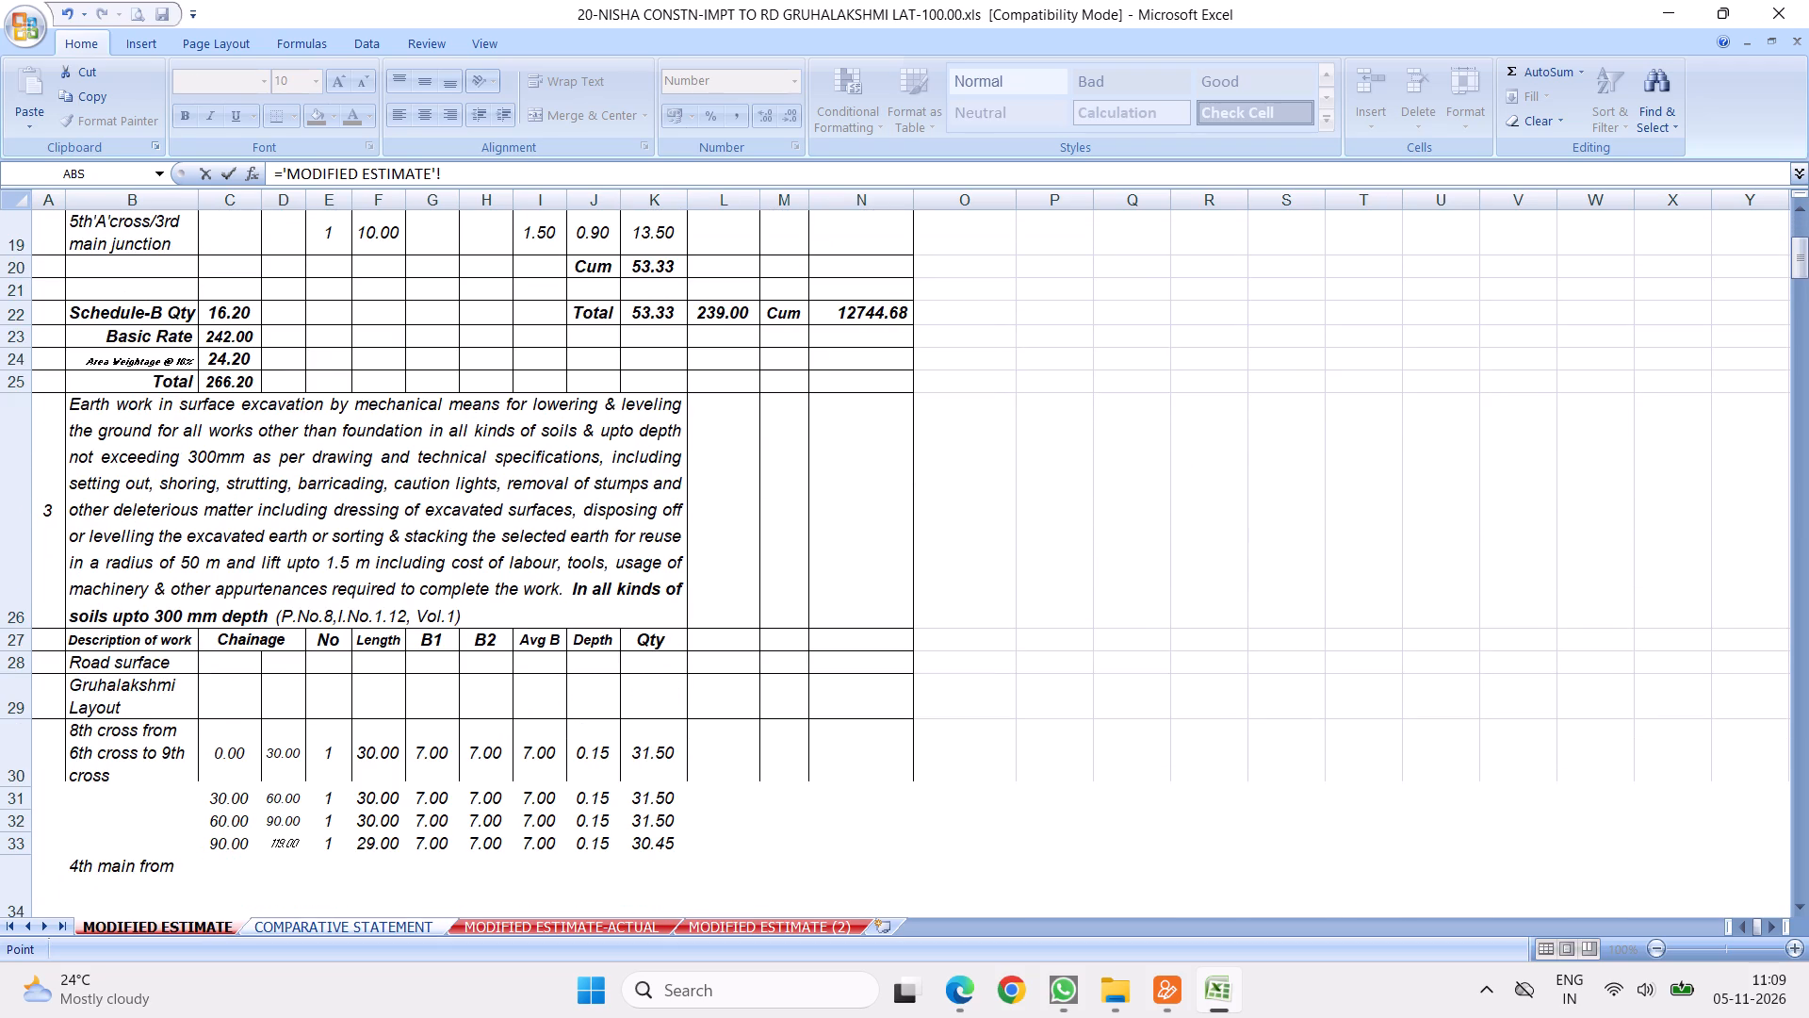
left_click(642, 267)
key("Return")
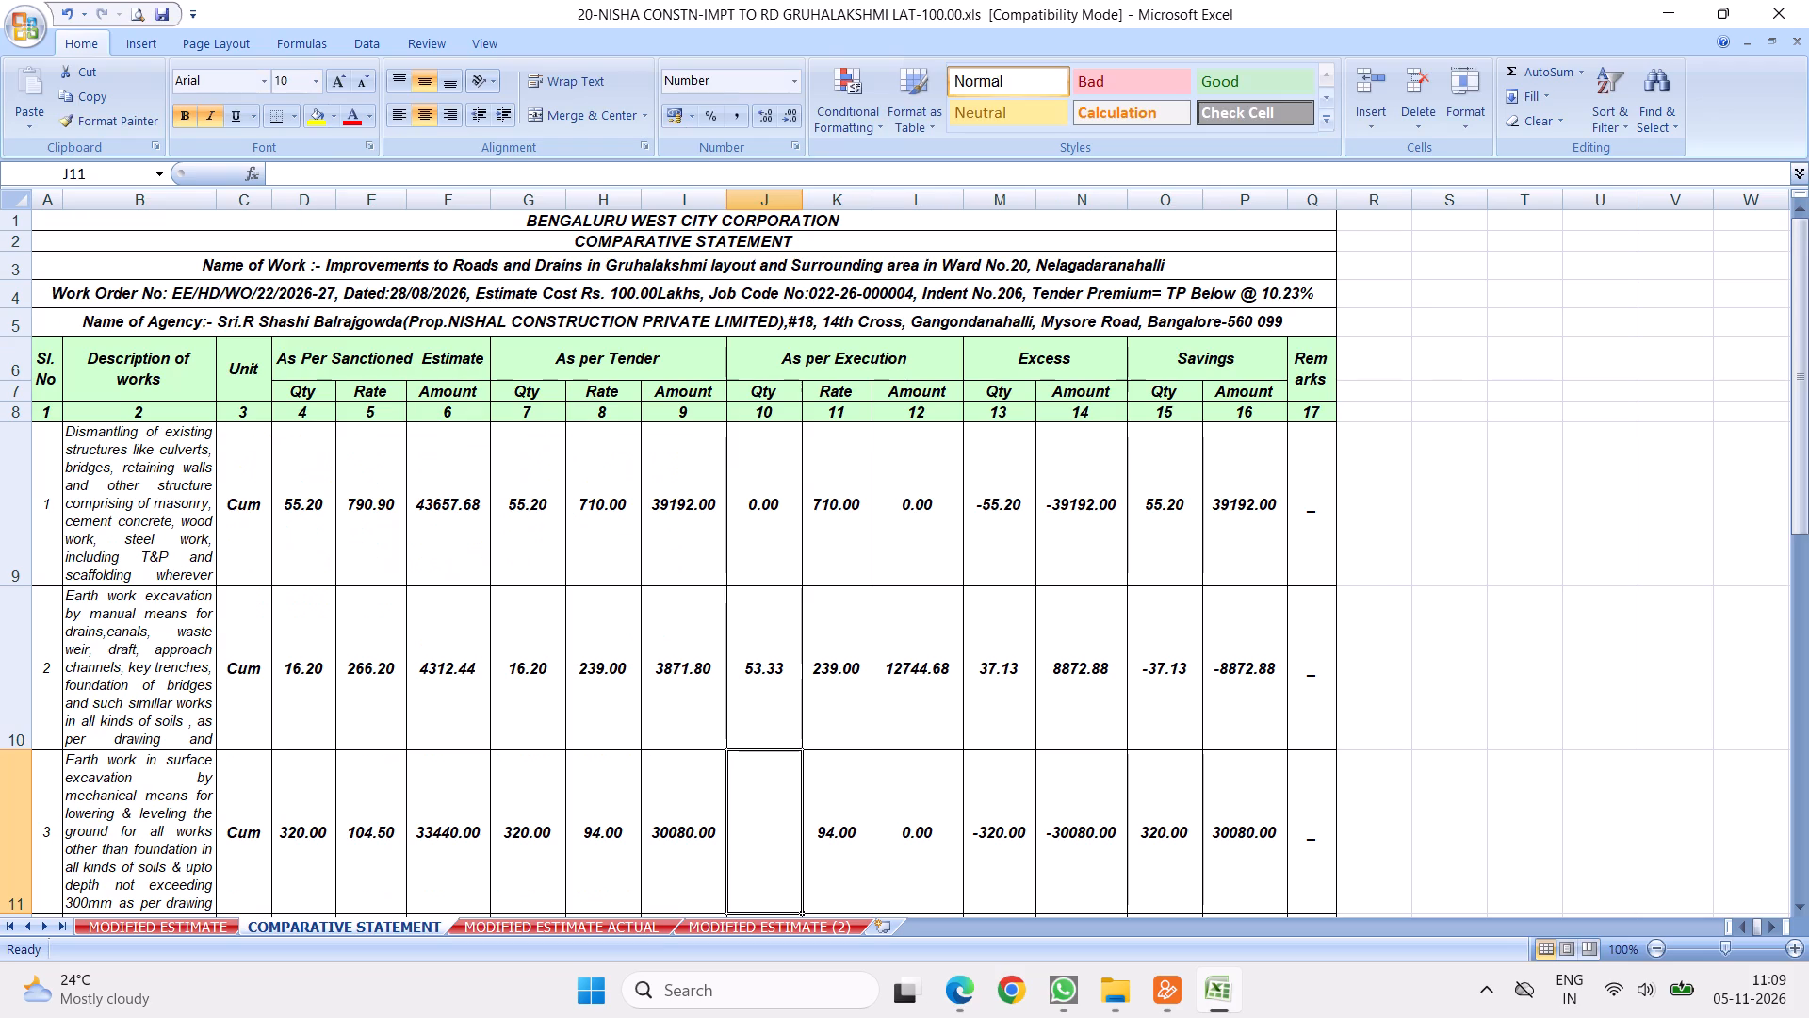
Link the item 3 execution quantity J11 to the Cum quantity K67 on the MODIFIED ESTIMATE sheet.
key("equal")
left_click(194, 930)
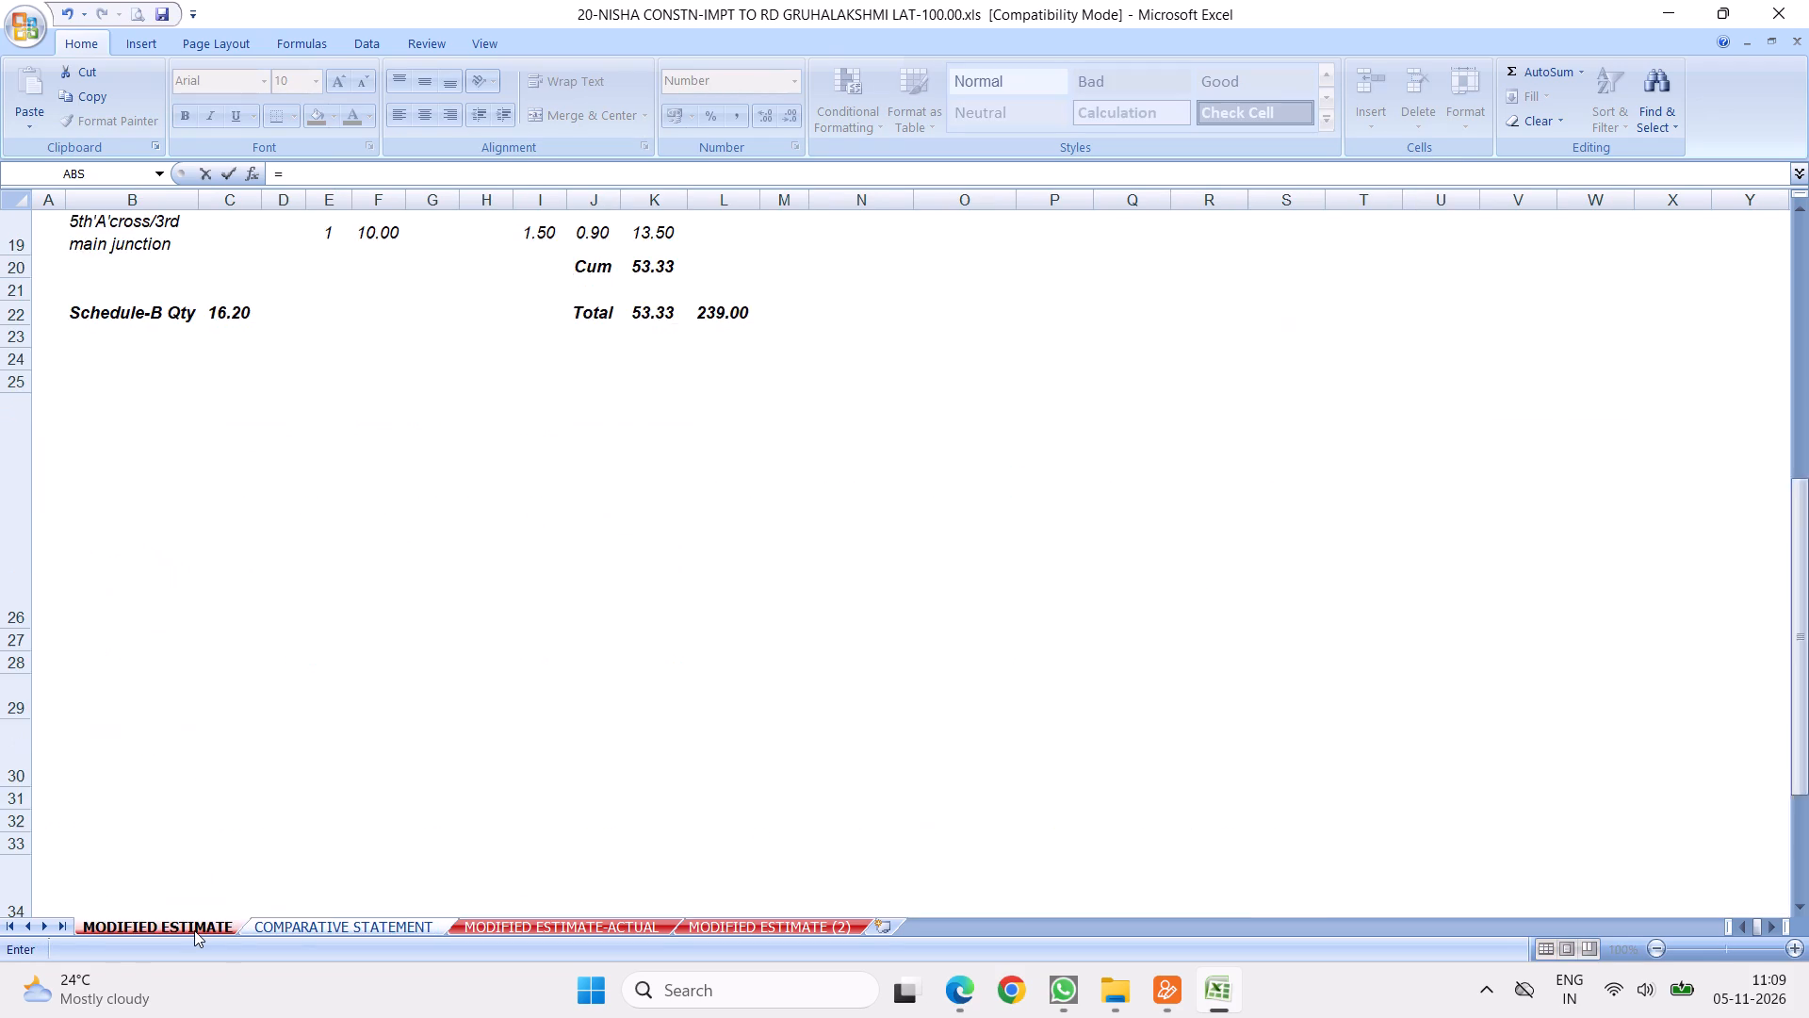
scroll(613, 543, "down", 12)
scroll(681, 446, "down", 1)
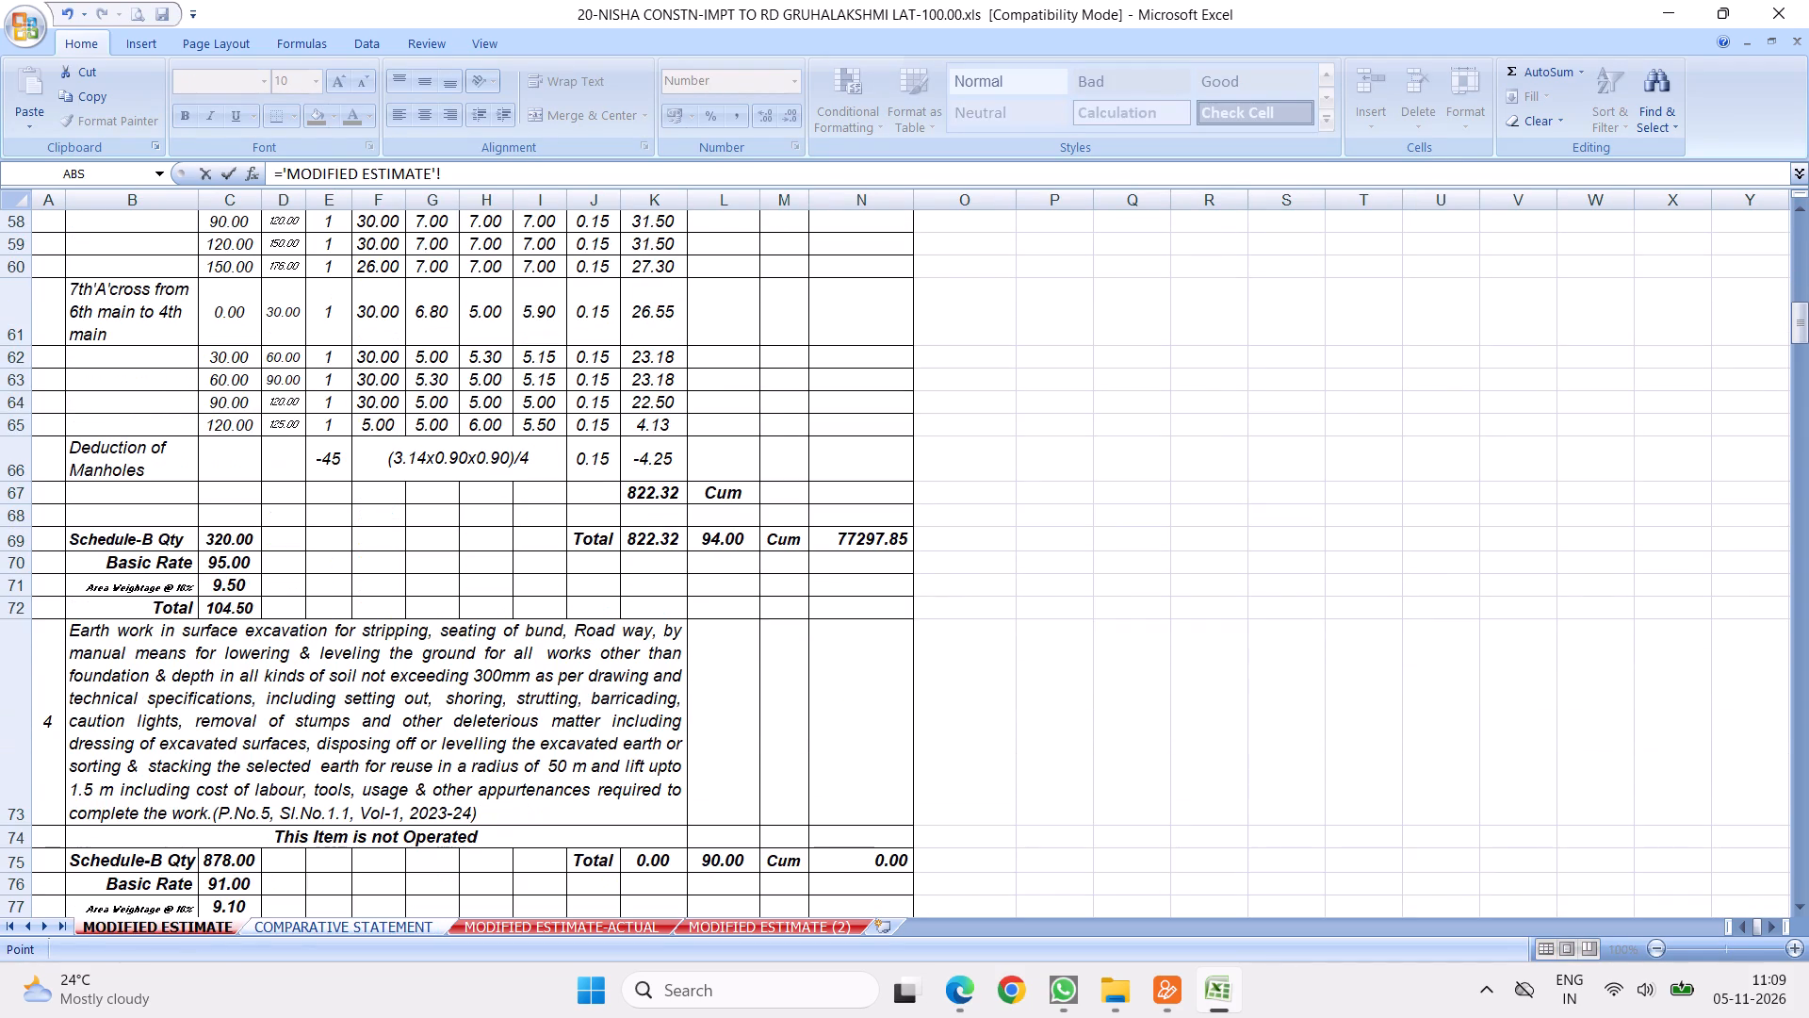
left_click(658, 491)
key("Return")
Enter 0 as the item 4 execution quantity in J12.
key("0")
key("Return")
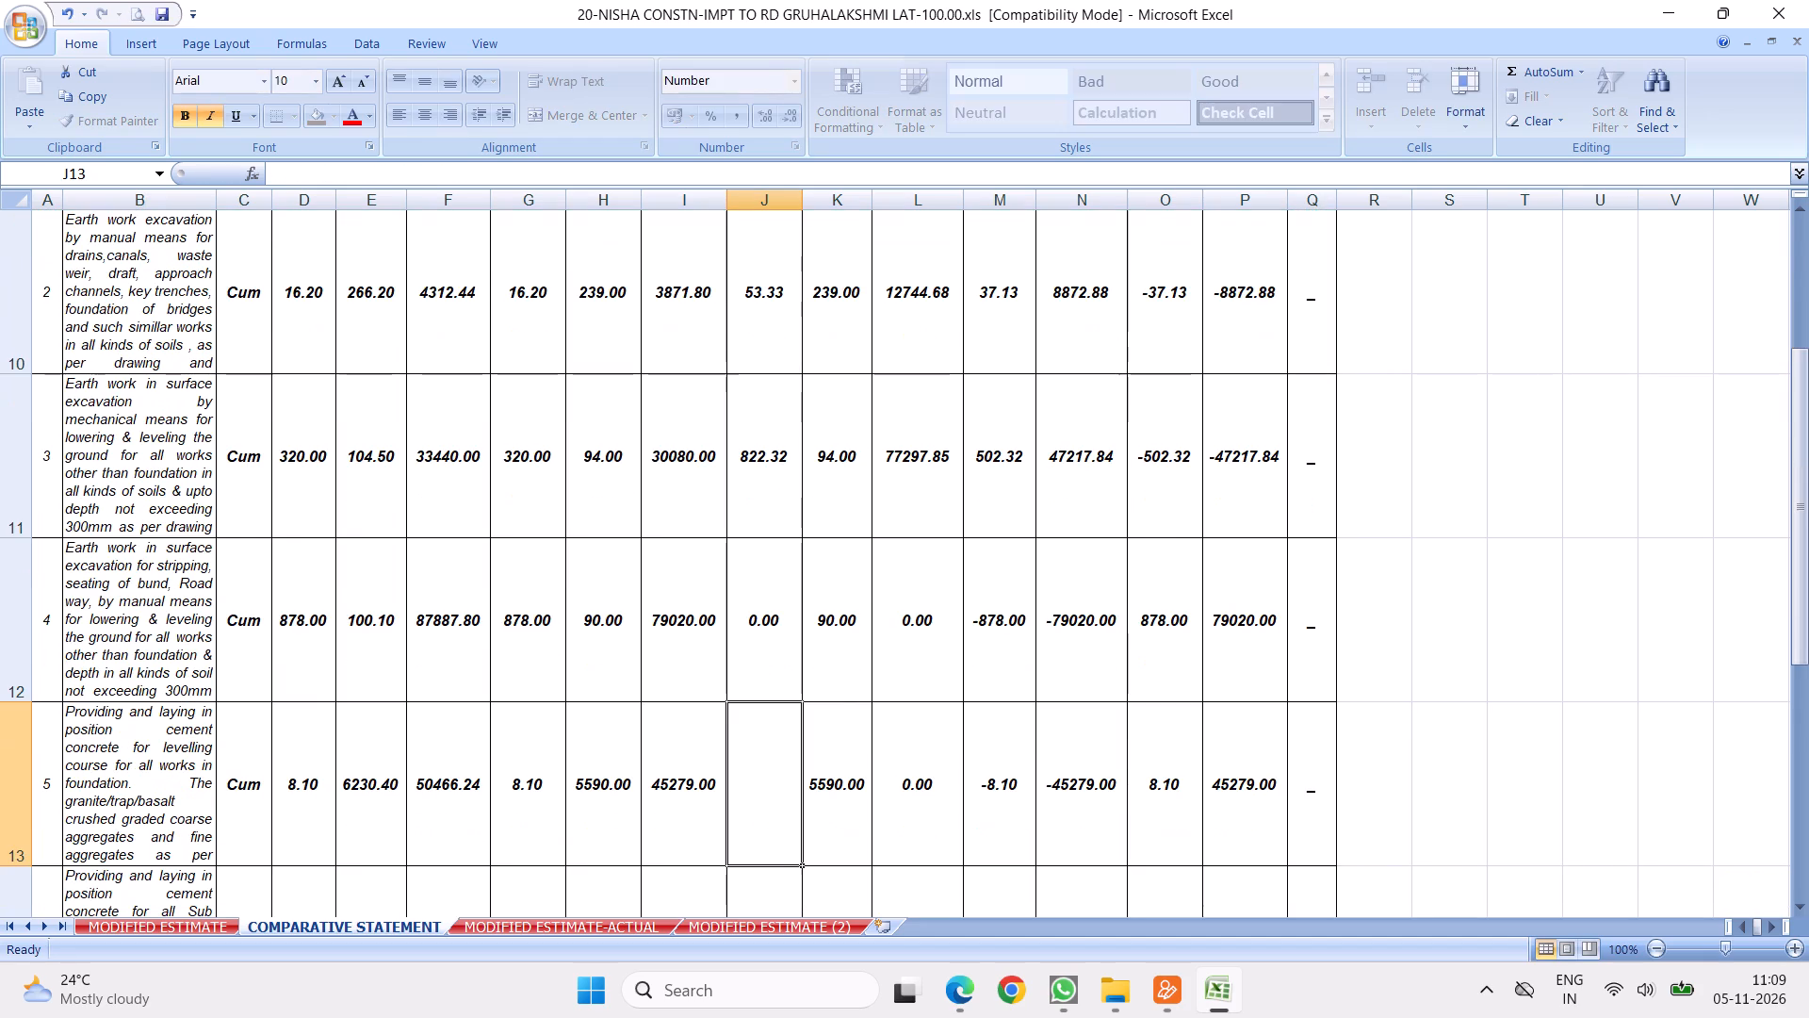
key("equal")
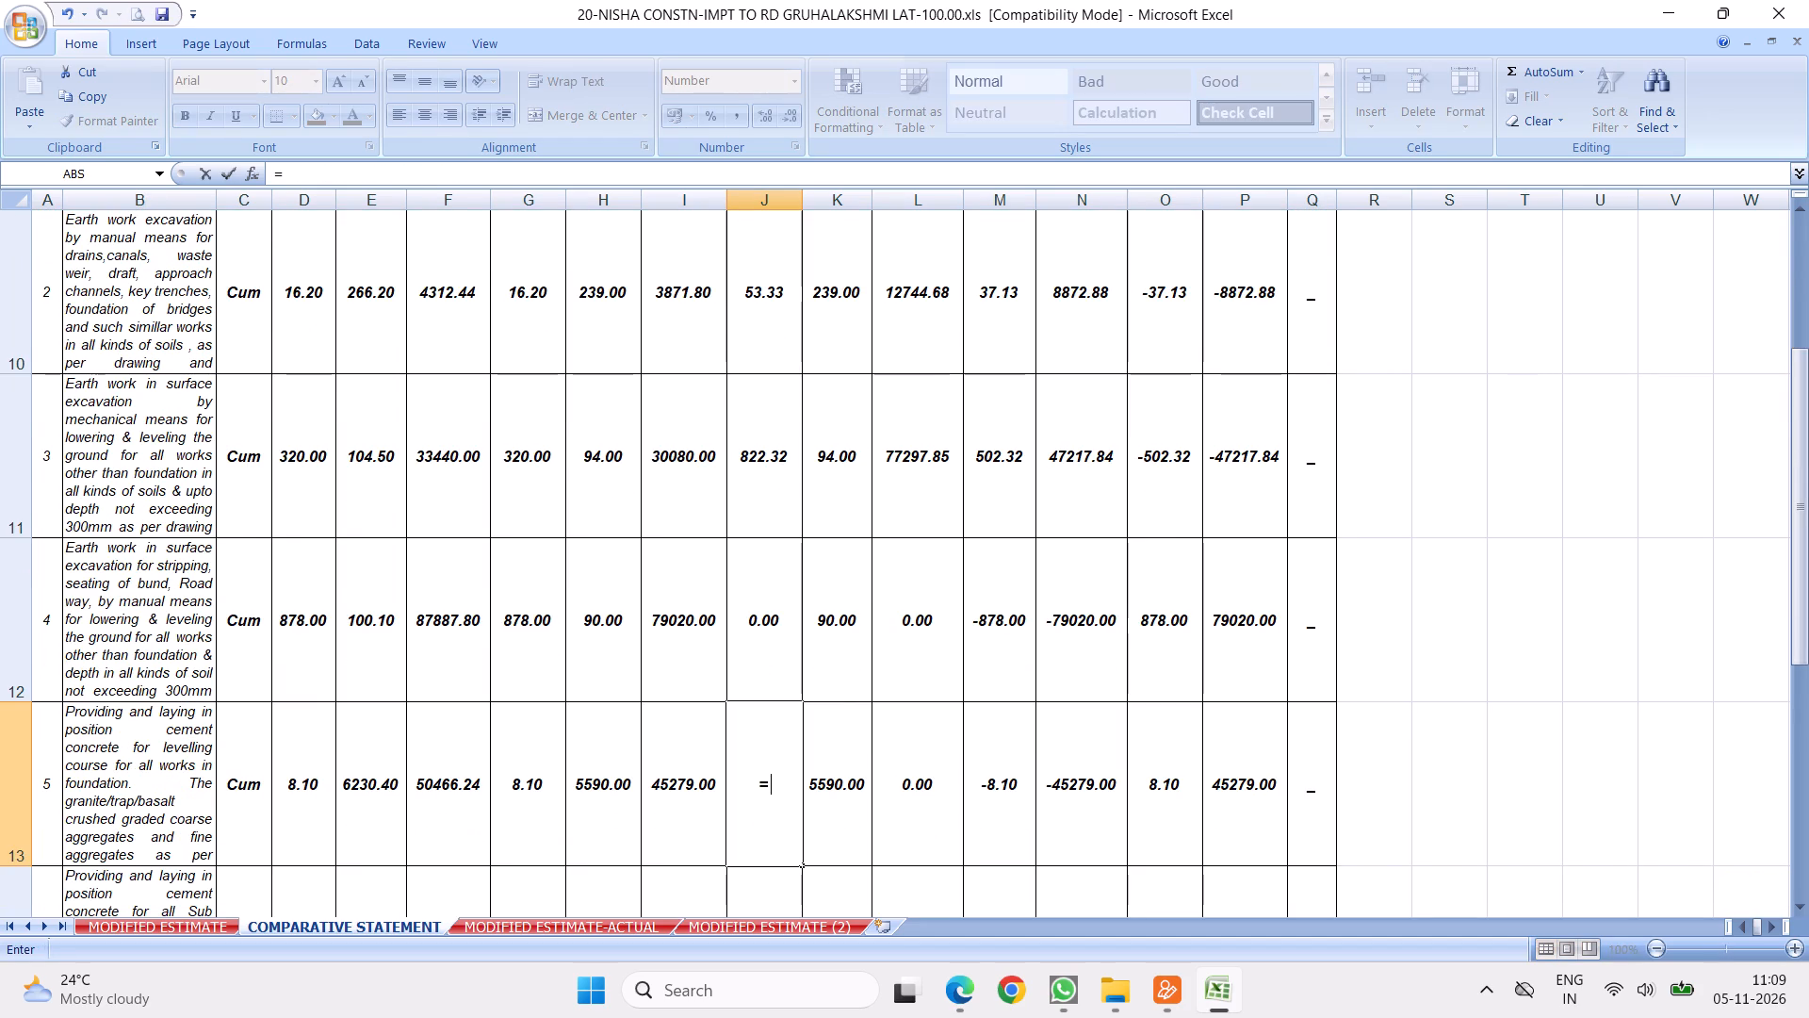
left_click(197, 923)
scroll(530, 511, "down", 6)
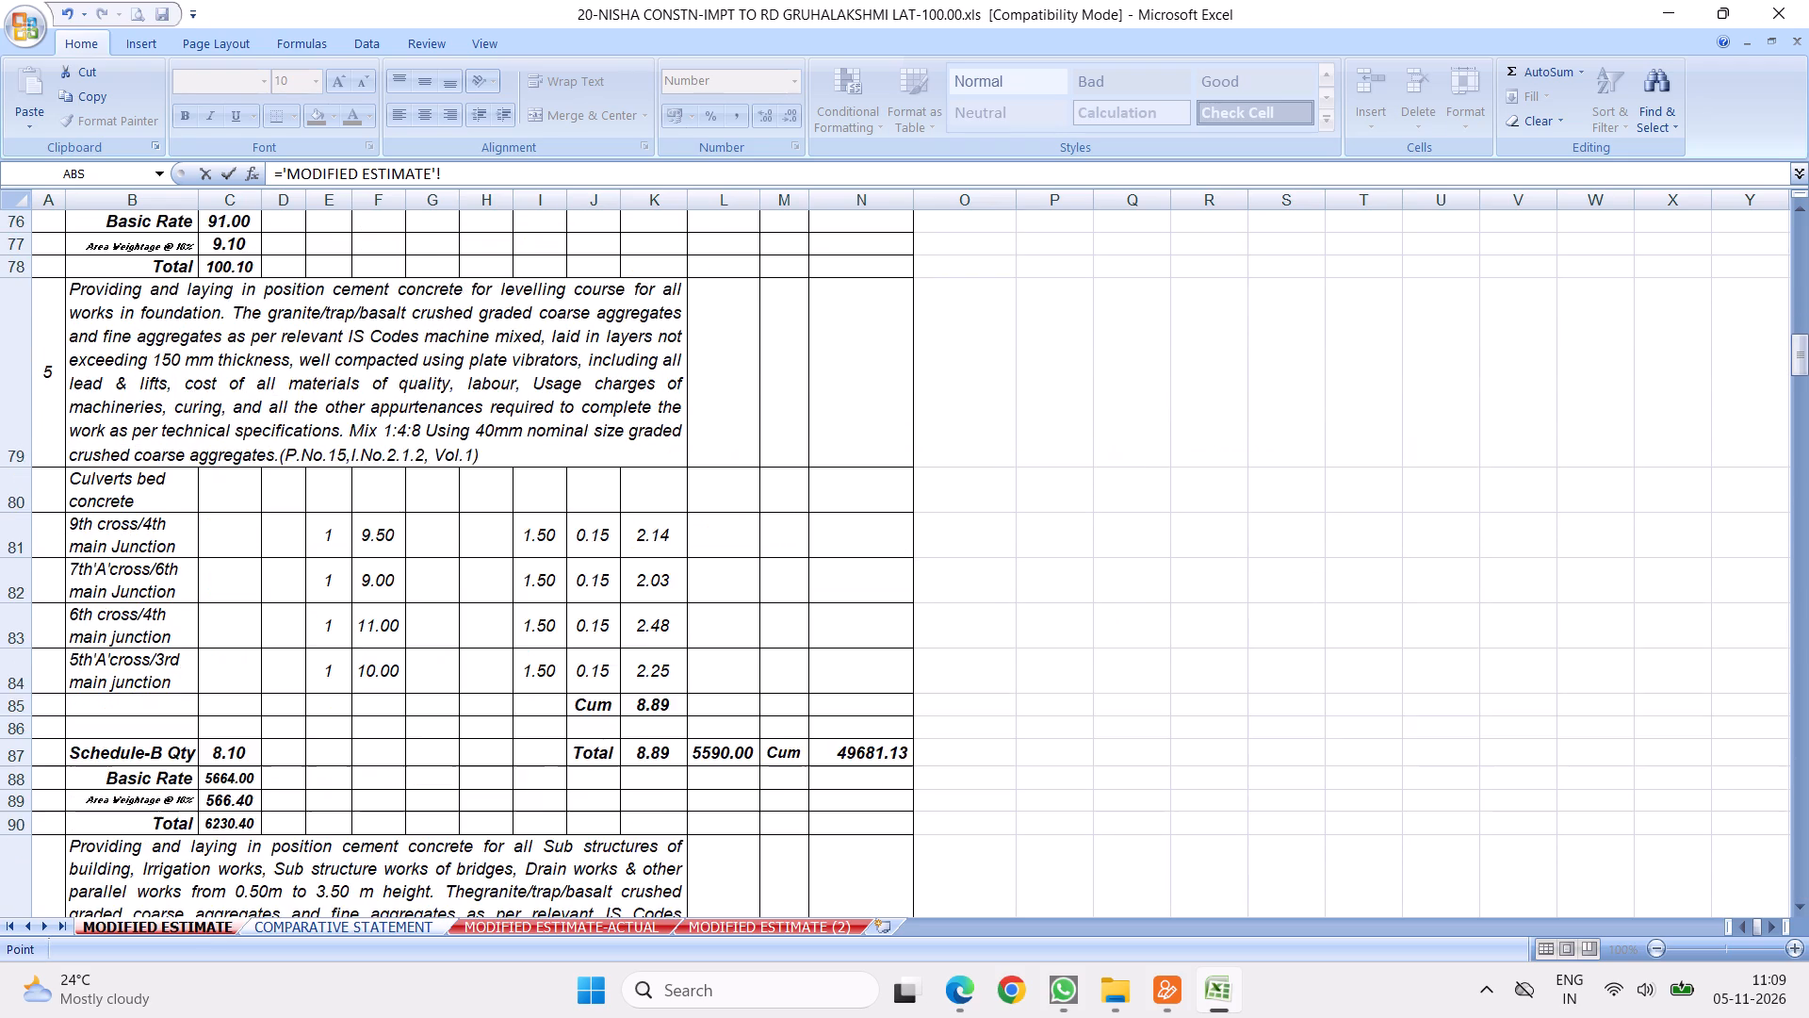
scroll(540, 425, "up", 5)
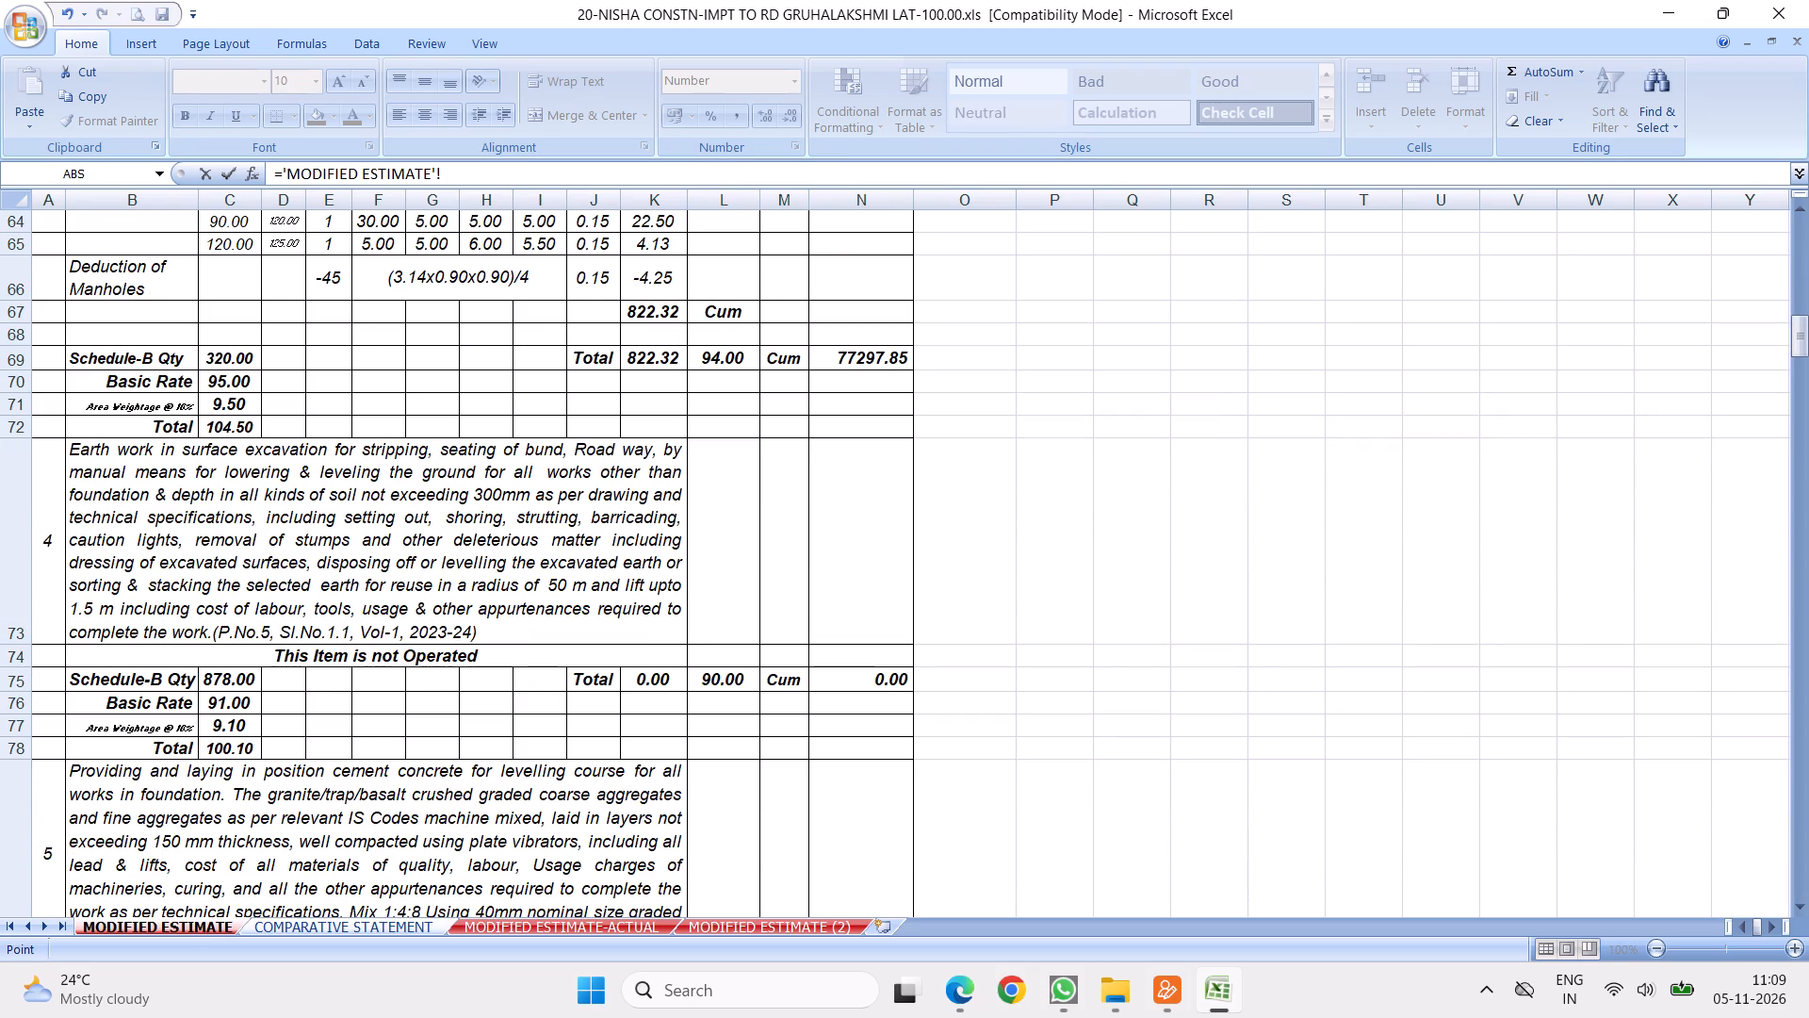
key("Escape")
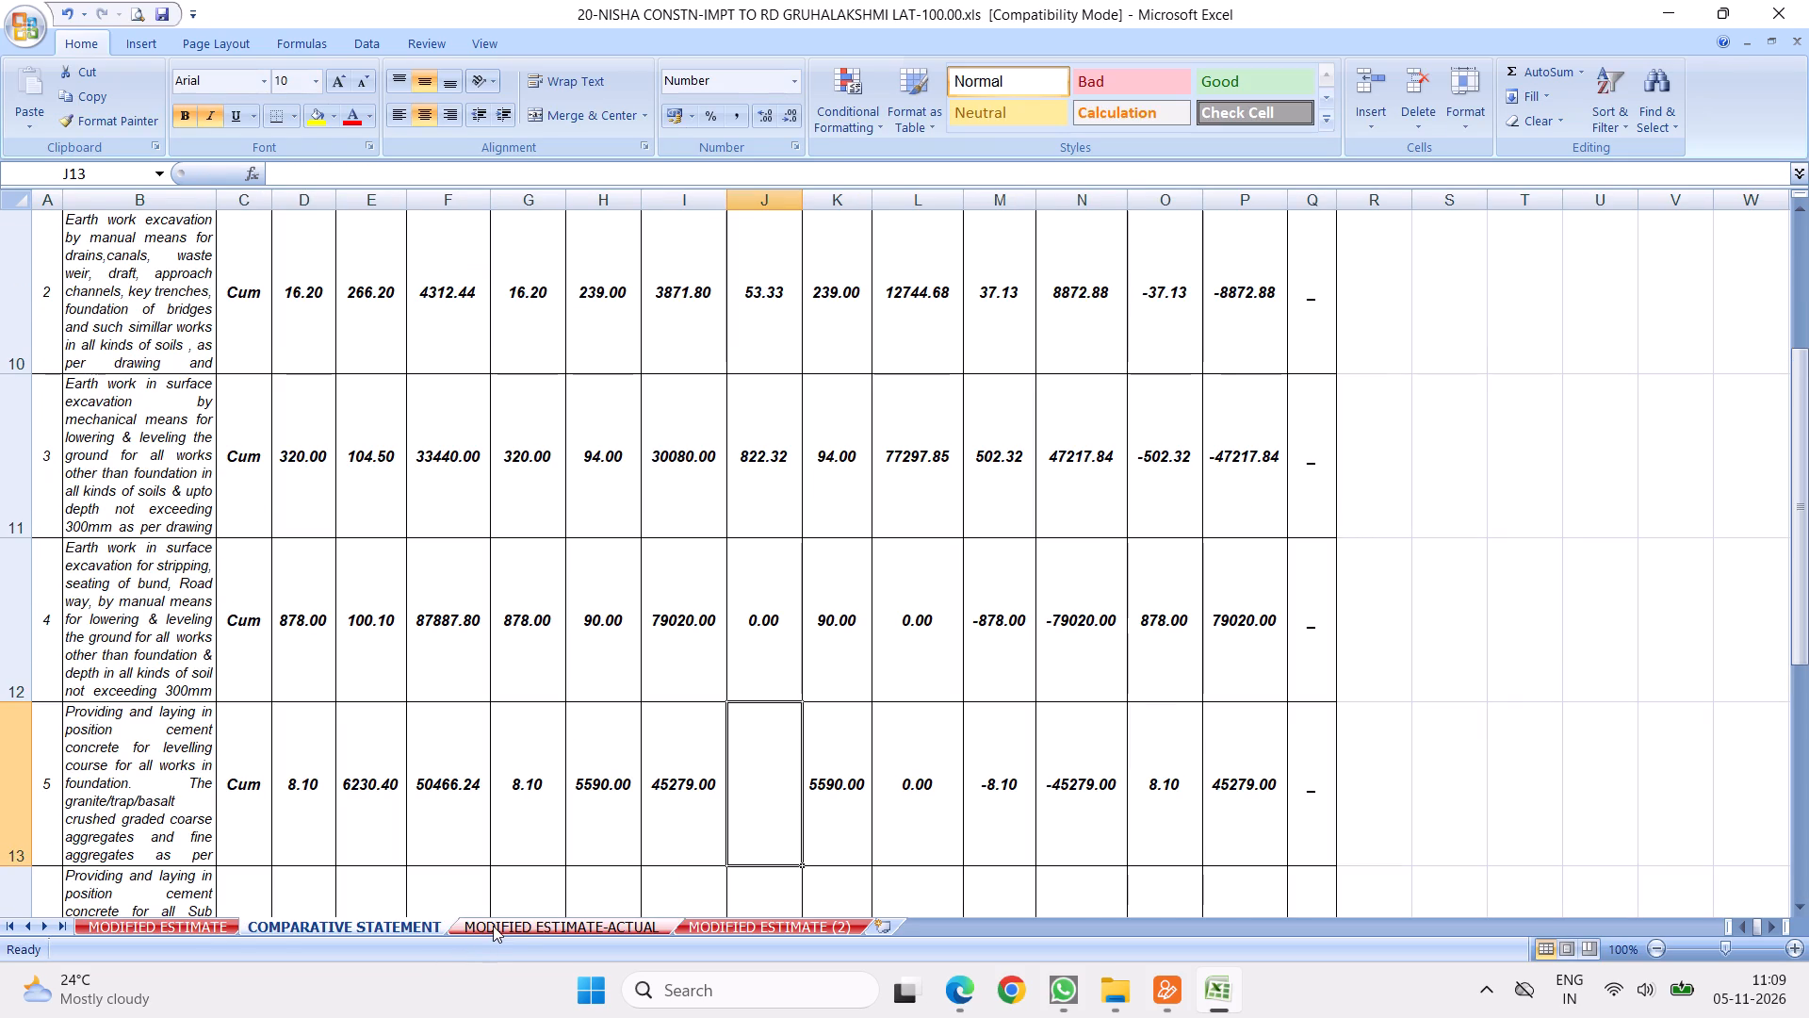
Link the item 5 execution quantity J13 to the Cum quantity K85 on the MODIFIED ESTIMATE sheet.
key("equal")
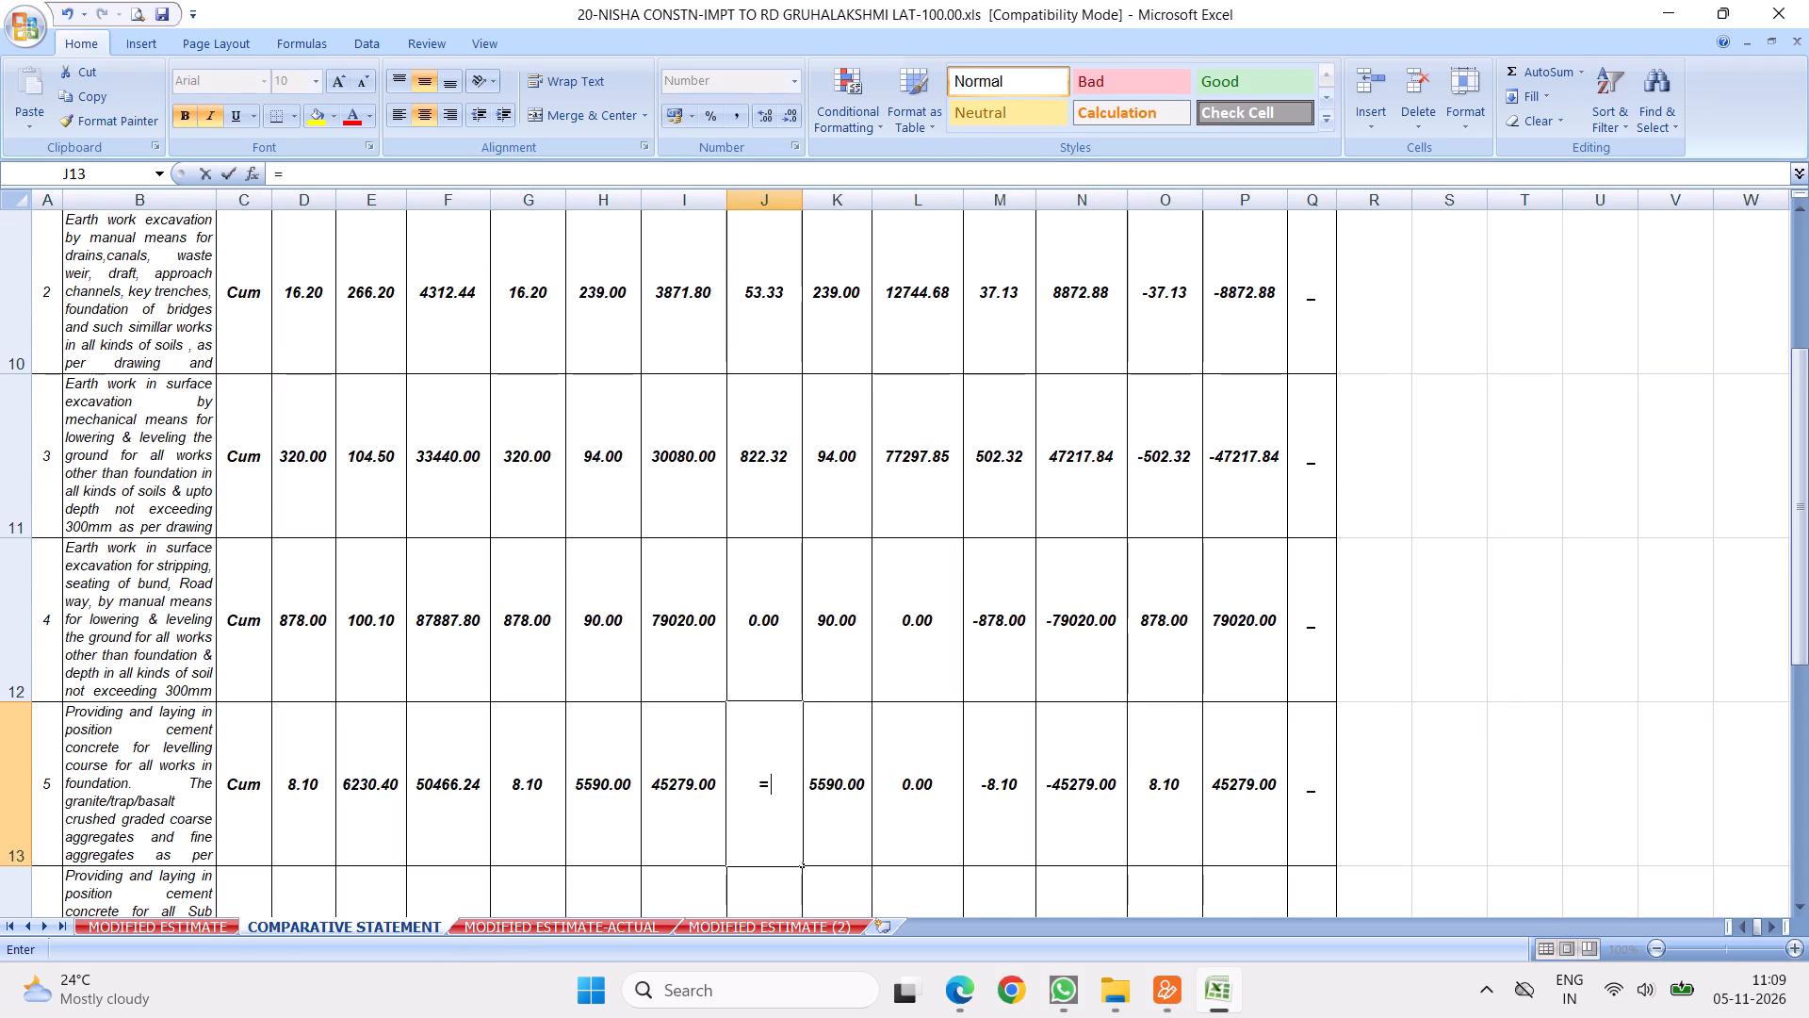
left_click(197, 924)
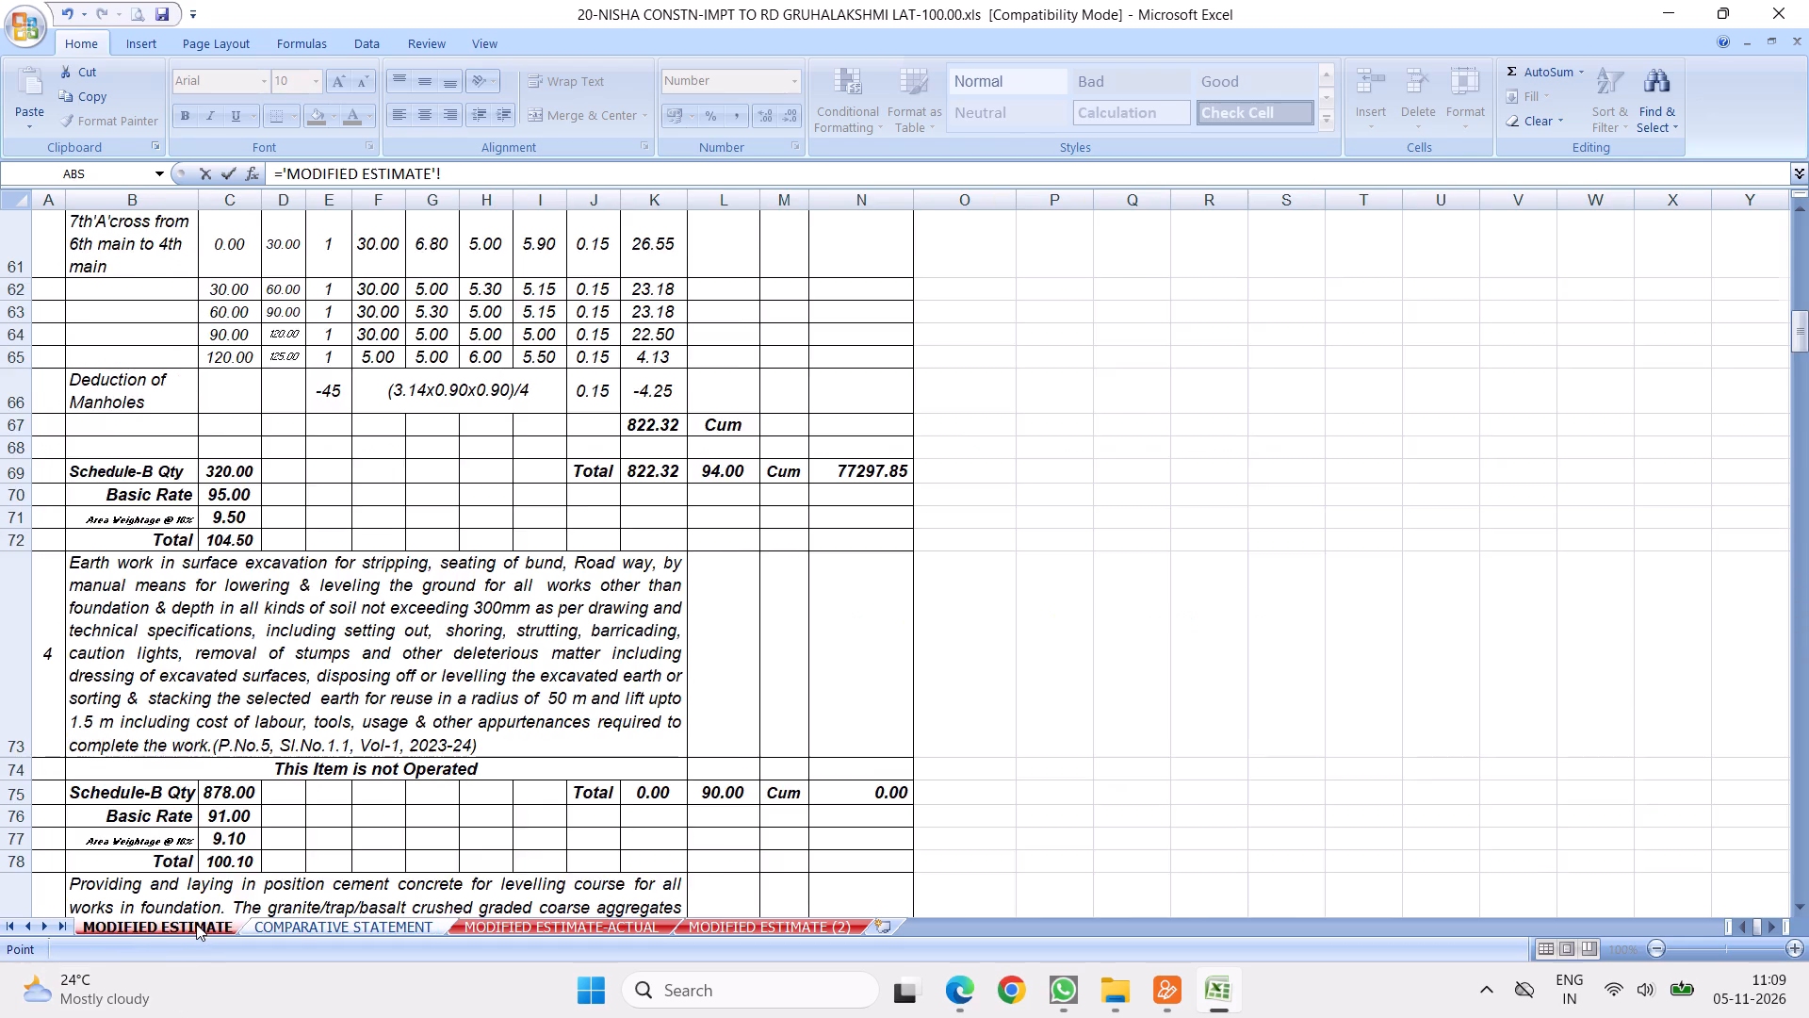
scroll(546, 625, "down", 7)
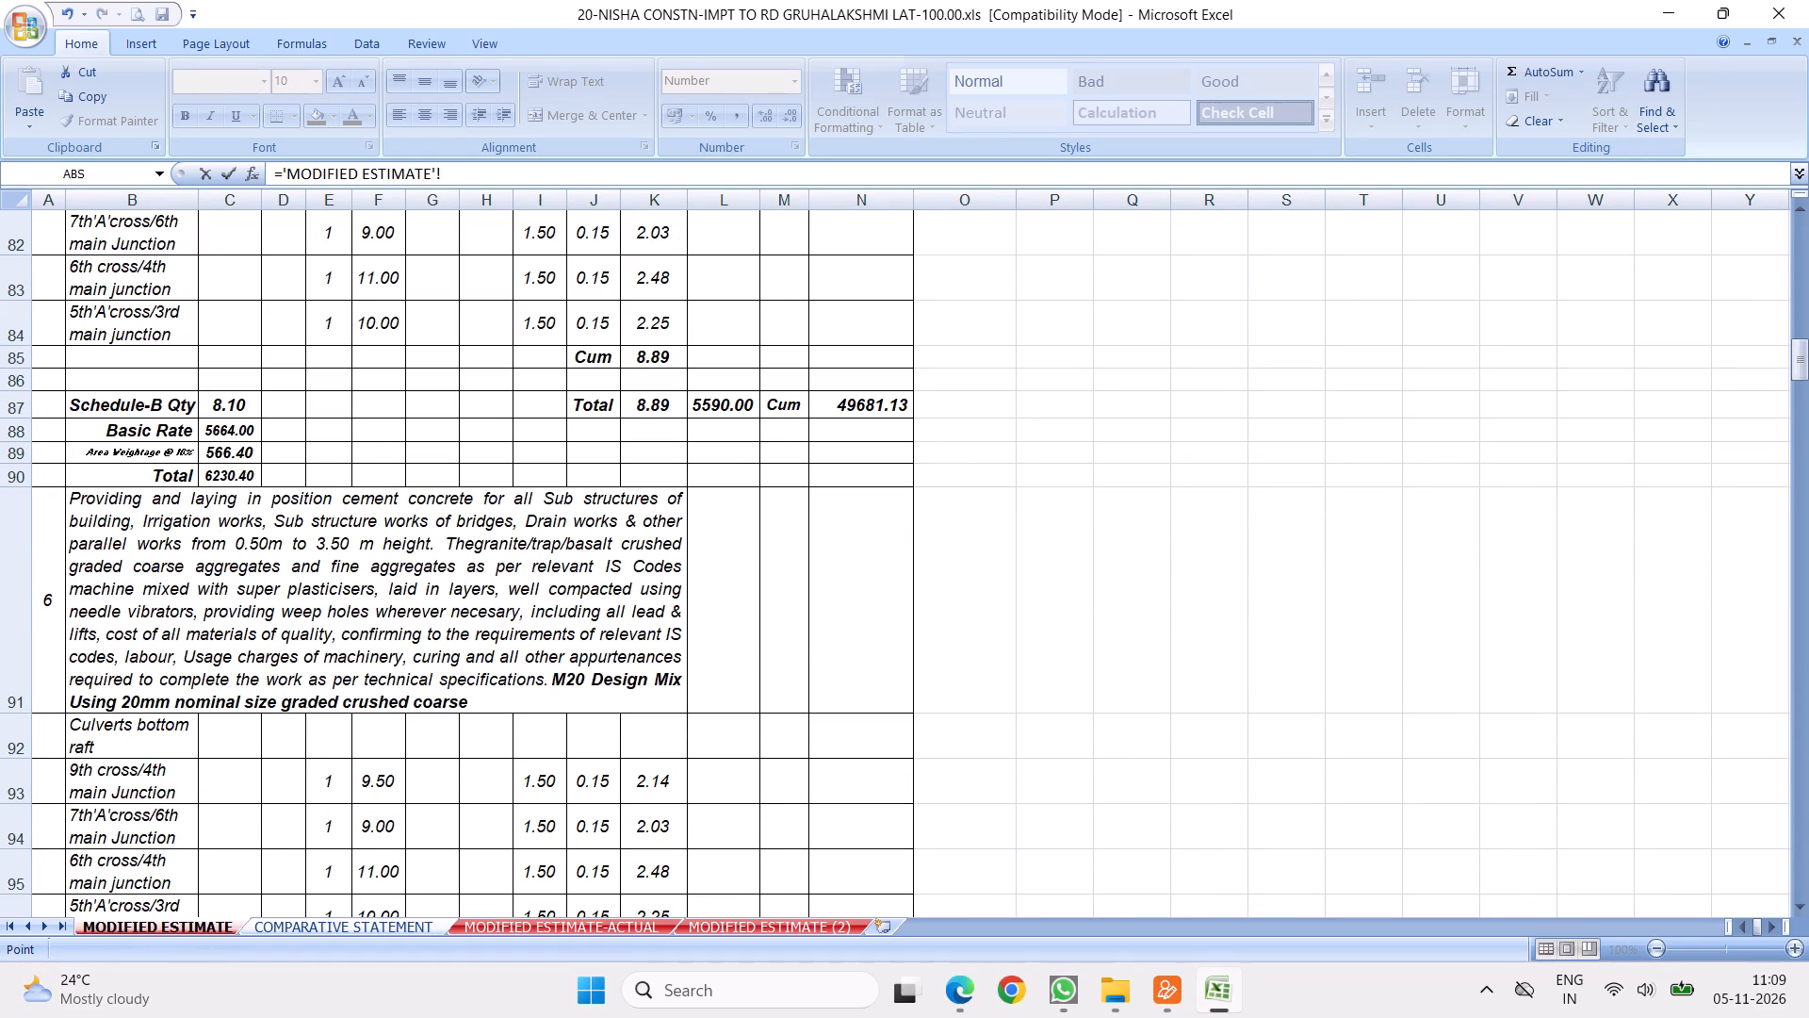
left_click(644, 355)
key("Return")
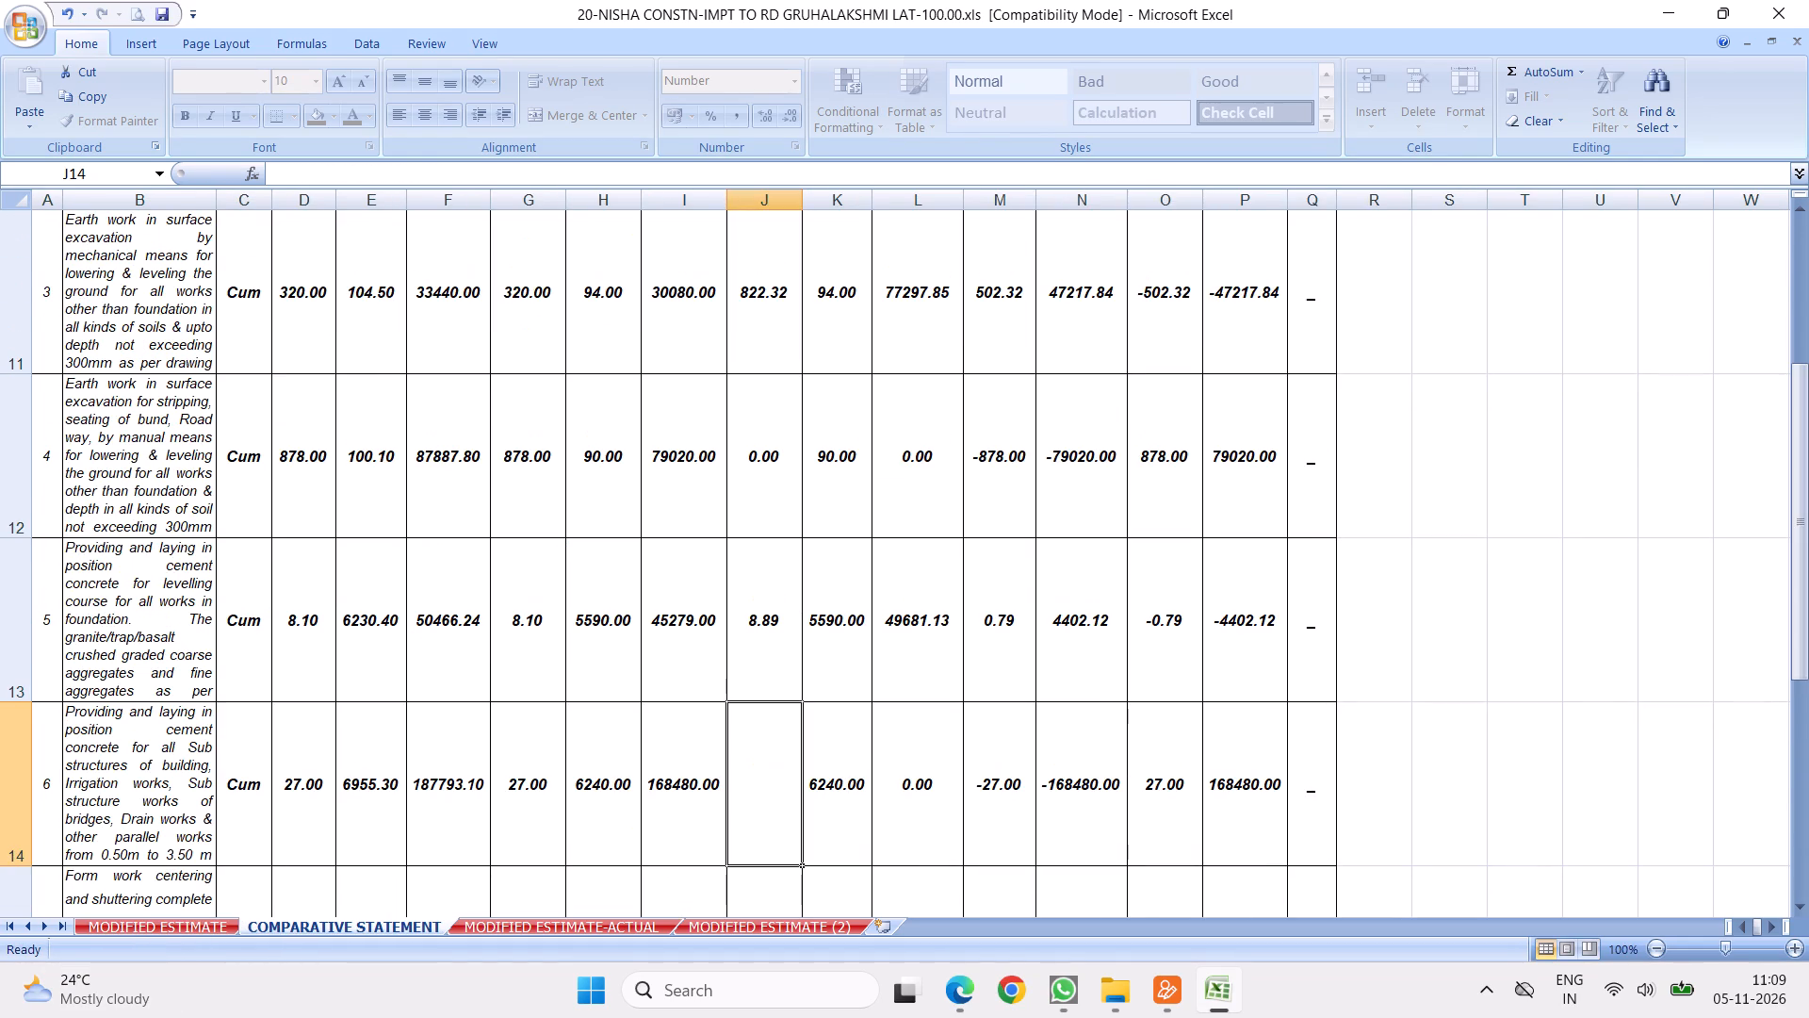
Link the item 6 execution quantity J14 to the Cum quantity K102 on the MODIFIED ESTIMATE sheet.
key("equal")
left_click(221, 928)
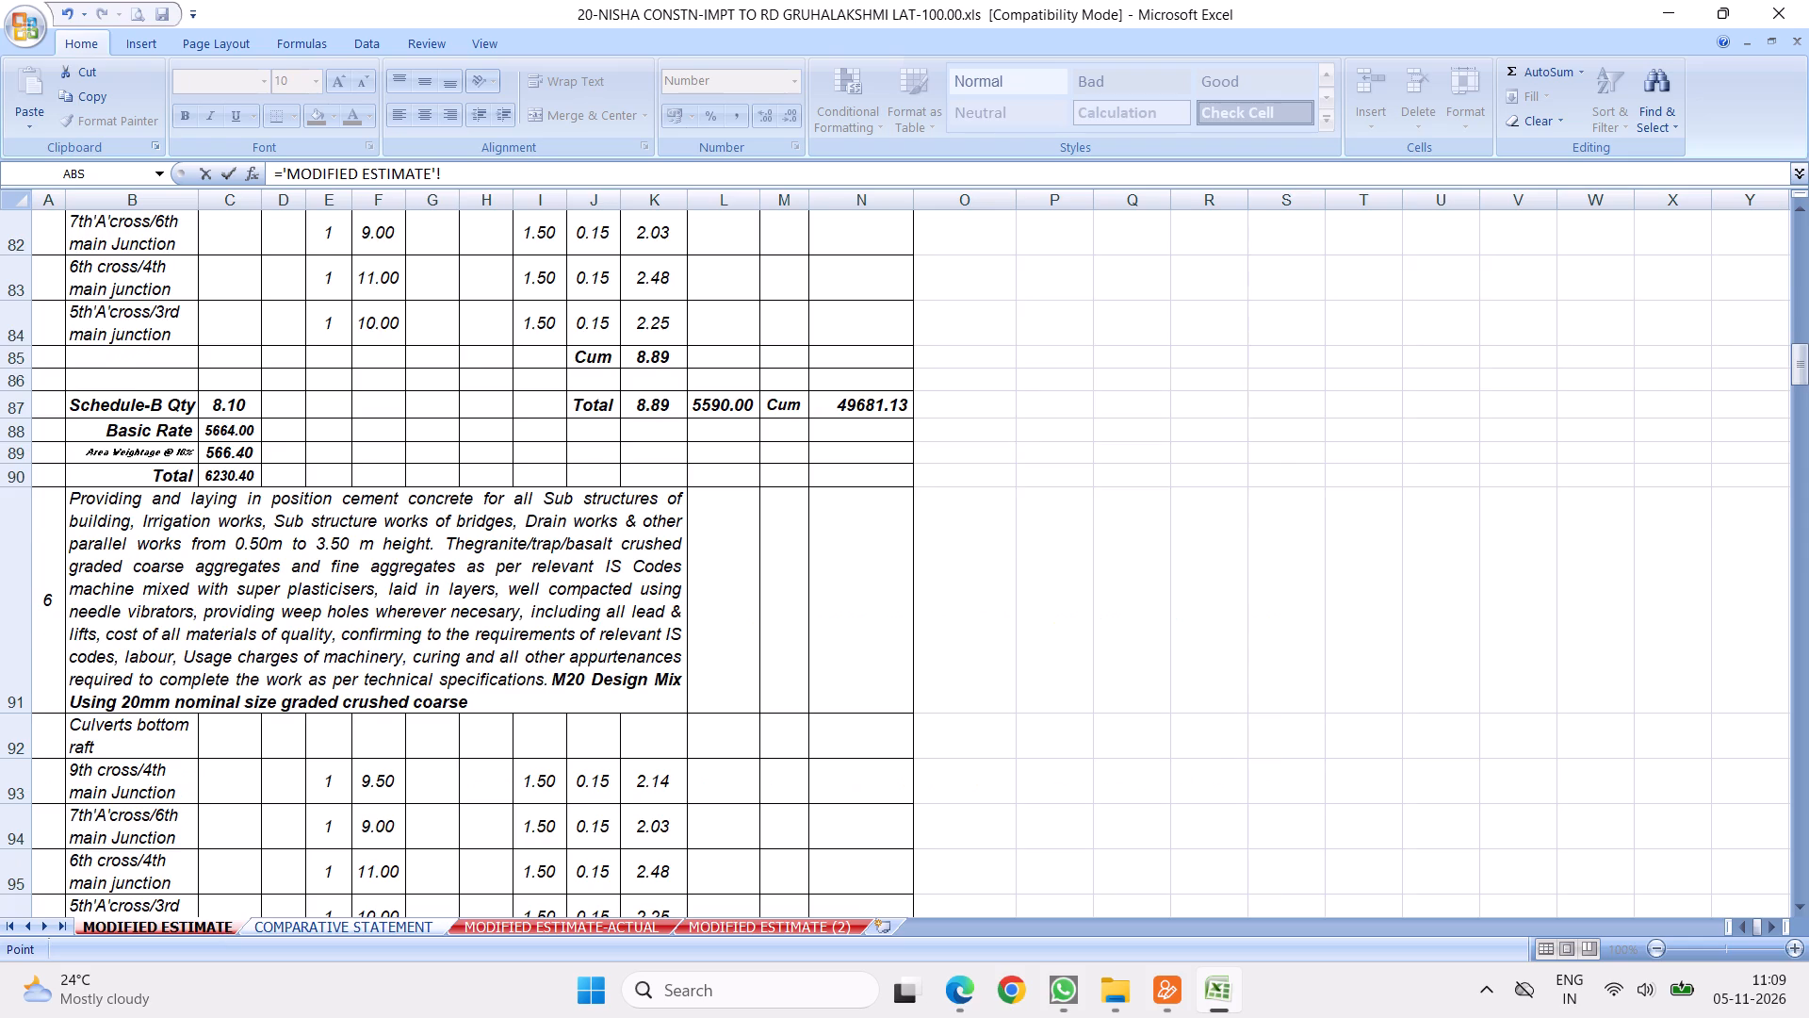
scroll(481, 676, "down", 3)
scroll(536, 569, "down", 4)
scroll(726, 411, "up", 2)
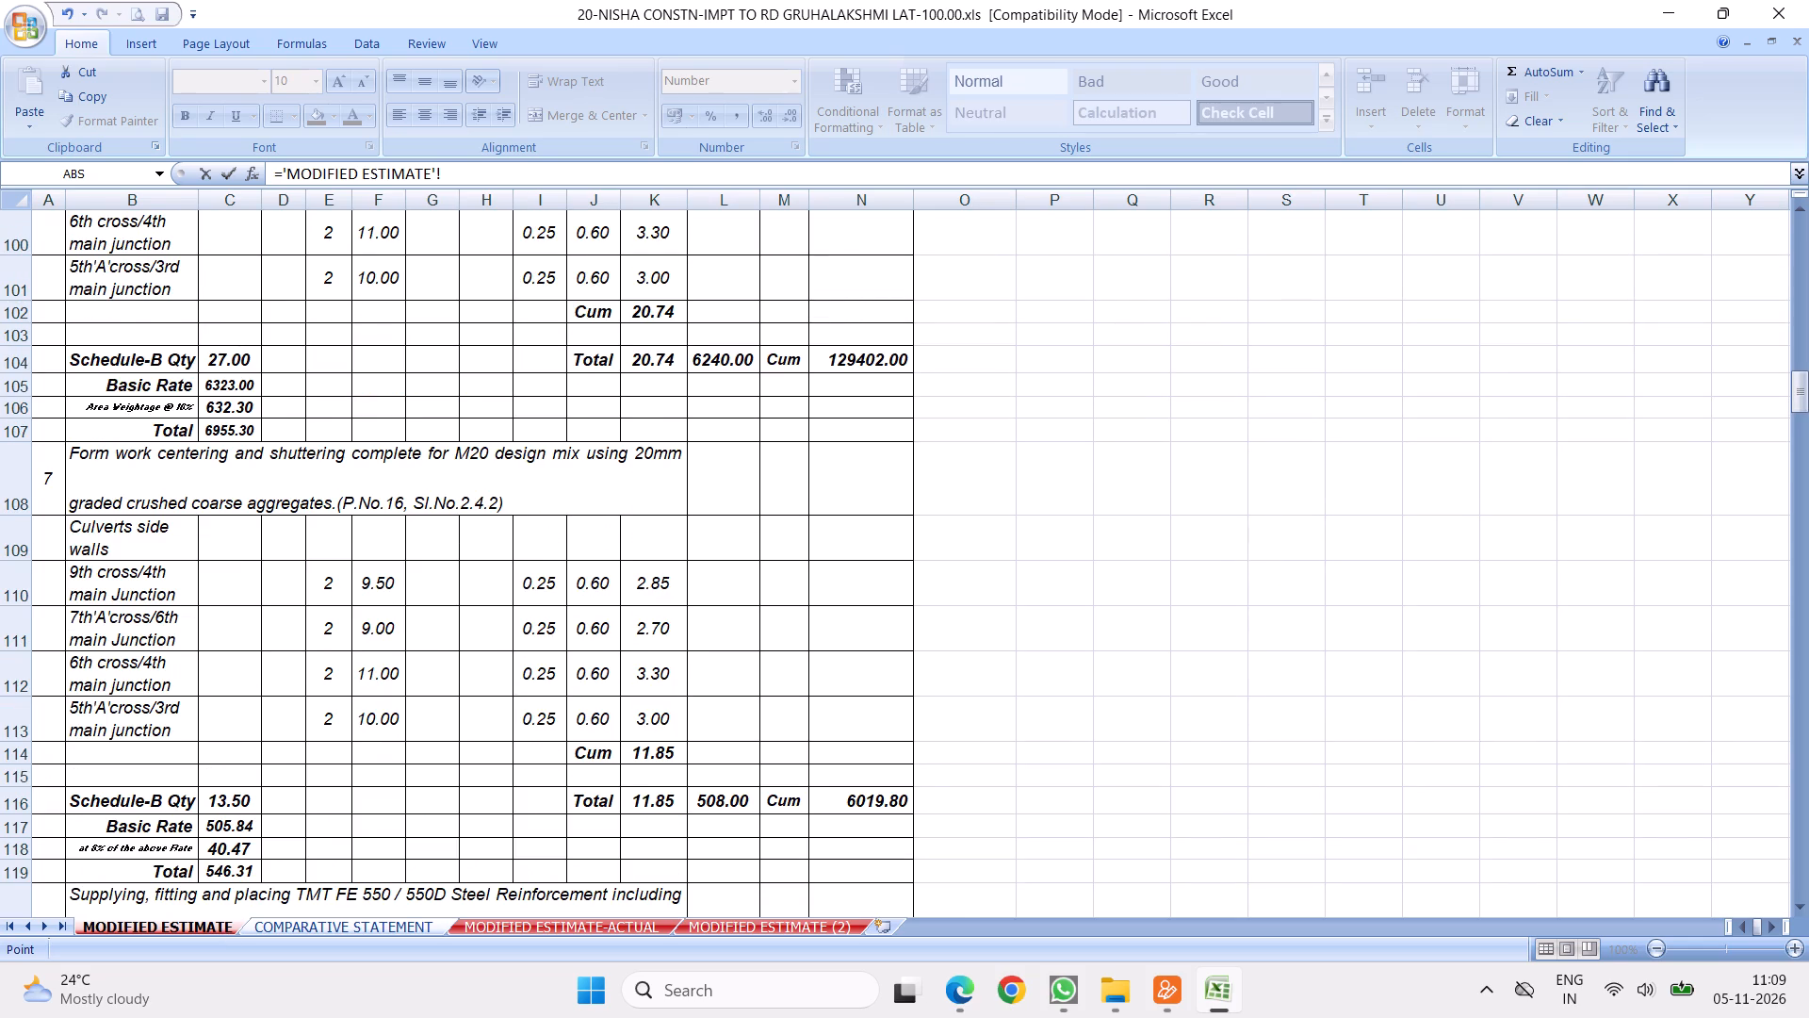
left_click(648, 449)
key("Return")
Link the item 7 execution quantity J15 to the Cum quantity K114 on the MODIFIED ESTIMATE sheet.
key("equal")
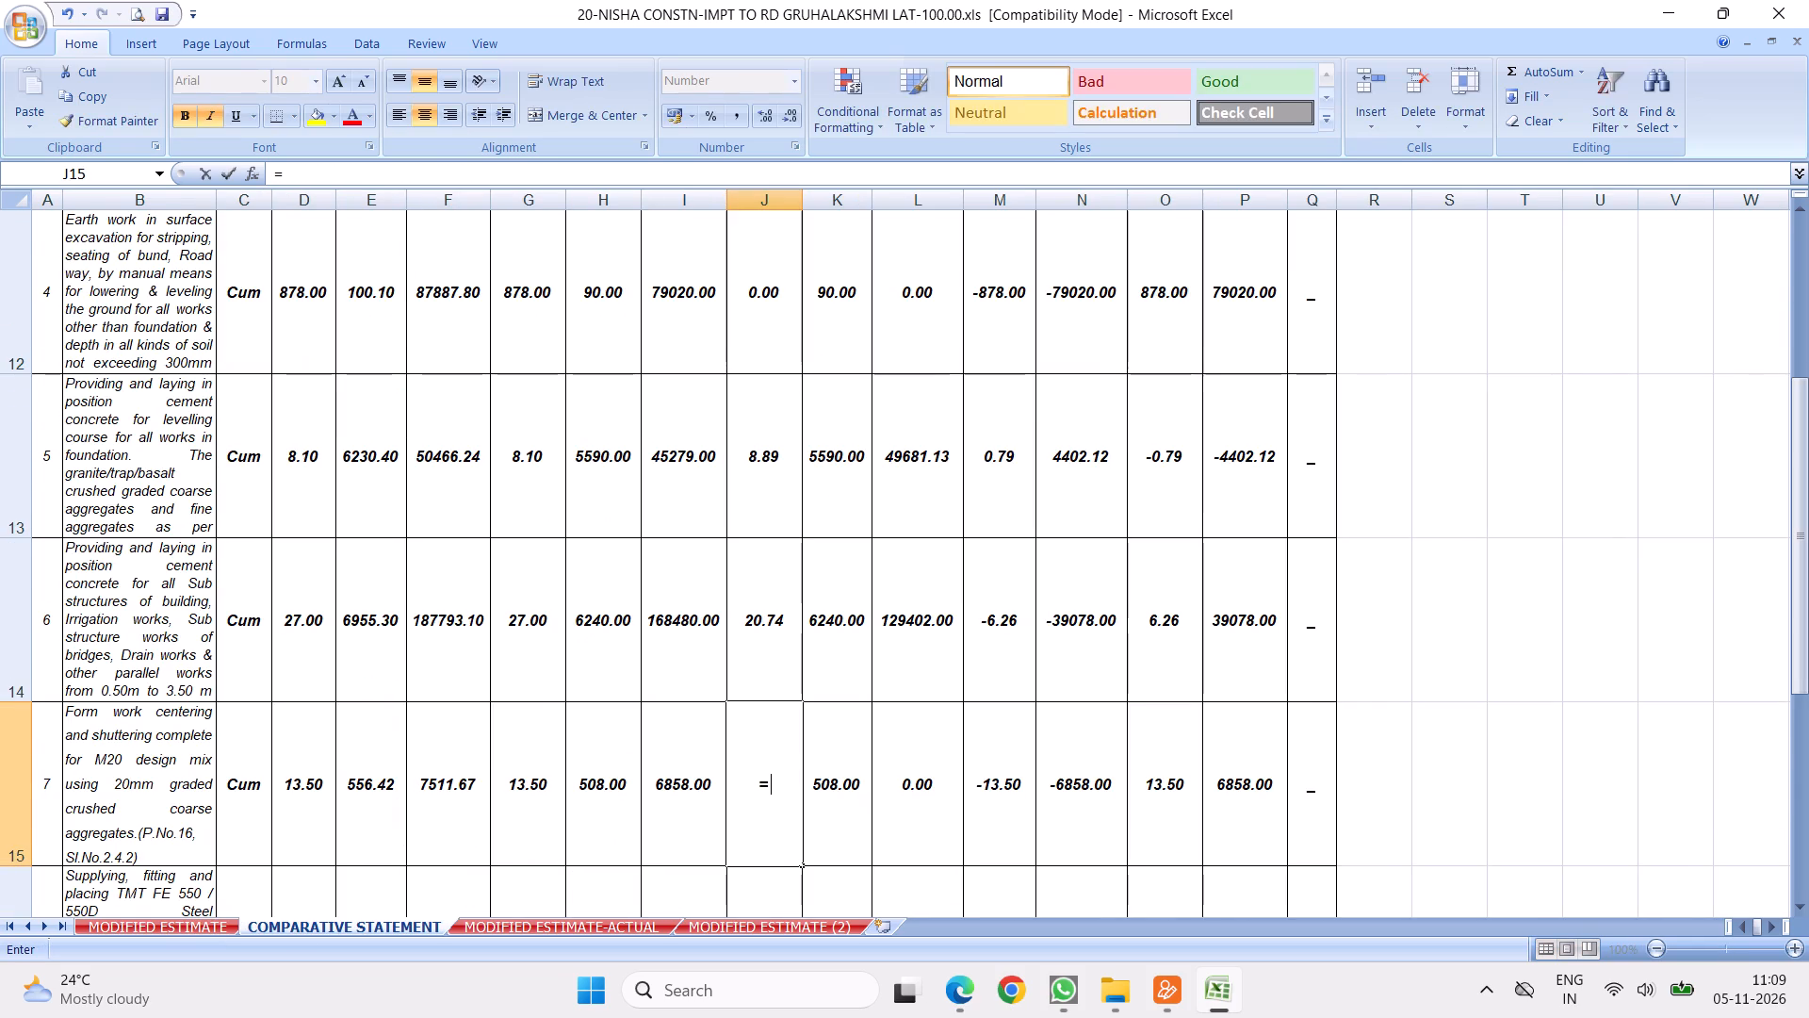
left_click(185, 924)
scroll(529, 554, "down", 3)
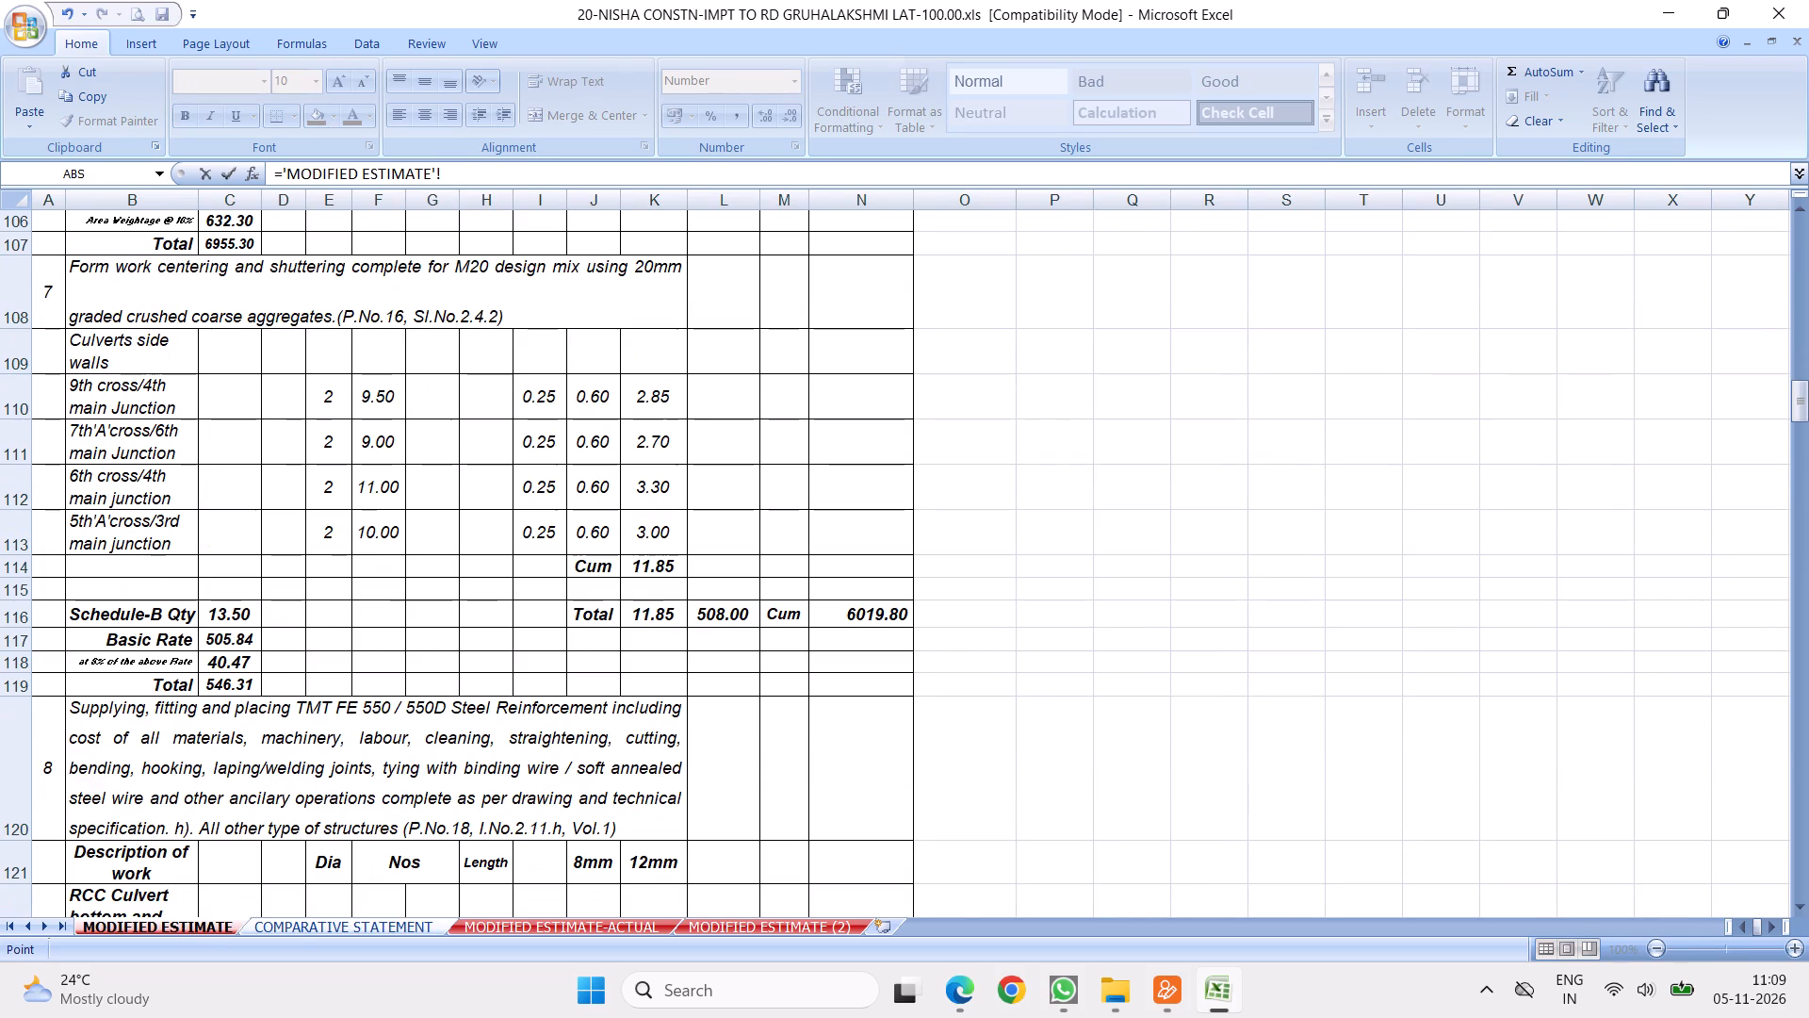
left_click(663, 568)
key("Return")
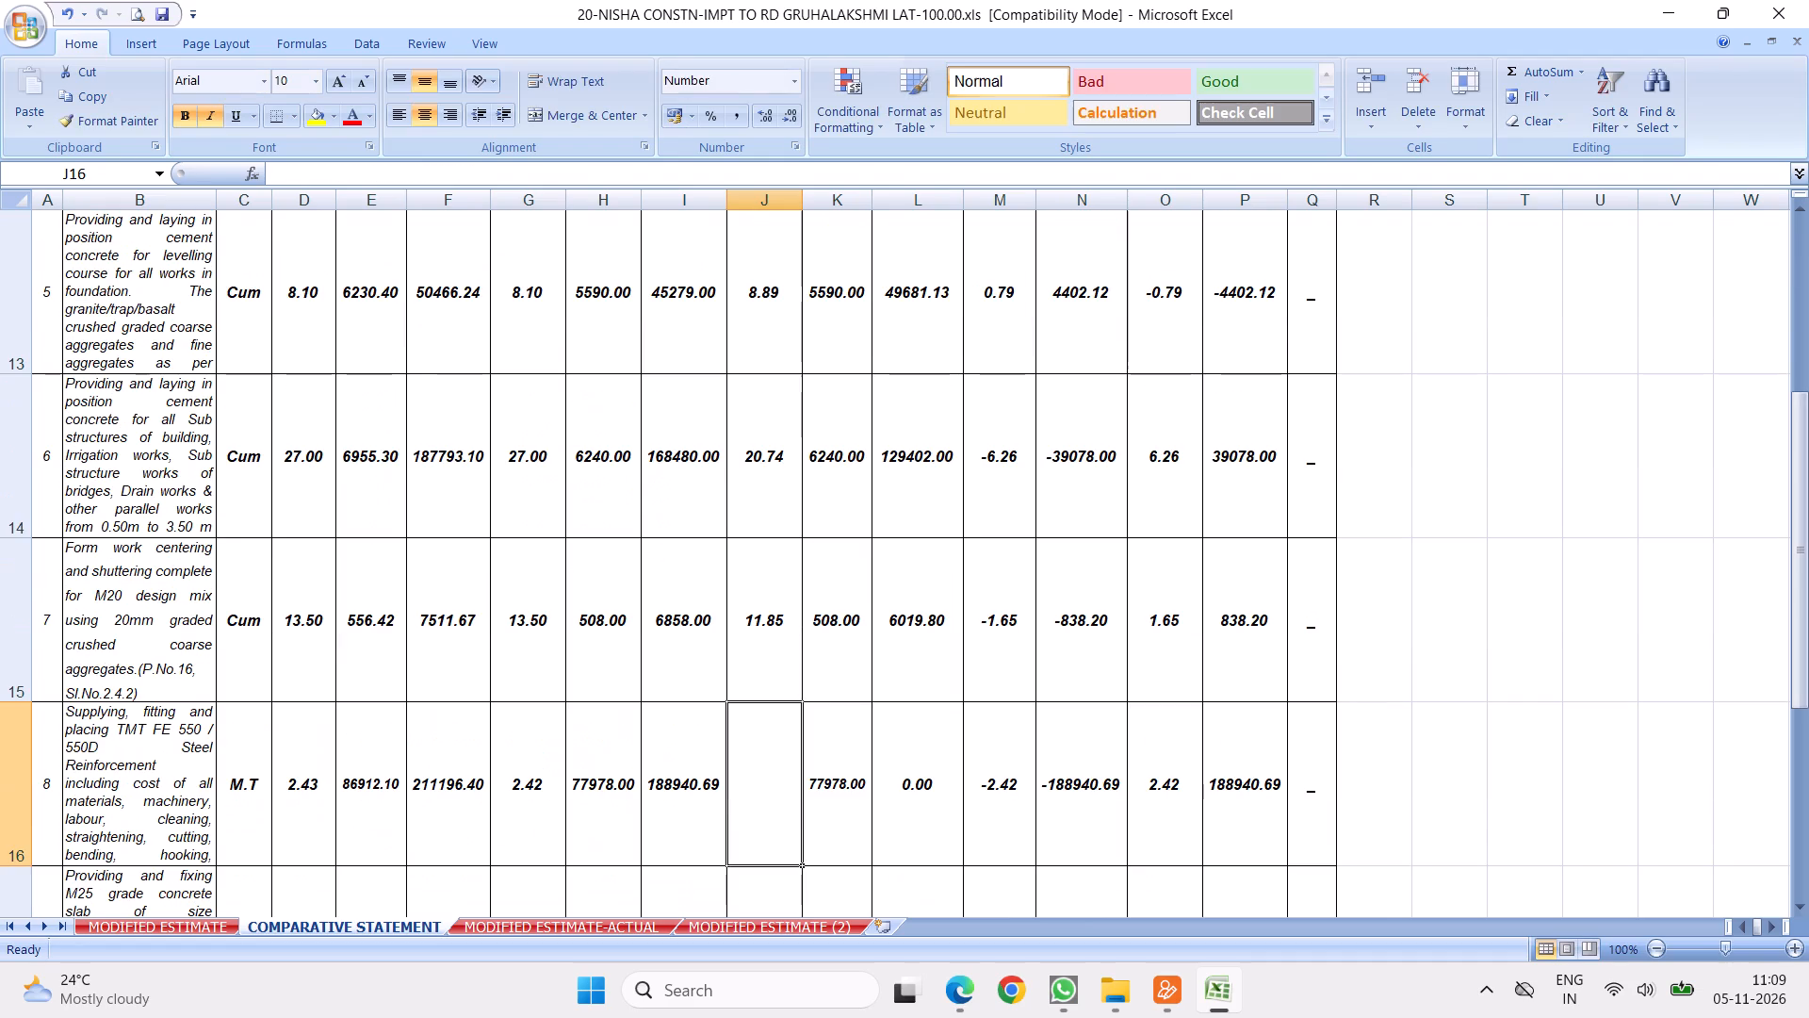
Link the item 8 execution quantity J16 to the M.T steel quantity K140 on the MODIFIED ESTIMATE sheet.
key("equal")
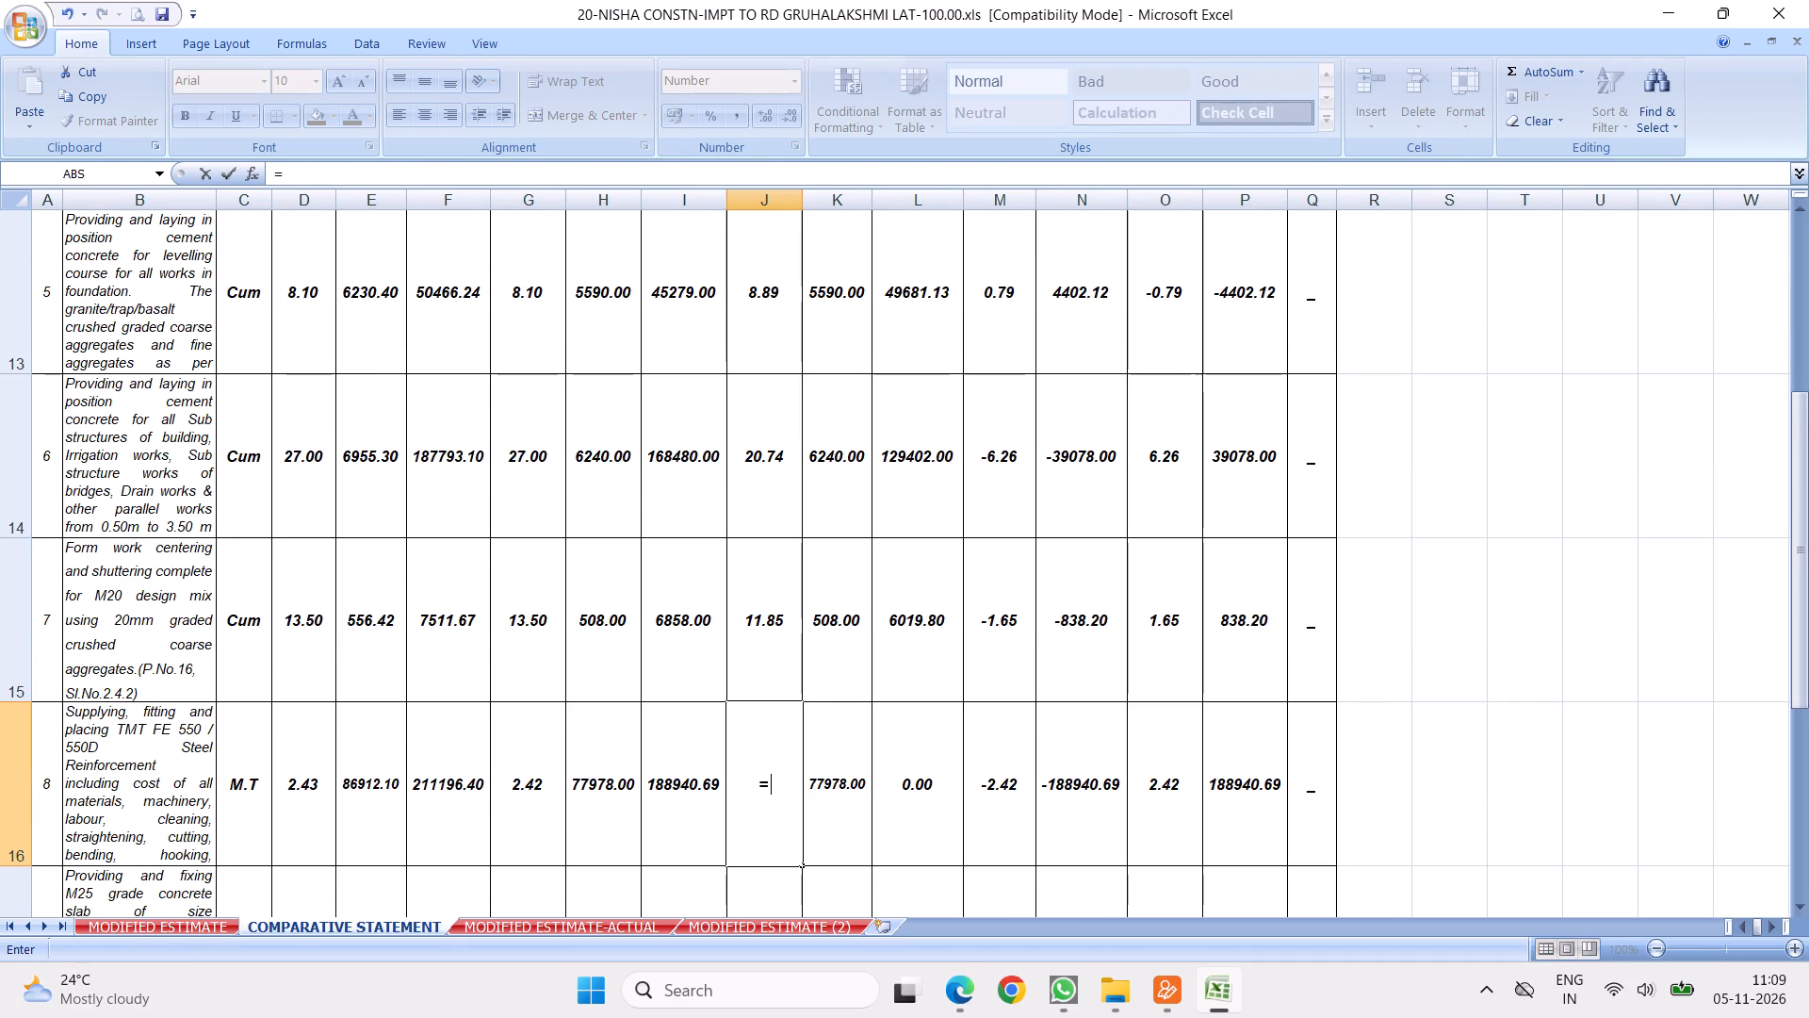
left_click(187, 930)
scroll(555, 585, "down", 8)
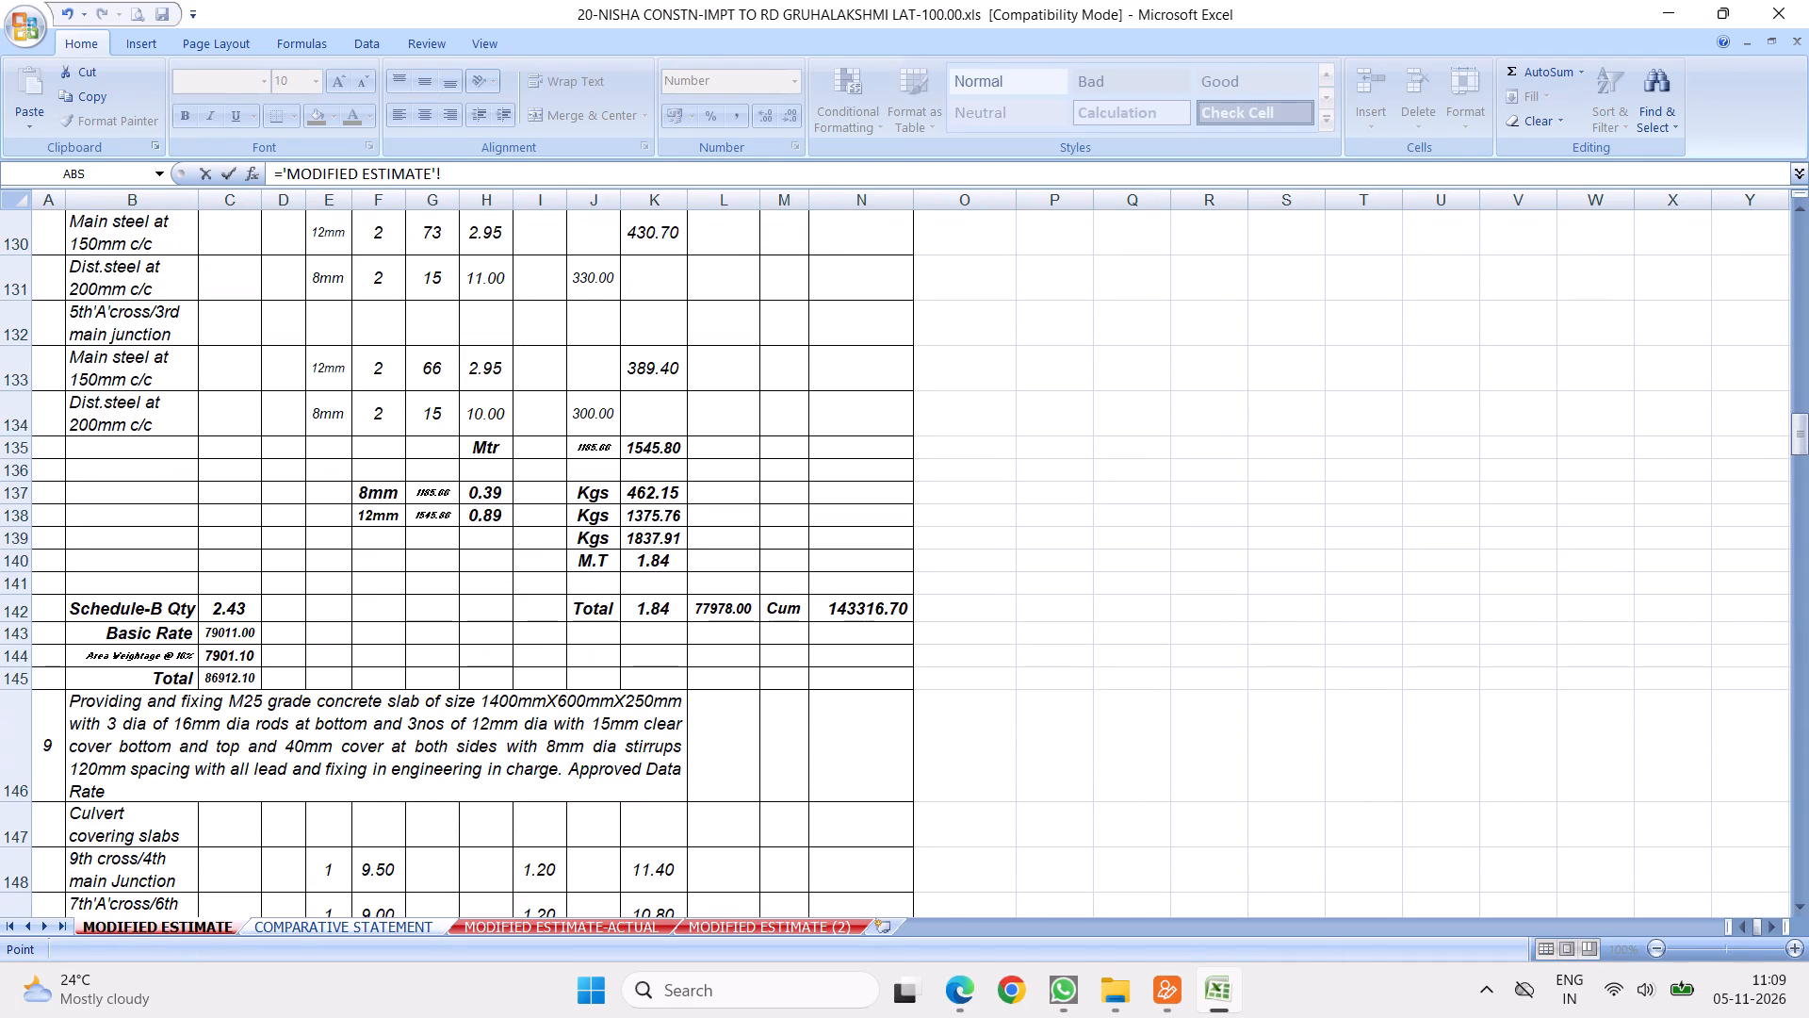
left_click(664, 564)
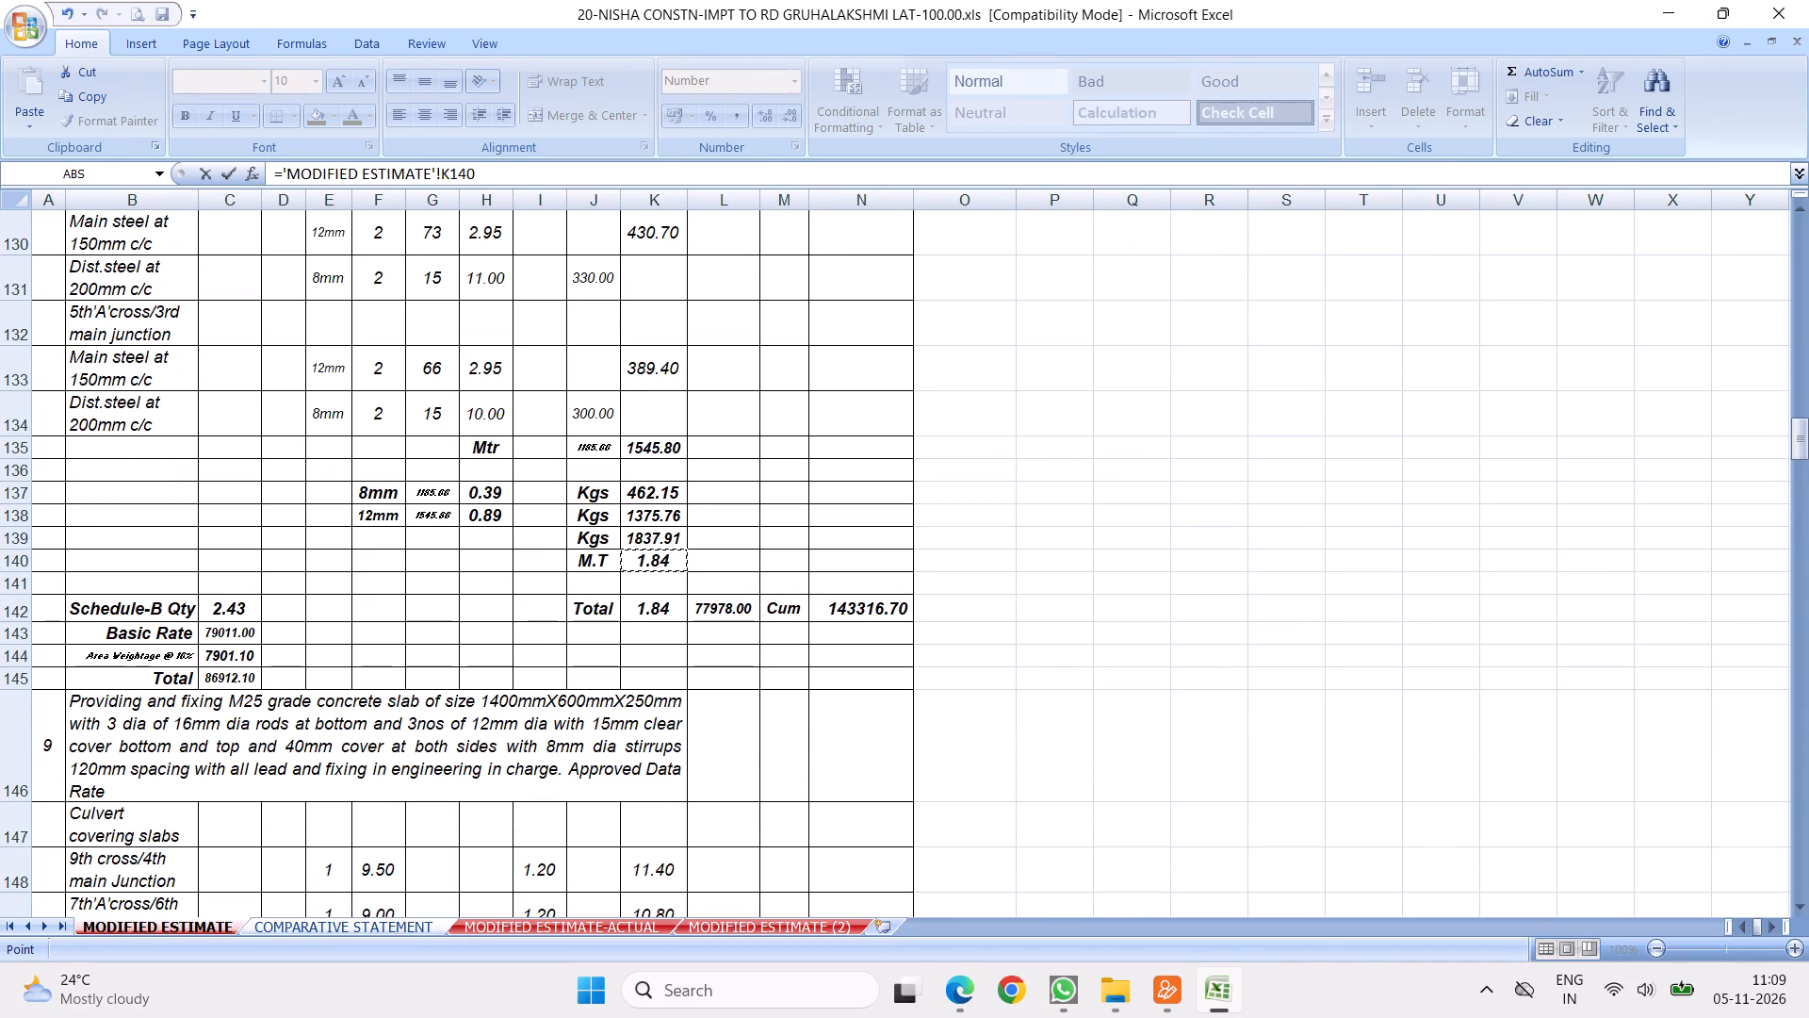
key("Return")
Link the item 9 execution quantity J17 to the Sqm quantity K152 on the MODIFIED ESTIMATE sheet.
key("equal")
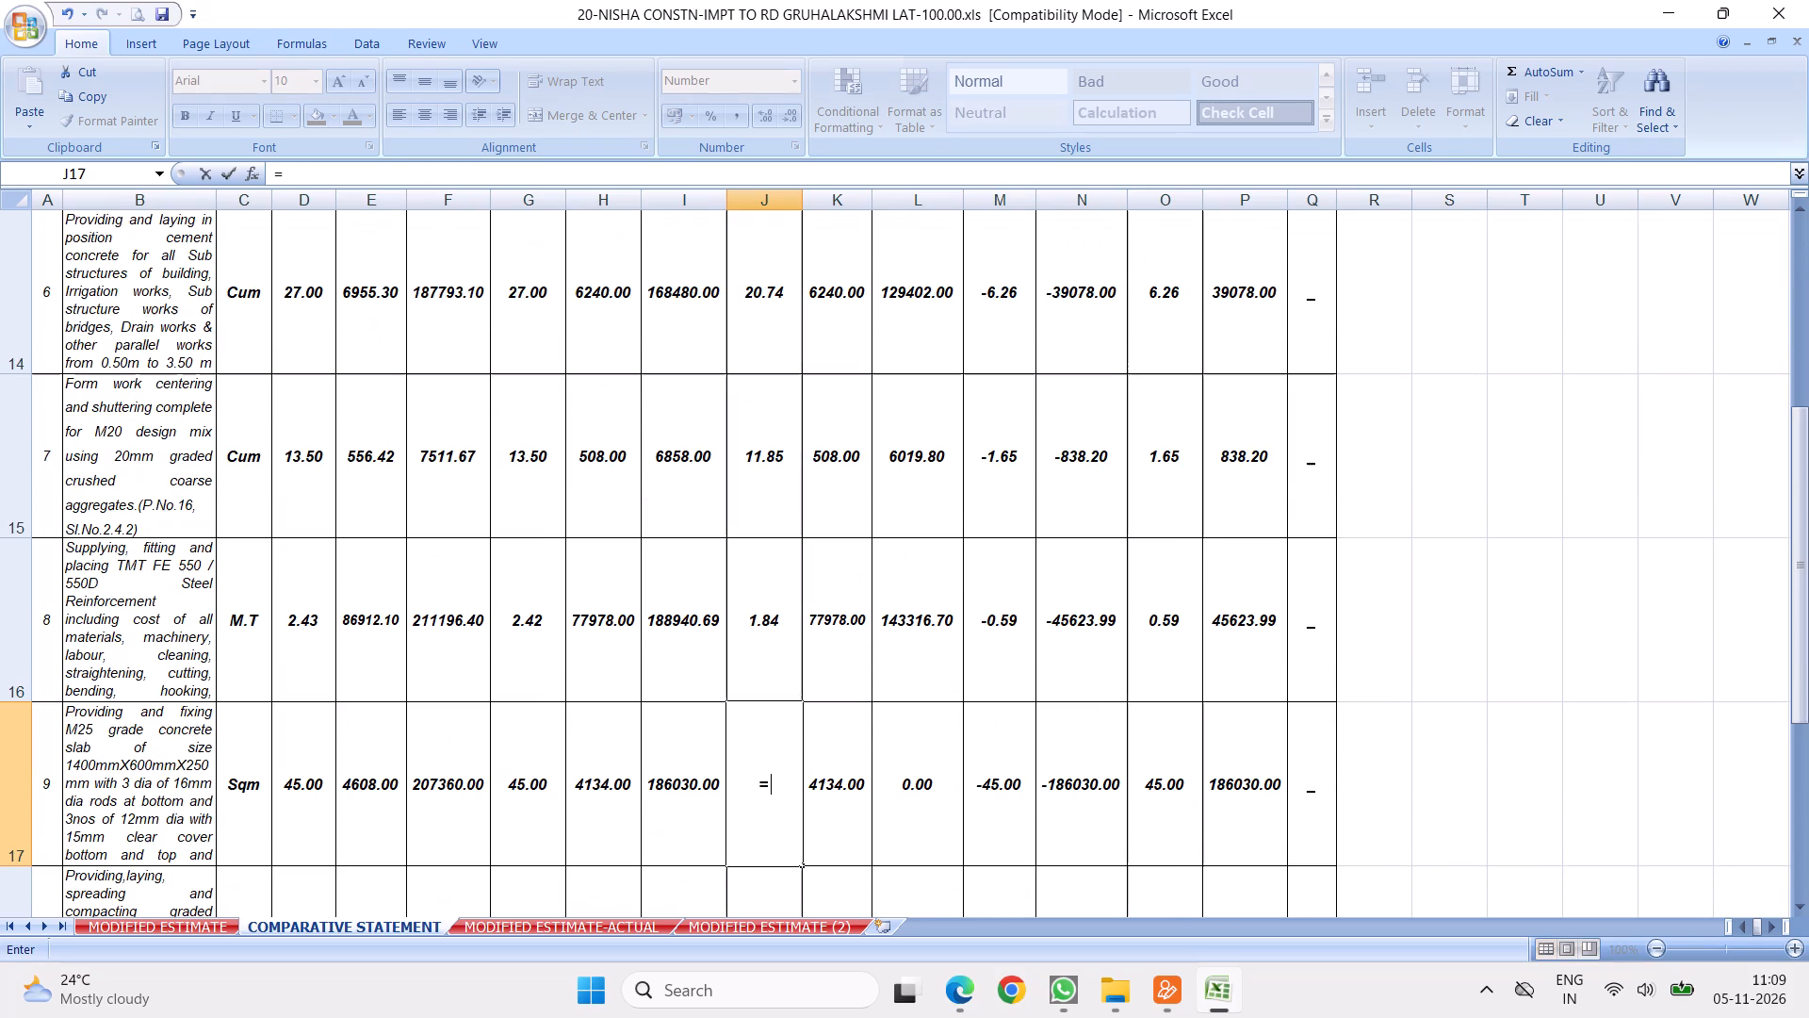
left_click(195, 927)
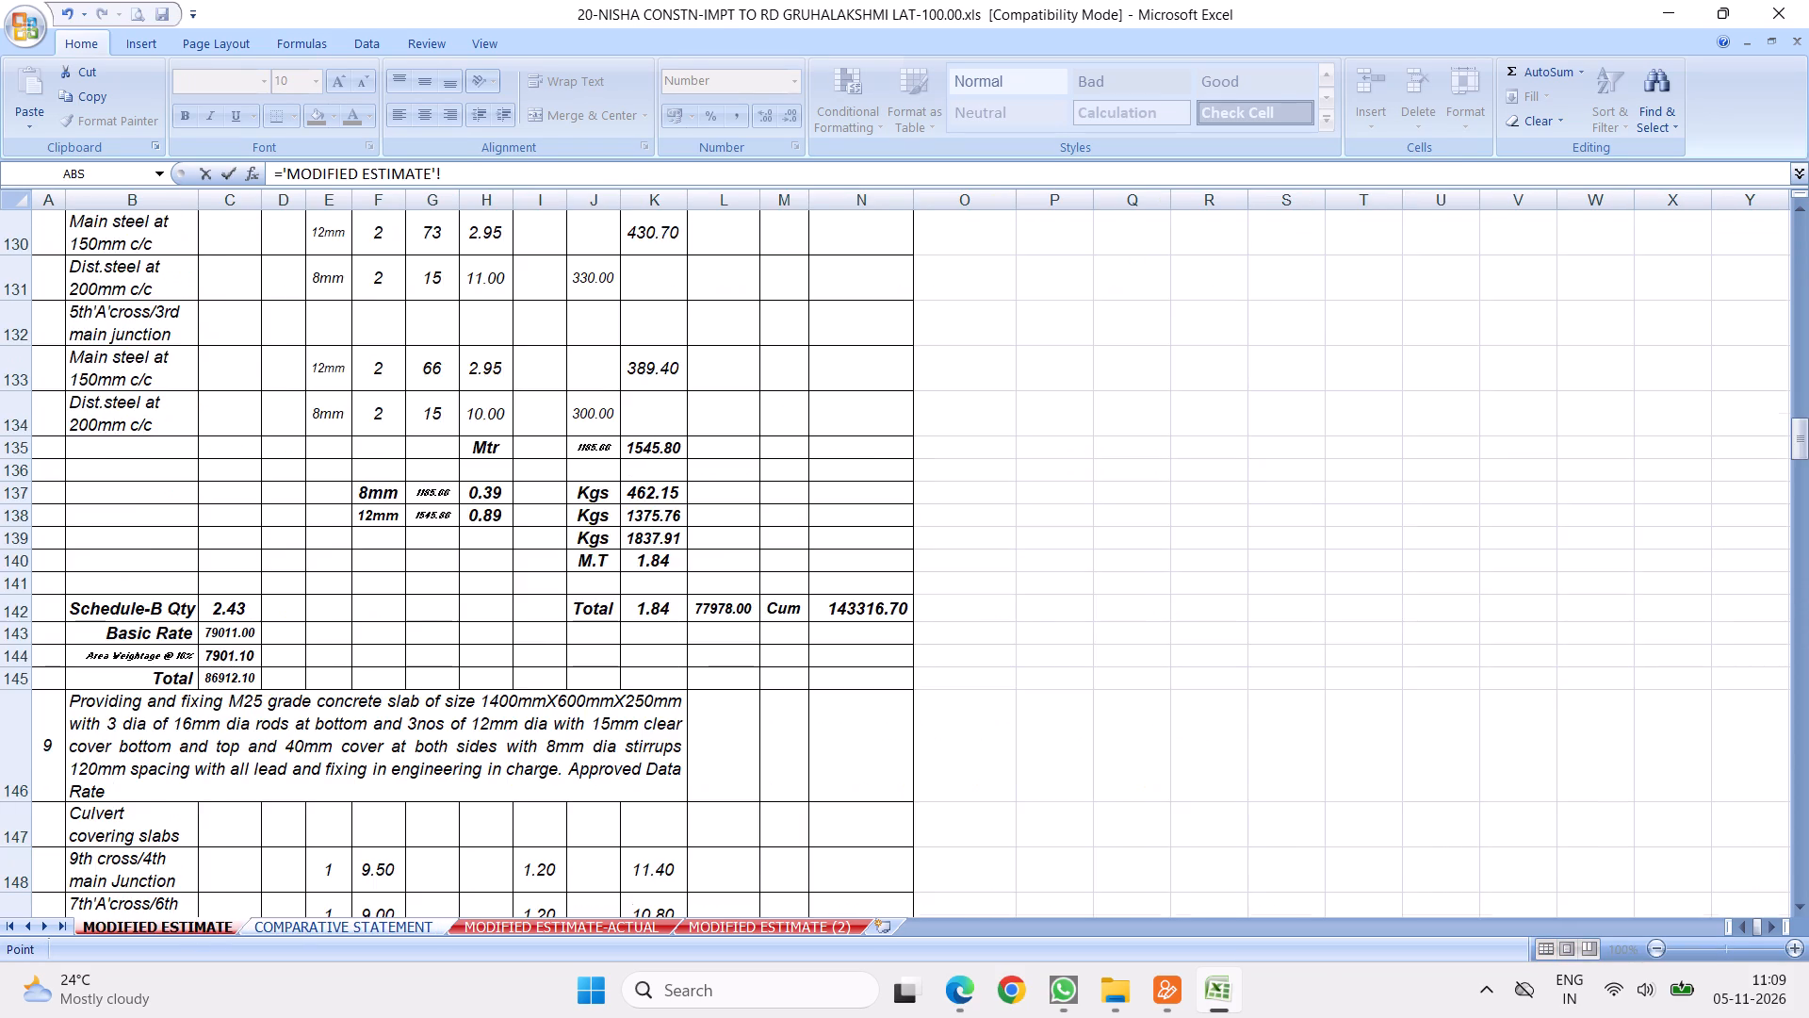
scroll(672, 506, "down", 4)
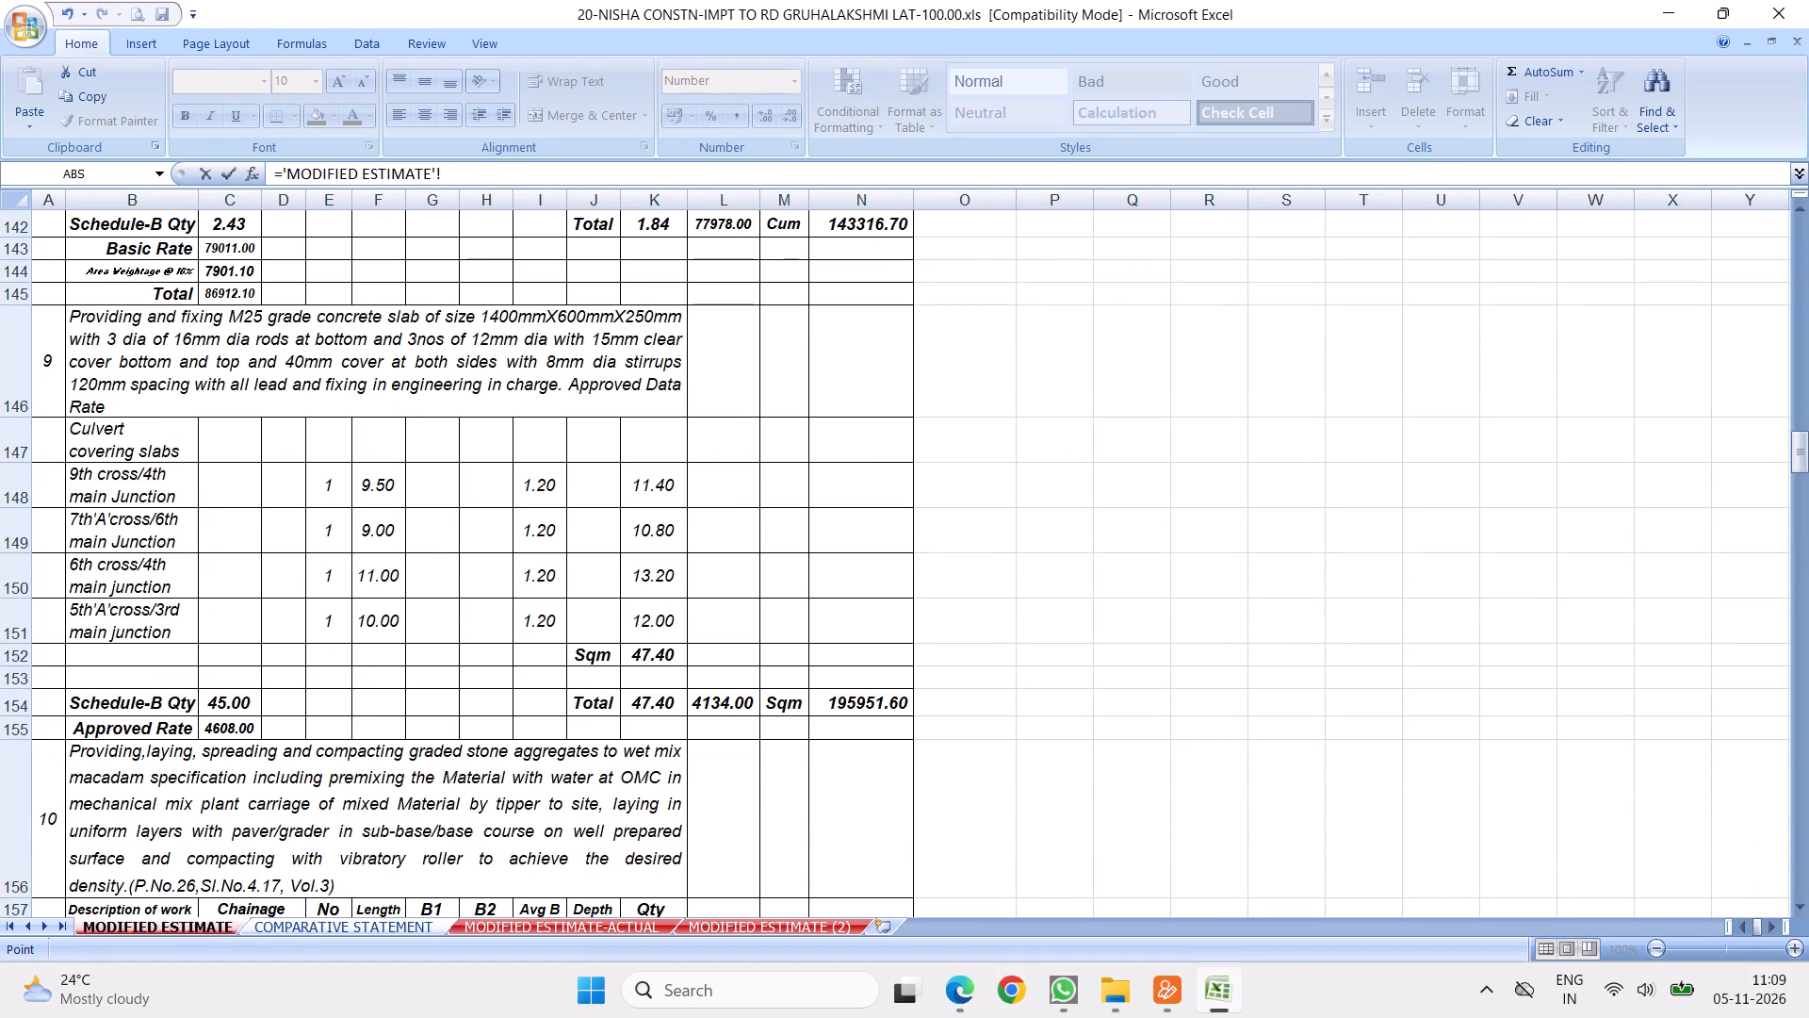
left_click(656, 659)
key("Return")
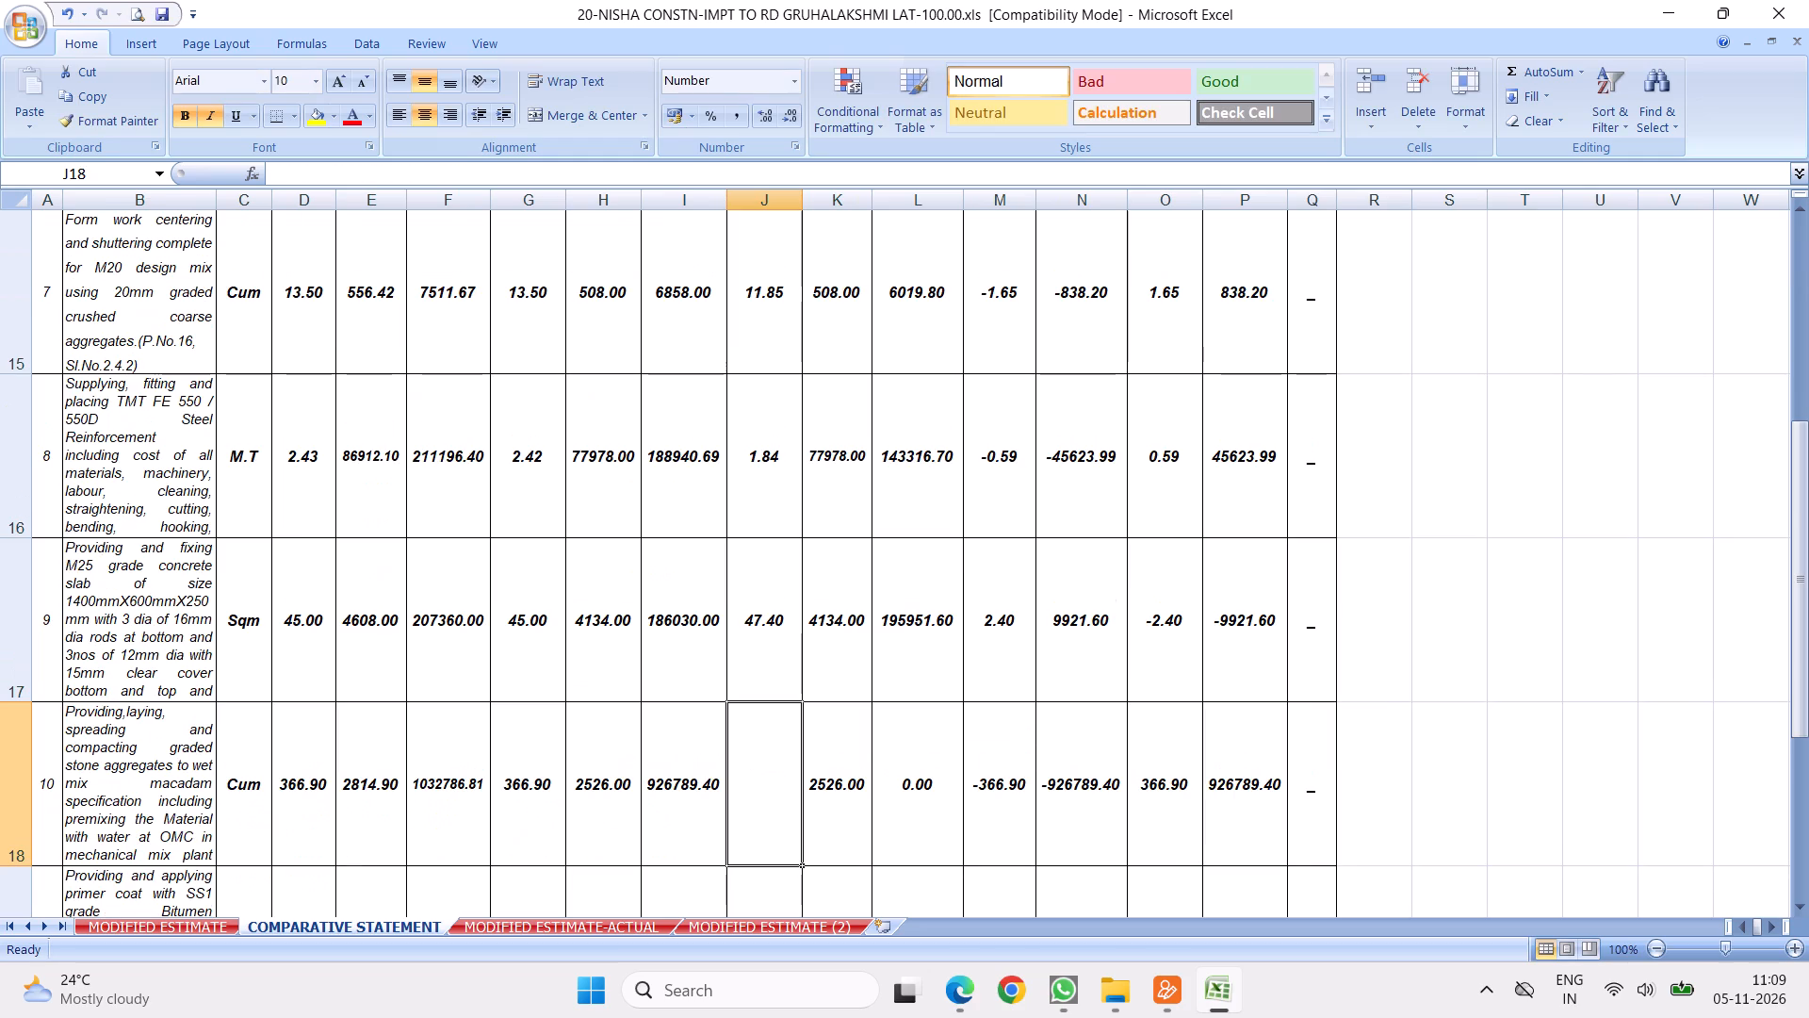
Link the item 10 execution quantity J18 to the Cum quantity K197 on the MODIFIED ESTIMATE sheet.
key("equal")
left_click(189, 927)
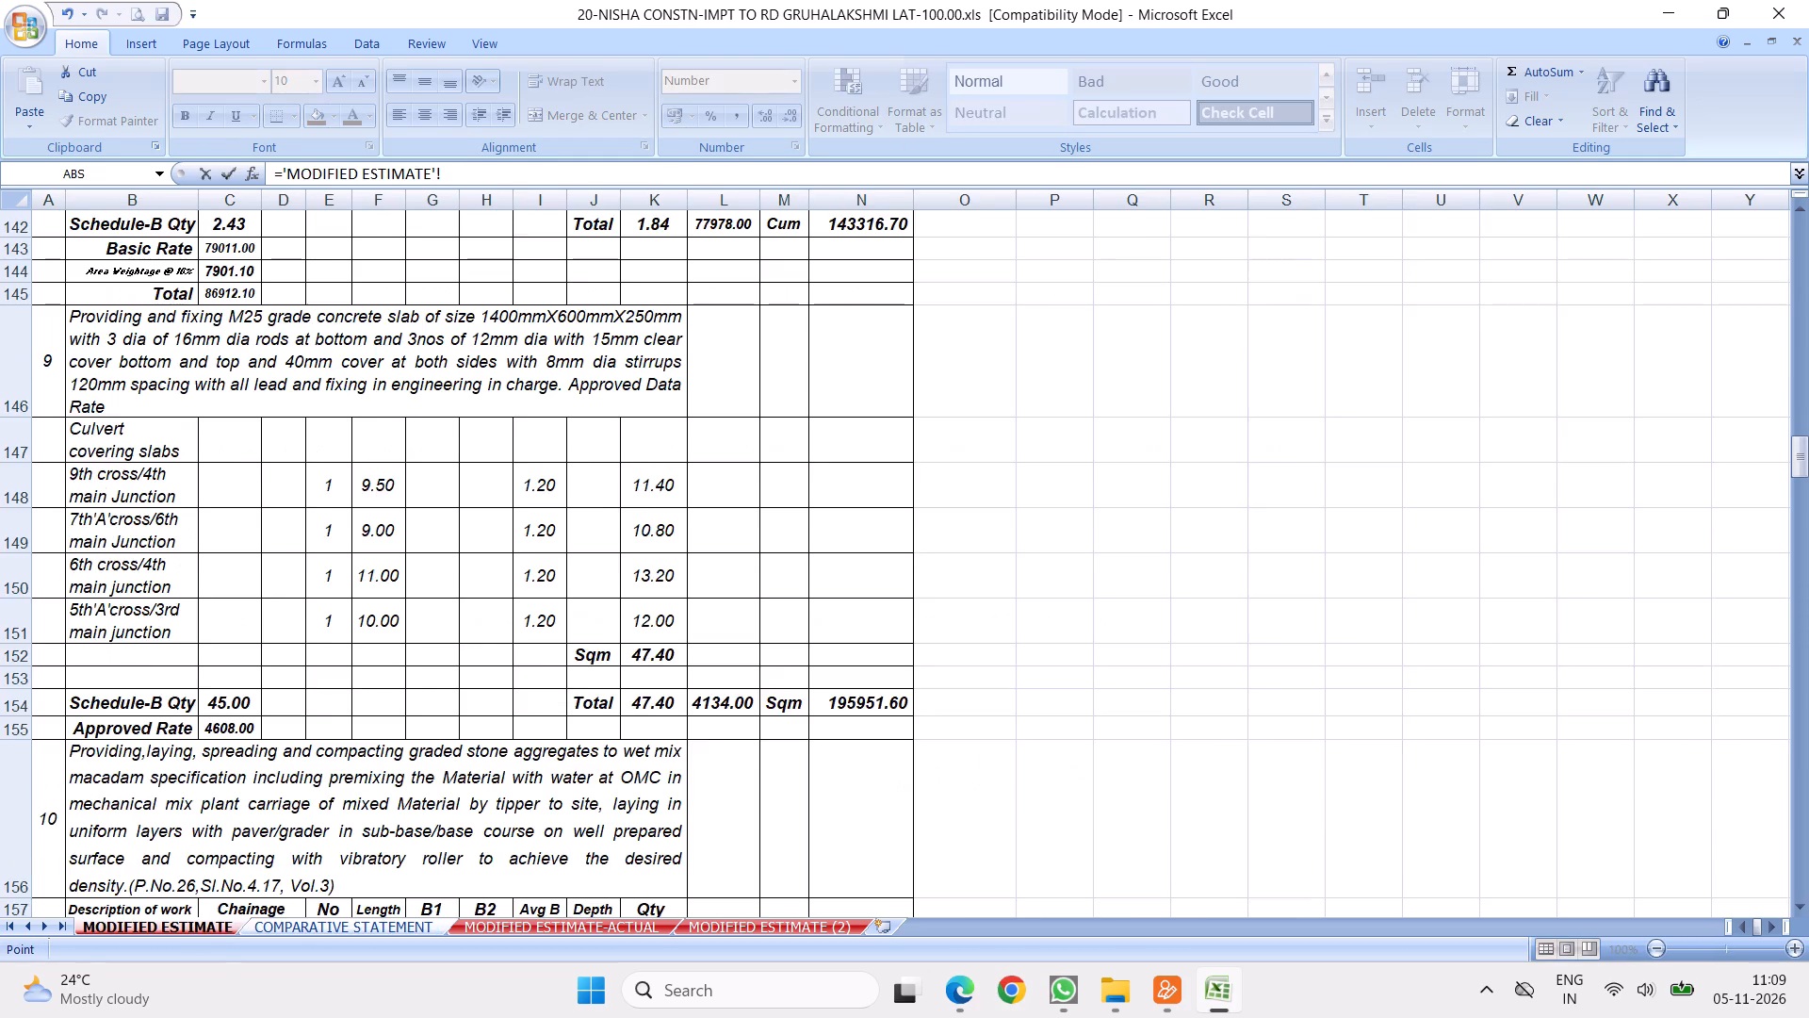
scroll(692, 614, "down", 3)
scroll(625, 515, "down", 13)
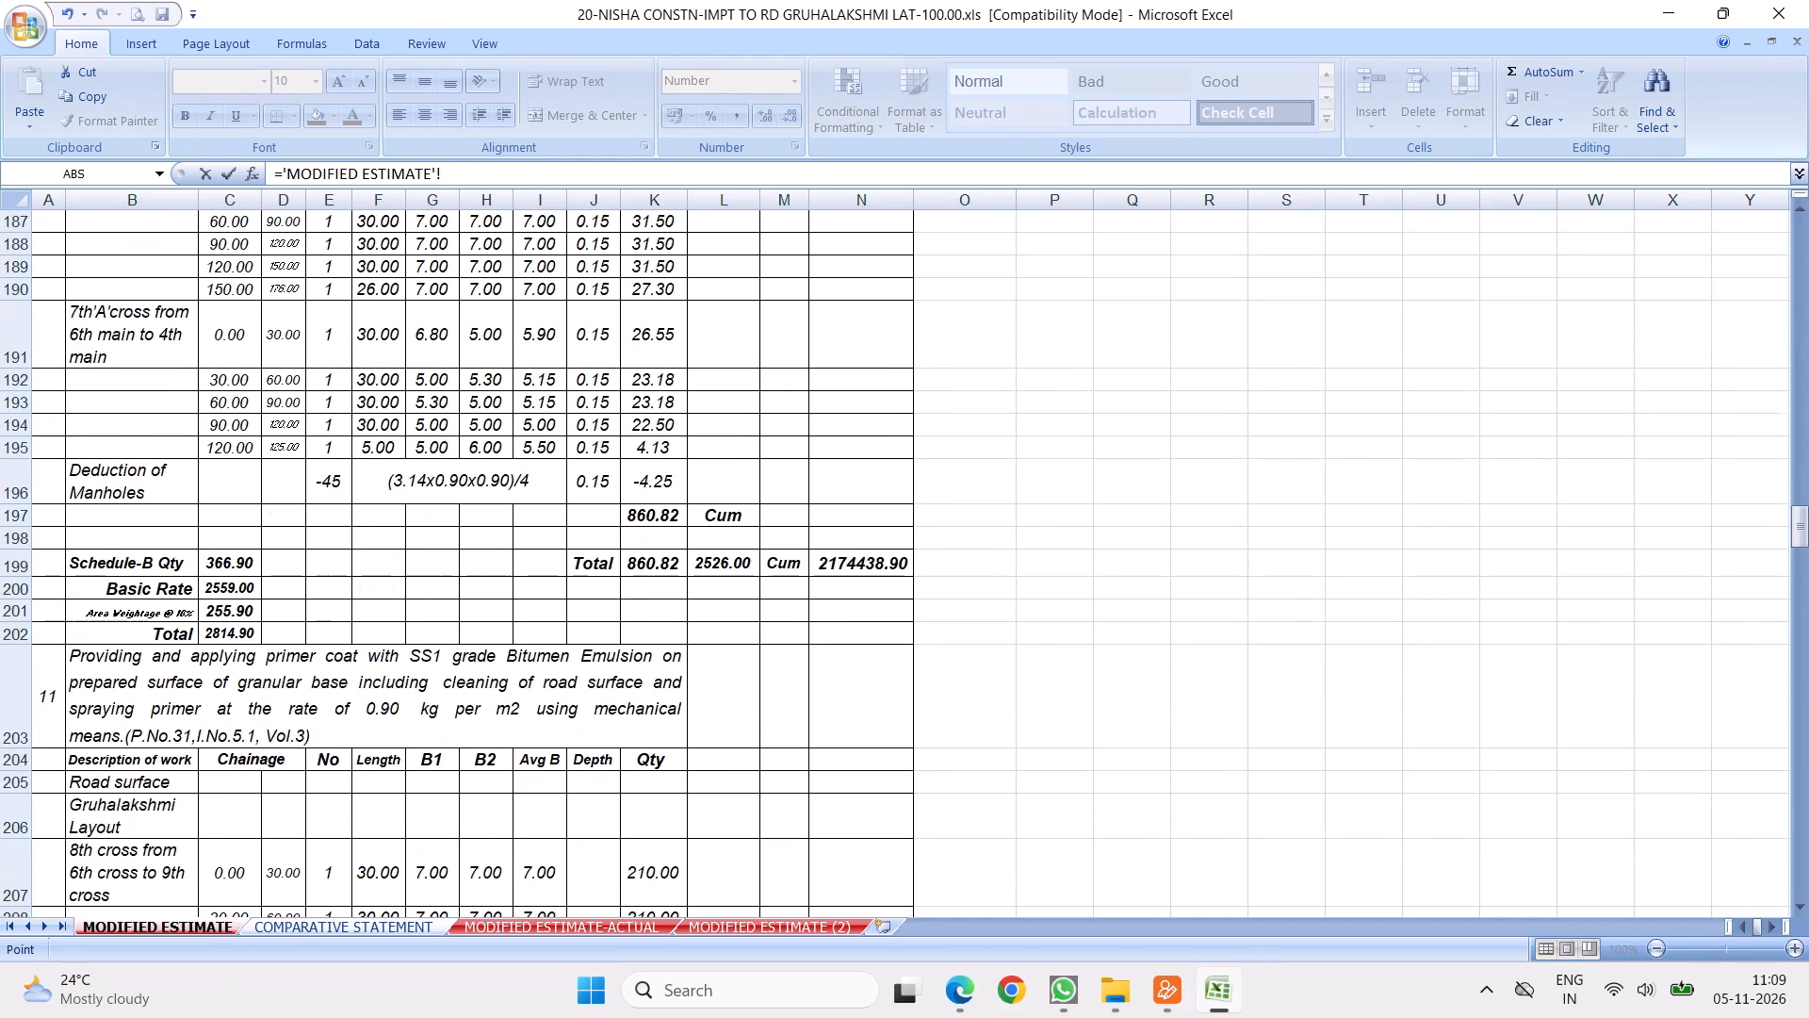
left_click(649, 445)
key("Return")
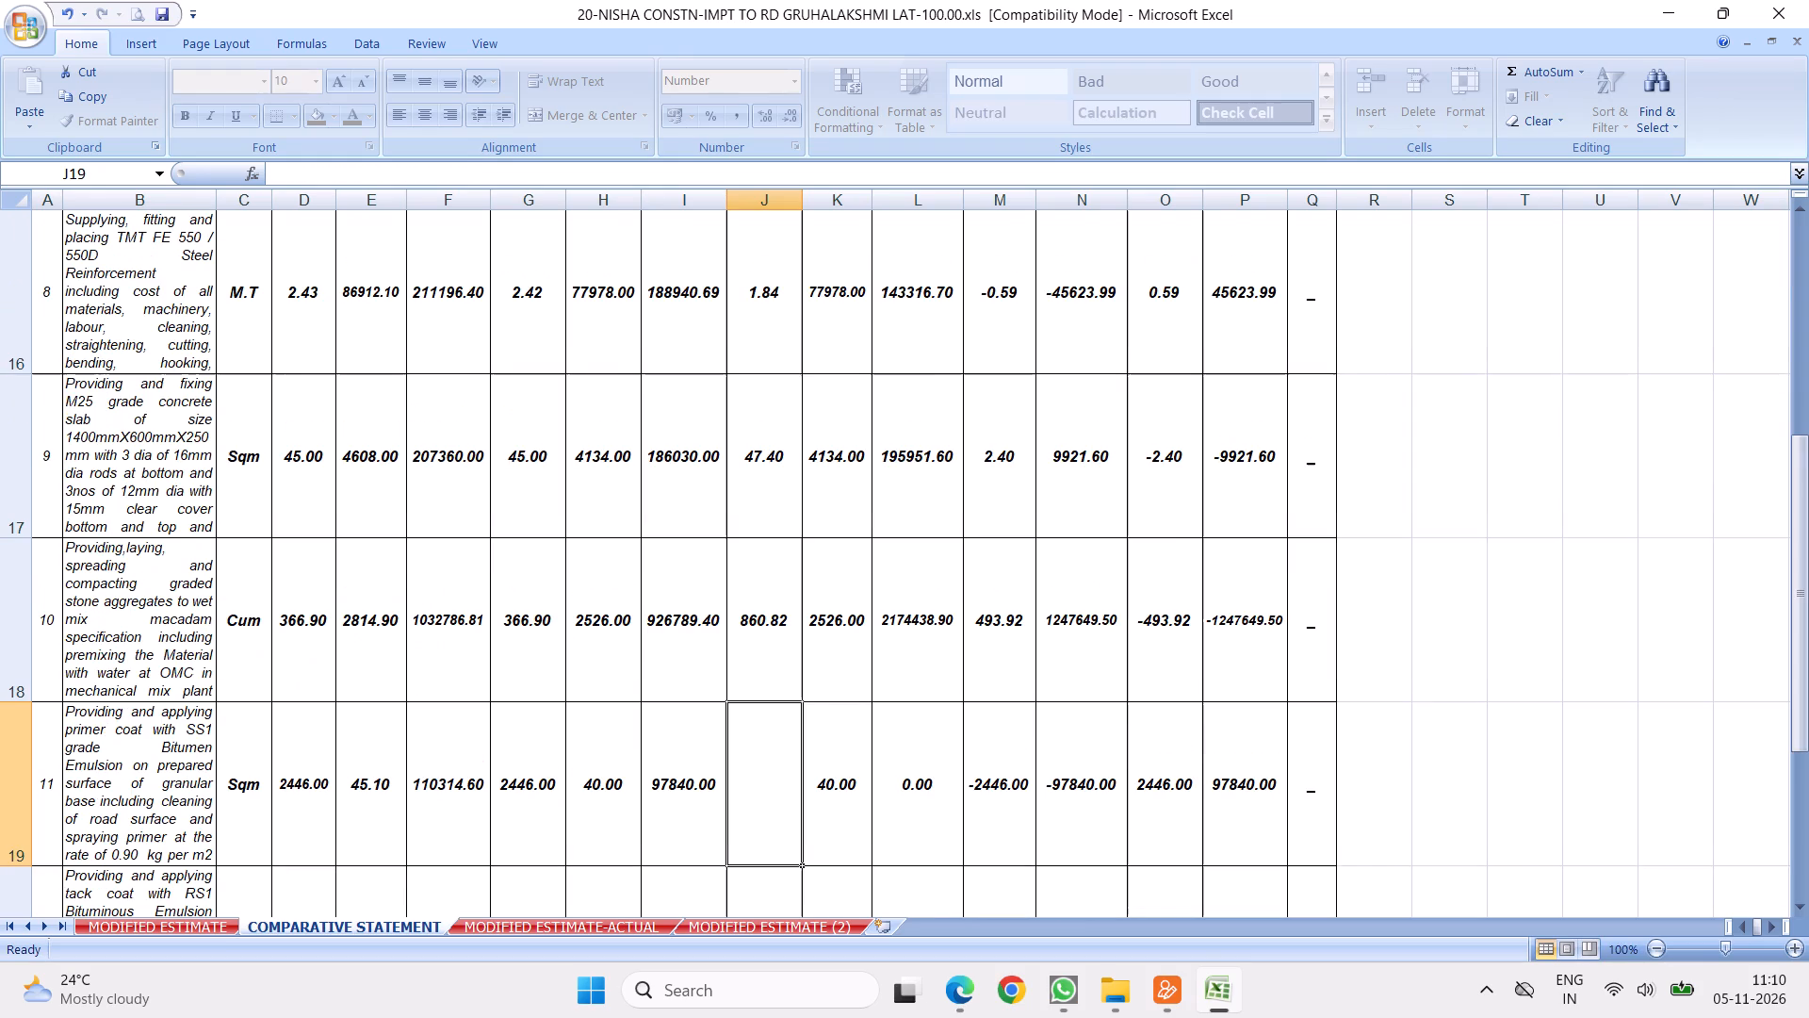
Link the item 11 execution quantity J19 to the Sqm quantity K244 on the MODIFIED ESTIMATE sheet.
key("equal")
left_click(201, 923)
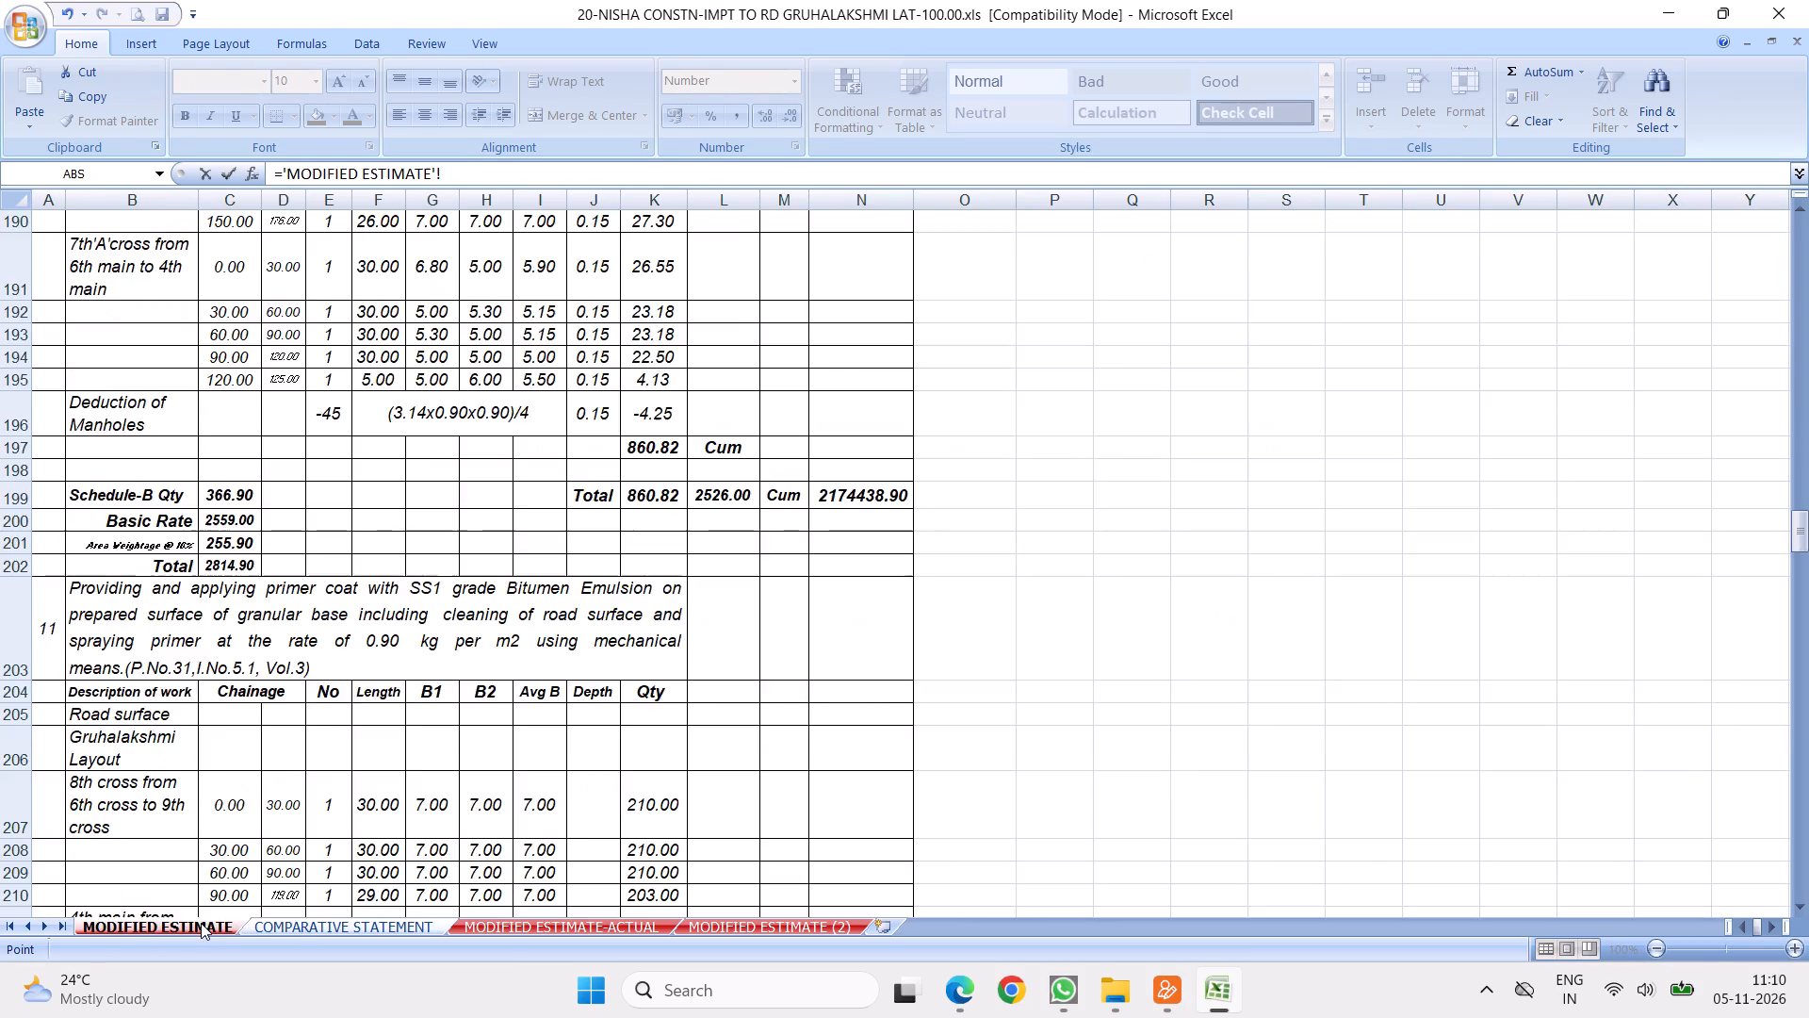
scroll(550, 641, "down", 6)
scroll(705, 538, "down", 11)
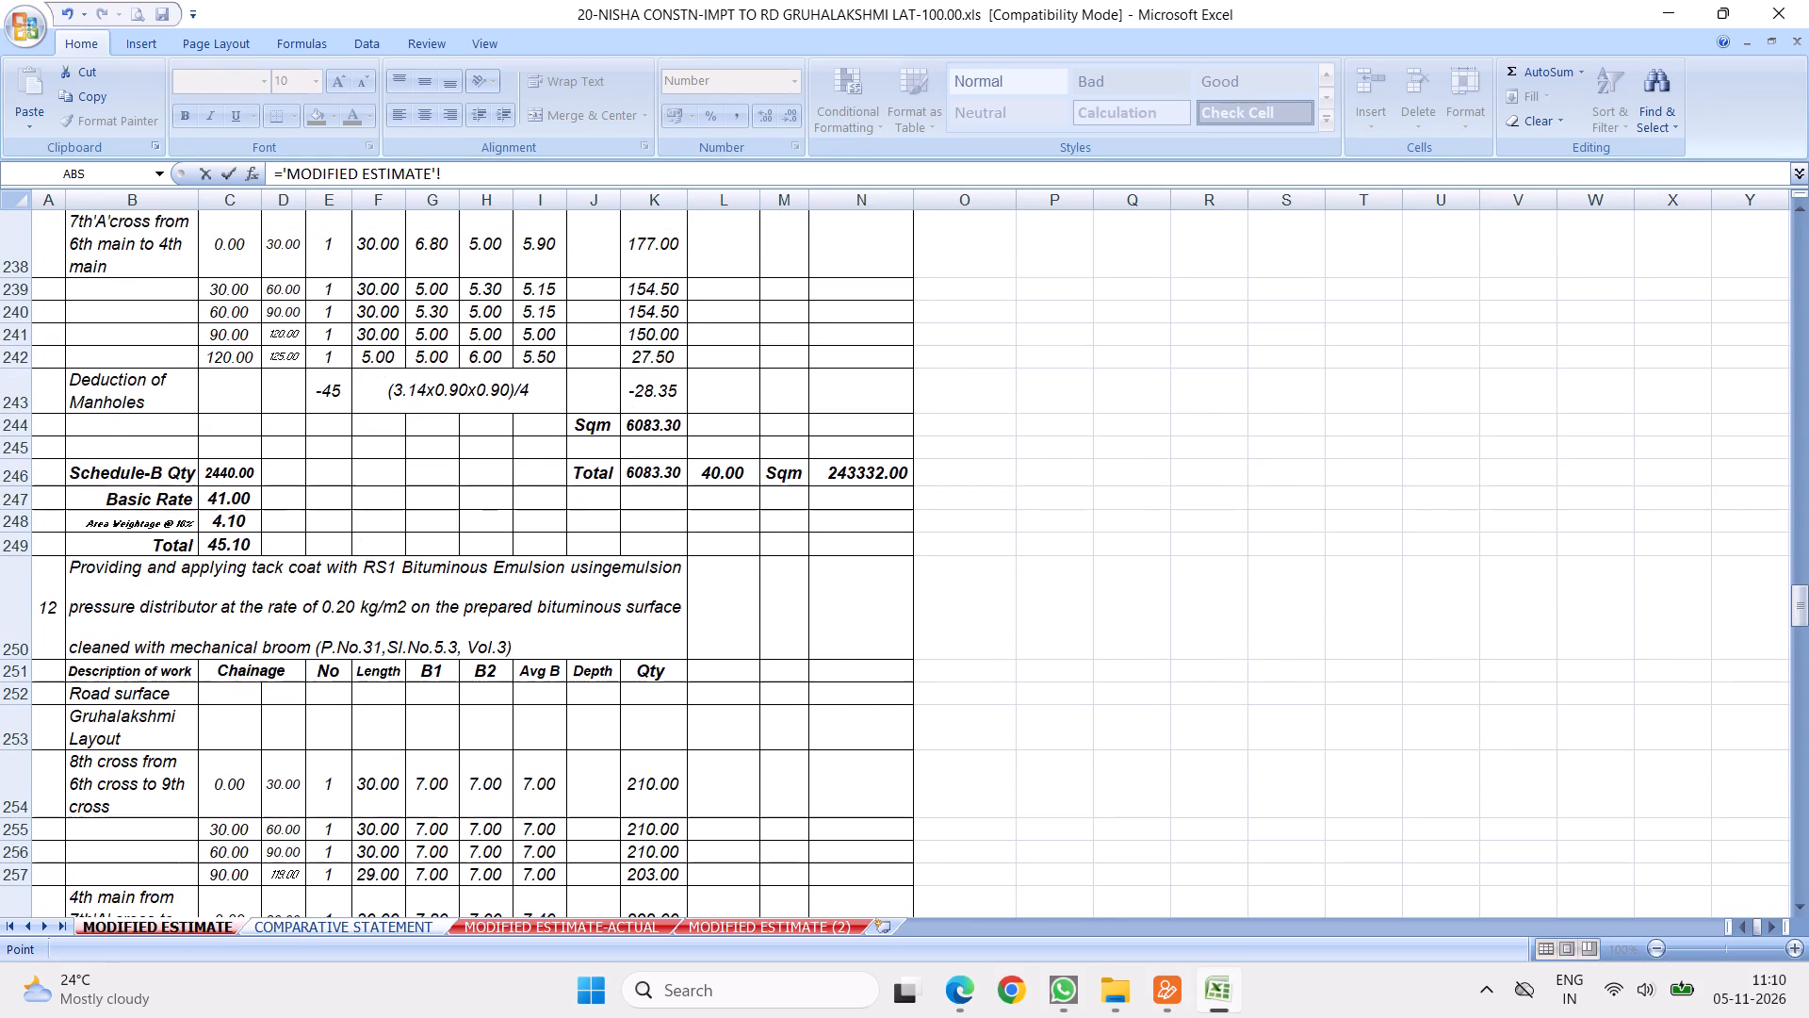
left_click(653, 311)
key("Return")
Link the item 12 execution quantity J20 to the Sqm quantity K293 on the MODIFIED ESTIMATE sheet.
key("equal")
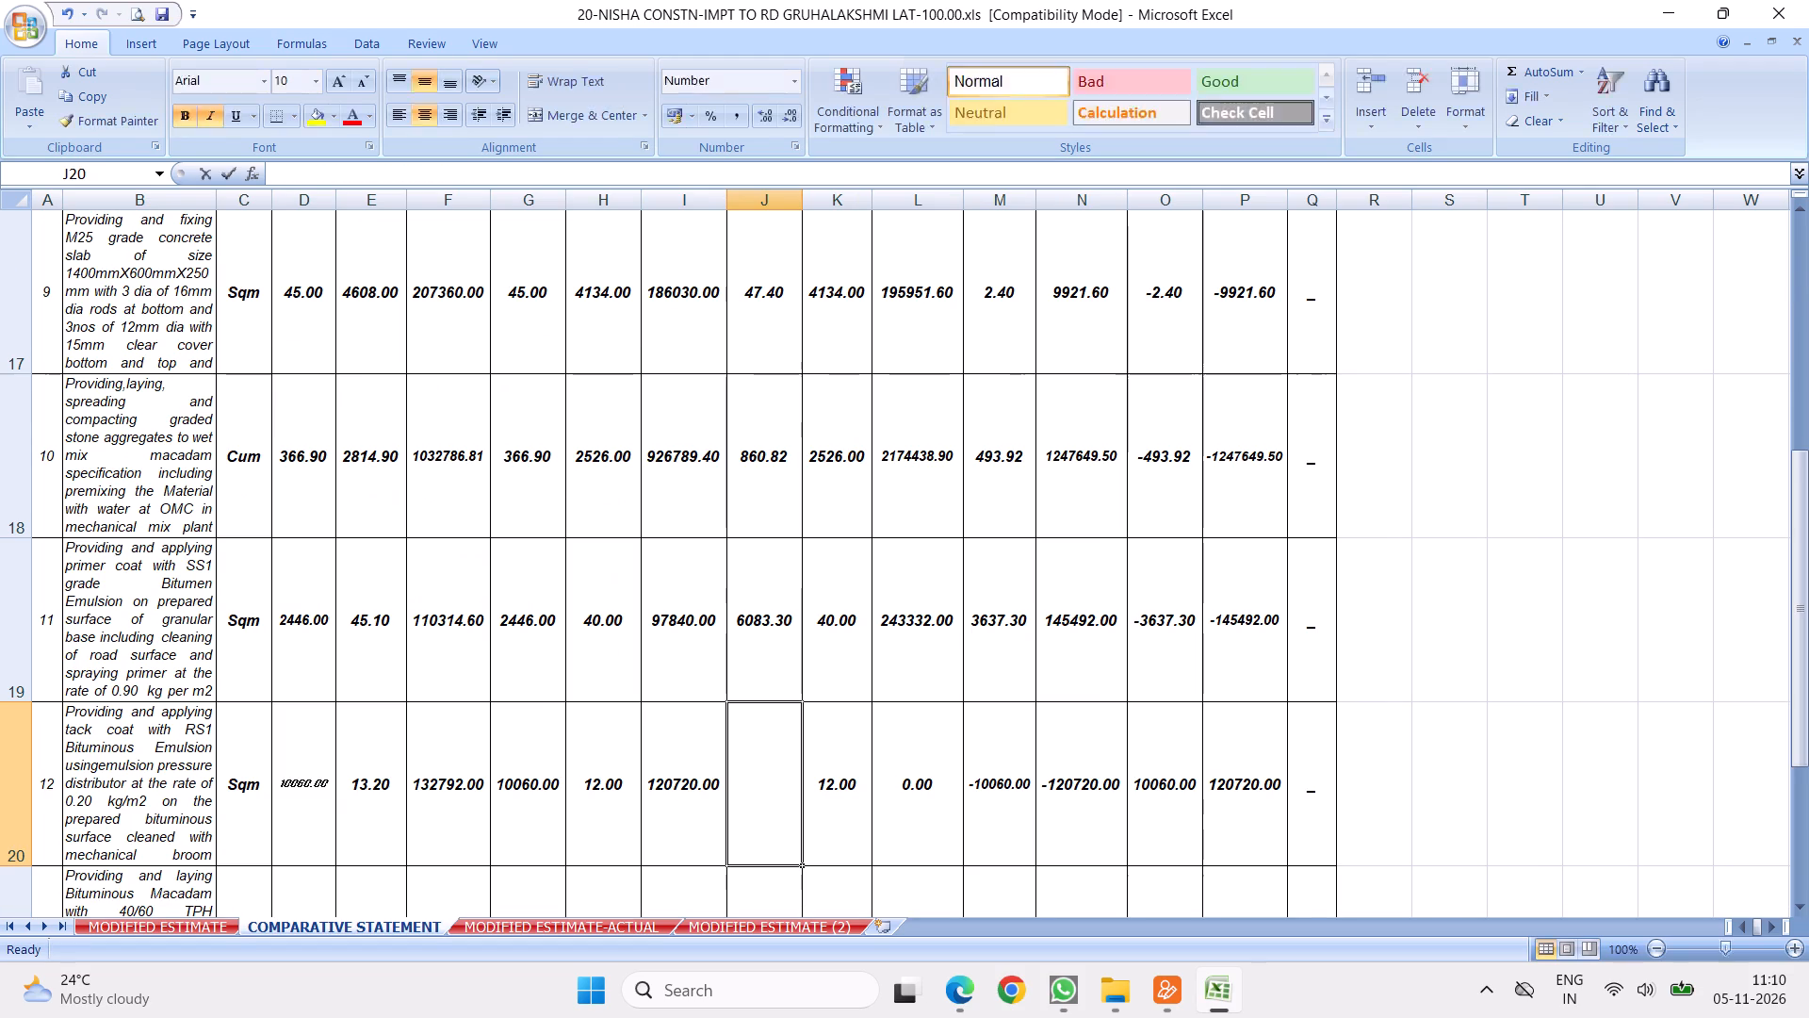
left_click(197, 928)
scroll(539, 600, "down", 5)
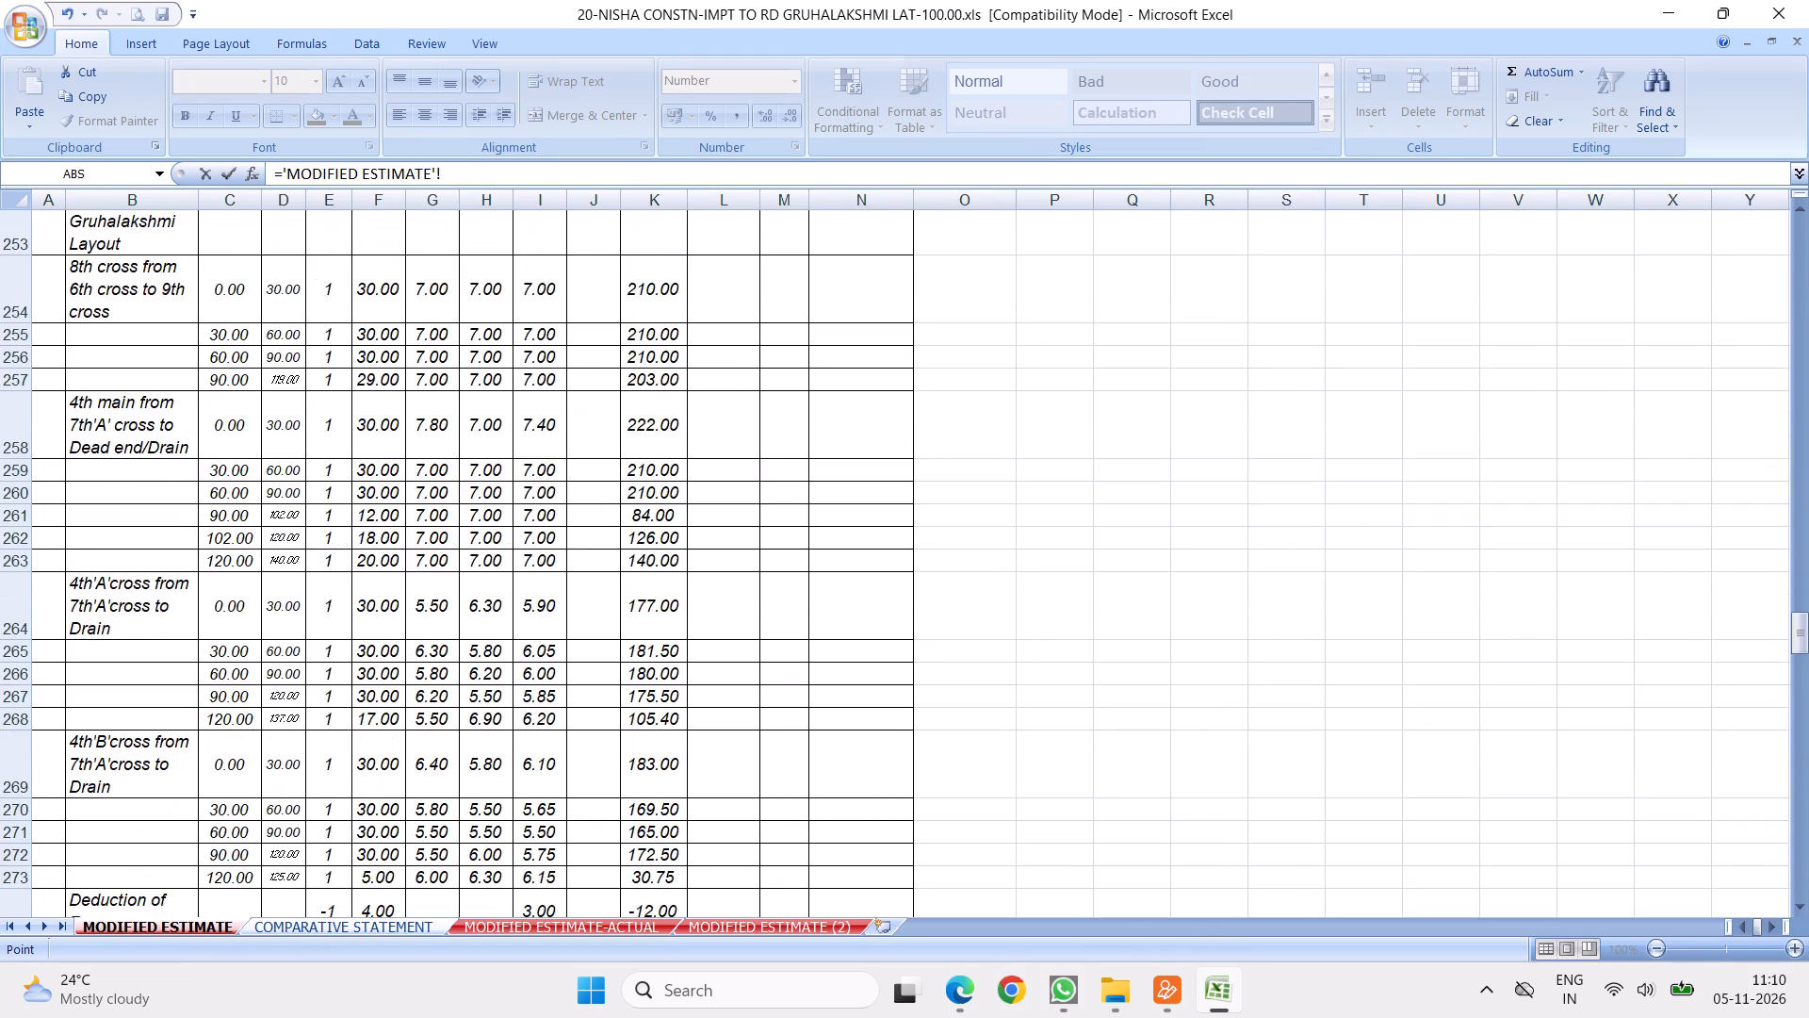
scroll(579, 543, "down", 12)
left_click(637, 270)
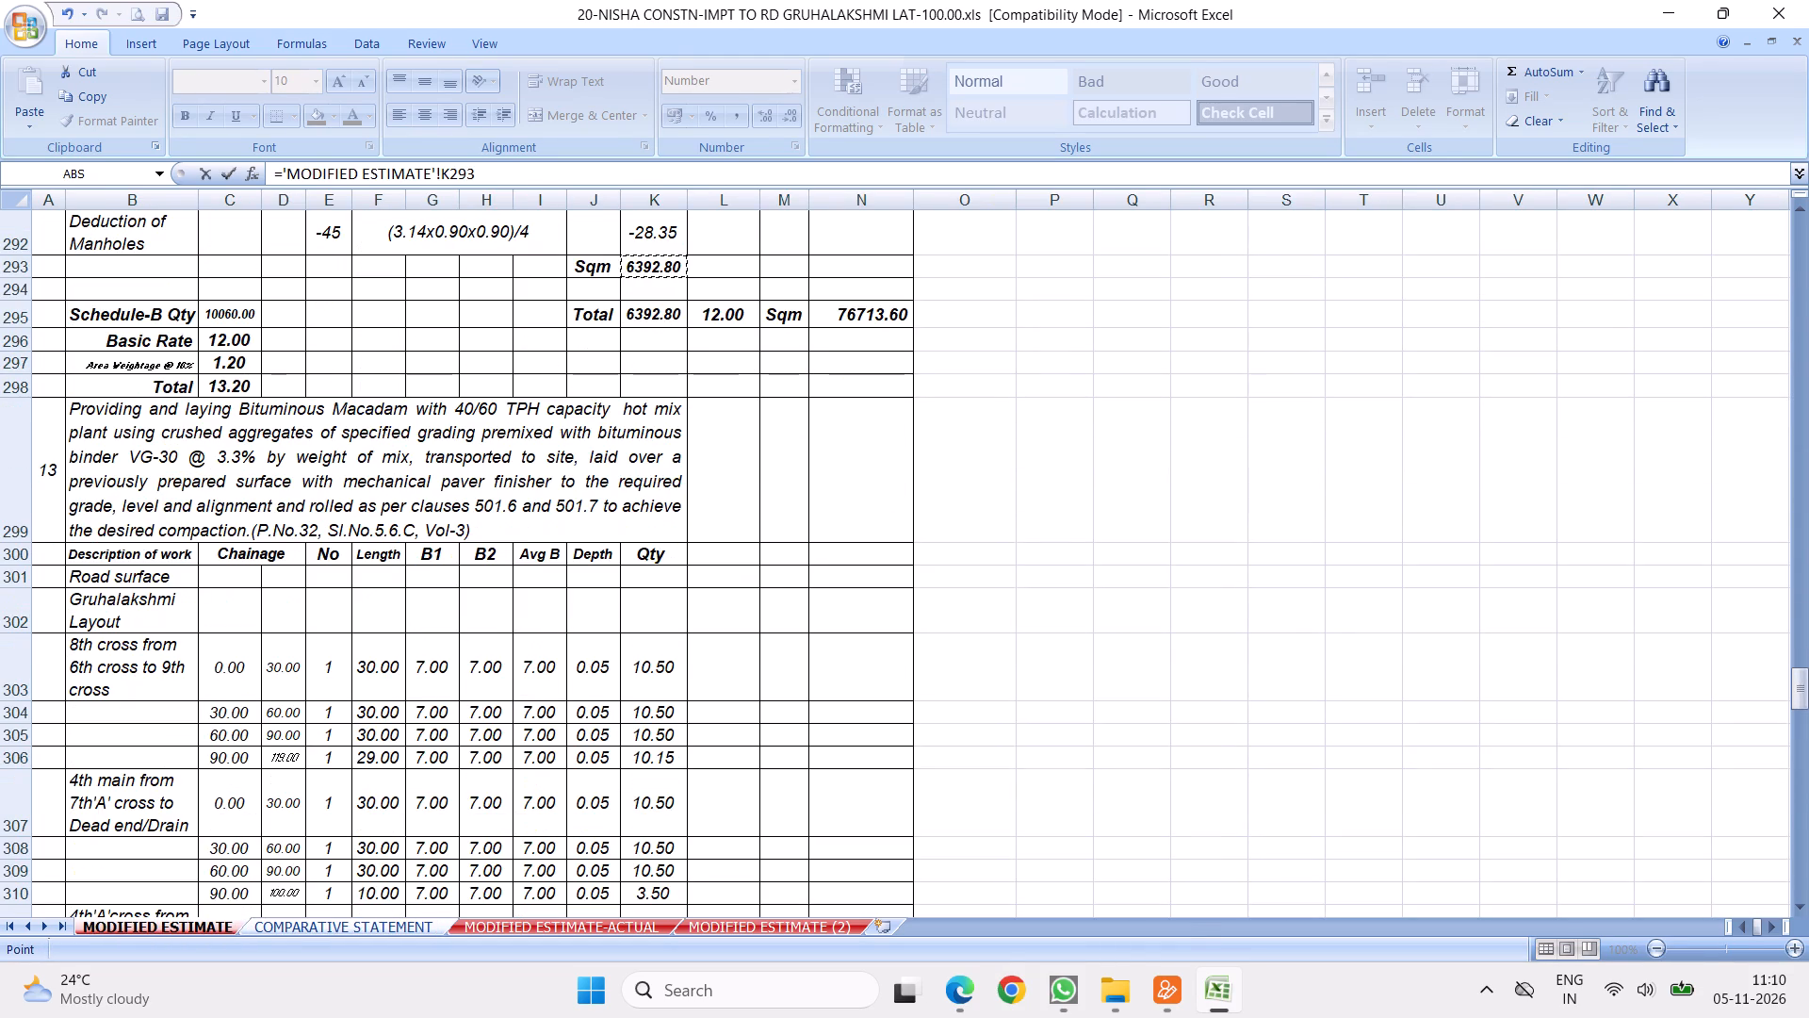
key("Return")
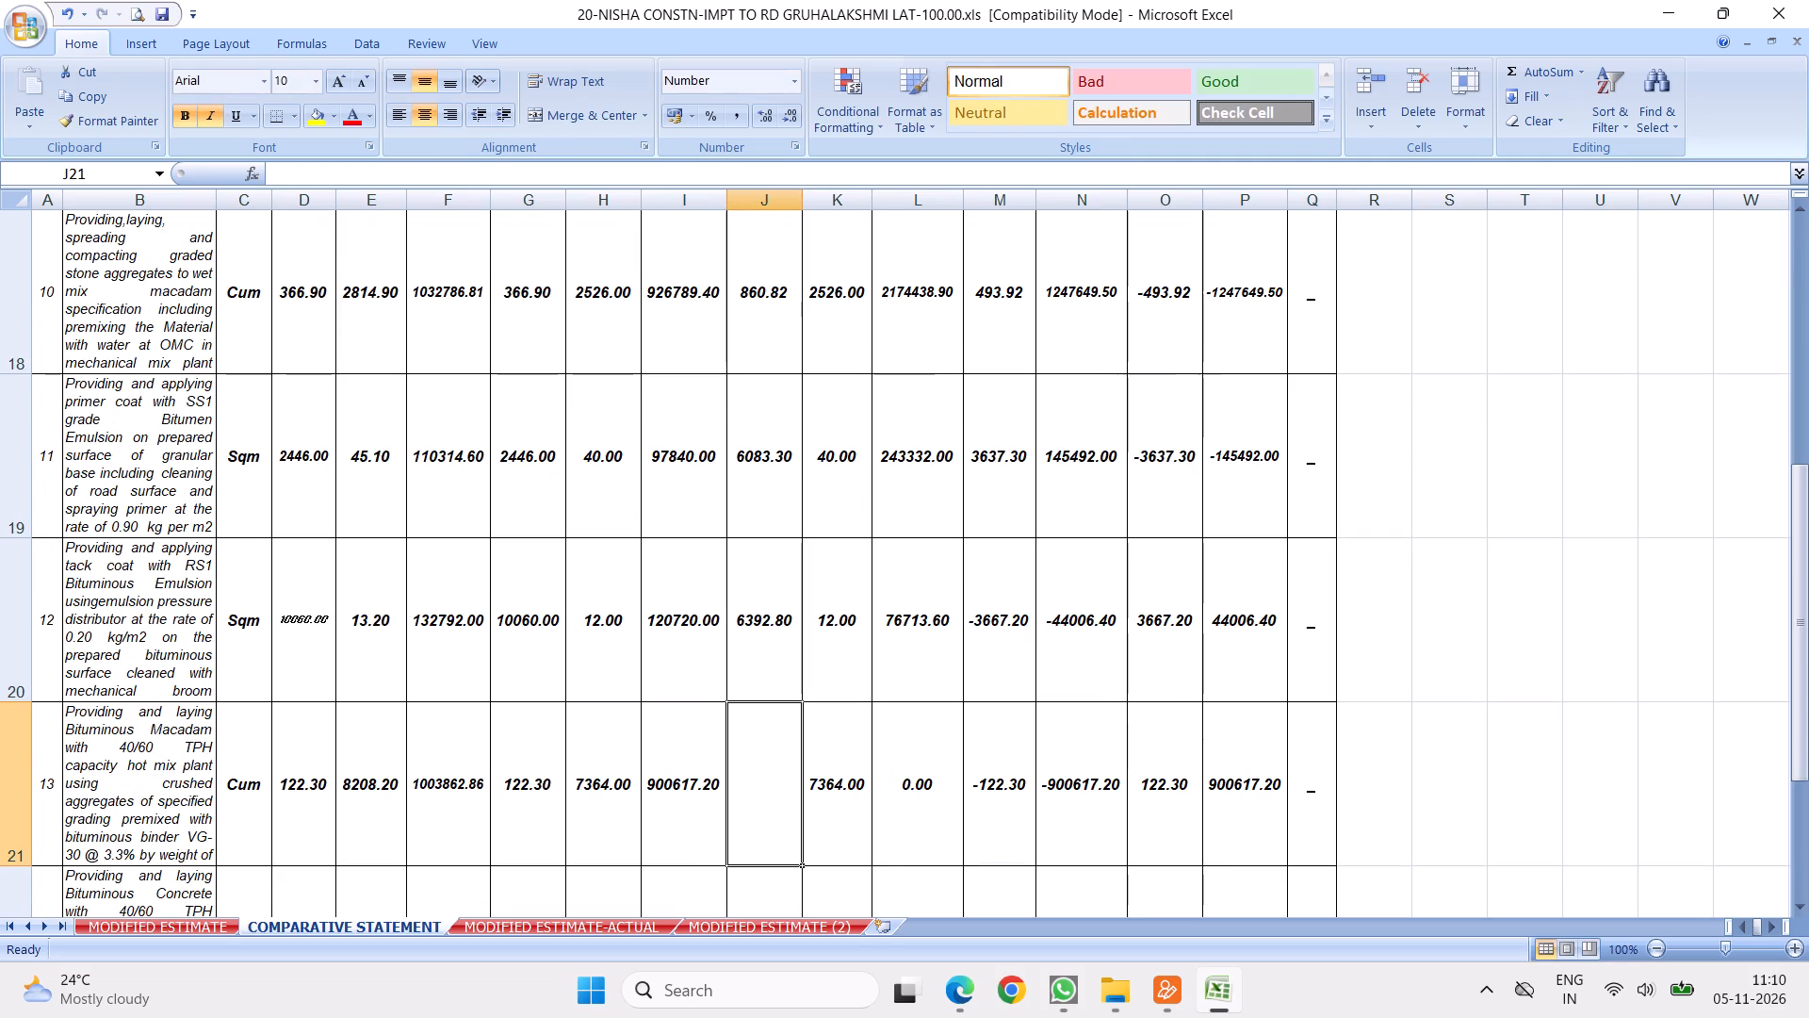
Link the item 13 execution quantity J21 to the Cum quantity K340 on the MODIFIED ESTIMATE sheet.
key("equal")
left_click(199, 927)
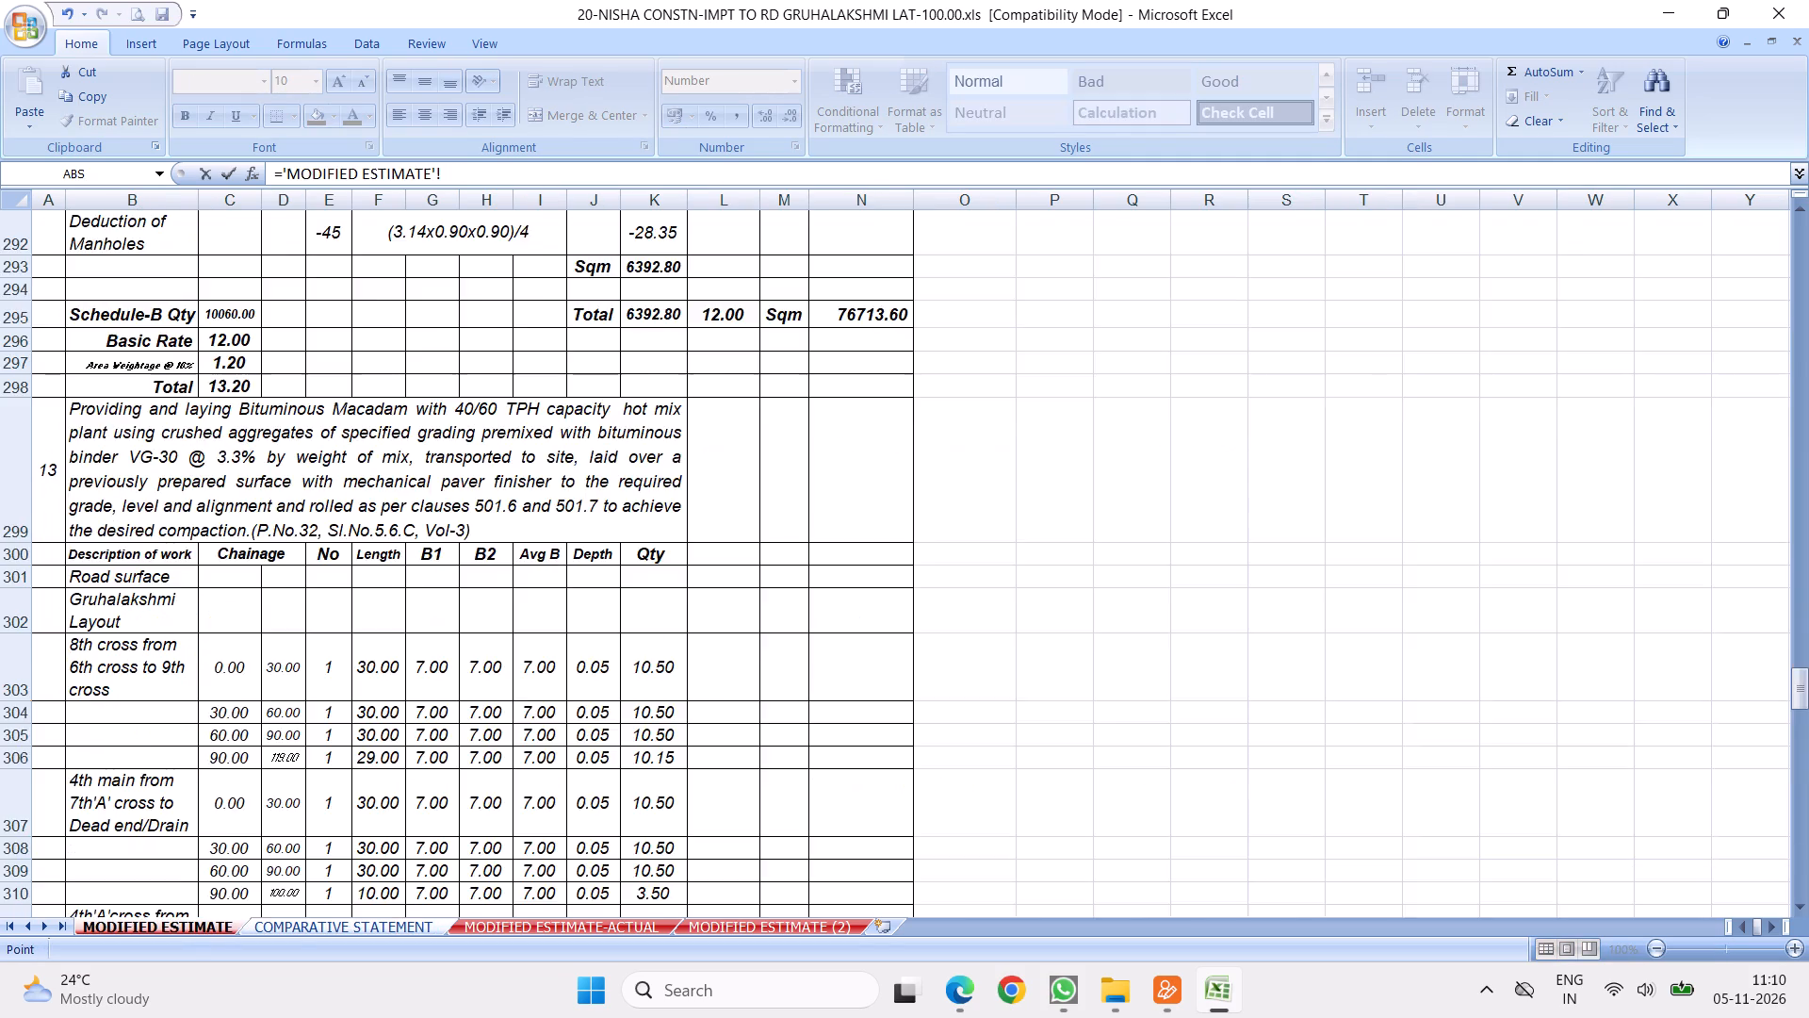
scroll(660, 604, "down", 5)
scroll(713, 532, "down", 7)
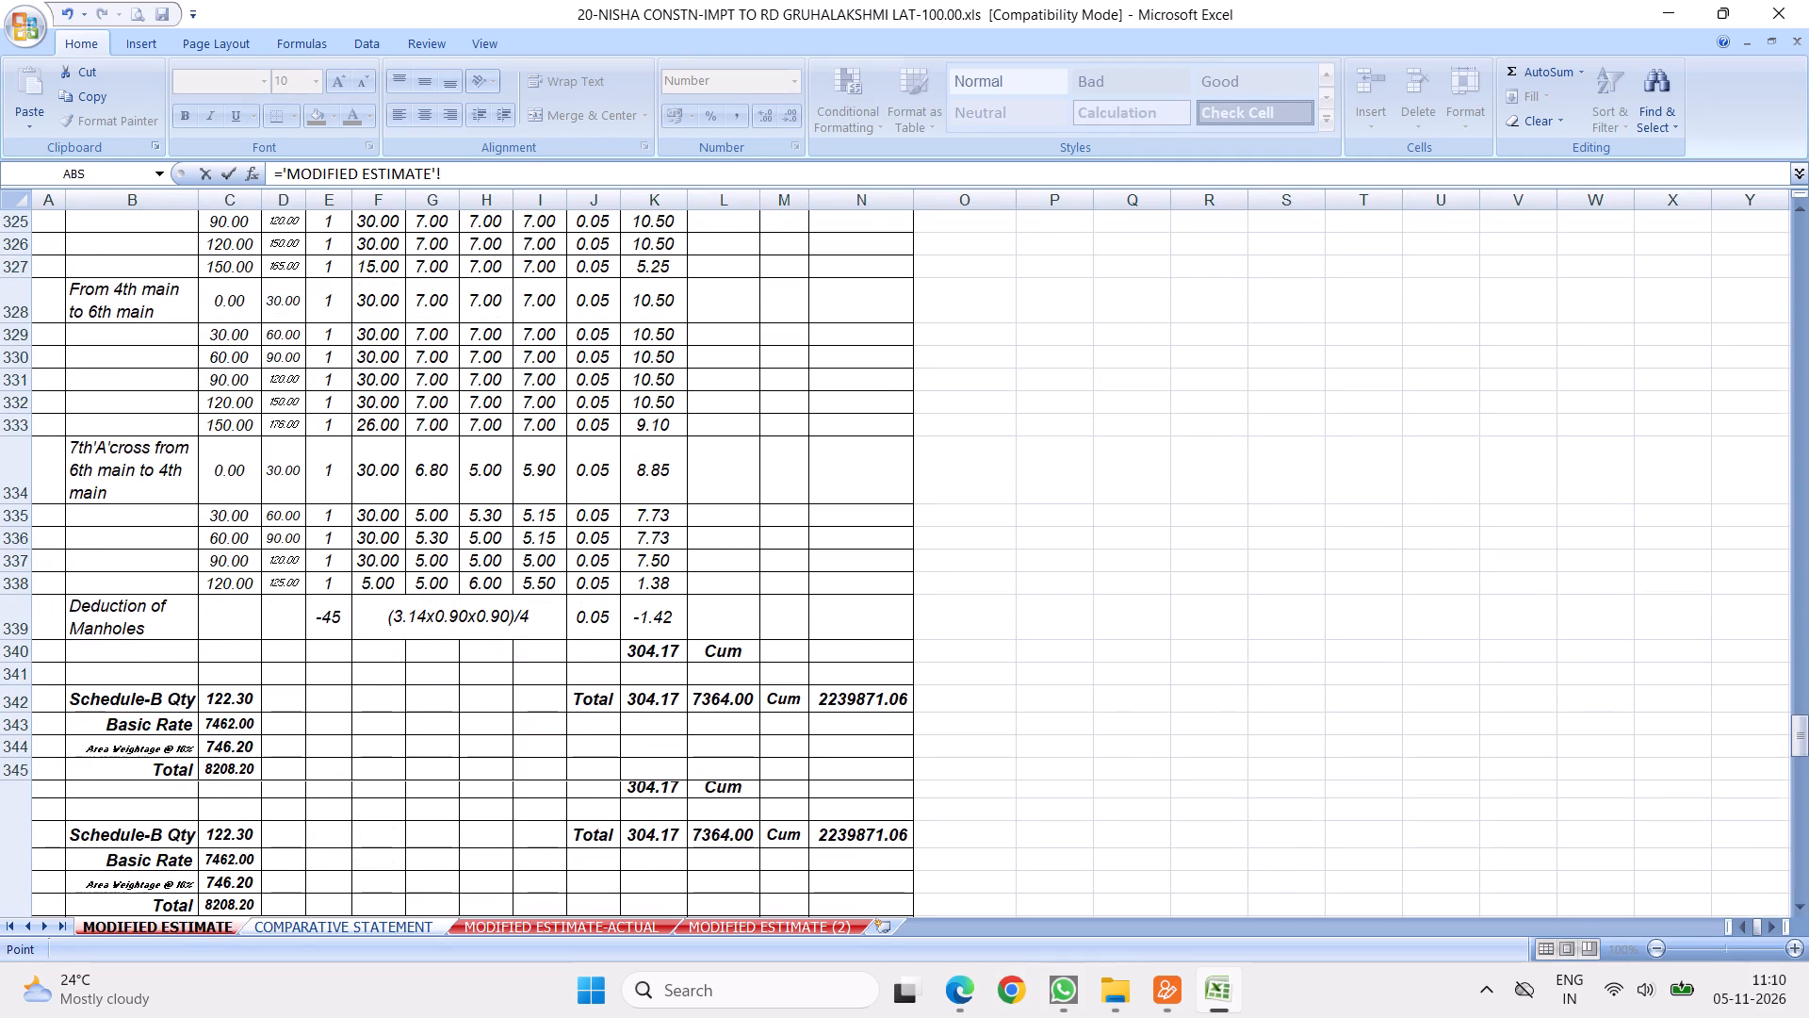
left_click(650, 580)
key("Return")
Link the item 14 execution quantity J22 to the Cum quantity K389 on the MODIFIED ESTIMATE sheet.
key("equal")
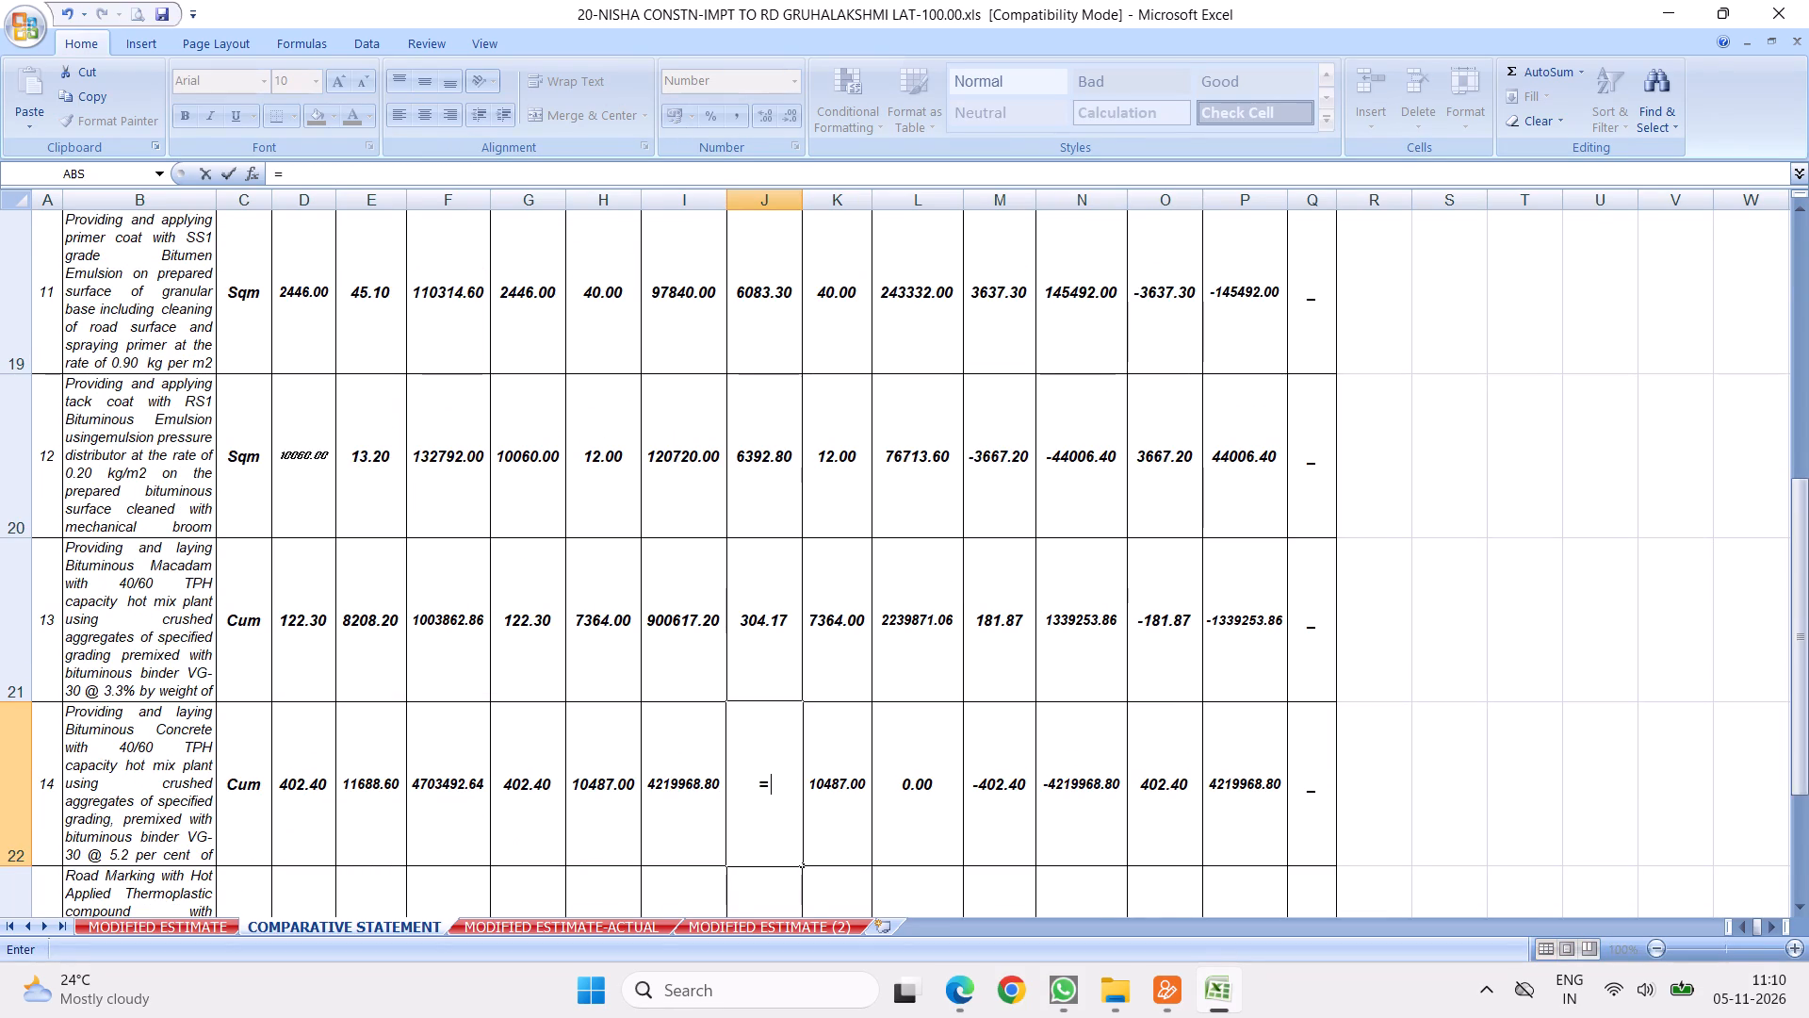
left_click(181, 926)
scroll(580, 624, "down", 4)
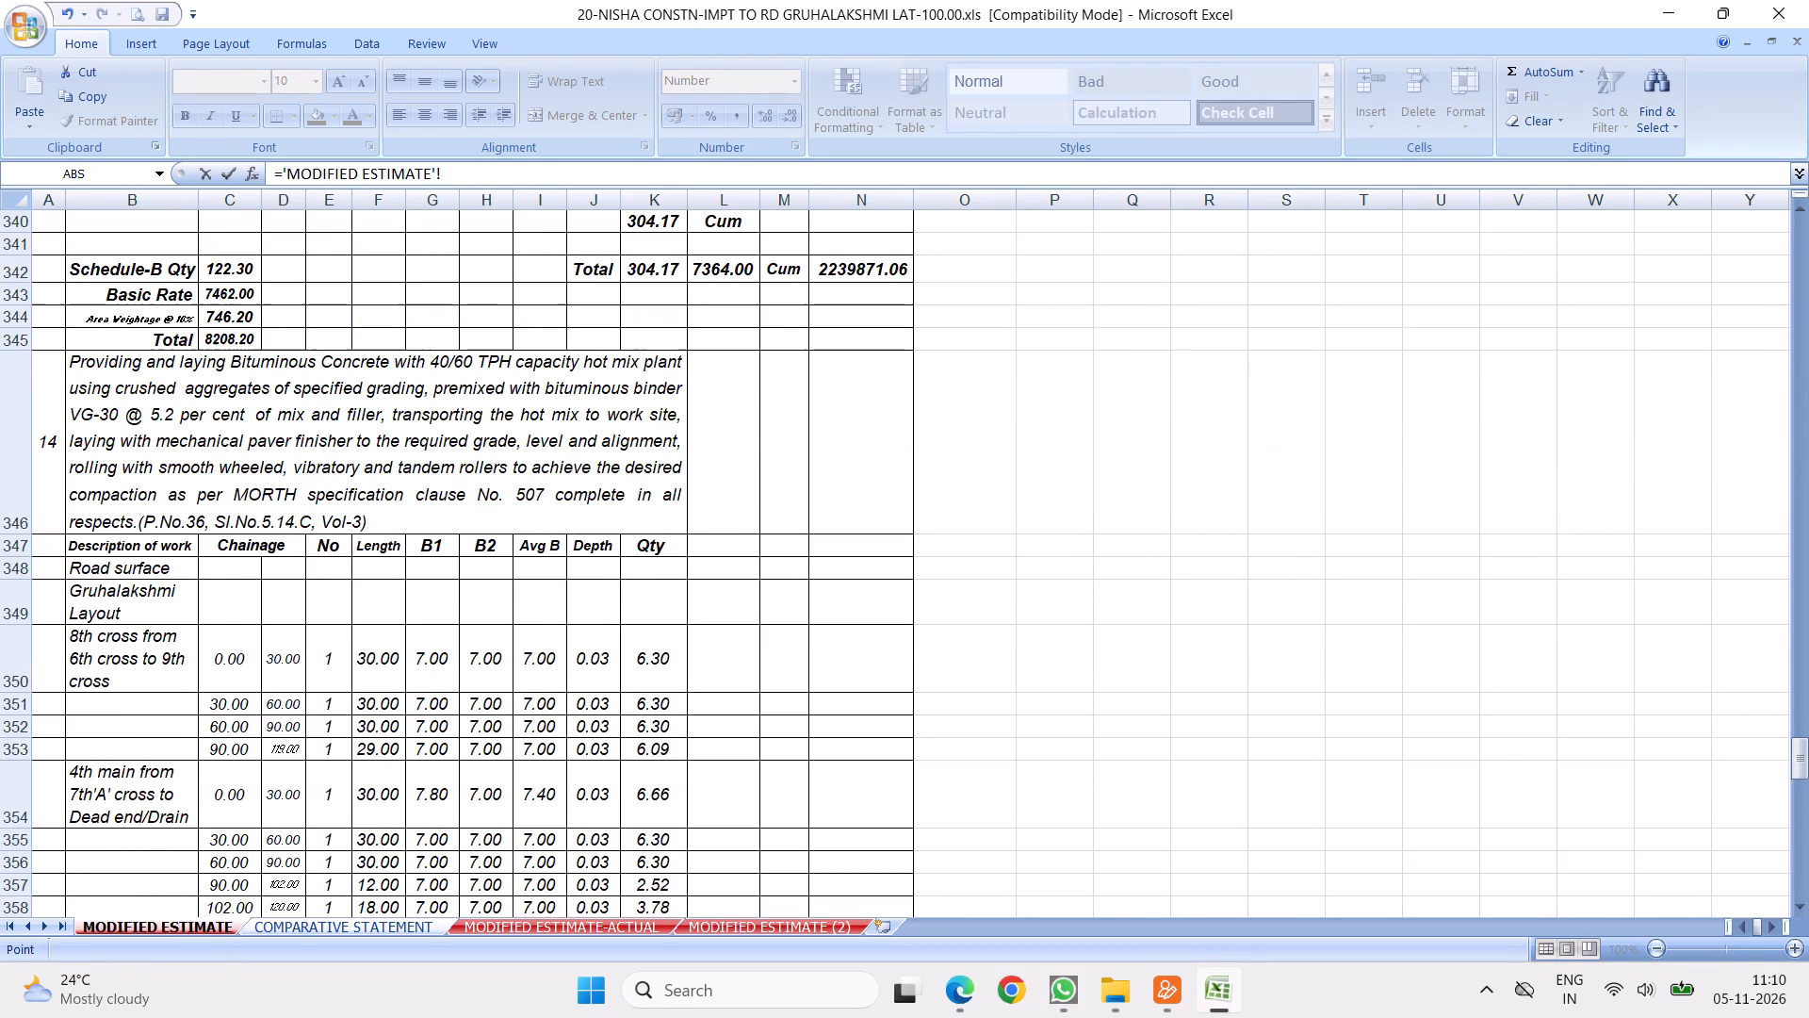
scroll(845, 417, "down", 15)
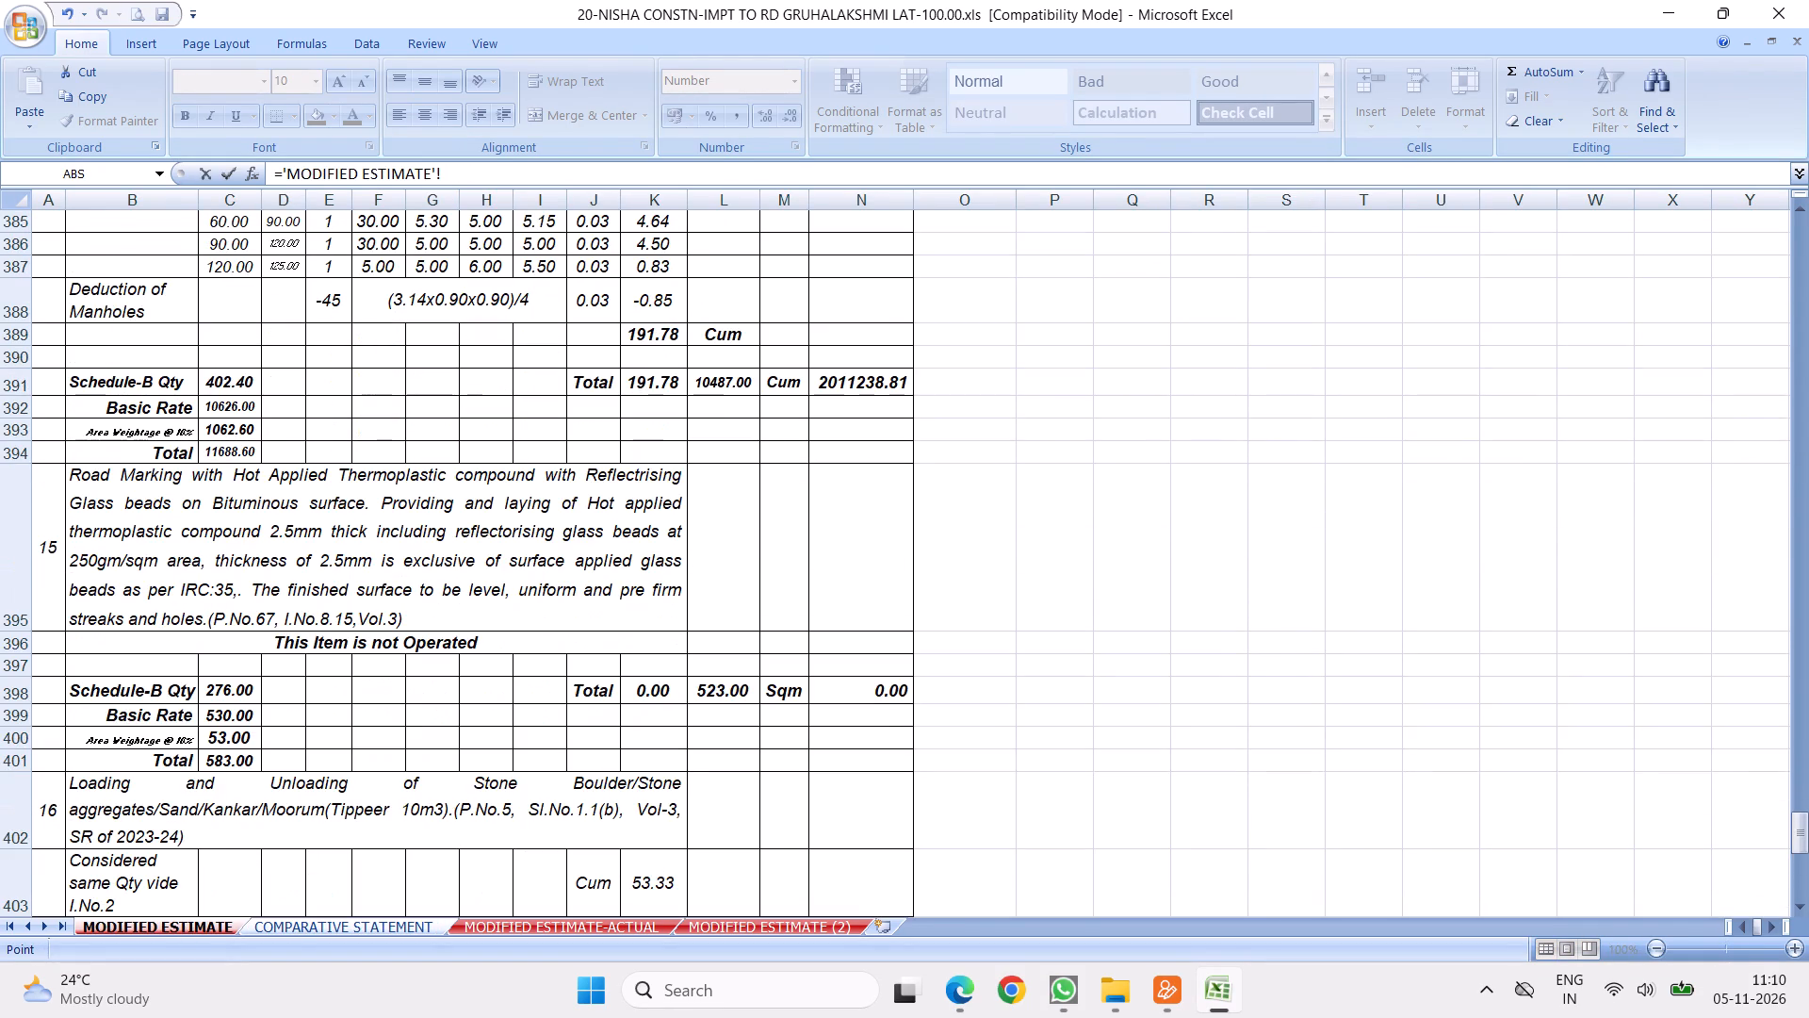
left_click(649, 335)
key("Return")
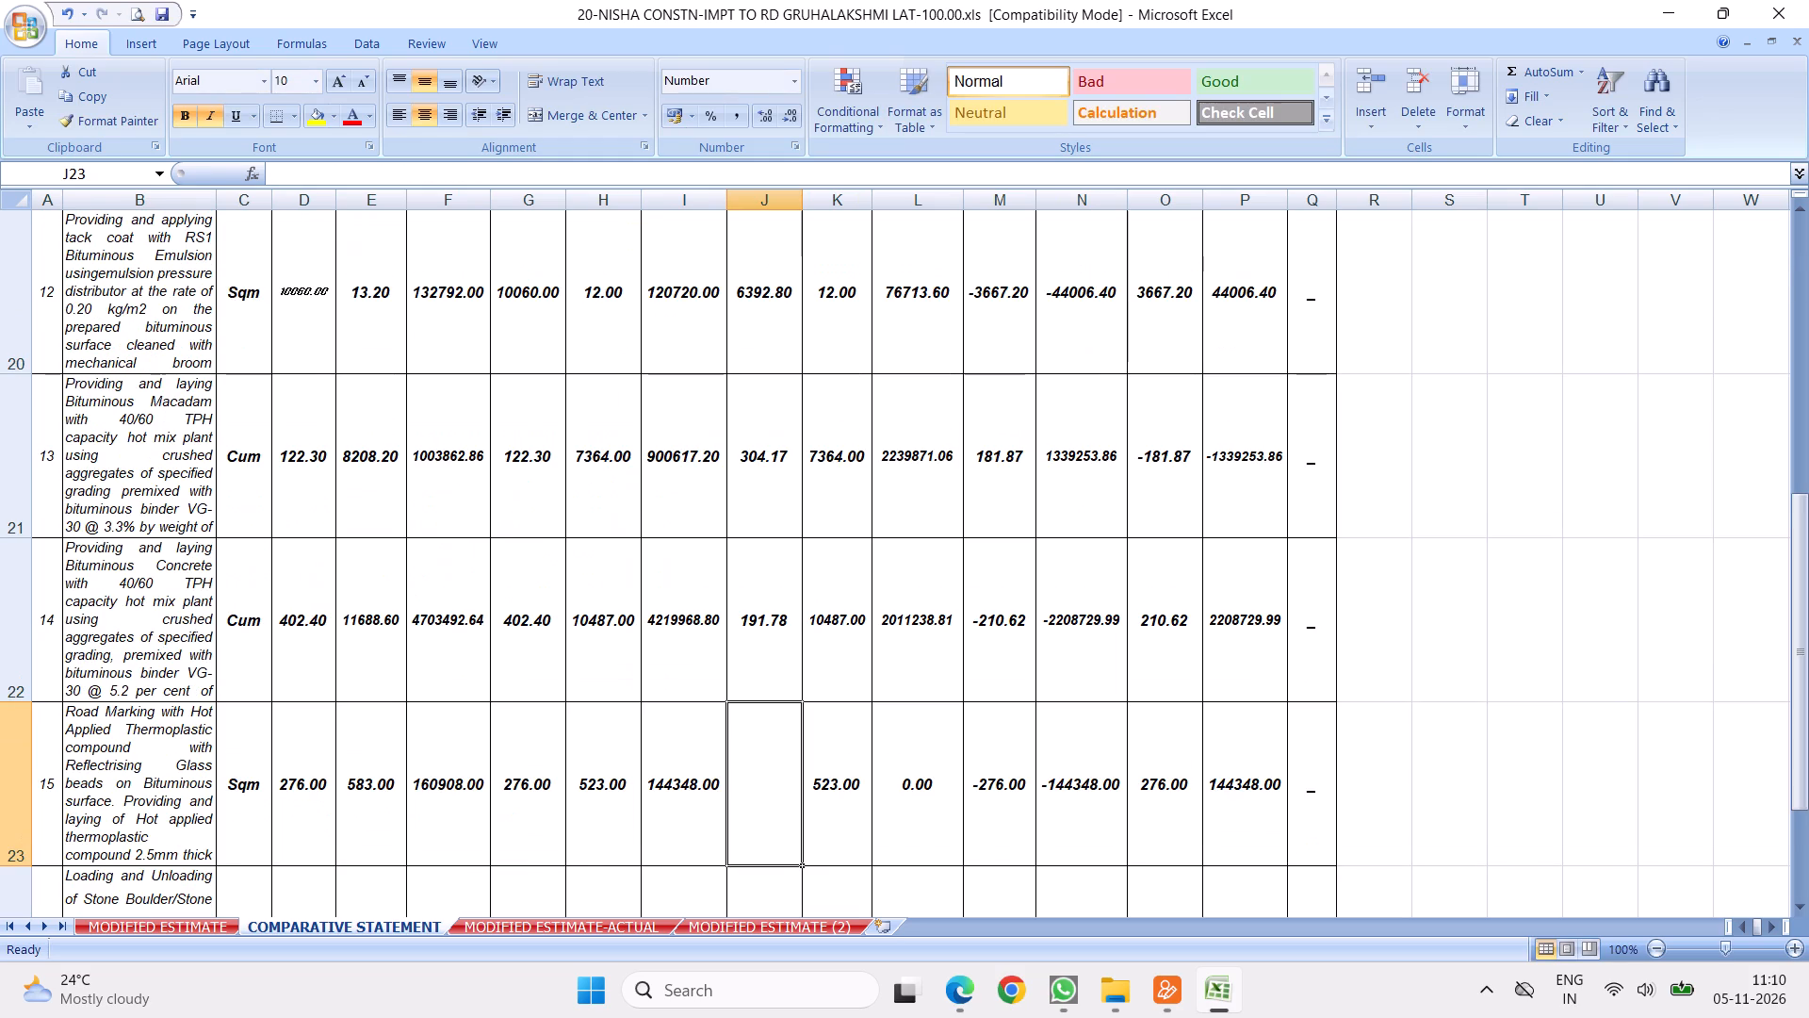
Set the item 15 road marking execution quantity J23 to 0.
key("0")
key("Return")
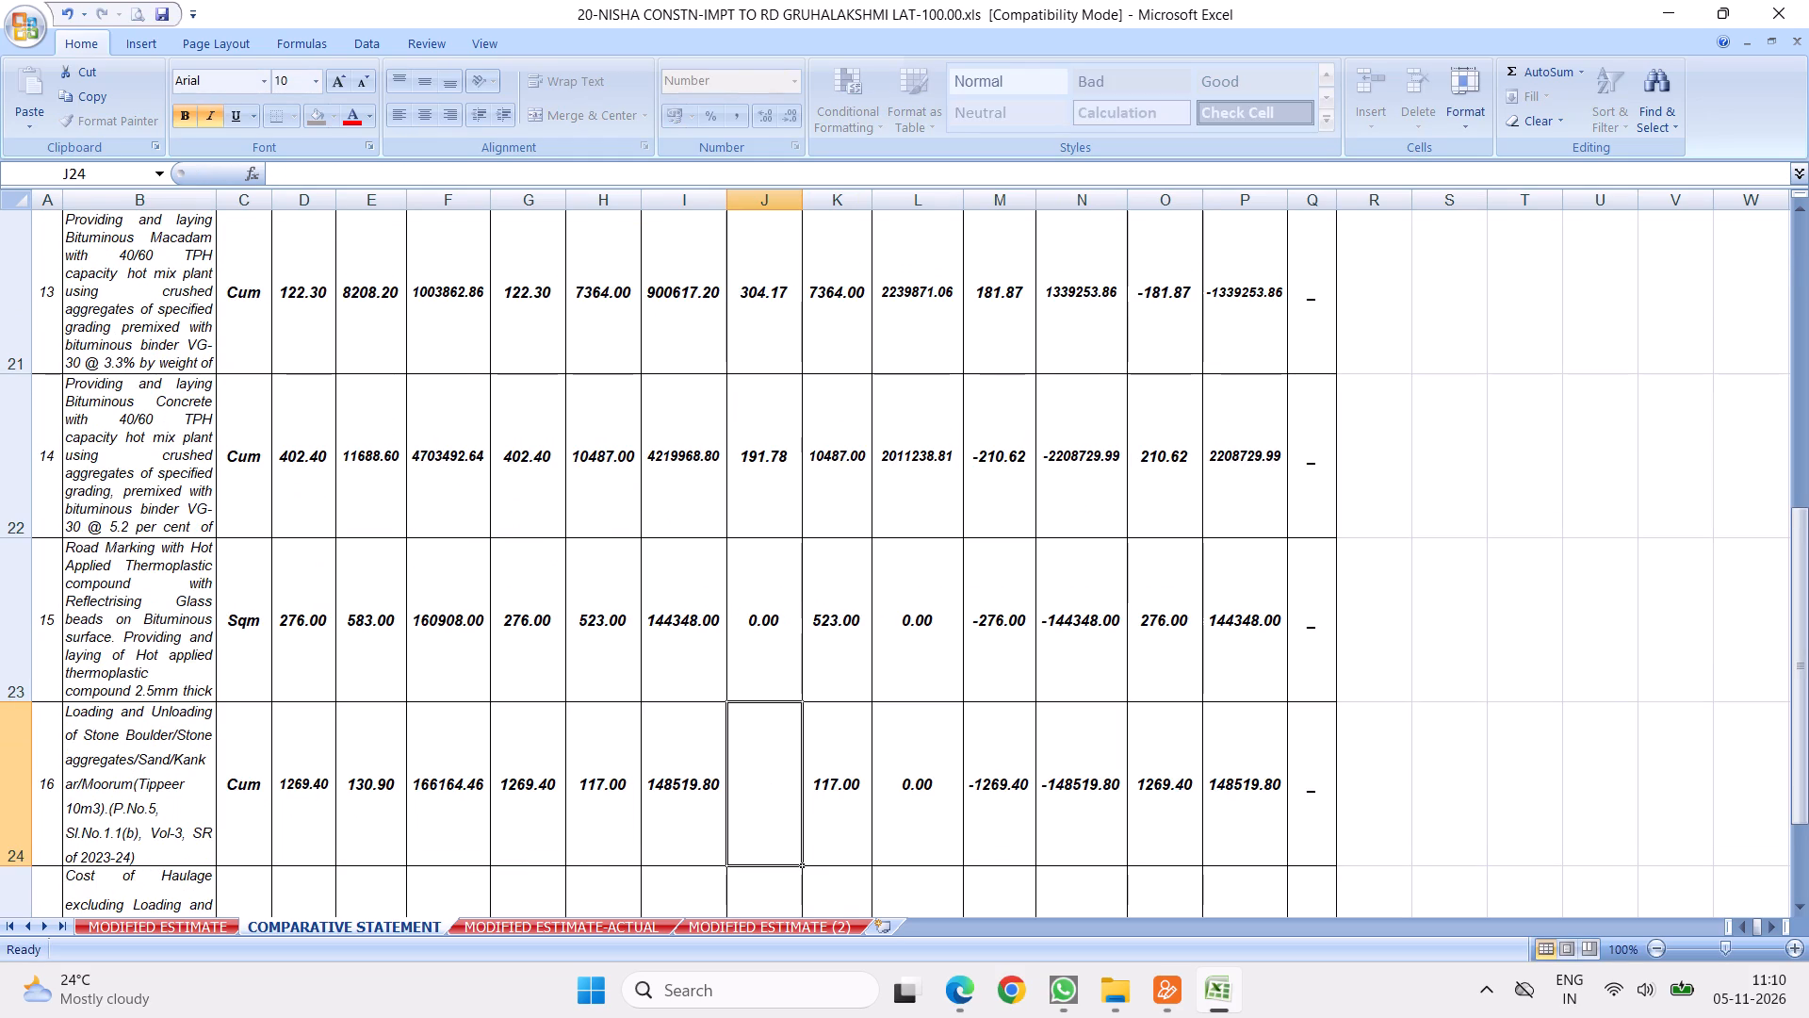
Link the item 16 execution quantity J24 to the Cum quantity K405 on the MODIFIED ESTIMATE sheet.
key("equal")
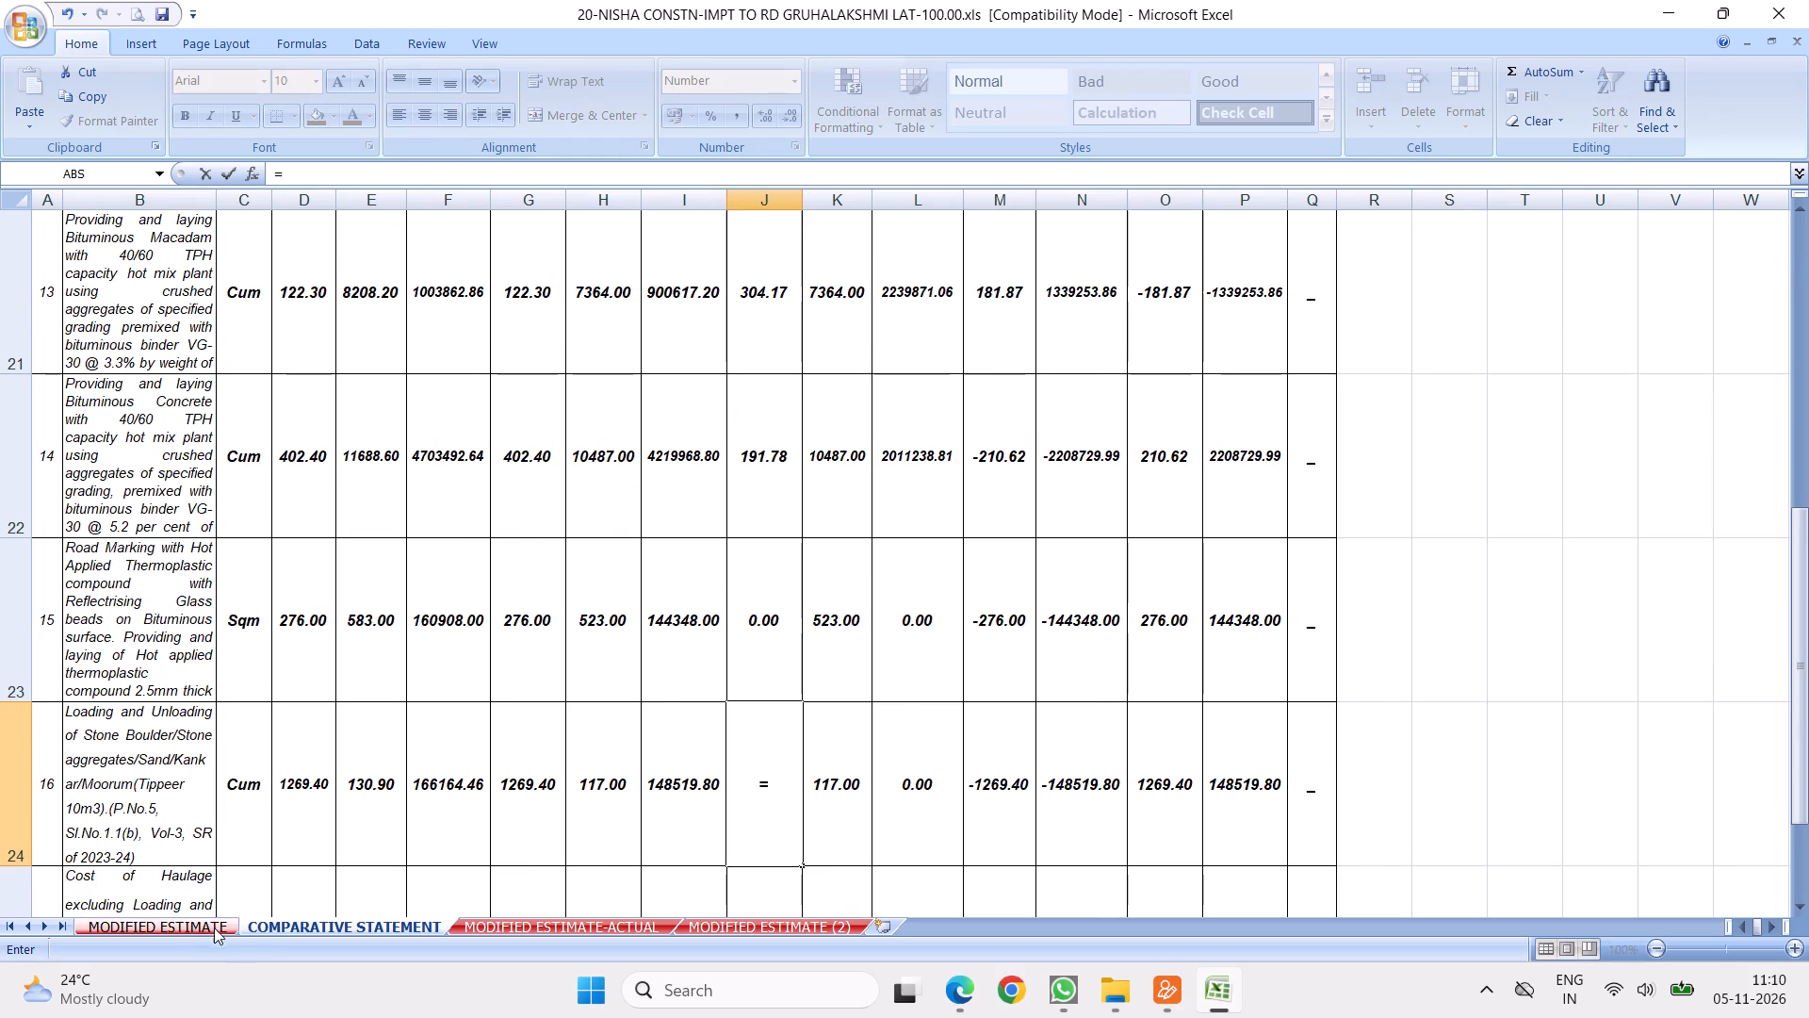
left_click(210, 925)
scroll(709, 535, "down", 3)
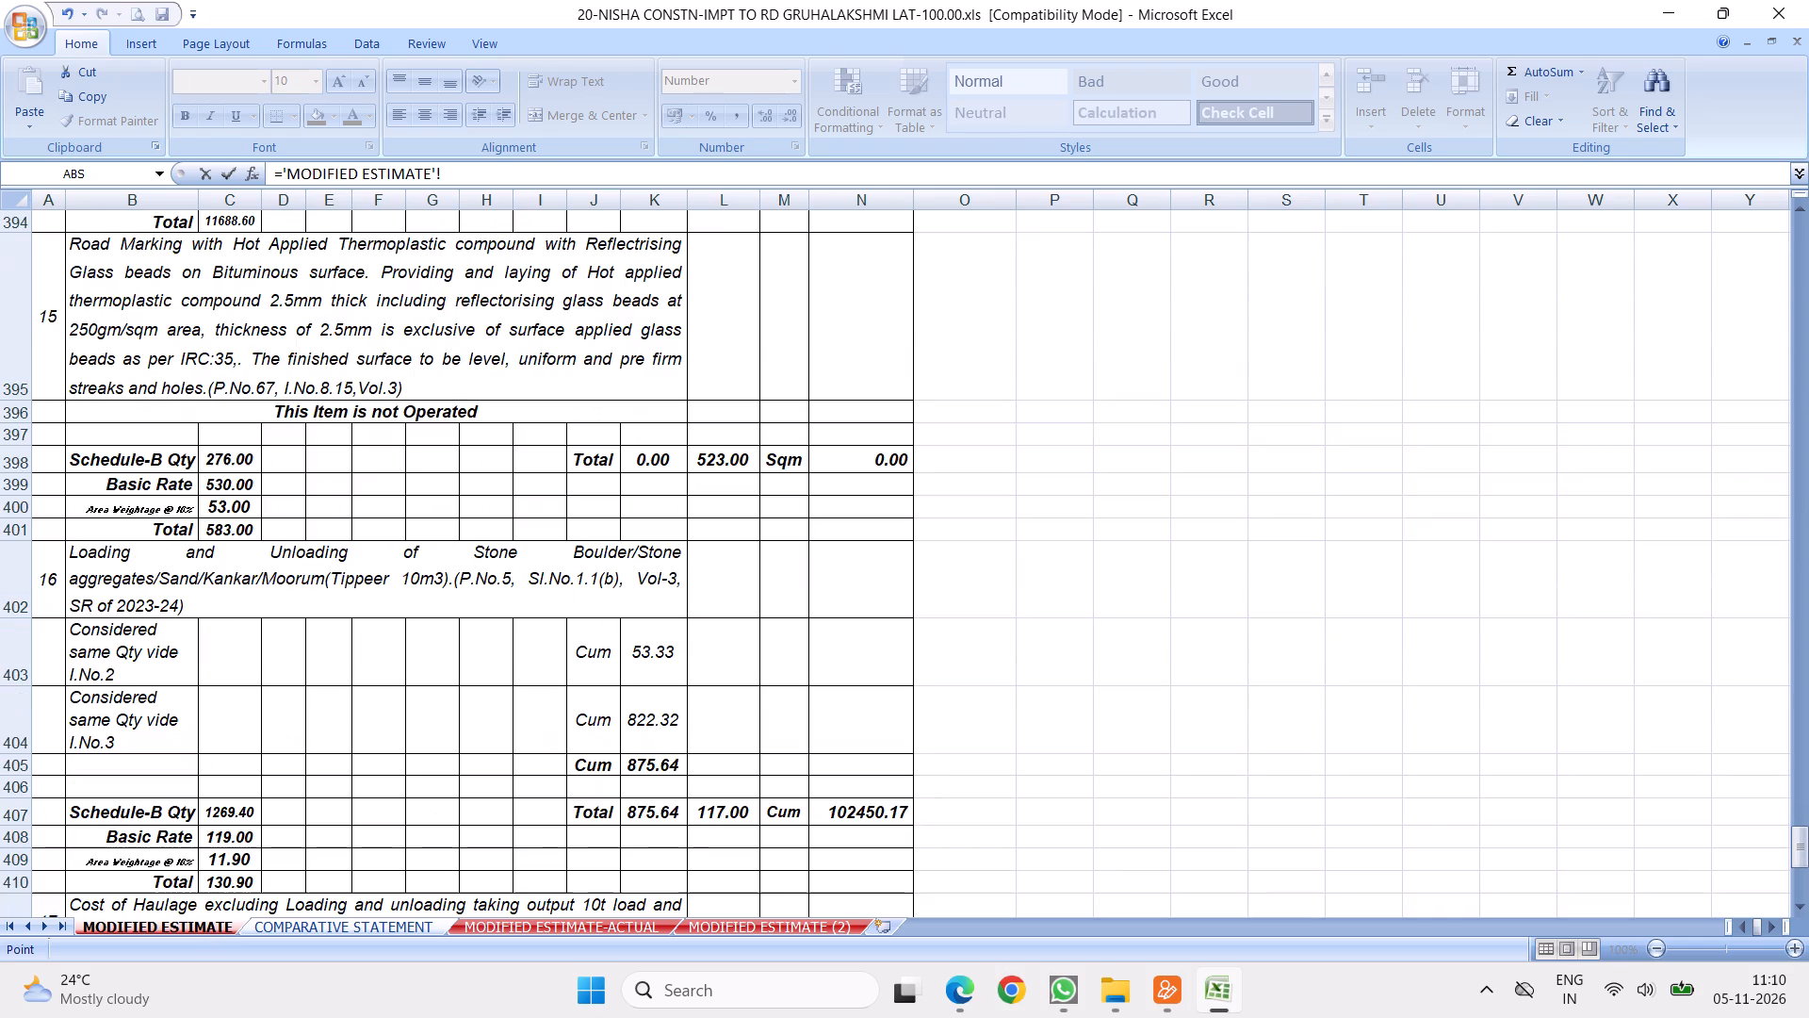
scroll(719, 534, "down", 2)
left_click(644, 476)
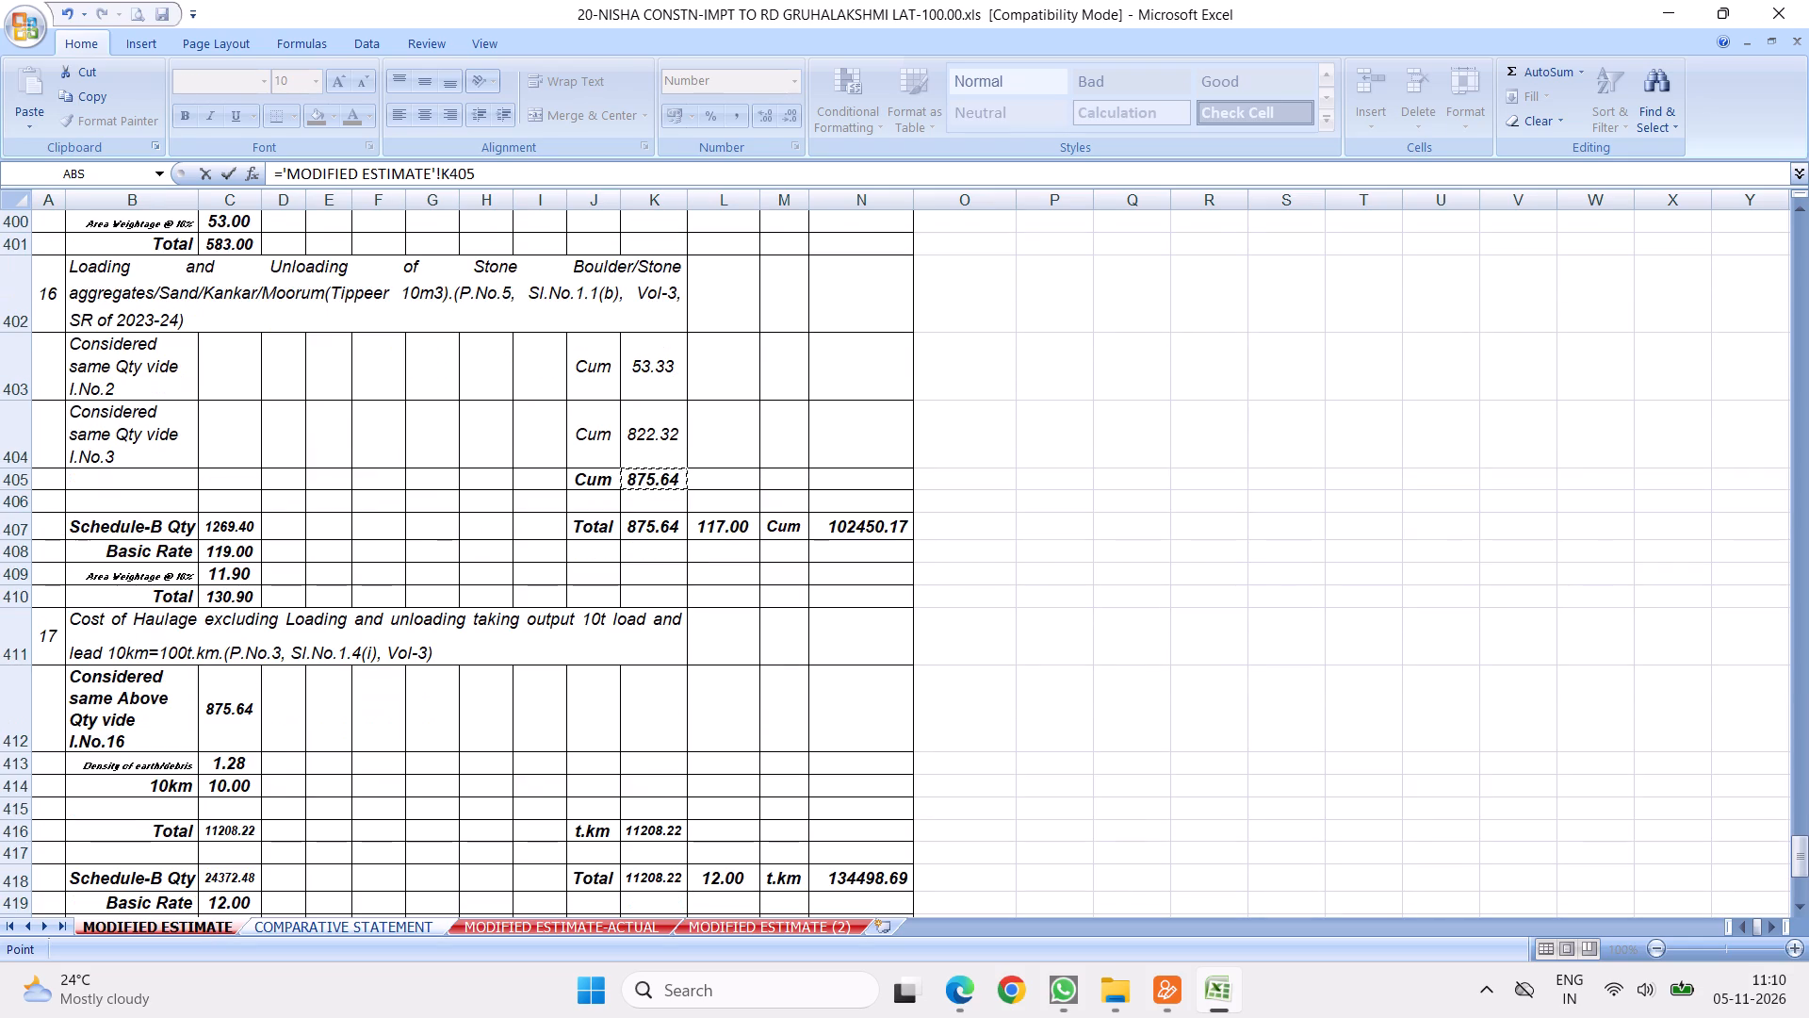
key("Return")
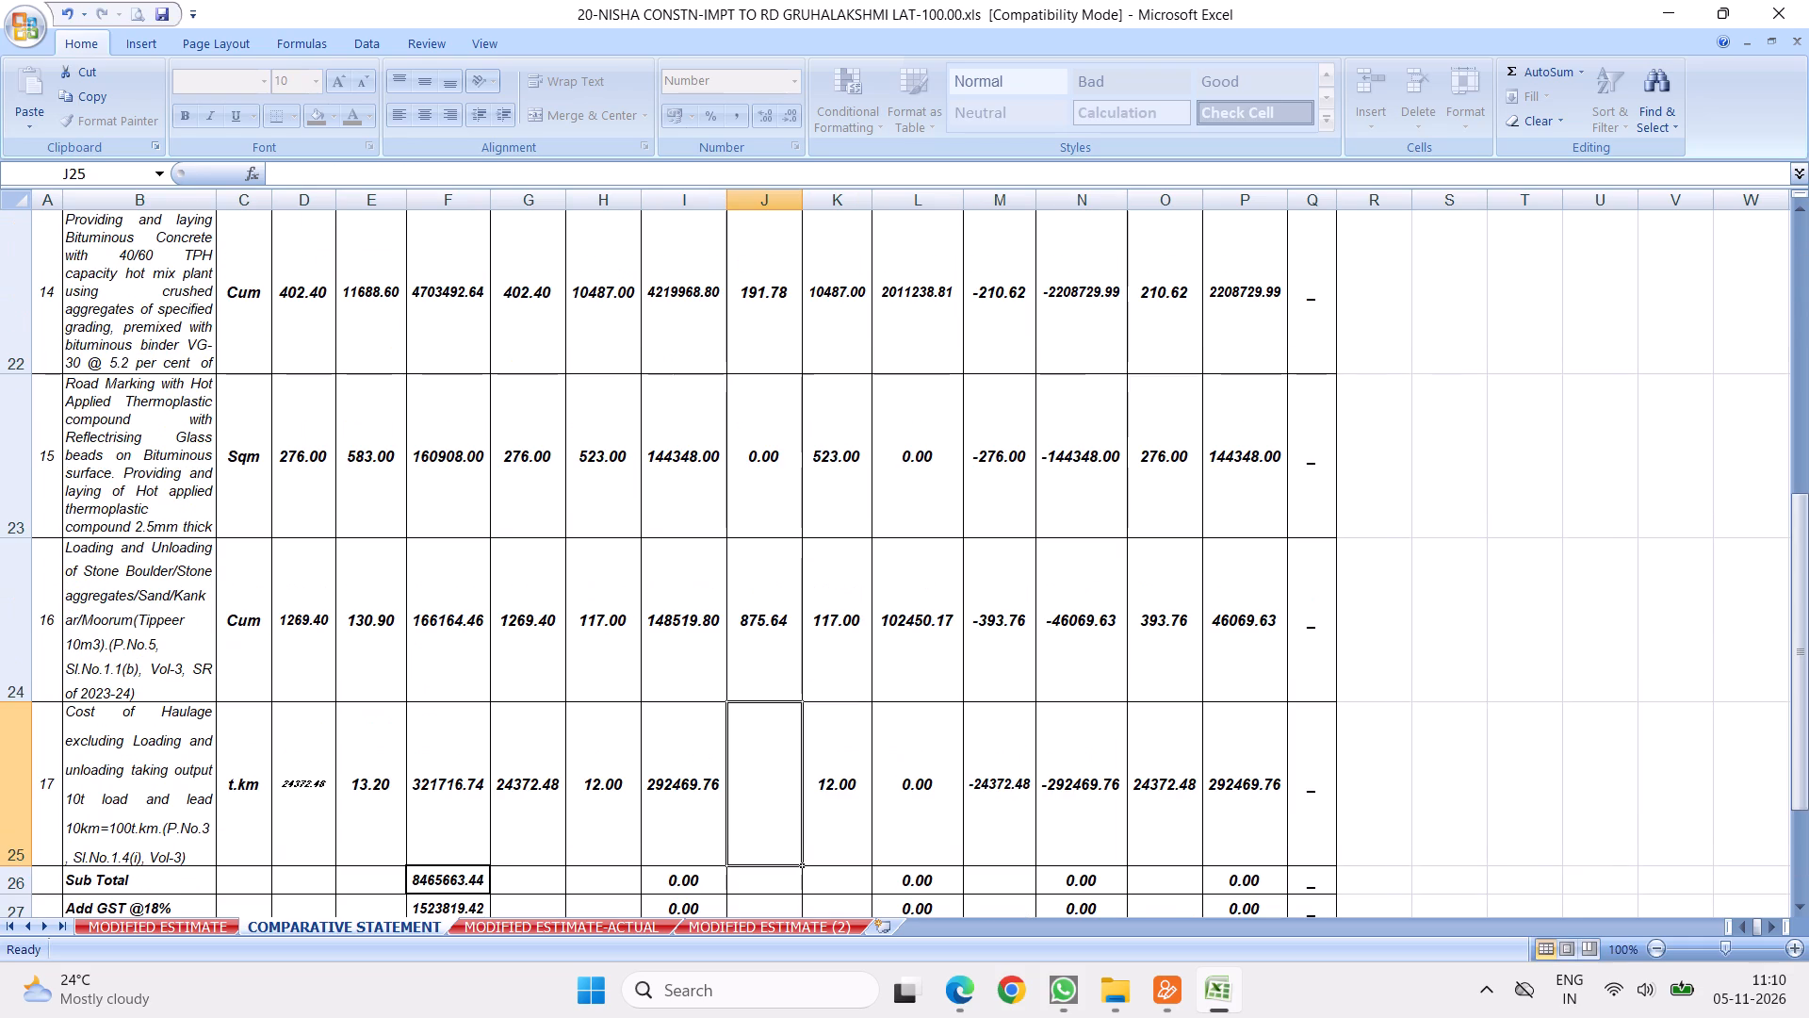
Link the item 17 execution quantity J25 to the t.km quantity K416 on the MODIFIED ESTIMATE sheet.
key("equal")
left_click(203, 925)
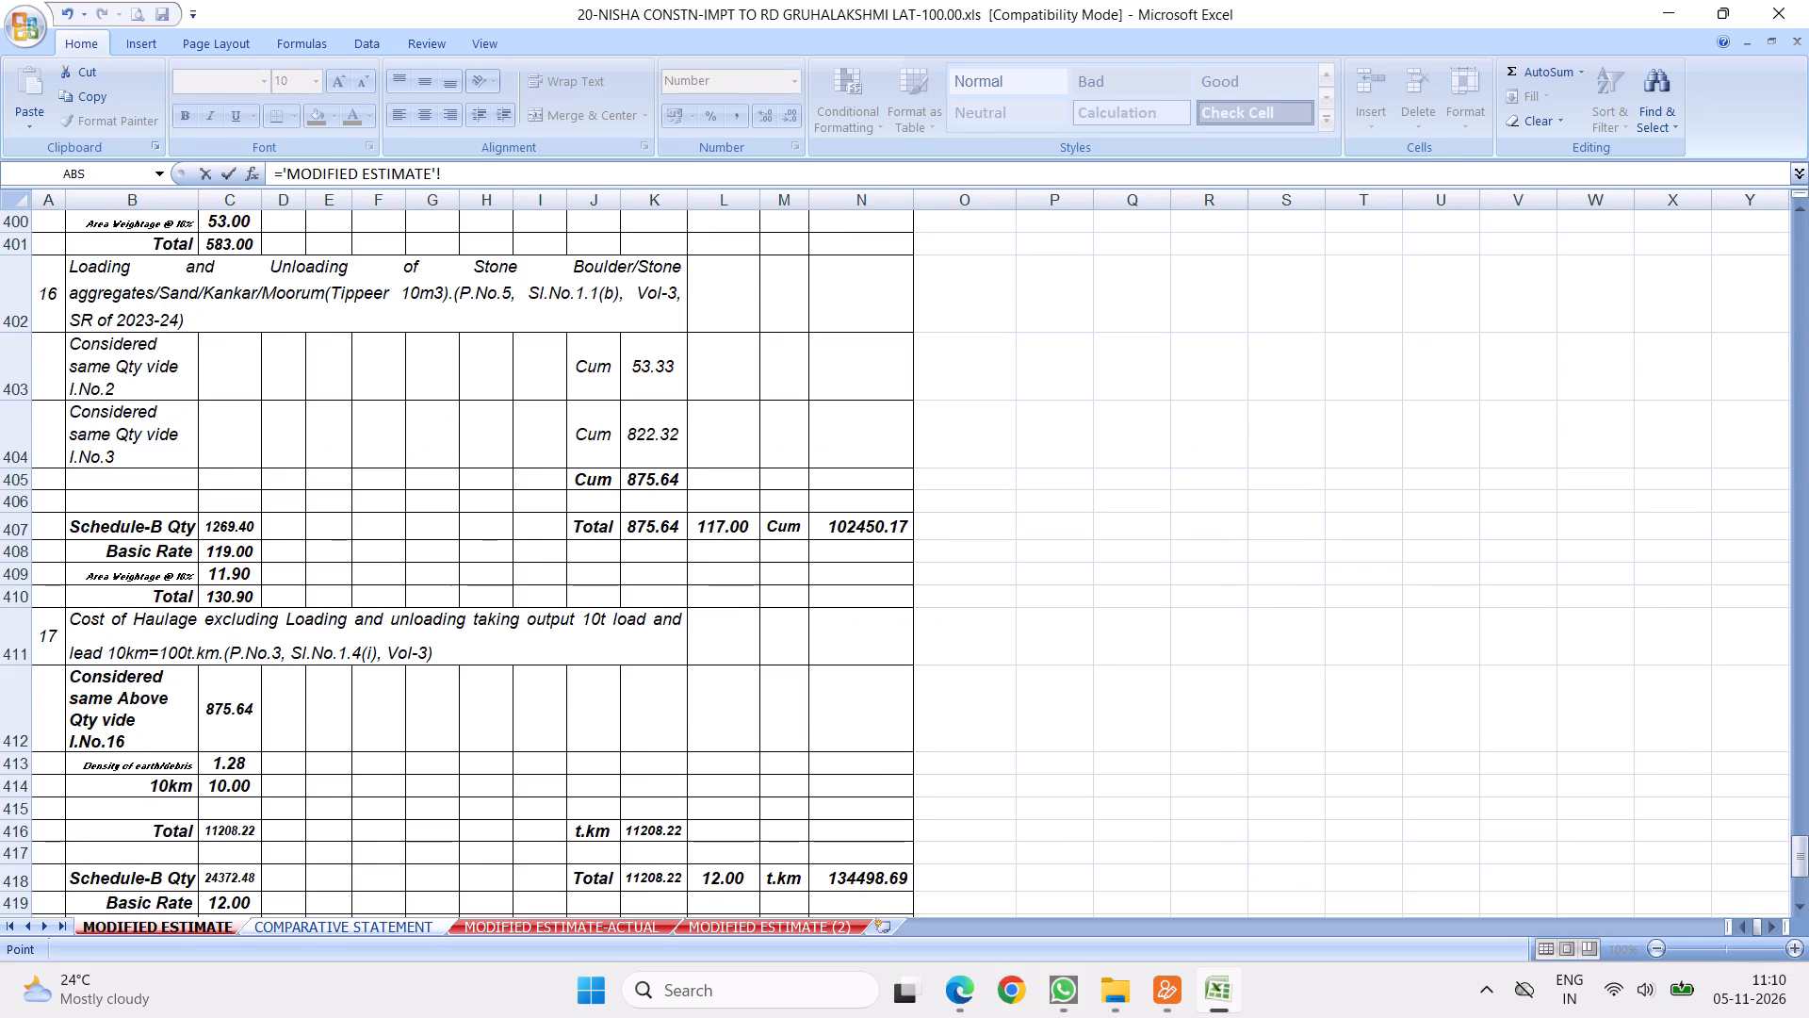
scroll(764, 554, "down", 2)
left_click(640, 551)
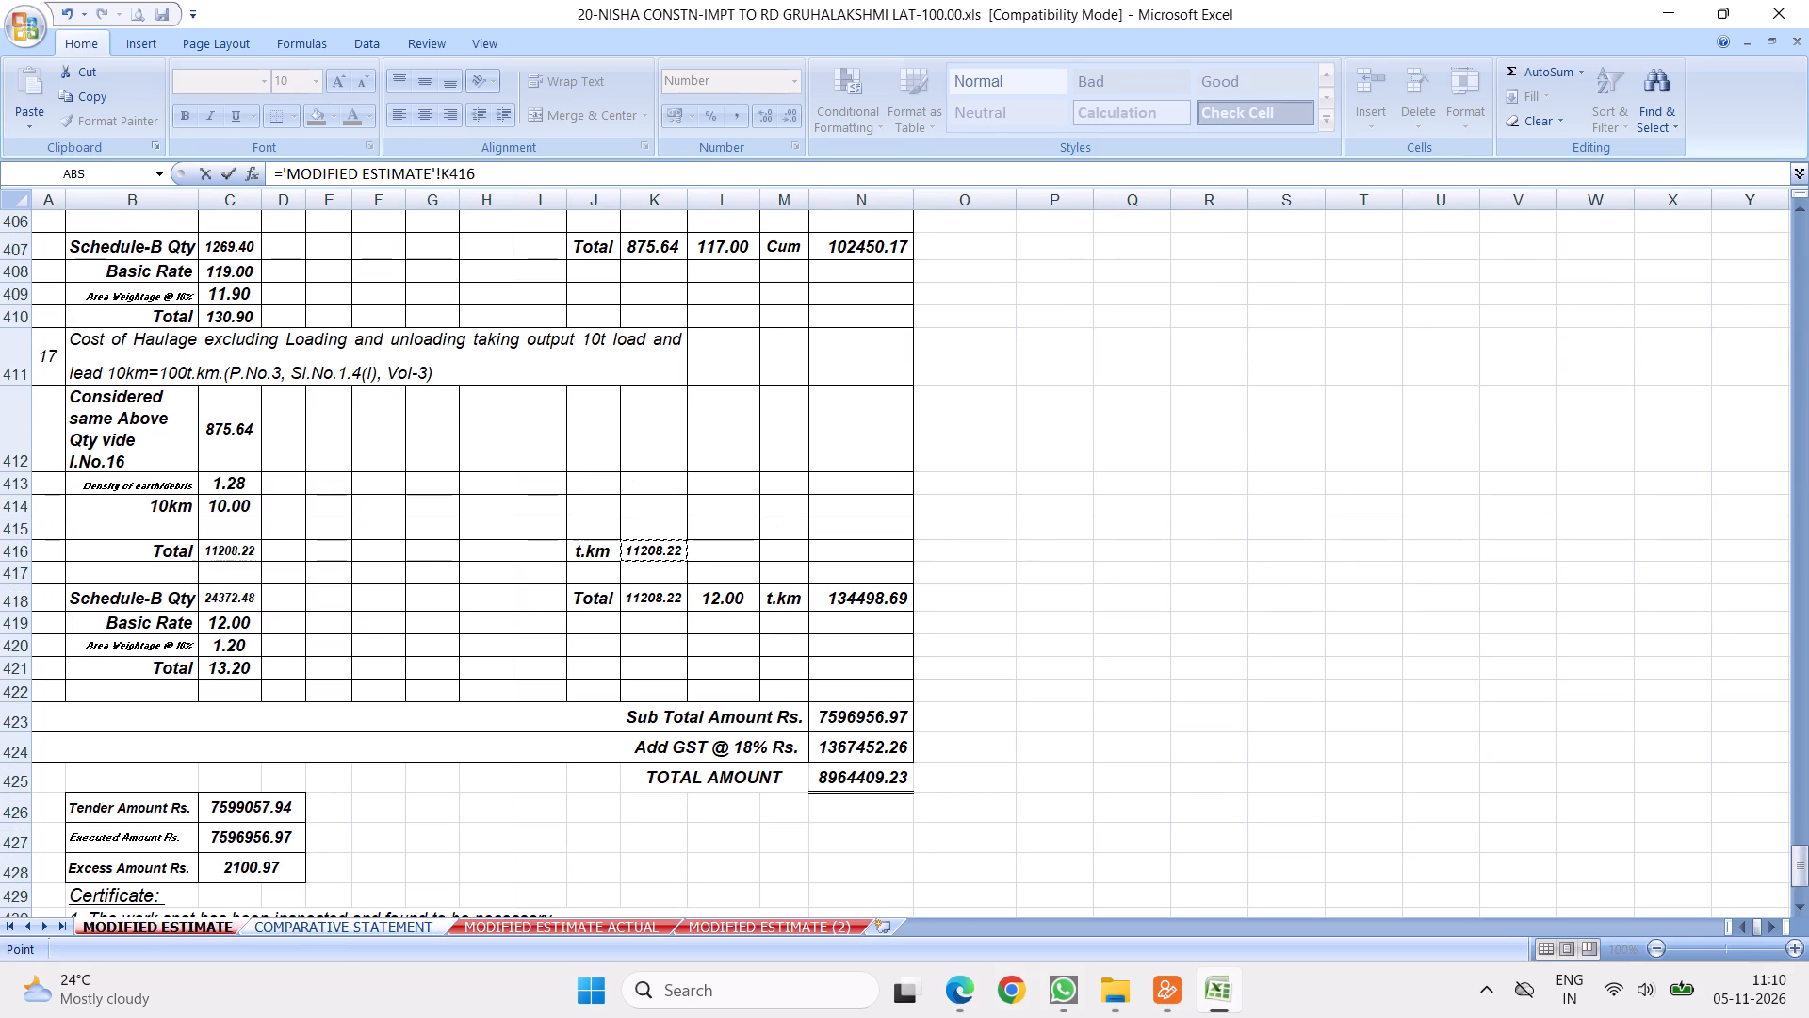
key("Return")
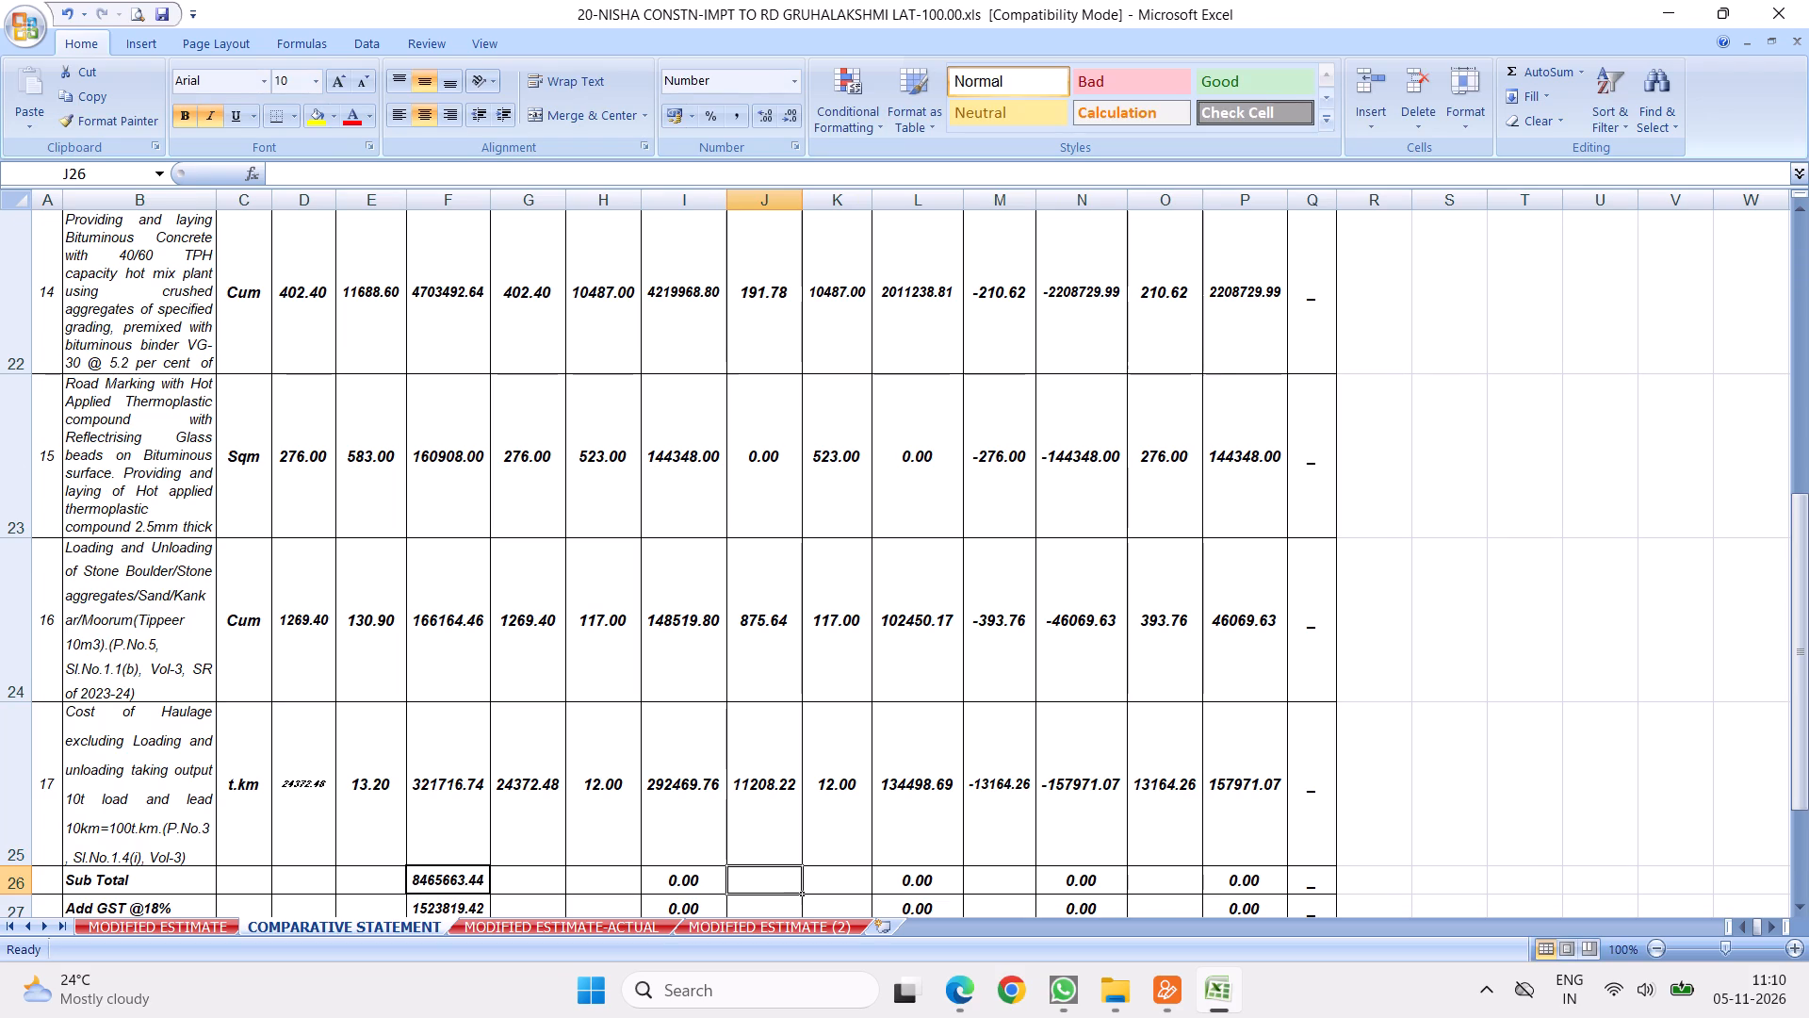
Enter the formula =I29-L29 in merged cell I33 to subtract the execution total from the tender total.
scroll(885, 802, "down", 1)
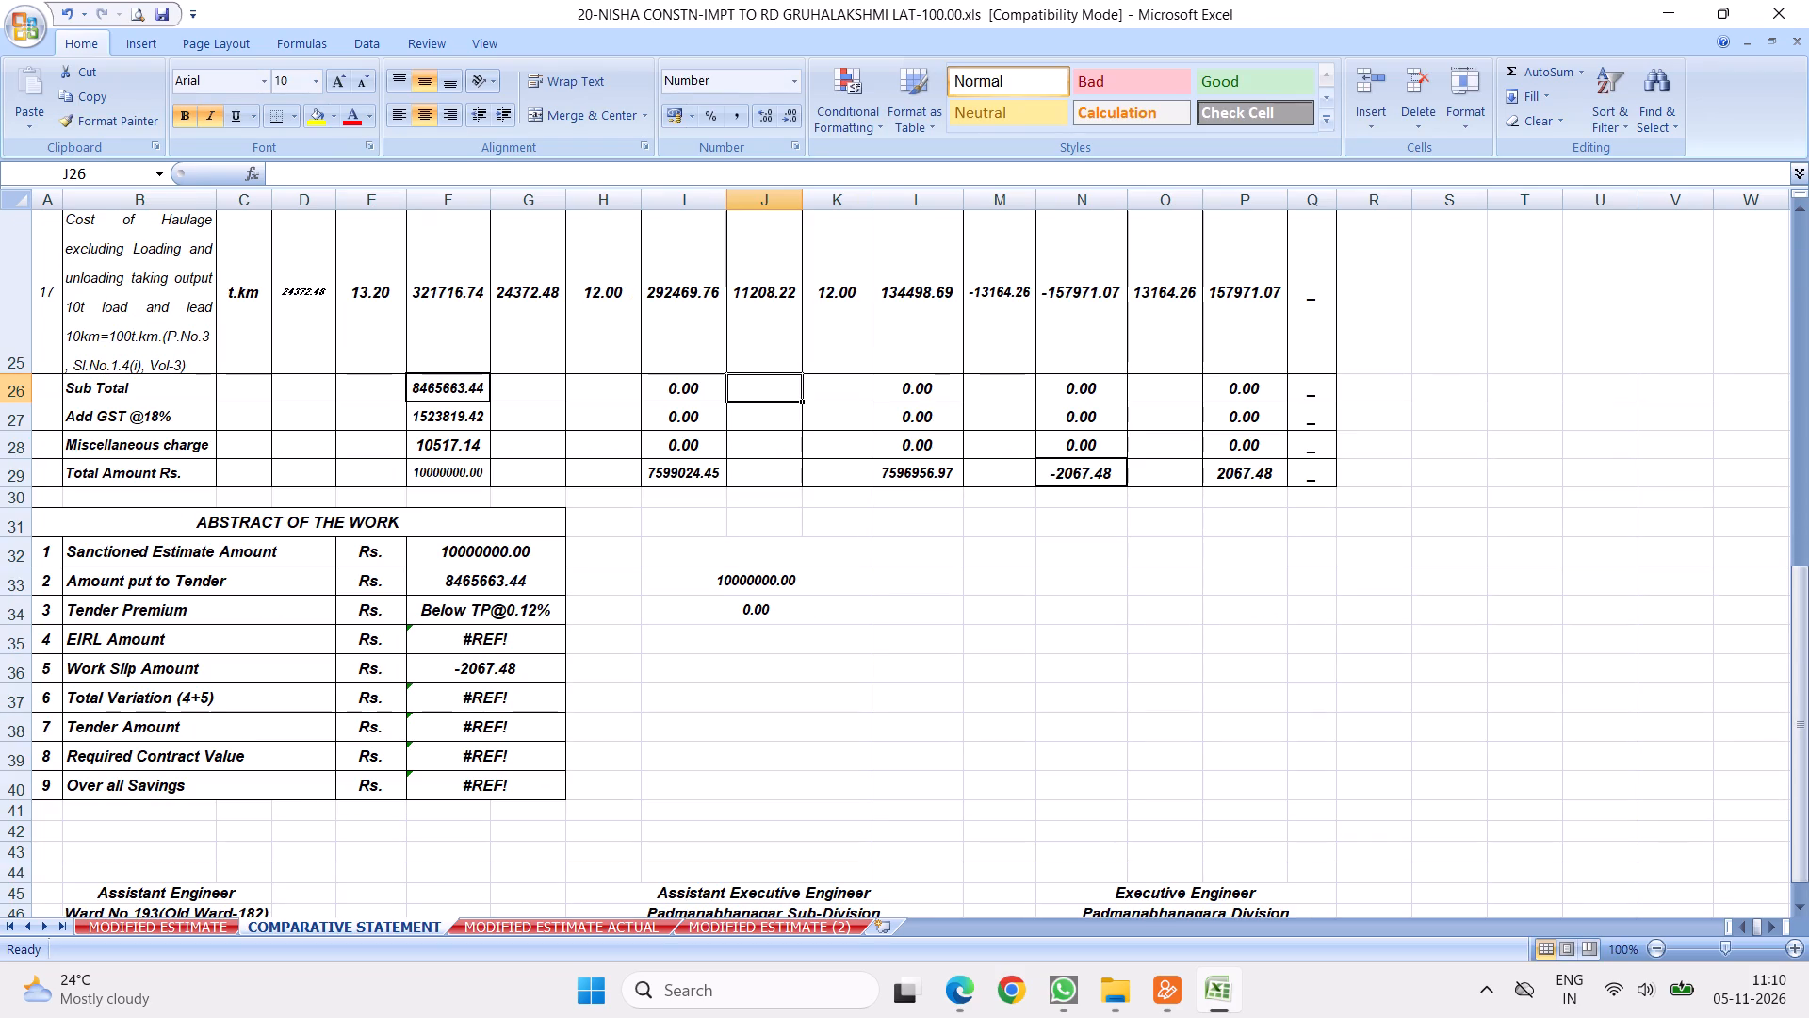
left_click(742, 587)
key("equal")
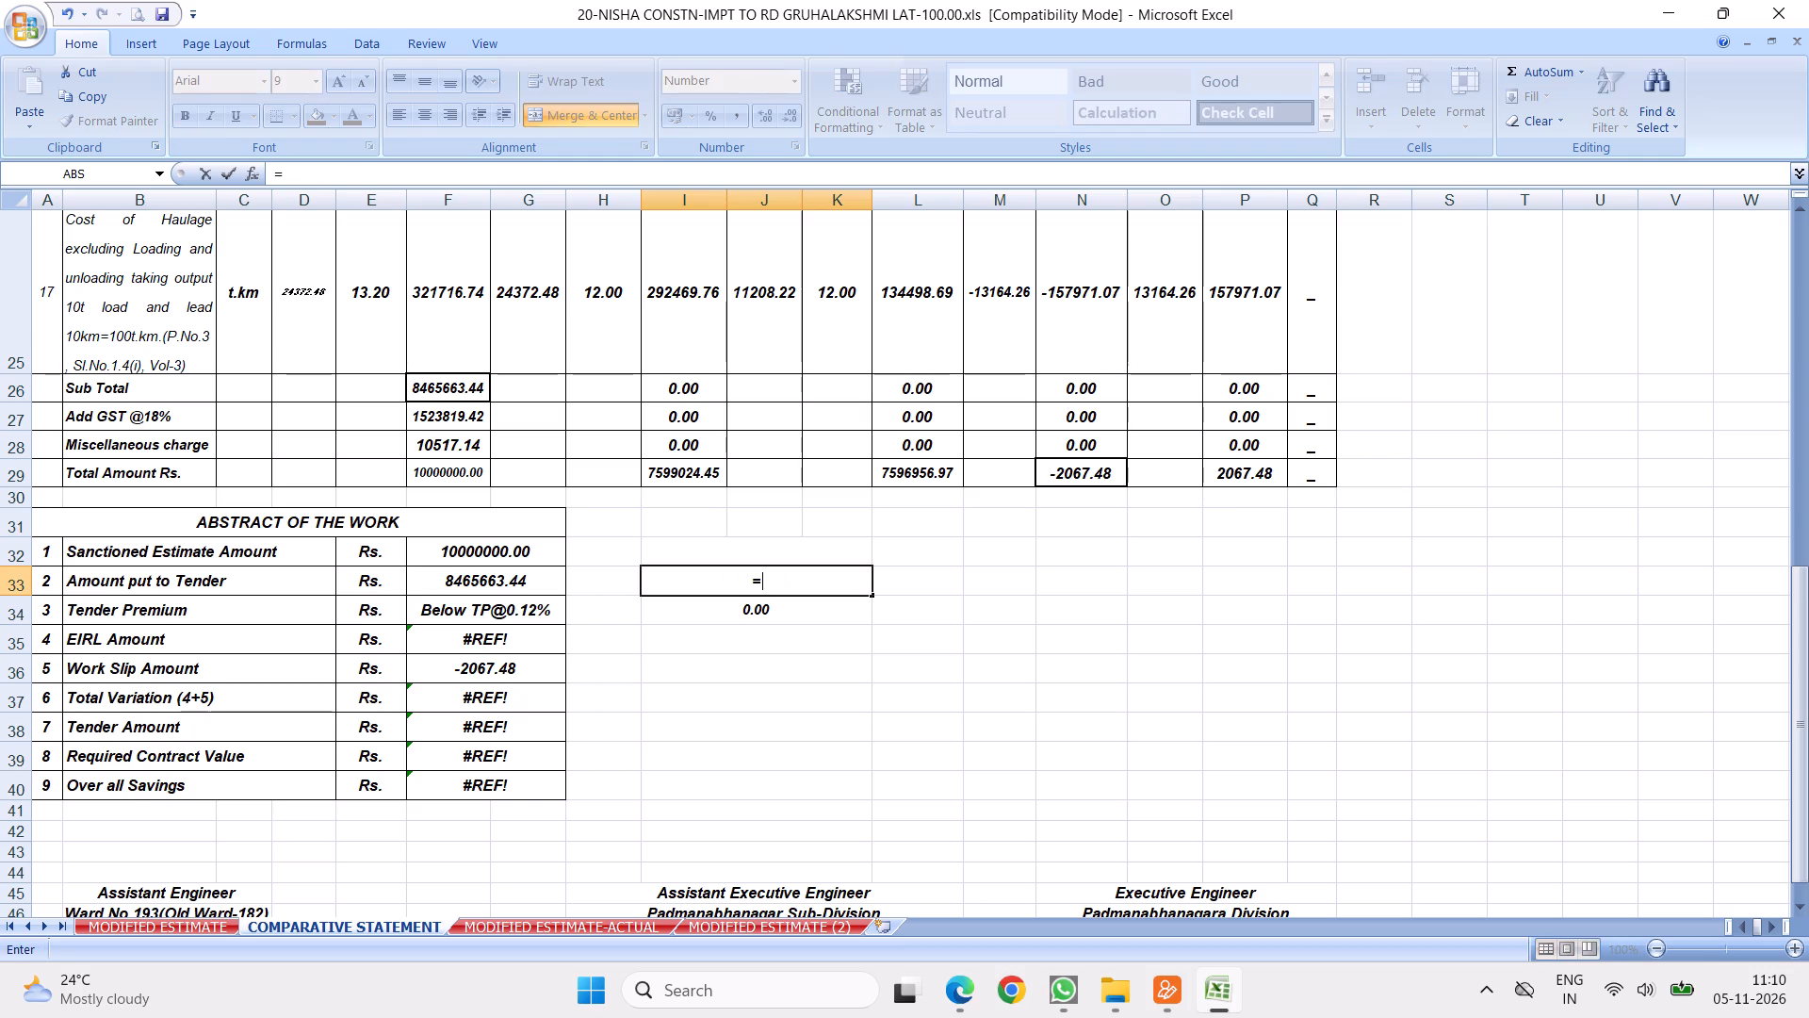
left_click(677, 474)
key("minus")
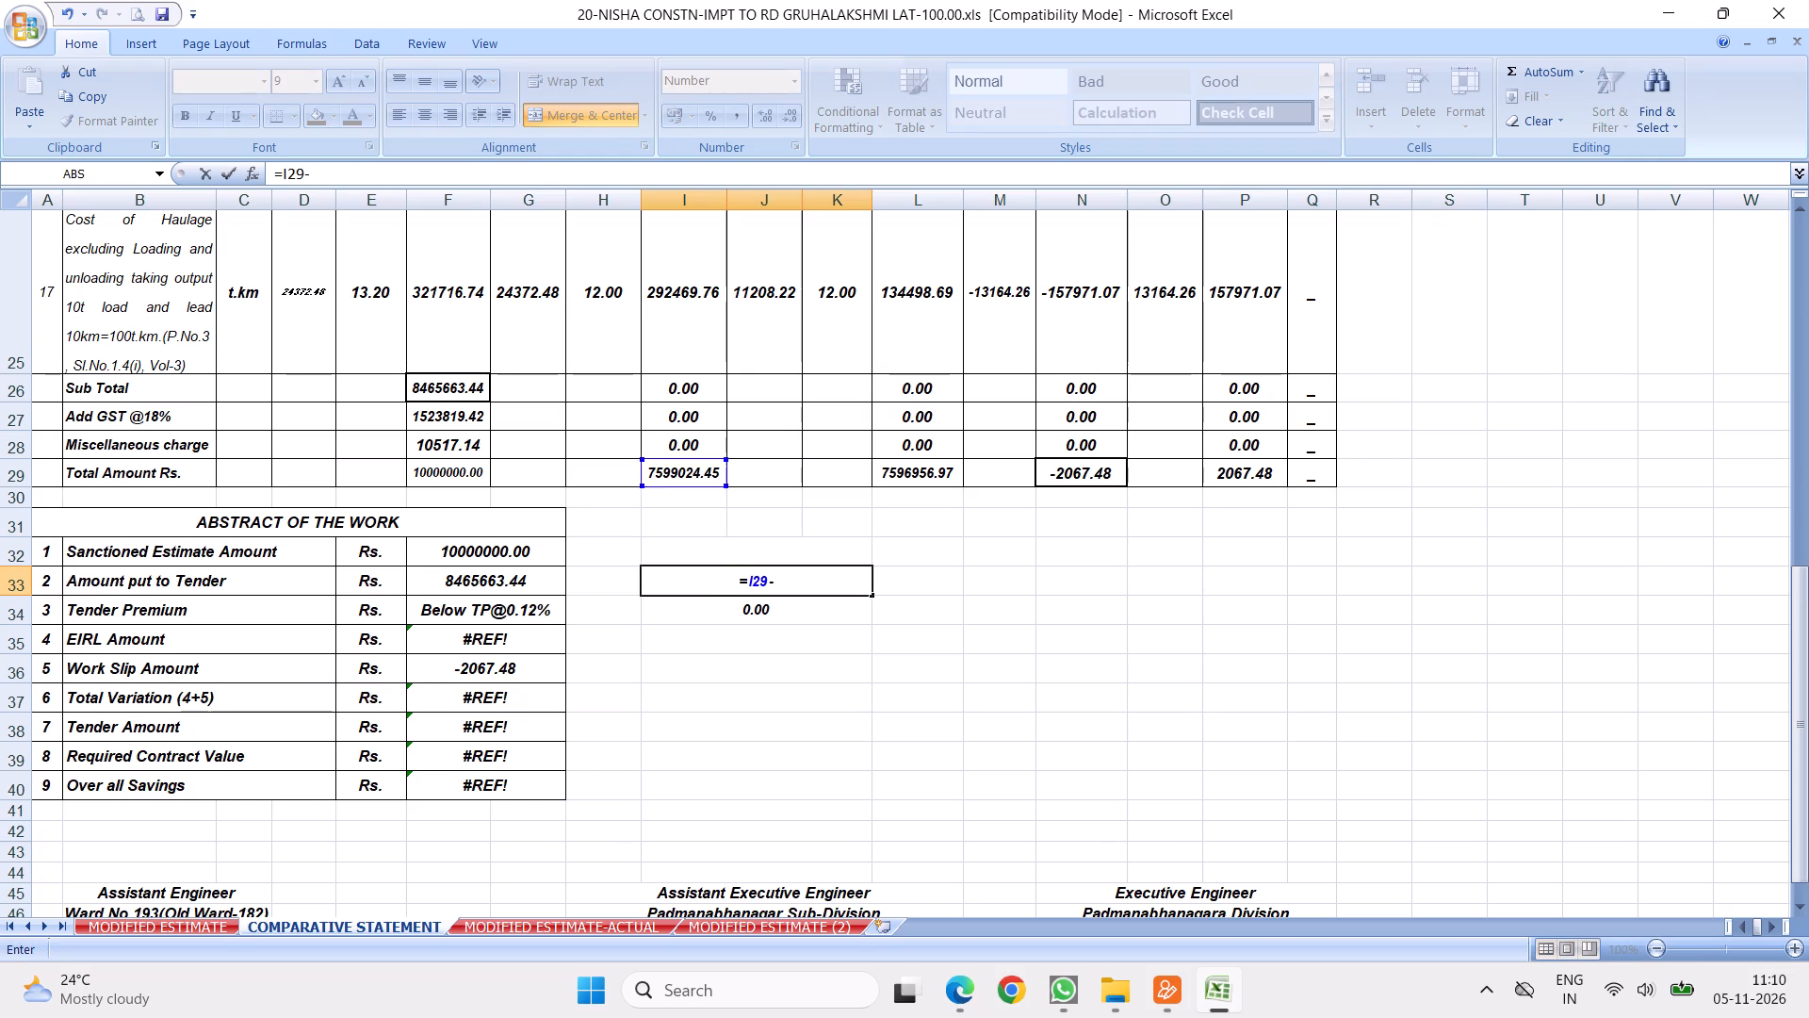
left_click(907, 477)
key("Return")
Enter the formula =N29-P29 in merged cell I34 to compare the excess and savings totals.
key("equal")
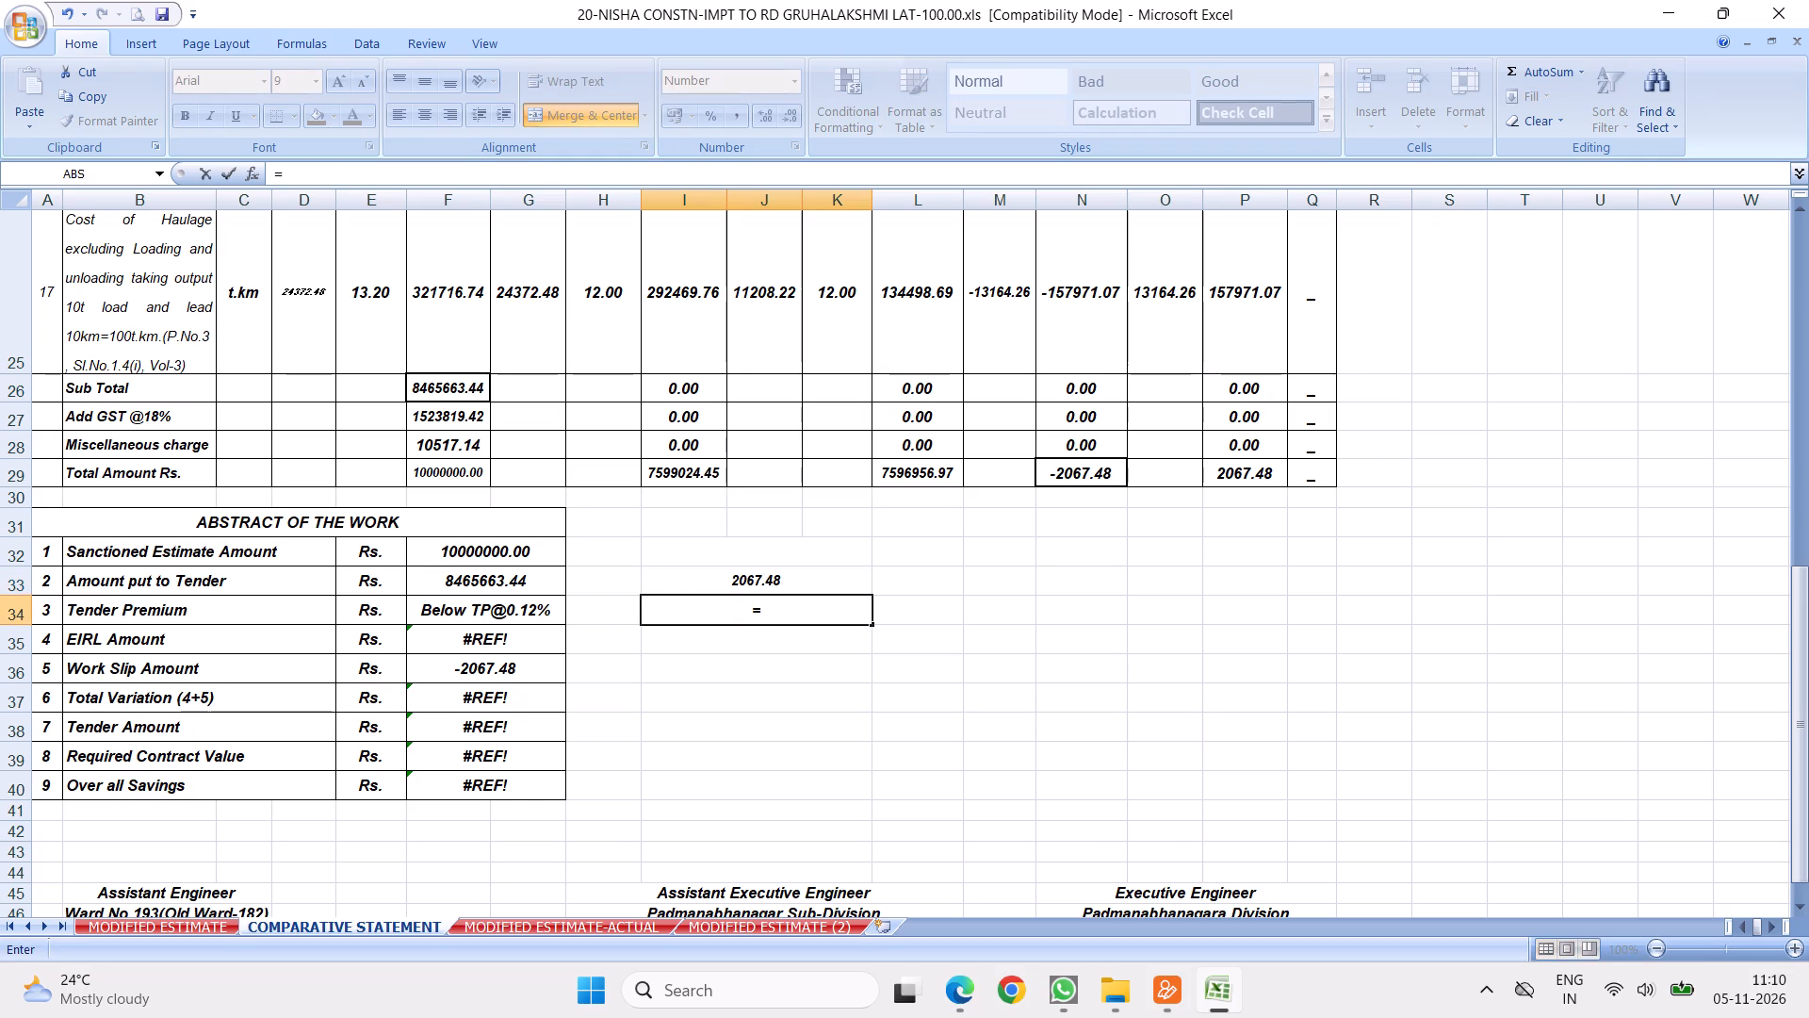
left_click(1072, 474)
key("minus")
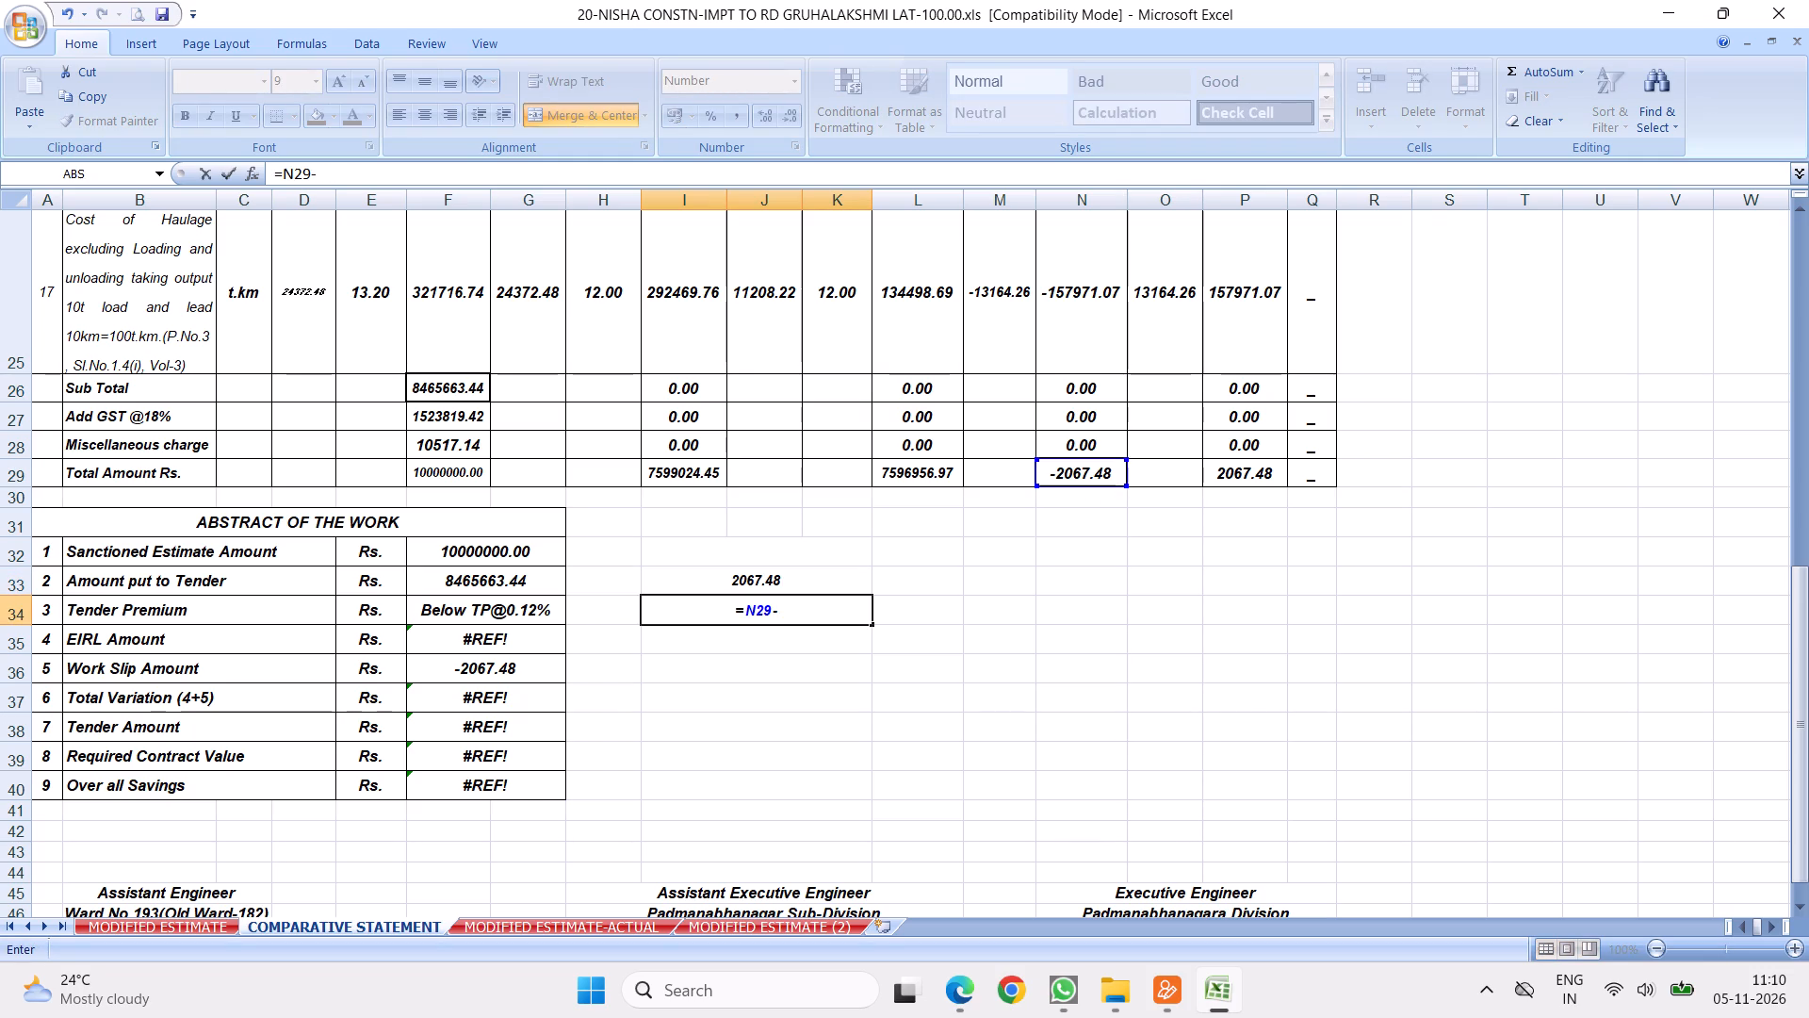
left_click(1231, 476)
key("Return")
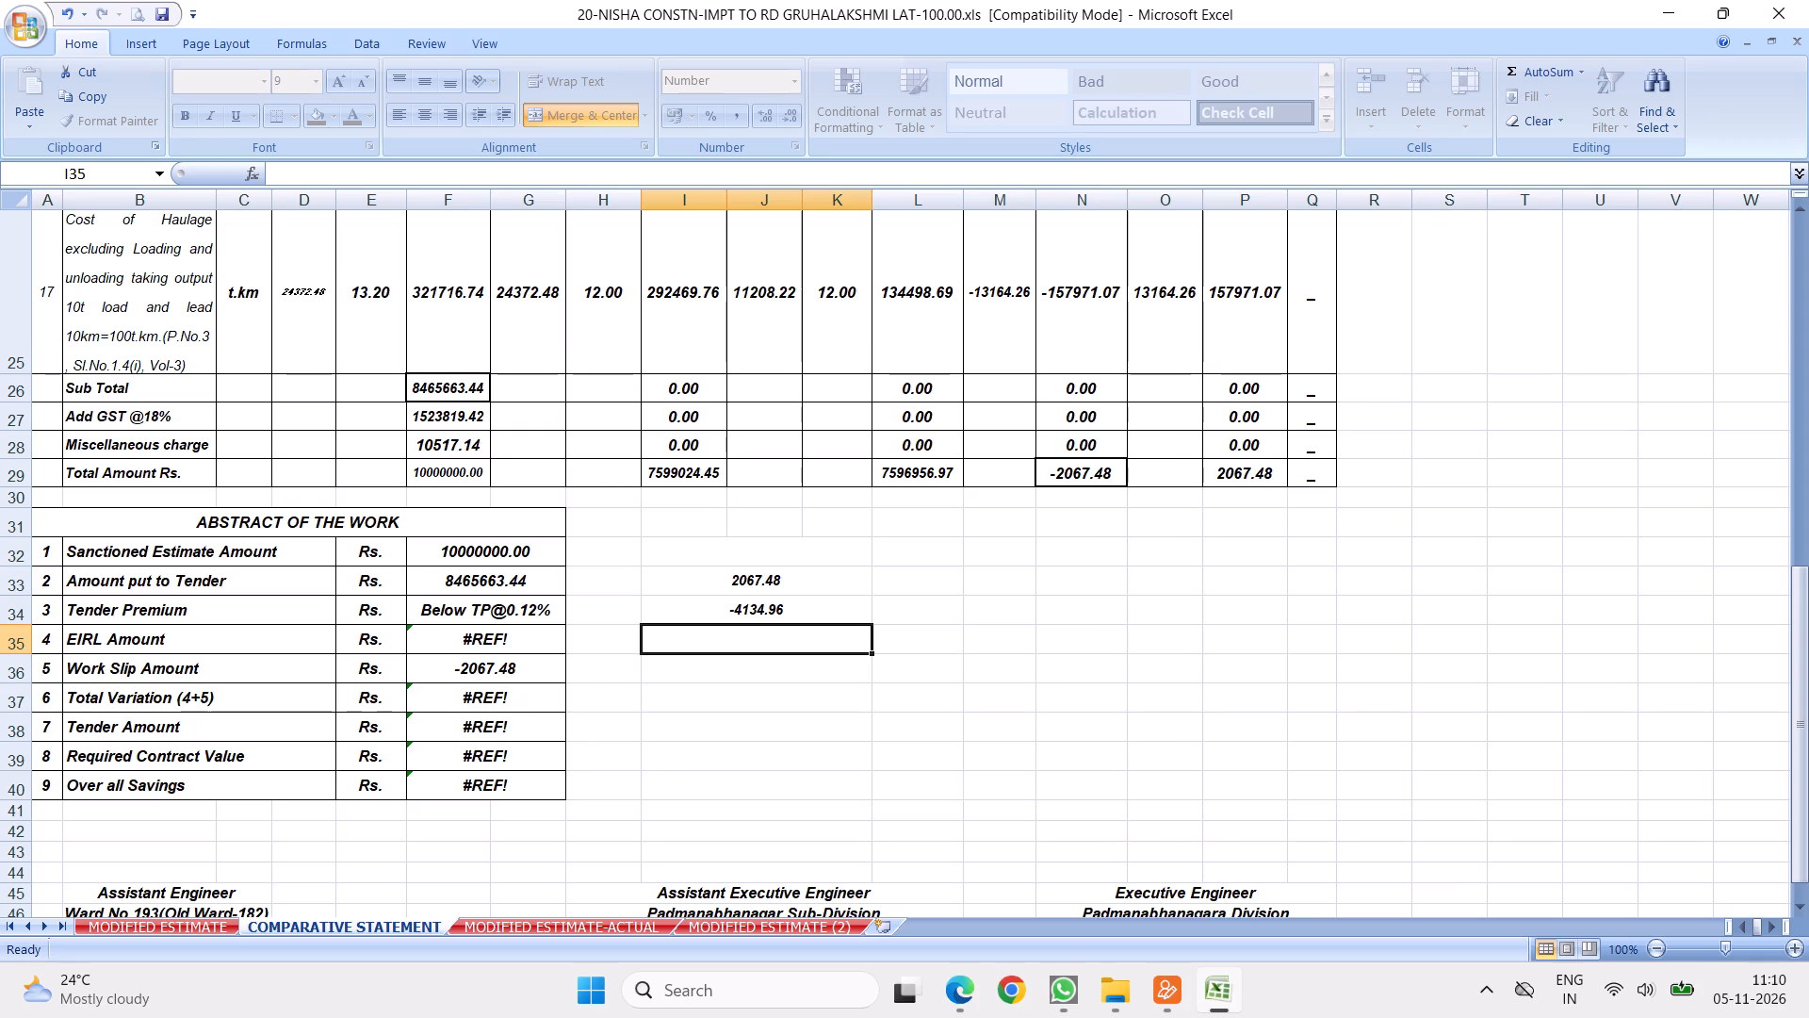
Clear the item 1 excess quantity and amount in M9:N9.
scroll(1071, 542, "up", 8)
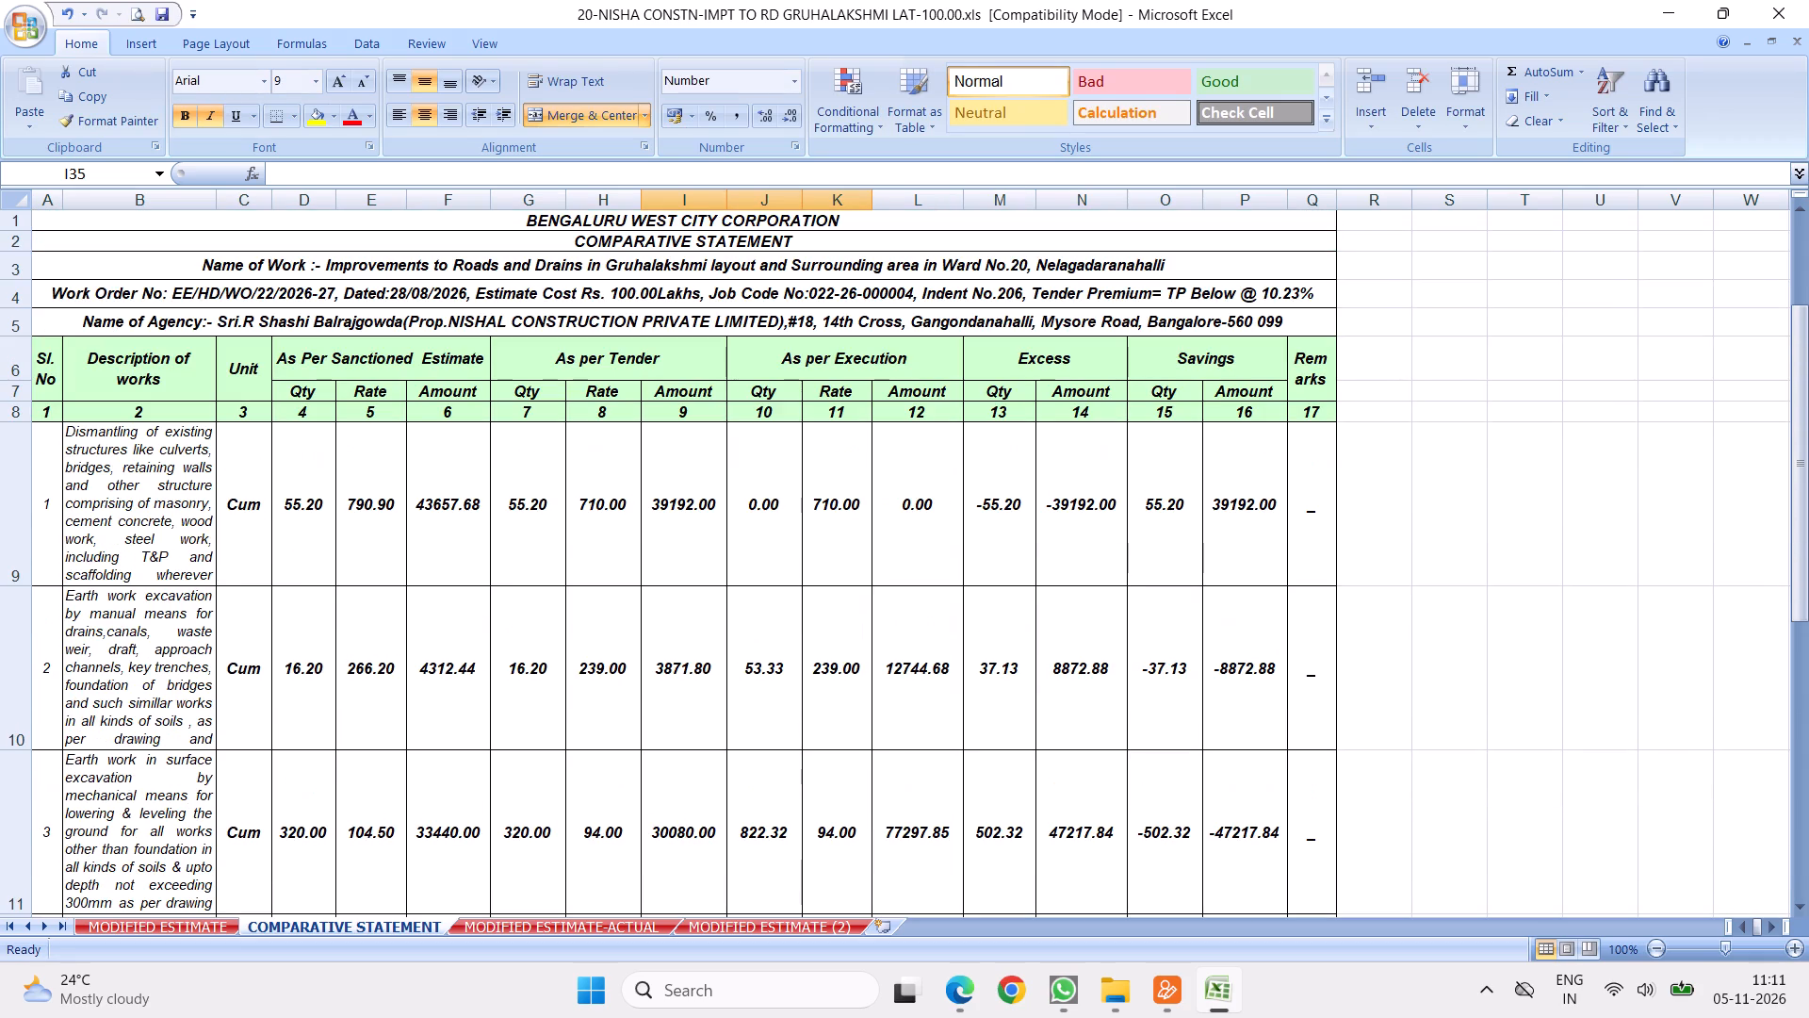
left_click_drag(1008, 516, 1053, 521)
key("Delete")
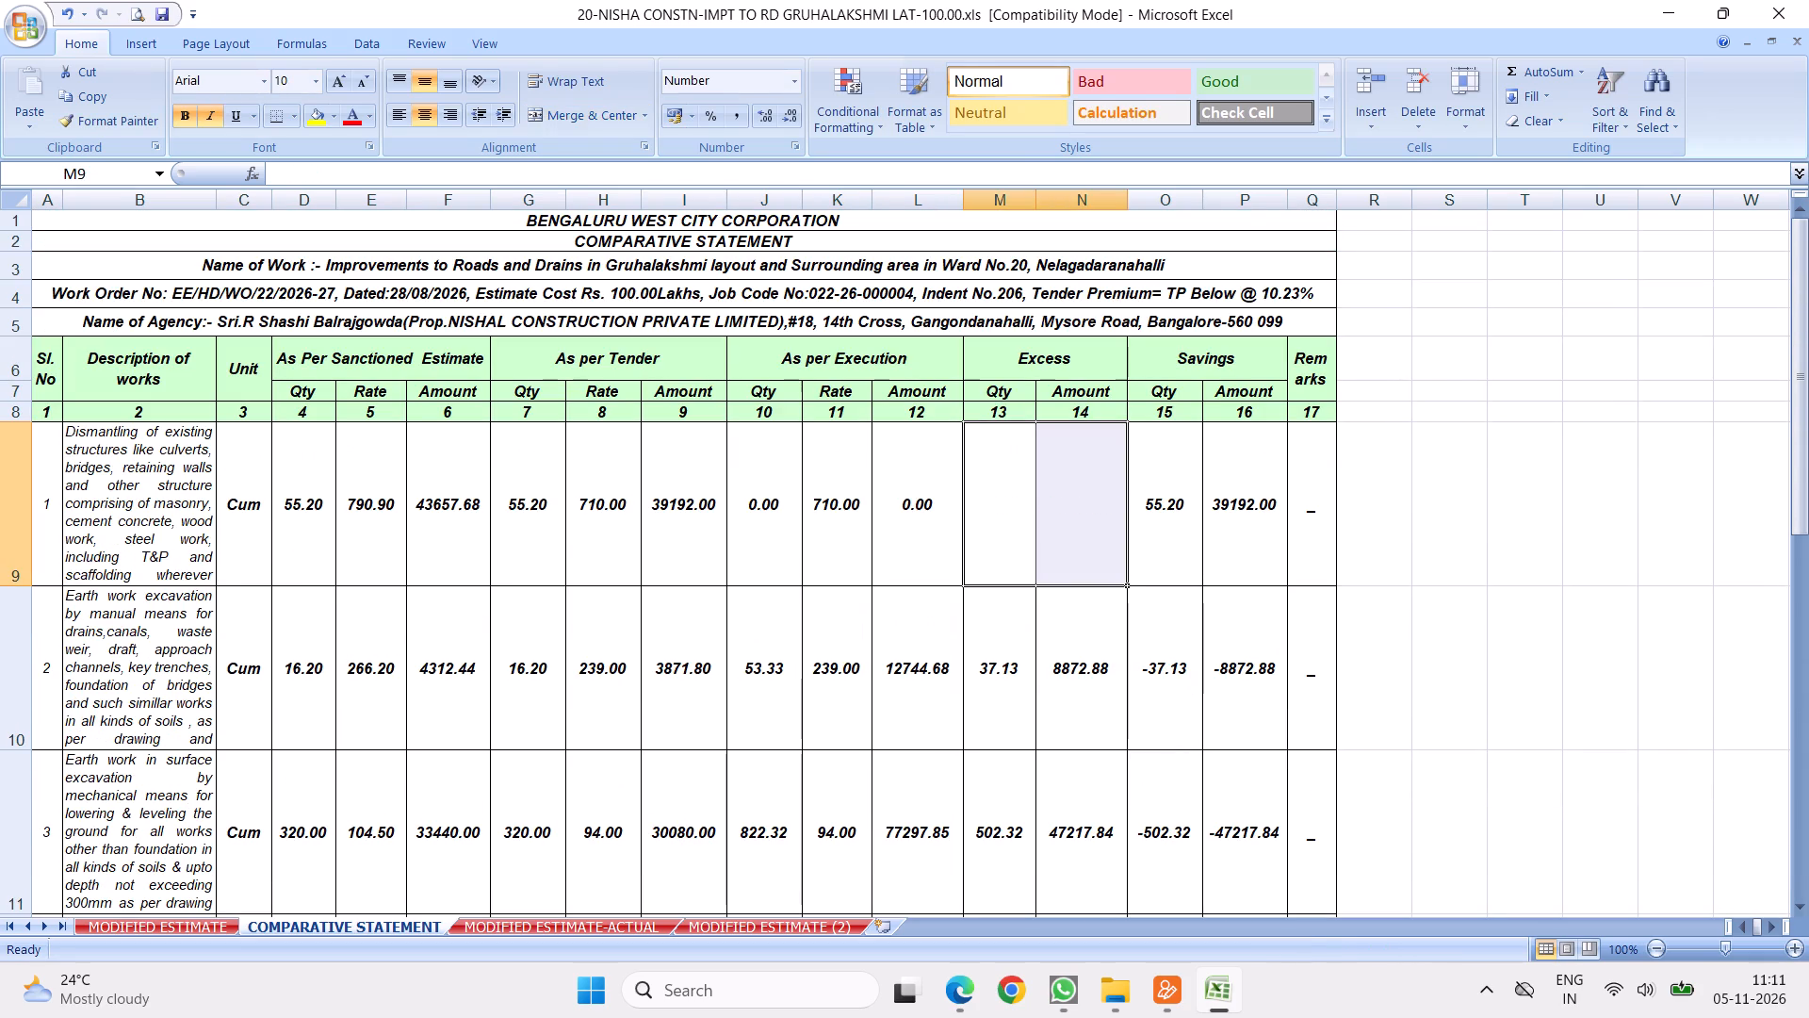
Clear the savings quantities and amounts for items 2 and 3 in O10:P10 and O11:P11.
left_click_drag(1170, 666, 1241, 681)
key("Delete")
scroll(1209, 665, "down", 2)
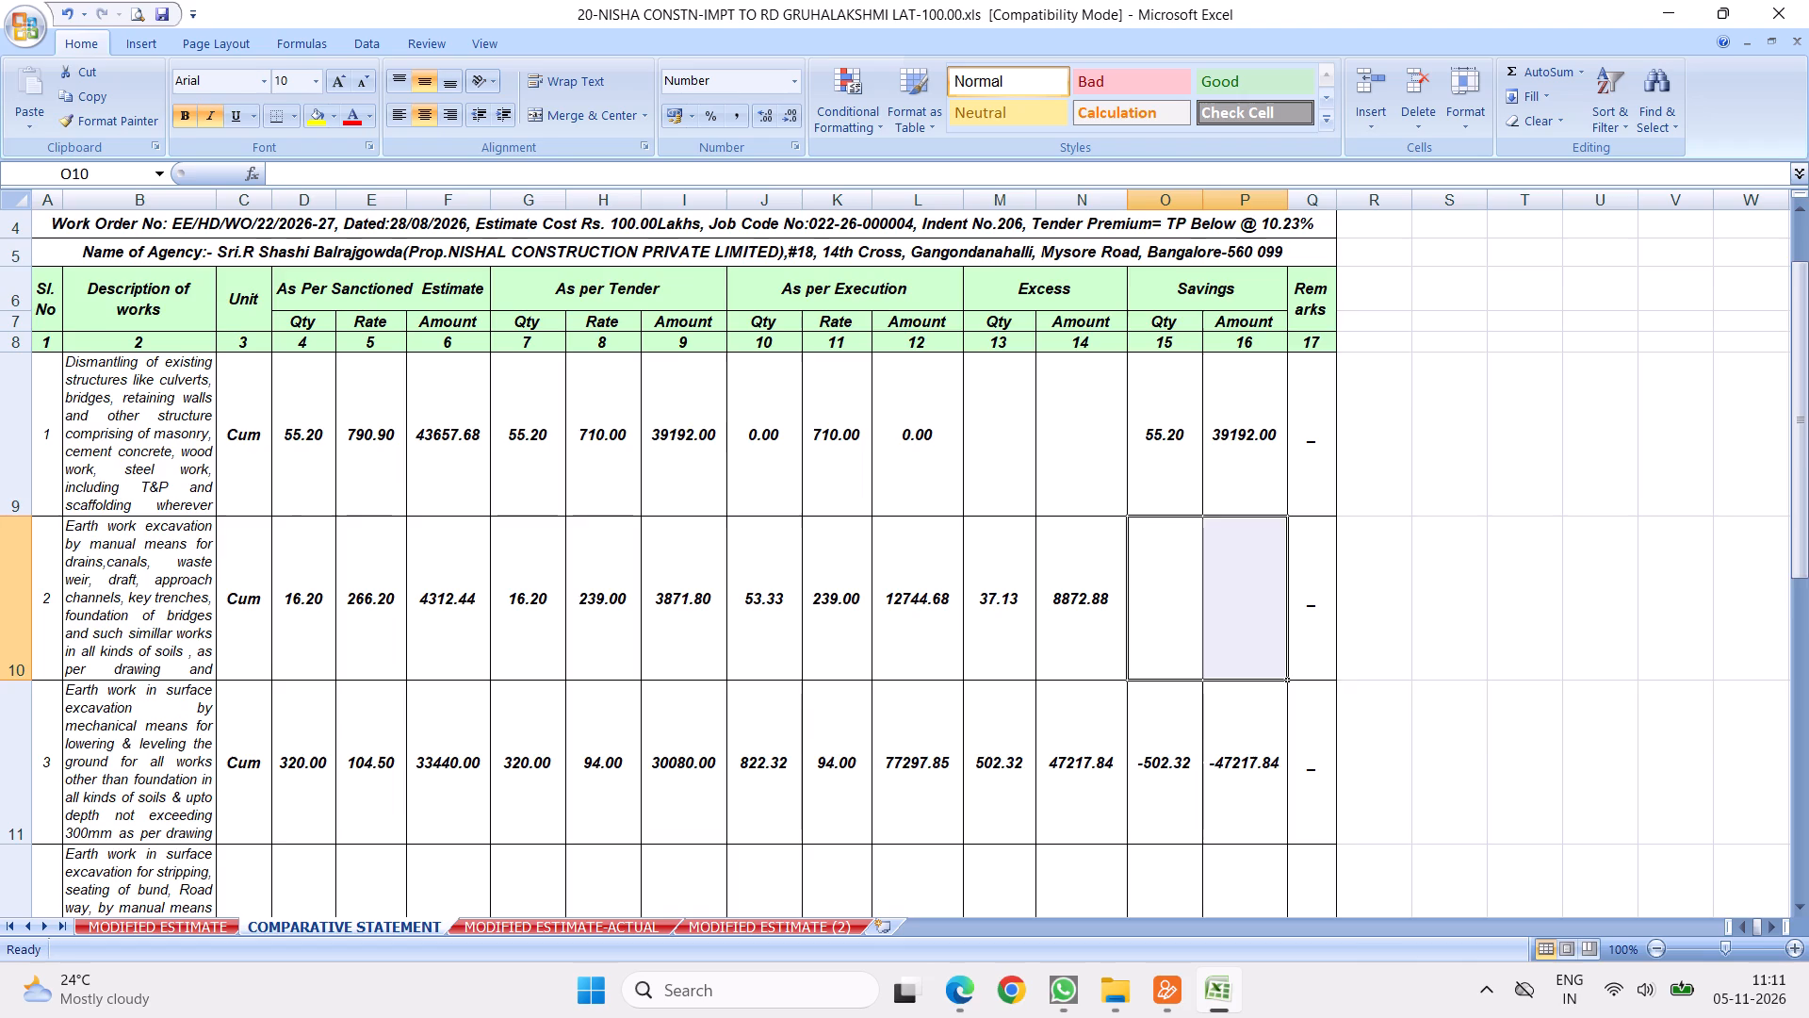
left_click_drag(1155, 656, 1217, 665)
key("Delete")
Clear the item 4 excess quantity and amount in M12:N12.
scroll(1215, 681, "down", 1)
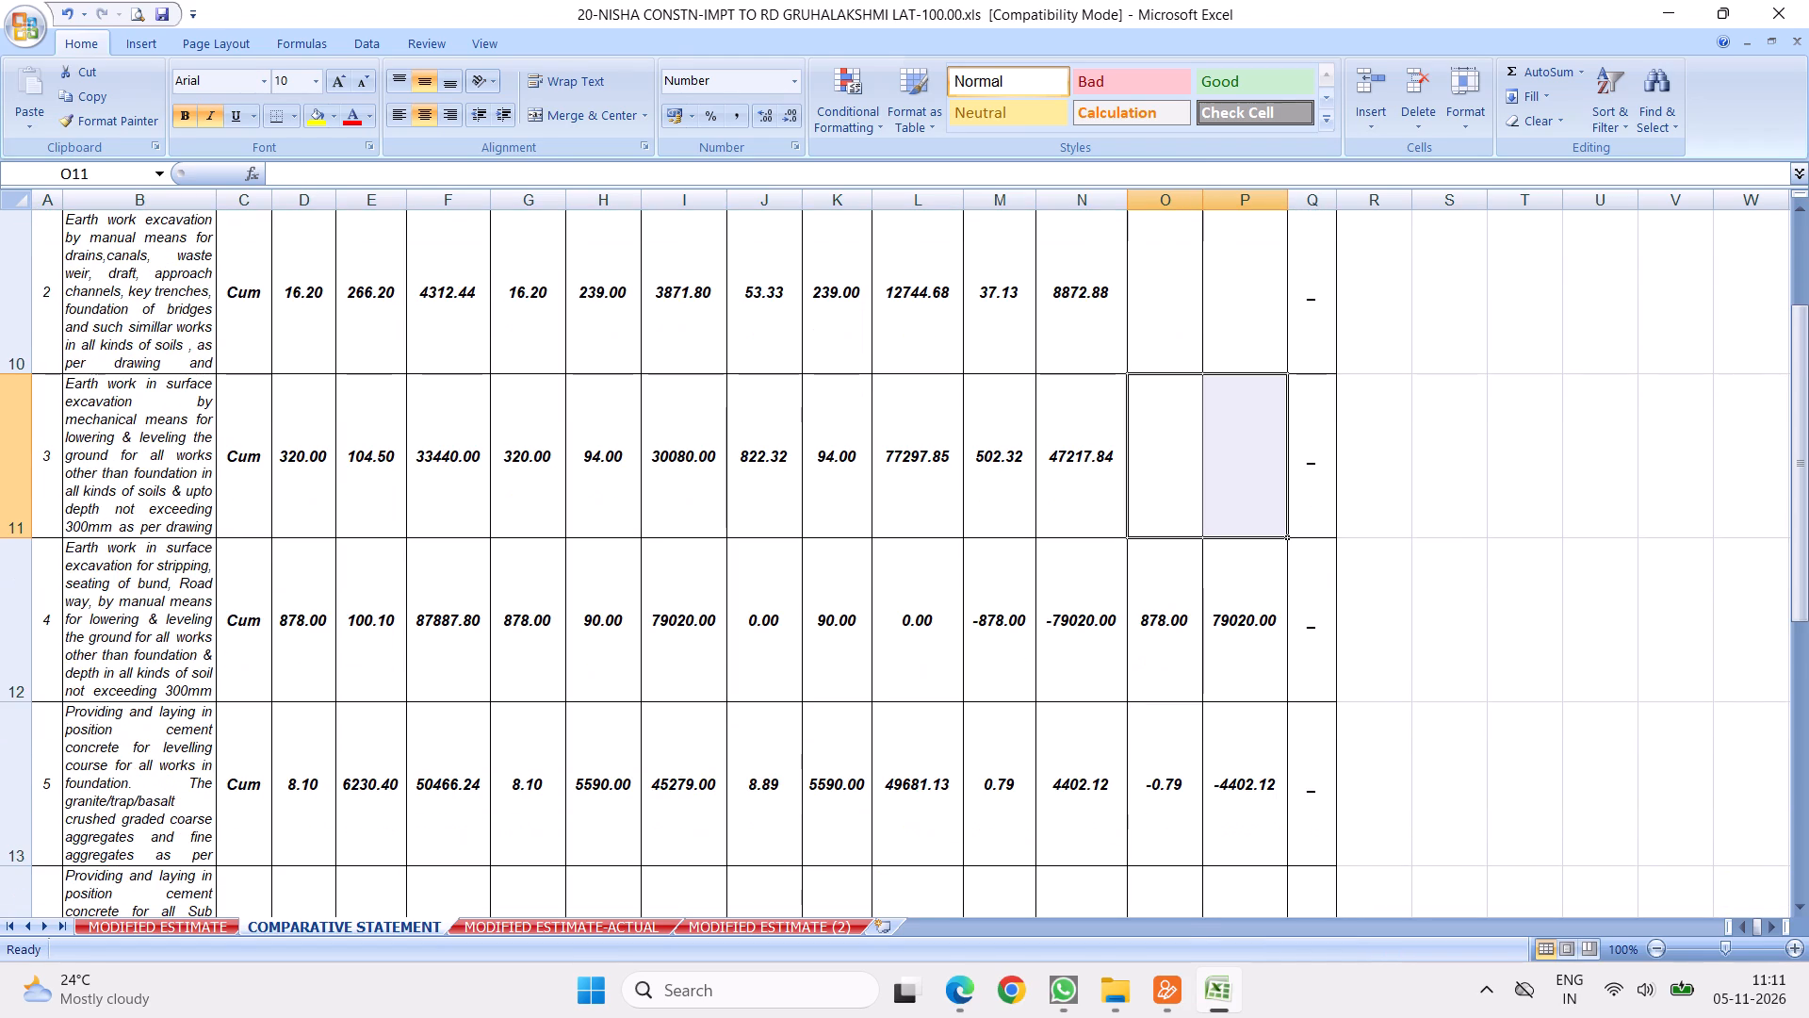
left_click_drag(1014, 635, 1061, 644)
key("Delete")
Clear the item 5 savings quantity and amount in O13:P13.
left_click_drag(1173, 777, 1255, 796)
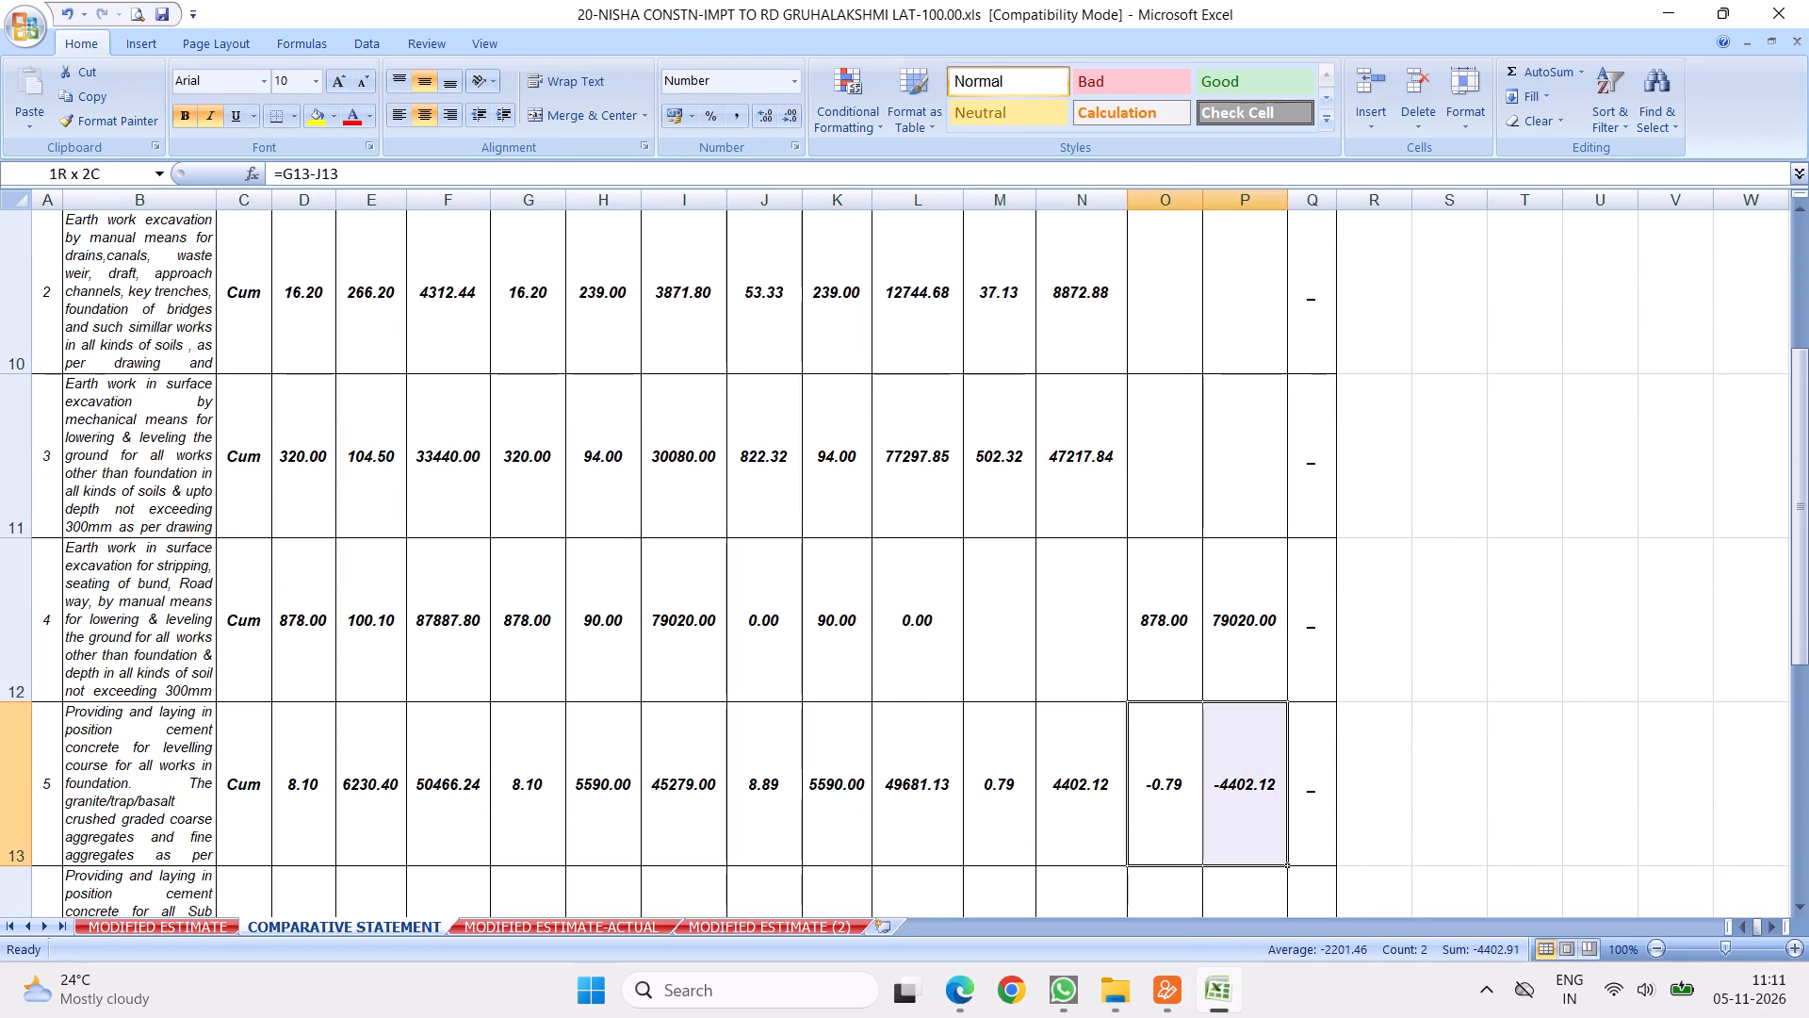
left_click_drag(1255, 796, 1253, 796)
key("Delete")
scroll(1179, 632, "down", 2)
scroll(1154, 584, "up", 2)
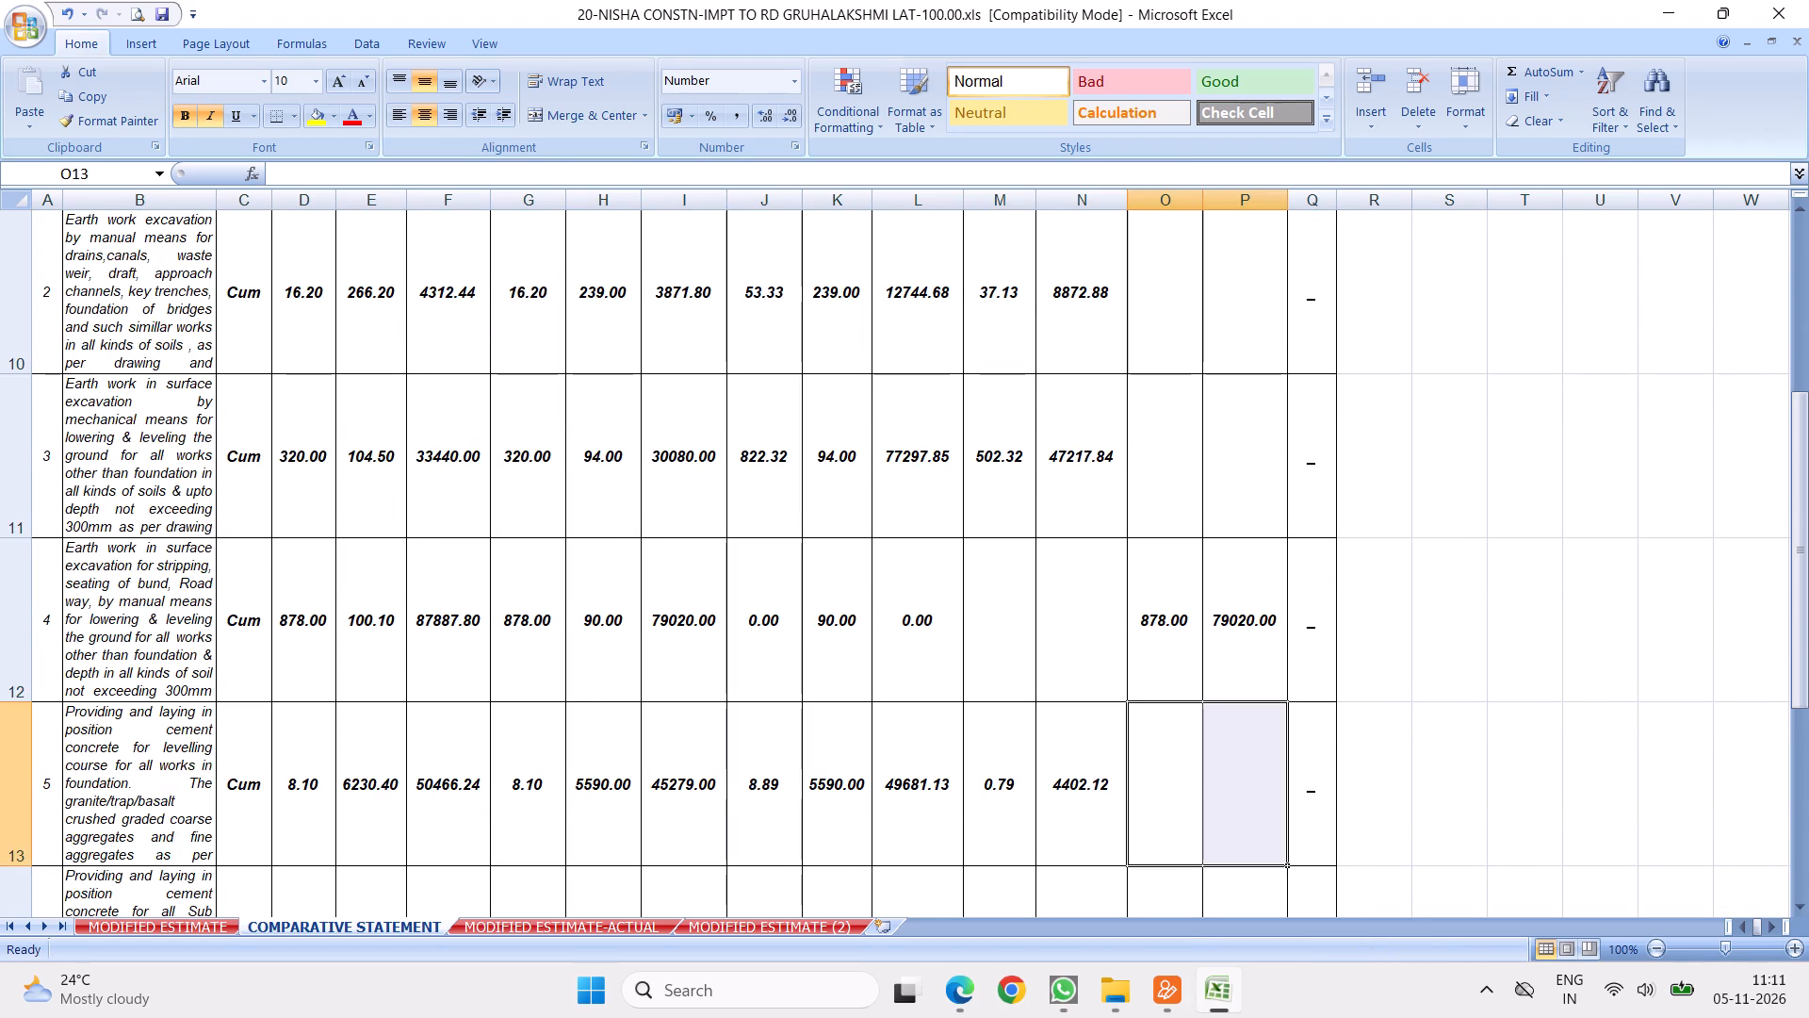
Clear the excess quantities and amounts for items 6, 7 and 8 in M14:N16.
scroll(1152, 588, "down", 2)
scroll(1219, 487, "up", 1)
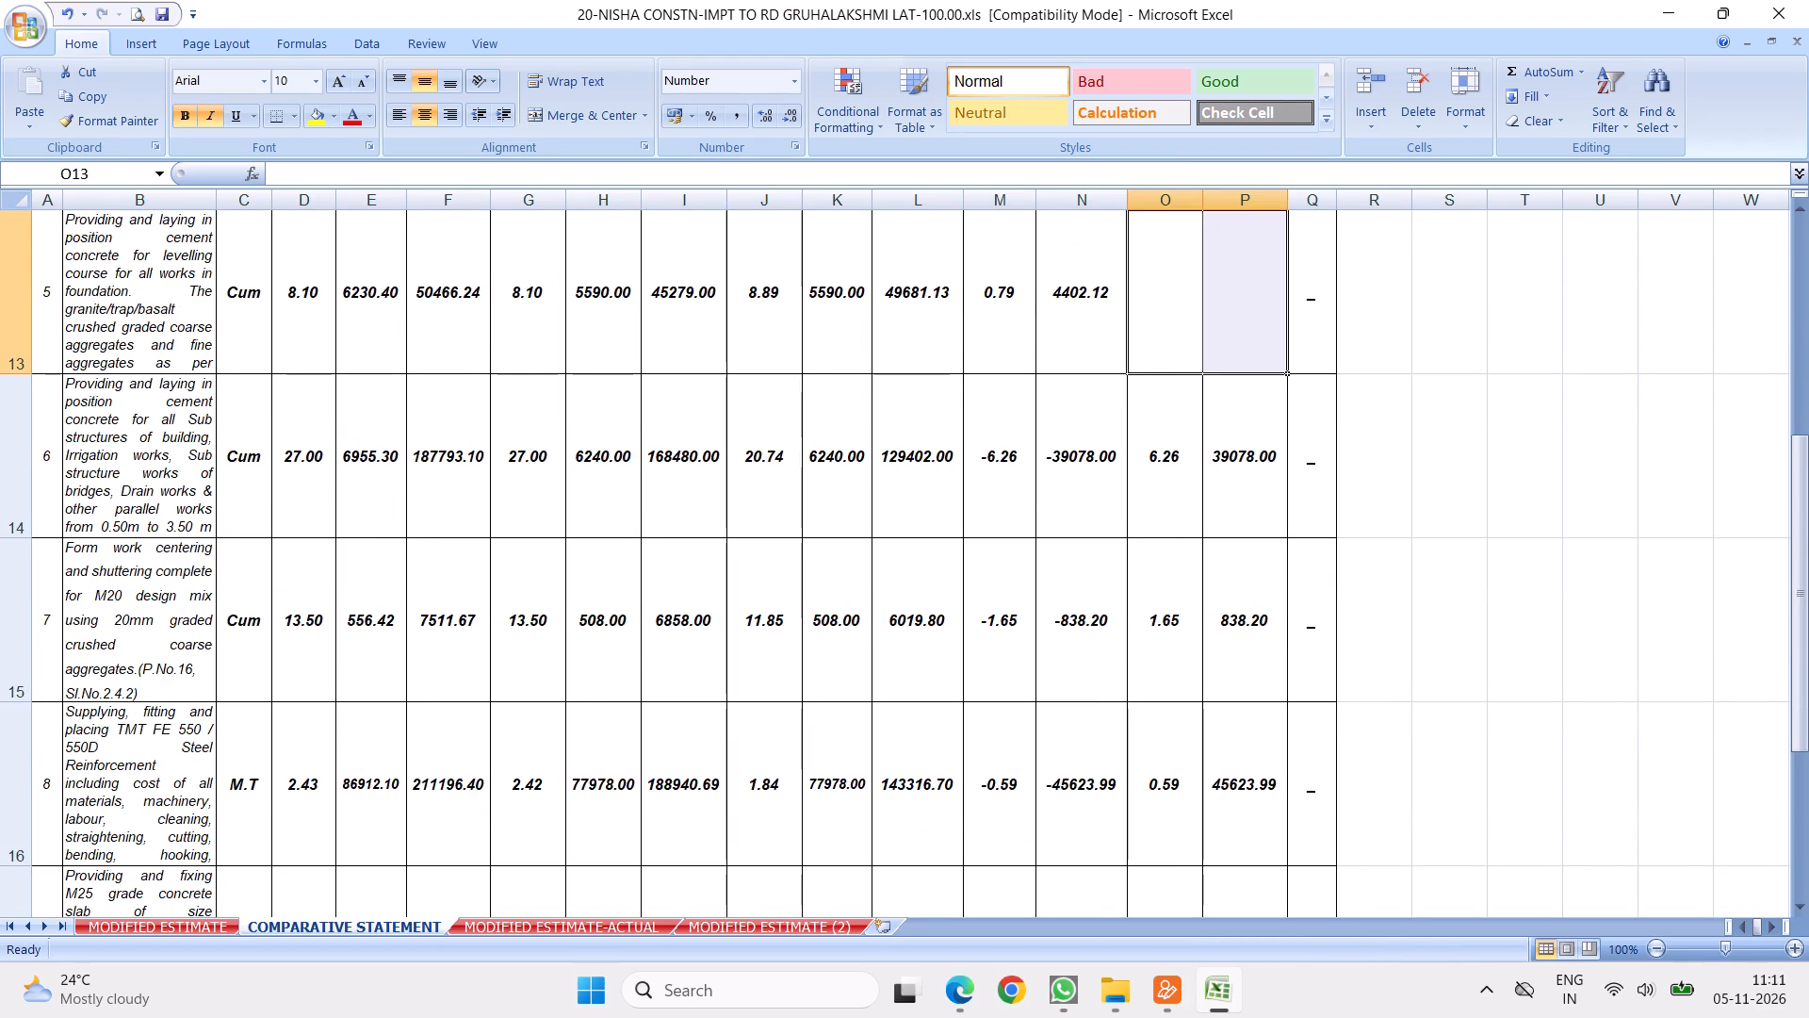
left_click_drag(1002, 465, 1091, 625)
key("Delete")
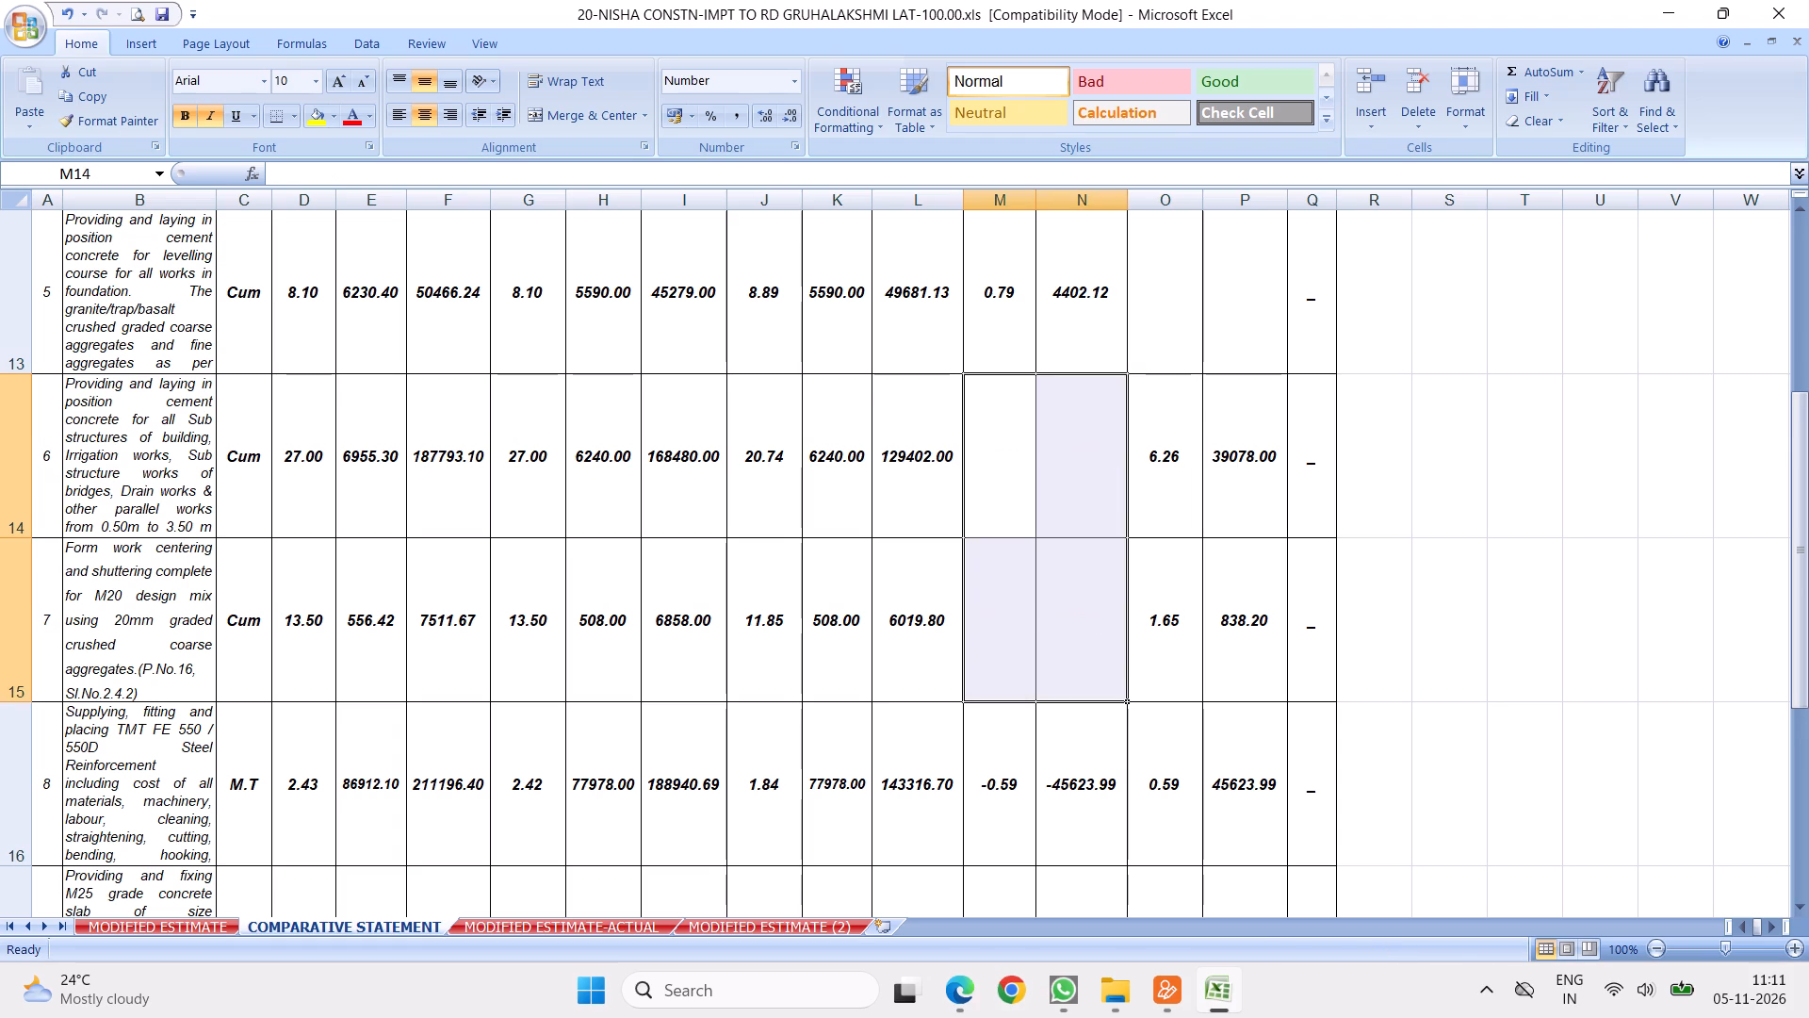
left_click_drag(1010, 774, 1071, 779)
key("Delete")
Clear the savings quantities and amounts for items 9, 10 and 11 in O17:P19.
scroll(1168, 626, "down", 1)
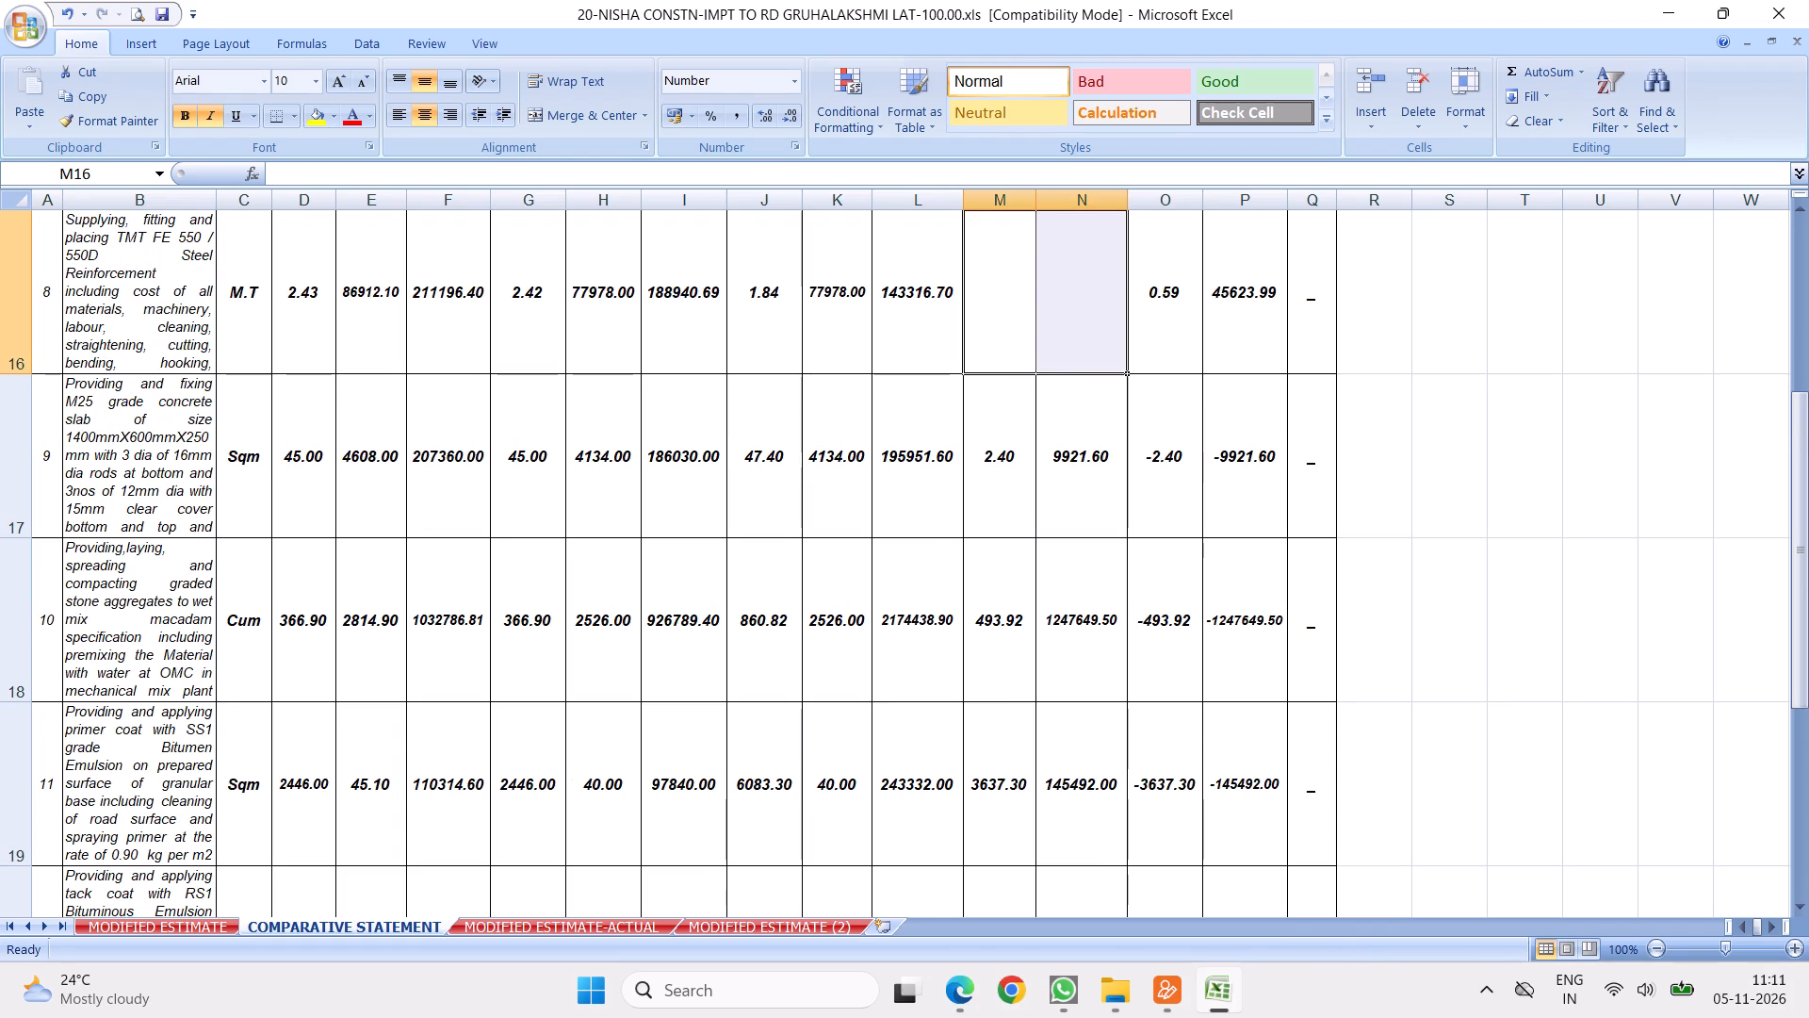
left_click_drag(1170, 460, 1243, 474)
key("Delete")
left_click_drag(1168, 622, 1217, 625)
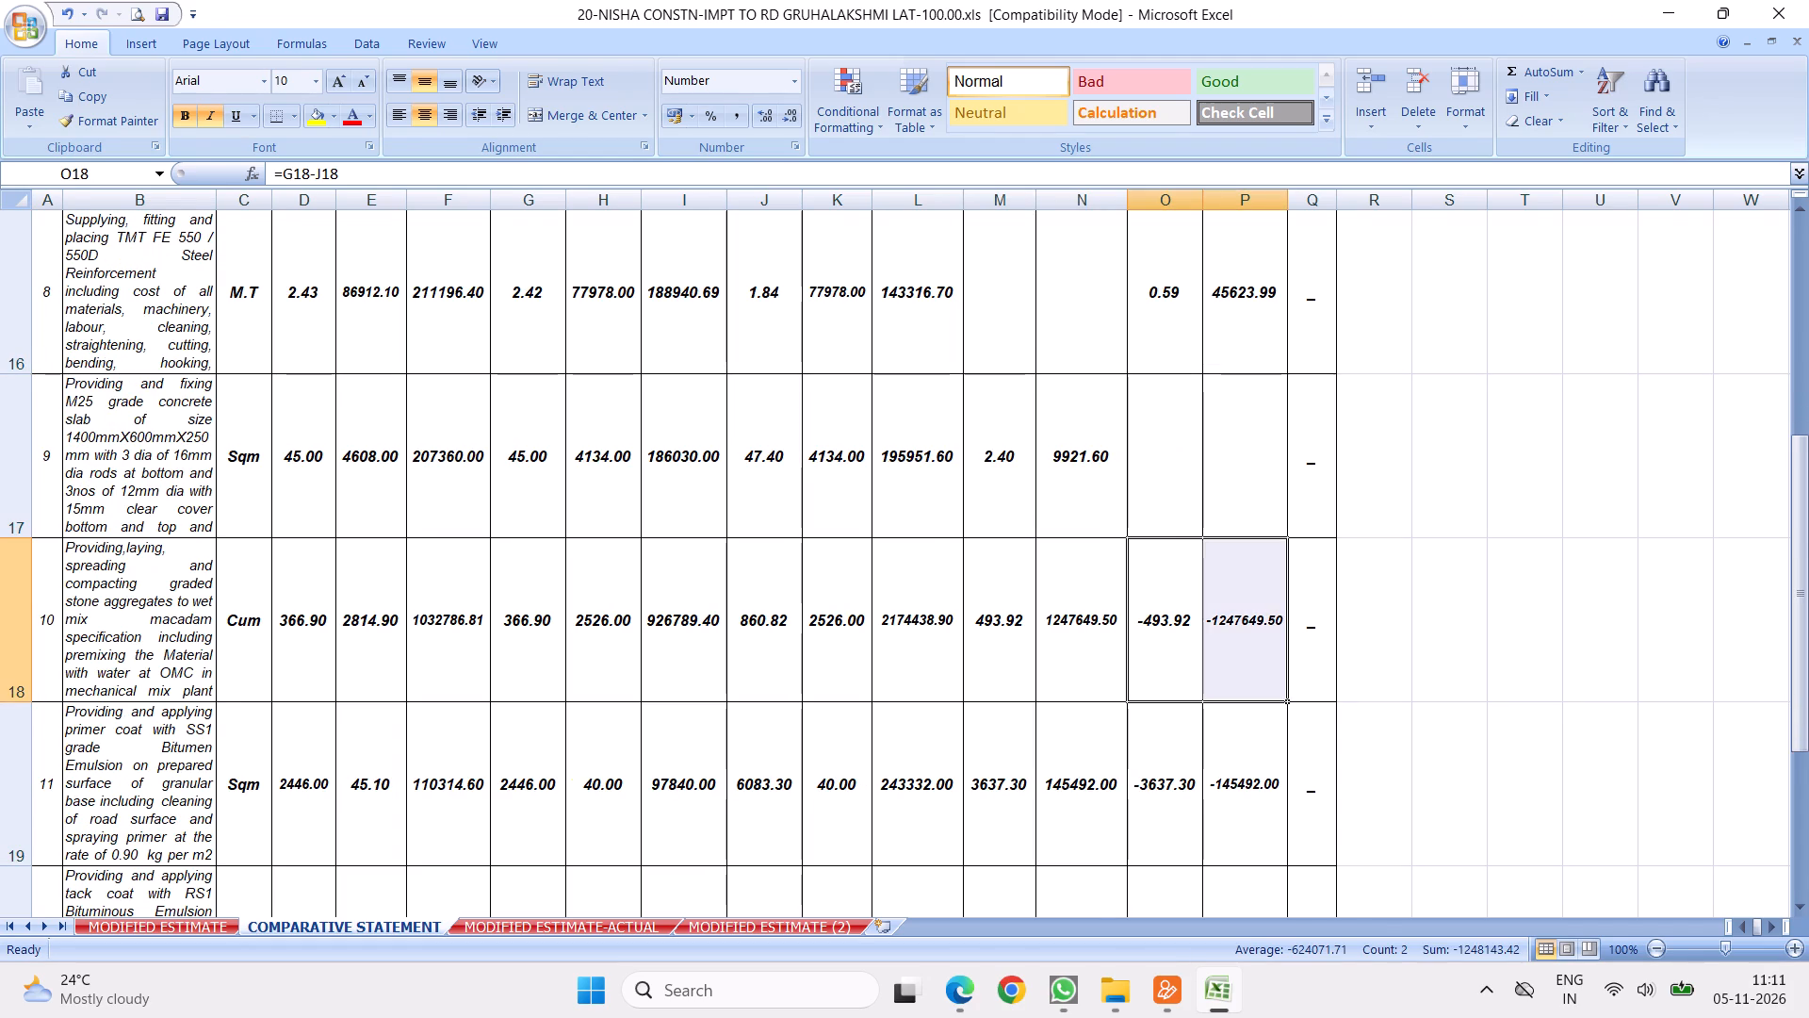
key("Delete")
left_click_drag(1171, 756, 1215, 764)
key("Delete")
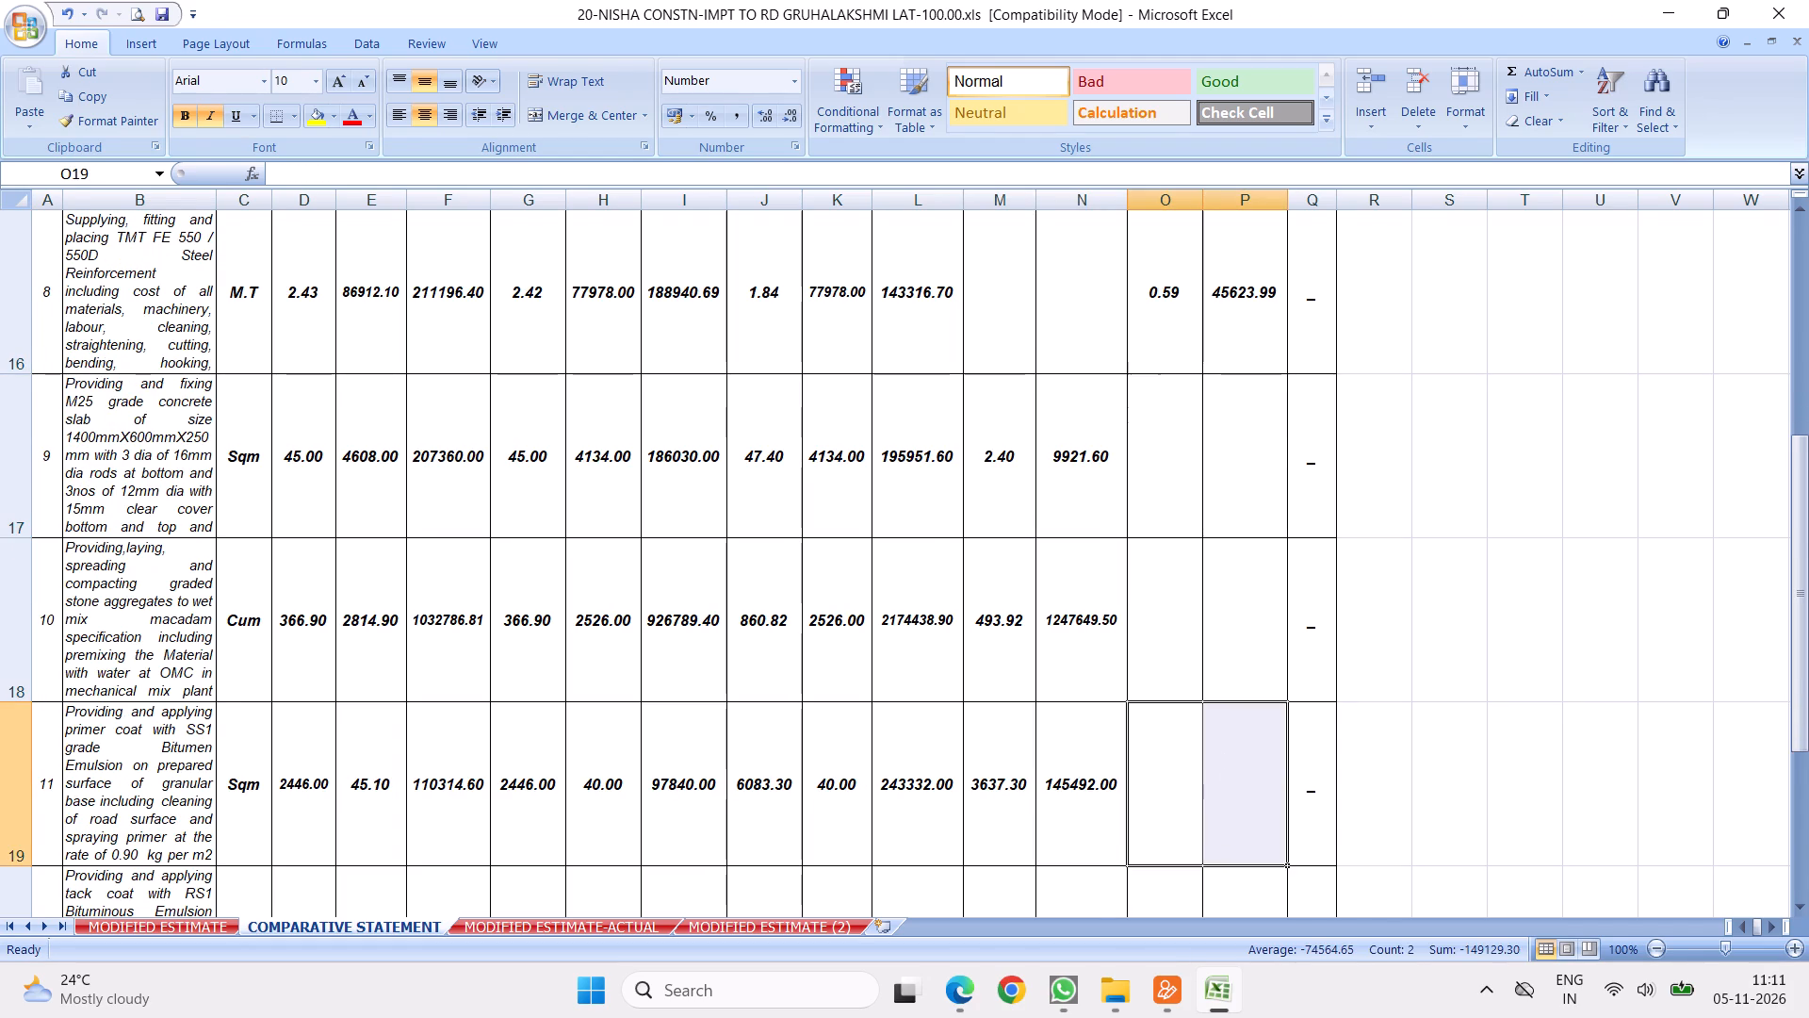
Clear the item 12 excess quantity and amount in M20:N20.
scroll(1227, 715, "down", 2)
scroll(1141, 546, "up", 1)
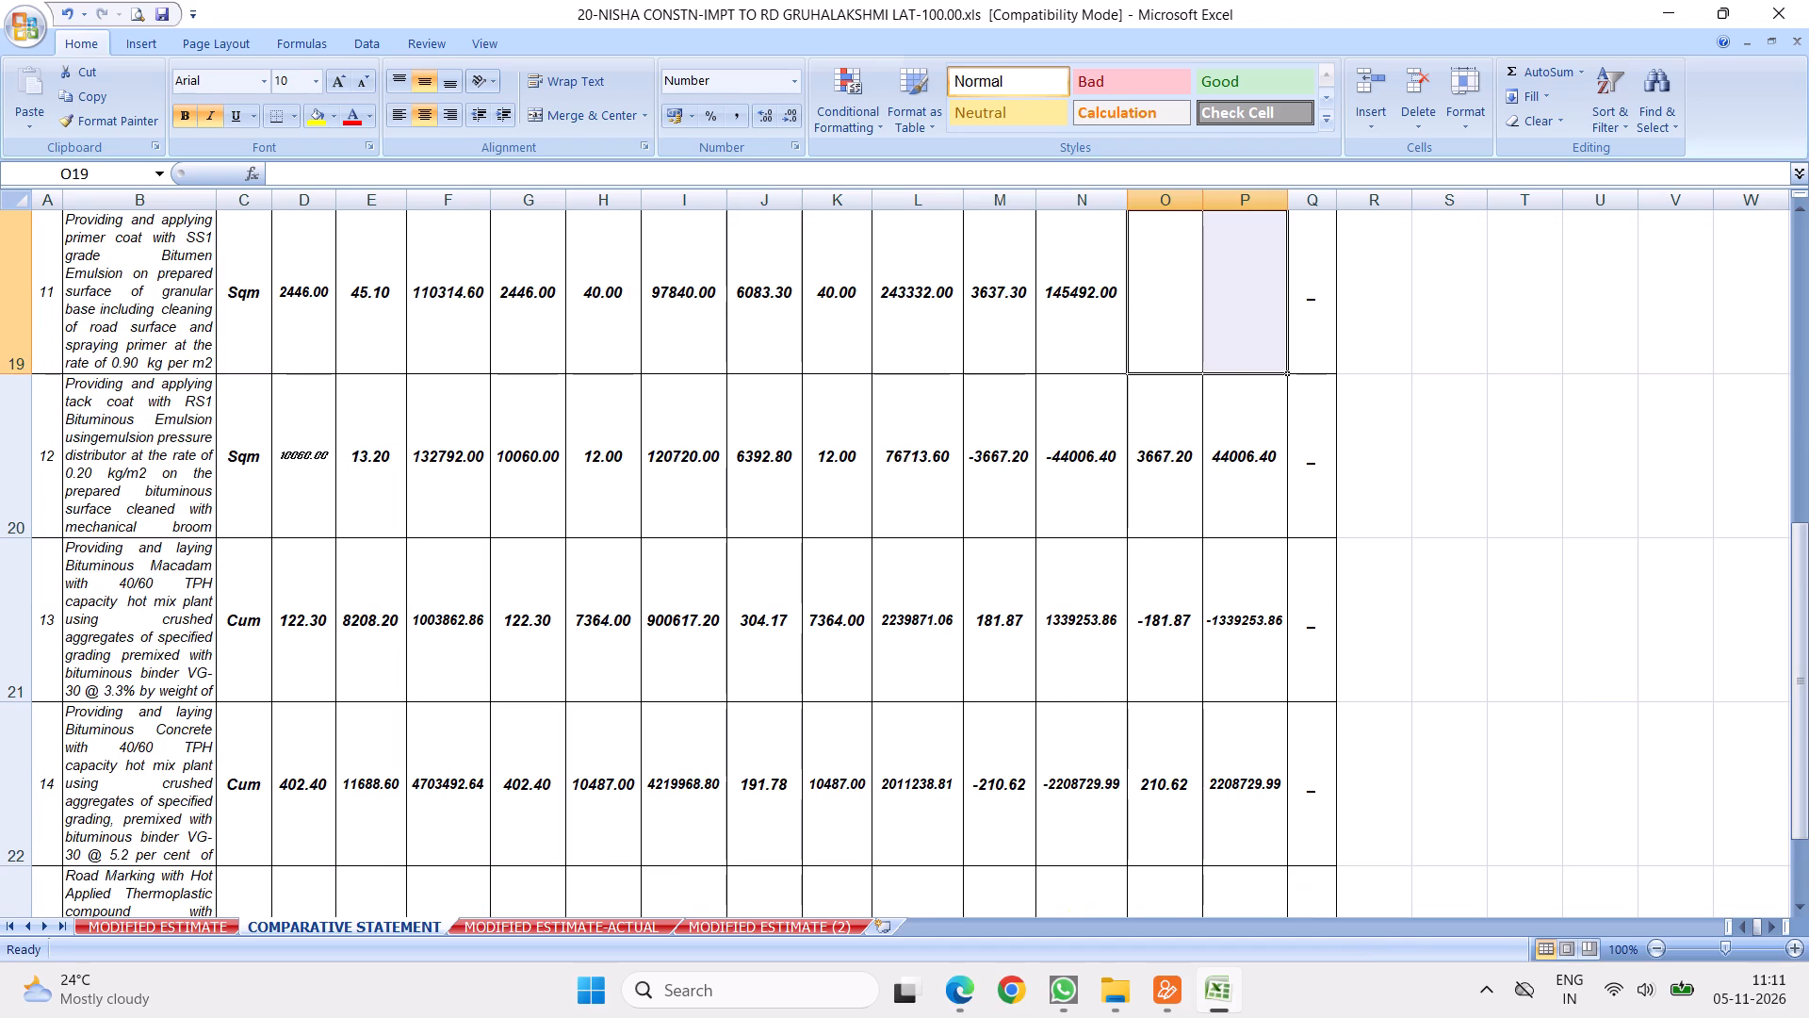
left_click_drag(987, 478, 1063, 485)
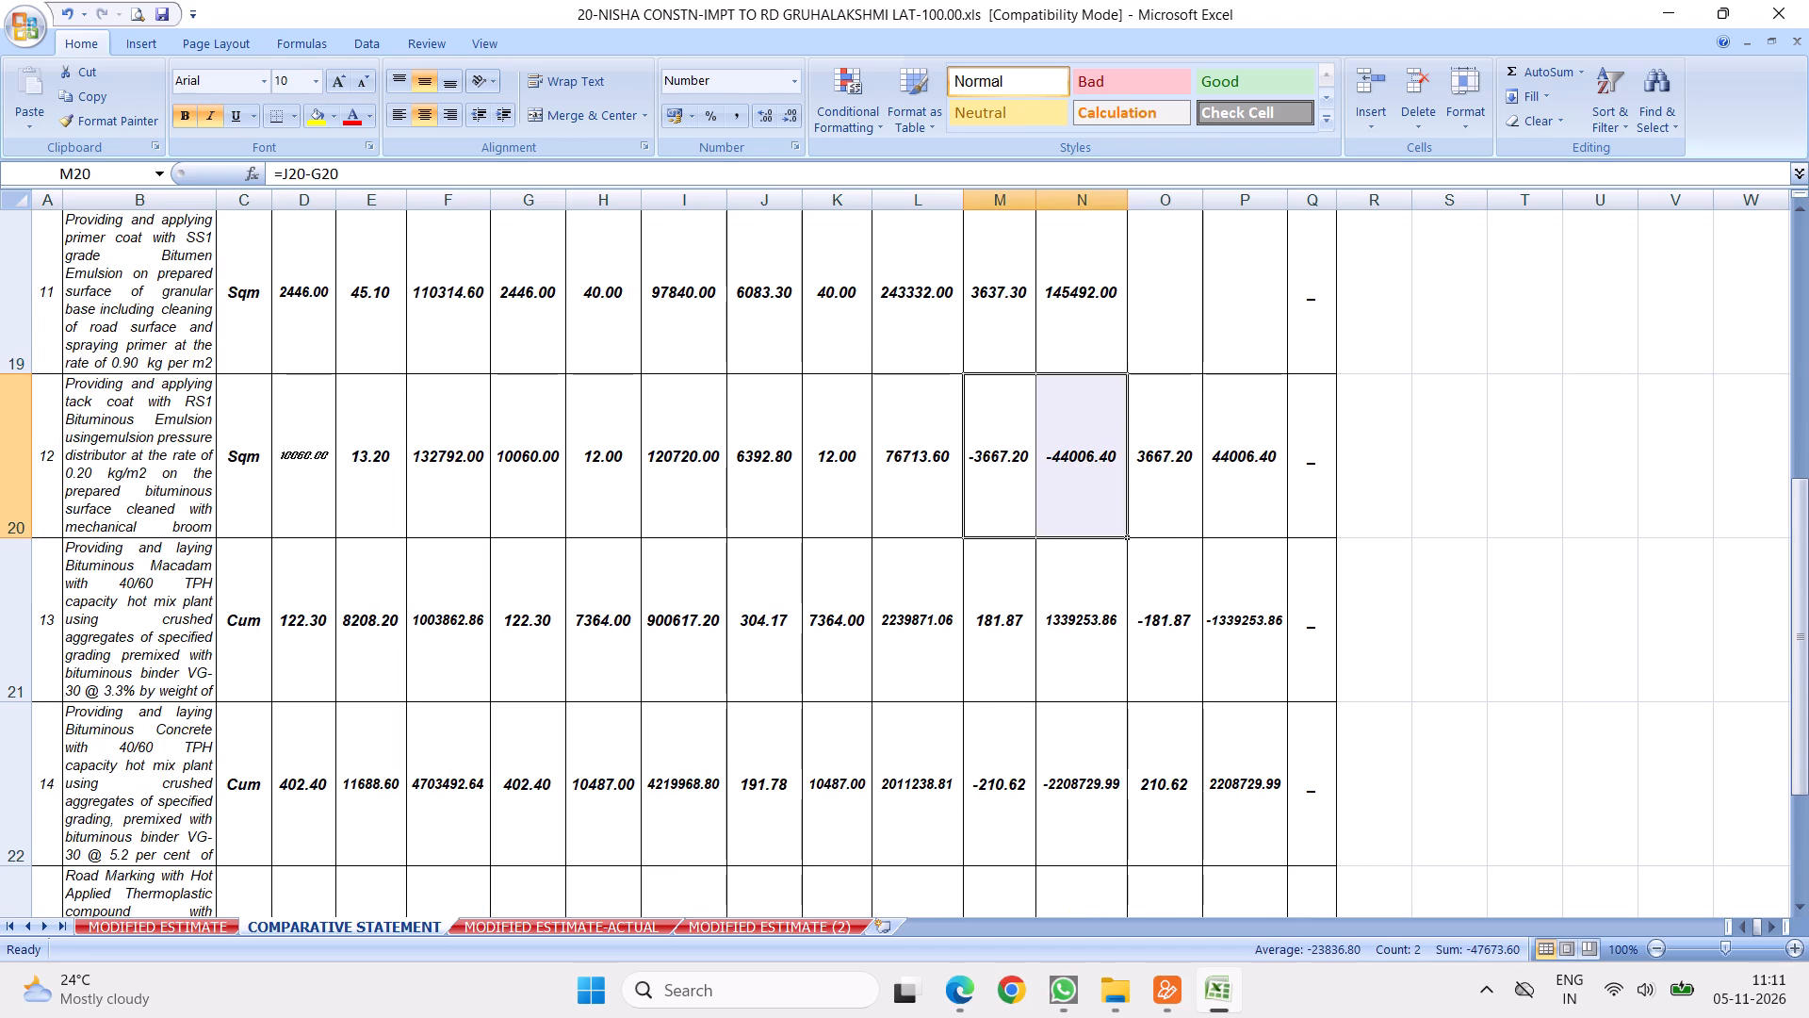
key("Delete")
Clear the item 13 savings quantity and amount in O21:P21.
left_click_drag(1182, 621, 1223, 627)
key("Delete")
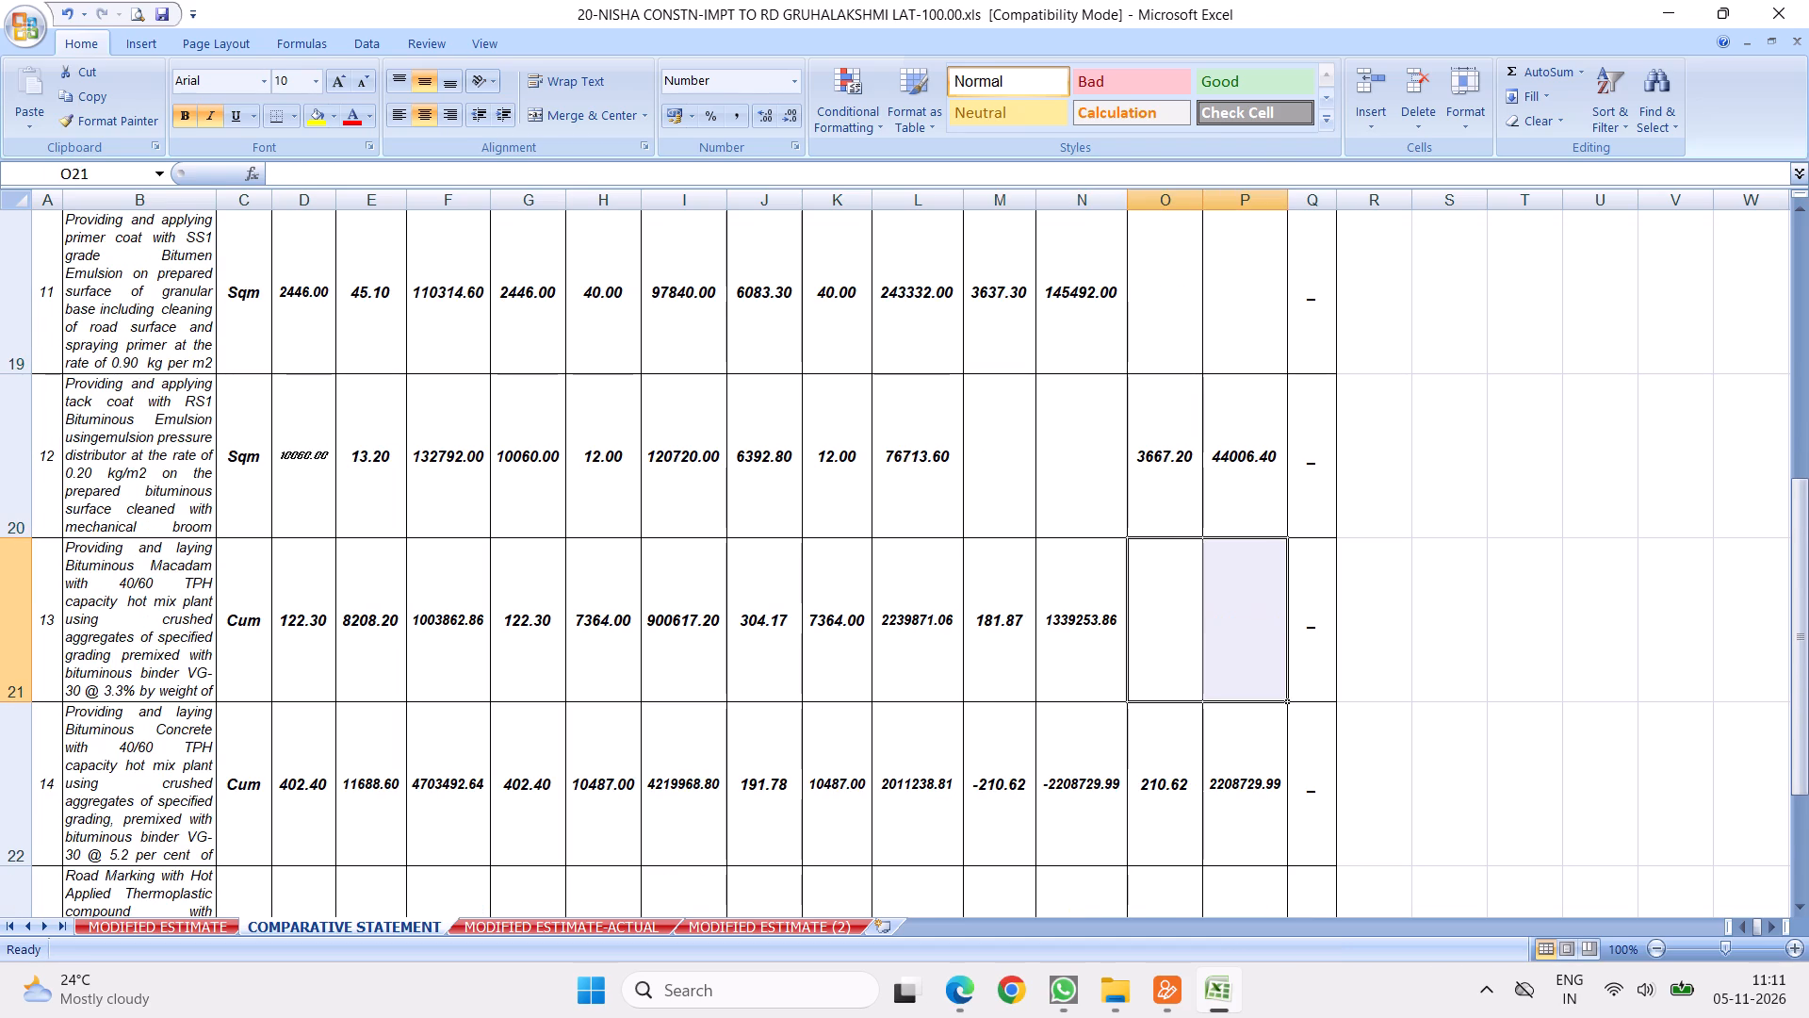
Clear the excess quantities and amounts for items 14 to 17 in M22:N25.
left_click_drag(992, 774, 1073, 773)
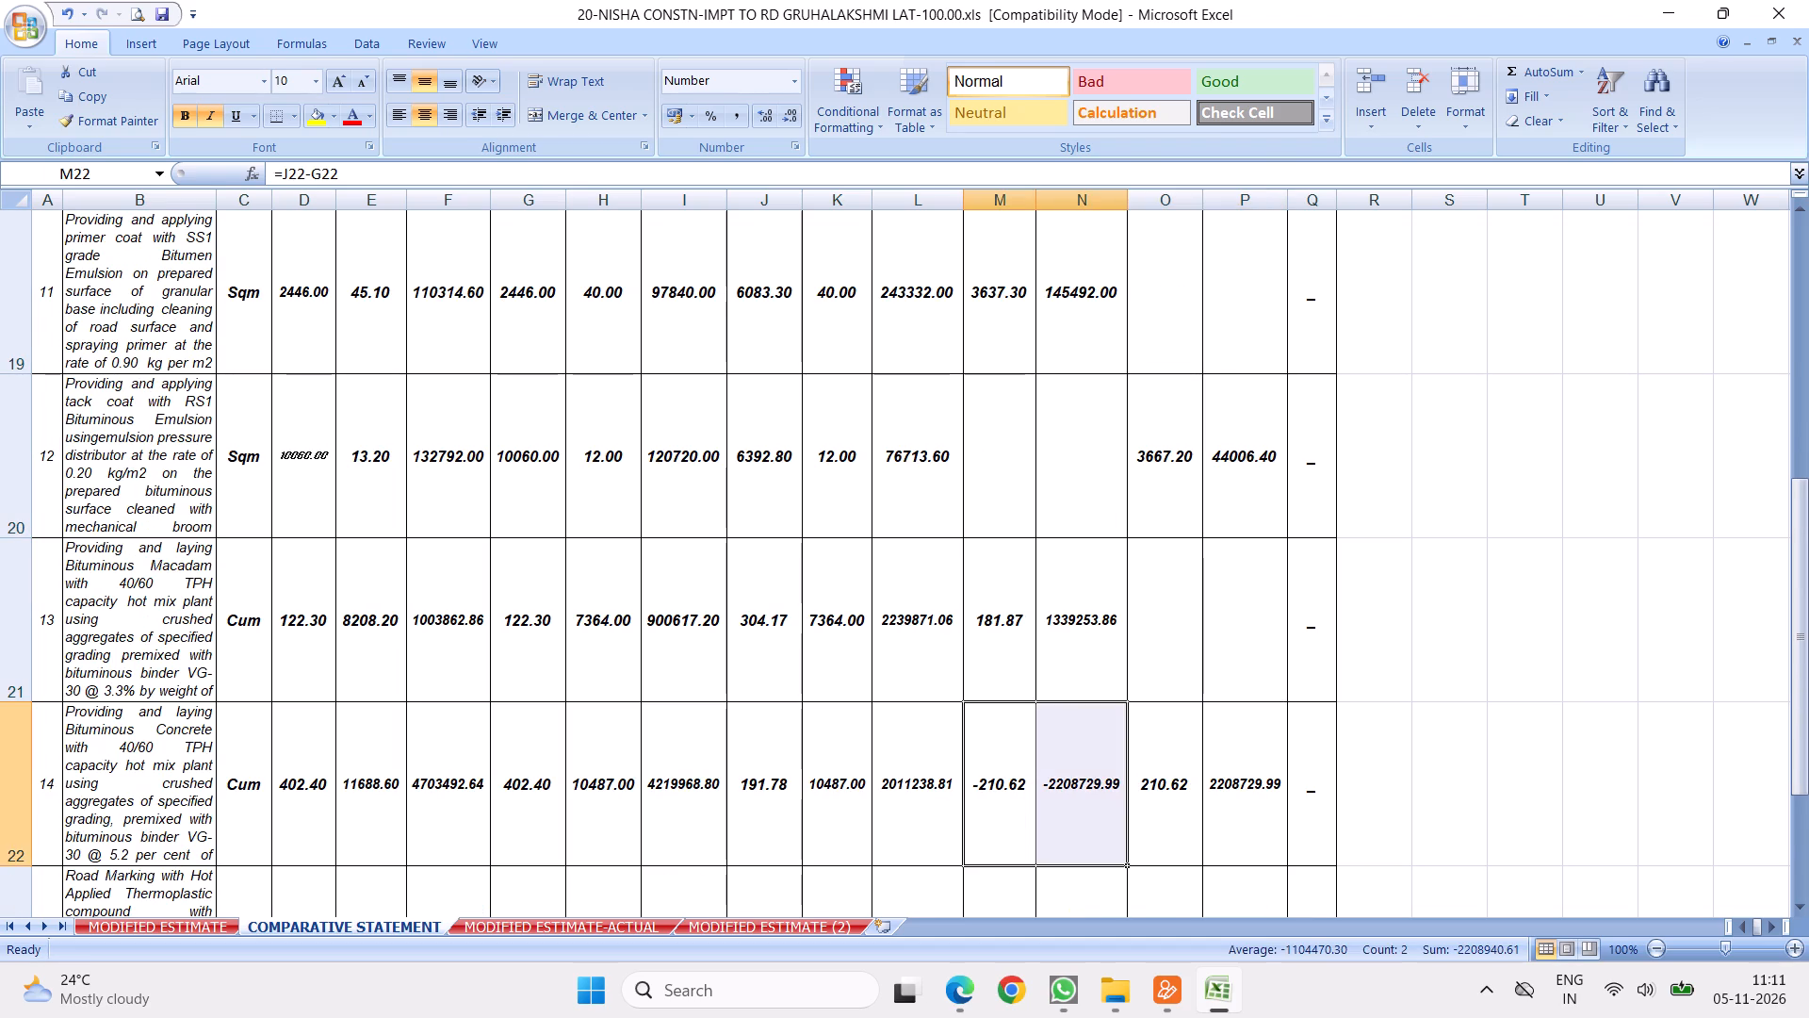
key("Delete")
scroll(1212, 638, "down", 1)
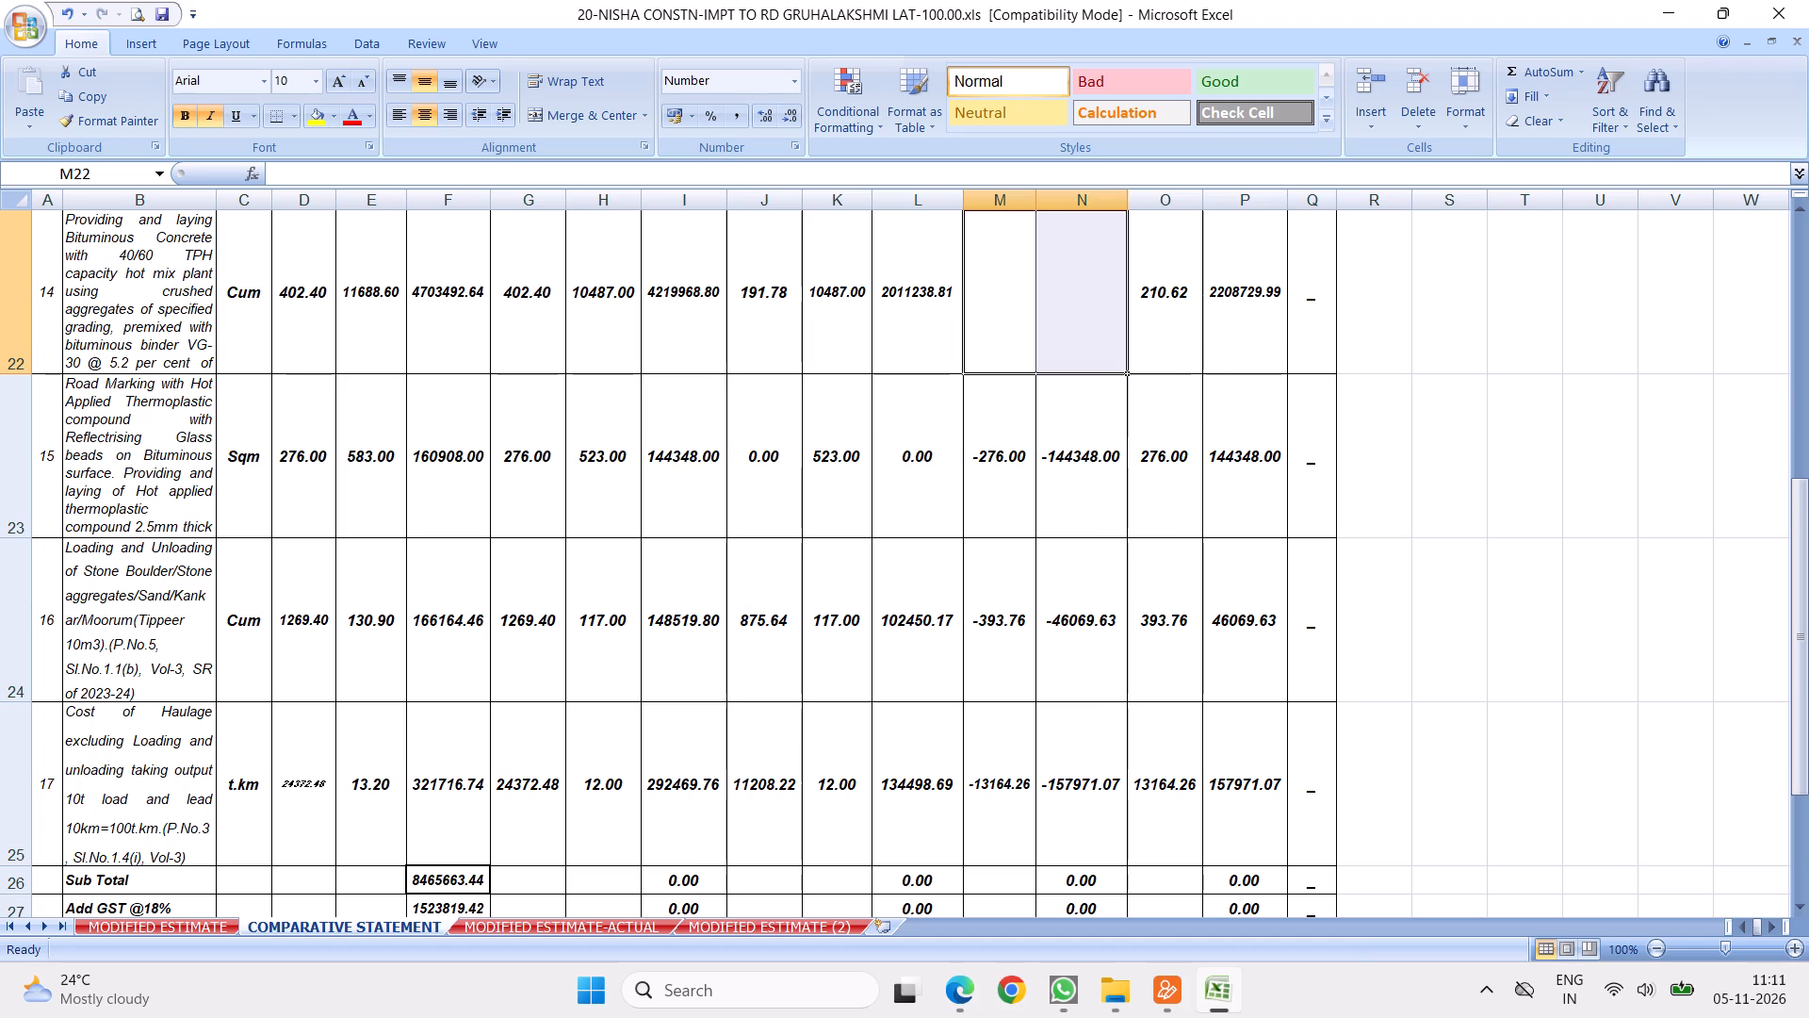
left_click_drag(1003, 478, 1065, 581)
key("Delete")
left_click_drag(1013, 768, 1062, 776)
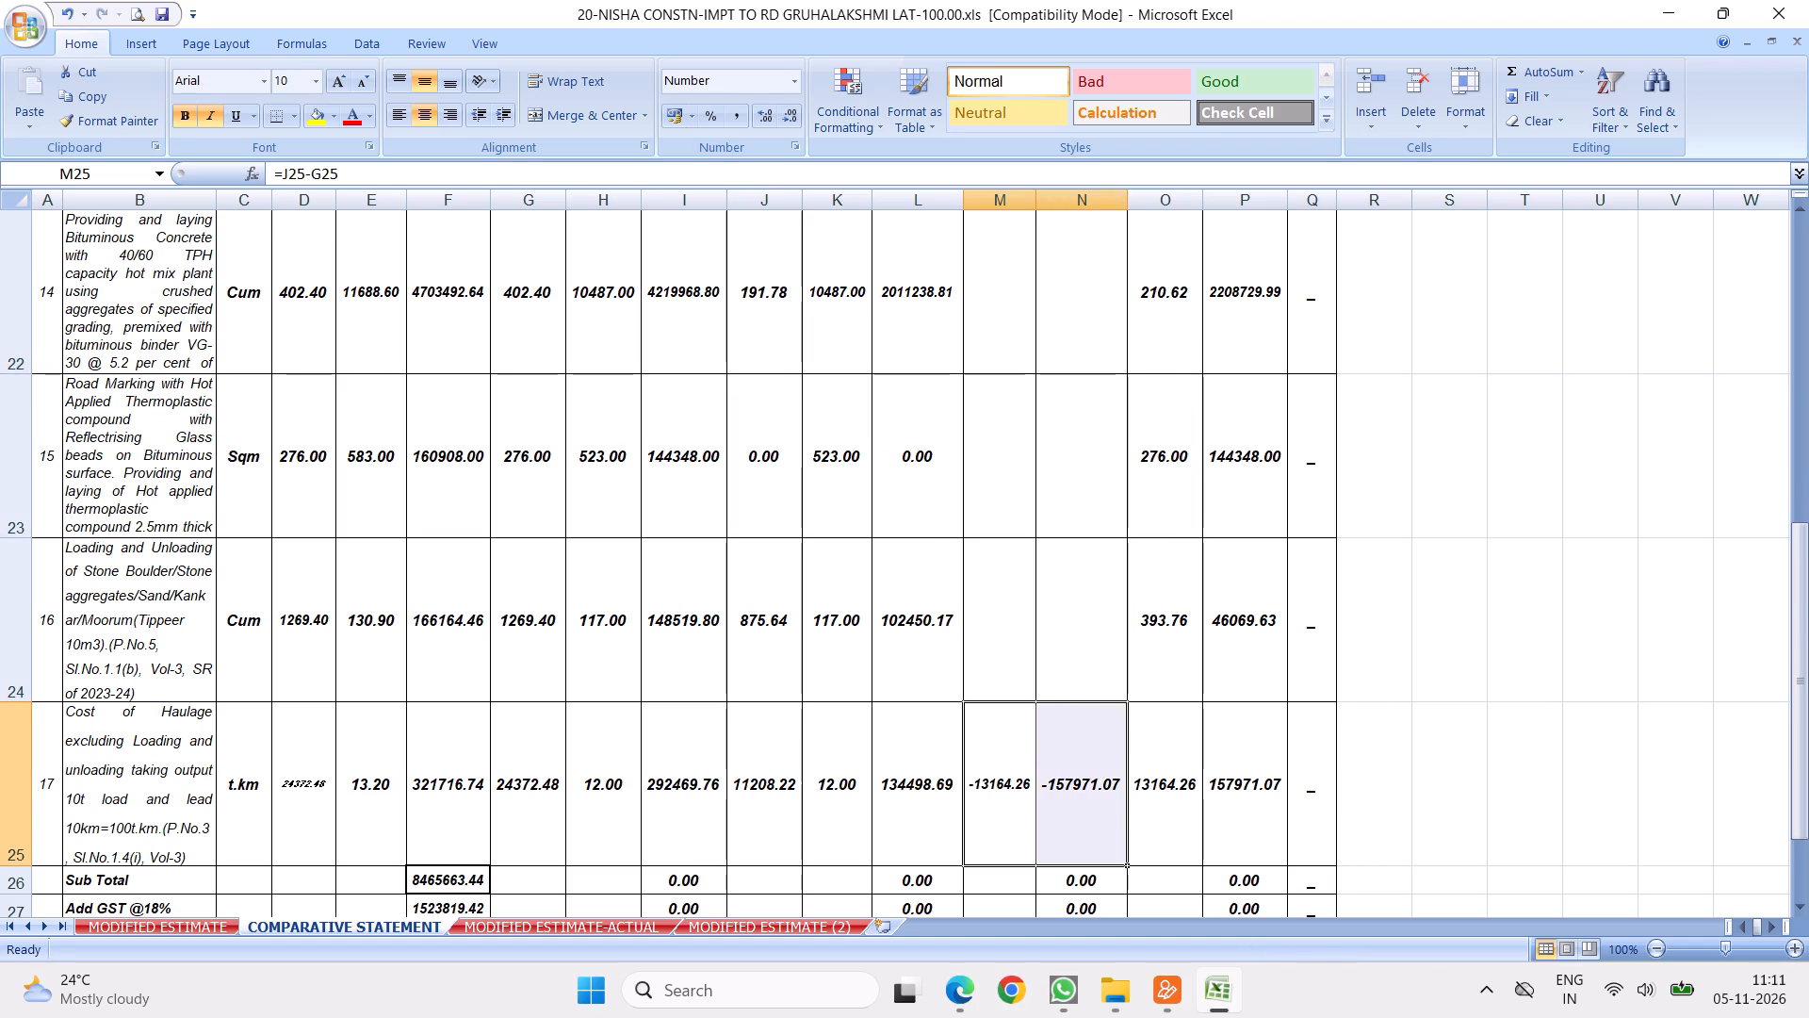
left_click_drag(1062, 776, 1062, 777)
key("Delete")
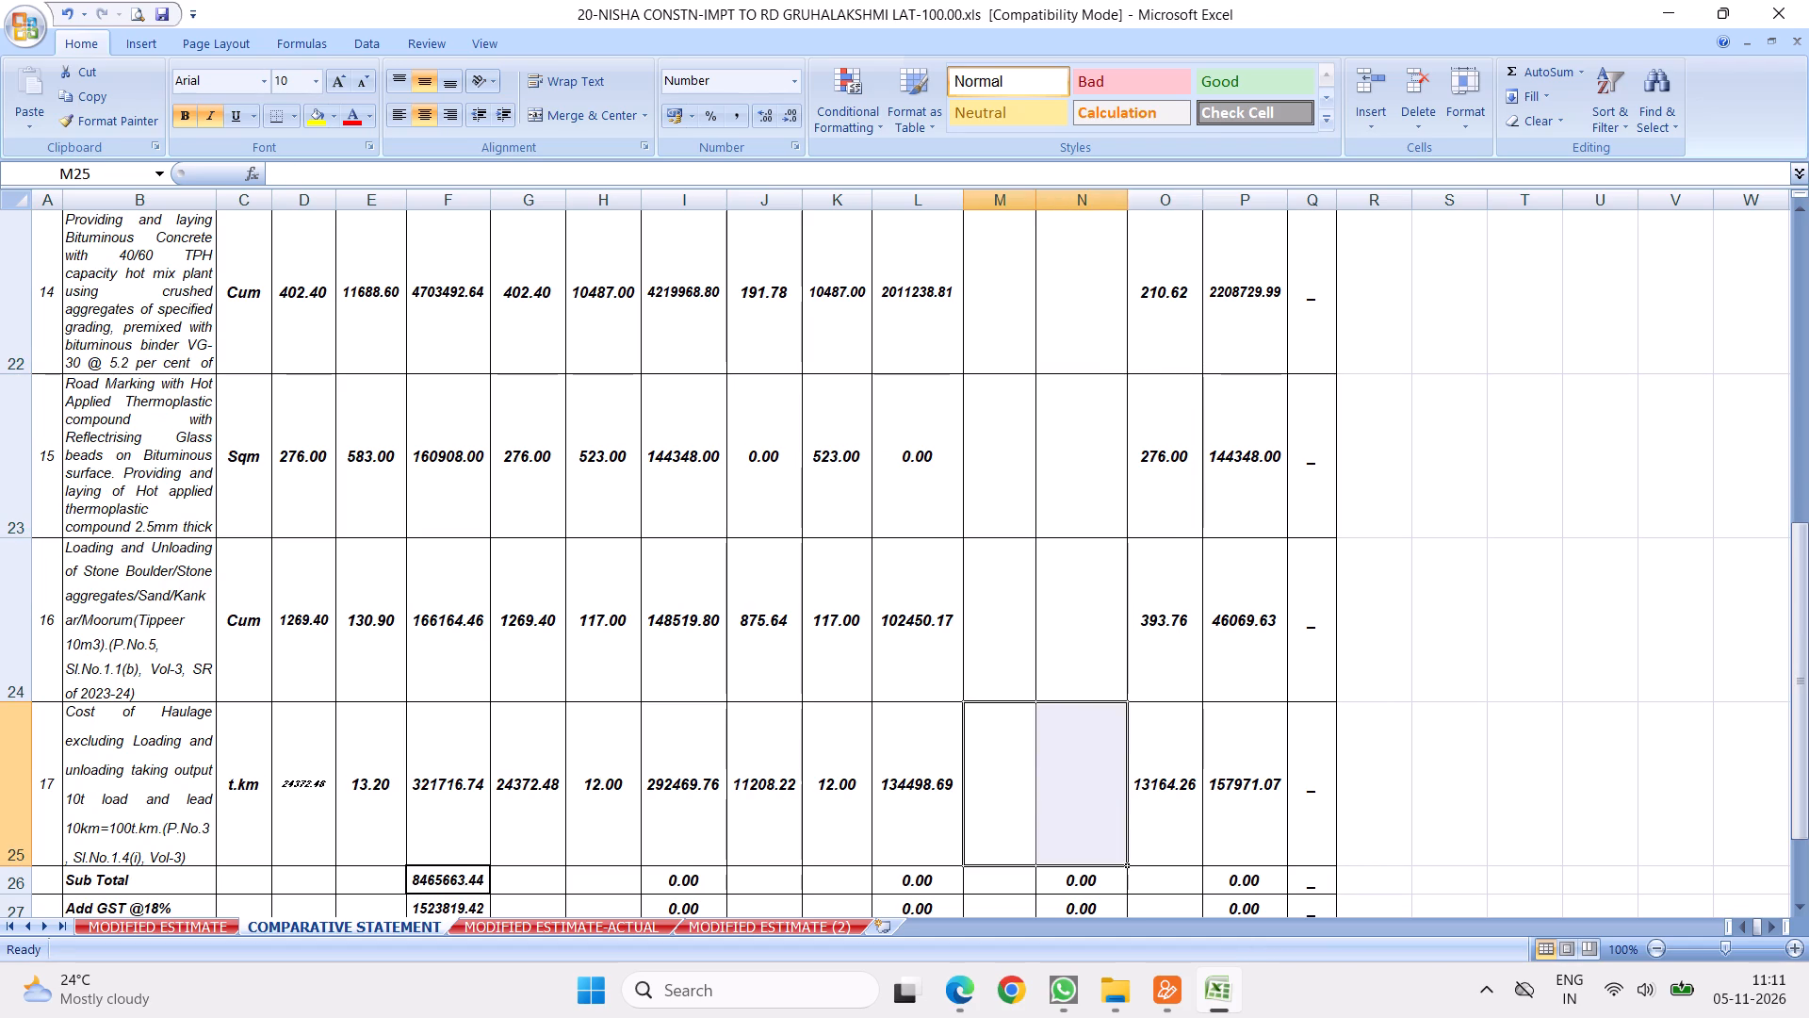
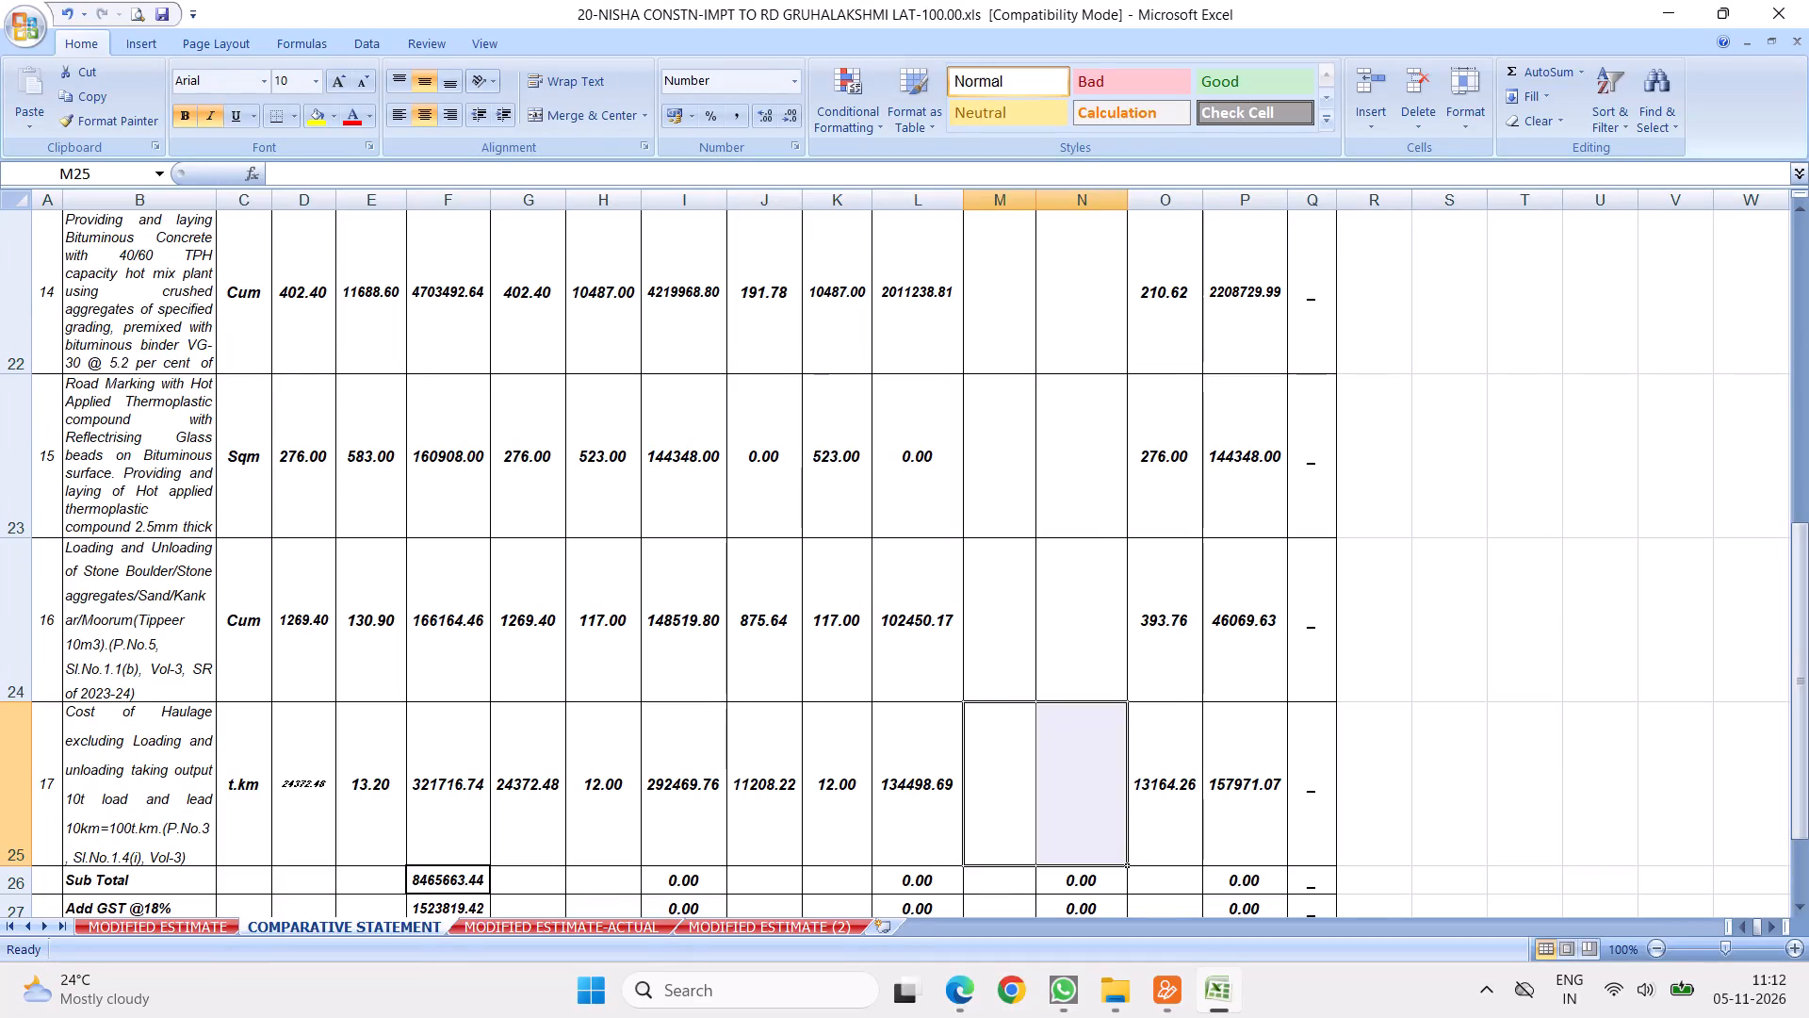
scroll(888, 532, "down", 3)
scroll(860, 485, "up", 1)
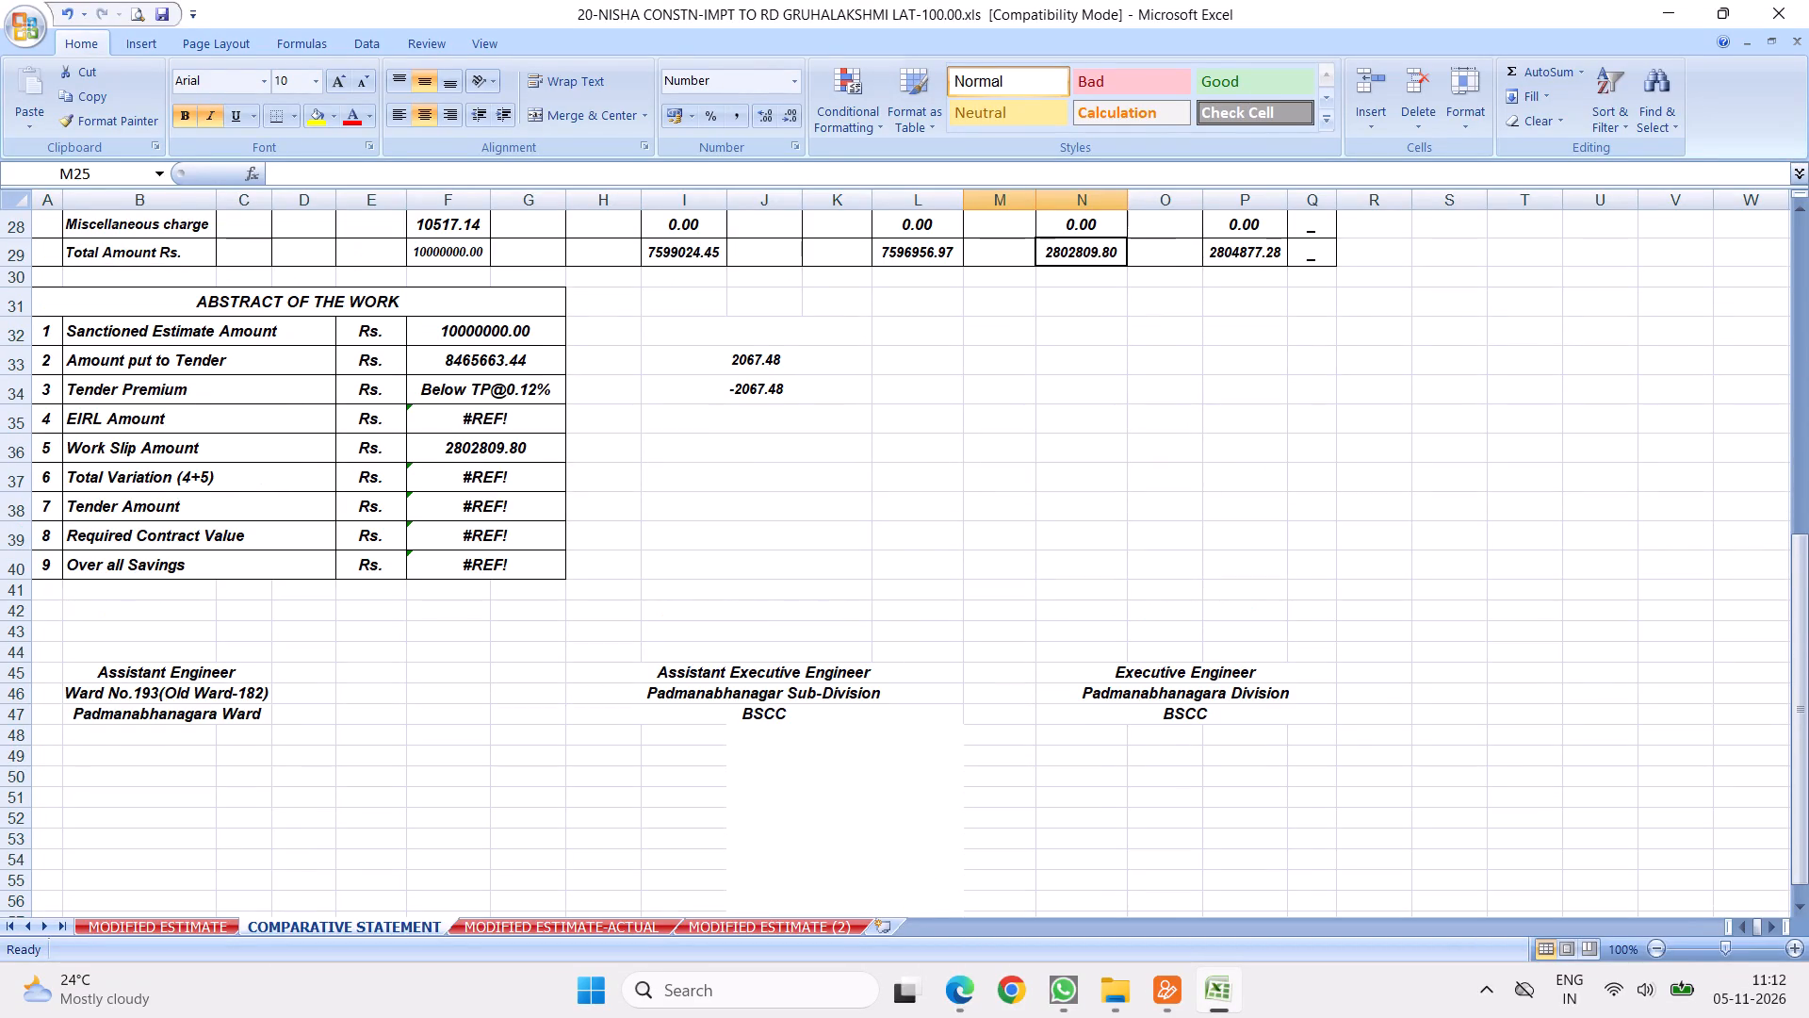
left_click(206, 693)
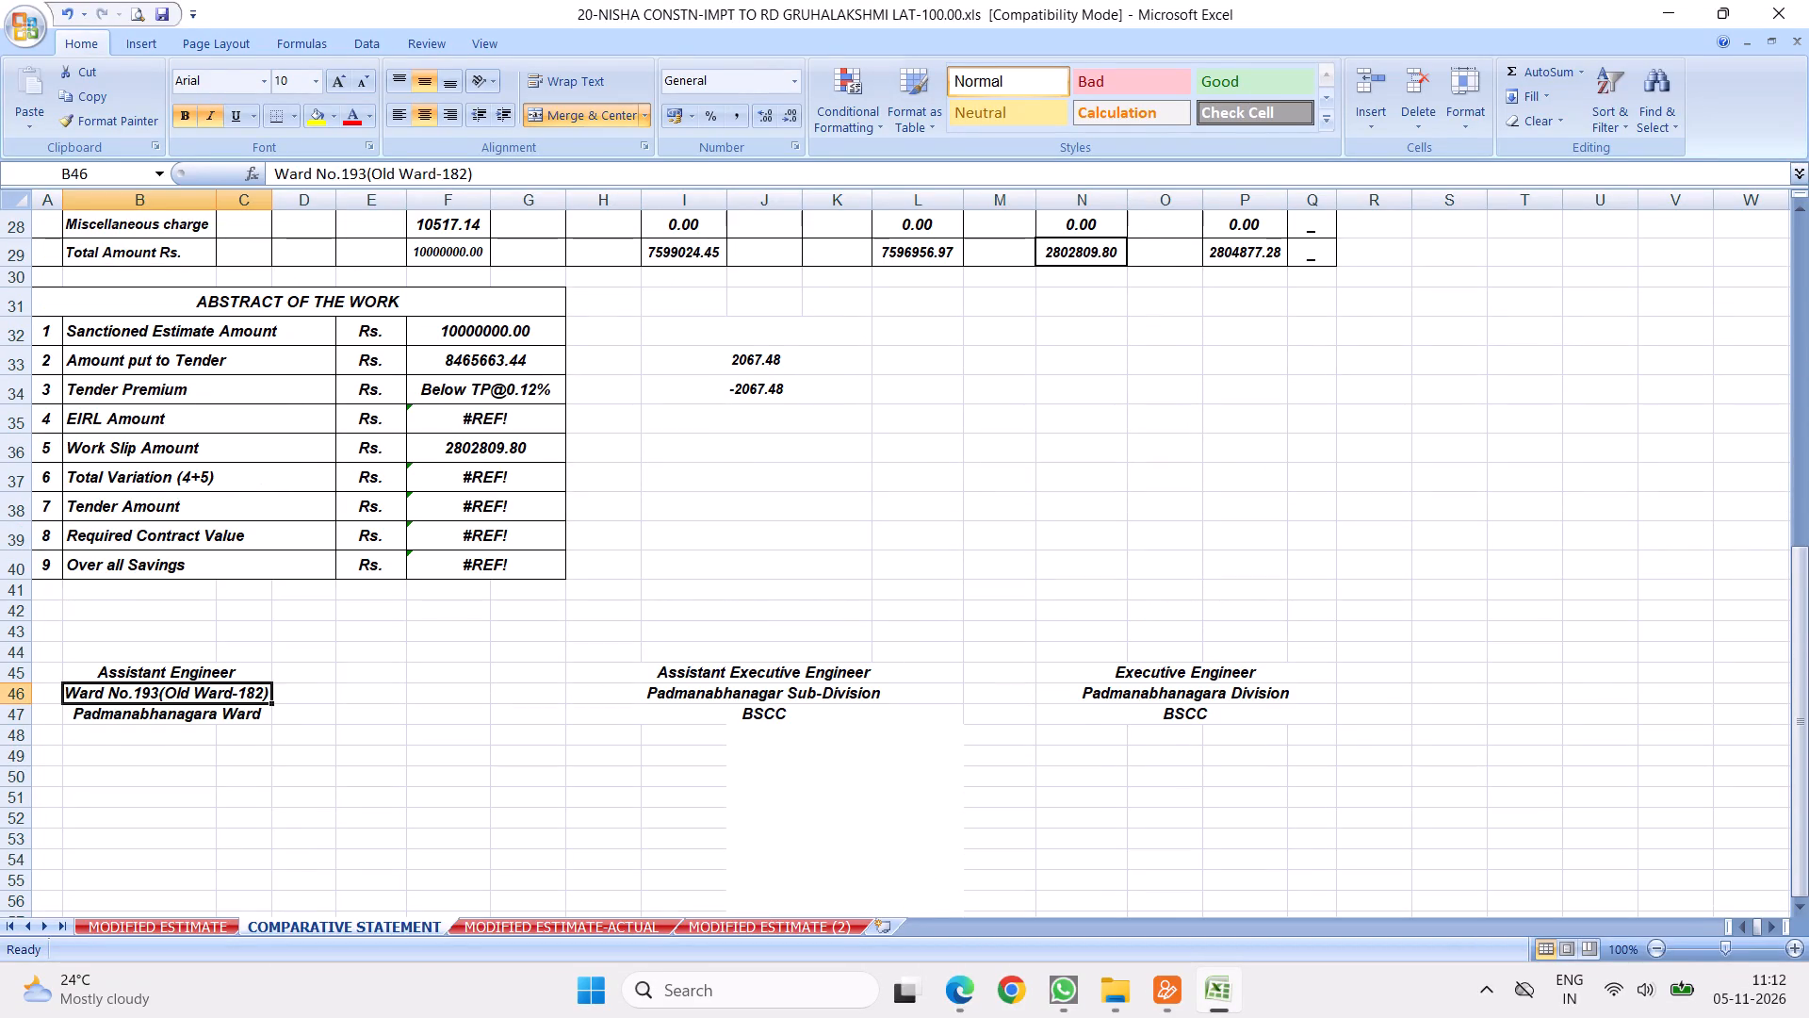
left_click(453, 360)
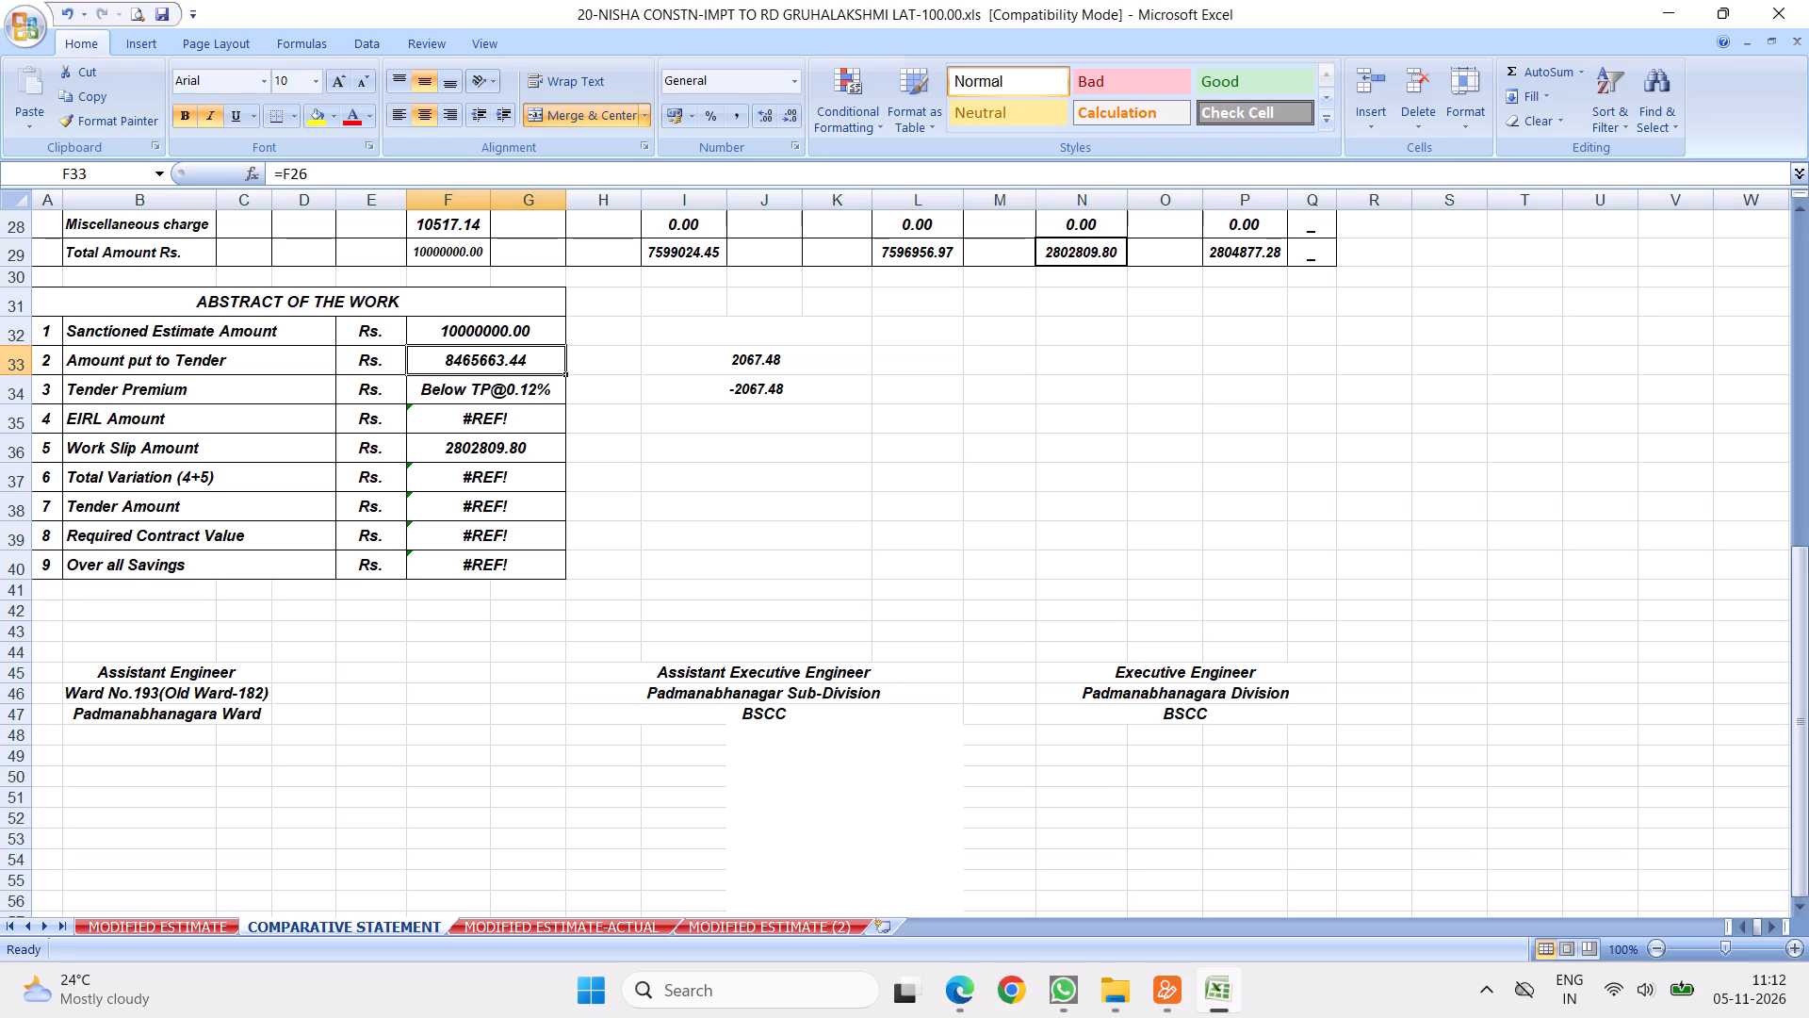
double_click(533, 391)
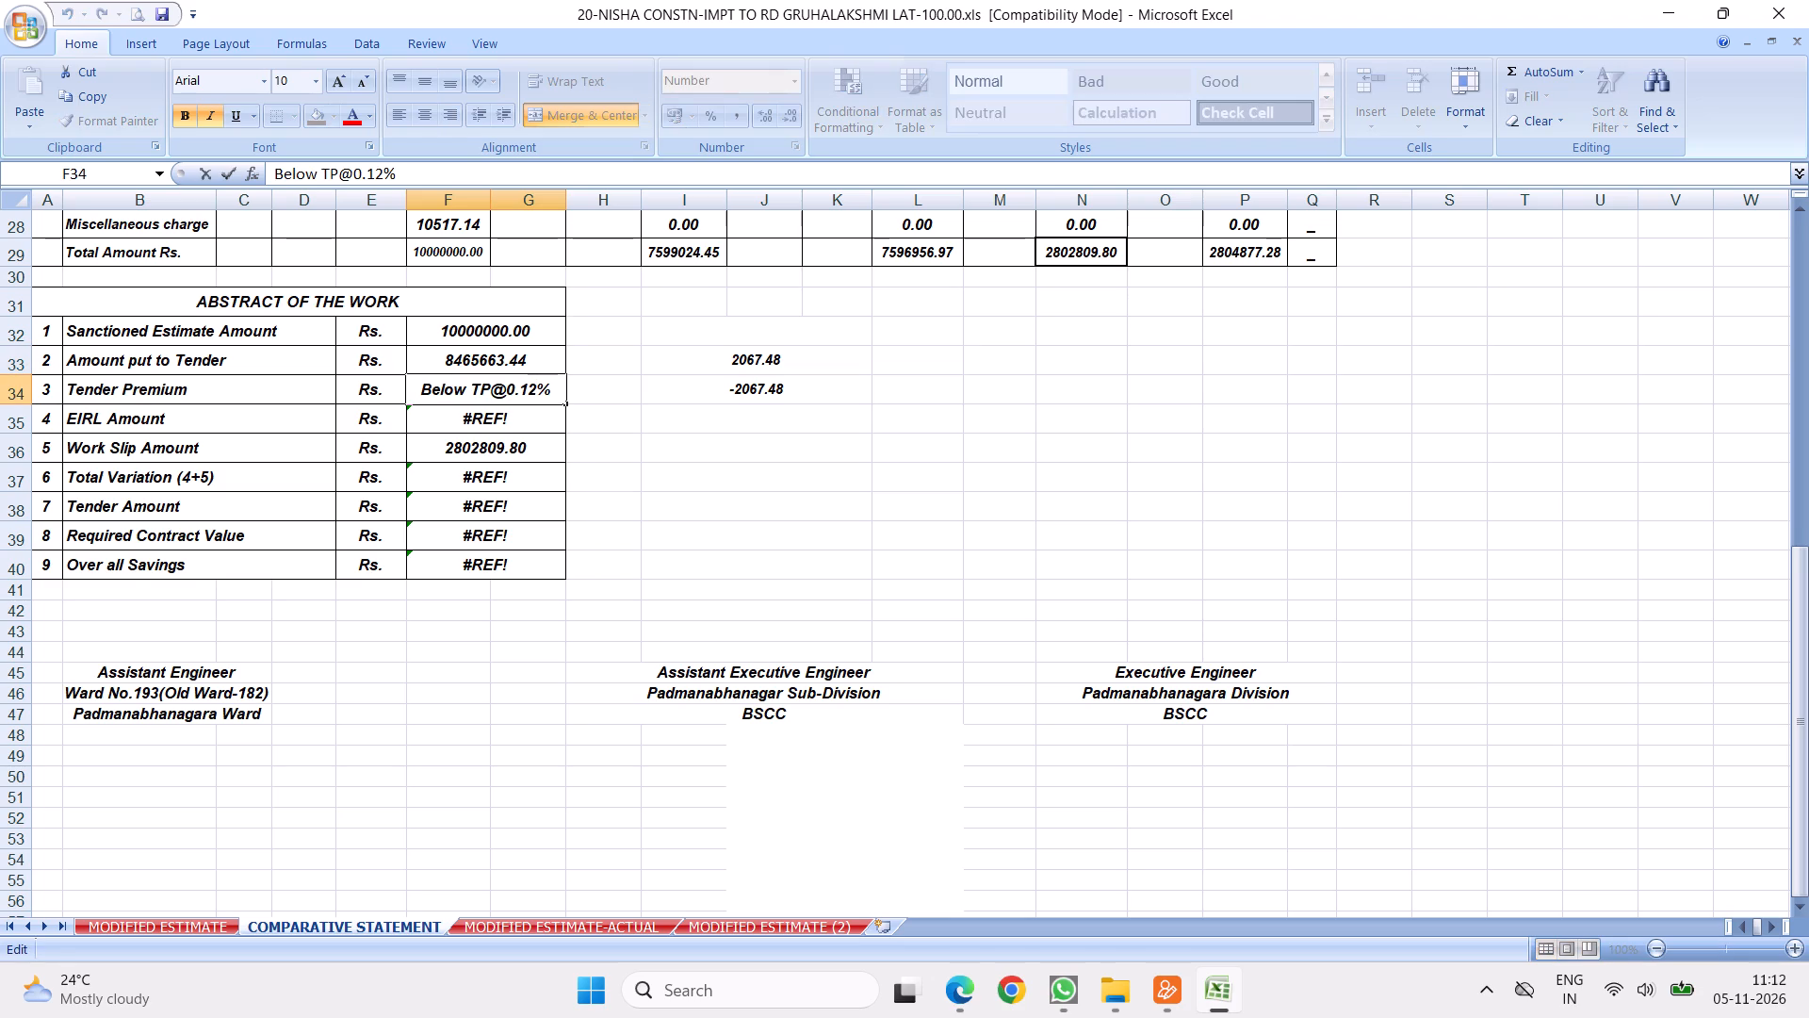
key("BackSpace")
key("BackSpace")
key("BackSpace")
key("BackSpace")
type("10")
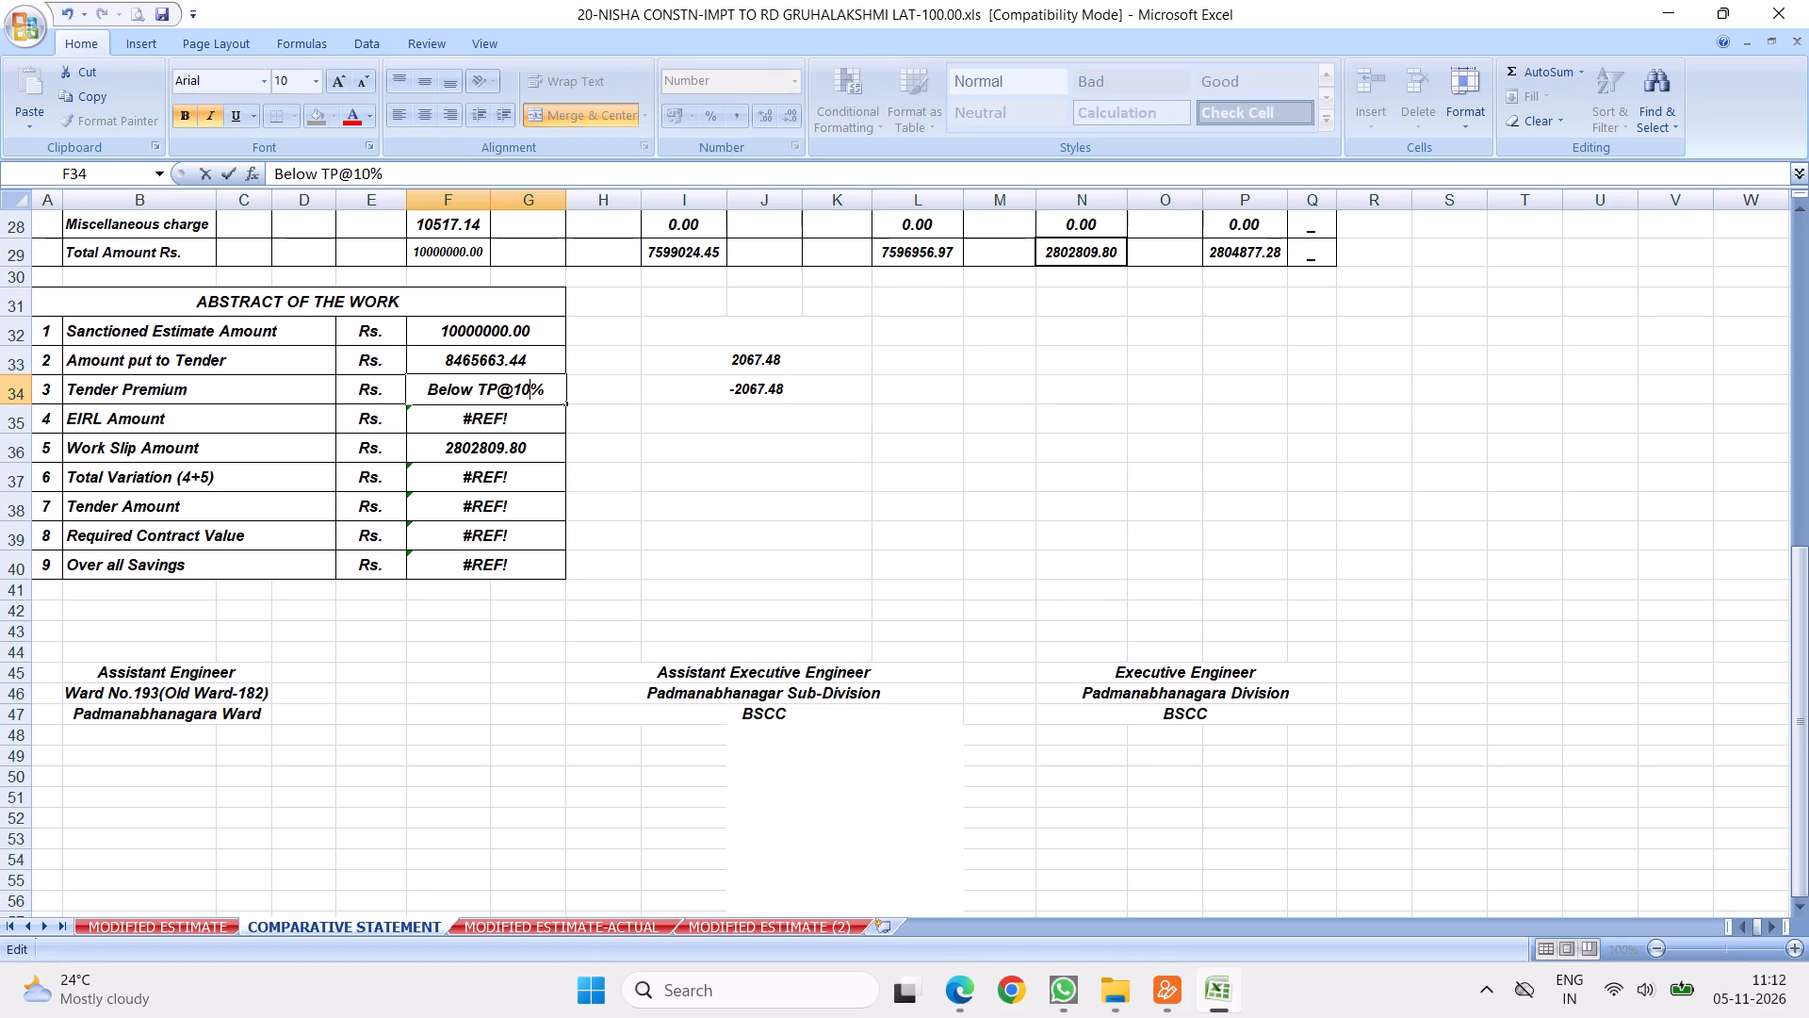
key("period")
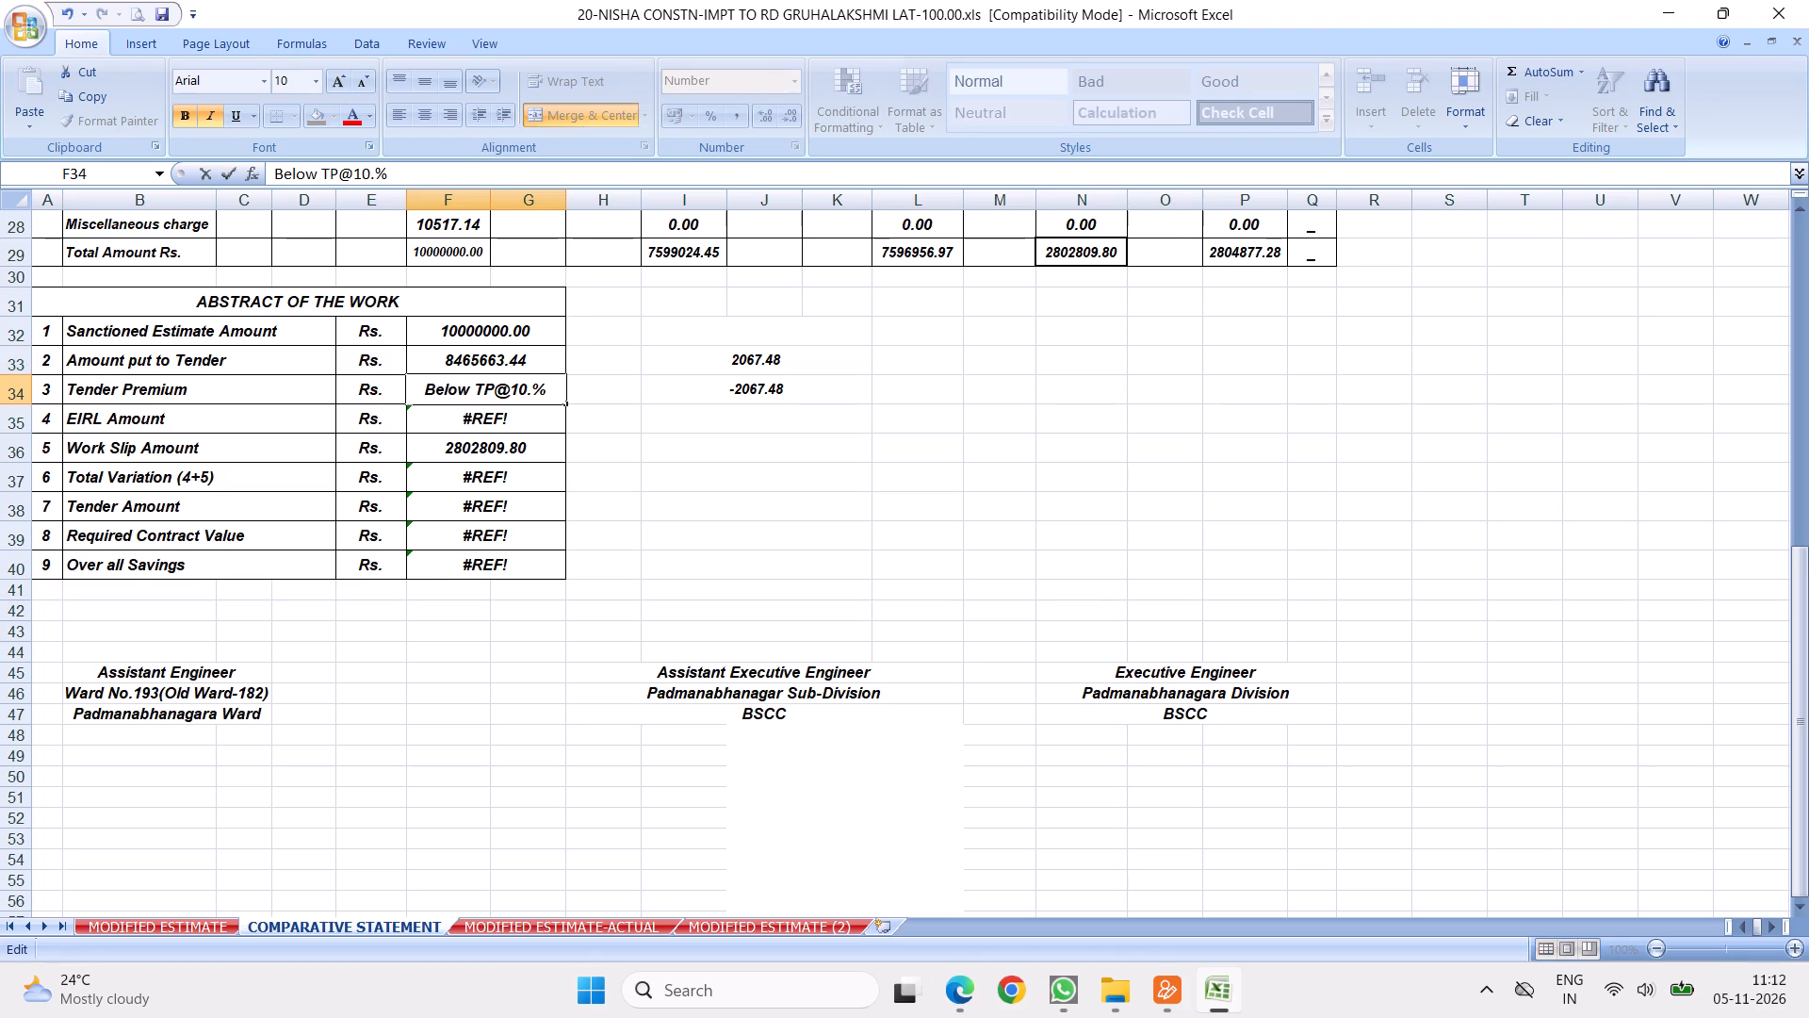
key("2")
key("3")
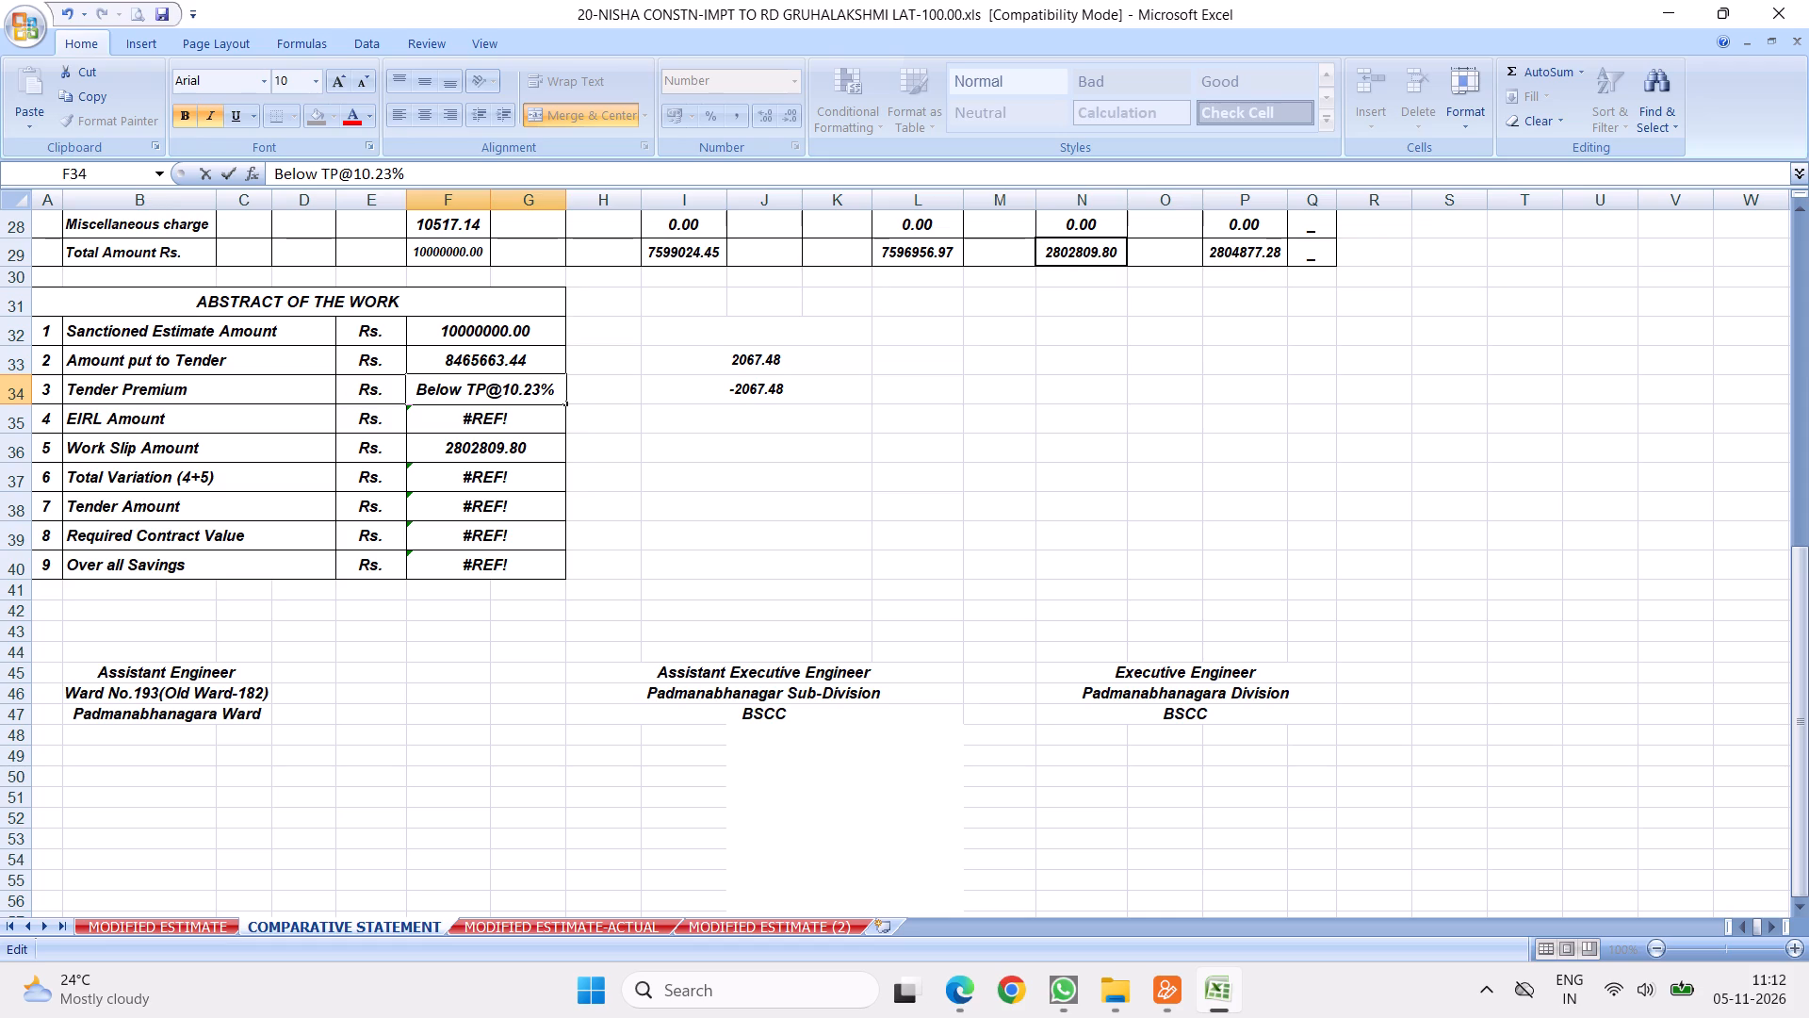
left_click(654, 502)
Replace the broken reference in the abstract's EIRL Amount cell F35 with 0.
scroll(614, 467, "up", 3)
scroll(583, 462, "down", 4)
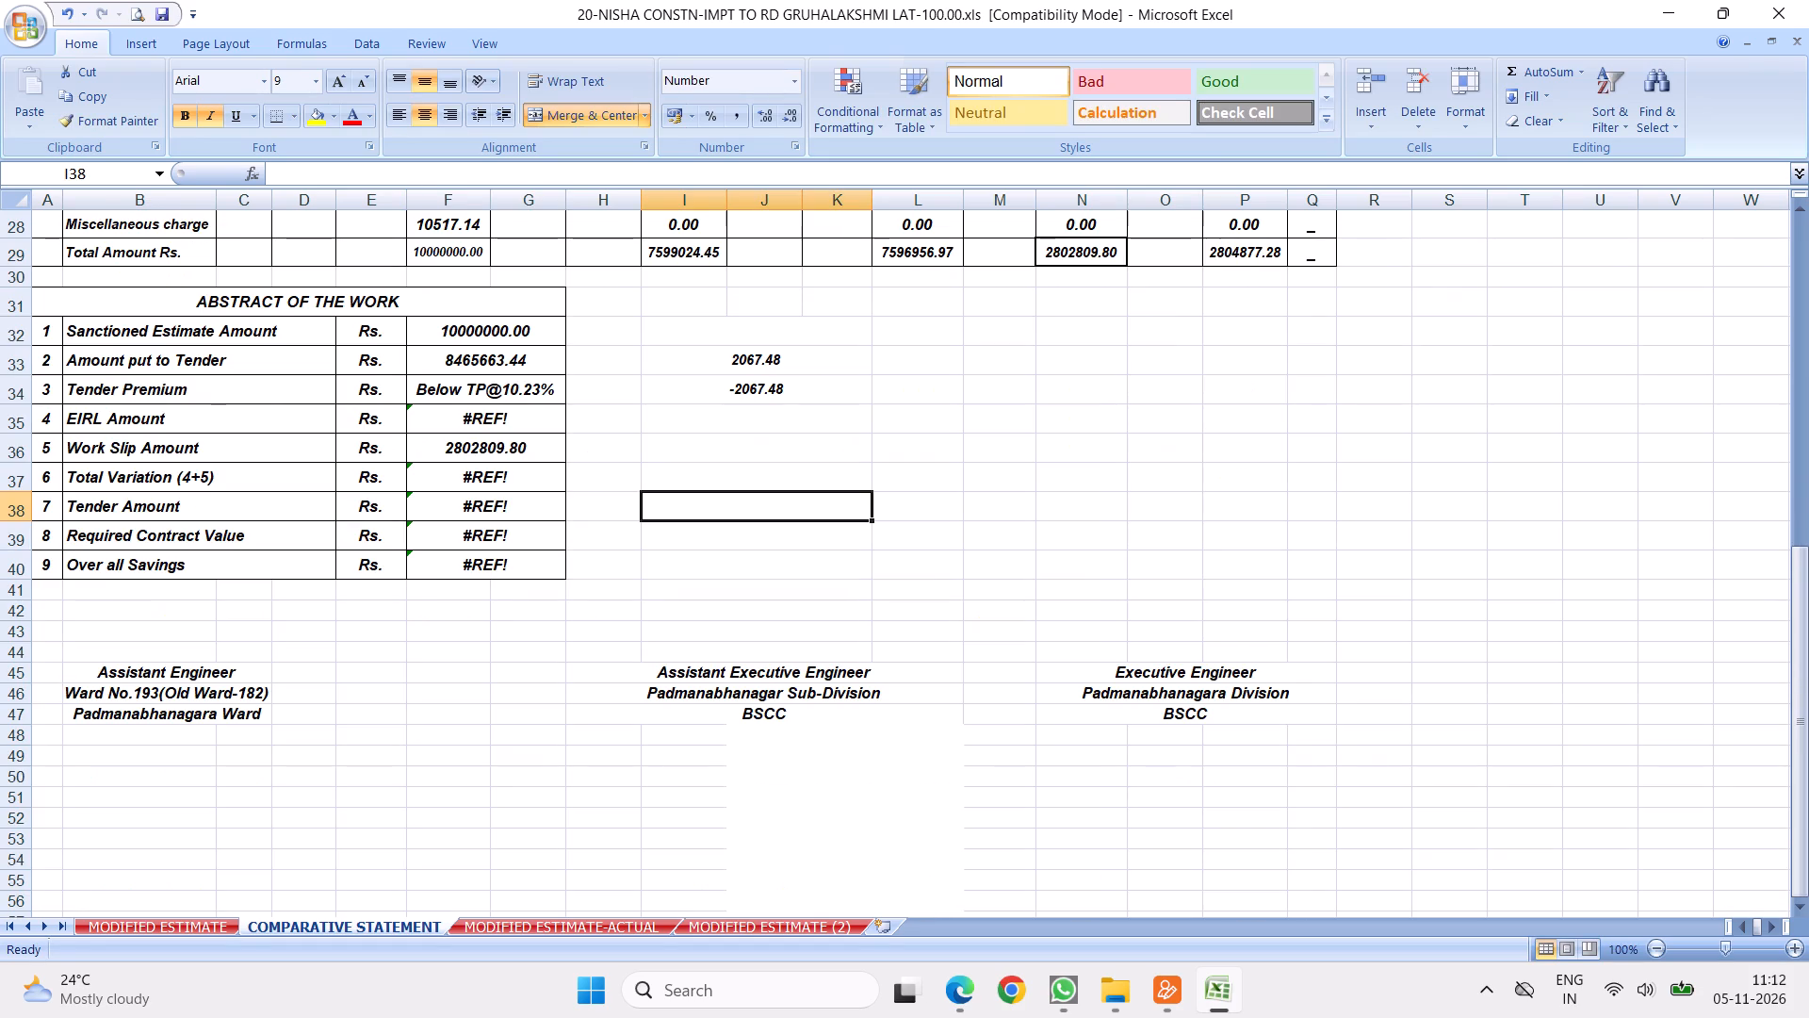
left_click(473, 420)
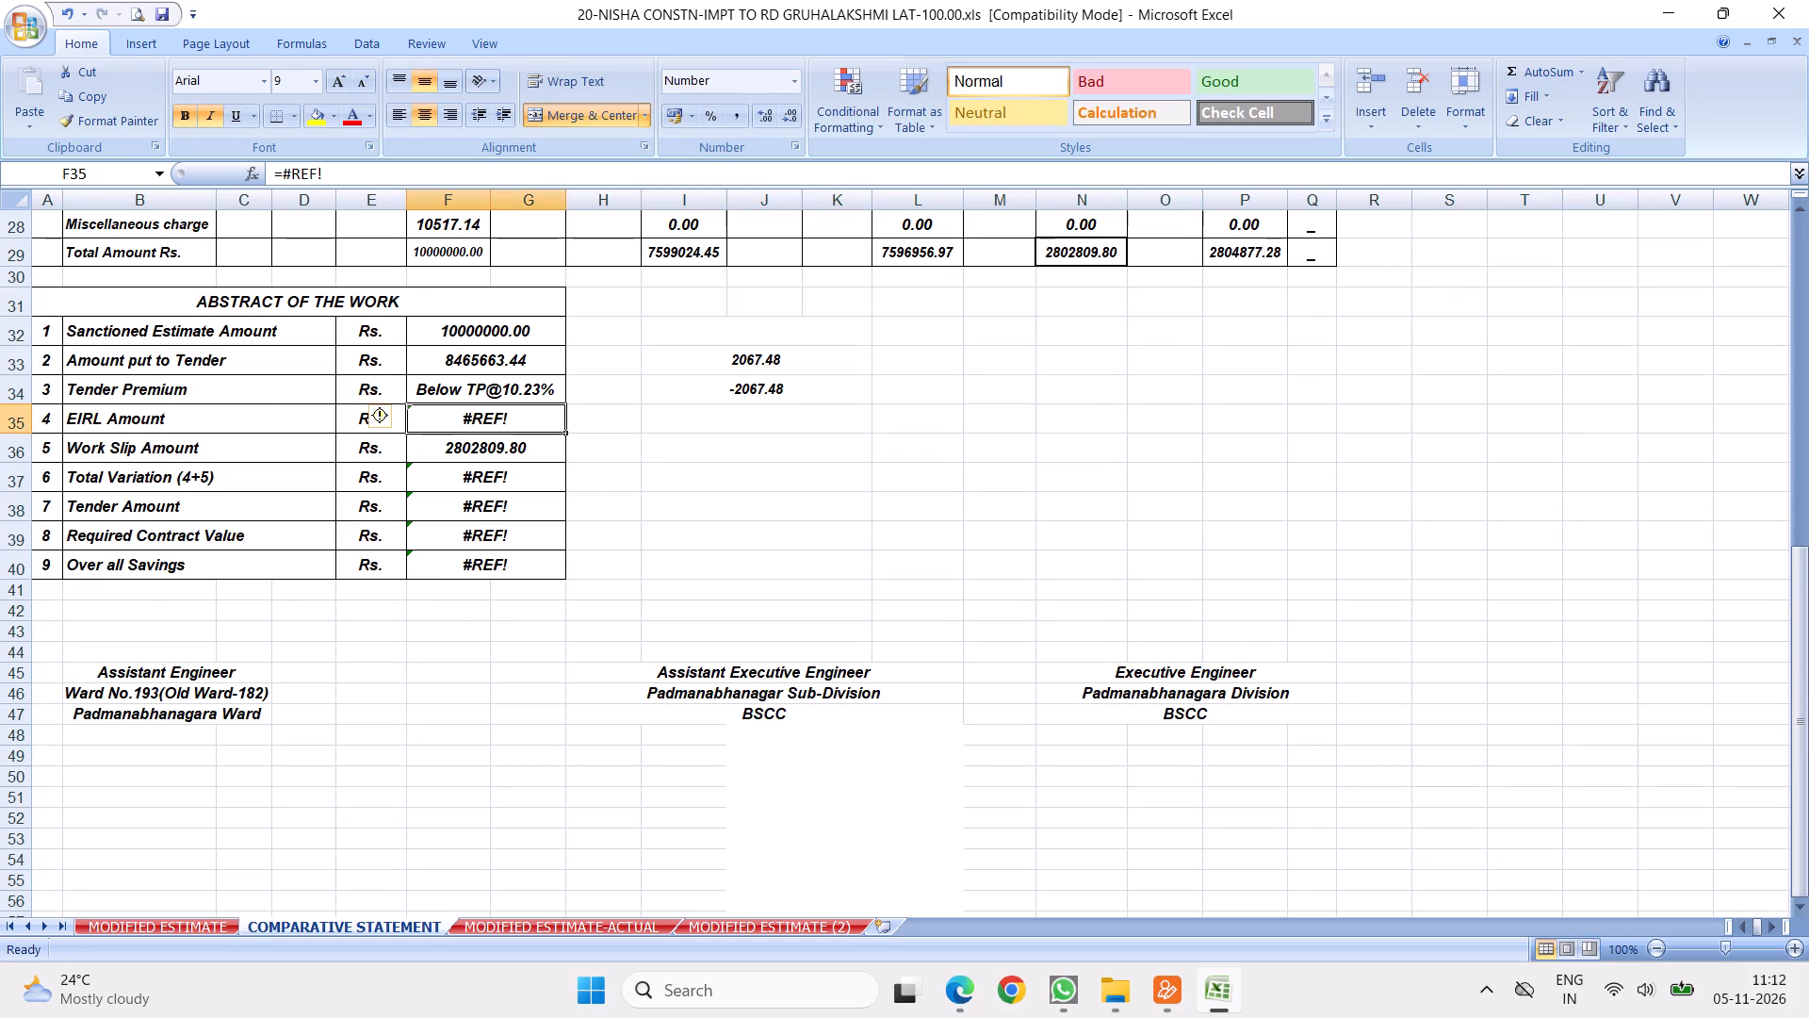
key("0")
left_click(623, 507)
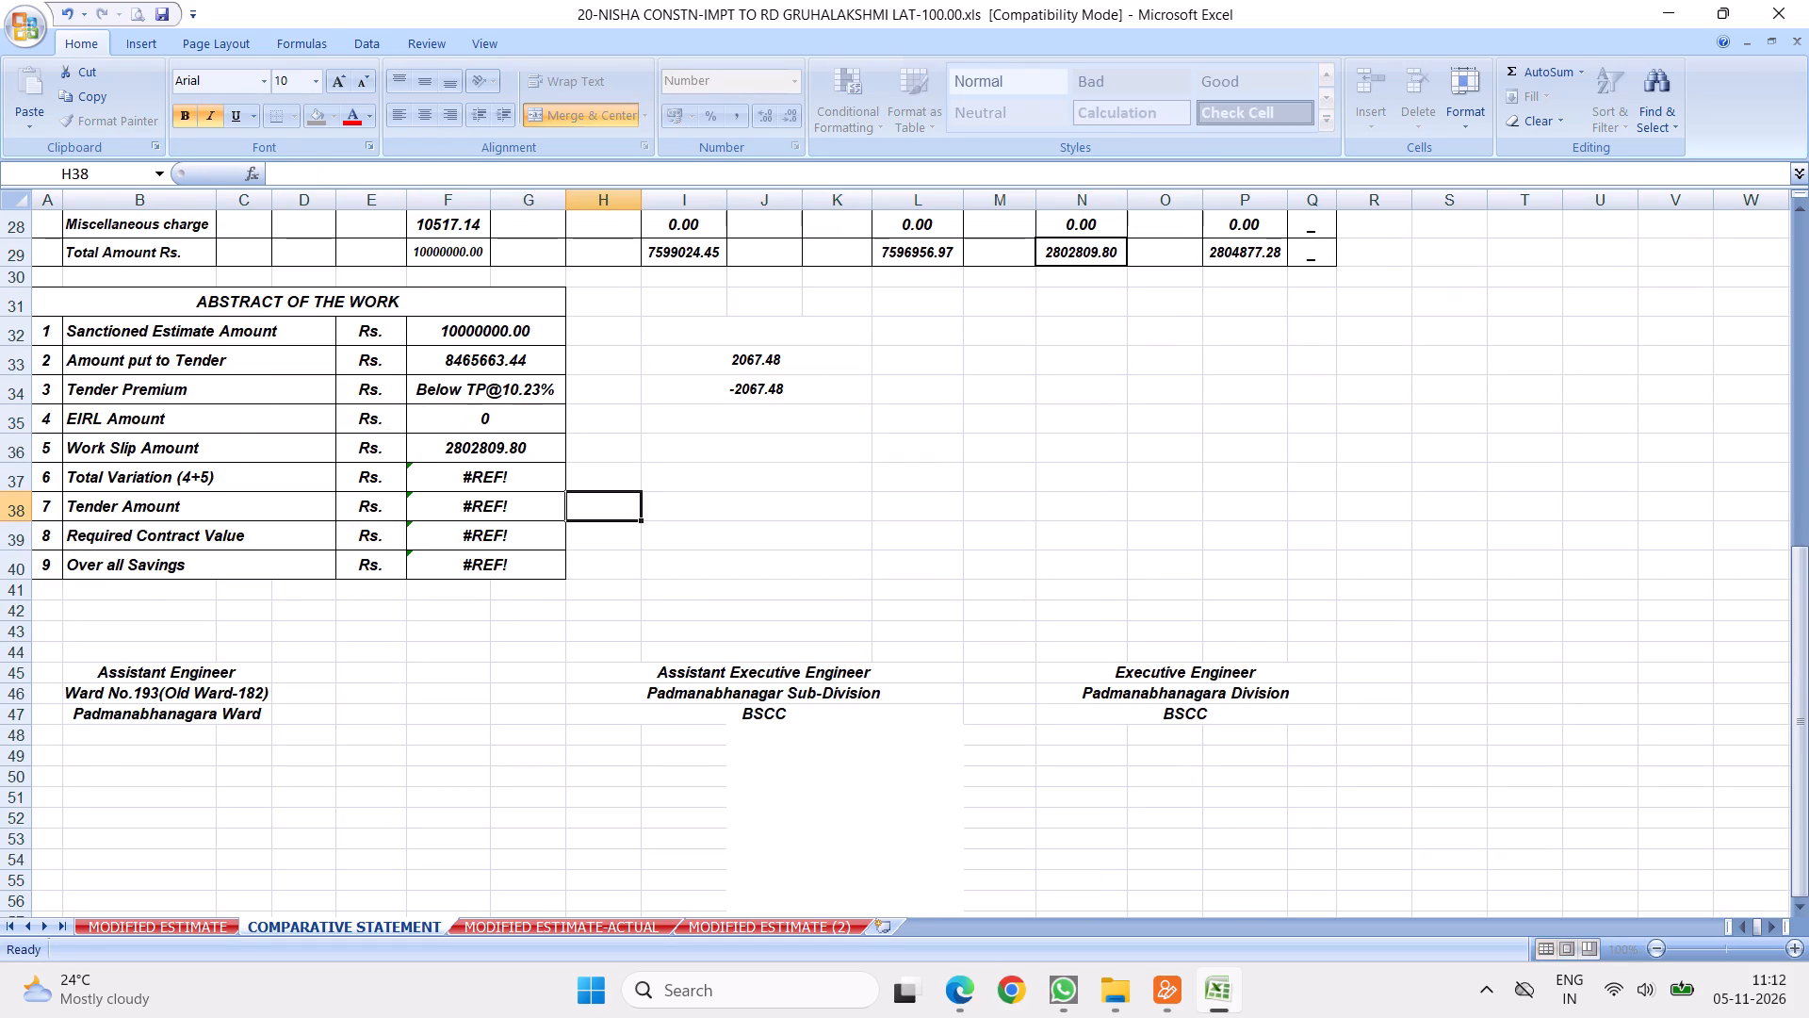
Link the abstract's Tender Amount in F38 to the tender total amount in I29.
left_click(466, 511)
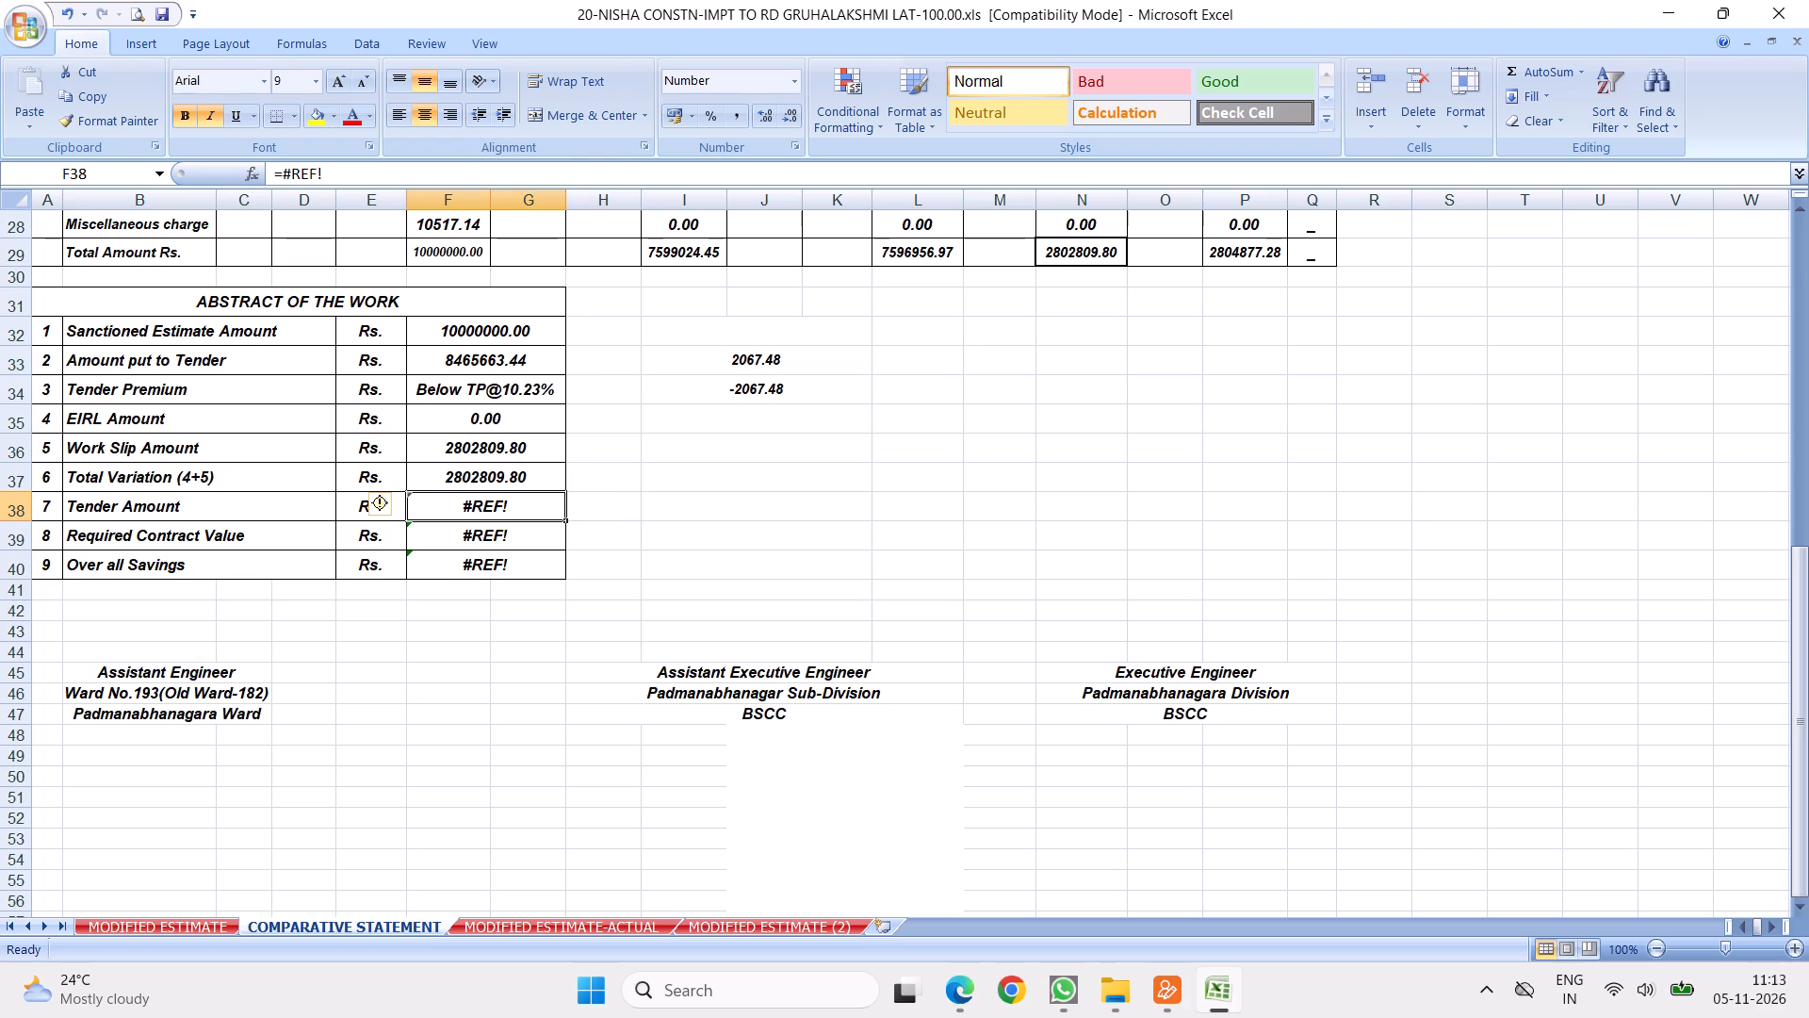
key("equal")
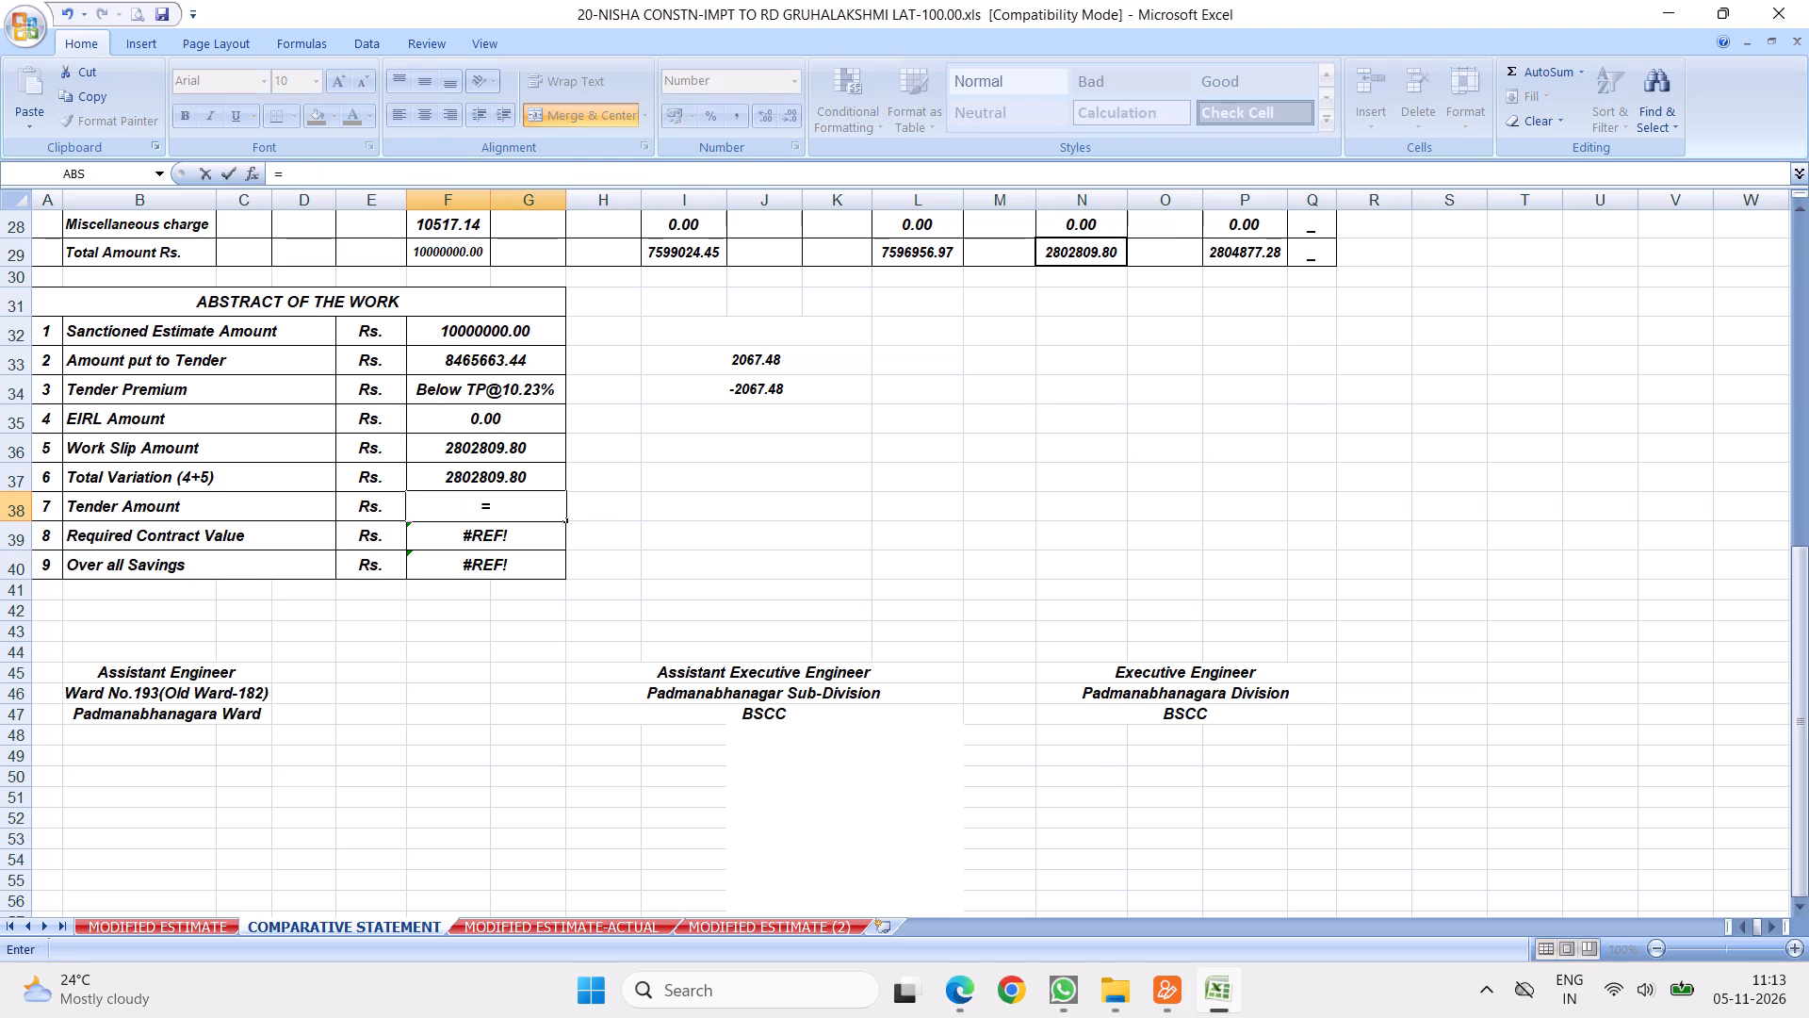
left_click(668, 254)
key("Return")
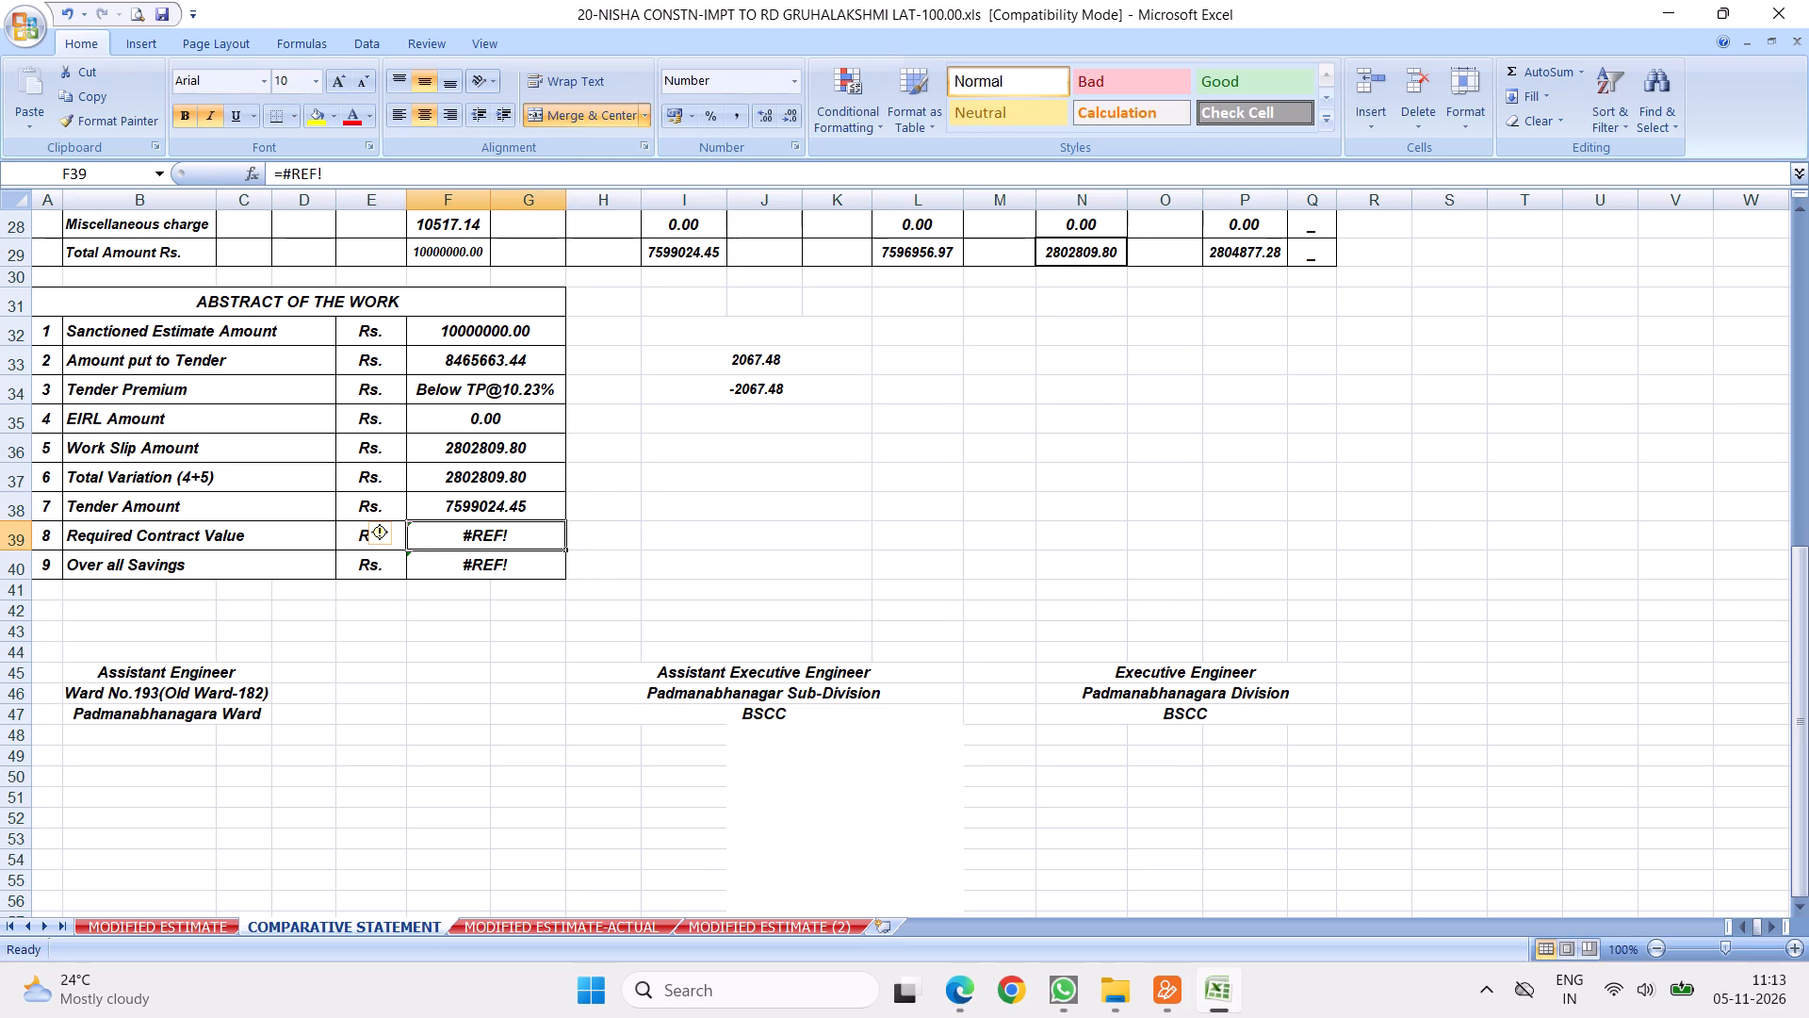
Link the abstract's Required Contract Value in F39 to the execution total amount in L29.
key("equal")
left_click(905, 241)
key("Return")
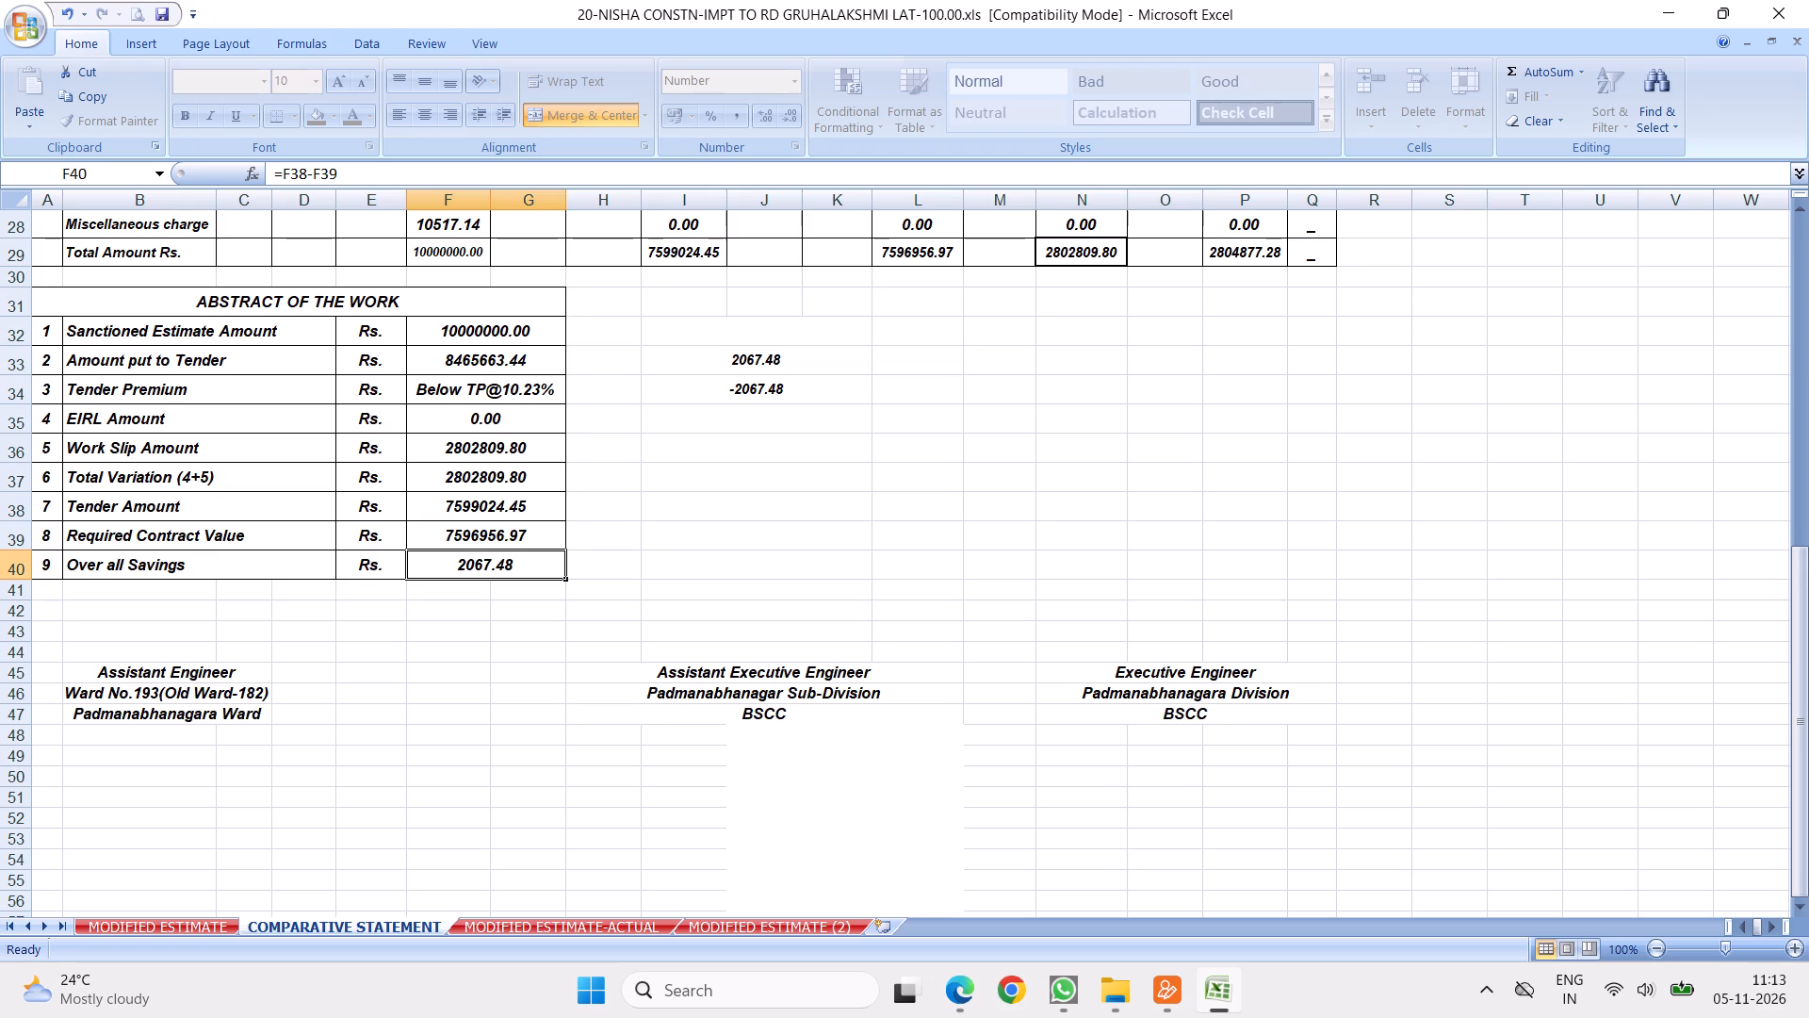
Change the ward line under Assistant Engineer to Ward No.20 and clear the ward name below it.
left_click(133, 692)
left_click(133, 692)
left_click_drag(133, 692, 369, 706)
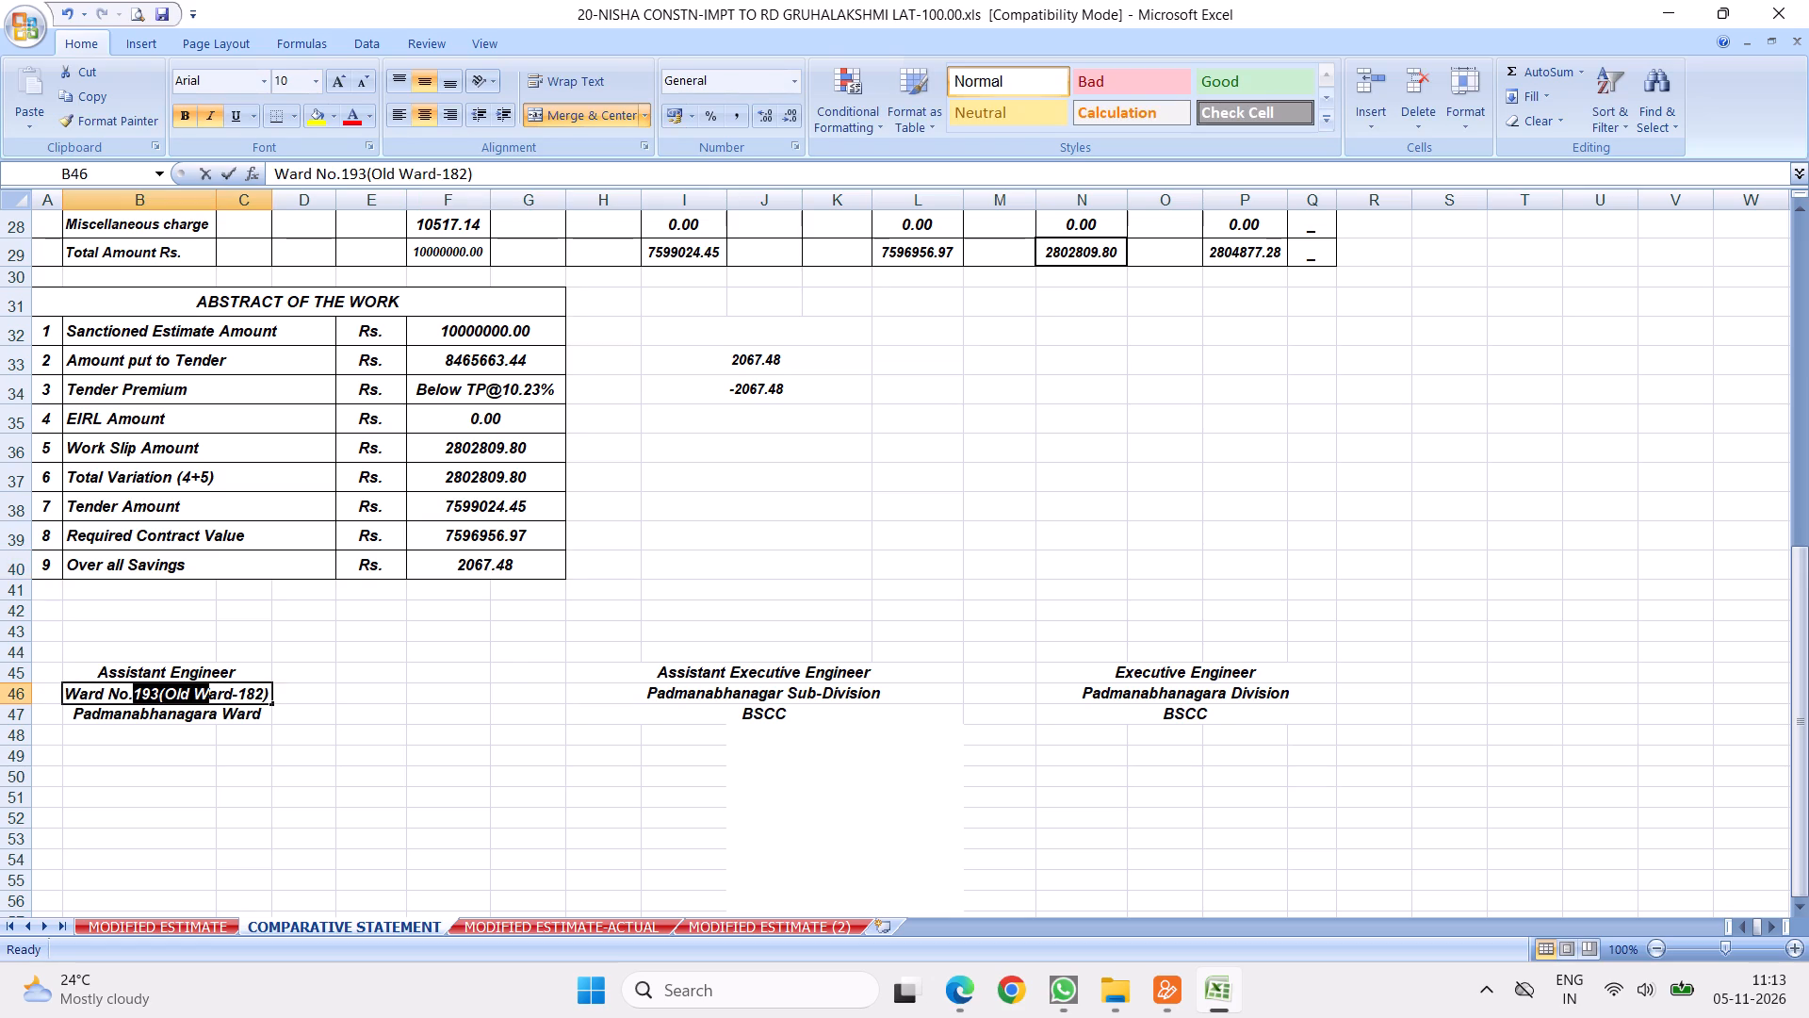
left_click_drag(369, 706, 374, 706)
key("Delete")
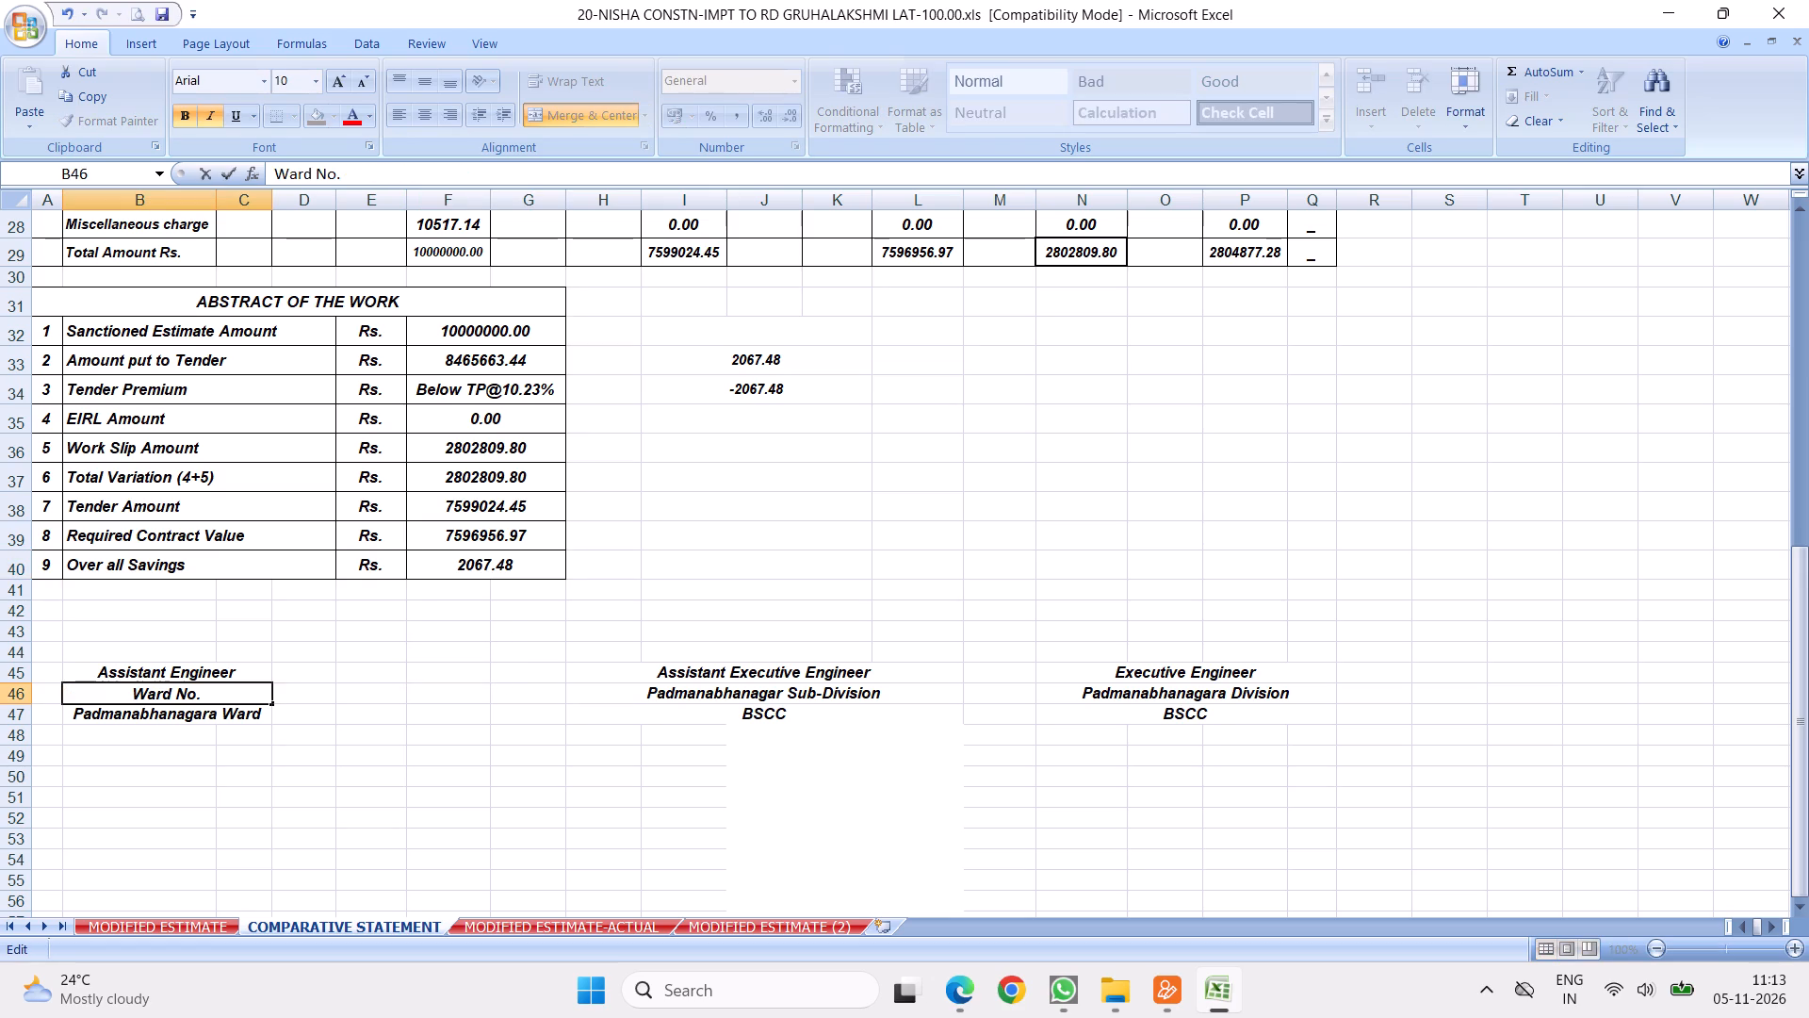
type("20")
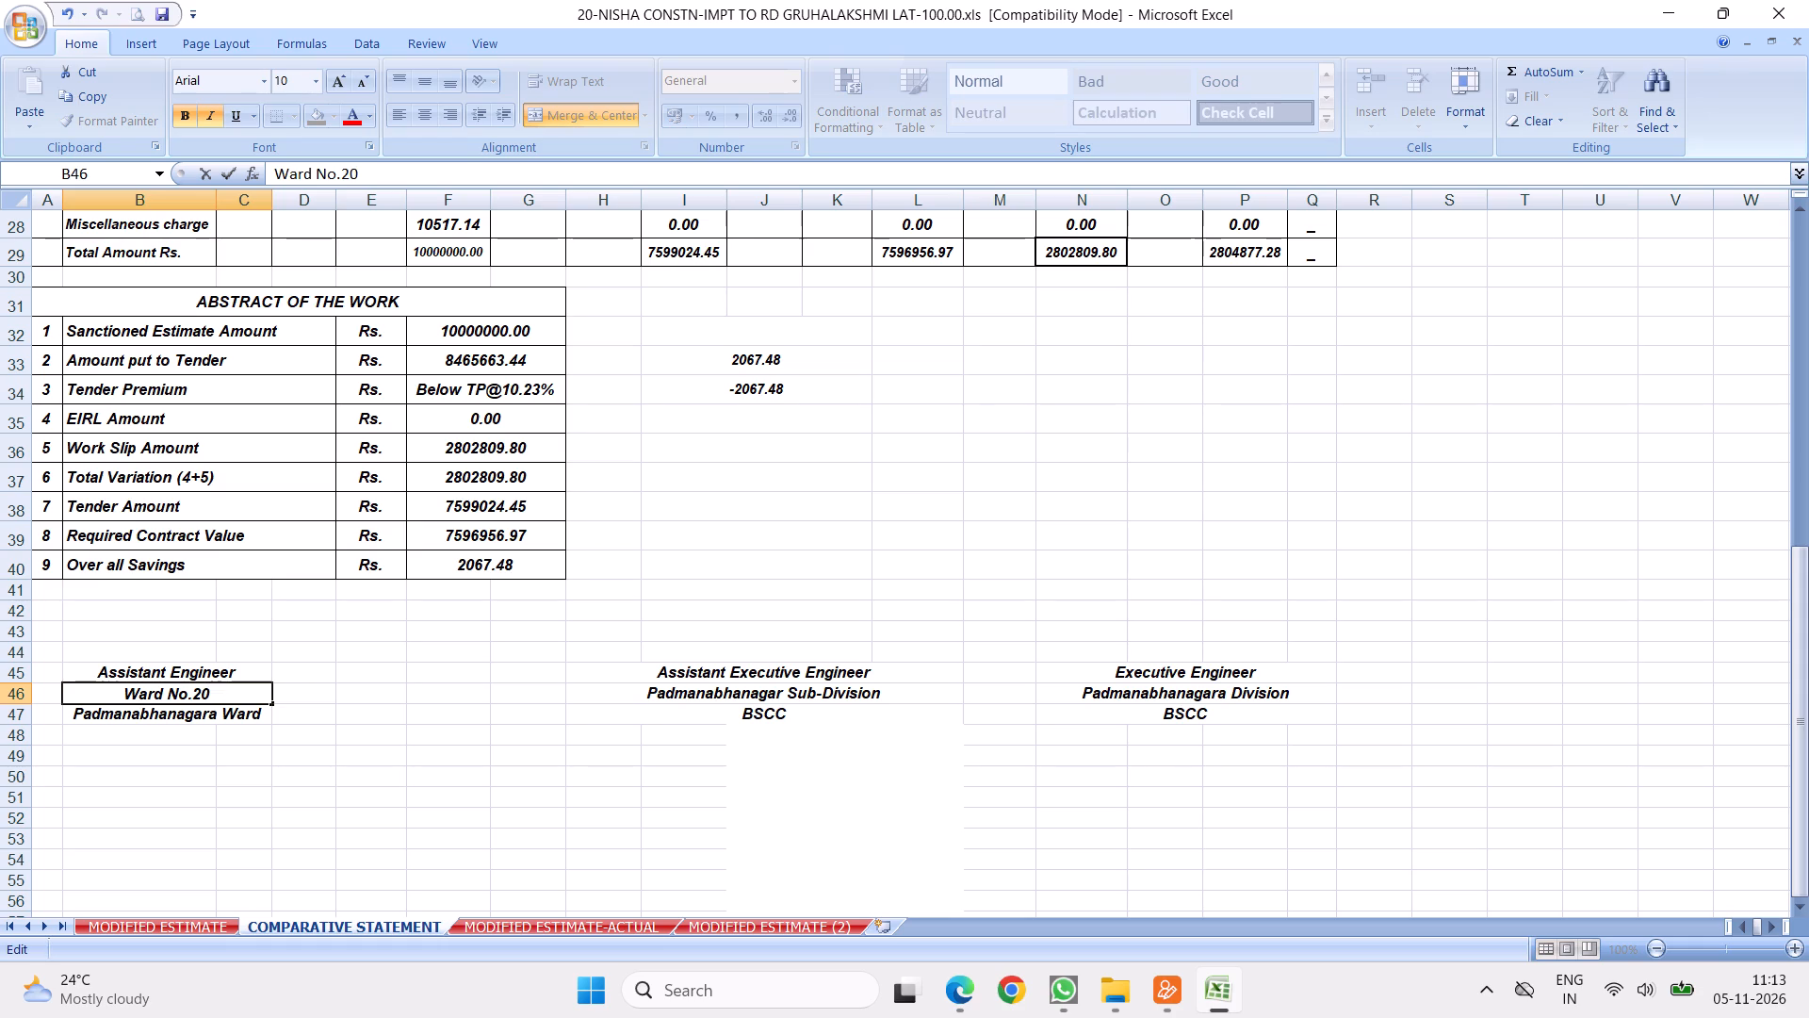
left_click(216, 718)
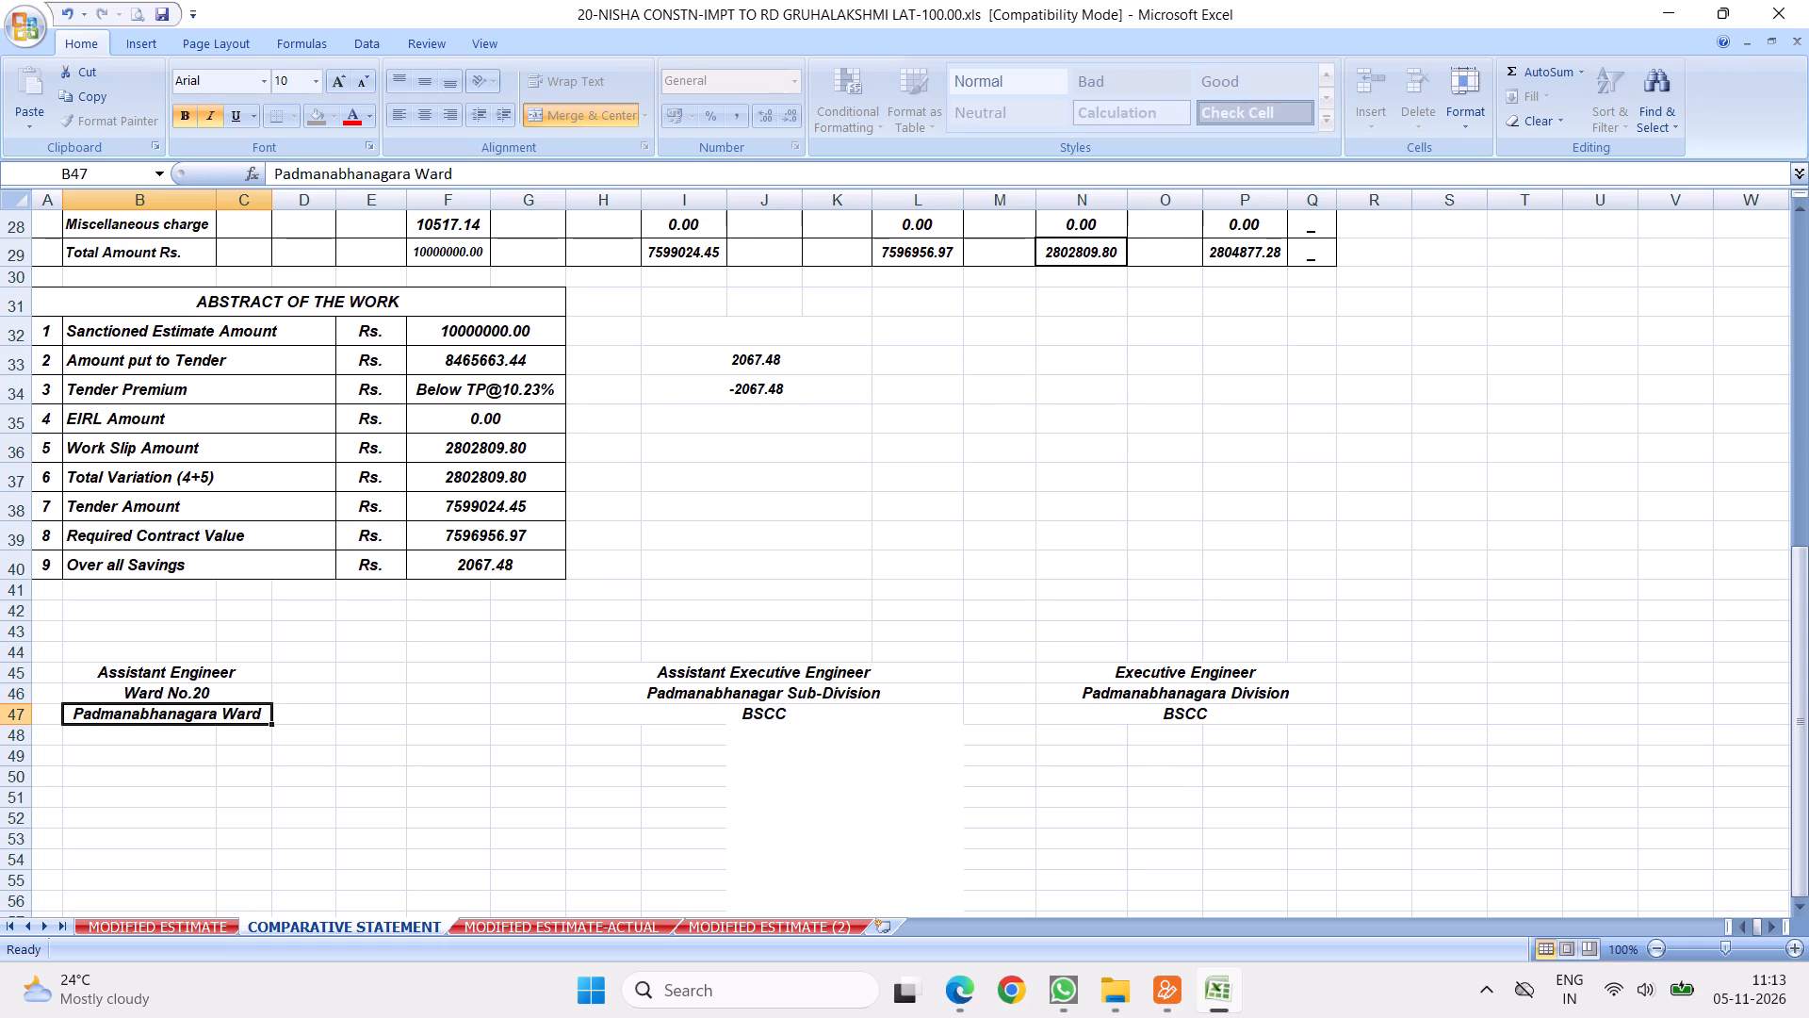
key("Delete")
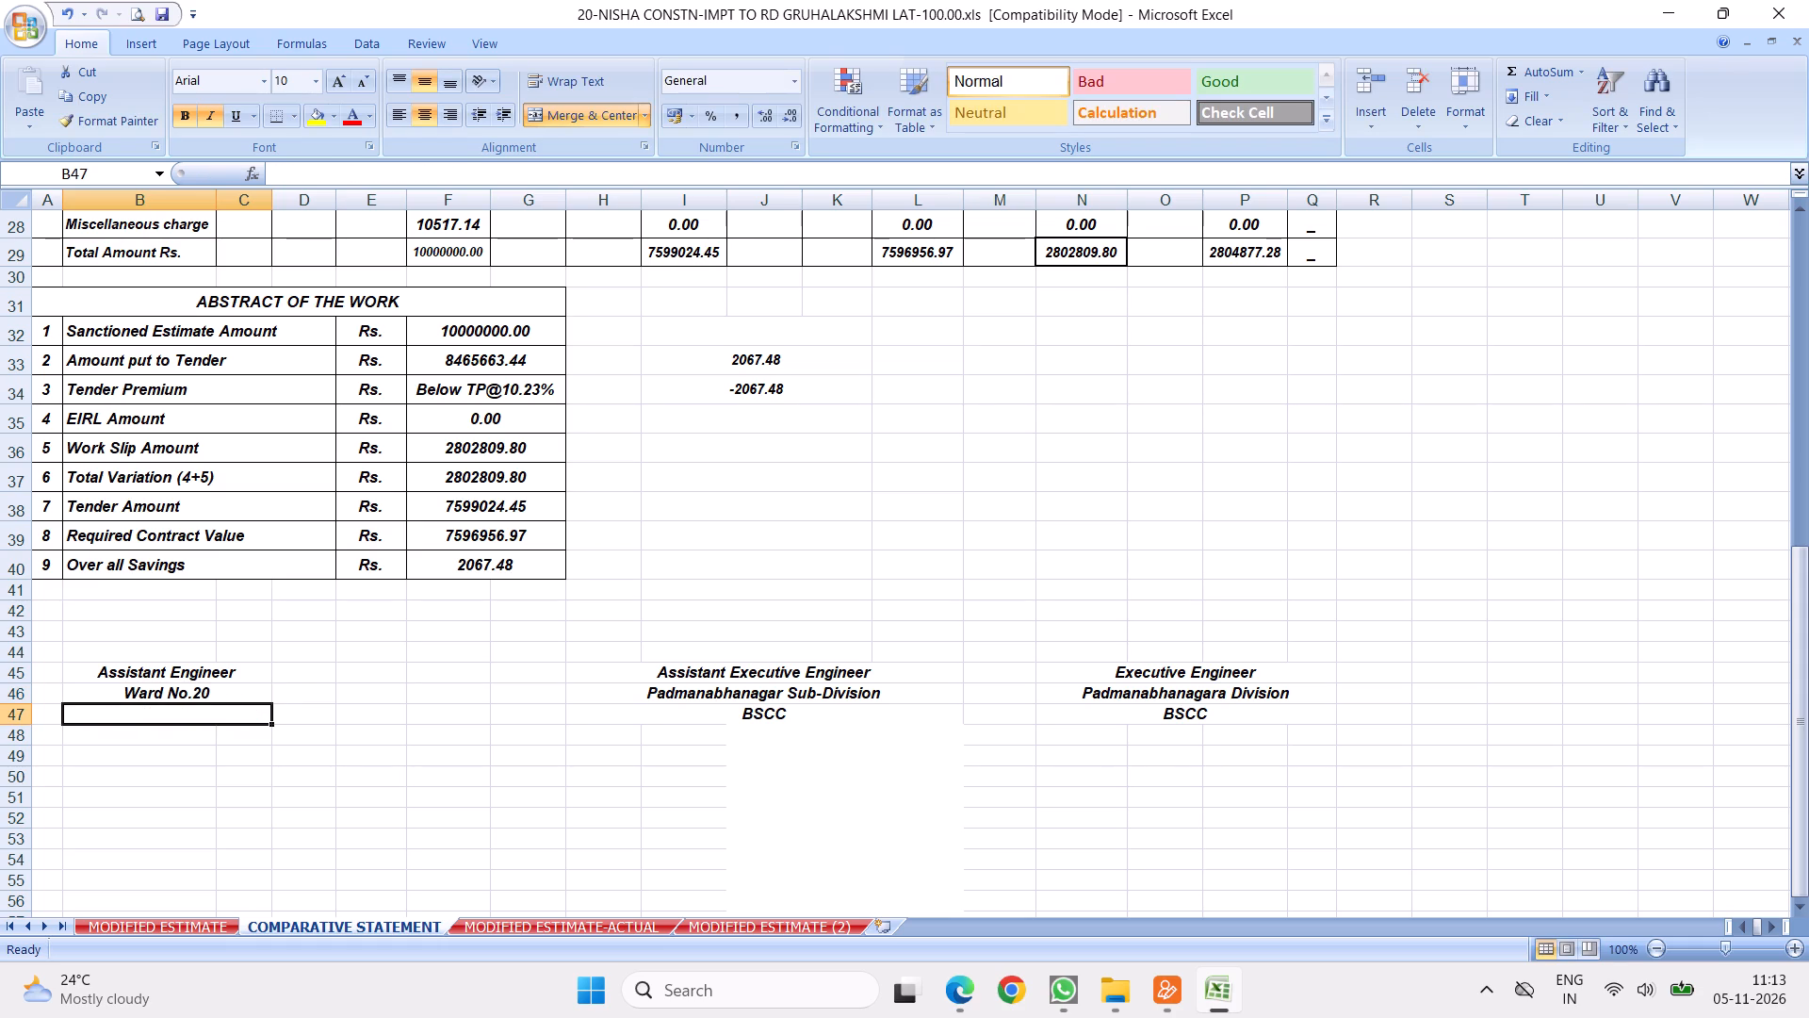
Change the sub-division line under Assistant Executive Engineer to P I A Sub-Division.
double_click(785, 692)
key("BackSpace")
key("BackSpace")
key("BackSpace")
key("BackSpace")
key("BackSpace")
key("BackSpace")
key("BackSpace")
key("BackSpace")
key("BackSpace")
key("BackSpace")
key("BackSpace")
key("BackSpace")
key("BackSpace")
key("BackSpace")
key("BackSpace")
key("BackSpace")
key("BackSpace")
key("BackSpace")
key("BackSpace")
key("BackSpace")
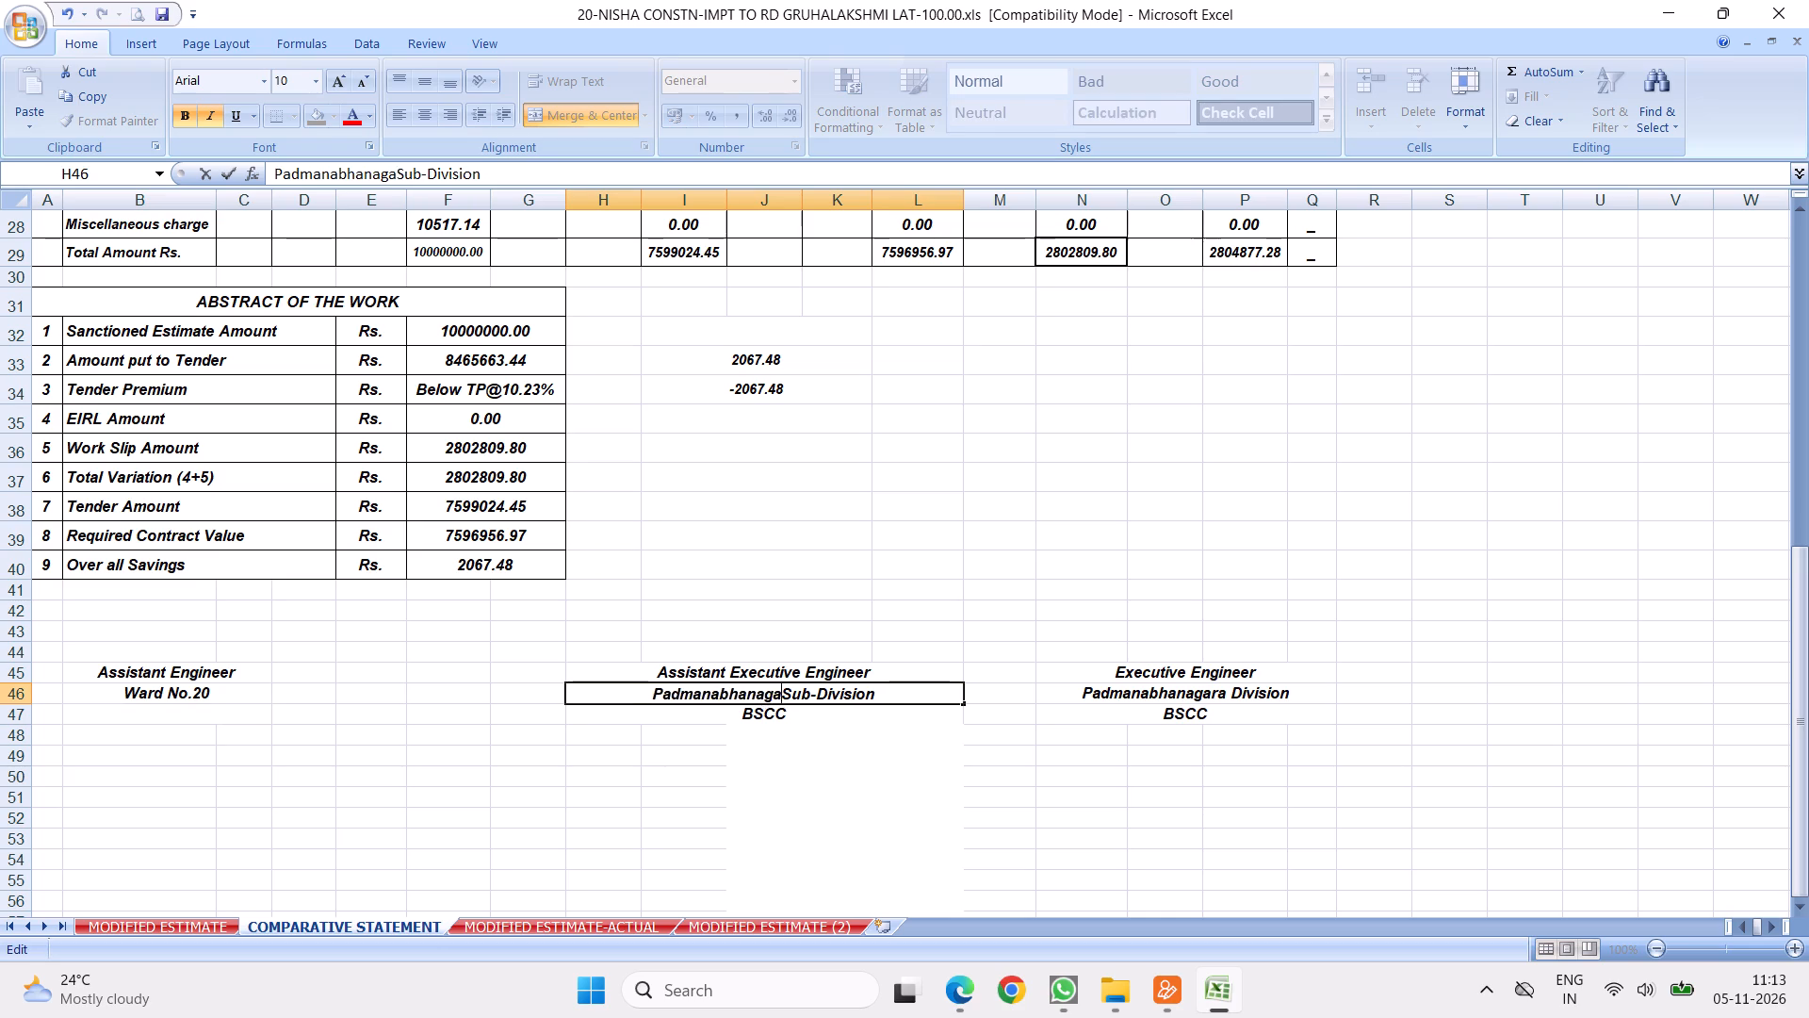
type("P I A")
key("space")
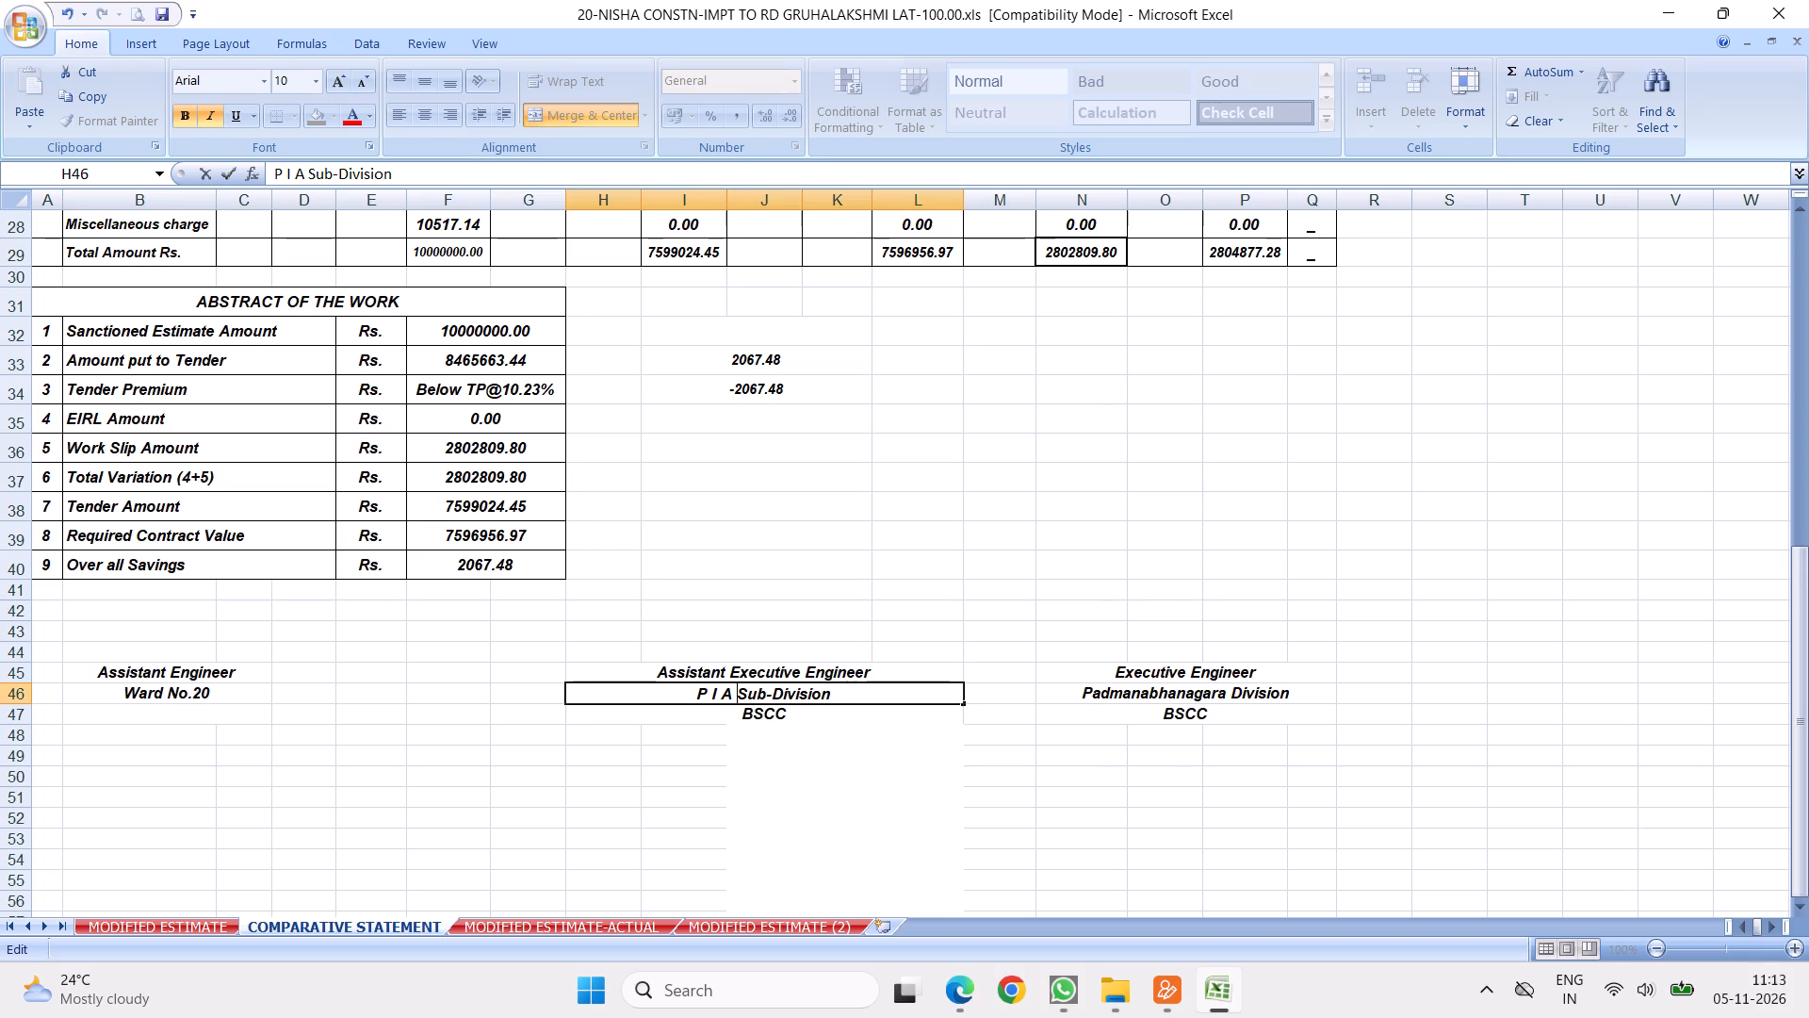
Change the organisation line in the Assistant Executive Engineer's signature block to BWCC.
double_click(762, 715)
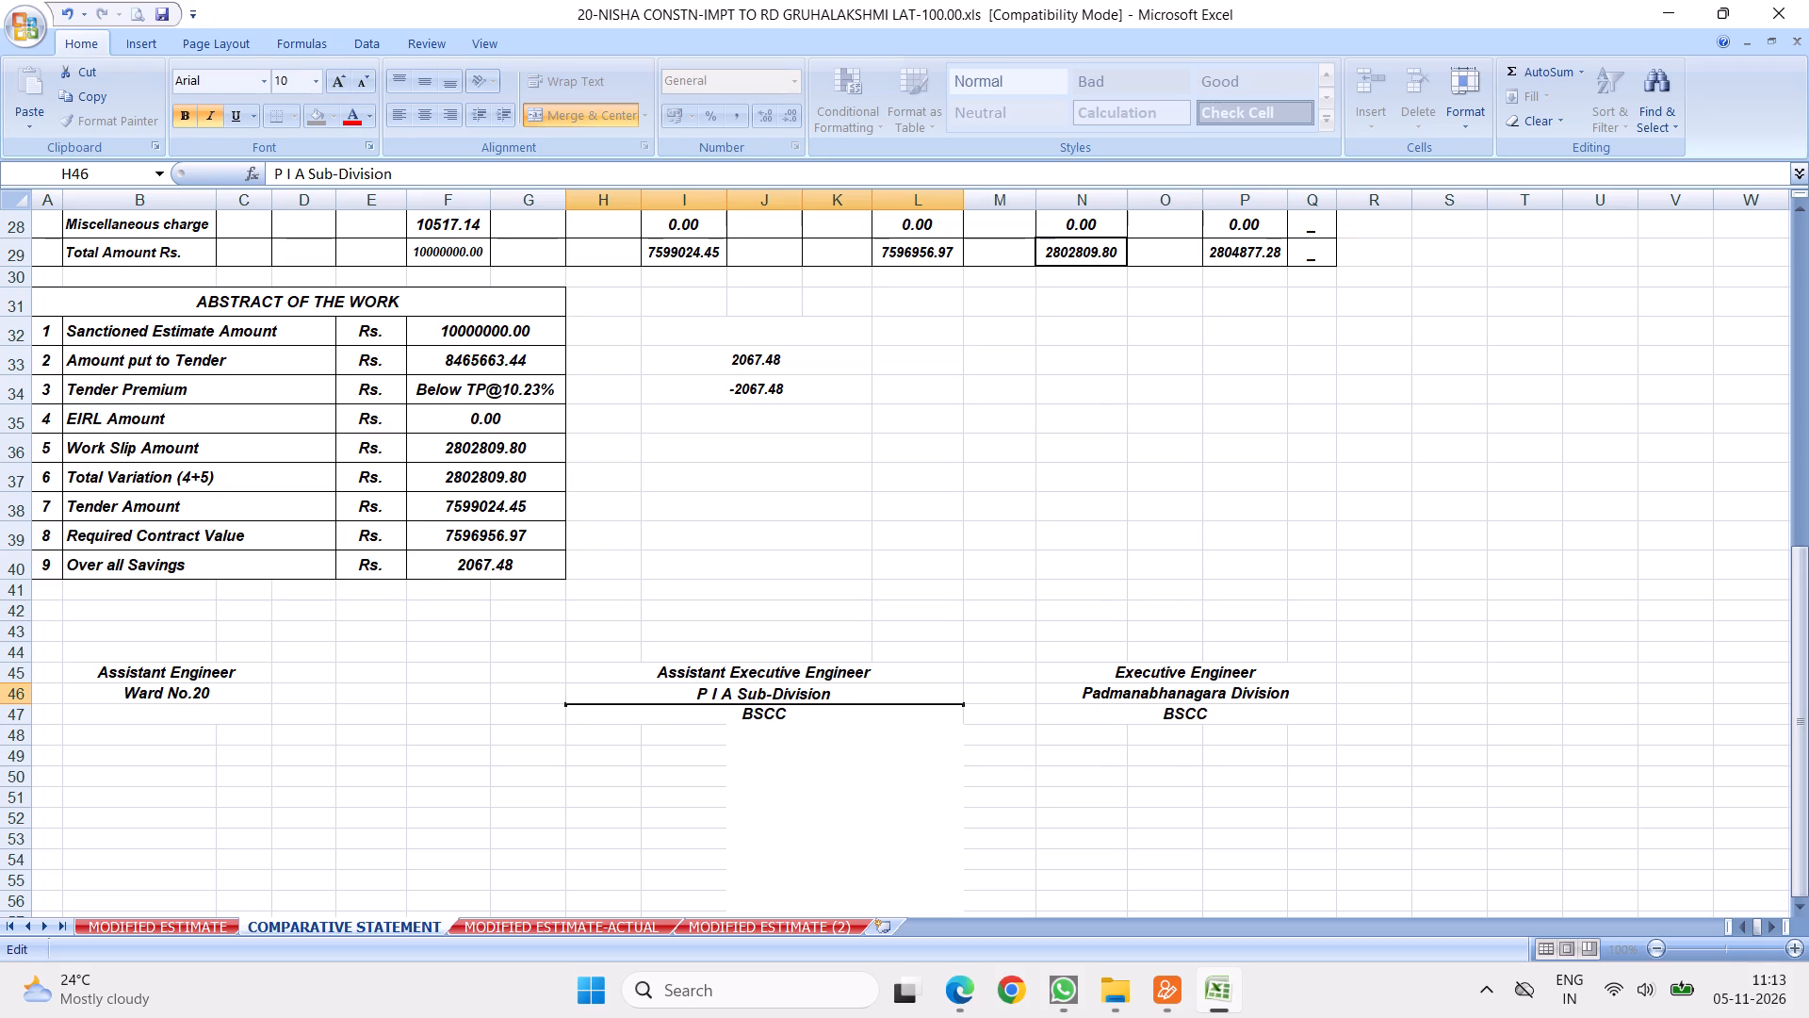
key("BackSpace")
key("shift+w")
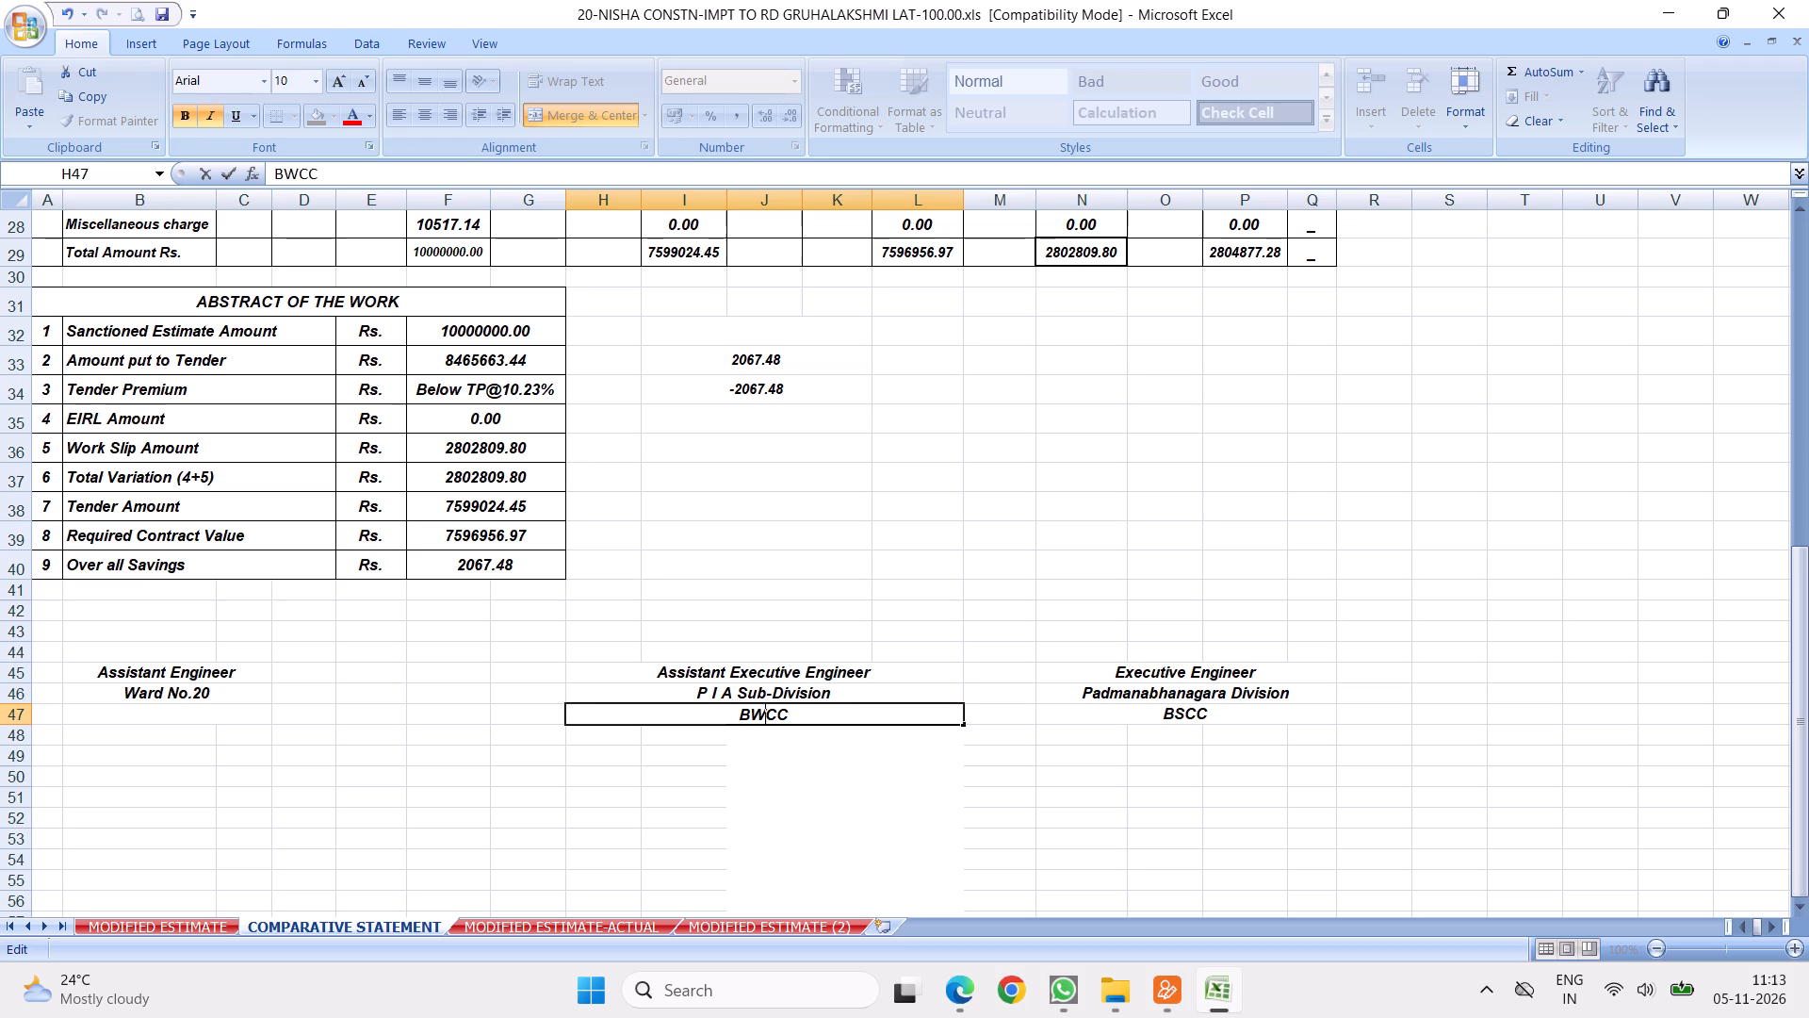
left_click(1104, 800)
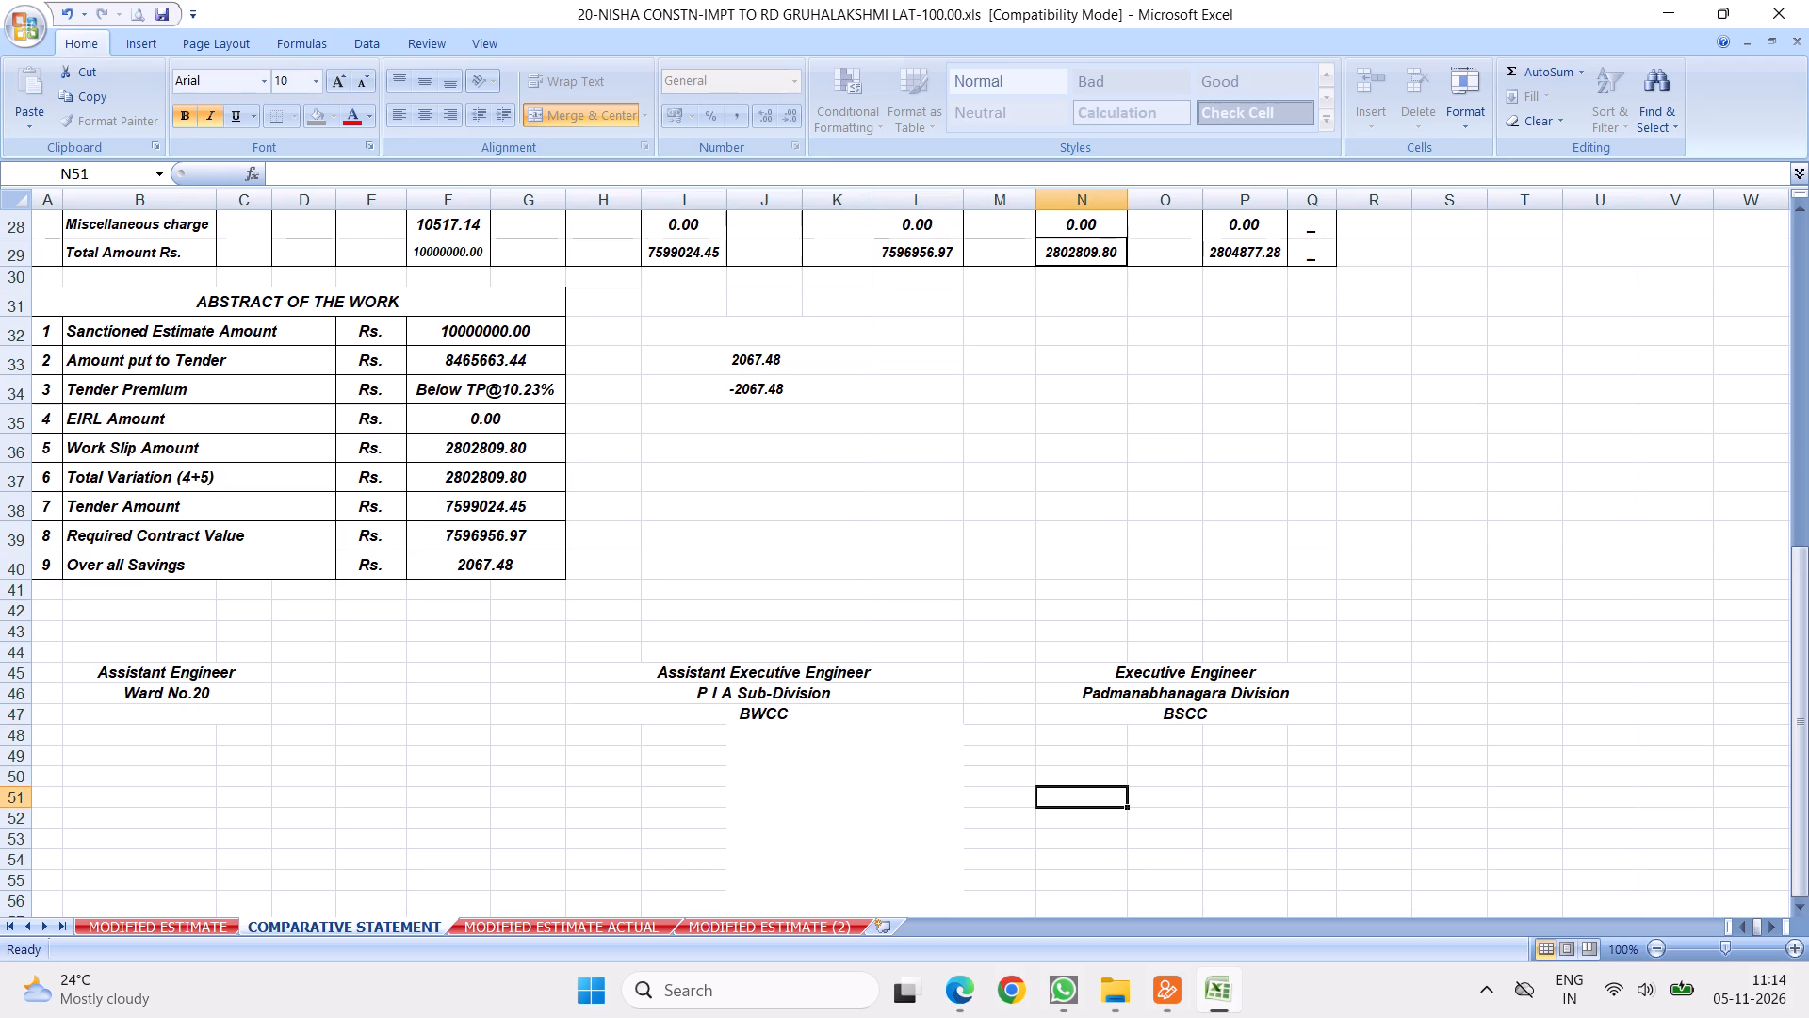
Change the division line under Executive Engineer to Dasarahalli Division.
double_click(1225, 695)
key("BackSpace")
key("BackSpace")
key("BackSpace")
key("BackSpace")
key("BackSpace")
key("BackSpace")
key("BackSpace")
key("BackSpace")
key("BackSpace")
key("BackSpace")
key("BackSpace")
key("BackSpace")
key("BackSpace")
key("BackSpace")
key("BackSpace")
key("BackSpace")
key("BackSpace")
key("BackSpace")
key("BackSpace")
key("BackSpace")
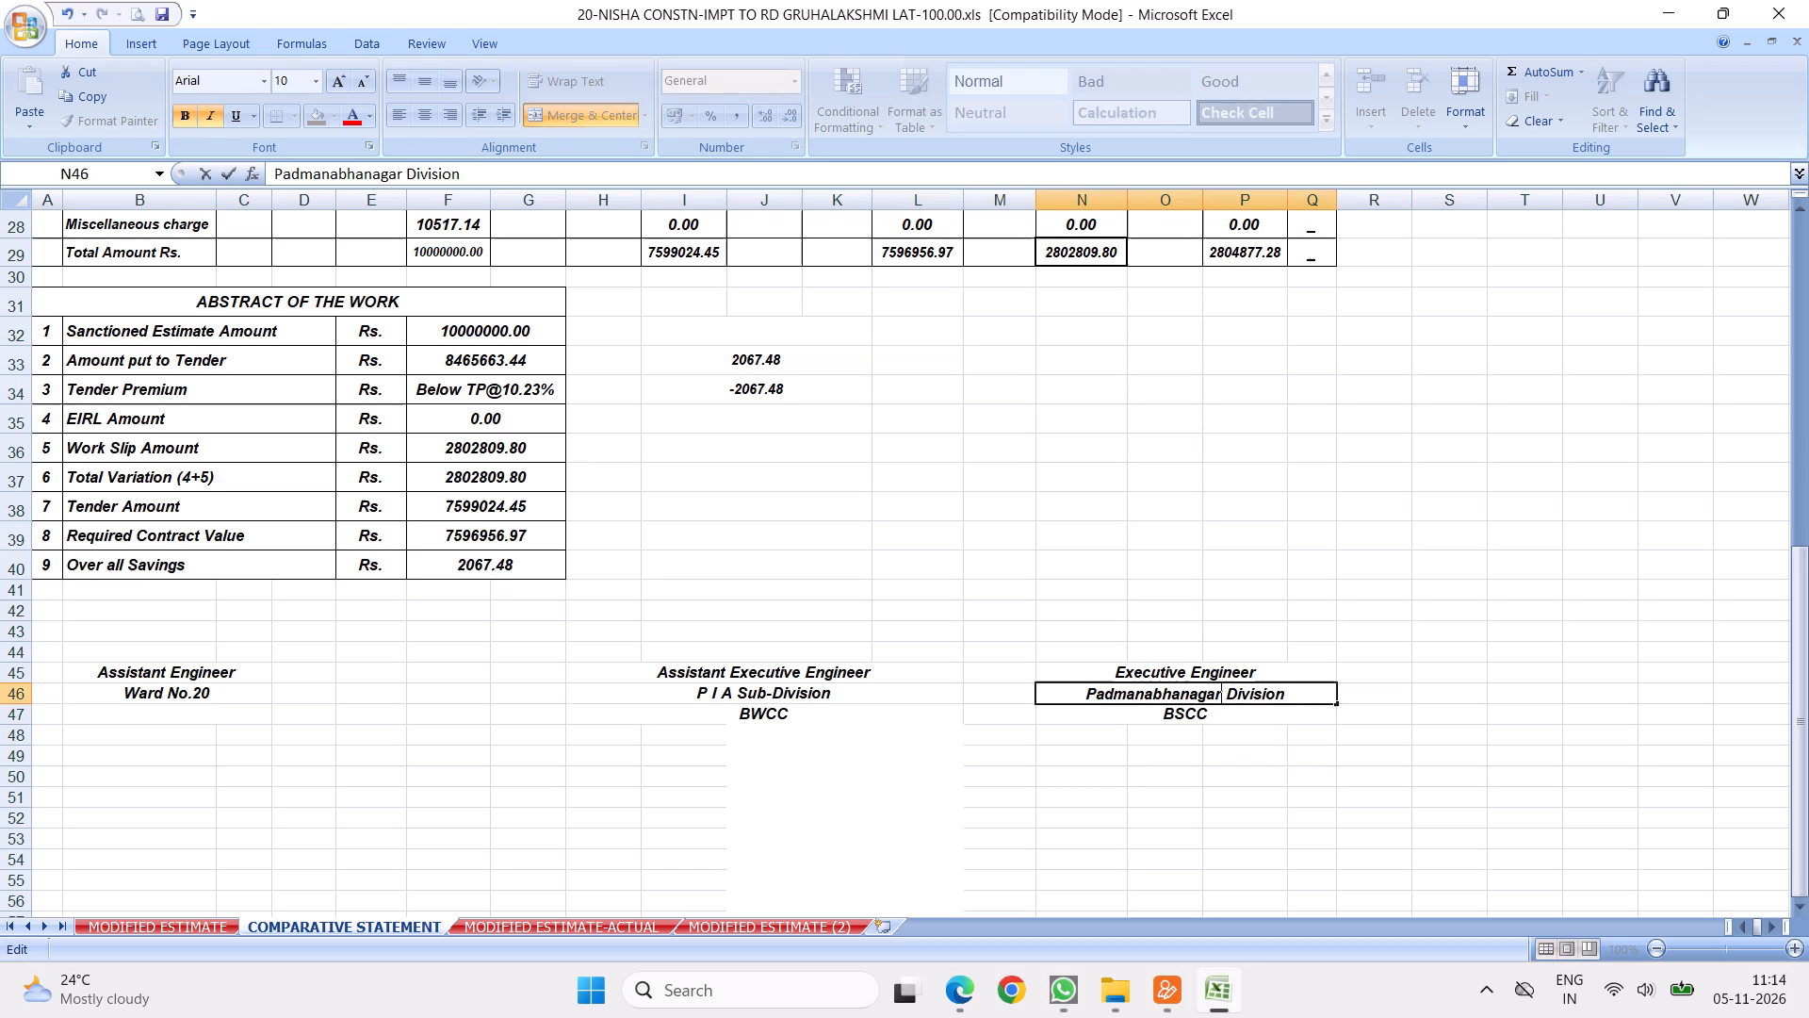
type("Dasara")
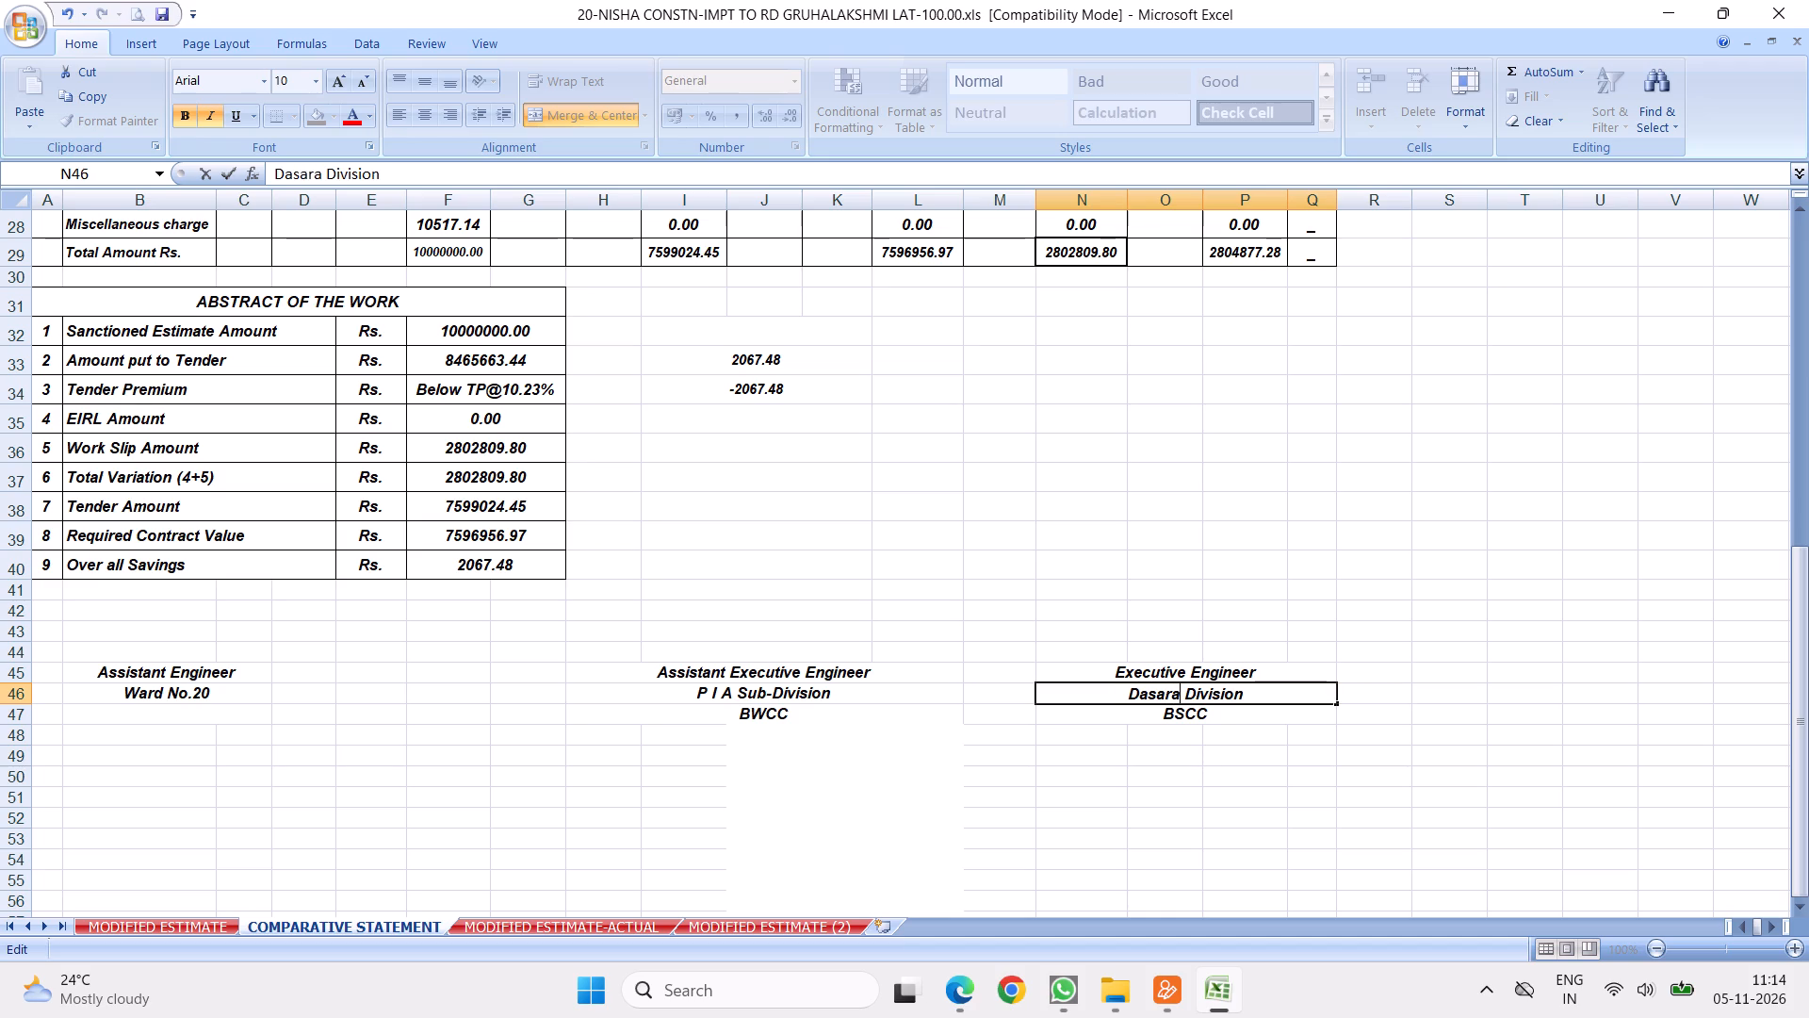
type("halli")
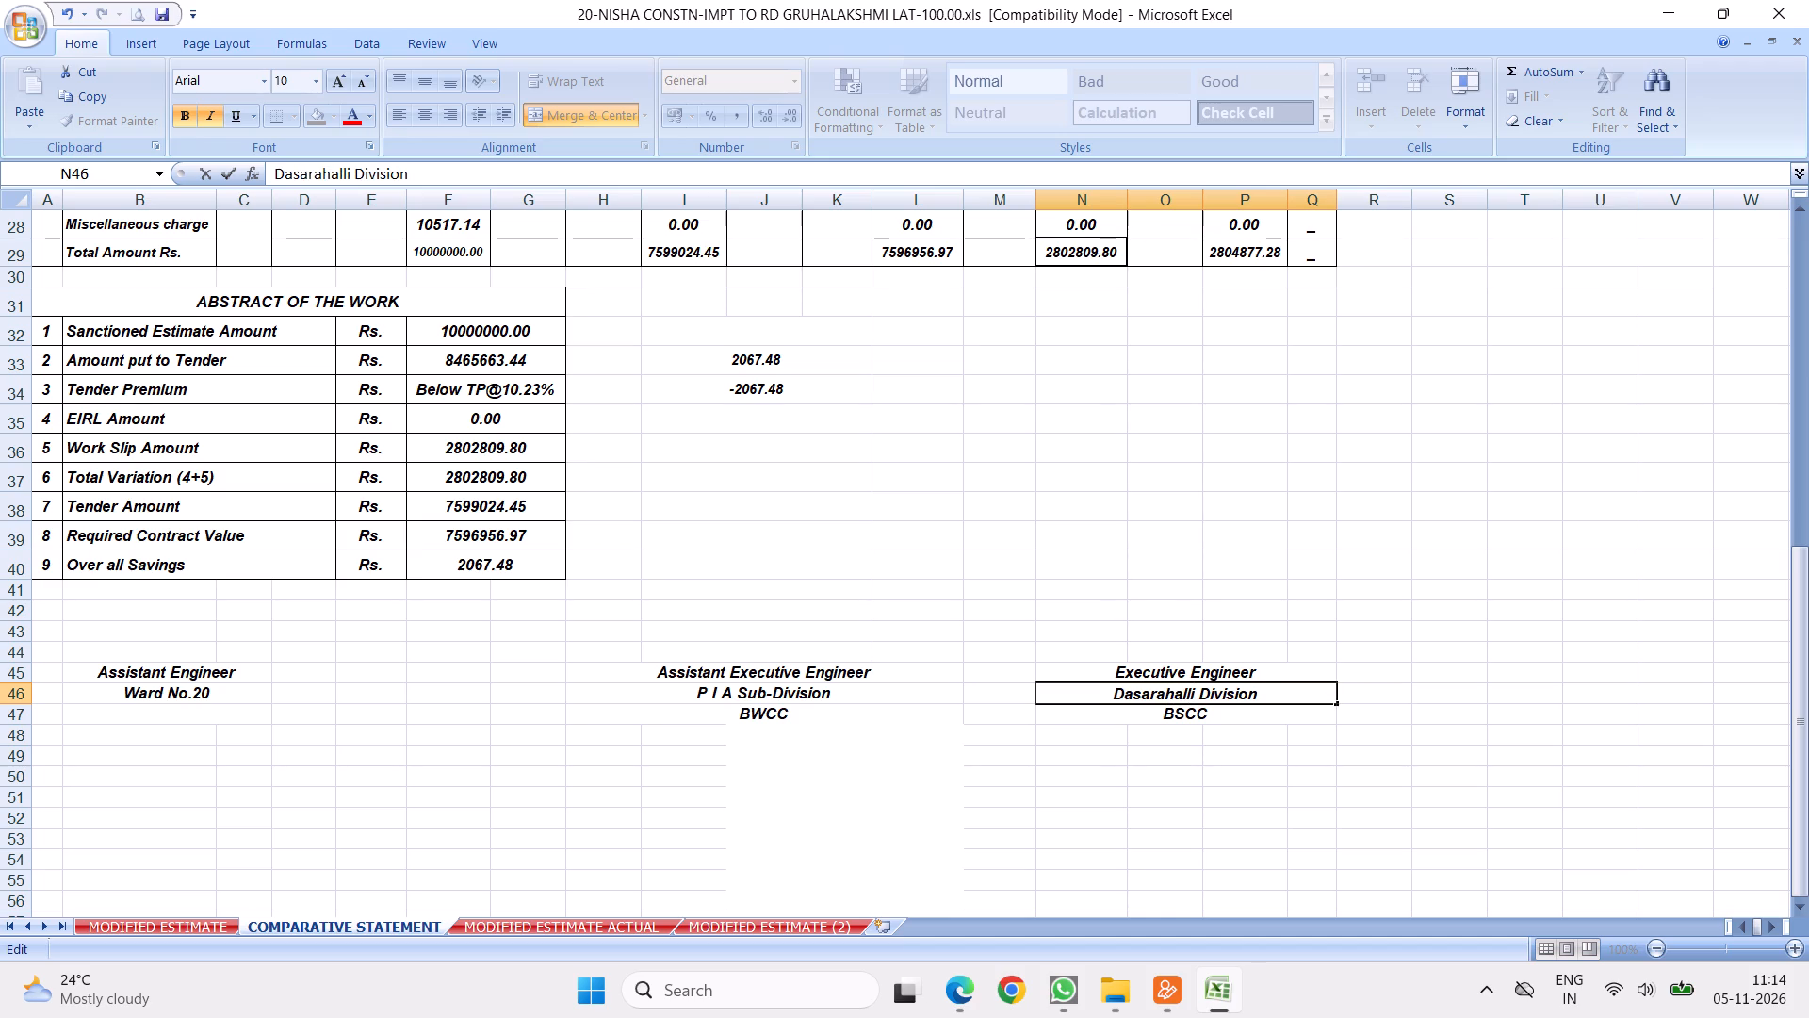
Change the organisation line in the Executive Engineer's signature block to BWCC.
double_click(1184, 714)
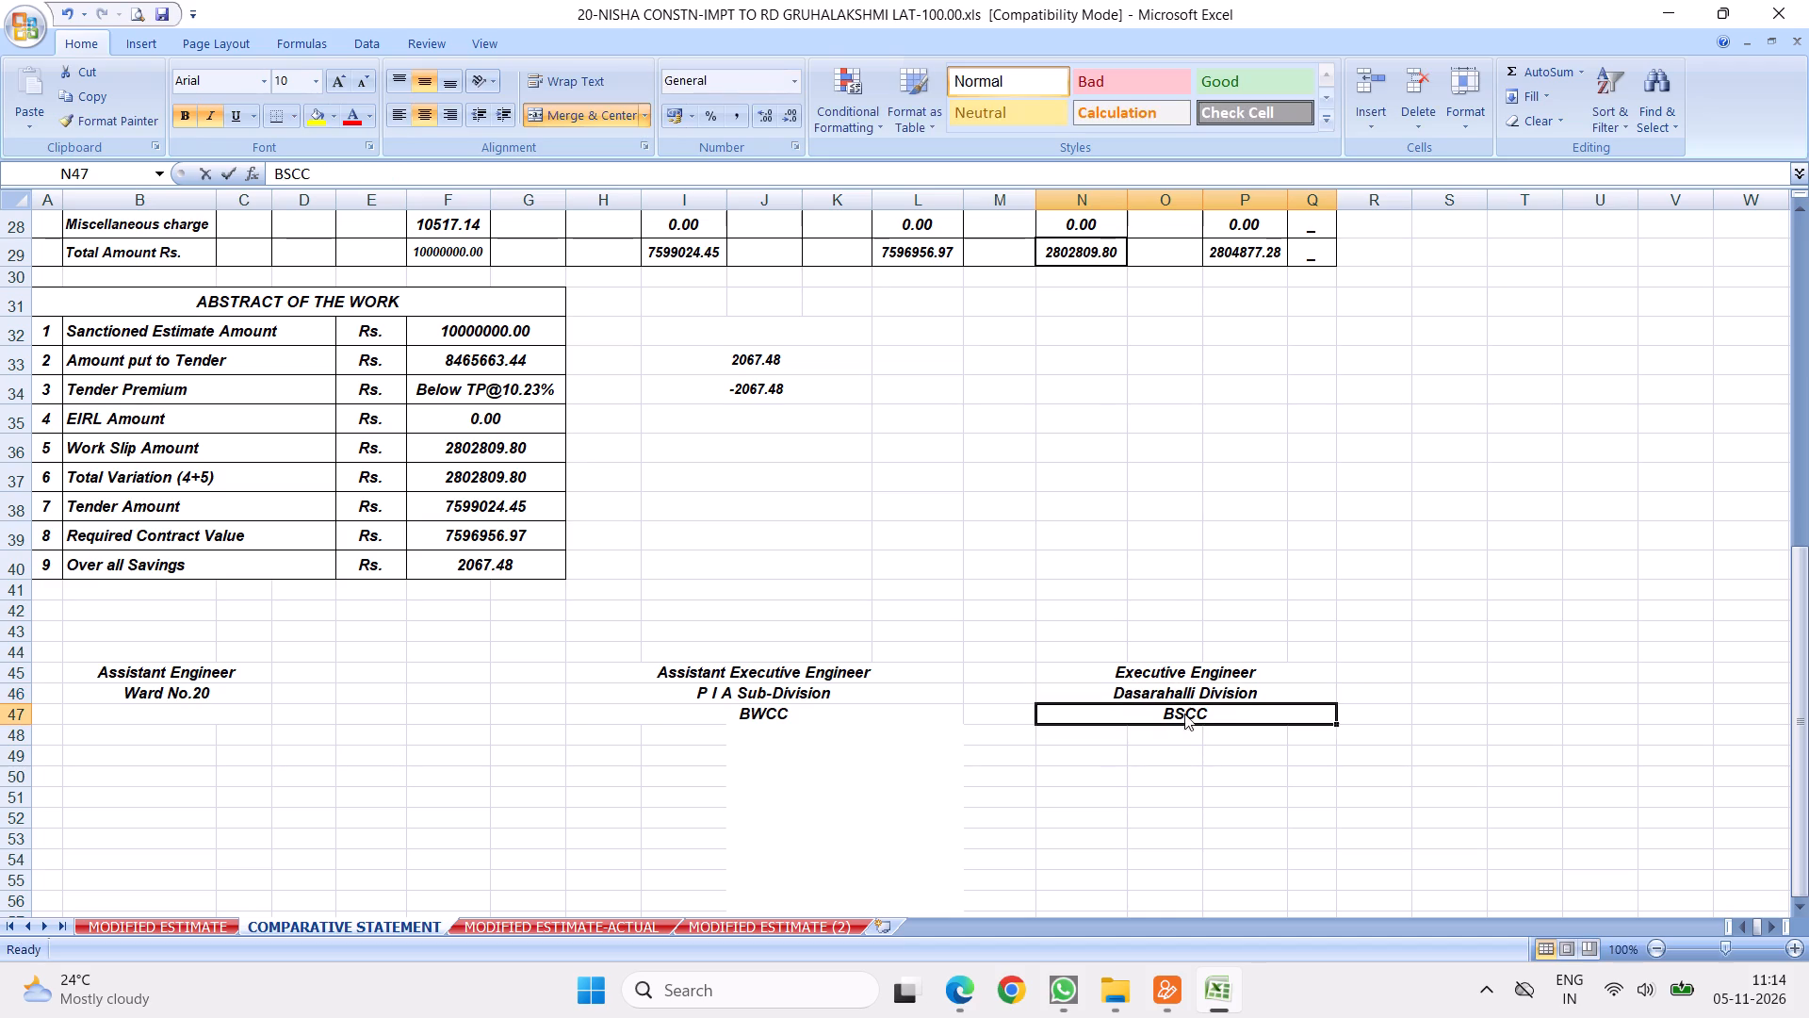
key("BackSpace")
key("shift+w")
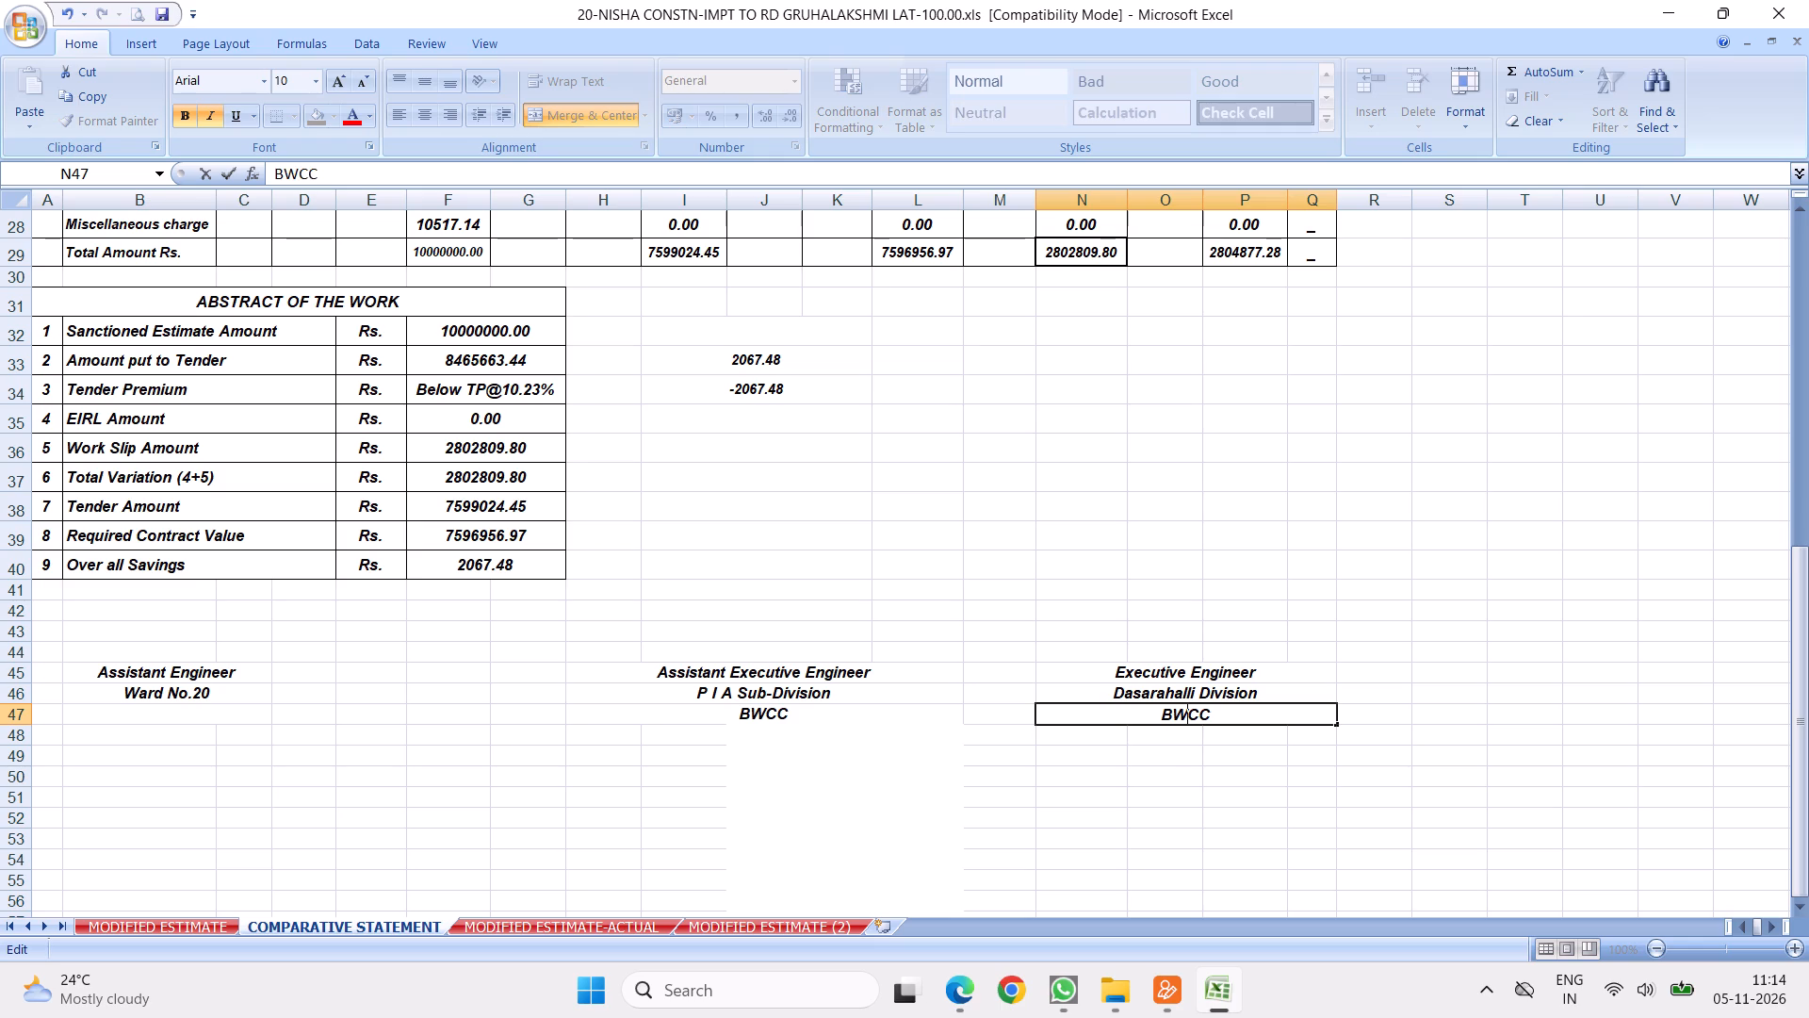
left_click(698, 489)
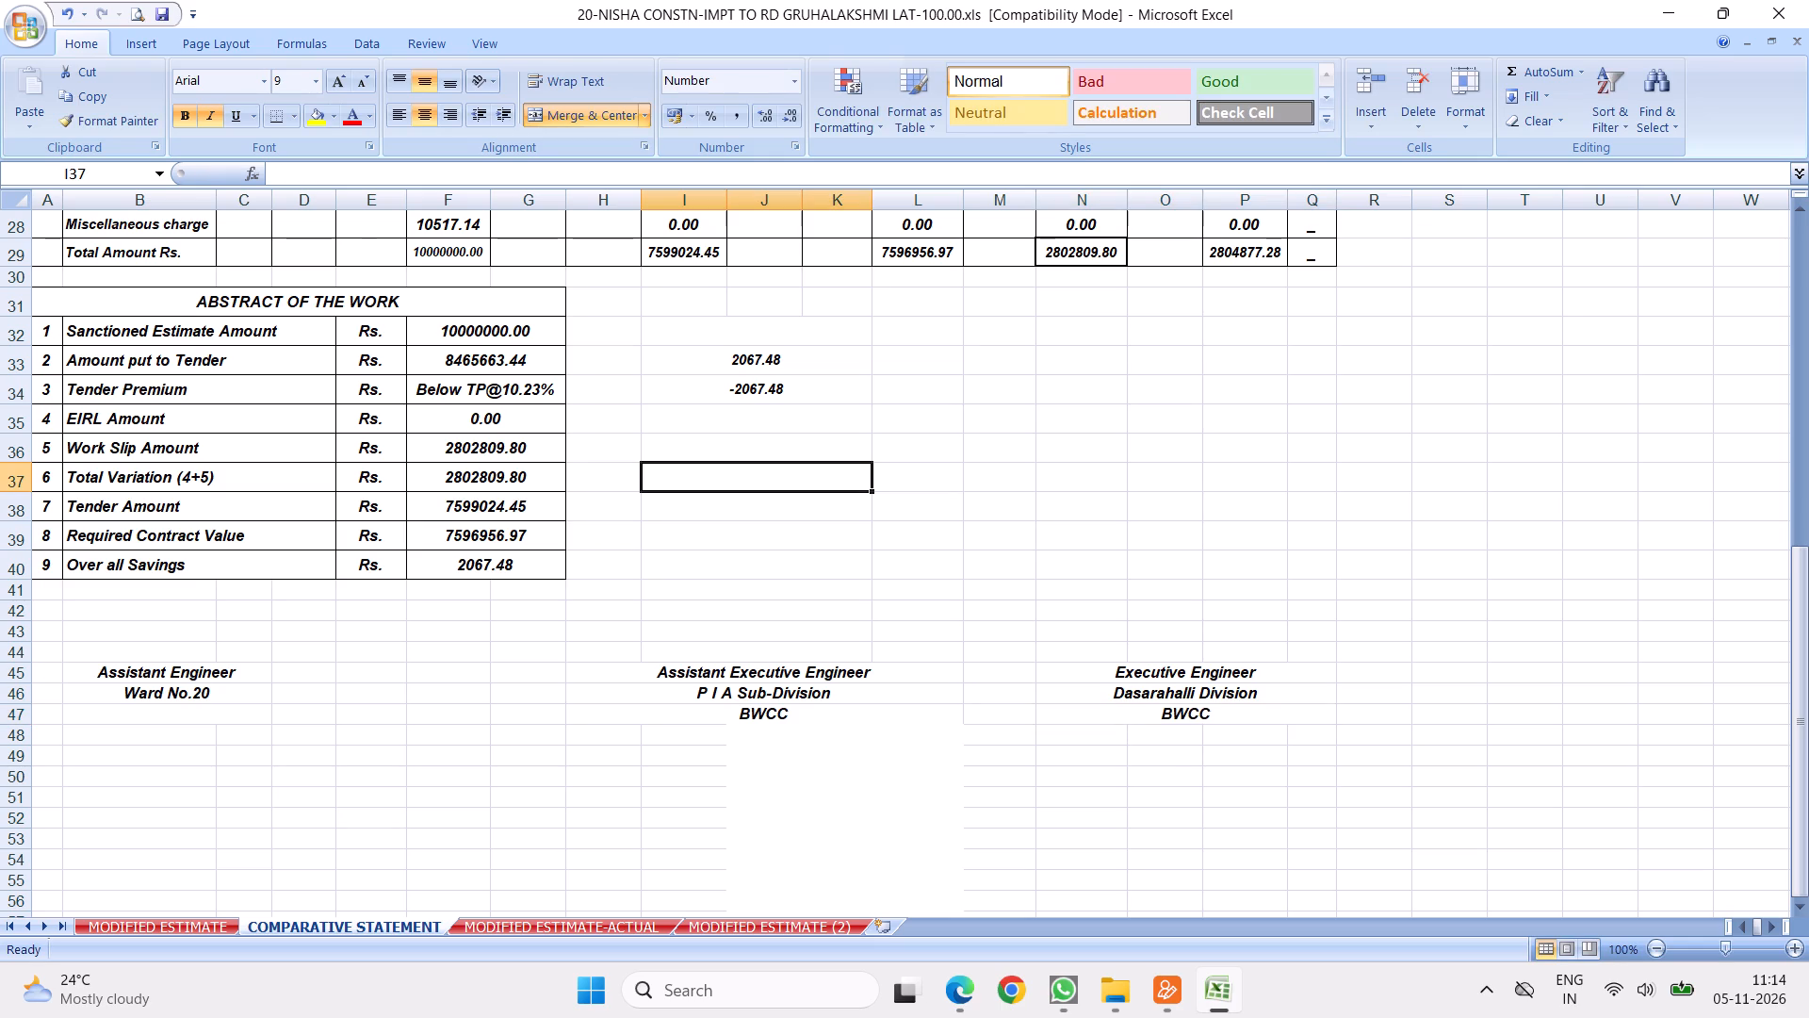
Clear the two difference-check figures beside the abstract in I33 and I34.
left_click_drag(738, 361, 738, 385)
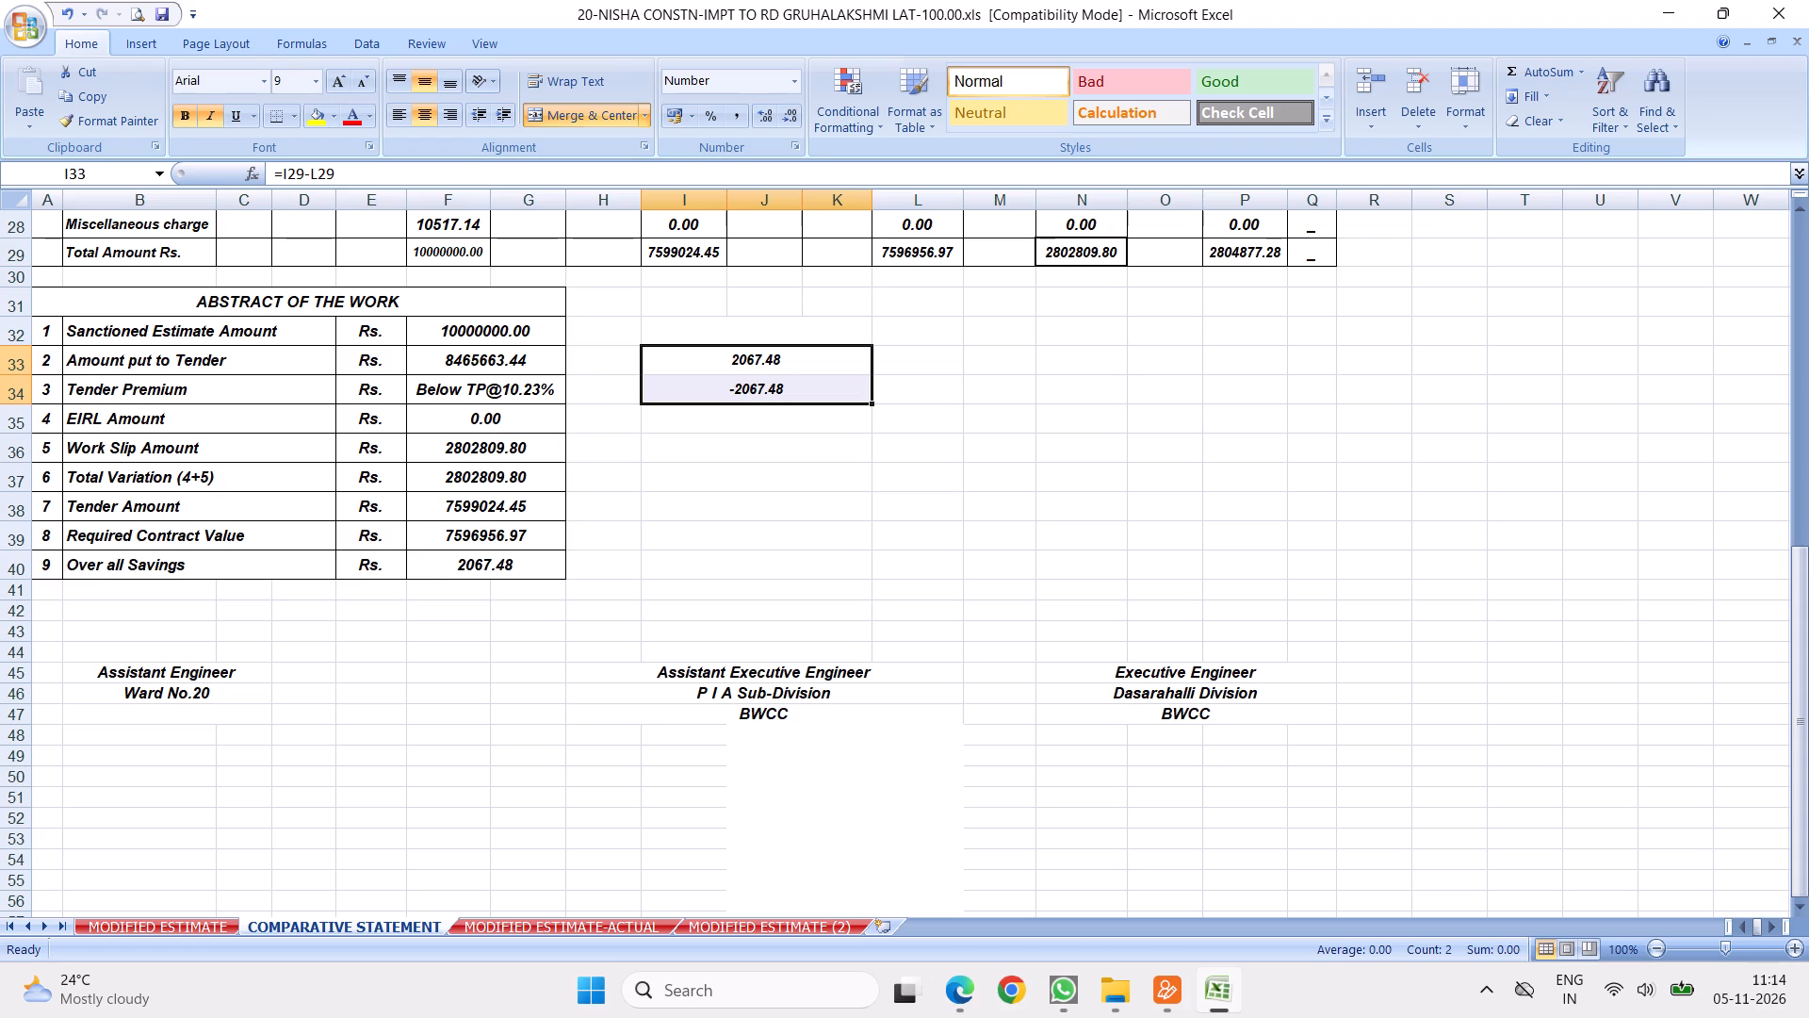
left_click(790, 479)
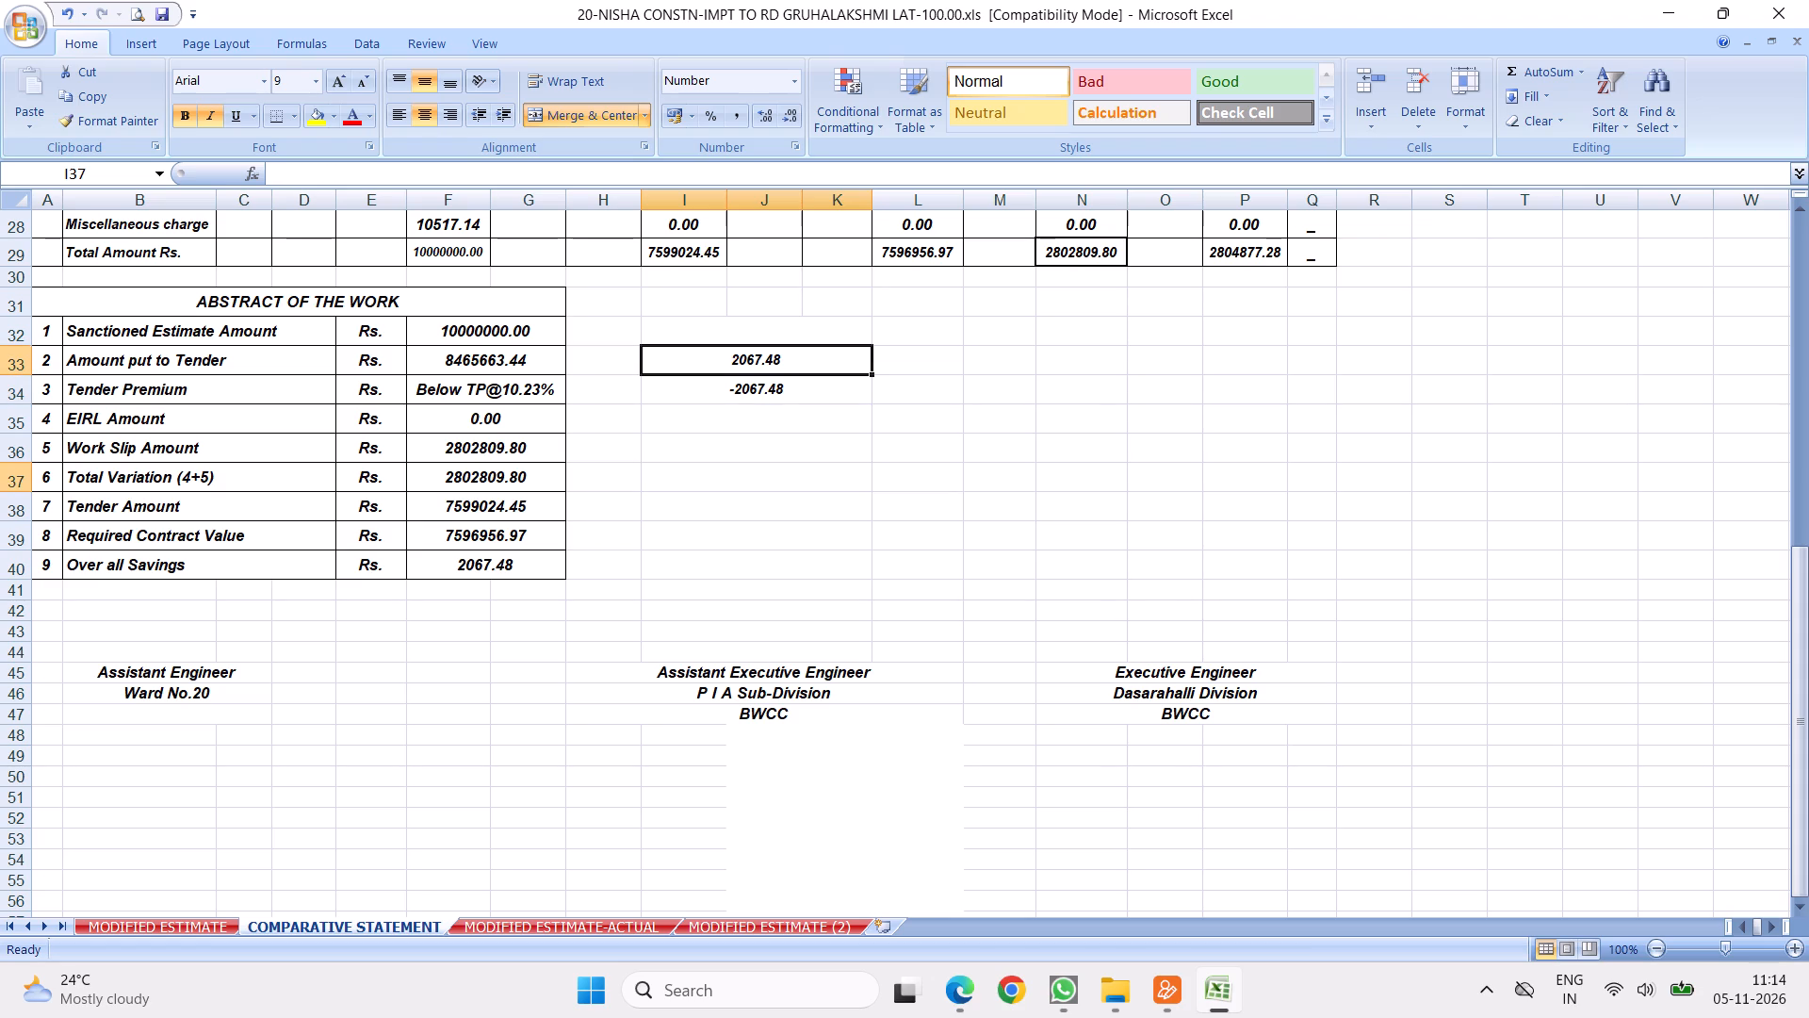
left_click(735, 358)
scroll(945, 461, "up", 3)
scroll(860, 483, "down", 2)
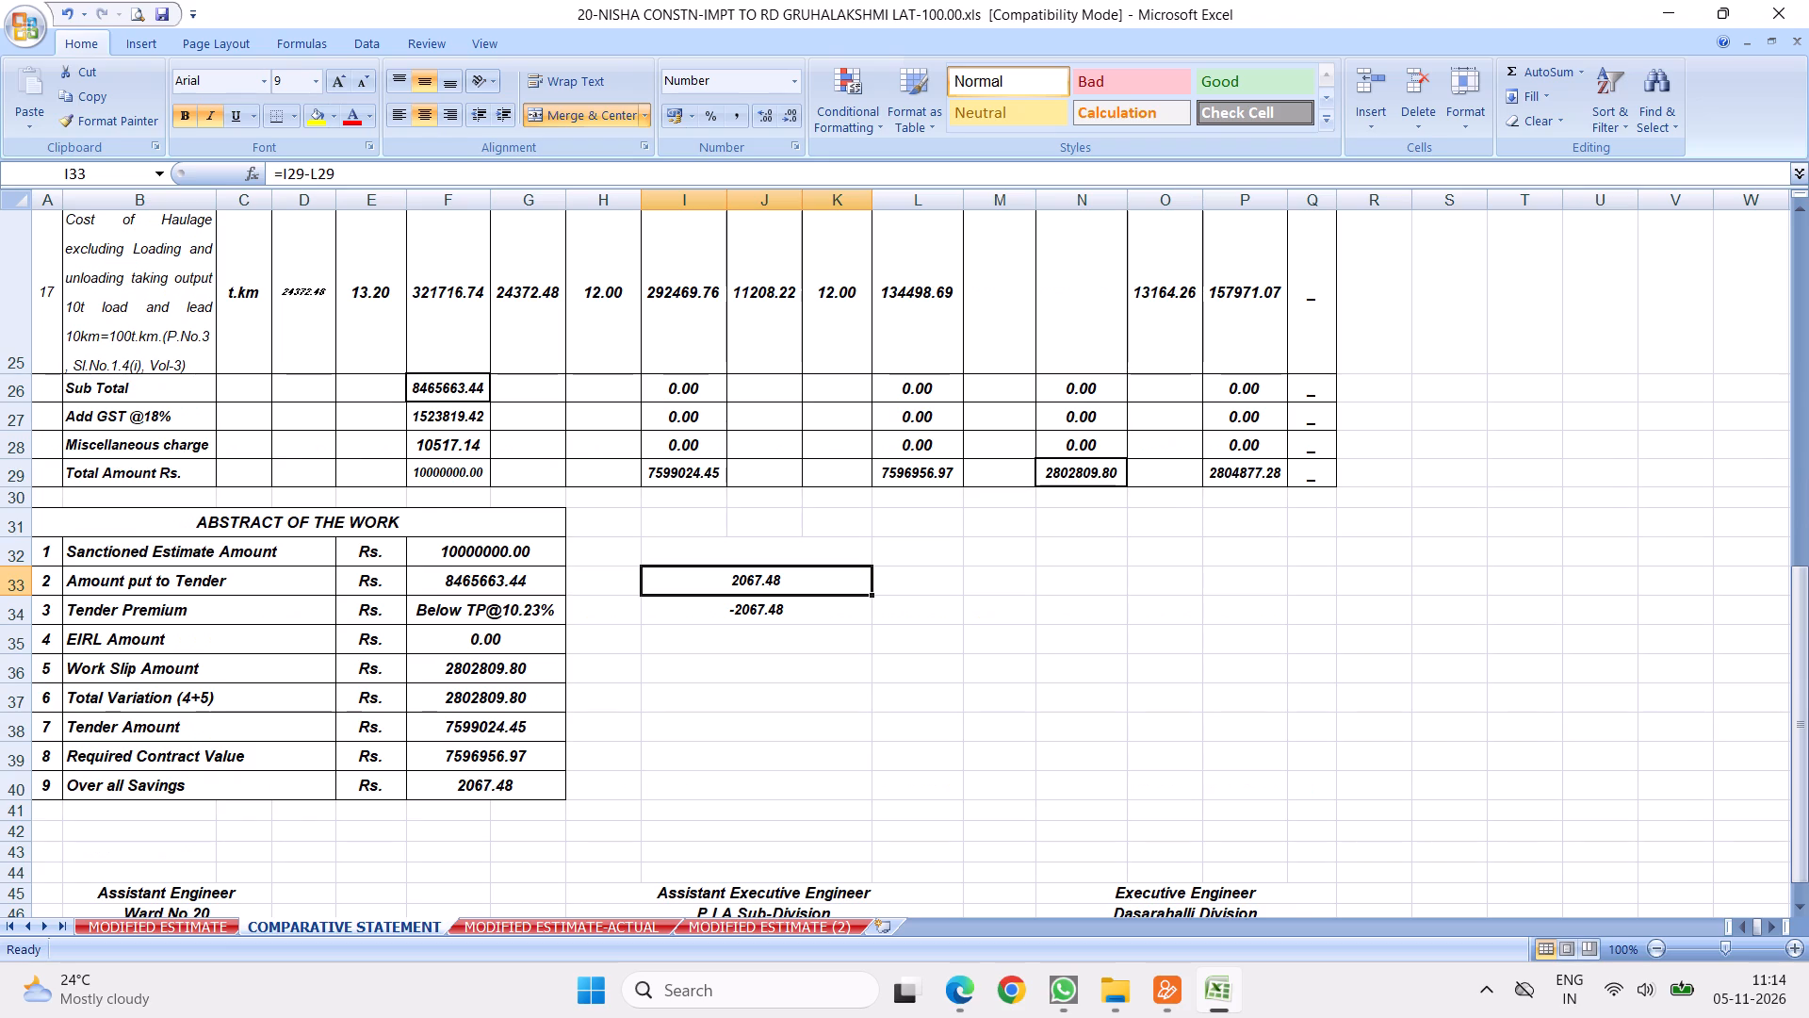
left_click_drag(728, 583, 728, 614)
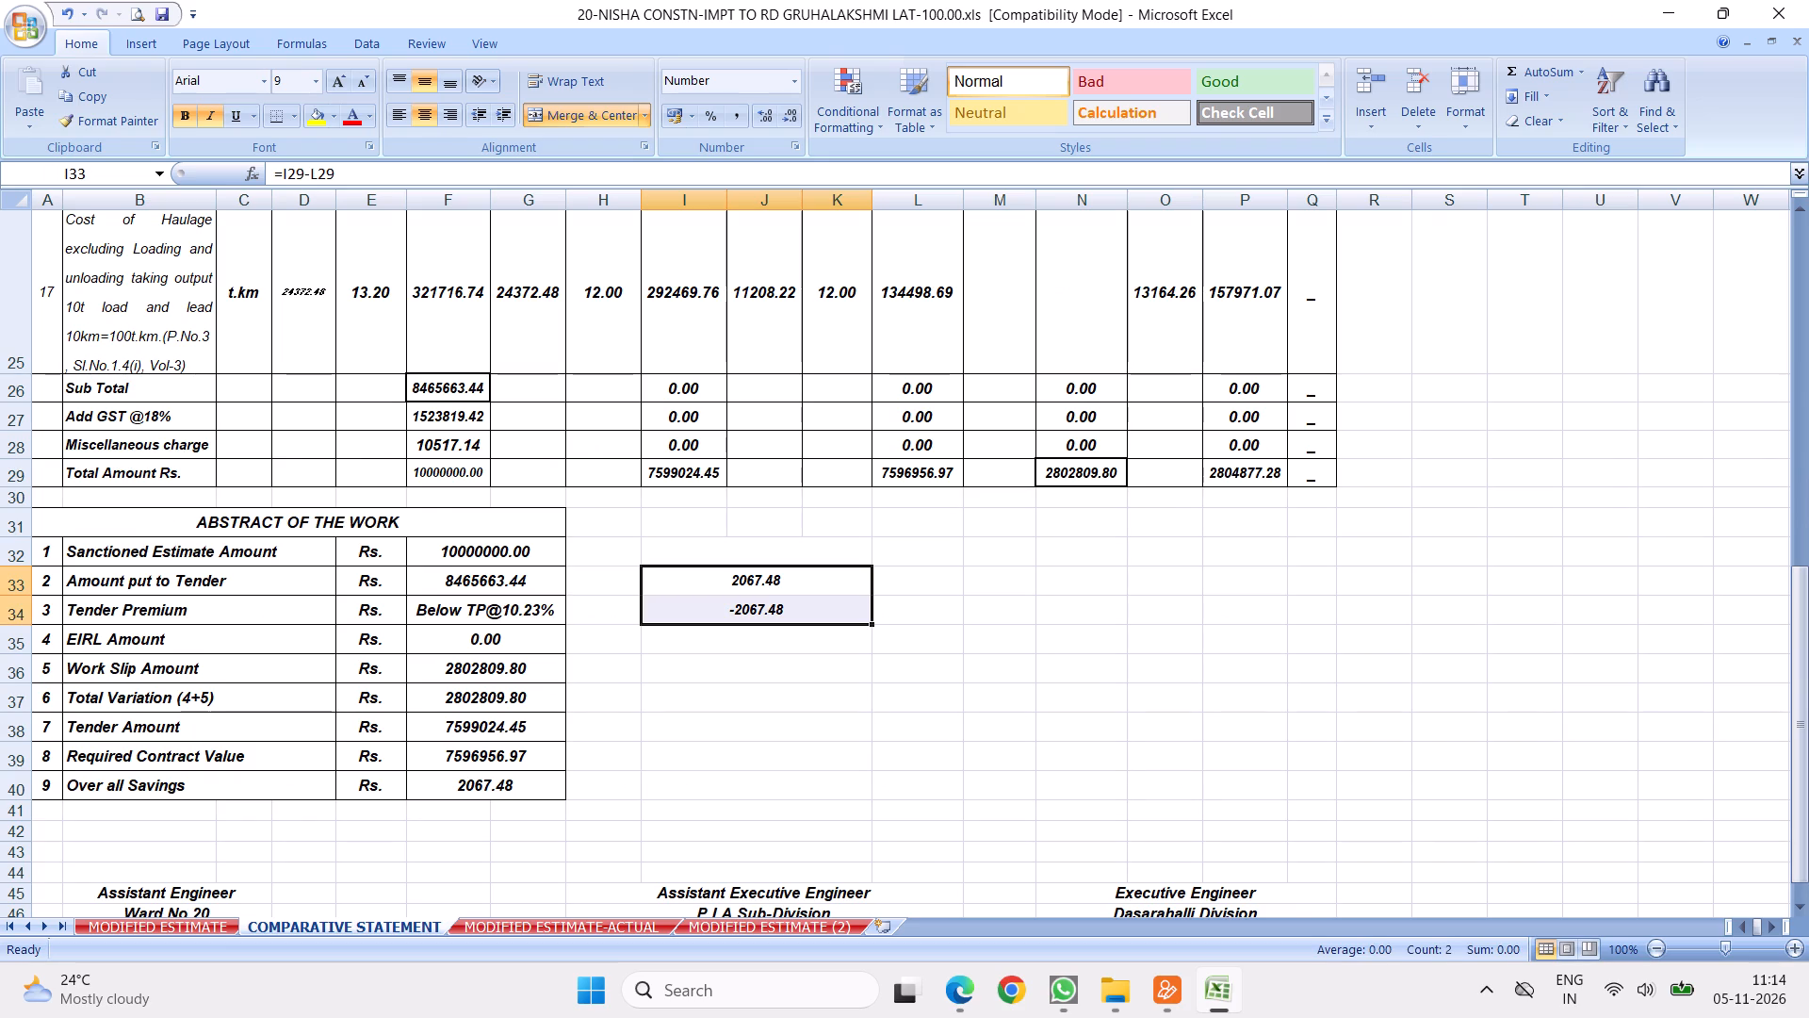
key("Delete")
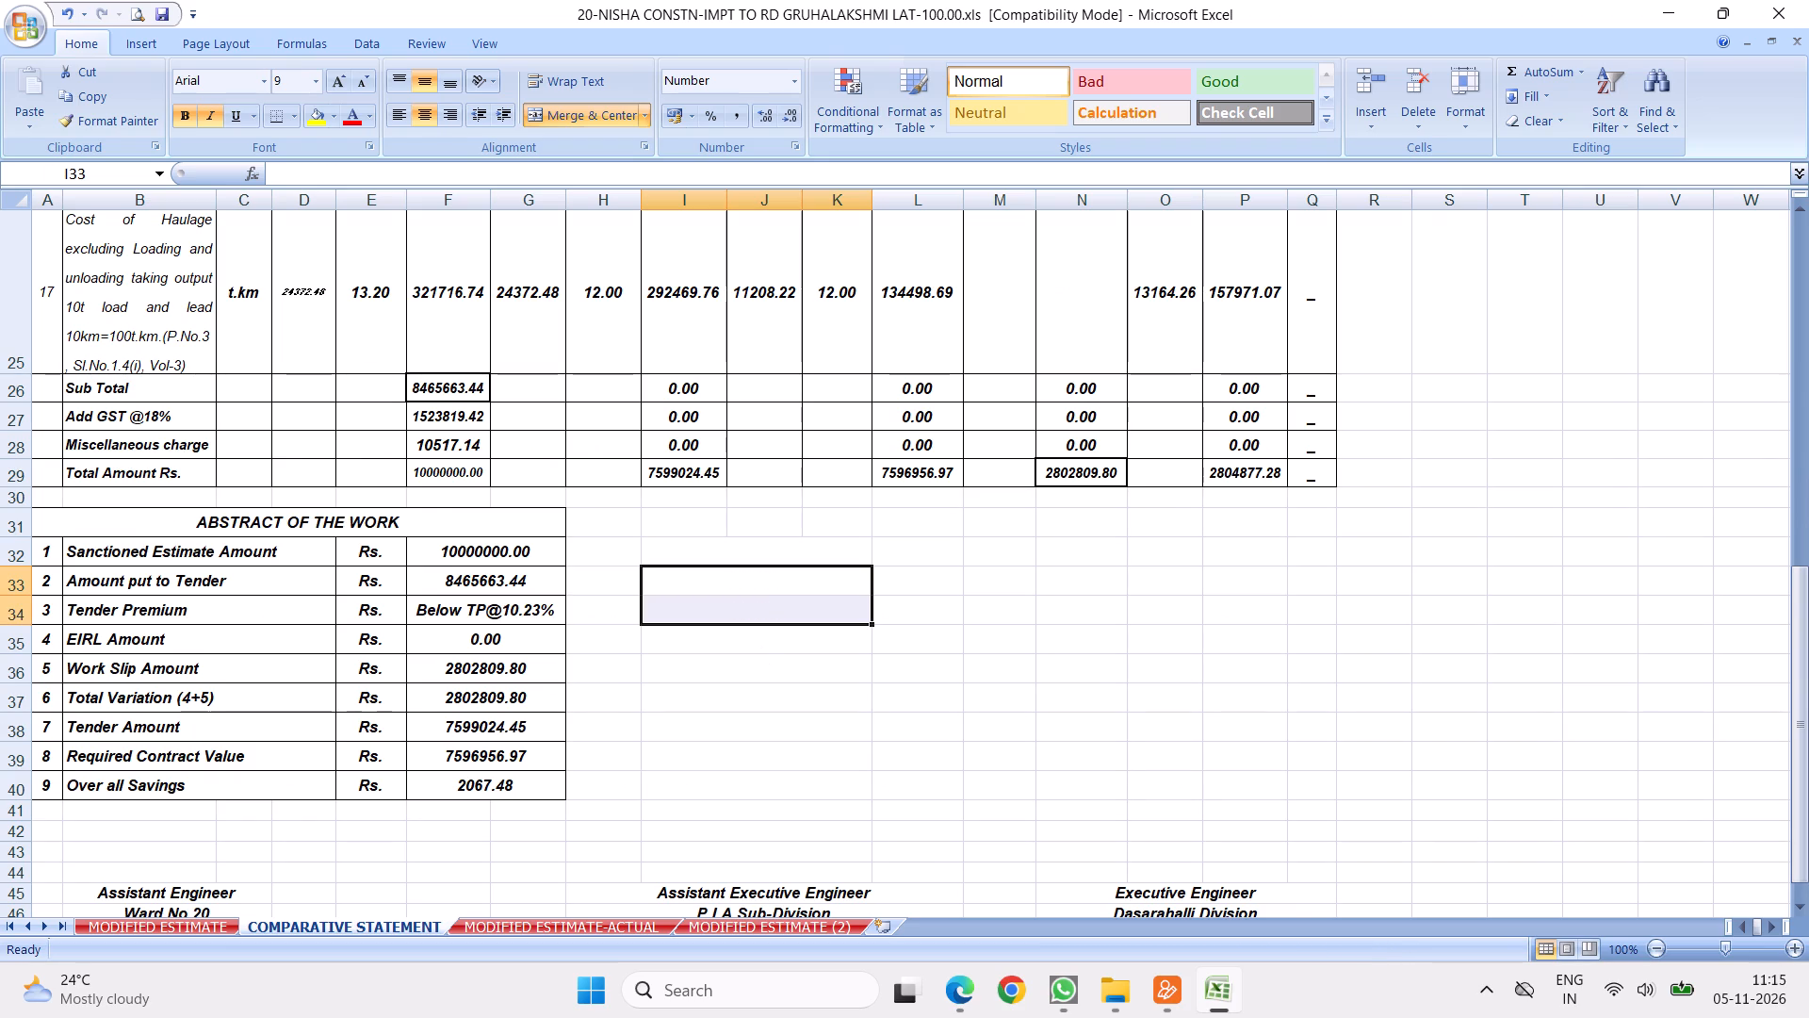
In File Explorer, open the revised Obalappa Garden estimate workbook from 1.MODIFIED ESTIMATES-26 and show its comparative statement.
left_click(1119, 986)
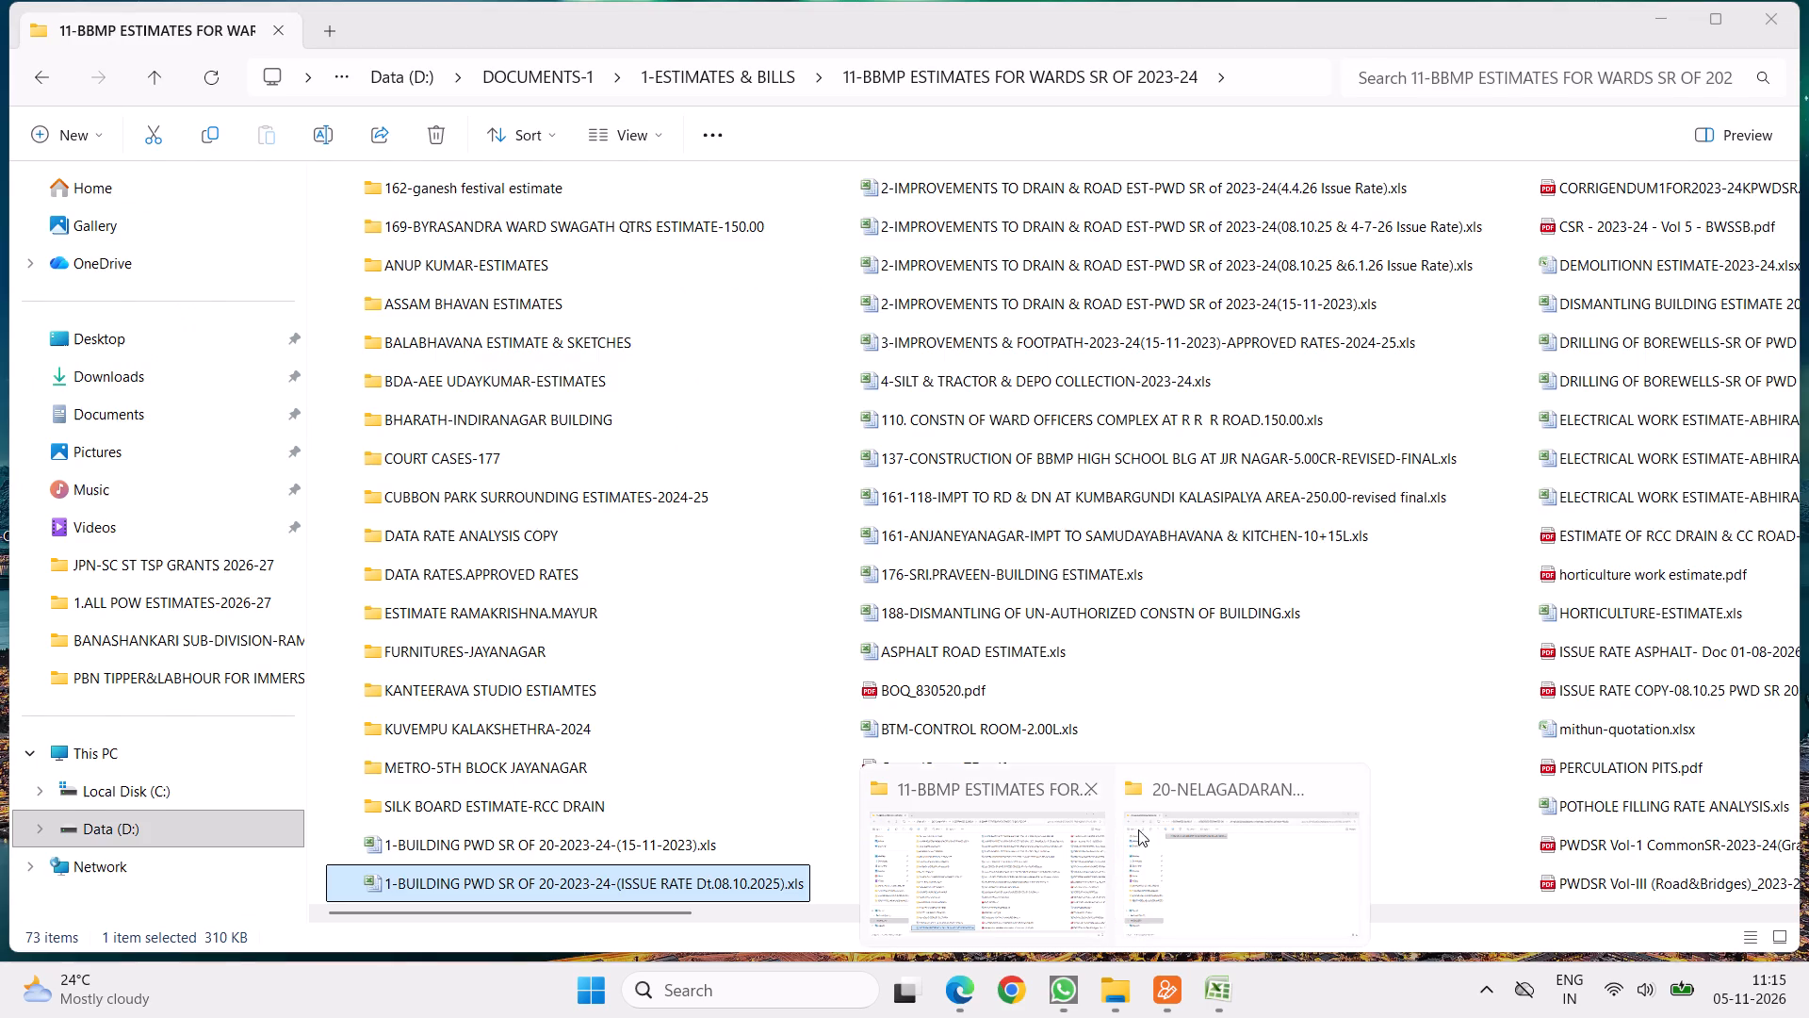
left_click(1009, 829)
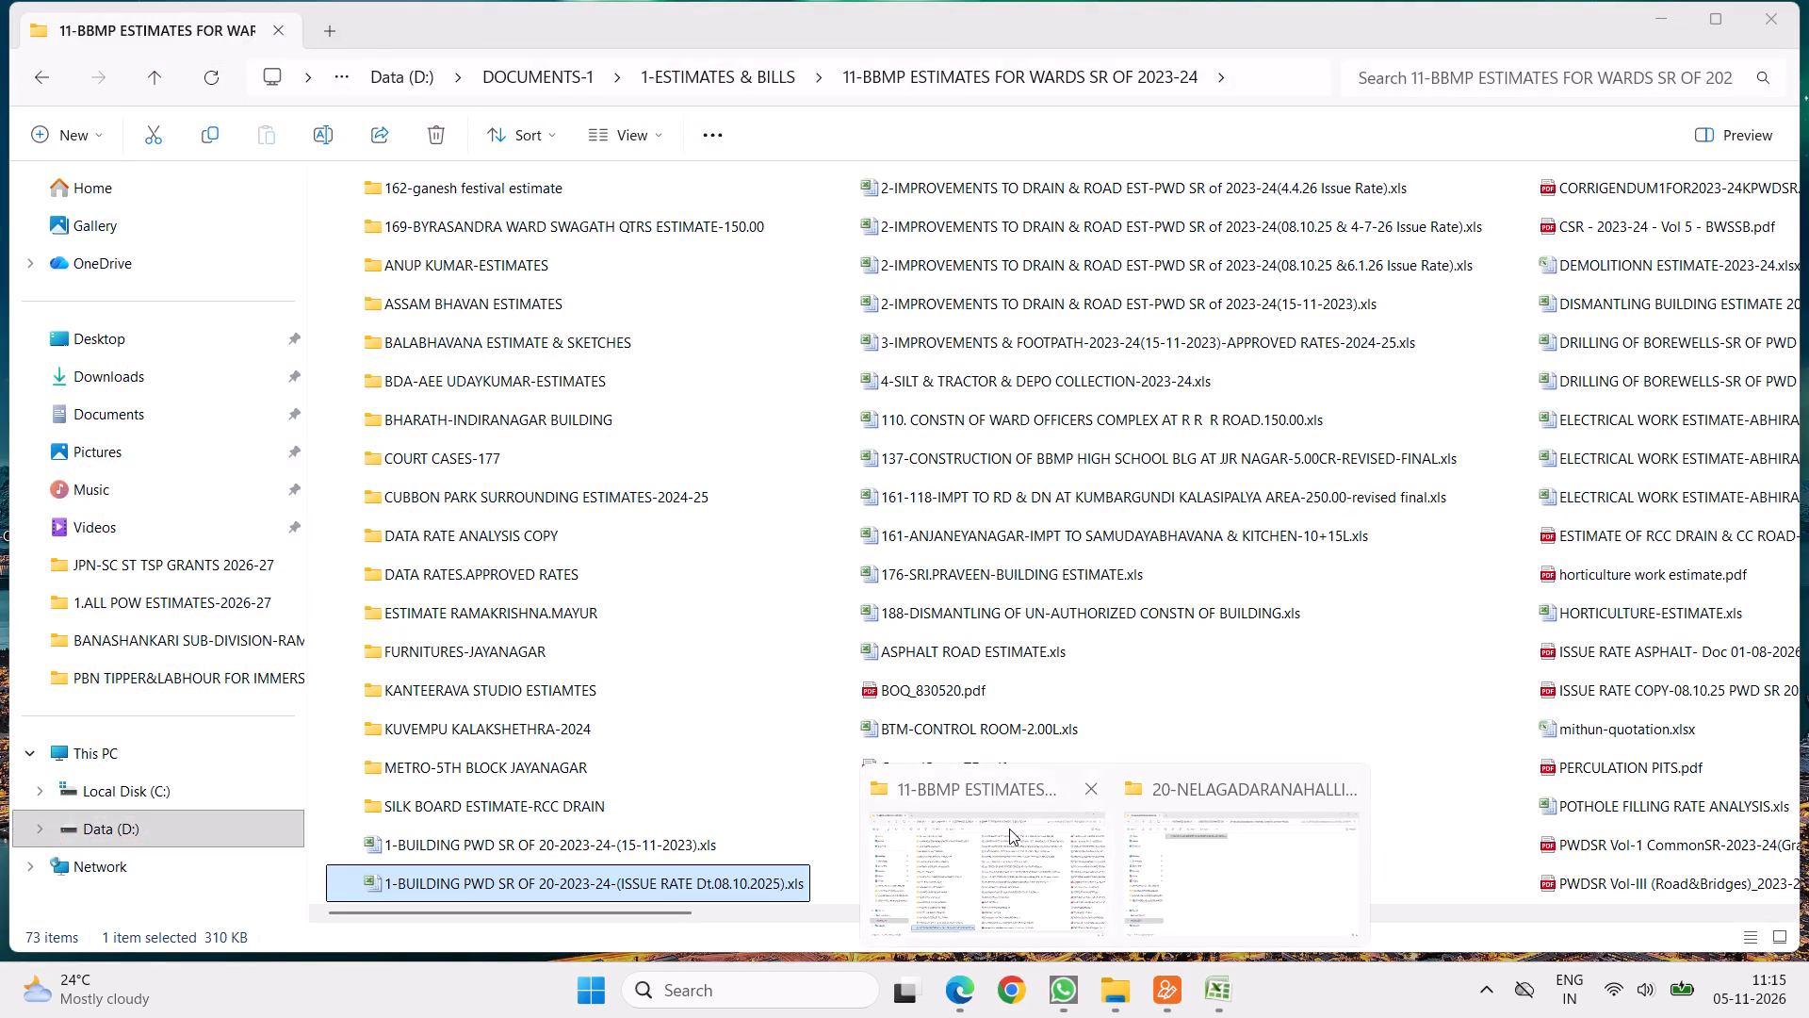
left_click(1769, 18)
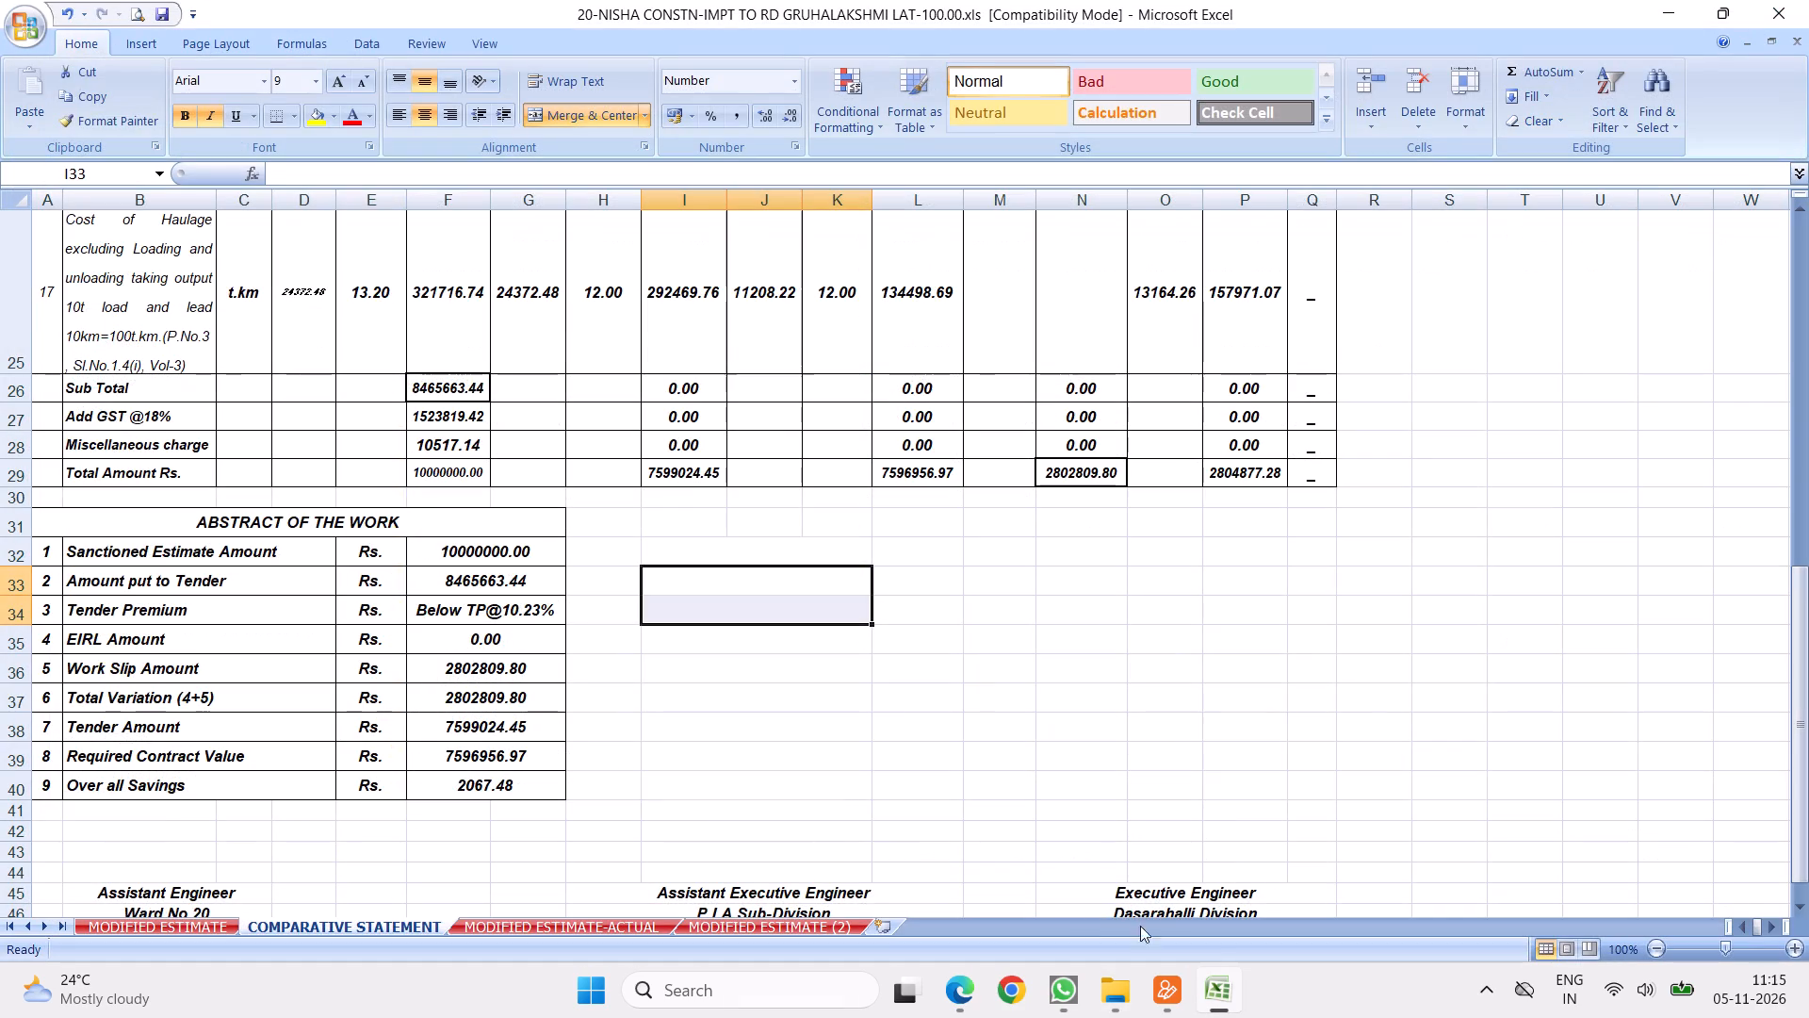
left_click(1116, 983)
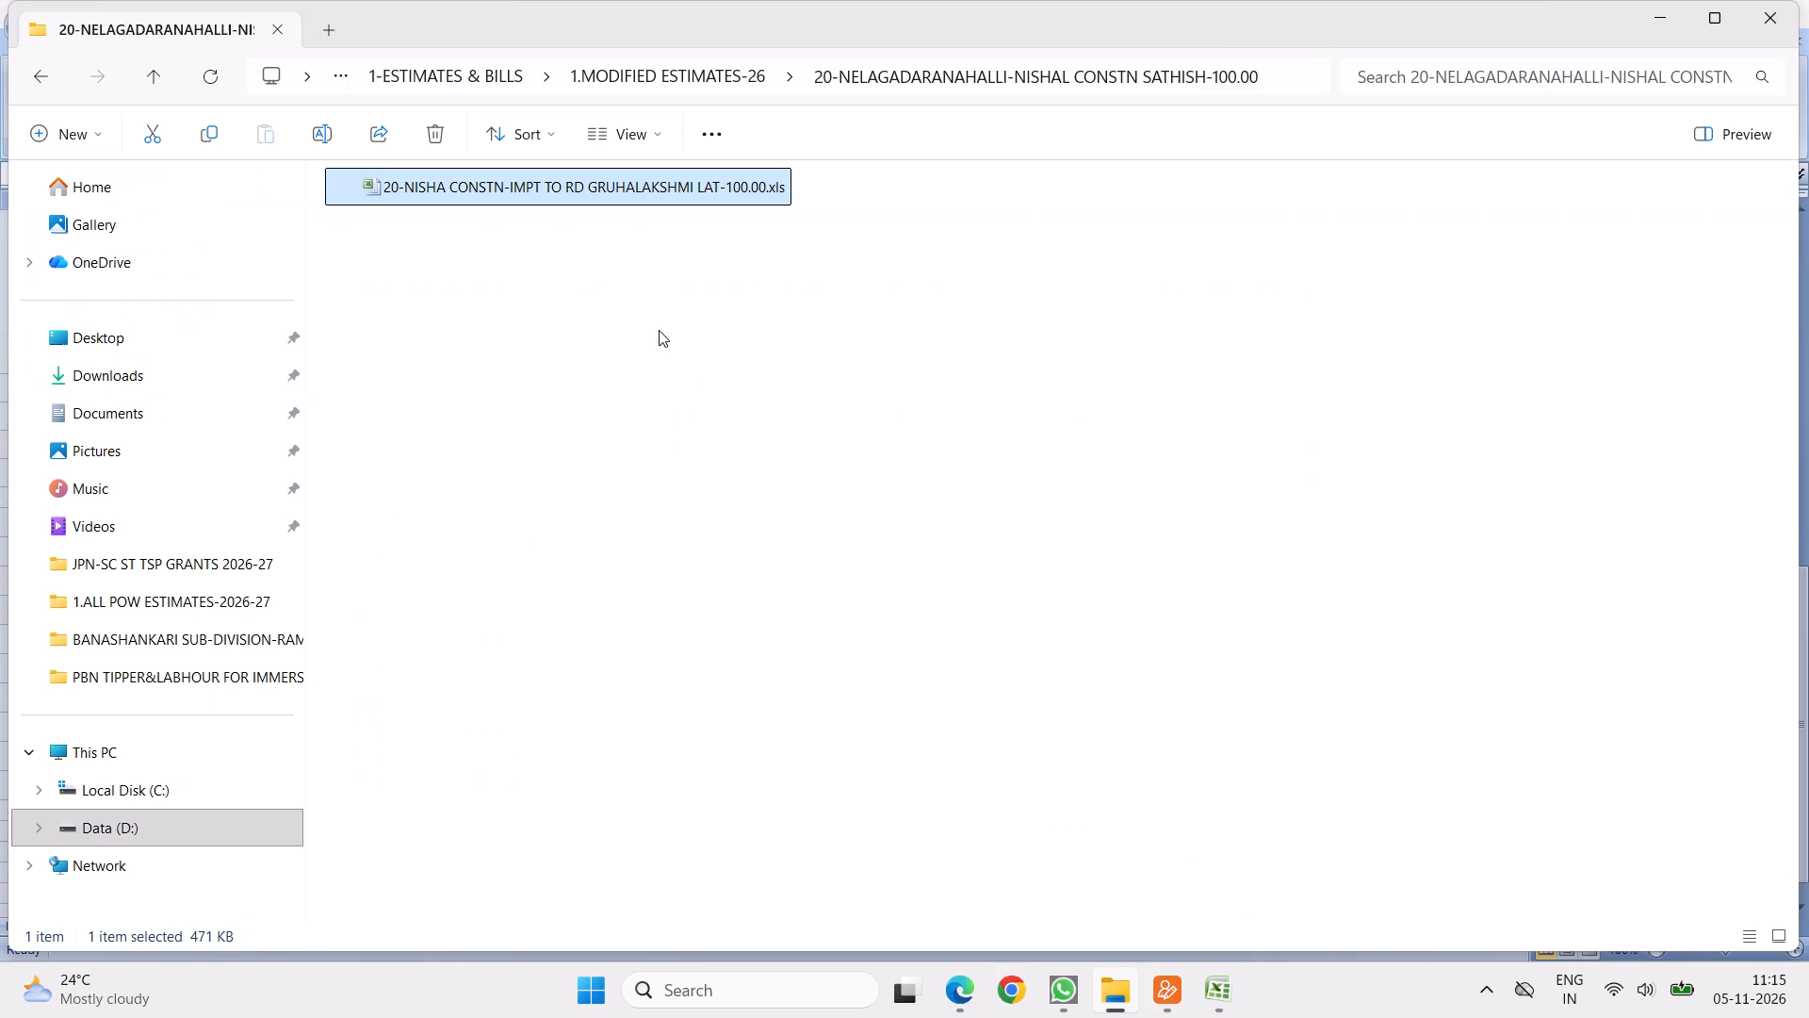
left_click(530, 259)
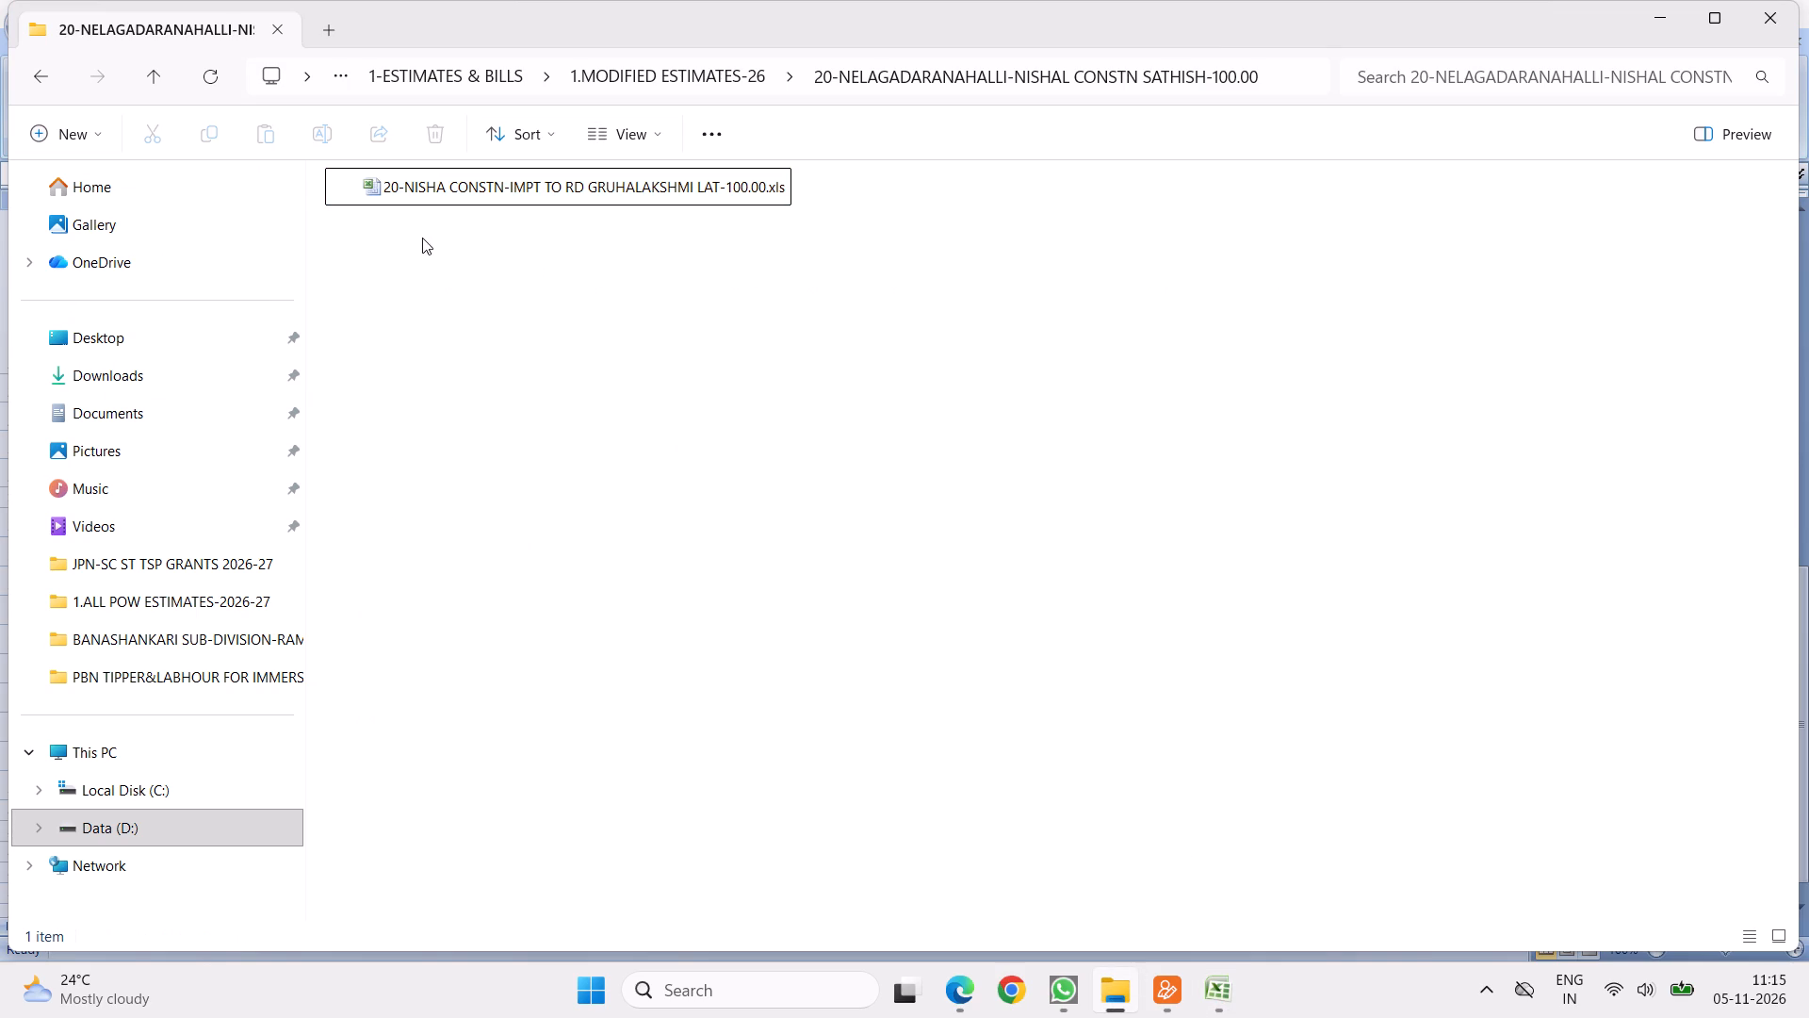
left_click(40, 73)
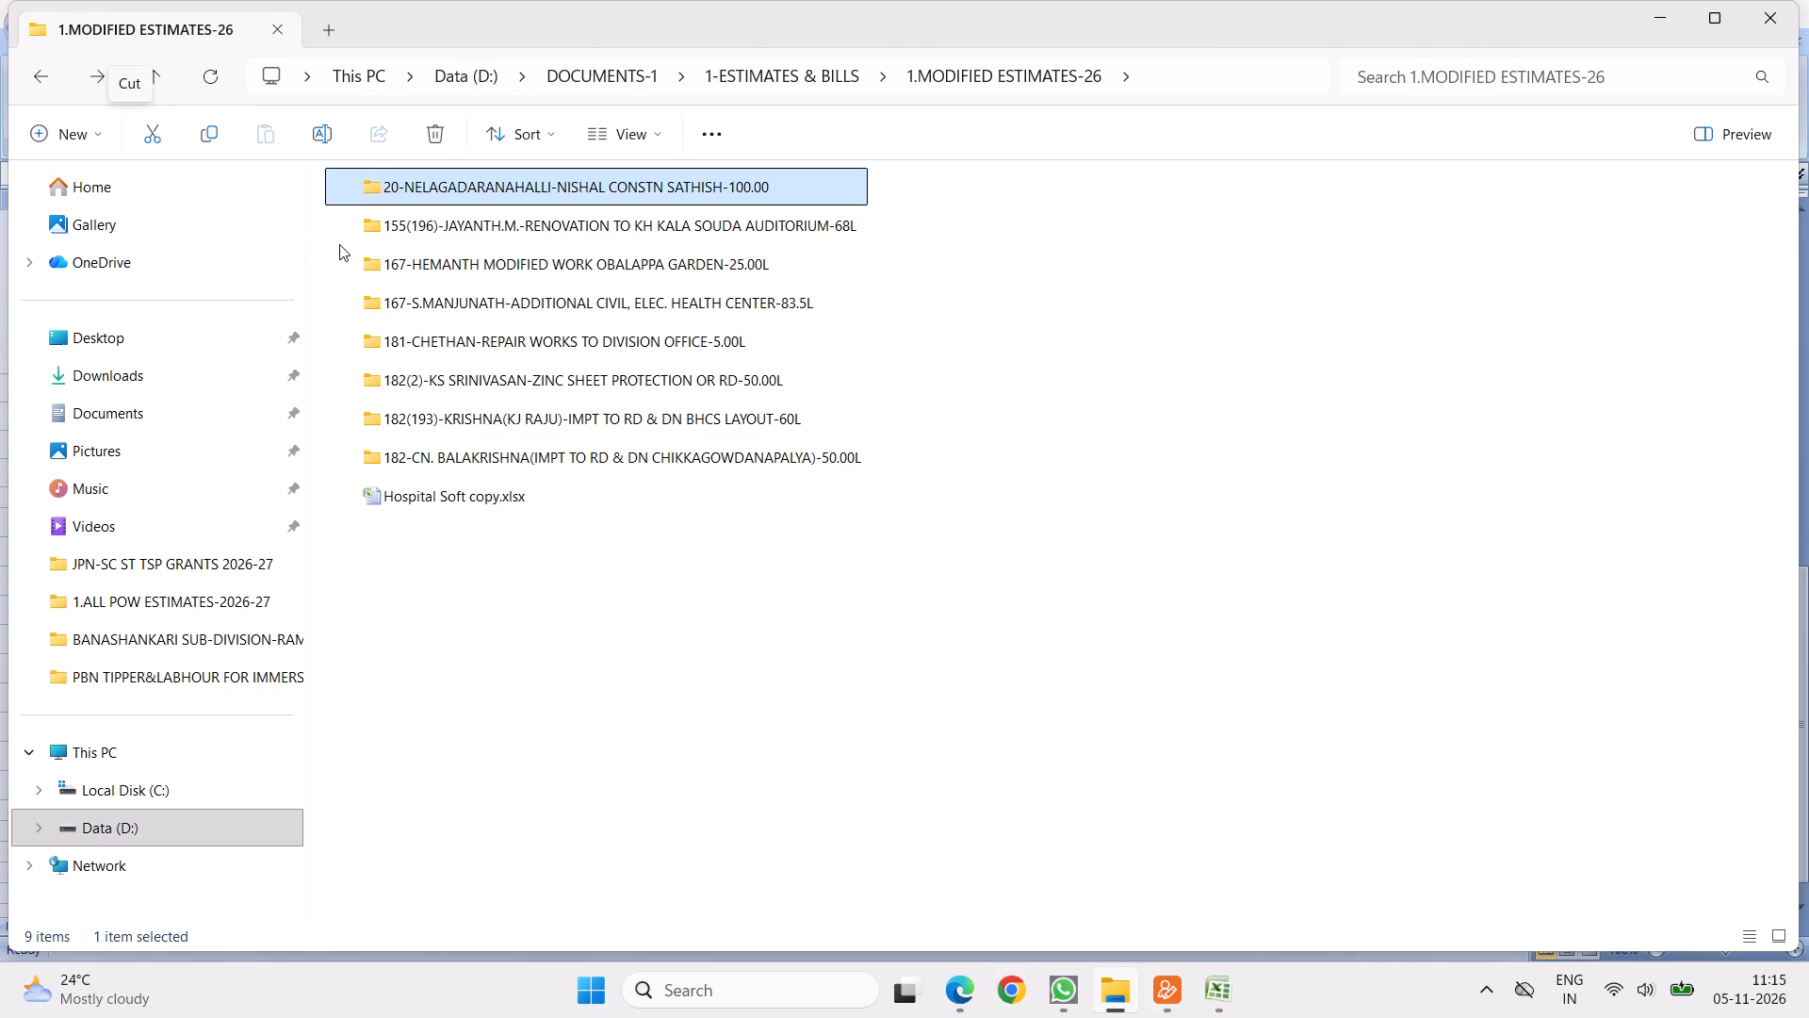
left_click(665, 230)
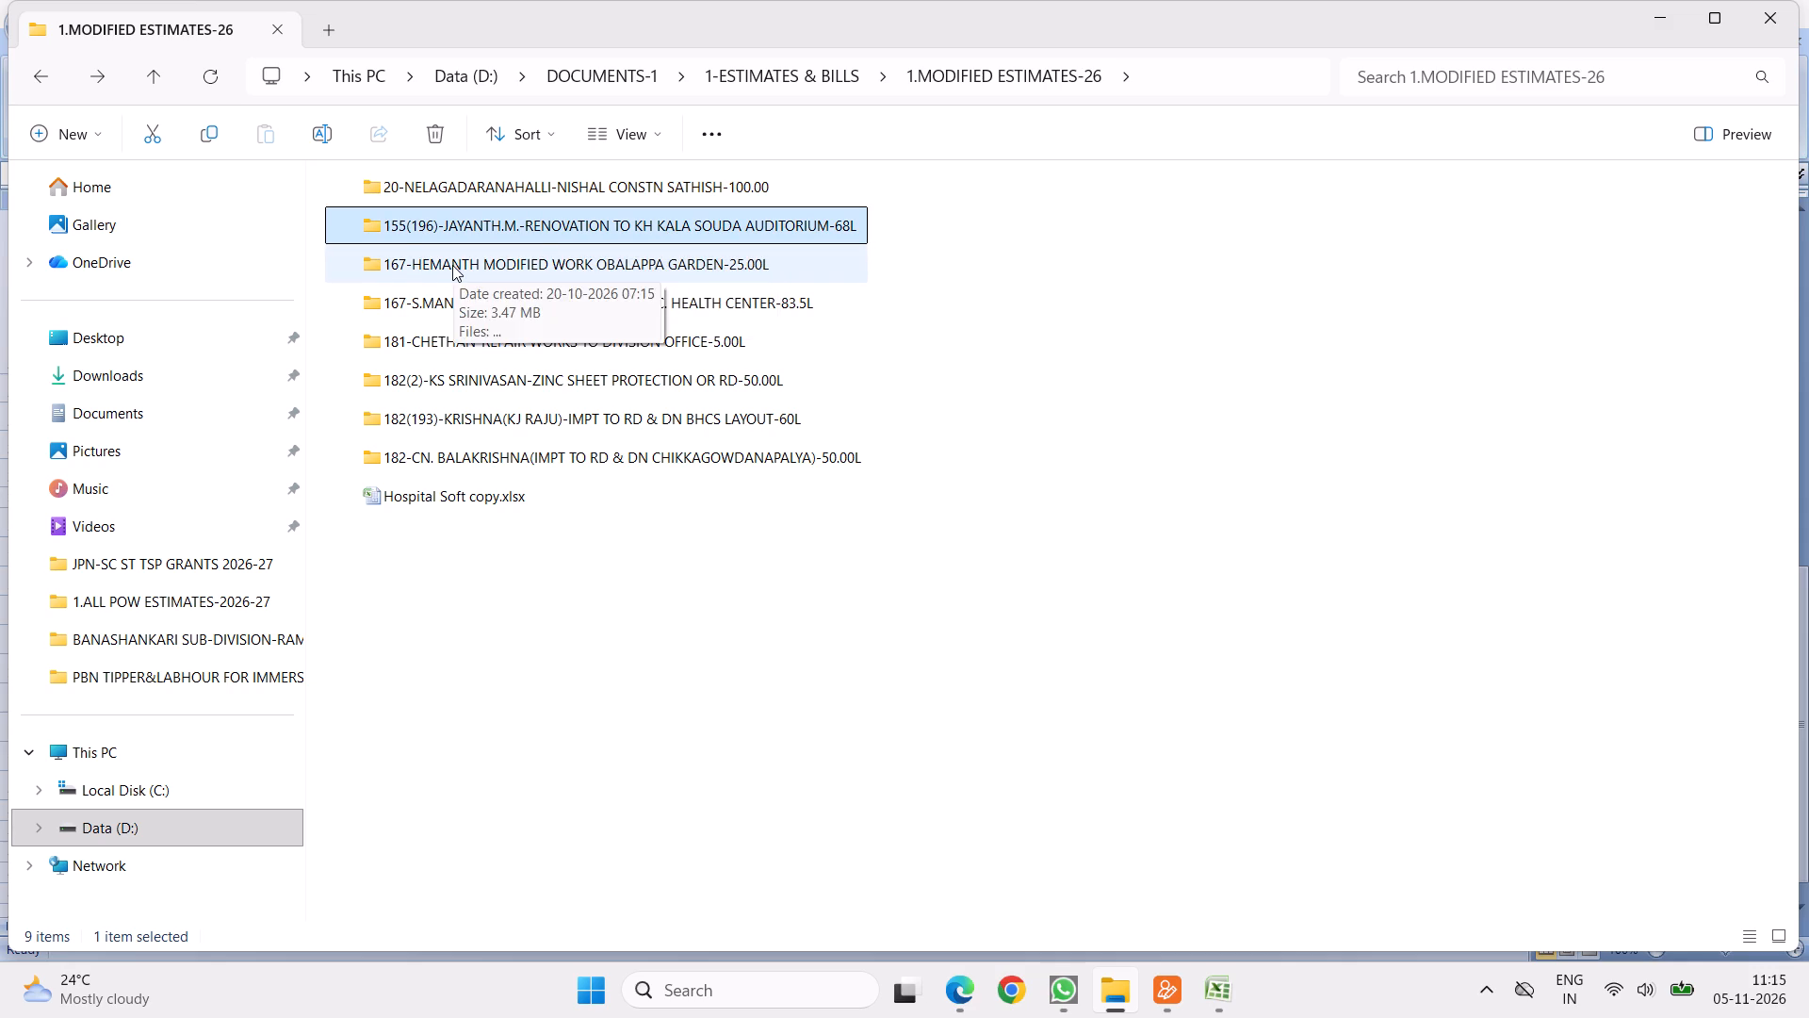
double_click(452, 265)
double_click(549, 226)
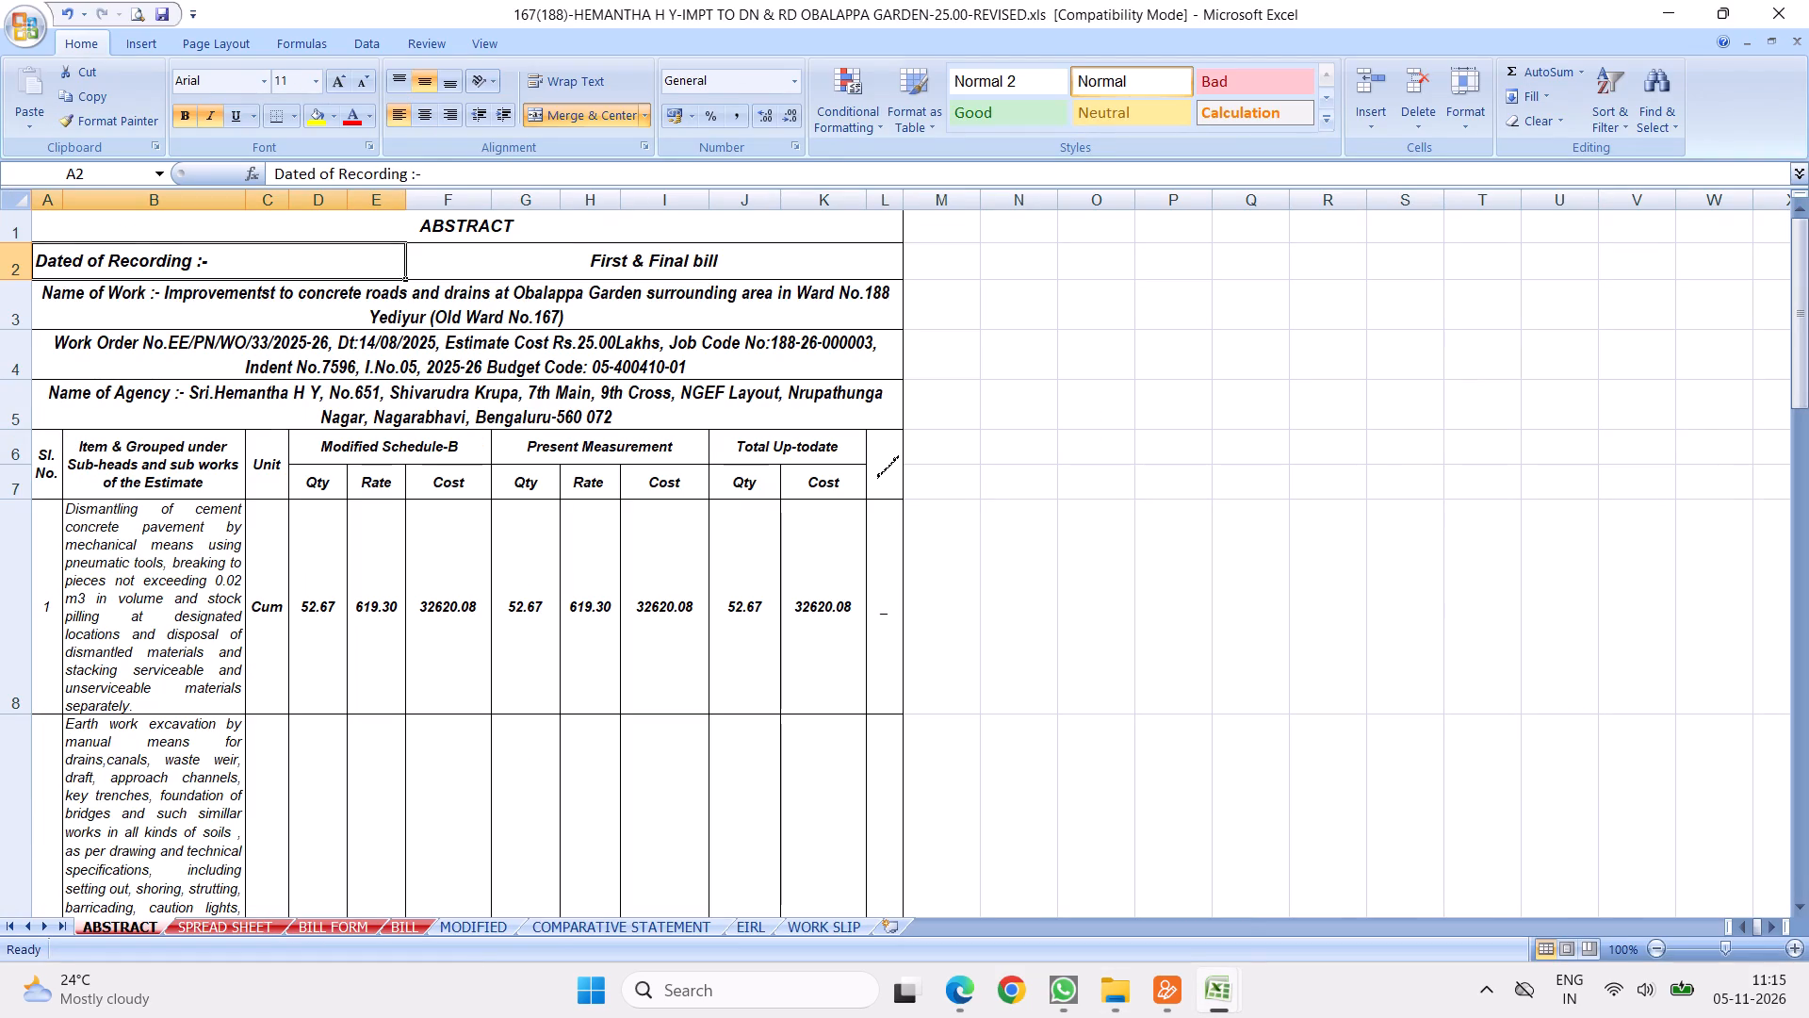
left_click(561, 928)
Copy the Up to 125% and Above 125% rows under item 2 and insert them below item 2 in the Gruhalakshmi workbook's comparative statement.
scroll(686, 493, "up", 13)
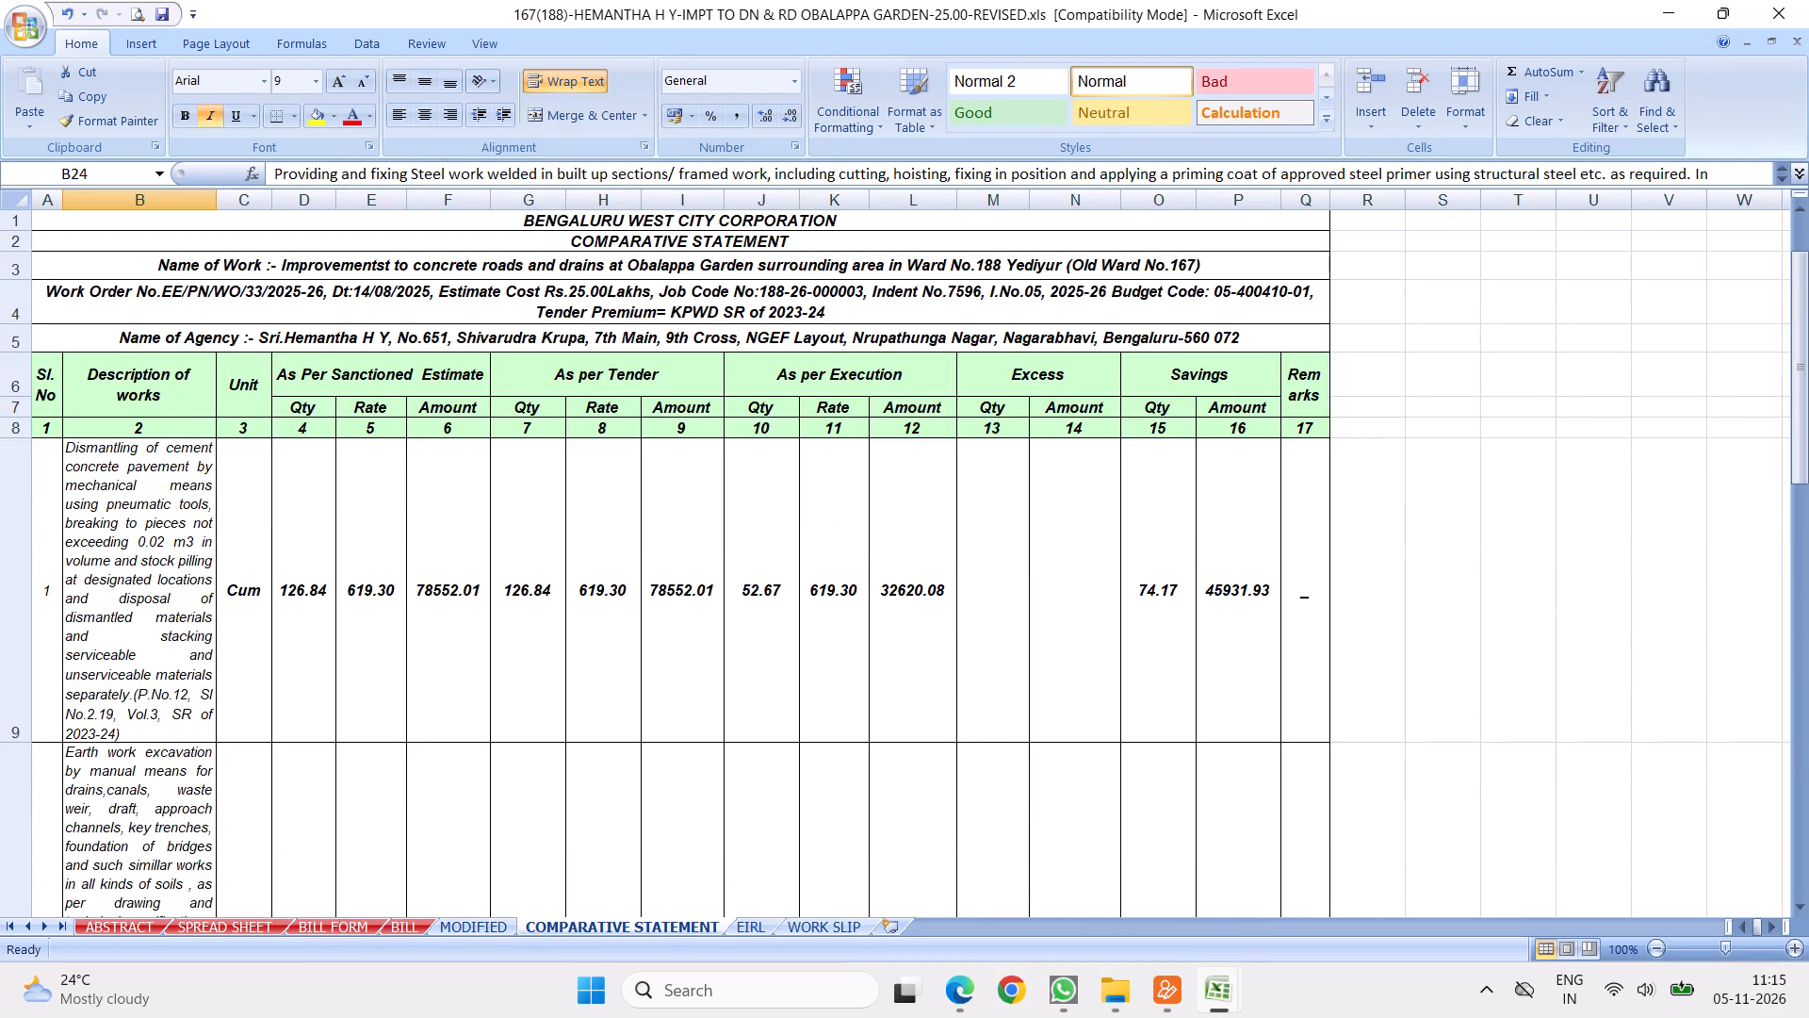
scroll(721, 646, "down", 3)
left_click(822, 837)
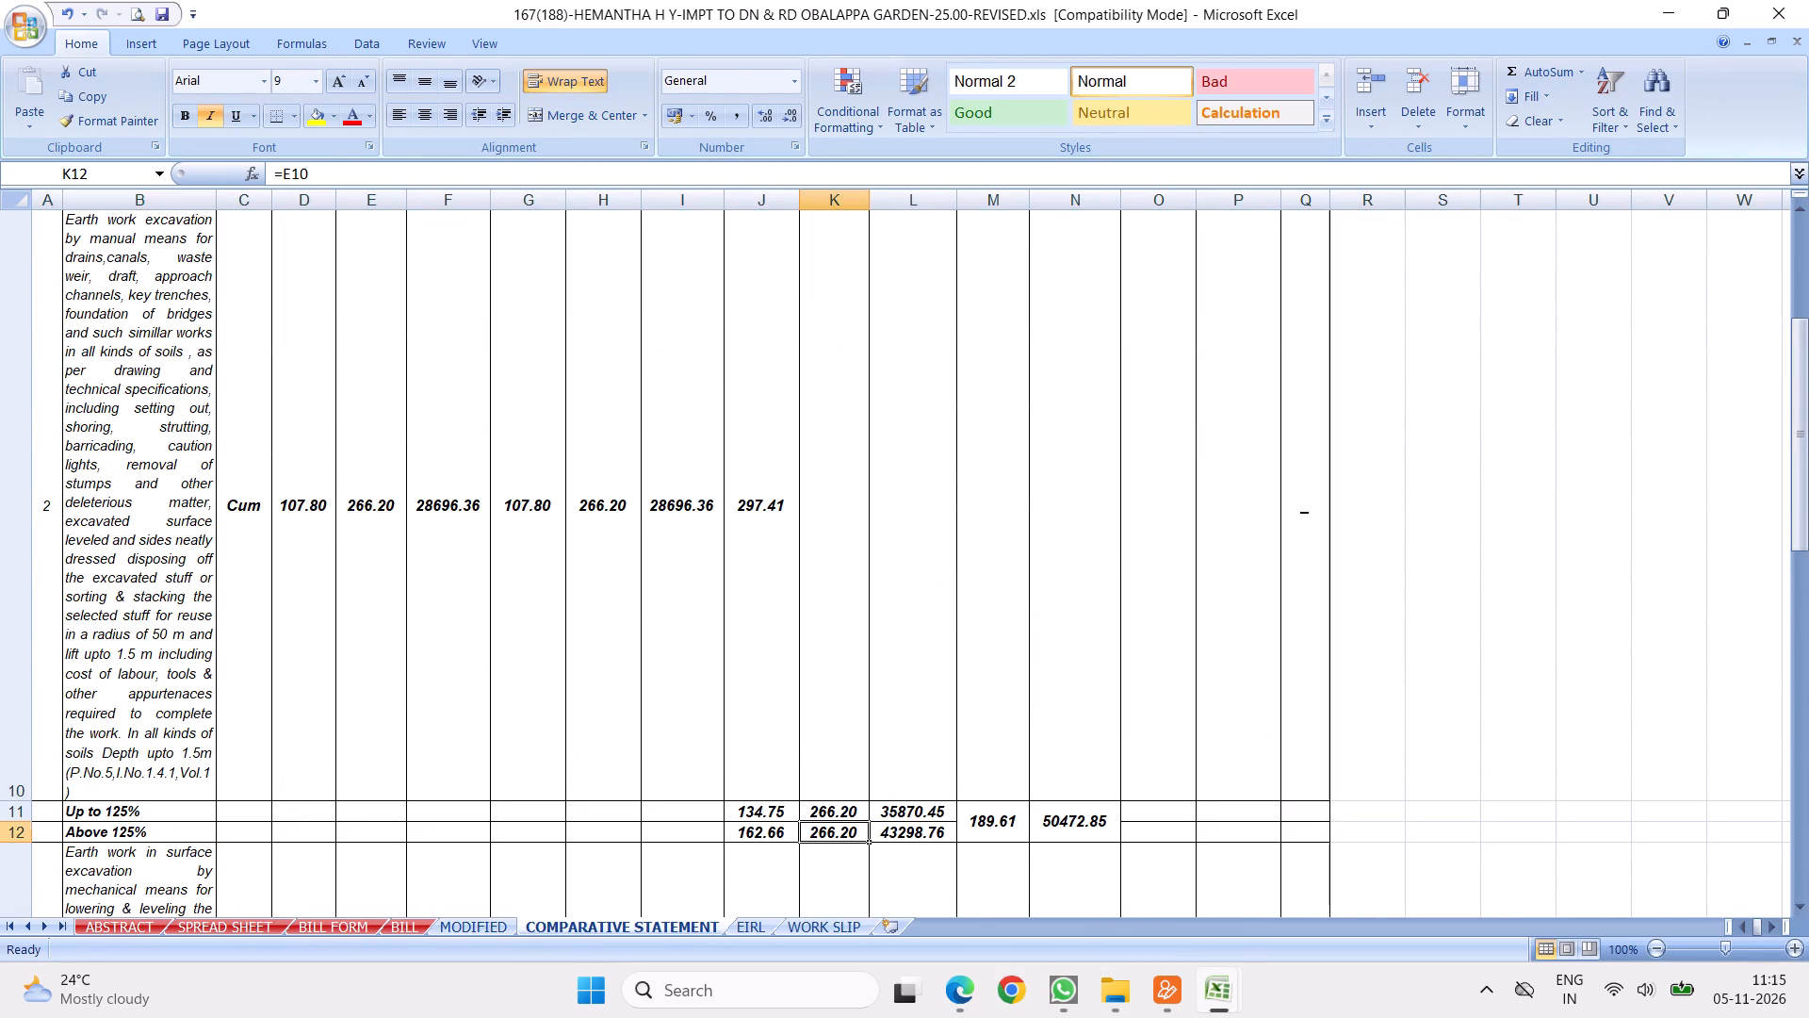
scroll(880, 468, "up", 1)
scroll(880, 468, "down", 3)
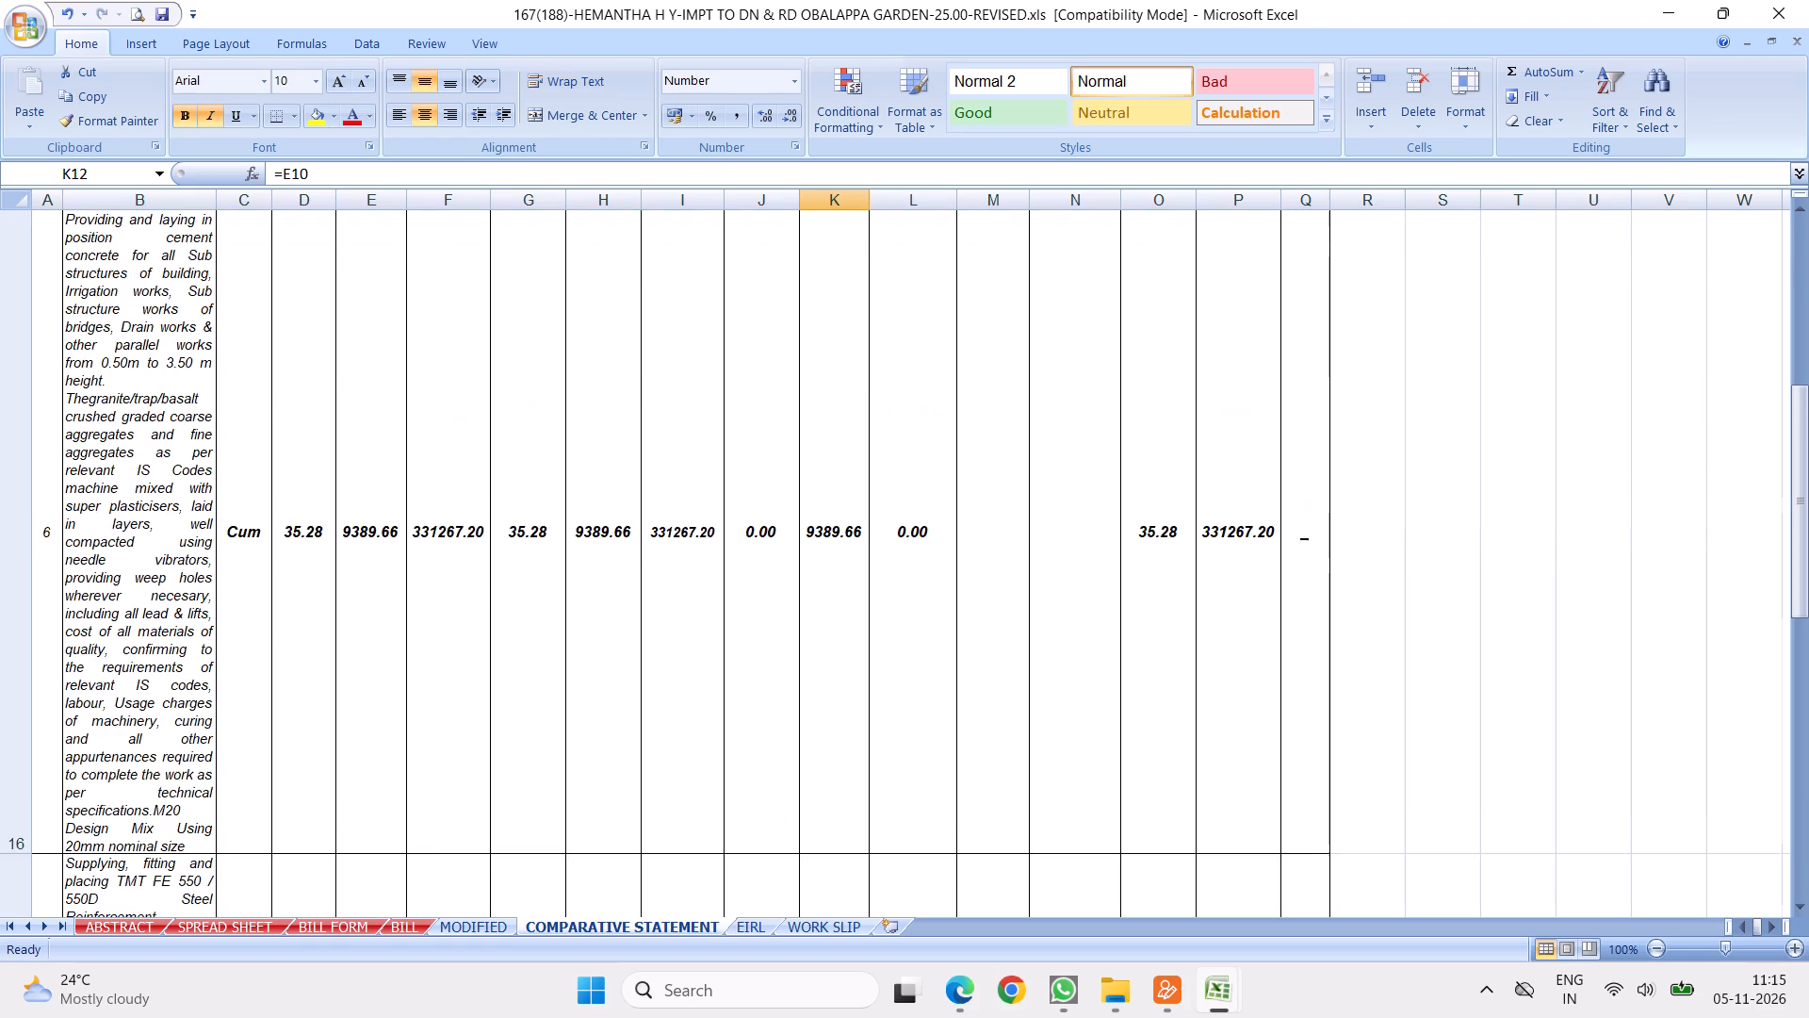
scroll(613, 508, "up", 2)
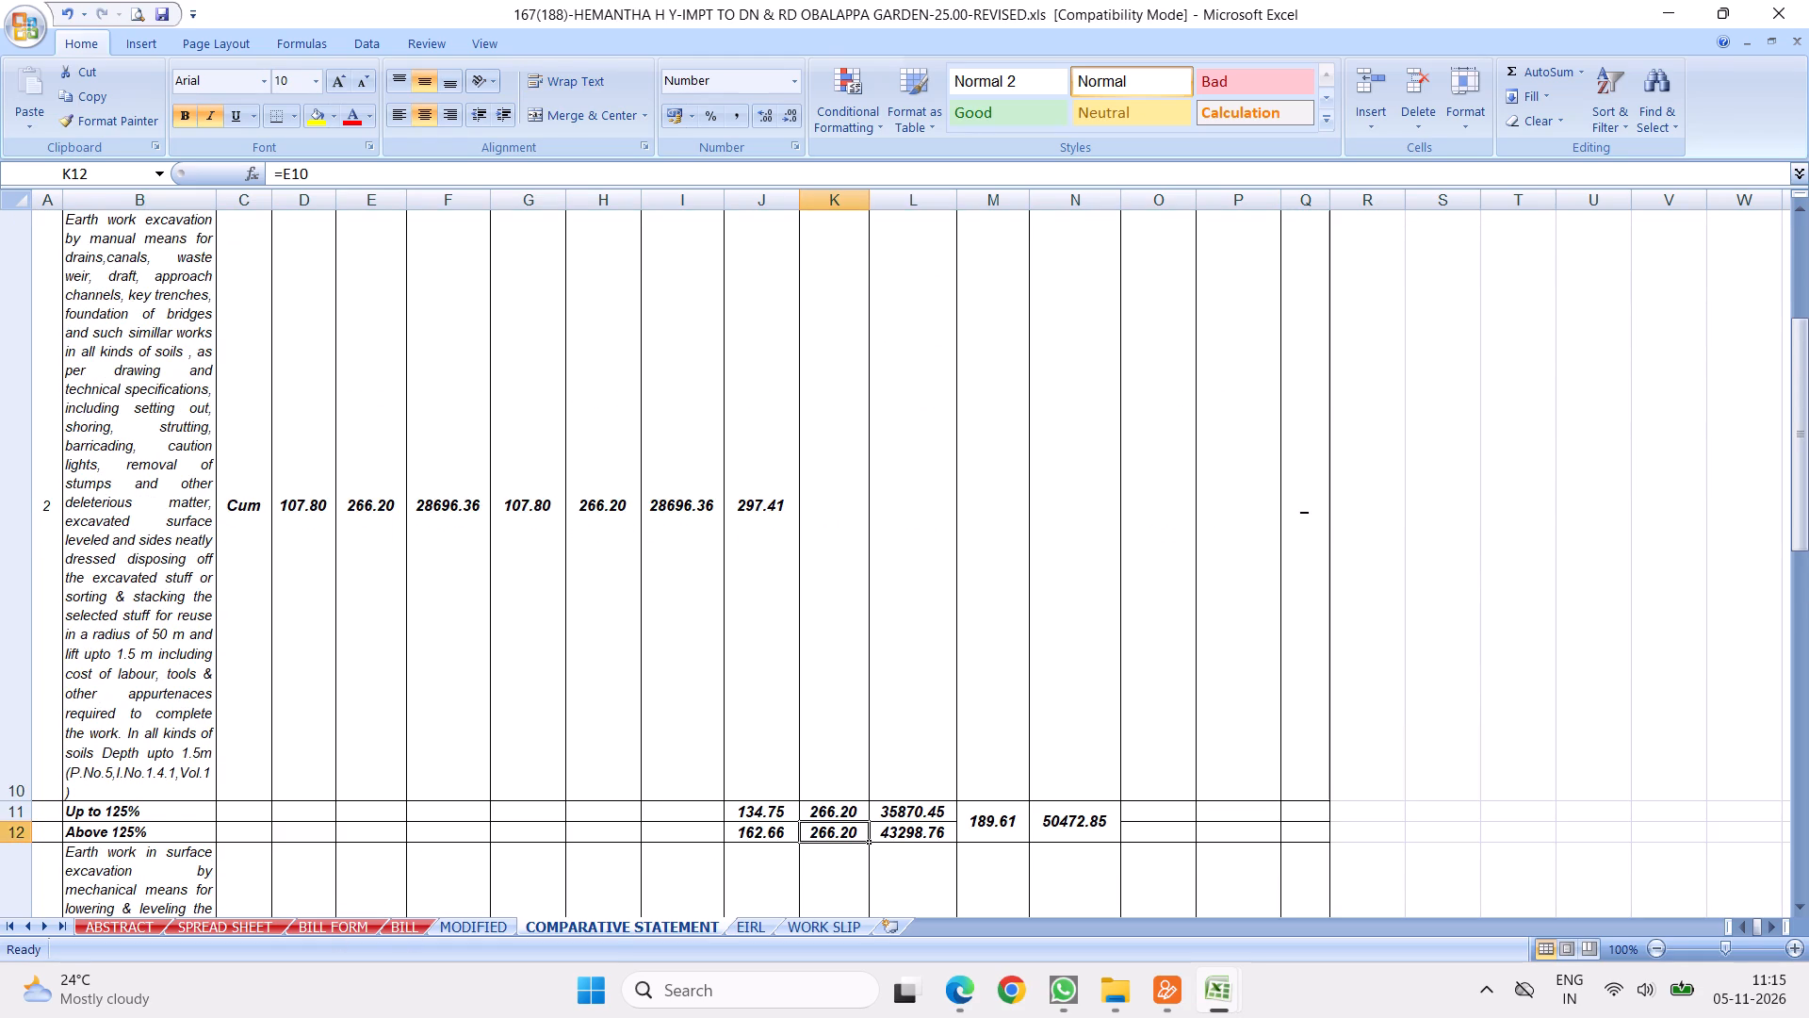
left_click_drag(22, 814, 21, 832)
right_click(93, 824)
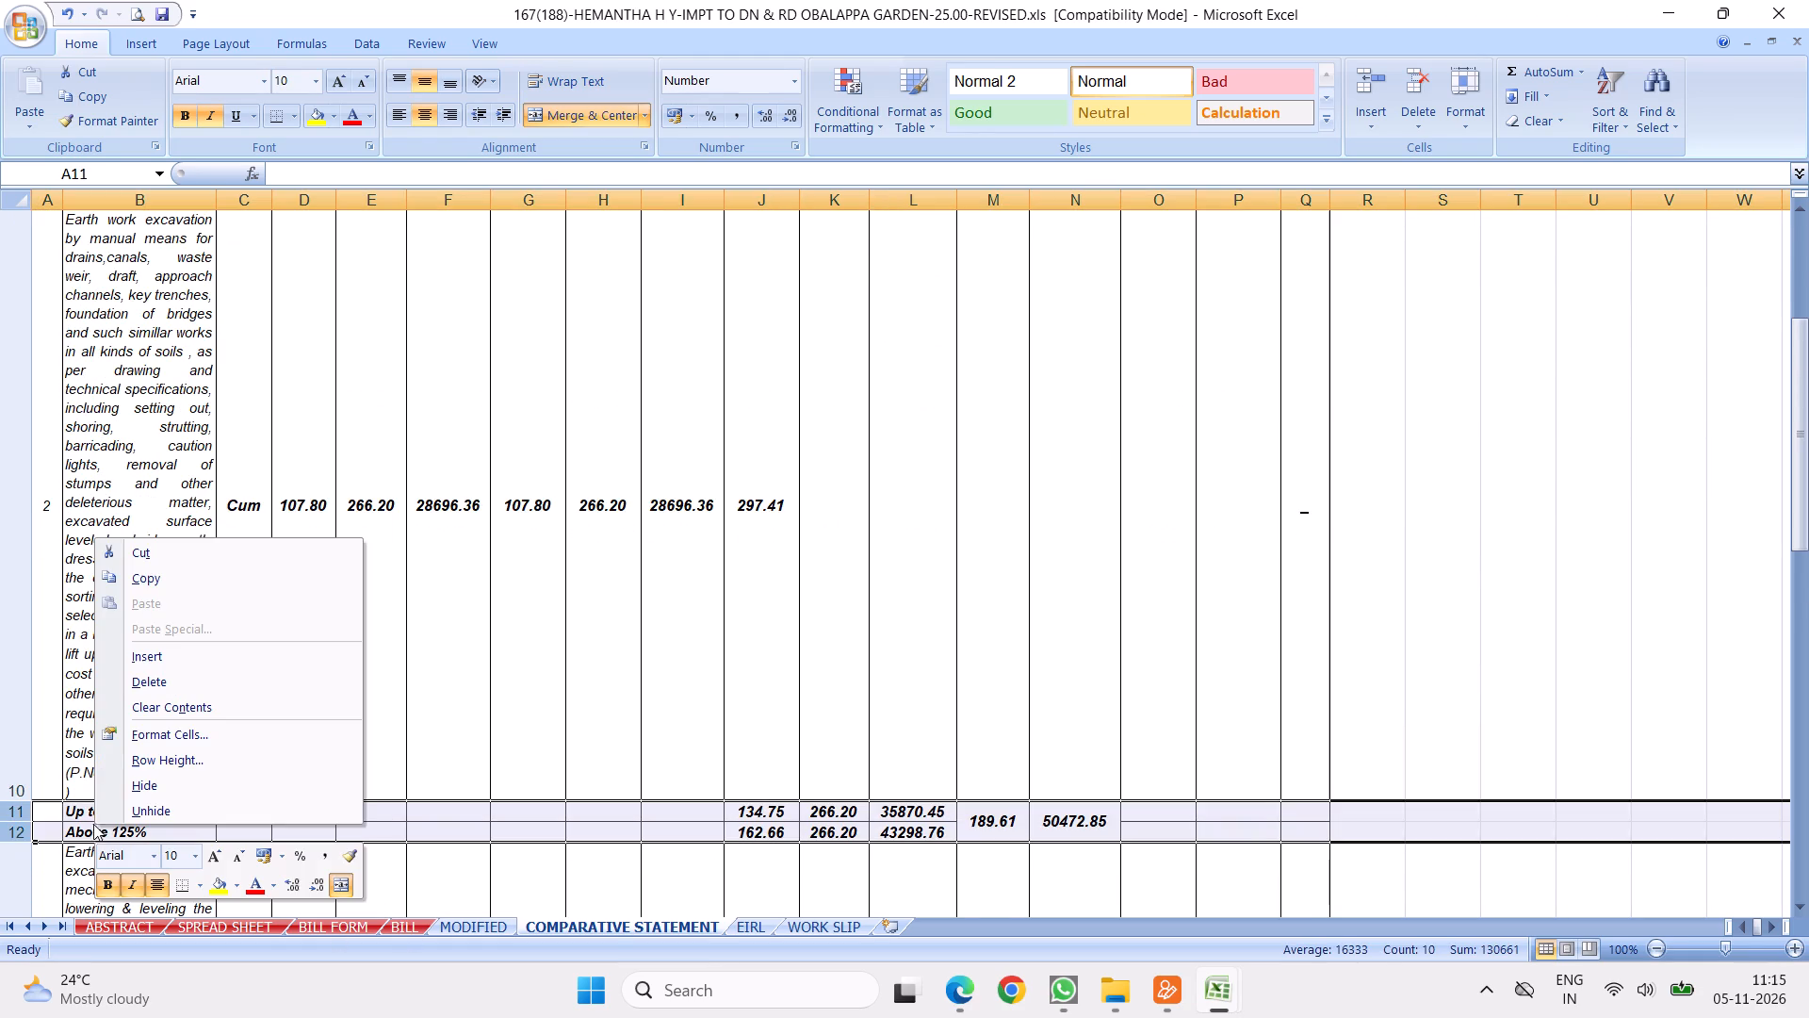
left_click(147, 576)
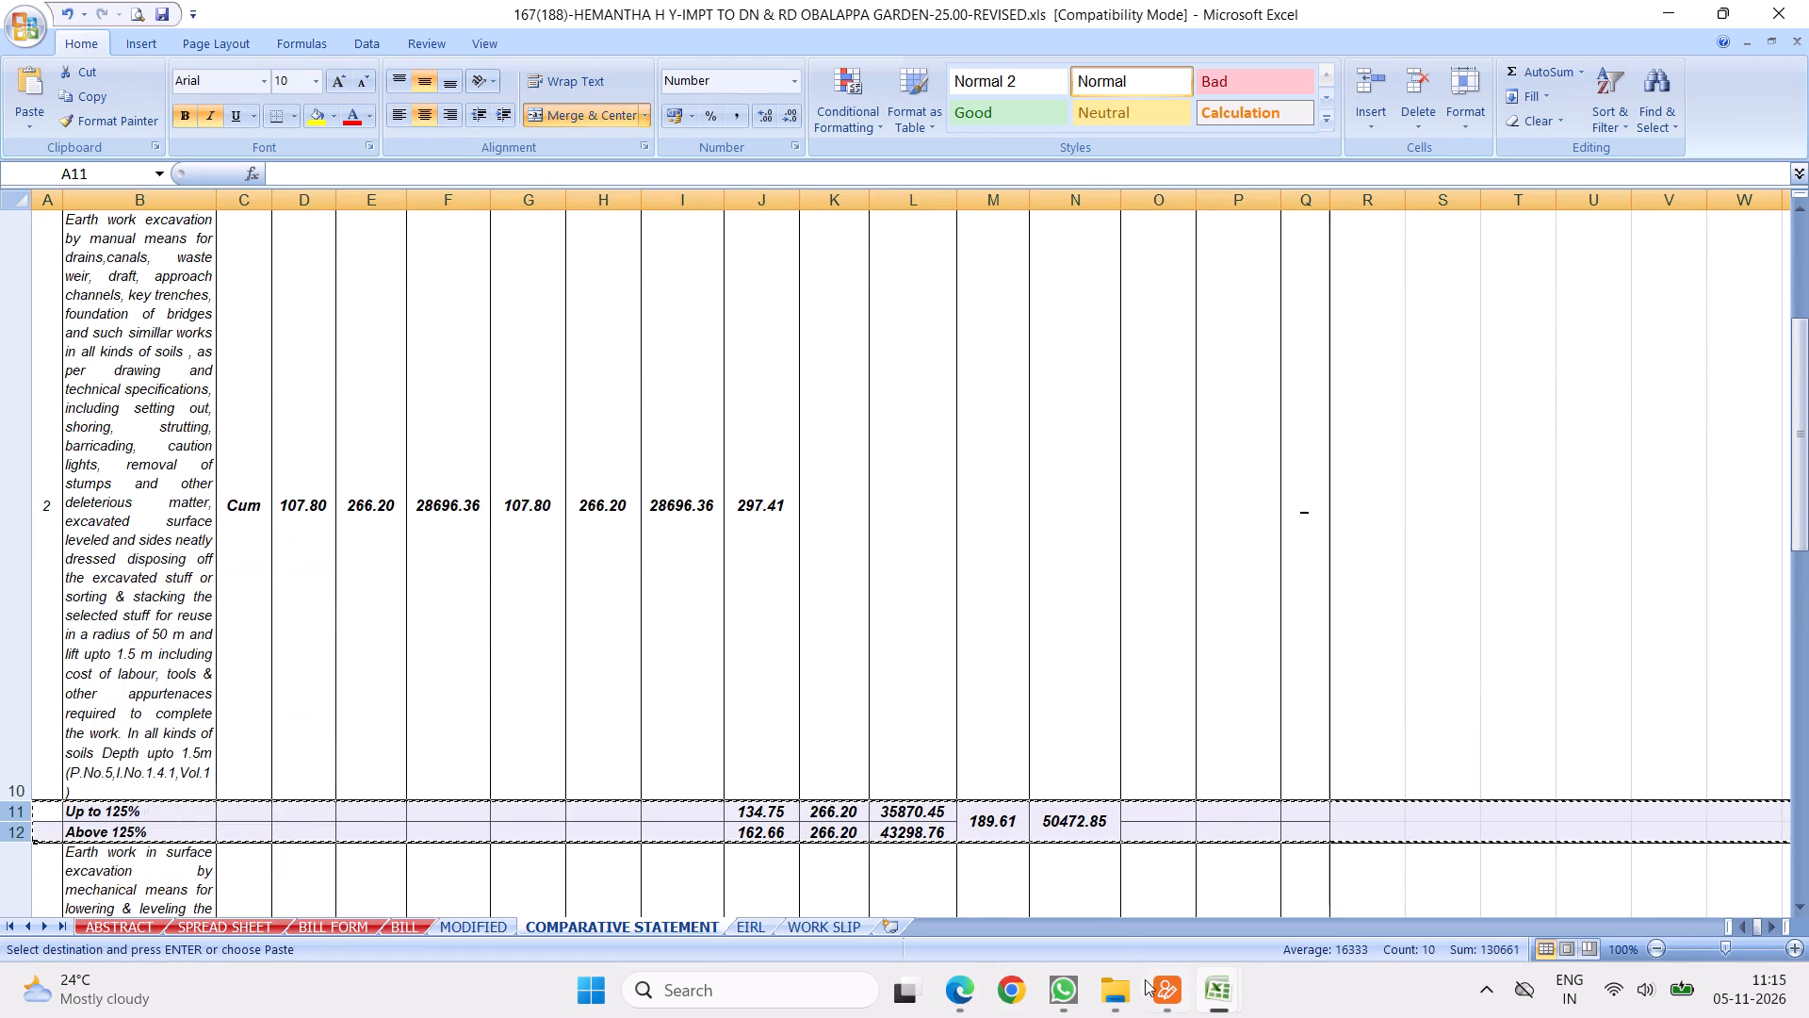
left_click(1220, 988)
left_click(1138, 837)
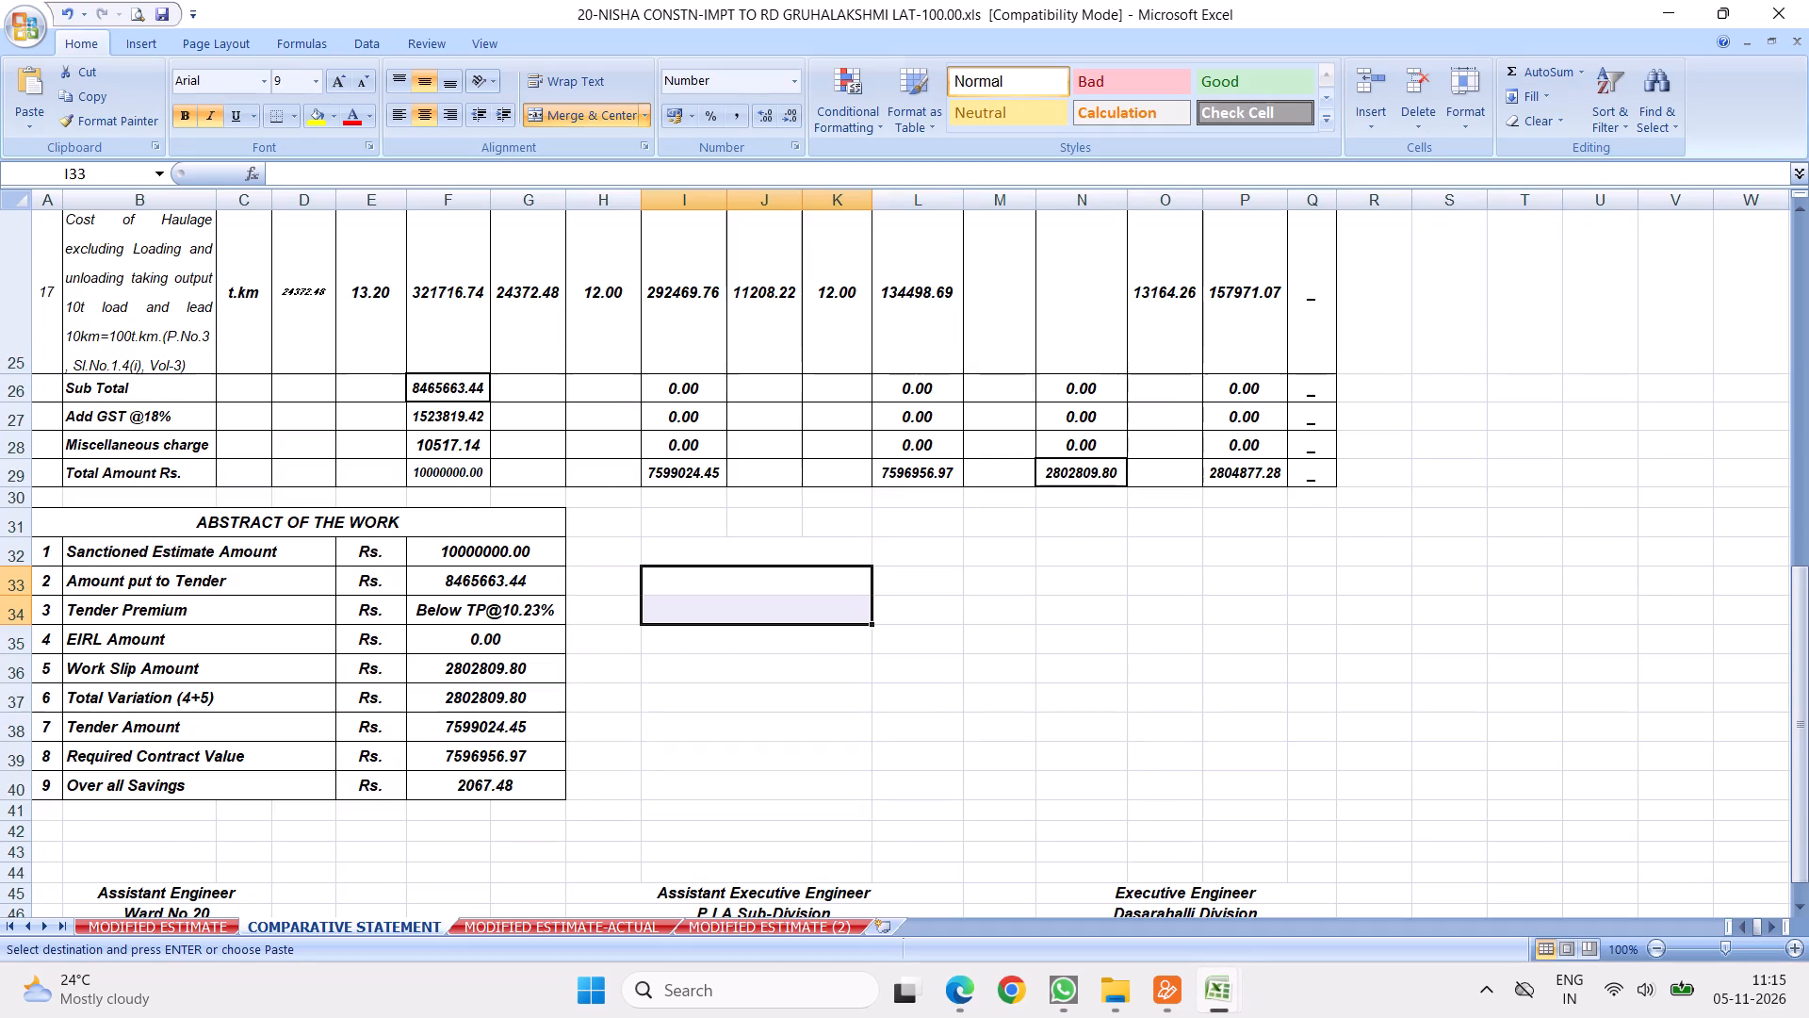
scroll(652, 509, "up", 10)
scroll(713, 593, "down", 1)
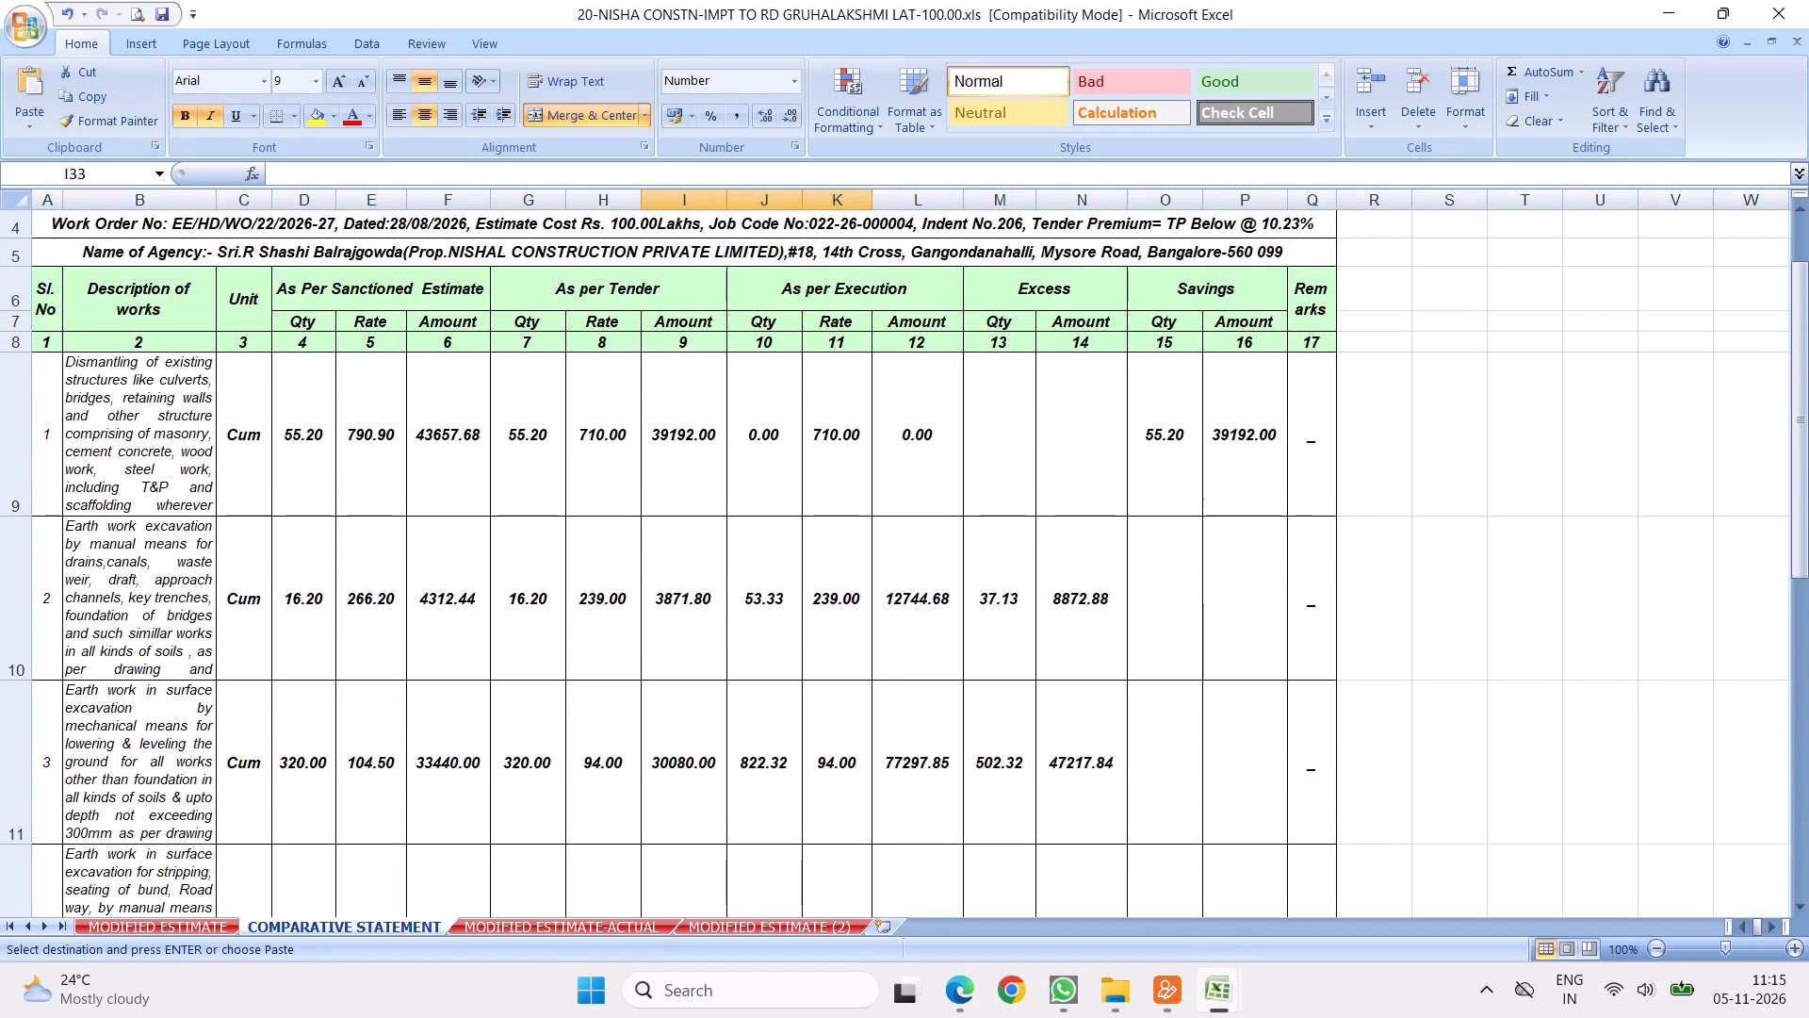
left_click(10, 731)
right_click(10, 731)
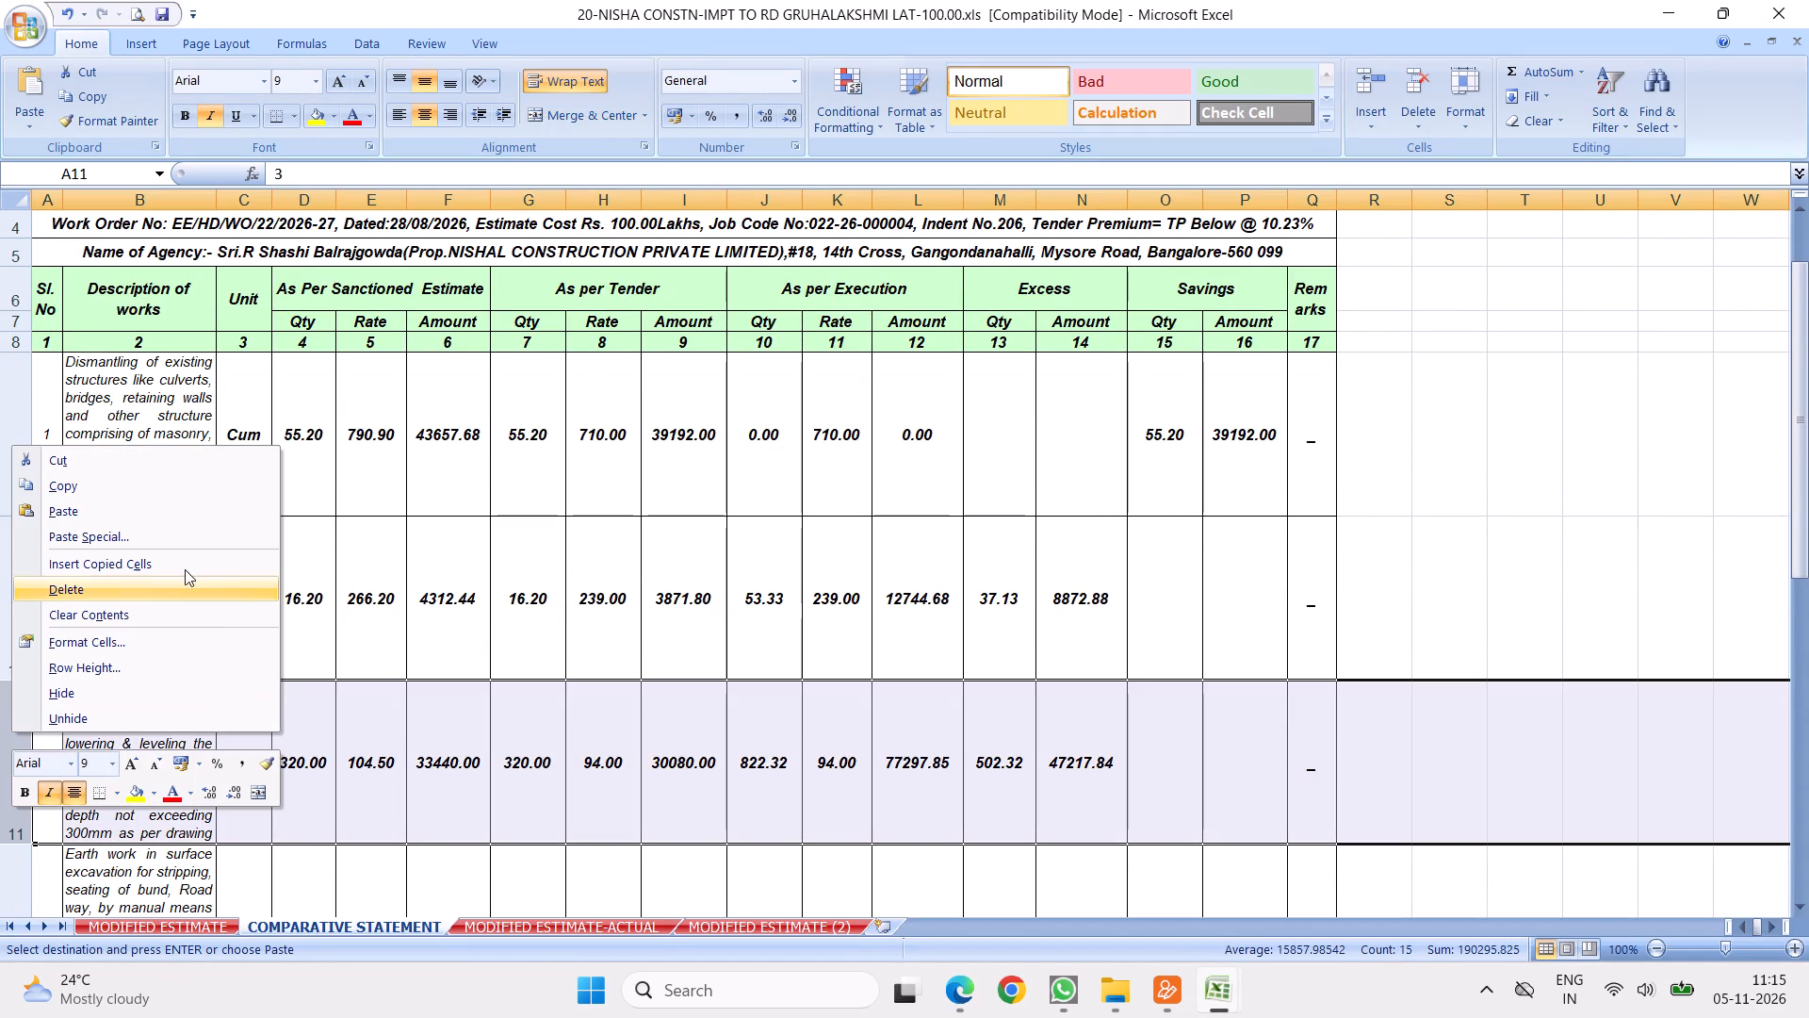
left_click(139, 561)
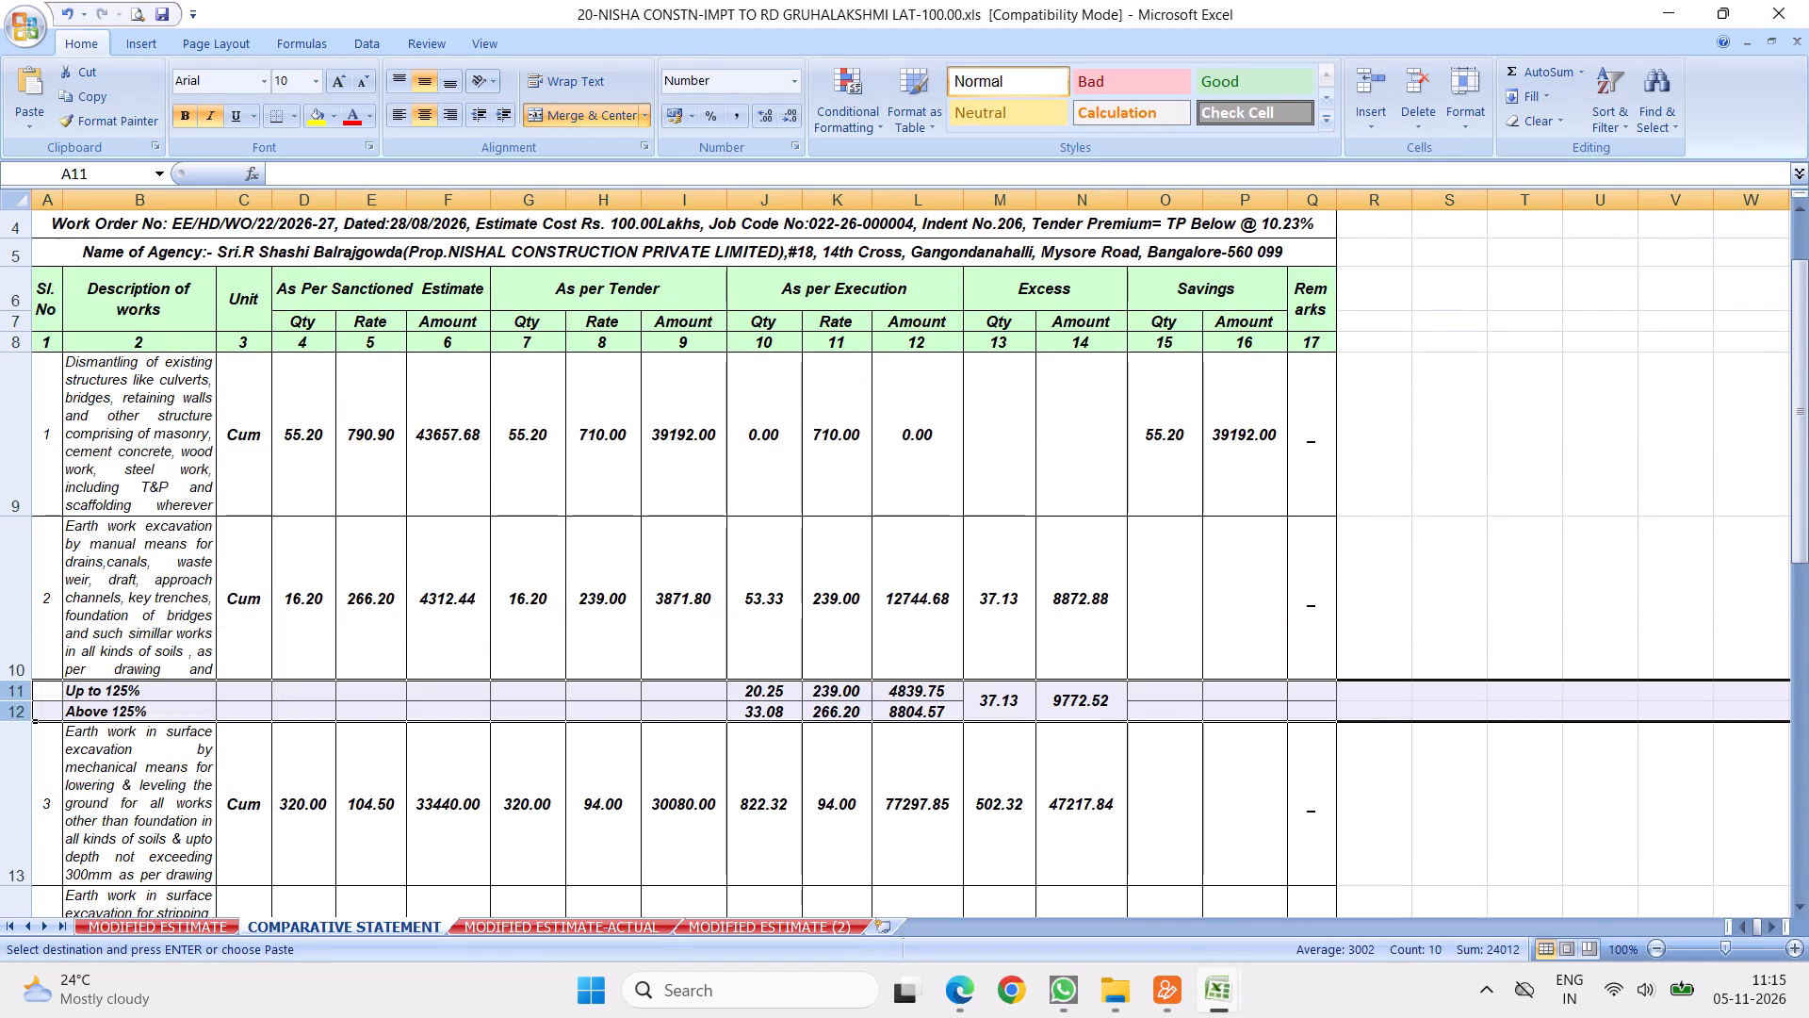
Change the Above 125% execution rate for item 2 in K12 to =E10-E10*10.23%.
left_click(853, 712)
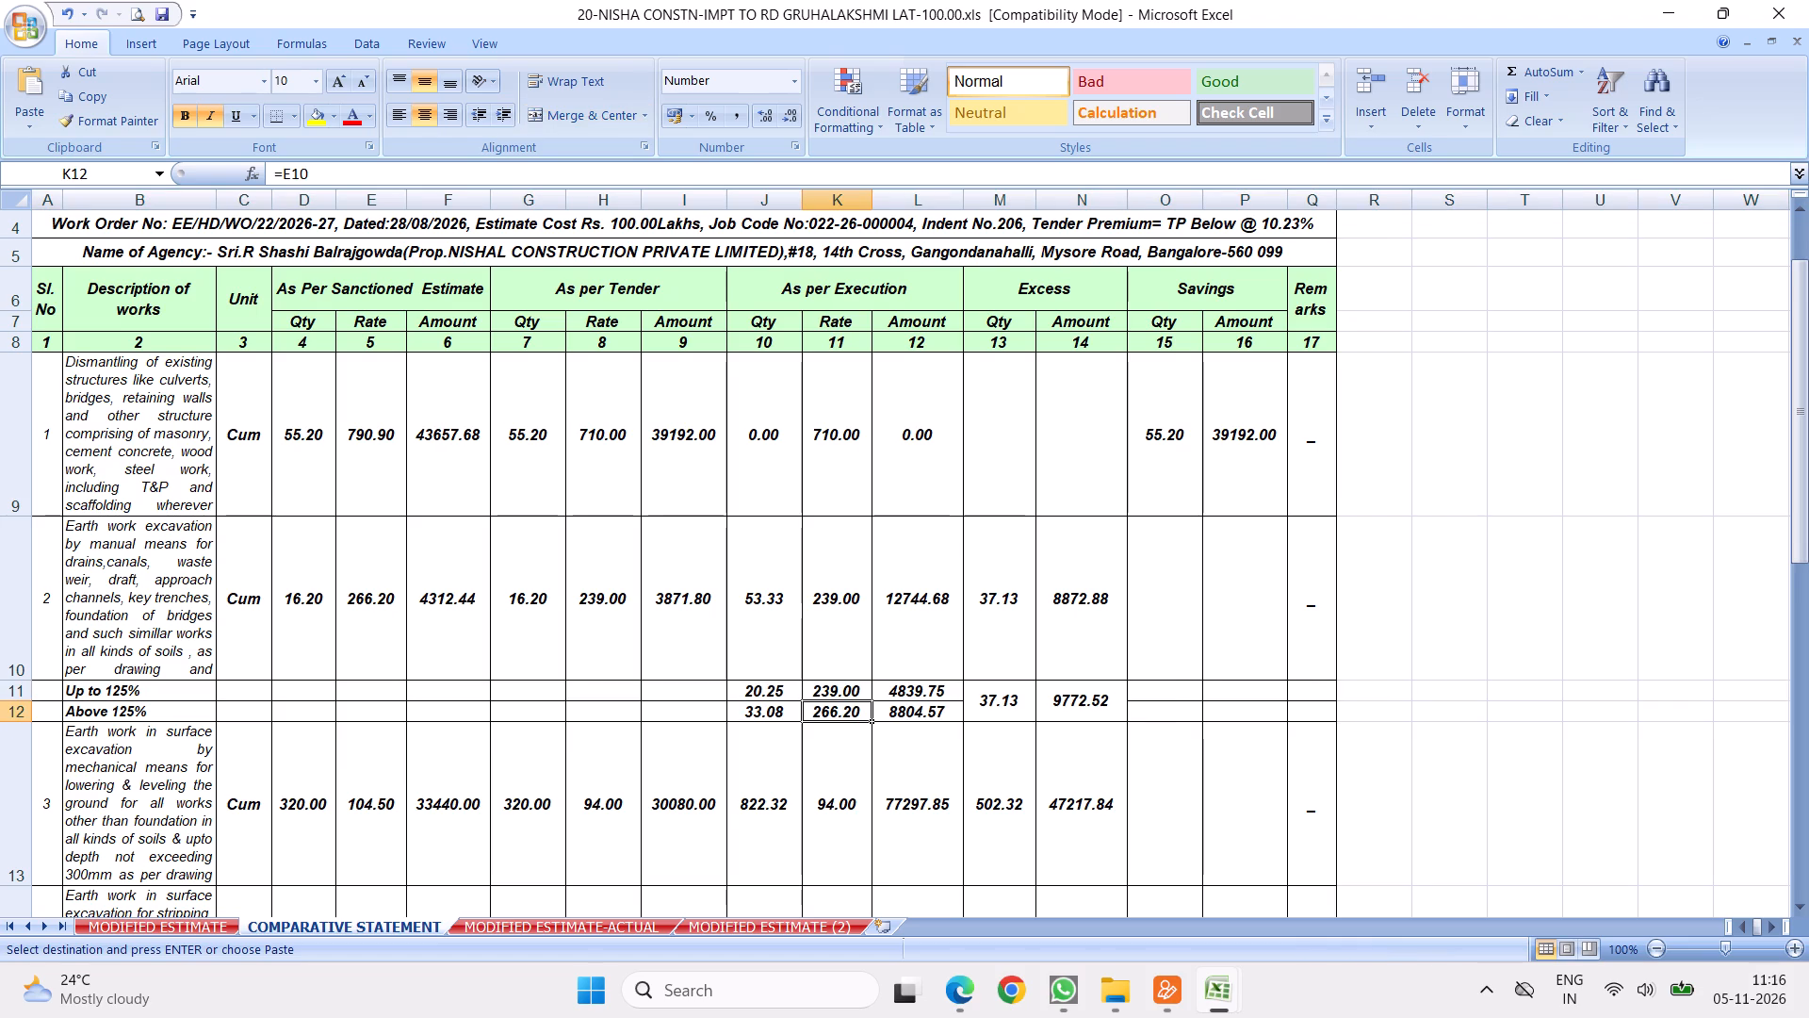
left_click(332, 169)
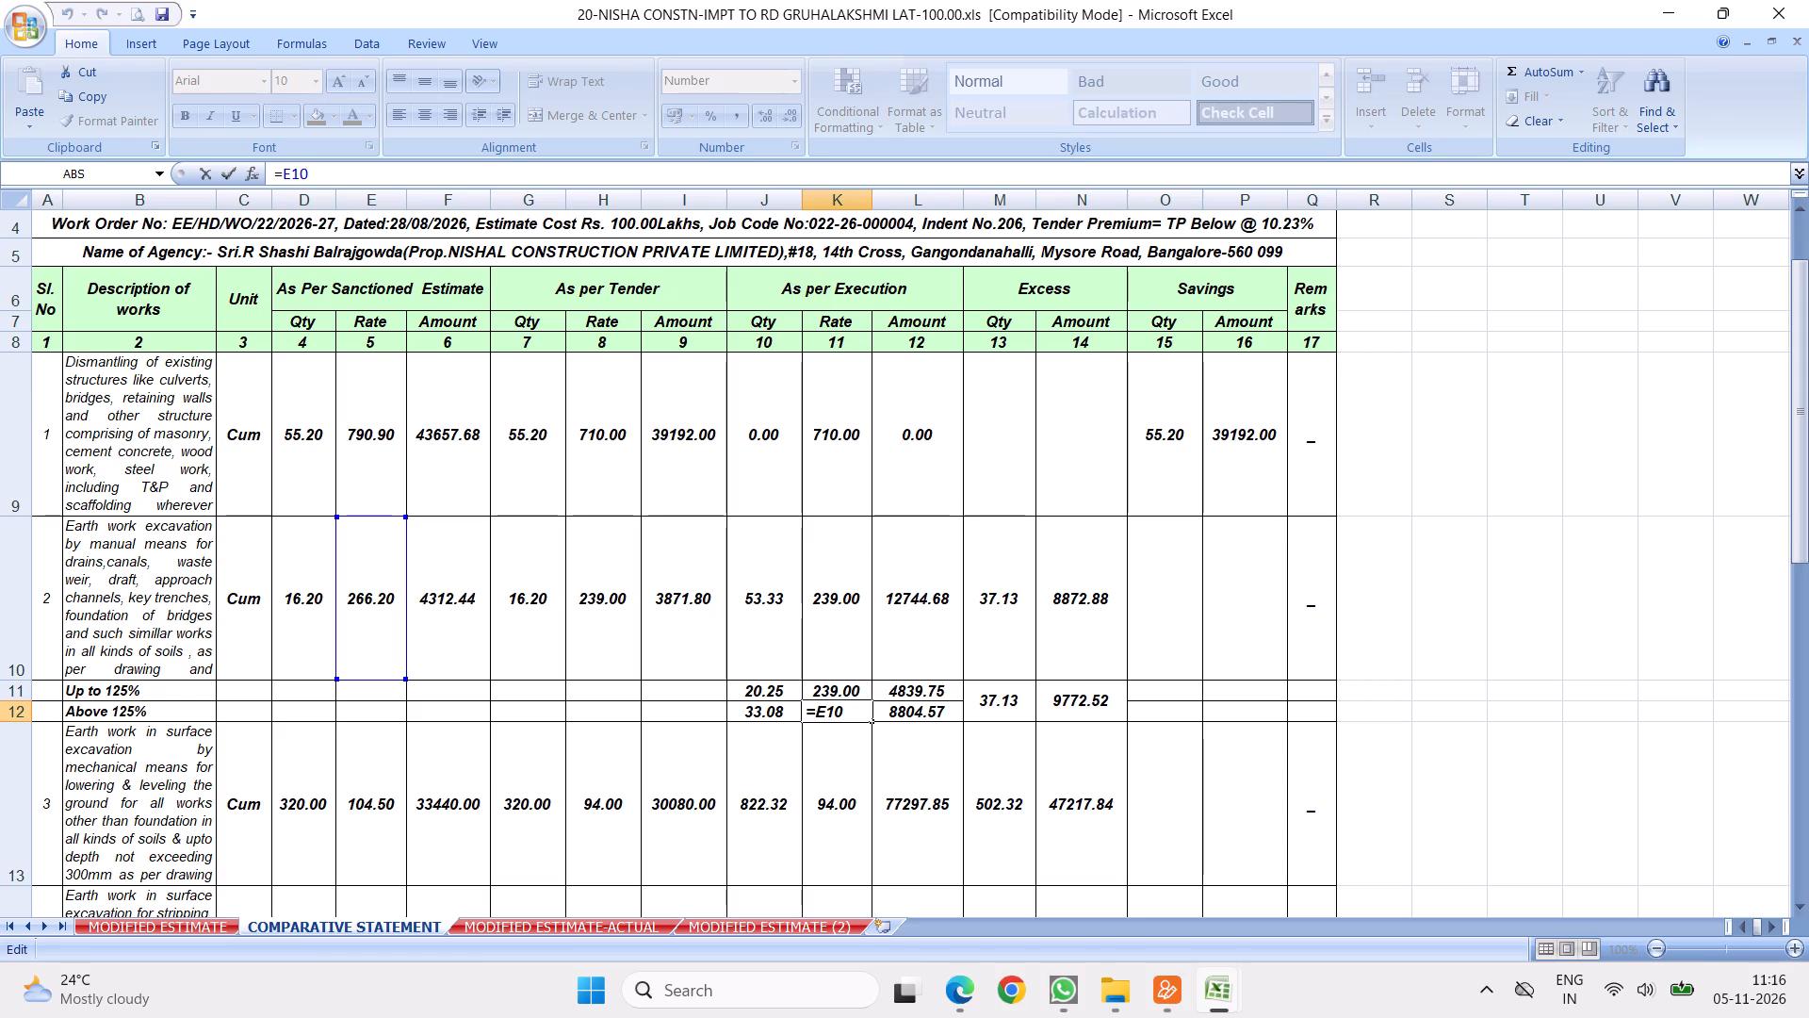
key("shift+asterisk")
type("10.23")
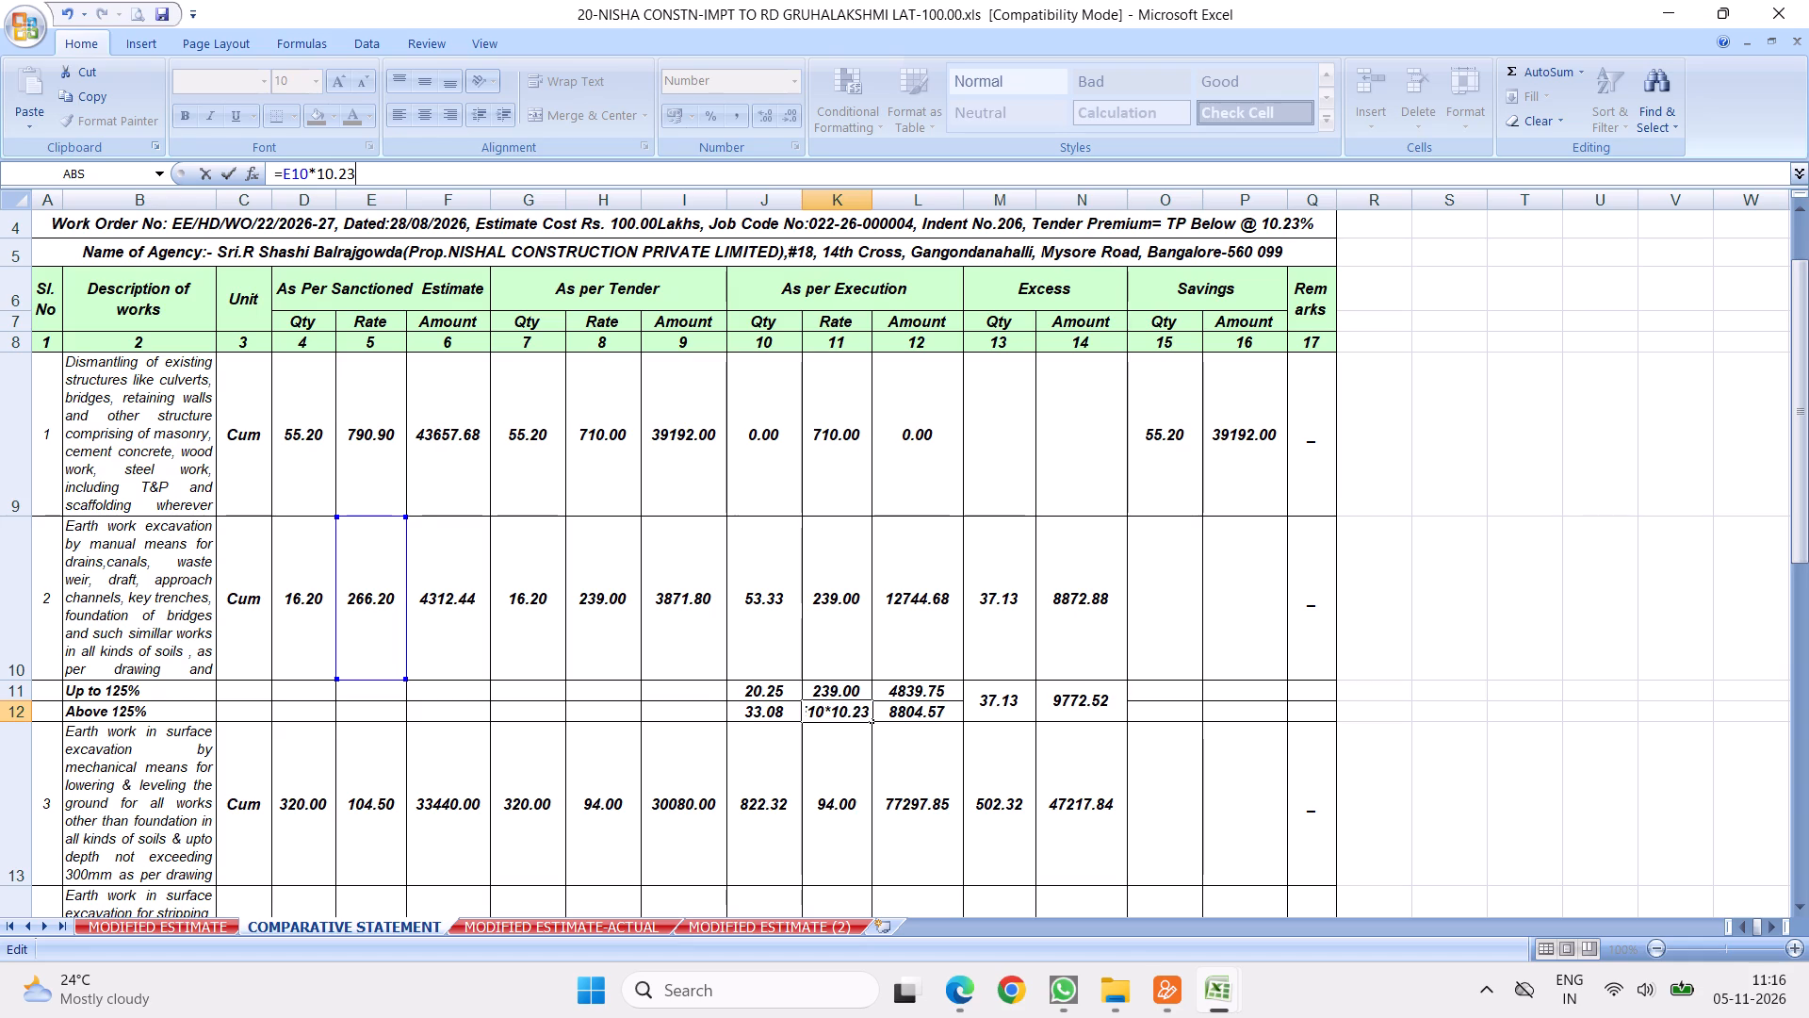
key("shift+percent")
key("Return")
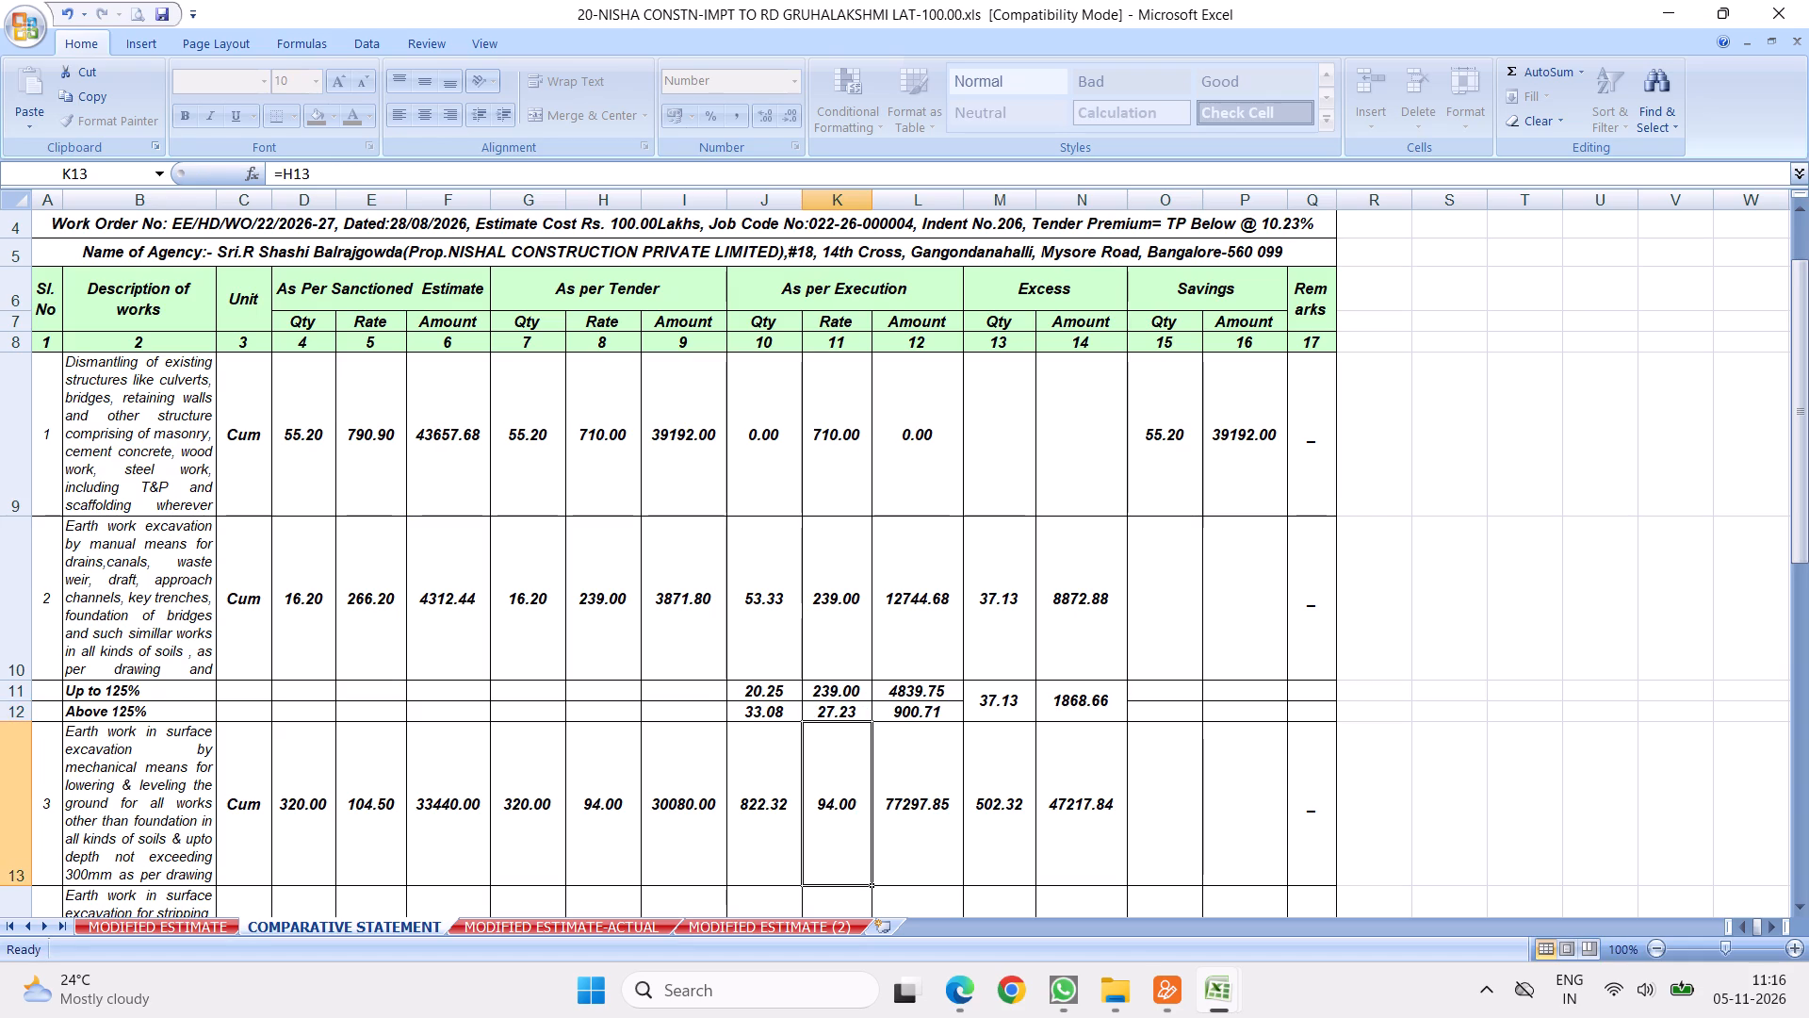
left_click(825, 710)
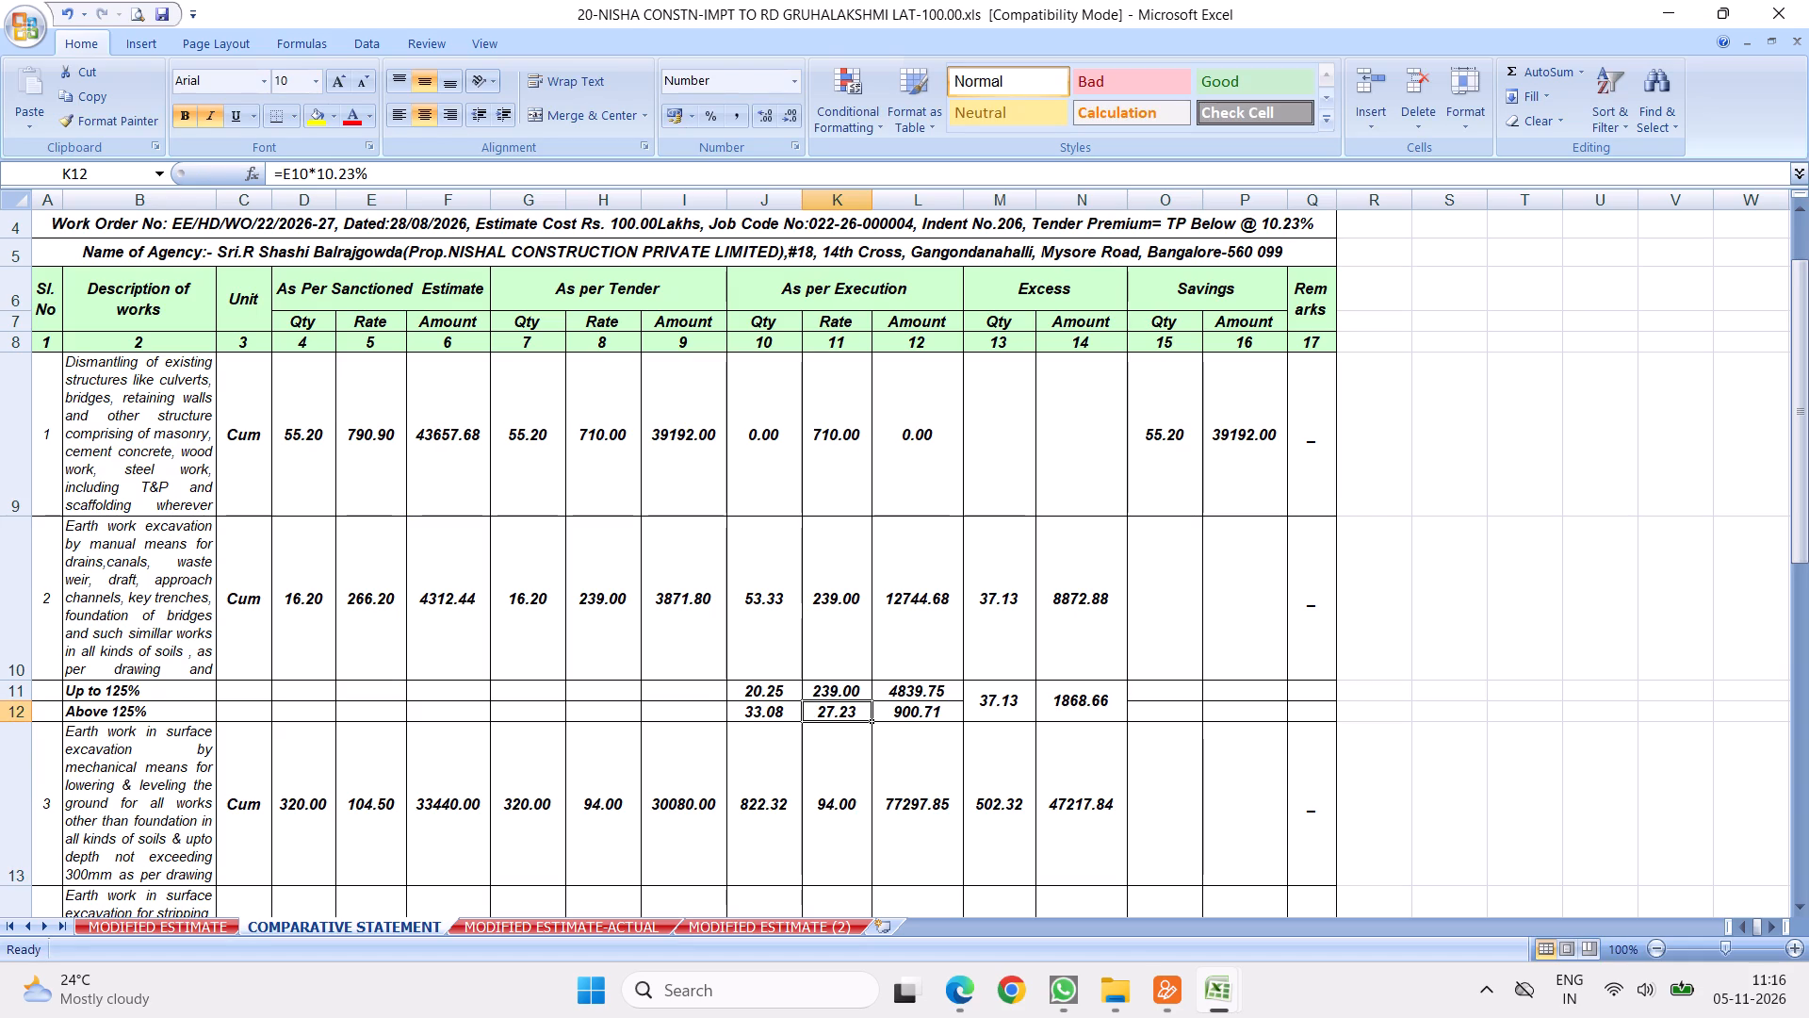
left_click(283, 167)
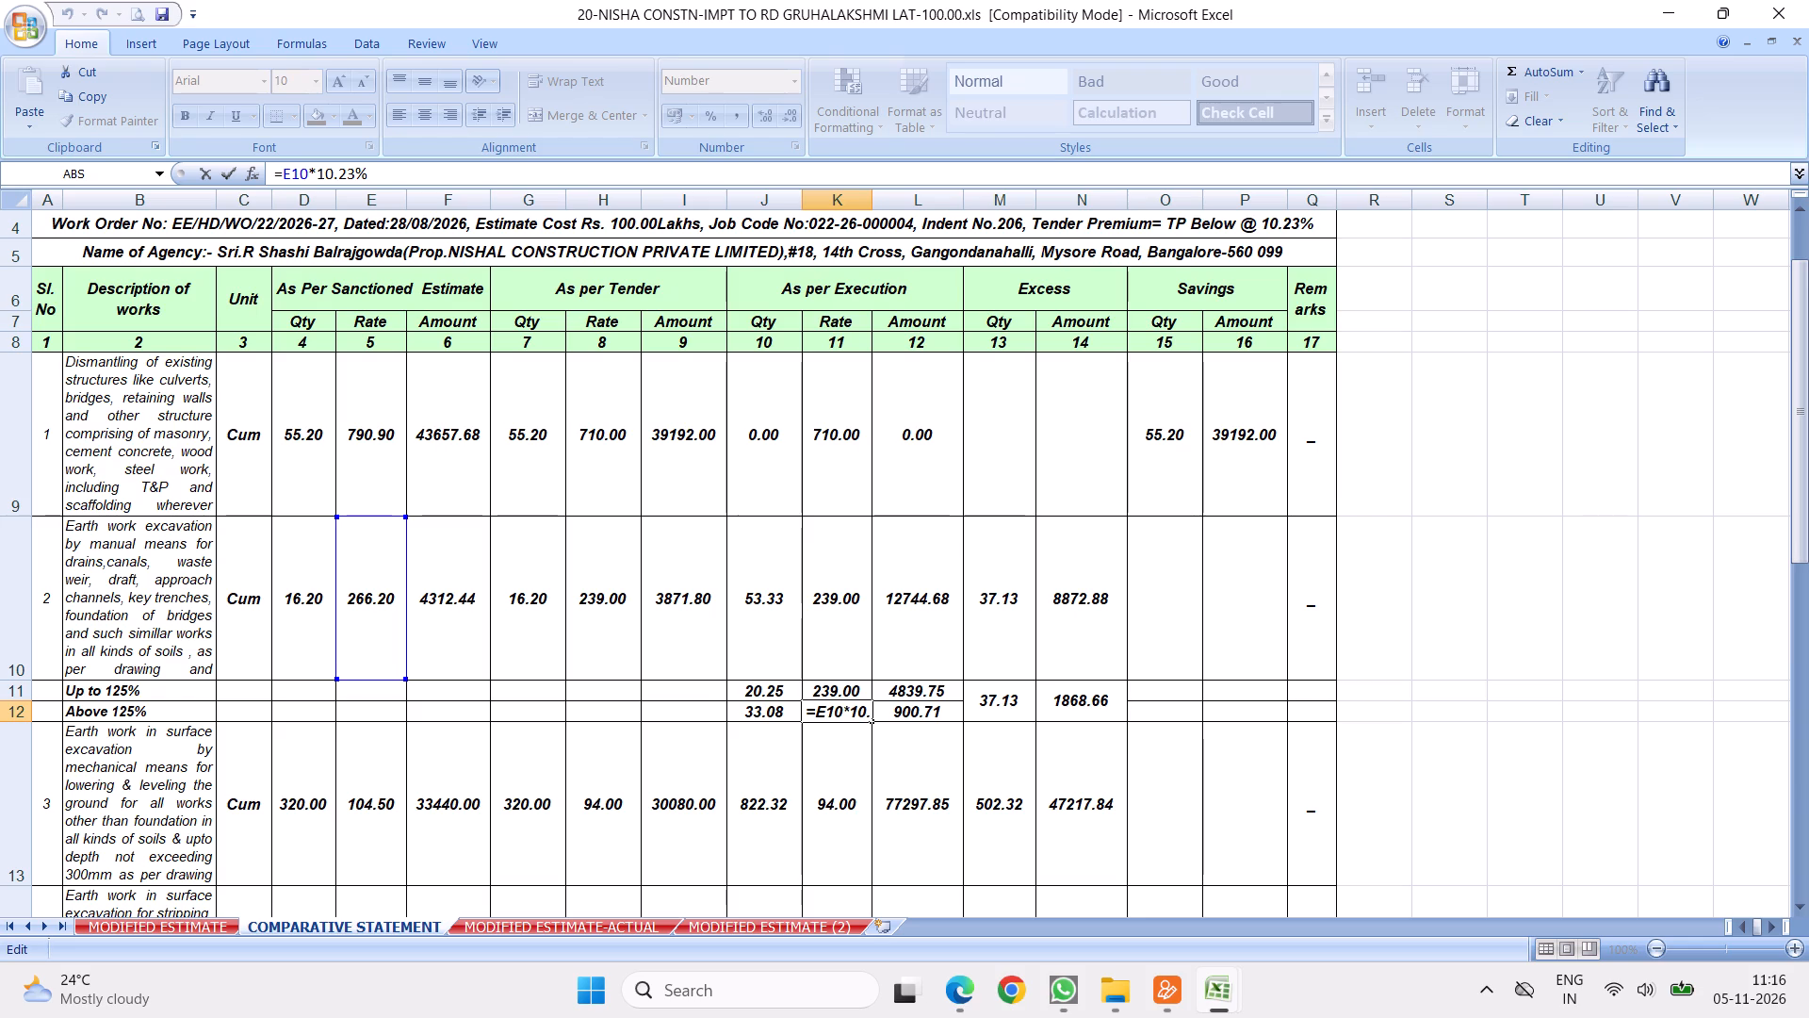
left_click(375, 607)
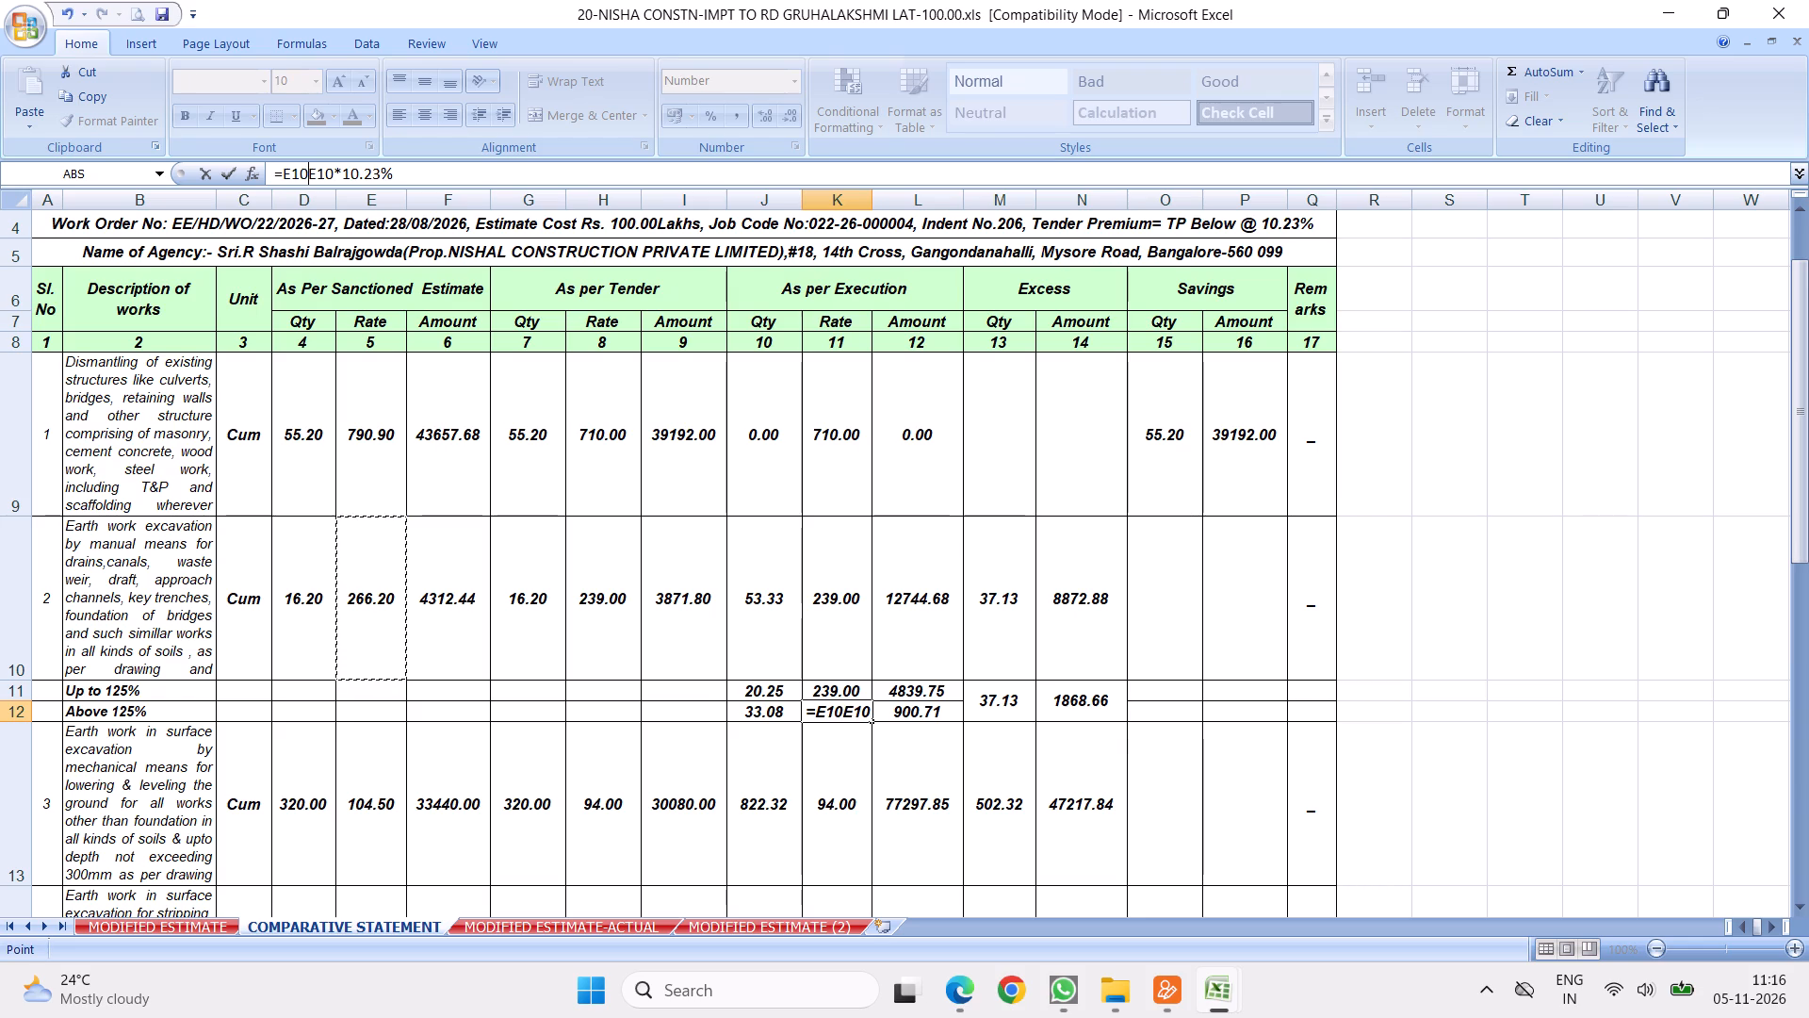
key("minus")
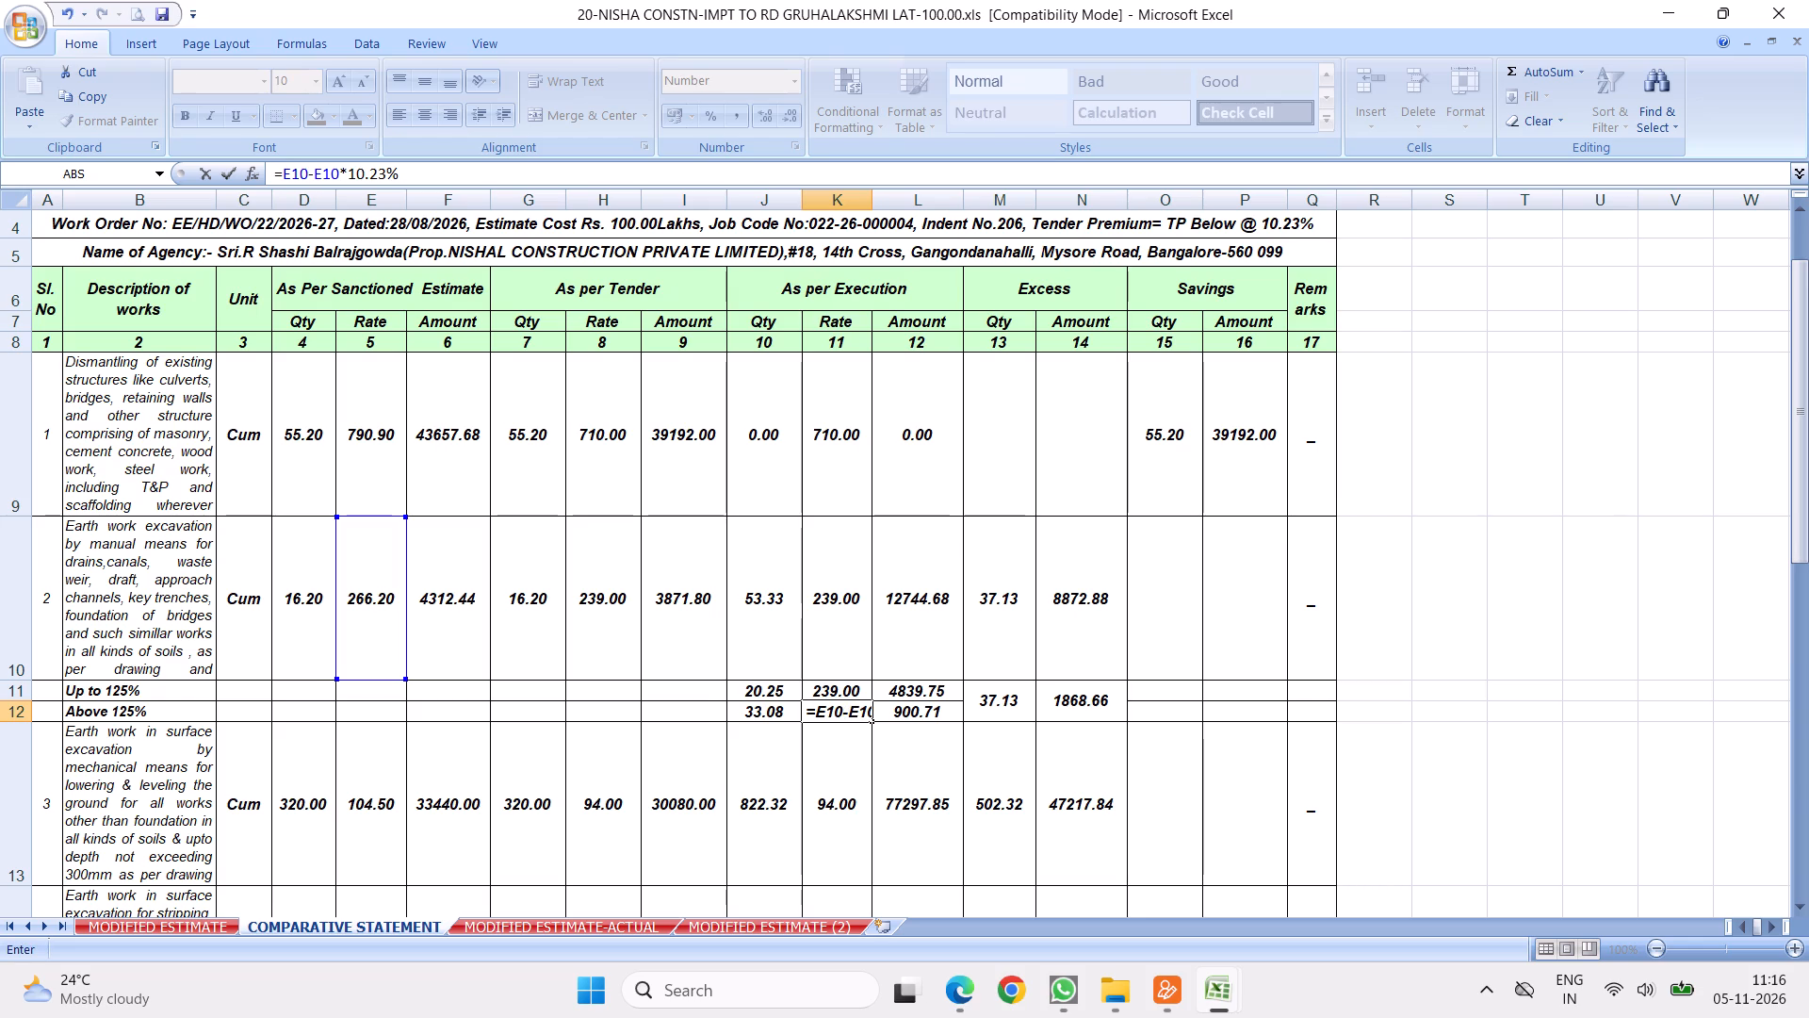
key("Return")
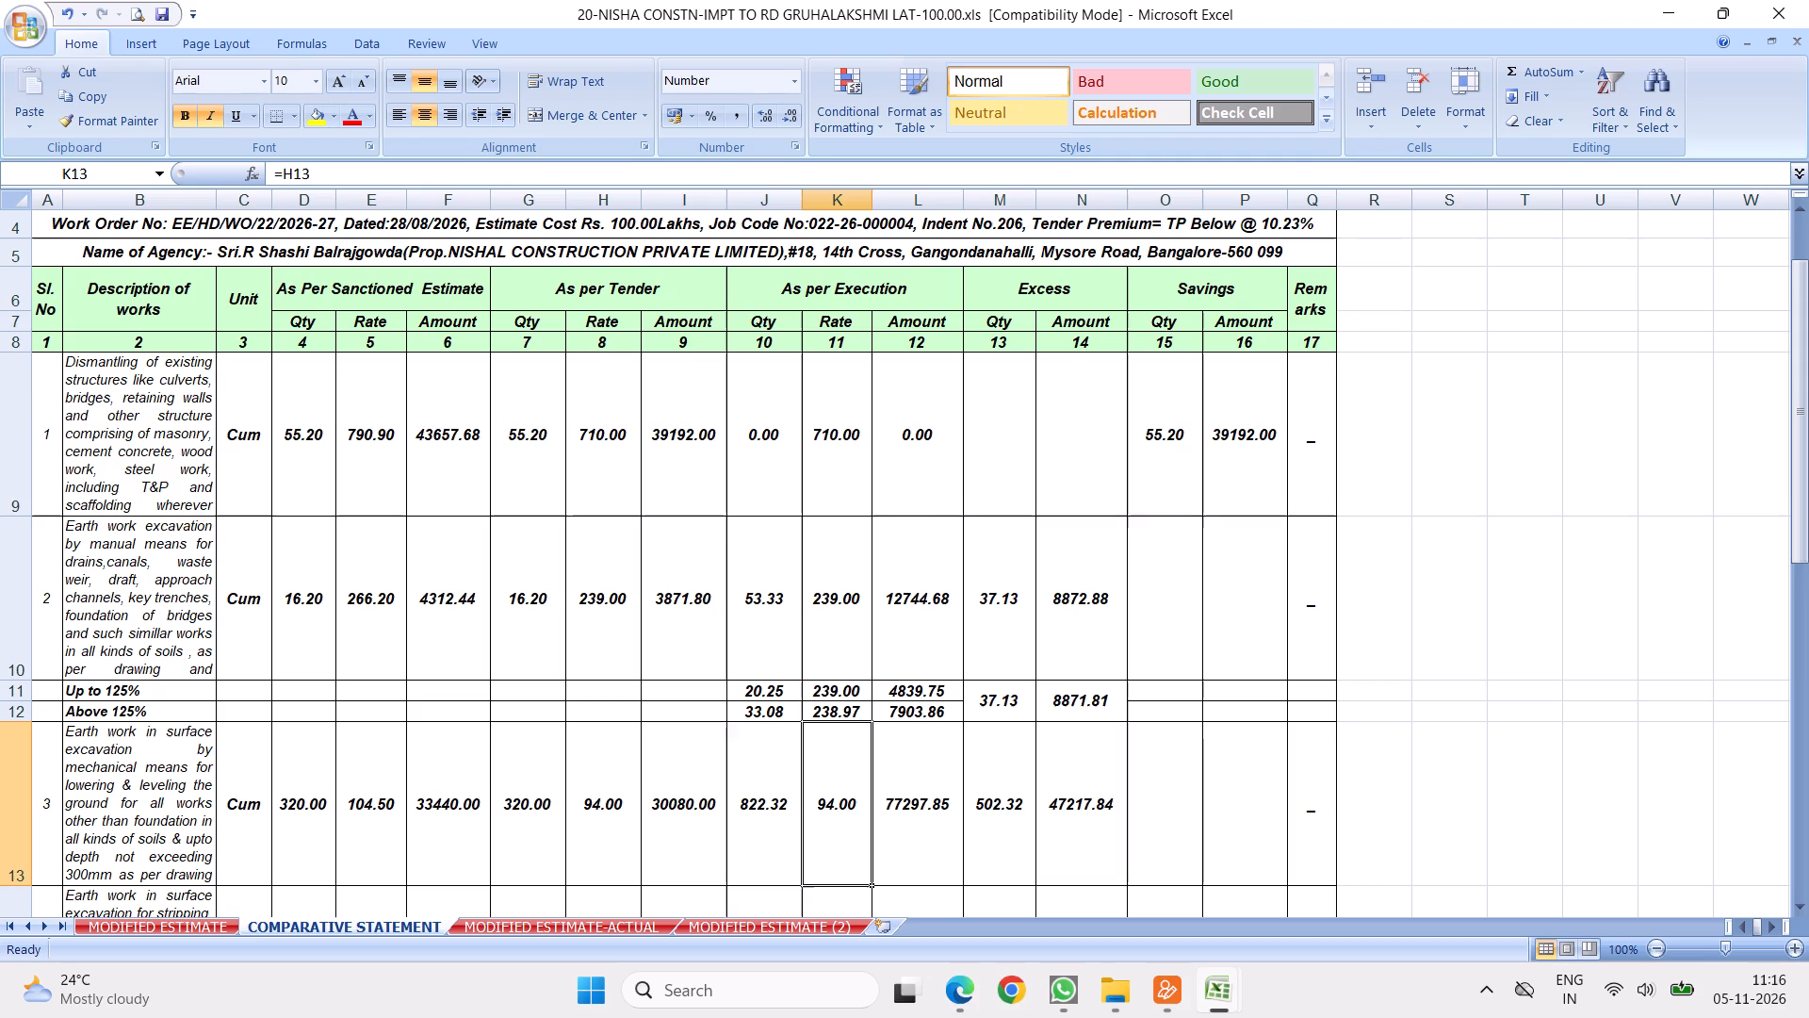
Clear the execution rate and amount and the excess quantity and amount on item 2's main row, K10 to N10.
left_click_drag(831, 597, 1079, 602)
key("Delete")
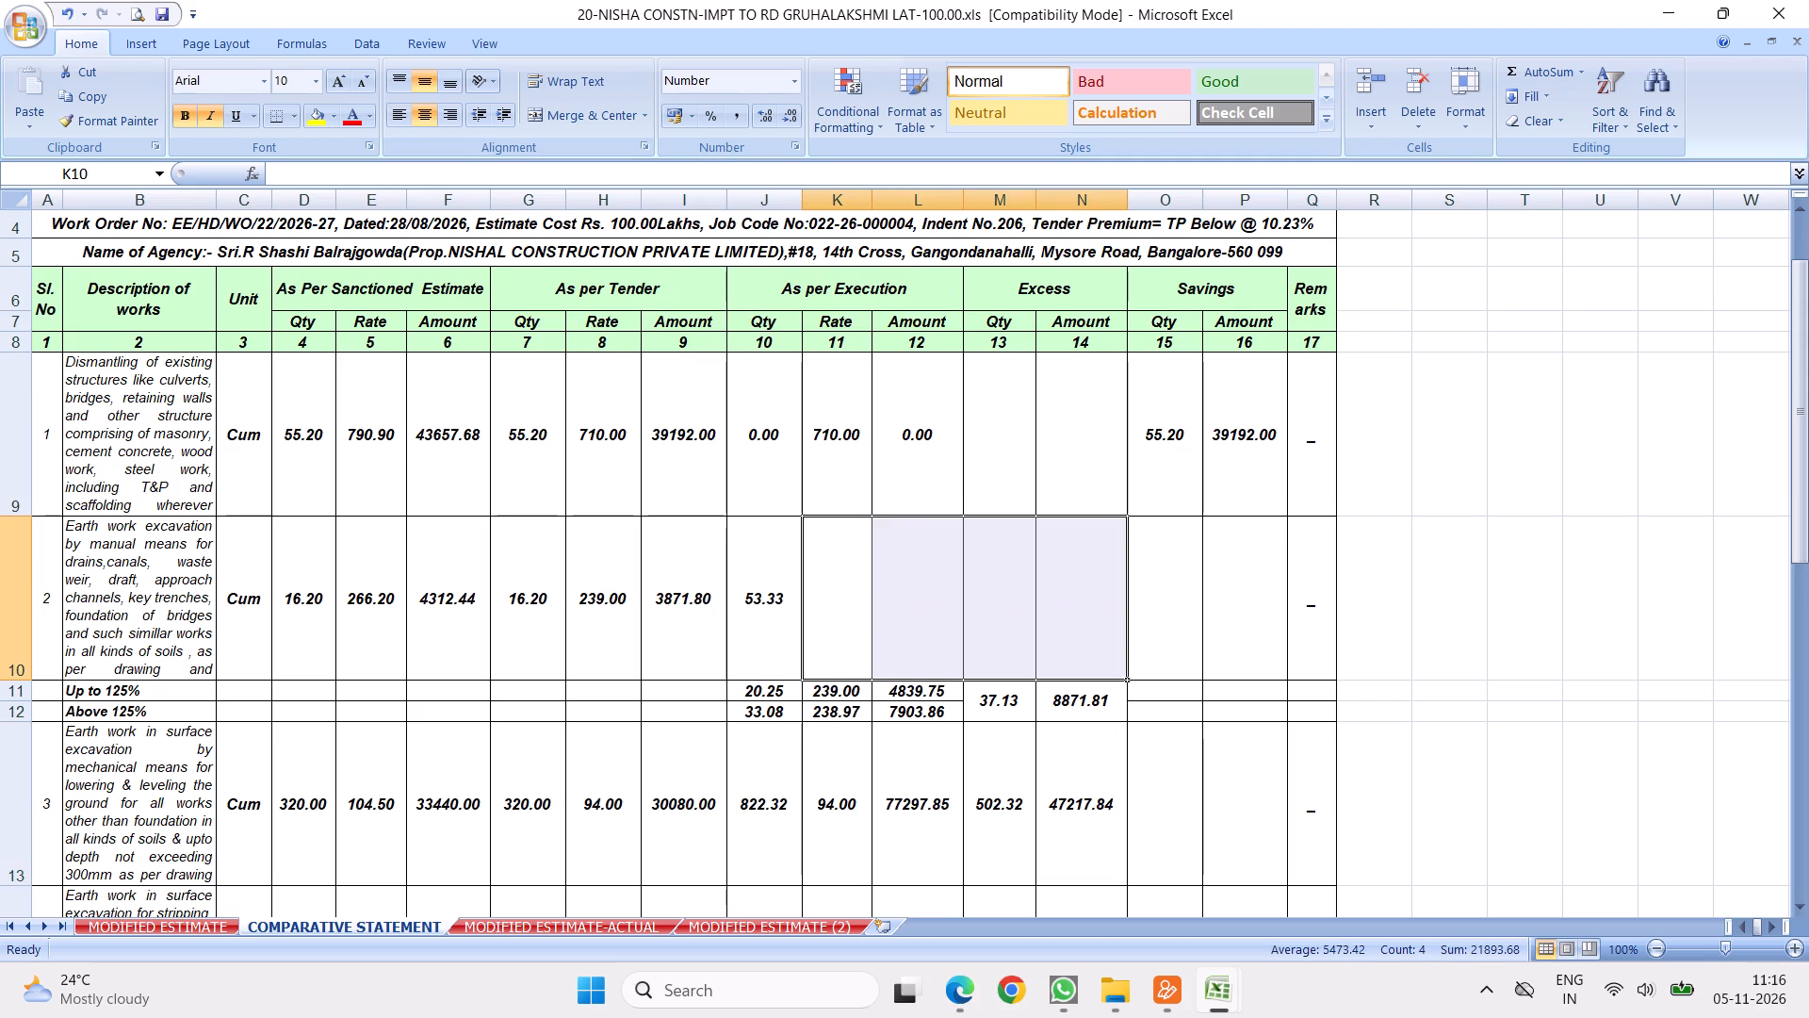
Copy item 2's Up to 125% and Above 125% rows and insert them directly below item 3, before item 4.
scroll(1042, 619, "down", 3)
scroll(988, 537, "up", 2)
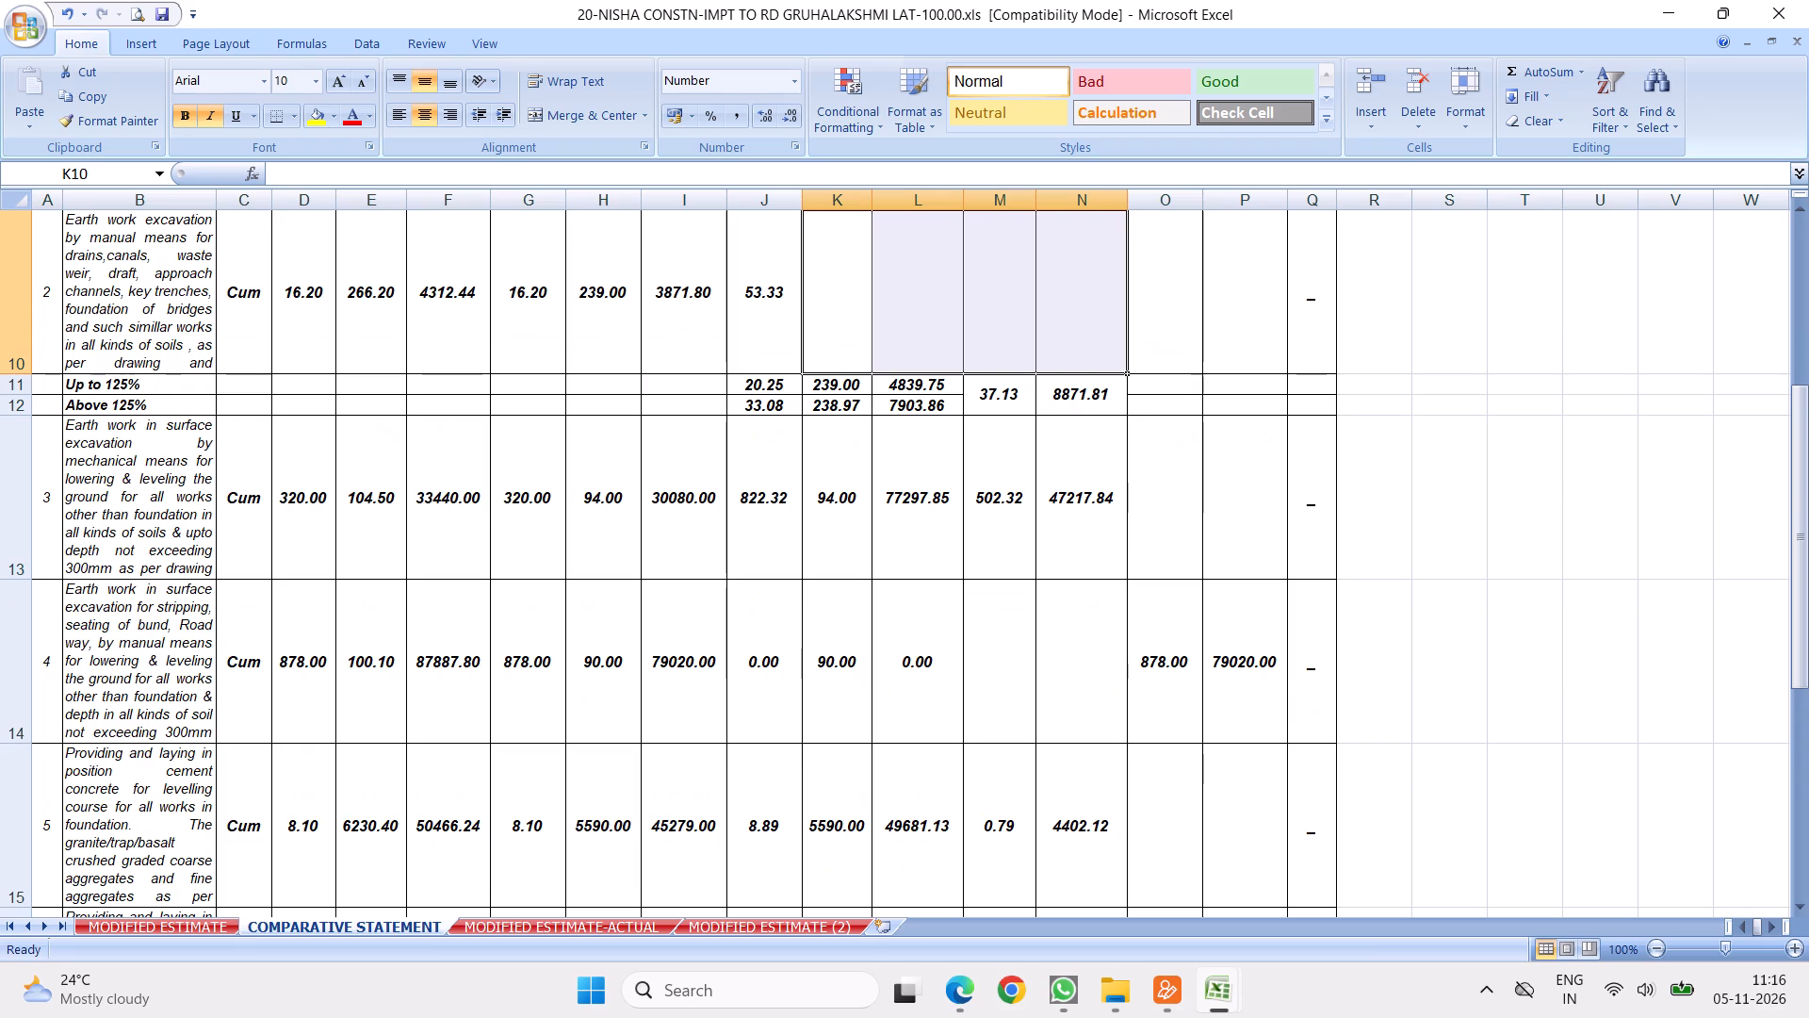
left_click_drag(19, 593, 19, 609)
right_click(106, 607)
left_click(154, 646)
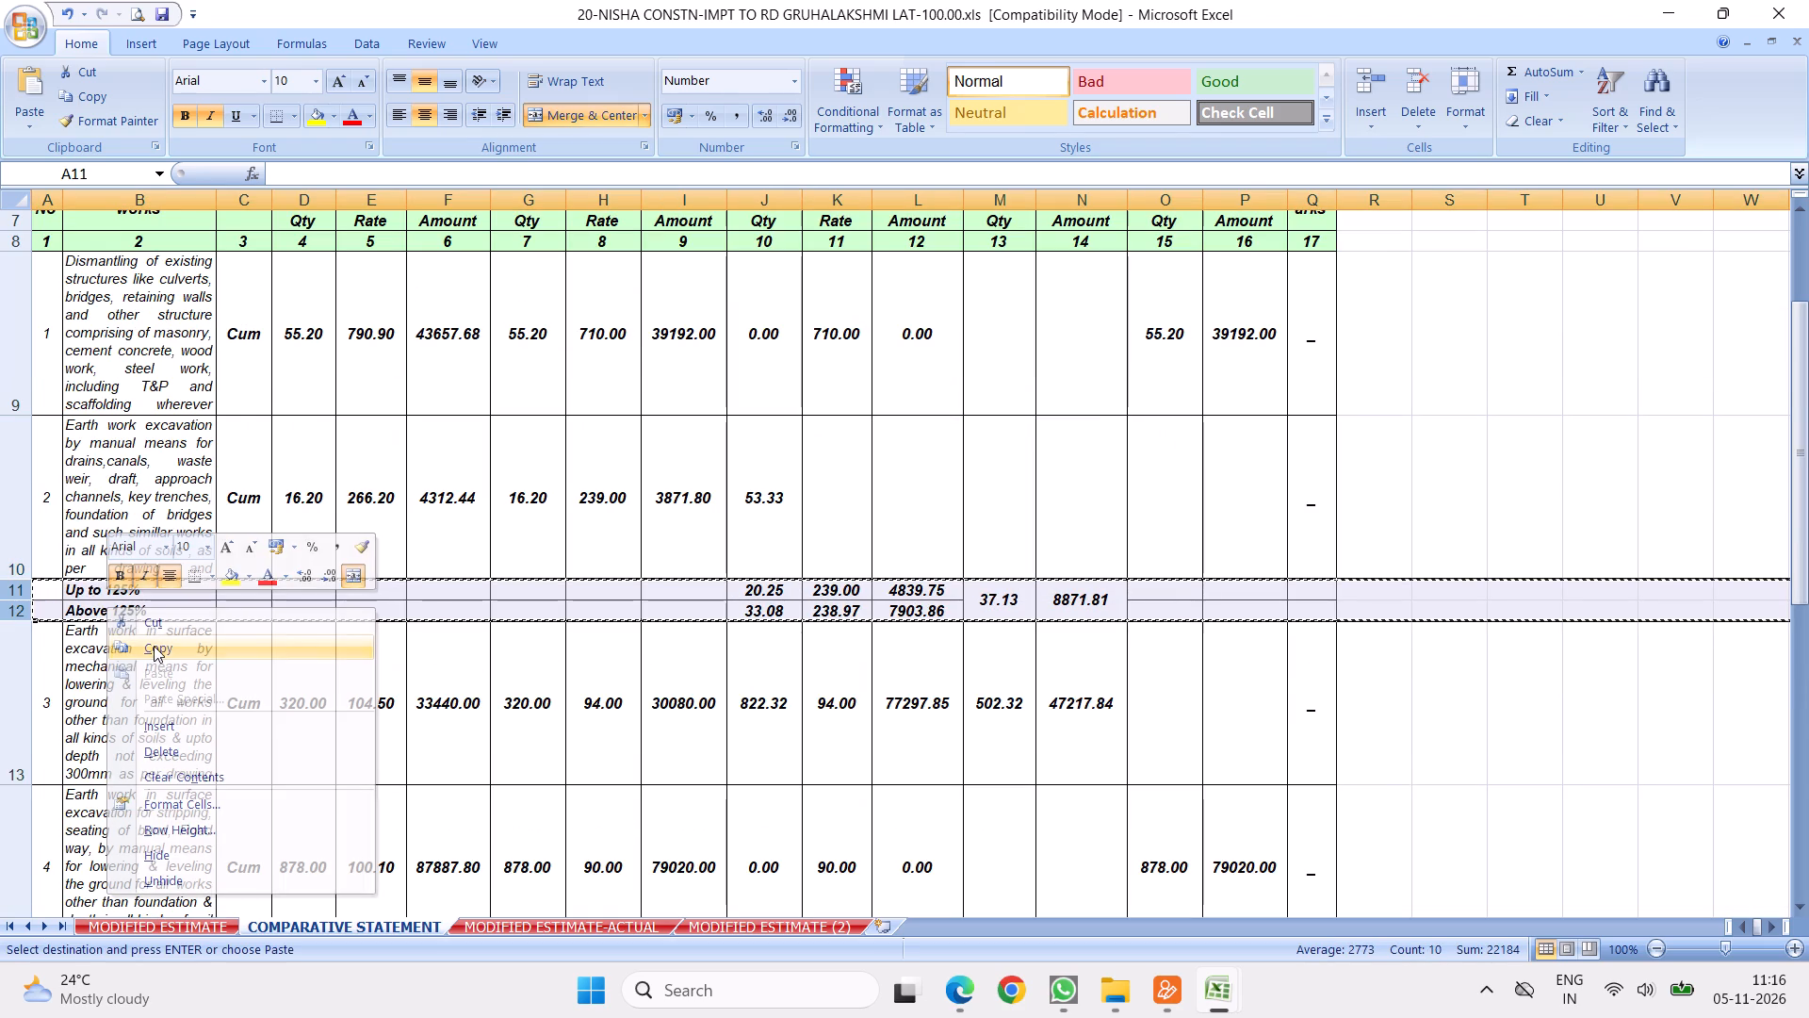
left_click(6, 826)
right_click(6, 826)
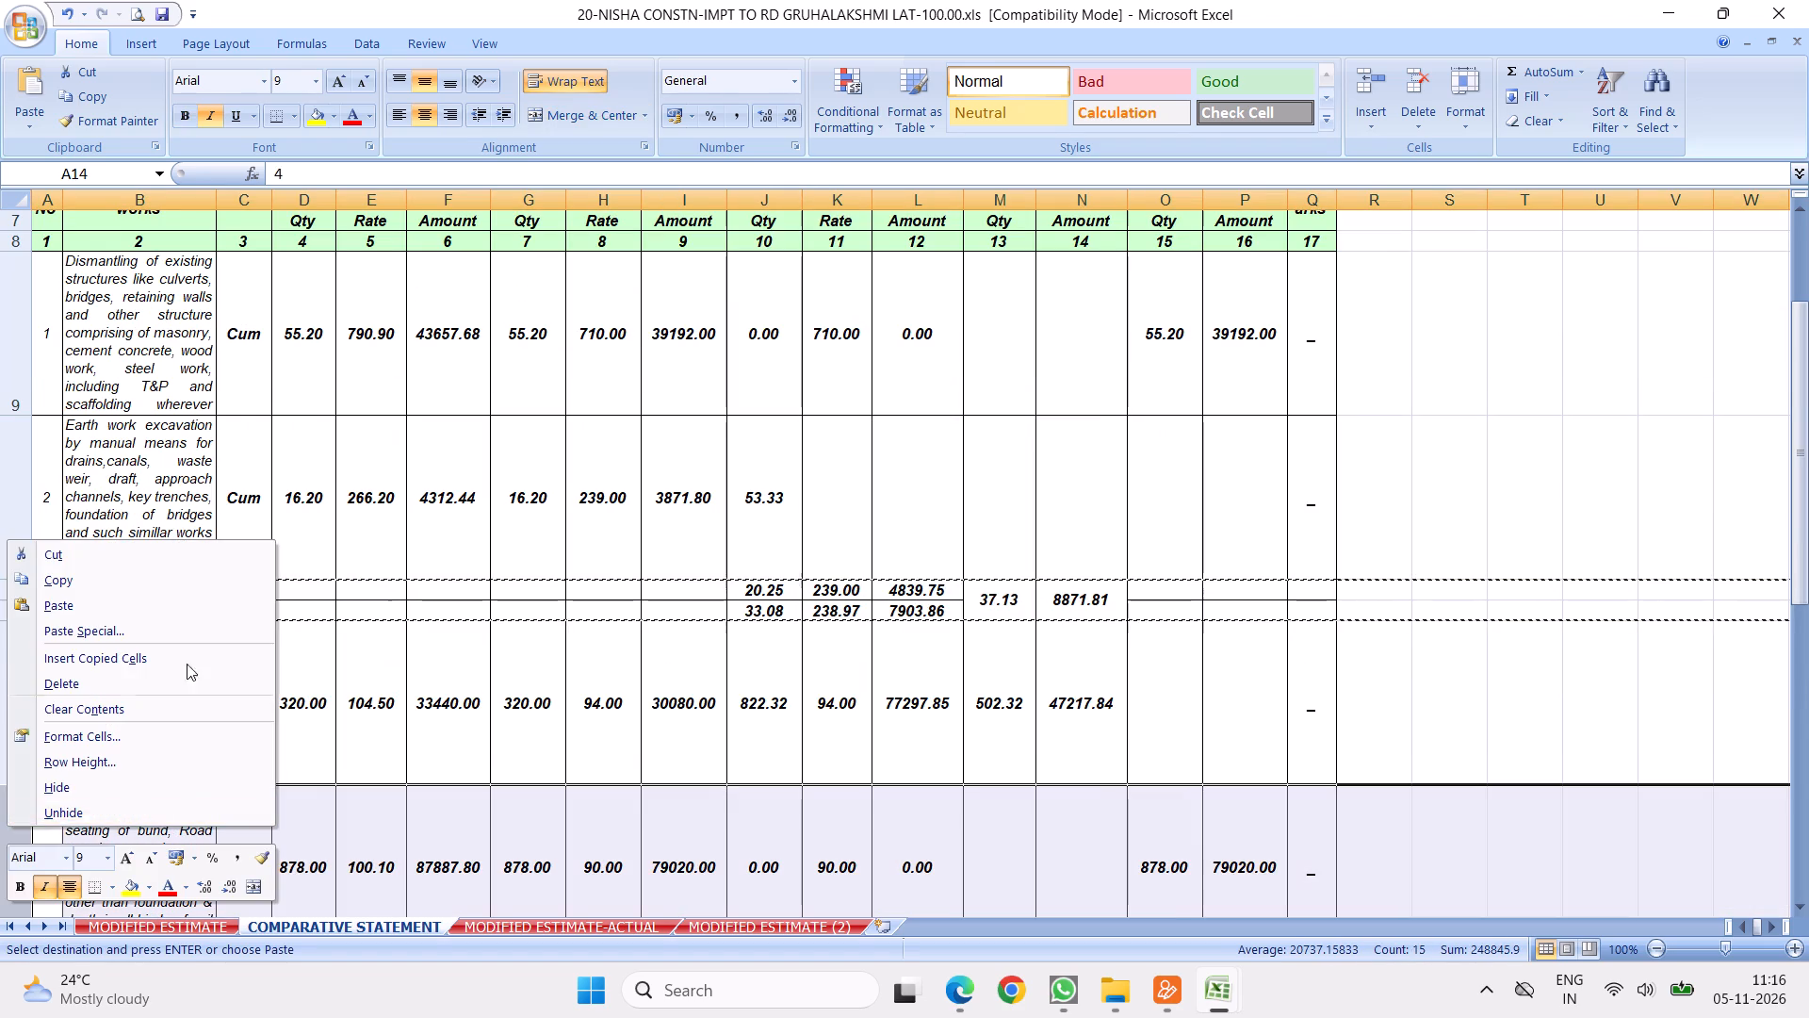
left_click(124, 661)
Clear the execution rate and amount and the excess quantity and amount on item 3's main row, K13 to N13.
left_click_drag(850, 366, 899, 365)
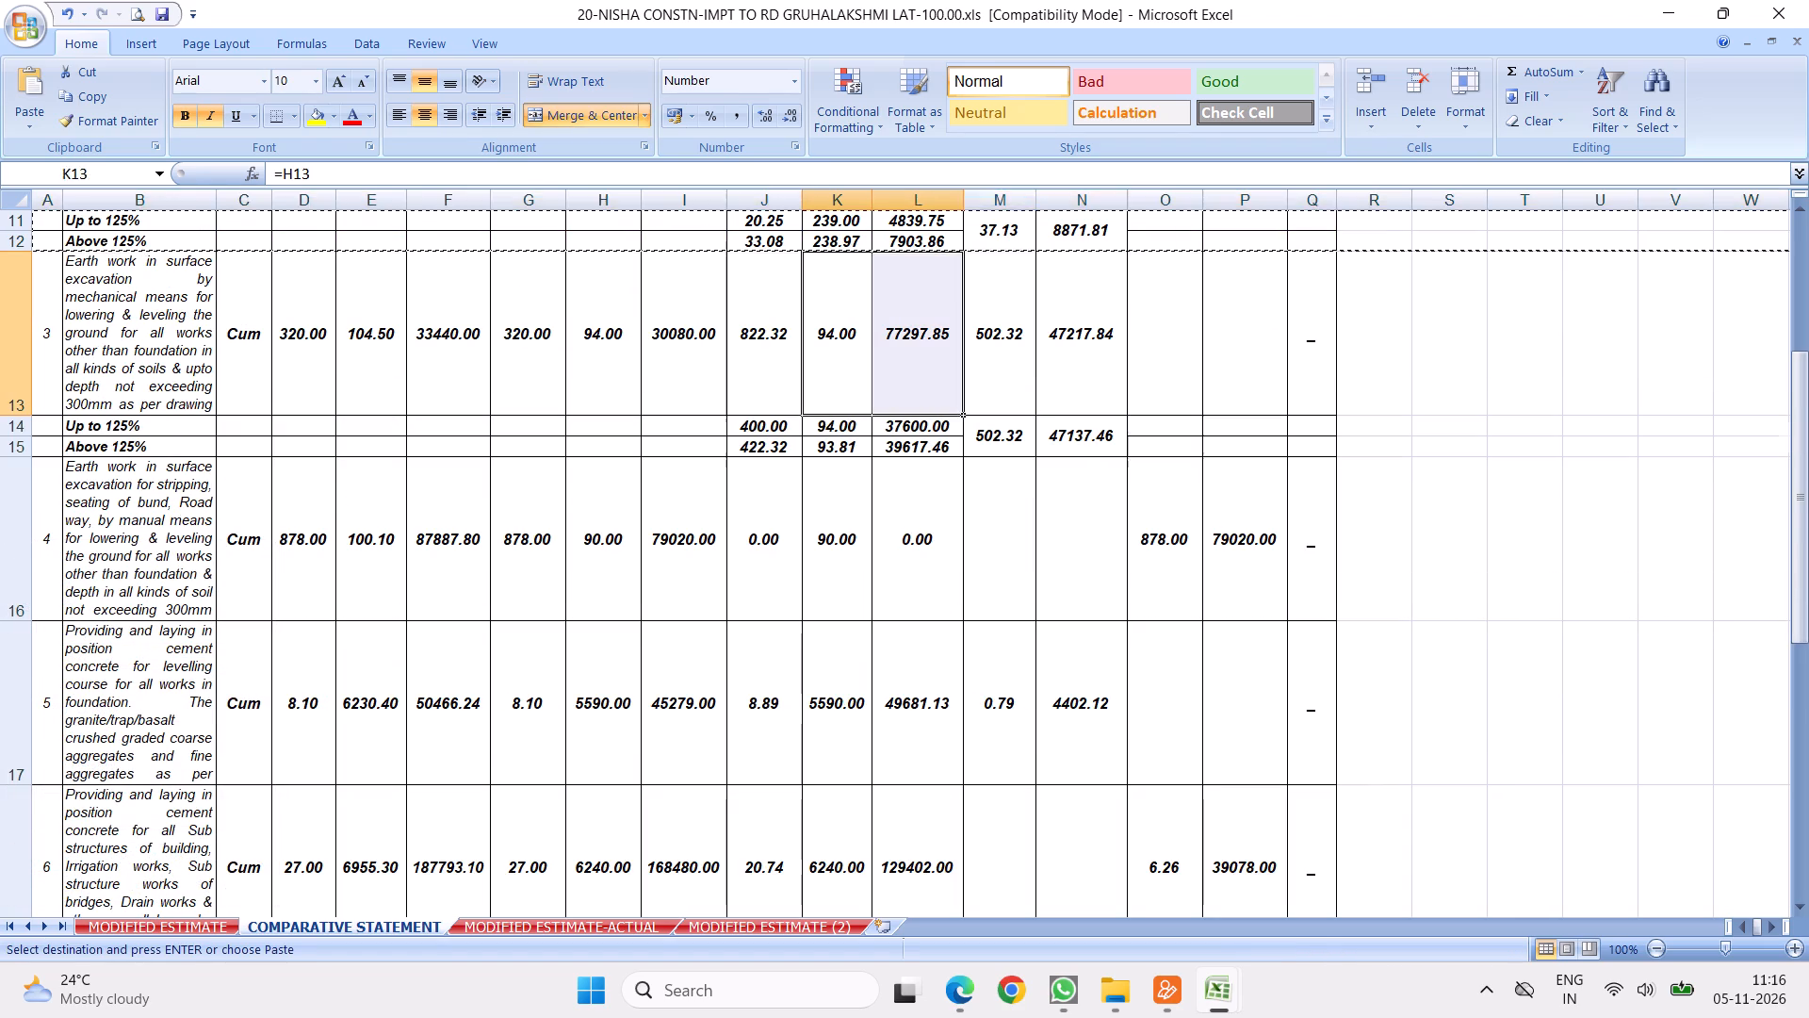
left_click_drag(899, 365, 1053, 373)
key("Delete")
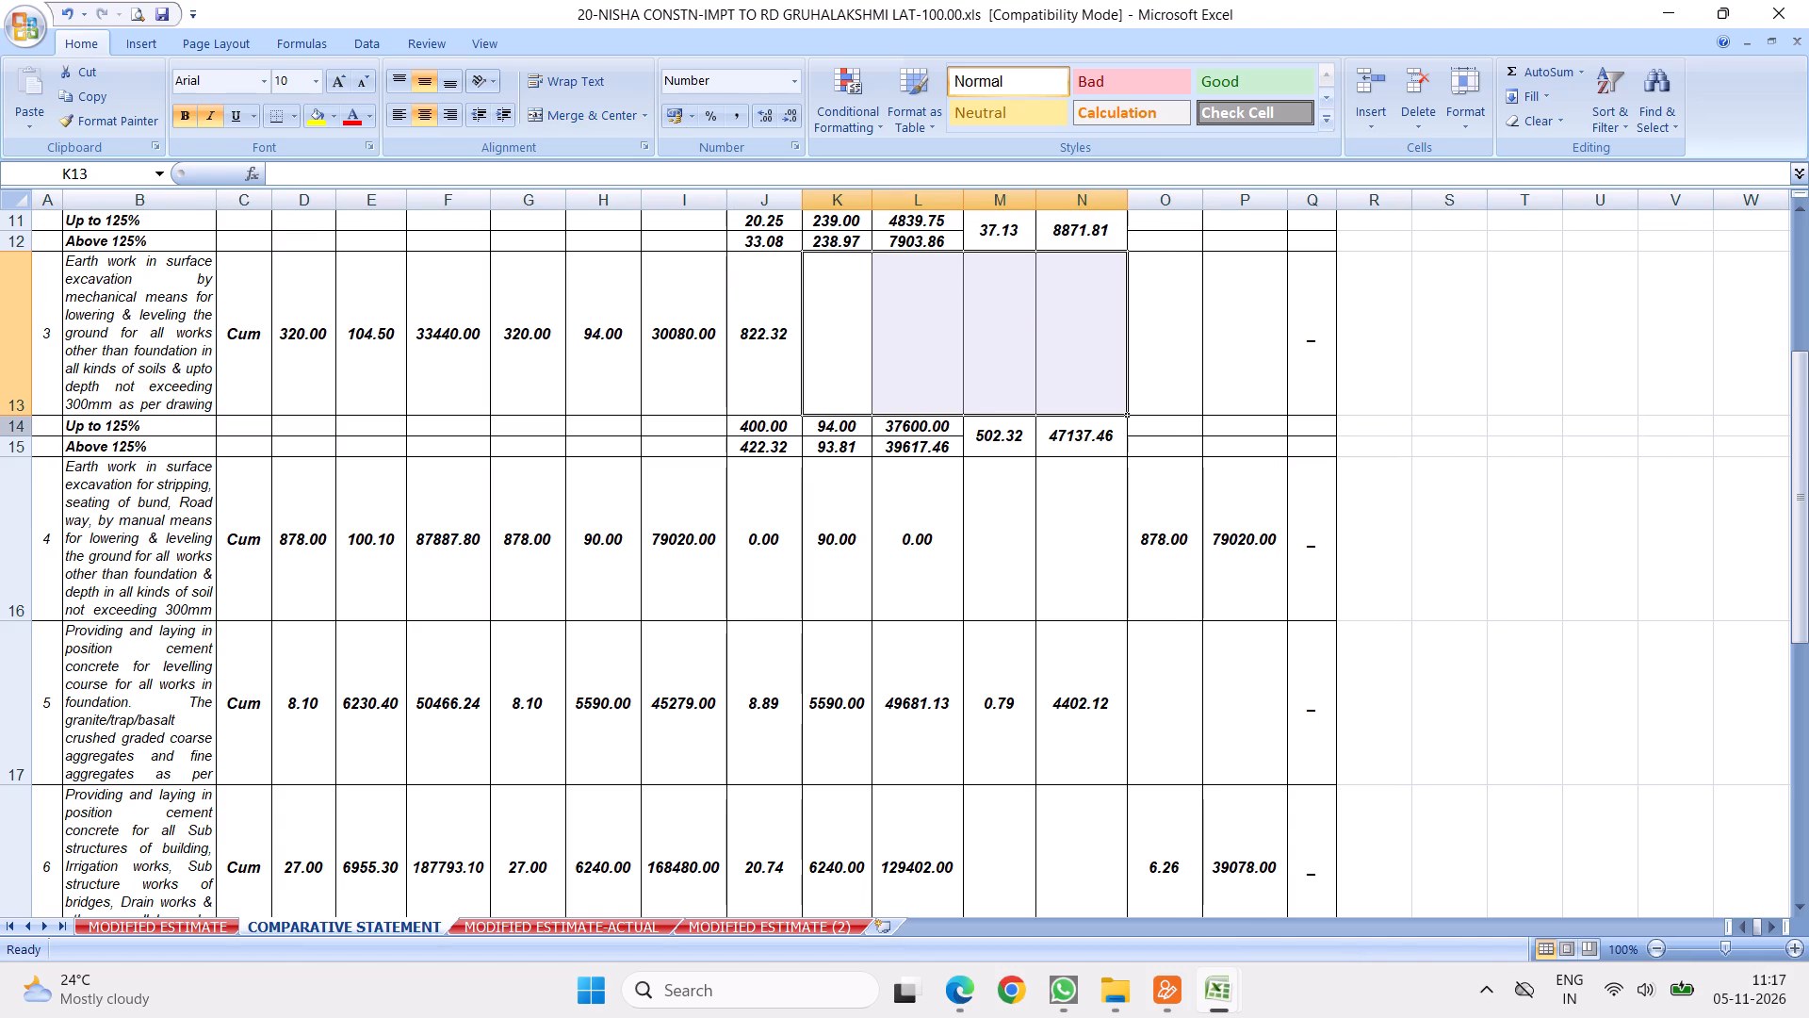
Copy item 3's Up to 125% and Above 125% rows, 14 and 15.
left_click_drag(19, 430, 19, 439)
right_click(145, 434)
left_click(199, 474)
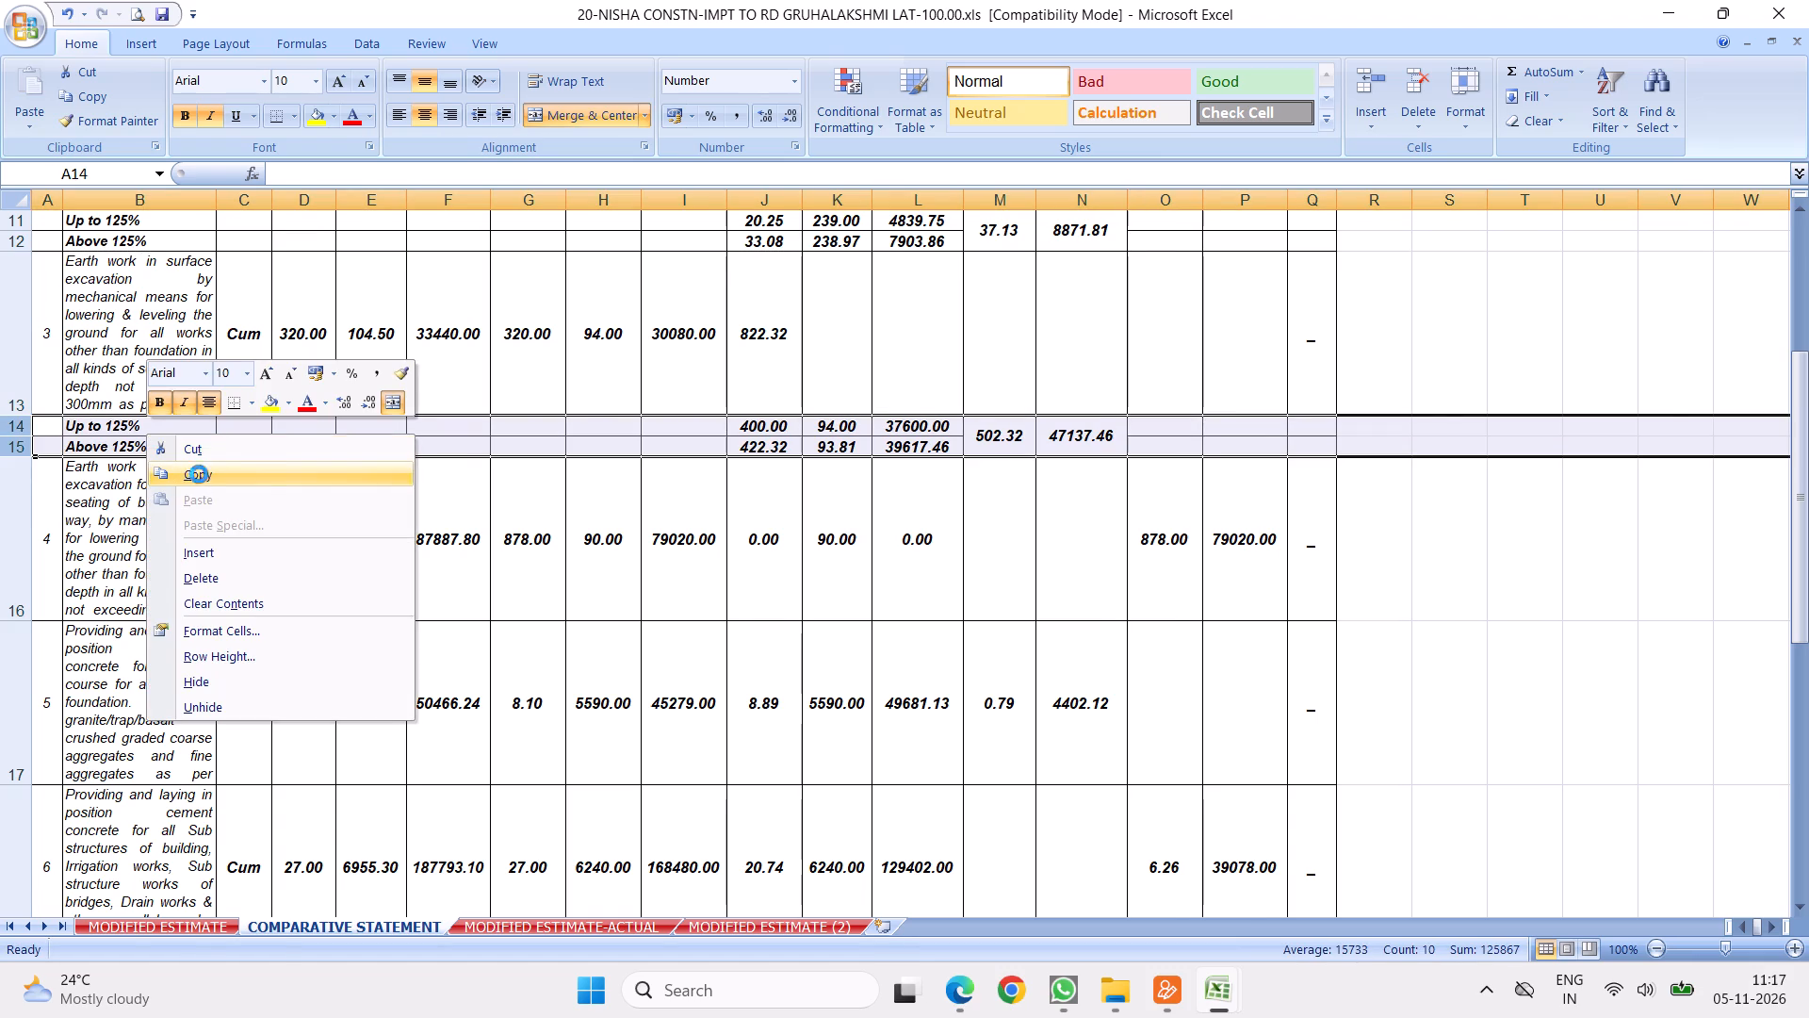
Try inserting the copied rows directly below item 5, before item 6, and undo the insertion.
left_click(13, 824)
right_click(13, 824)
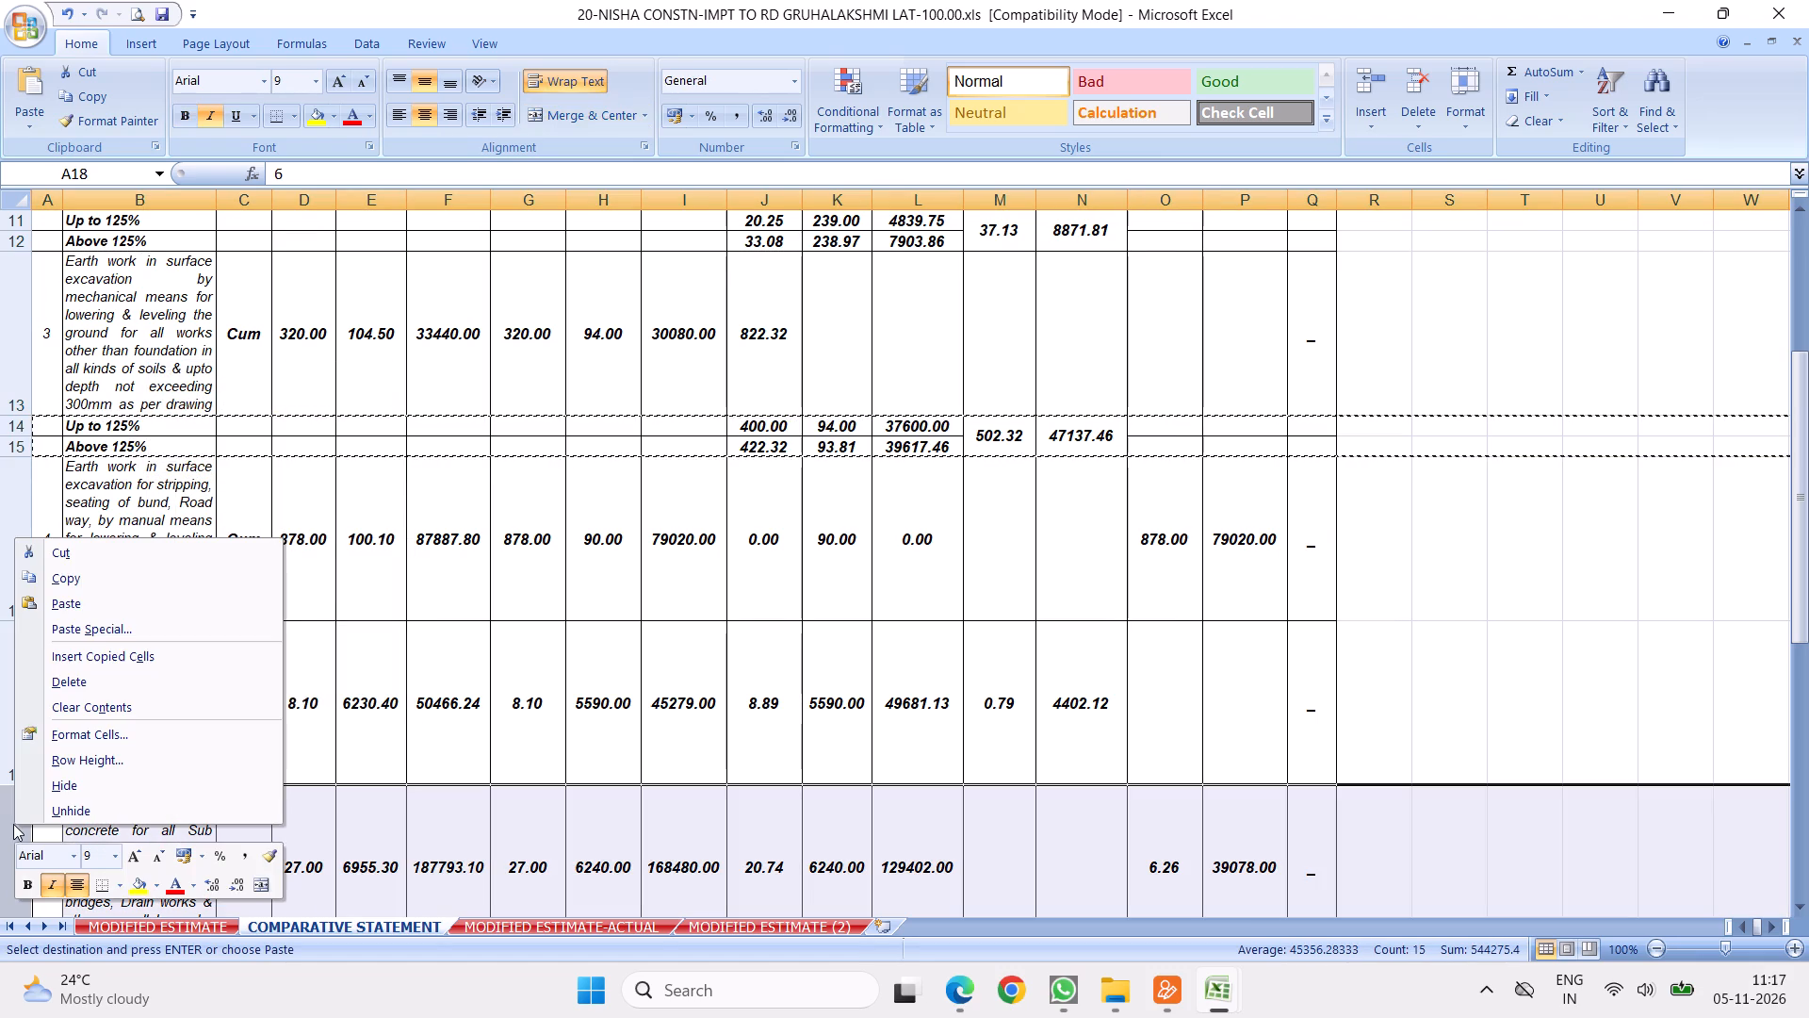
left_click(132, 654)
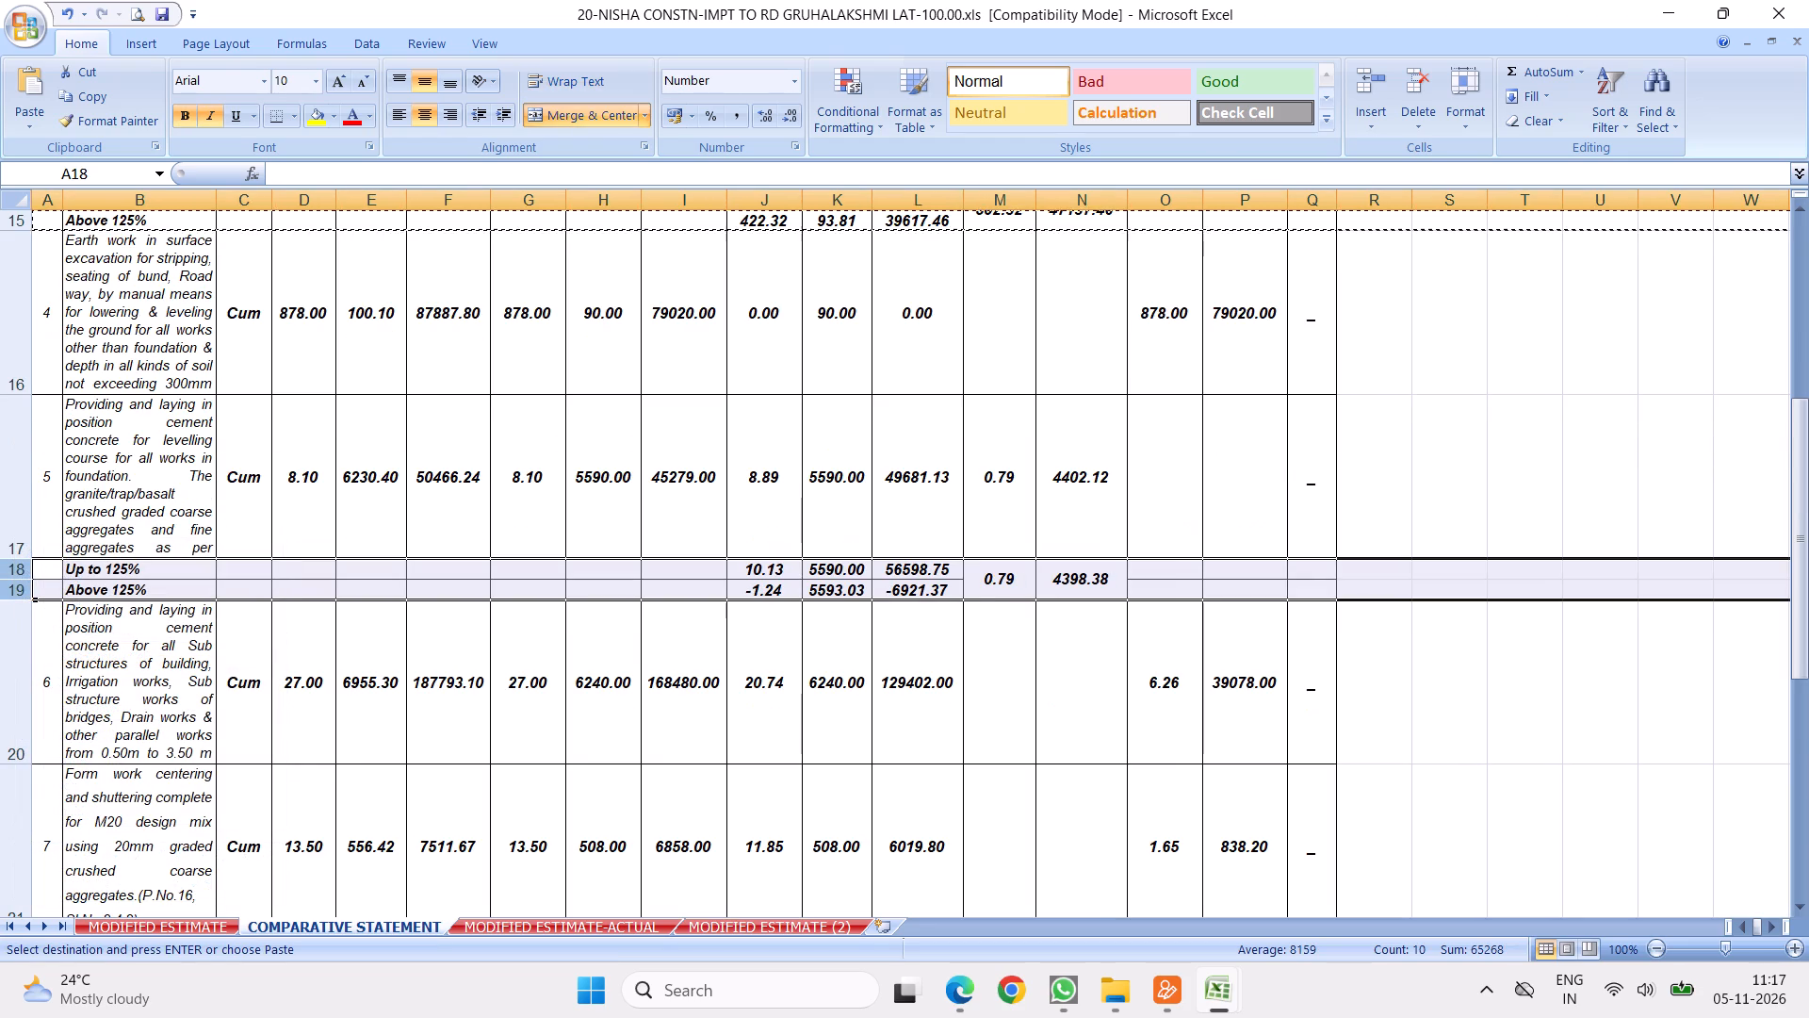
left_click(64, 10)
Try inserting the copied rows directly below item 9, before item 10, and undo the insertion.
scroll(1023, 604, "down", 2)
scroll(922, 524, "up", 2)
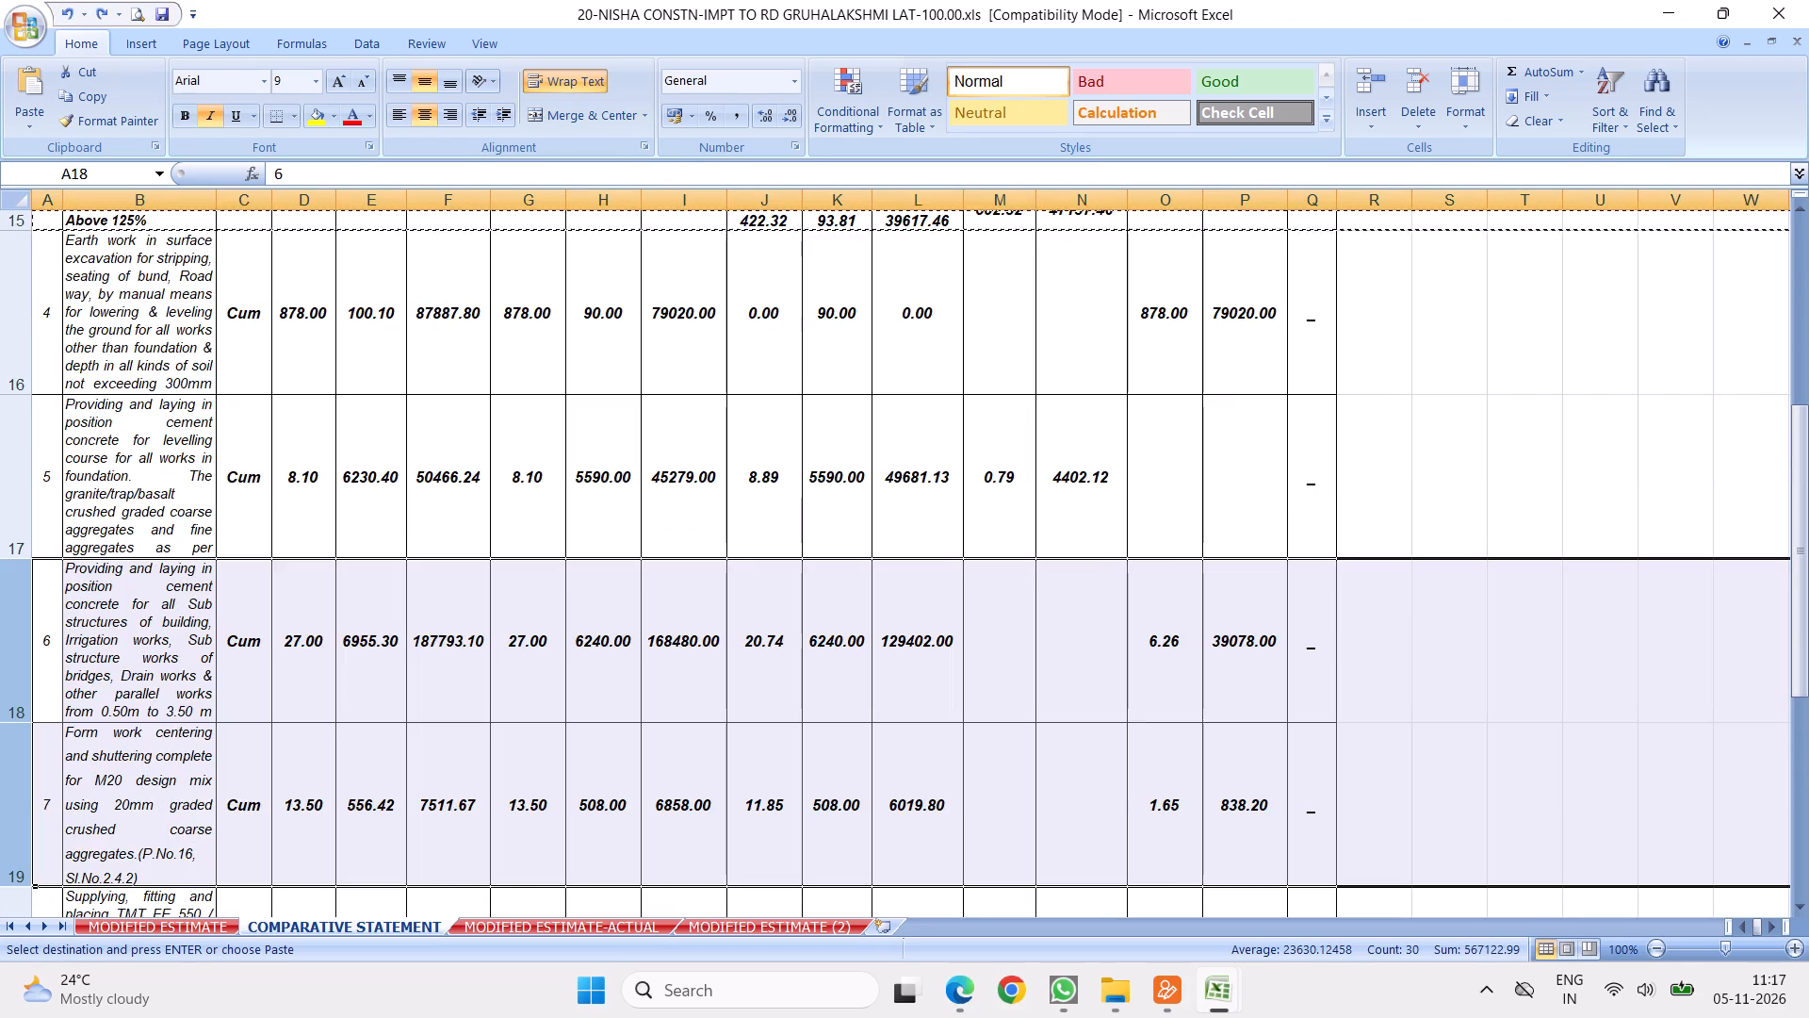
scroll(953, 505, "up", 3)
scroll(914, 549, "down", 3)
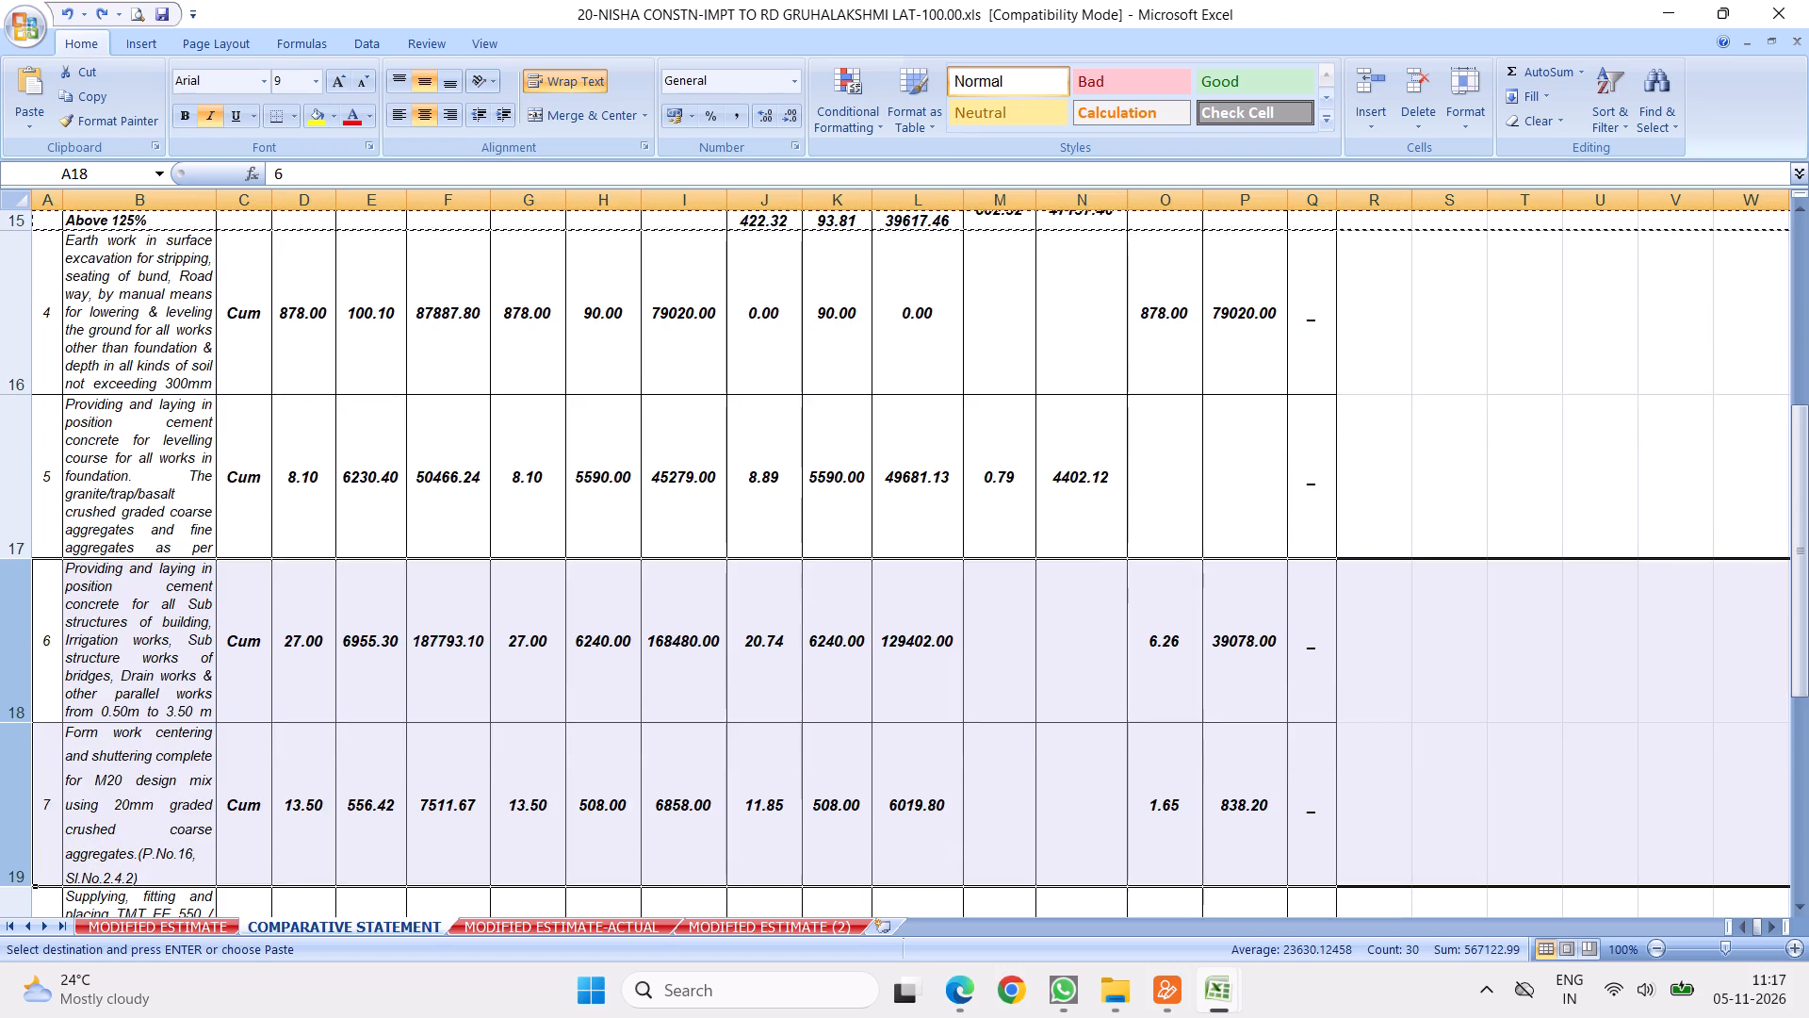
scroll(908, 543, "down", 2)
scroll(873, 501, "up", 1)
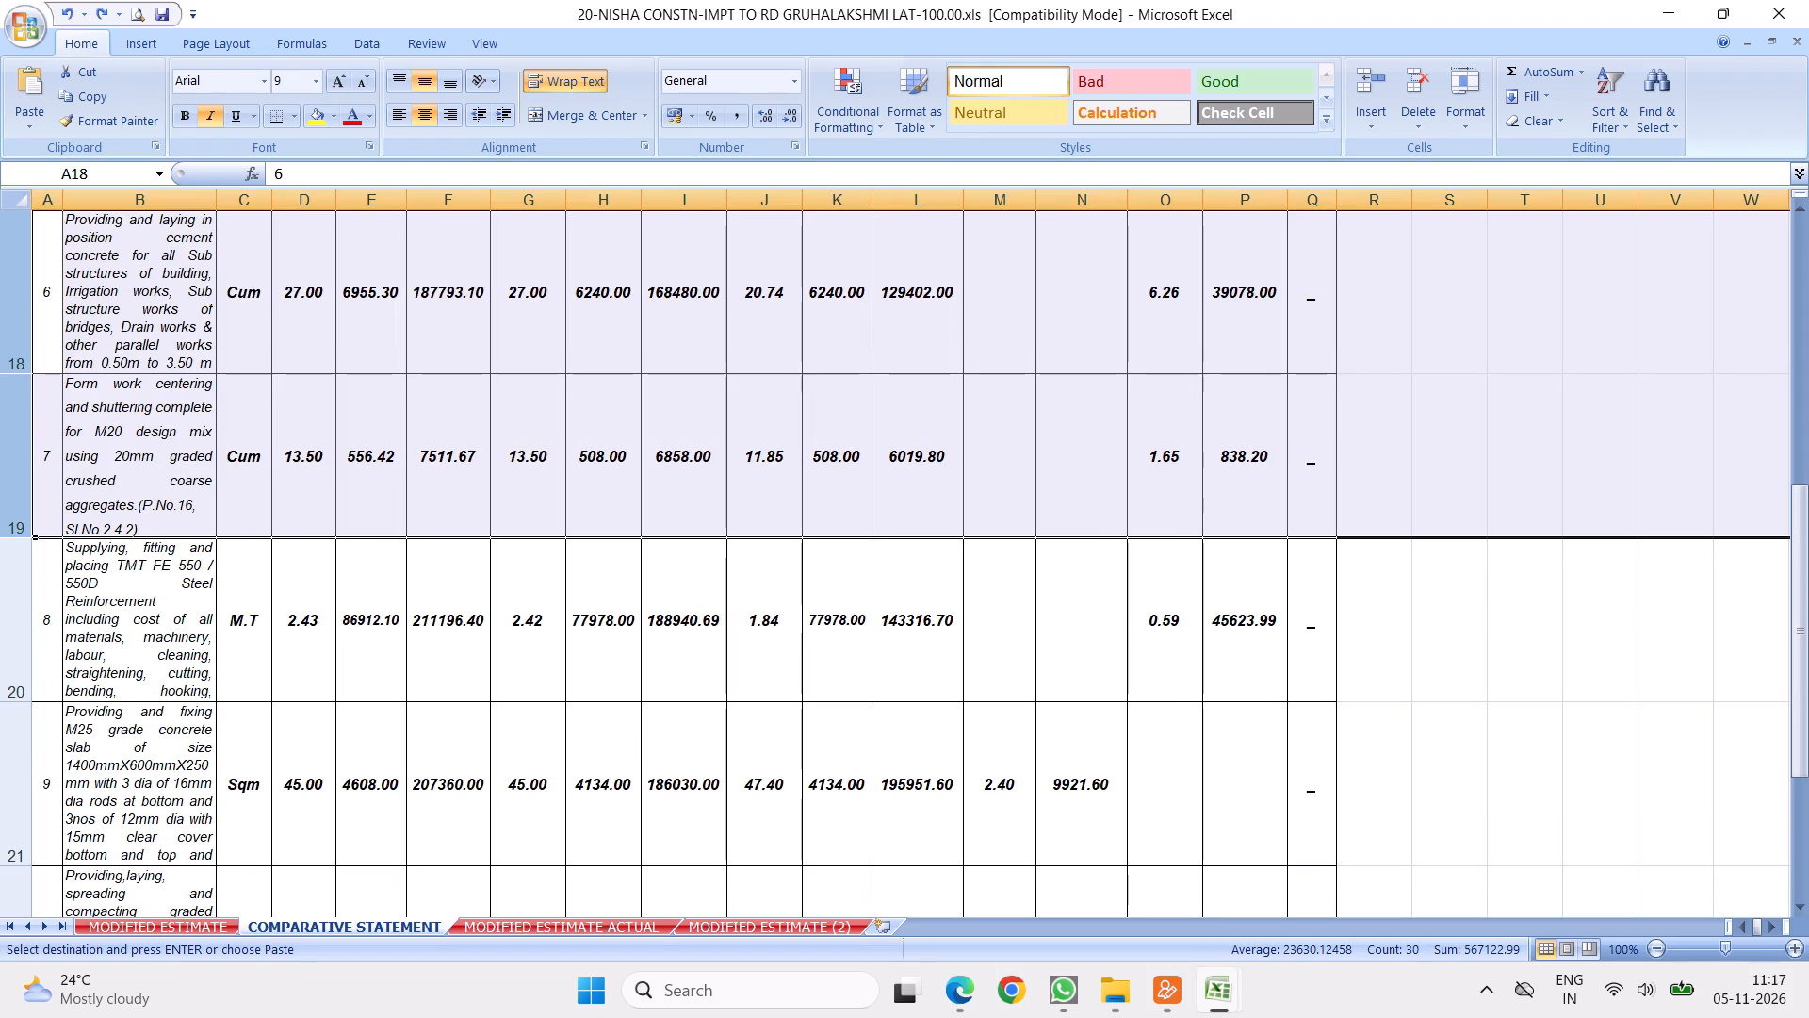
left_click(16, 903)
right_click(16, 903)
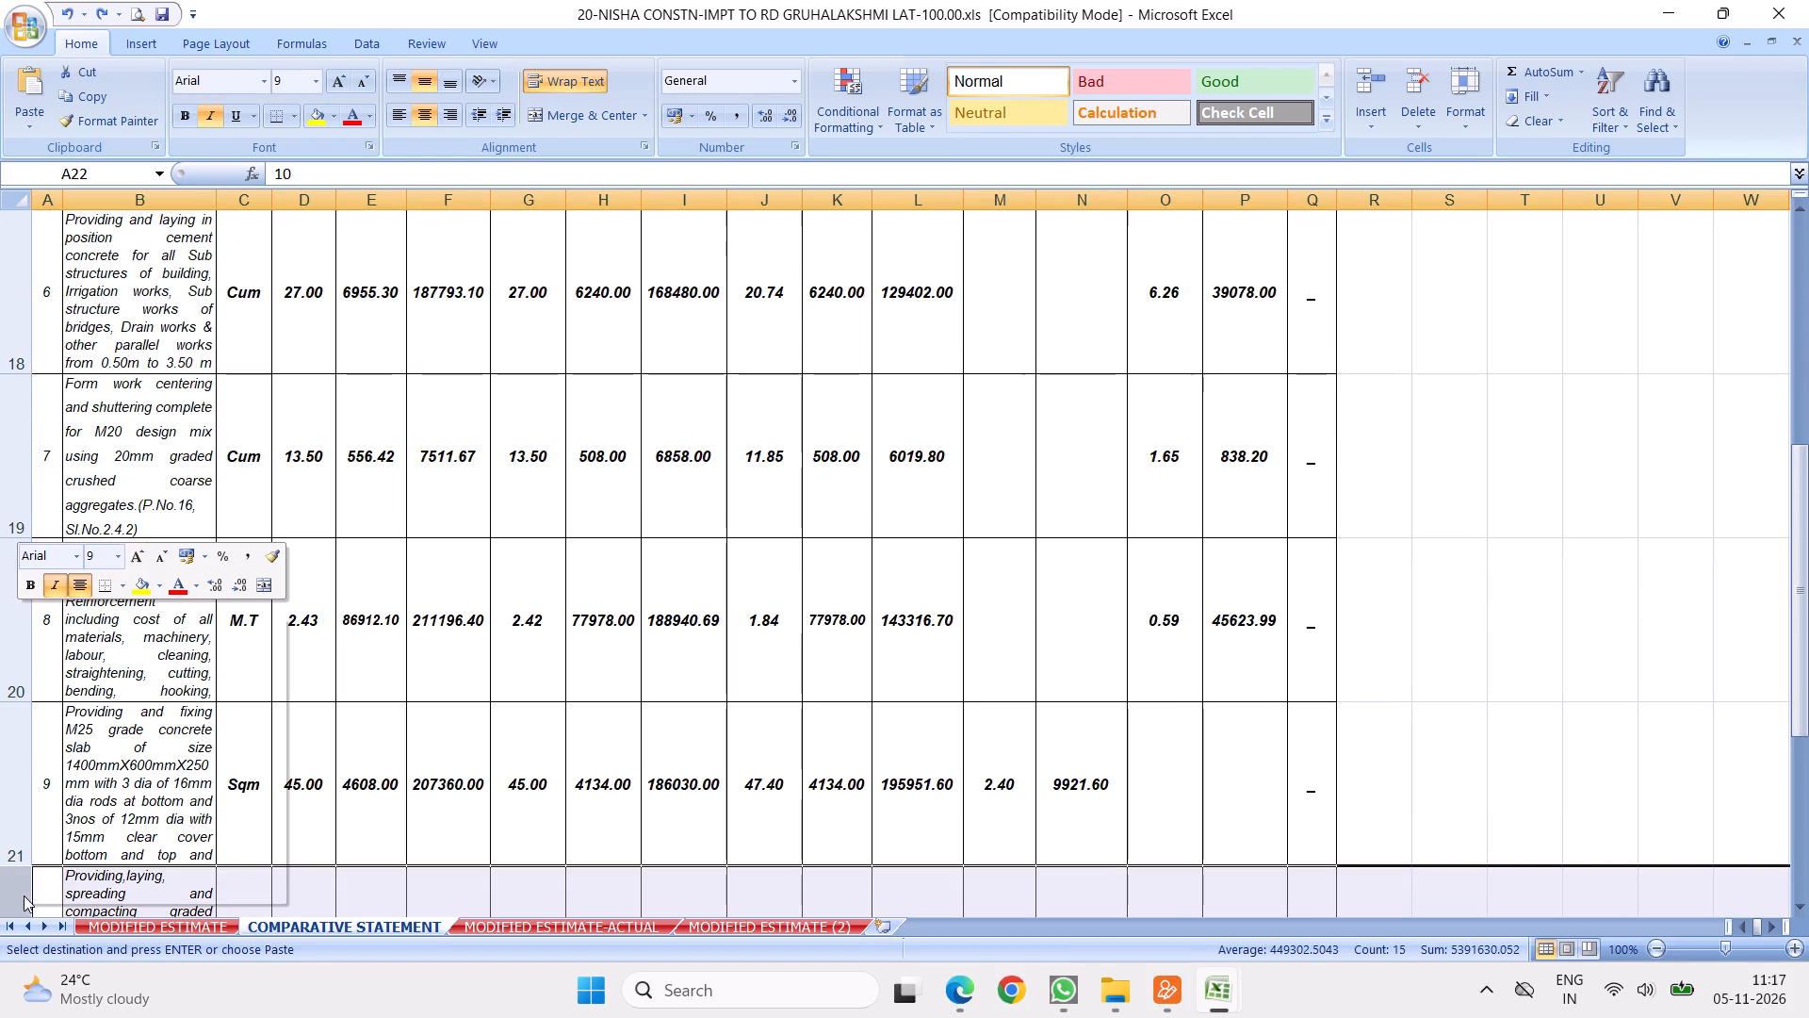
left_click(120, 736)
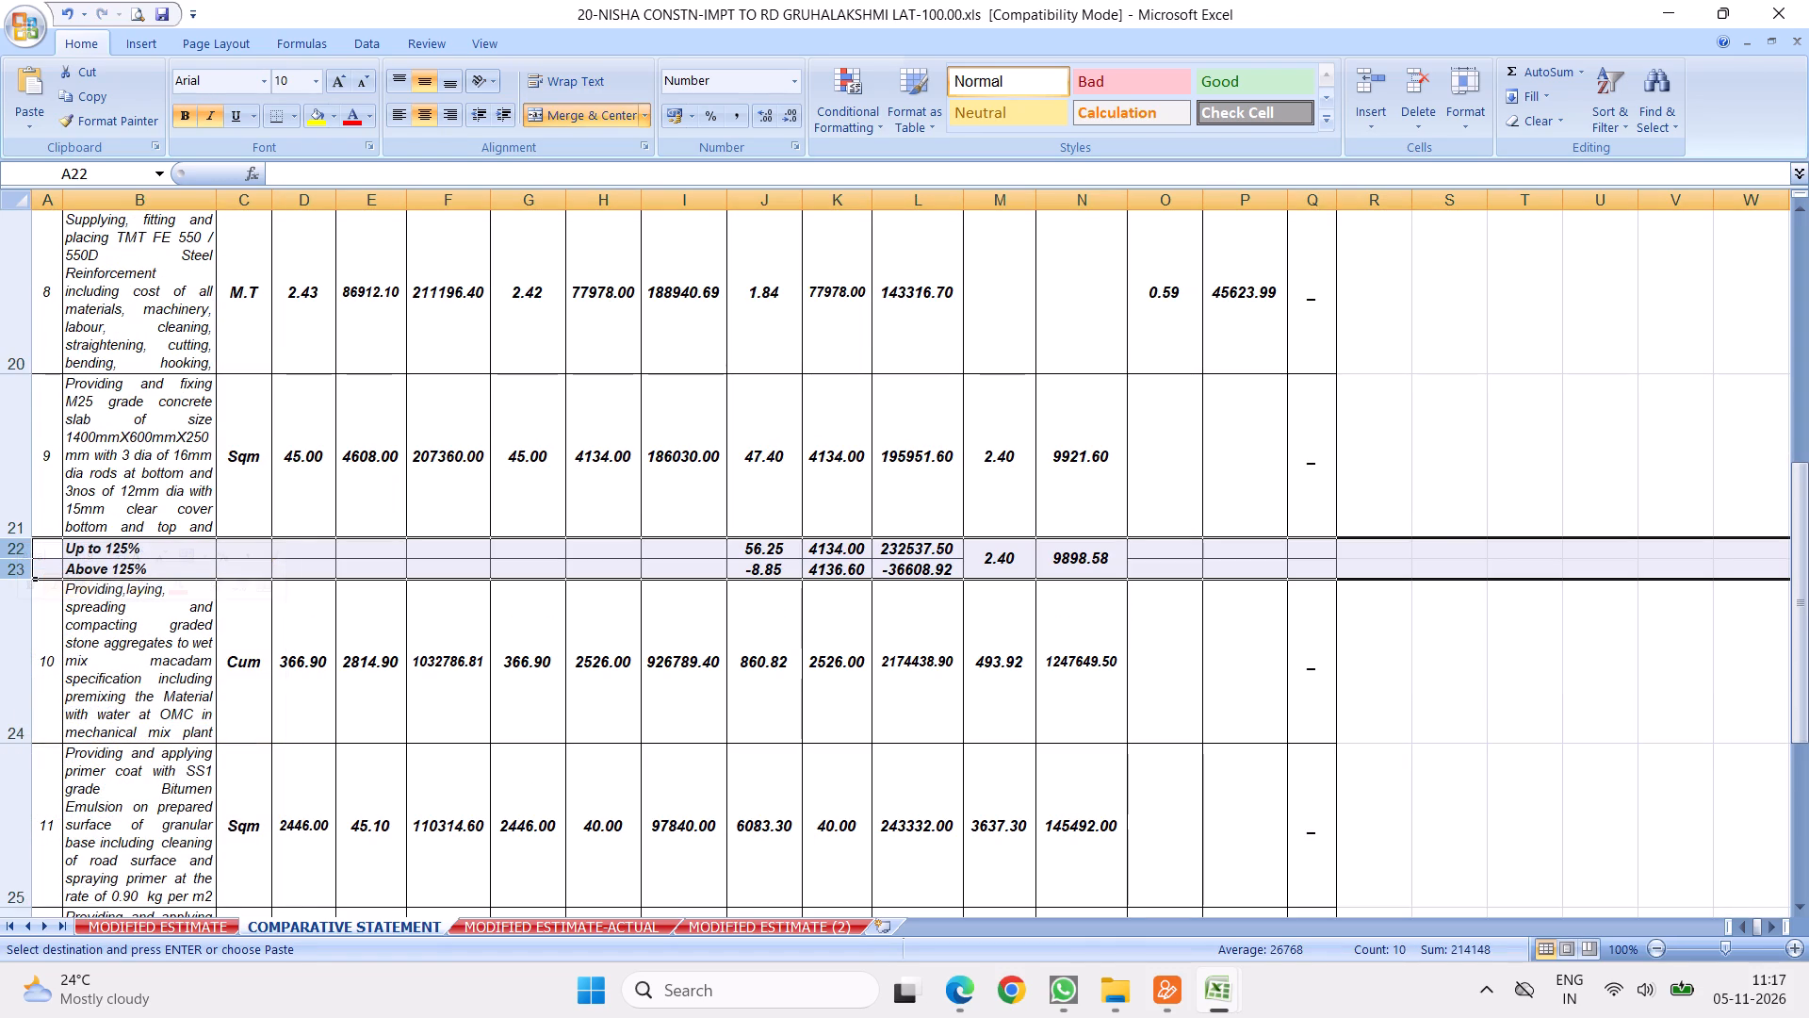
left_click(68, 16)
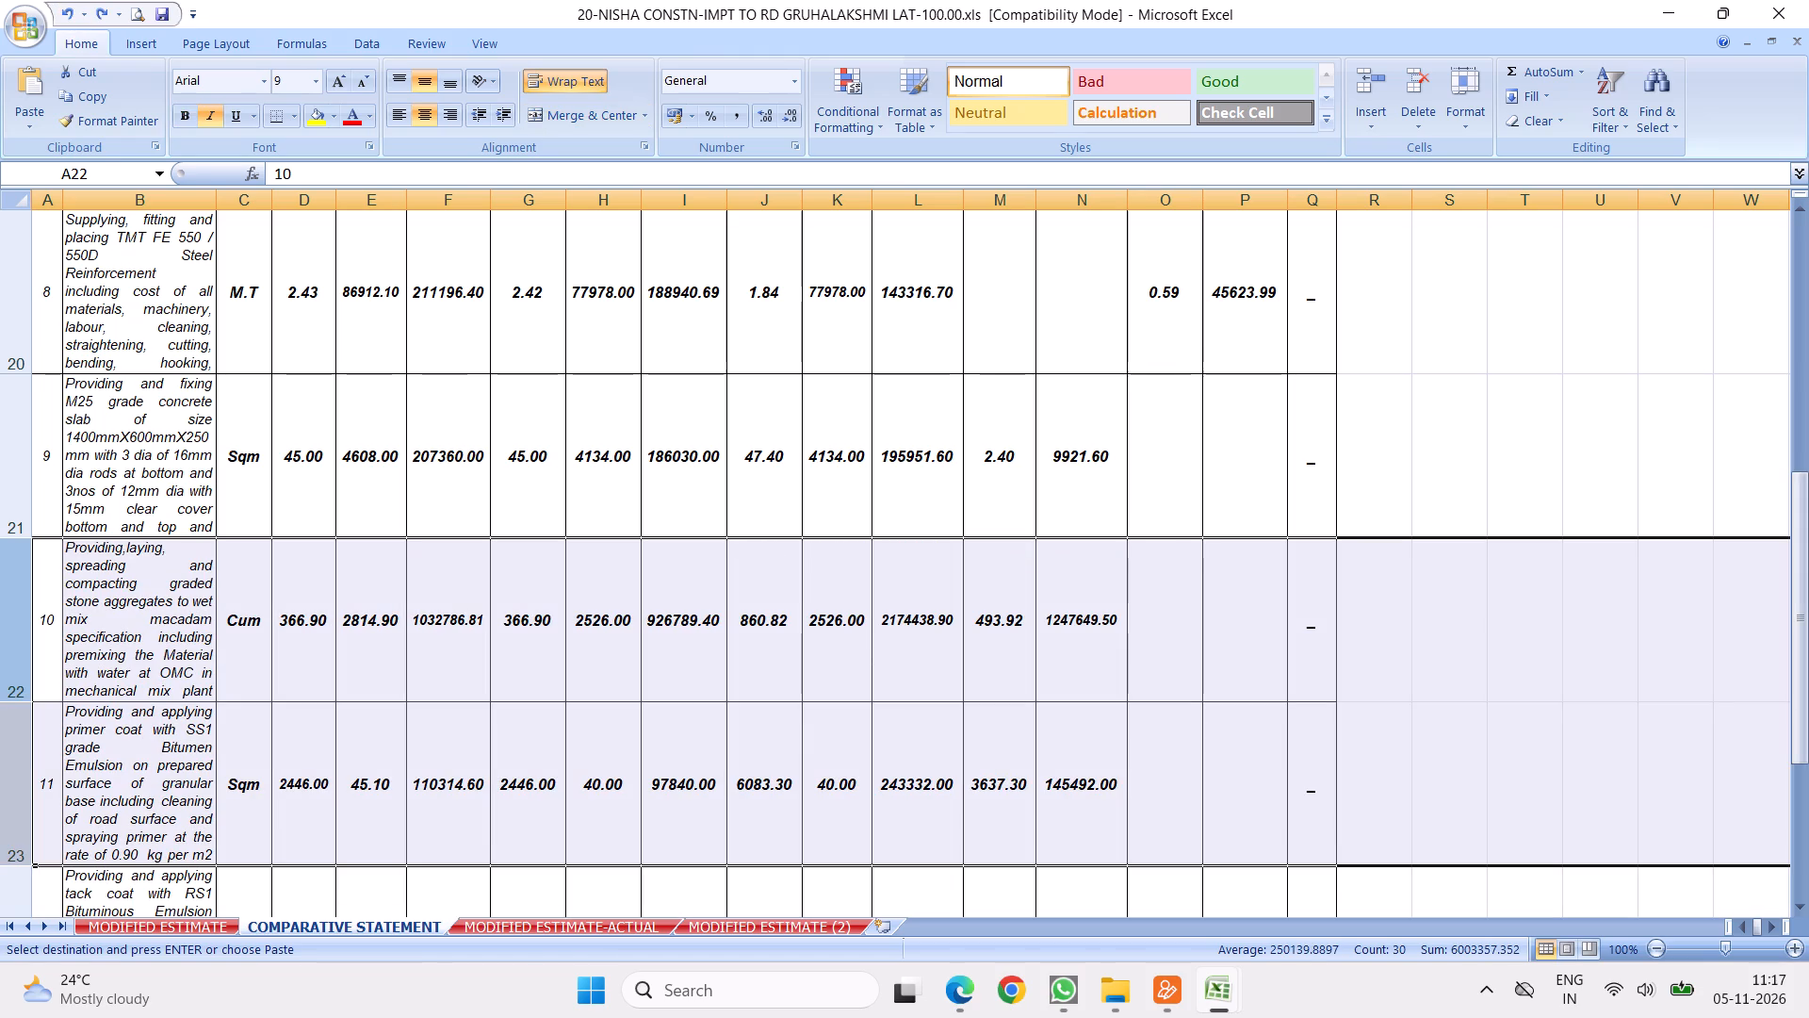
Insert the copied Up to 125% and Above 125% rows directly below item 10, before item 11.
left_click(19, 754)
right_click(19, 754)
left_click(146, 585)
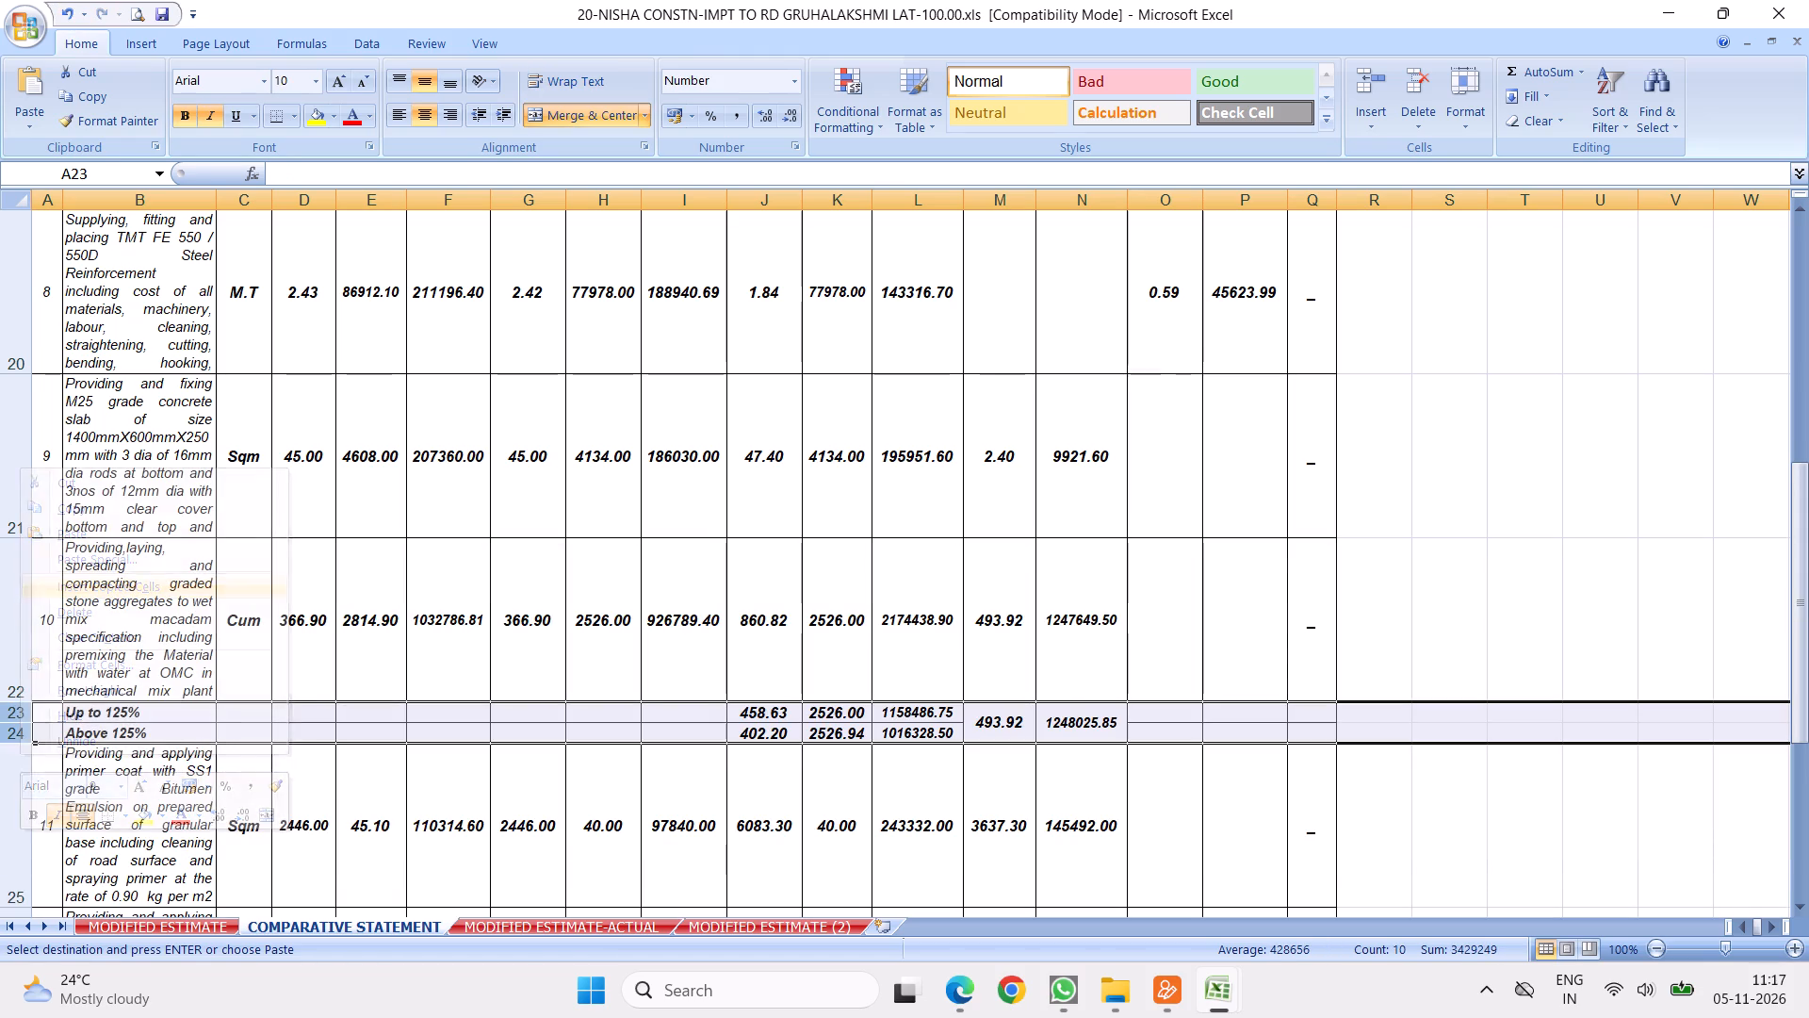
Clear the execution rate and amount and the excess quantity and amount on item 10's main row, K22 to N22.
left_click_drag(836, 614, 1077, 610)
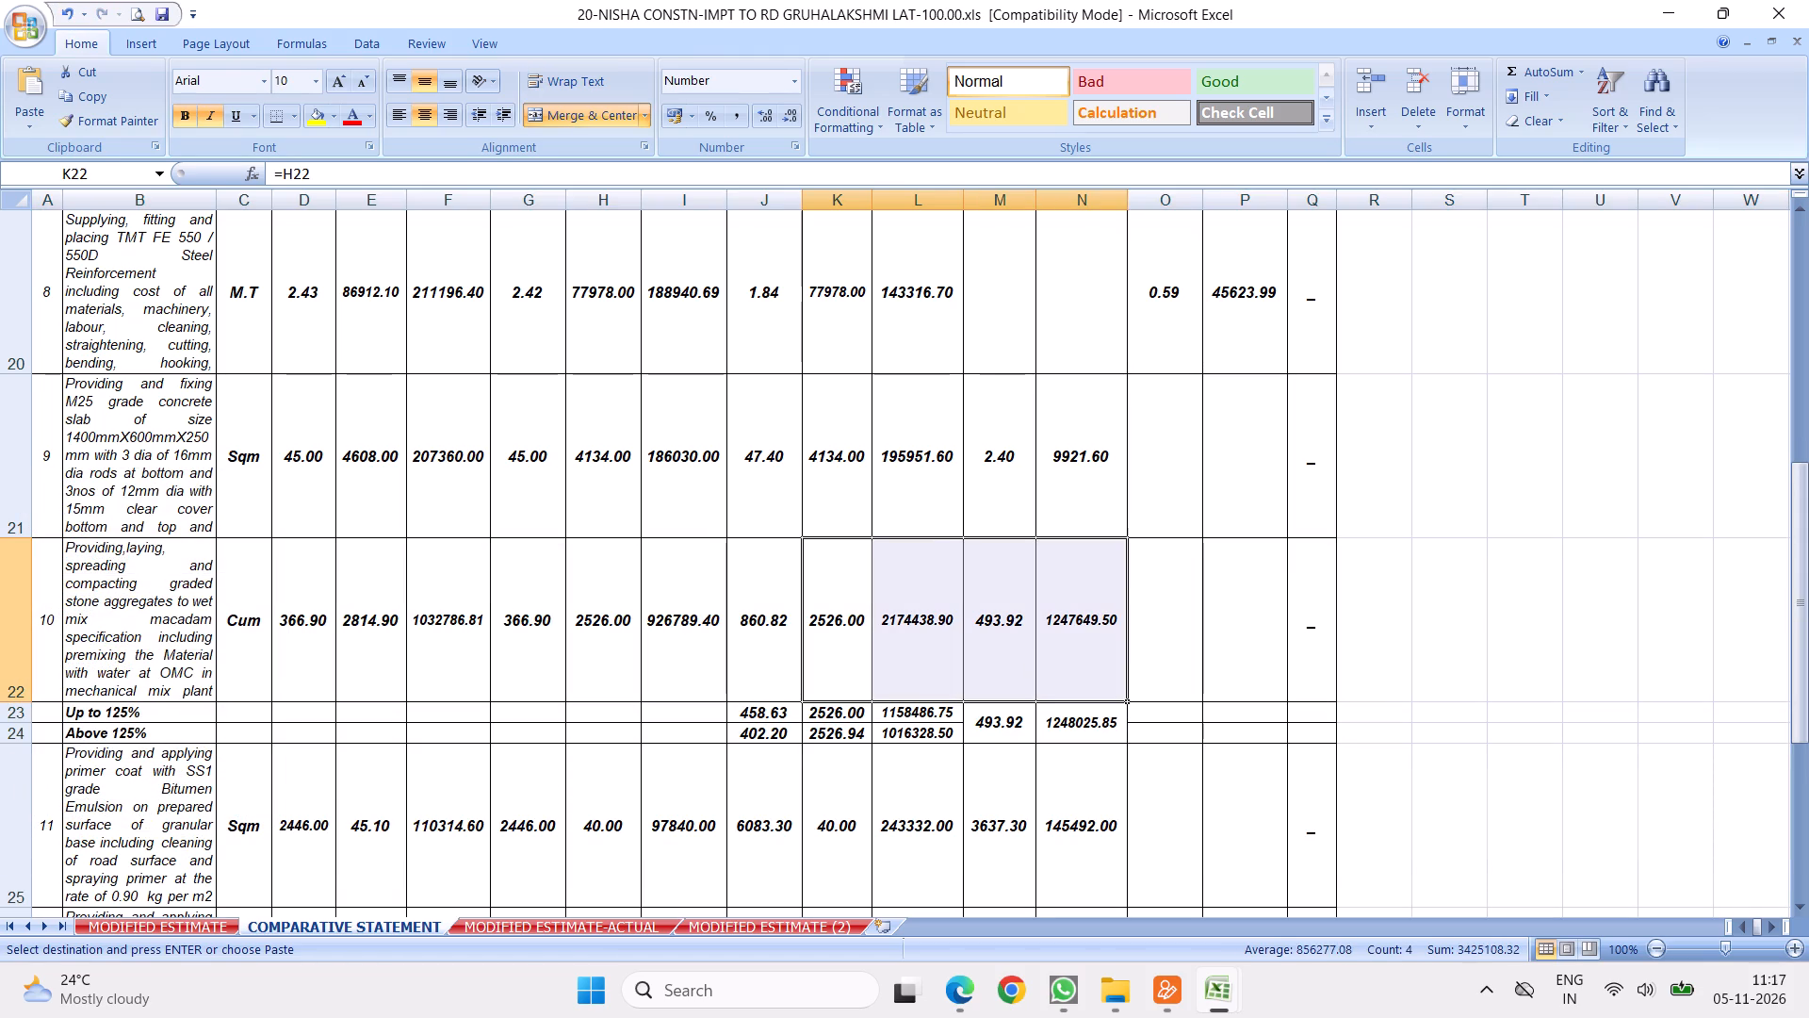
key("Delete")
Copy item 10's Up to 125% and Above 125% rows and insert them directly below item 11, before item 12.
scroll(1078, 611, "down", 2)
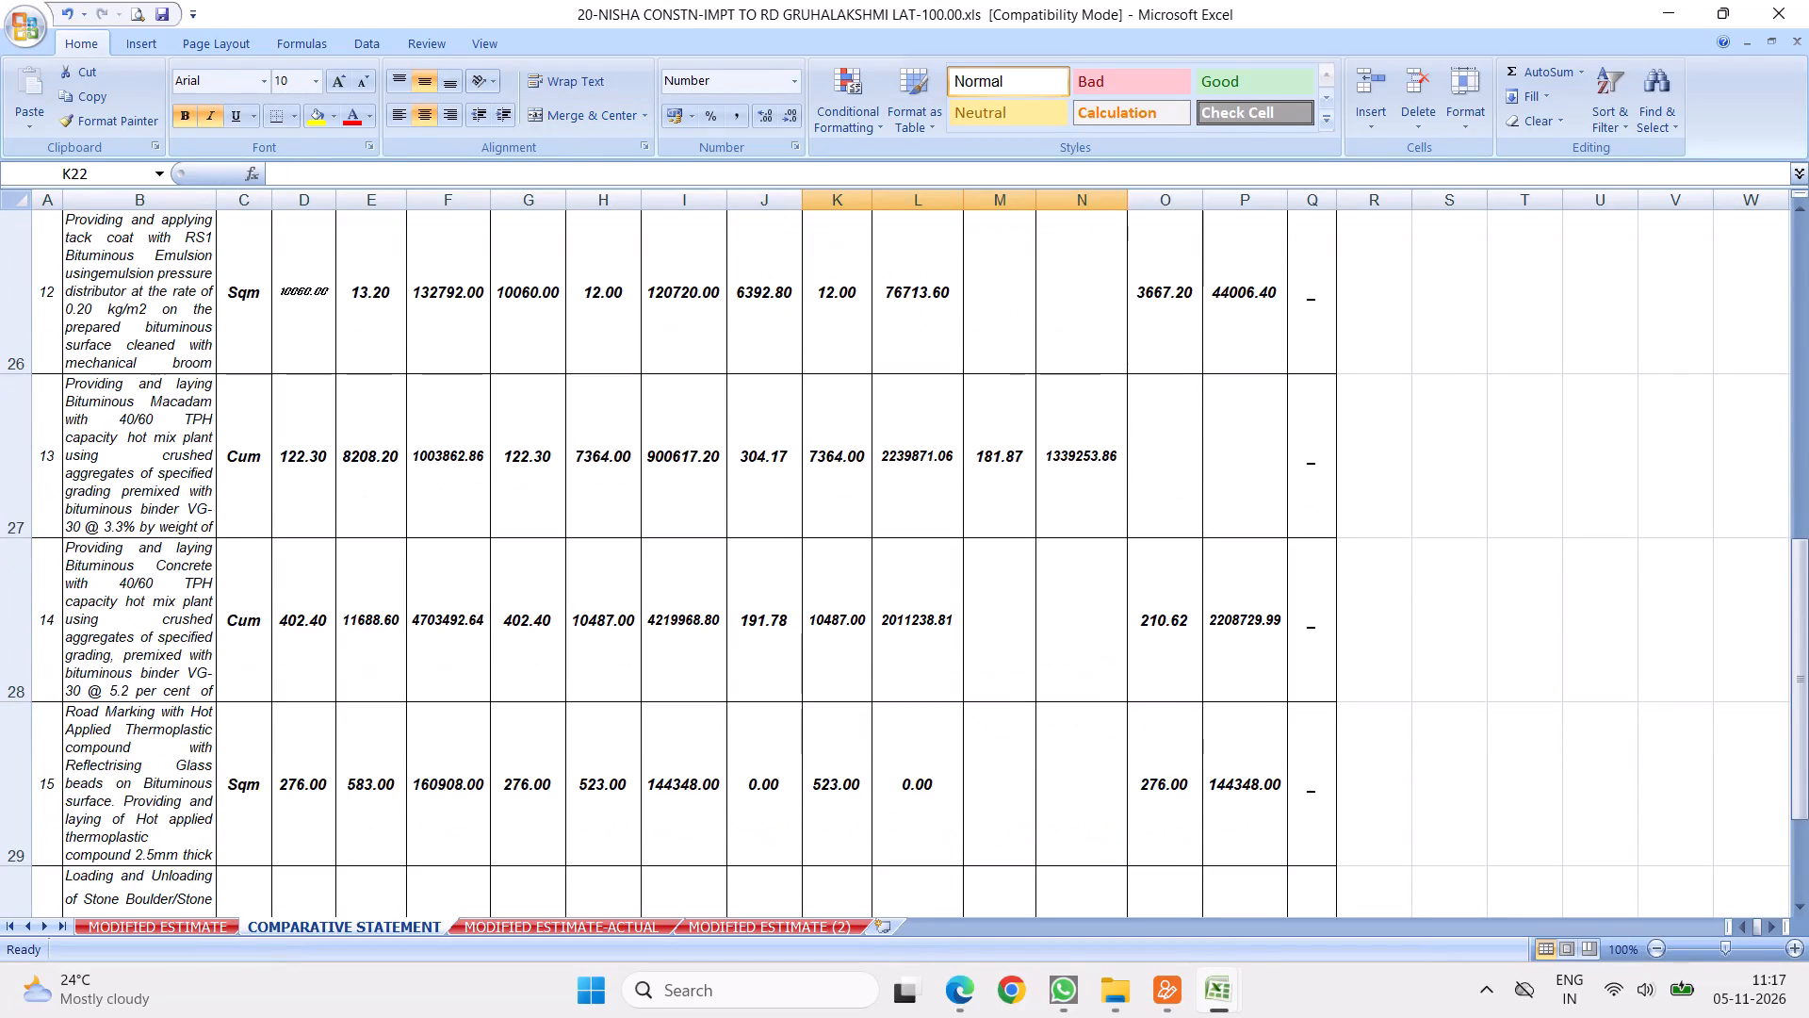
scroll(1072, 511, "up", 1)
scroll(905, 480, "up", 1)
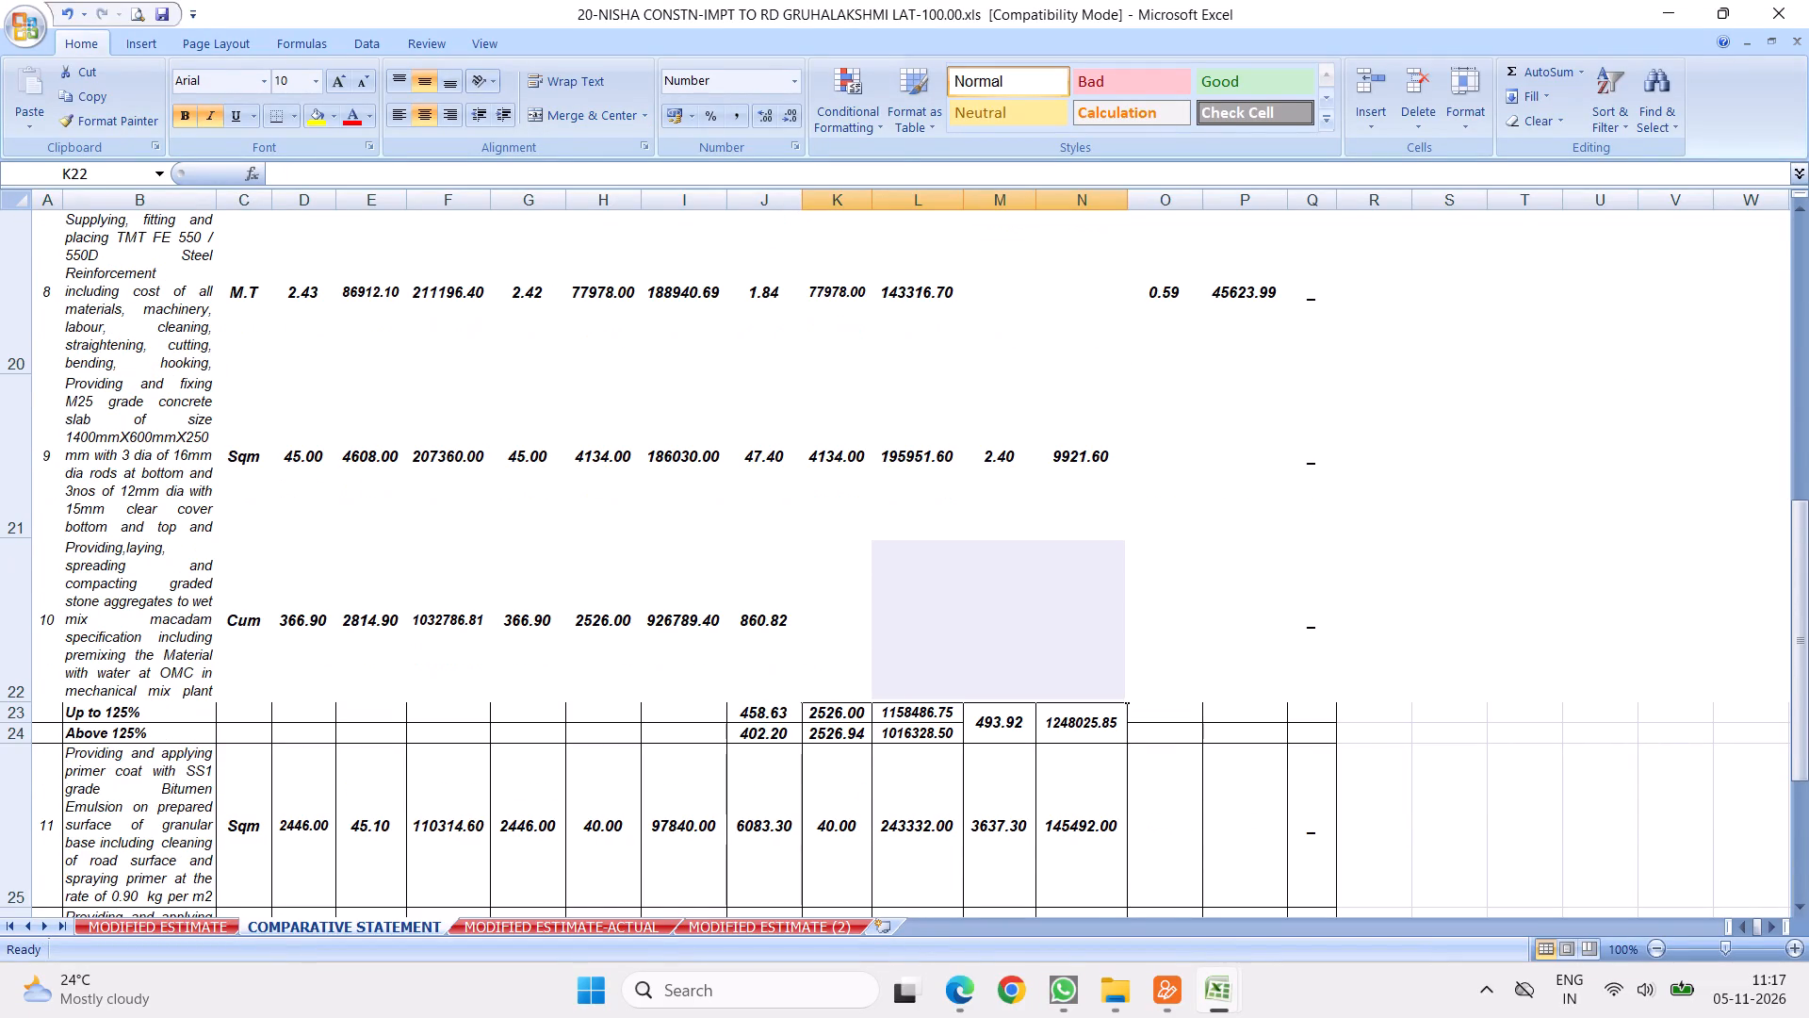
left_click_drag(21, 716, 21, 728)
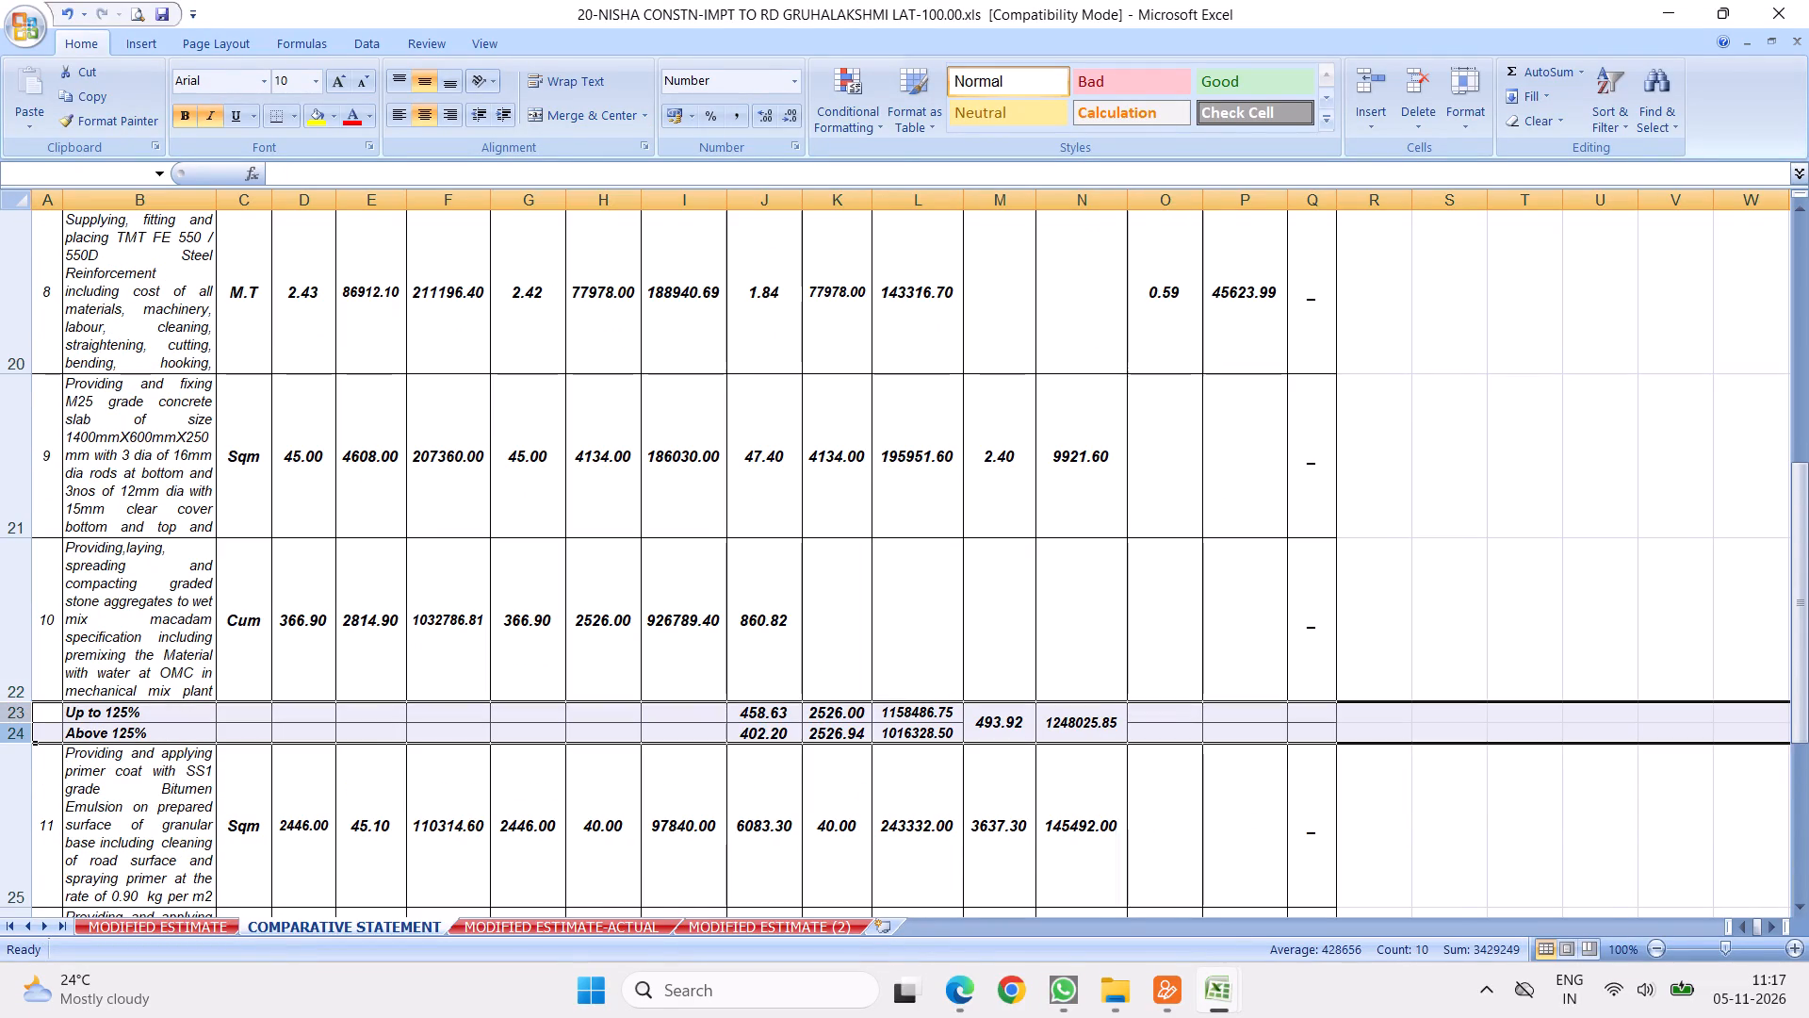
right_click(111, 727)
left_click(168, 484)
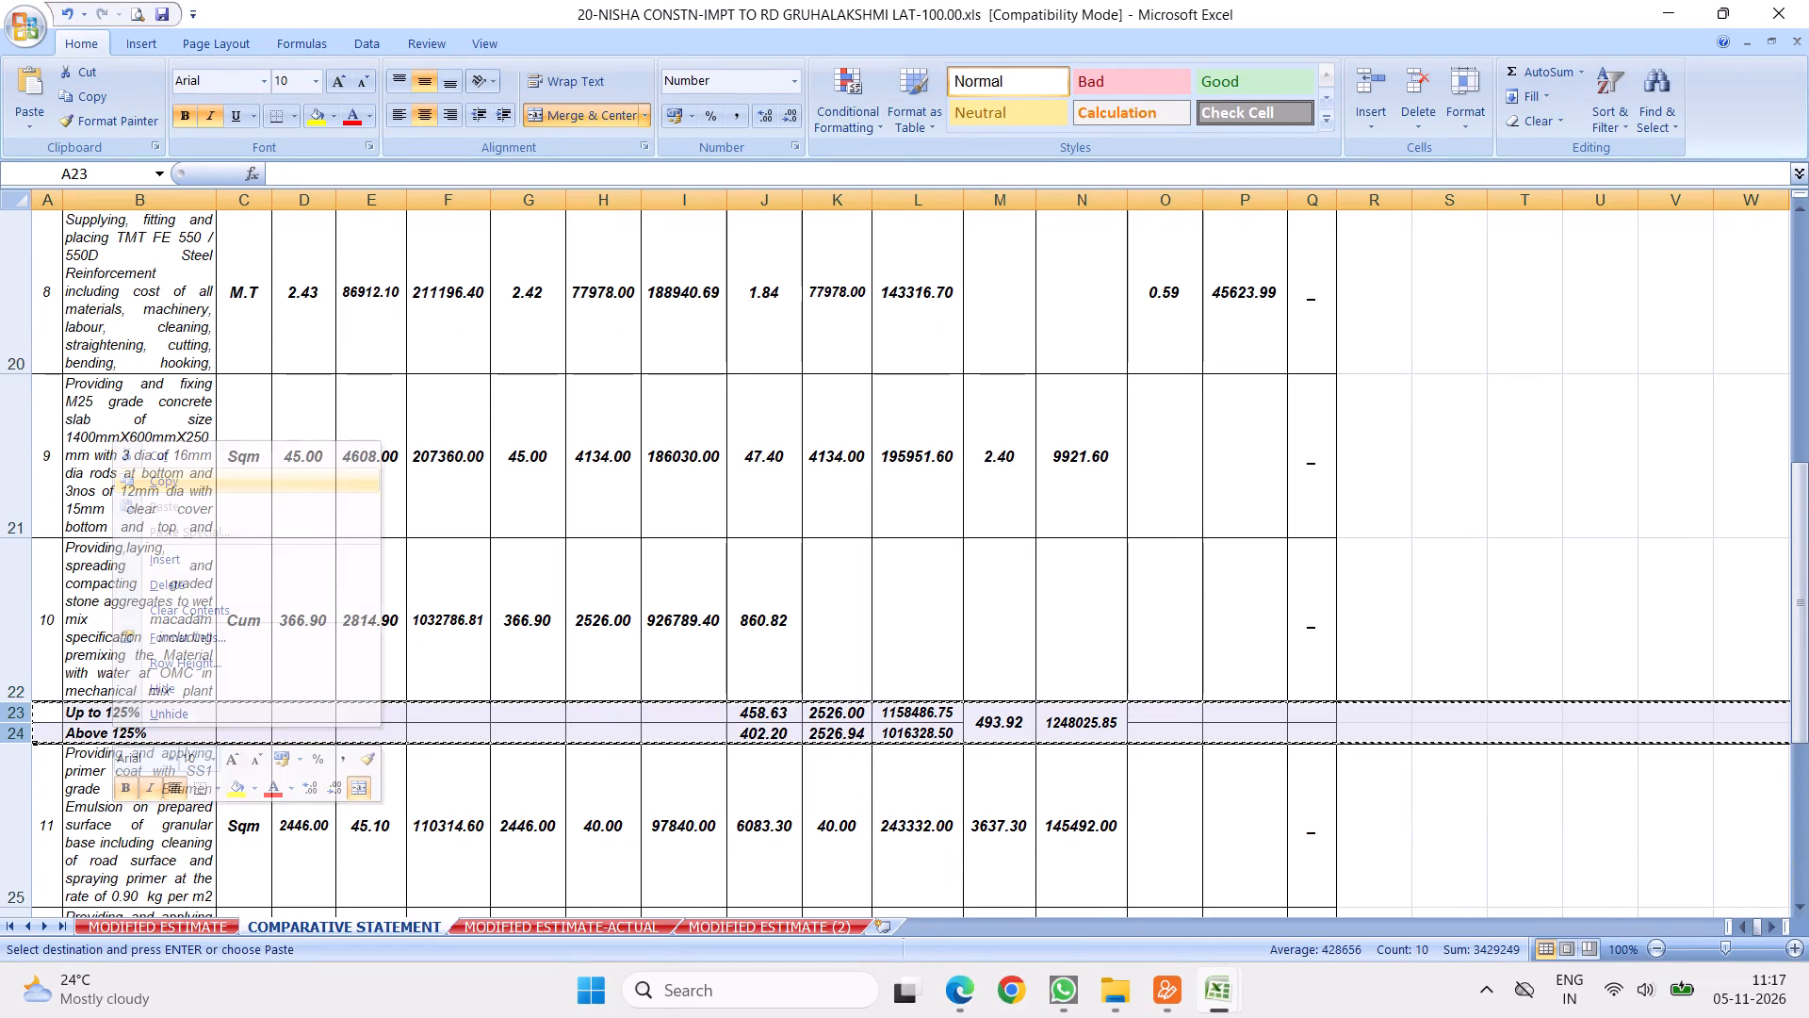
scroll(229, 662, "down", 1)
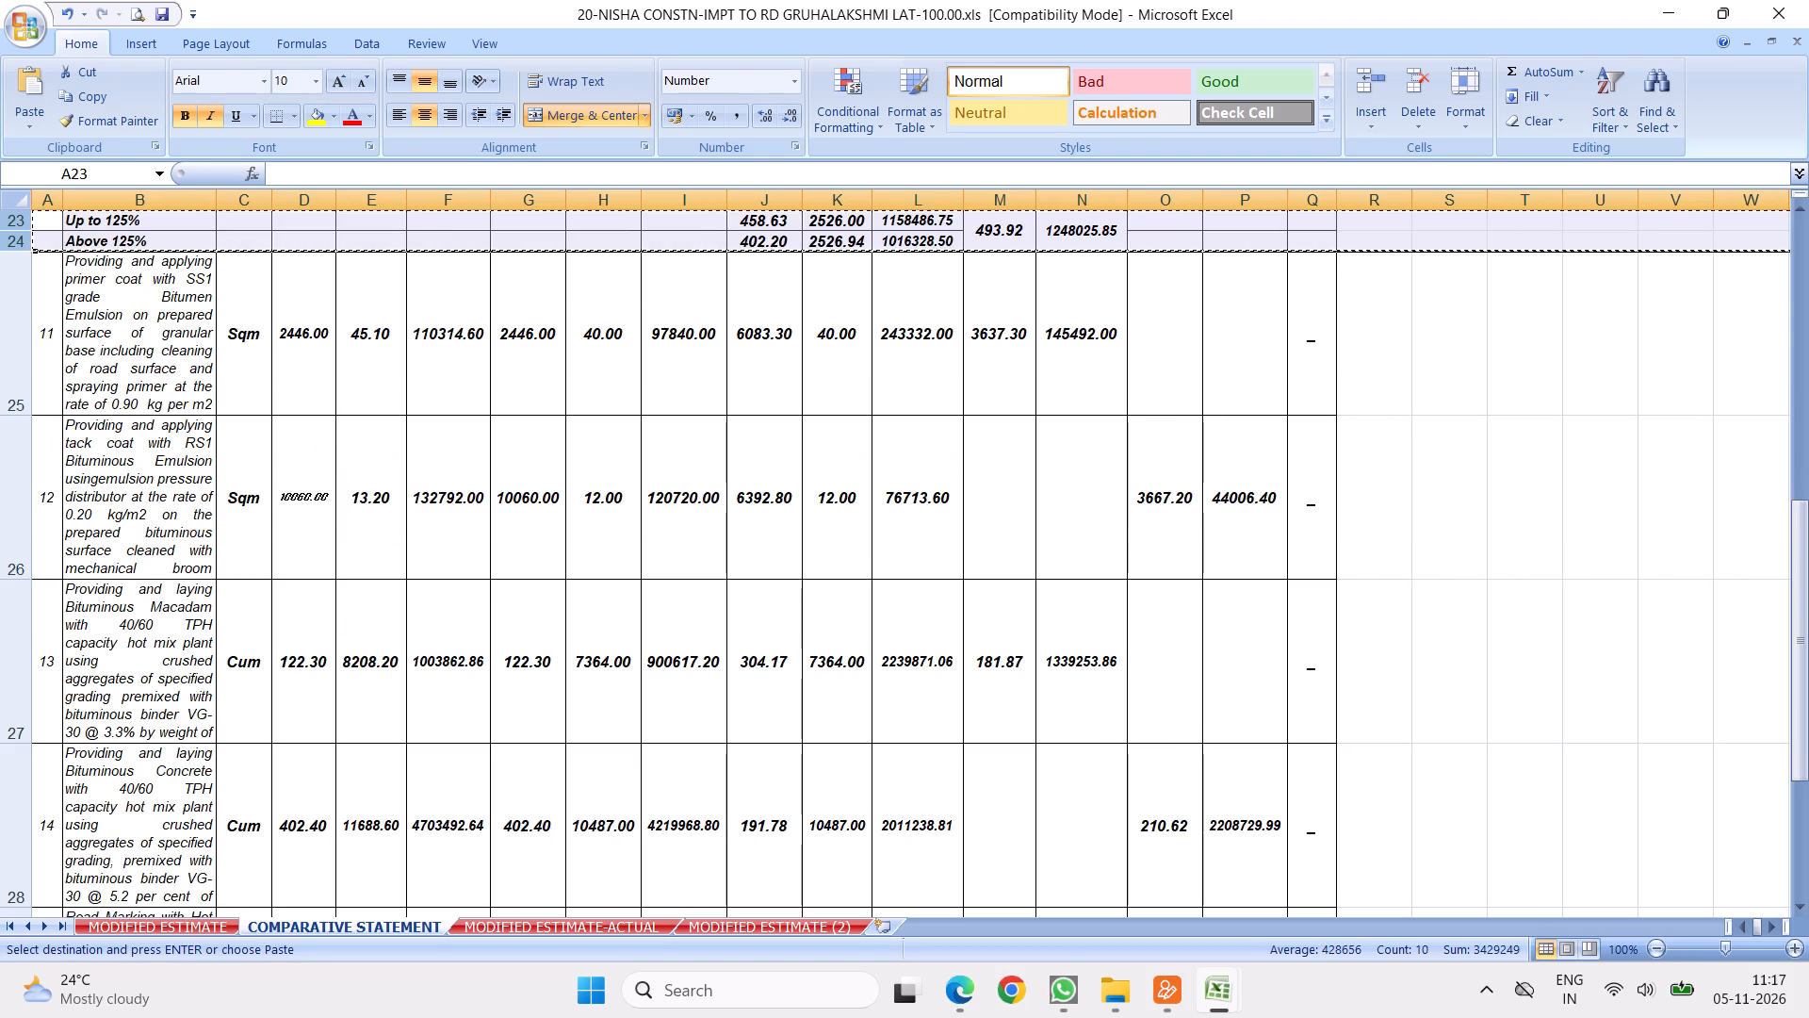
left_click(12, 464)
right_click(12, 464)
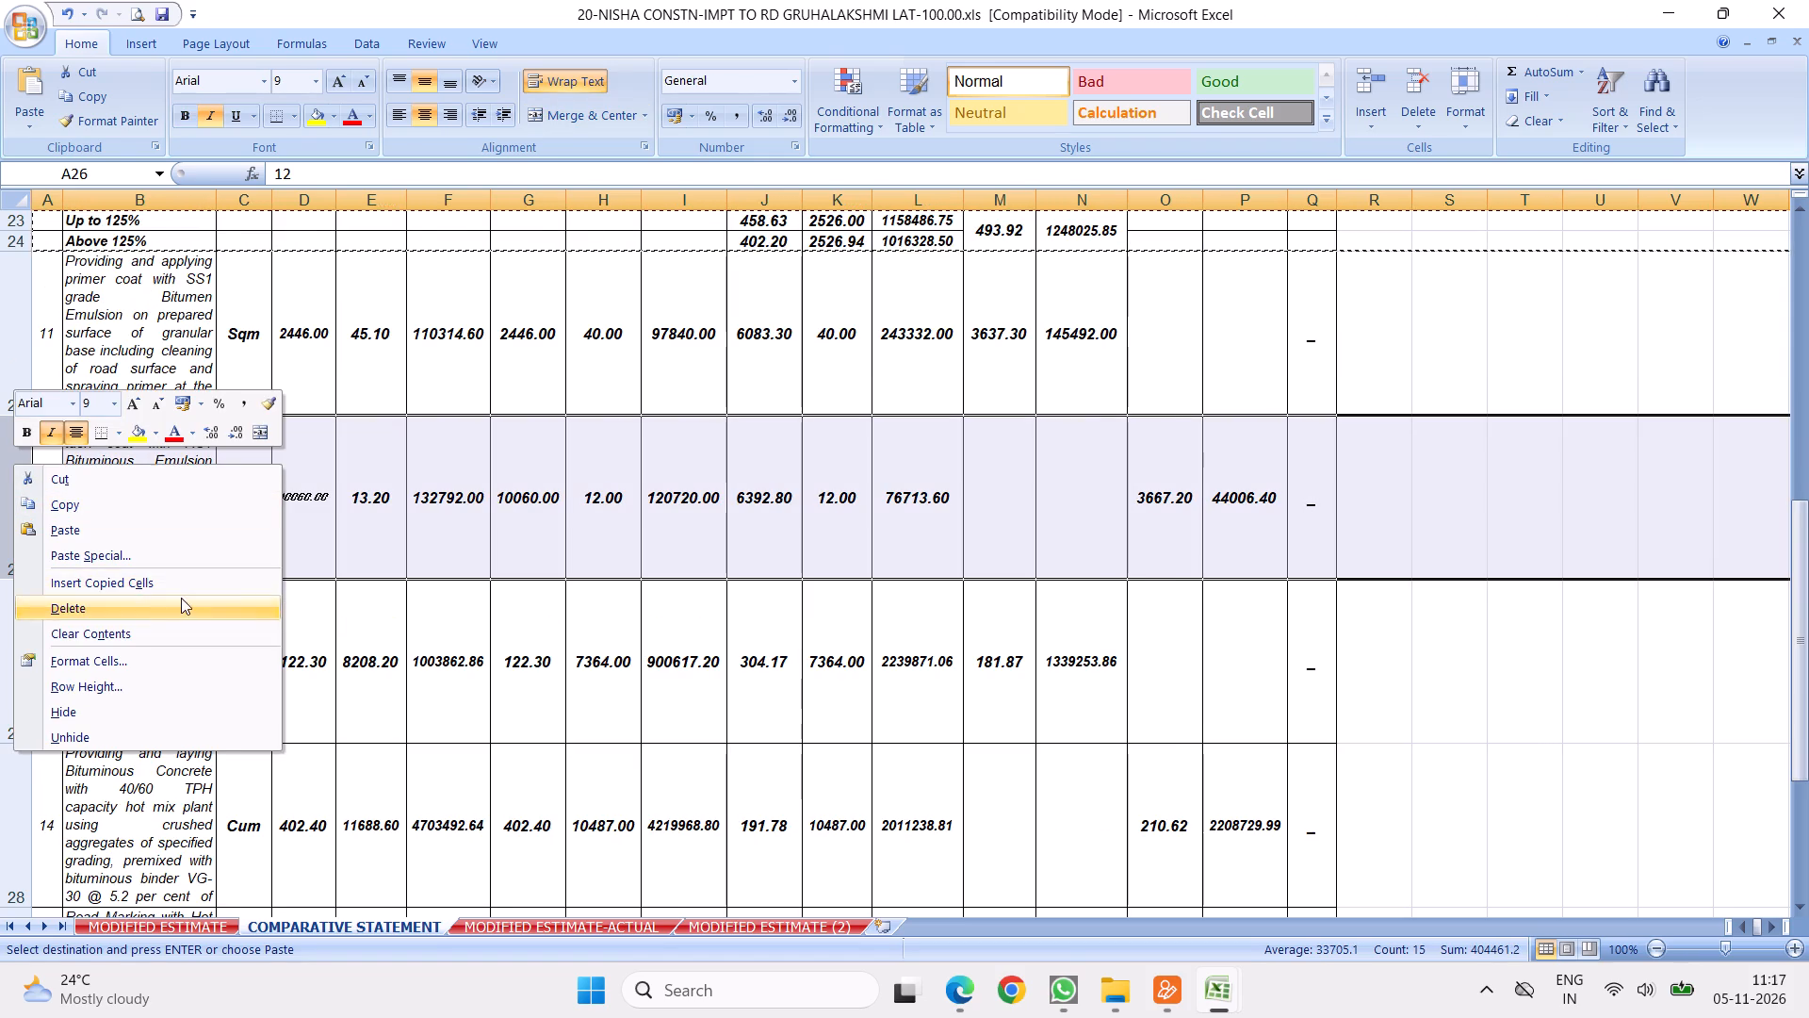
left_click(139, 584)
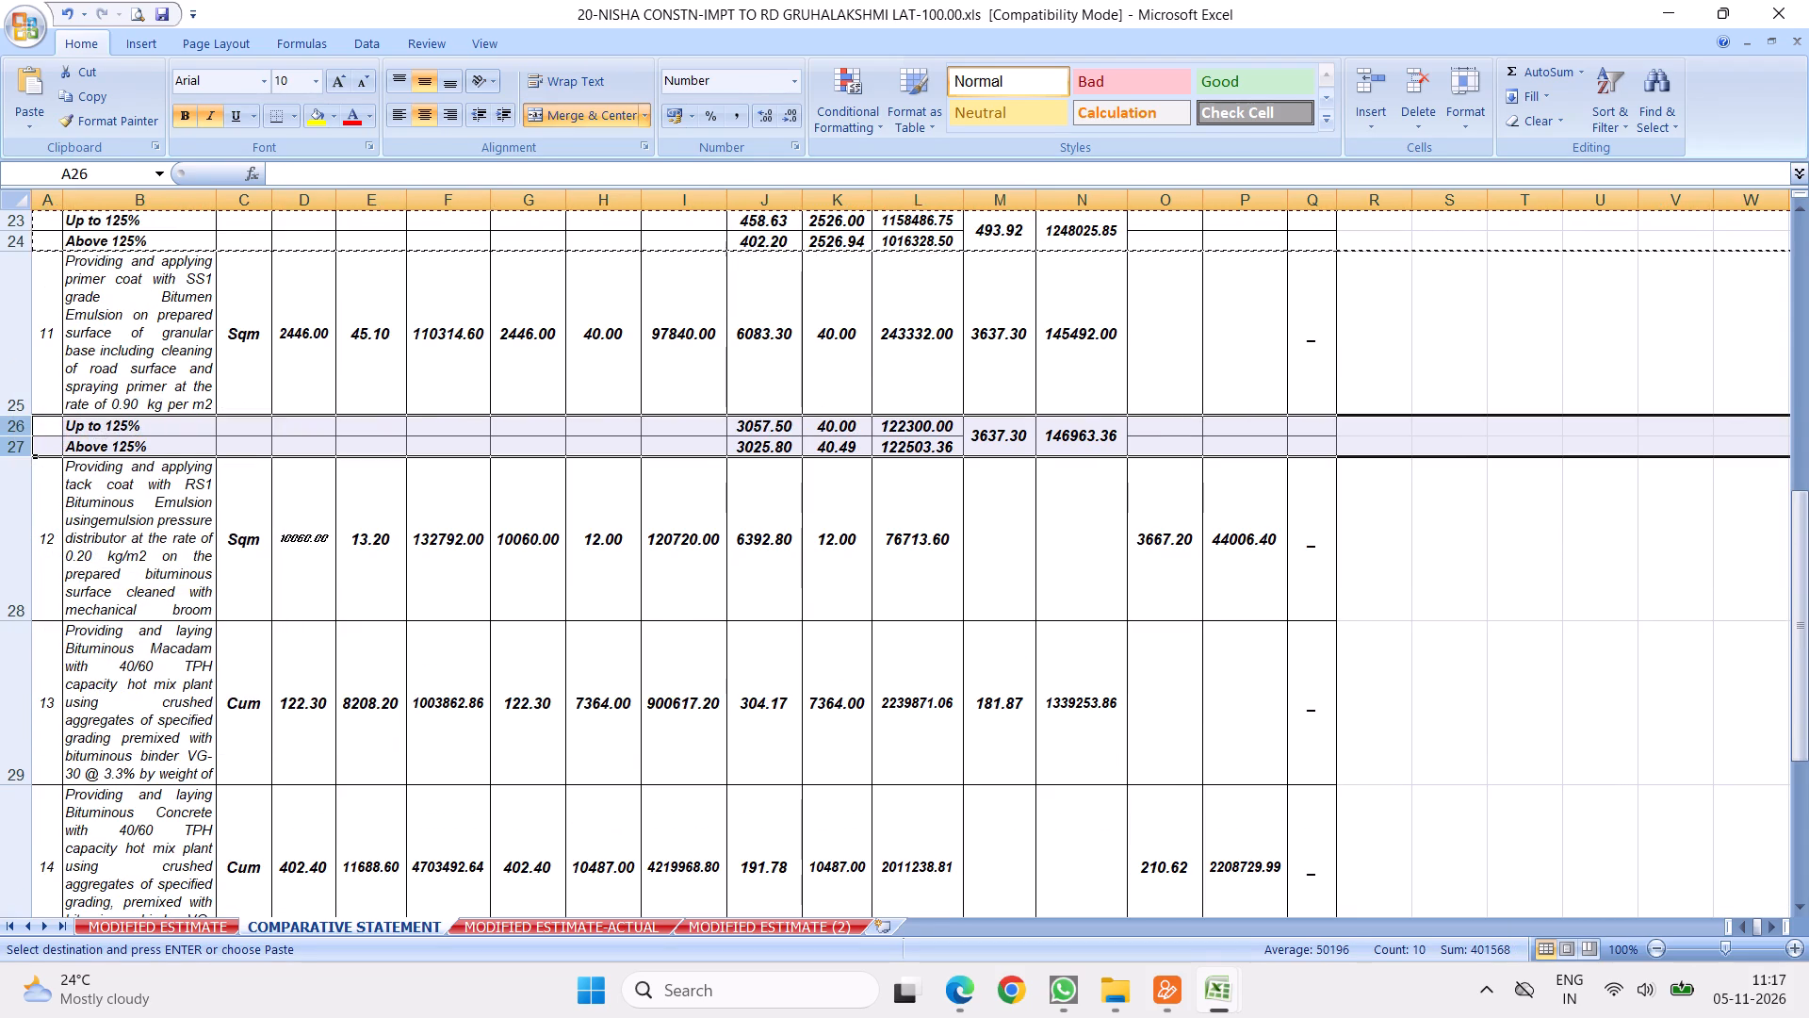
Clear the execution rate and amount and the excess quantity and amount on item 11's main row, K25 to N25.
left_click_drag(853, 366, 1076, 368)
key("Delete")
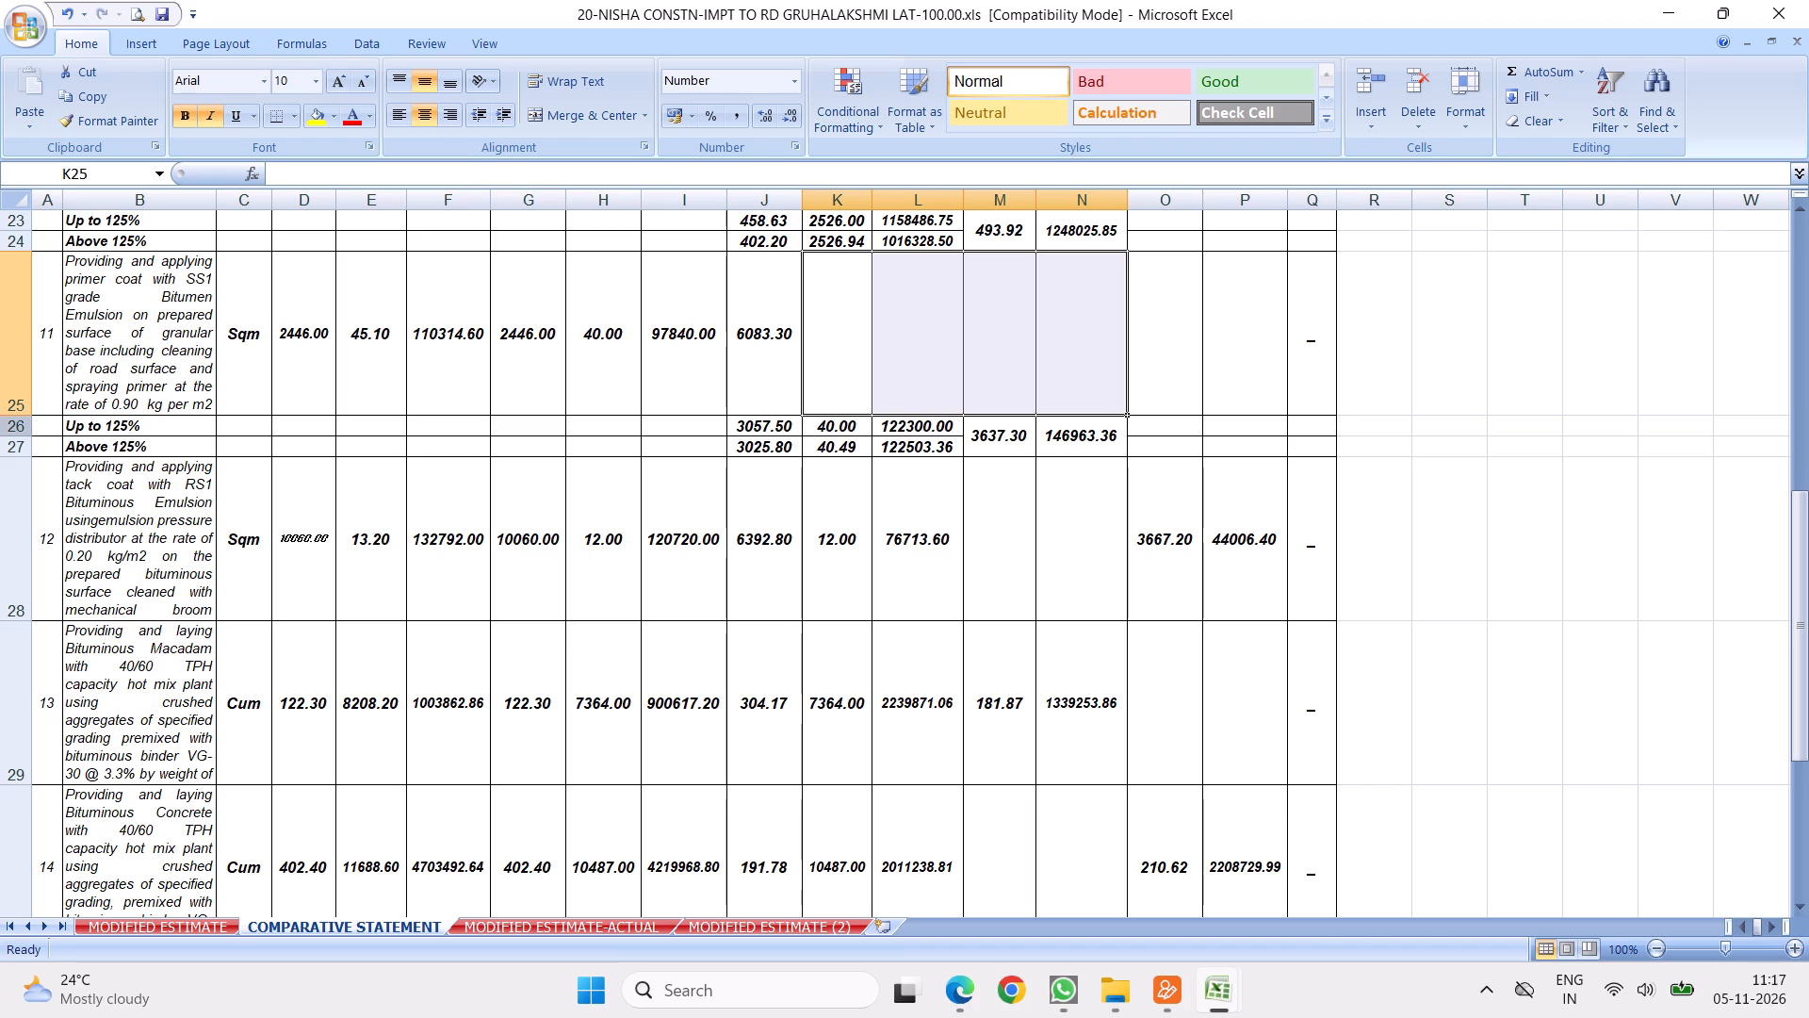
Copy item 11's Up to 125% and Above 125% rows and insert them directly below item 13, before item 14.
left_click_drag(21, 428, 20, 444)
right_click(103, 439)
left_click(154, 475)
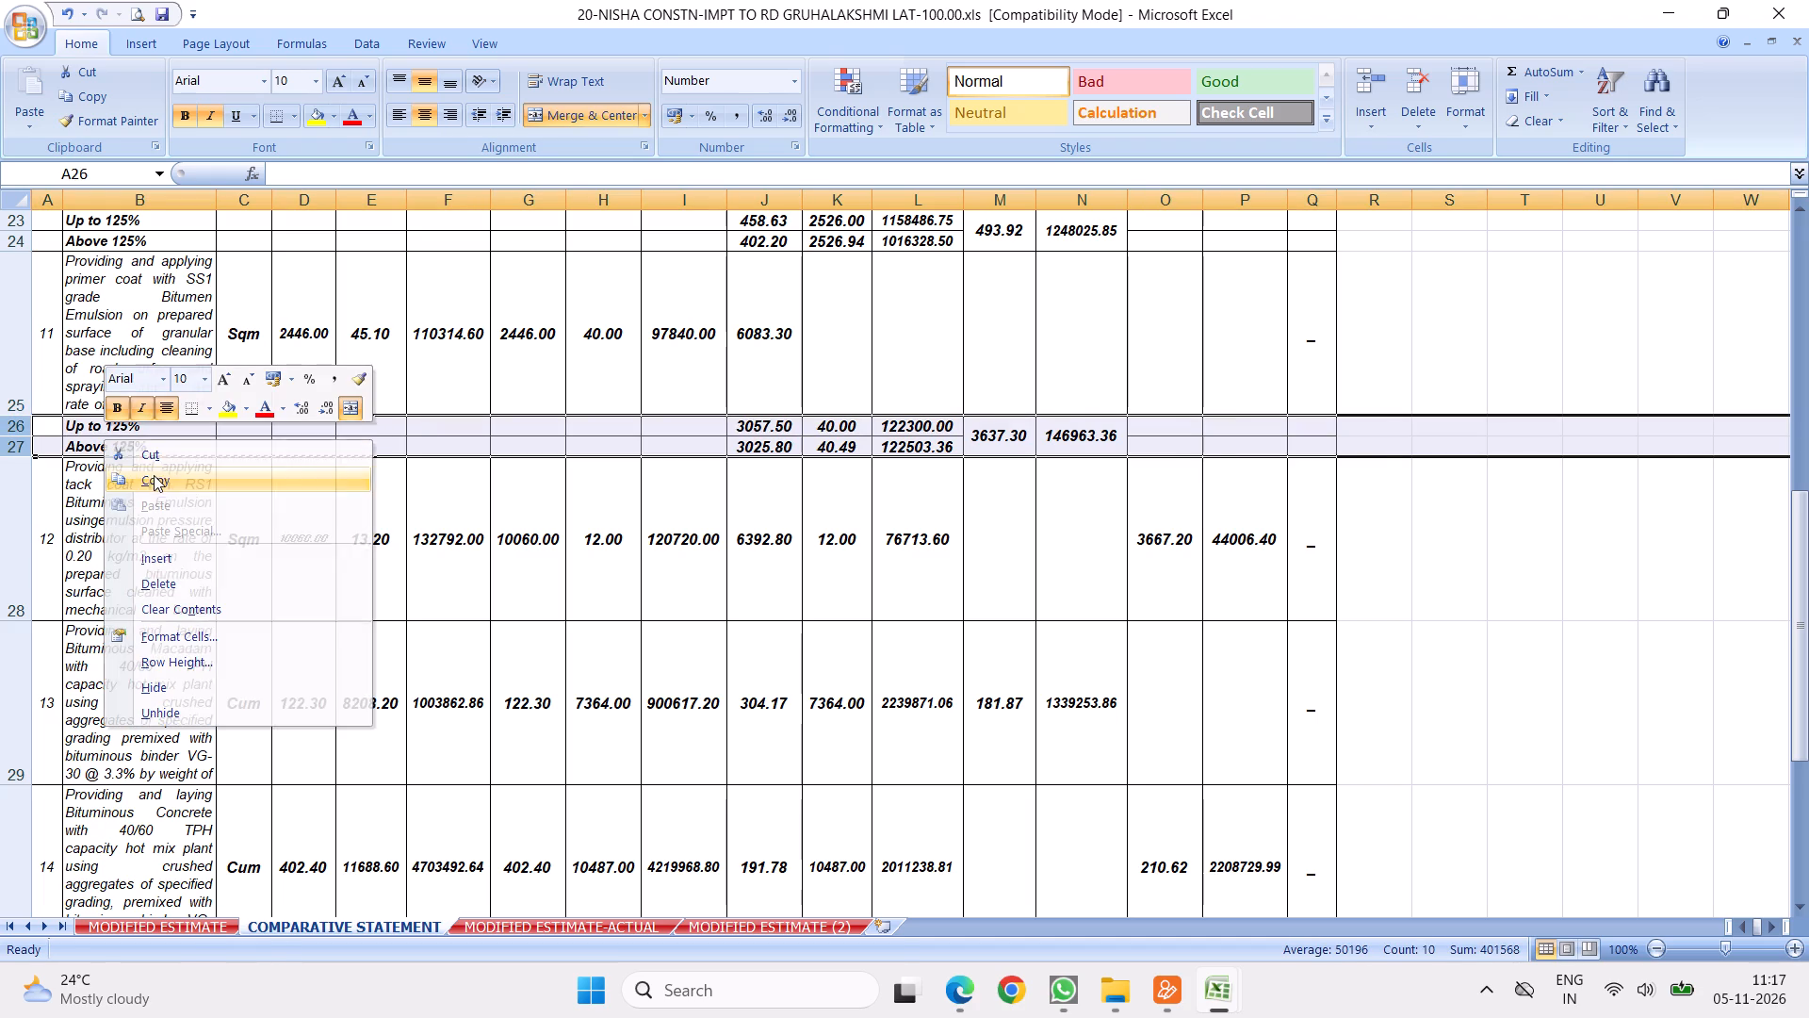
left_click(8, 832)
right_click(8, 832)
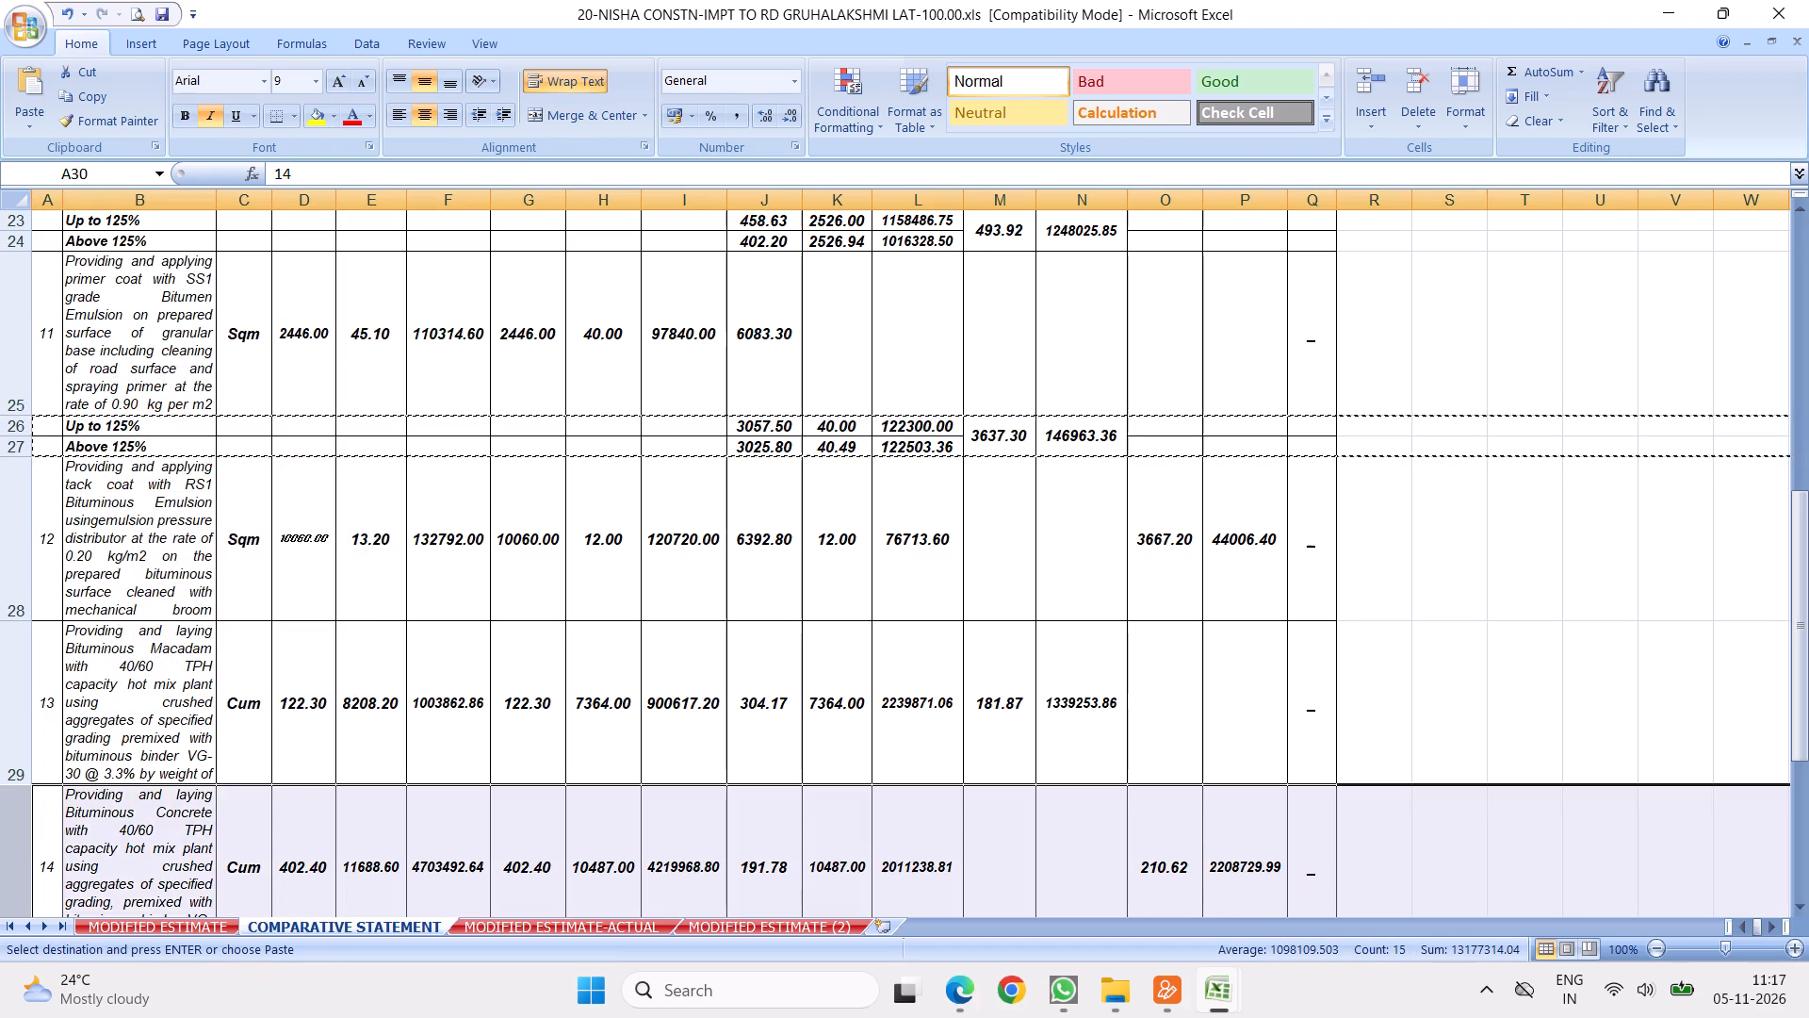
left_click(142, 667)
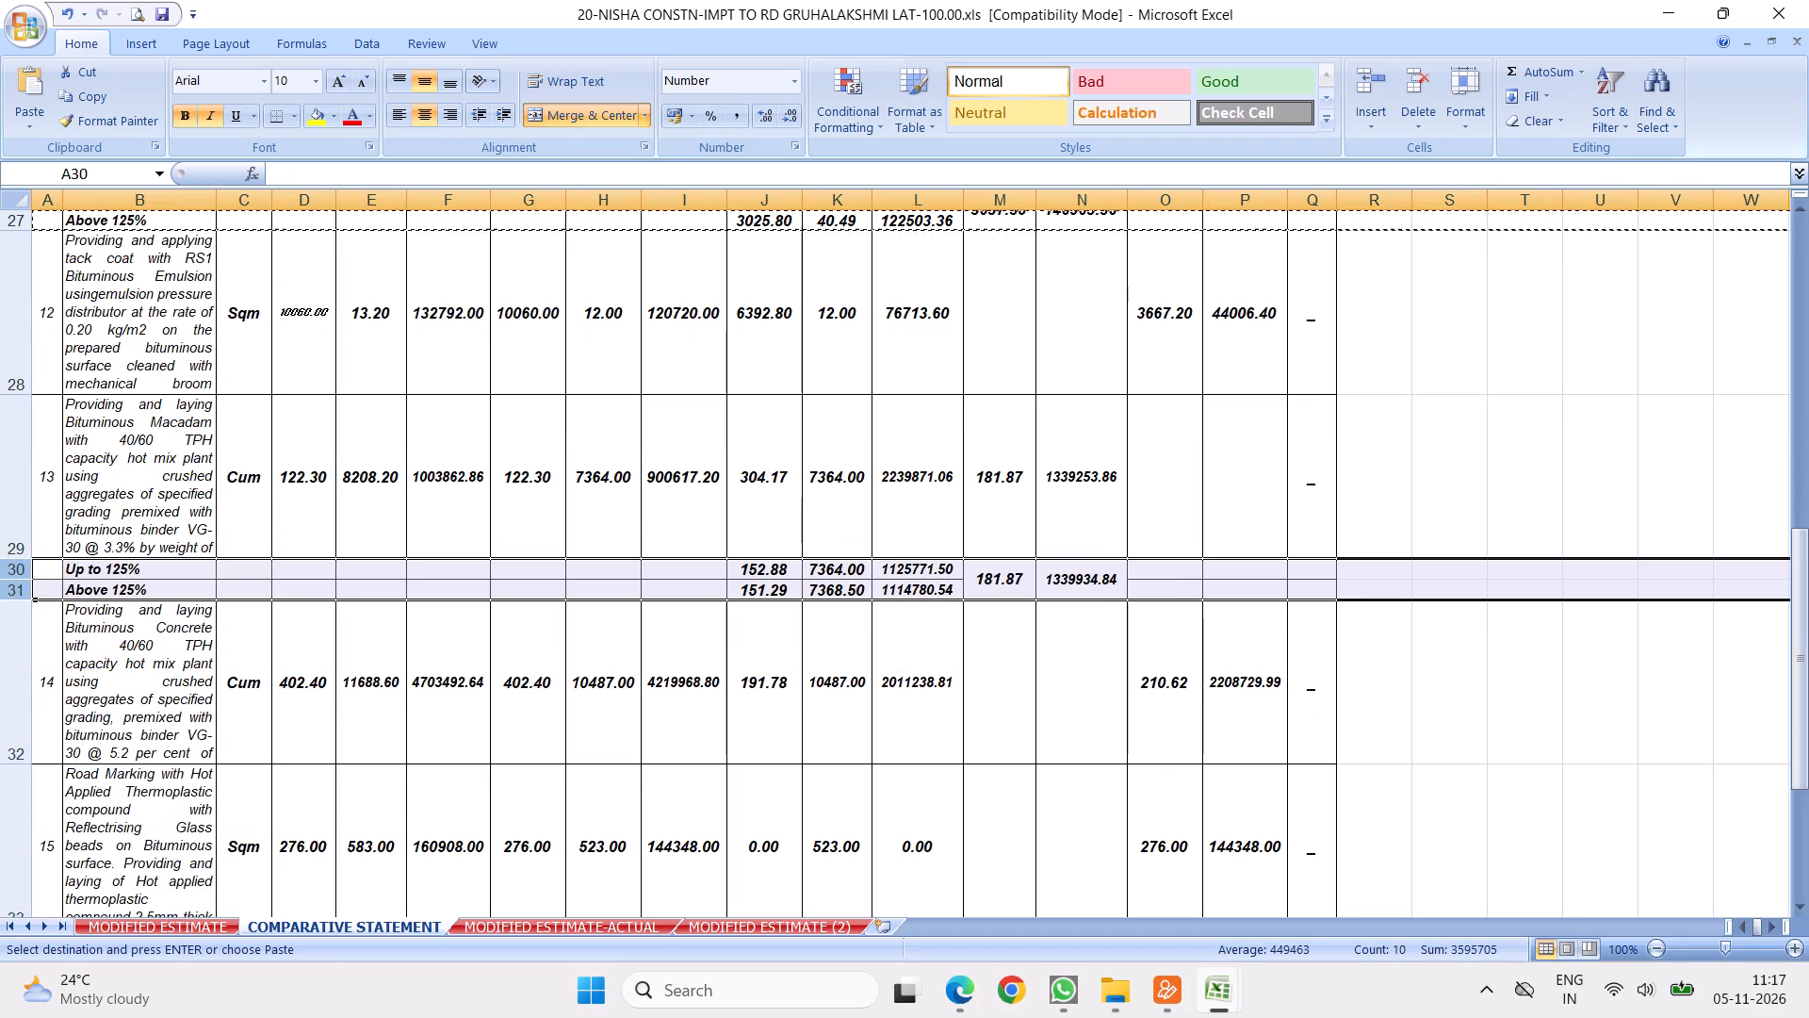
Clear the execution rate and amount and the excess quantity and amount on item 13's main row, K29 to N29.
left_click_drag(834, 495, 1084, 491)
key("Delete")
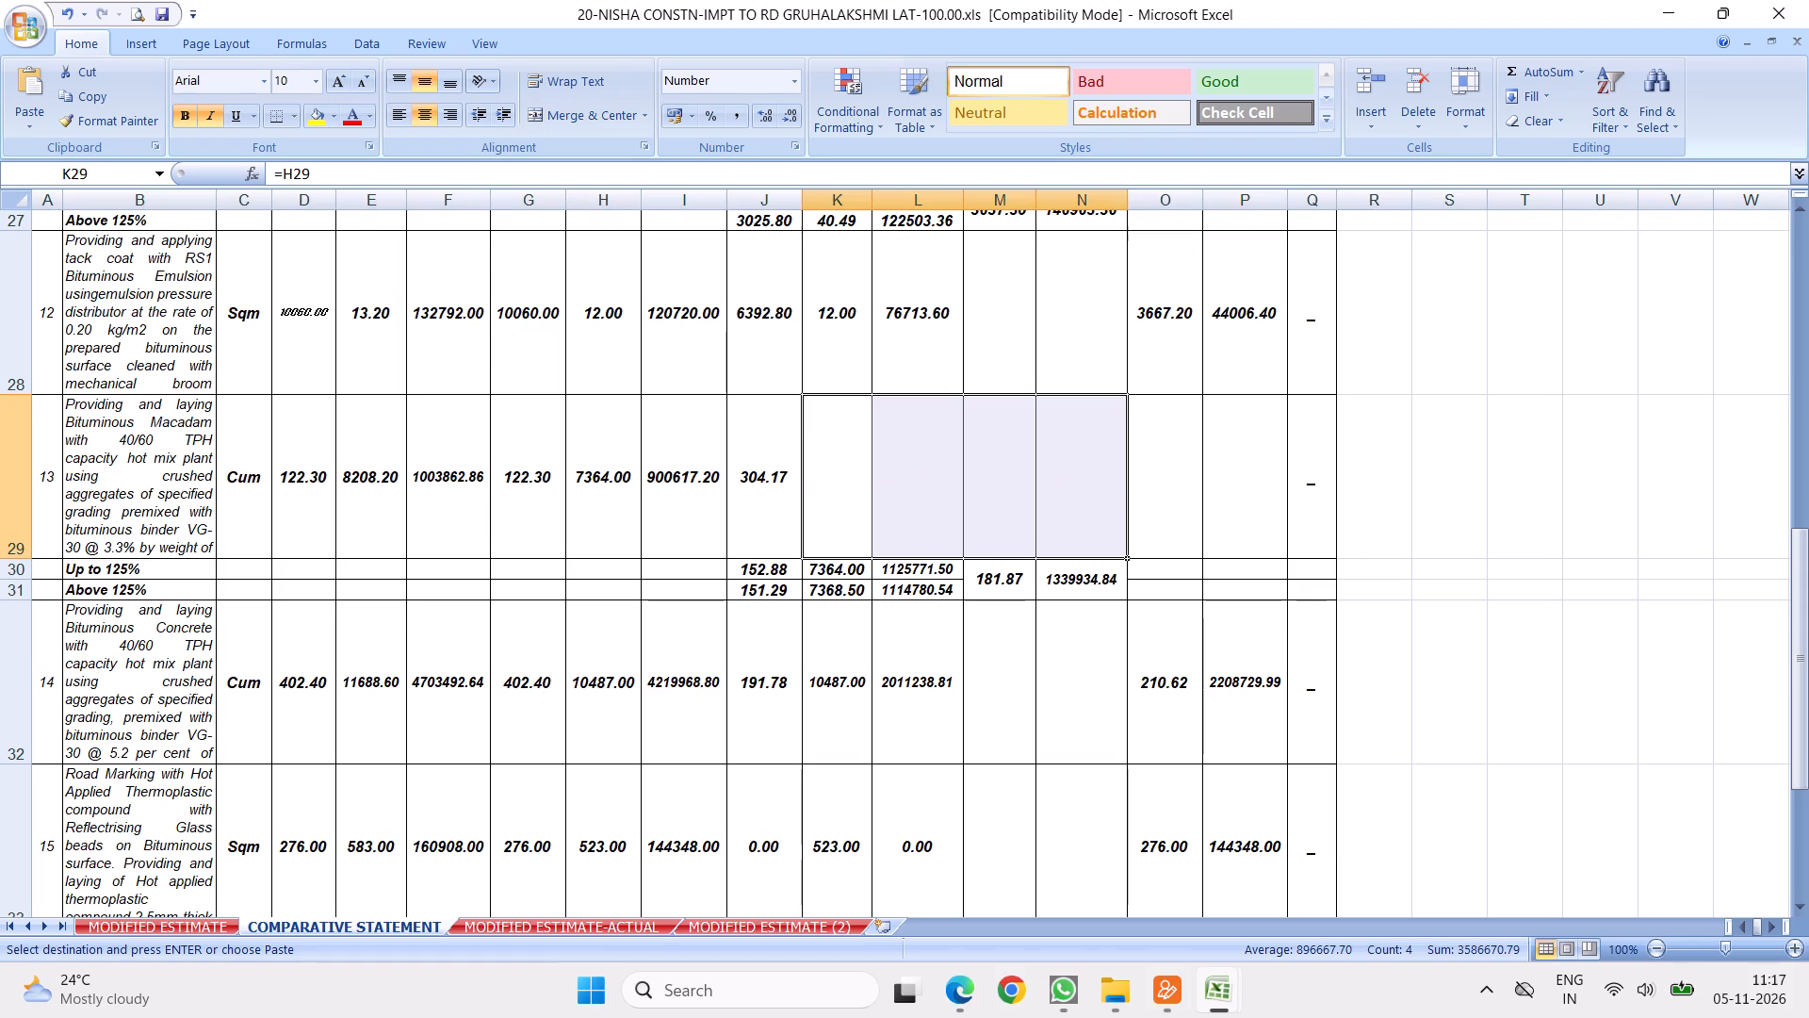
Check which cells the excess amount formula in N30 for item 13 refers to.
left_click(902, 638)
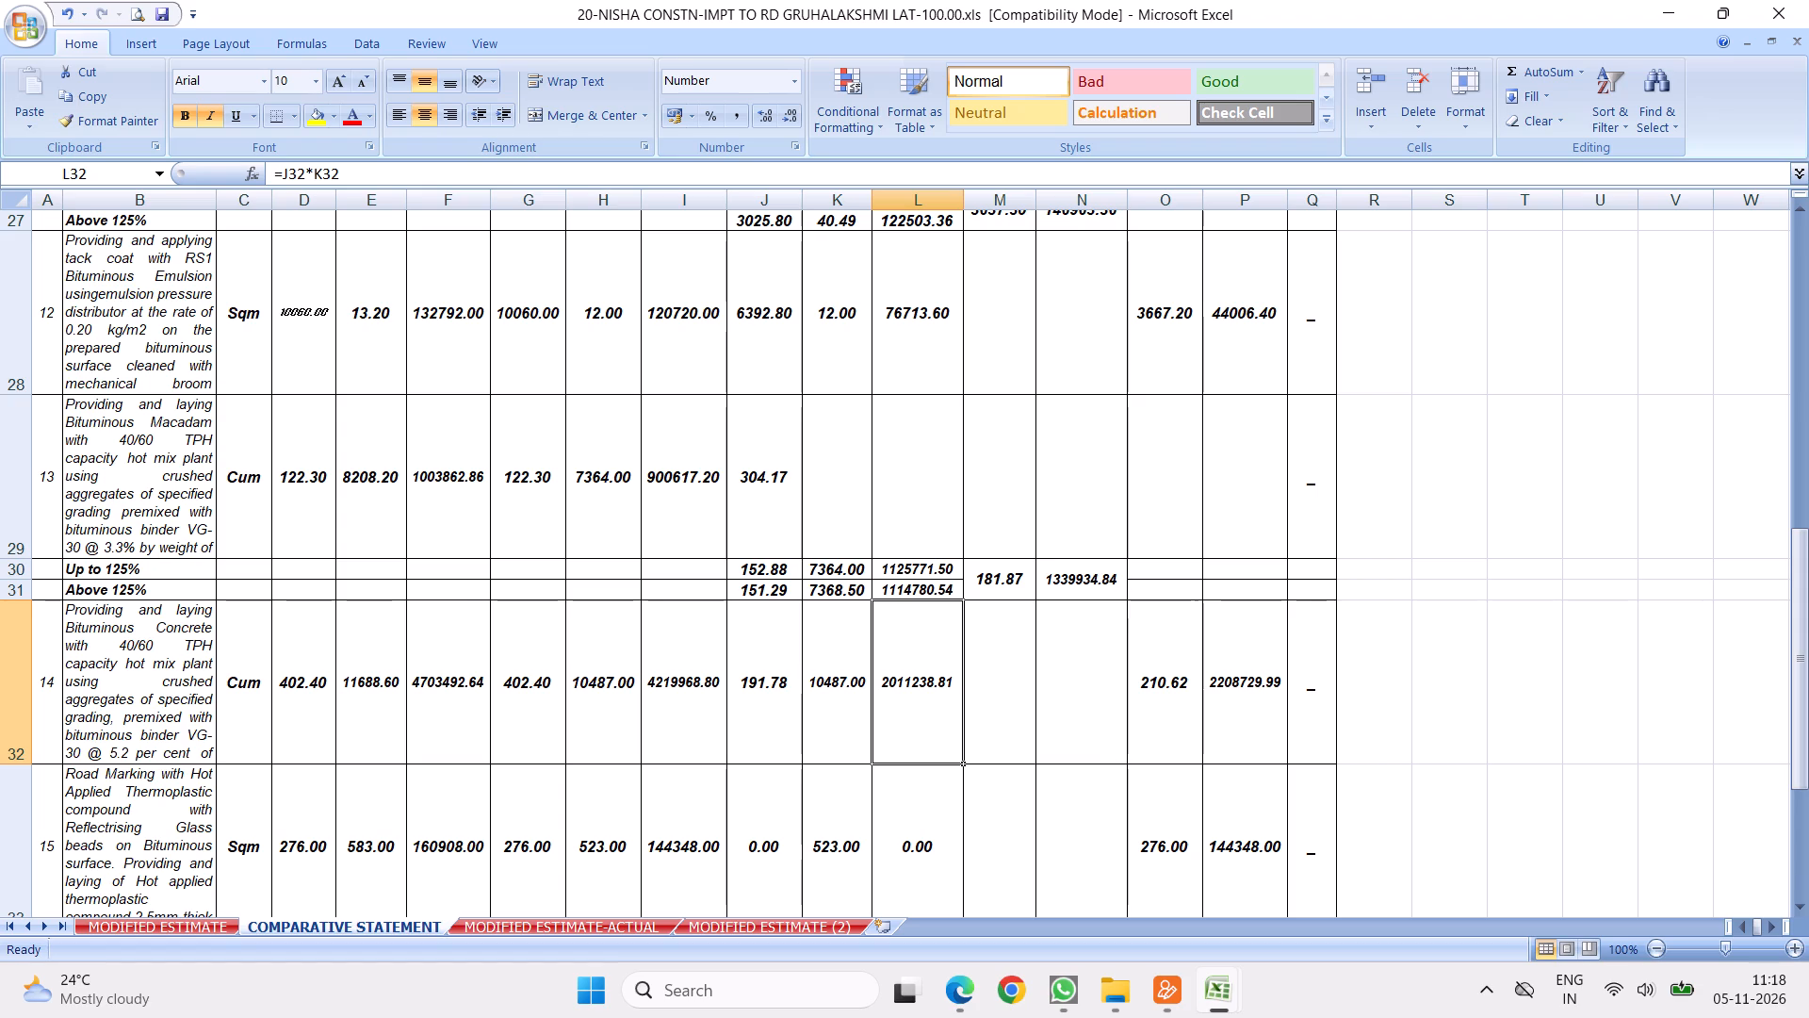
left_click(1069, 566)
left_click(383, 172)
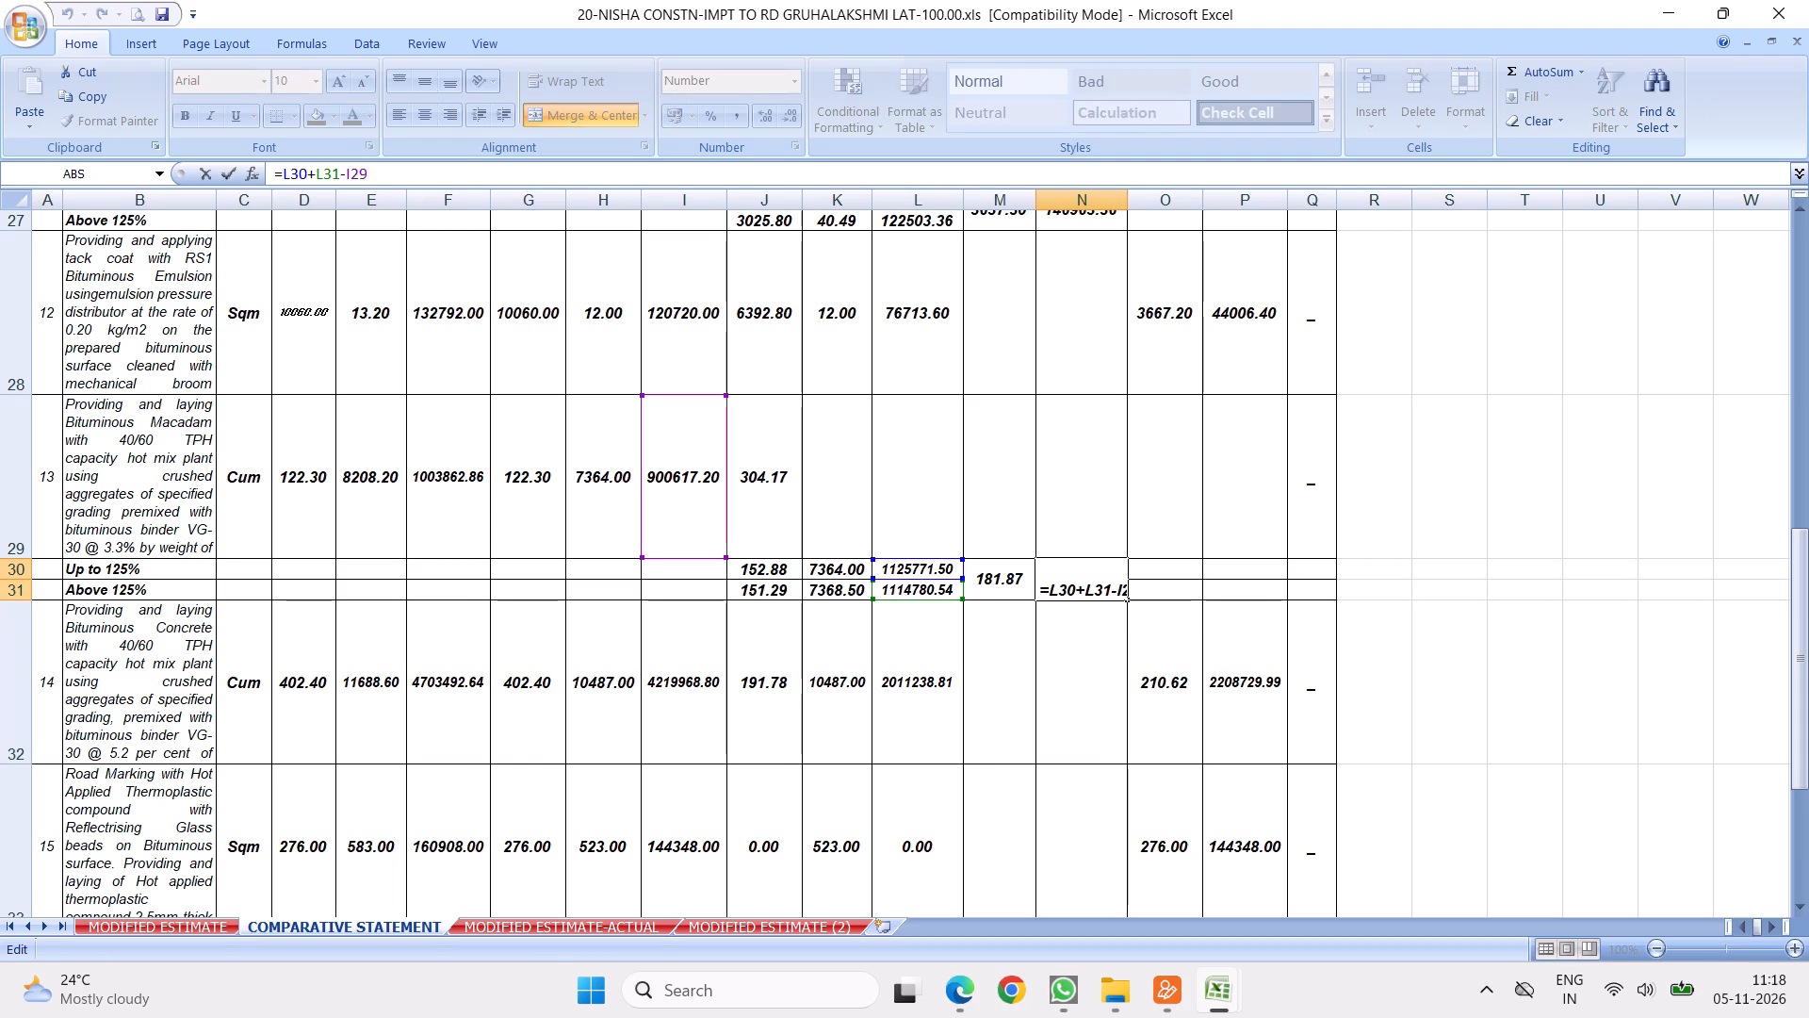
left_click(747, 723)
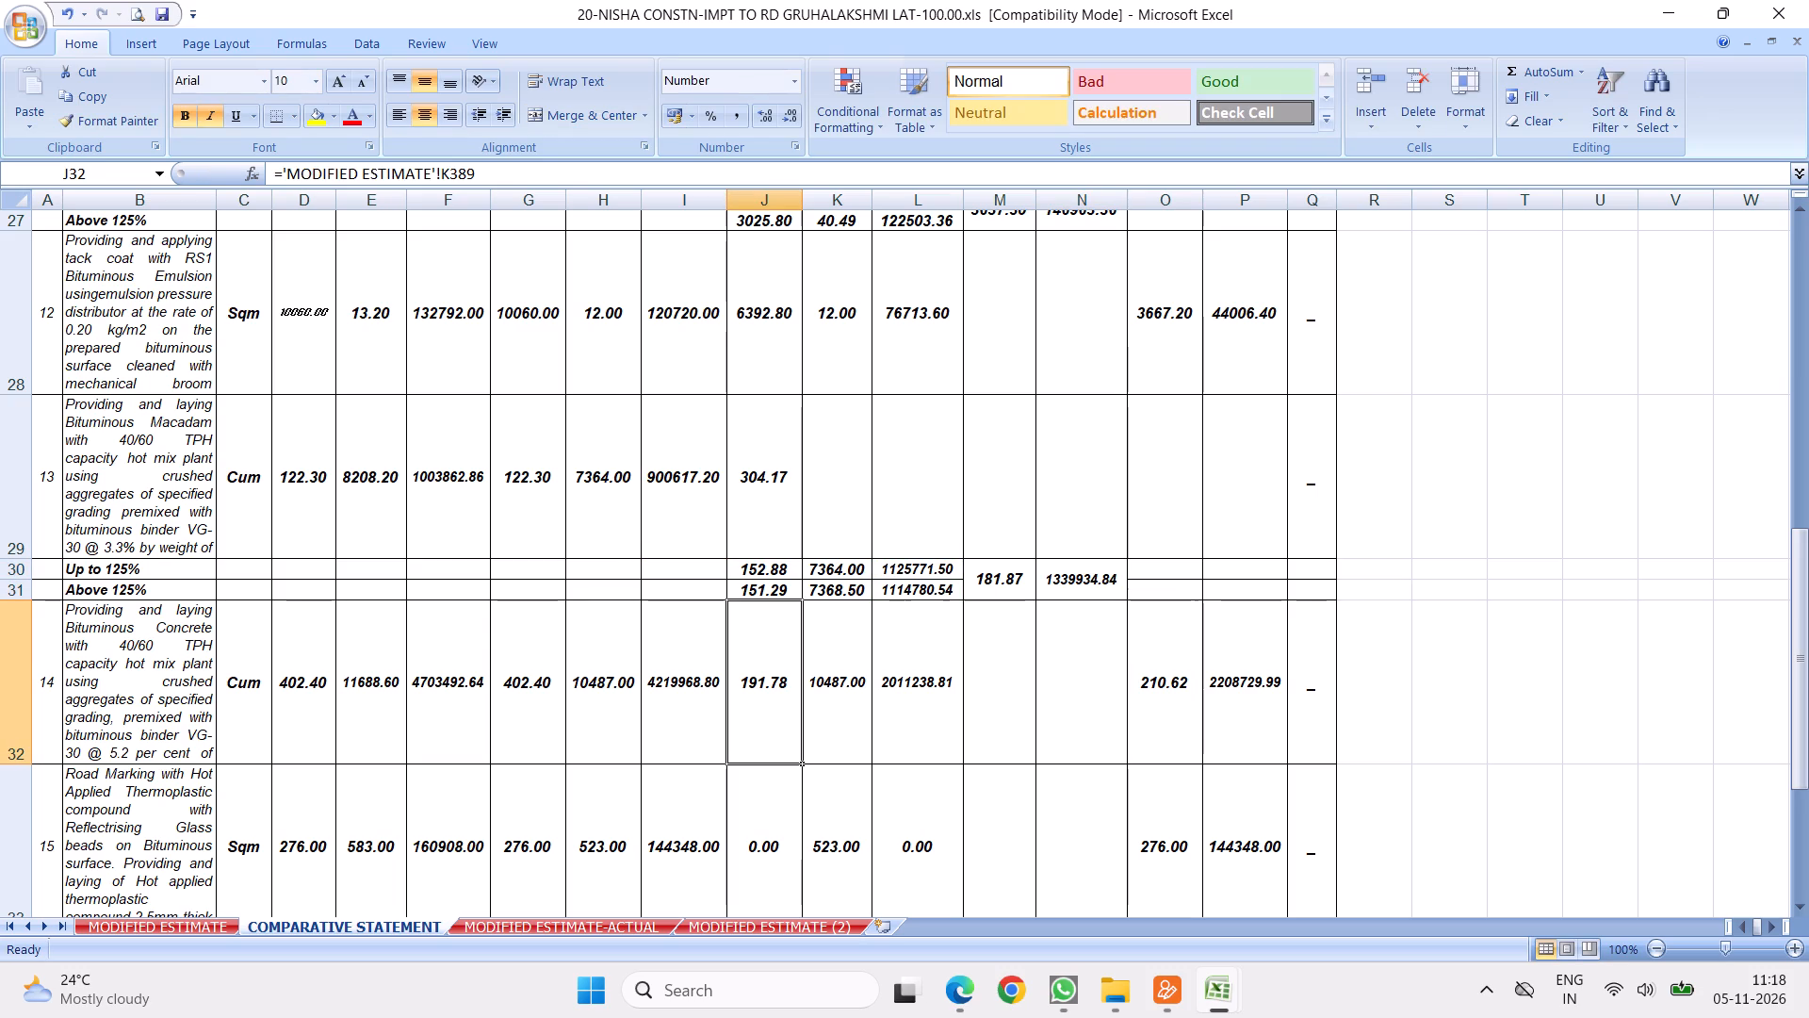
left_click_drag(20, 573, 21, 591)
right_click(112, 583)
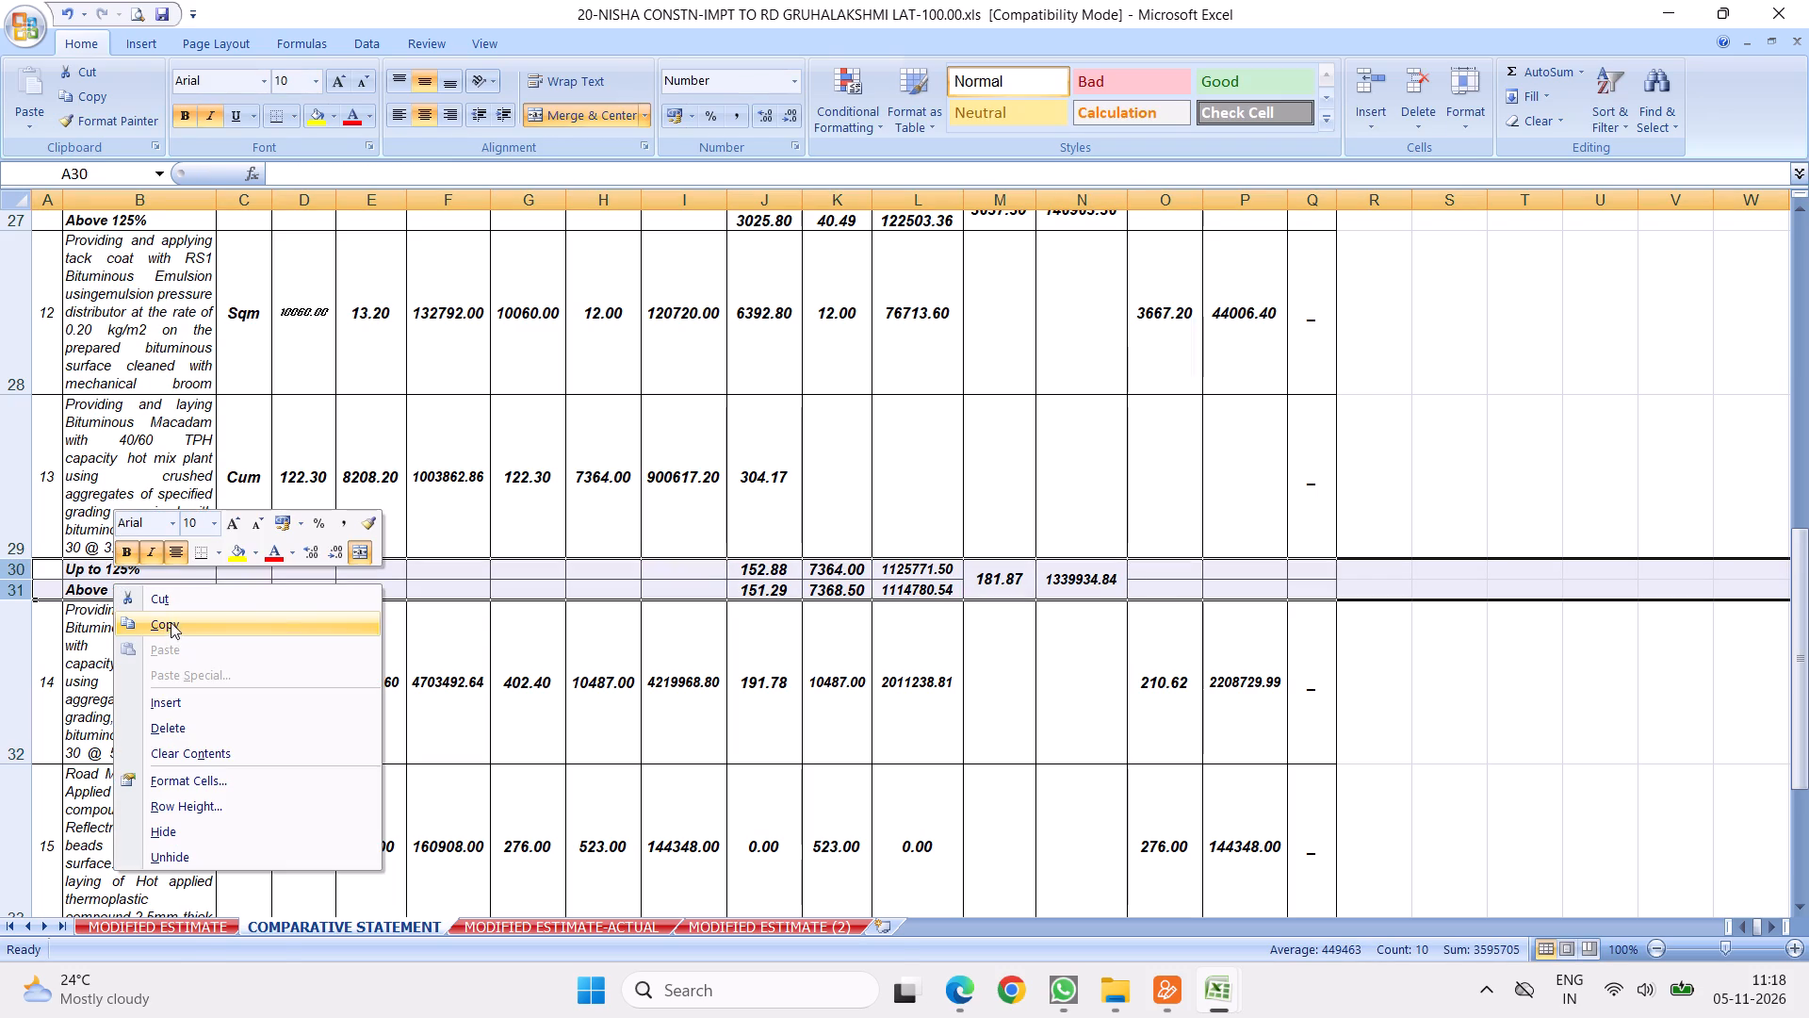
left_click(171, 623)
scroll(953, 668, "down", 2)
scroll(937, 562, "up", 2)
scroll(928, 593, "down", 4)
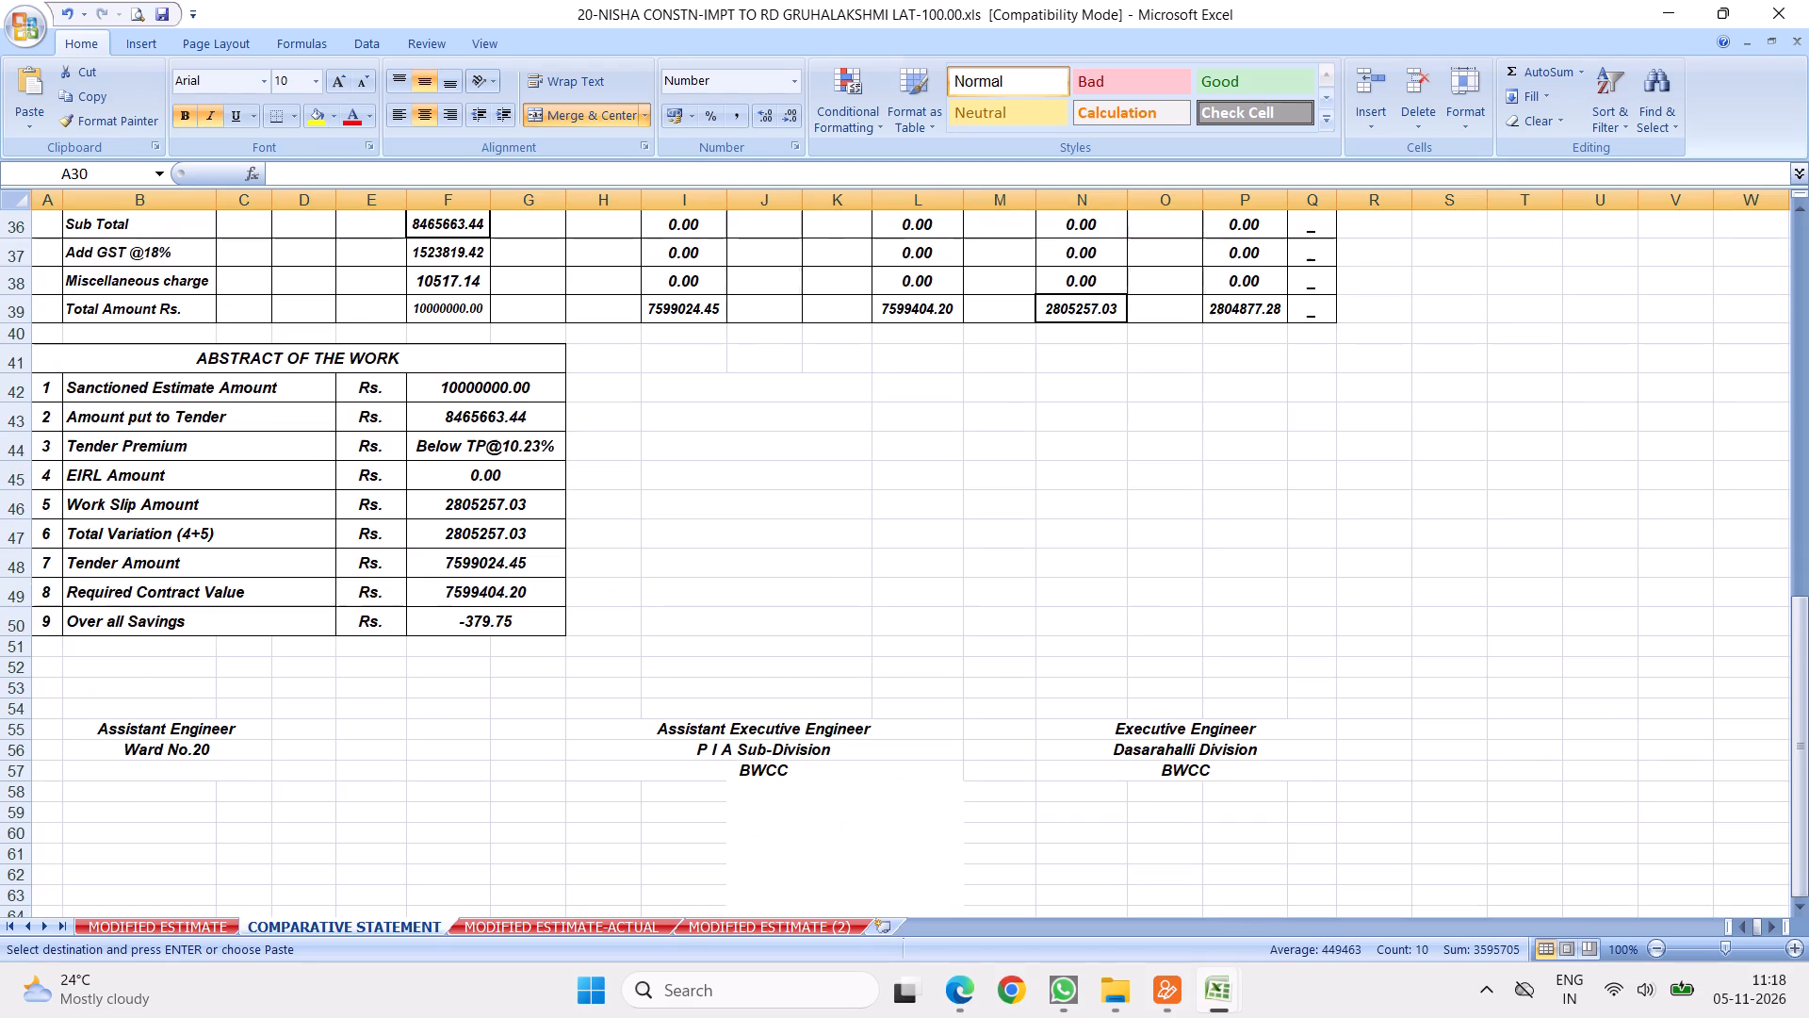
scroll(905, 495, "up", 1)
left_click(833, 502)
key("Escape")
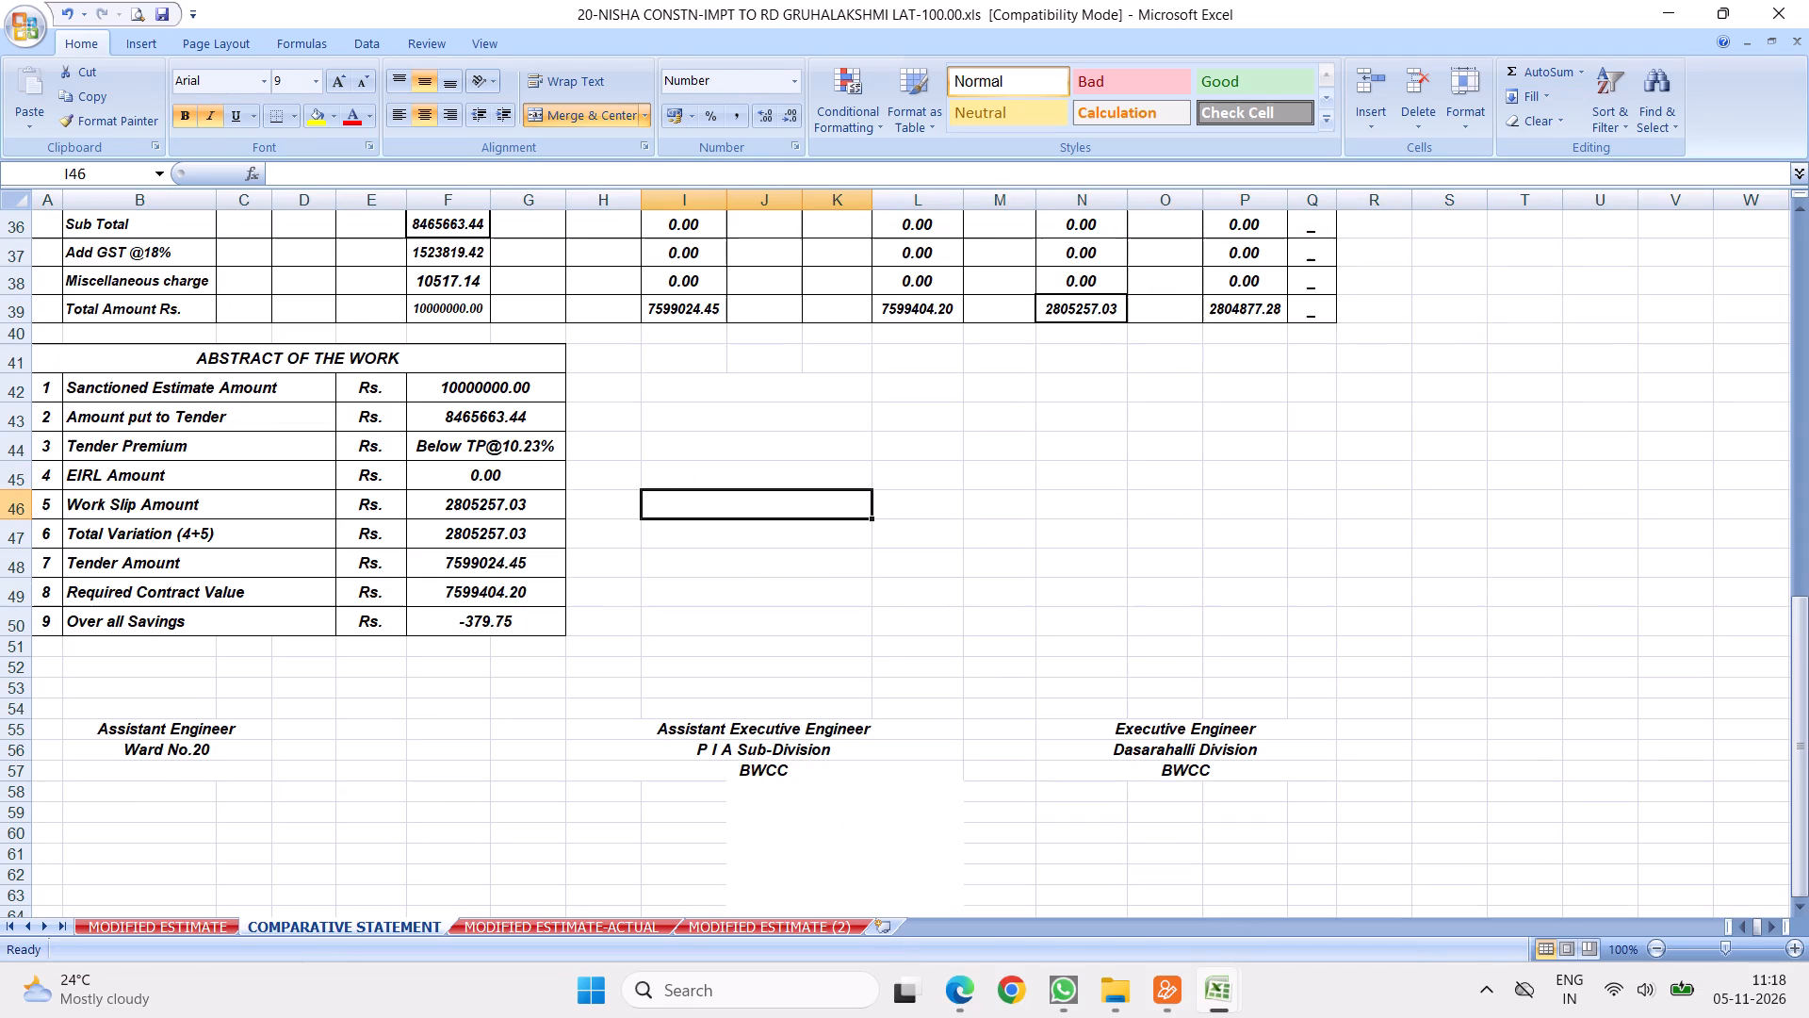
Apply a thick box border to the Total Amount Rs. cells I39 and L39.
left_click(676, 309)
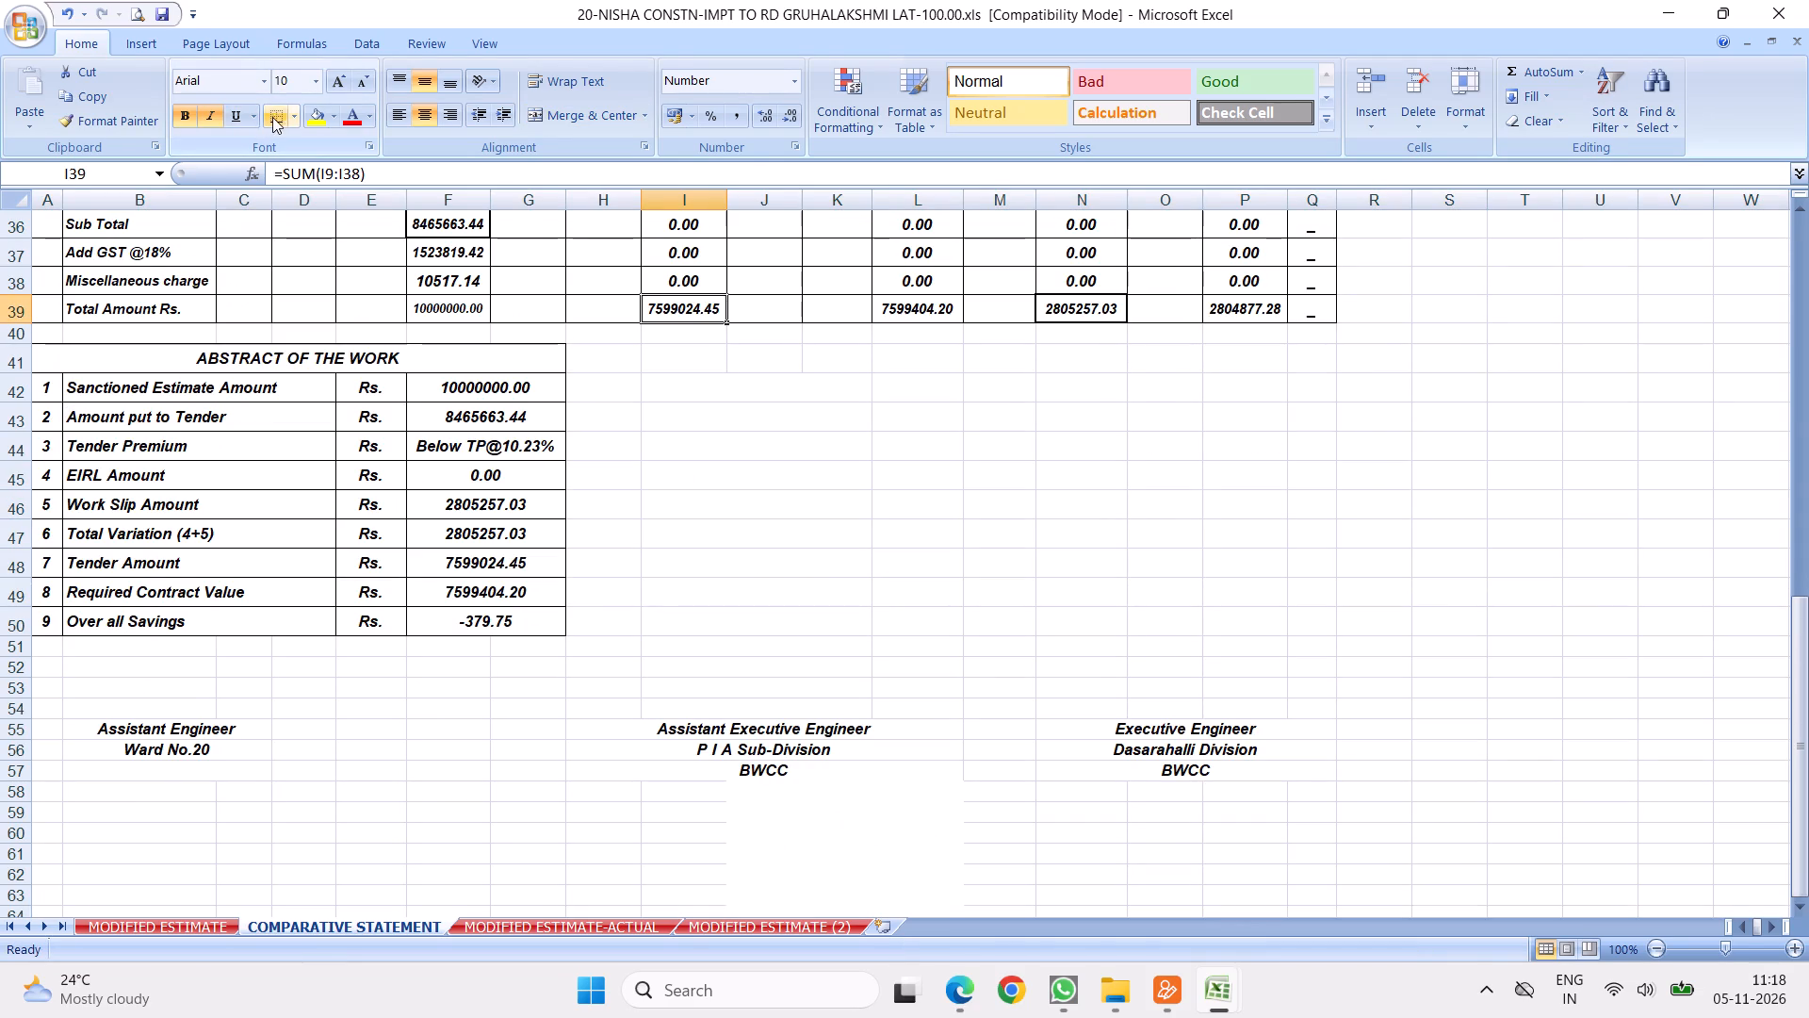
left_click(293, 117)
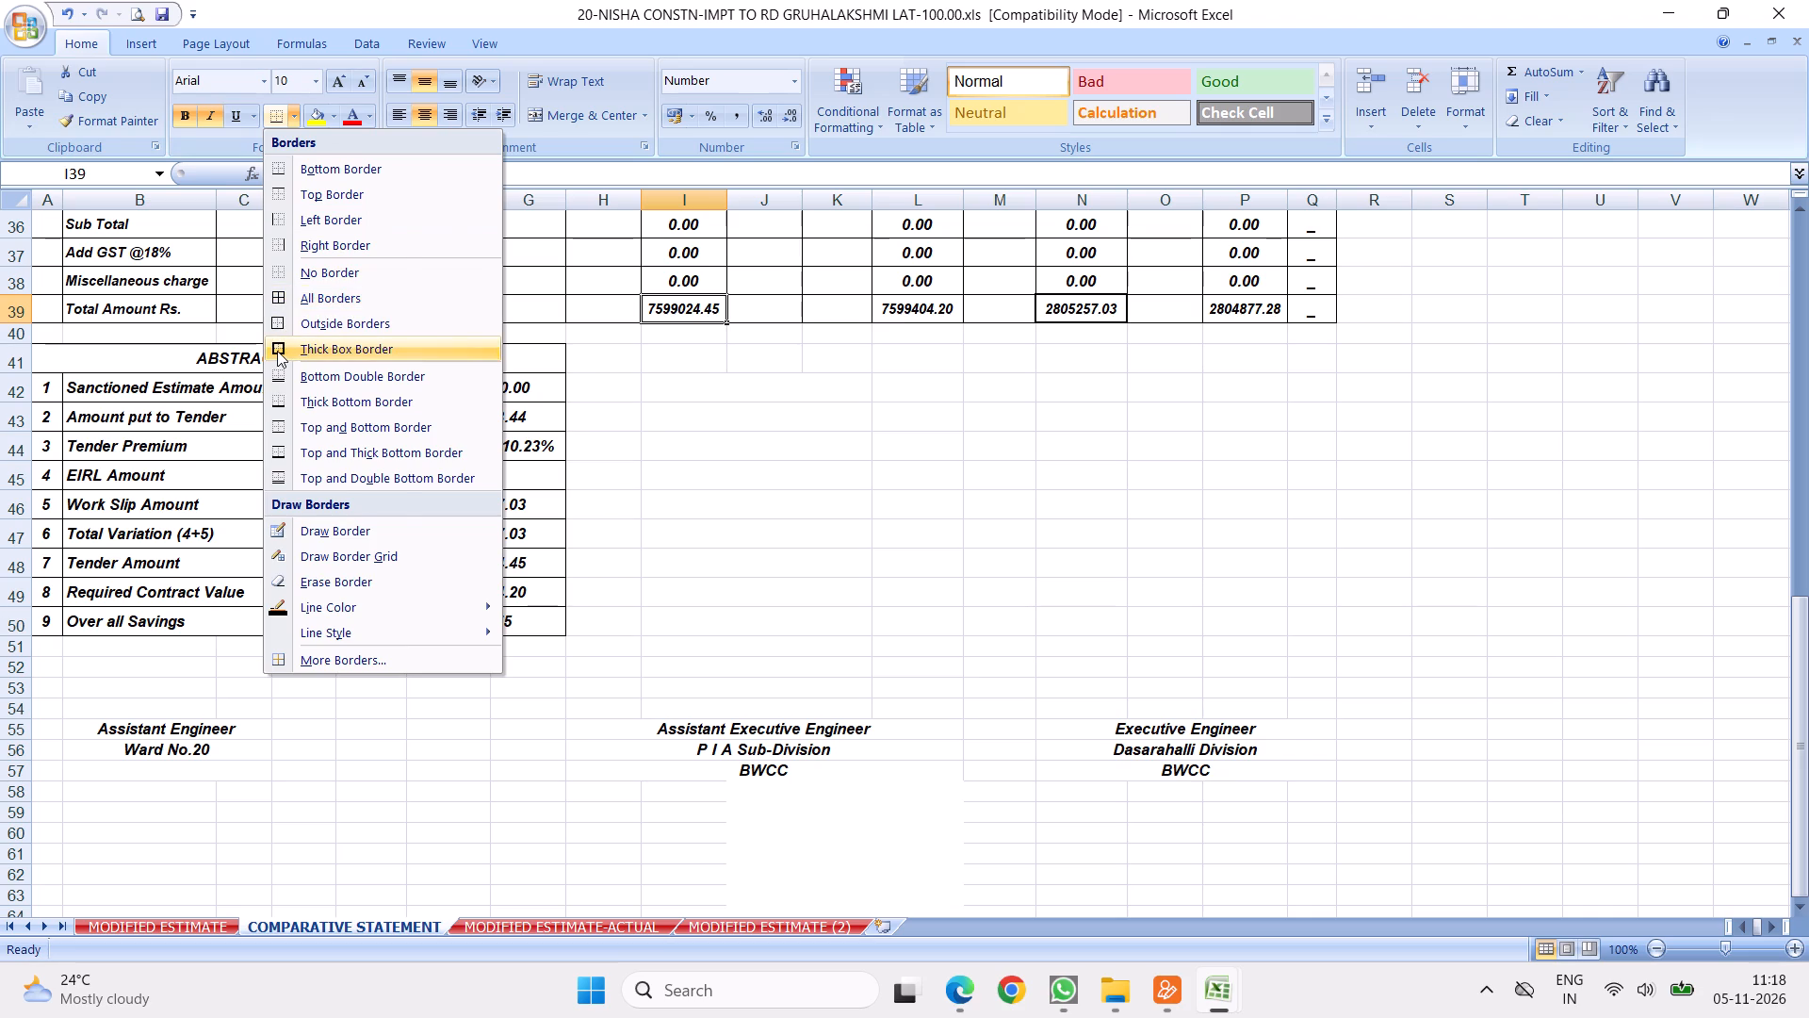
left_click(277, 350)
left_click(910, 309)
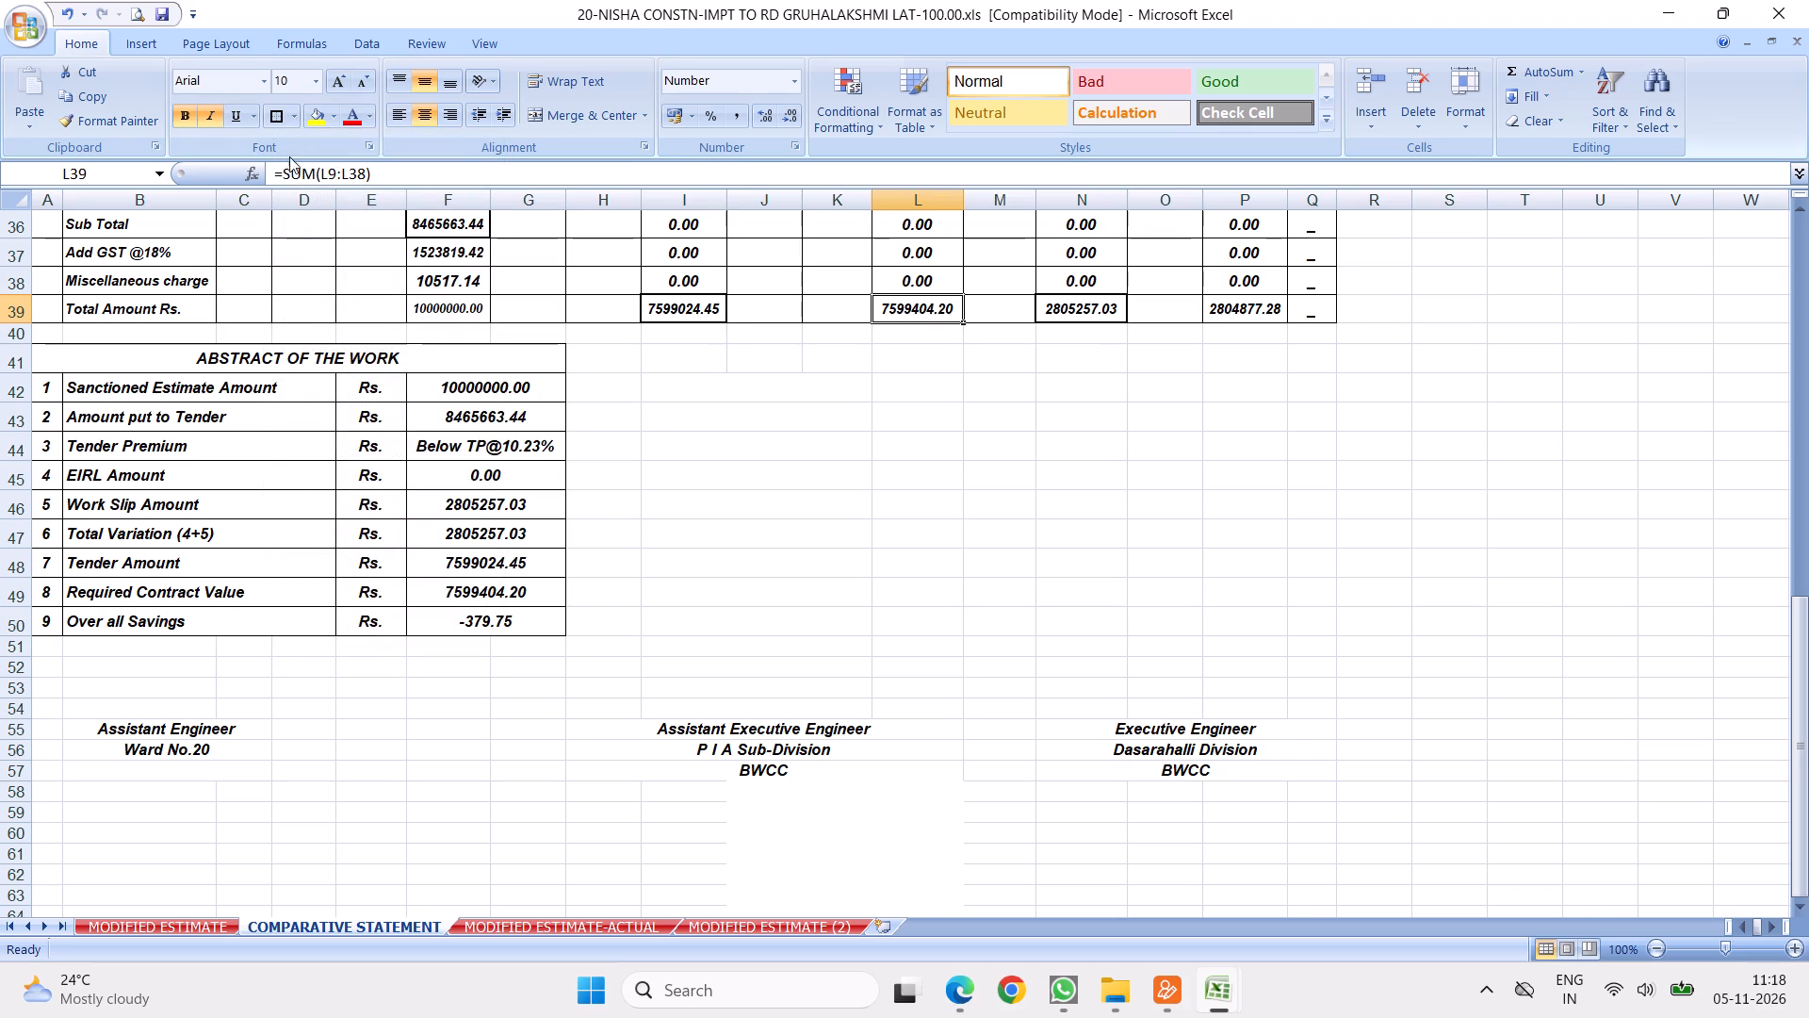
left_click(276, 113)
left_click(1050, 473)
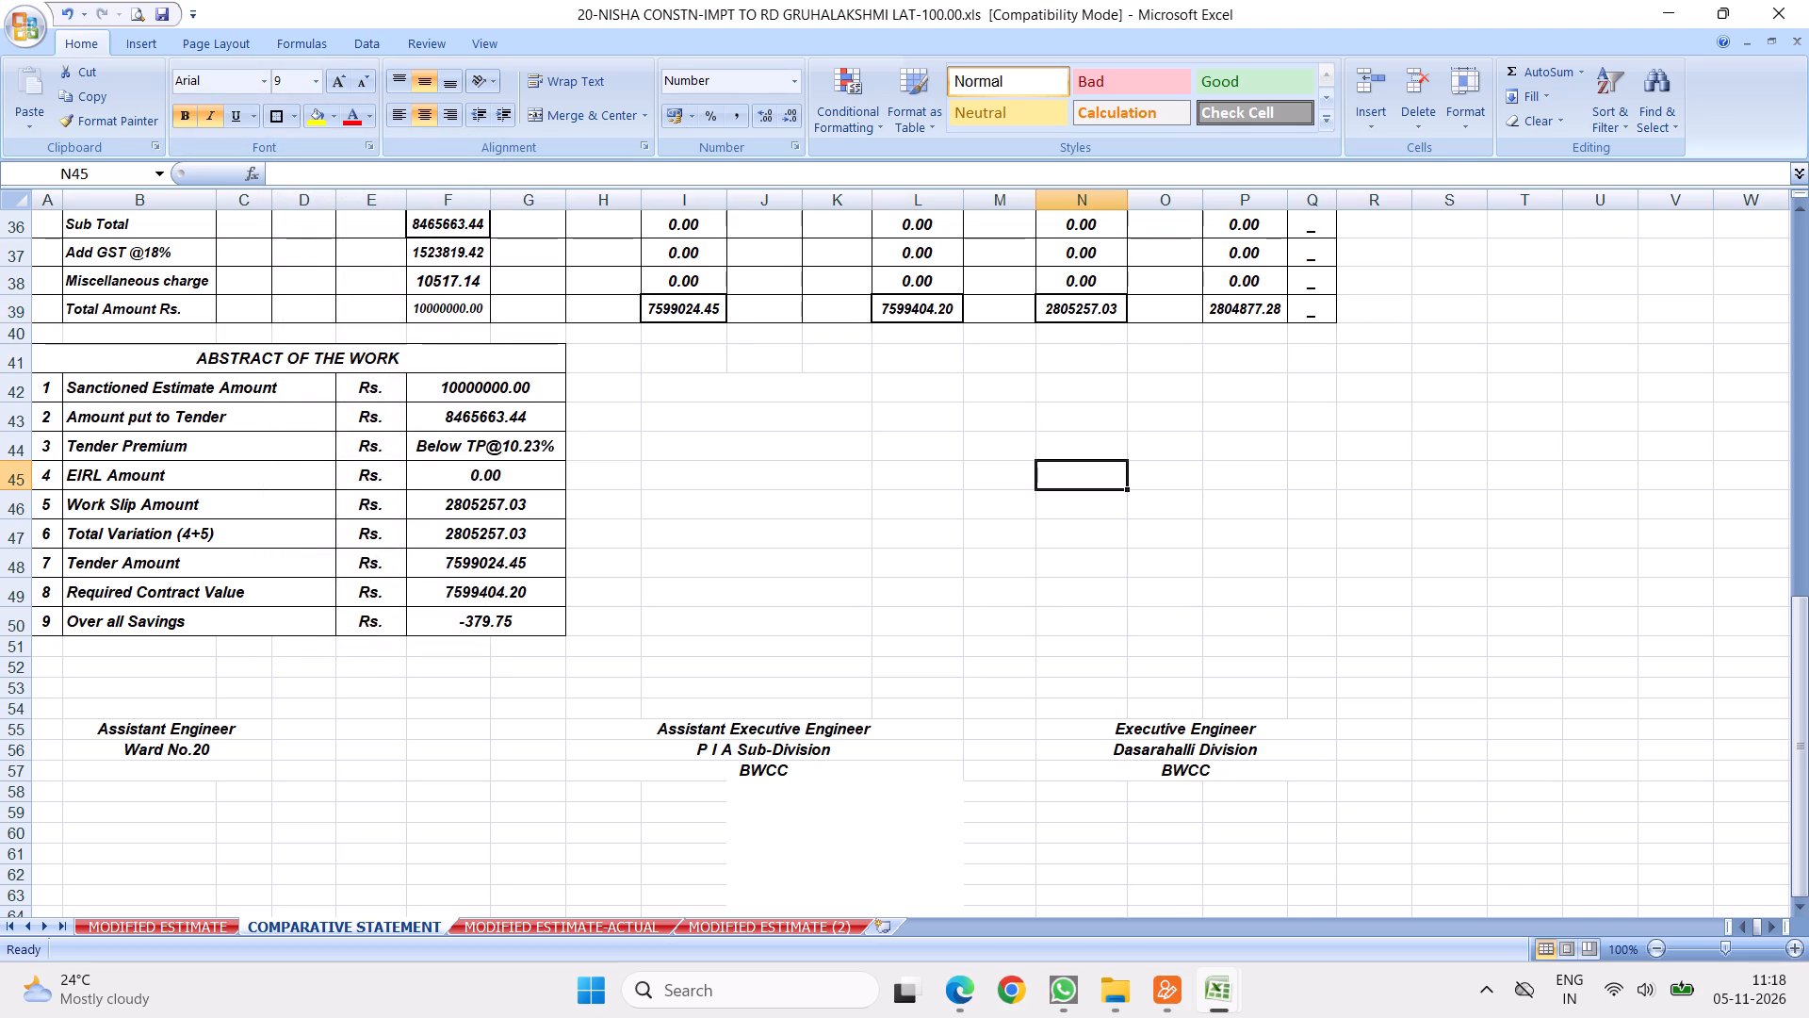
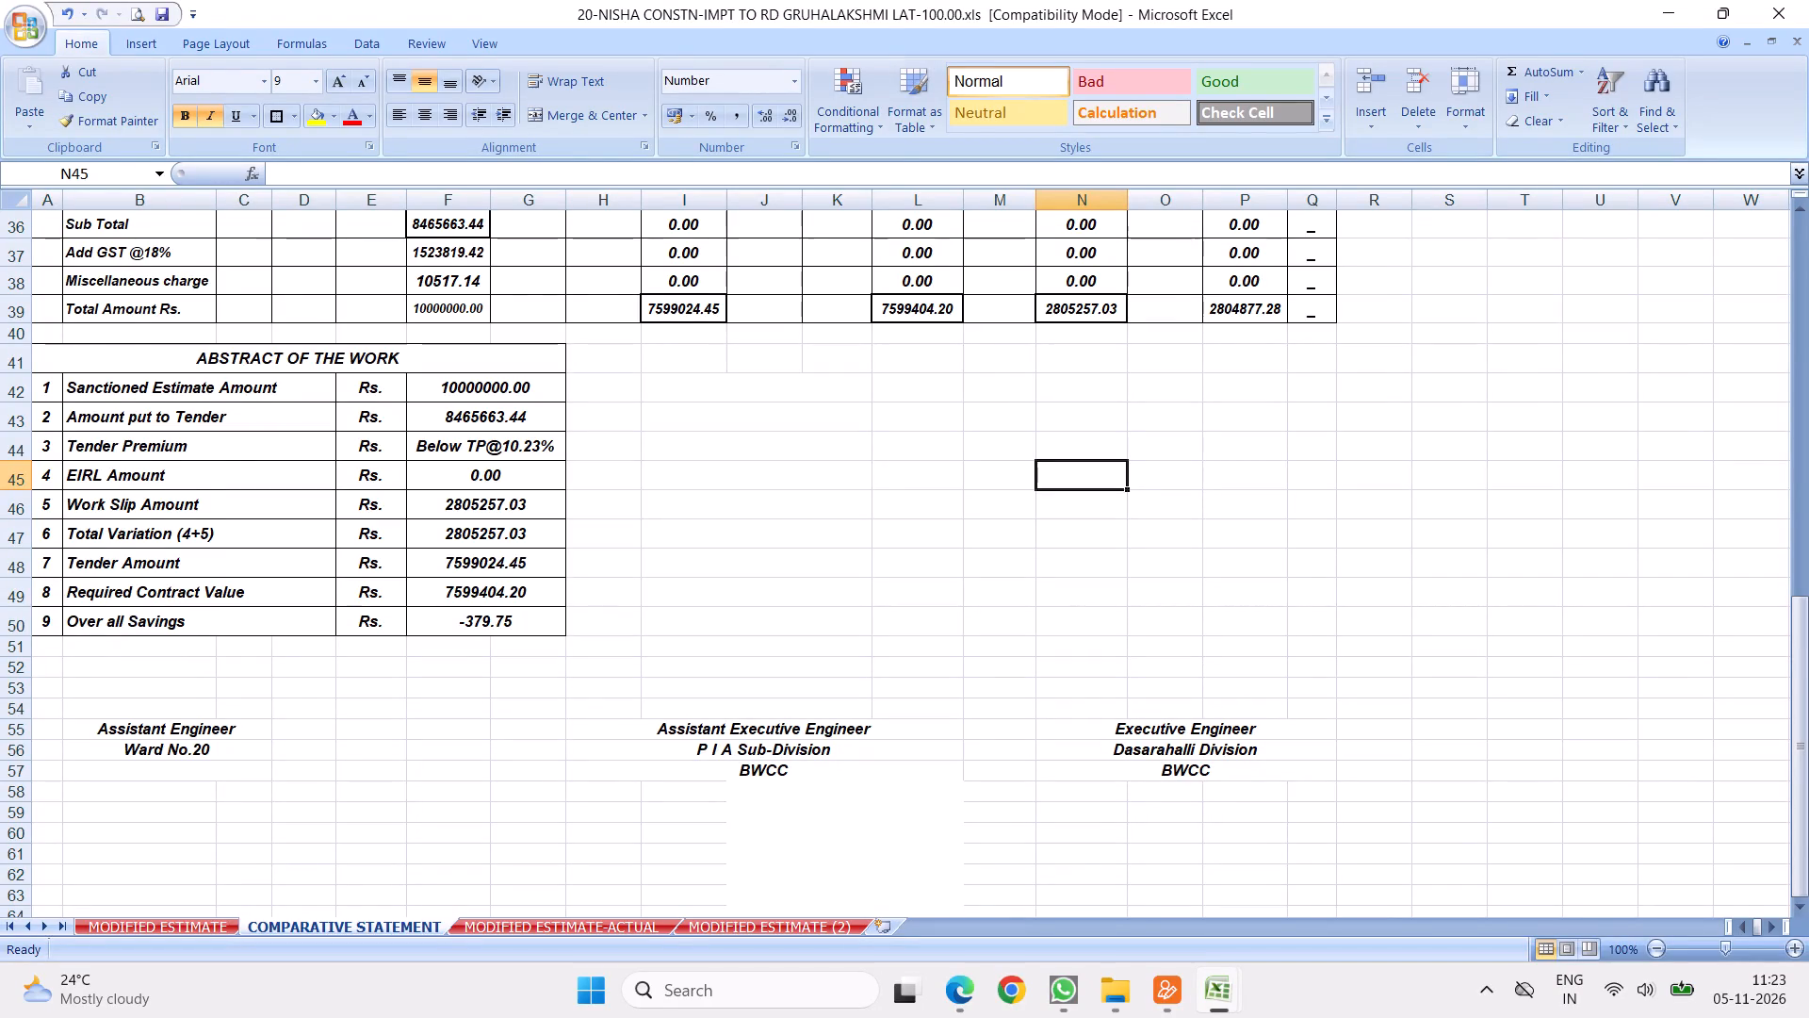
Review the comparative statement from its heading and item rows down to the totals, abstract and signature block.
scroll(611, 429, "up", 16)
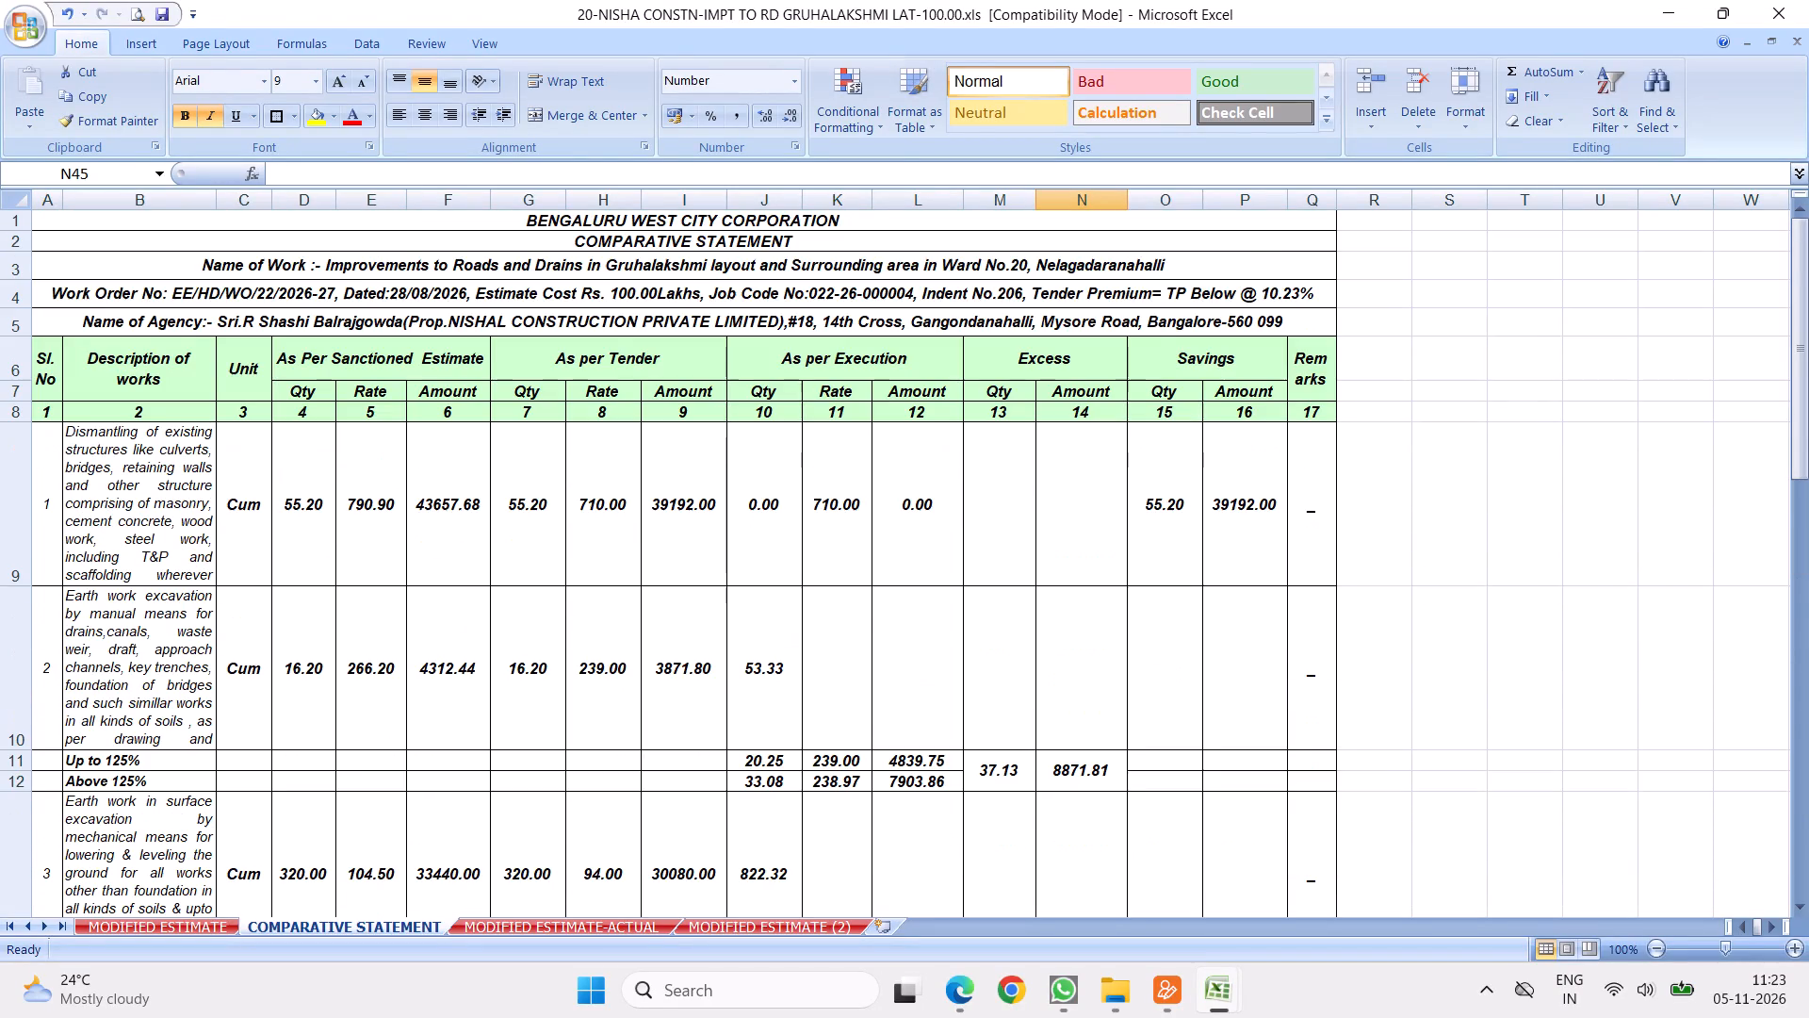
scroll(677, 480, "down", 4)
scroll(777, 487, "down", 7)
scroll(683, 491, "down", 1)
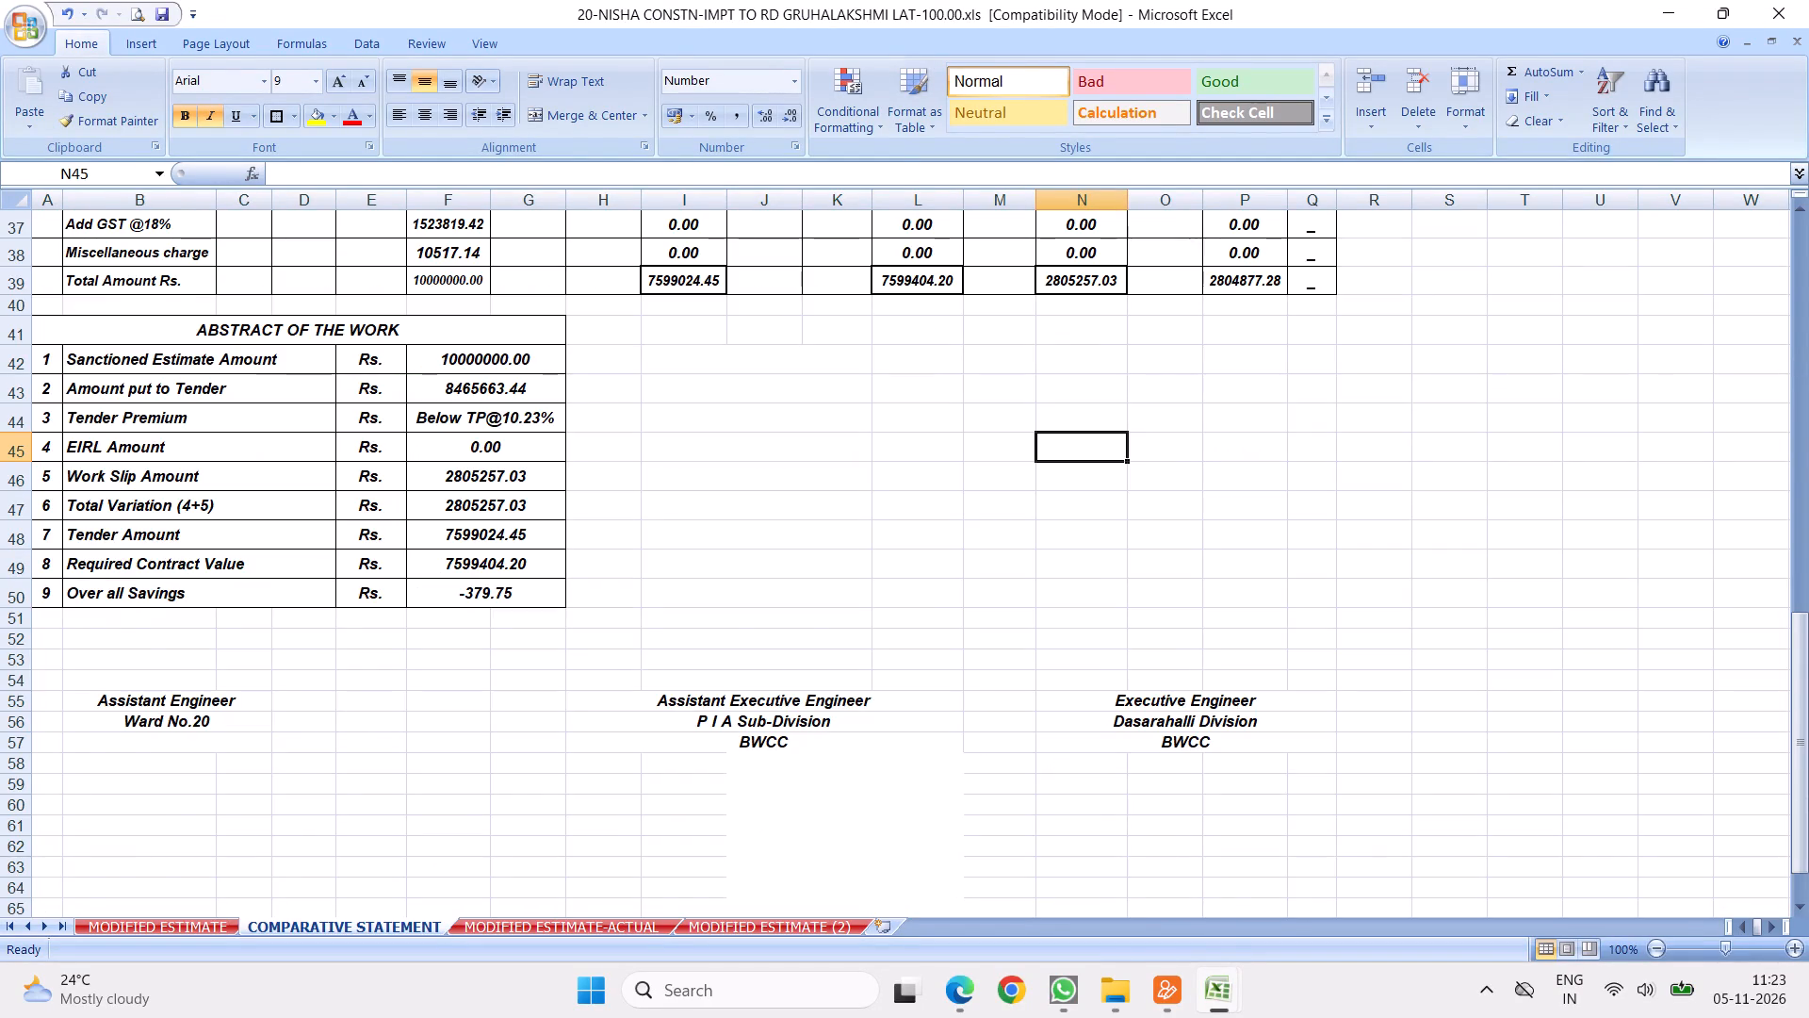
scroll(656, 474, "up", 12)
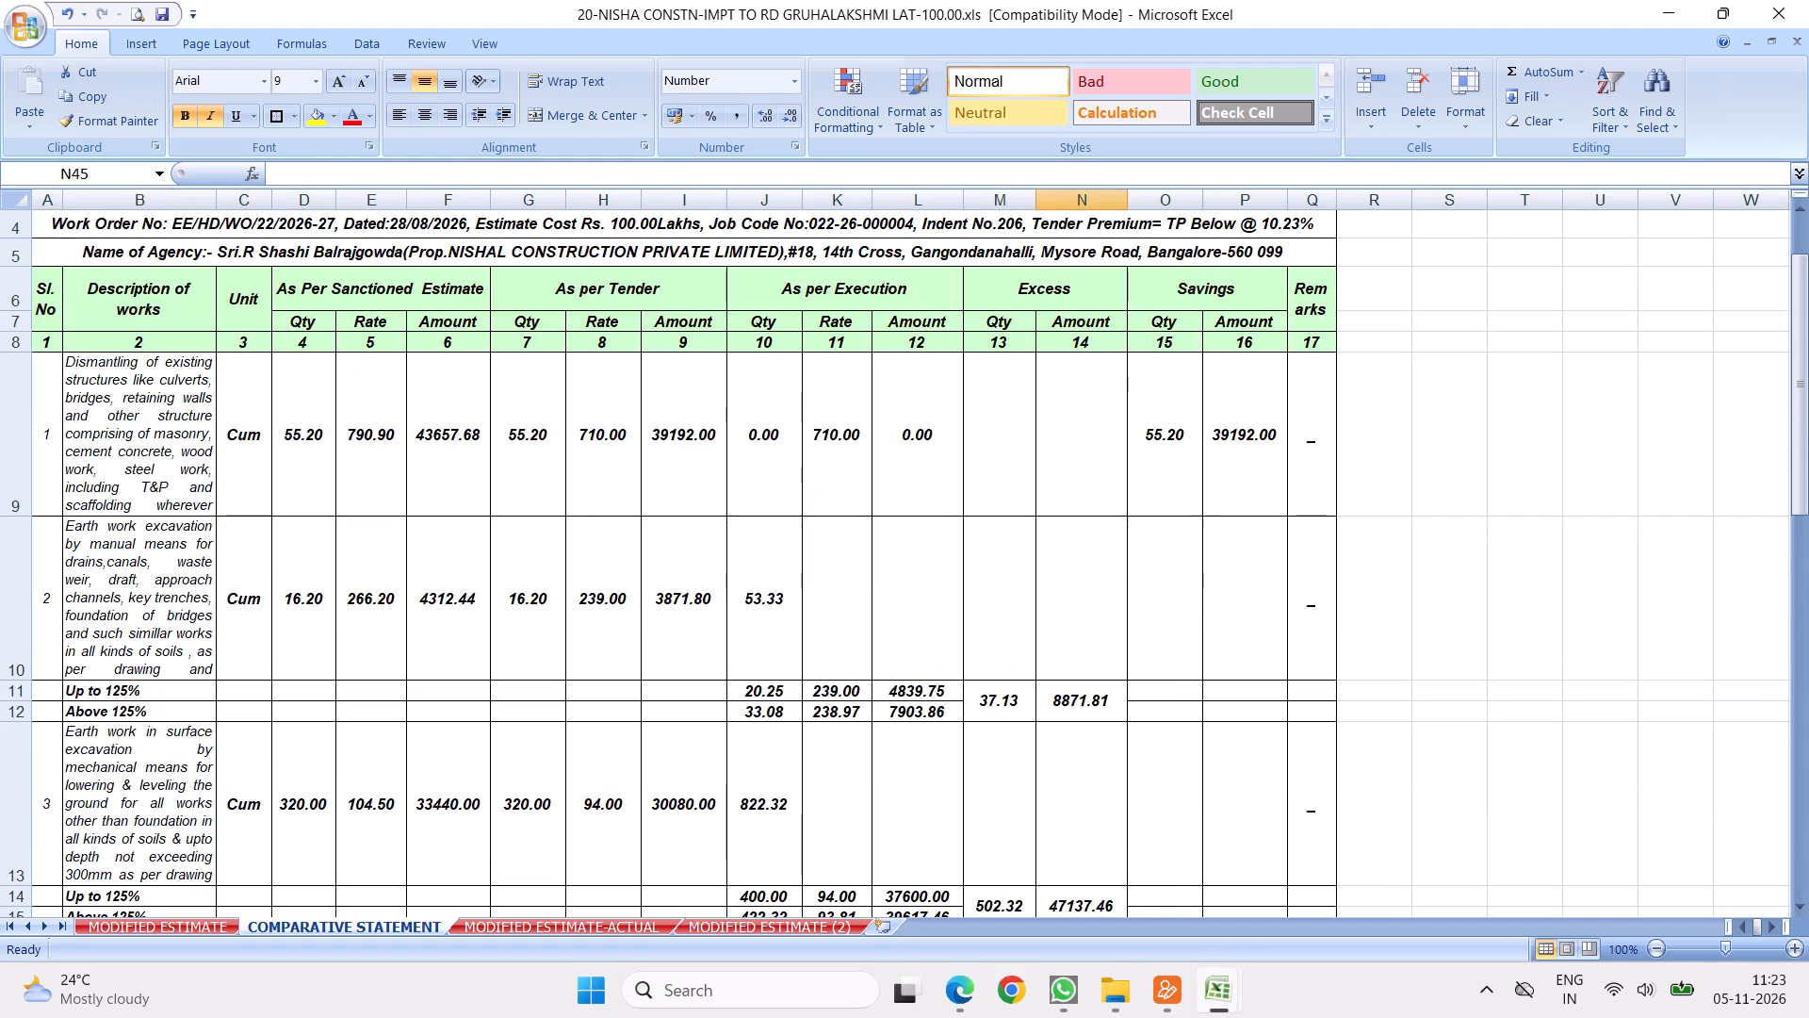
scroll(513, 708, "up", 2)
scroll(353, 913, "up", 3)
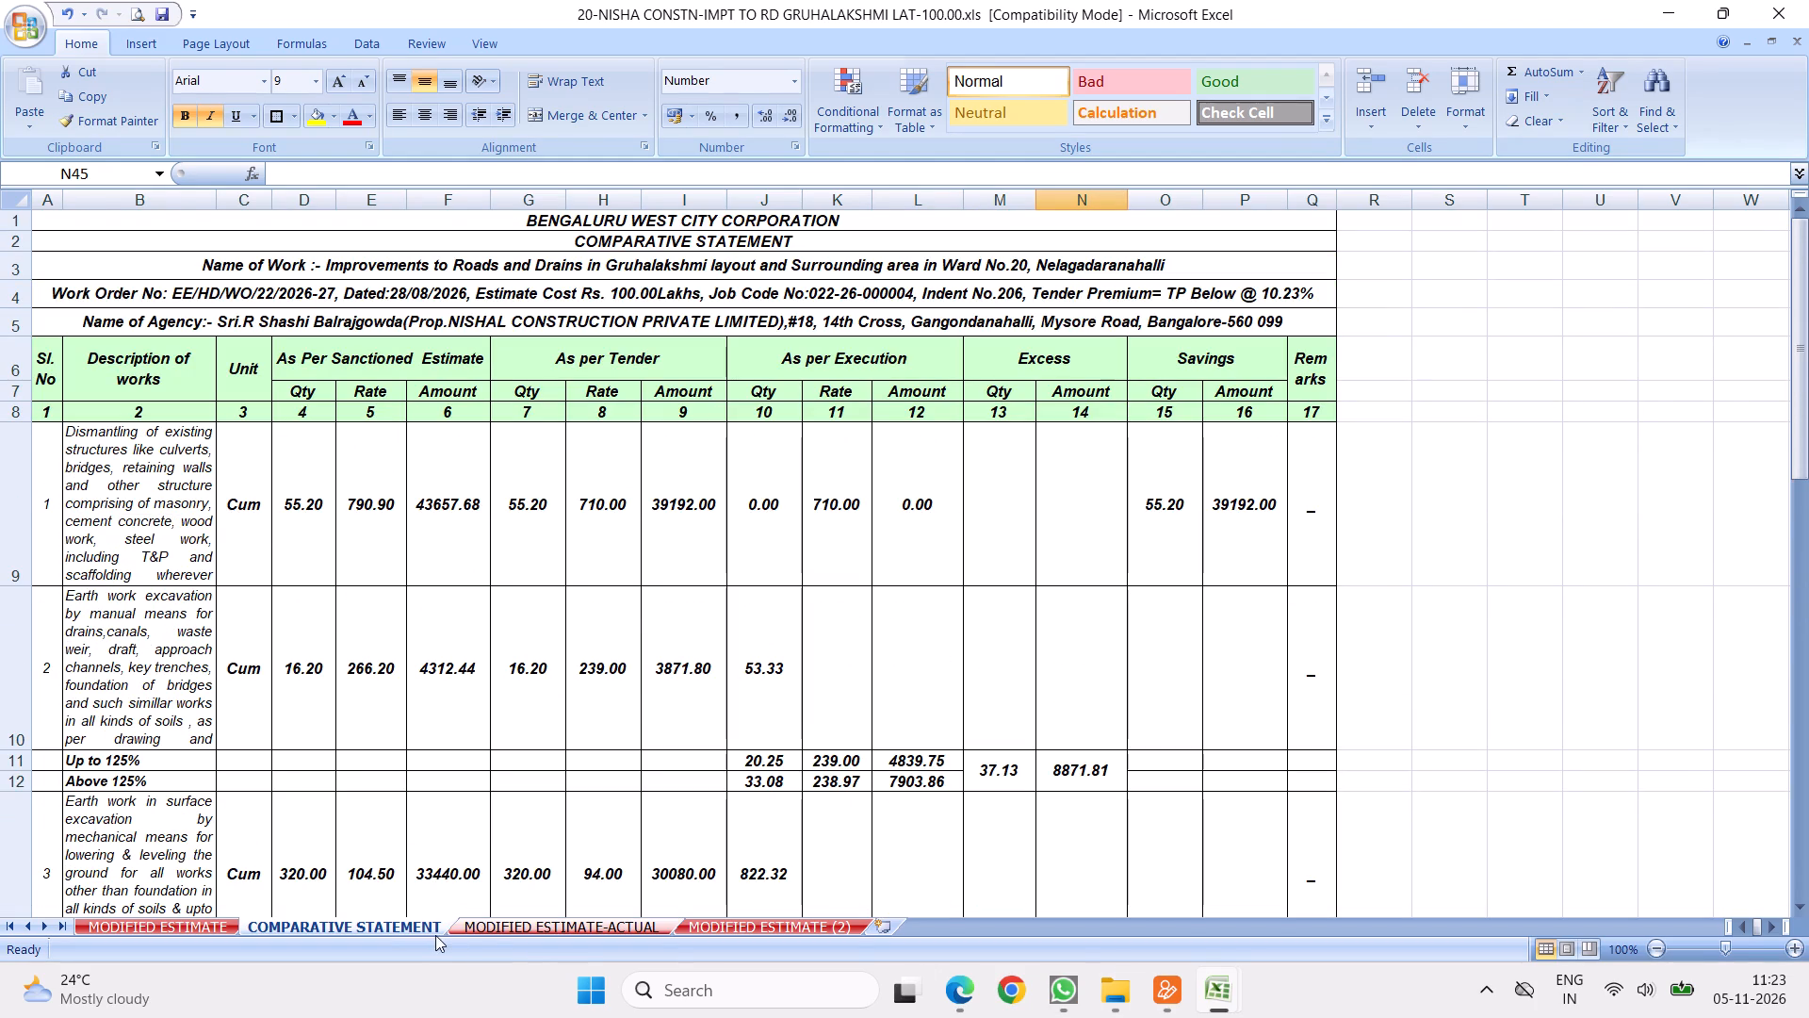
Unhide the WORK SLIP sheet in the workbook.
right_click(403, 928)
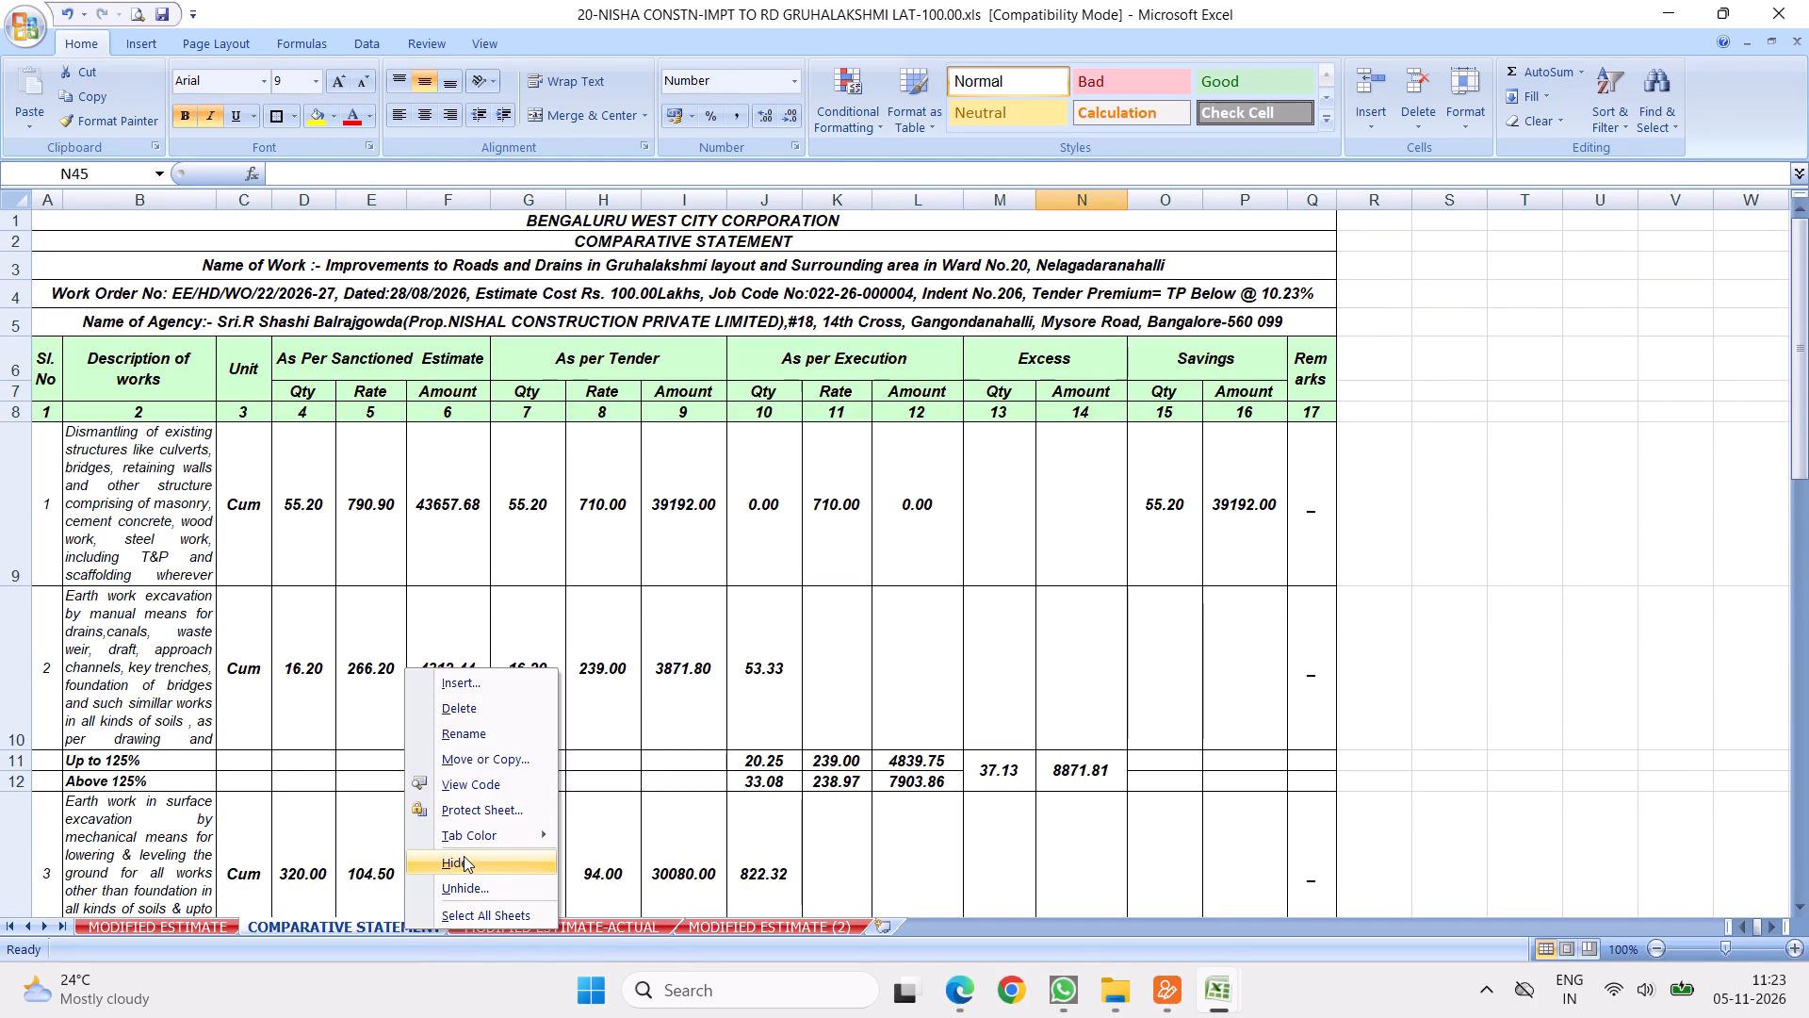
left_click(460, 888)
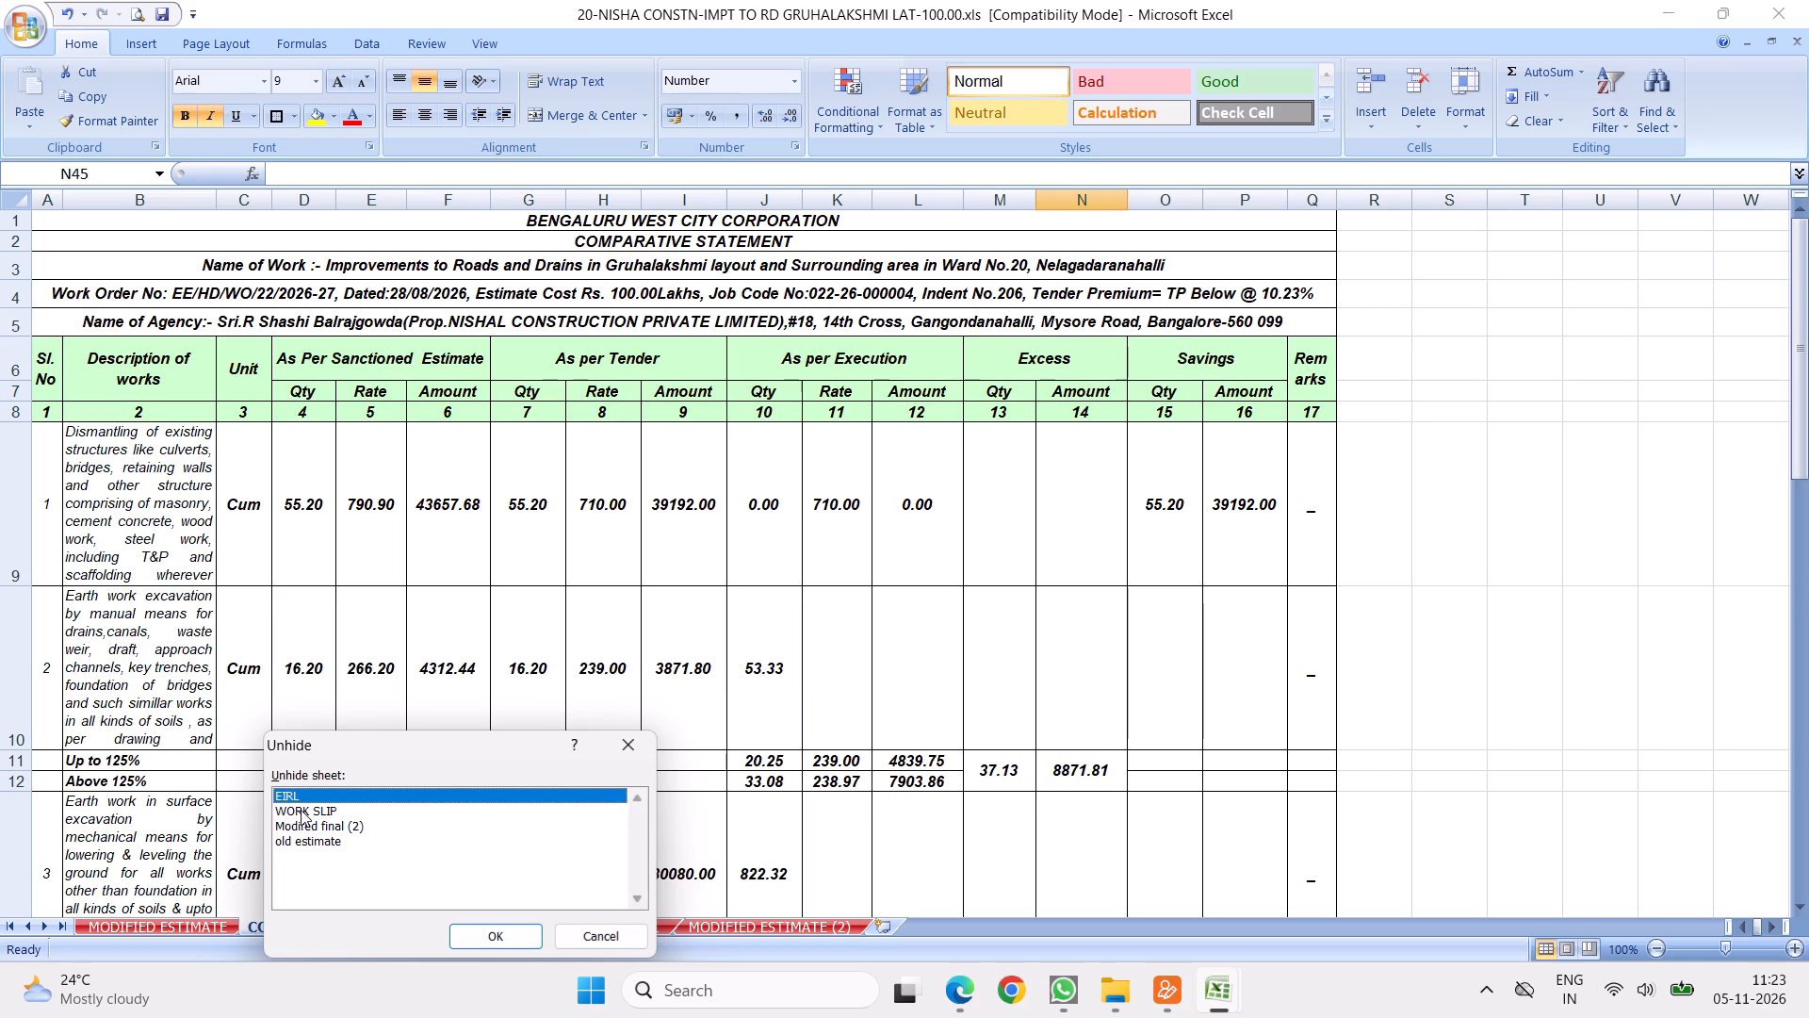
left_click(301, 810)
left_click(494, 934)
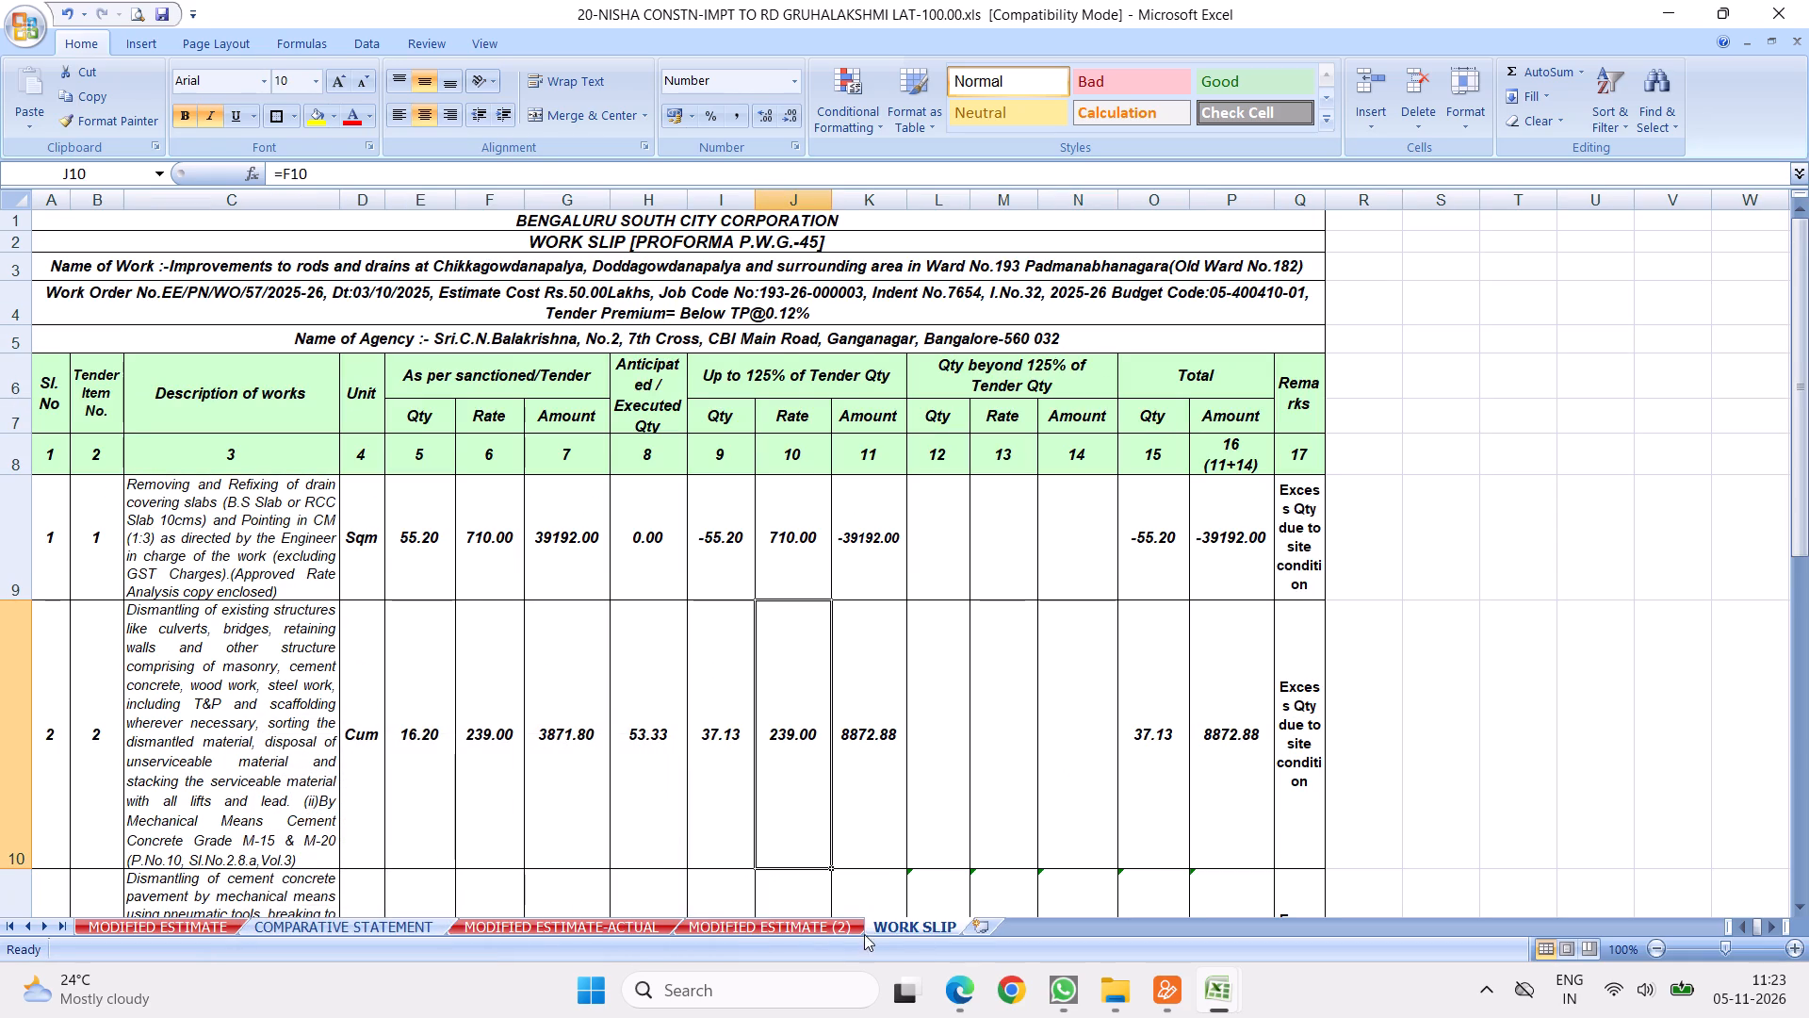
Move the WORK SLIP sheet so it sits between COMPARATIVE STATEMENT and MODIFIED ESTIMATE-ACTUAL.
left_click_drag(879, 922, 679, 921)
left_click_drag(679, 921, 572, 922)
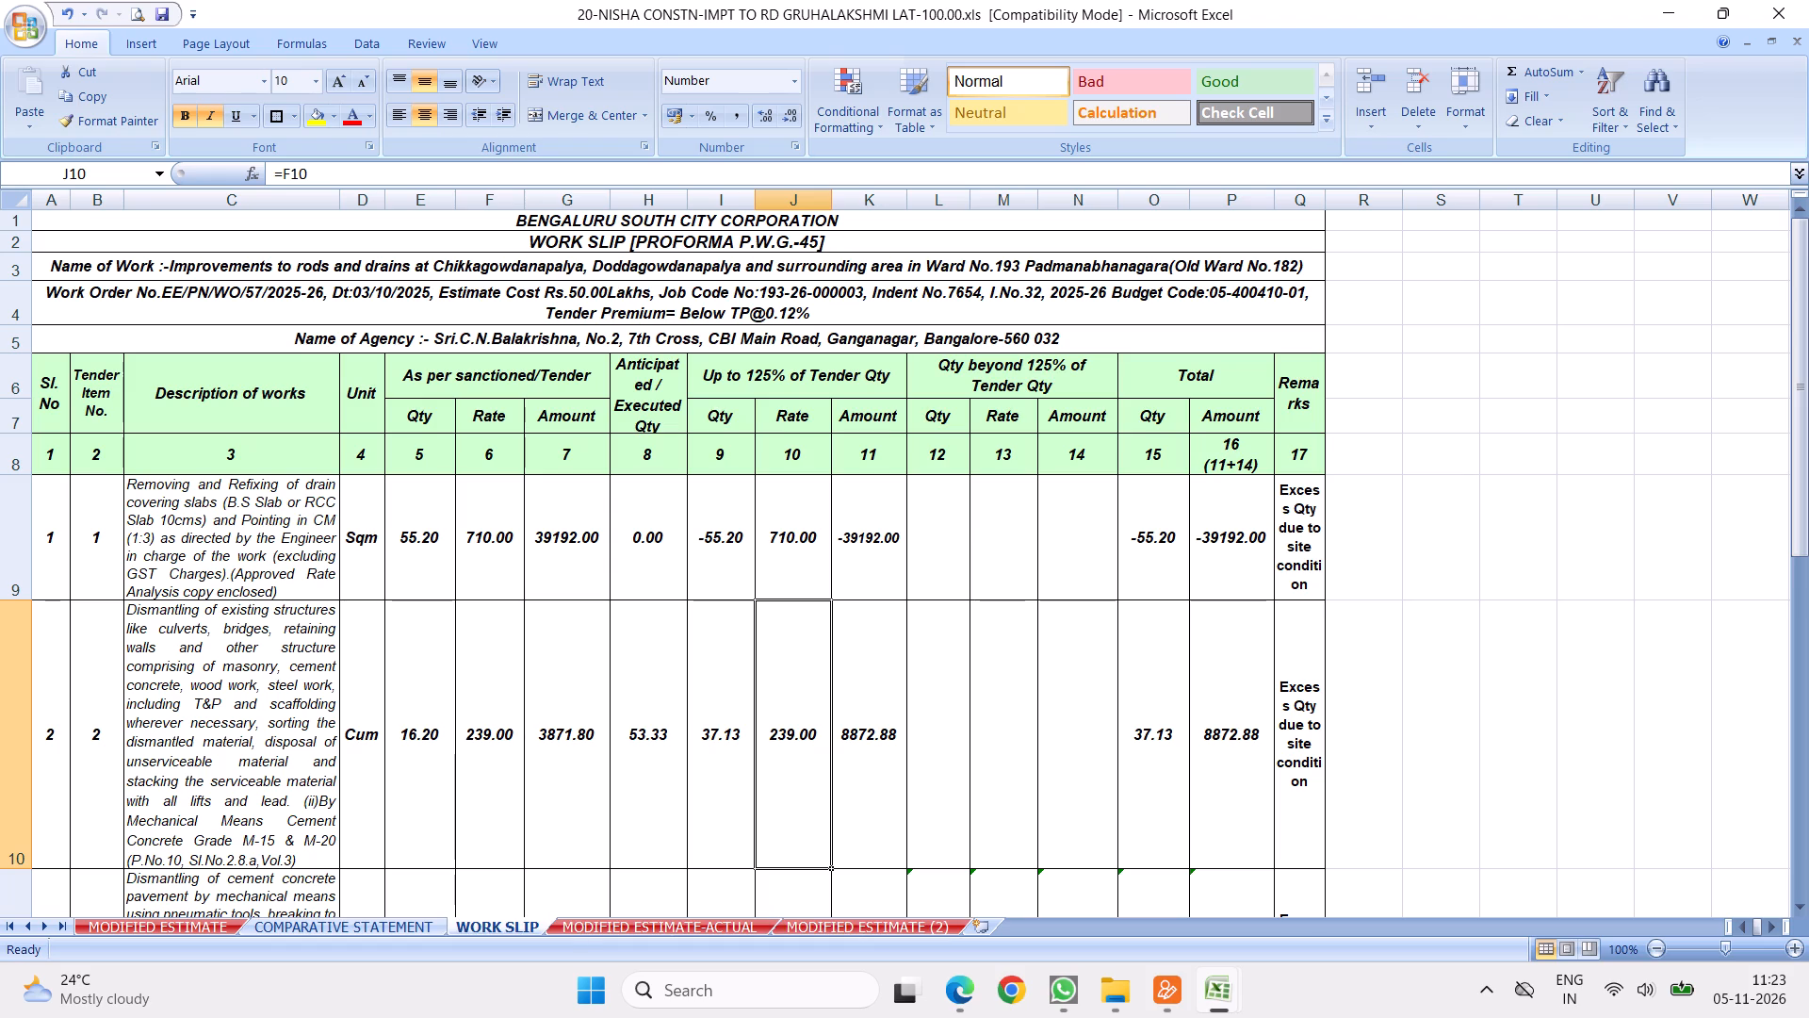
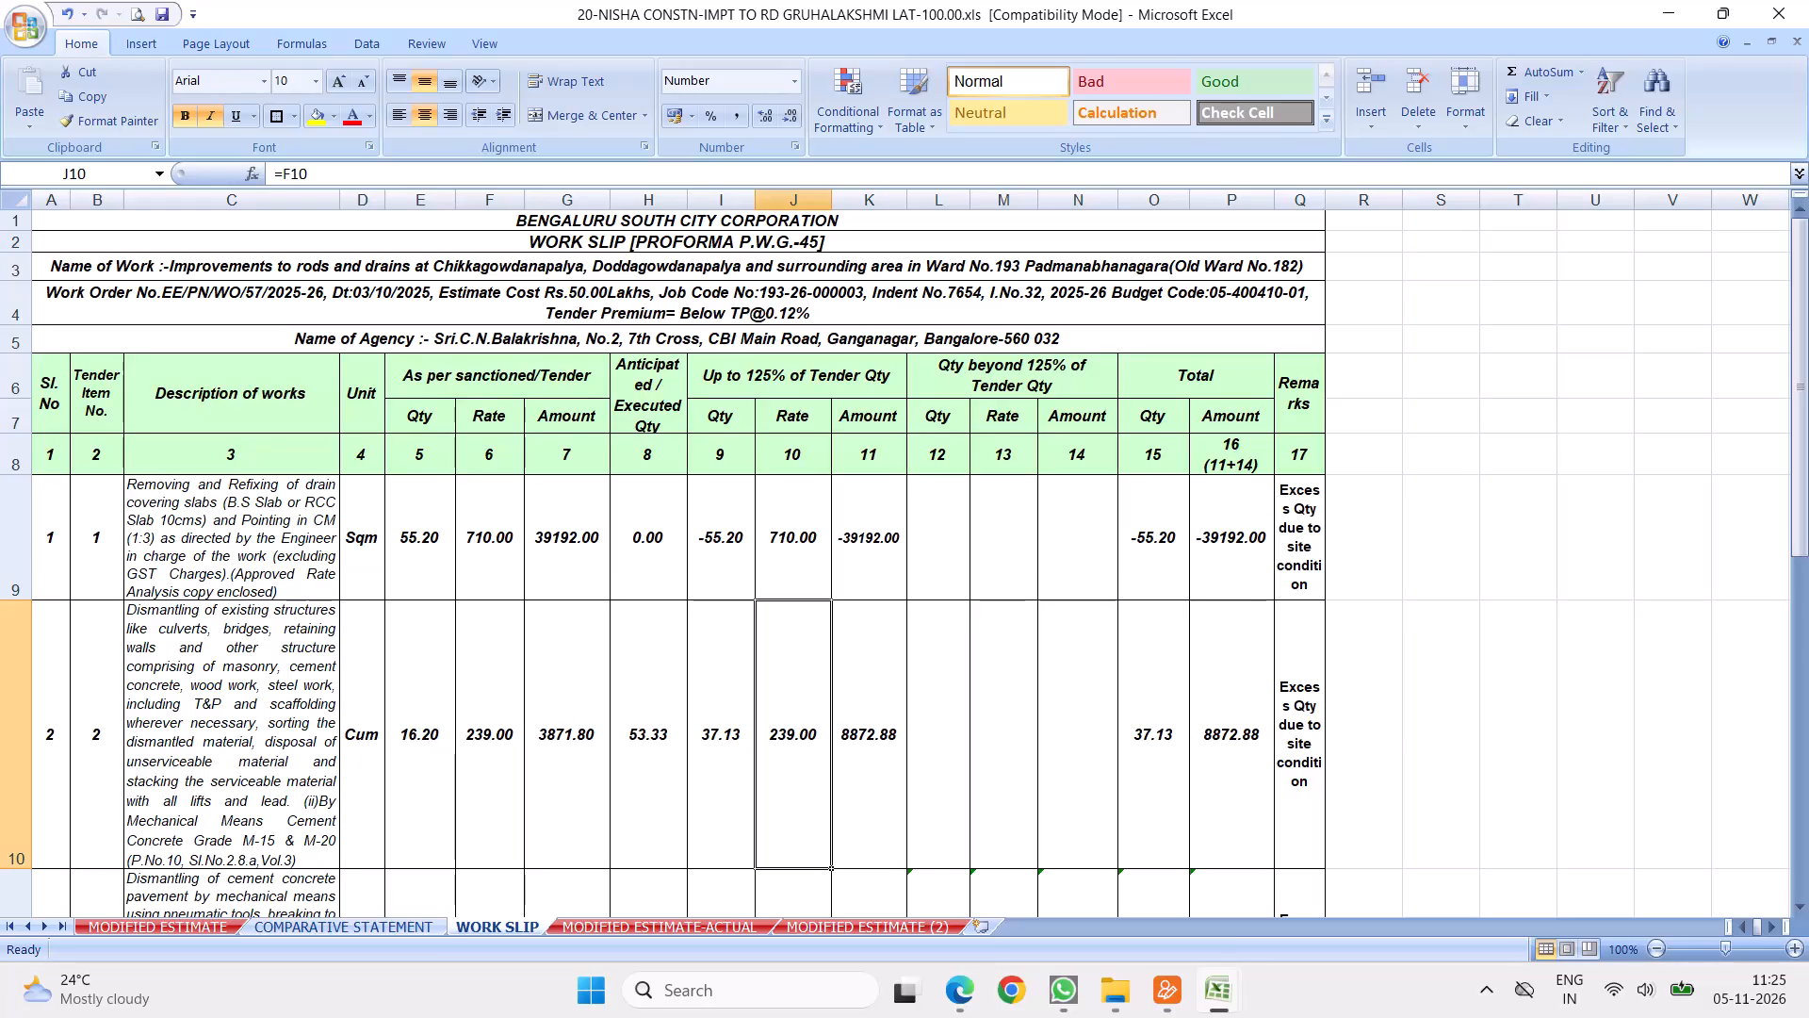
Copy the name-of-work, work-order and agency rows (3 to 5) from COMPARATIVE STATEMENT over the same rows of WORK SLIP.
left_click(350, 924)
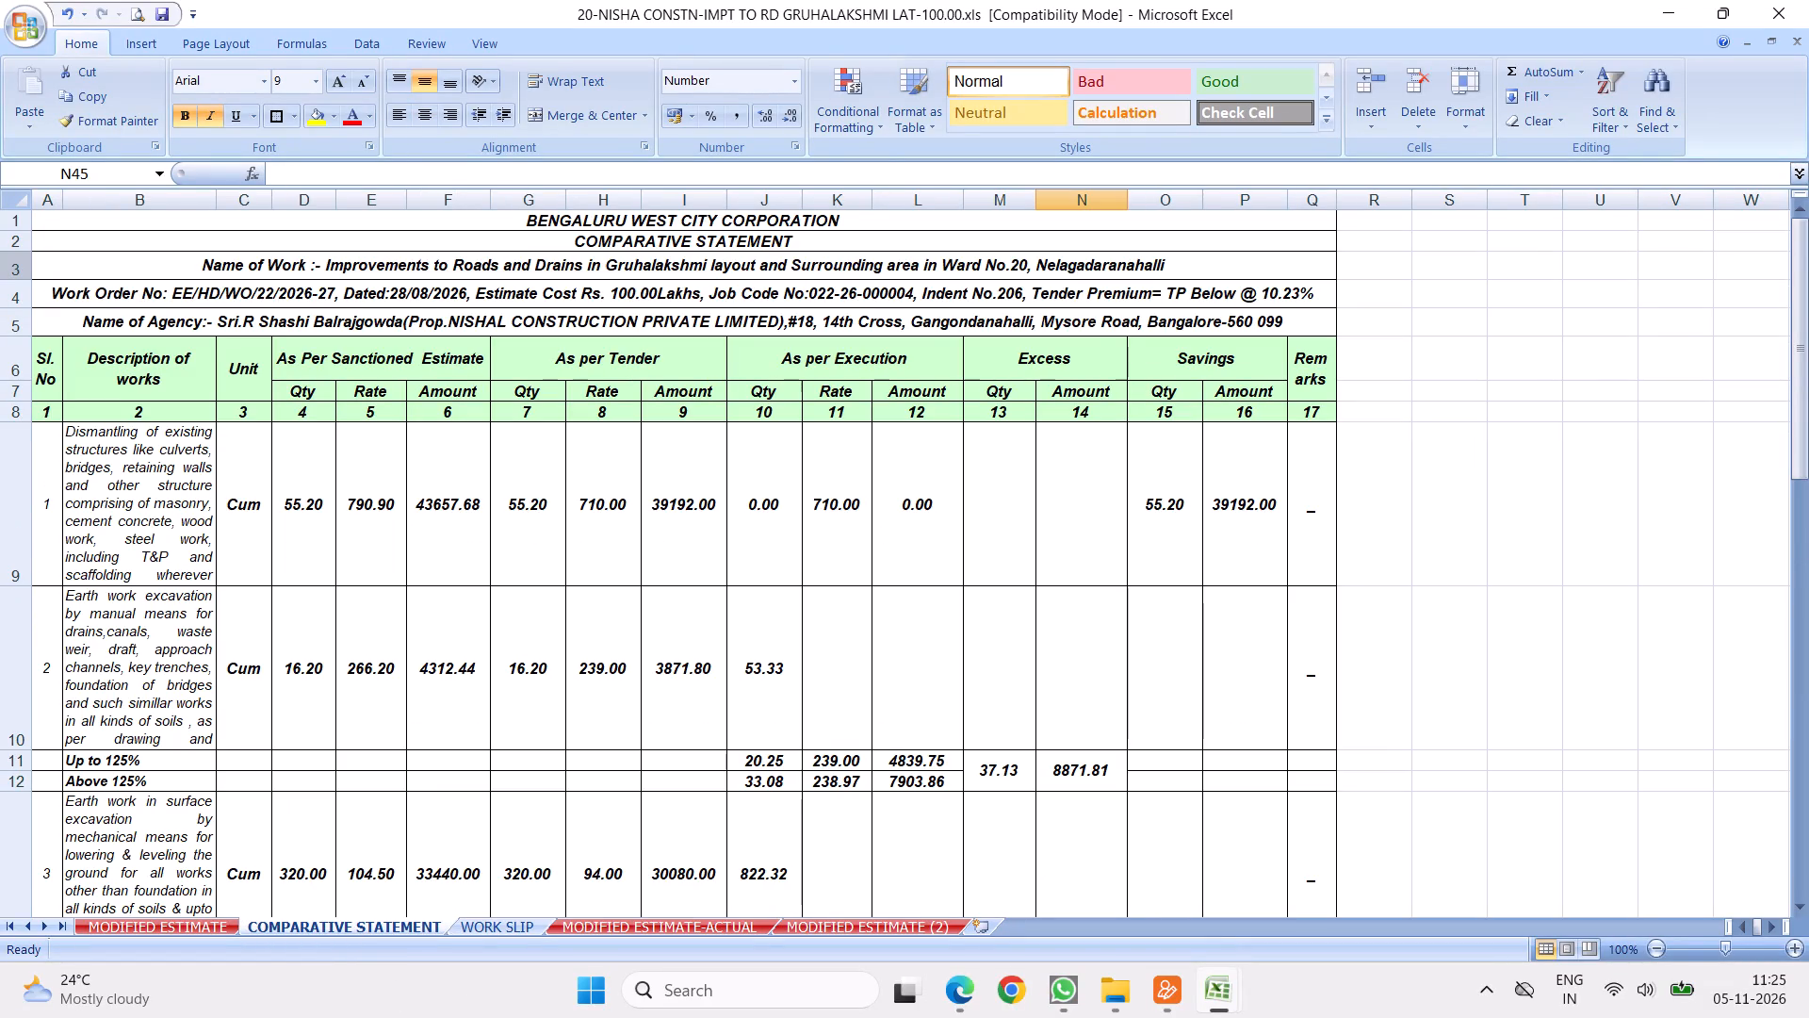
left_click_drag(21, 266, 21, 313)
right_click(140, 287)
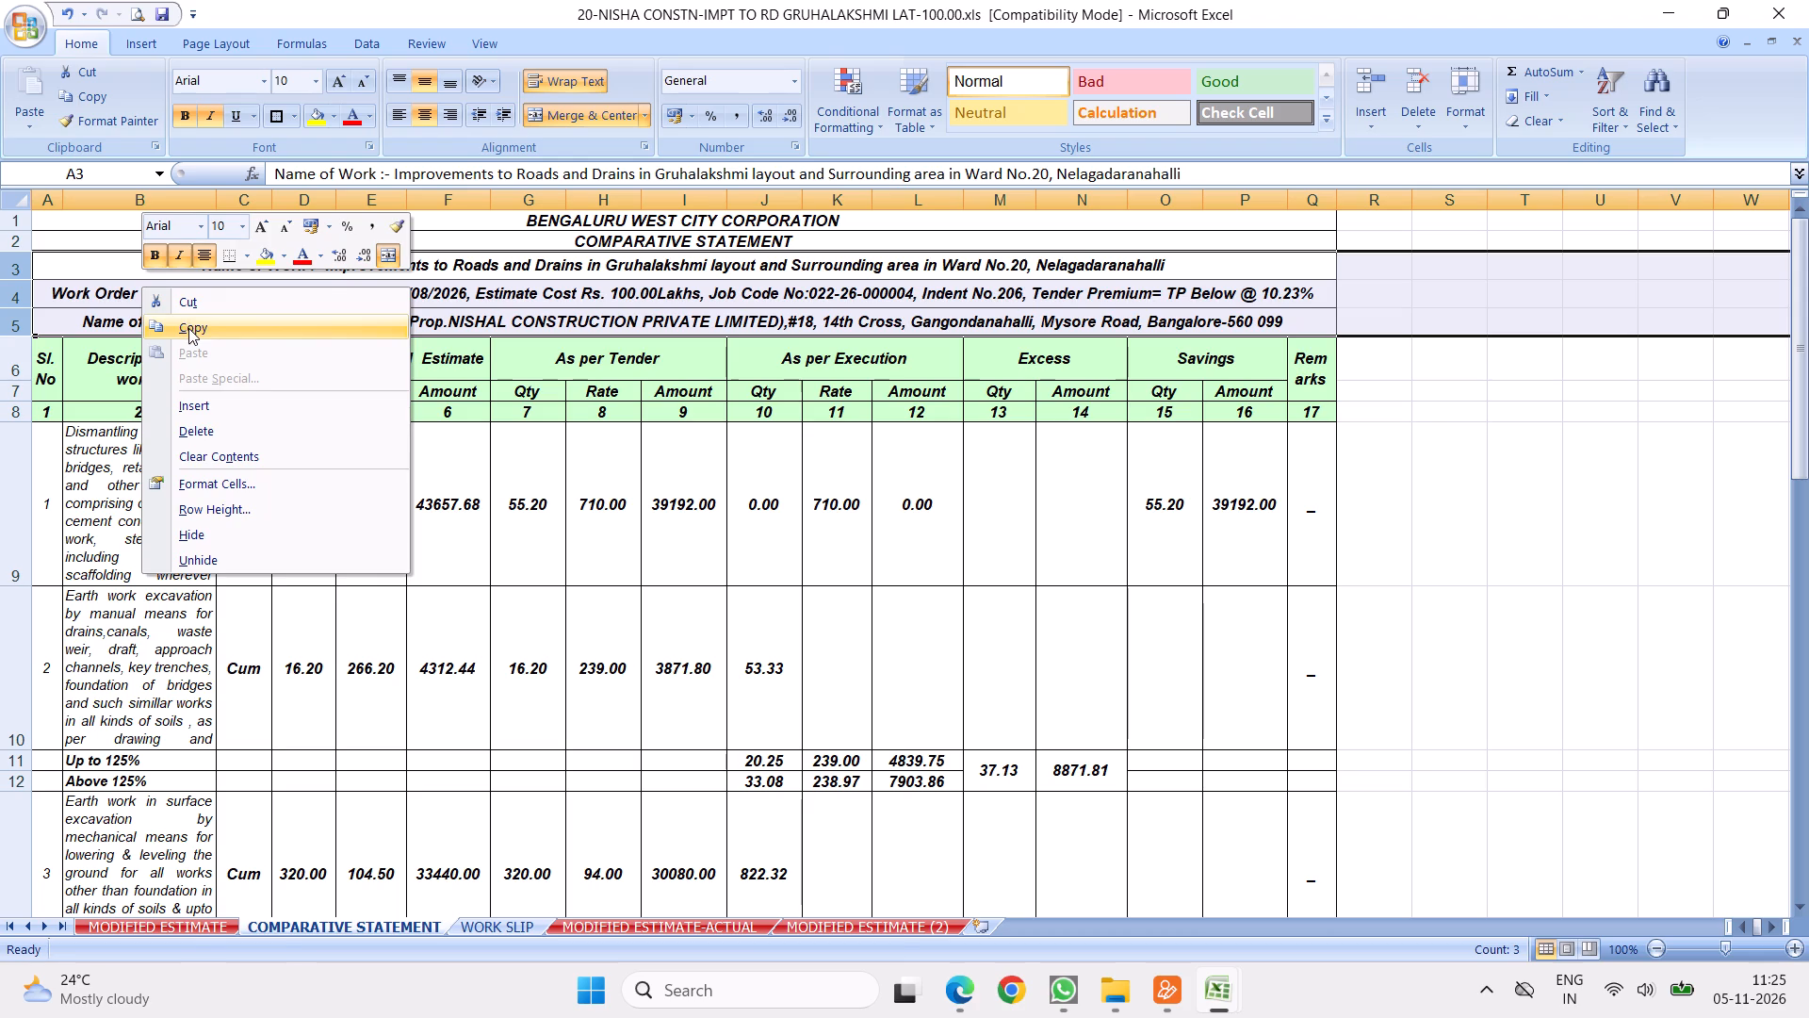
left_click(188, 328)
left_click(489, 928)
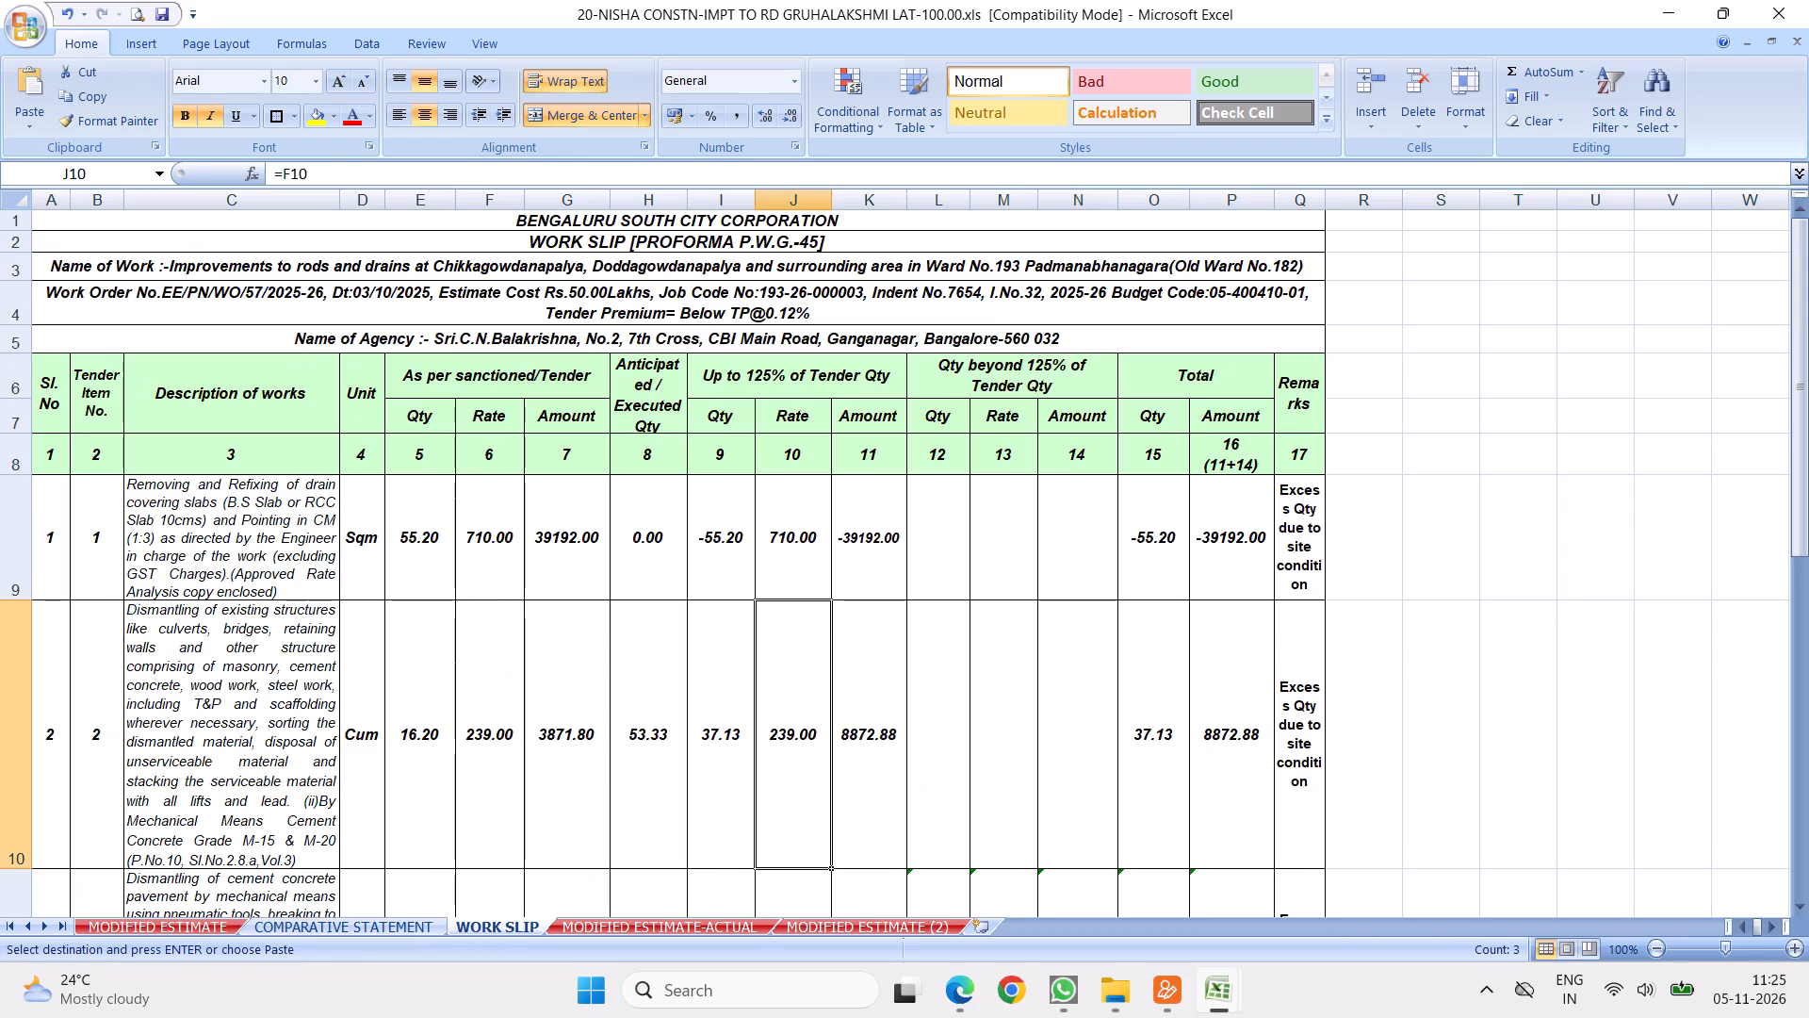
right_click(16, 270)
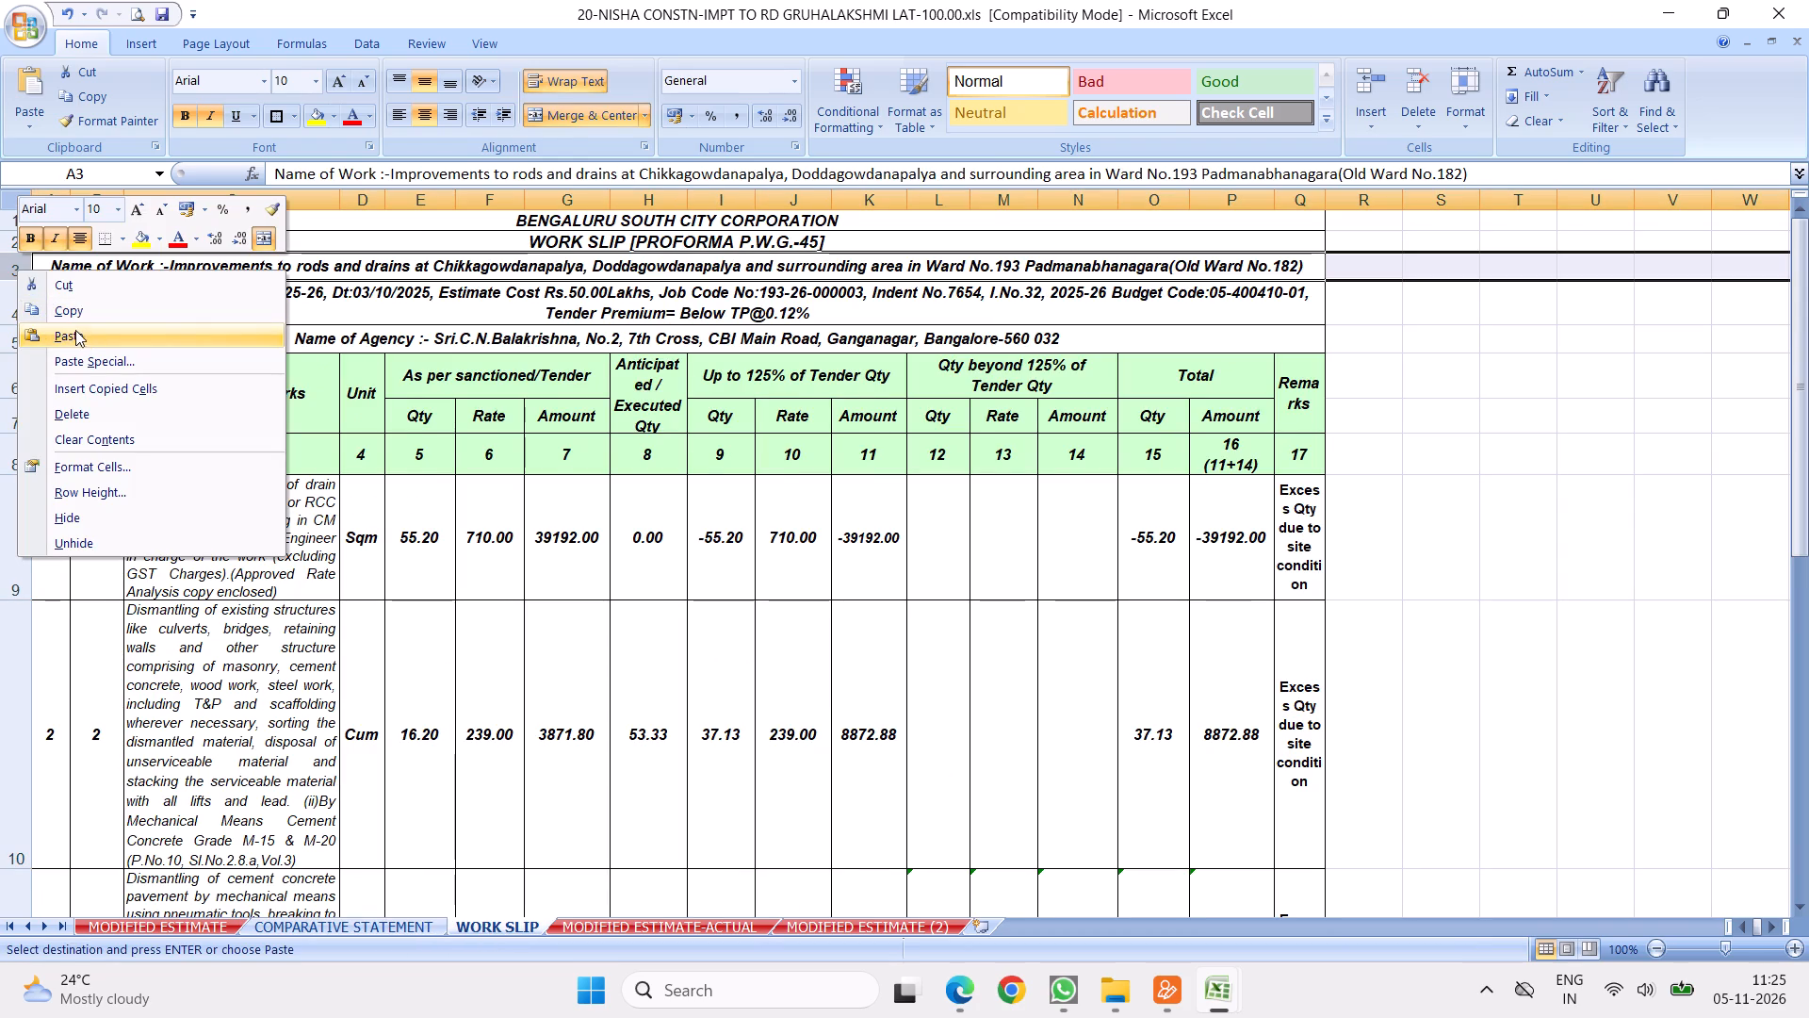
left_click(72, 331)
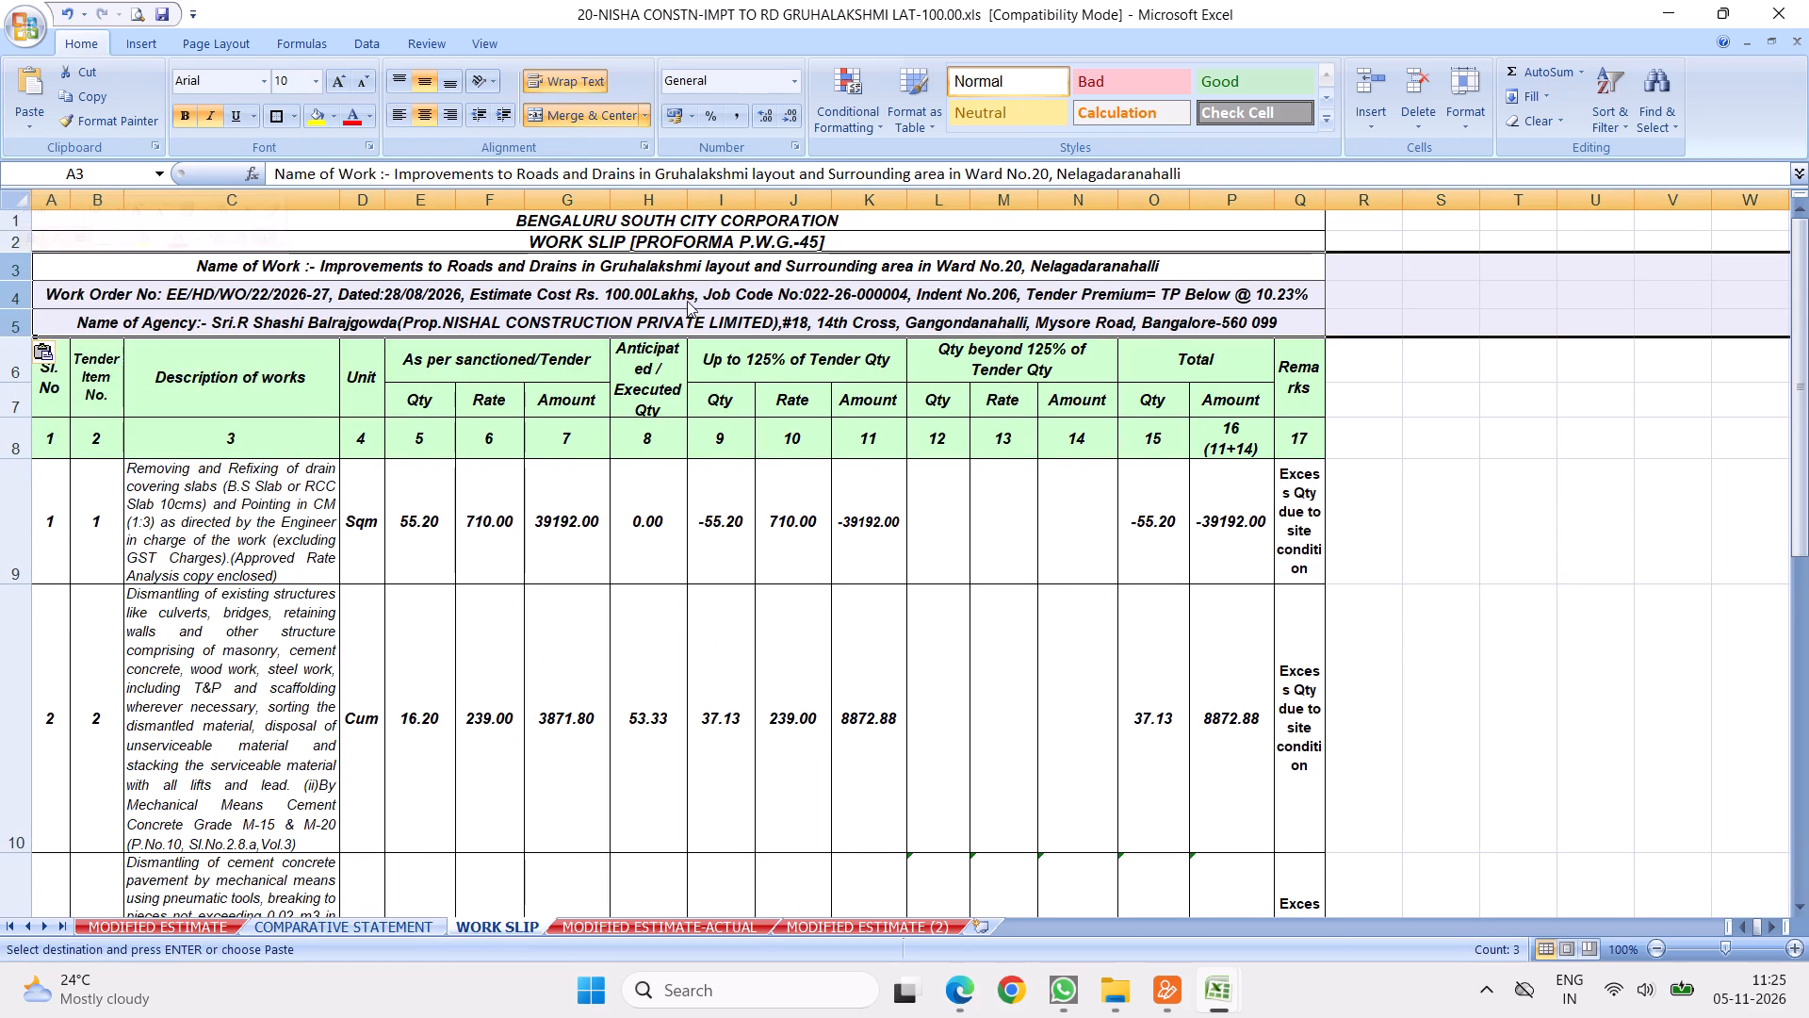
Change the corporation name in the WORK SLIP heading to BENGALURU WEST CITY CORPORATION.
double_click(672, 218)
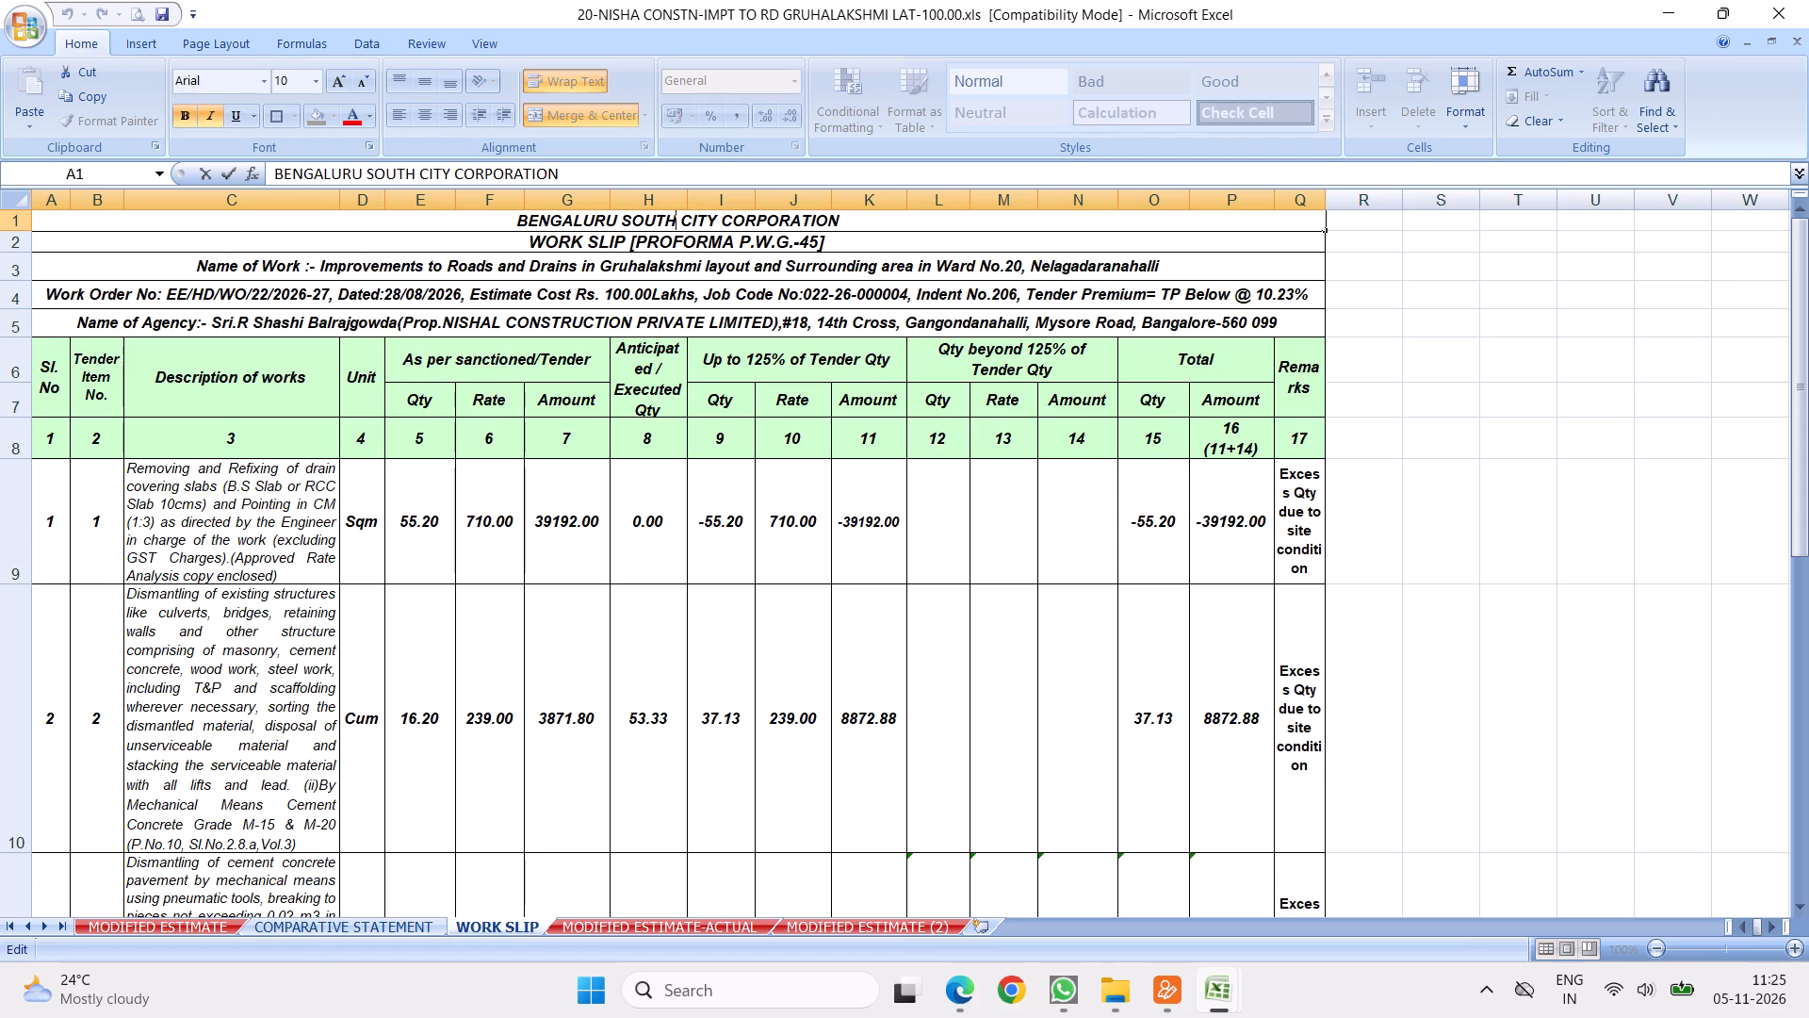
key("BackSpace")
key("BackSpace")
key("BackSpace")
key("BackSpace")
key("BackSpace")
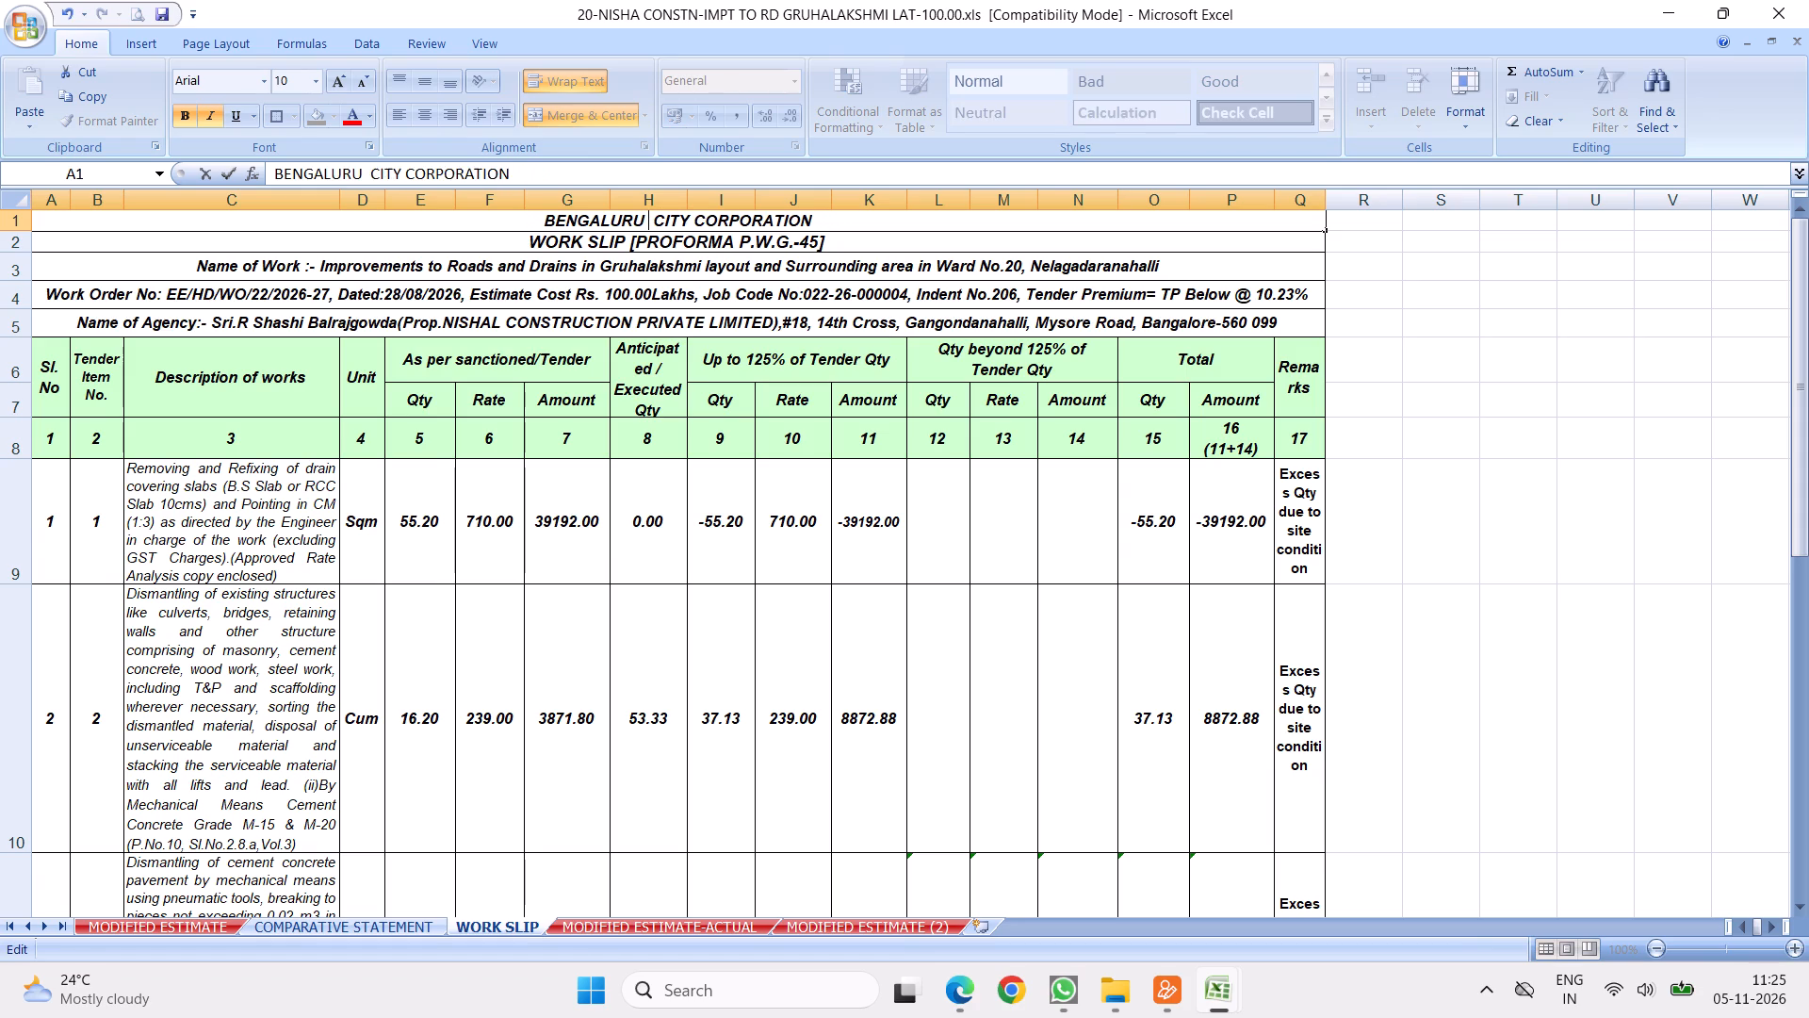
key("q")
type("QW")
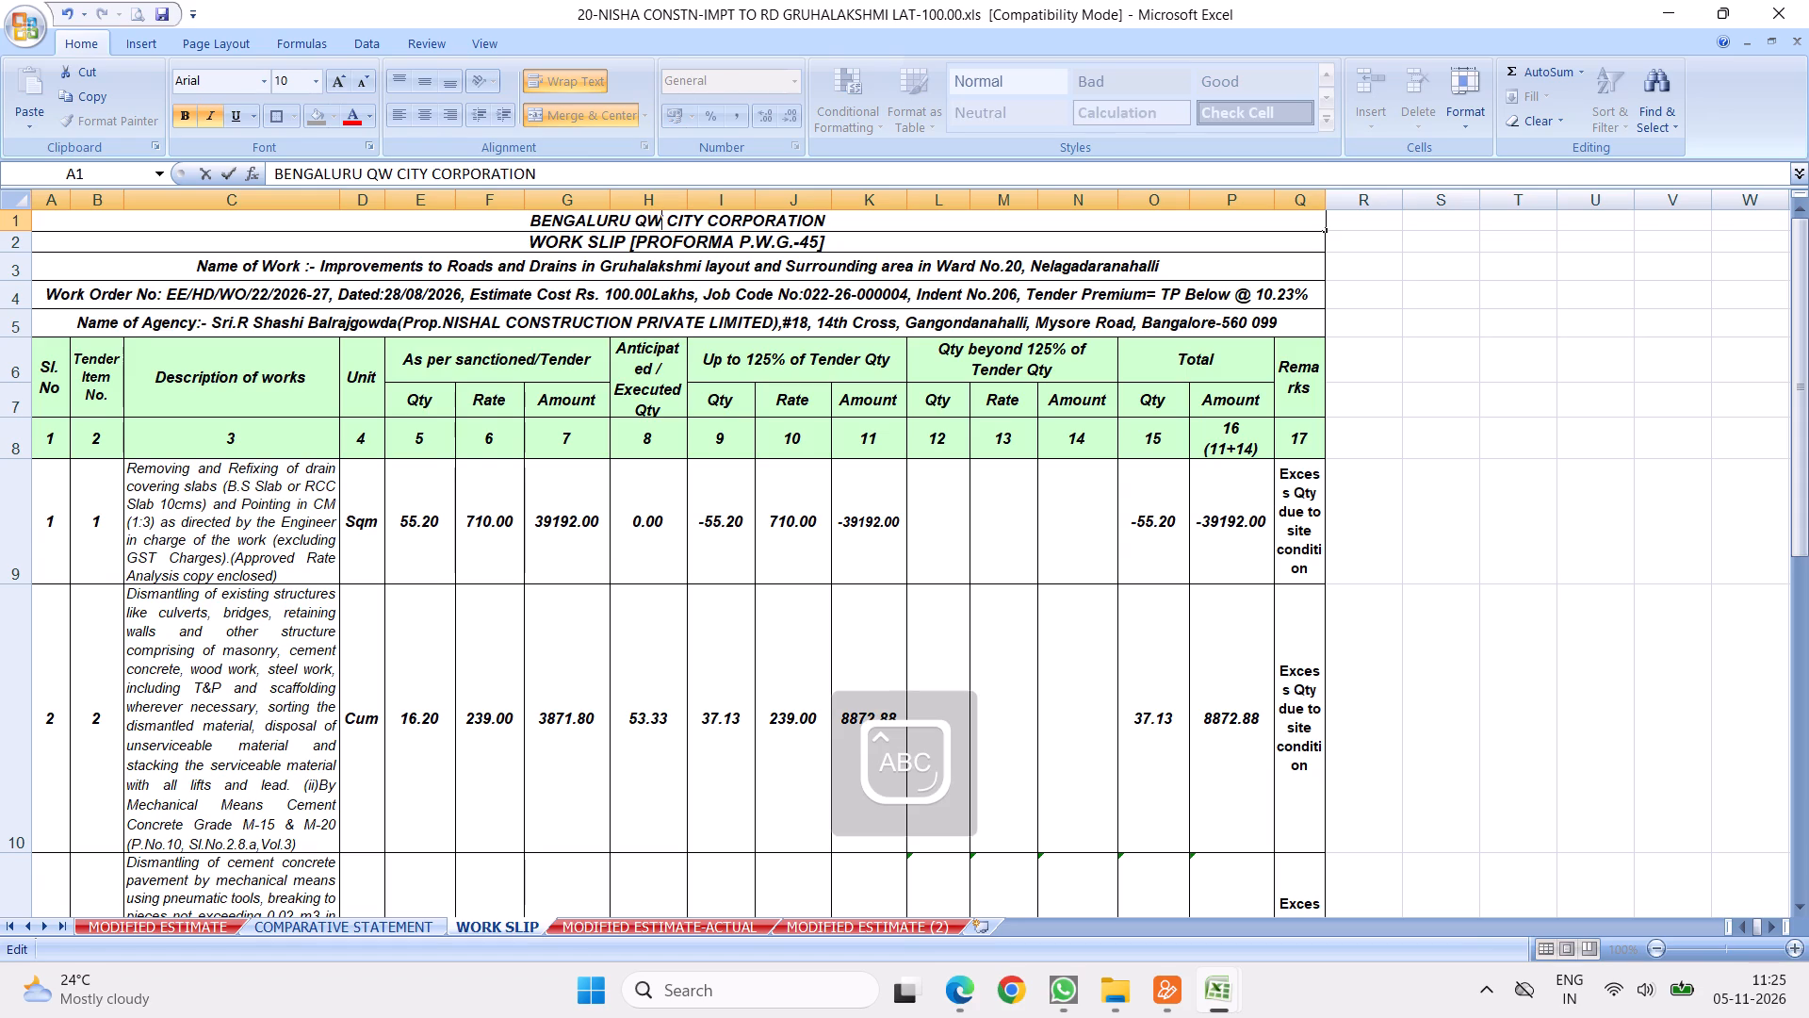
key("BackSpace")
key("BackSpace")
type("WEST")
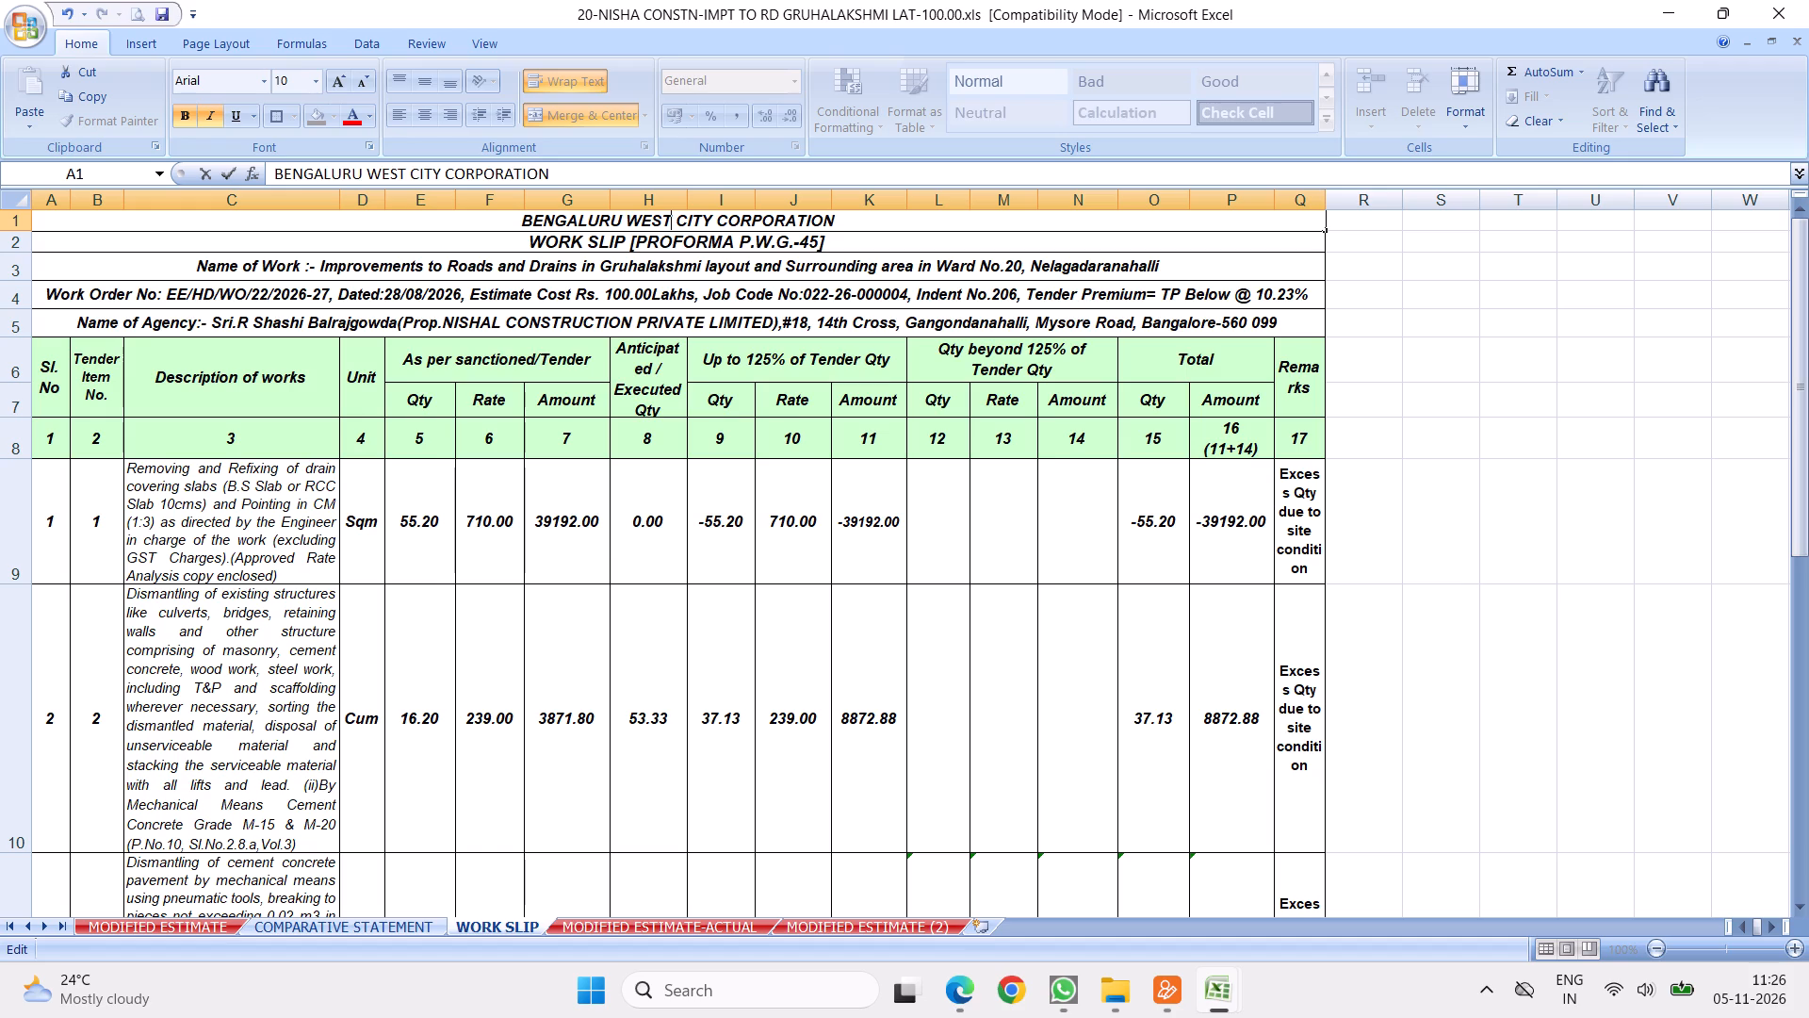
left_click(794, 483)
Copy the engineers' signature rows 55 to 57 from COMPARATIVE STATEMENT over the signature block starting at row 34 of WORK SLIP.
scroll(772, 545, "down", 5)
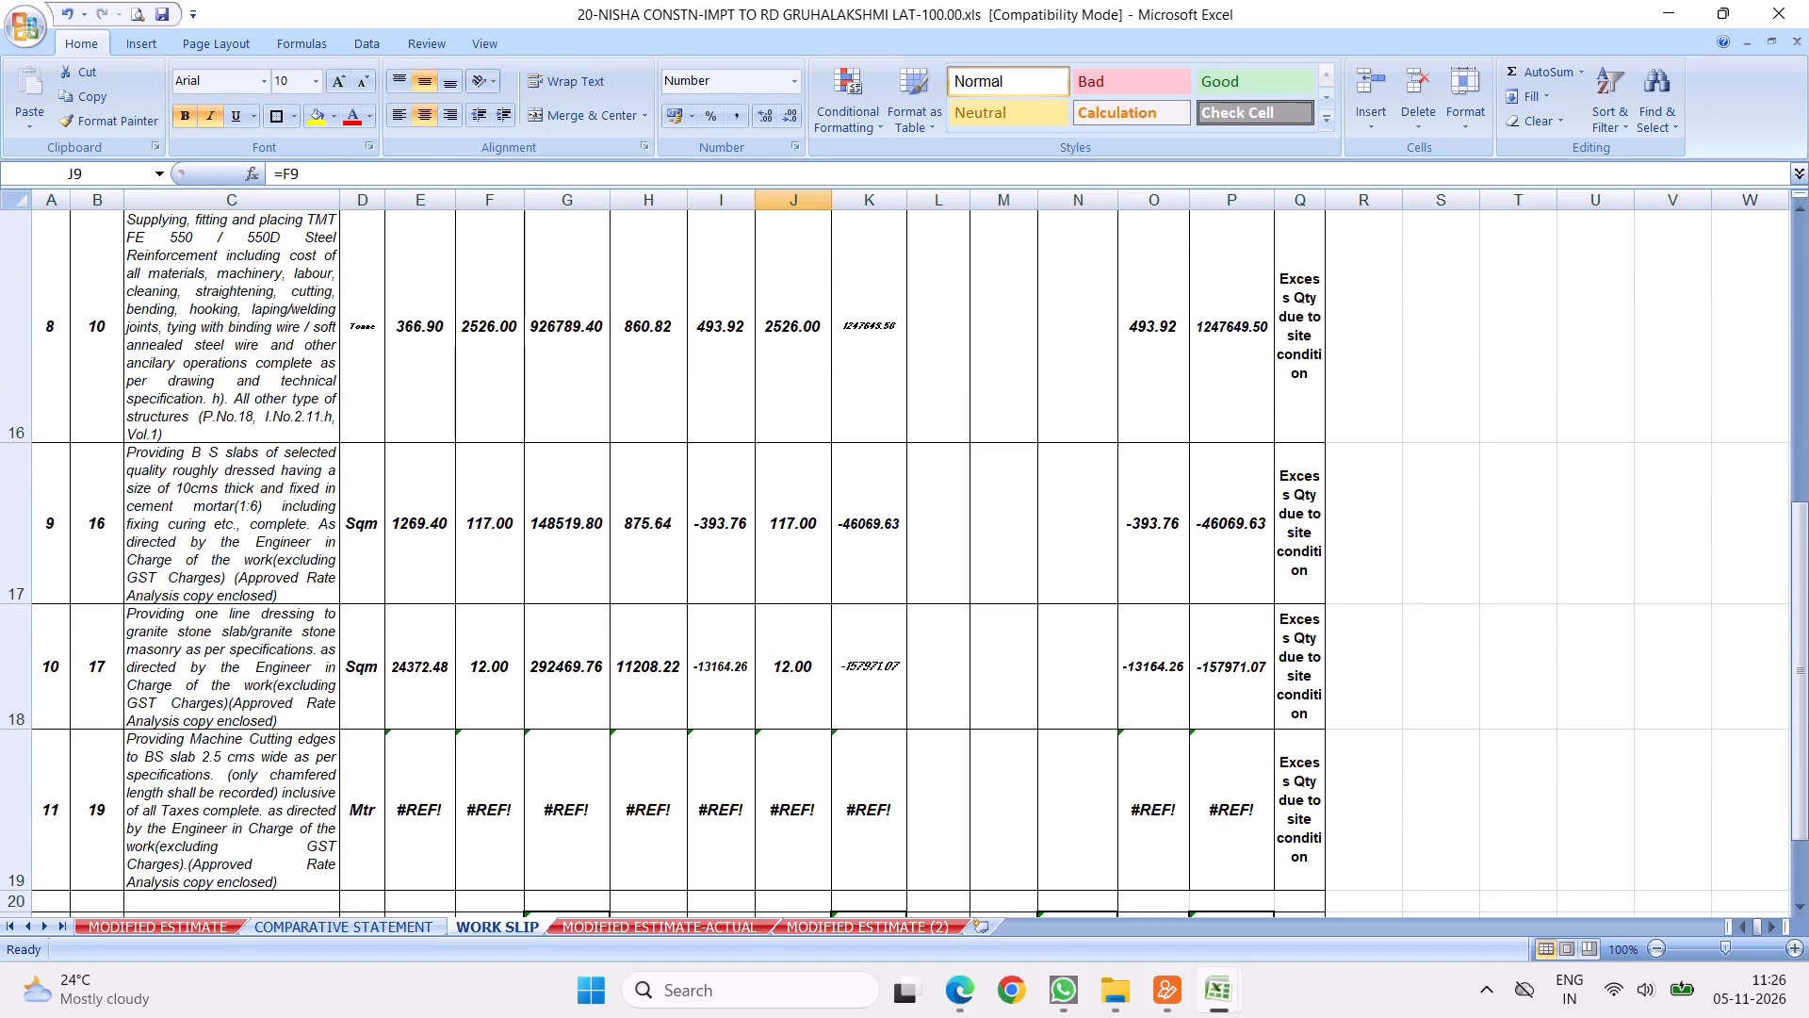
scroll(693, 492, "down", 4)
scroll(510, 402, "up", 1)
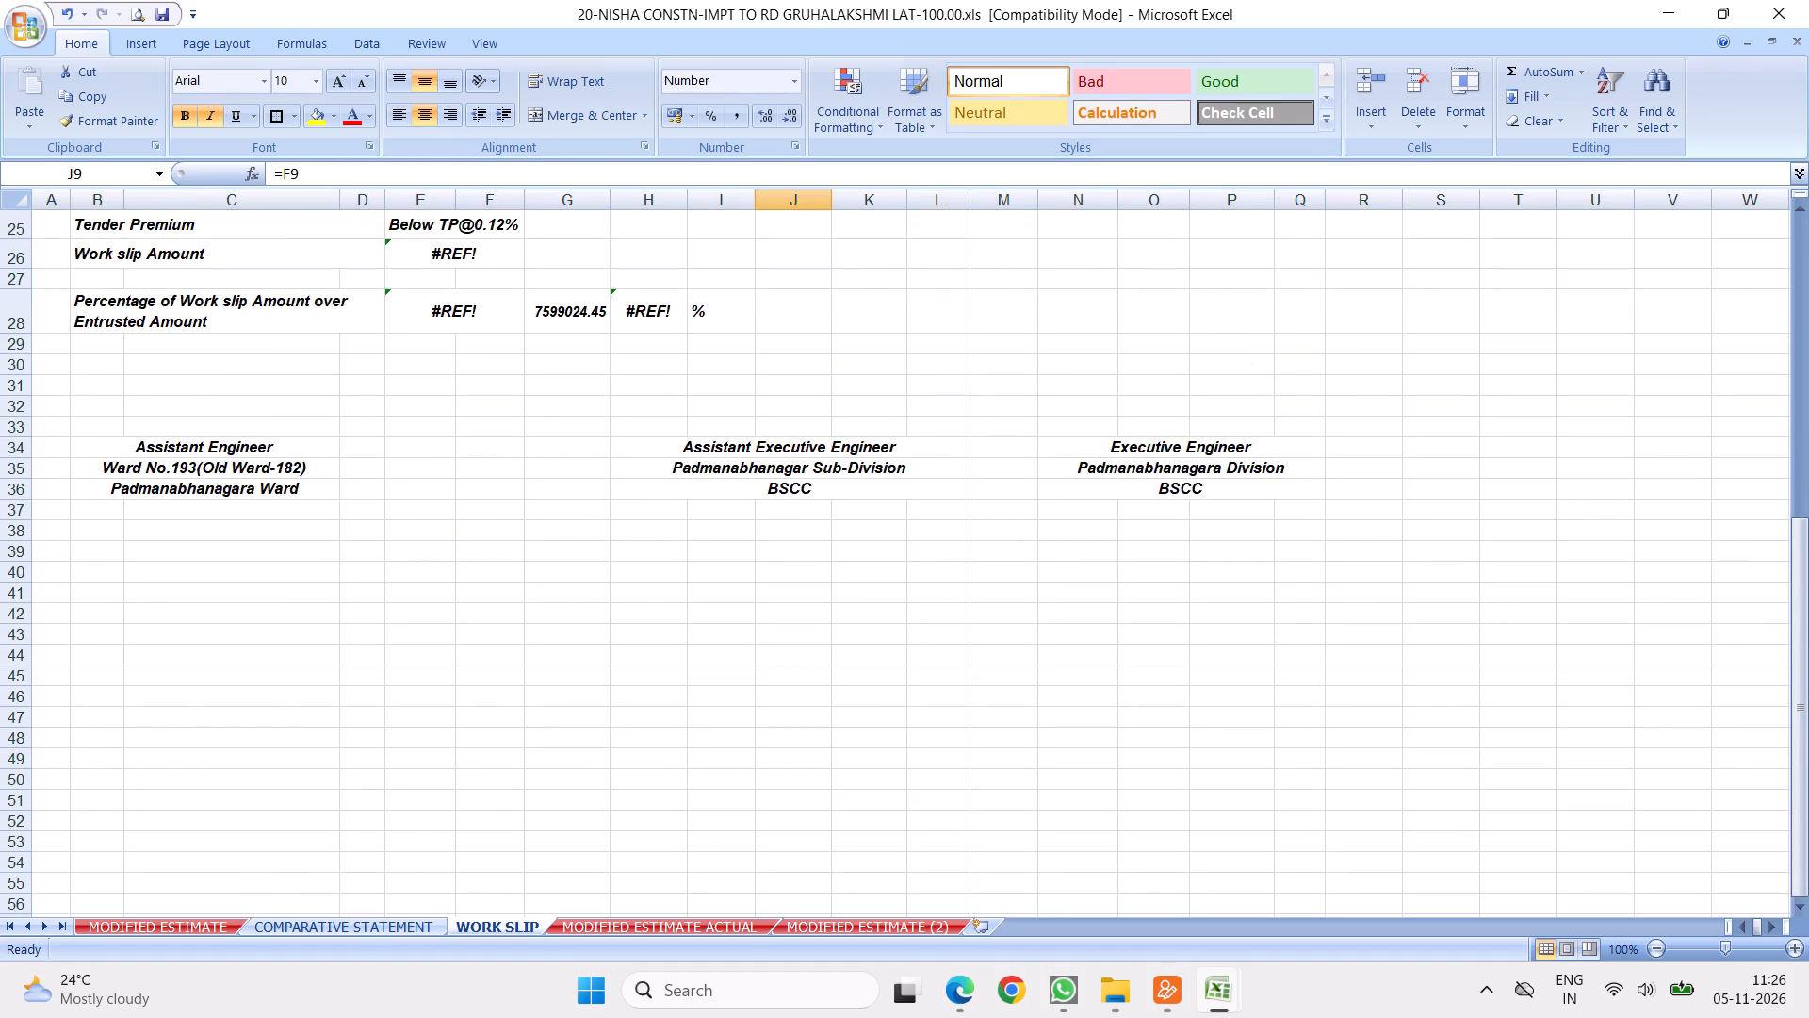
left_click(352, 924)
scroll(386, 584, "down", 7)
scroll(437, 523, "down", 6)
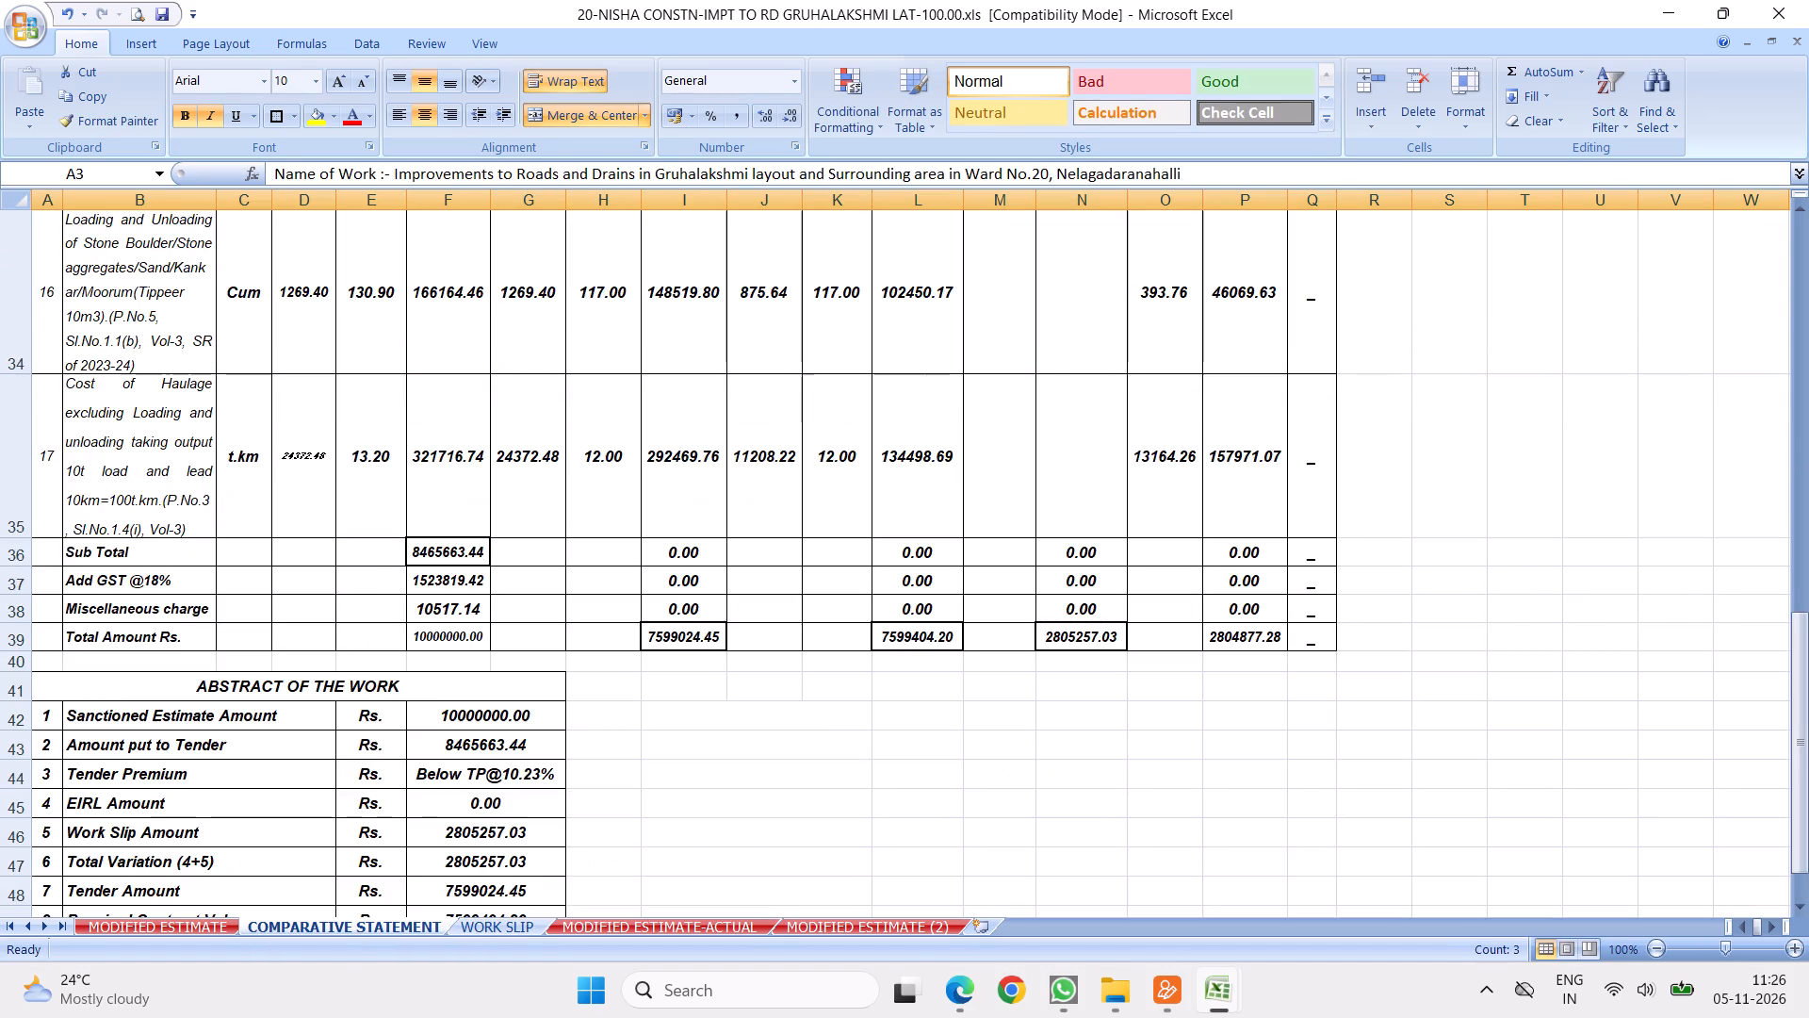
left_click(408, 480)
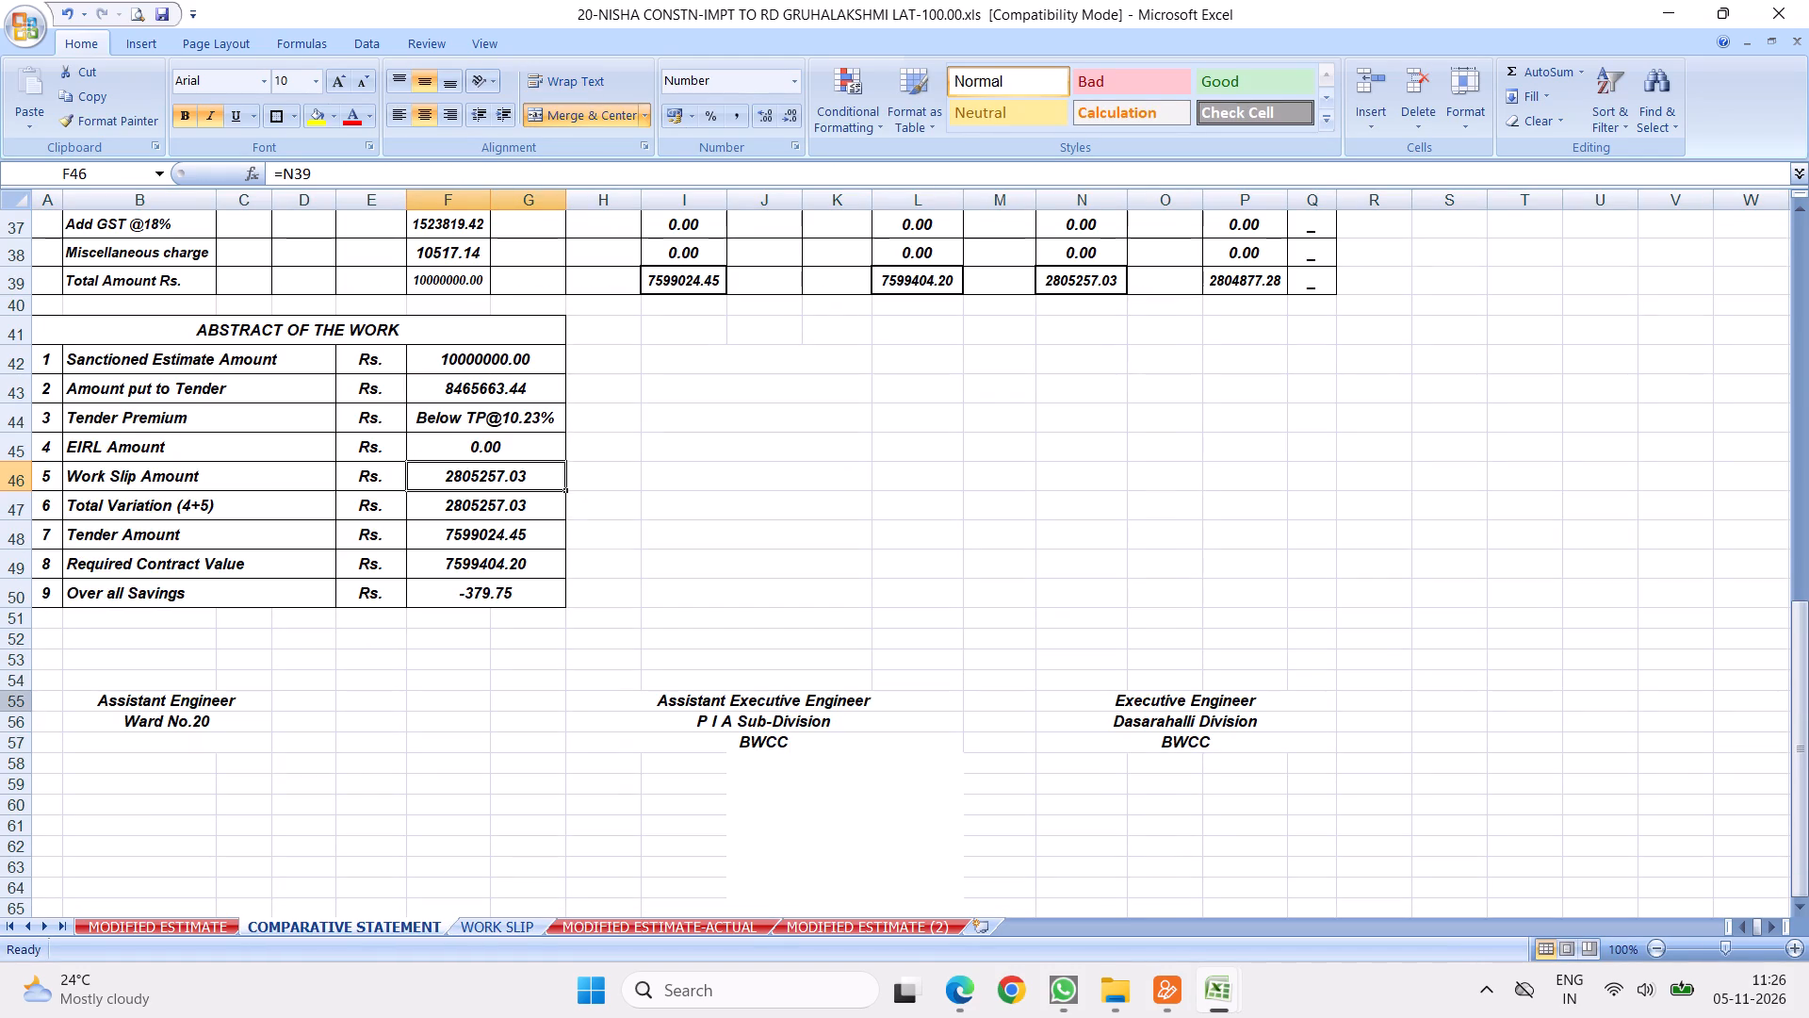
left_click_drag(21, 700, 21, 739)
right_click(158, 701)
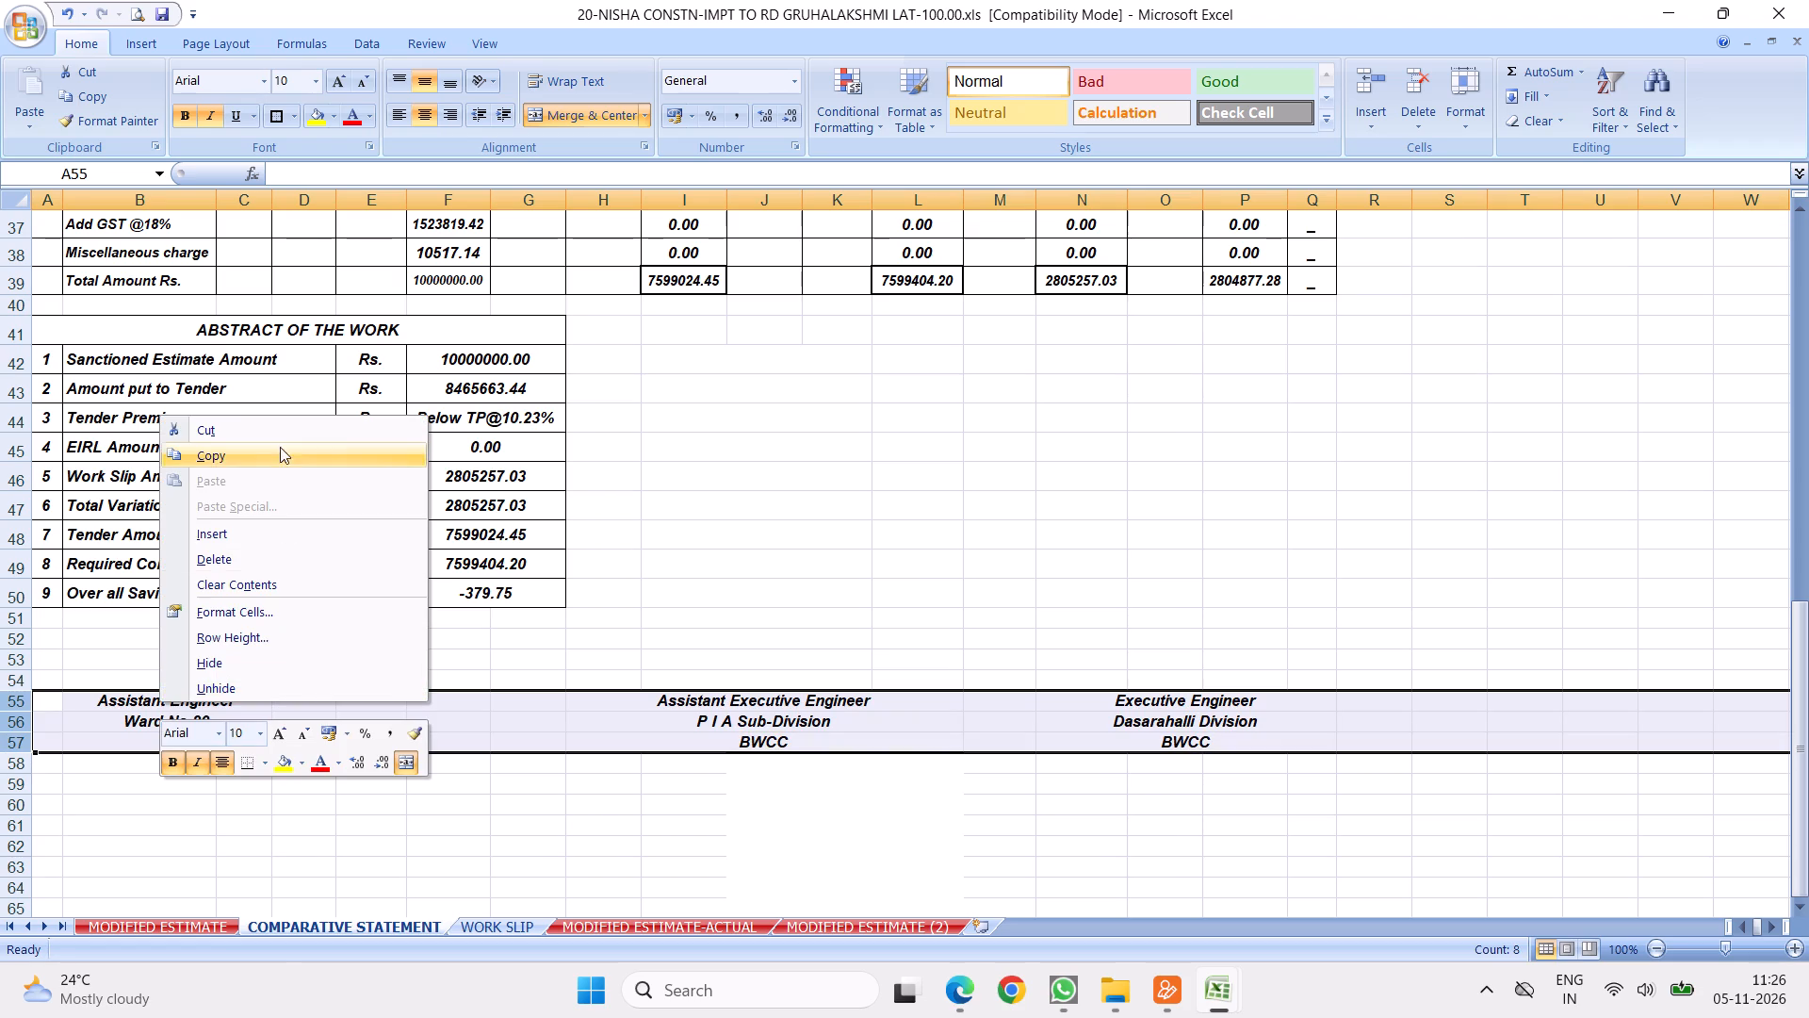
left_click(207, 456)
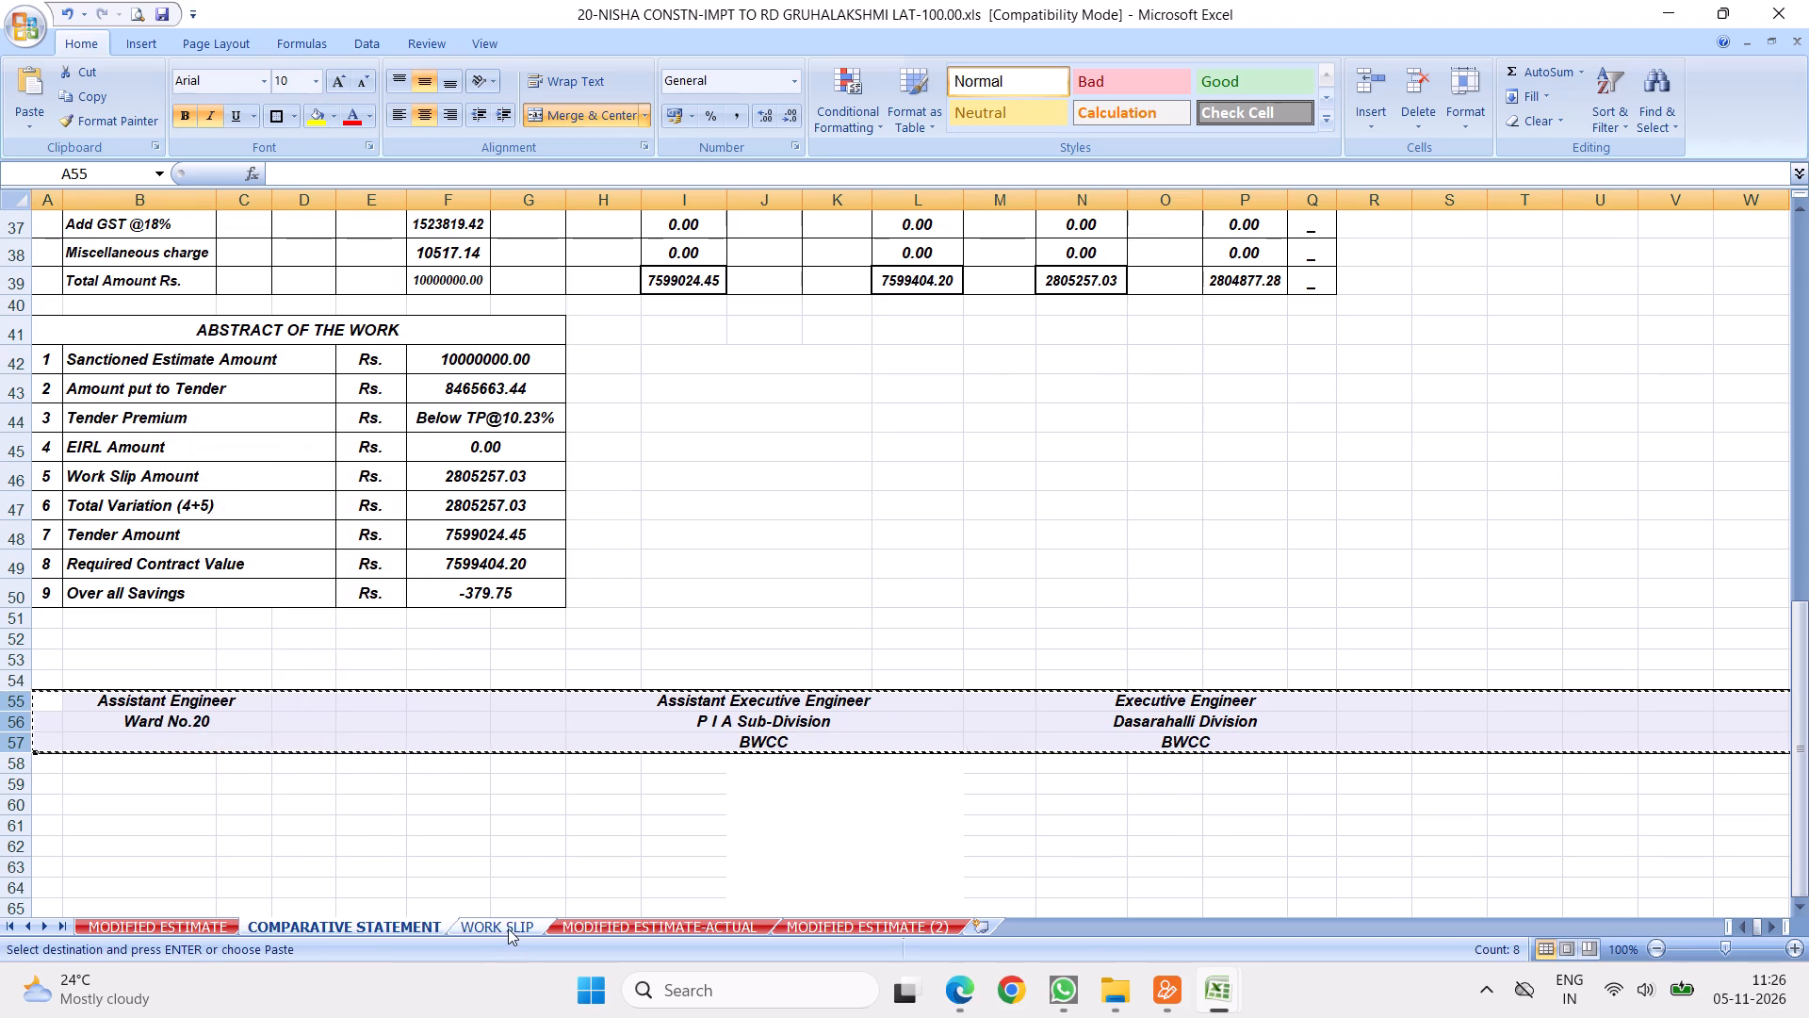
left_click(508, 928)
right_click(15, 449)
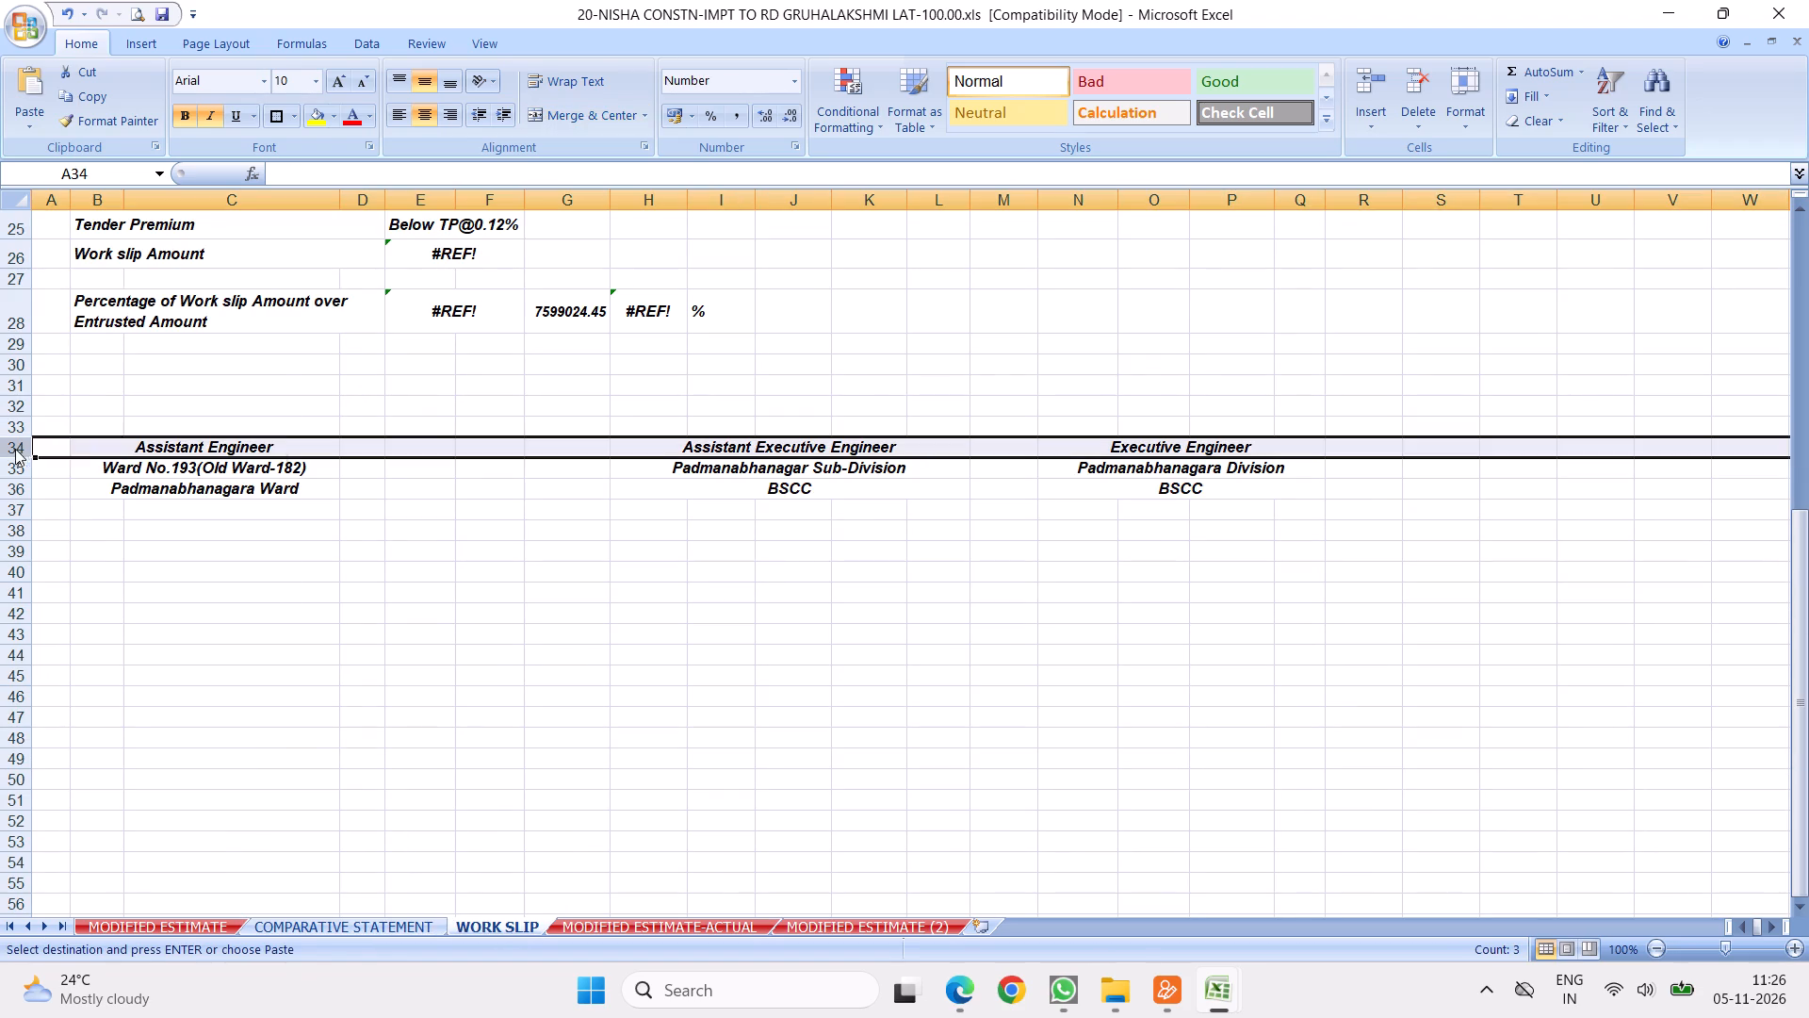
left_click(73, 510)
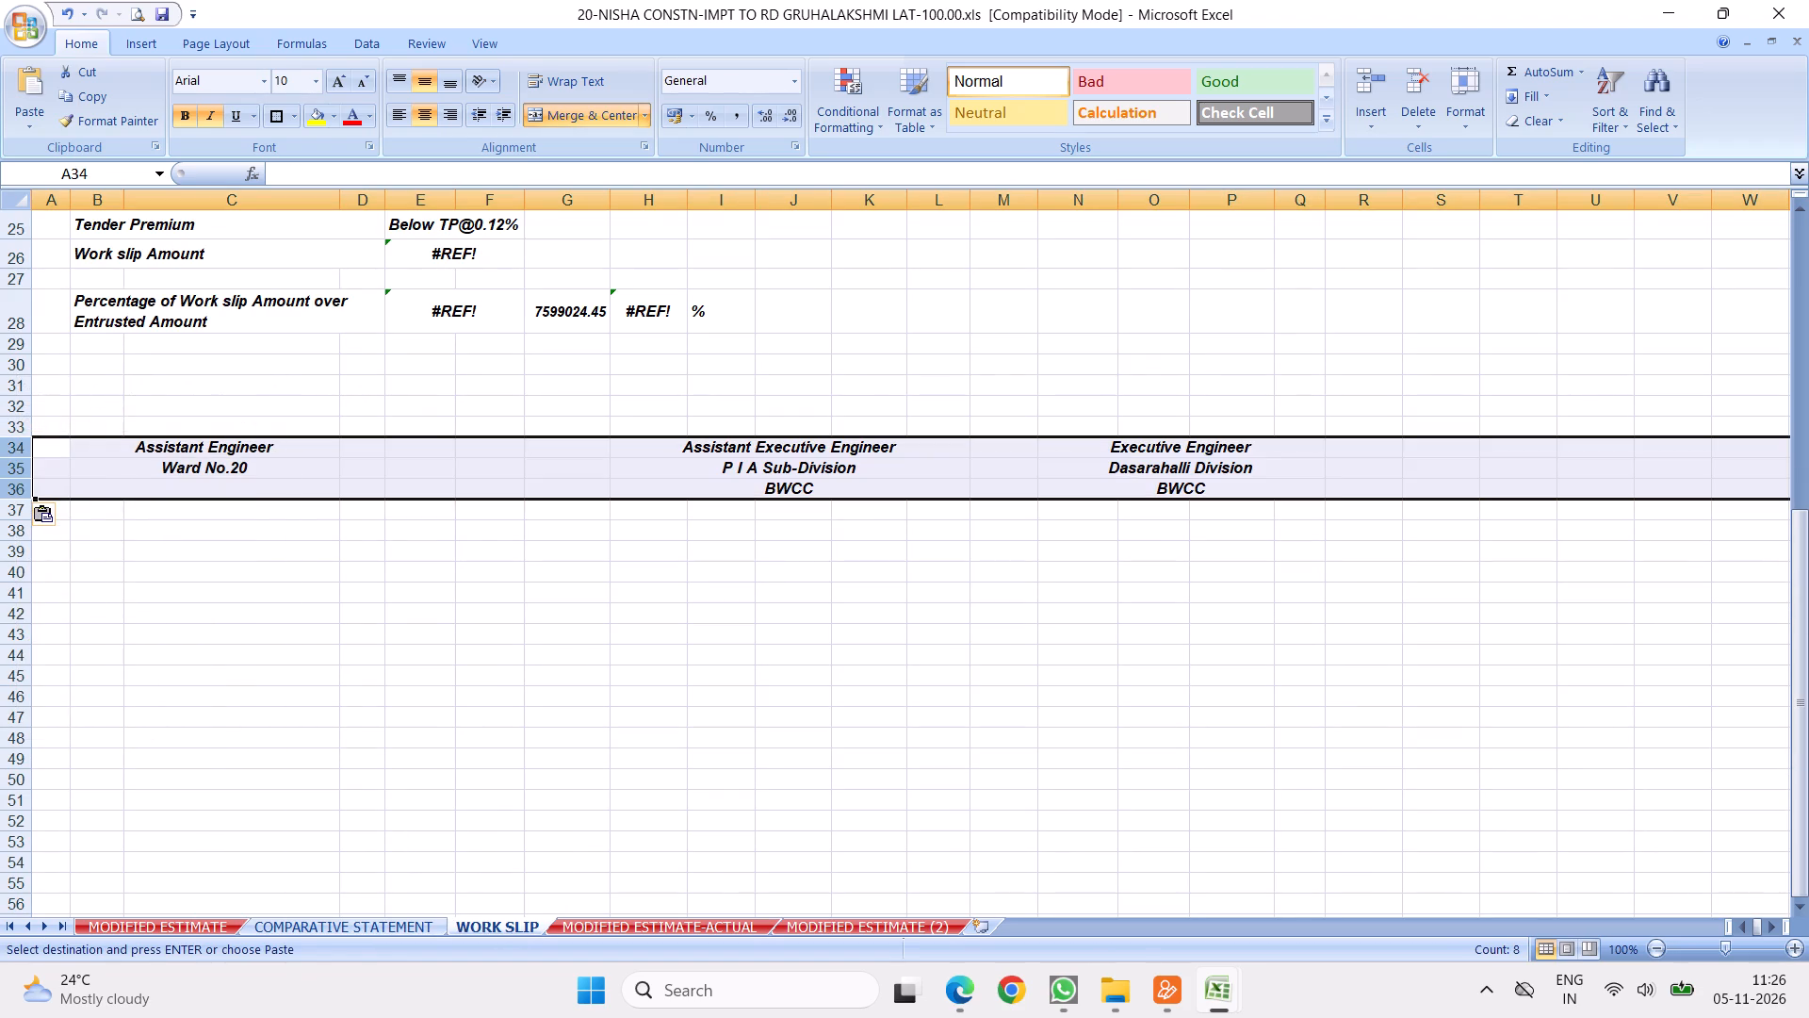
Examine the executed quantities and excess entries of the first items in COMPARATIVE STATEMENT against the WORK SLIP item rows.
scroll(235, 435, "up", 8)
left_click(176, 455)
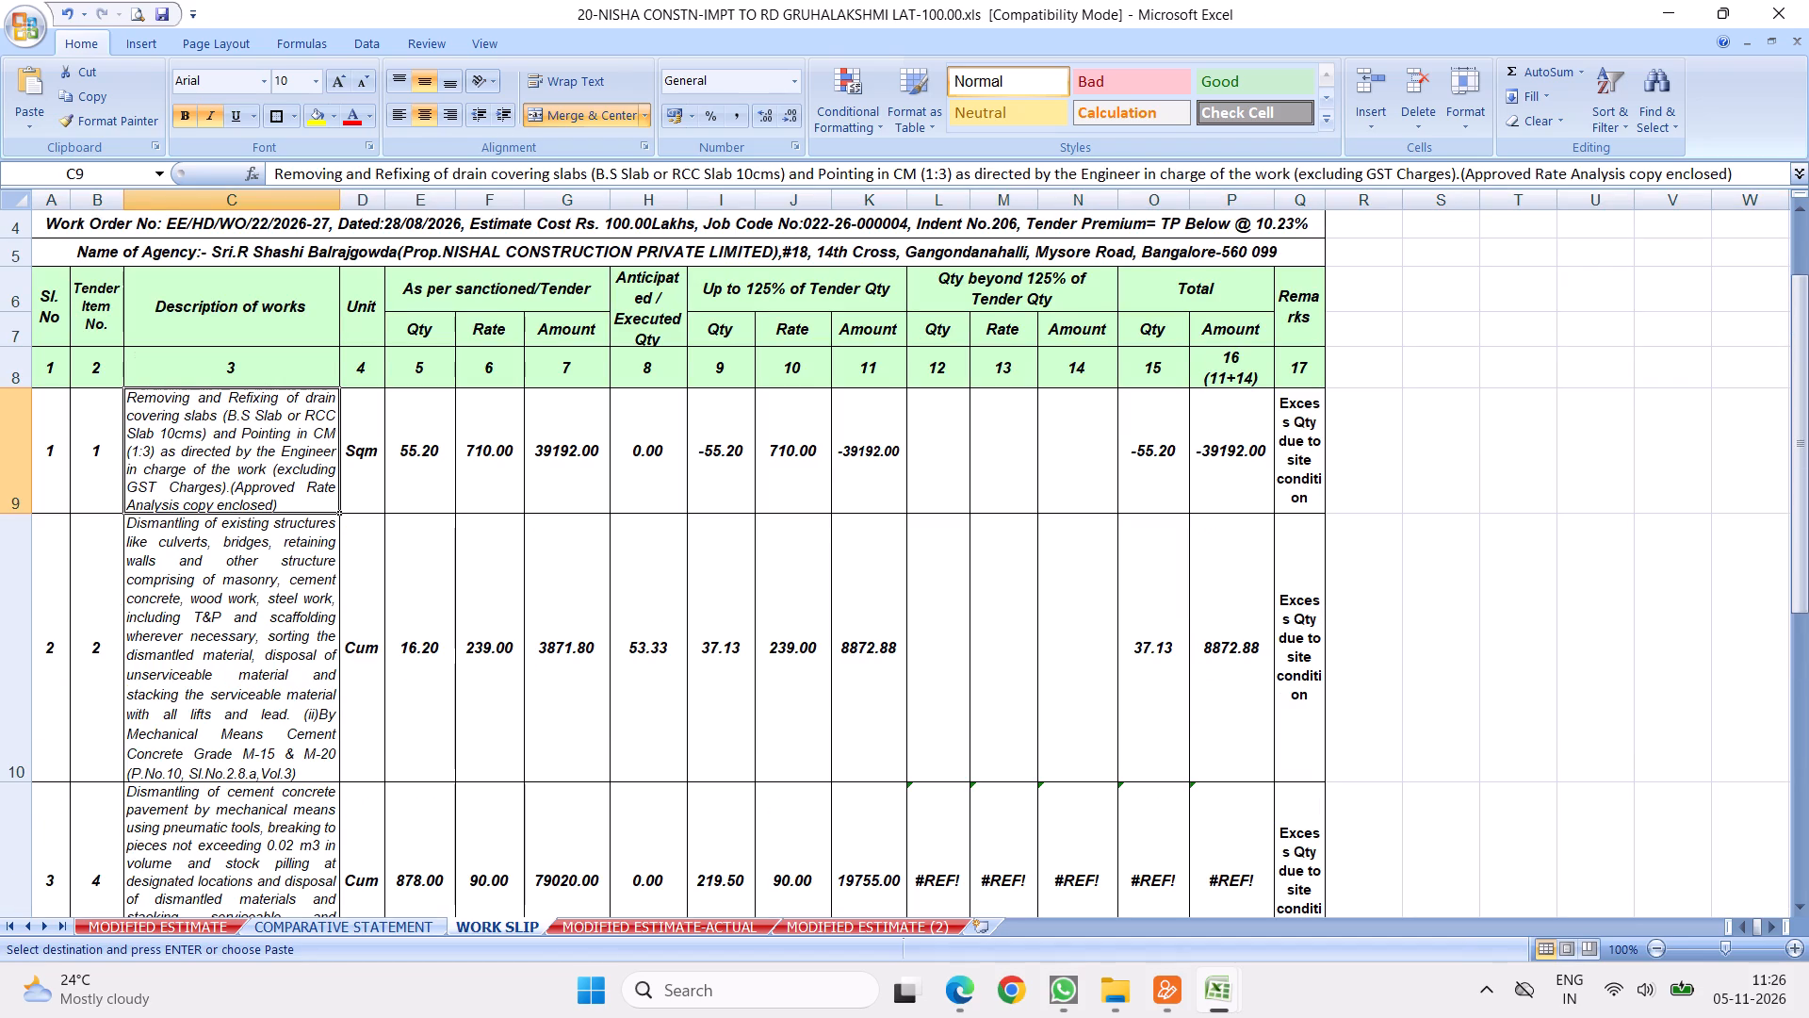
left_click(404, 921)
scroll(645, 561, "up", 8)
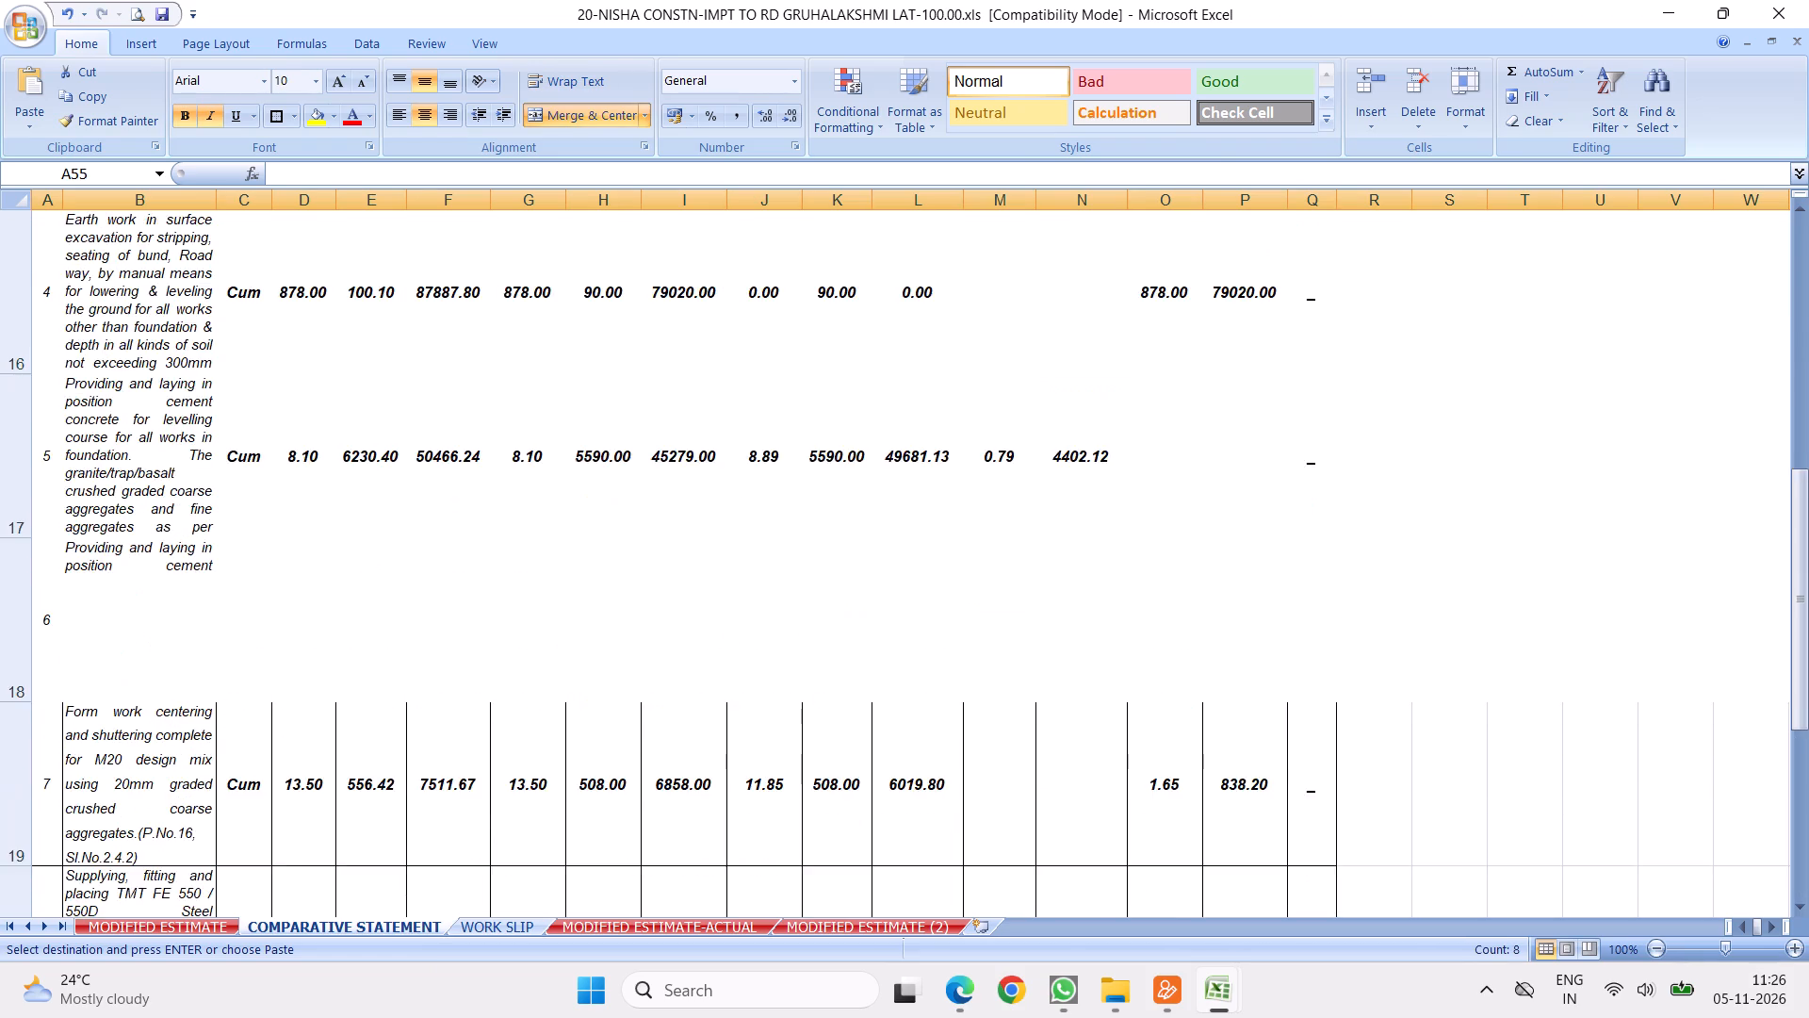
scroll(680, 539, "up", 6)
left_click(778, 531)
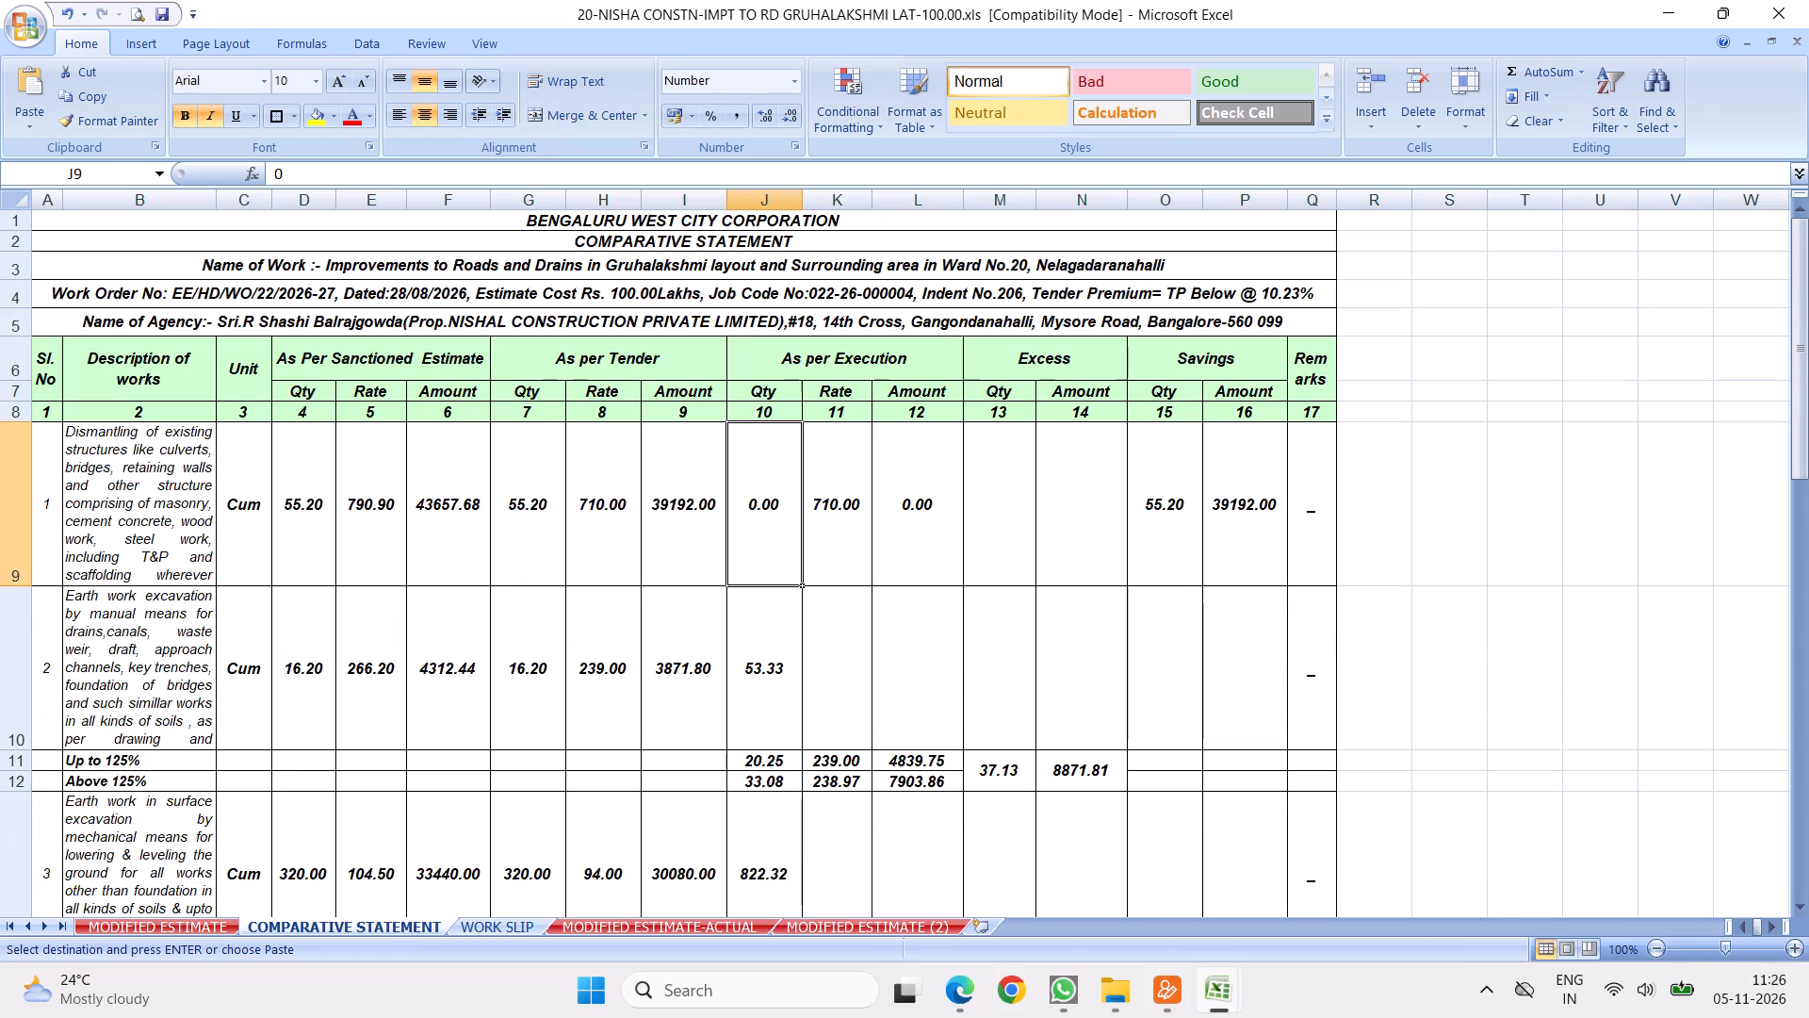
key("Down")
key("Down")
key("Down")
key("Down")
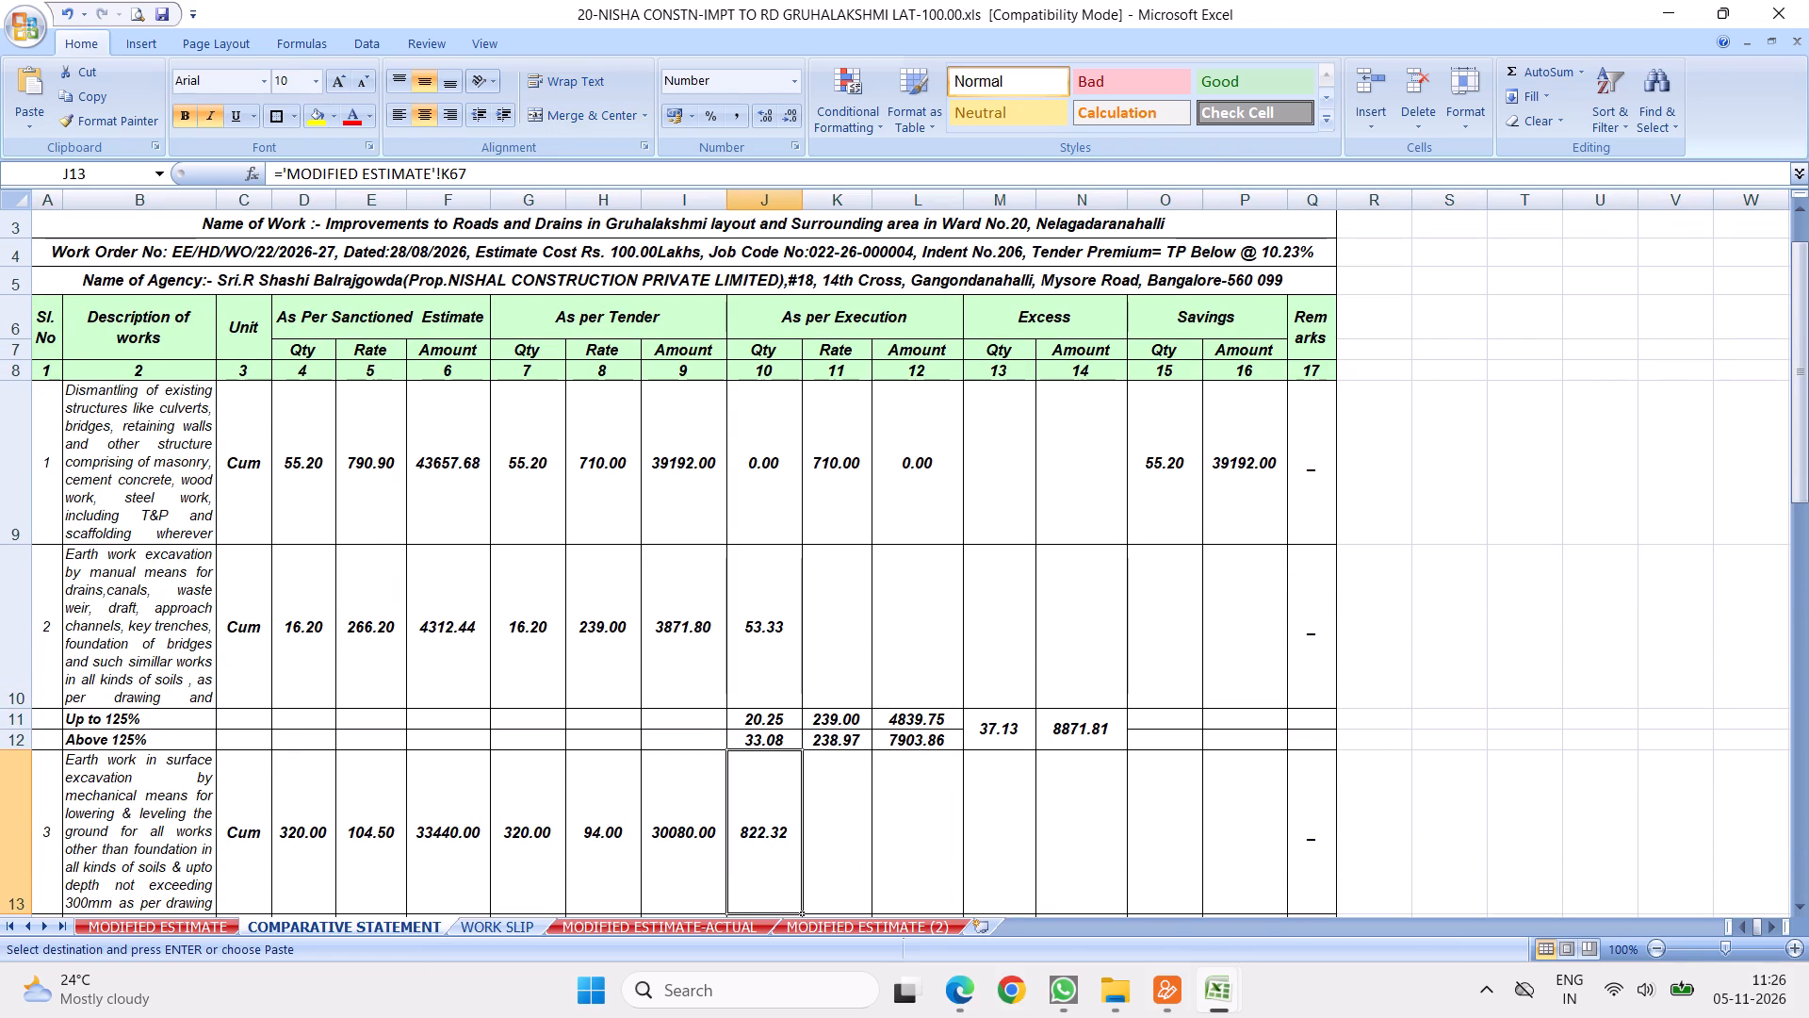
key("Down")
key("Down")
key("Down")
key("Down")
key("Up")
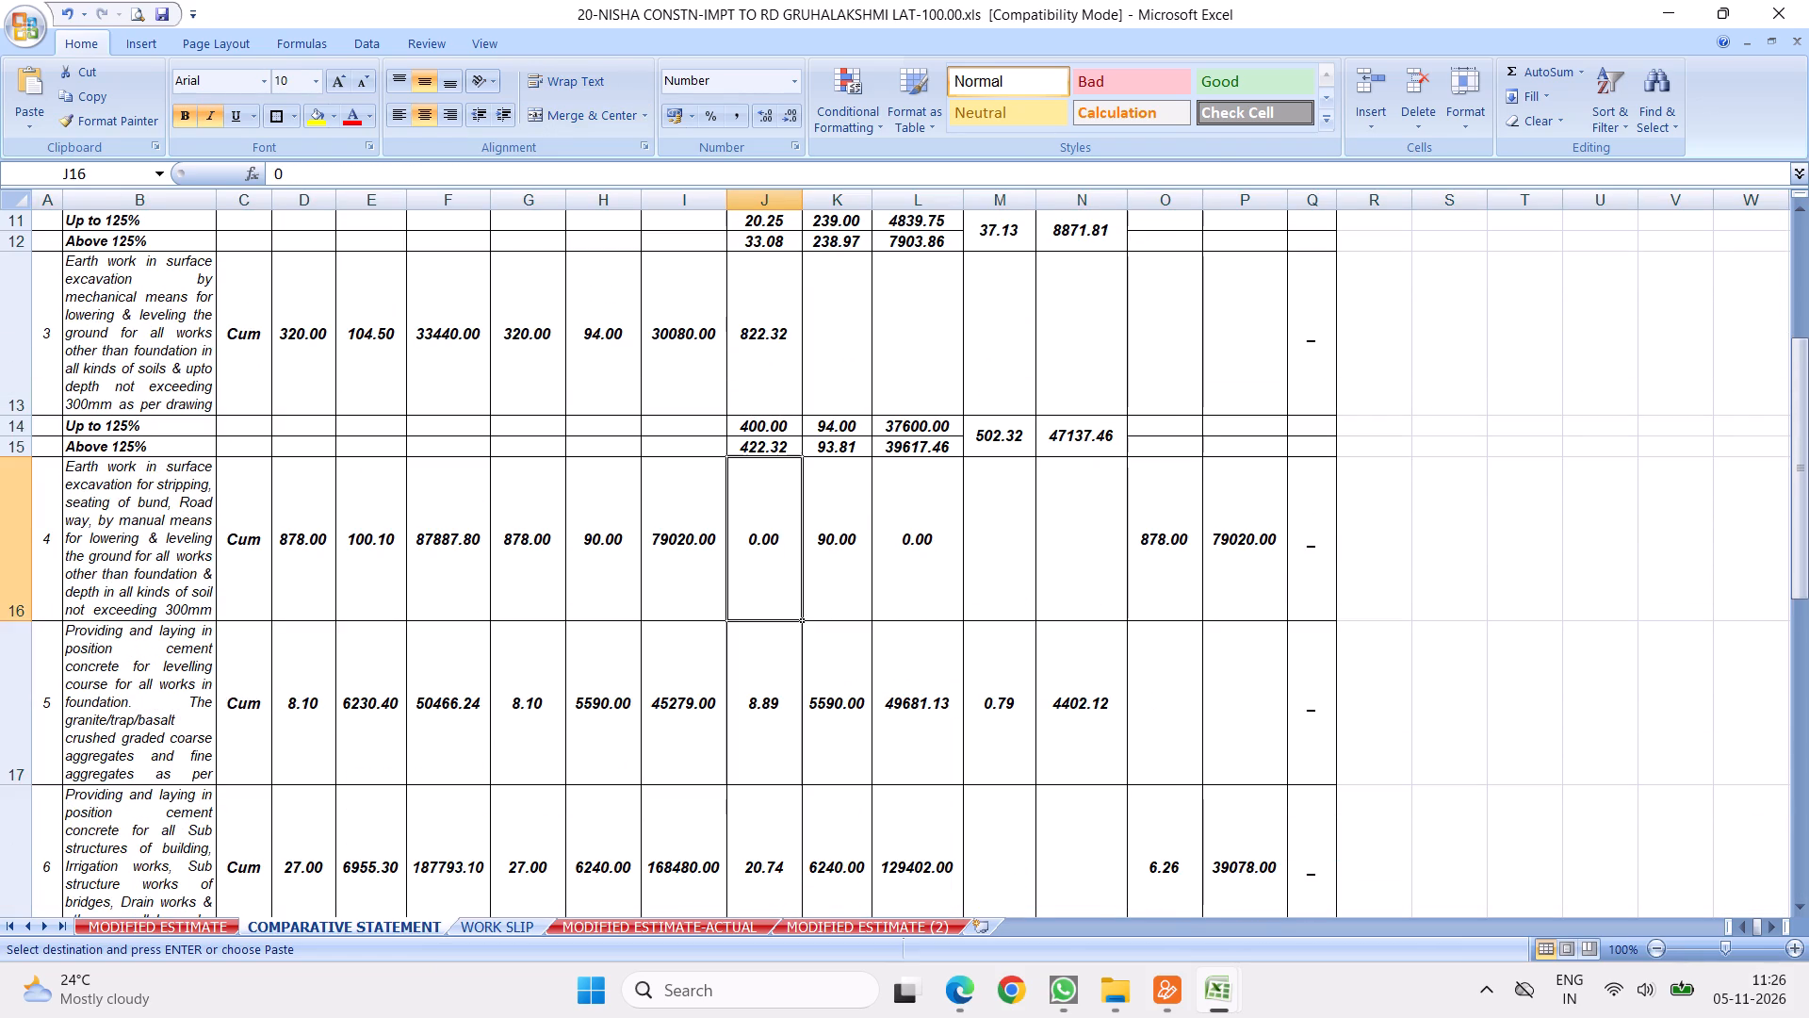
key("Up")
key("Up")
key("Up")
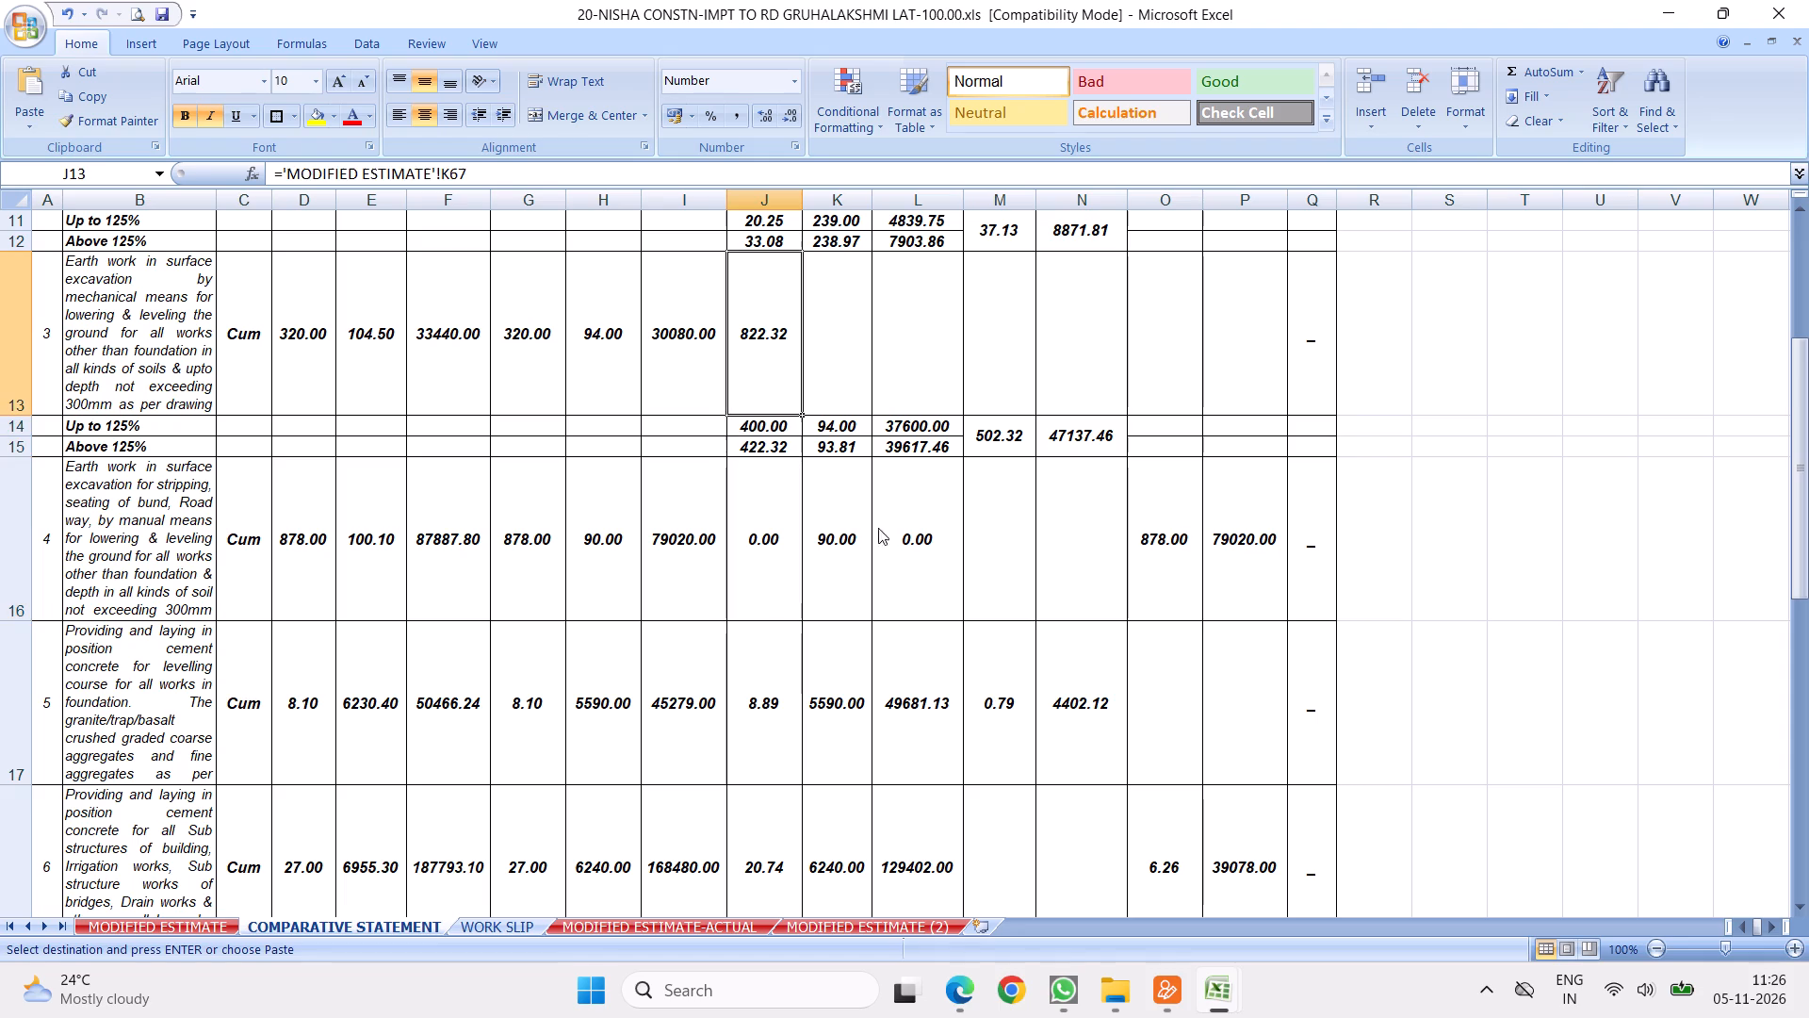
key("Up")
key("Up")
key("Up")
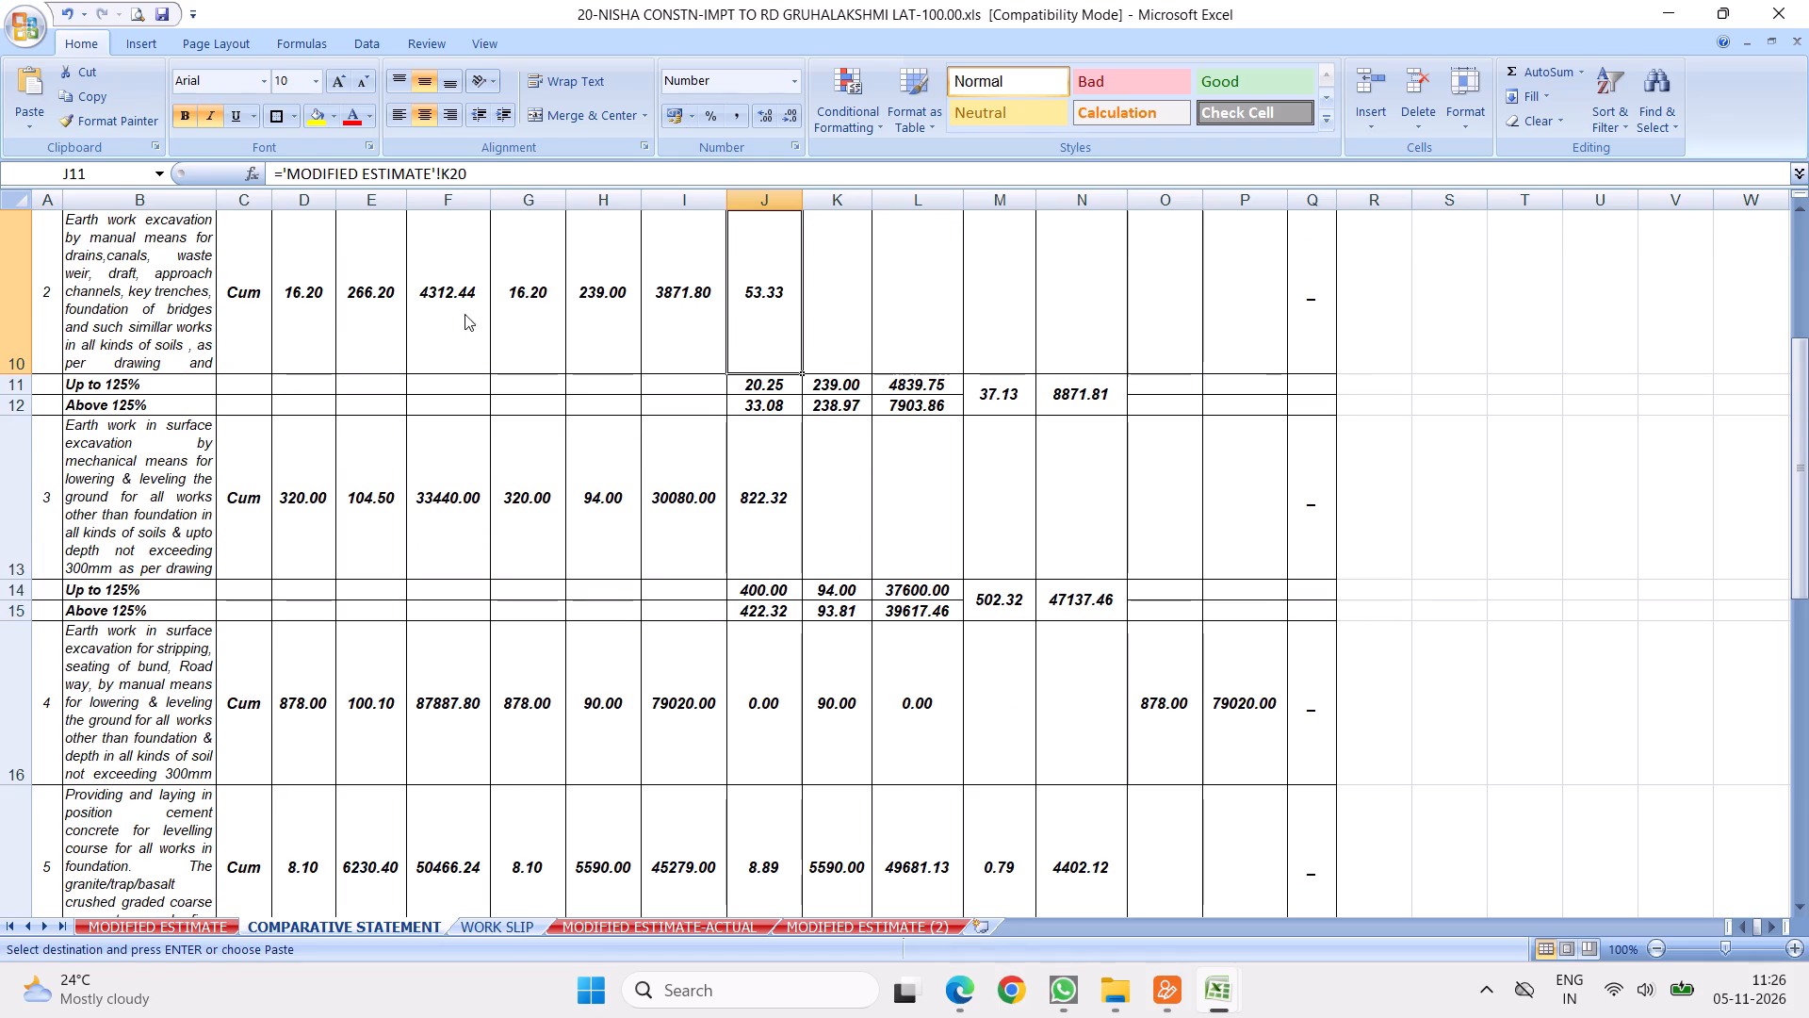
Copy the item 2 earth work excavation description from COMPARATIVE STATEMENT into description cell C11 of WORK SLIP.
left_click(136, 263)
right_click(136, 263)
left_click(191, 302)
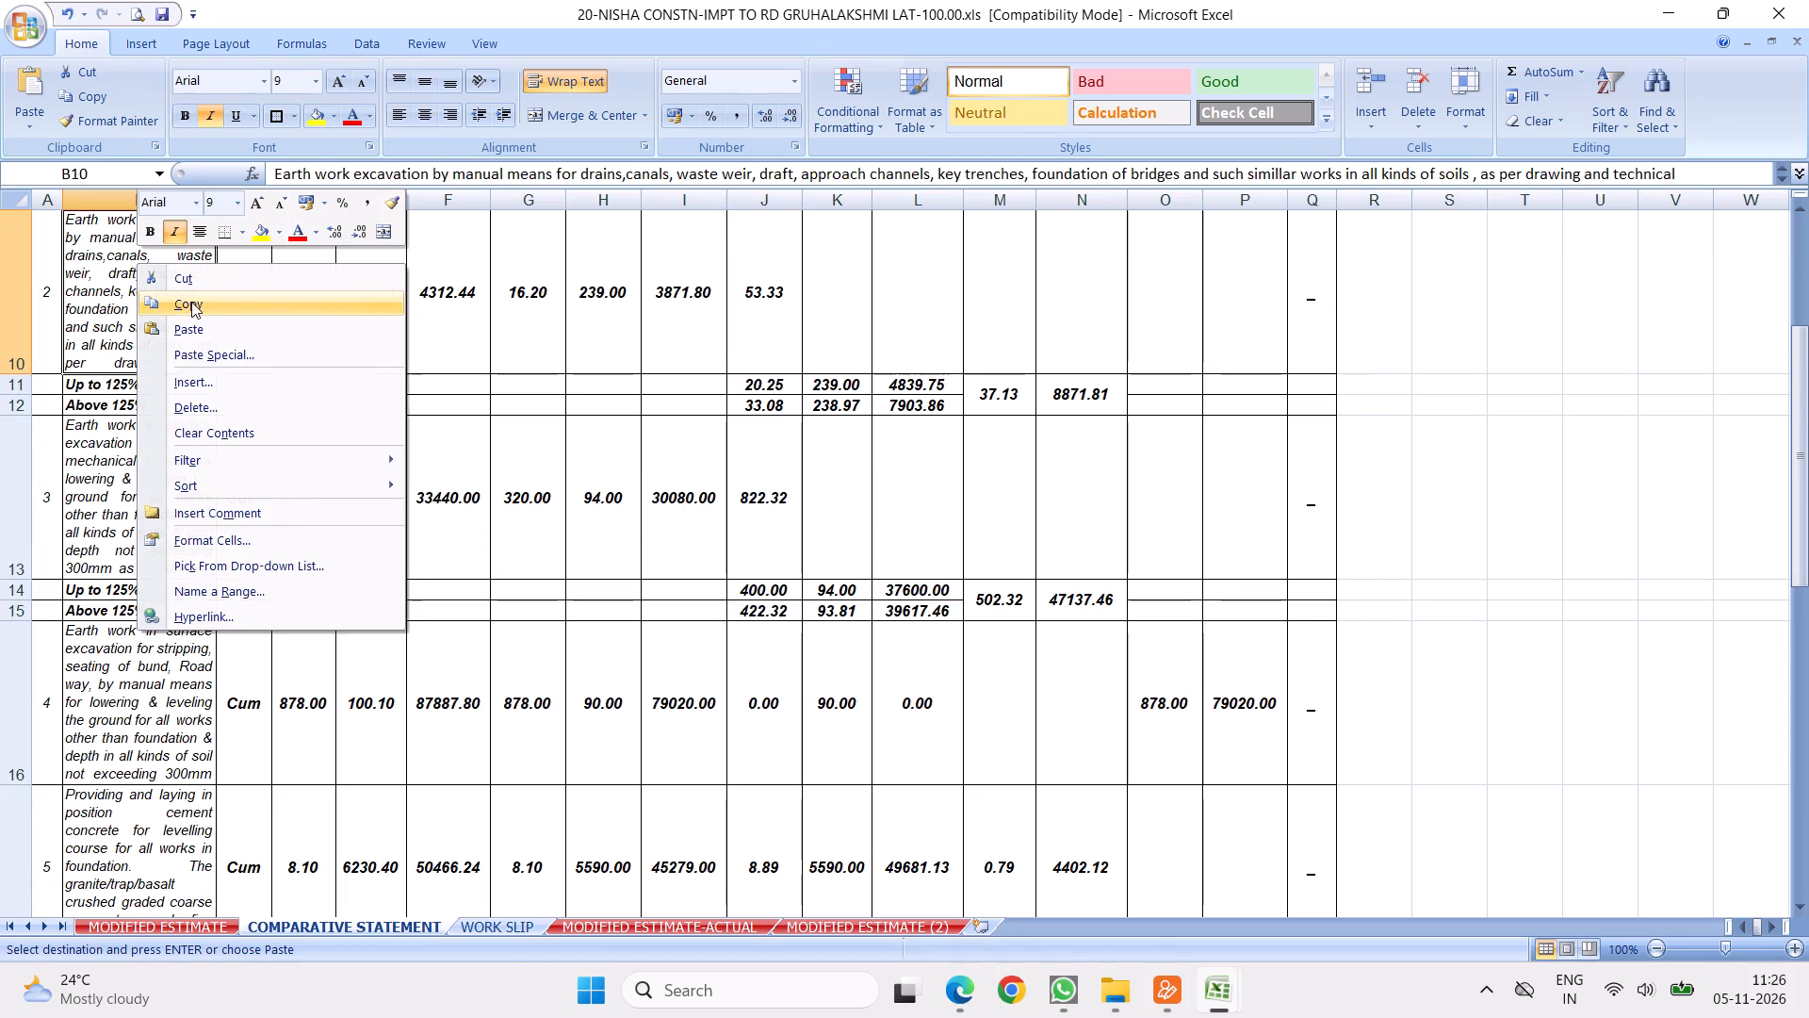
left_click(500, 922)
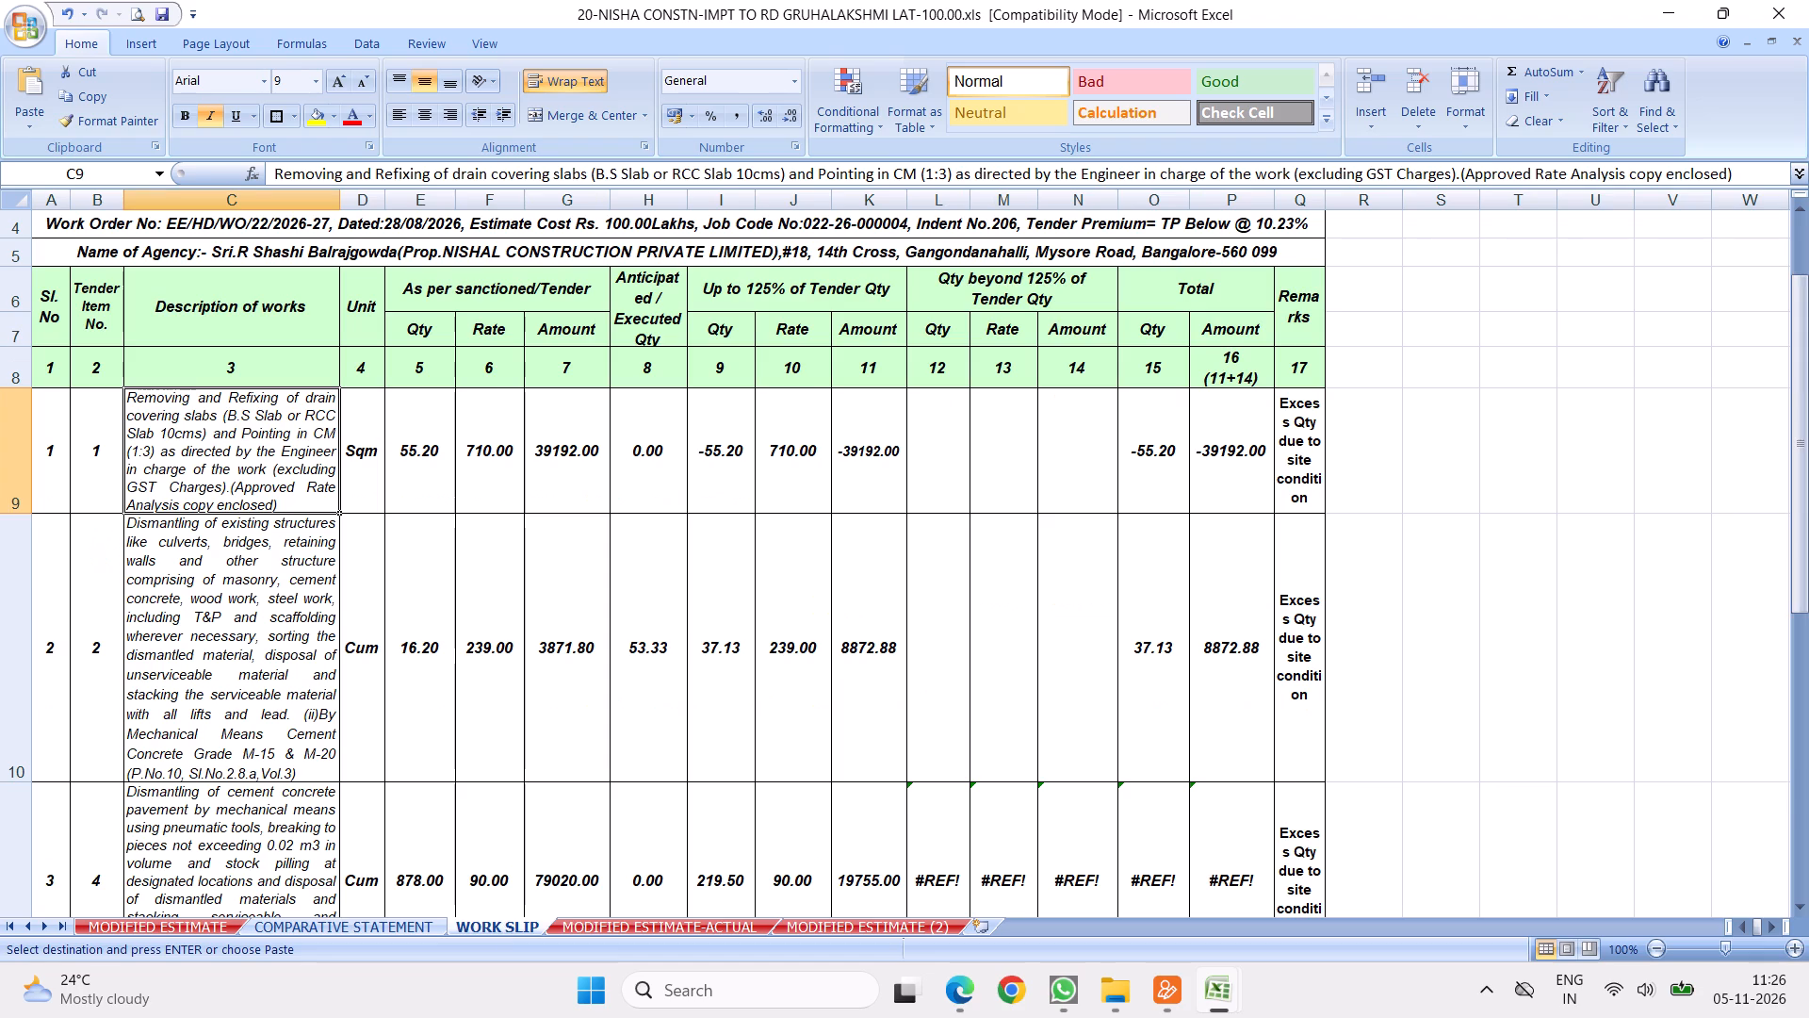
right_click(191, 848)
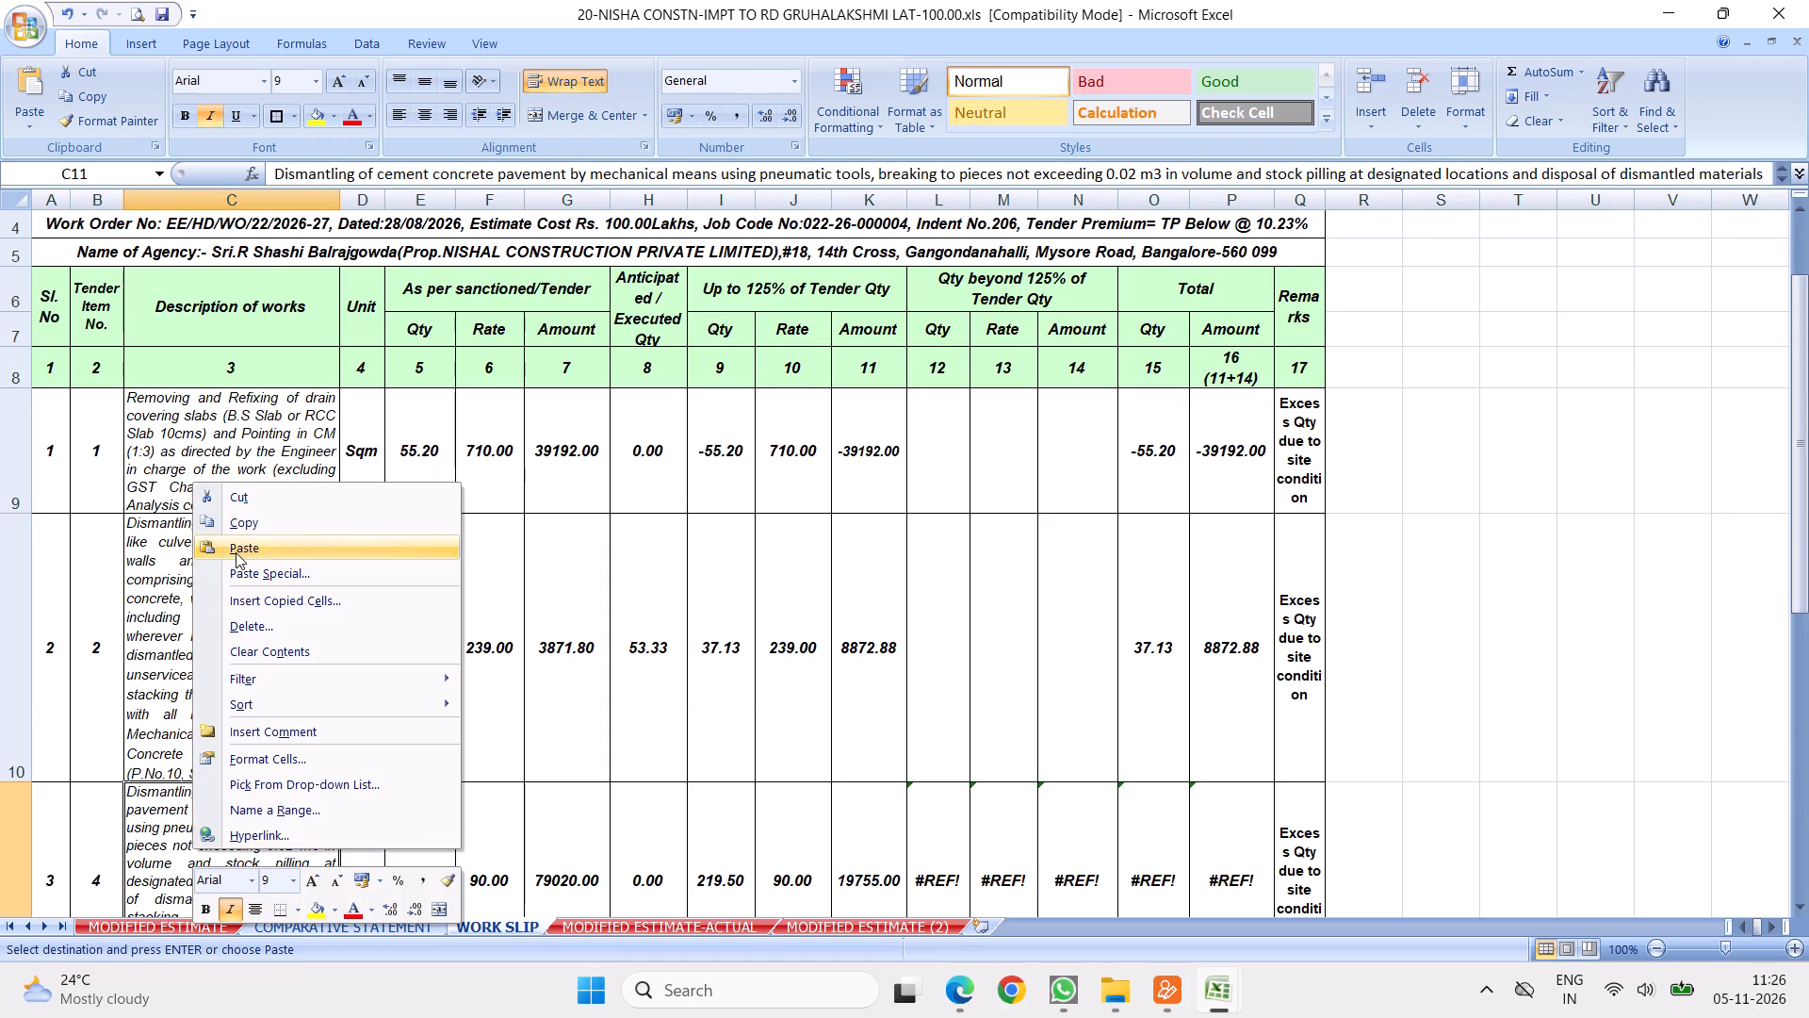
left_click(238, 545)
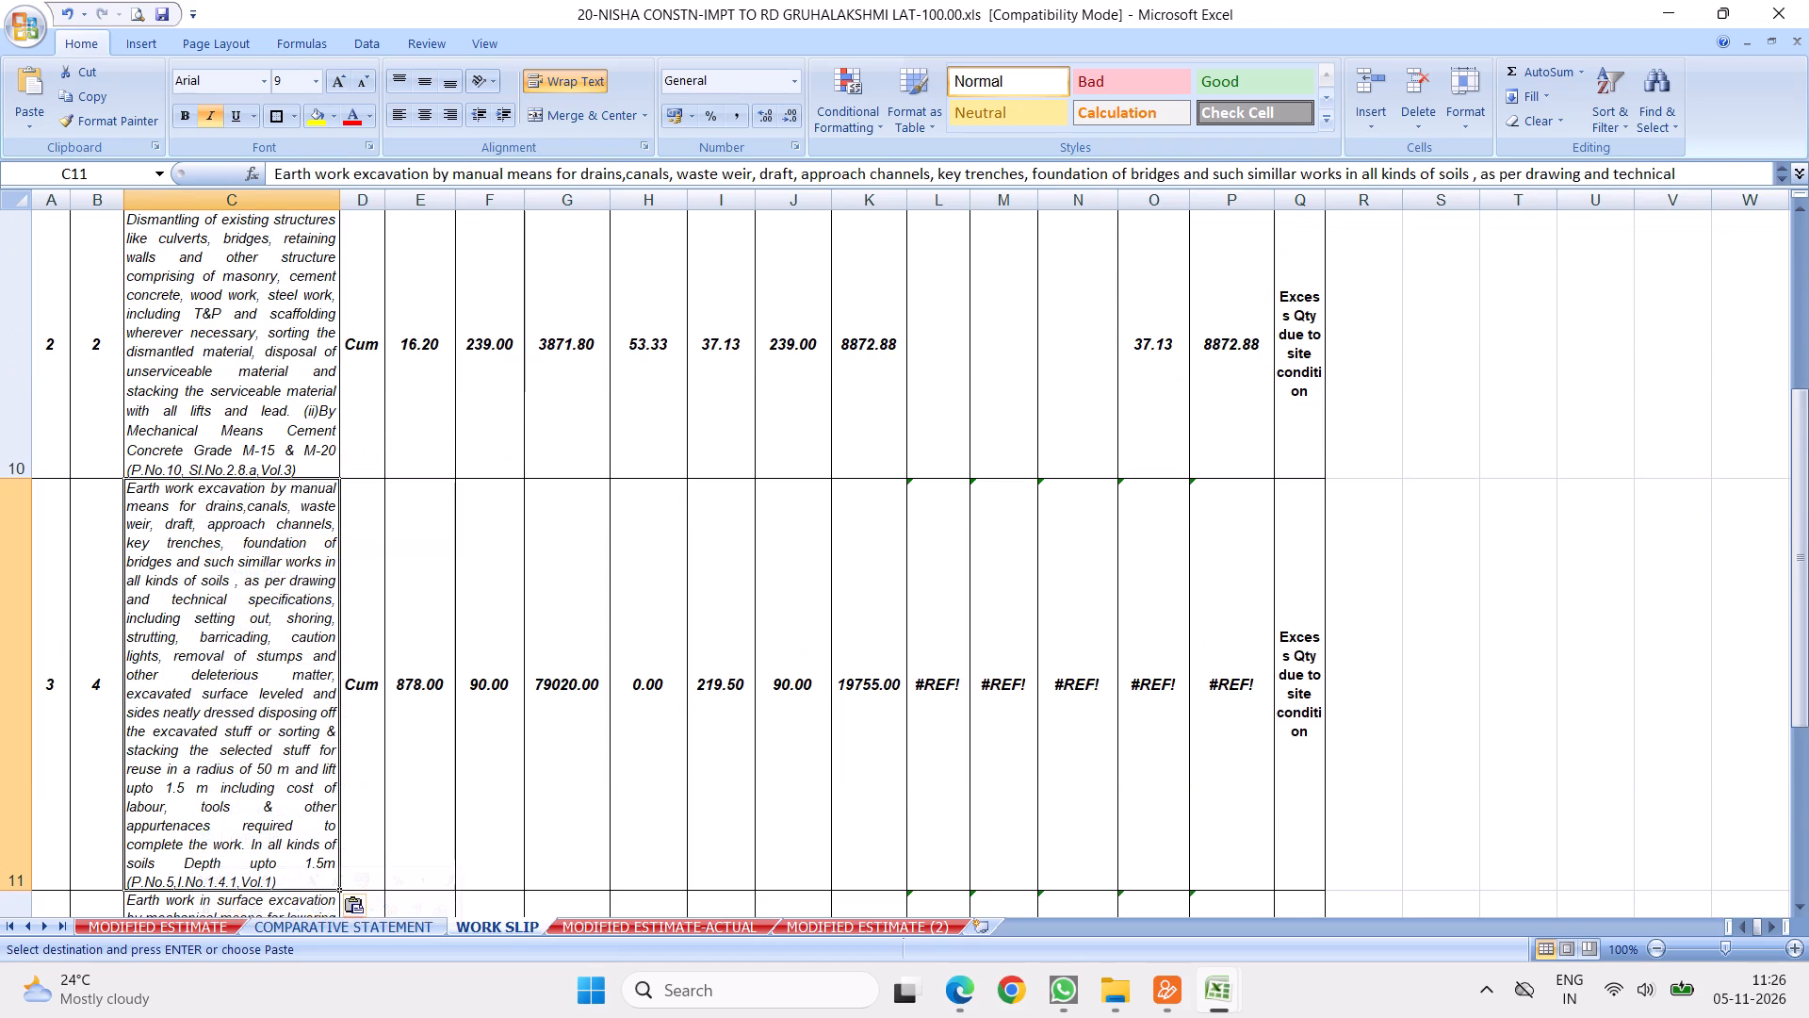
Enter tender item number 2 and unit Cum for the excavation item in row 11 of WORK SLIP.
left_click(107, 663)
key("2")
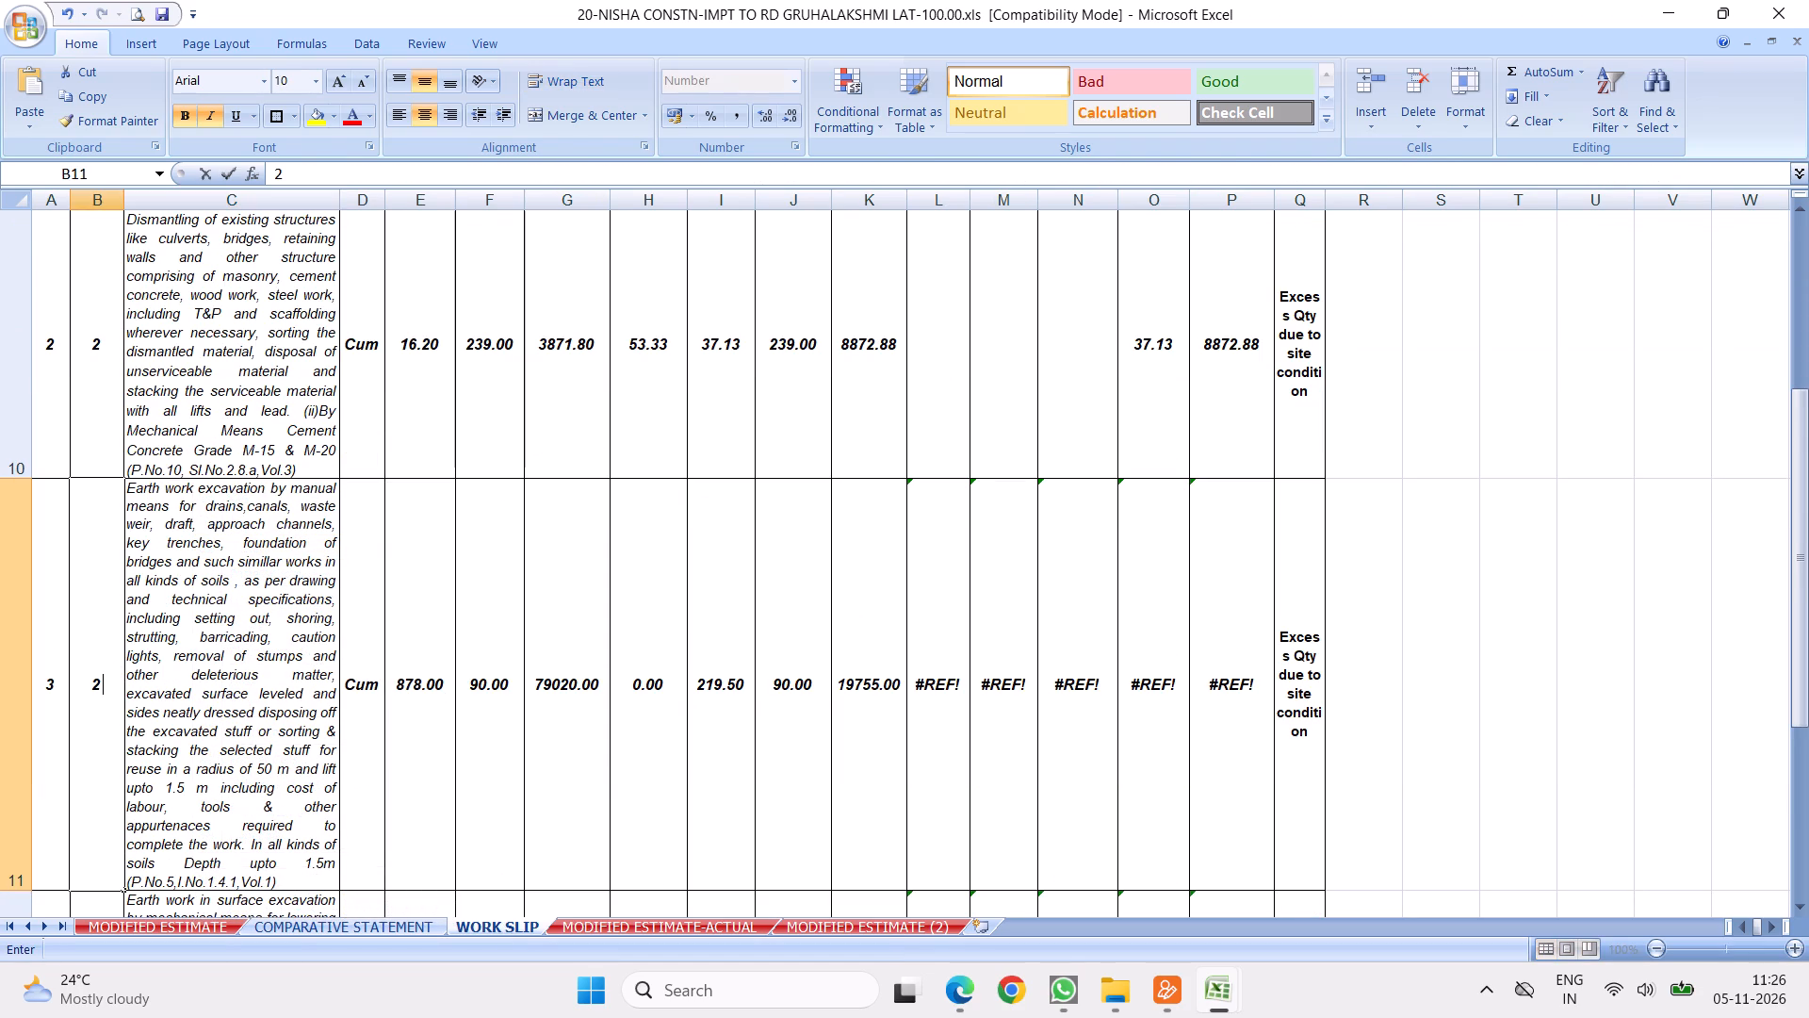
left_click(374, 684)
key("c")
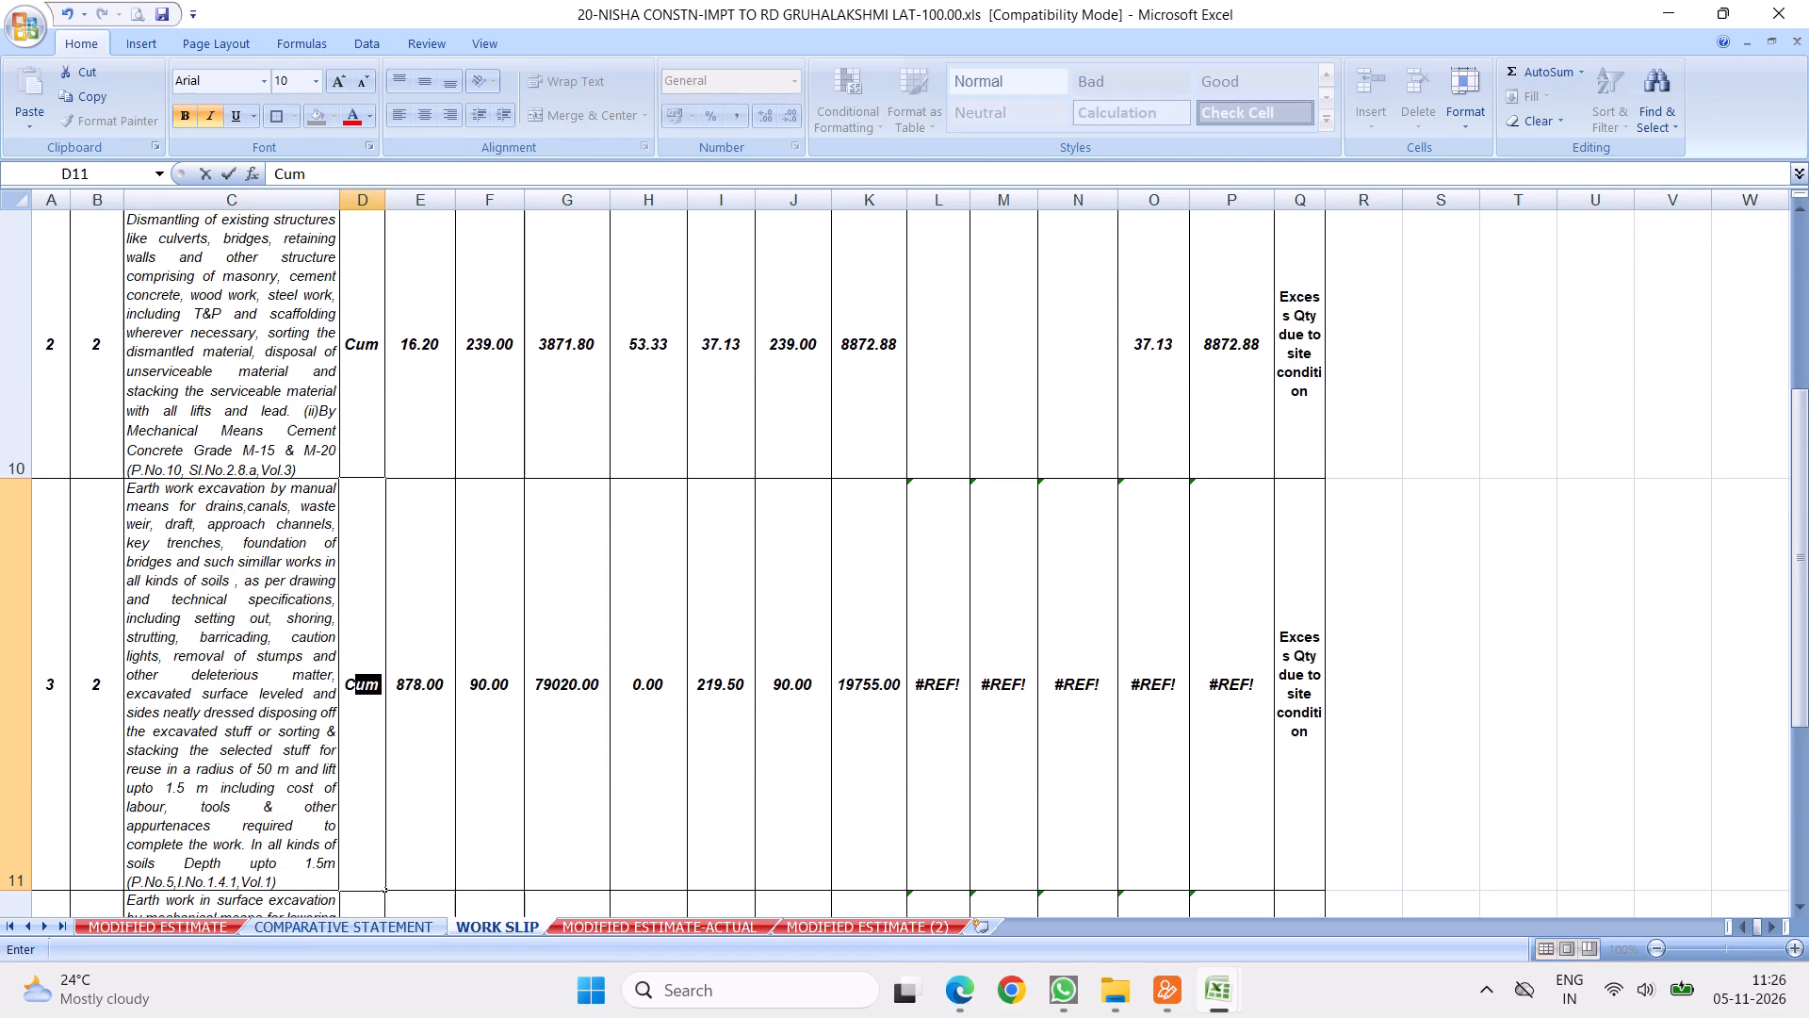
Link the tender quantity in E11 of WORK SLIP to cell G10 of COMPARATIVE STATEMENT.
left_click(429, 669)
key("equal")
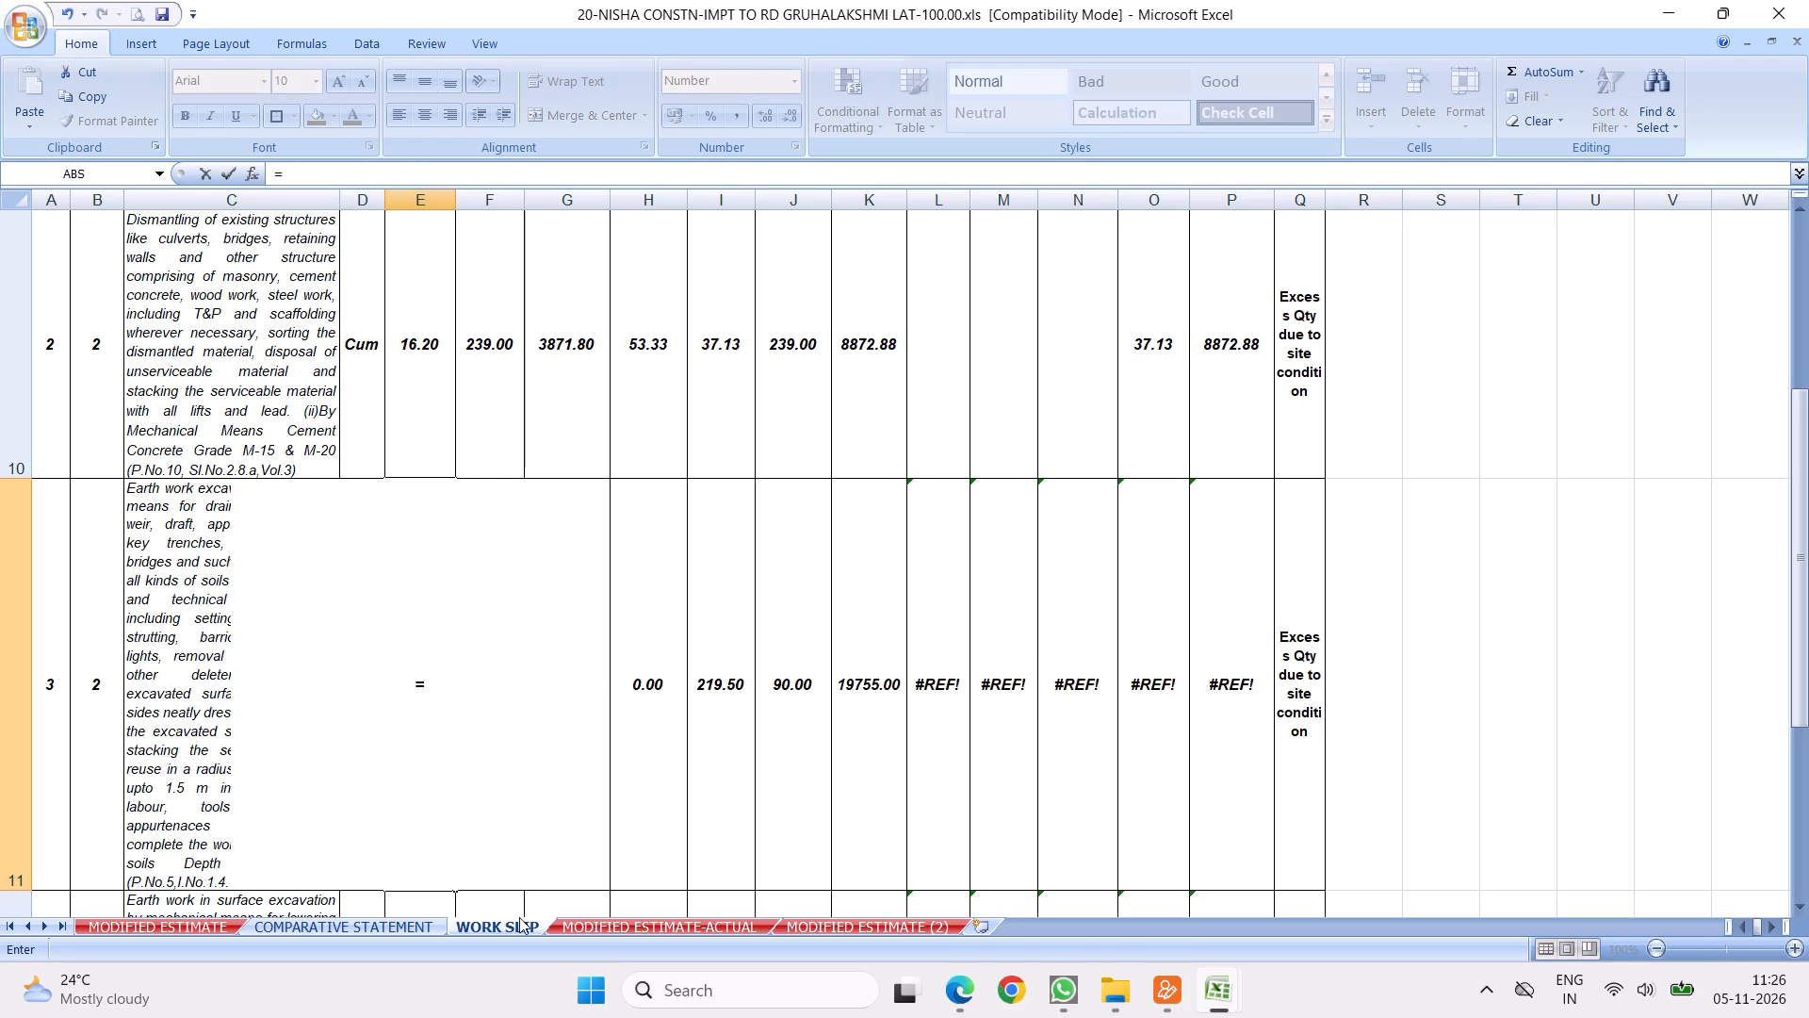
left_click(372, 920)
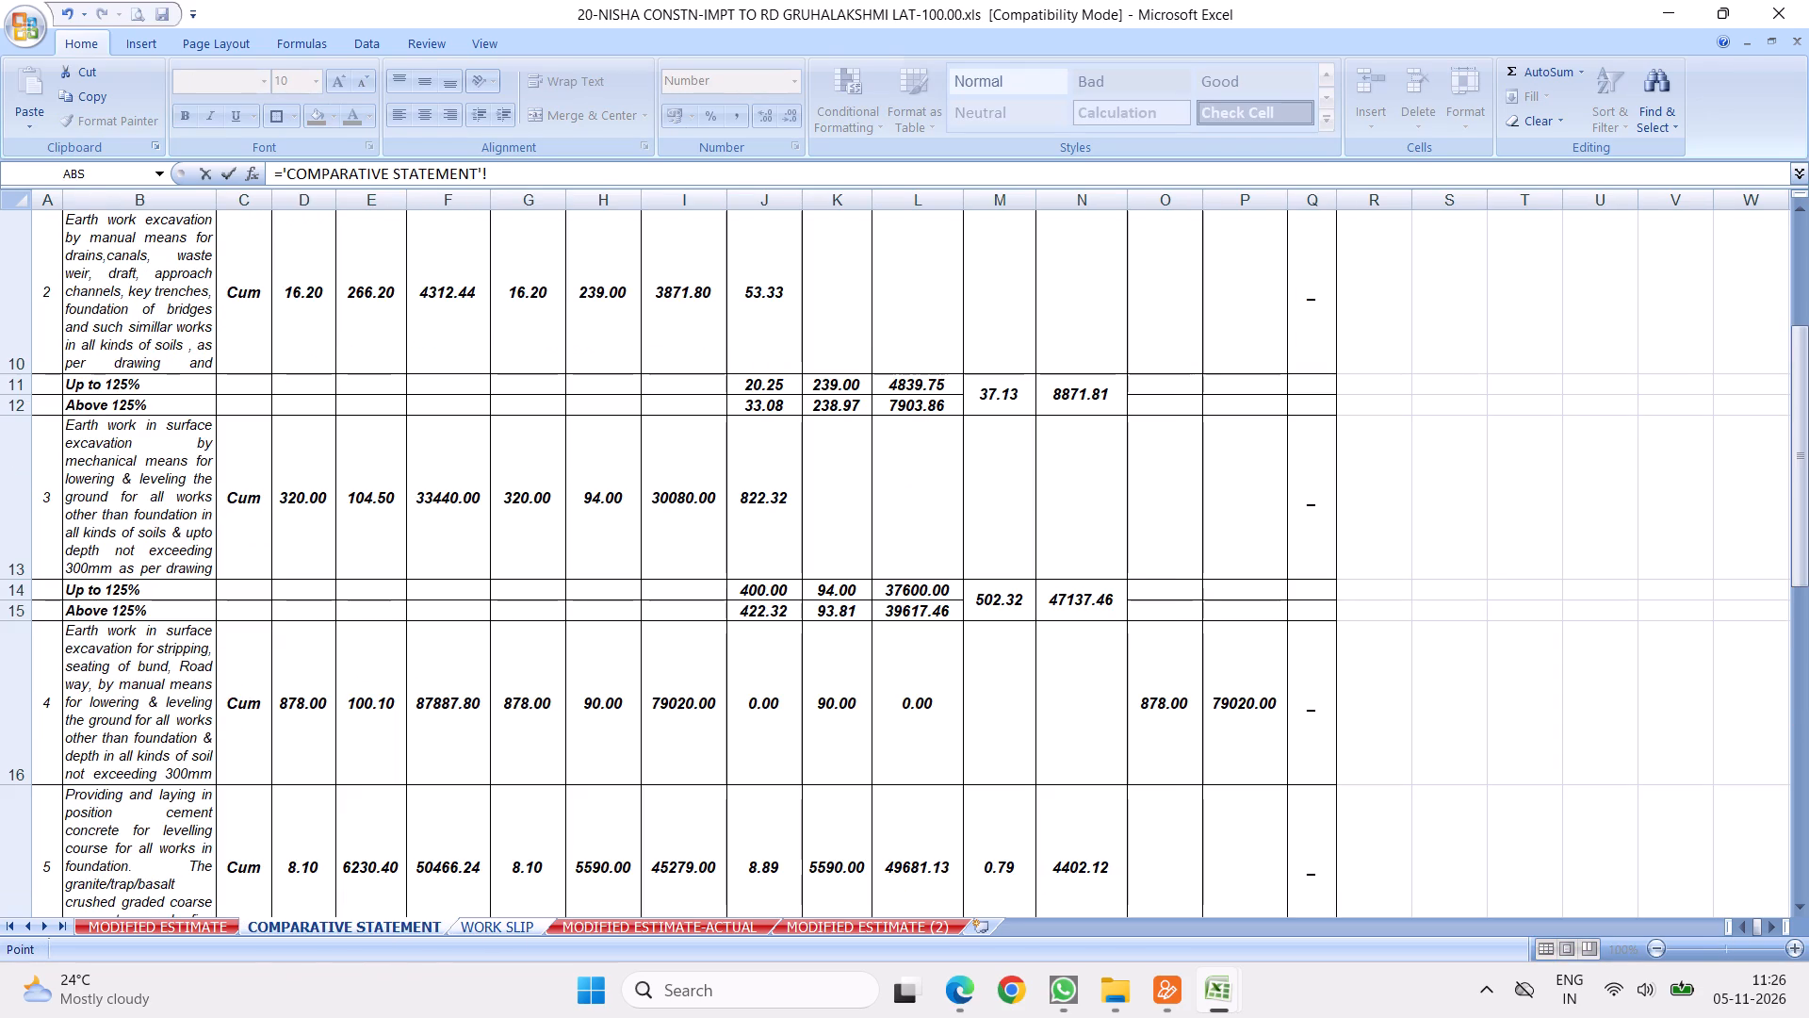
left_click(537, 295)
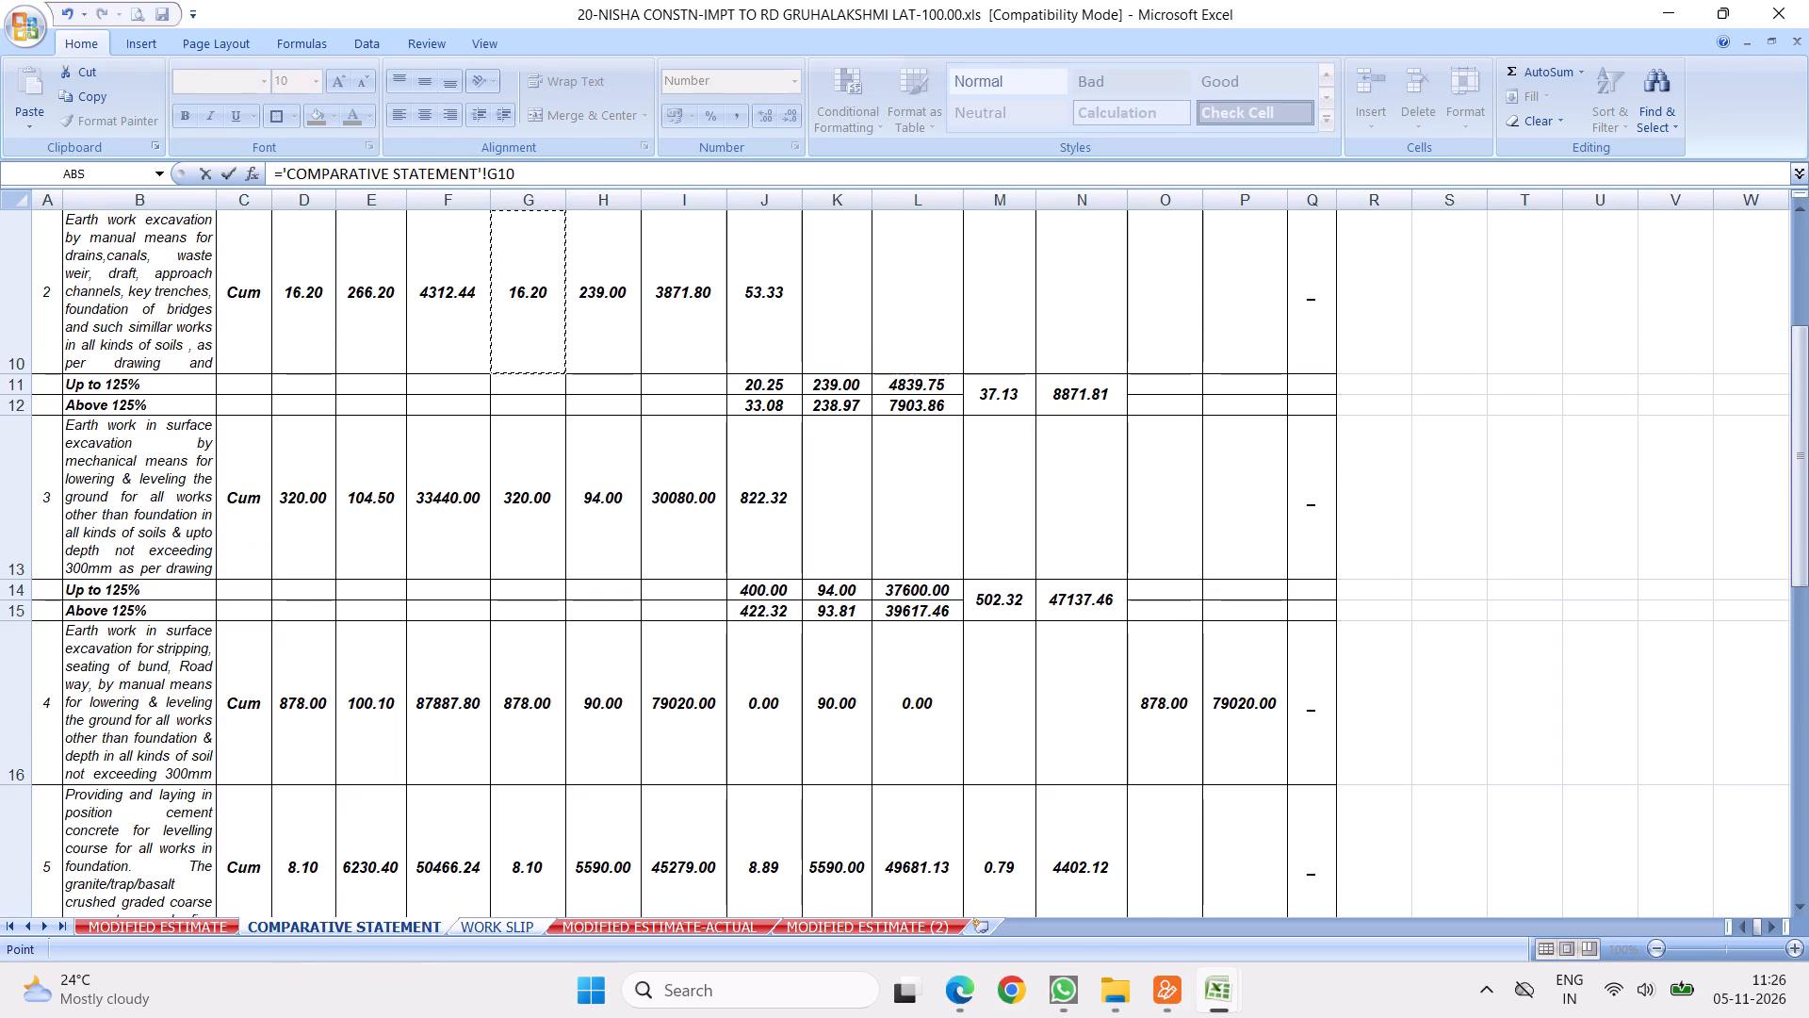
key("Return")
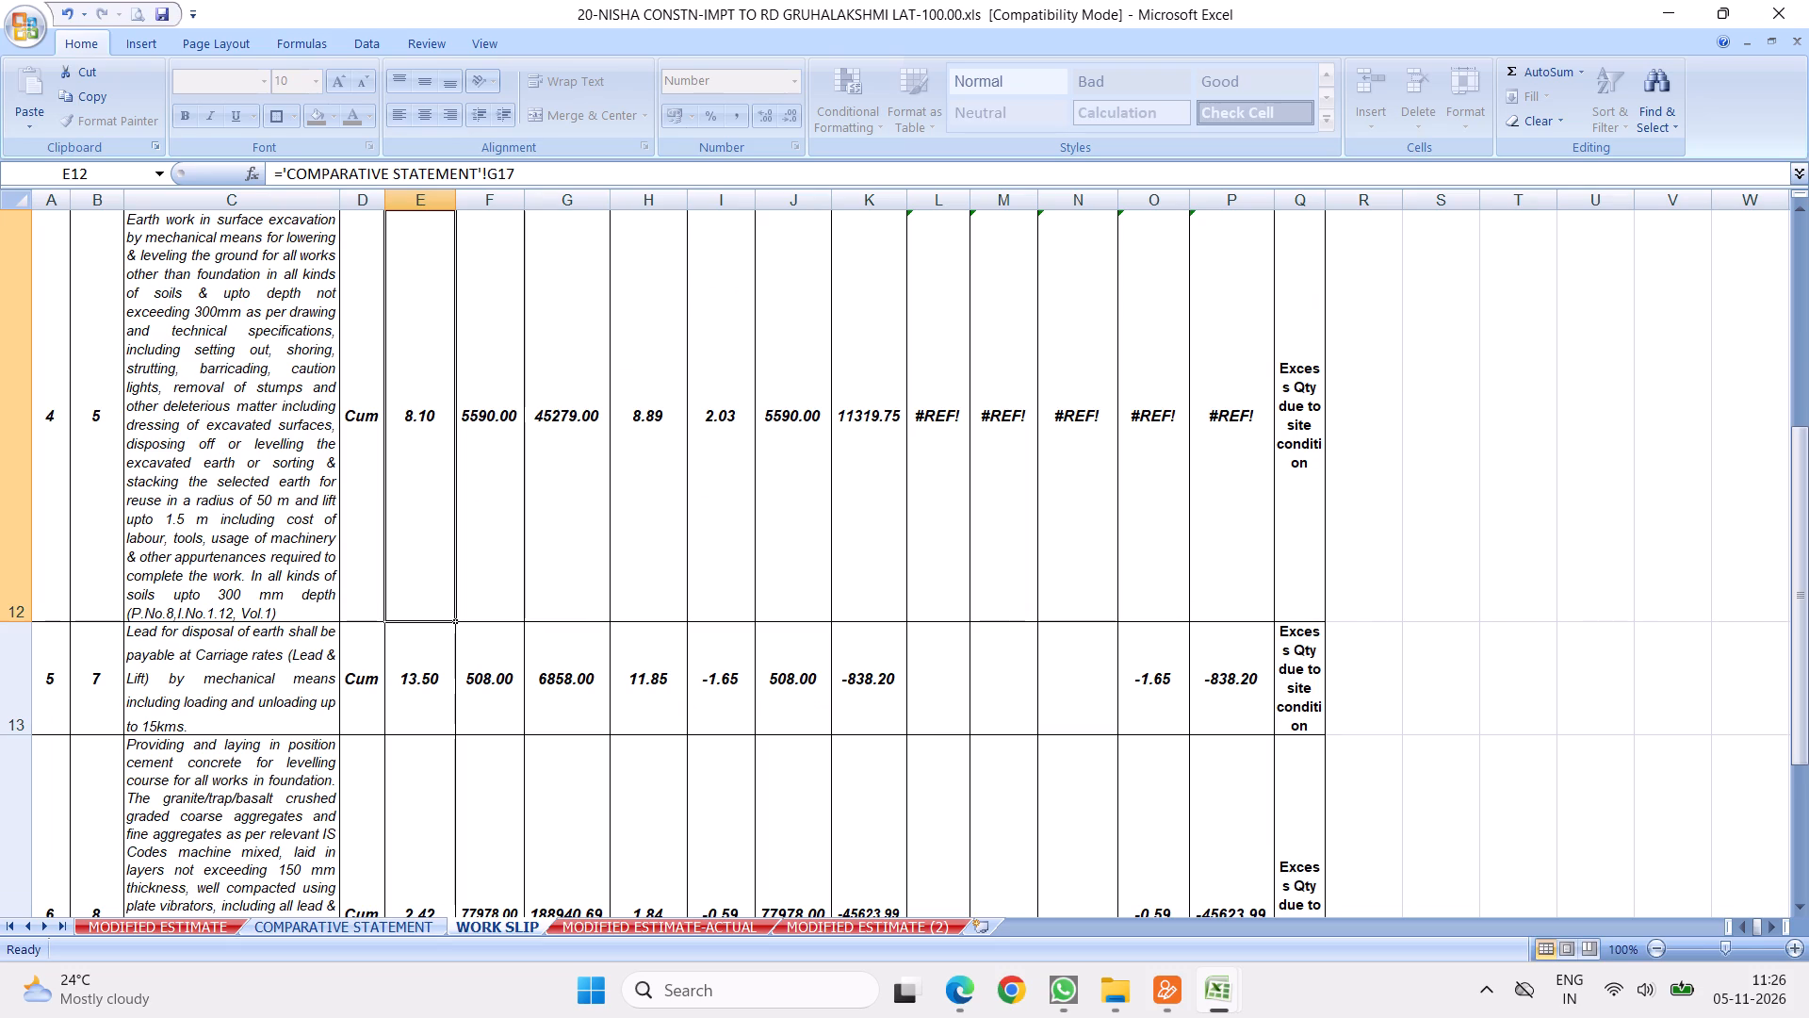
key("Up")
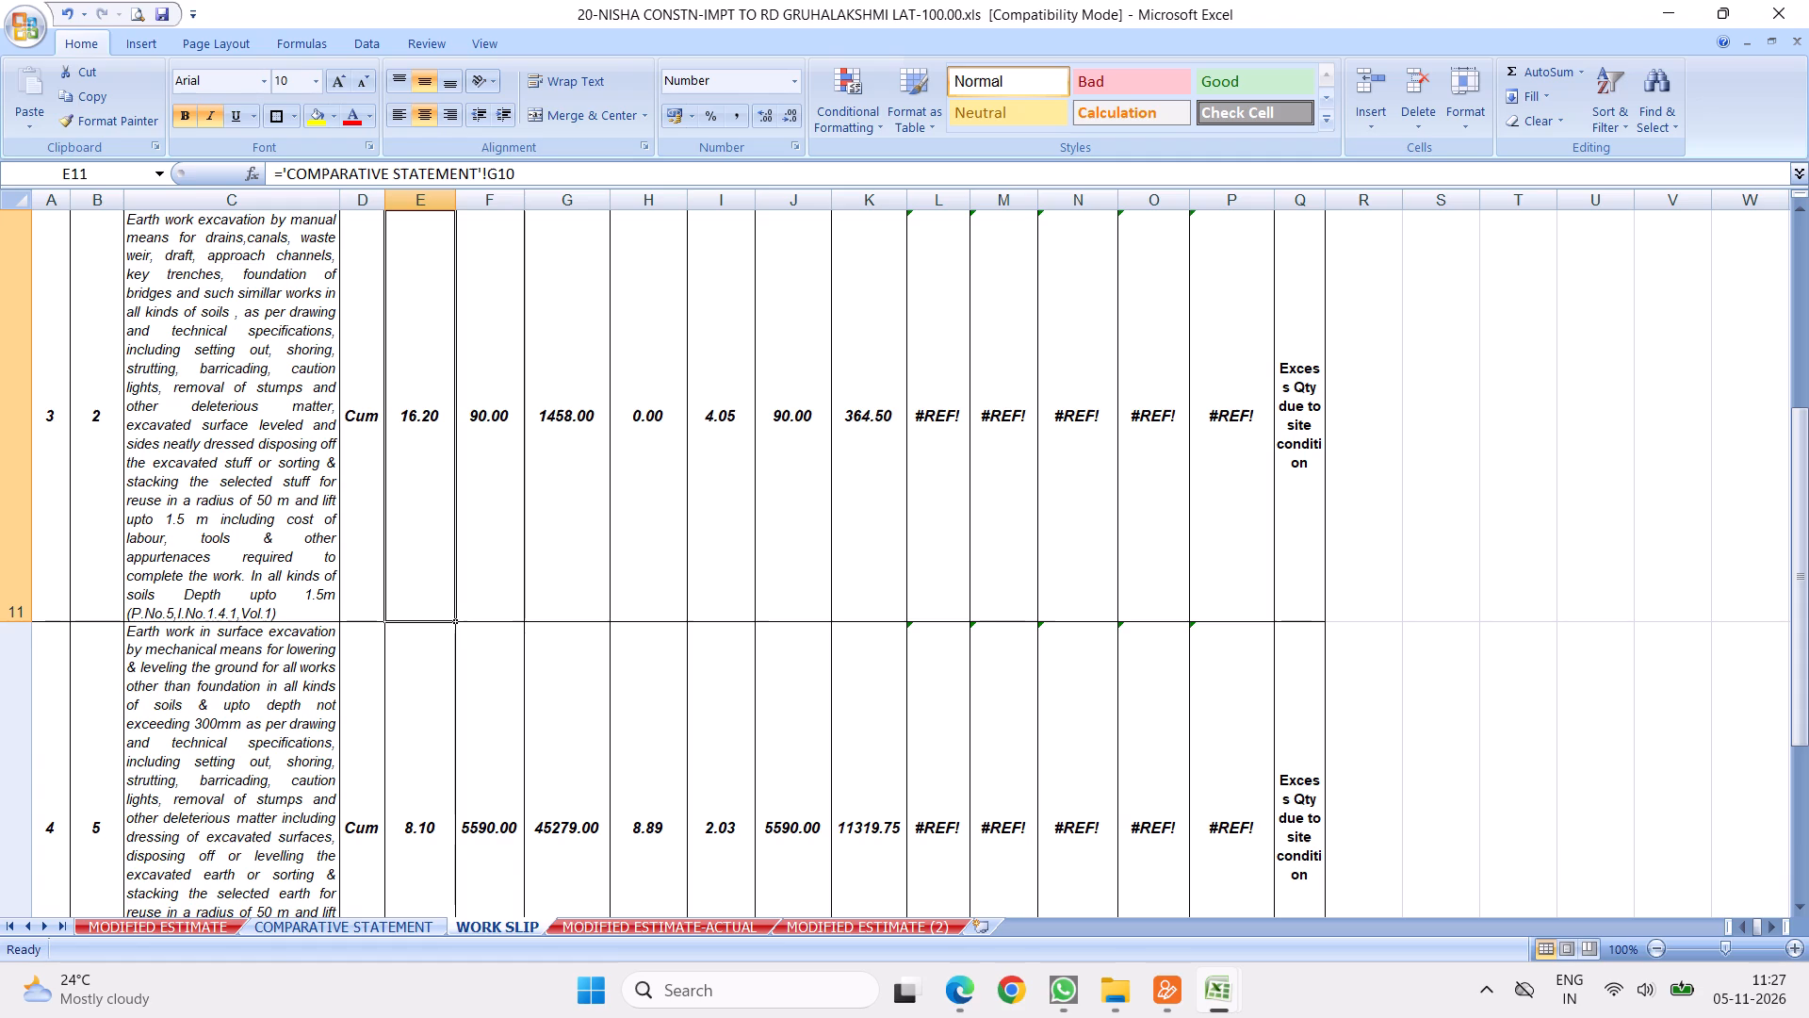
Extend the tender quantity link in E11 of WORK SLIP into the adjacent rate cell F11.
left_click_drag(457, 621, 526, 616)
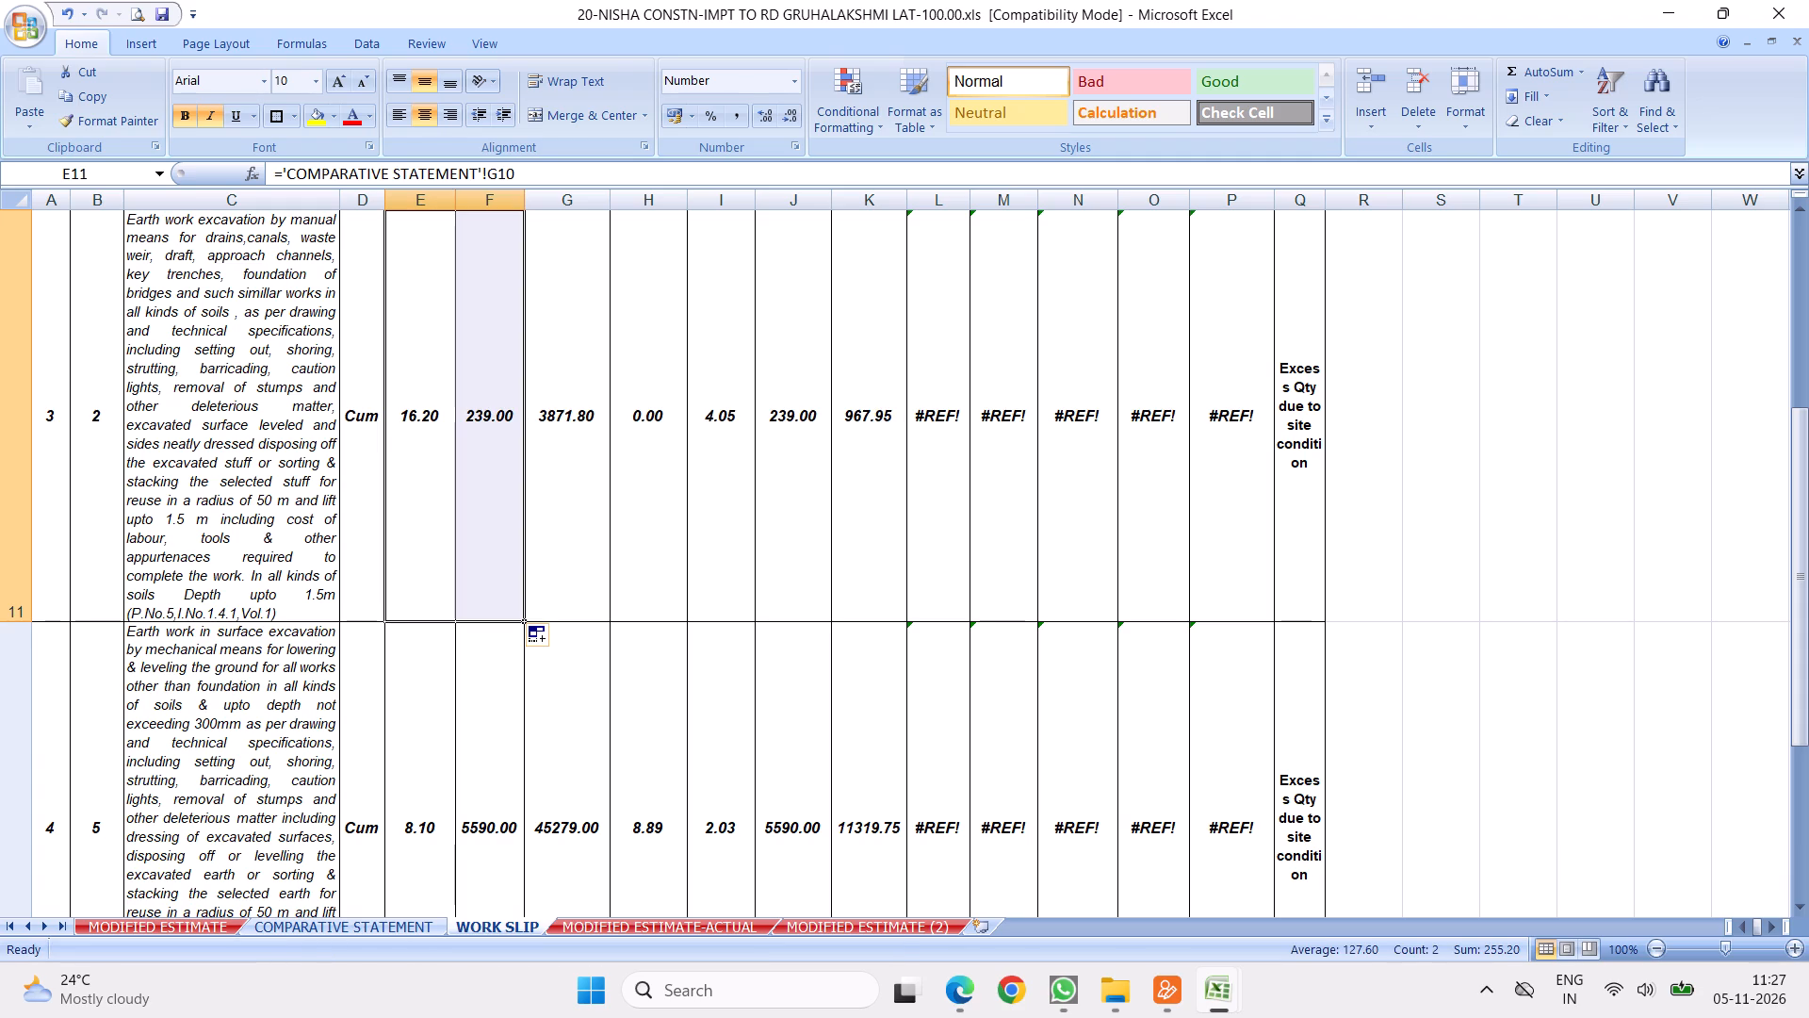
left_click(571, 418)
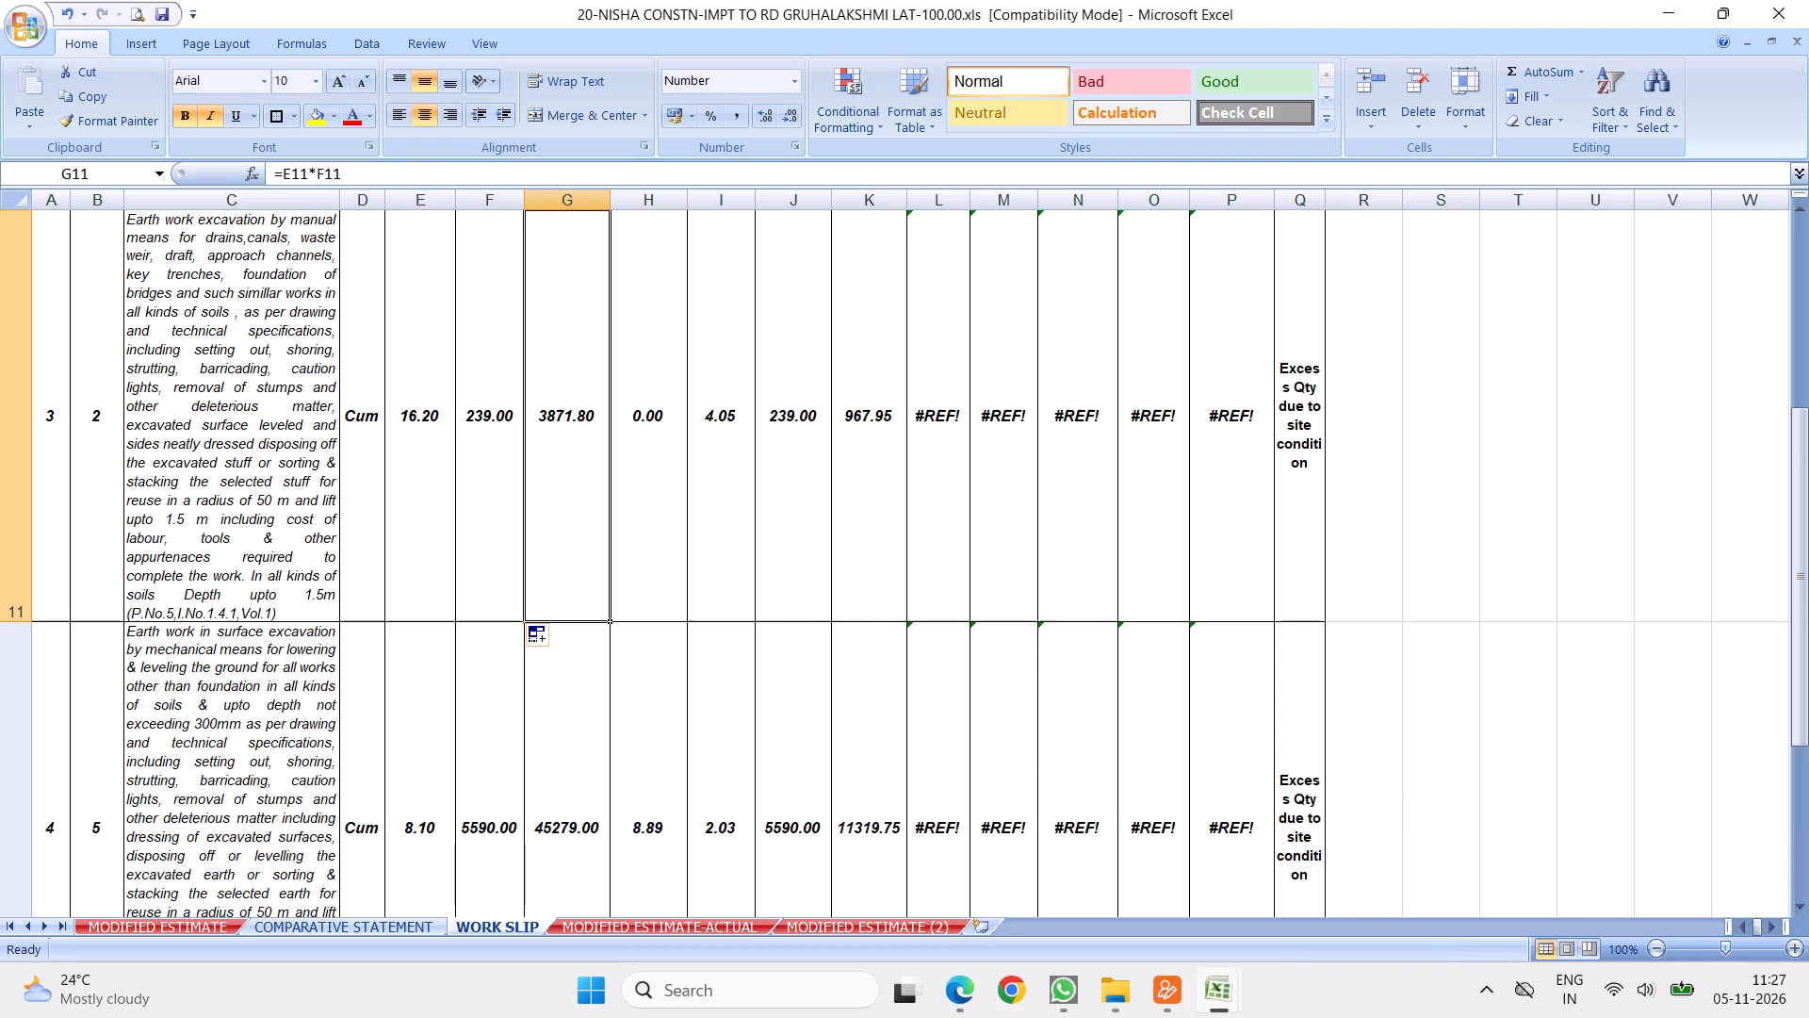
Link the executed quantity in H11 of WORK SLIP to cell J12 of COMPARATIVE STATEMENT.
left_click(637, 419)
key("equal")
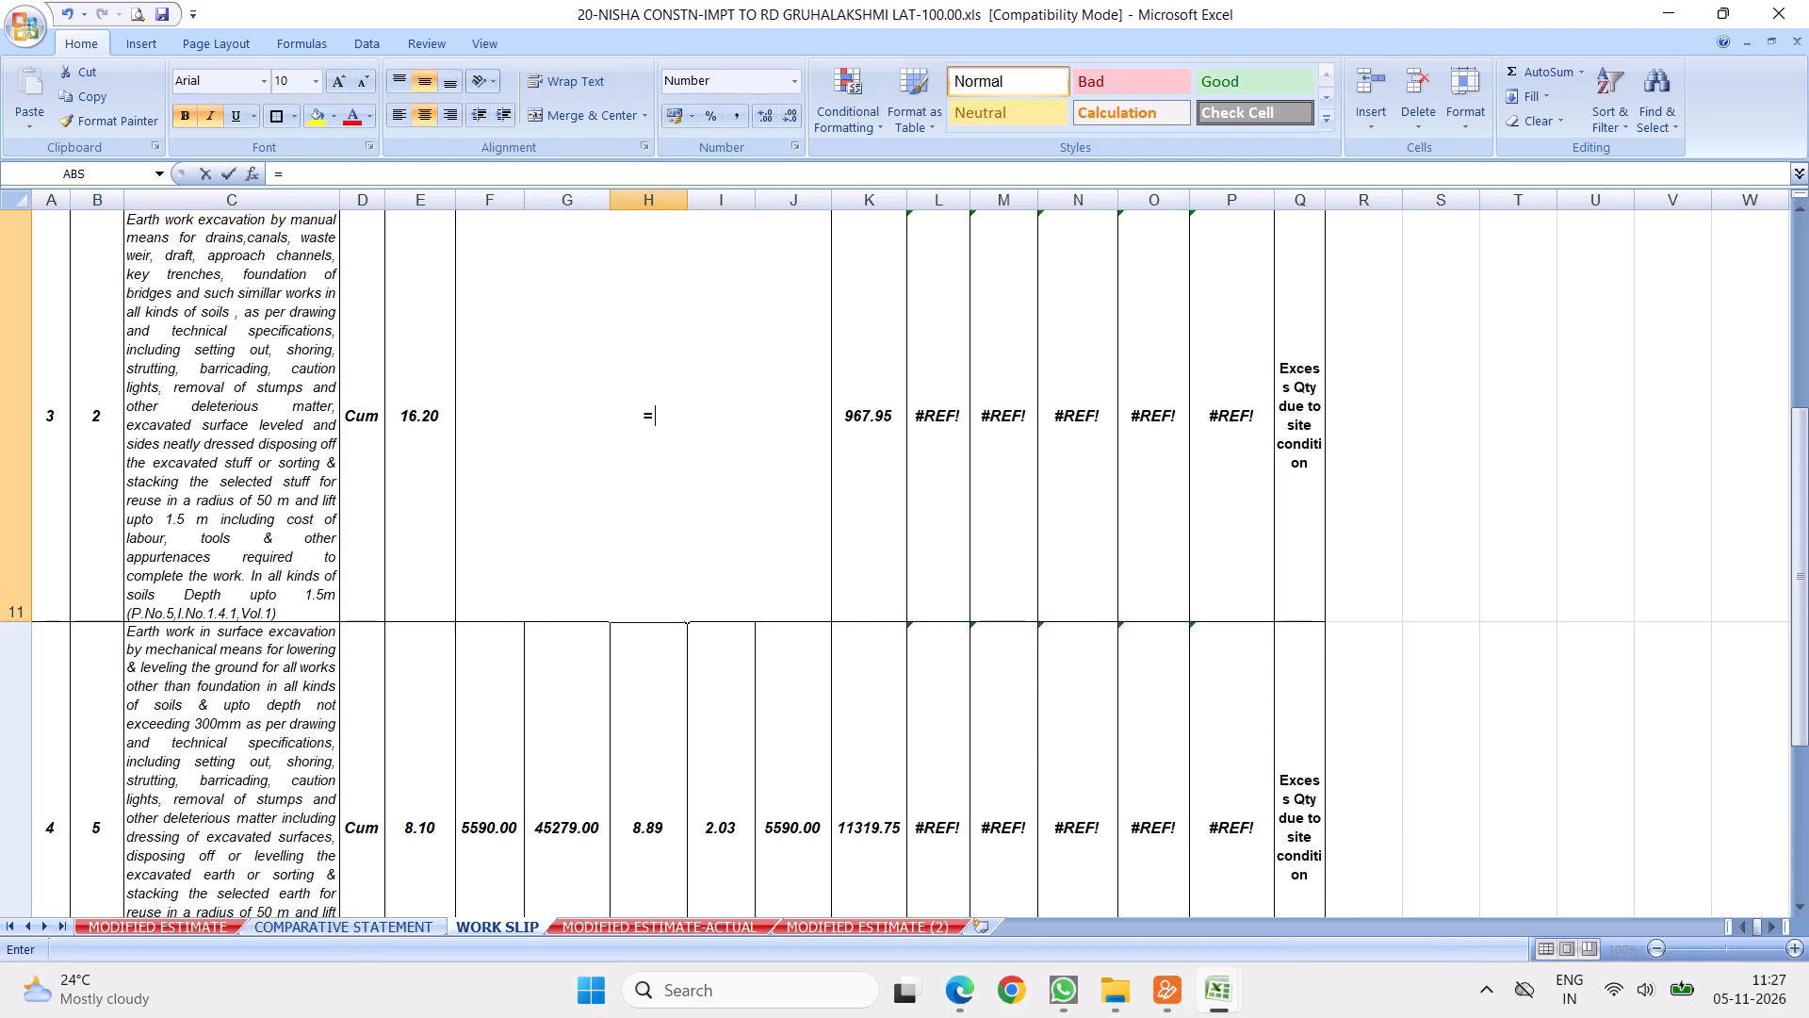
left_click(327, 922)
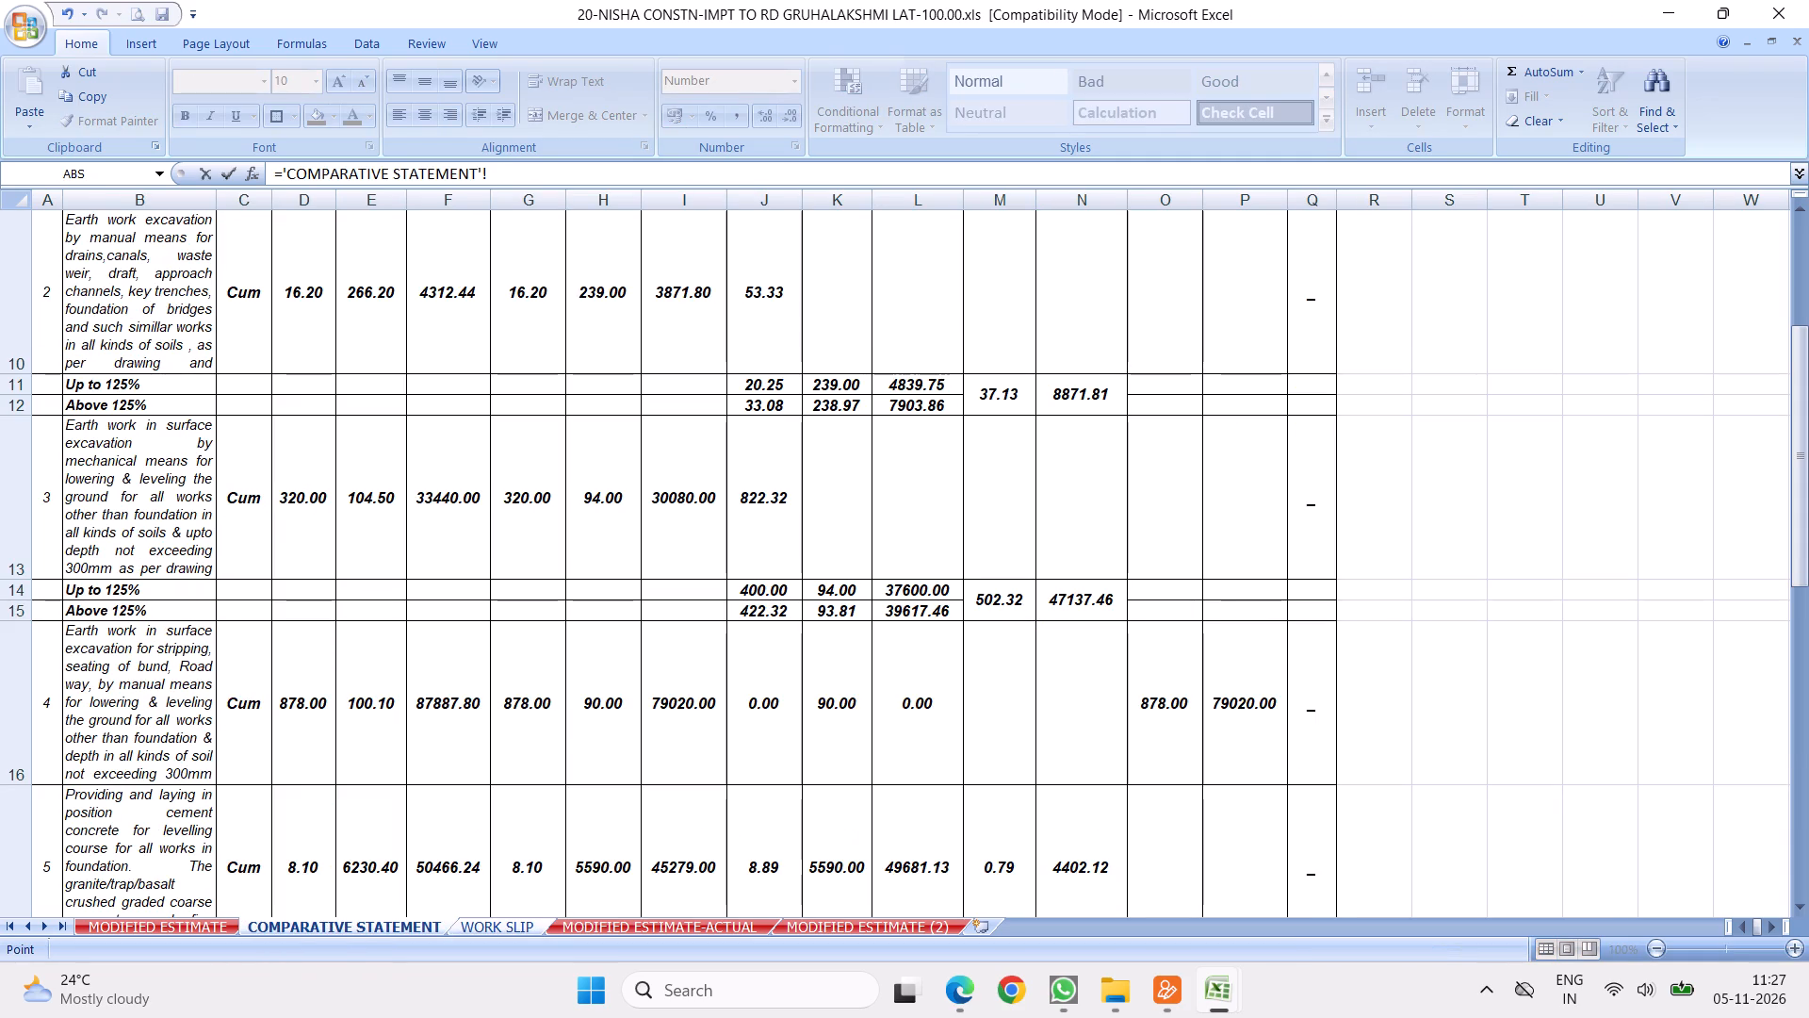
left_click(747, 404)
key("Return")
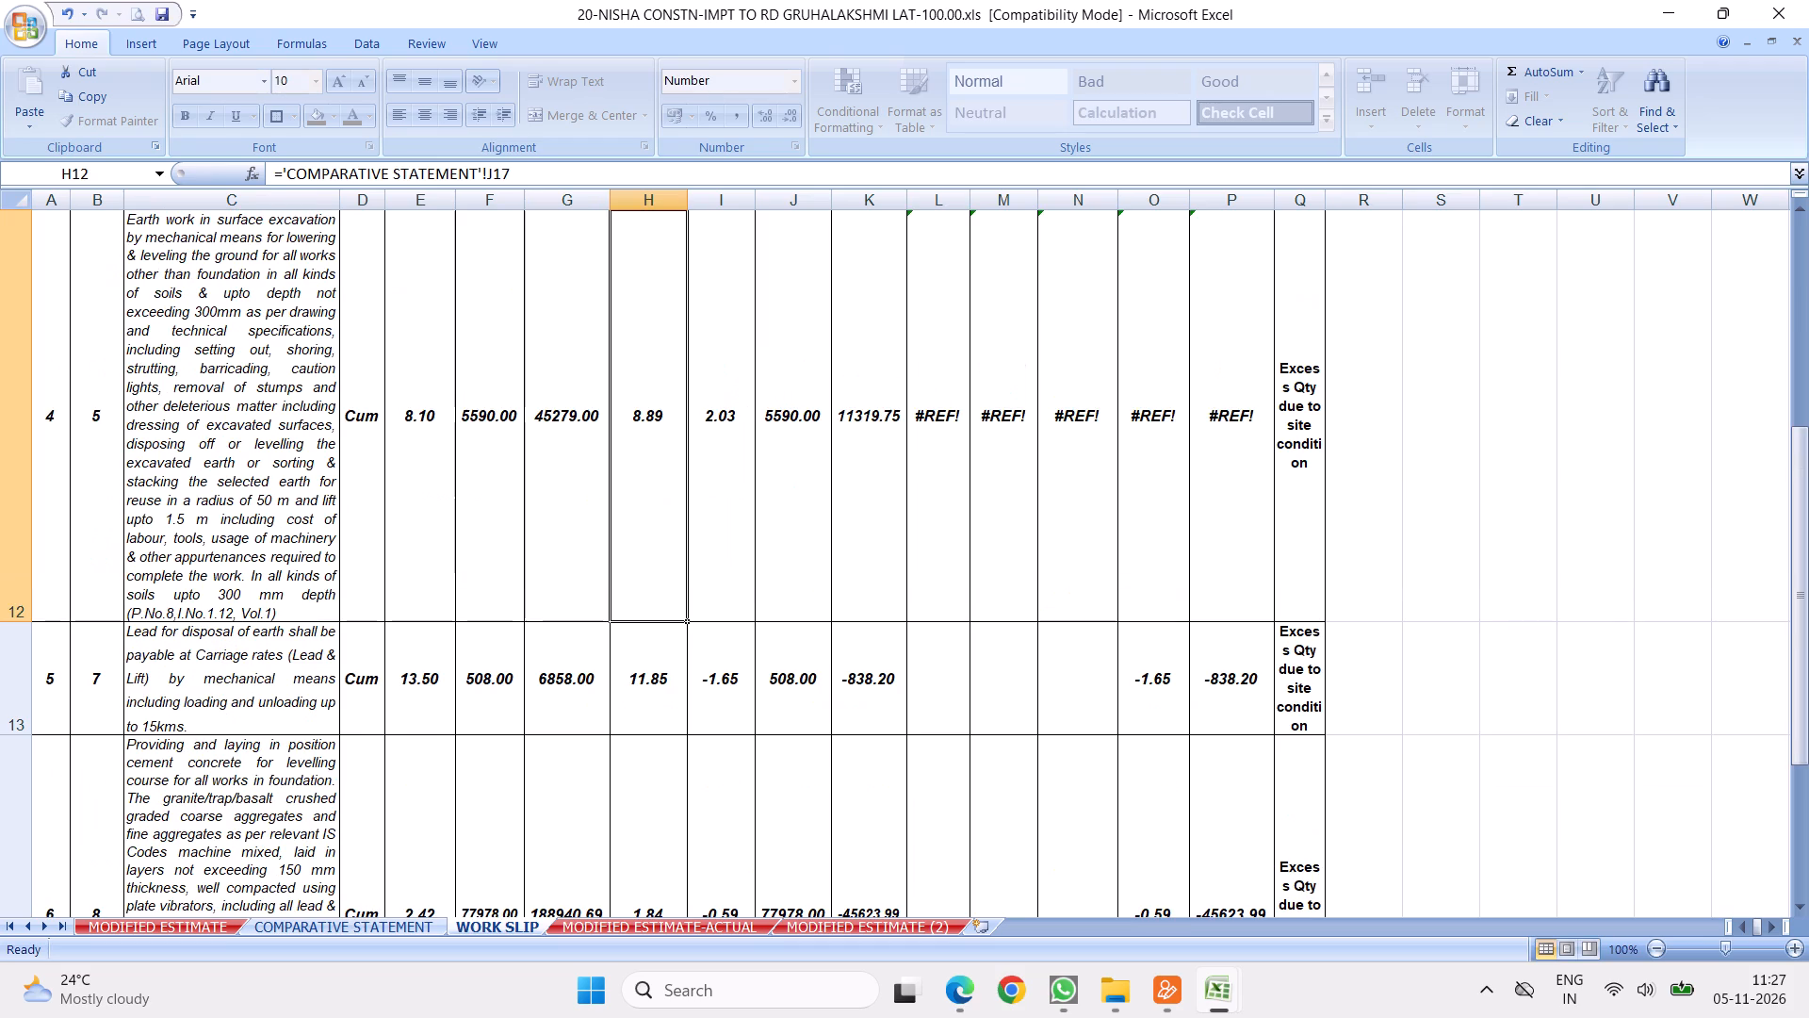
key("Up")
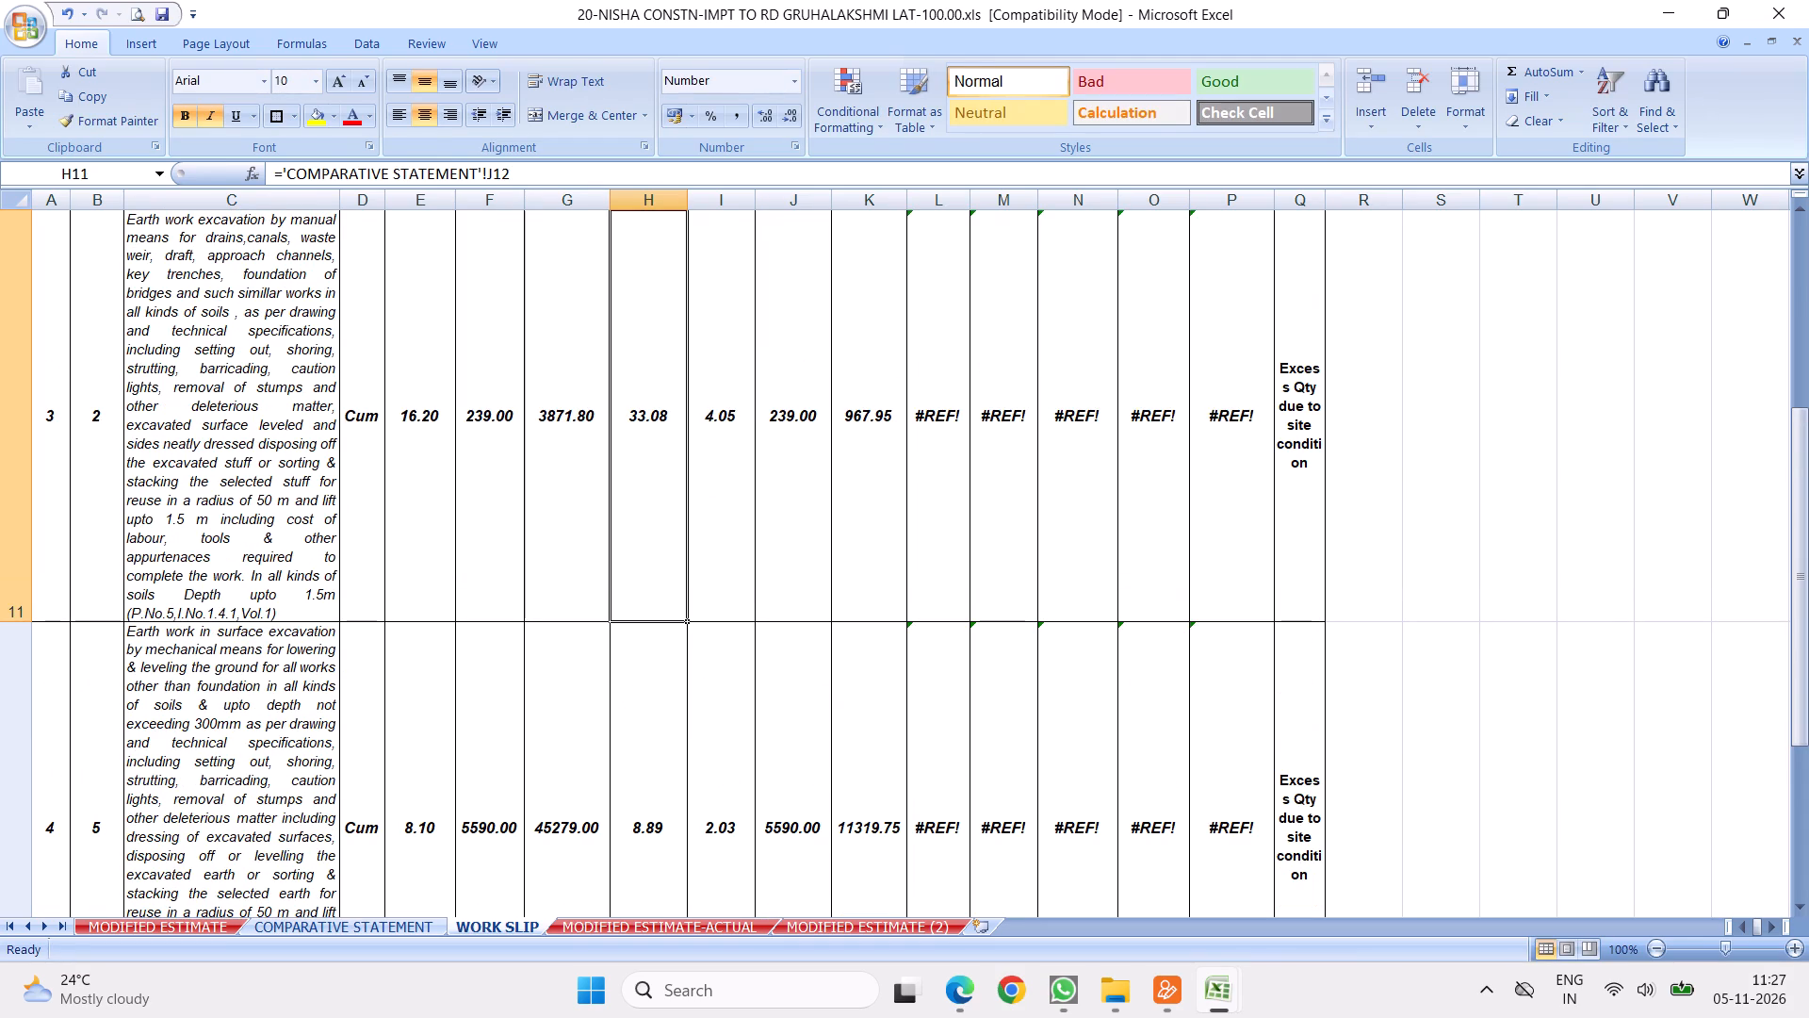
Relink the executed quantity in H11 of WORK SLIP to cell J10 of COMPARATIVE STATEMENT.
key("equal")
left_click(425, 919)
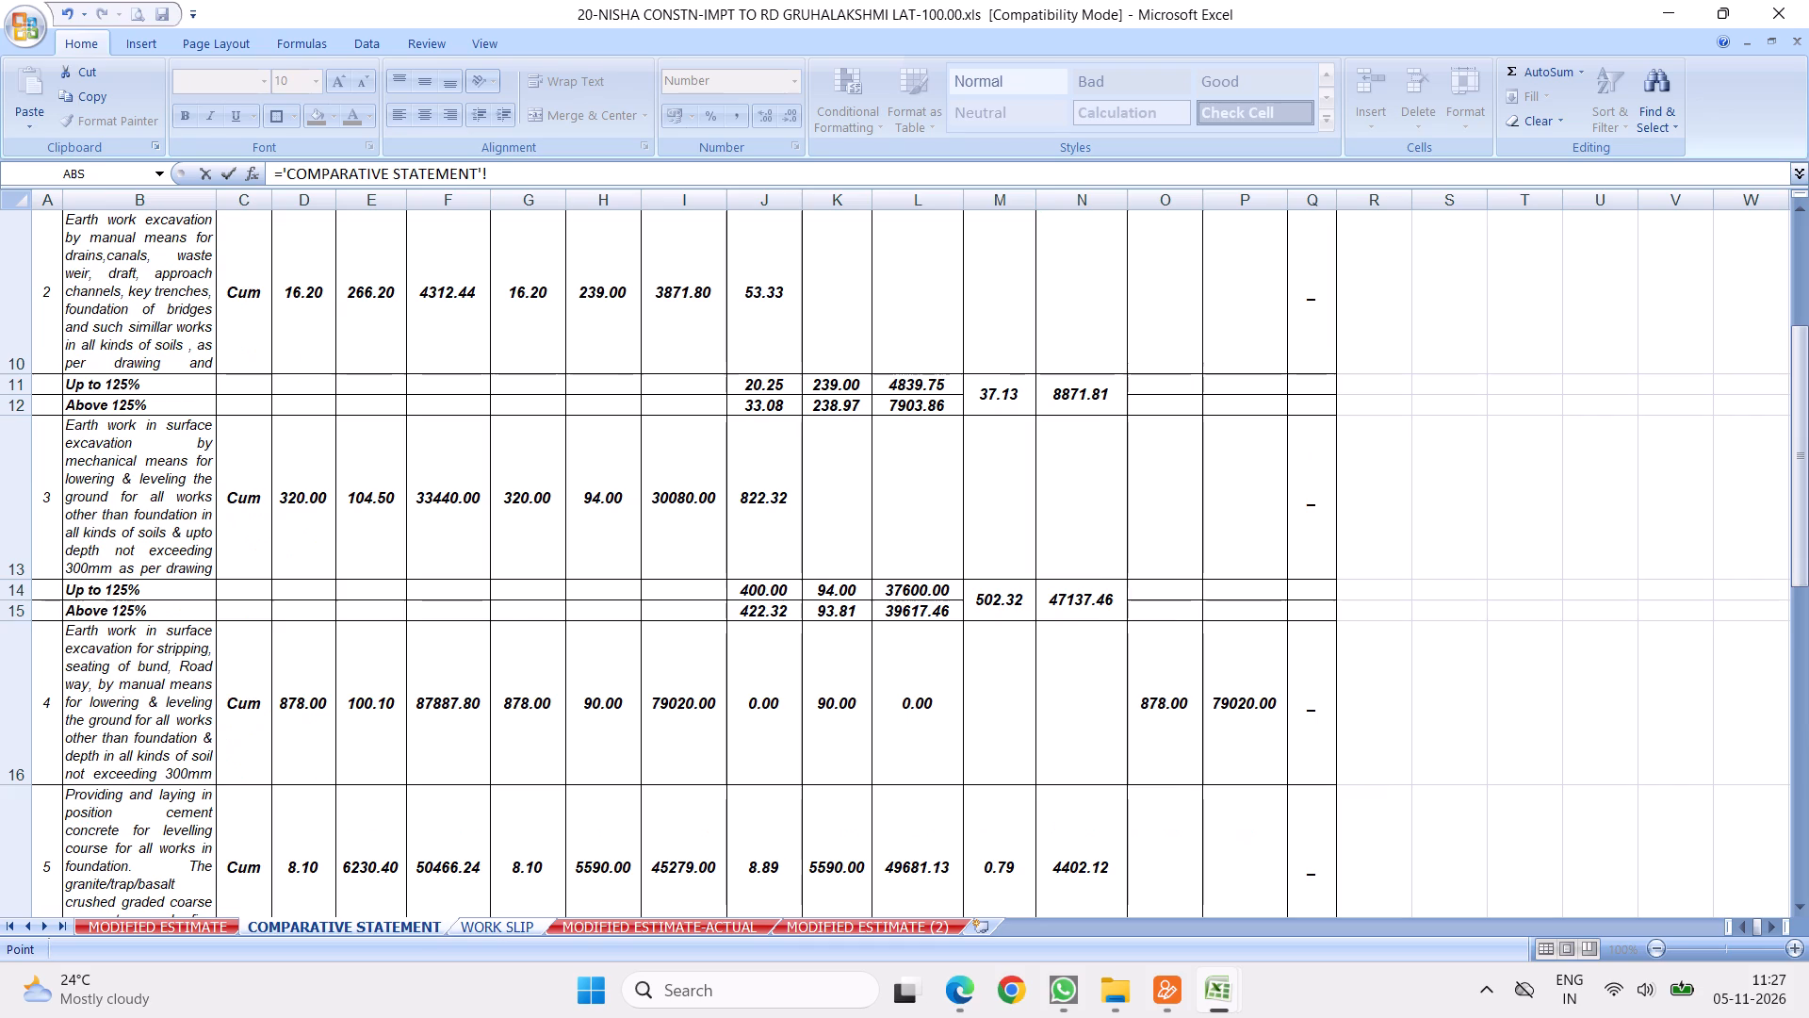
left_click(765, 297)
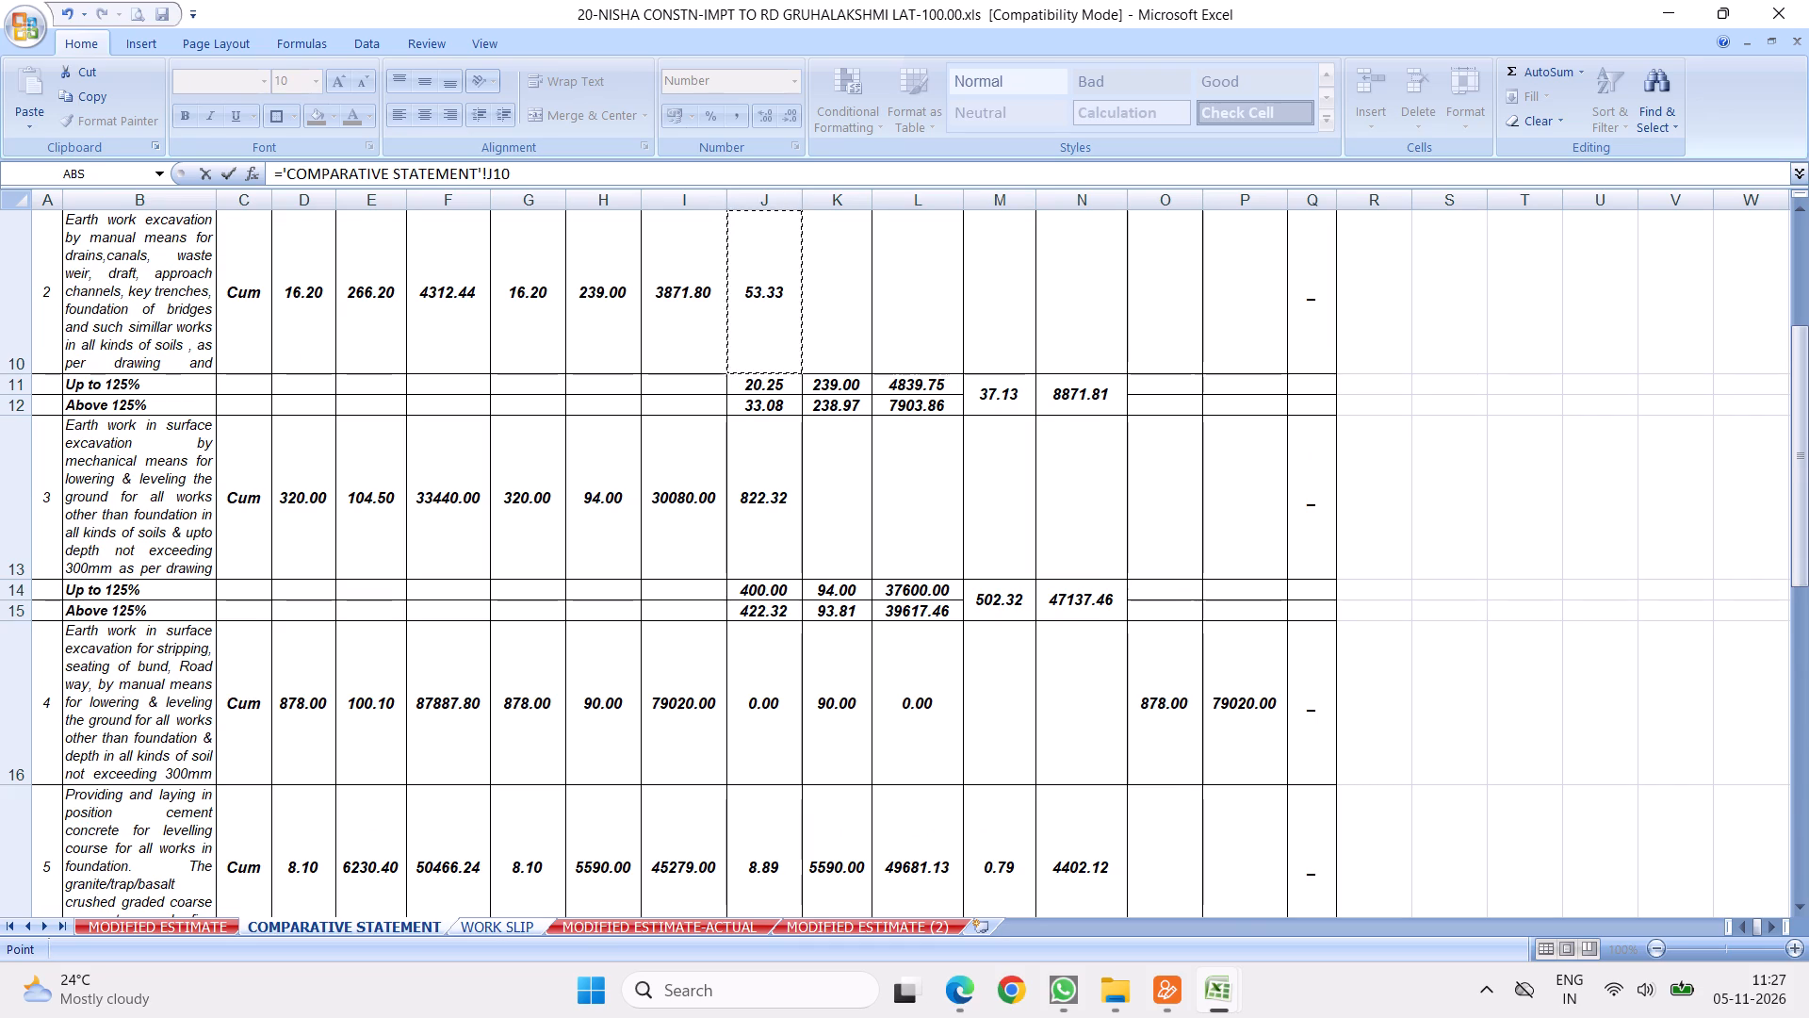
key("Return")
key("Up")
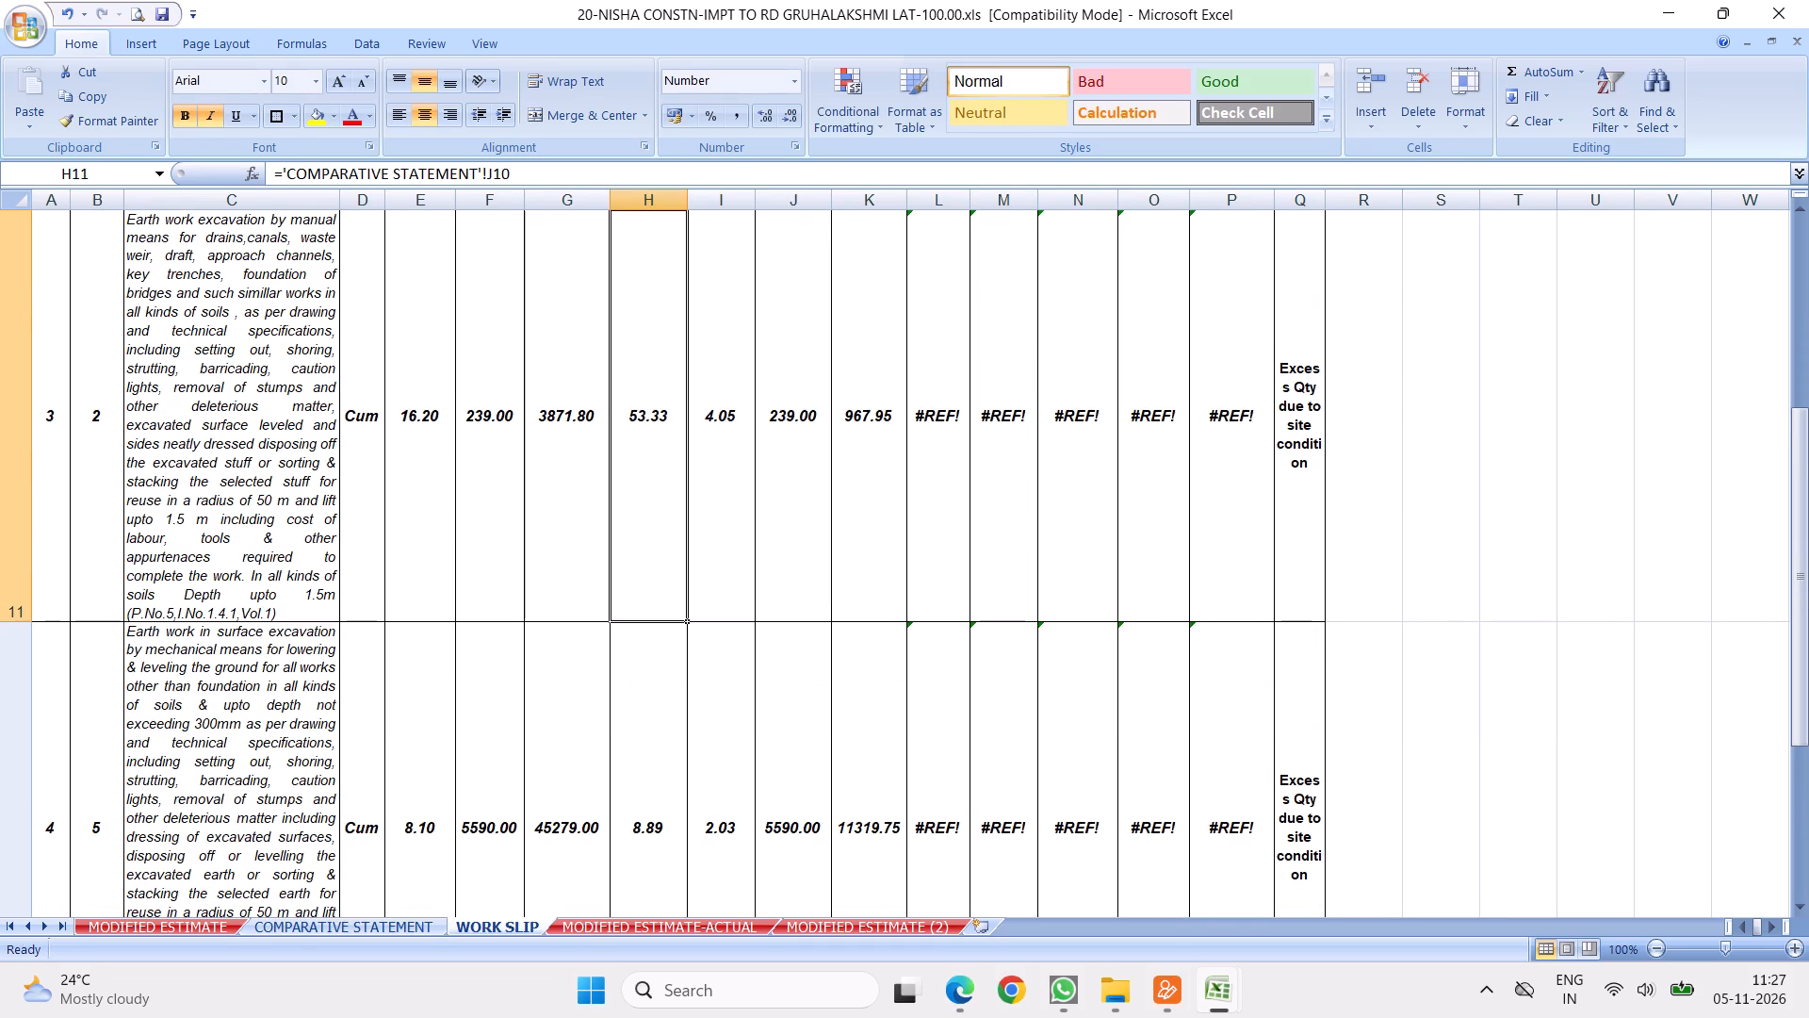
Link L11 of WORK SLIP to the above-125% quantity in COMPARATIVE STATEMENT cell J12 and extend the link into rate cell M11.
left_click(952, 426)
key("equal")
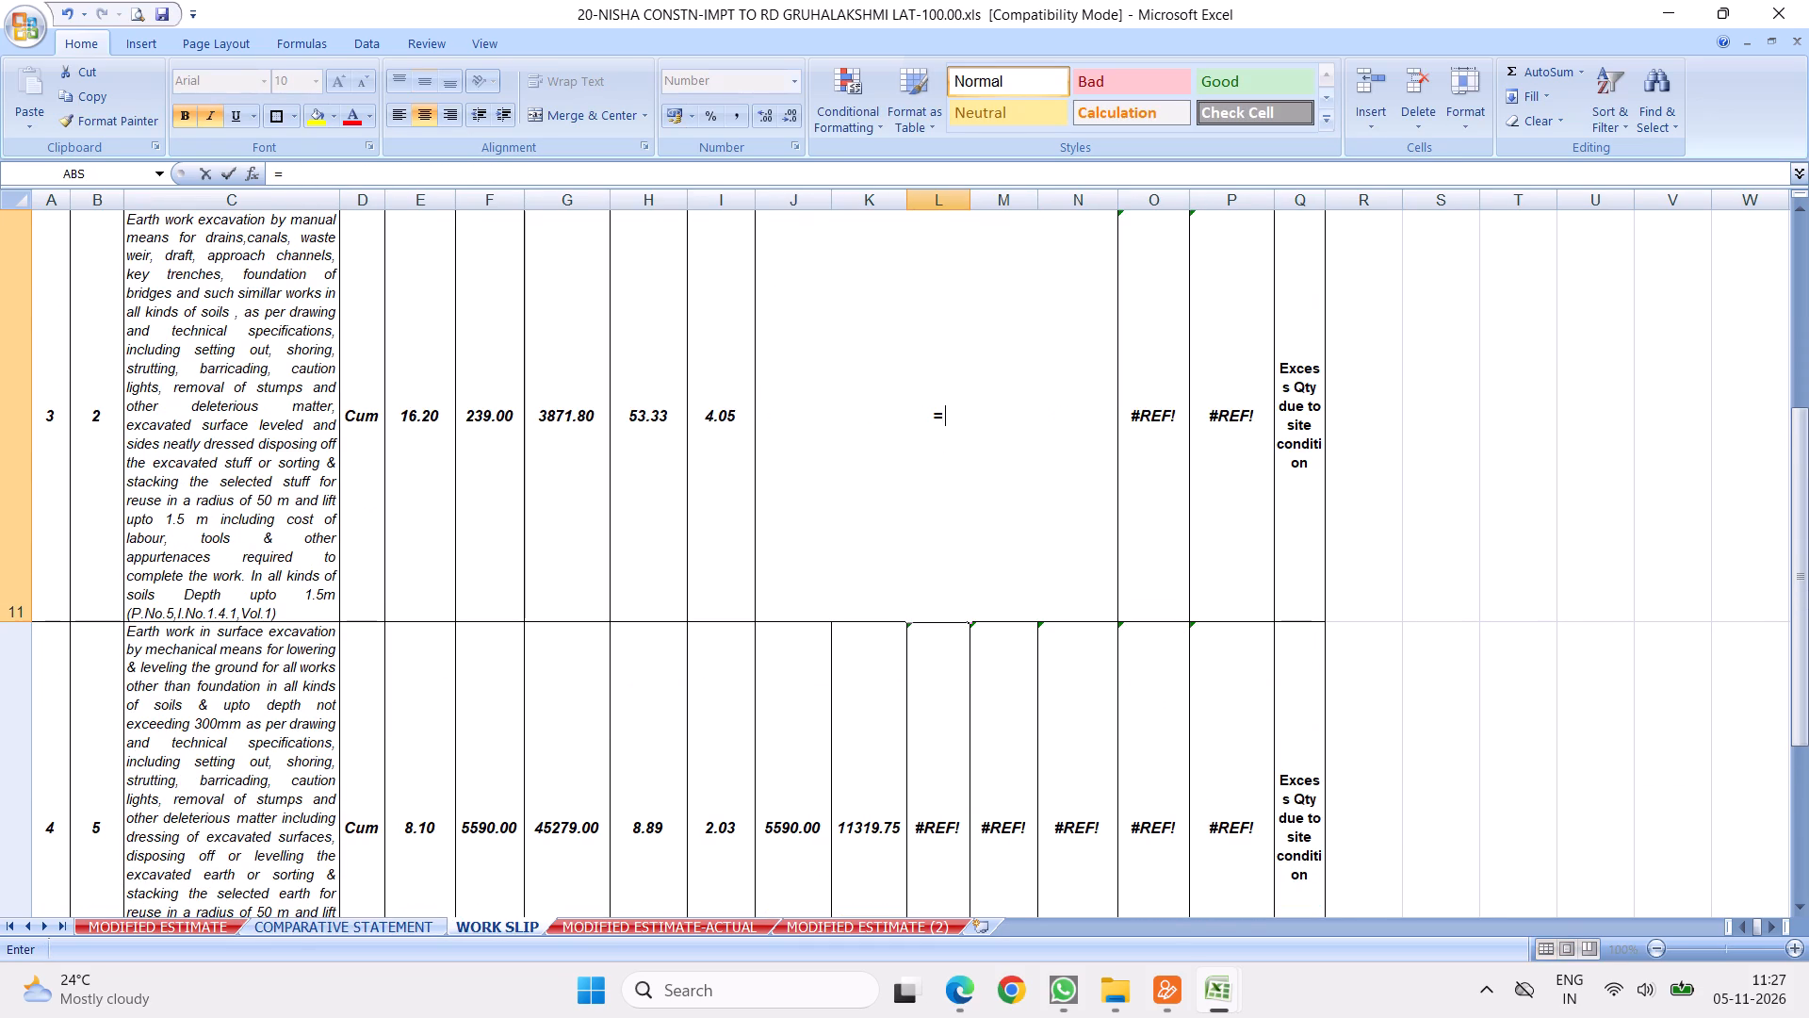
left_click(312, 927)
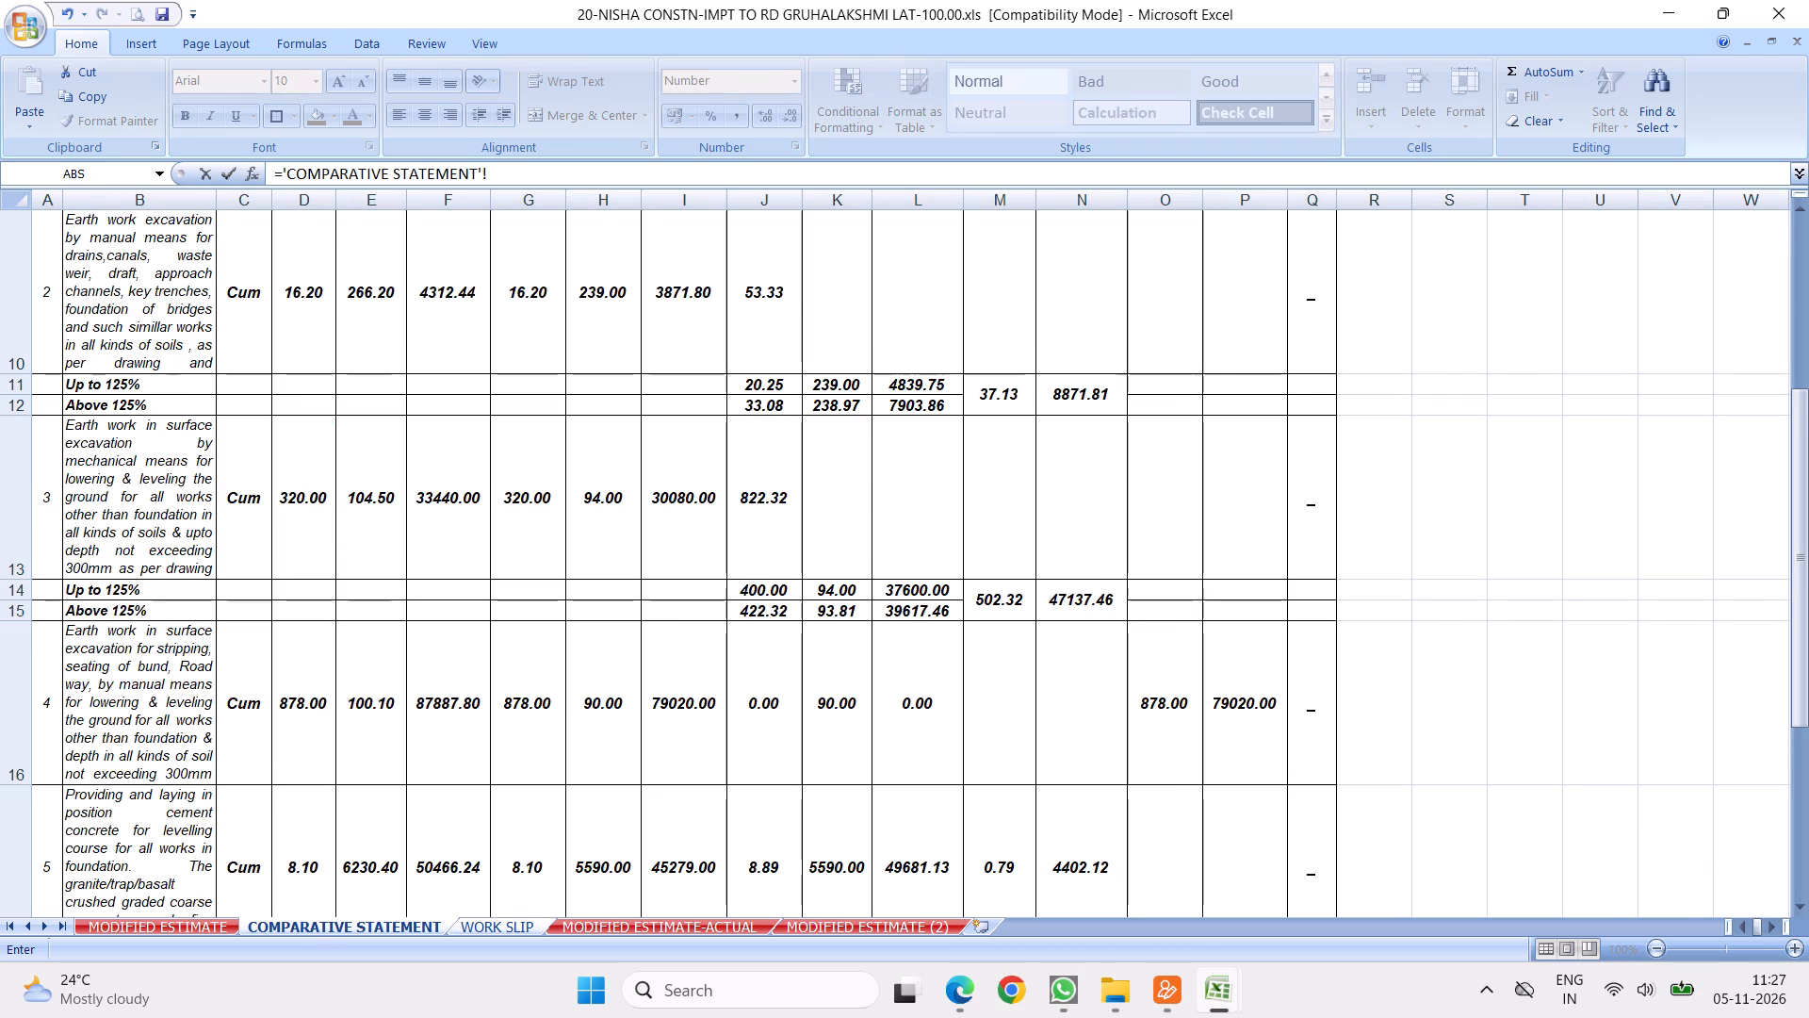
left_click(759, 407)
key("Return")
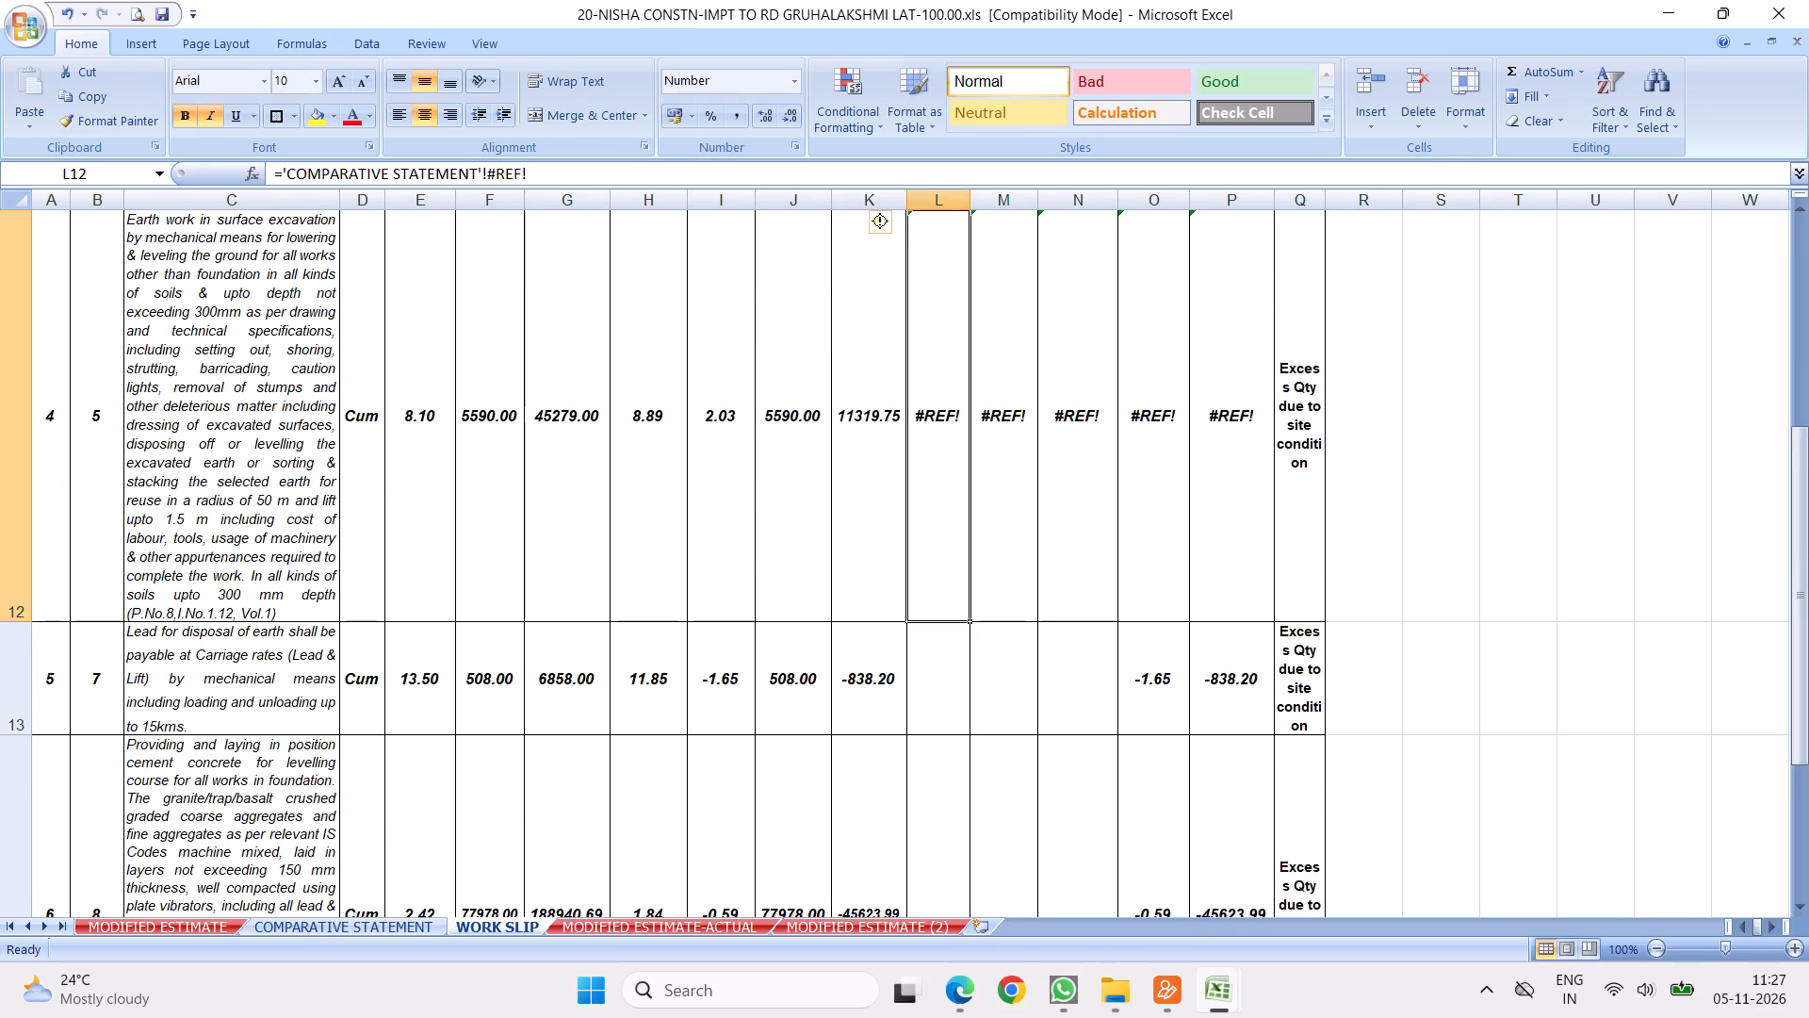
key("Up")
left_click_drag(967, 620, 1007, 620)
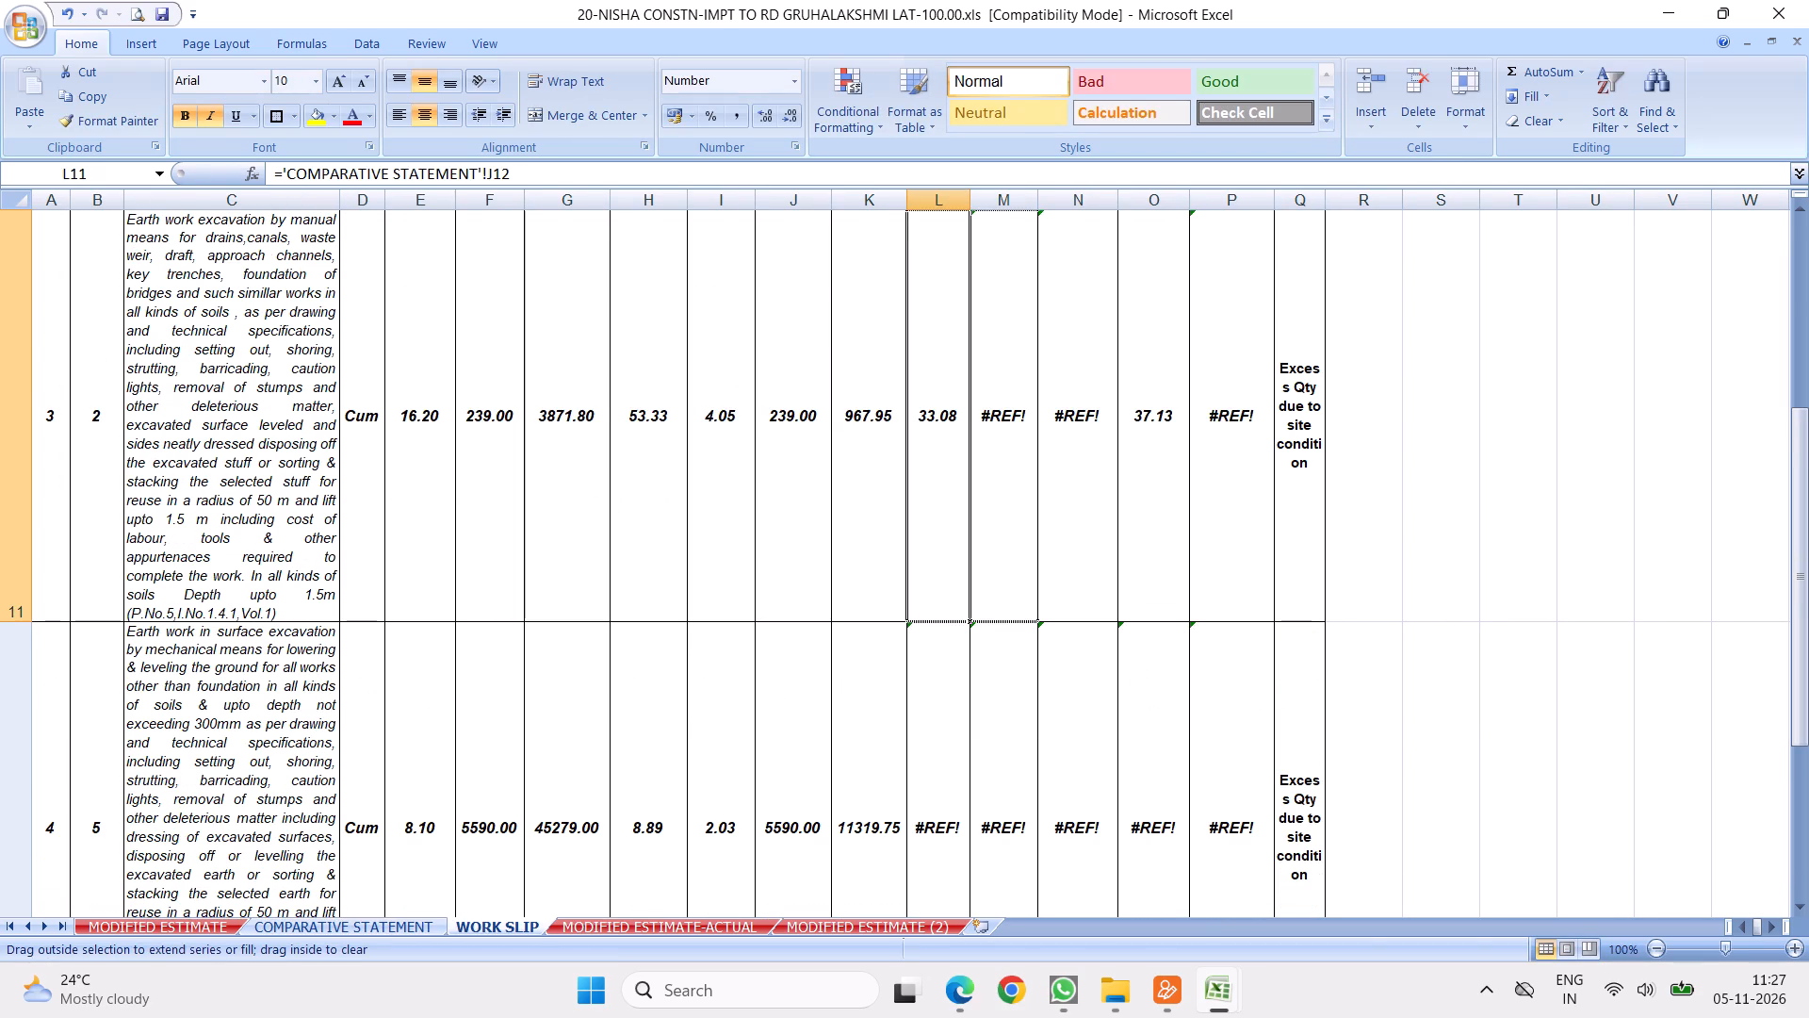
left_click_drag(1007, 620, 1019, 620)
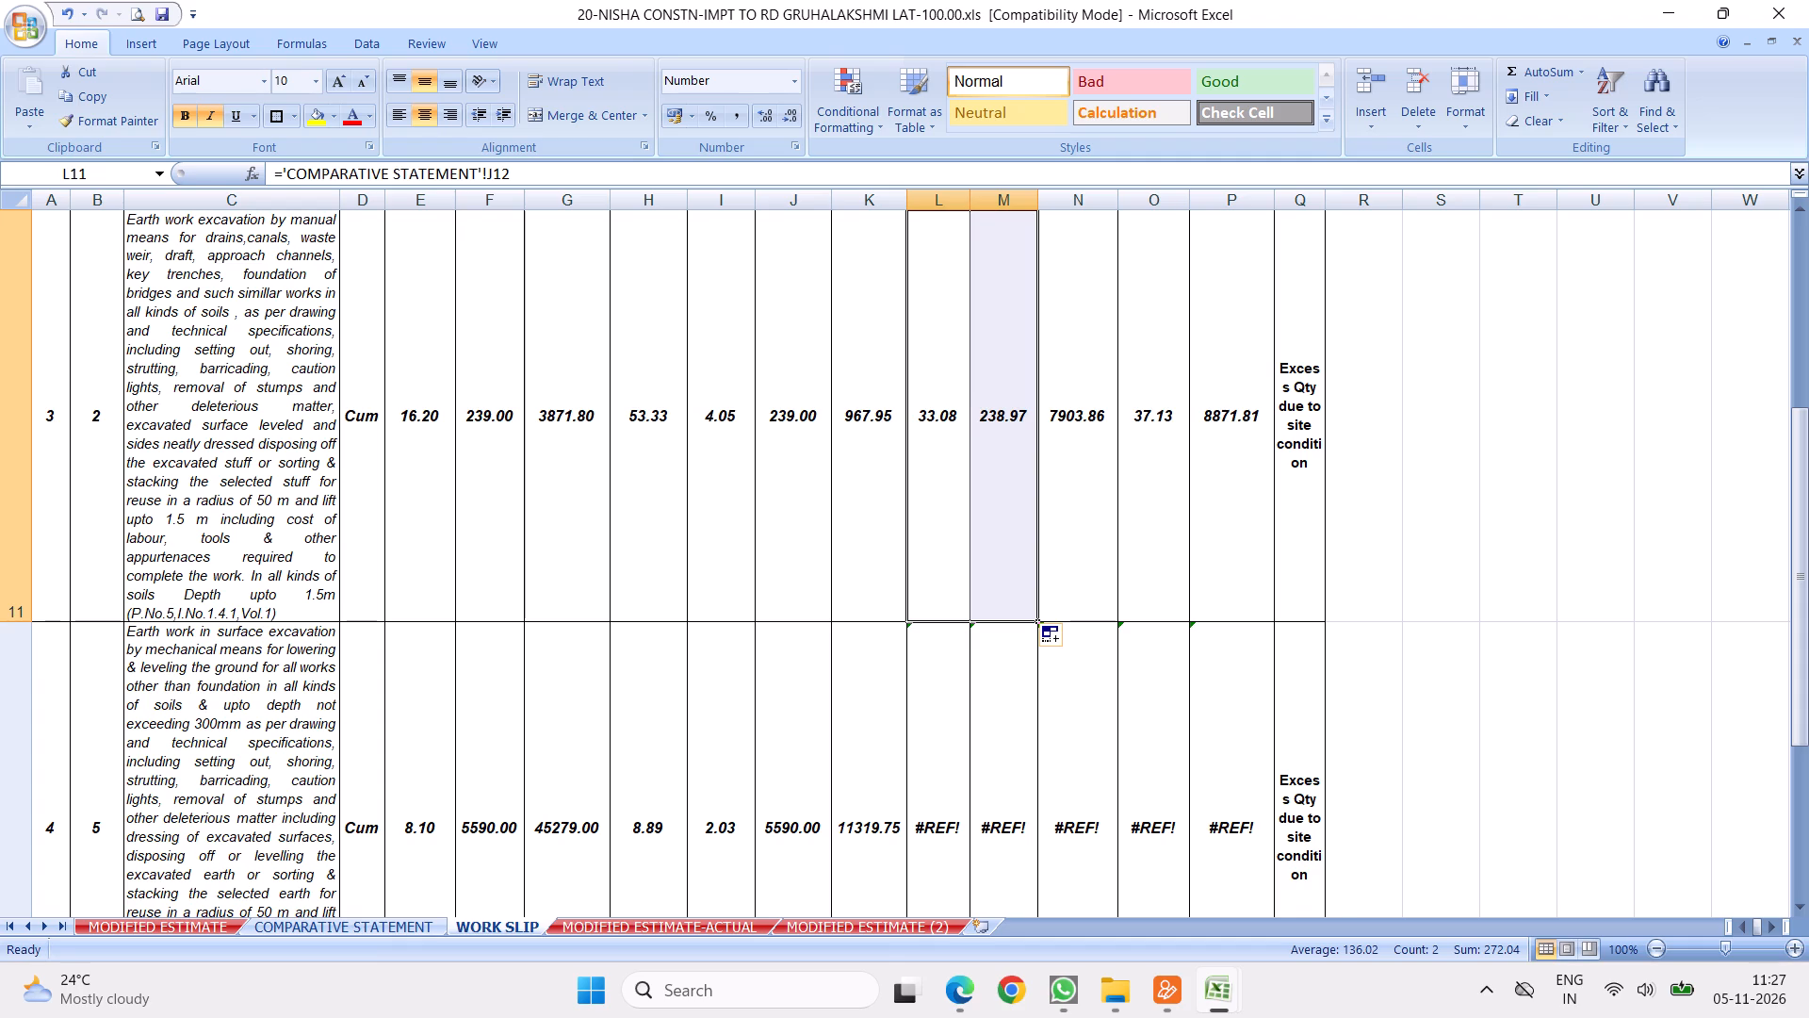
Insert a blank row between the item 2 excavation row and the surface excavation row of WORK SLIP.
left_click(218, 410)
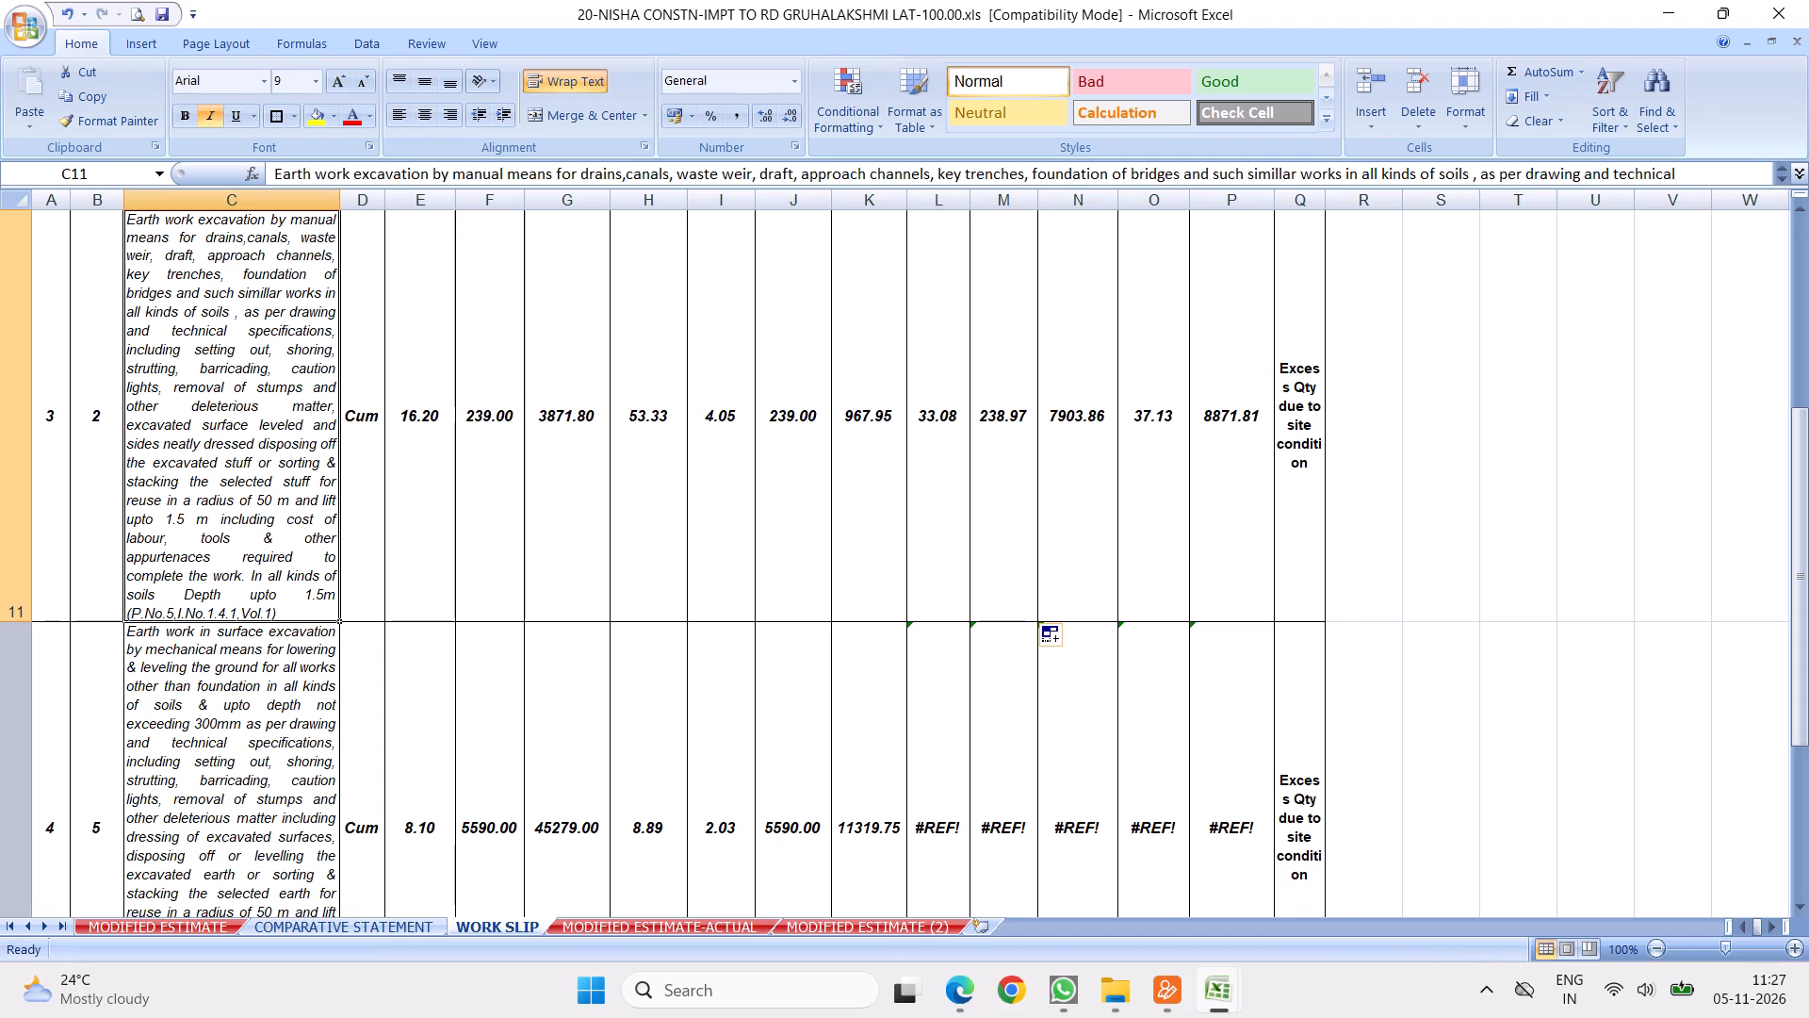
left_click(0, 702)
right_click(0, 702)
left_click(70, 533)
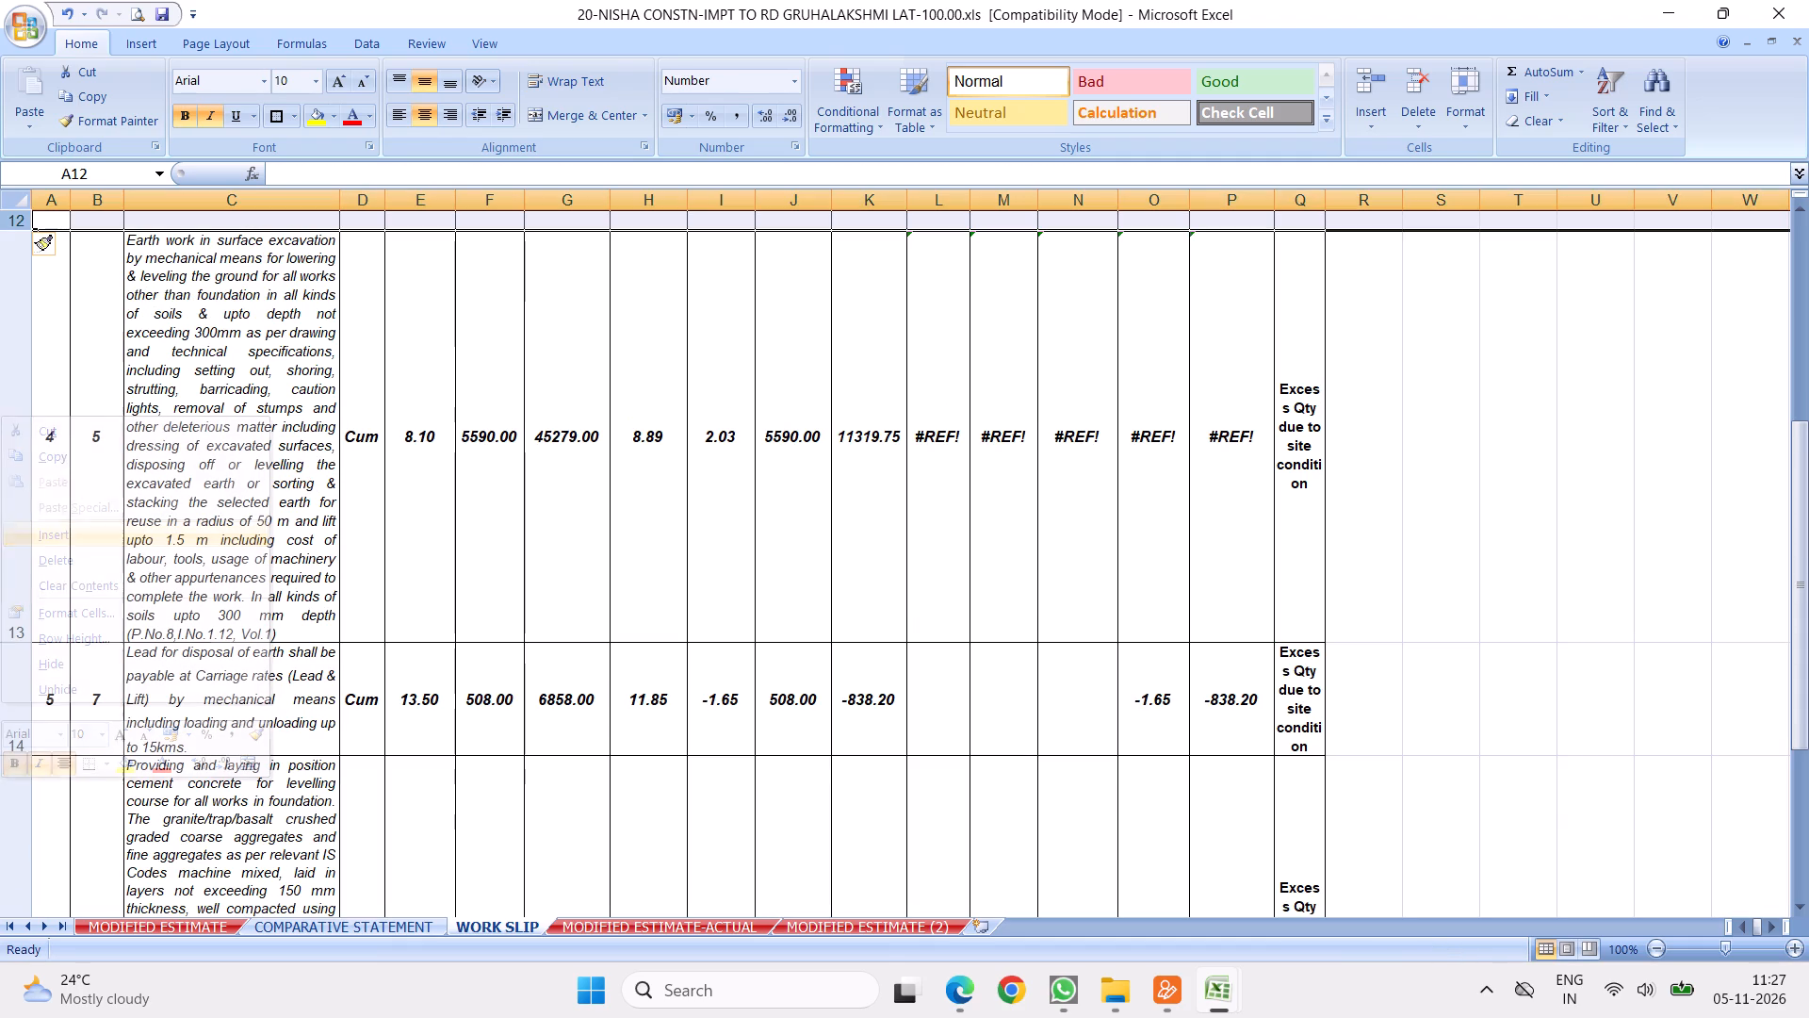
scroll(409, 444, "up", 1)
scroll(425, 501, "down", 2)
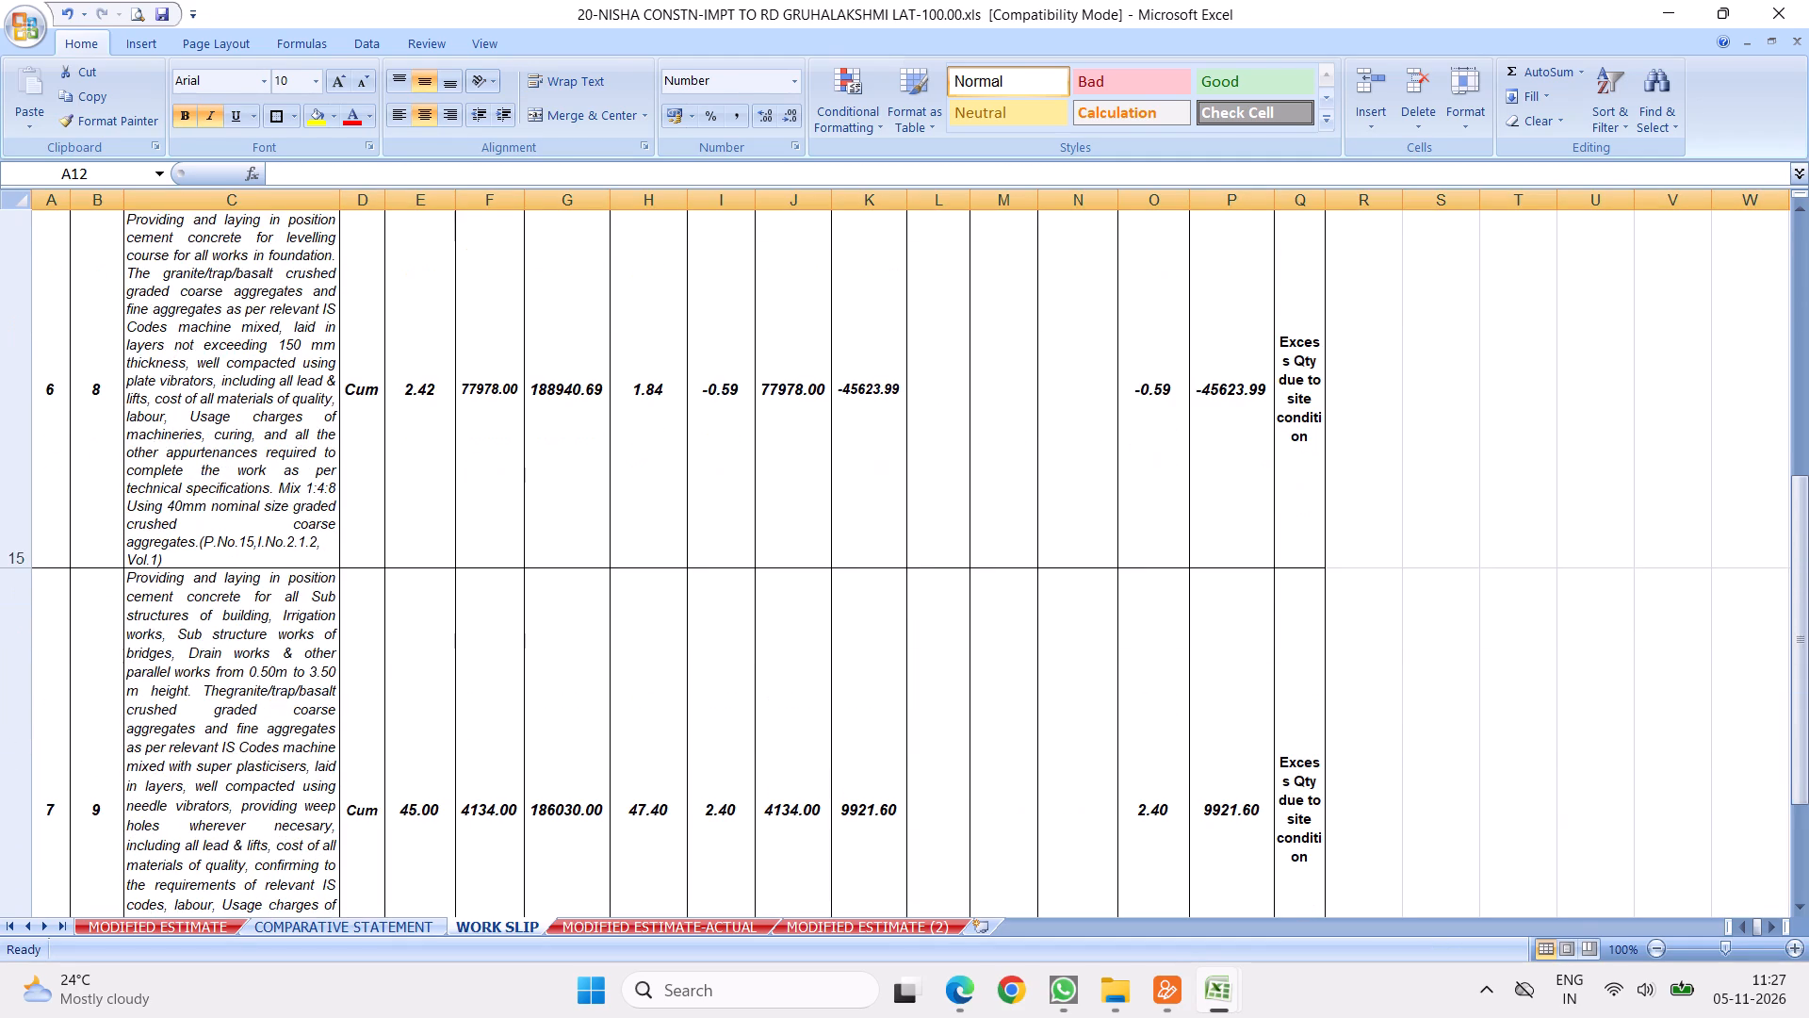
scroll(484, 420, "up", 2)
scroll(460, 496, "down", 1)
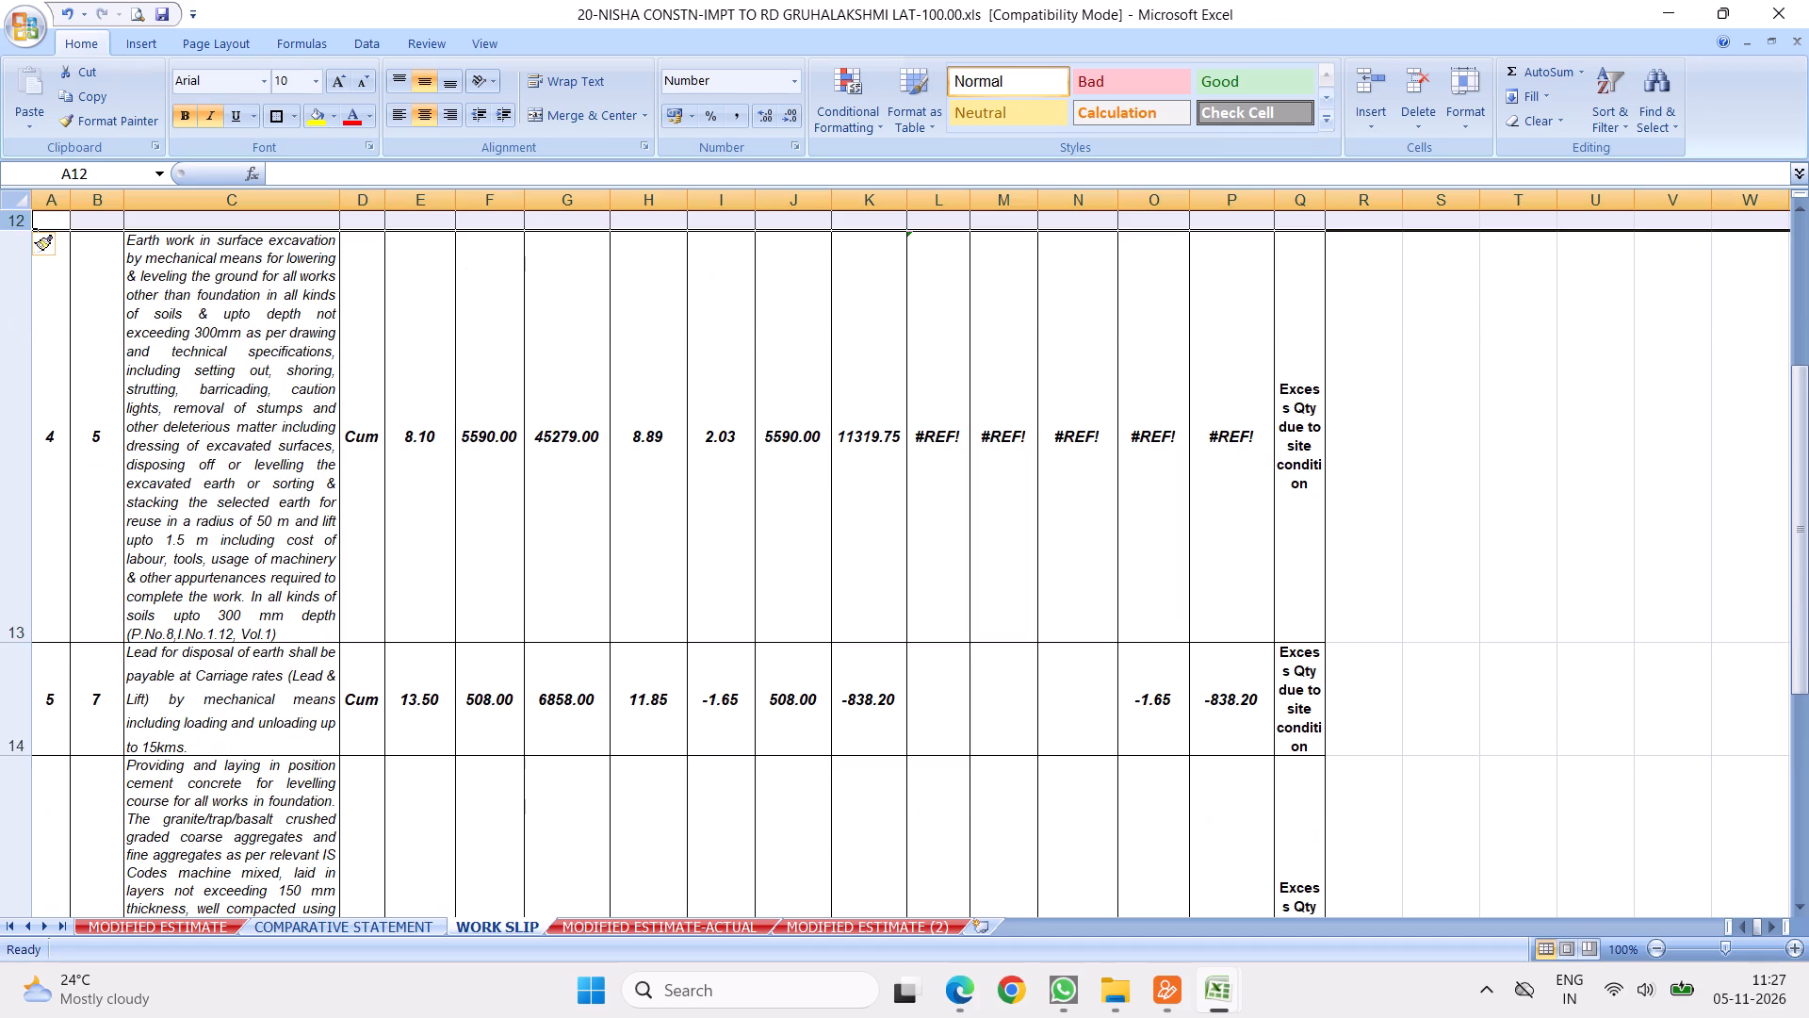
Copy the item 3 surface excavation description from COMPARATIVE STATEMENT into description cell C13 of WORK SLIP.
left_click(268, 332)
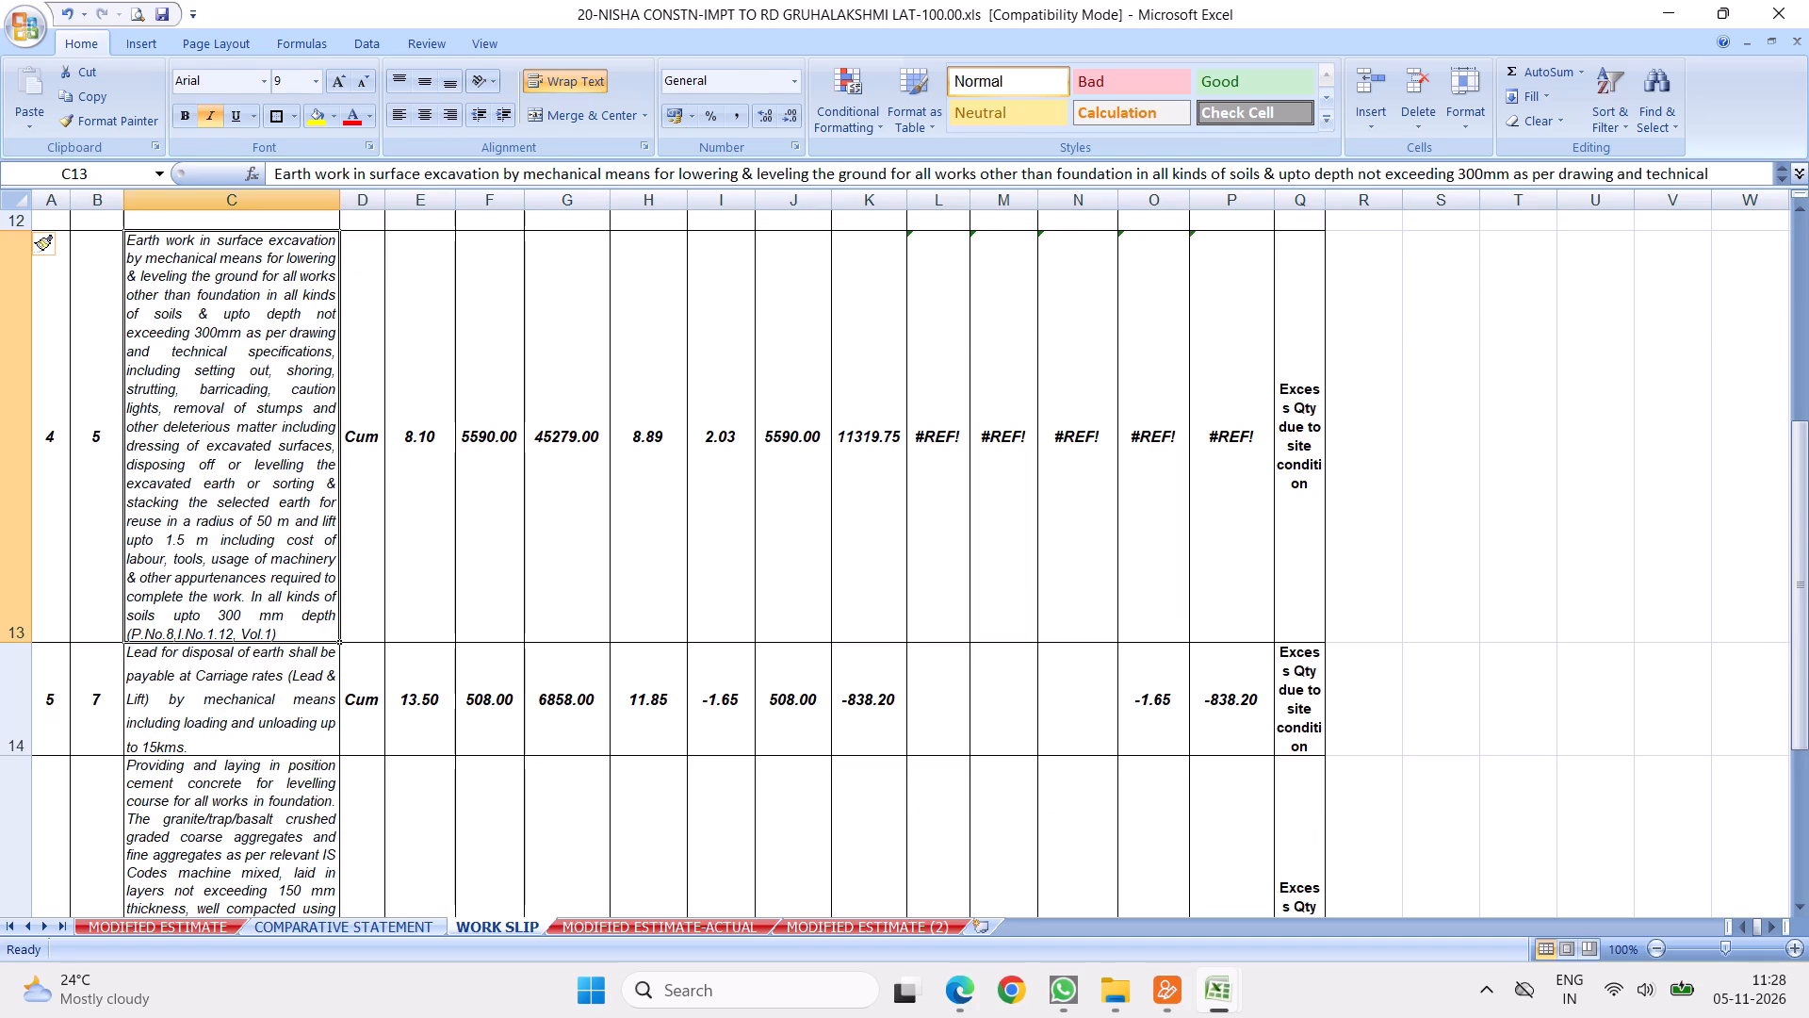
left_click(399, 925)
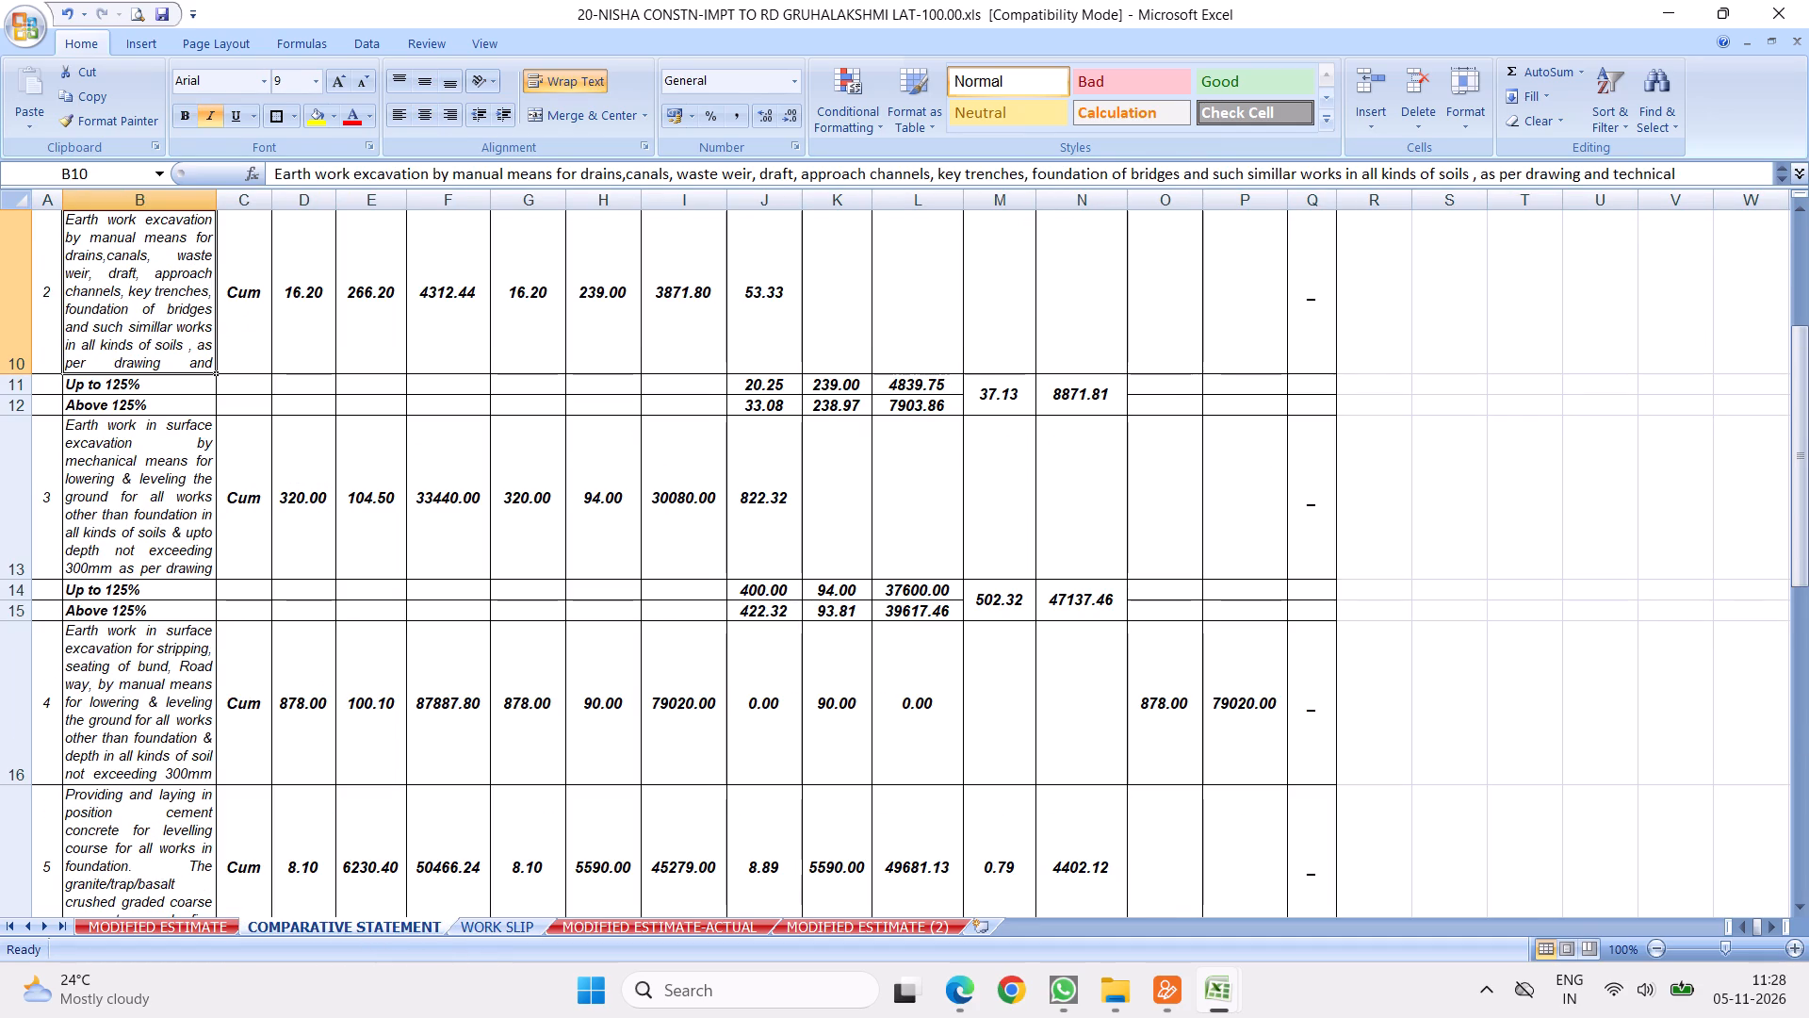
left_click(106, 464)
right_click(106, 464)
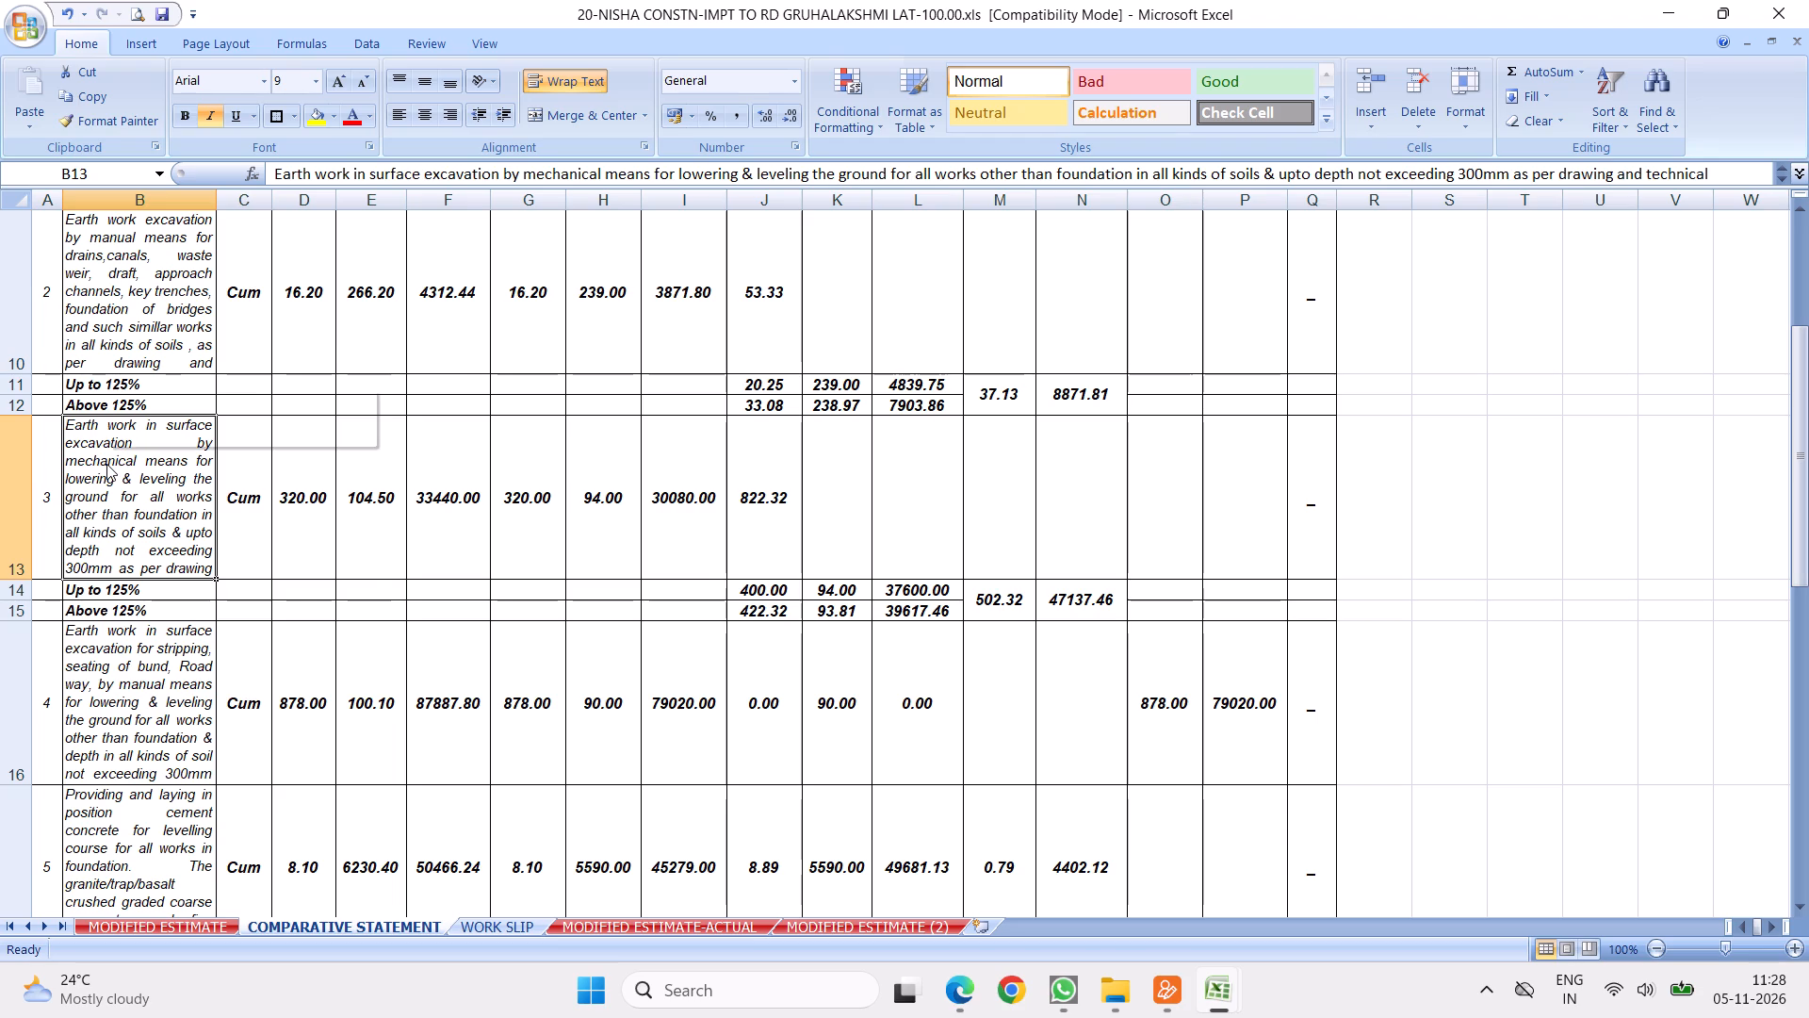
left_click(159, 503)
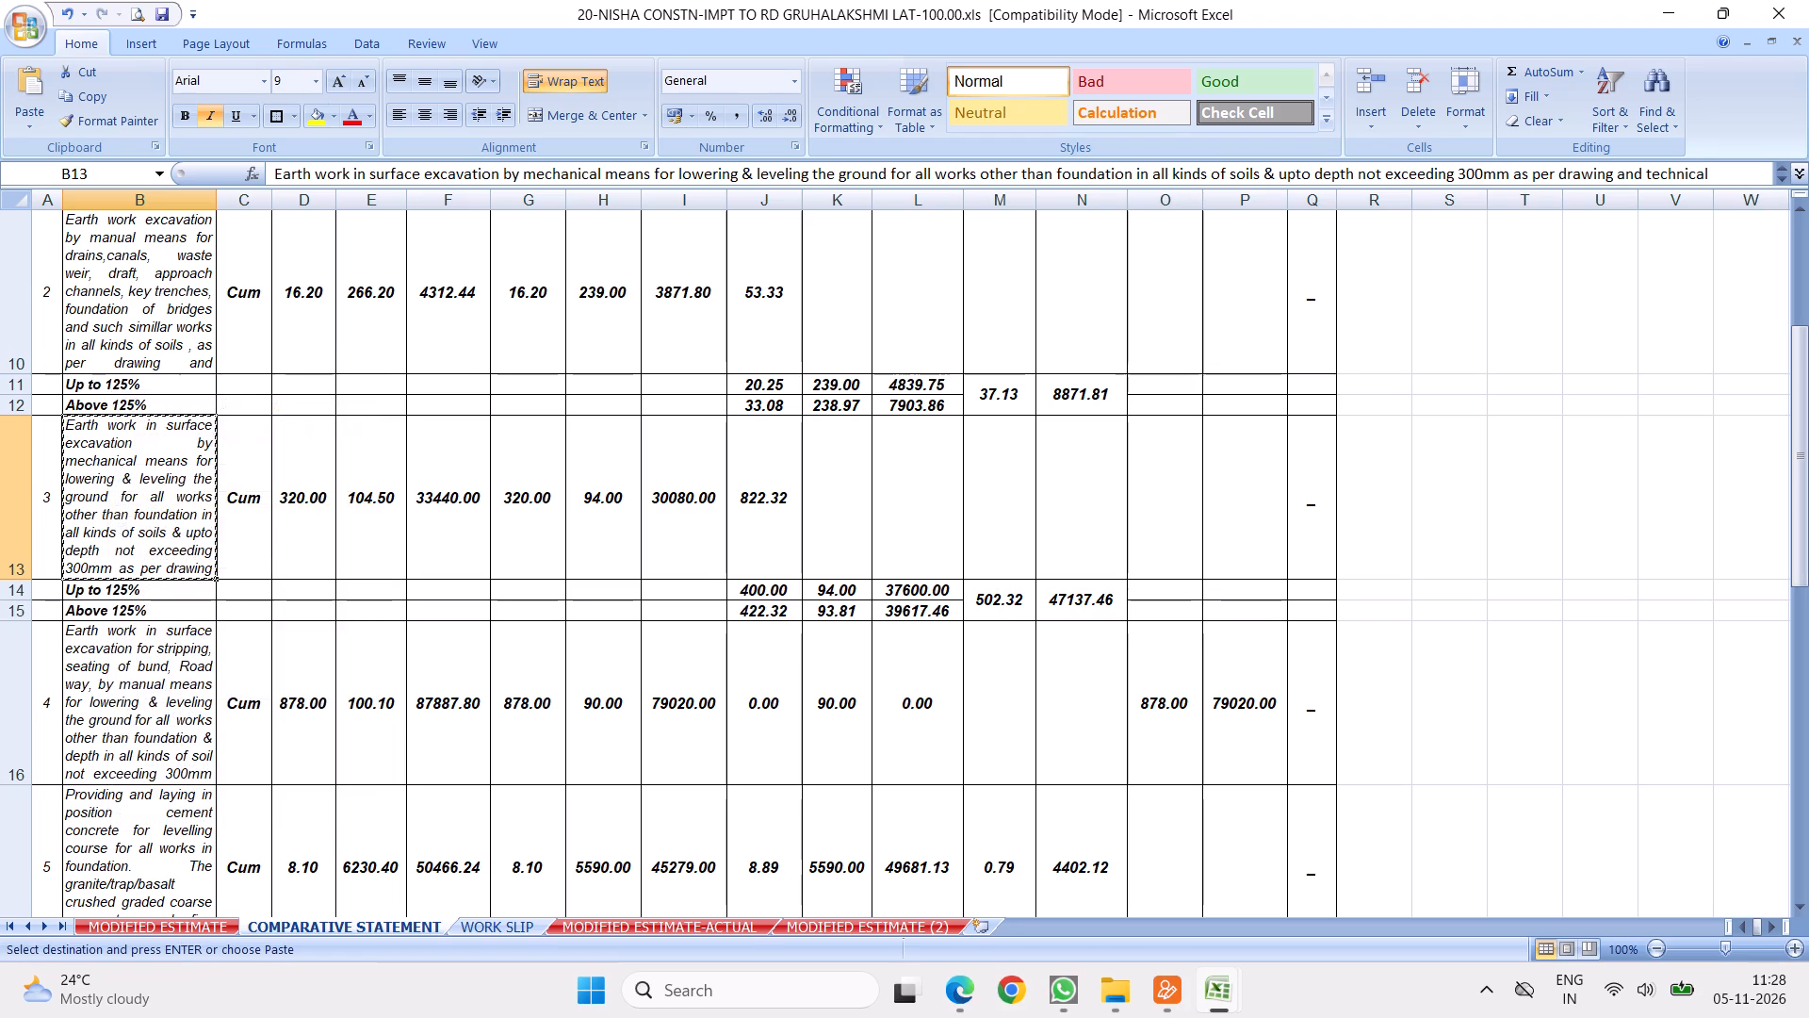
left_click(479, 924)
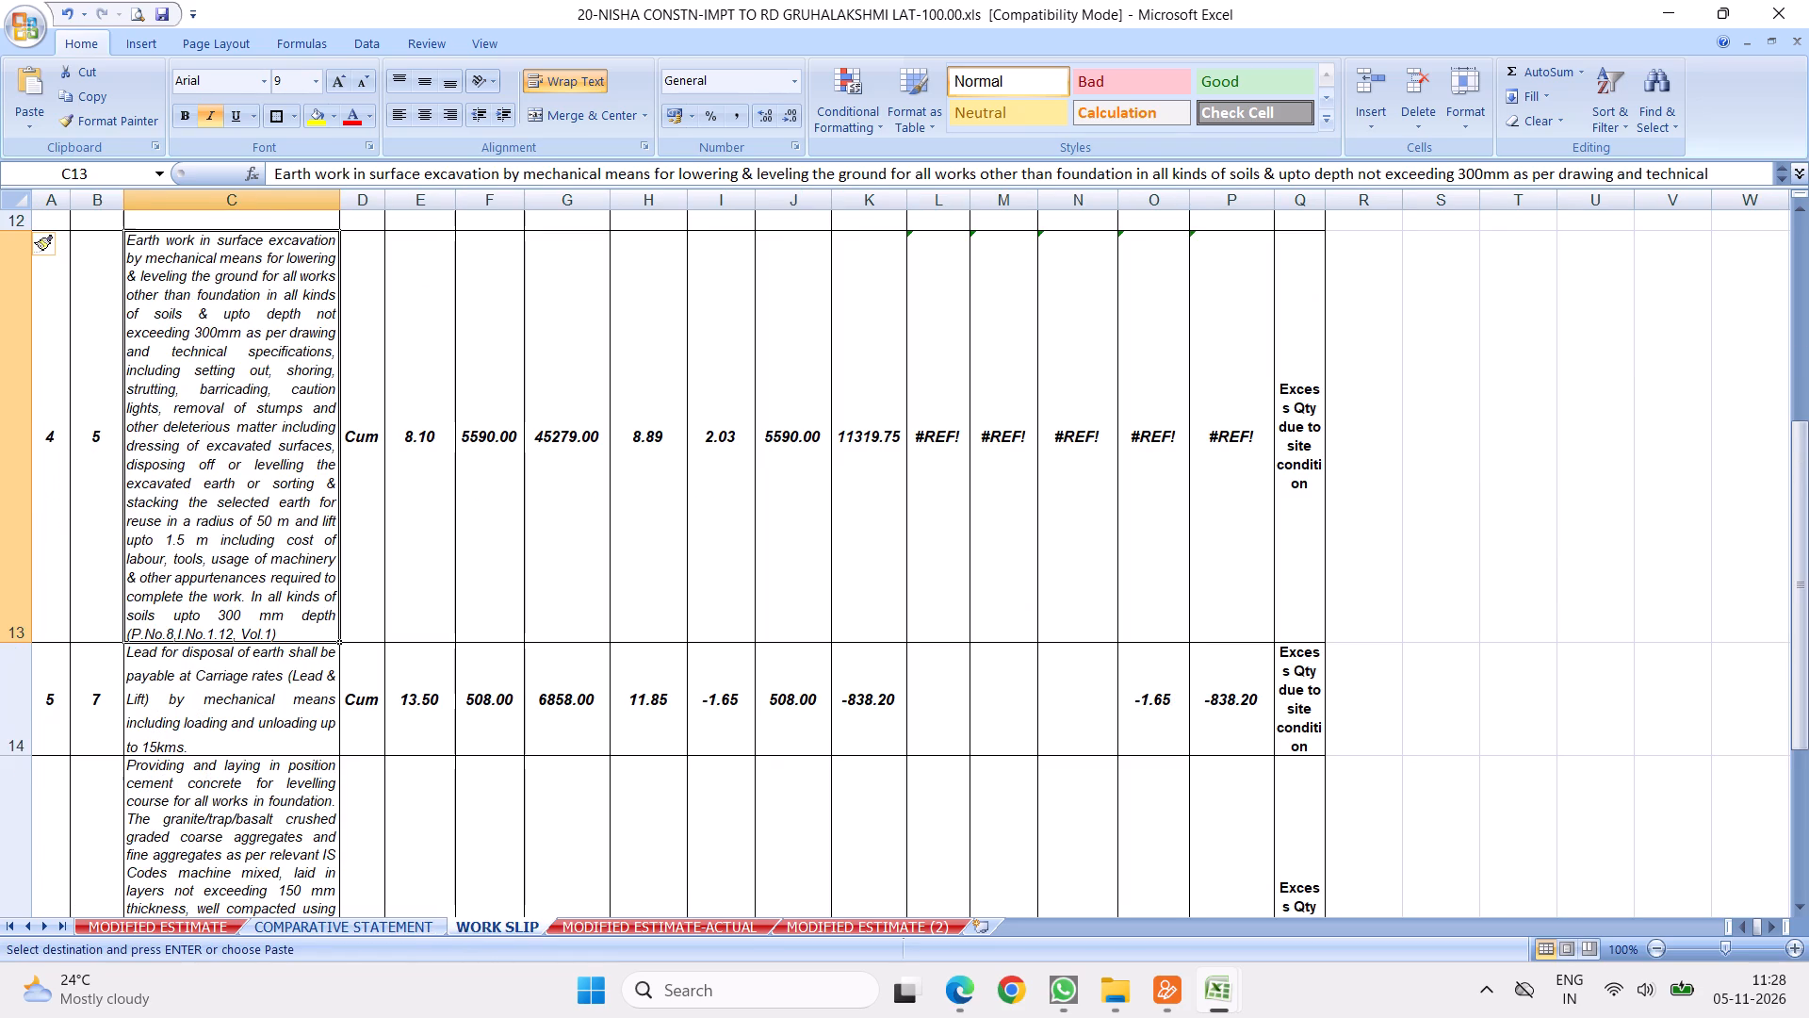
right_click(229, 353)
left_click(284, 419)
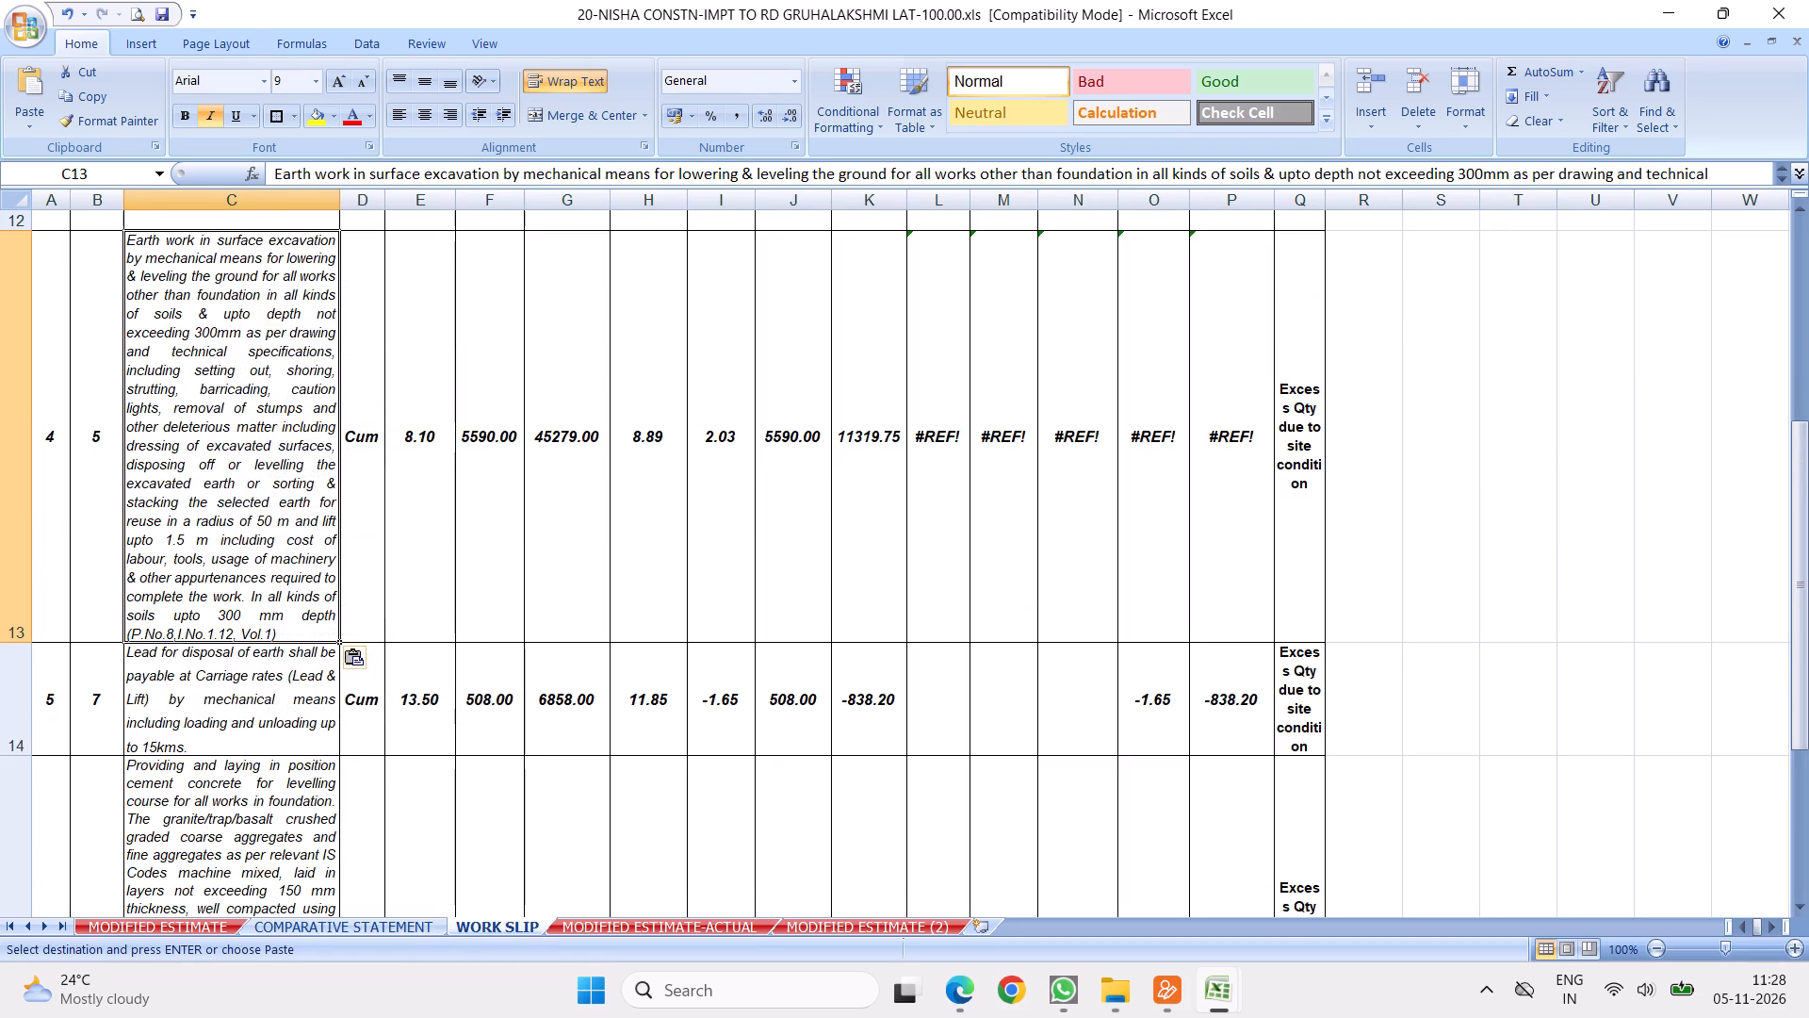
Insert a blank row above the lead for disposal of earth item in WORK SLIP.
left_click(7, 692)
right_click(7, 692)
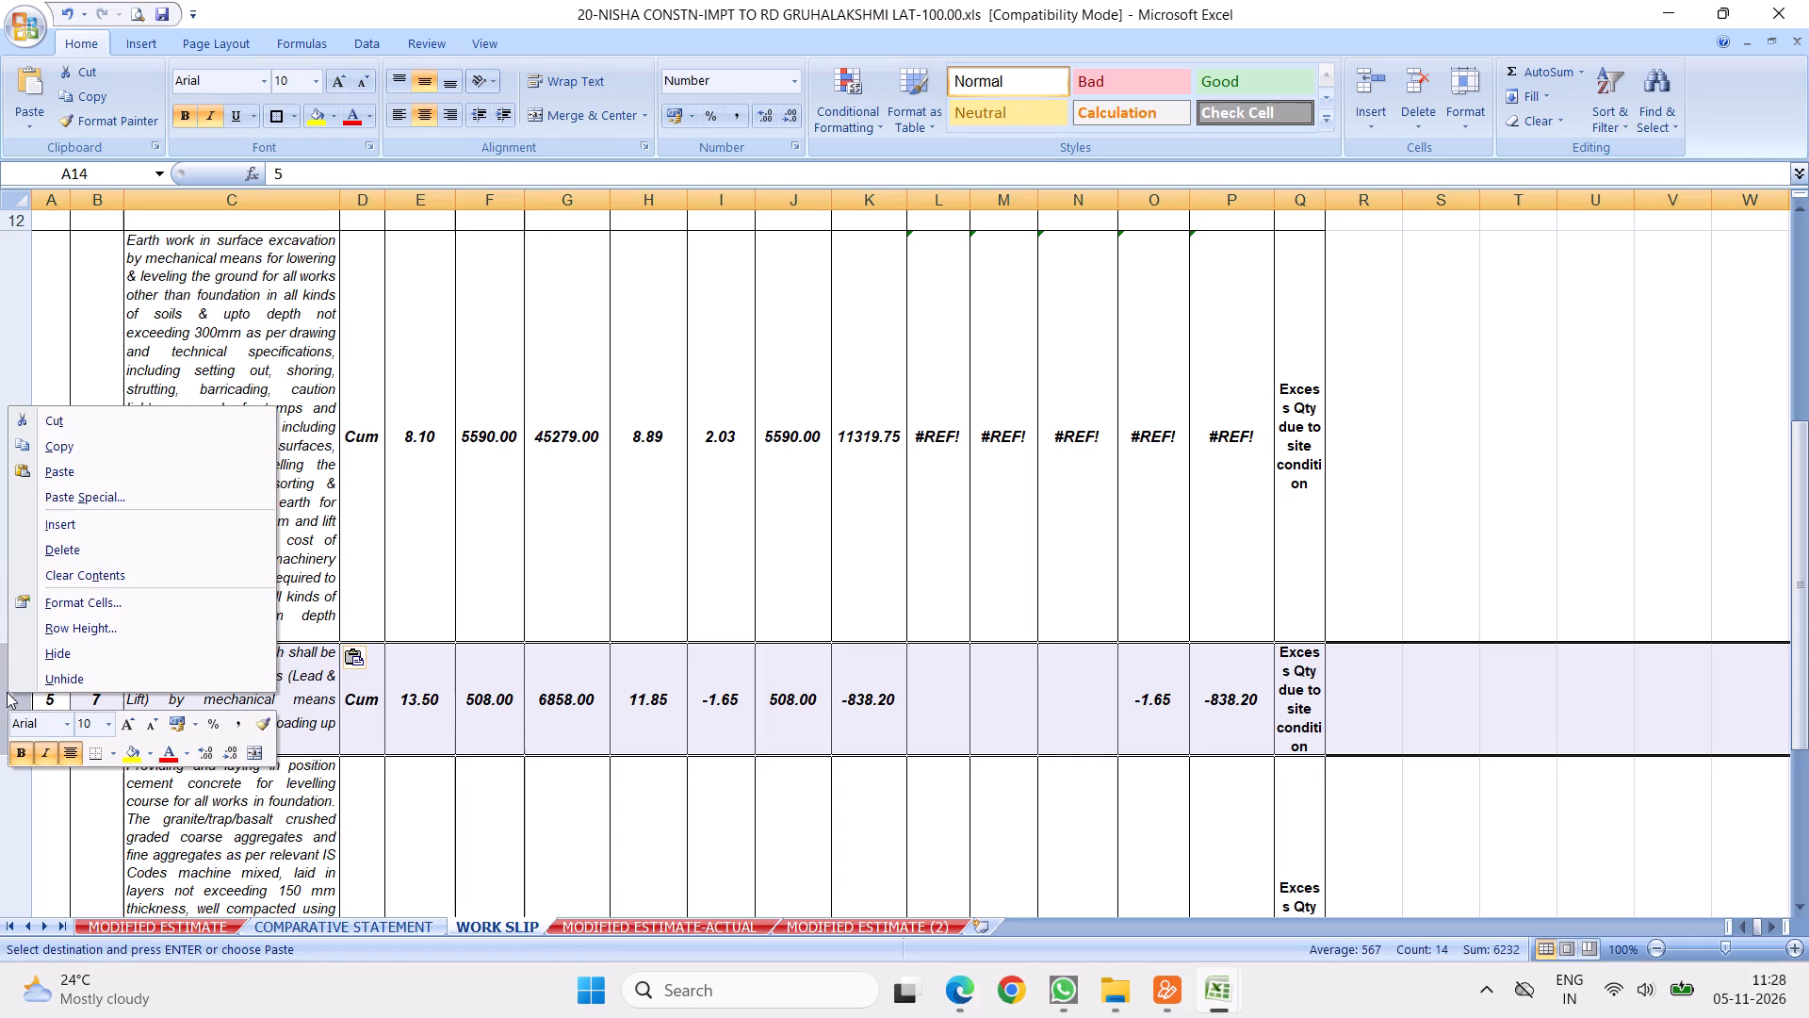
left_click(76, 523)
Enter tender item number 3 in B13 for the surface excavation item in WORK SLIP.
left_click(106, 320)
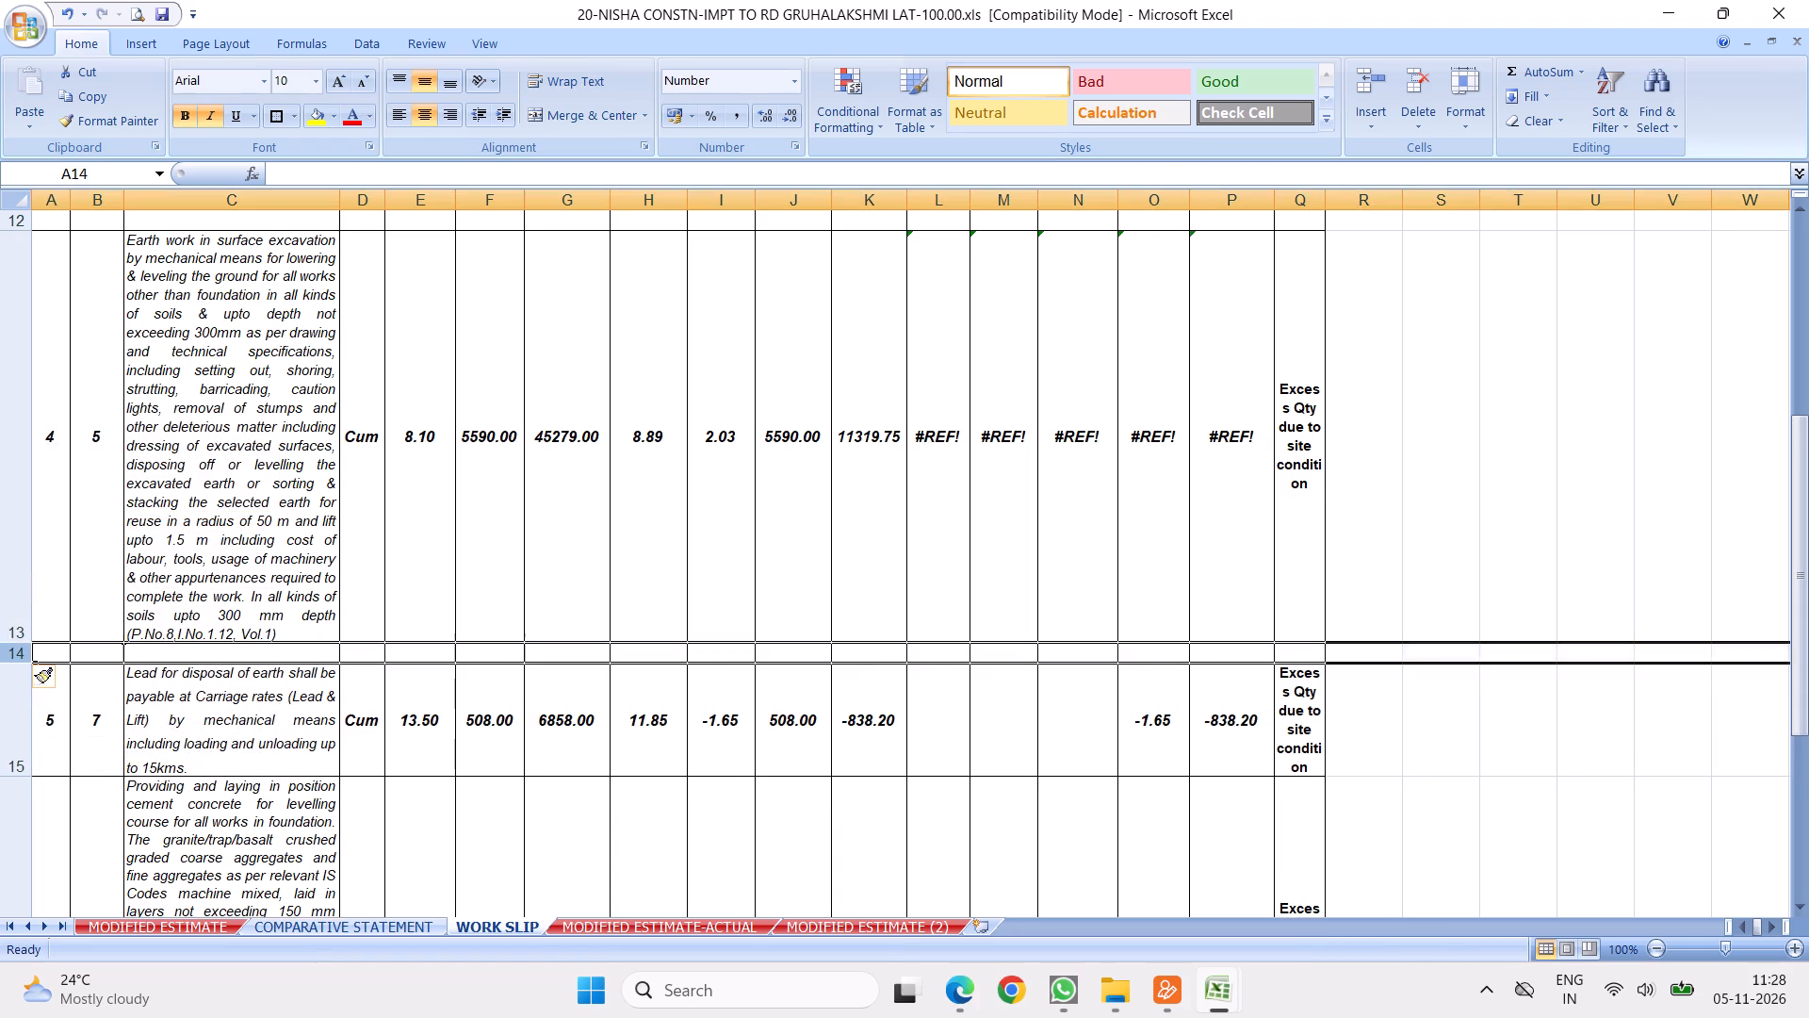
key("3")
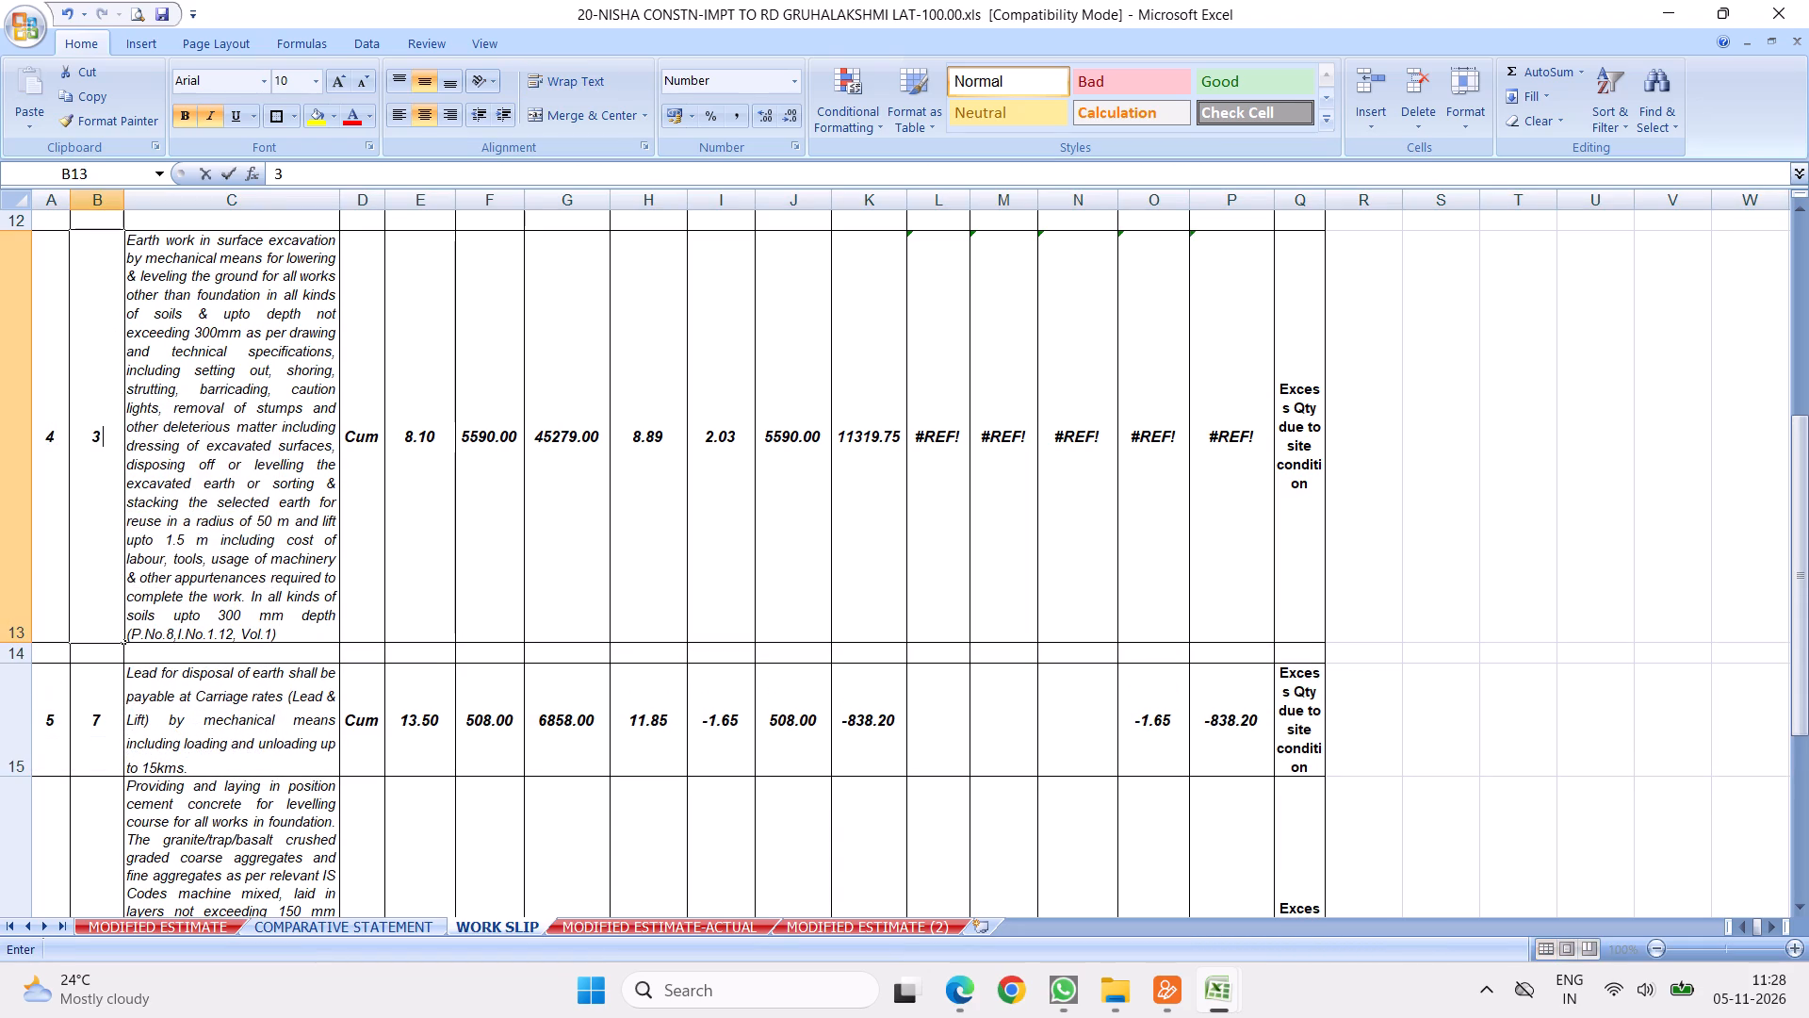
left_click(277, 381)
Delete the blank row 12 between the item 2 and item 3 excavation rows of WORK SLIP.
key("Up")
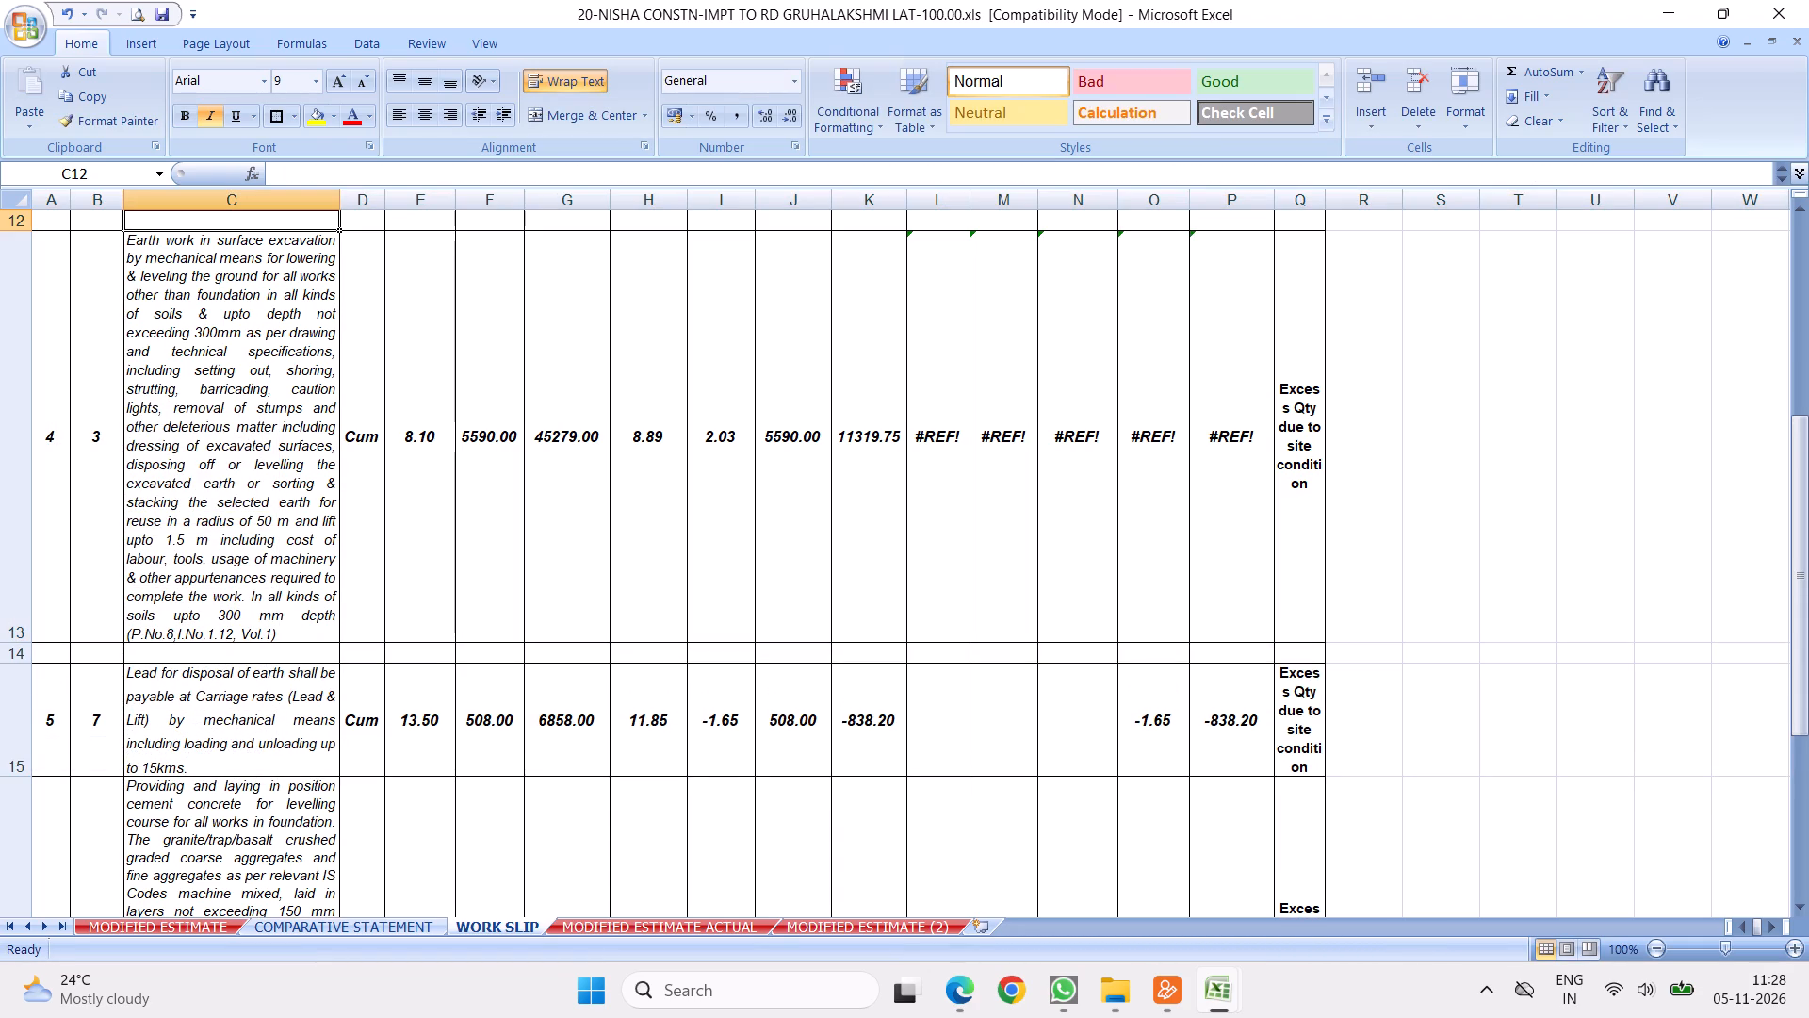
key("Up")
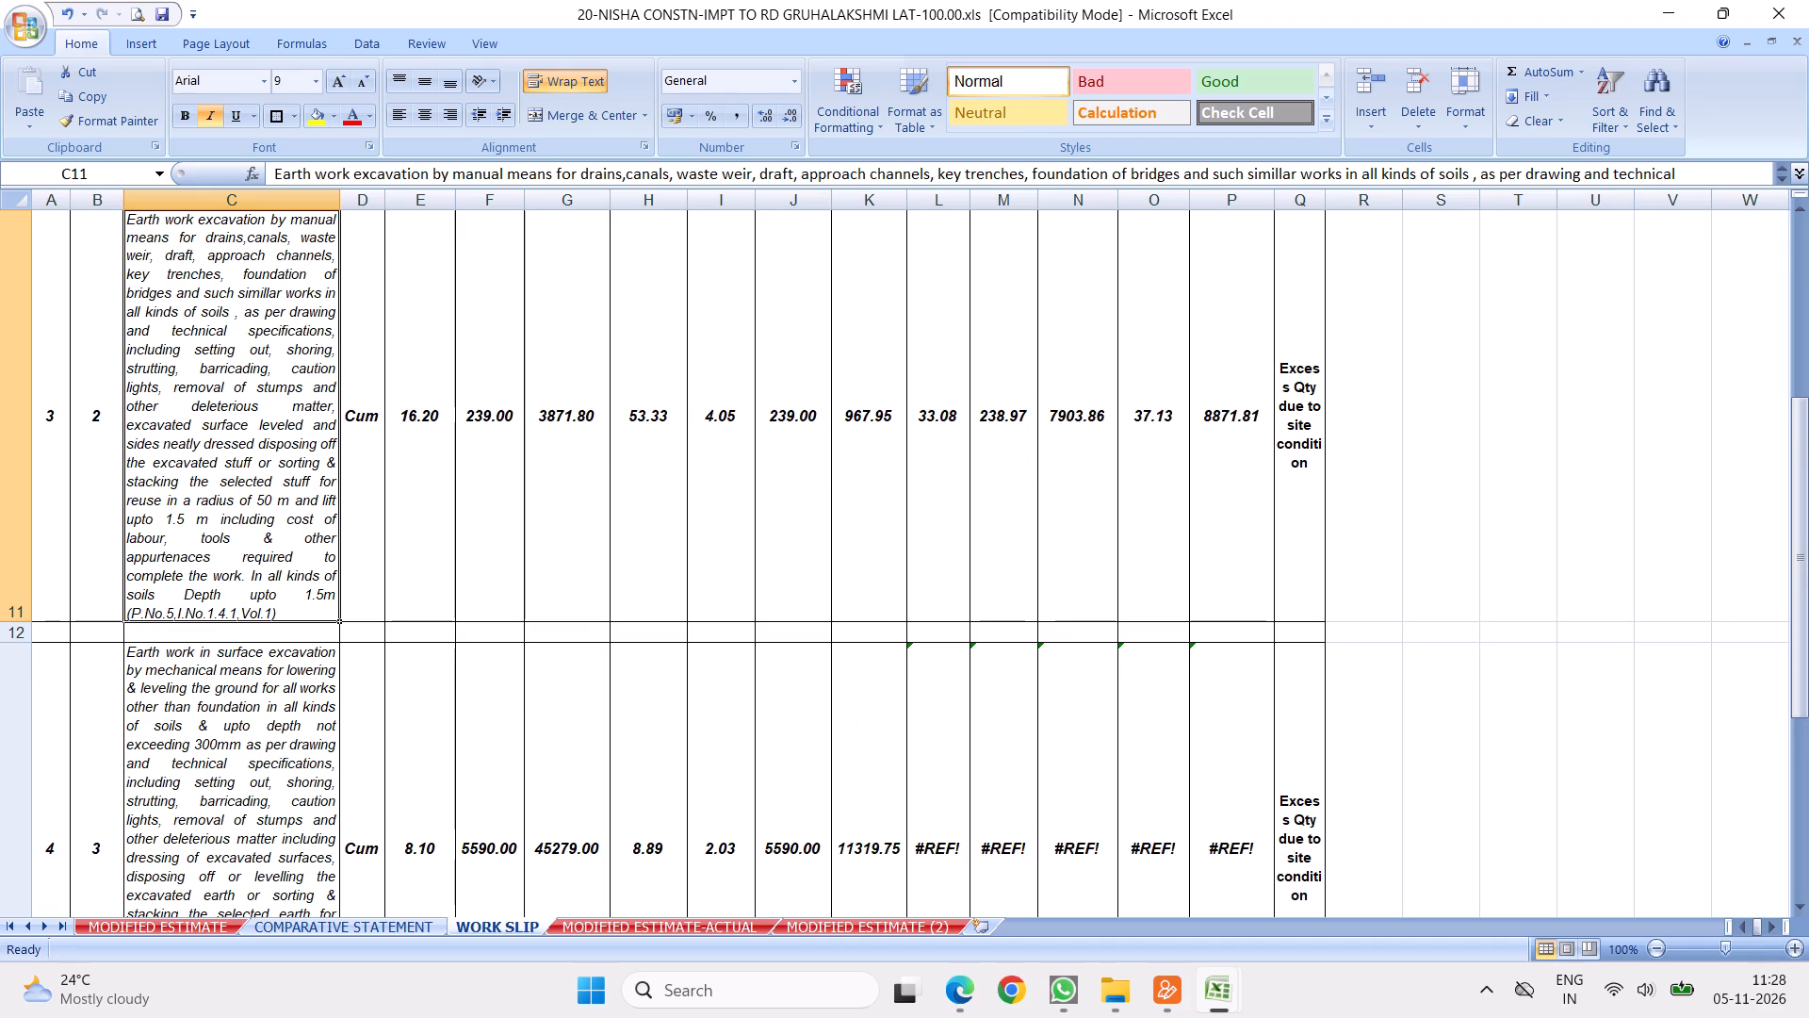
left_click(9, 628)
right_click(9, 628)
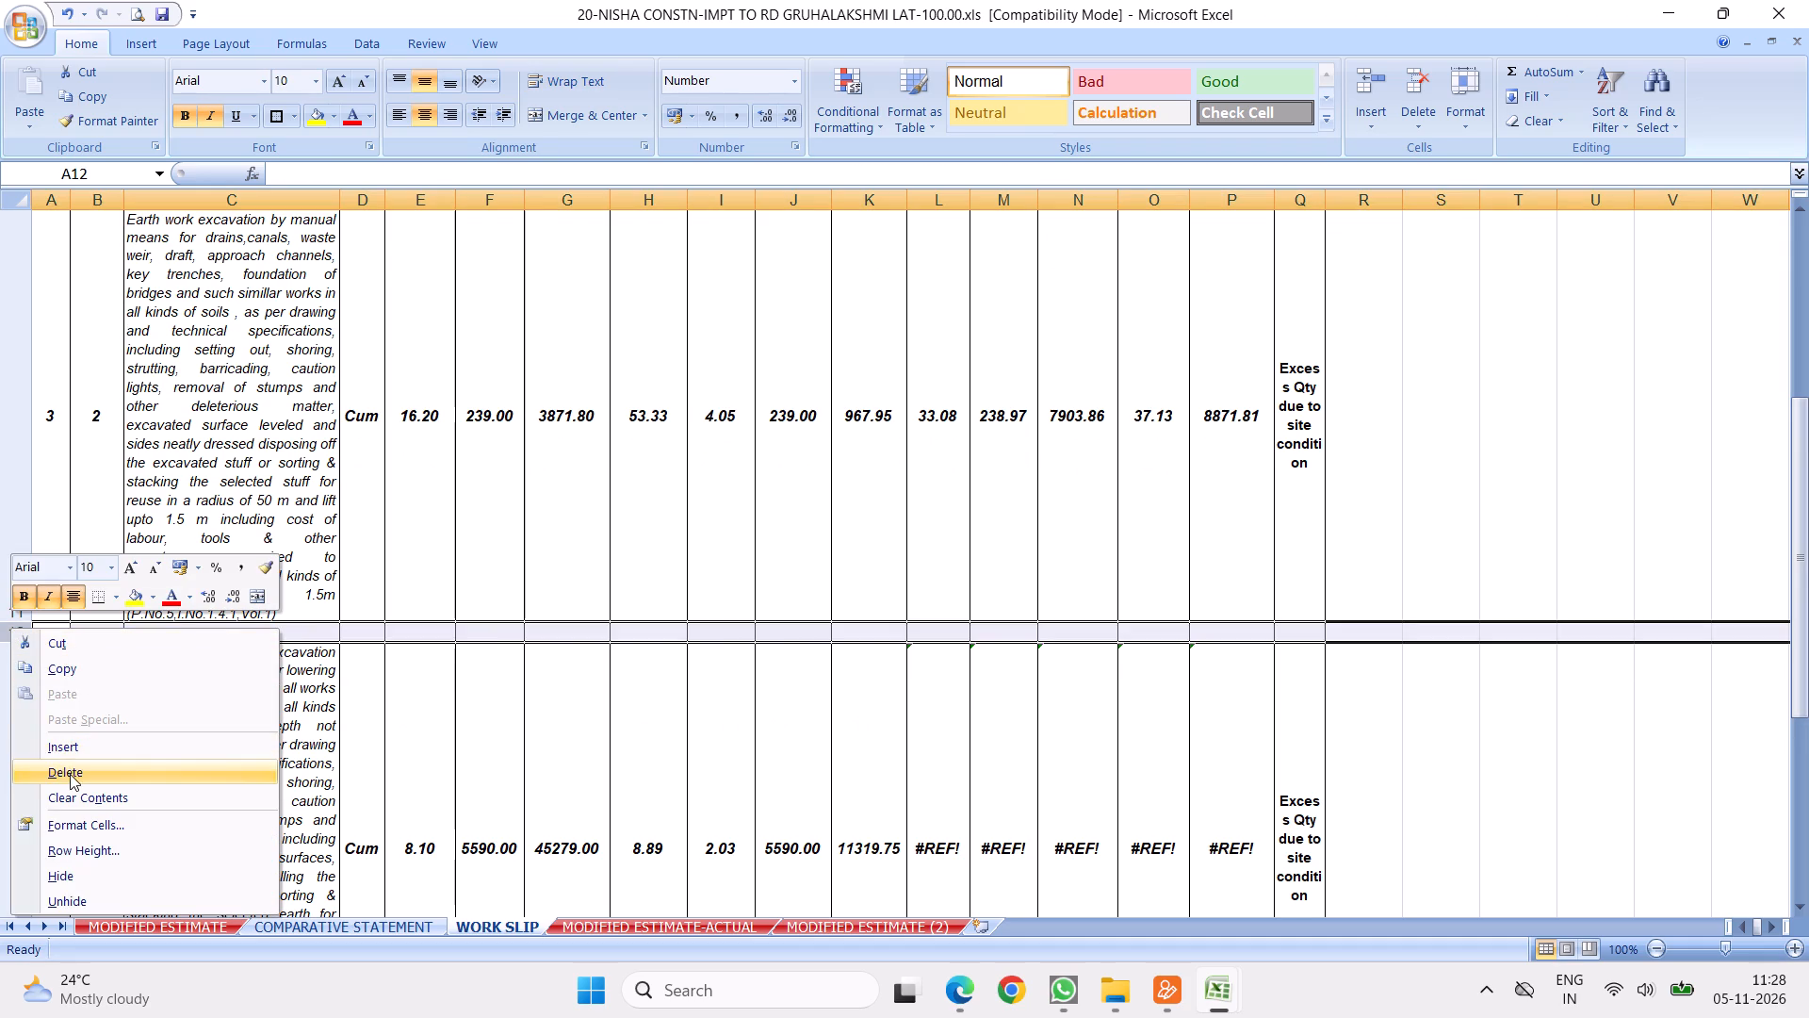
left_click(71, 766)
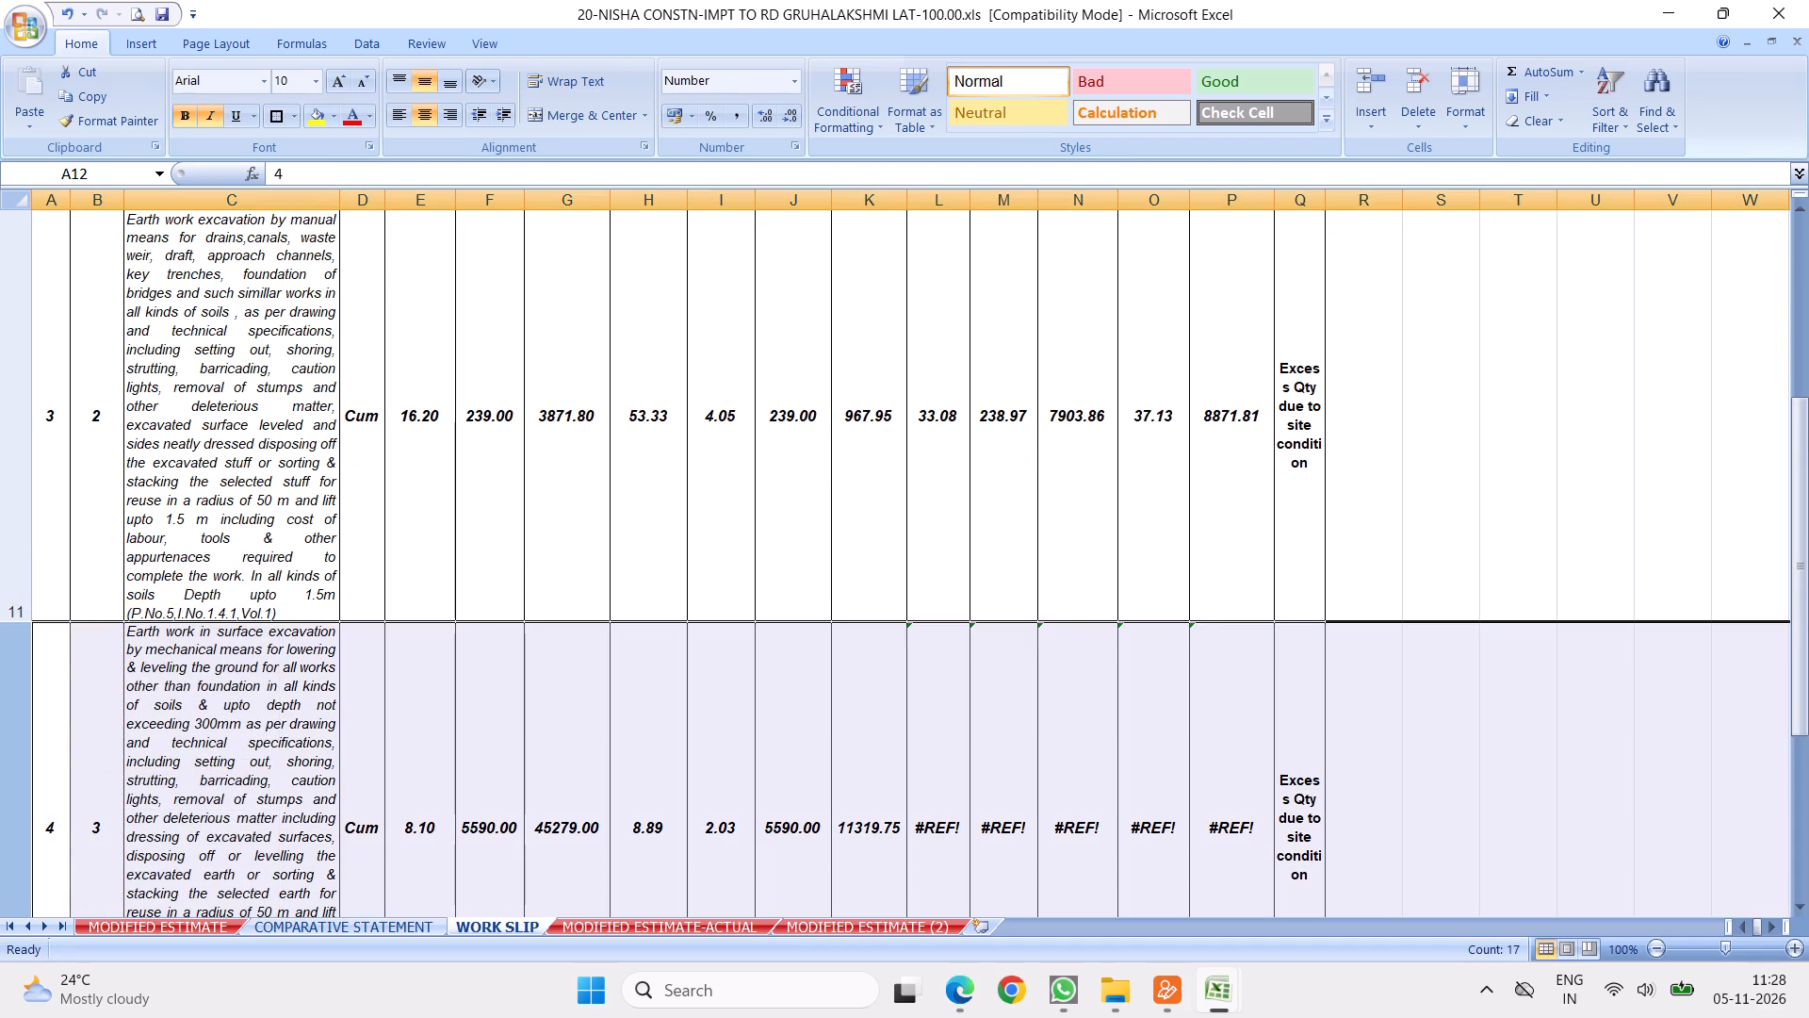
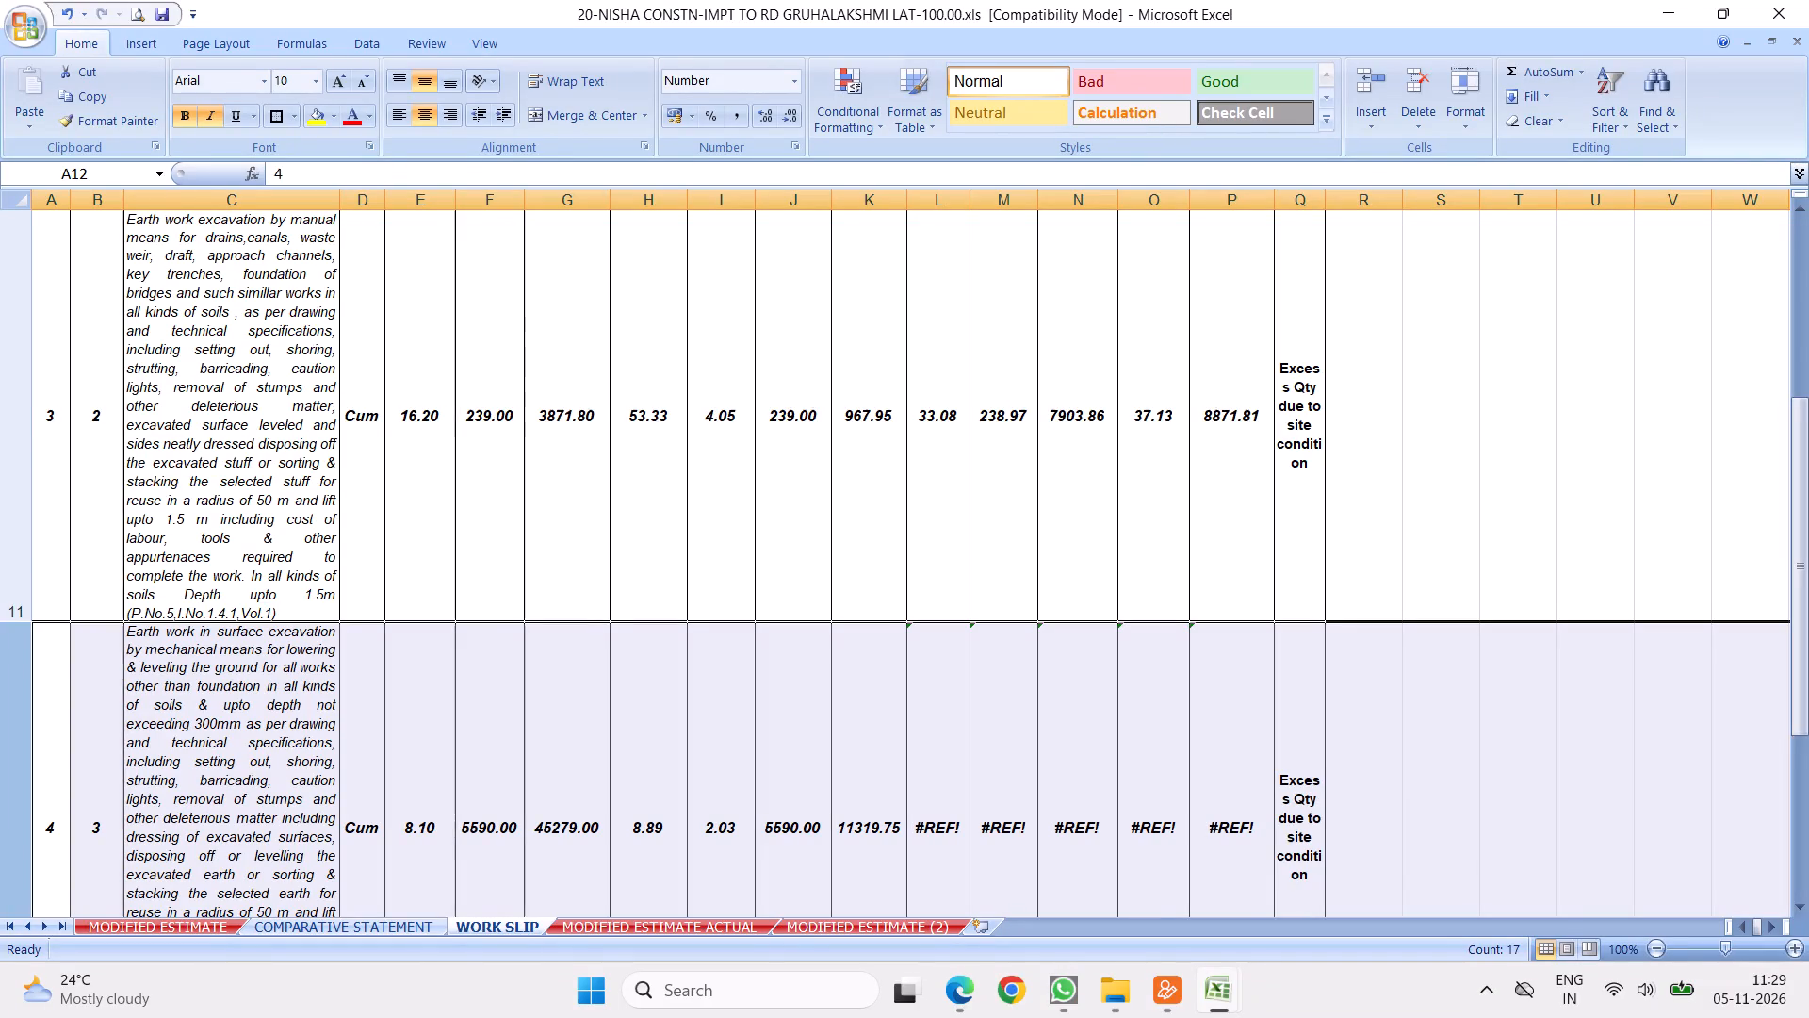
Link E12 of WORK SLIP to 'COMPARATIVE STATEMENT'!G13 for the surface excavation quantity and fill the link across to rate cell F12.
left_click(245, 728)
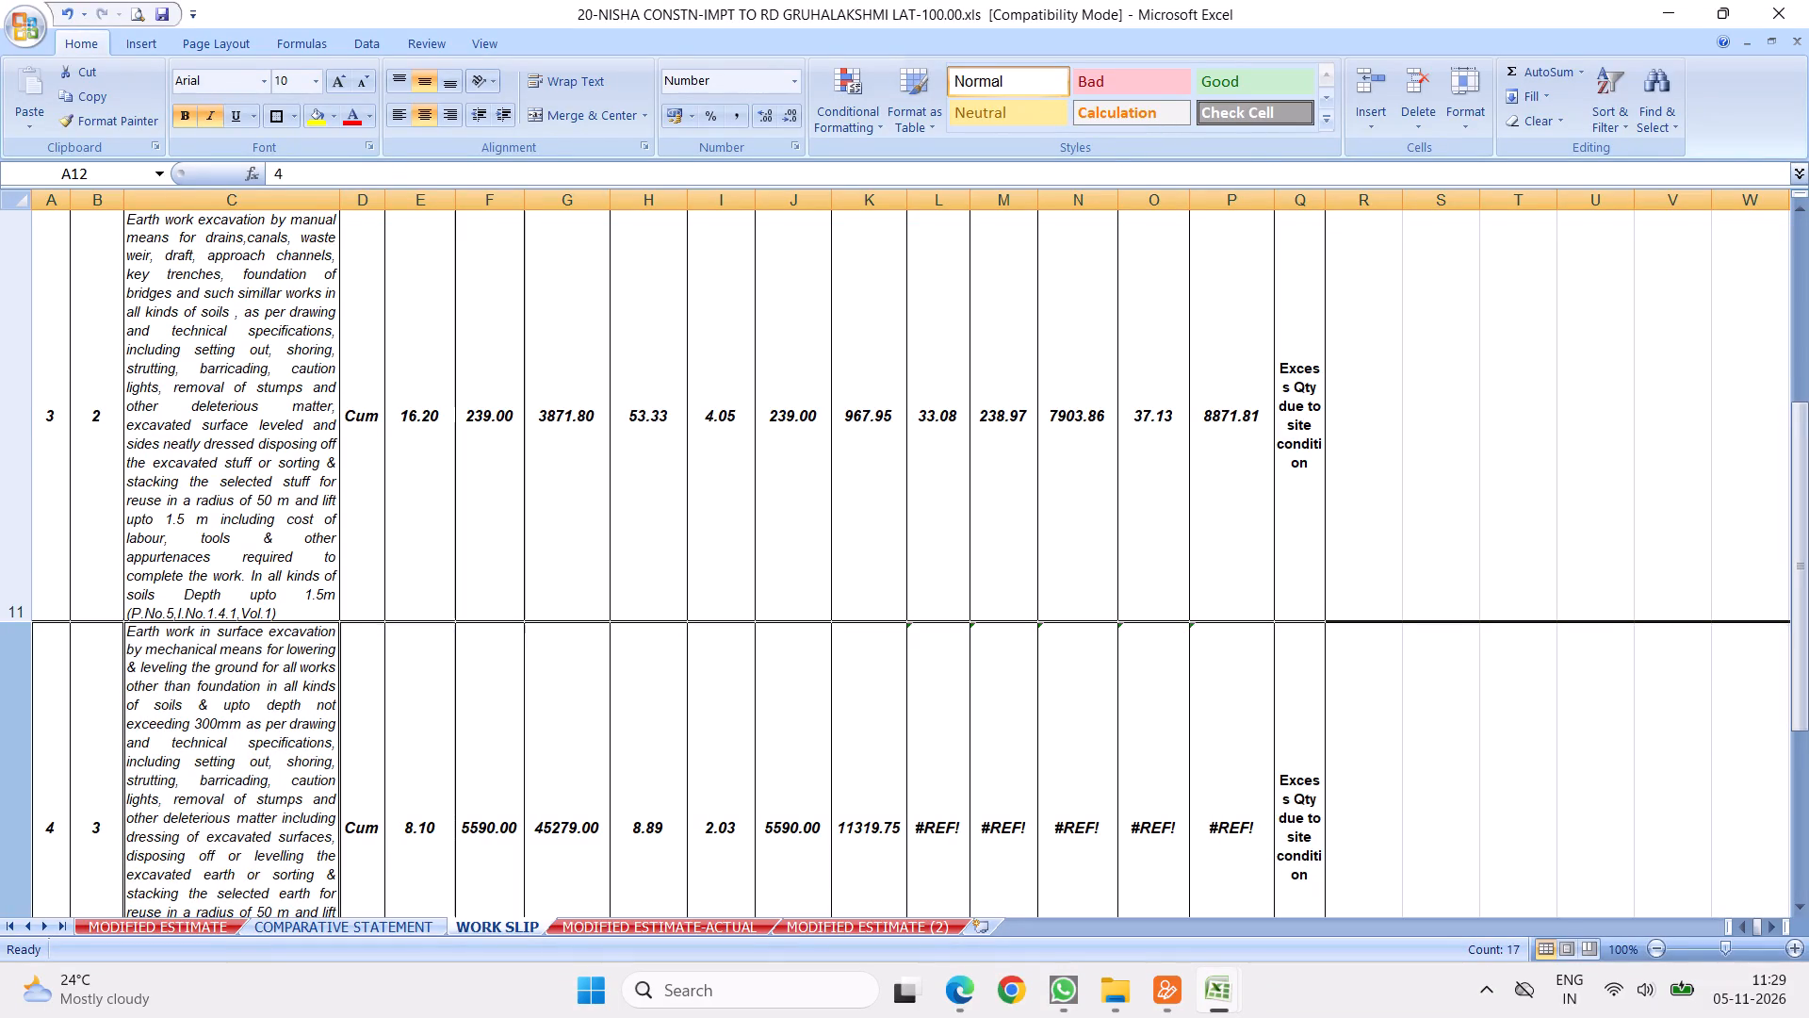
left_click(361, 812)
left_click(397, 817)
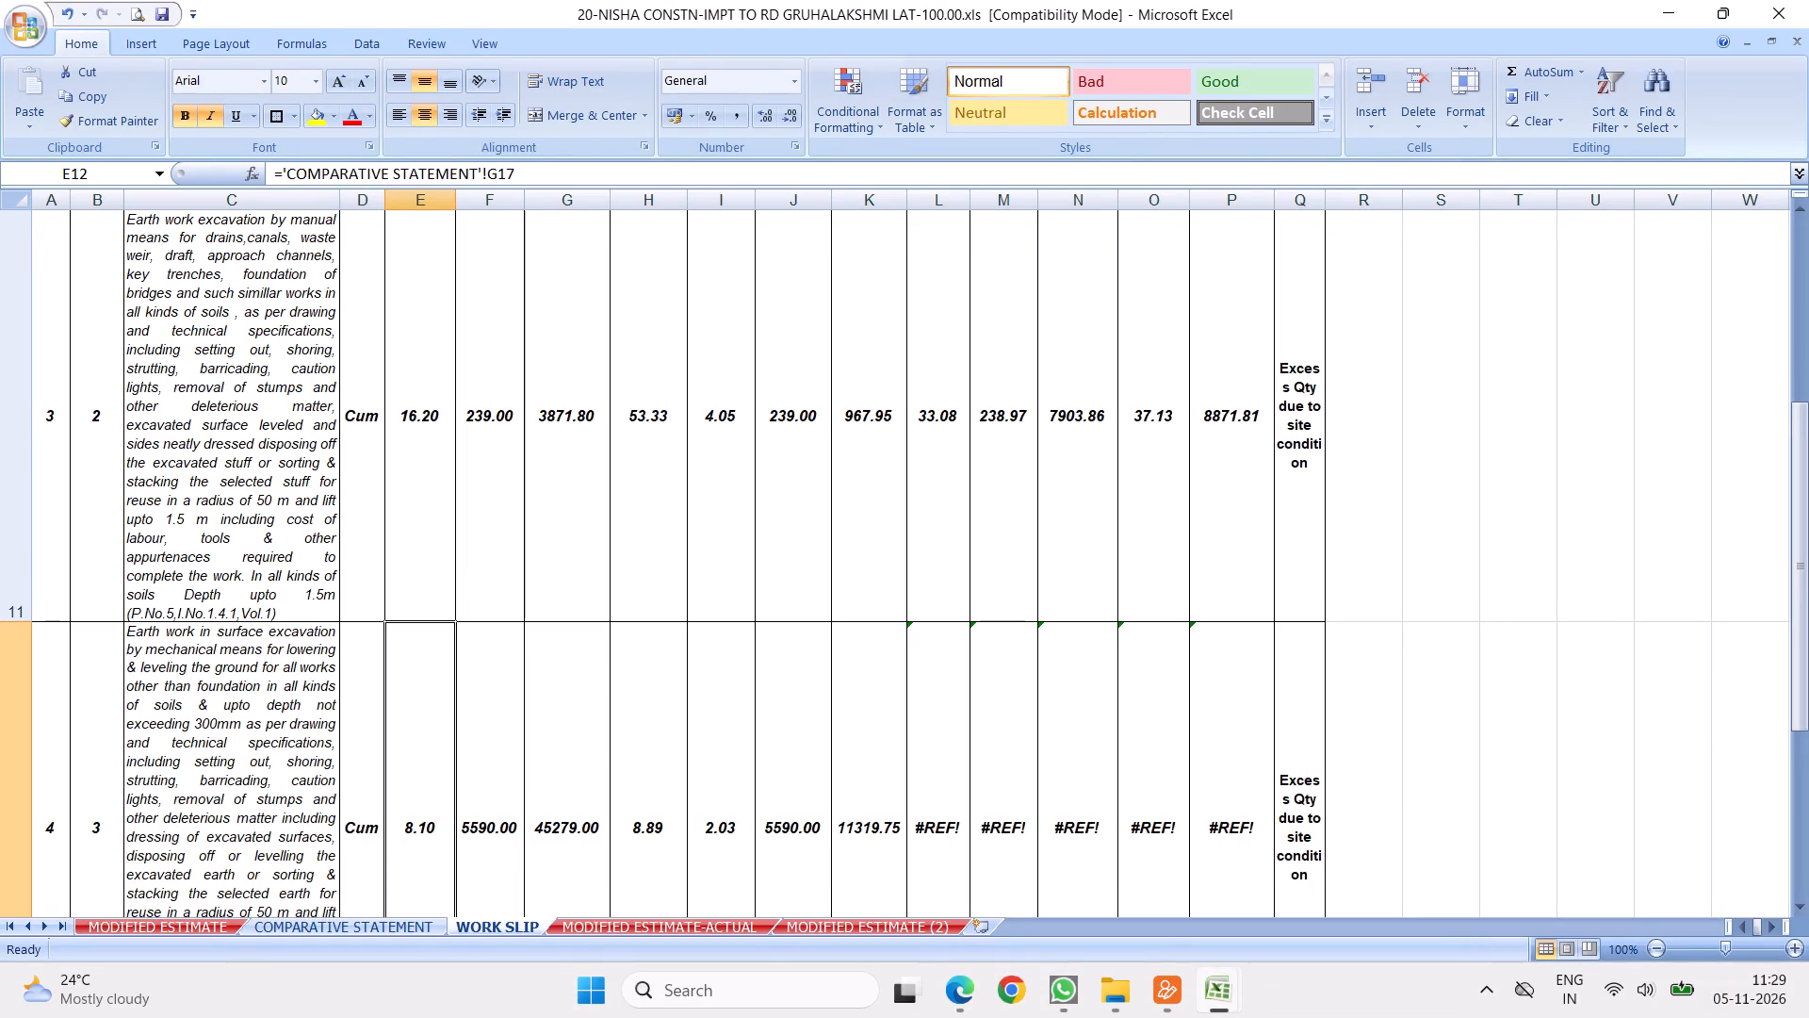
key("equal")
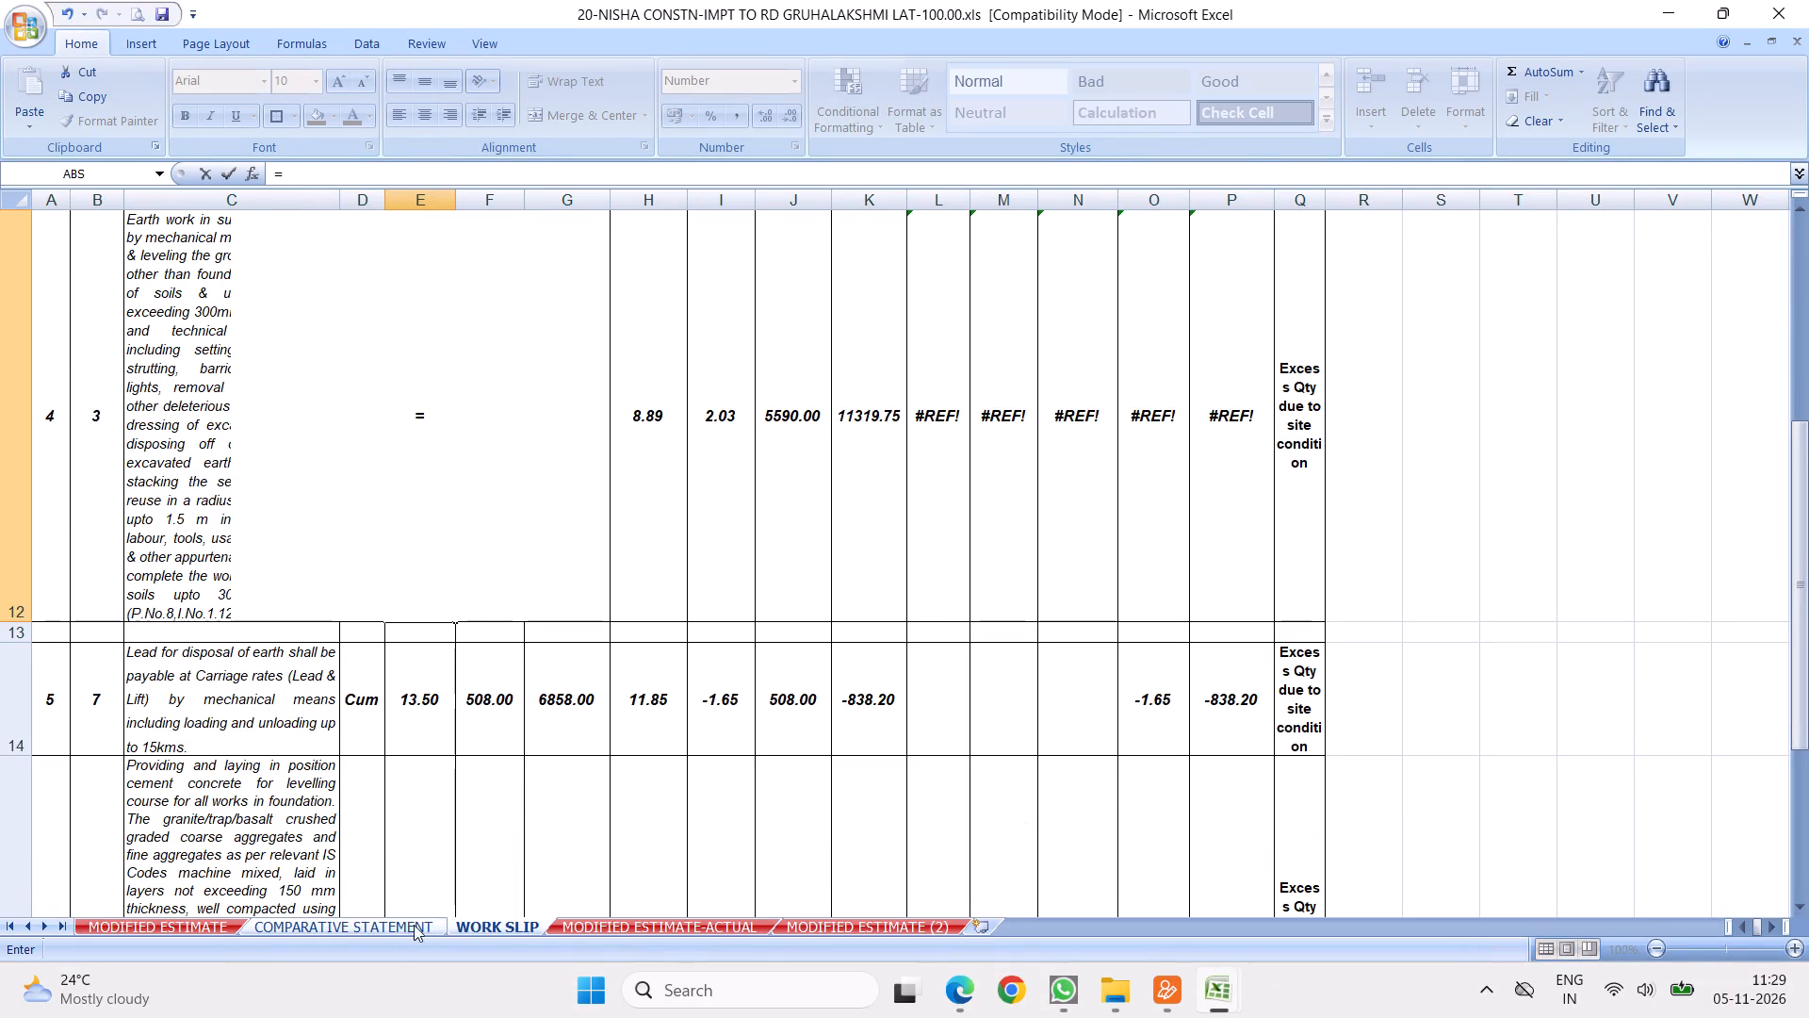
left_click(406, 922)
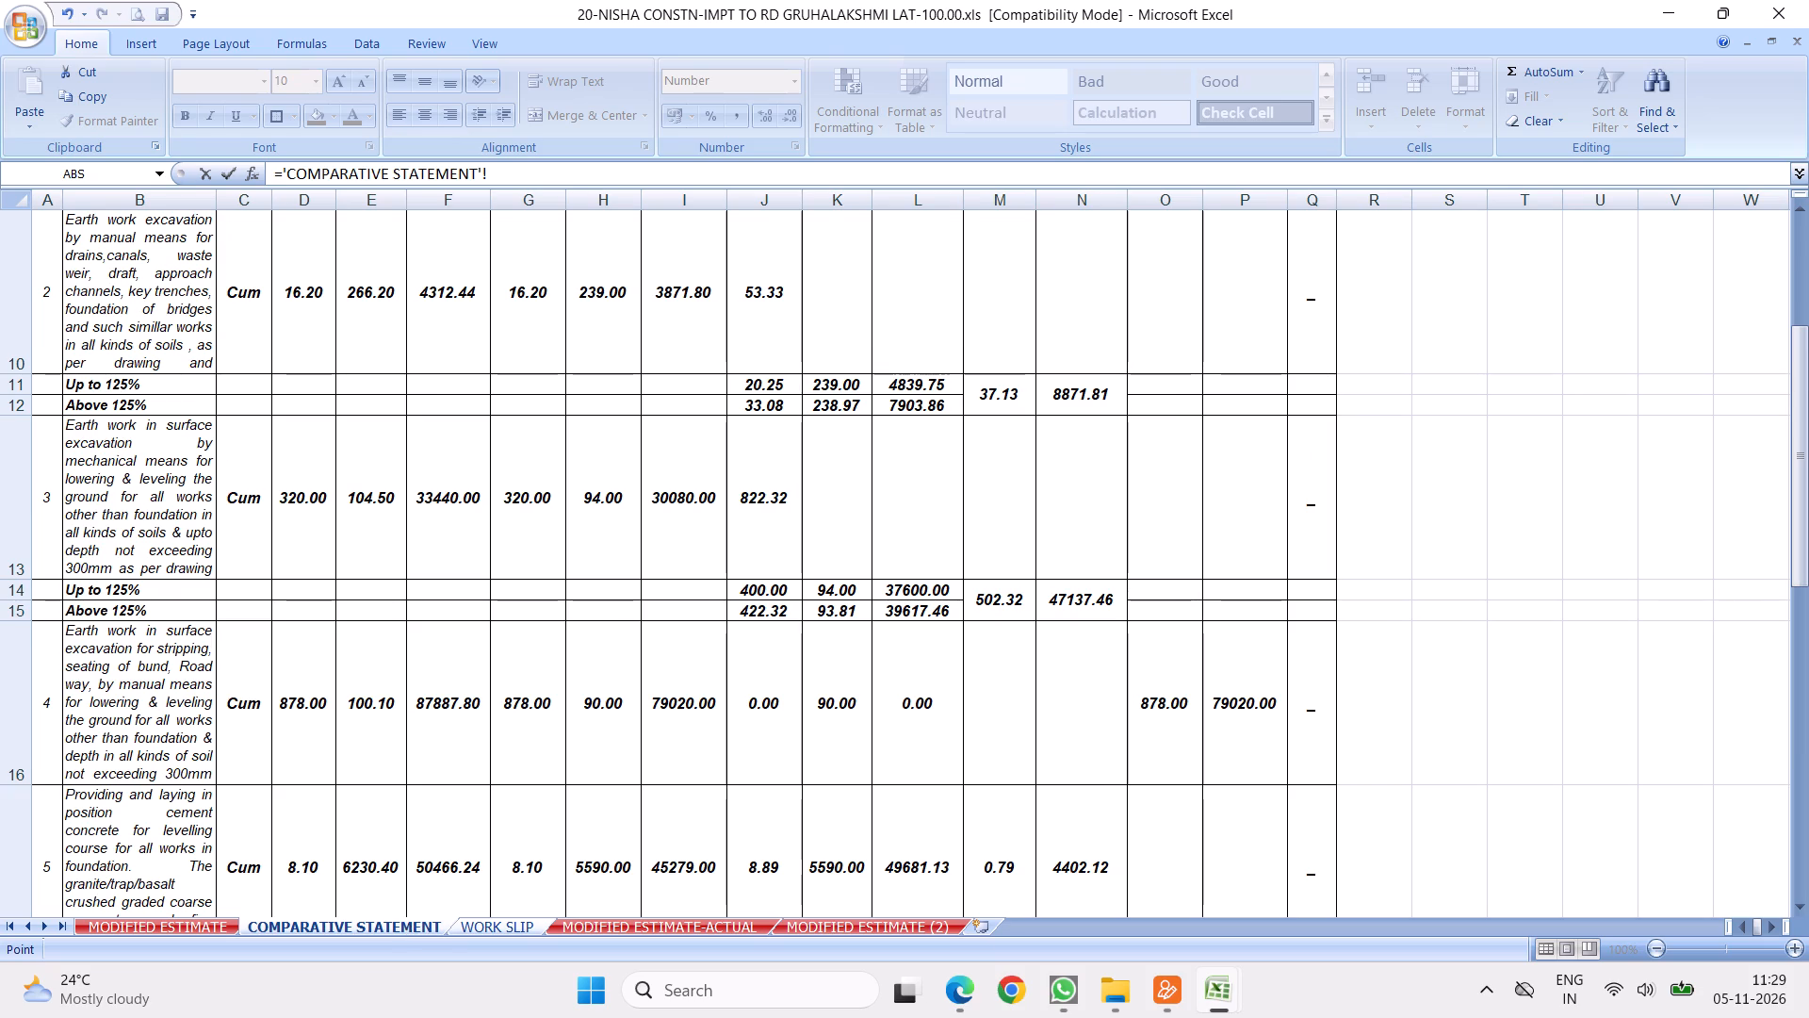
left_click(536, 490)
key("Return")
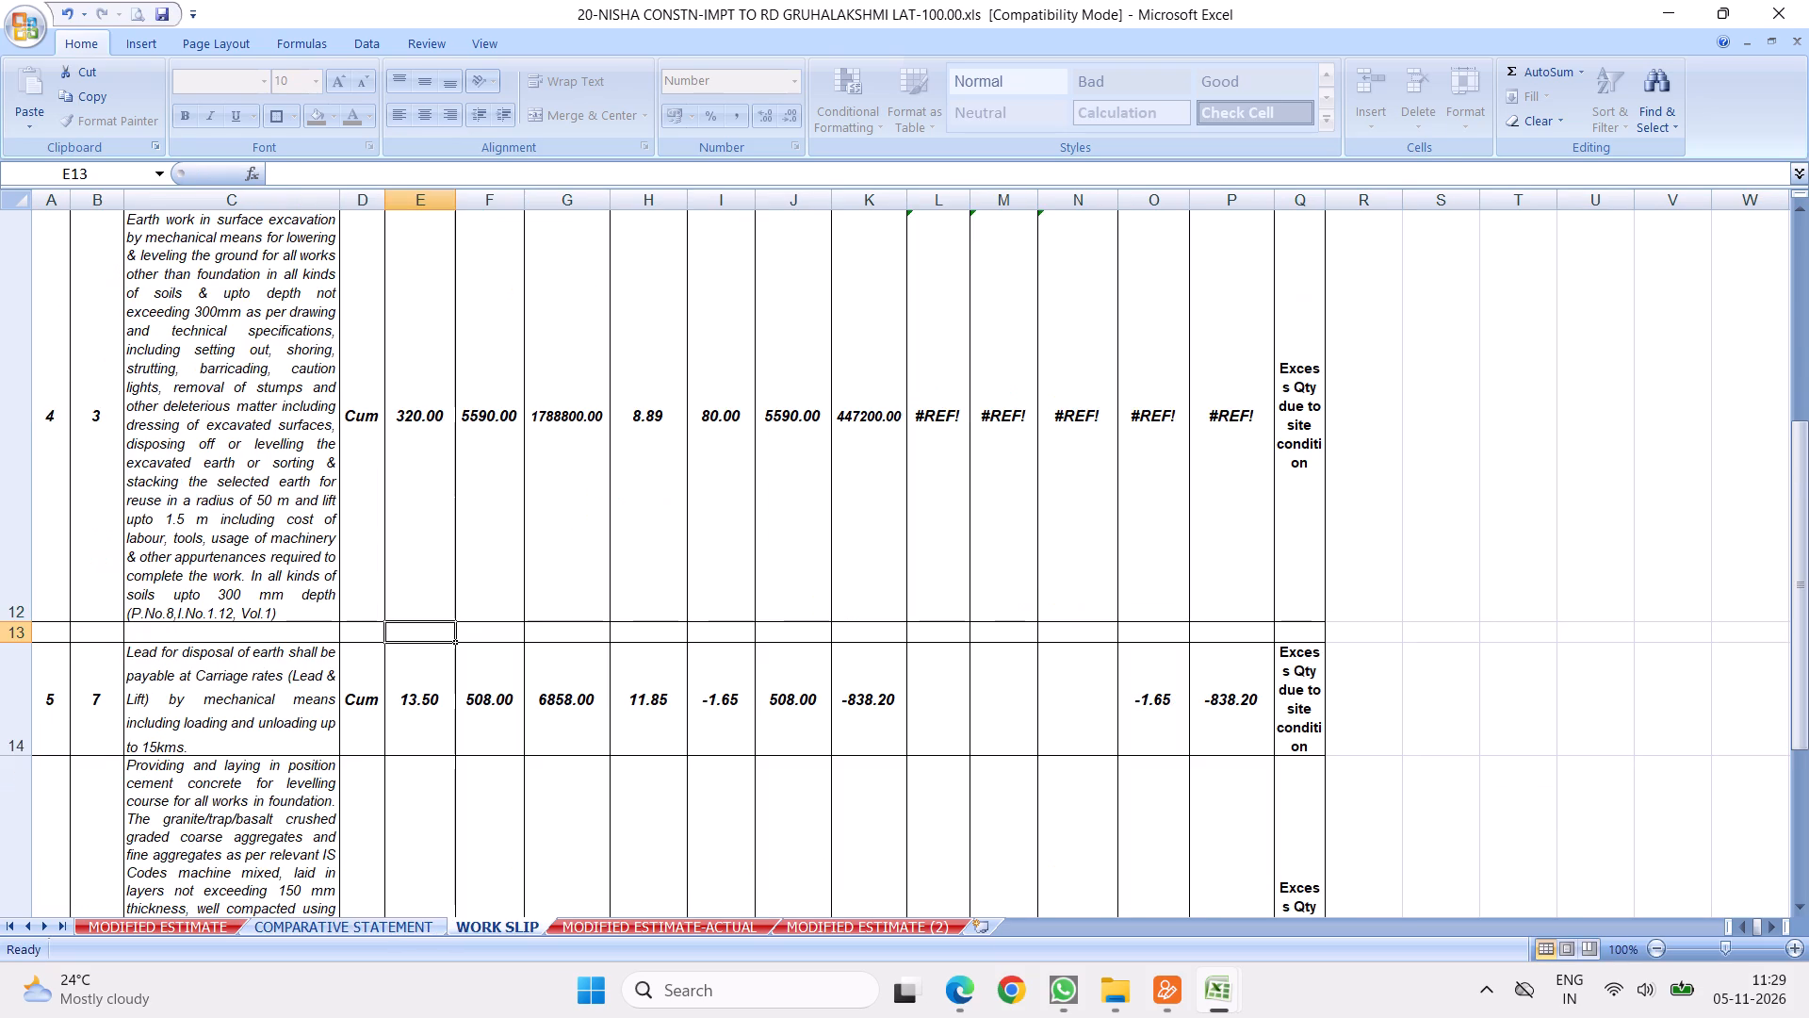
key("Up")
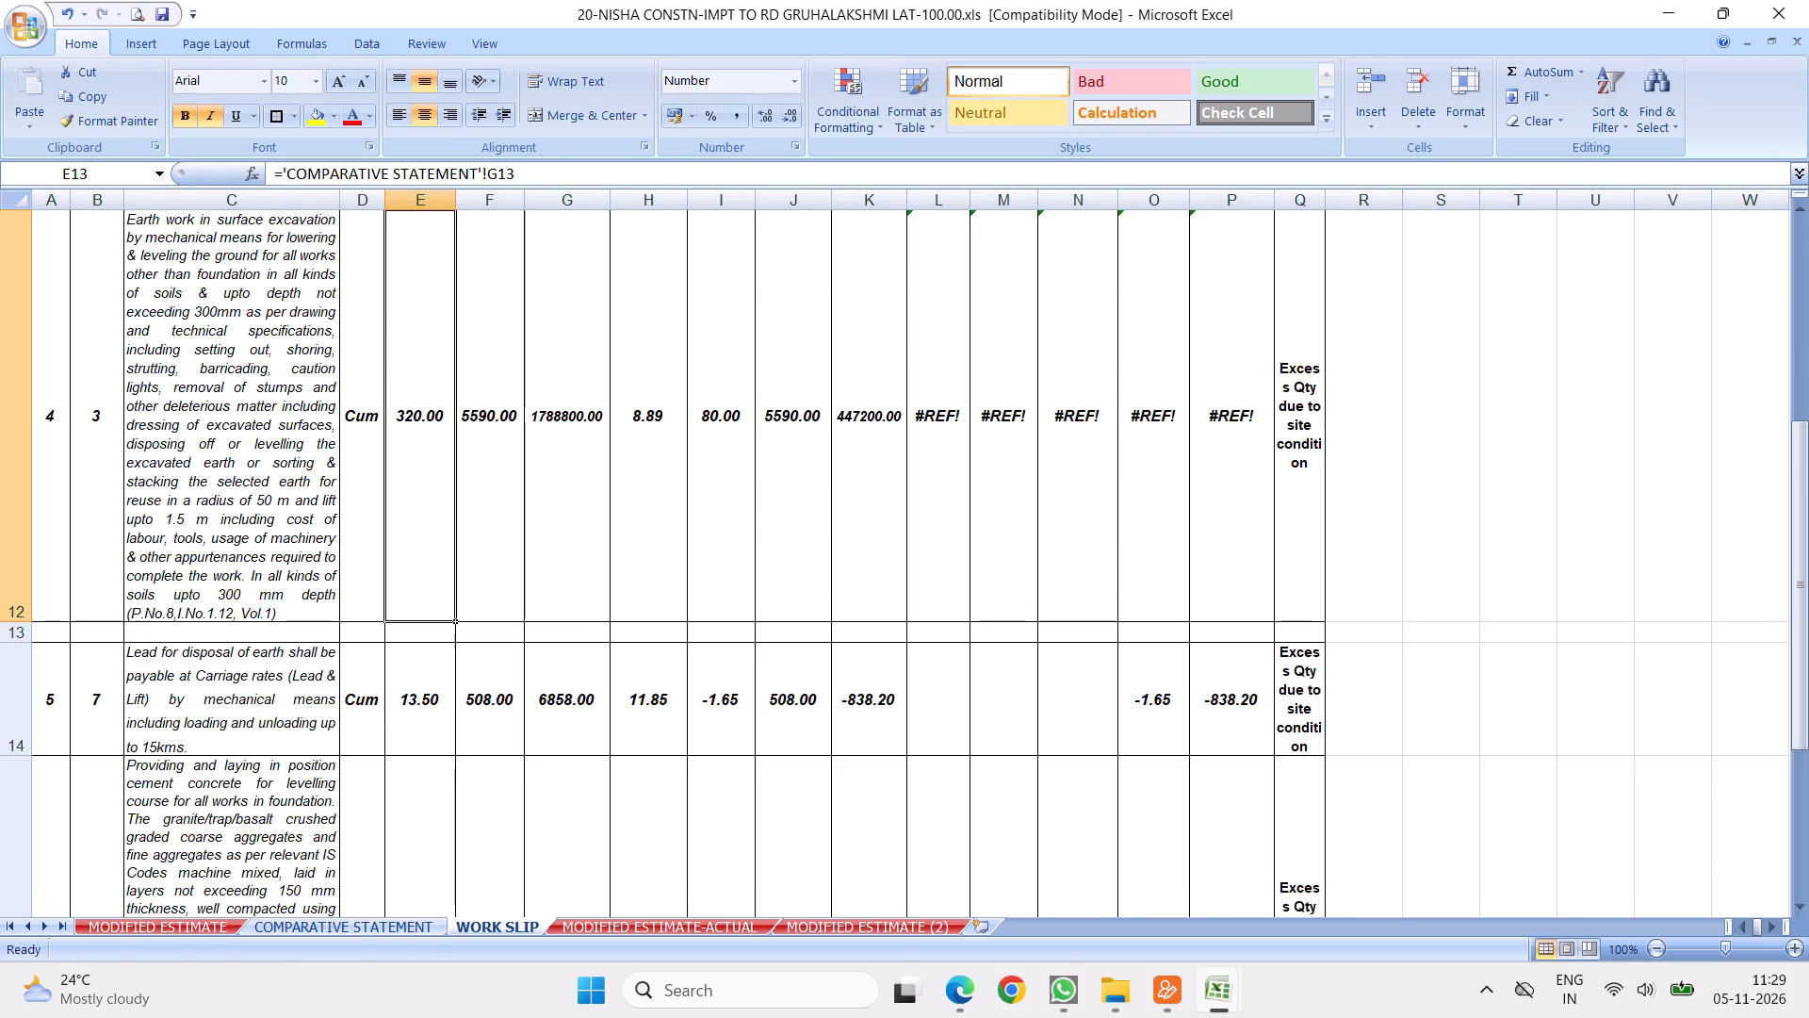
left_click_drag(455, 621, 513, 612)
Link the surface excavation item's executed quantity in H12 of WORK SLIP to 'COMPARATIVE STATEMENT'!J13.
left_click(656, 434)
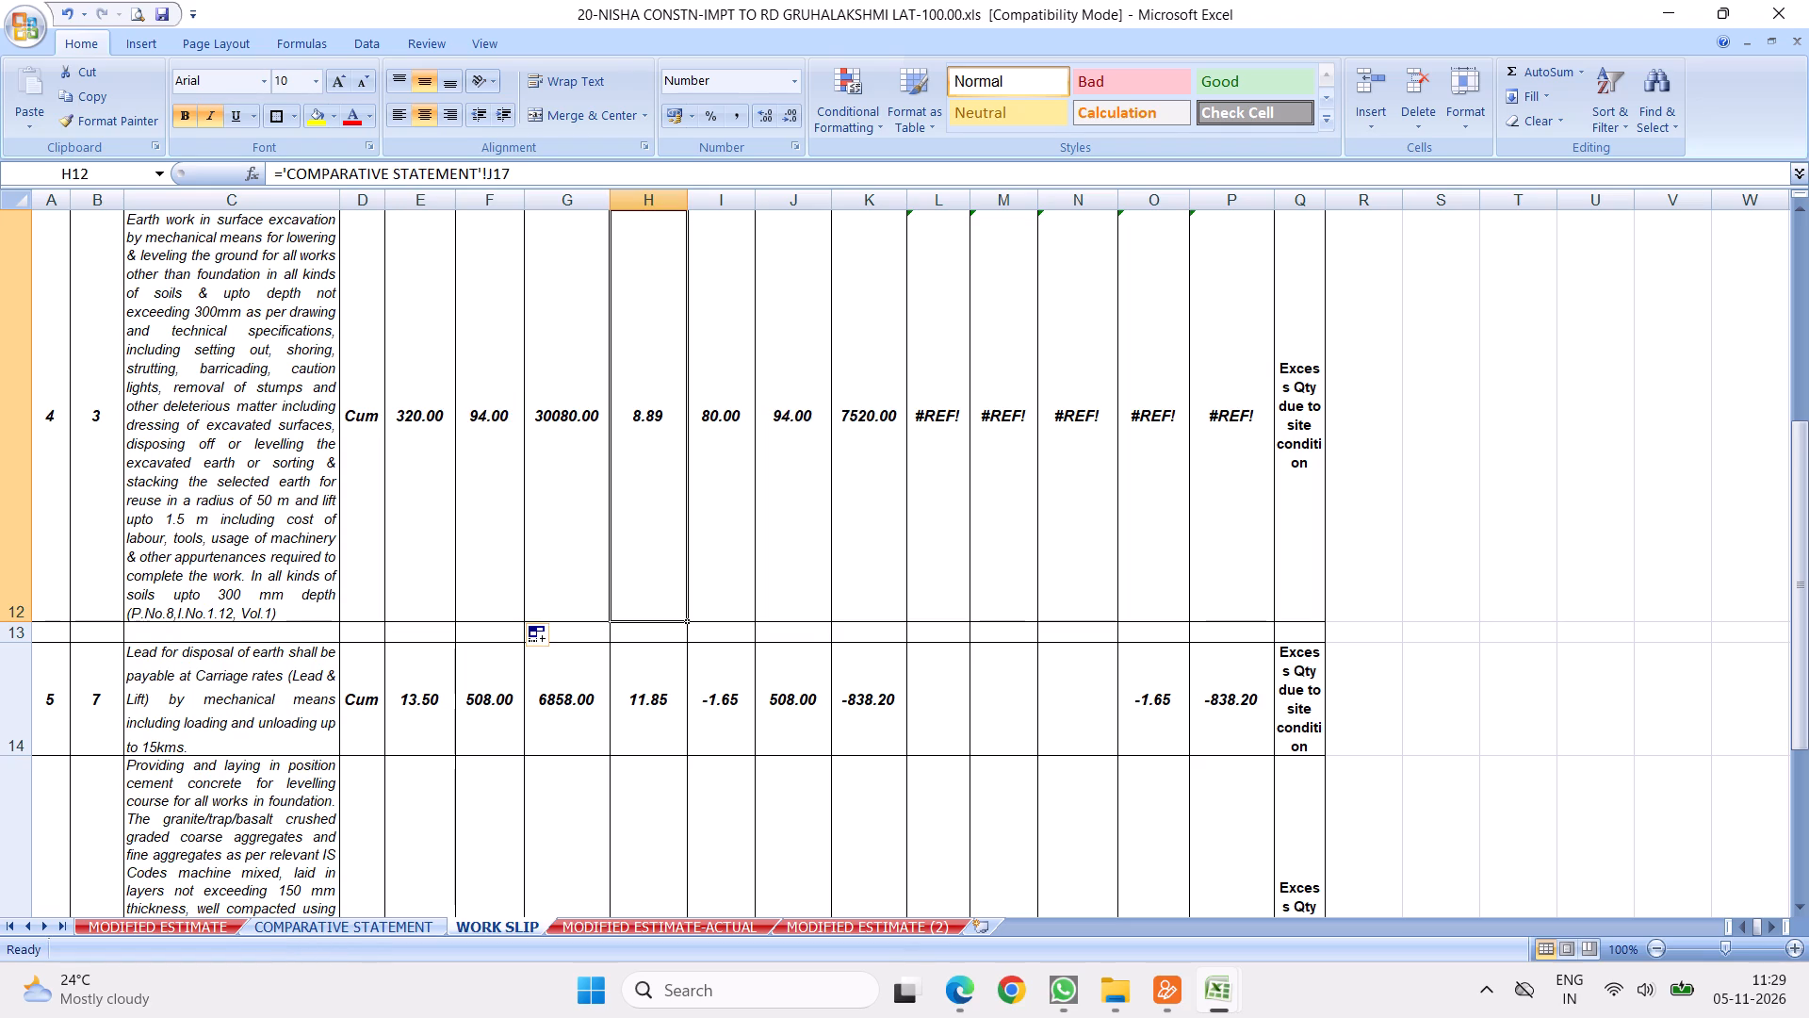
key("equal")
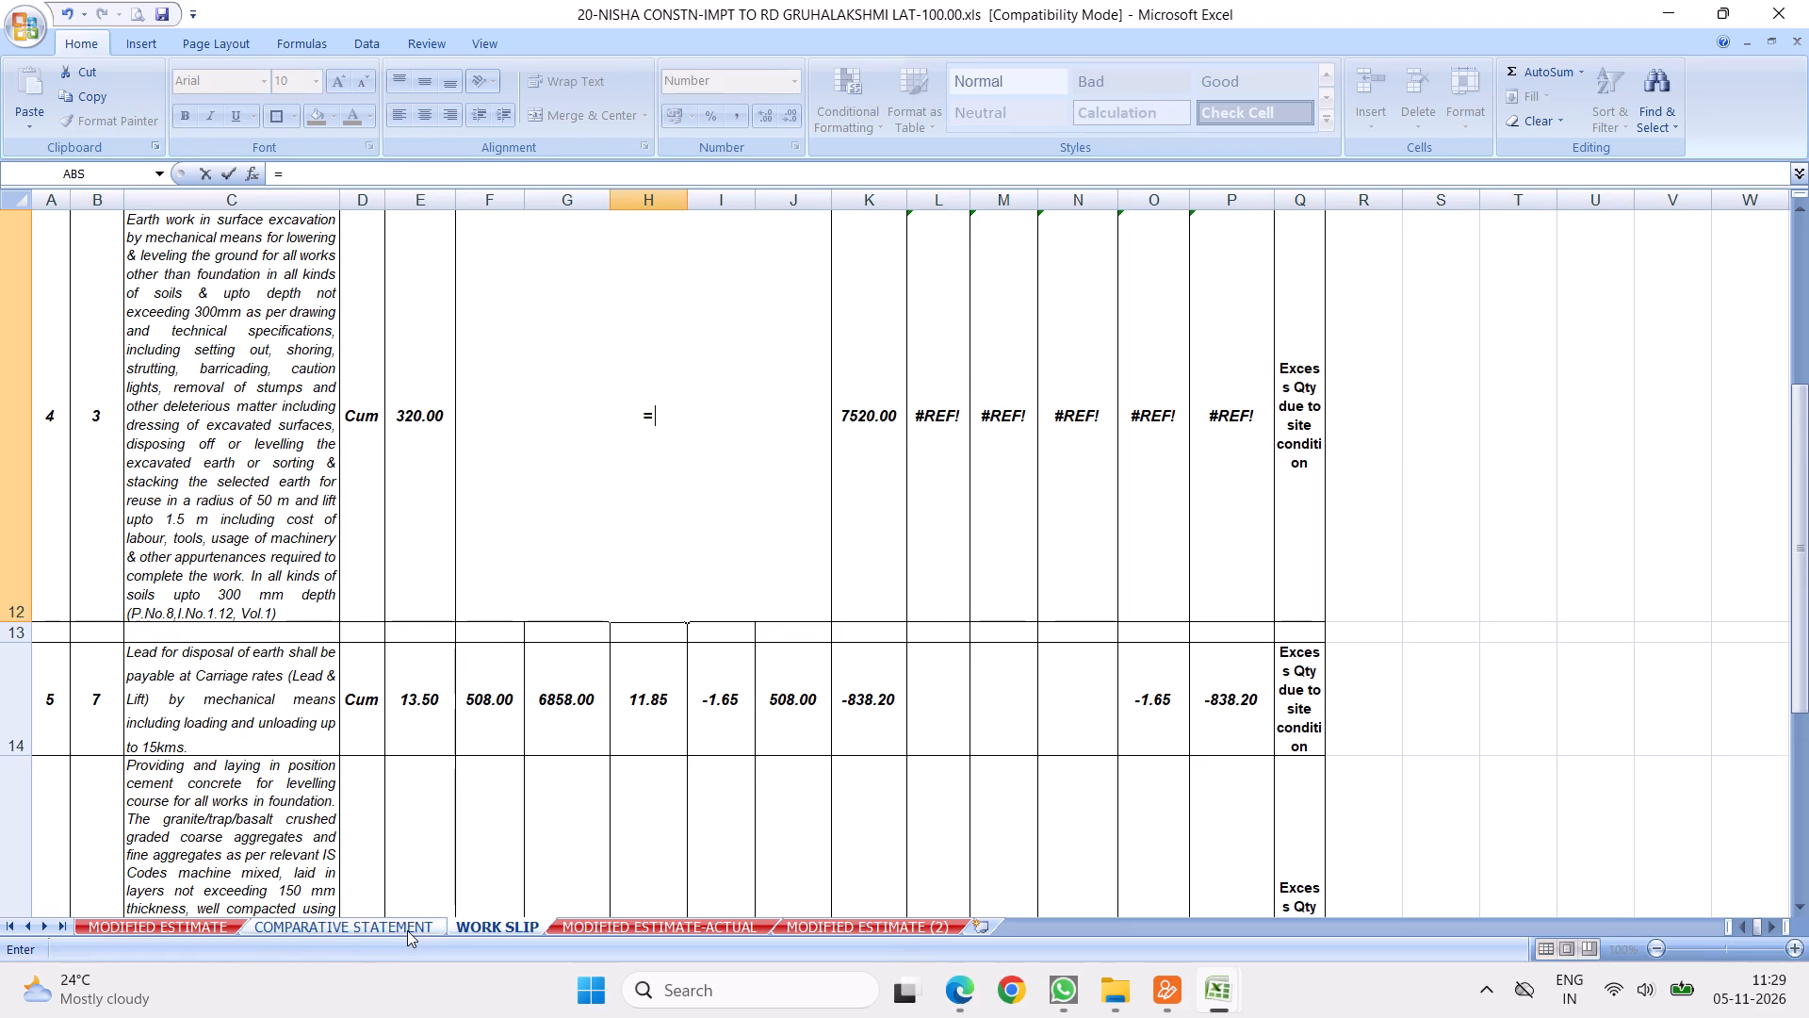
left_click(407, 930)
left_click(770, 496)
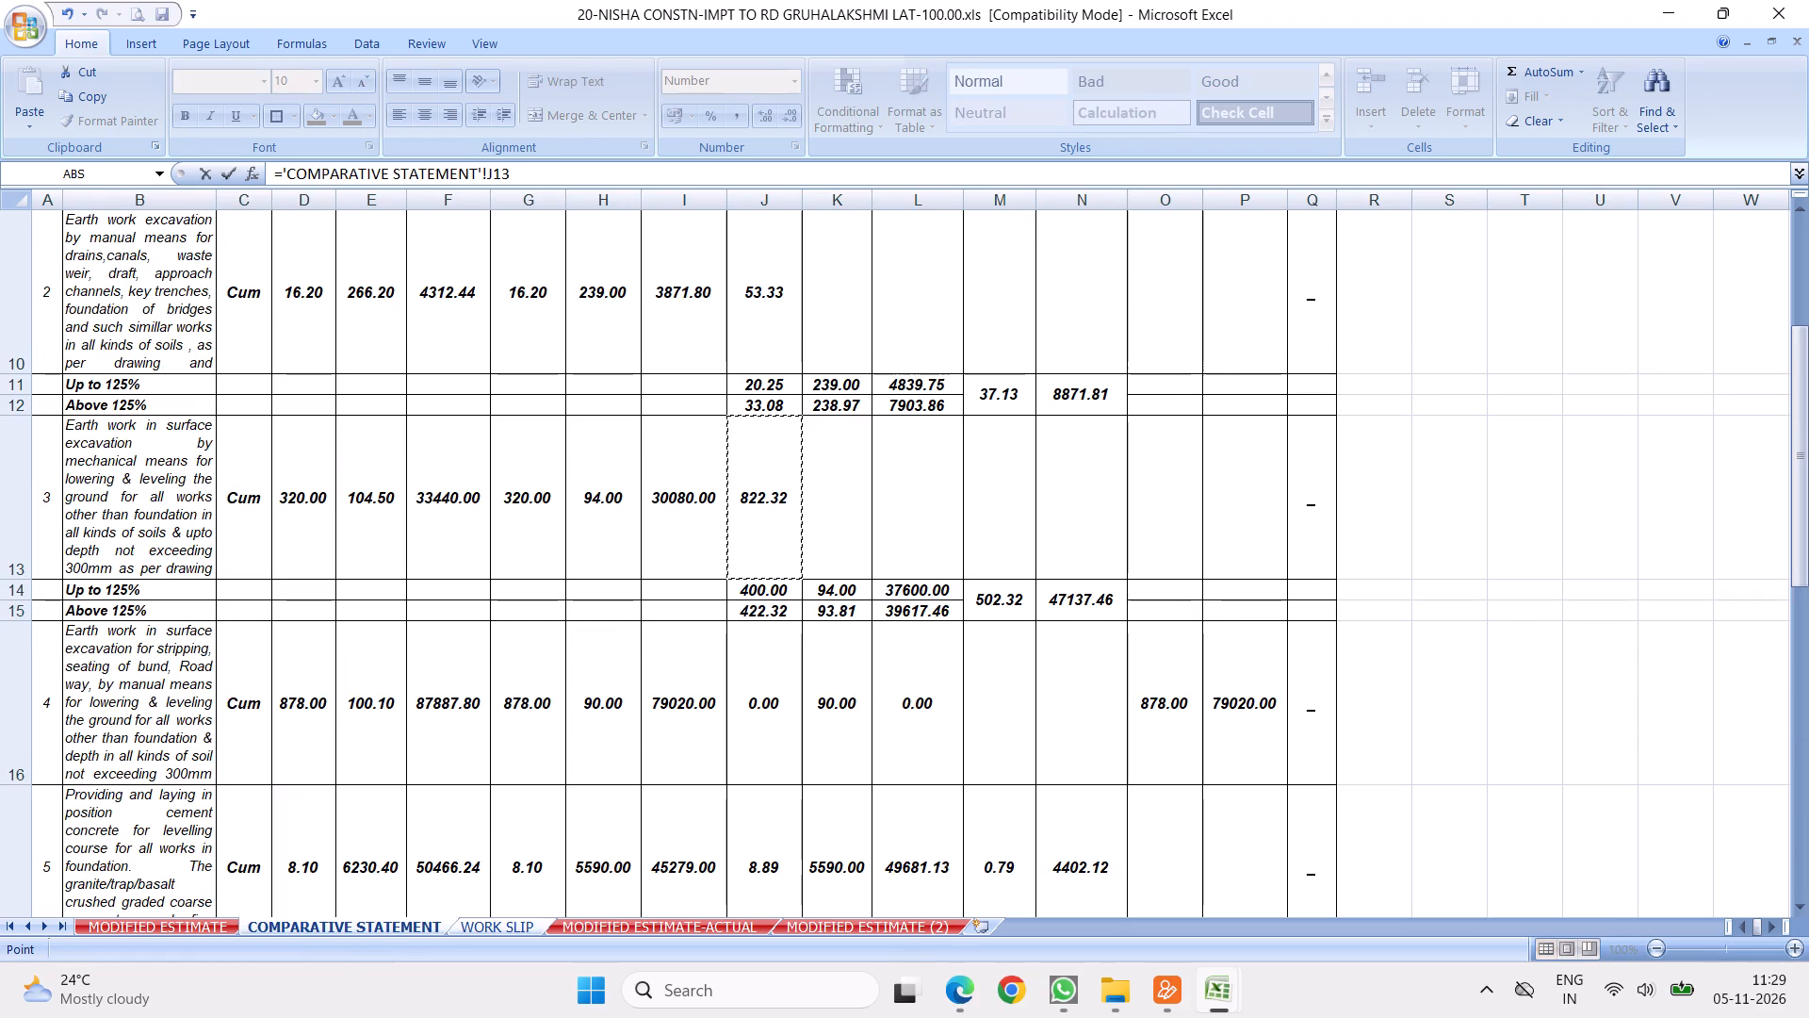
key("Return")
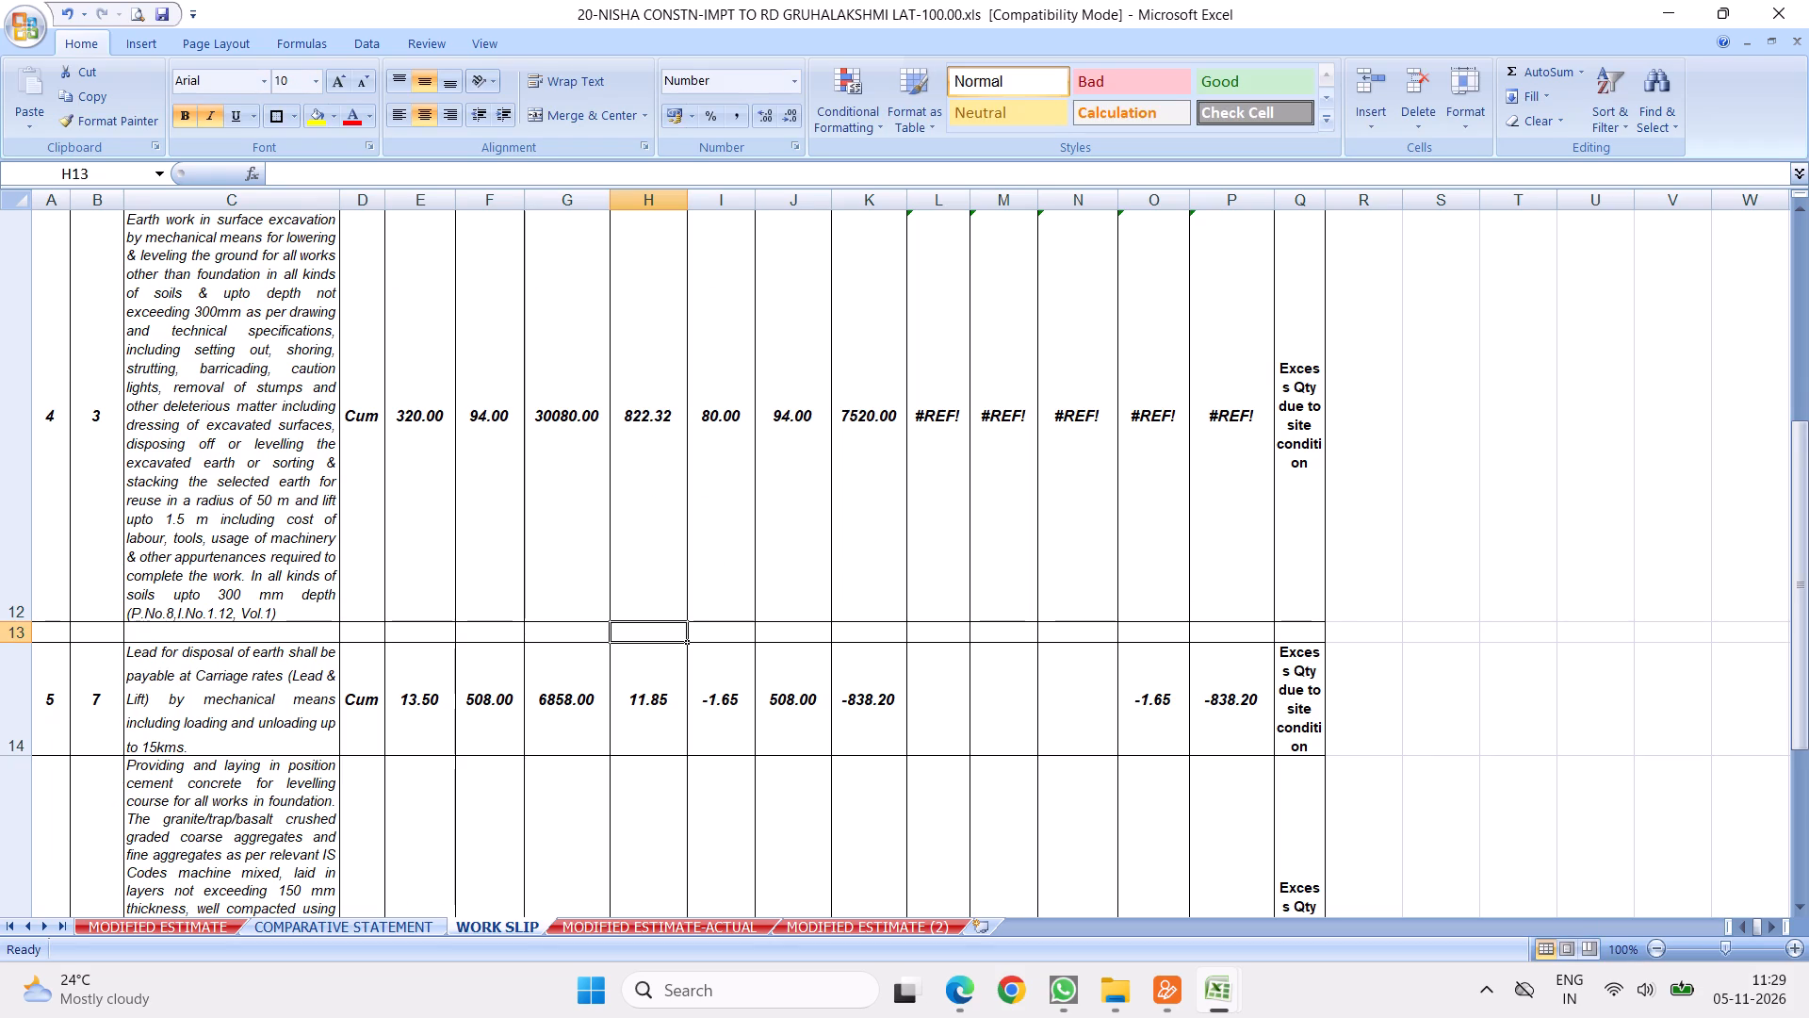
Link L12 of WORK SLIP to the above-125% quantity in 'COMPARATIVE STATEMENT'!J15 and fill the link across to M12.
left_click(925, 429)
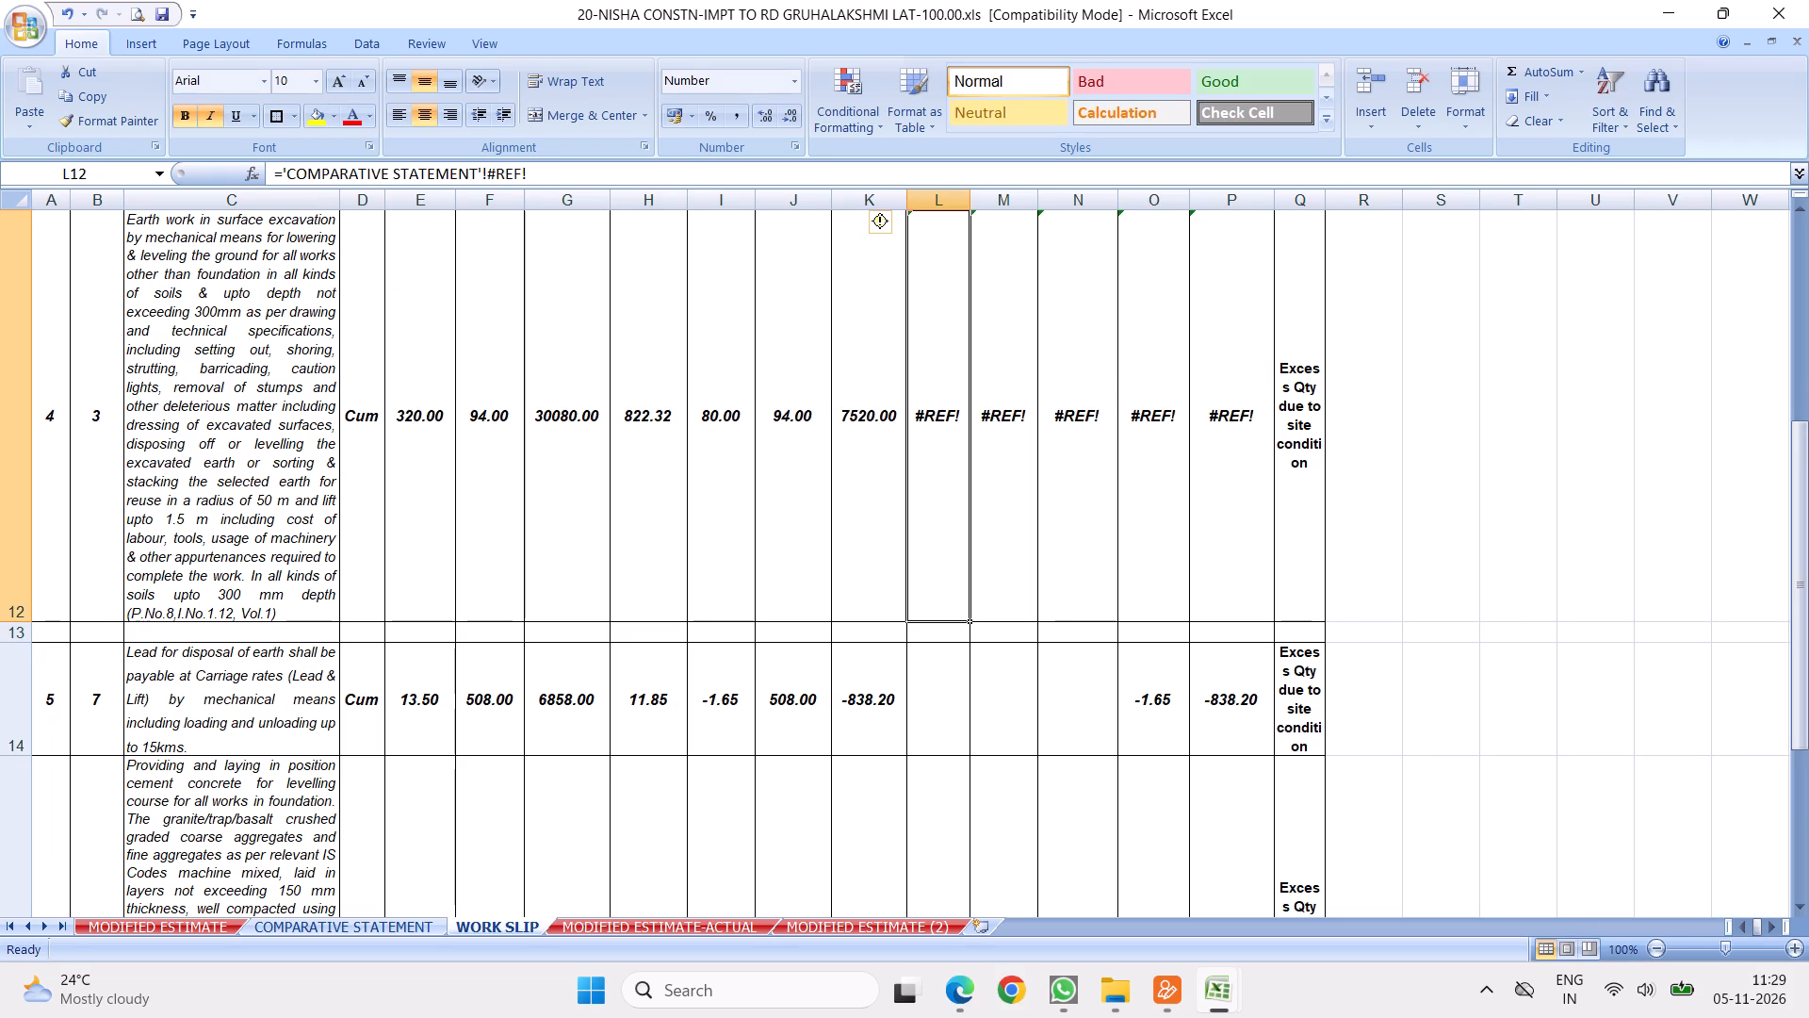
key("equal")
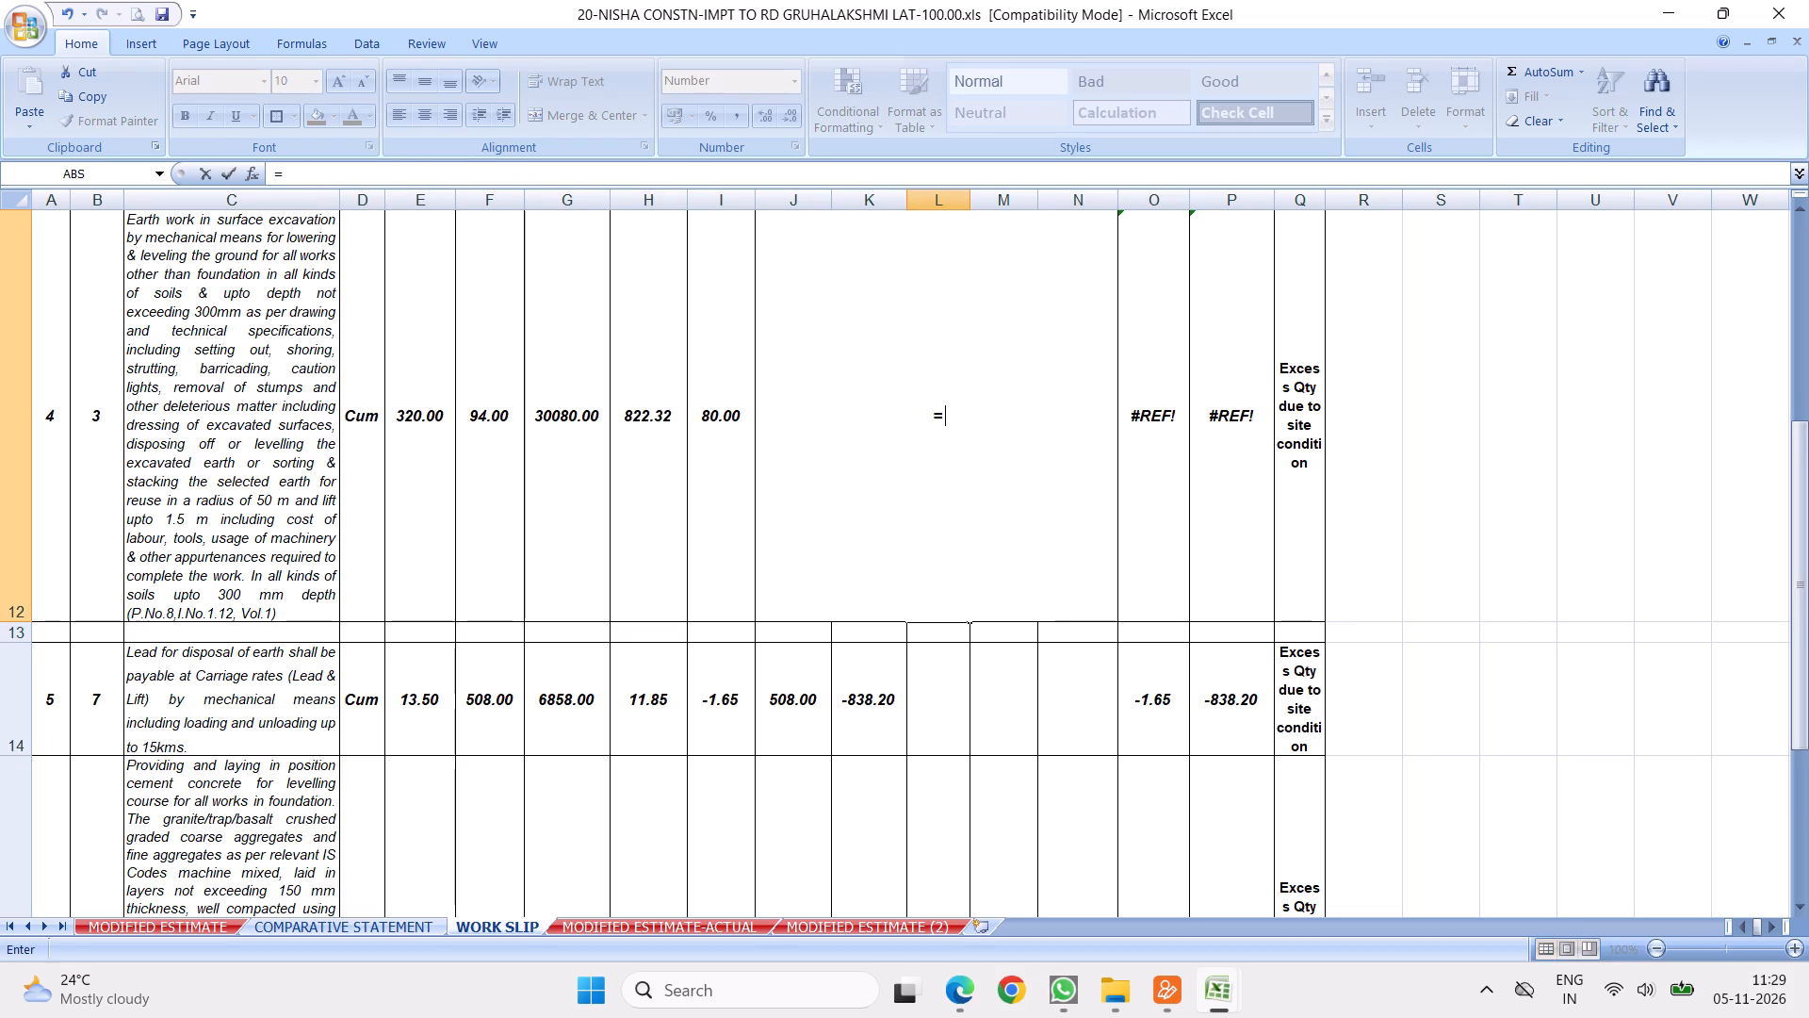
left_click(383, 925)
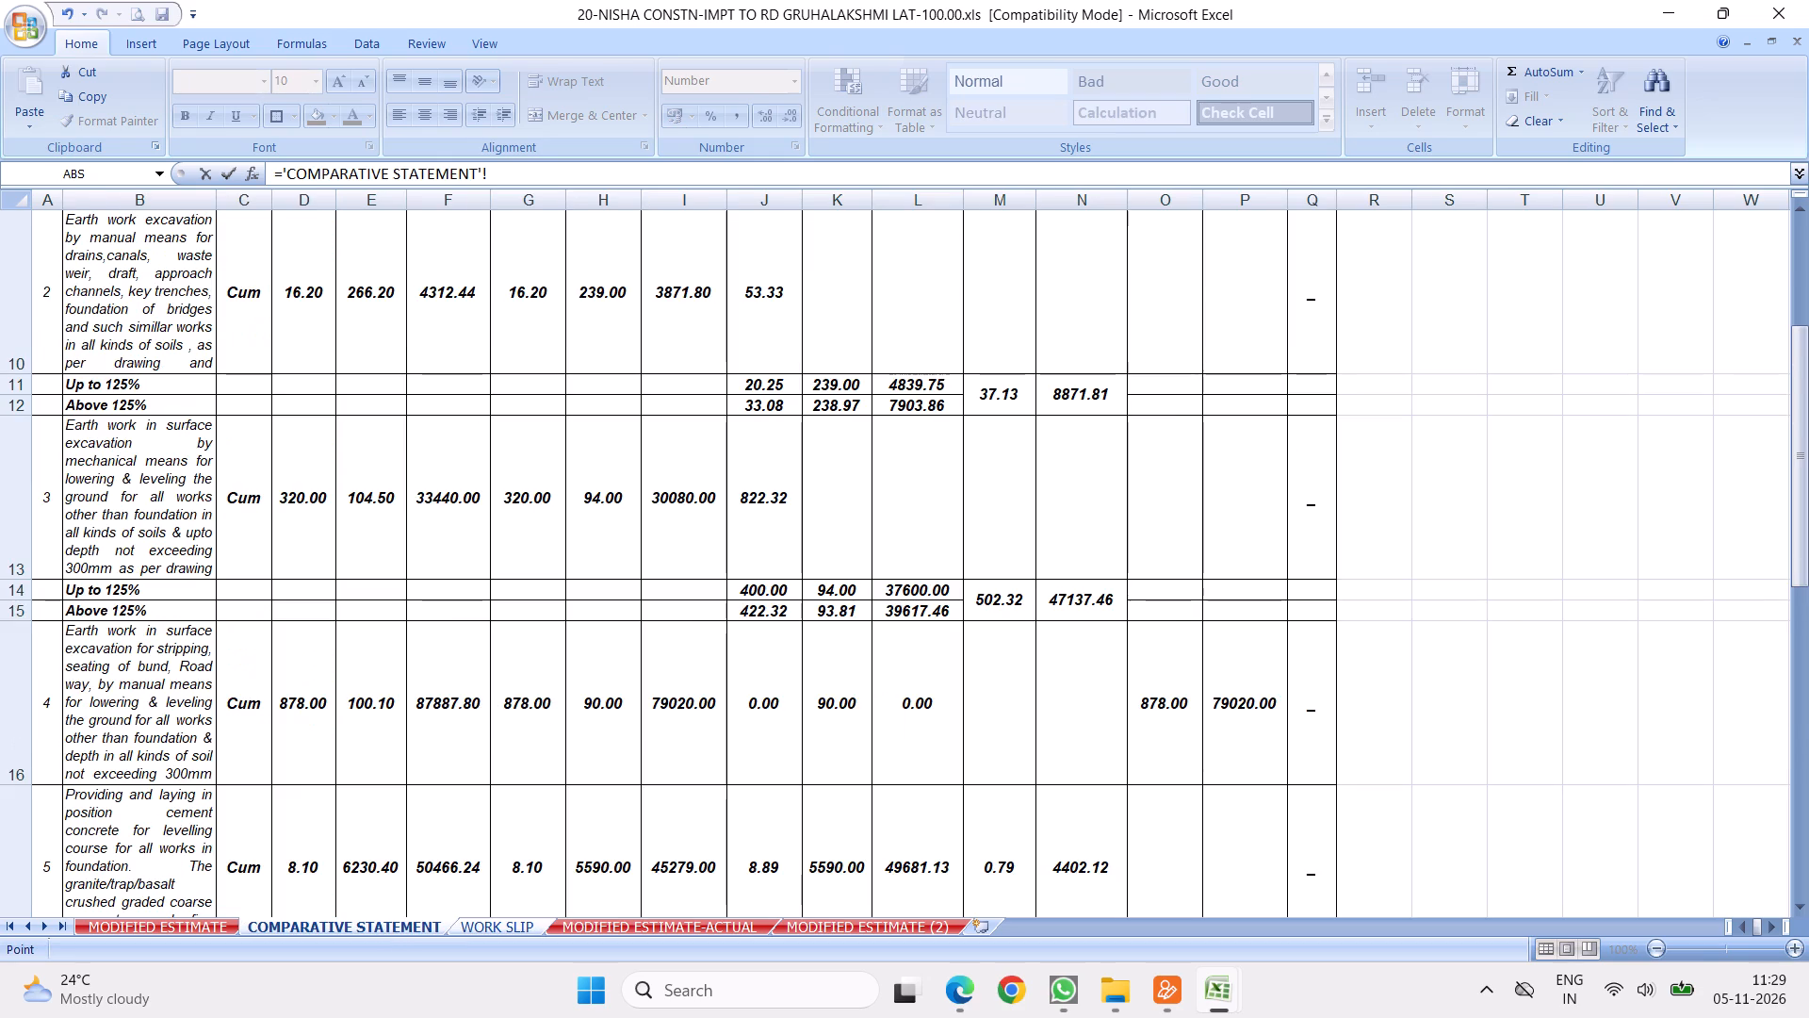
left_click(744, 611)
key("Return")
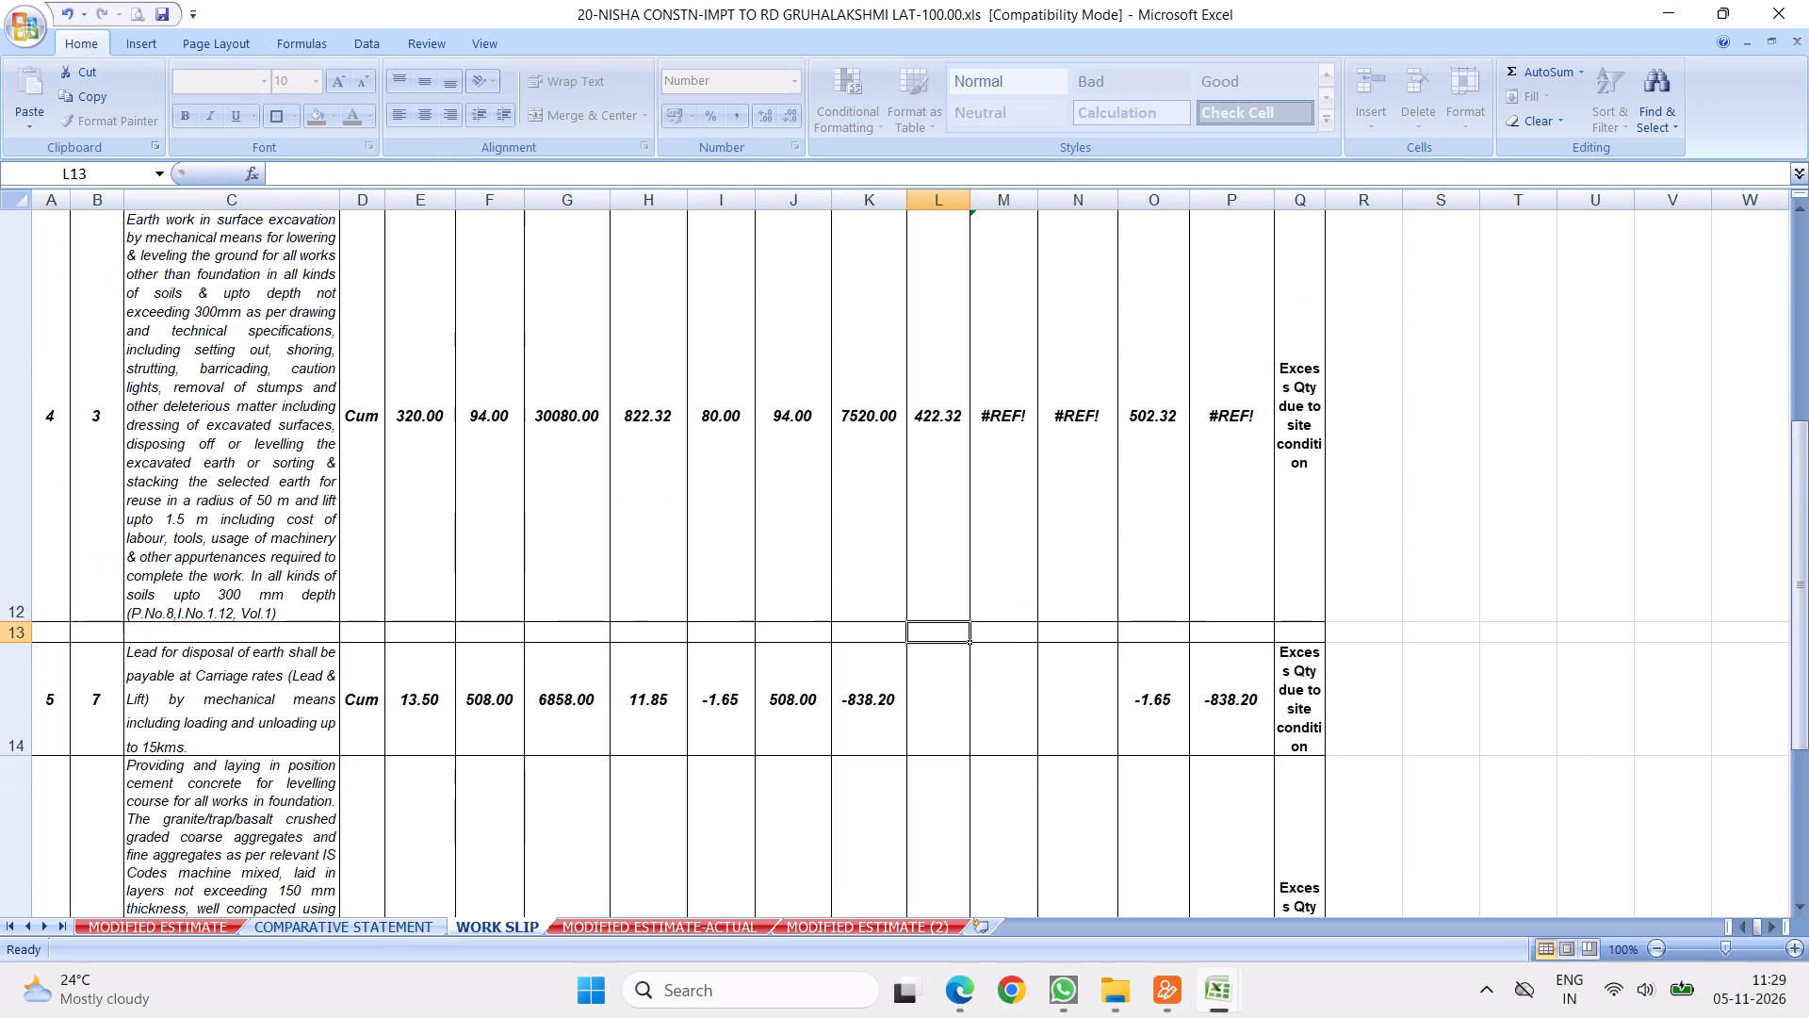
left_click(959, 461)
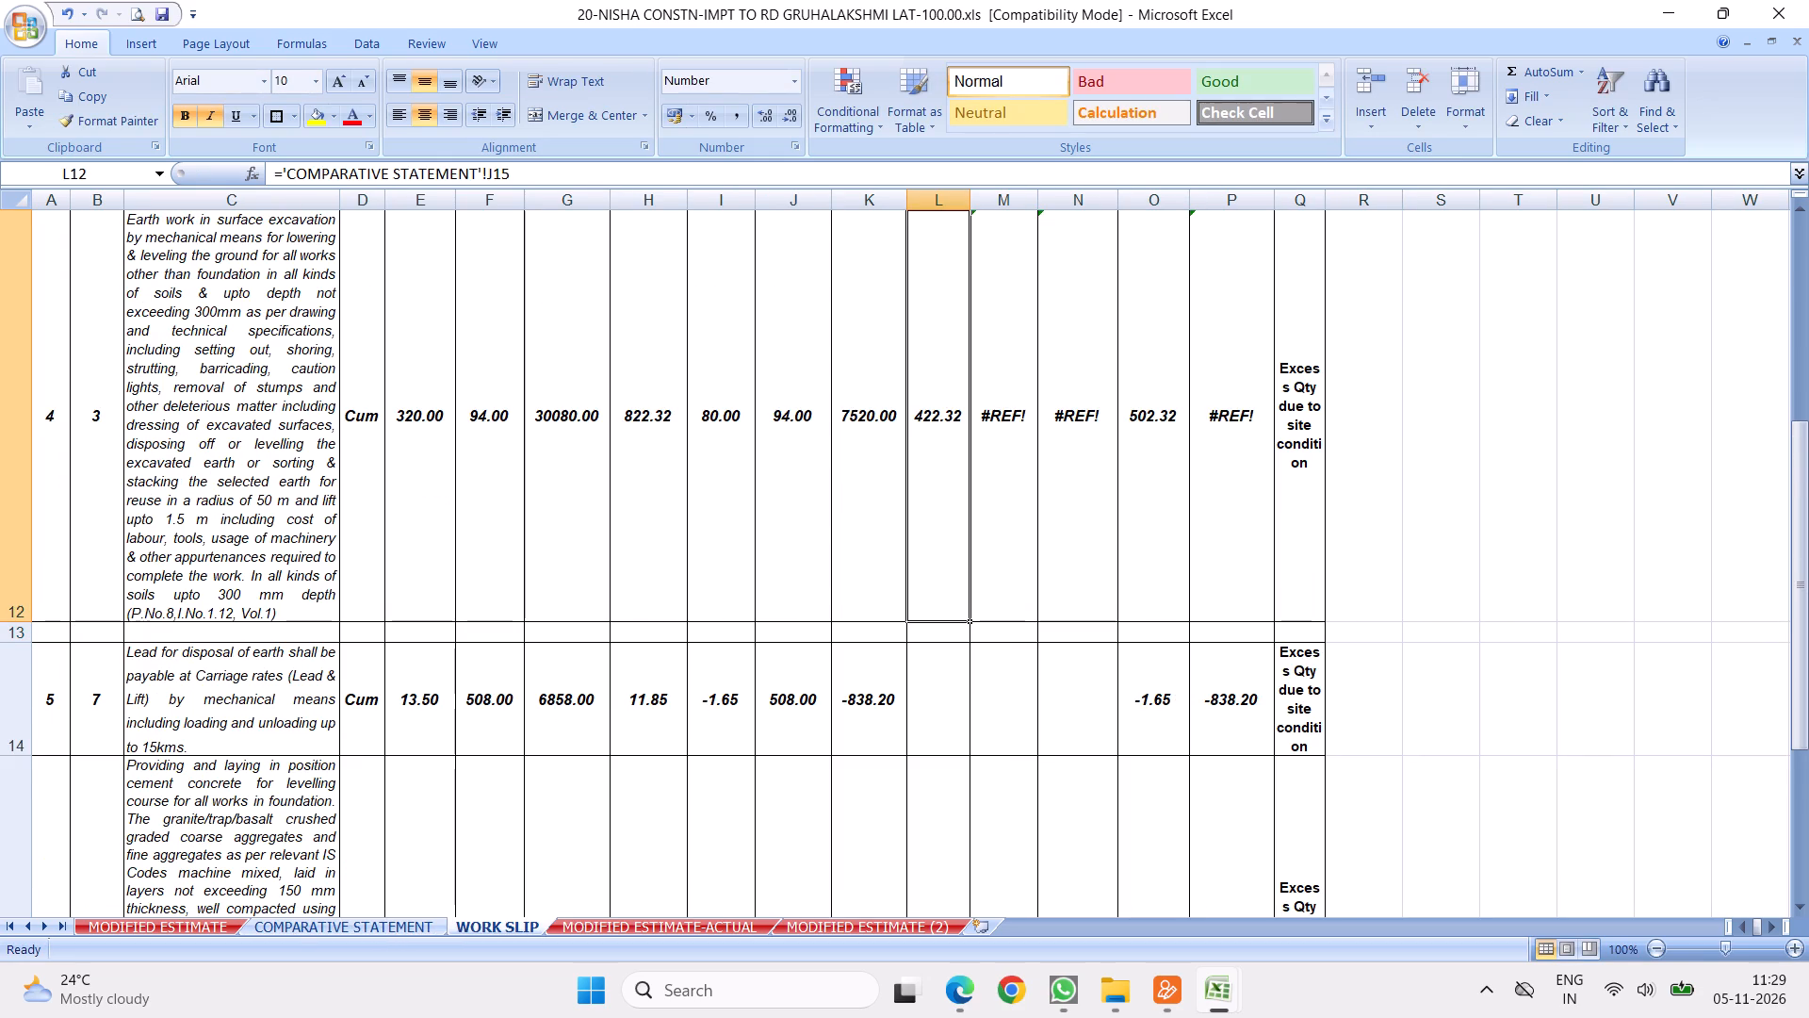
left_click_drag(971, 621, 1032, 611)
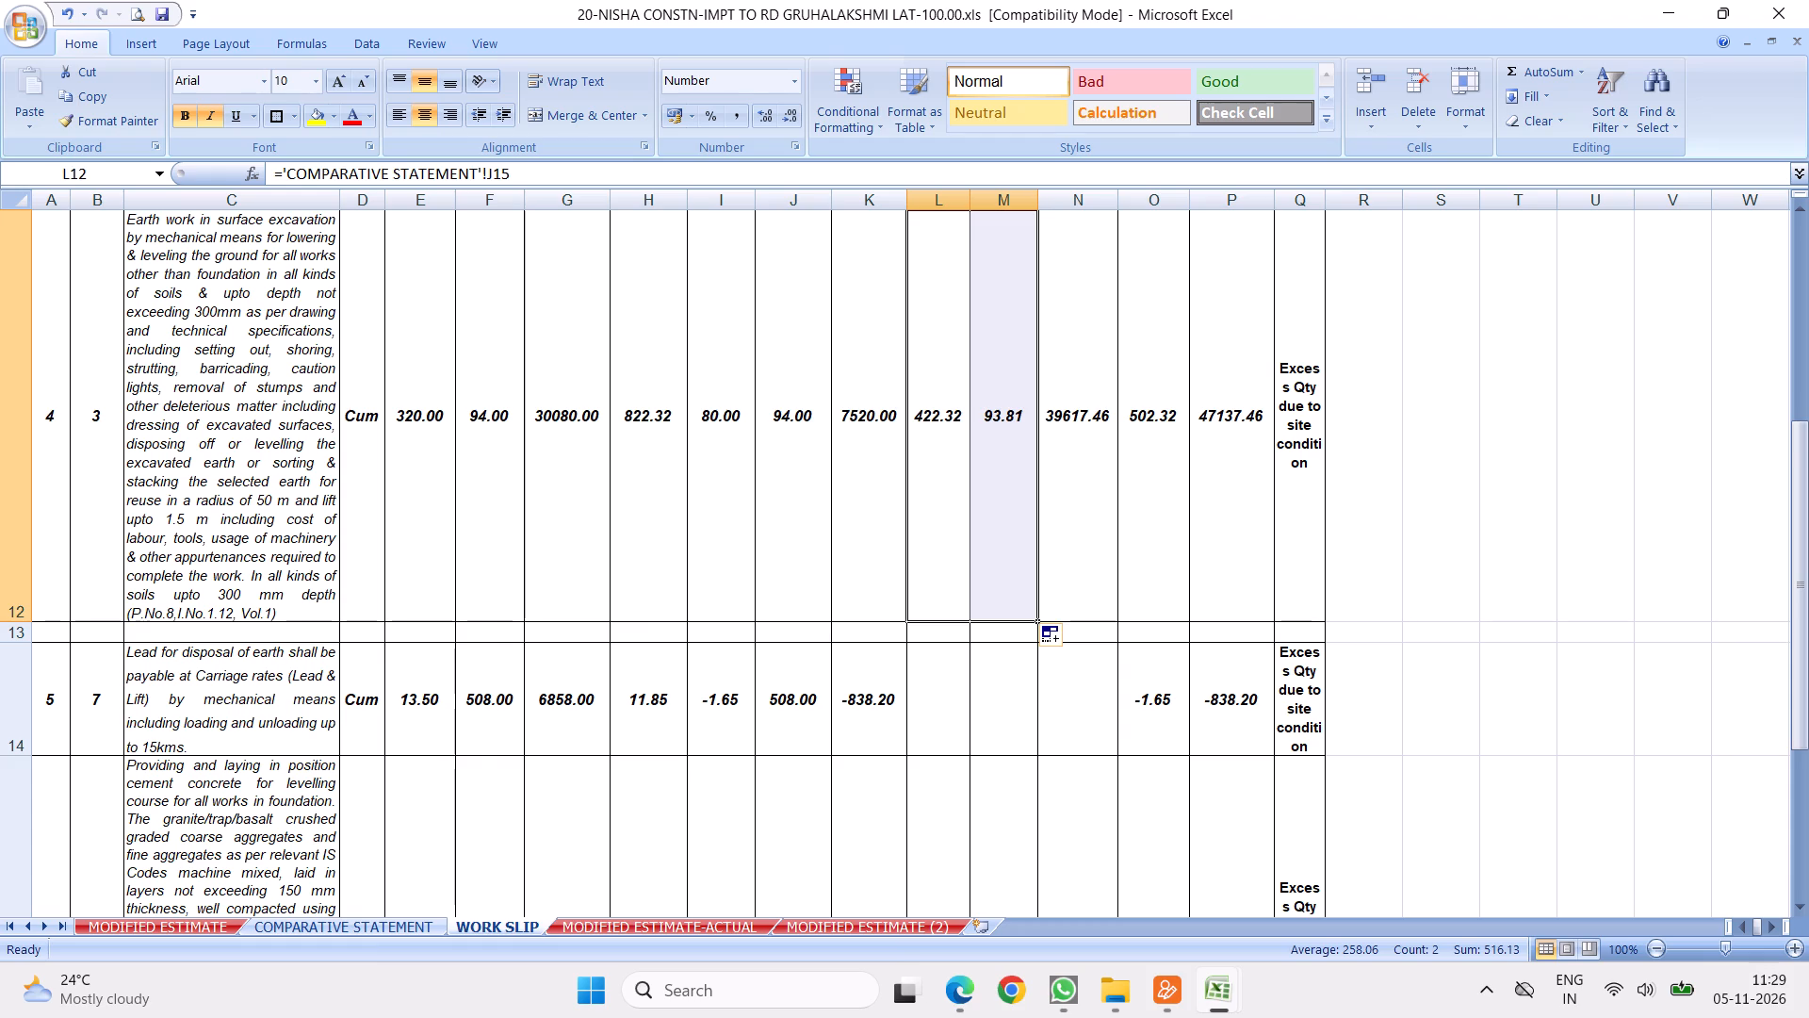
Copy the item 5 levelling-course concrete description from B17 of COMPARATIVE STATEMENT into C14 of WORK SLIP, replacing the lead for disposal description.
left_click(196, 393)
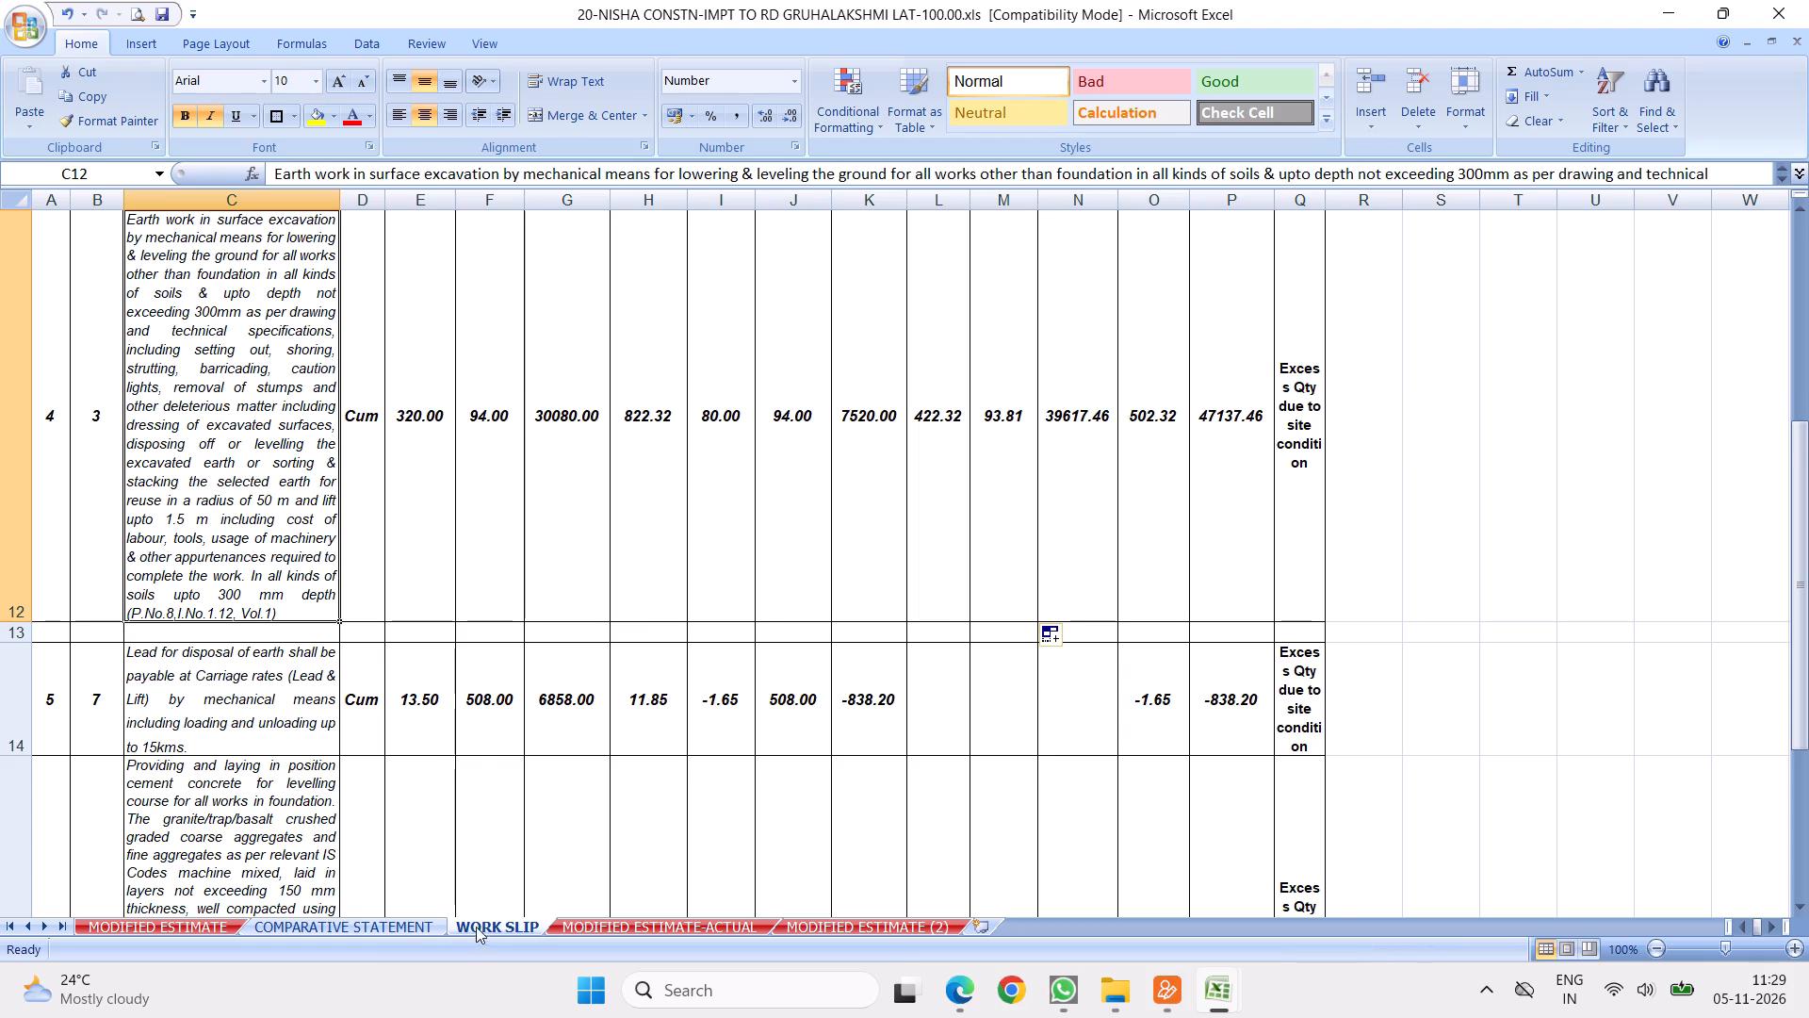
left_click(421, 928)
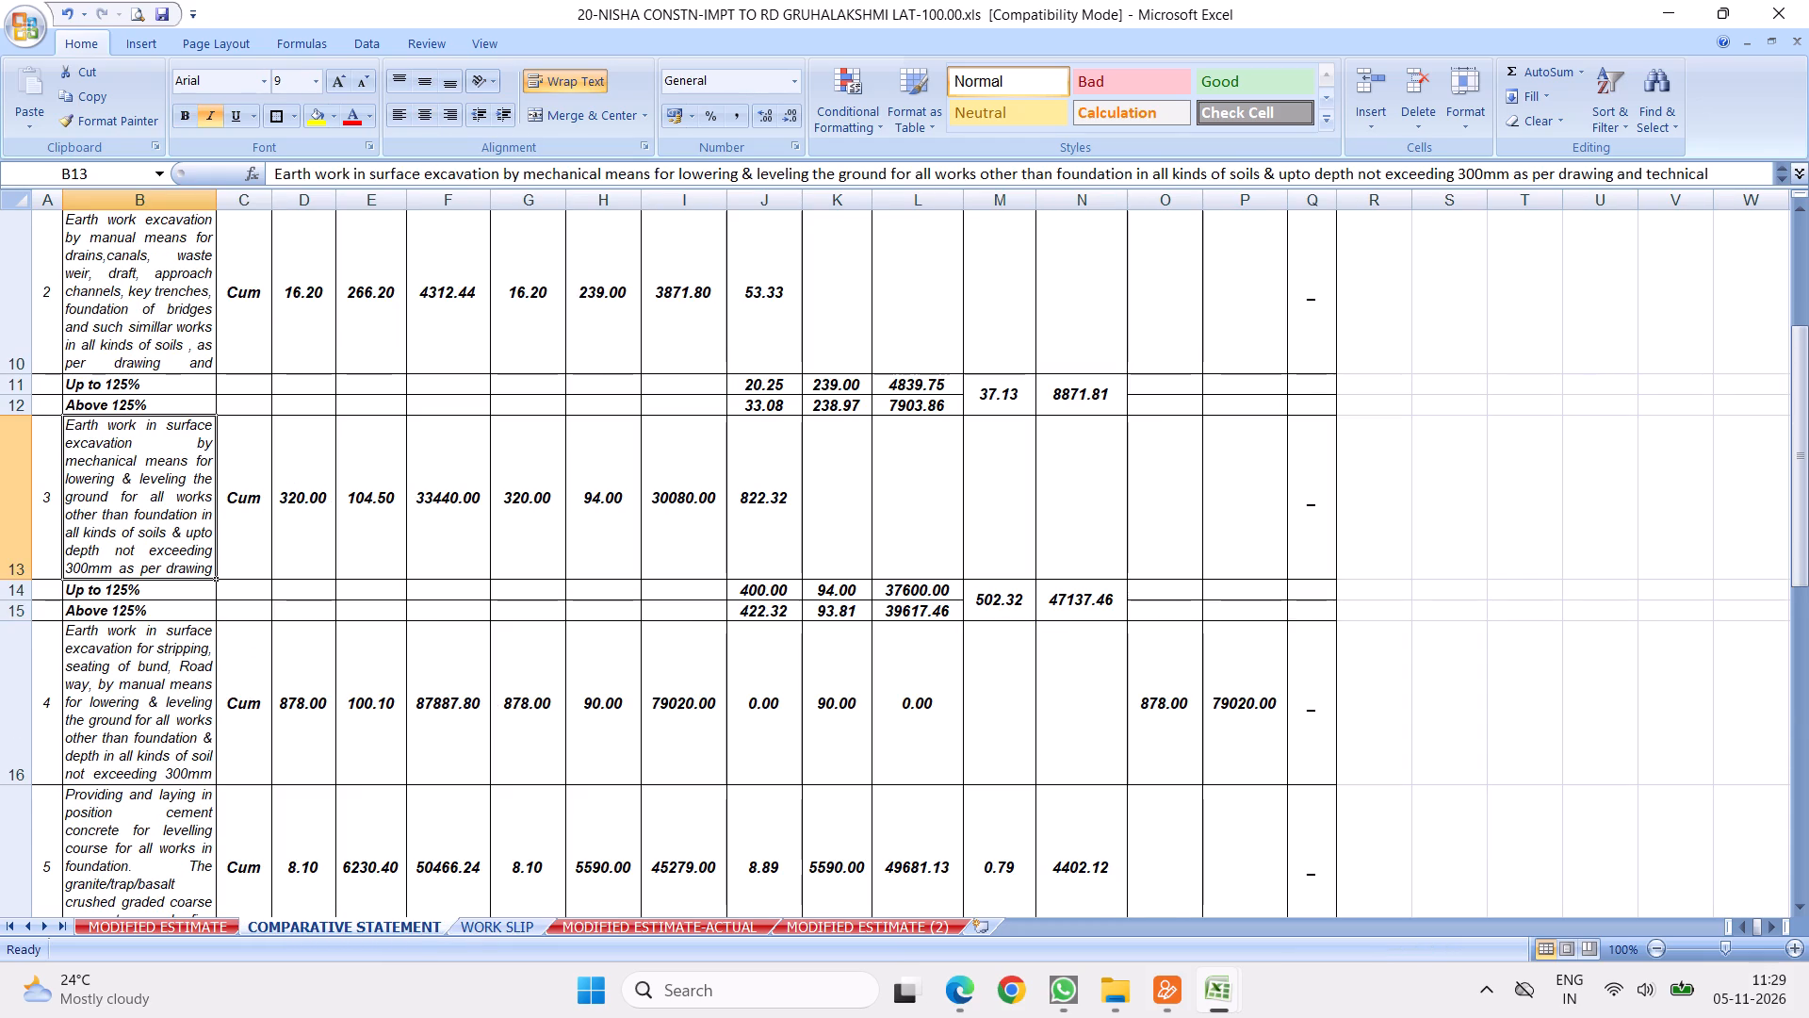
left_click(122, 685)
key("Down")
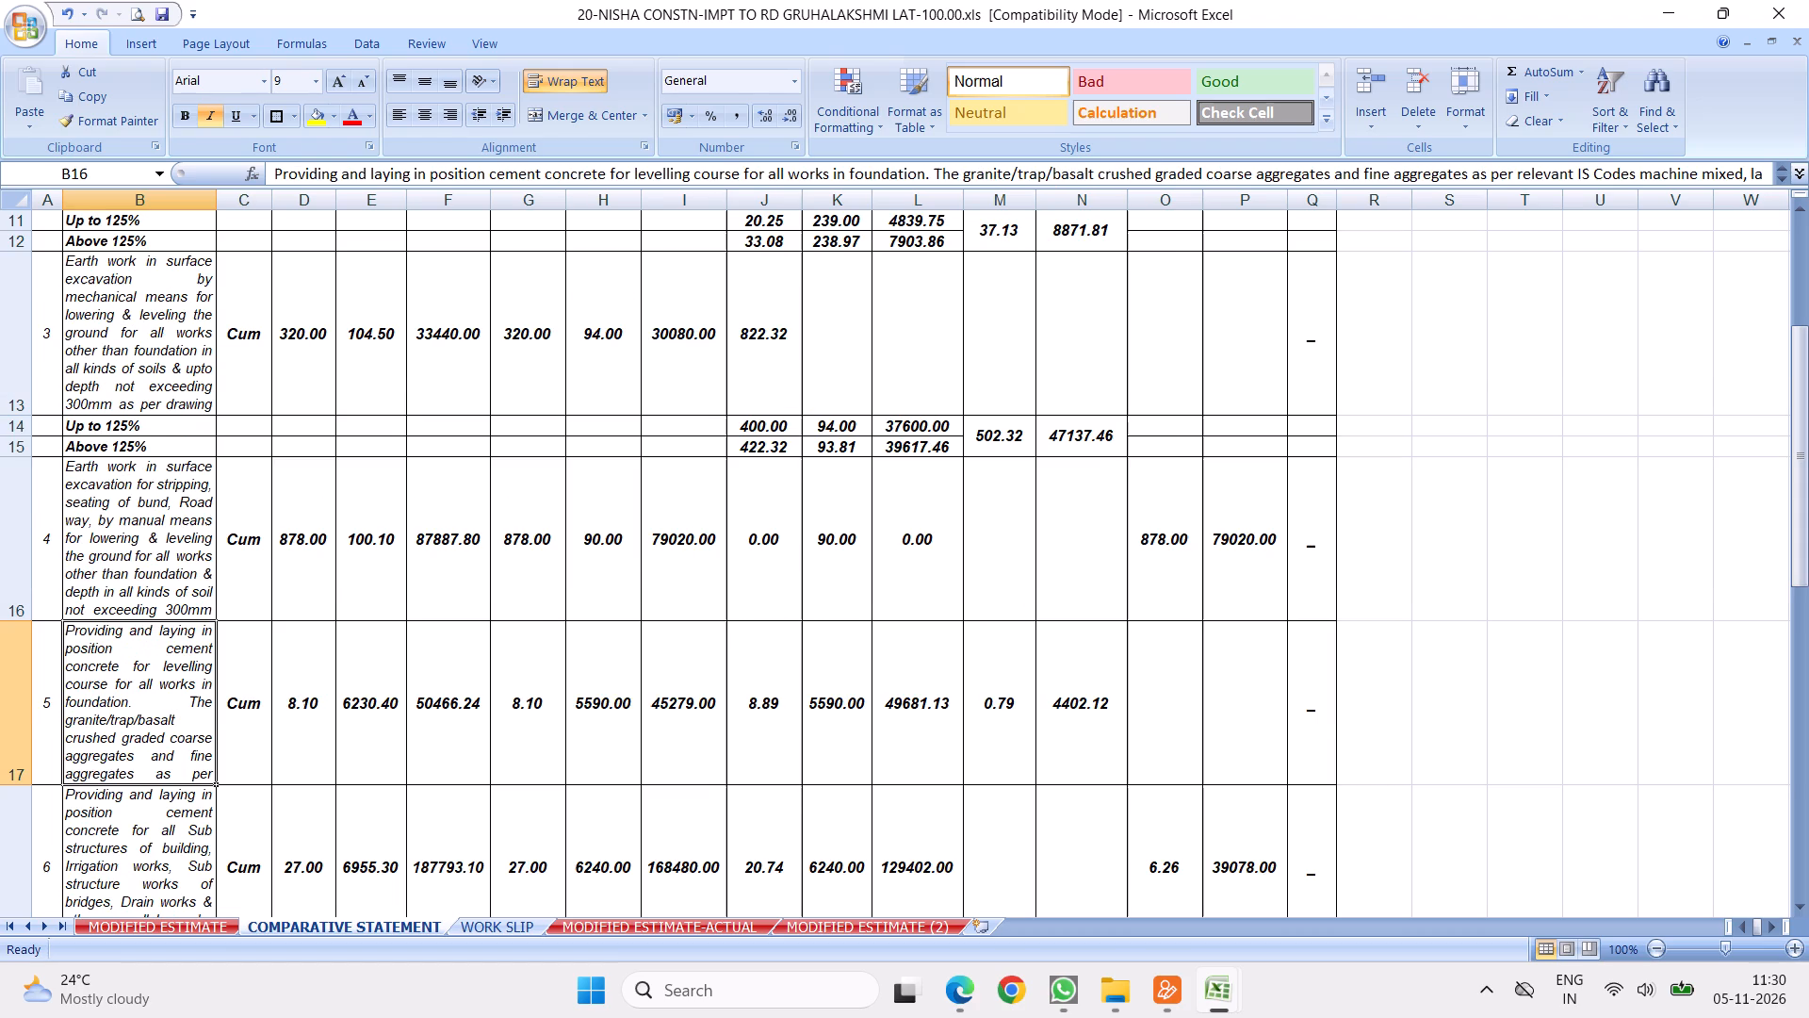
right_click(122, 687)
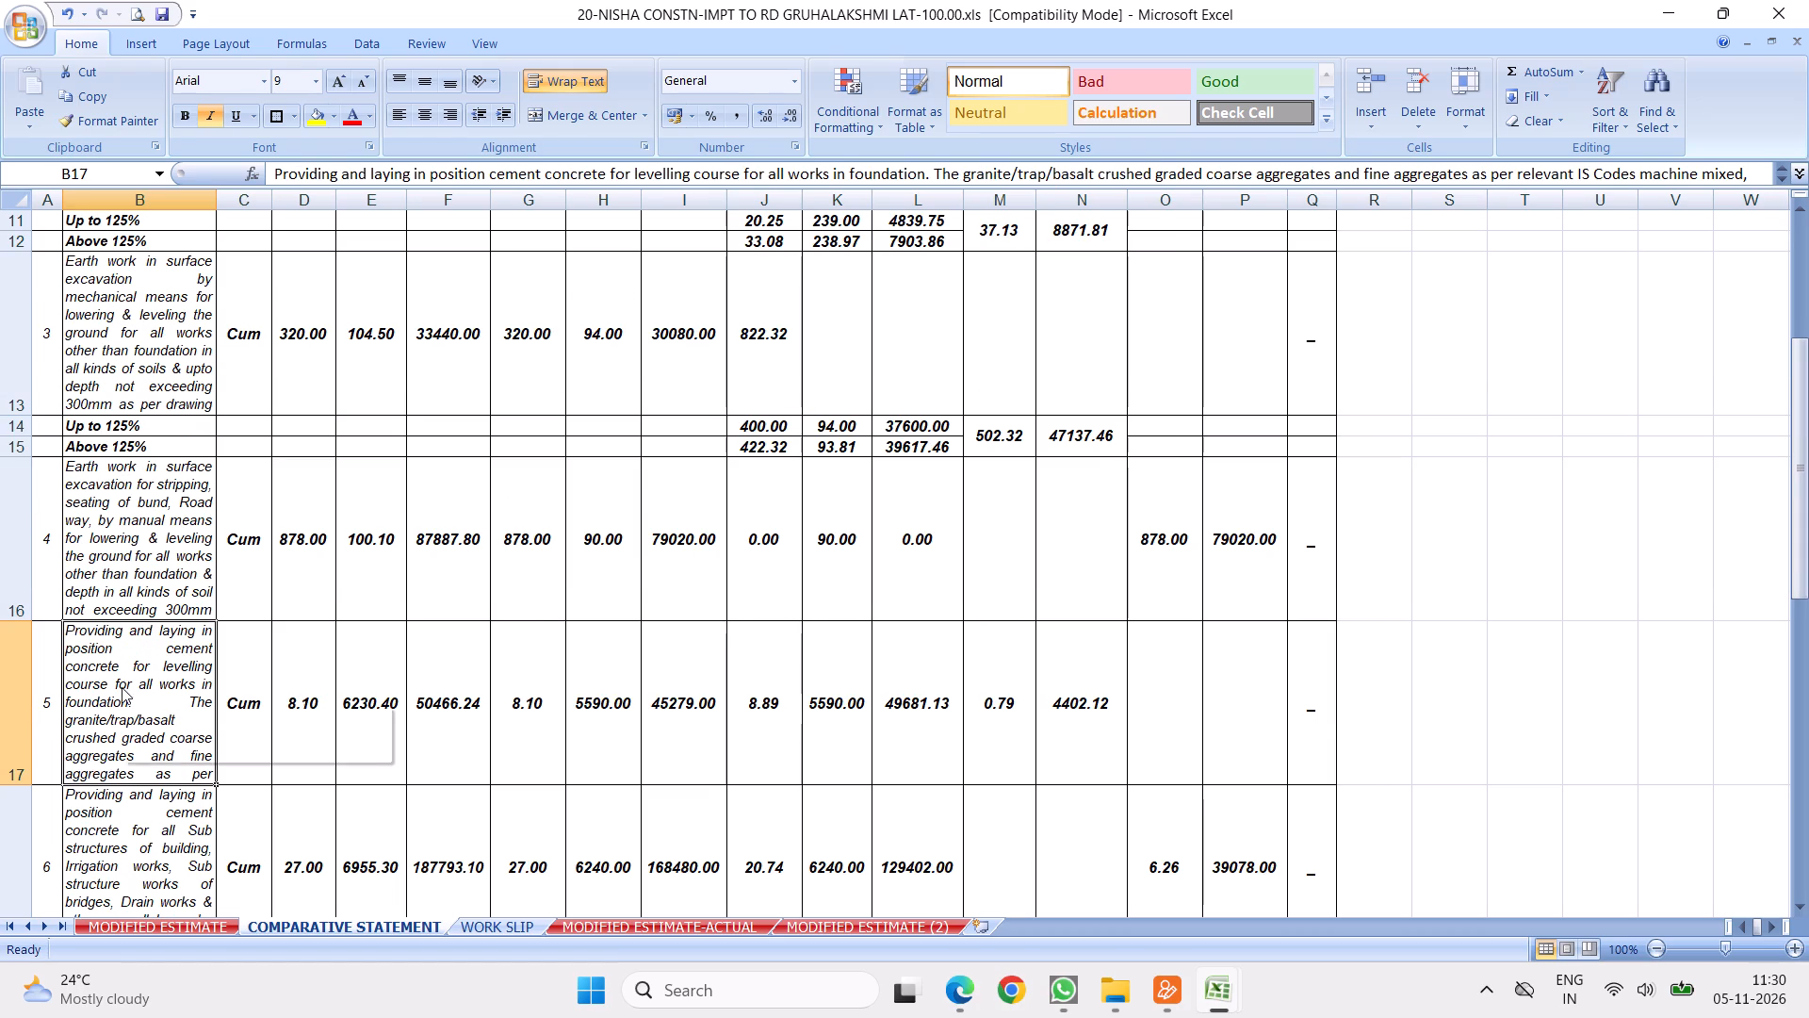
left_click(176, 359)
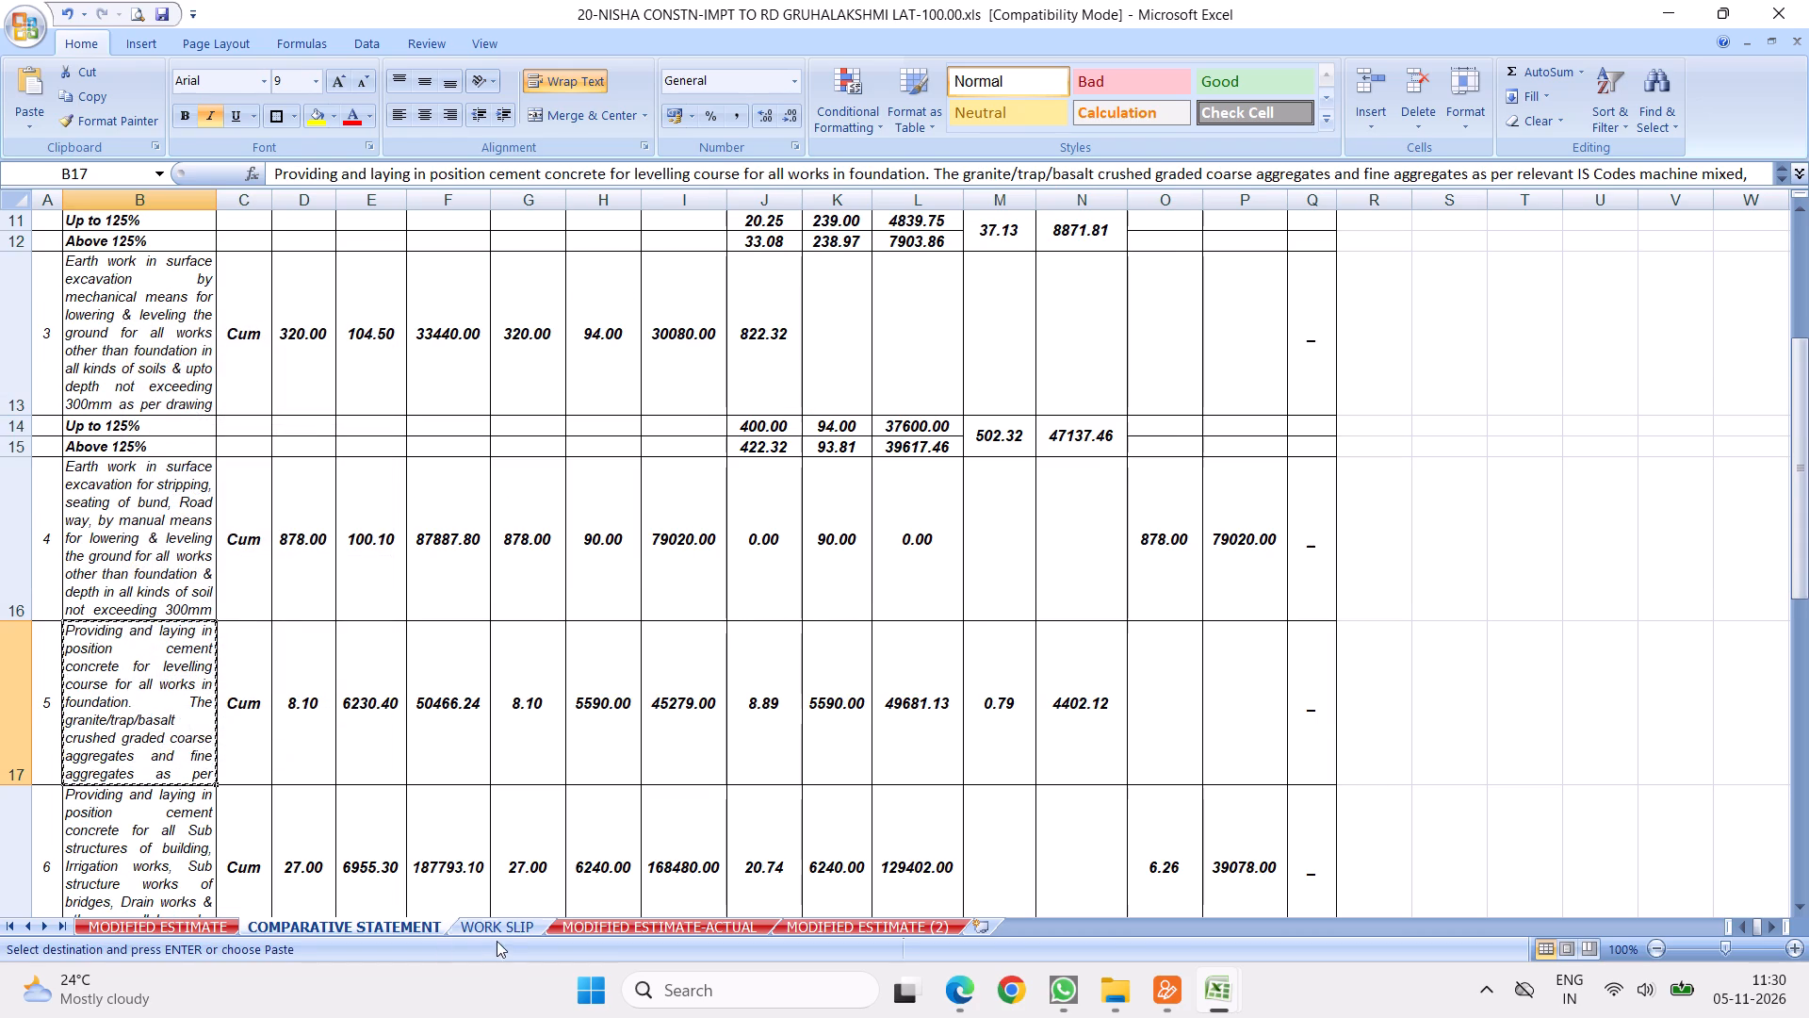
left_click(488, 925)
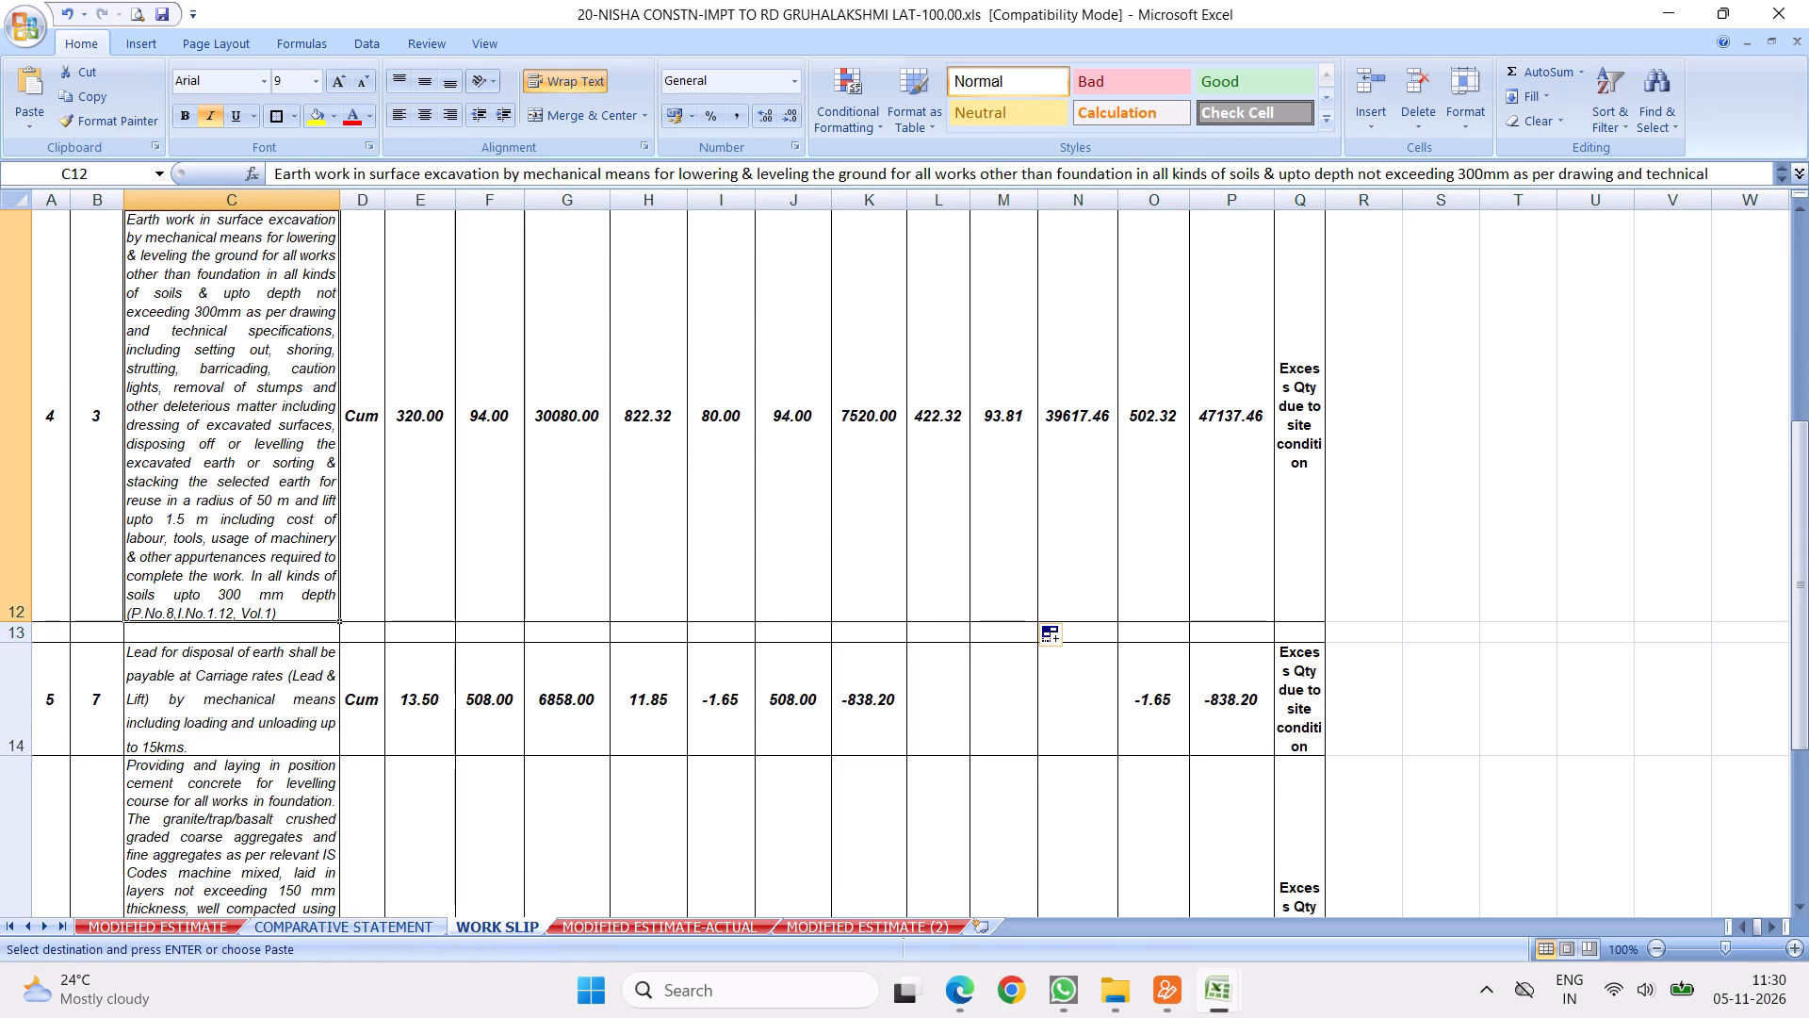
right_click(171, 677)
left_click(229, 373)
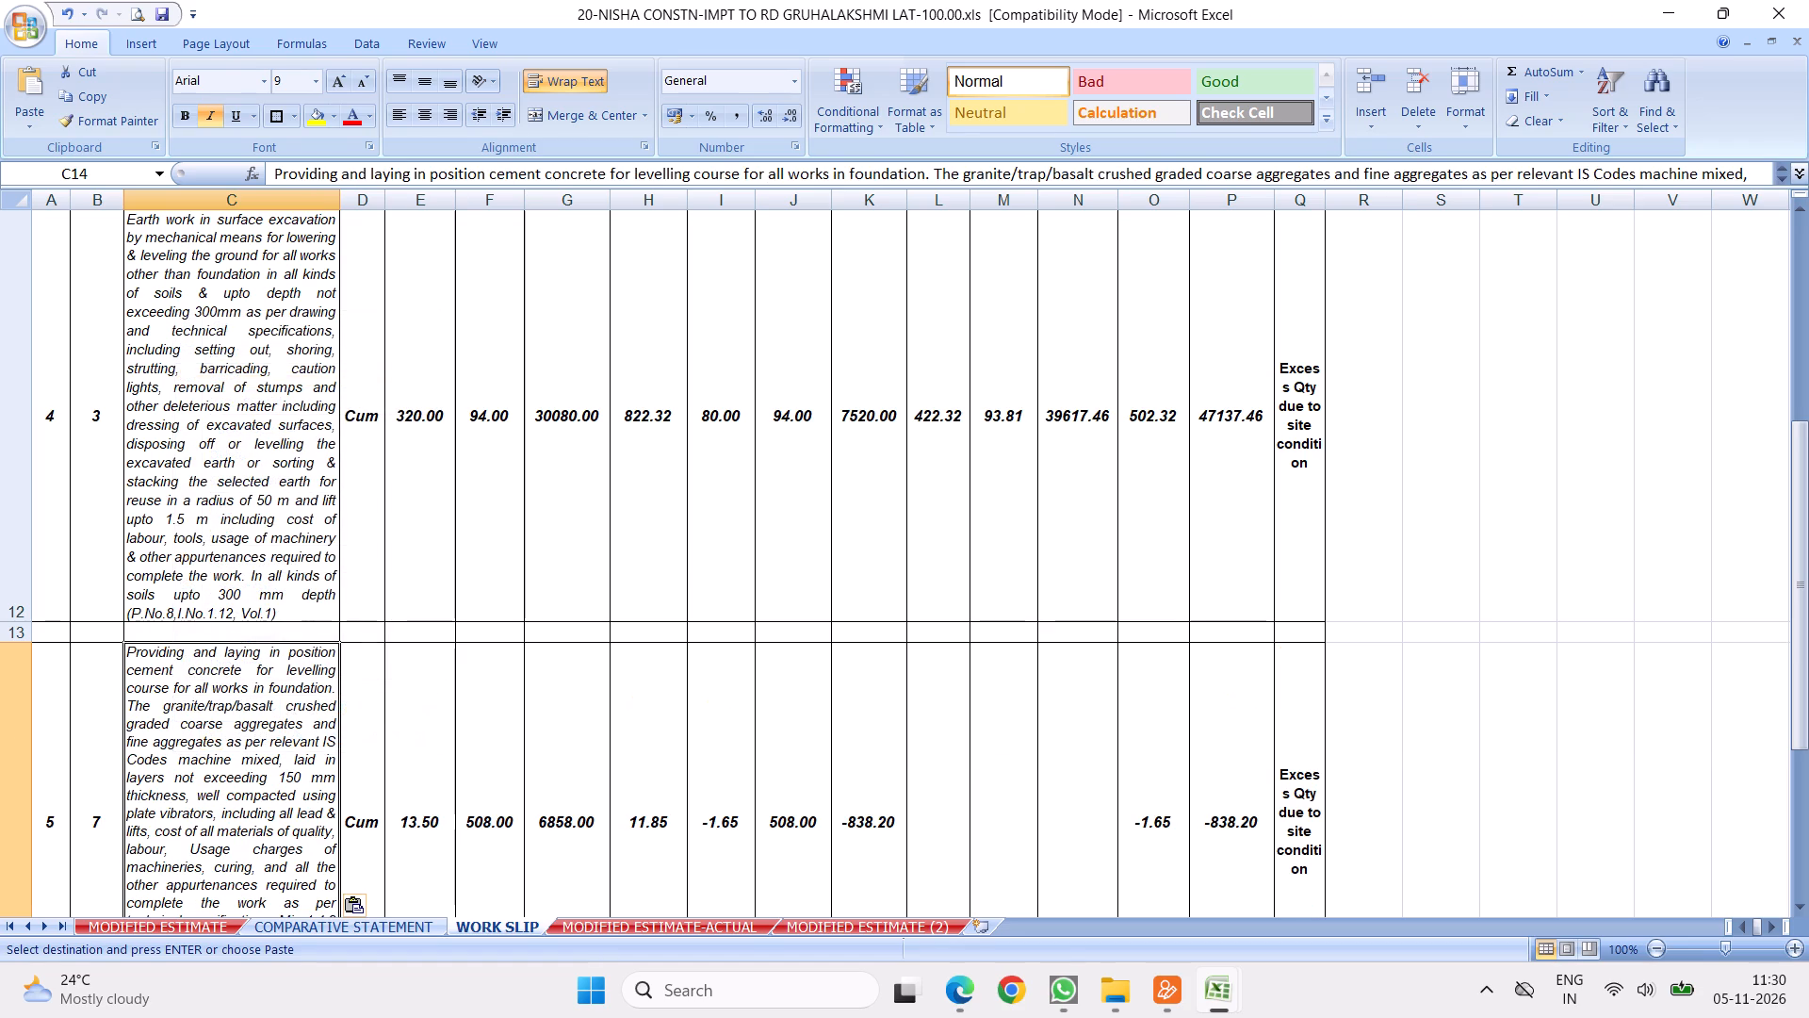
Enter tender item number 5 in B14 for the levelling-course concrete item in WORK SLIP.
left_click(104, 763)
key("5")
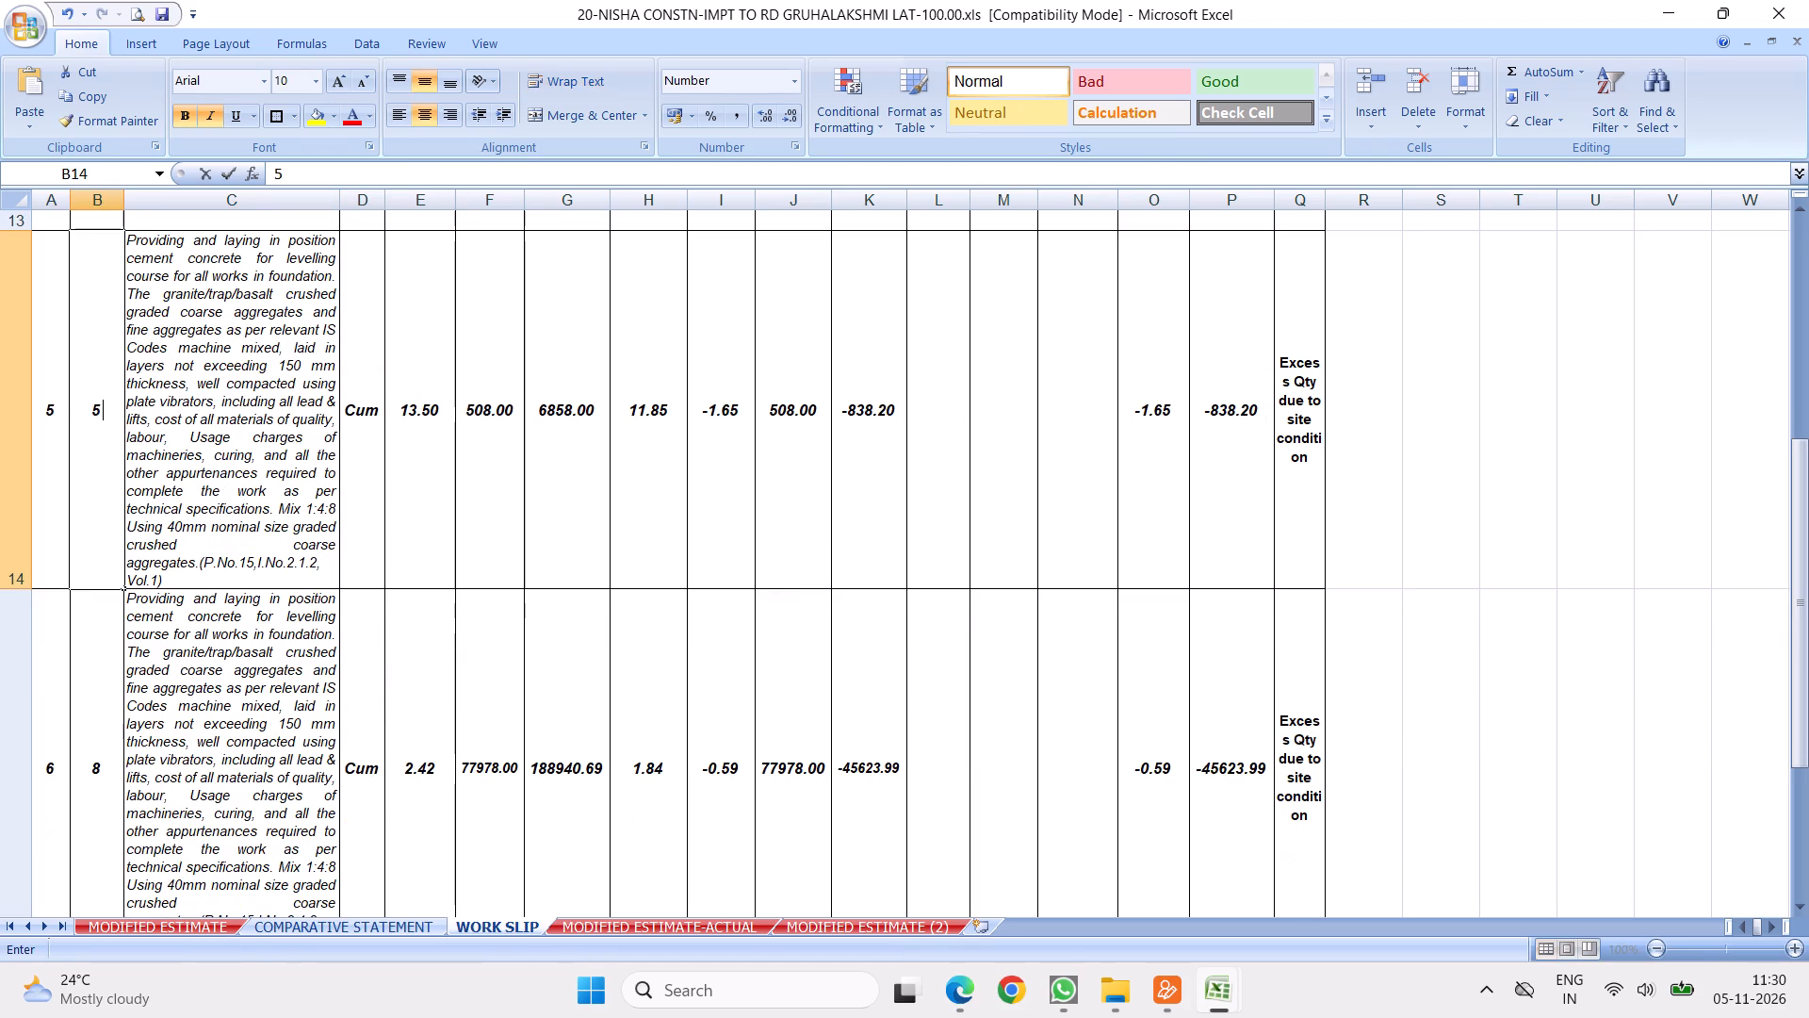
left_click(276, 410)
Delete the blank row 13 between the surface excavation and levelling-course concrete items of WORK SLIP.
key("Up")
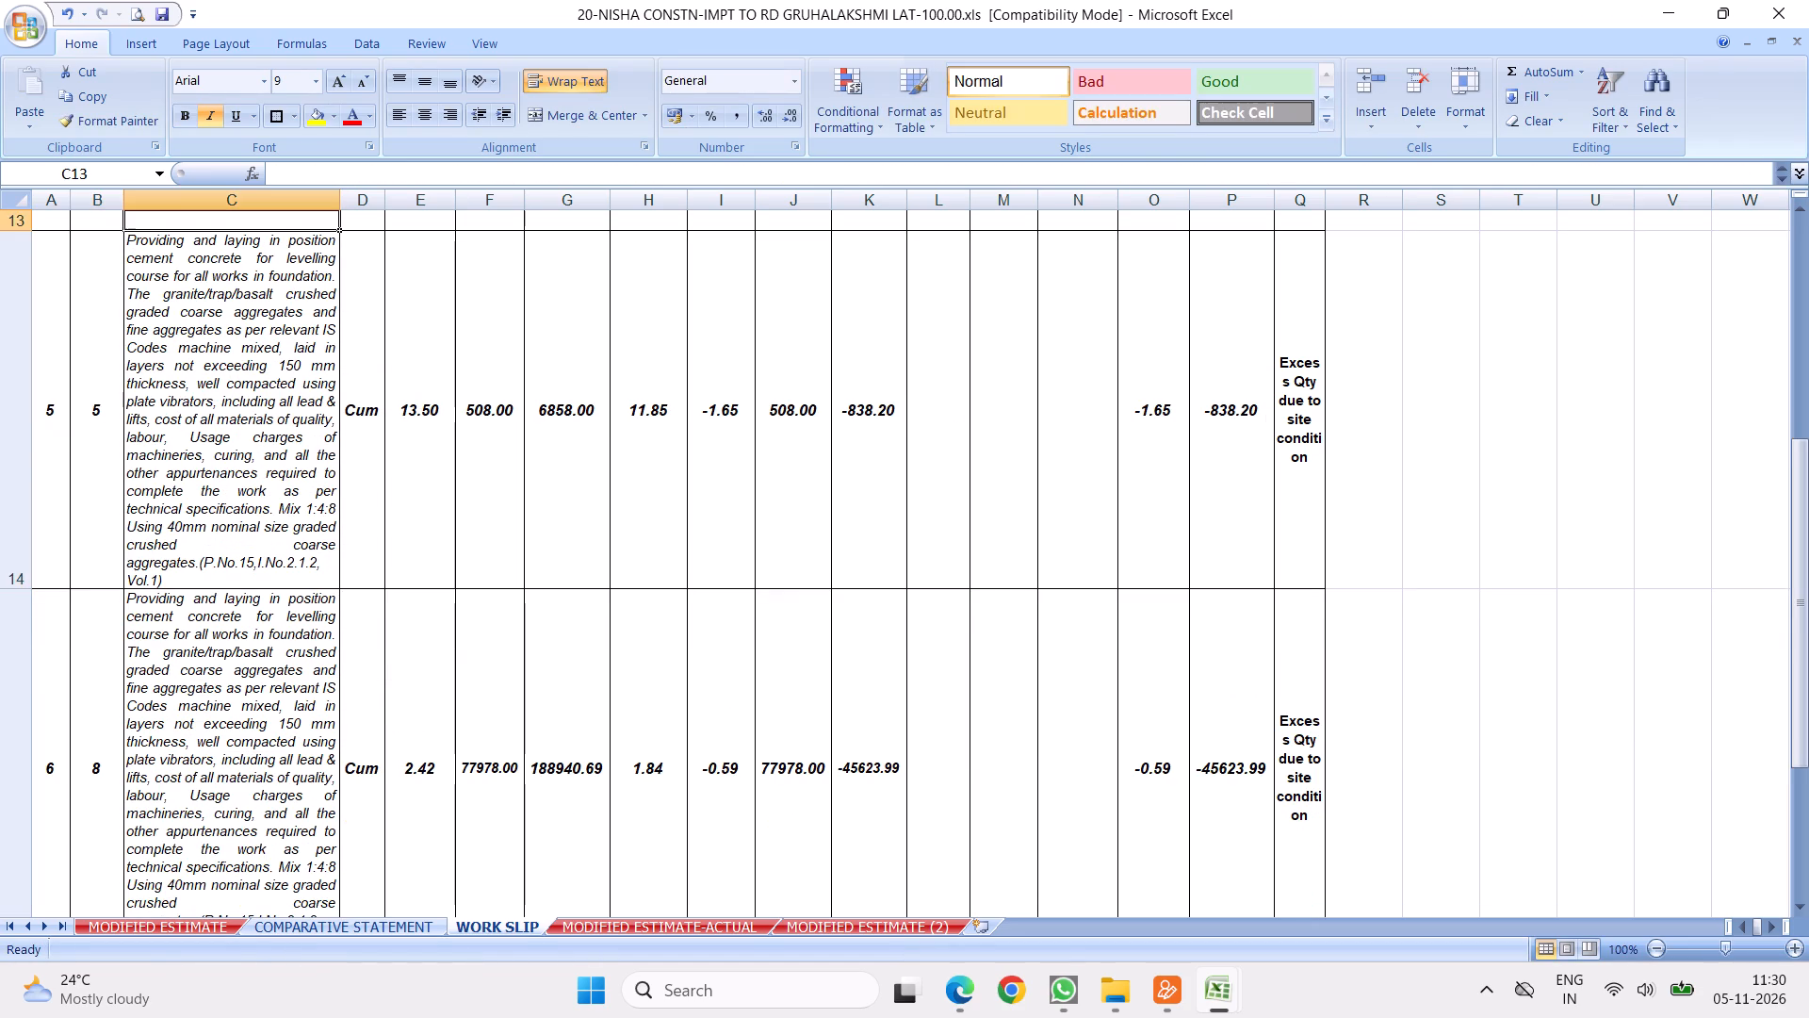
key("Up")
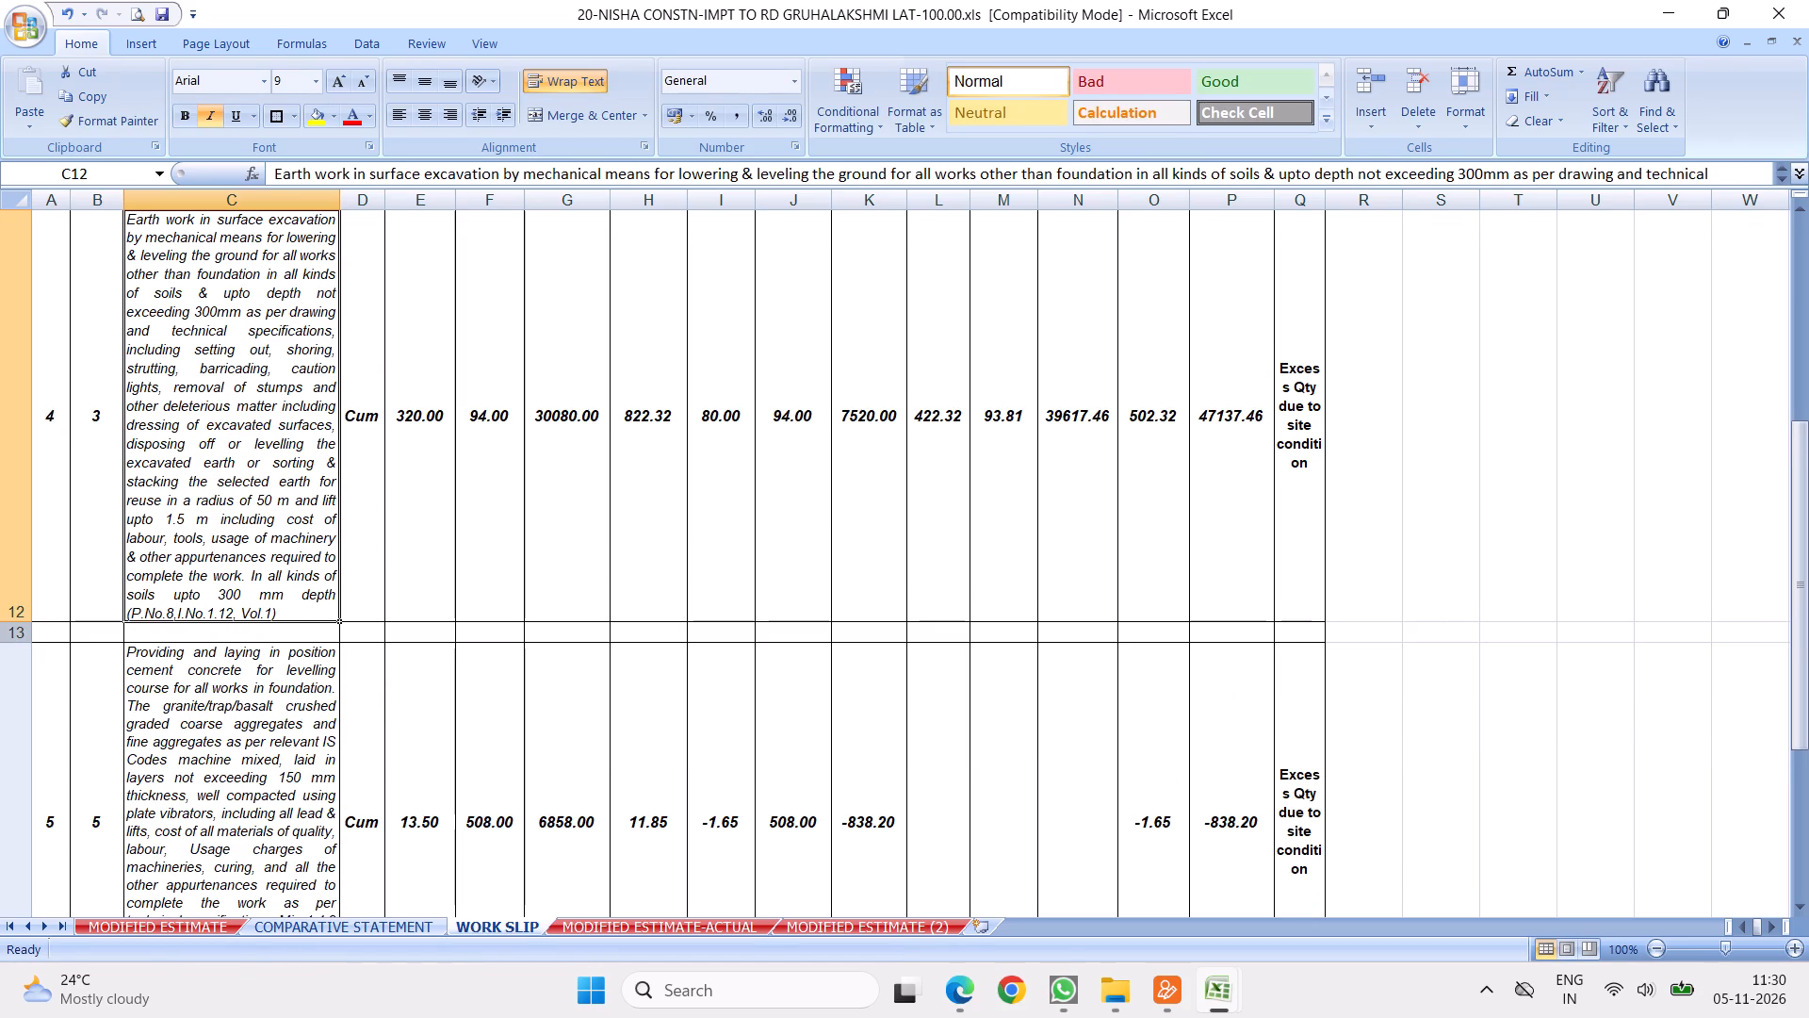
left_click(25, 631)
right_click(25, 631)
left_click(85, 781)
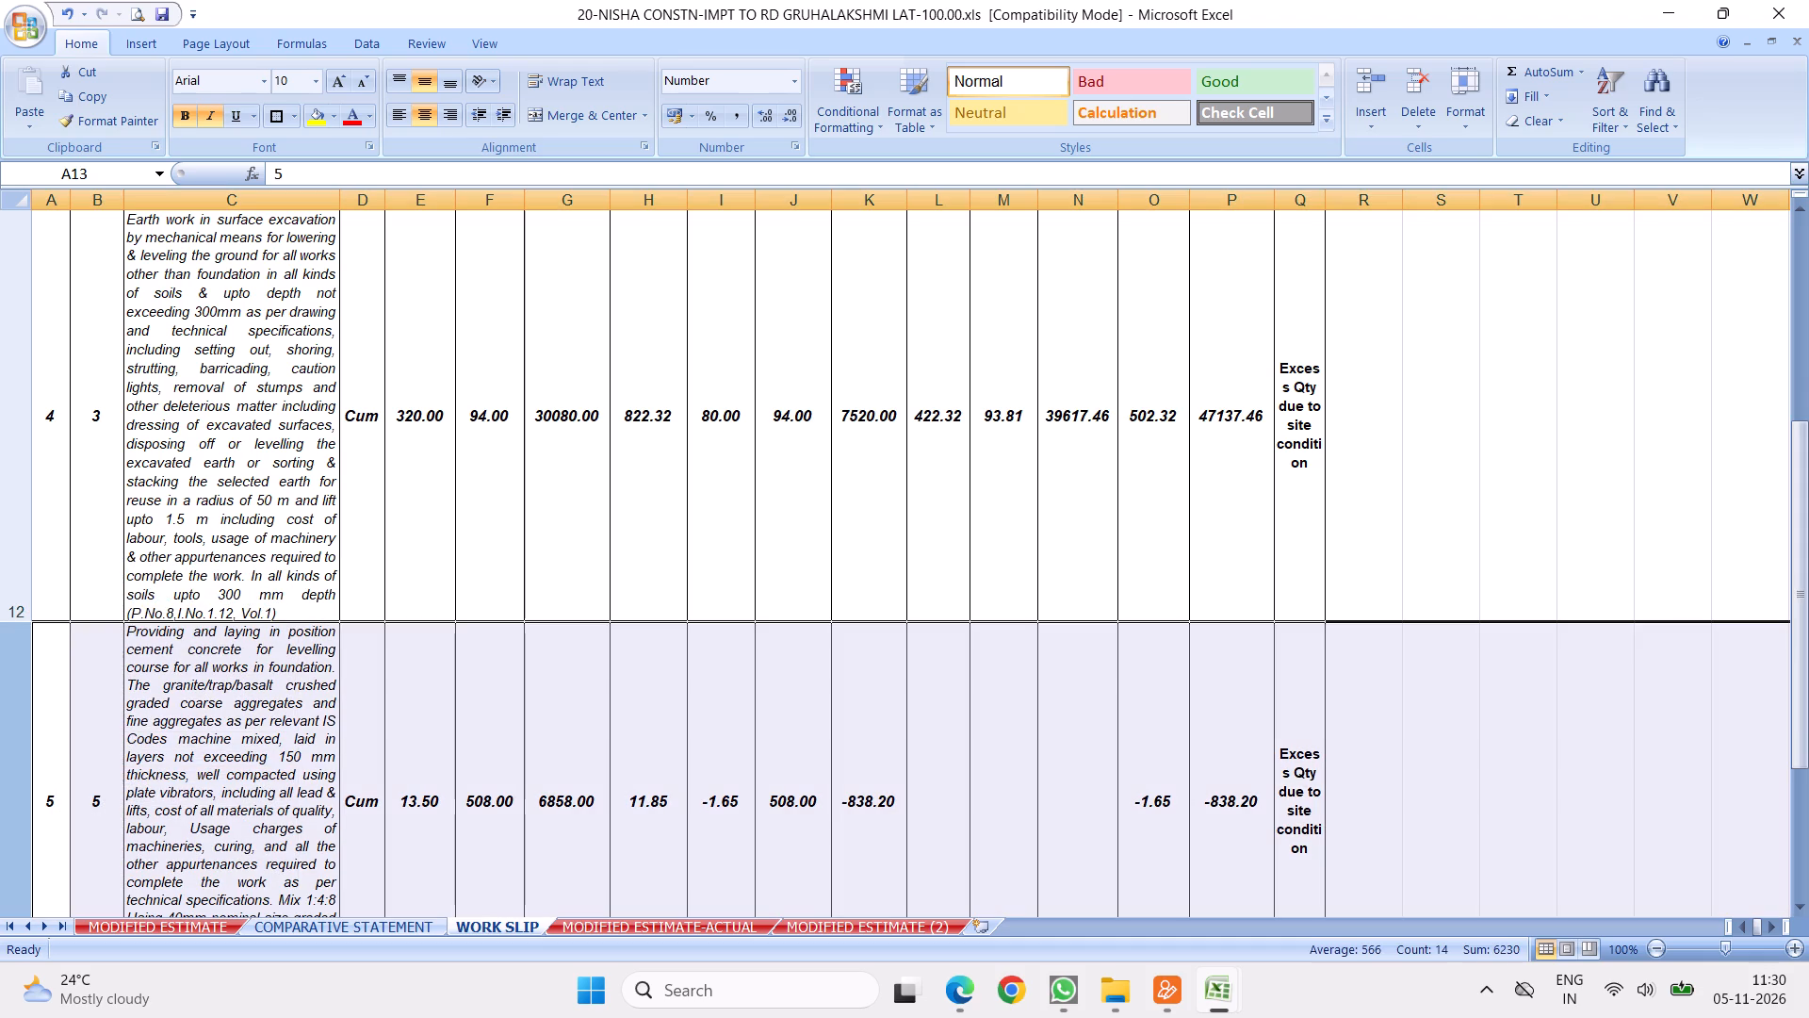
Link E13 of WORK SLIP to 'COMPARATIVE STATEMENT'!G17 for the levelling-course concrete quantity and fill the link across to rate cell F13.
left_click(362, 814)
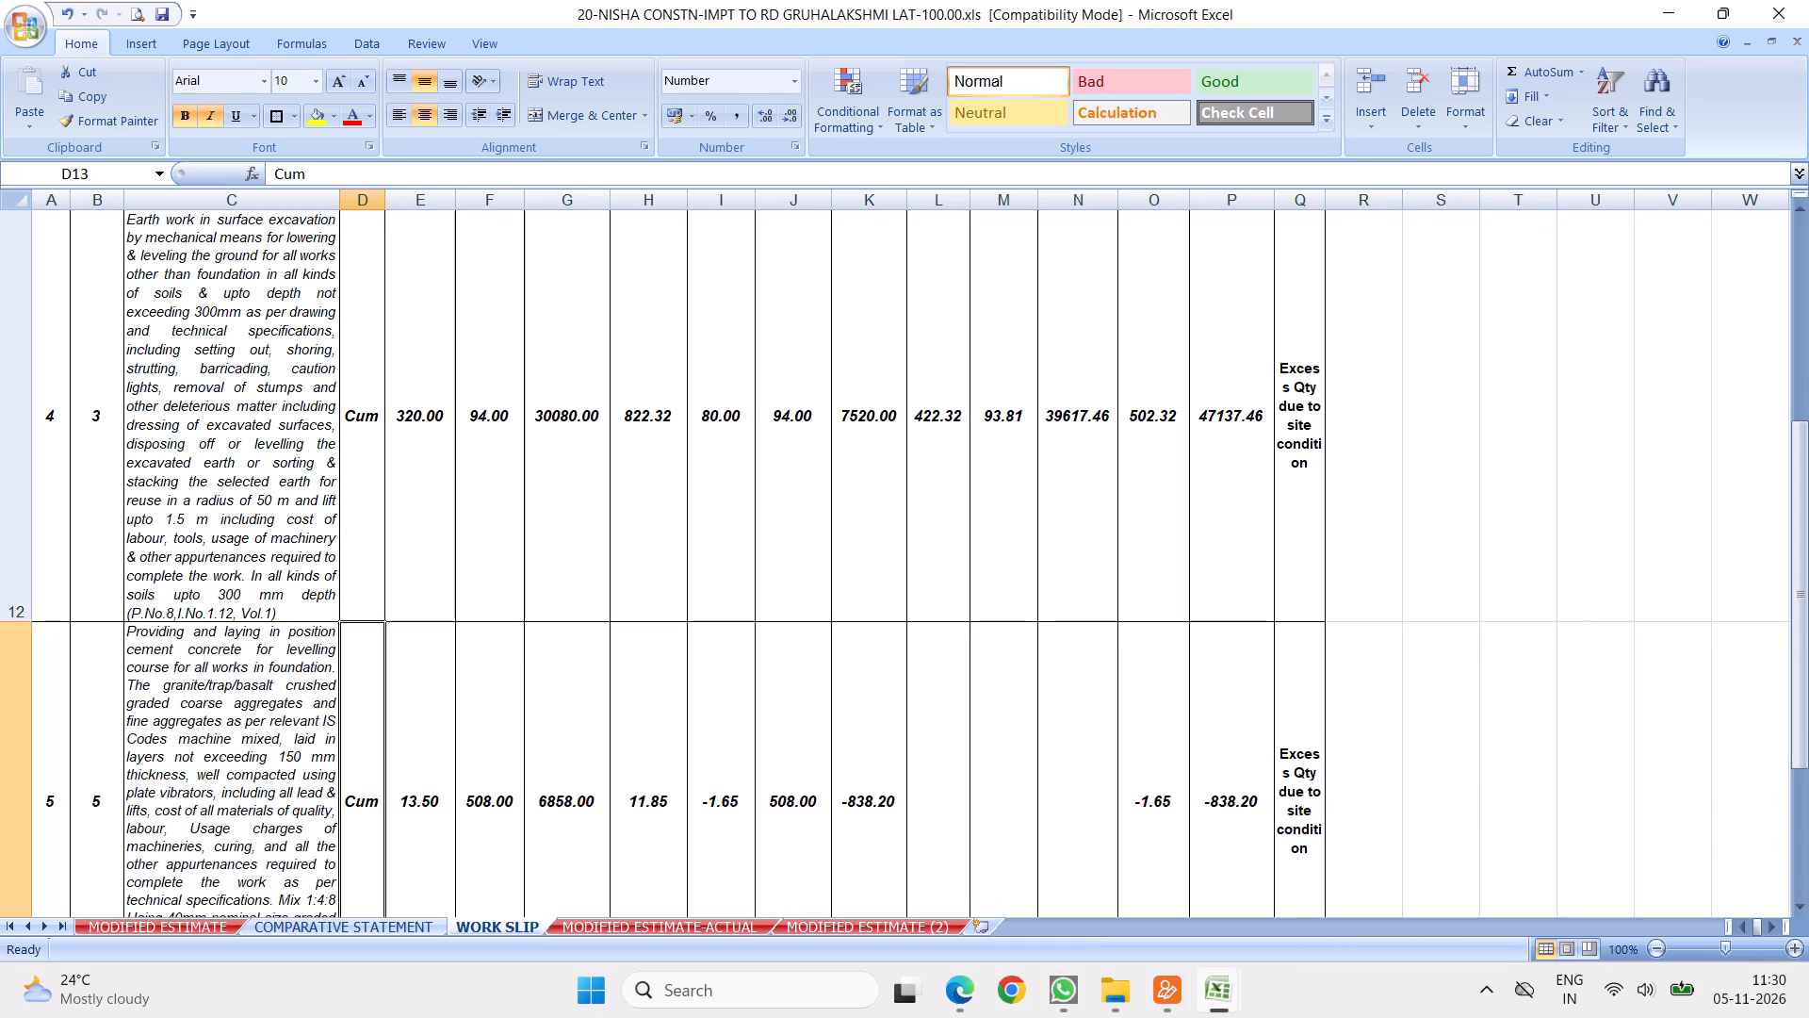
left_click(419, 786)
key("equal")
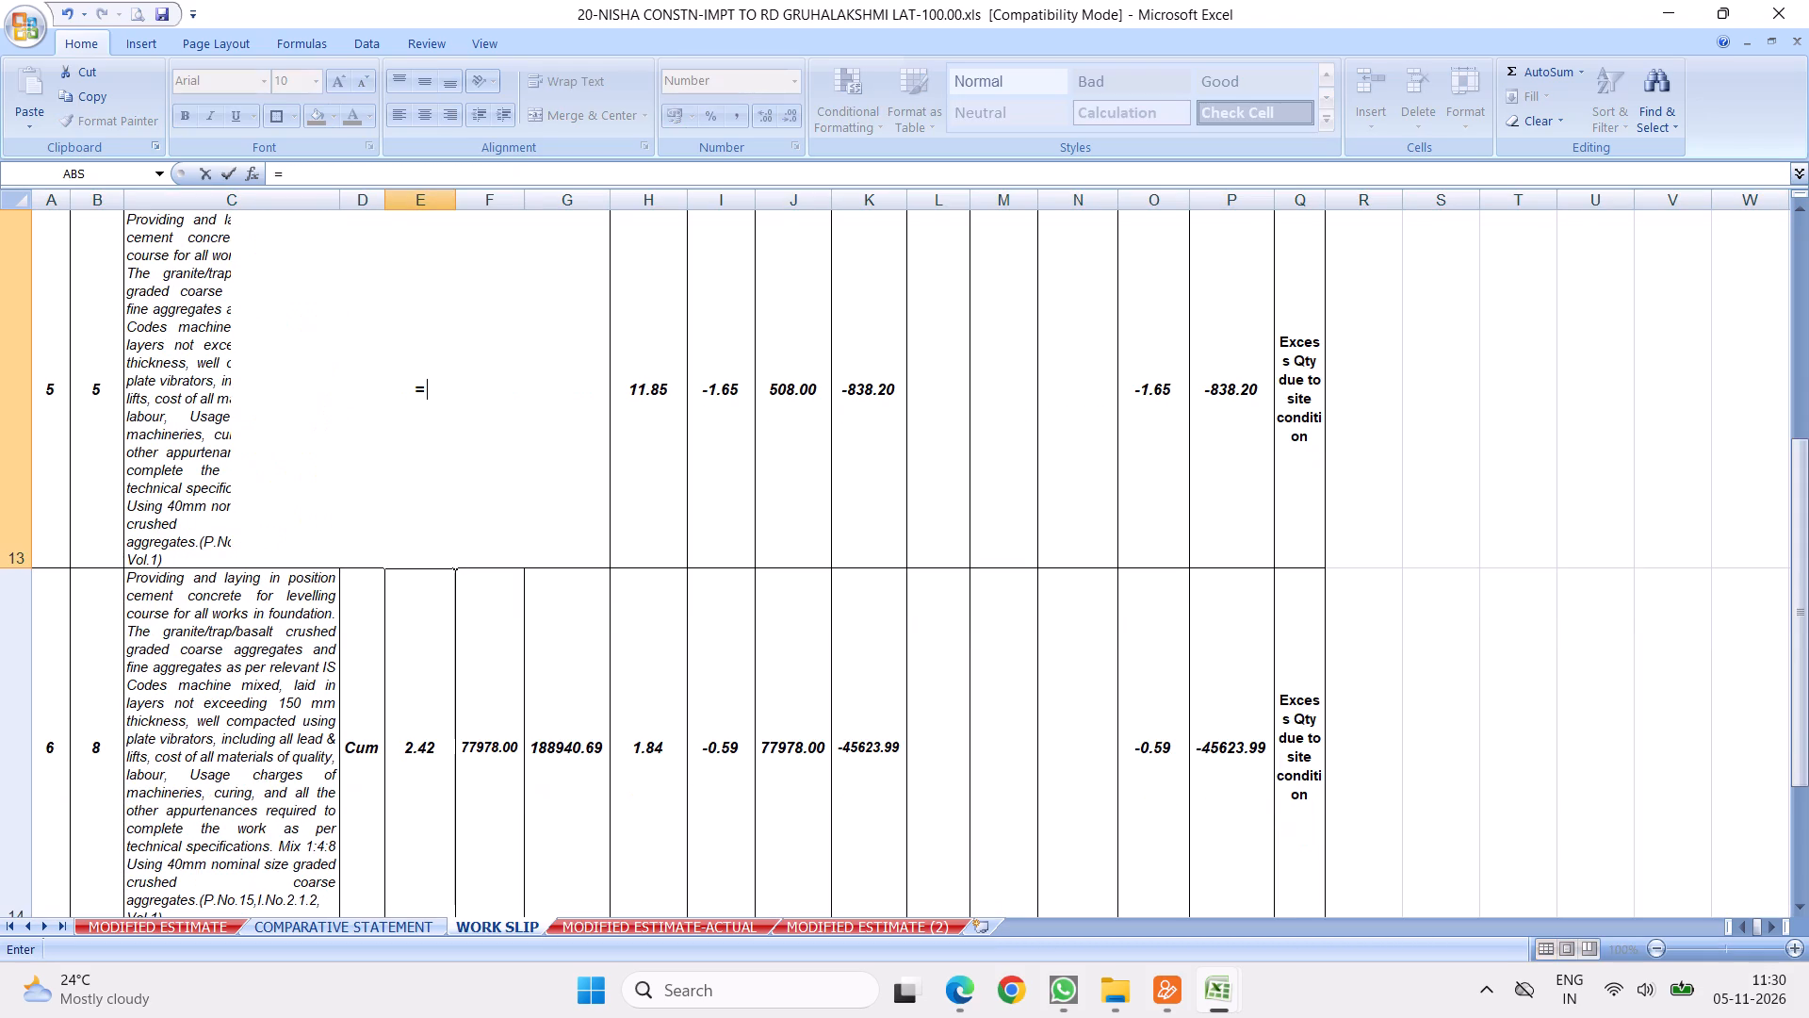
left_click(383, 925)
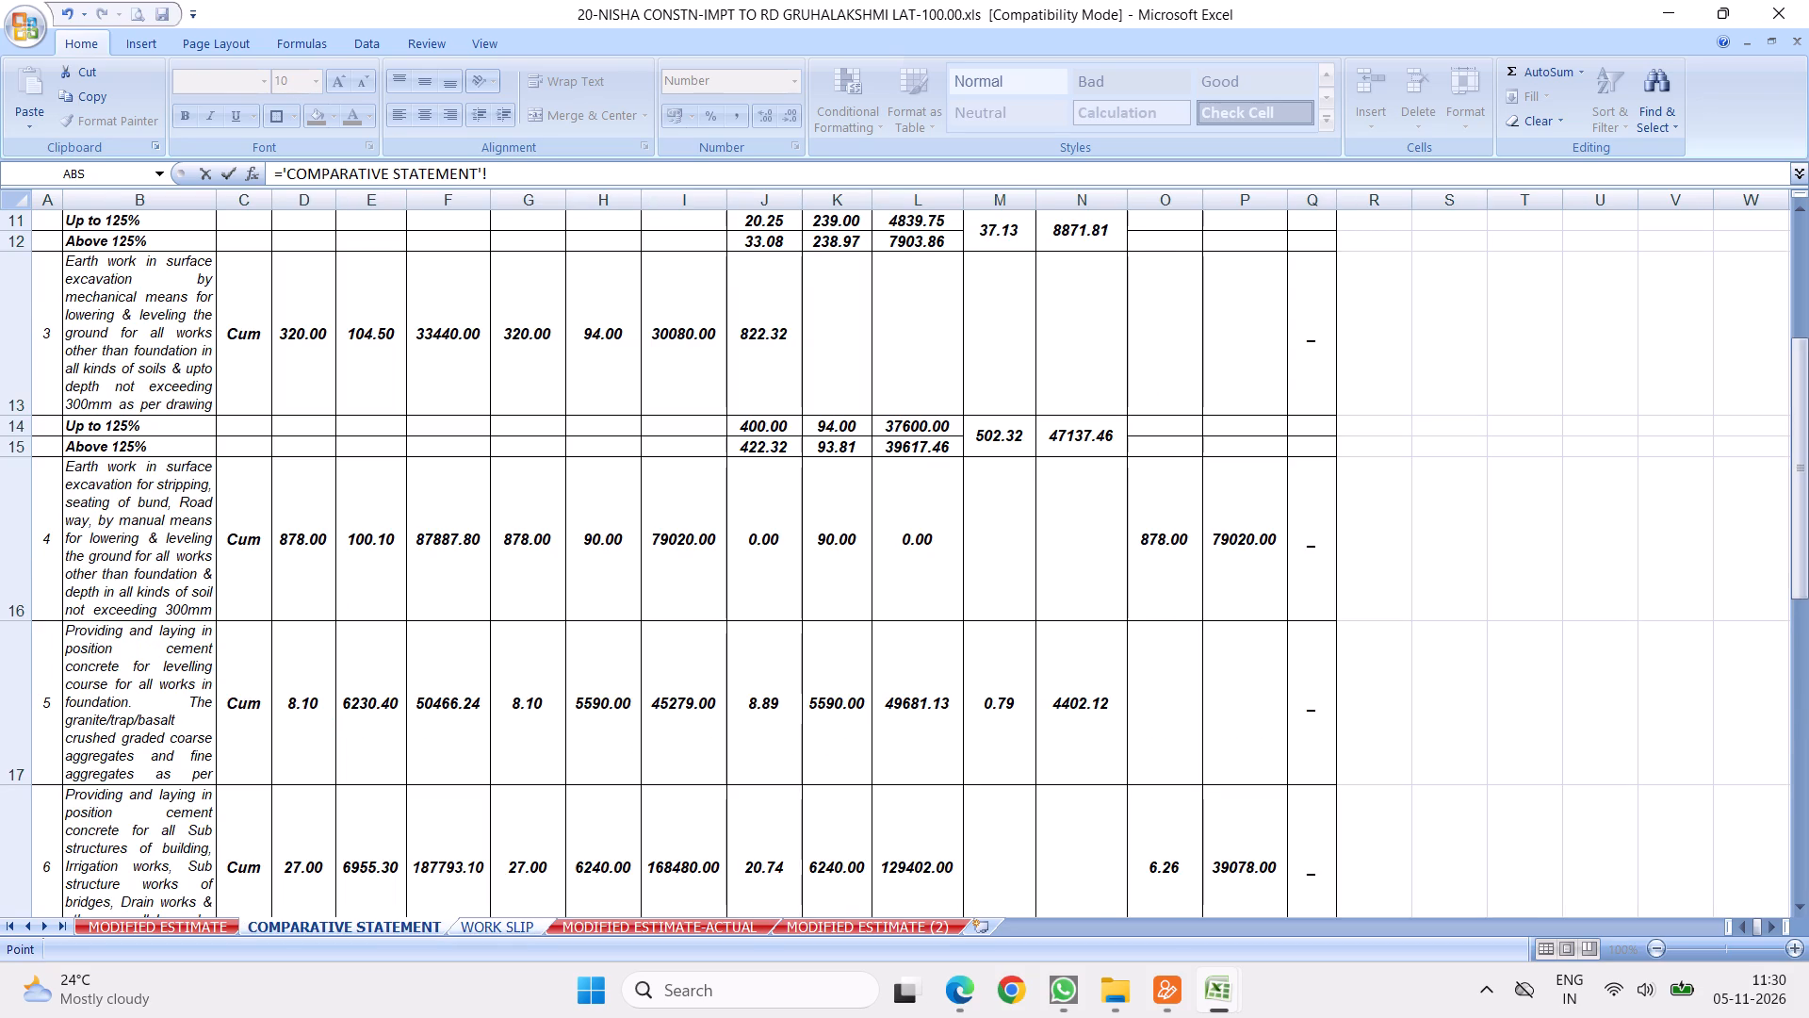
left_click(540, 696)
key("Return")
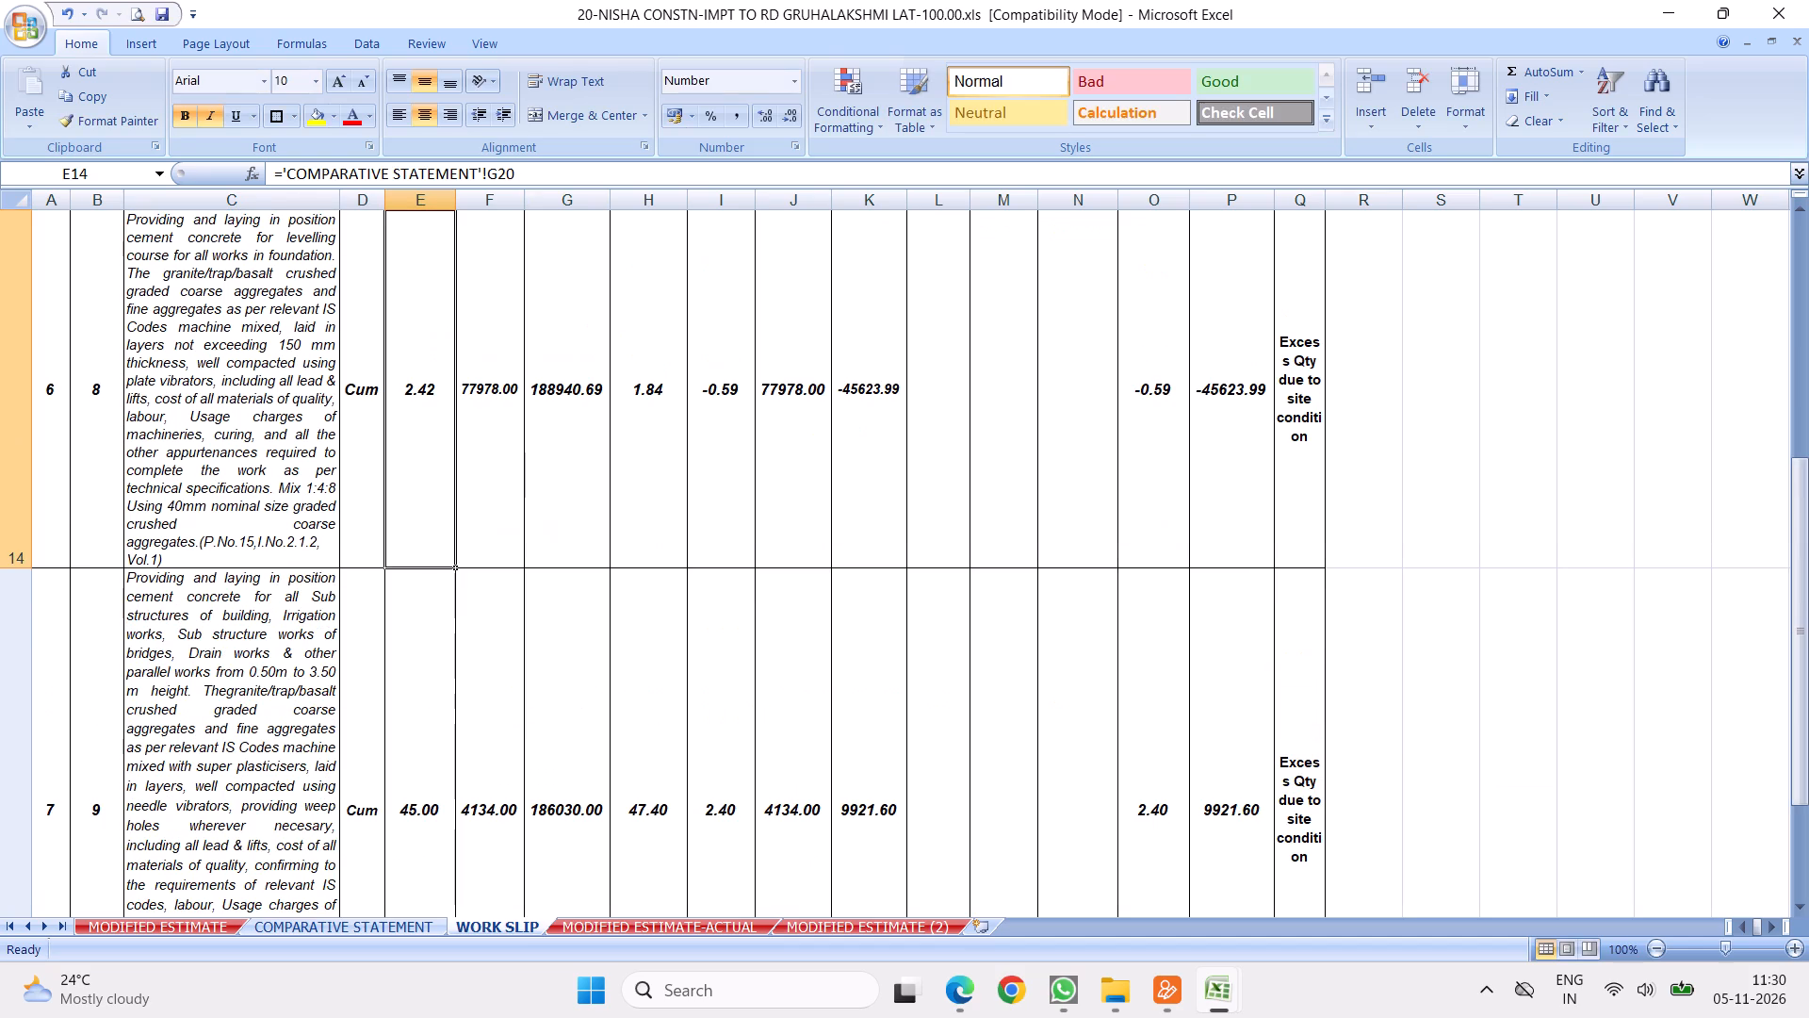
key("Up")
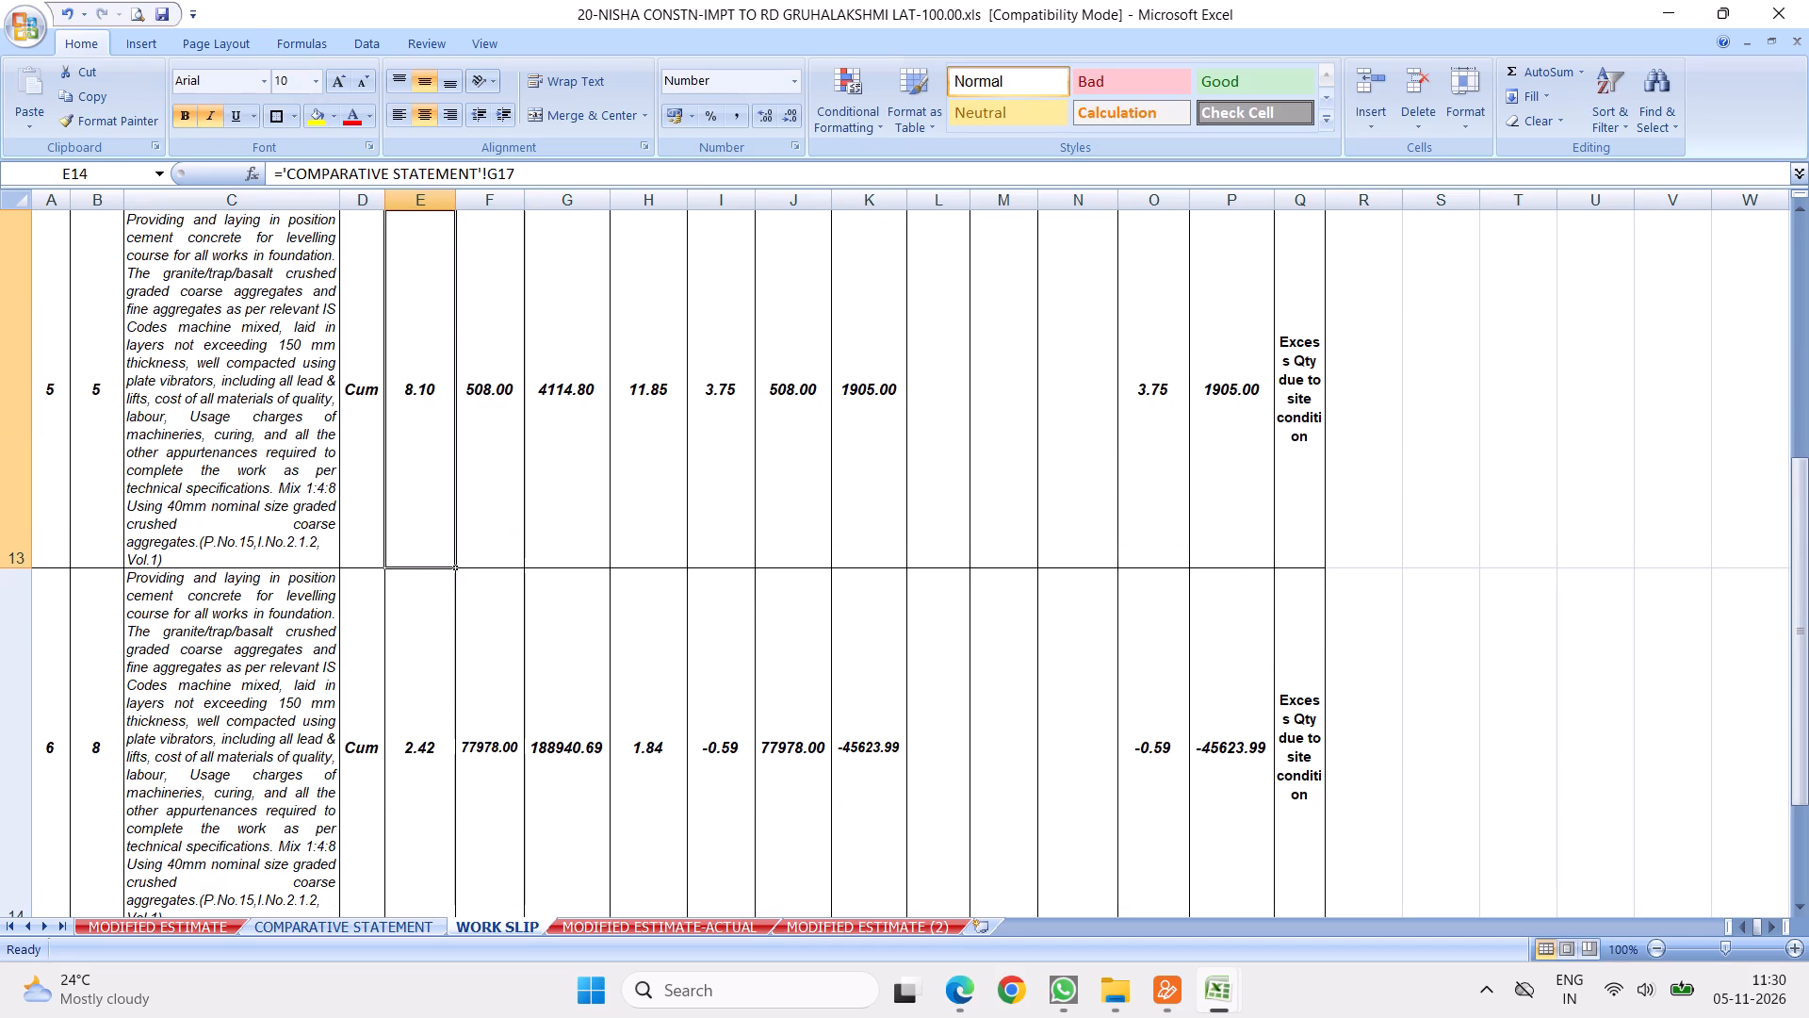
left_click_drag(455, 565, 529, 563)
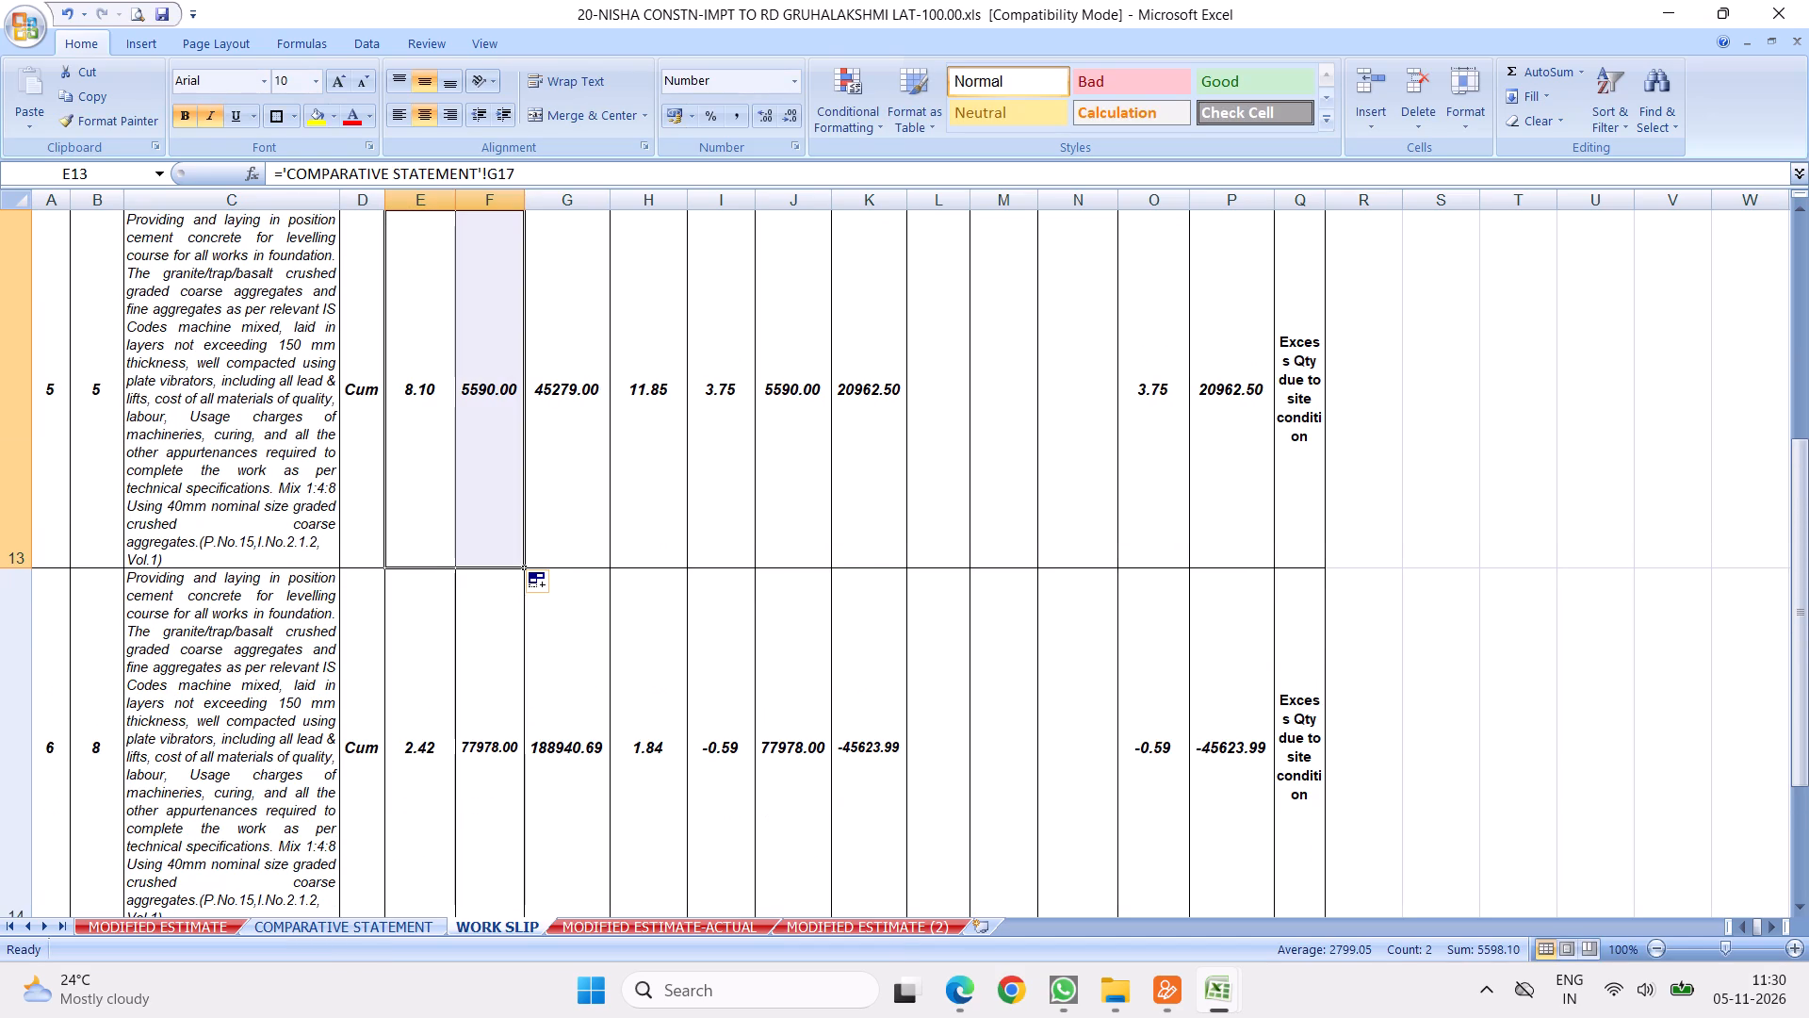
Link H13 of WORK SLIP to 'COMPARATIVE STATEMENT'!J17 for the executed quantity of levelling-course concrete.
left_click(667, 382)
key("equal")
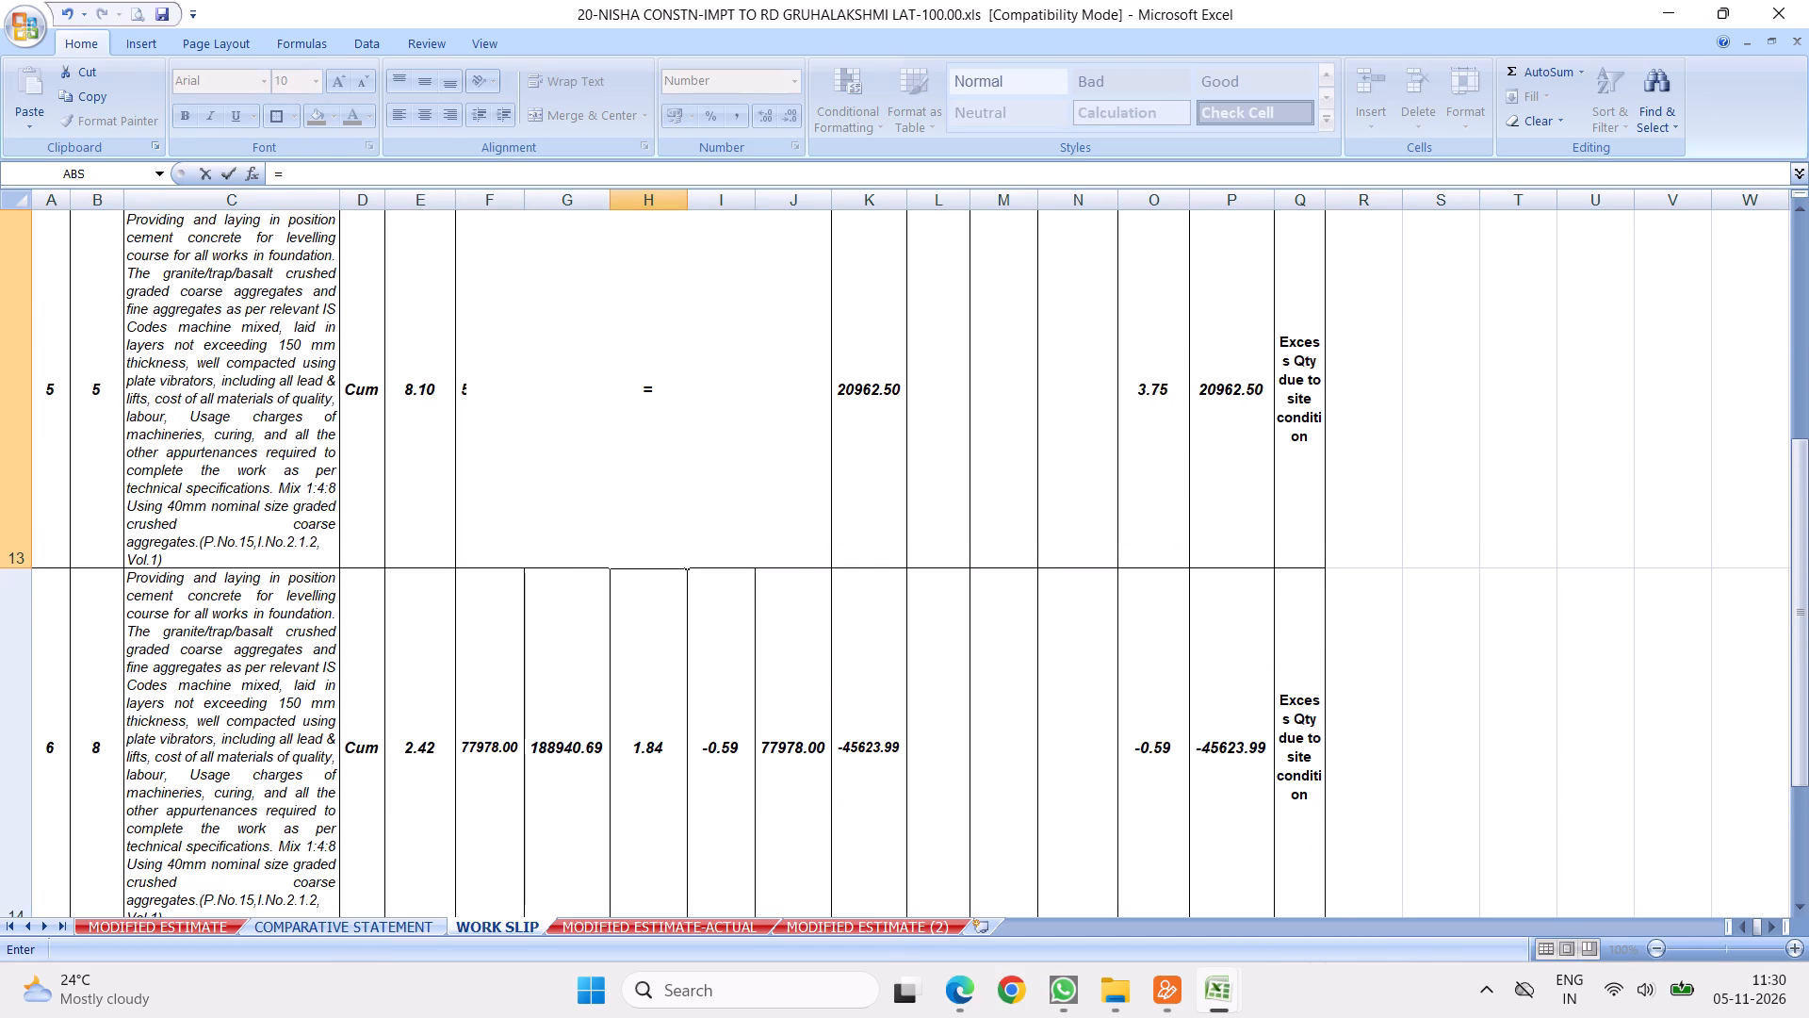
left_click(368, 919)
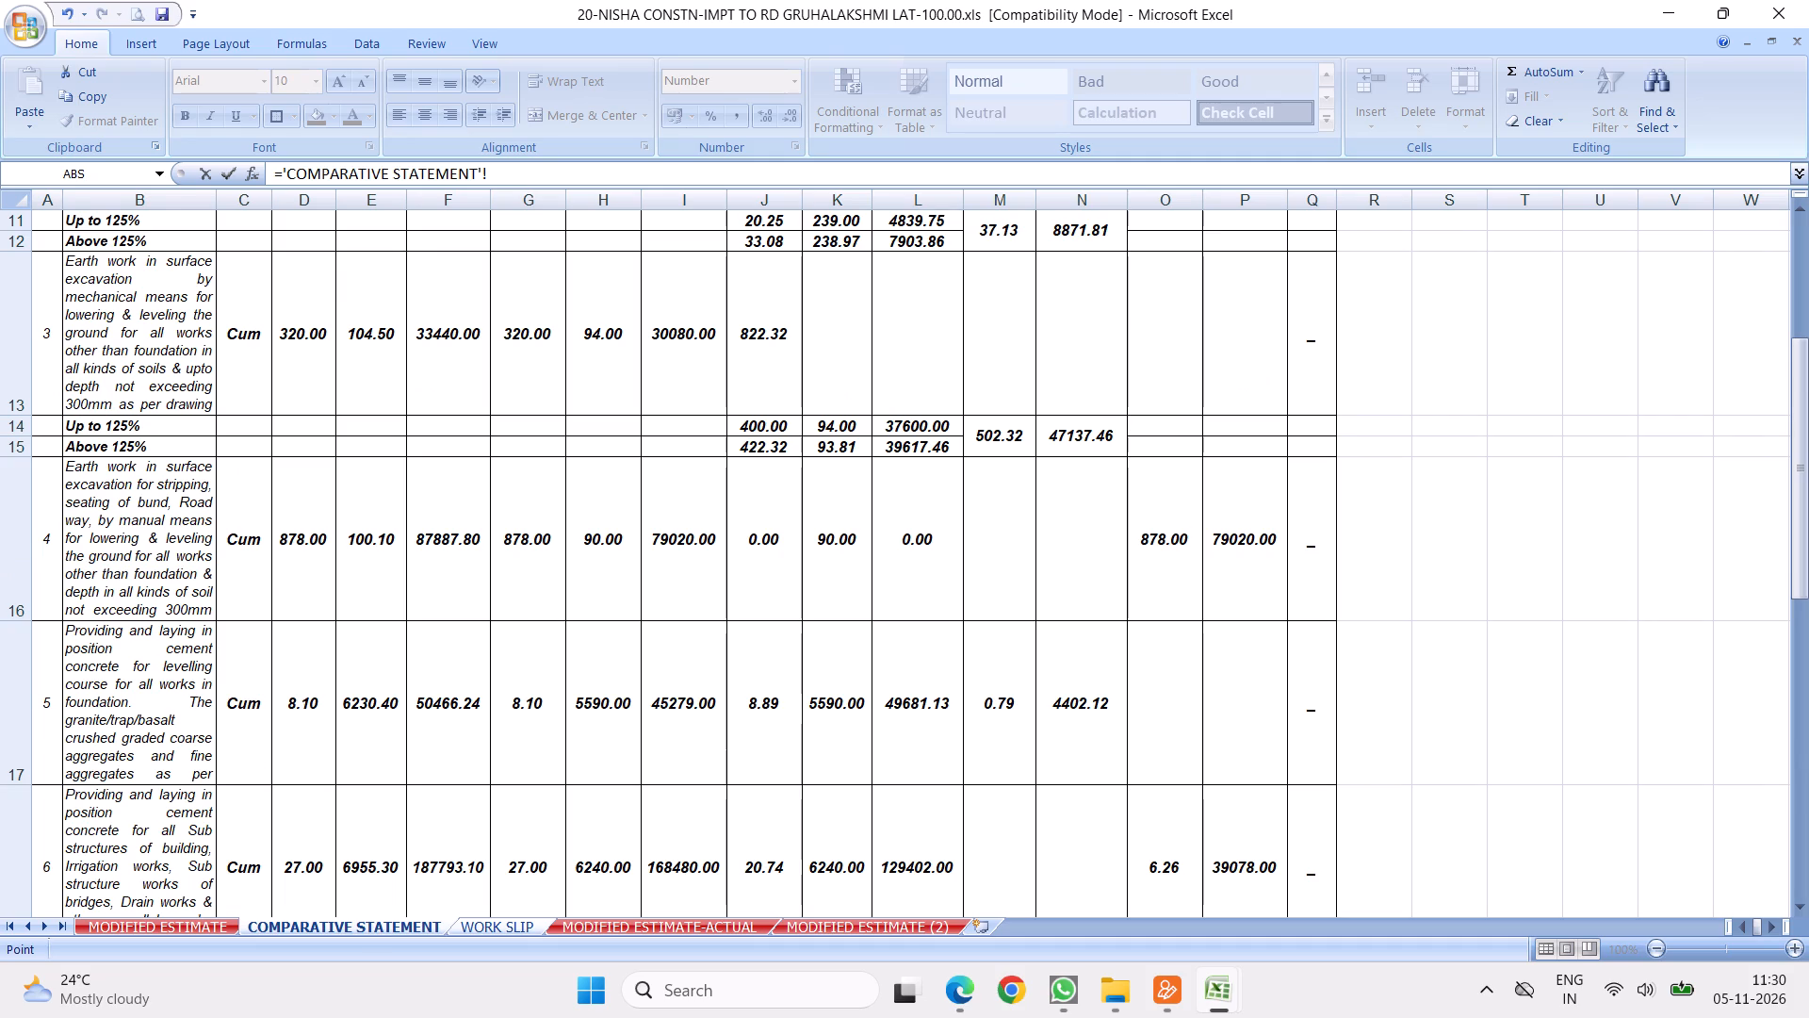
left_click(757, 713)
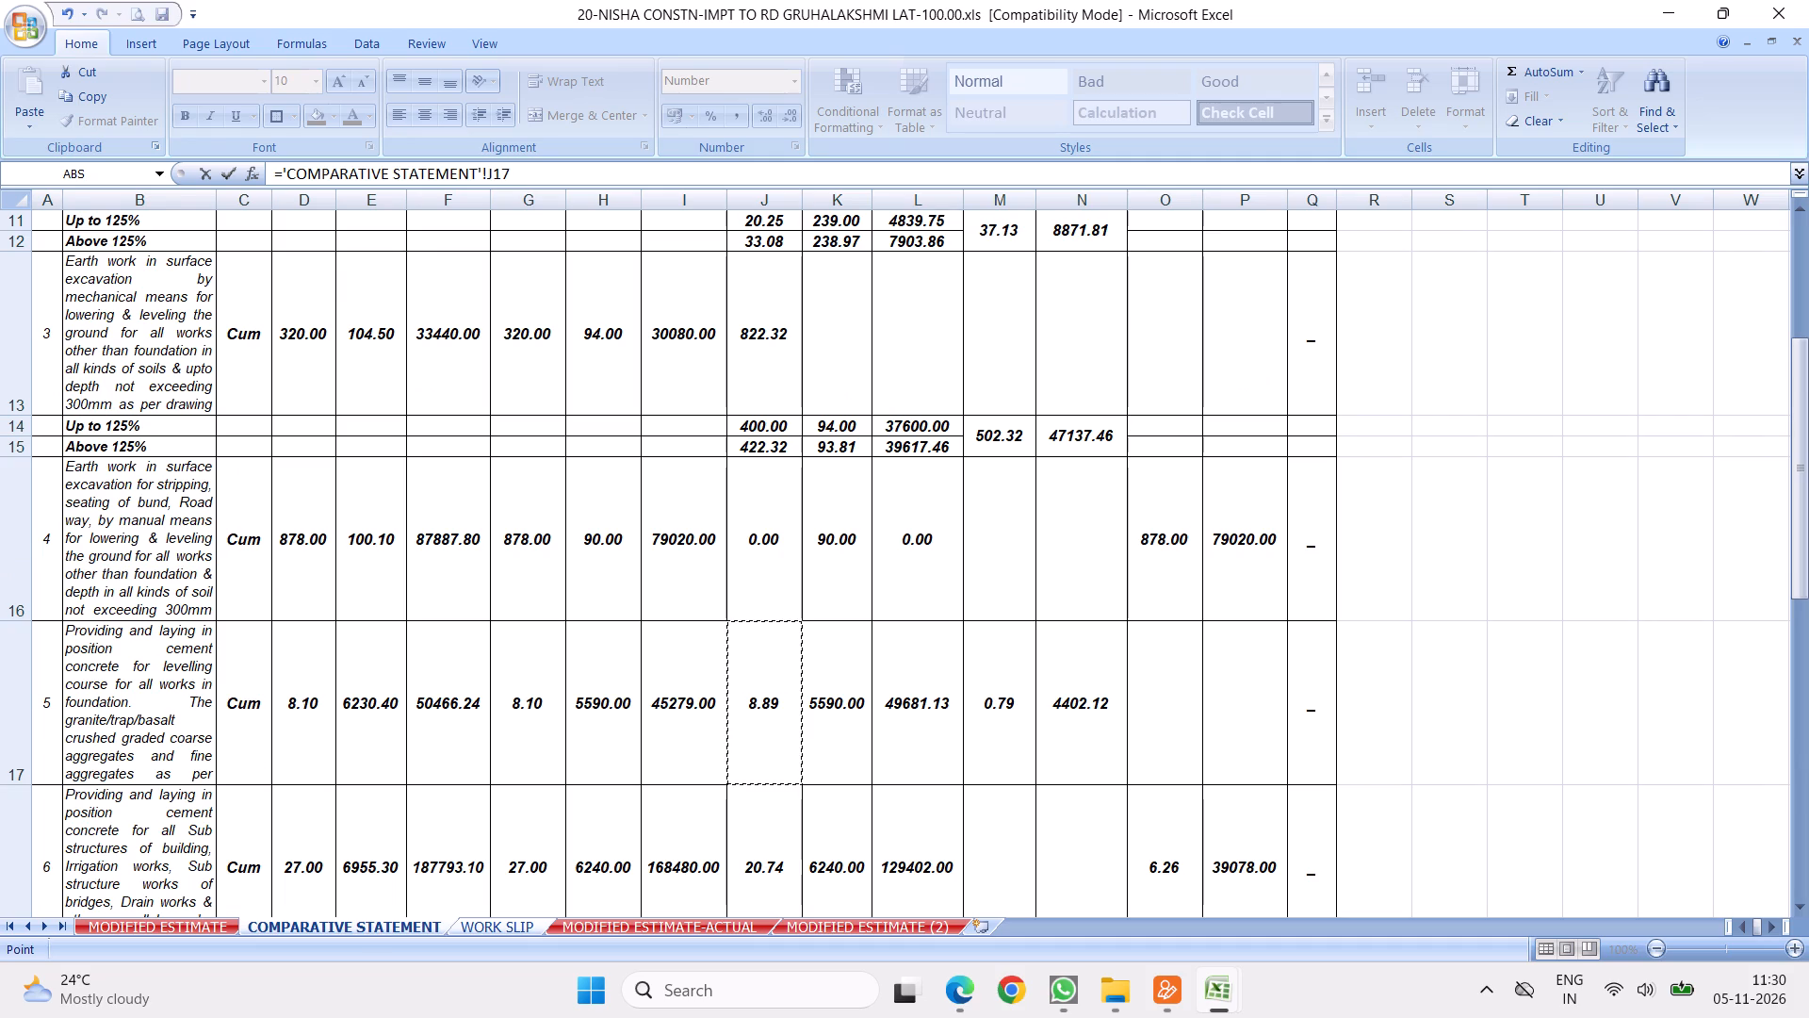
key("Return")
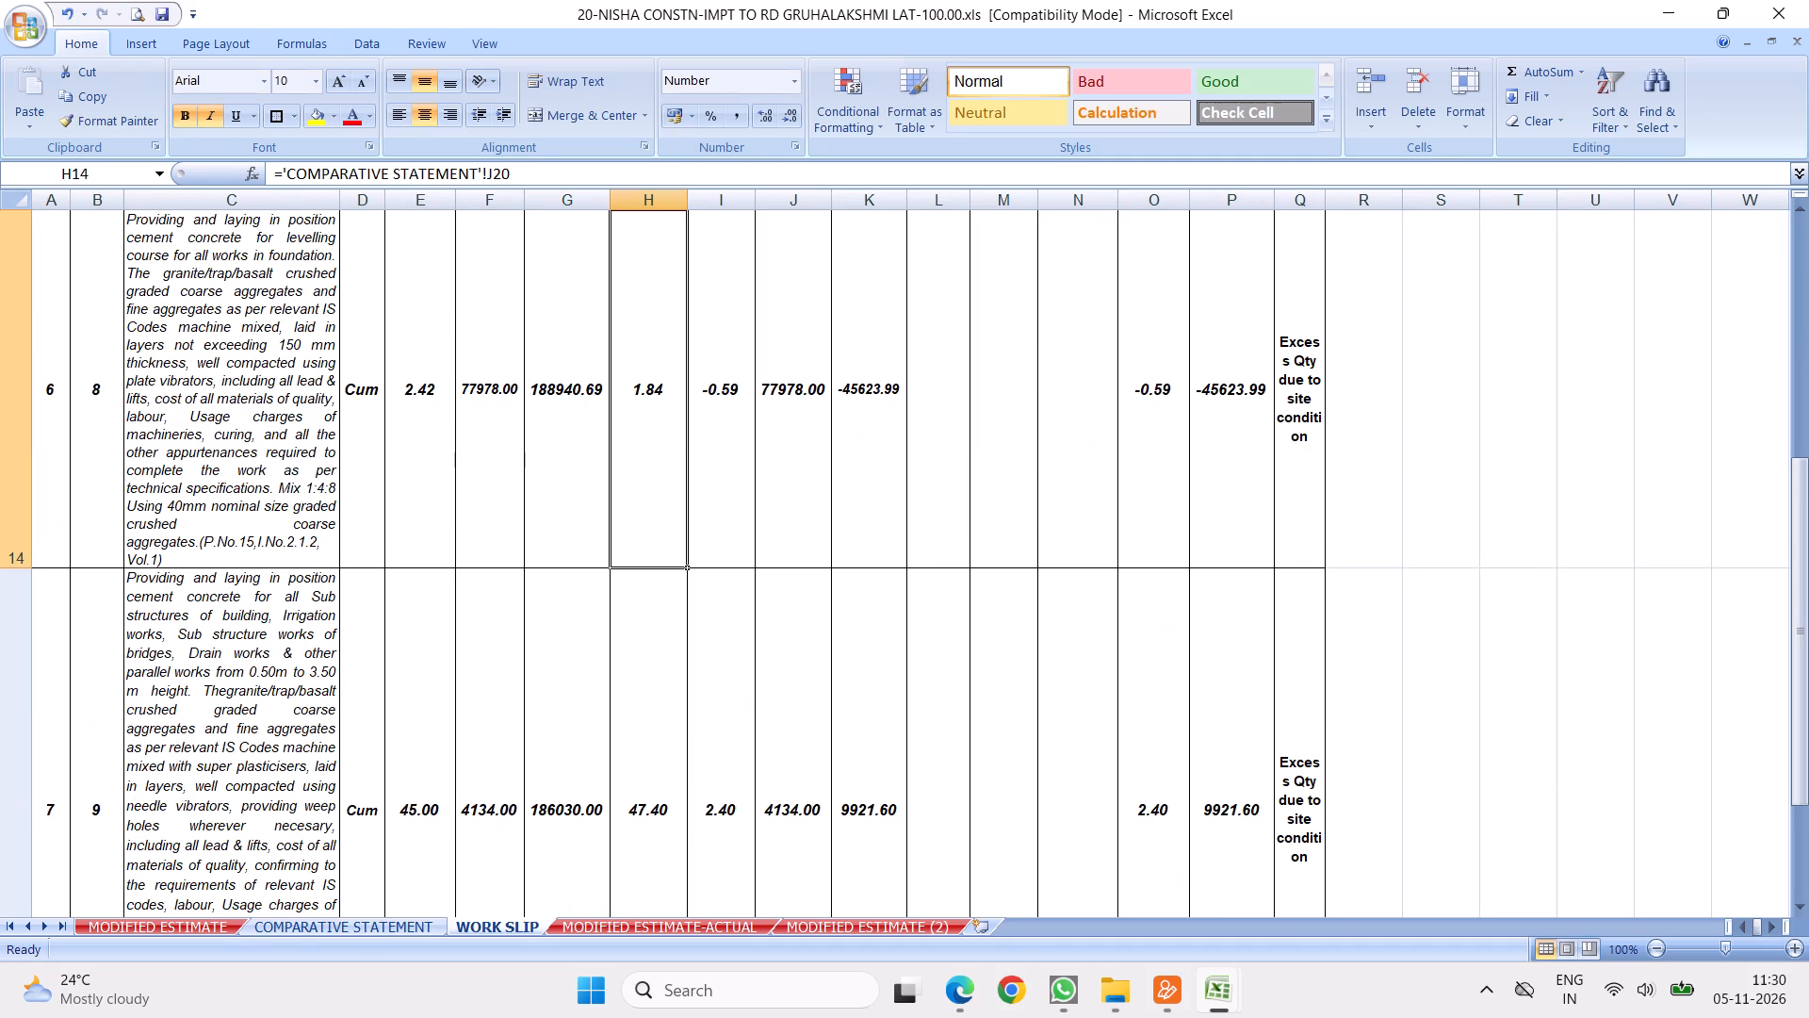
key("Up")
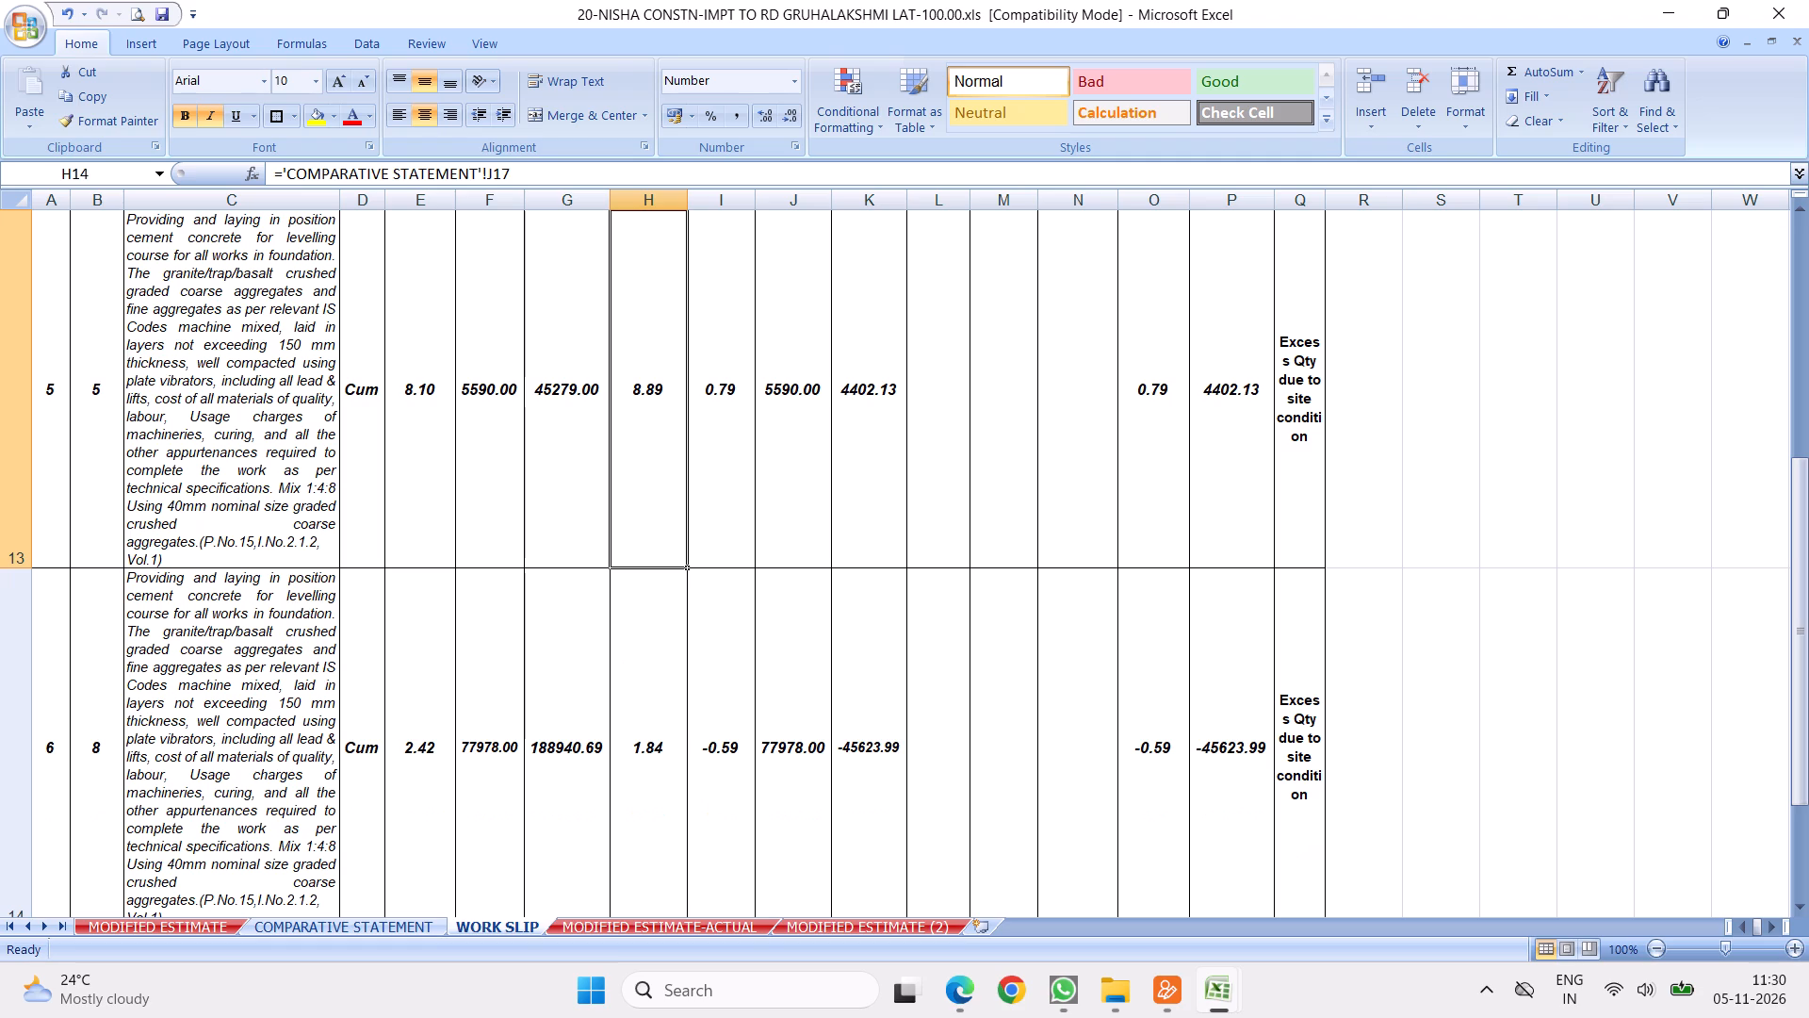
Review the items following item 5 in COMPARATIVE STATEMENT to find the next one with an excess quantity.
left_click(369, 920)
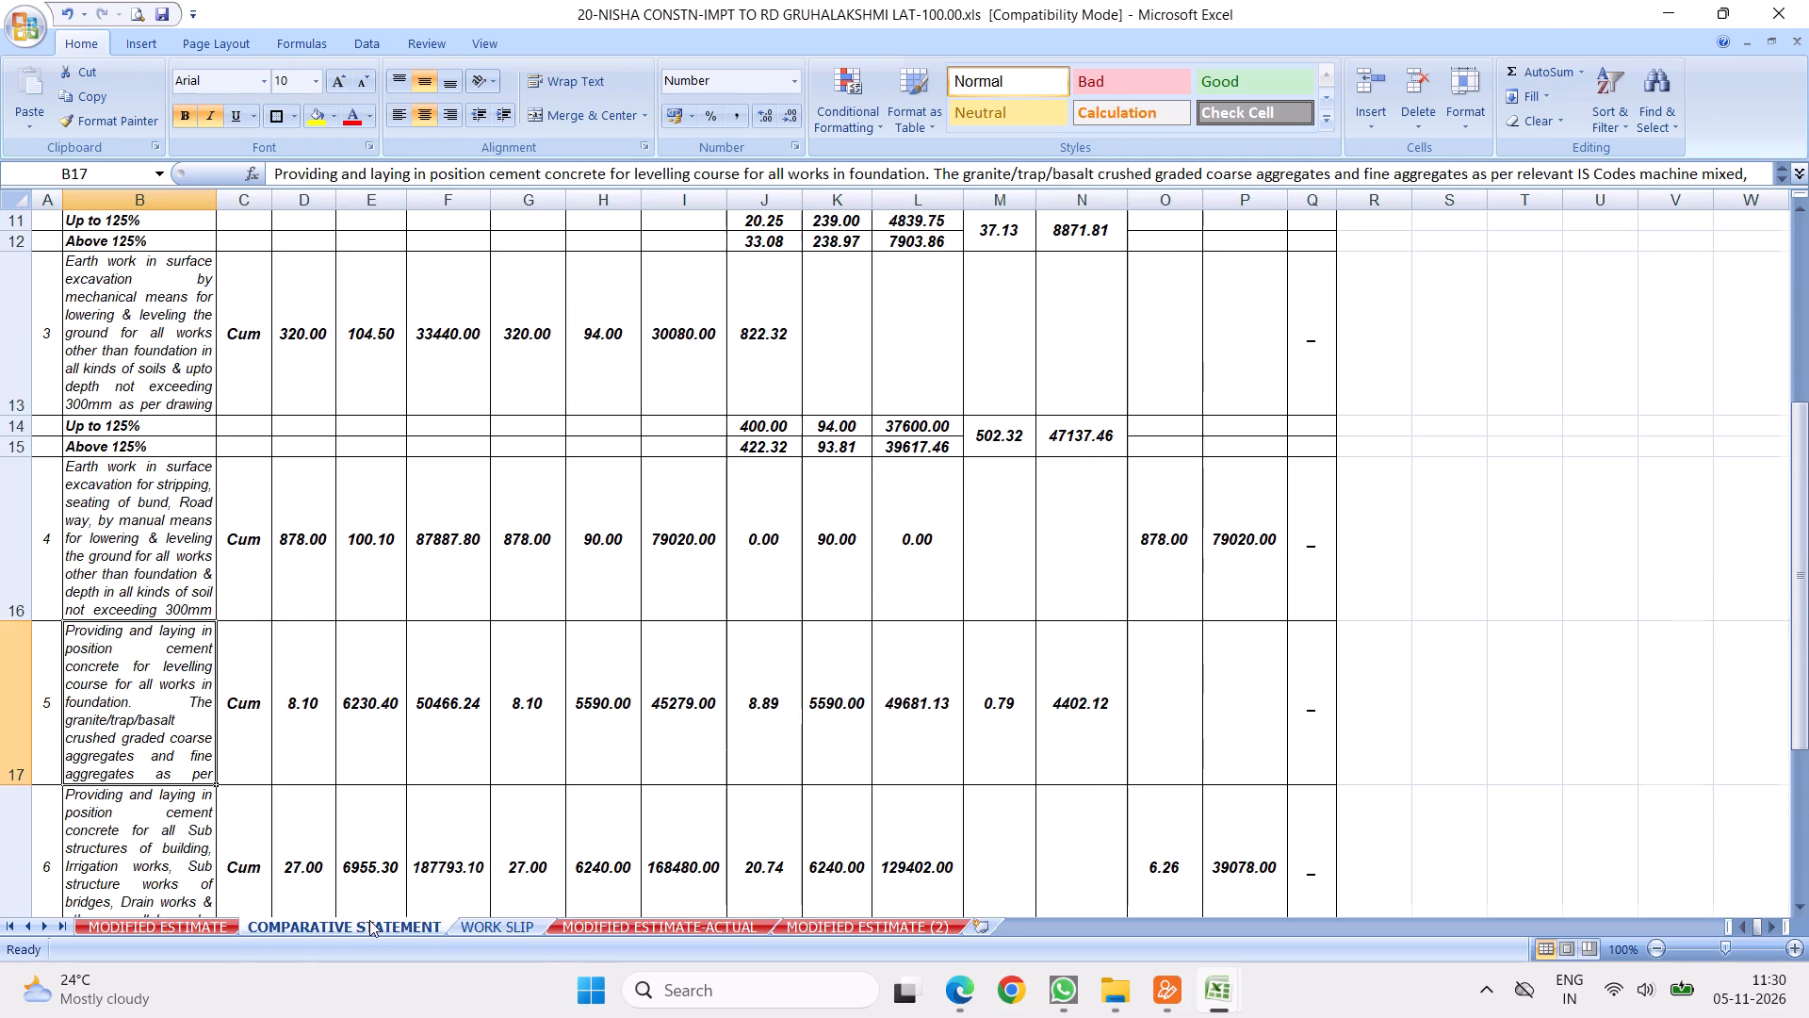
scroll(603, 485, "down", 1)
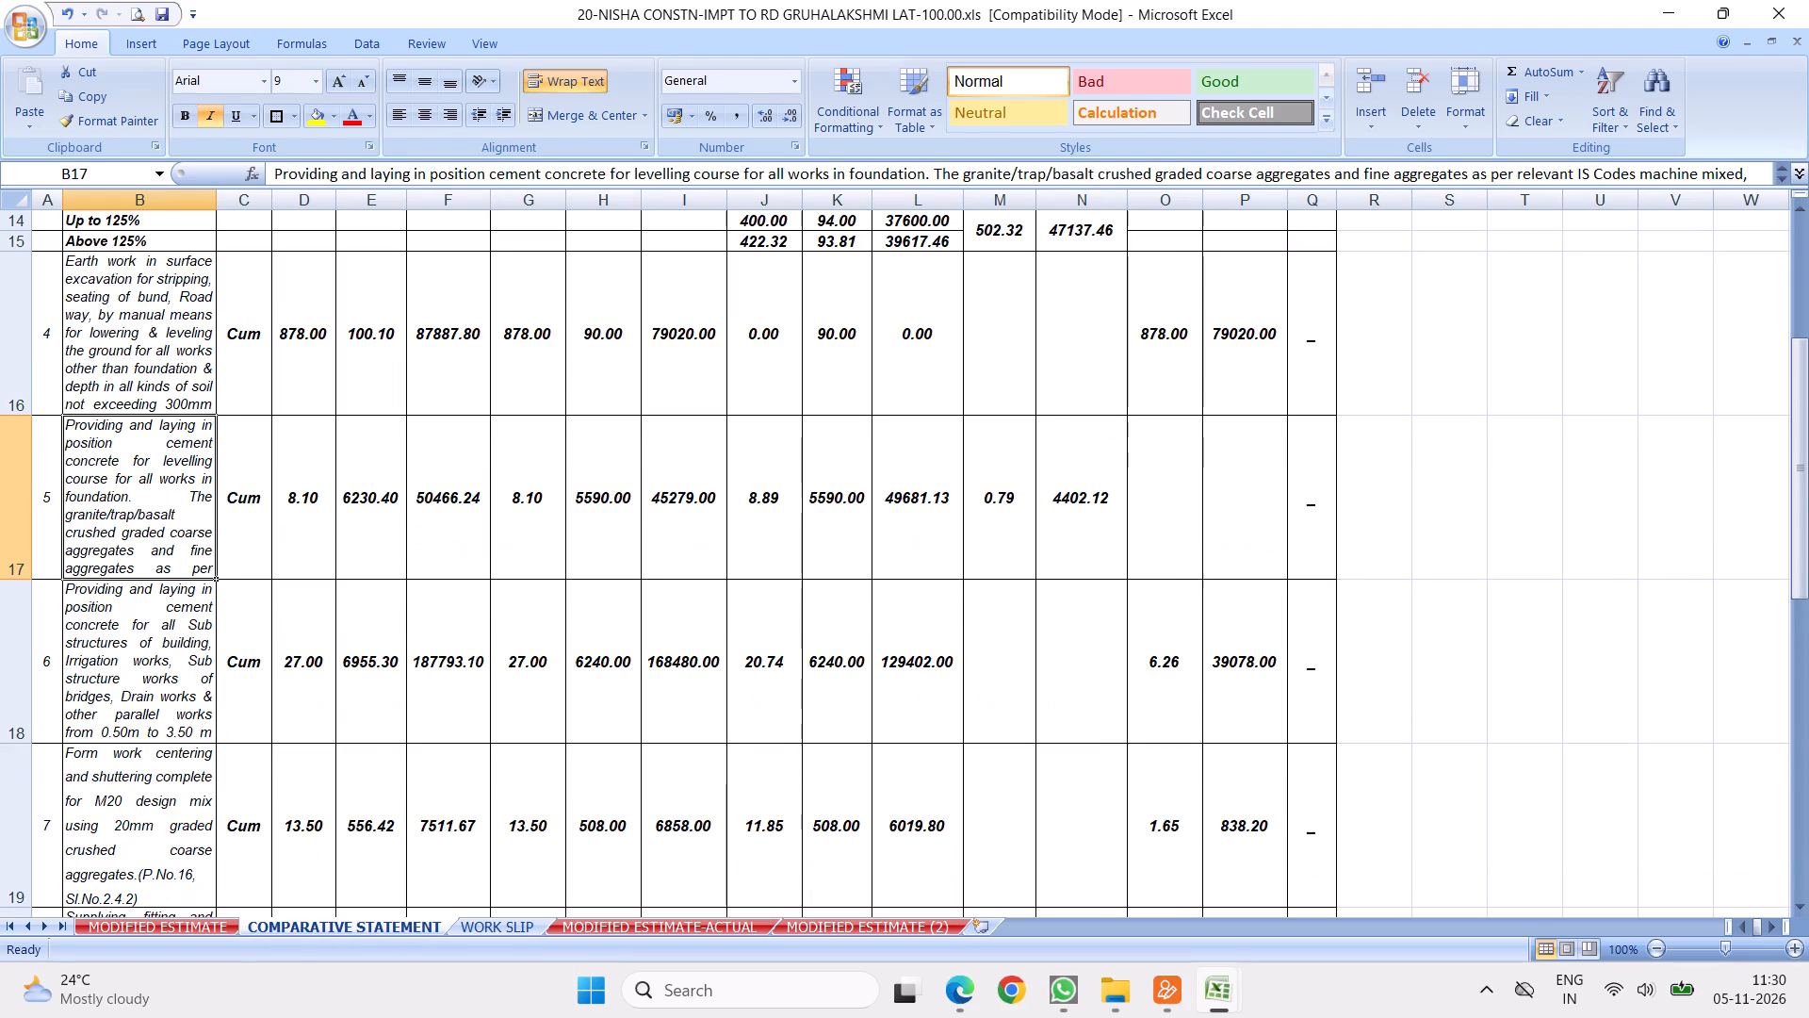
scroll(689, 446, "up", 4)
scroll(709, 469, "down", 4)
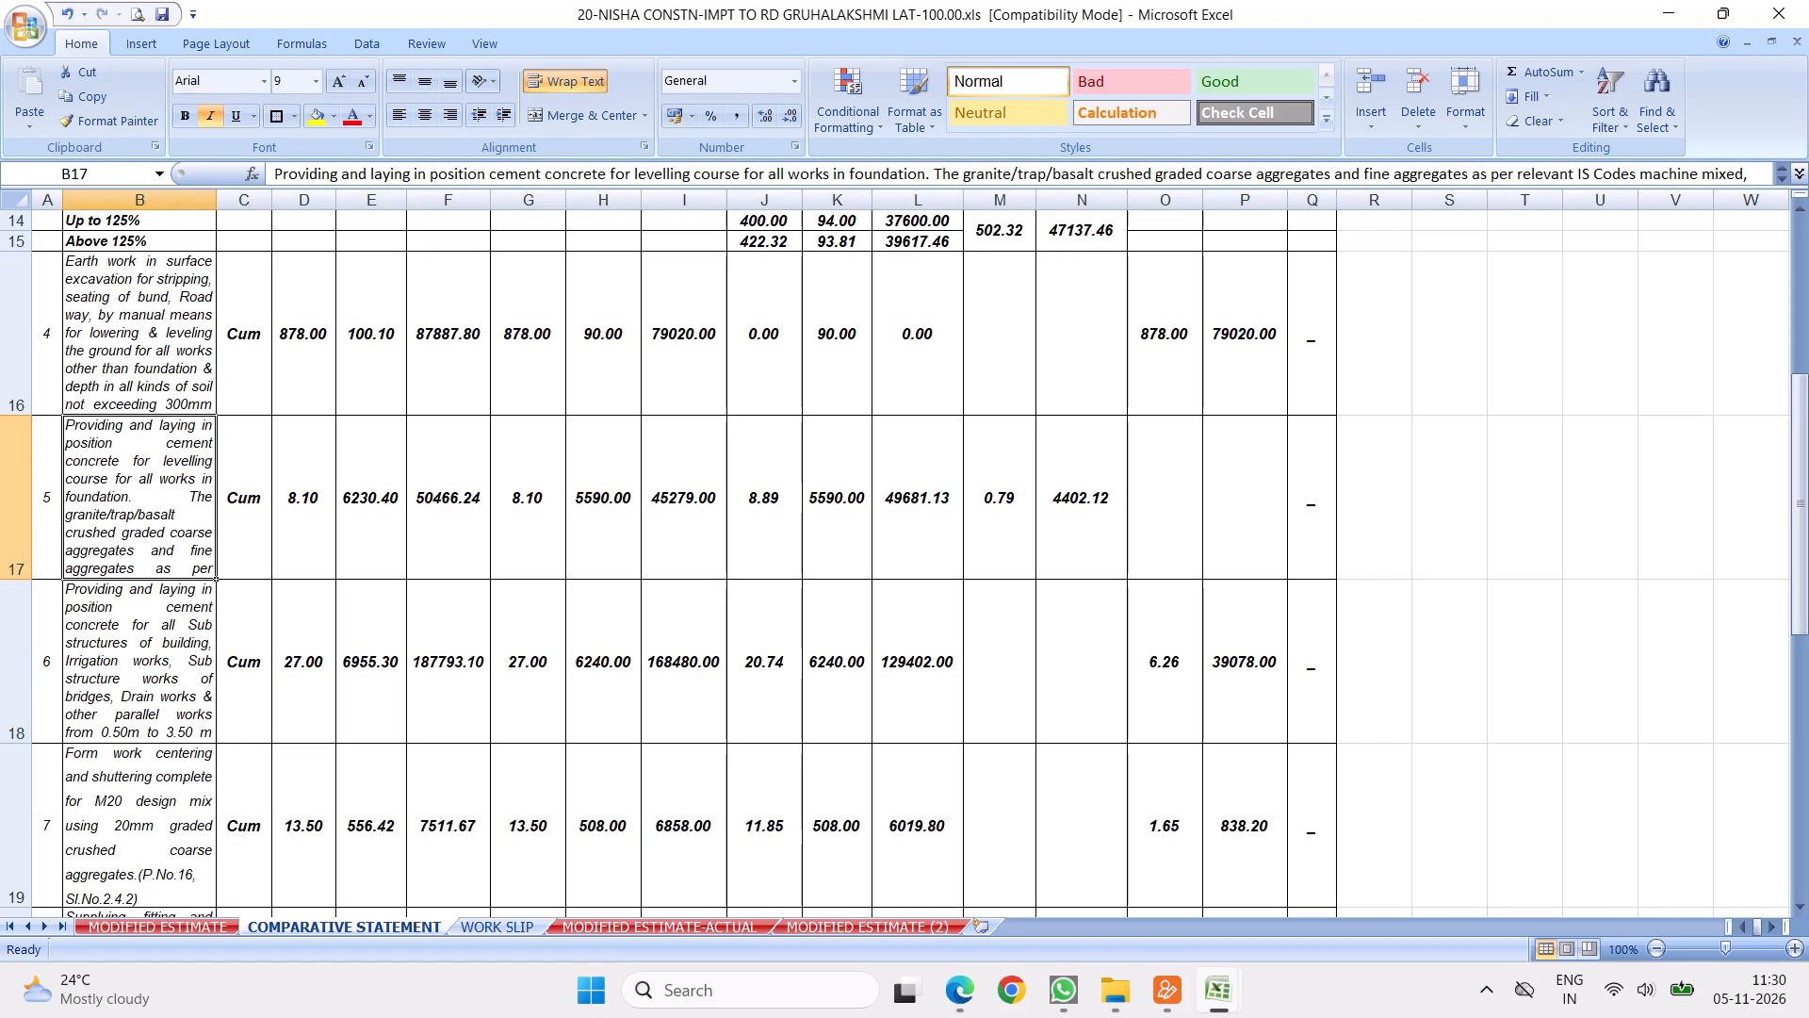
key("Down")
key("Down")
key("Down")
key("Down")
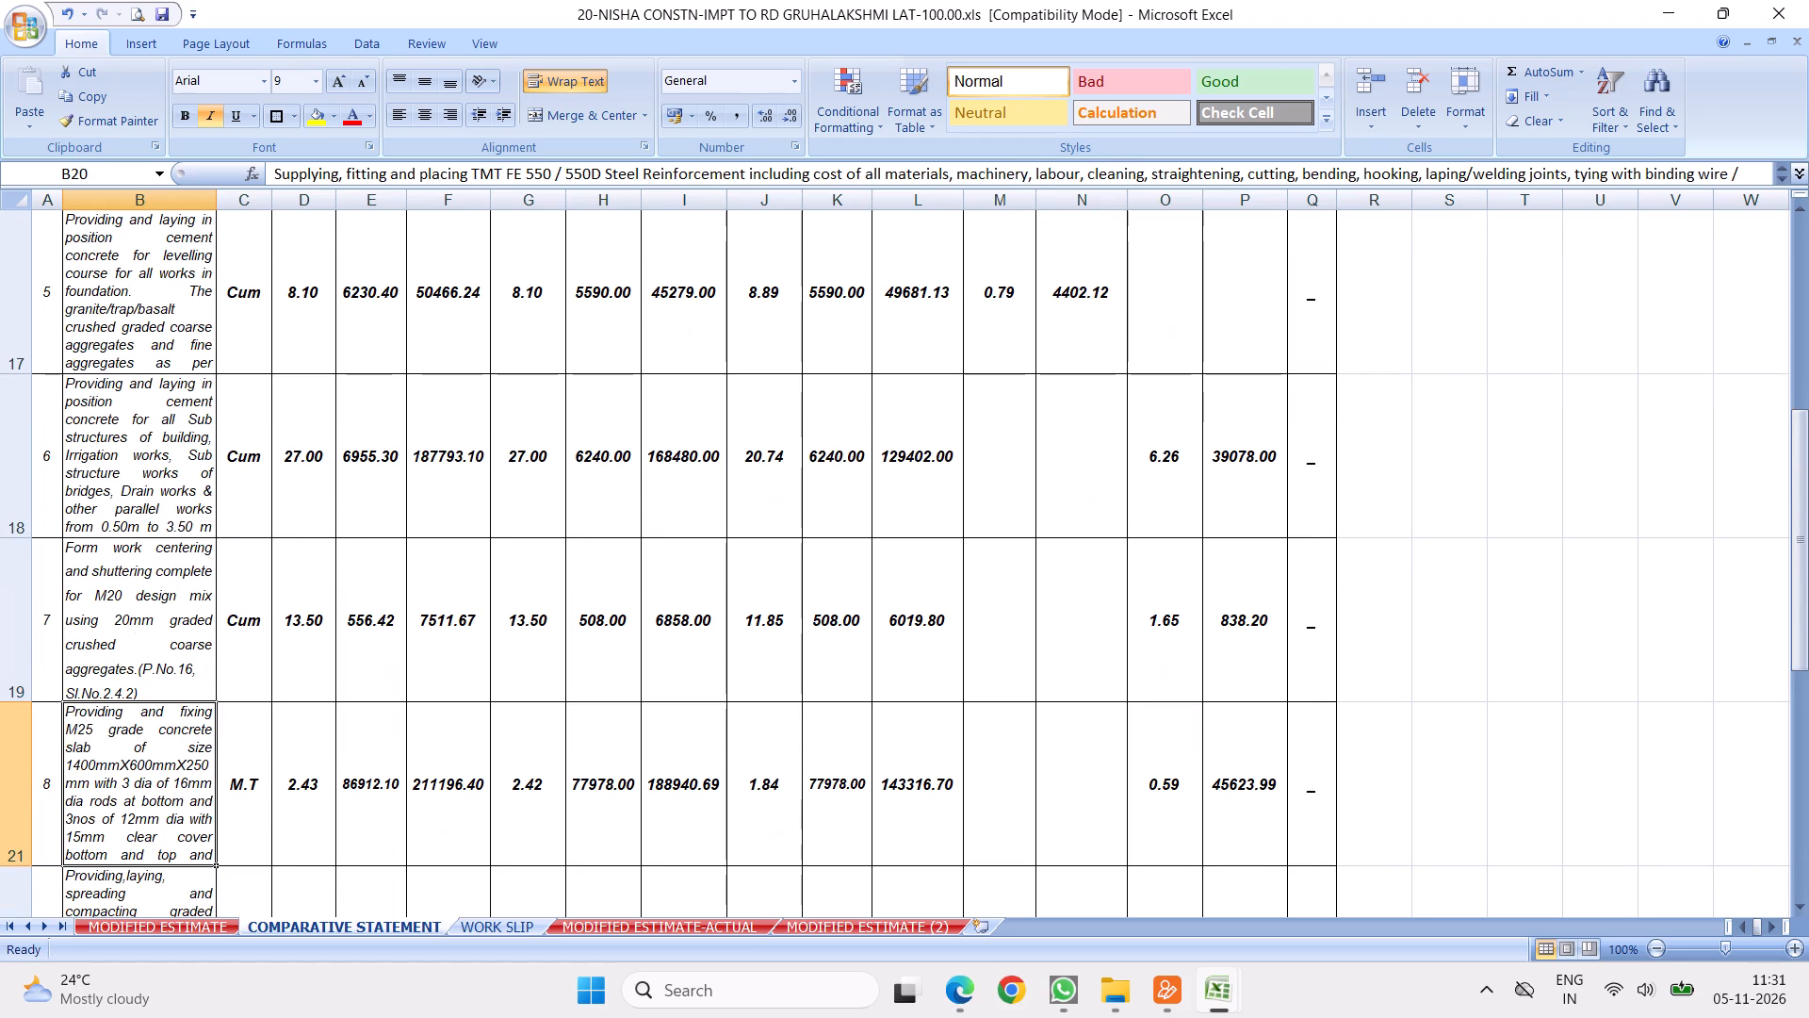
key("Down")
key("Up")
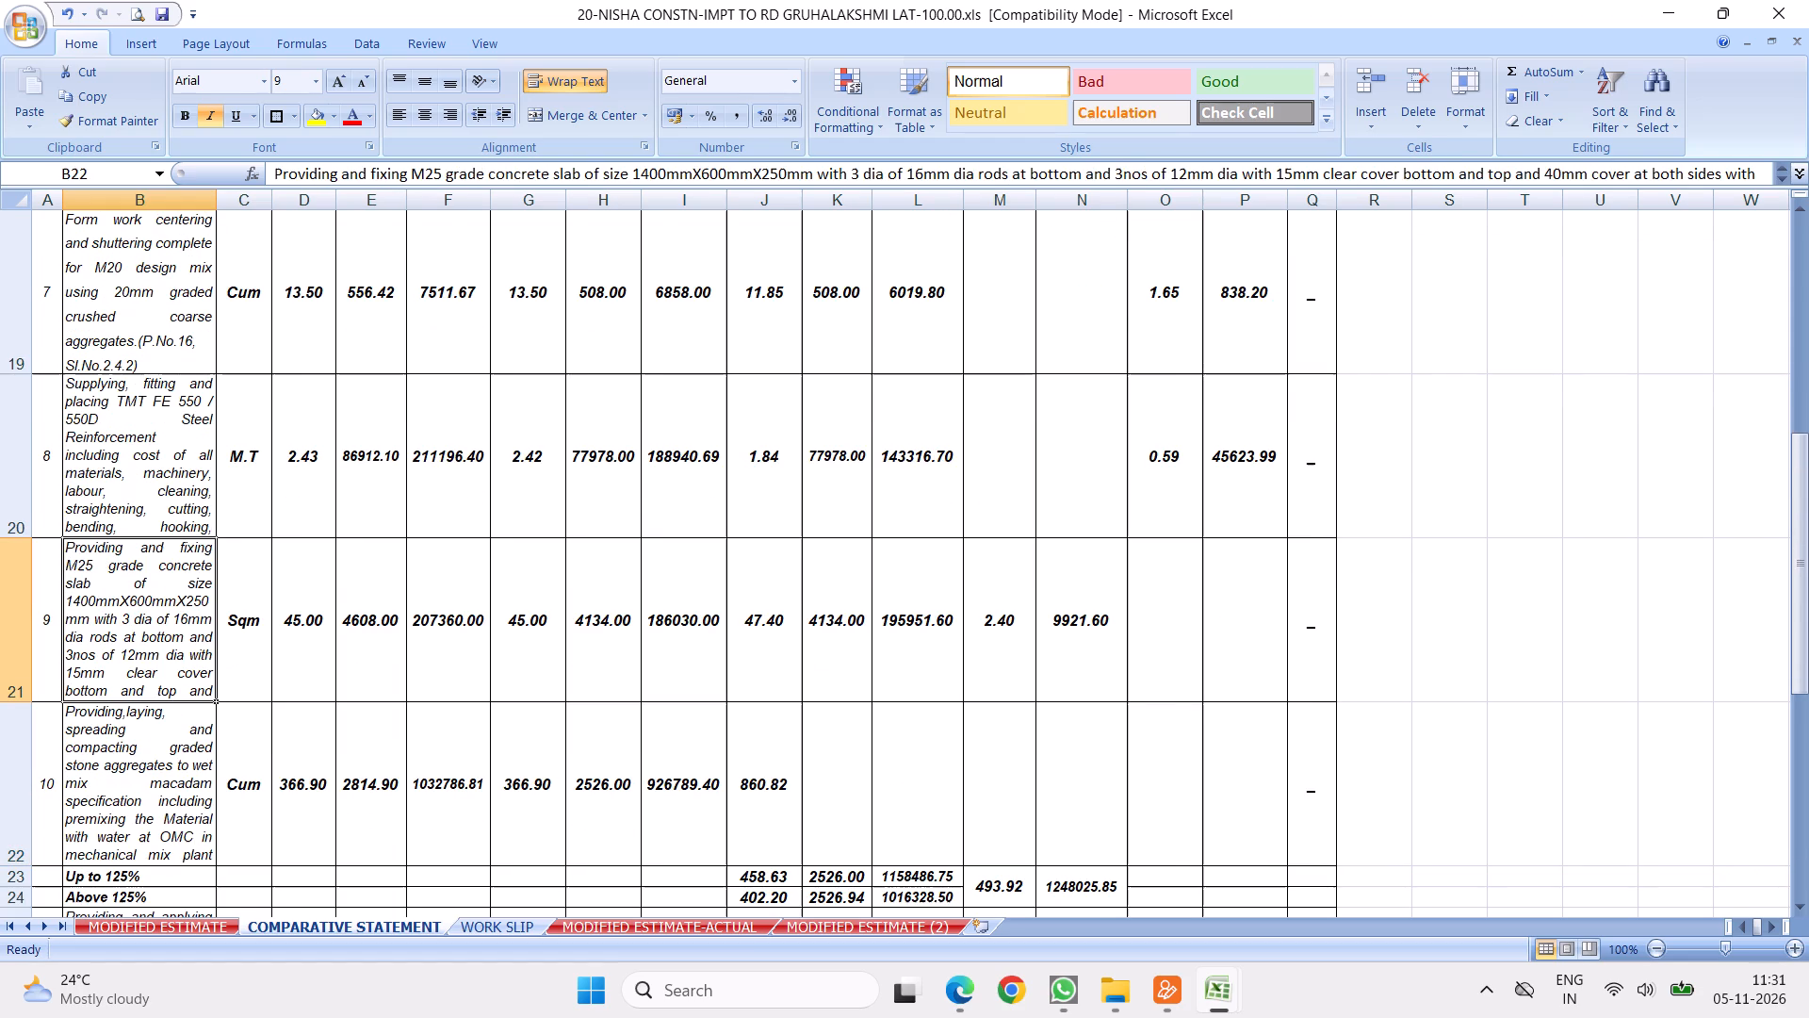
Duplicate the levelling-course concrete row 13 of WORK SLIP by inserting its copy directly below as row 14.
left_click(489, 923)
left_click(0, 458)
right_click(0, 458)
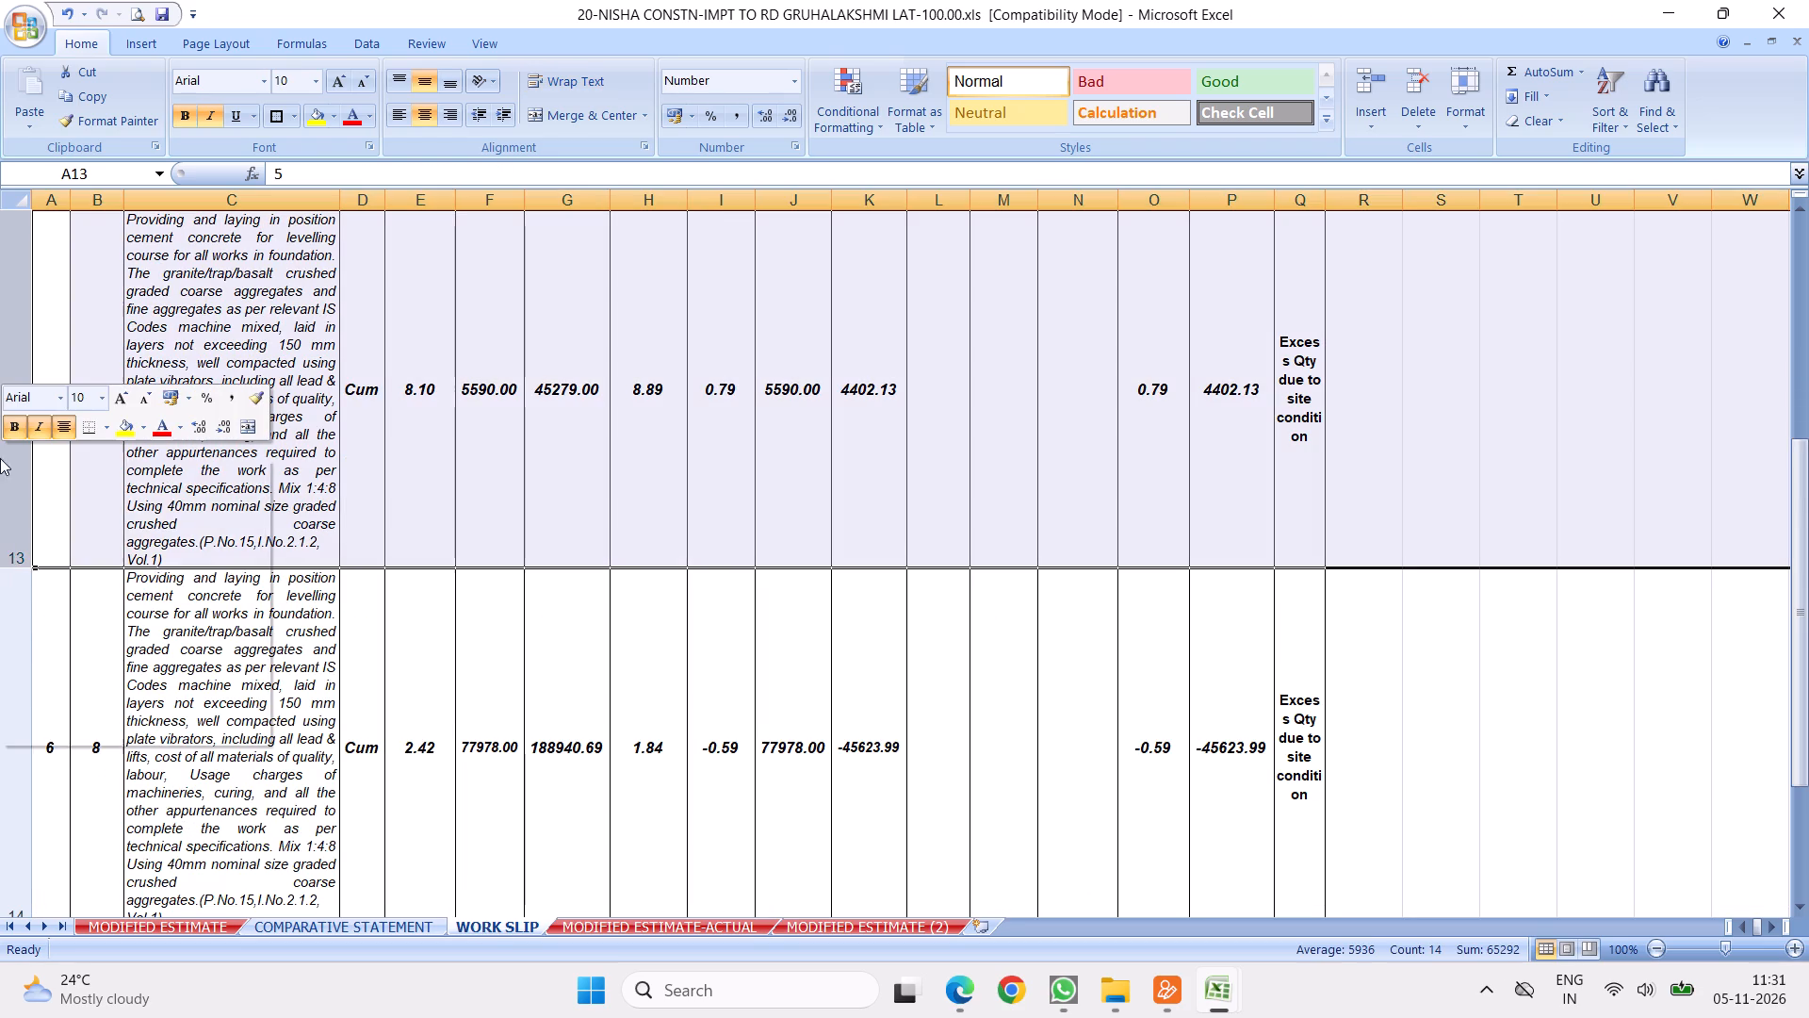
left_click(63, 503)
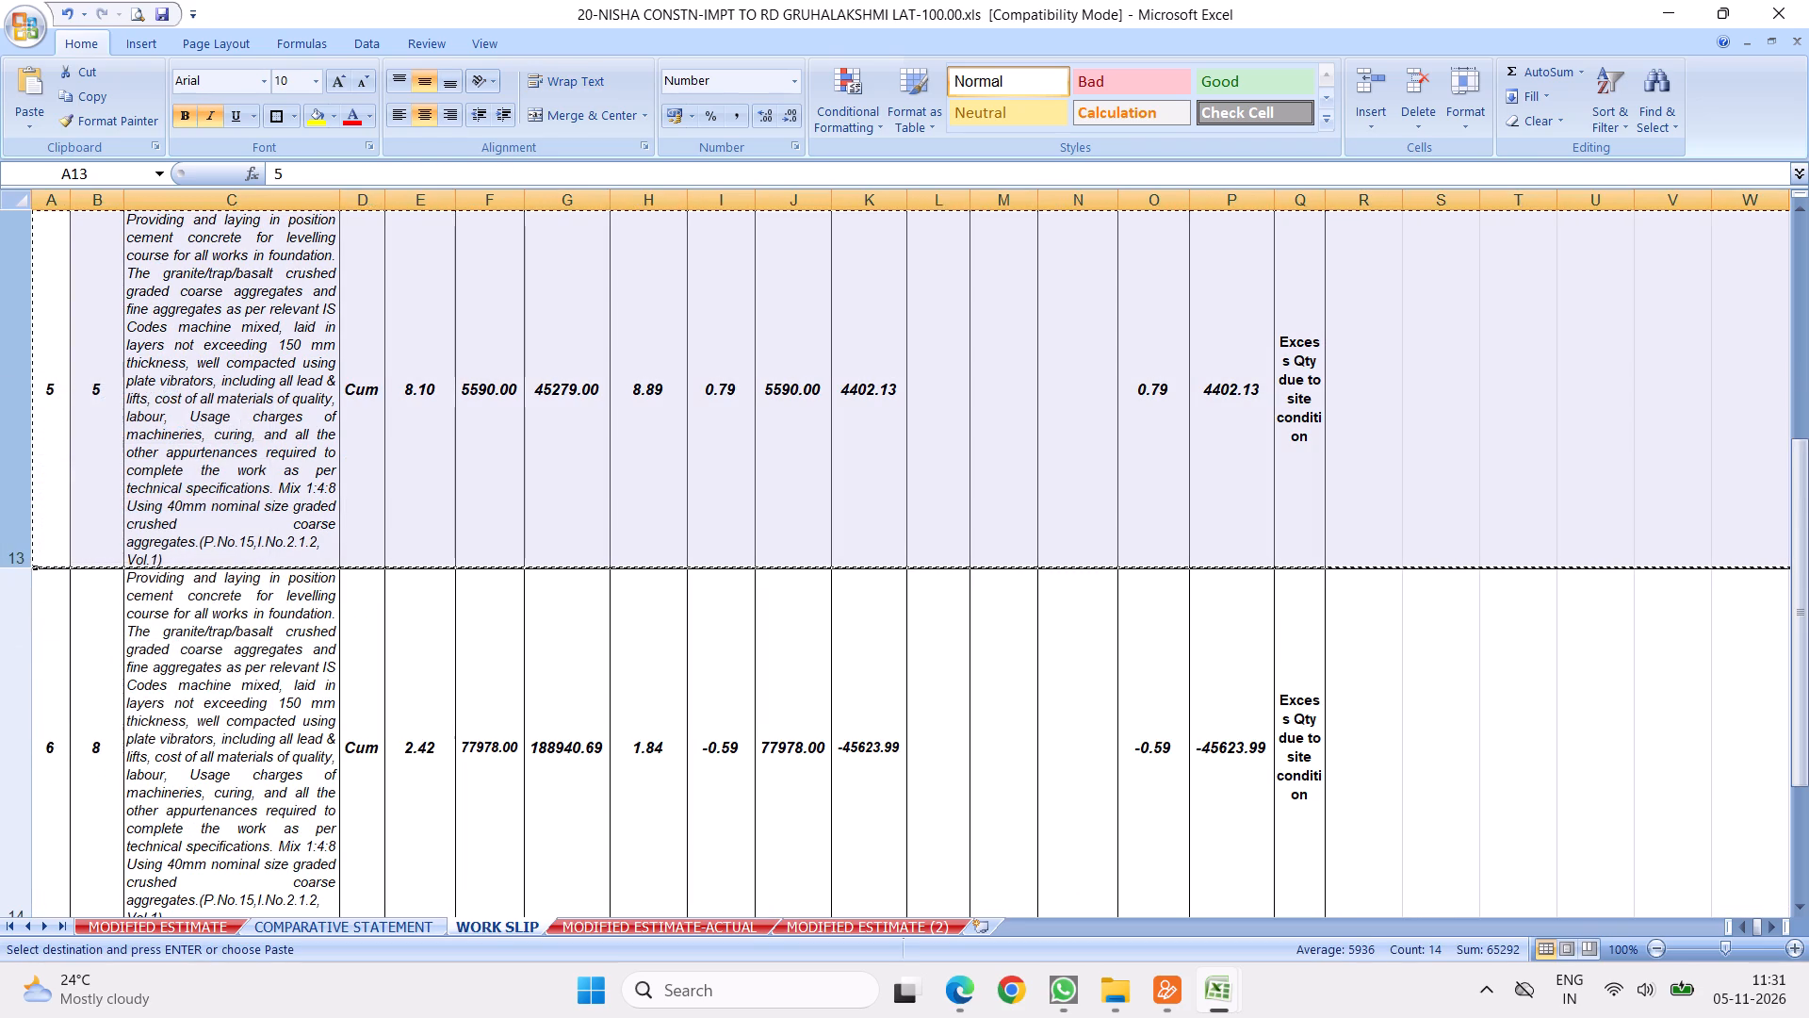
left_click(0, 632)
right_click(0, 632)
left_click(117, 754)
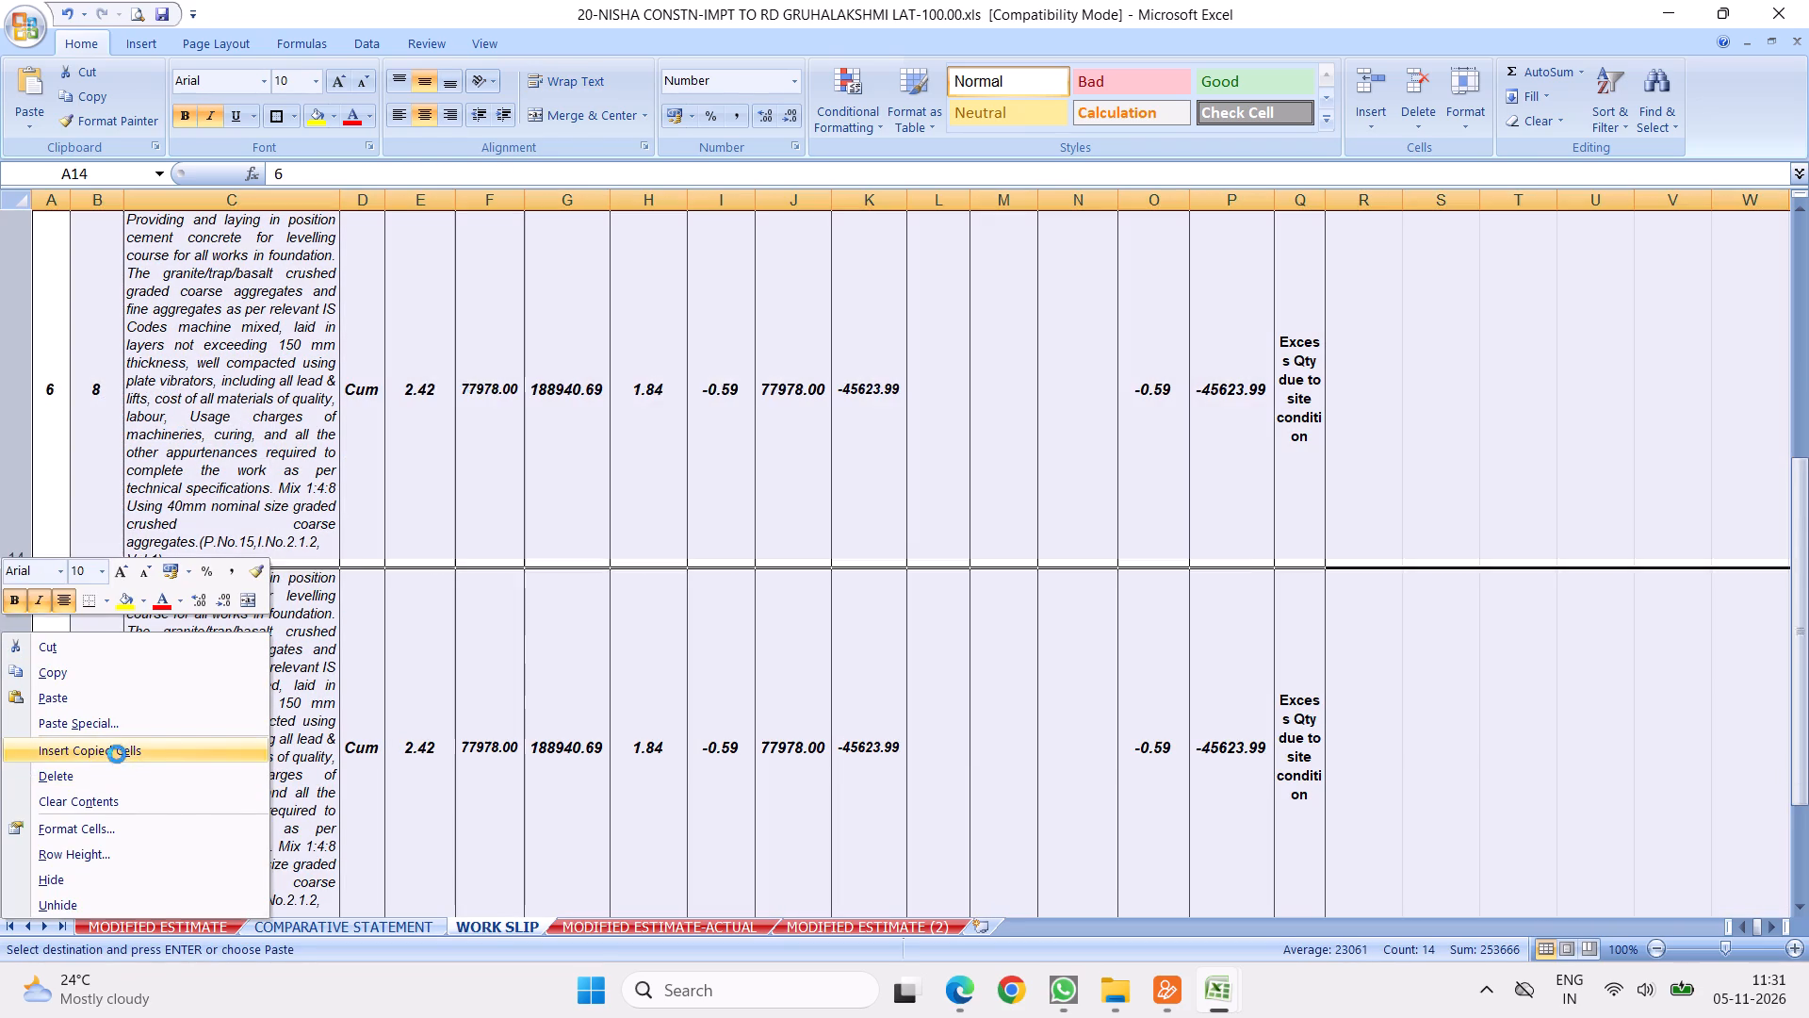
Replace the description in C14 of WORK SLIP with the item 9 M25 concrete slab description from B21 of COMPARATIVE STATEMENT.
left_click(238, 383)
key("Delete")
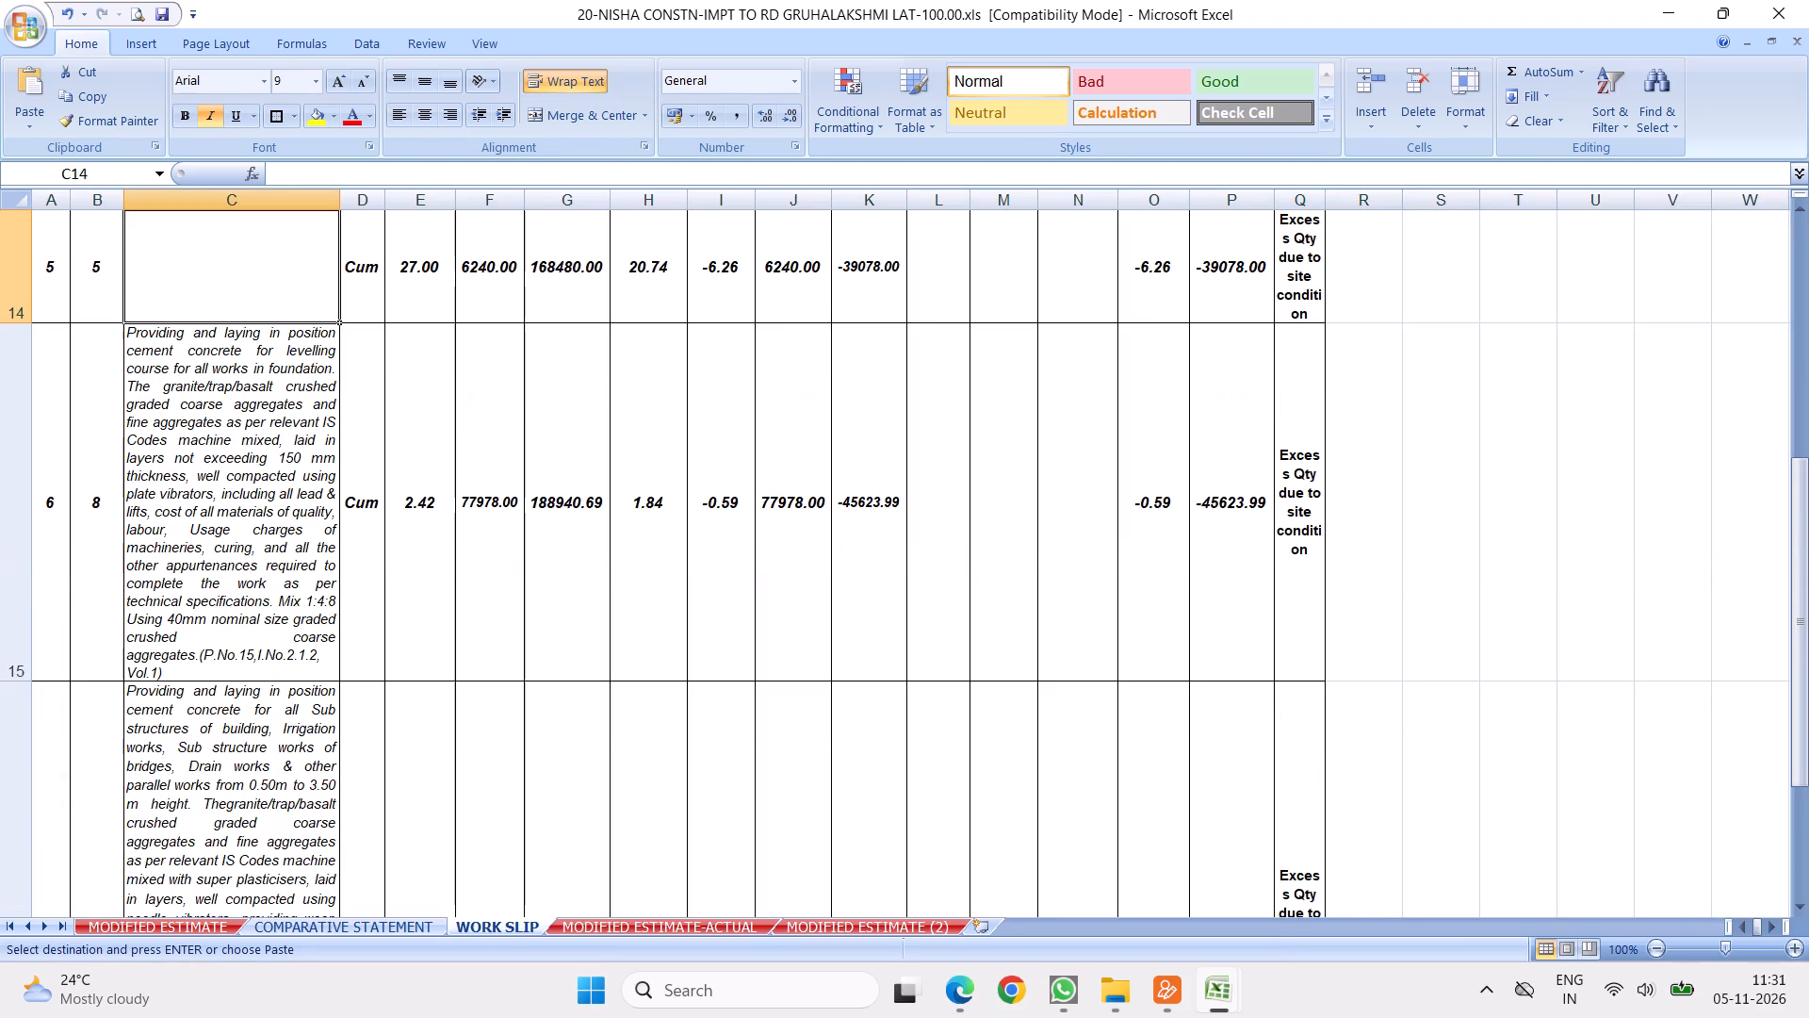
left_click(365, 927)
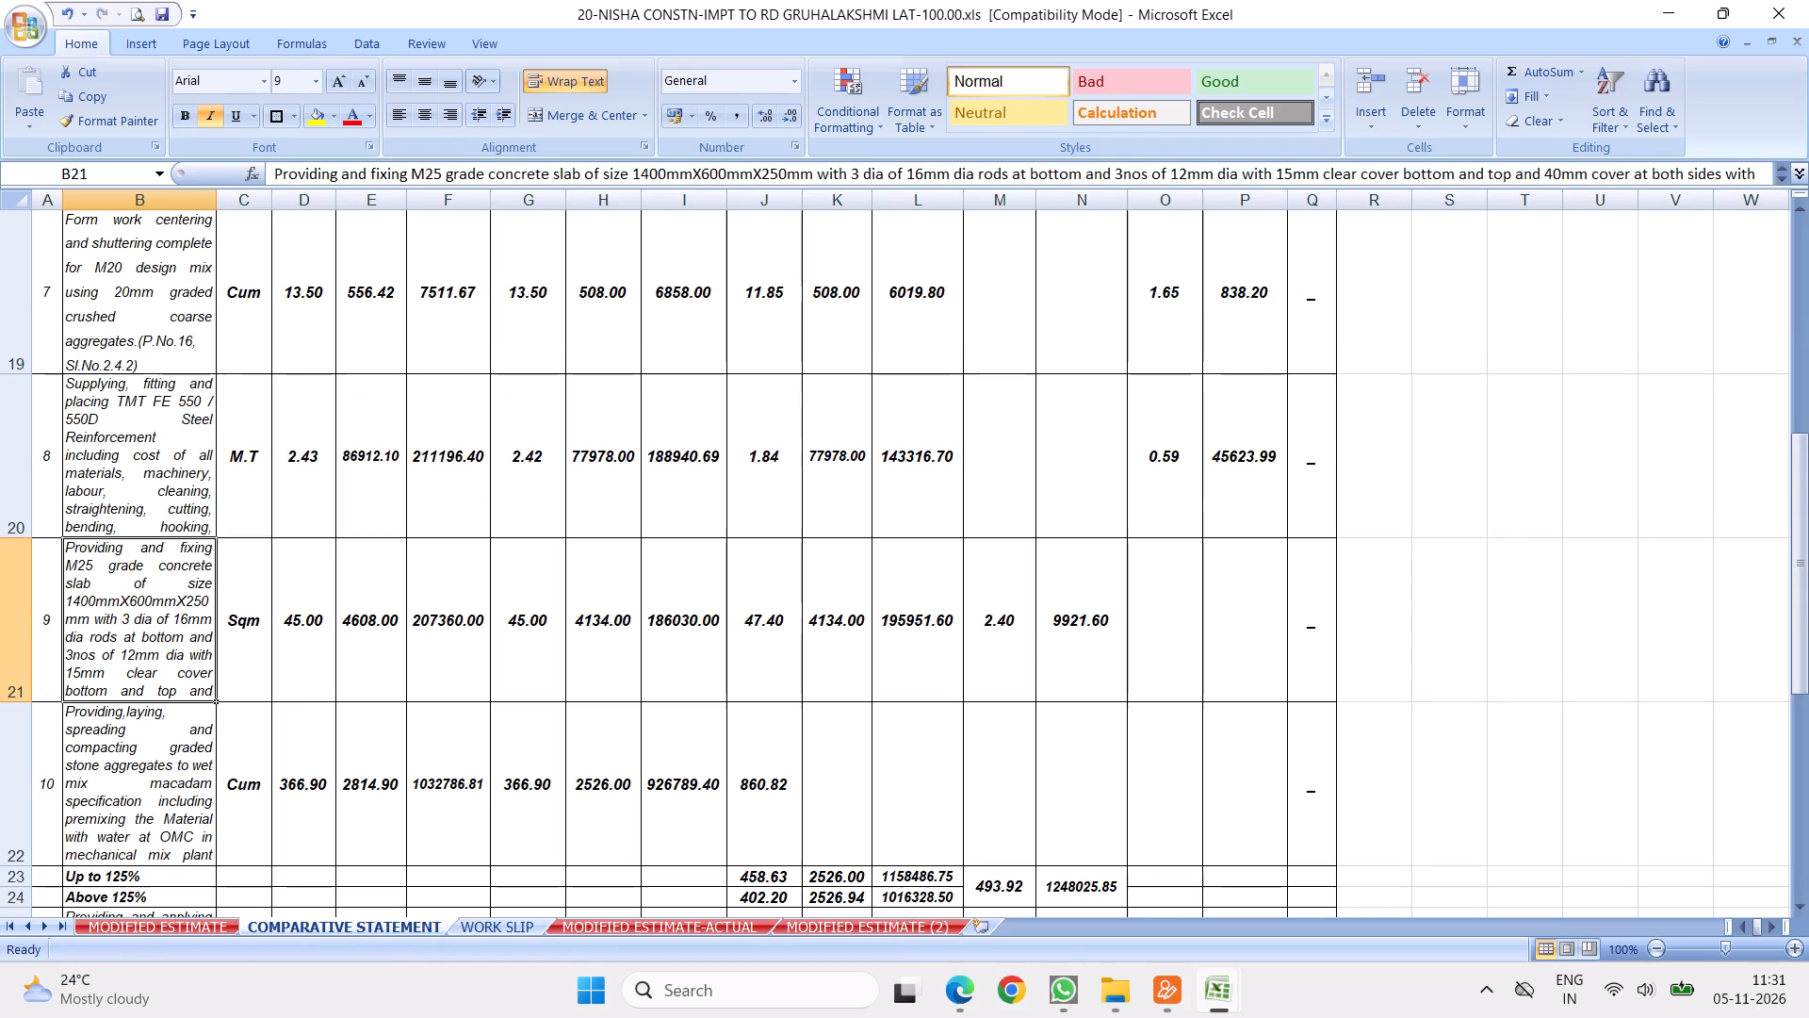
right_click(113, 583)
left_click(166, 623)
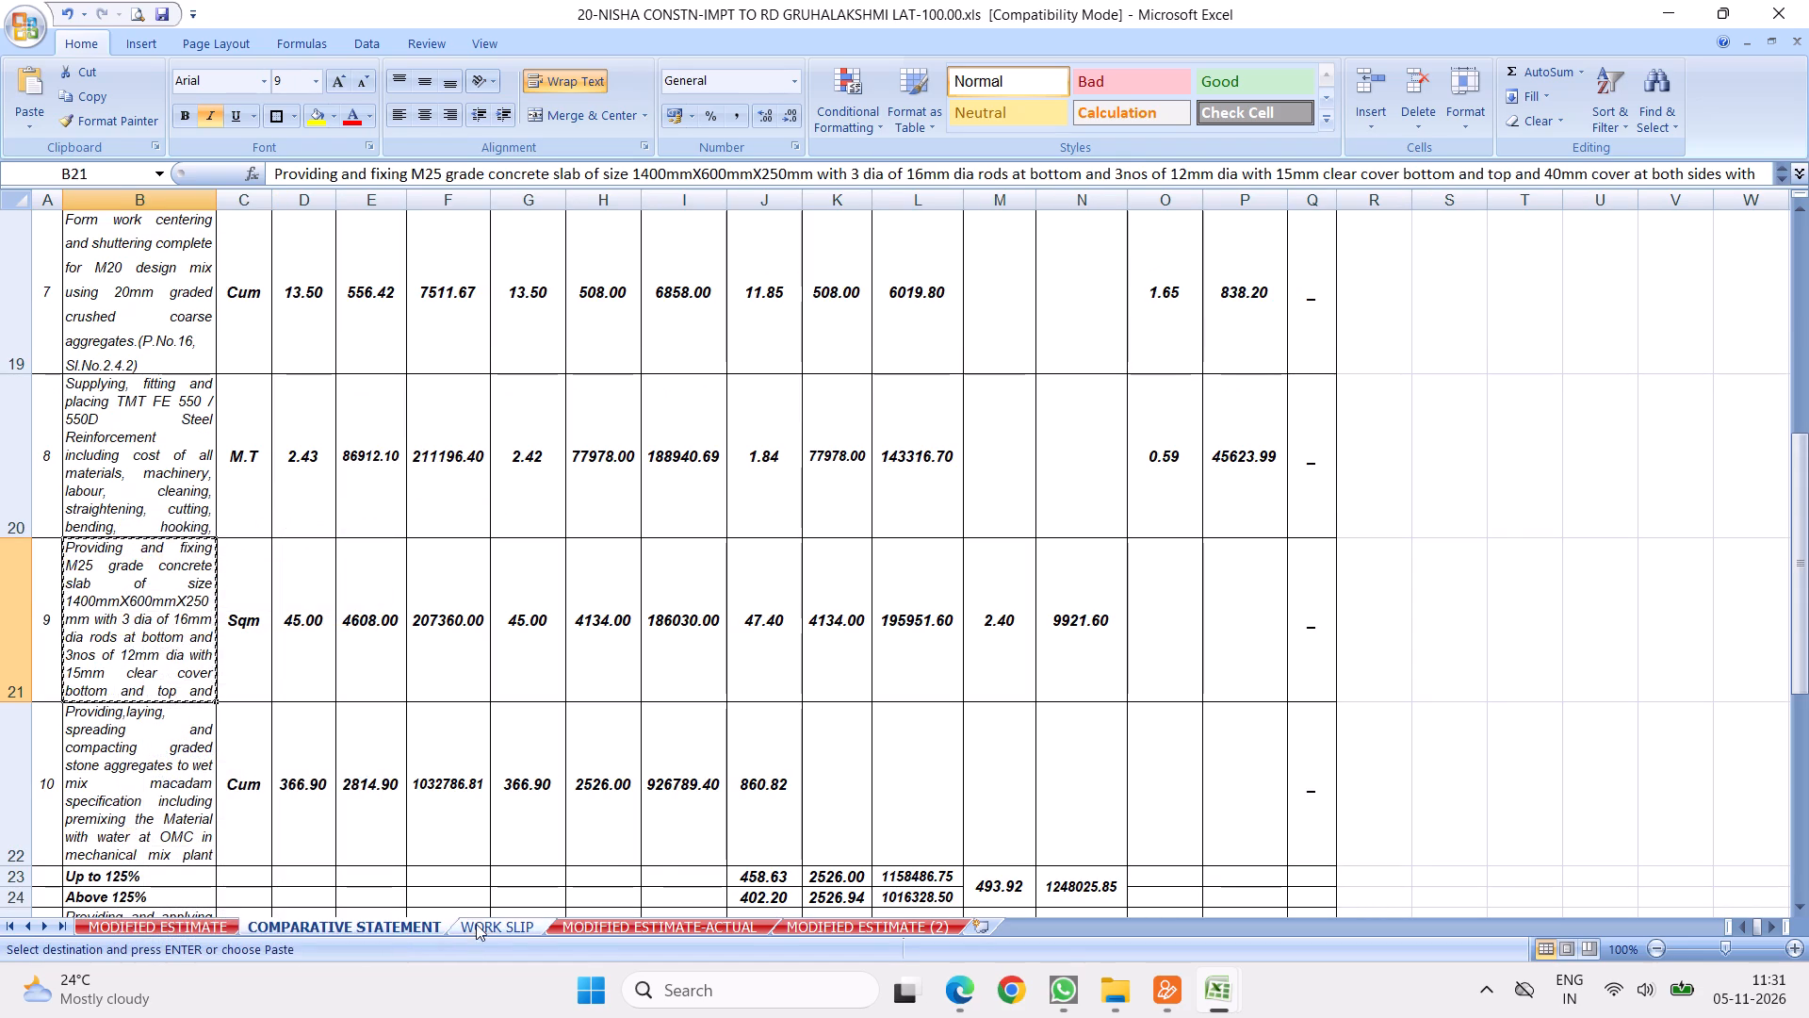
left_click(483, 919)
right_click(250, 267)
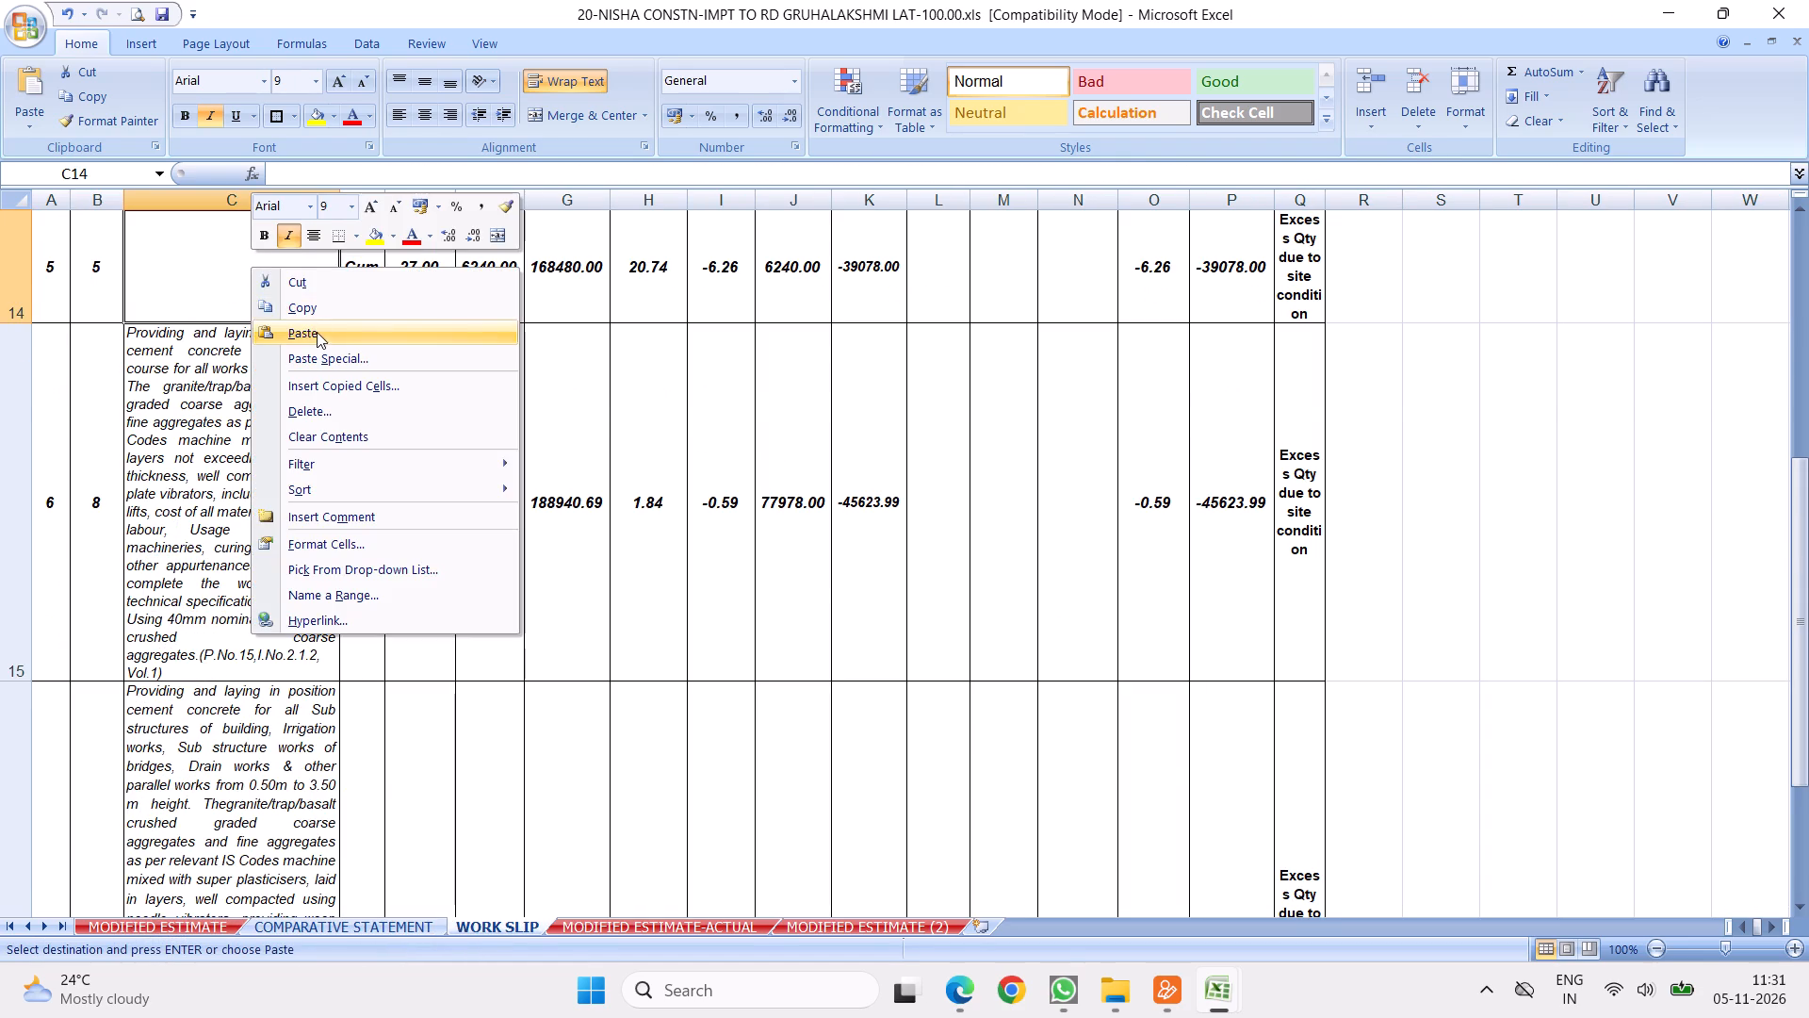
left_click(317, 332)
Enter tender item number 9 in B14 and unit Sqm in D14 for the M25 concrete slab item.
left_click(100, 311)
key("9")
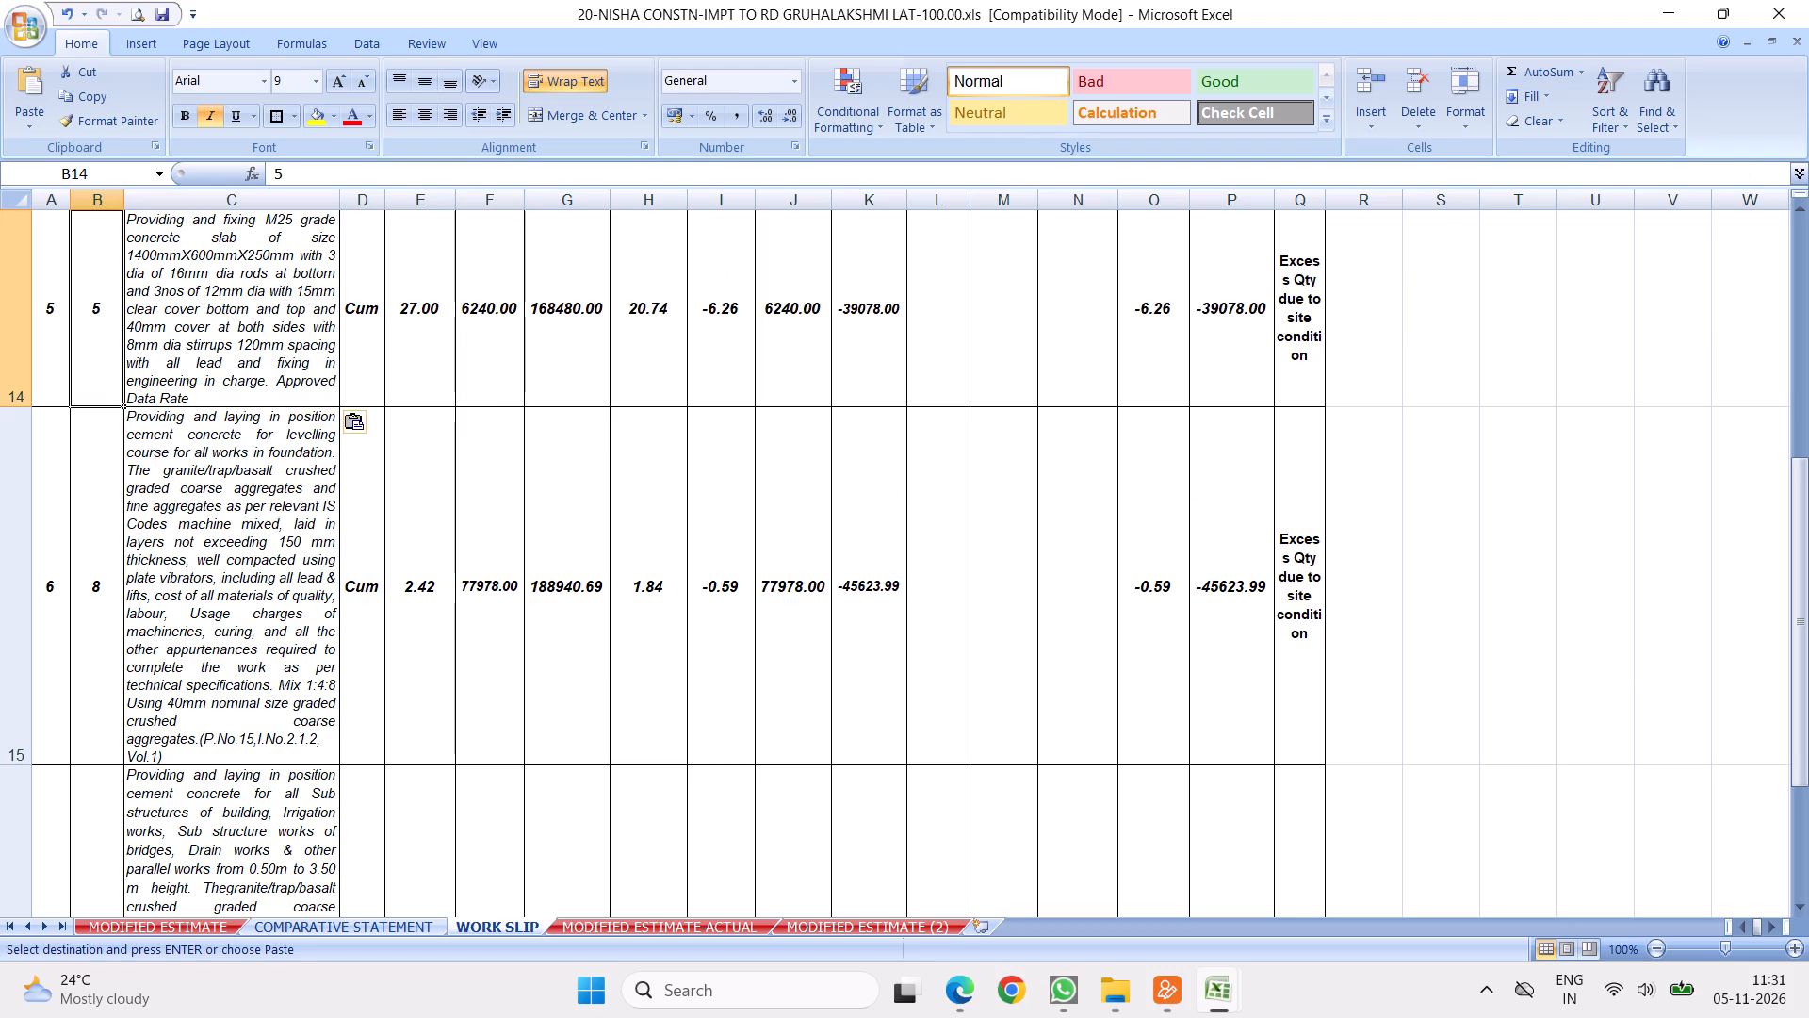
left_click(353, 326)
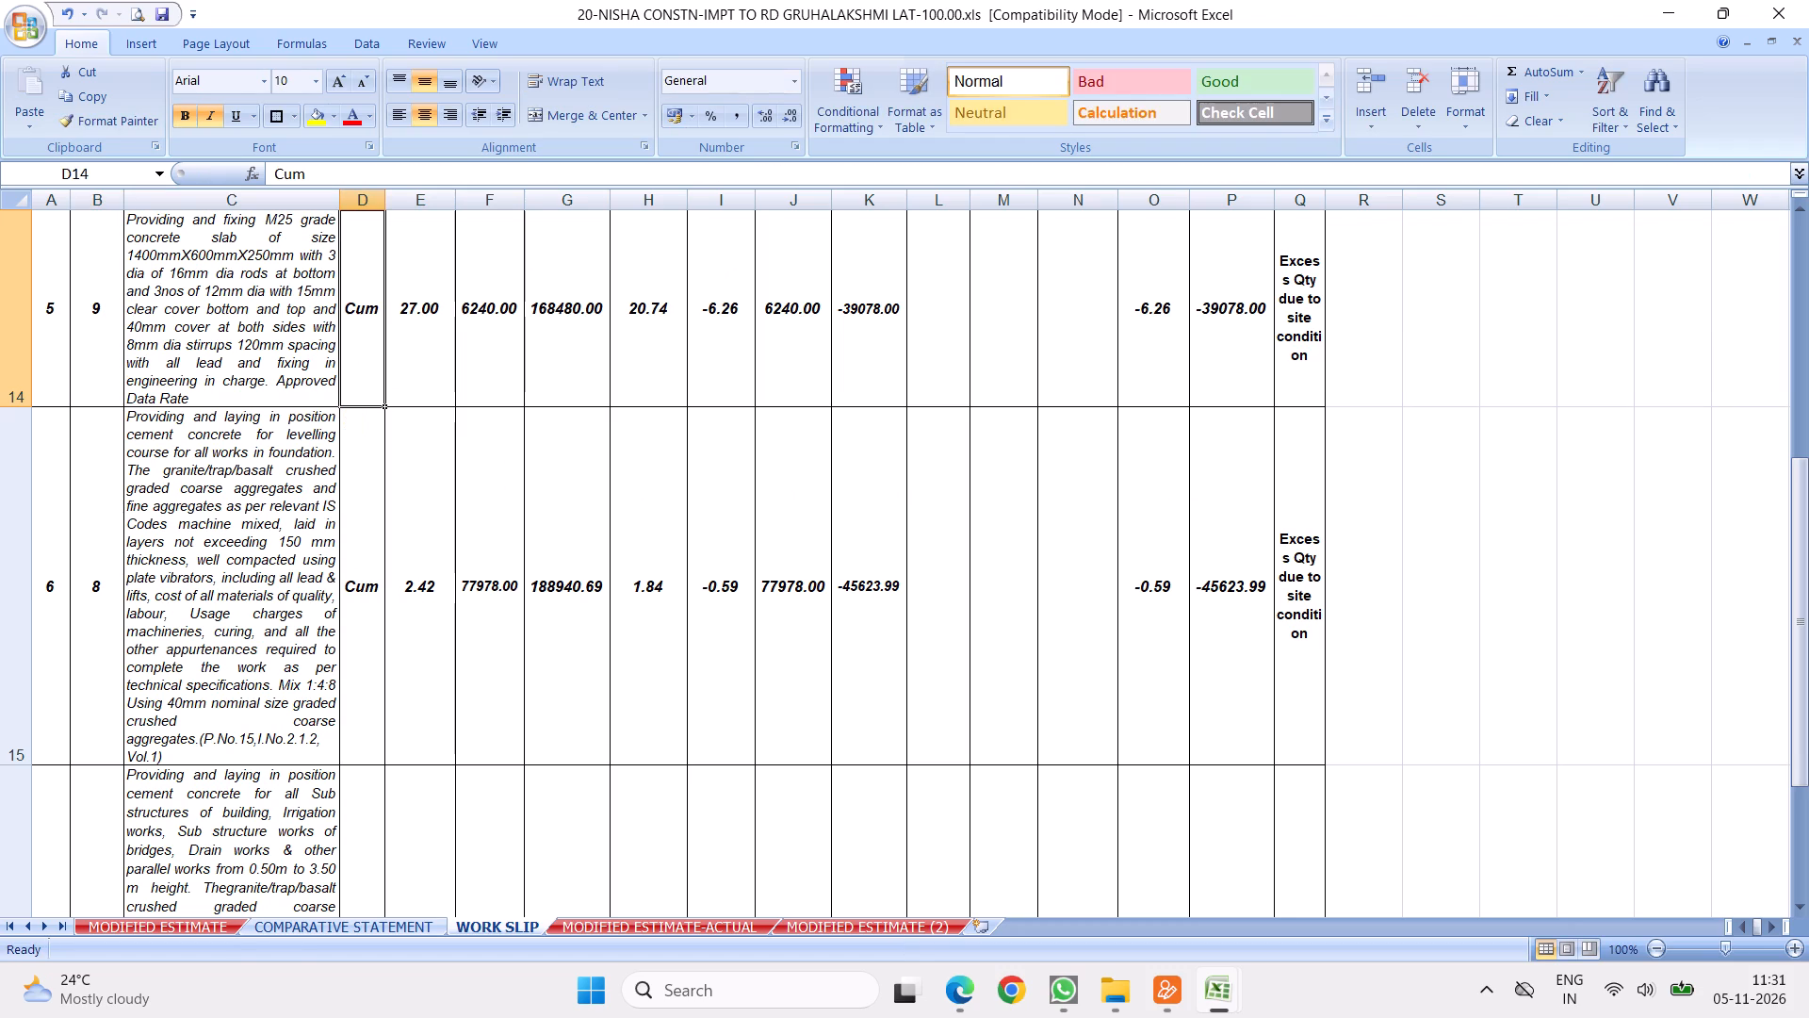
key("s")
left_click(485, 357)
Link E14 of WORK SLIP to 'COMPARATIVE STATEMENT'!G21 for the slab quantity and fill the link across to rate cell F14.
left_click(408, 330)
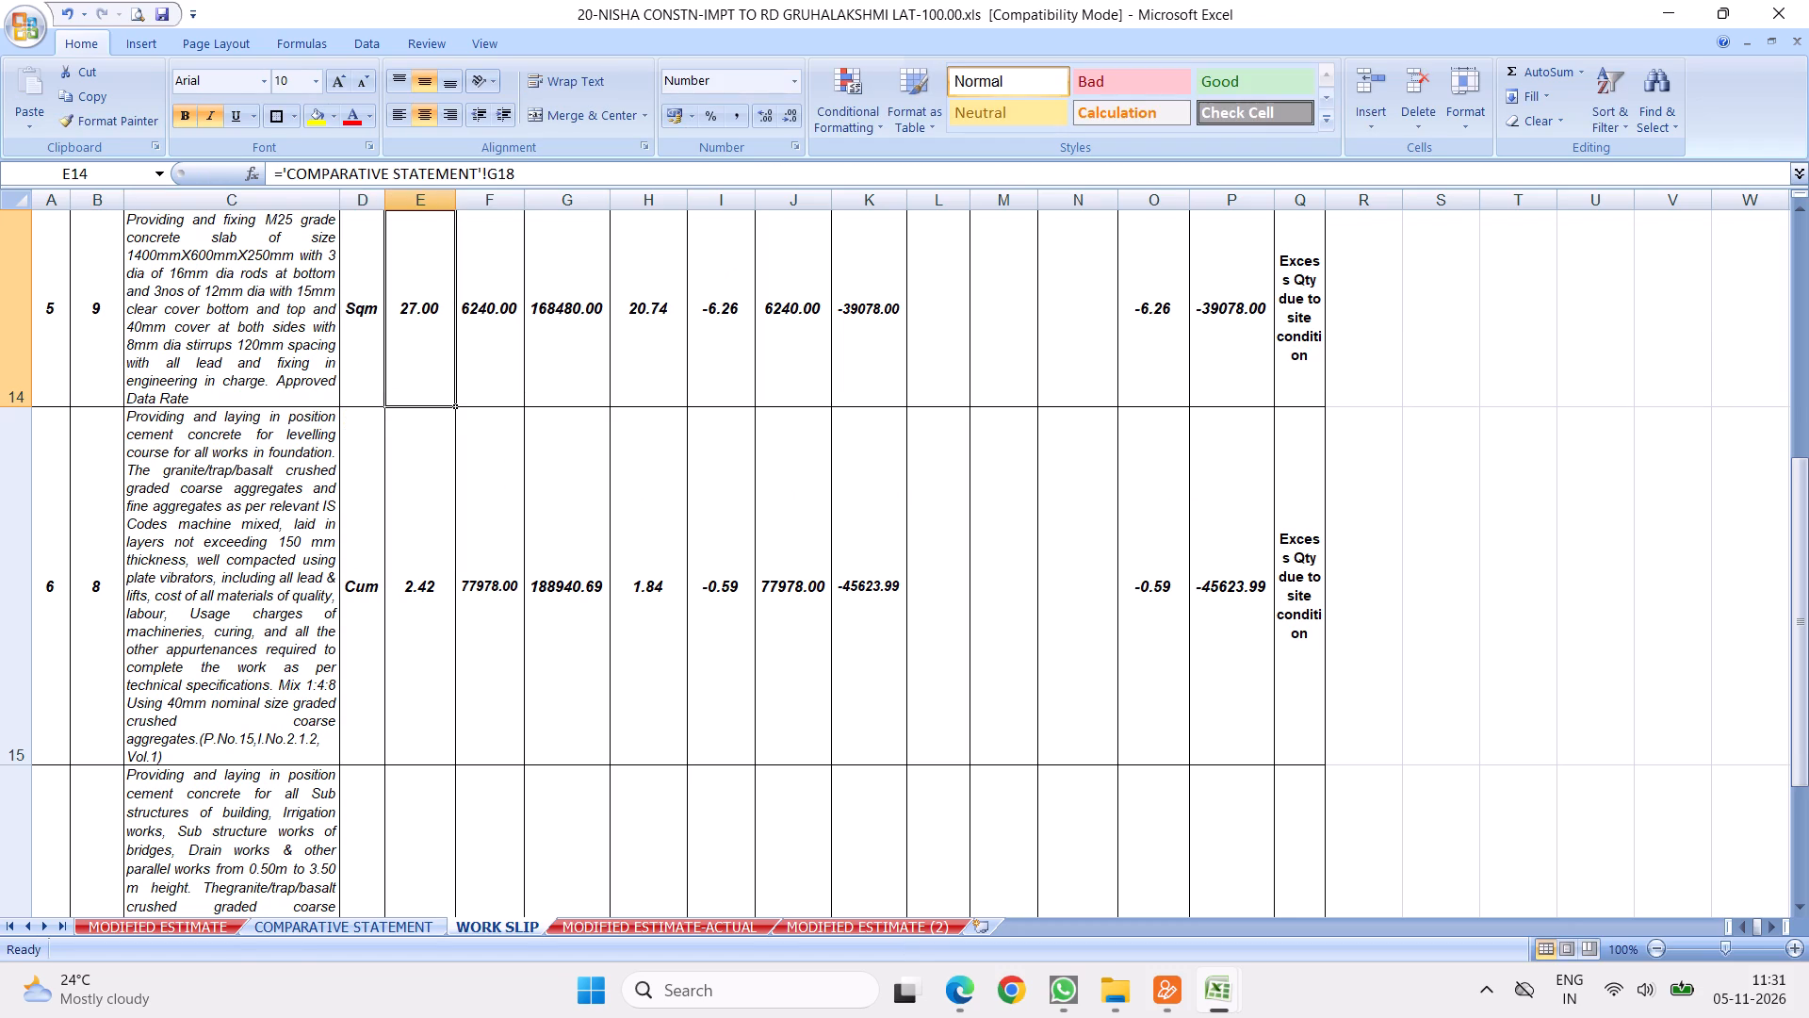
key("equal")
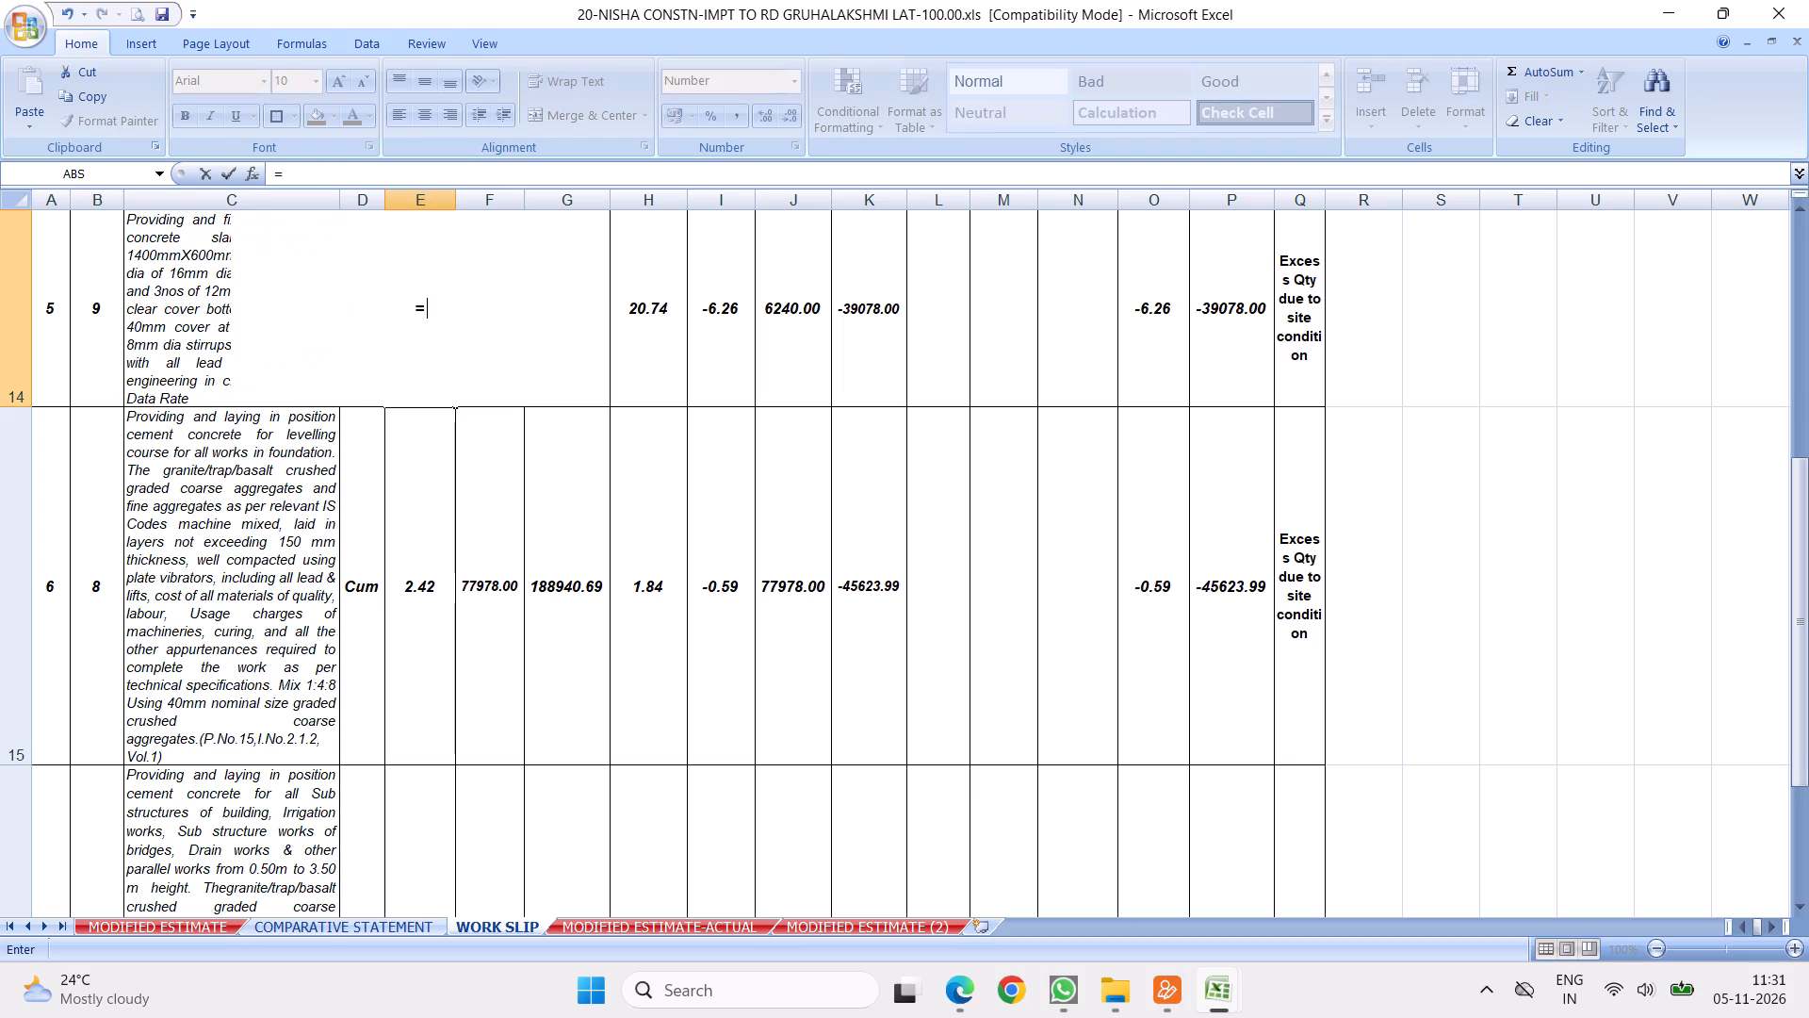
left_click(324, 928)
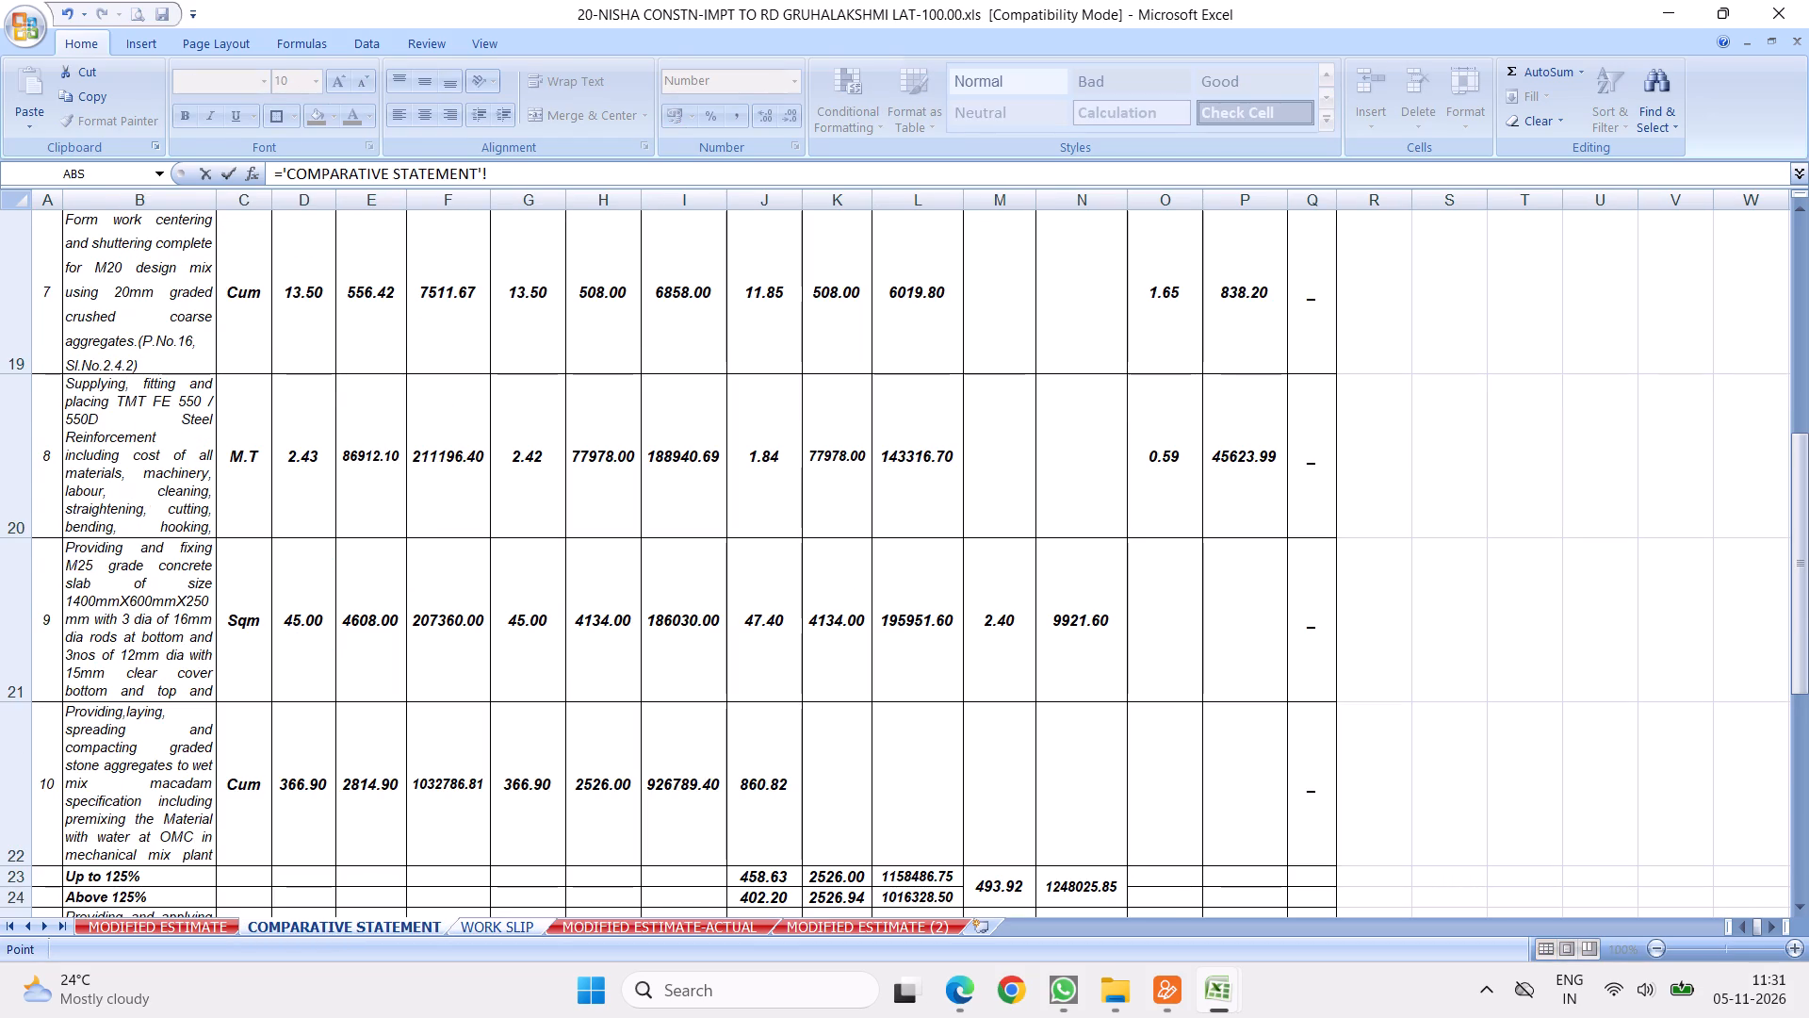
left_click(525, 626)
key("Return")
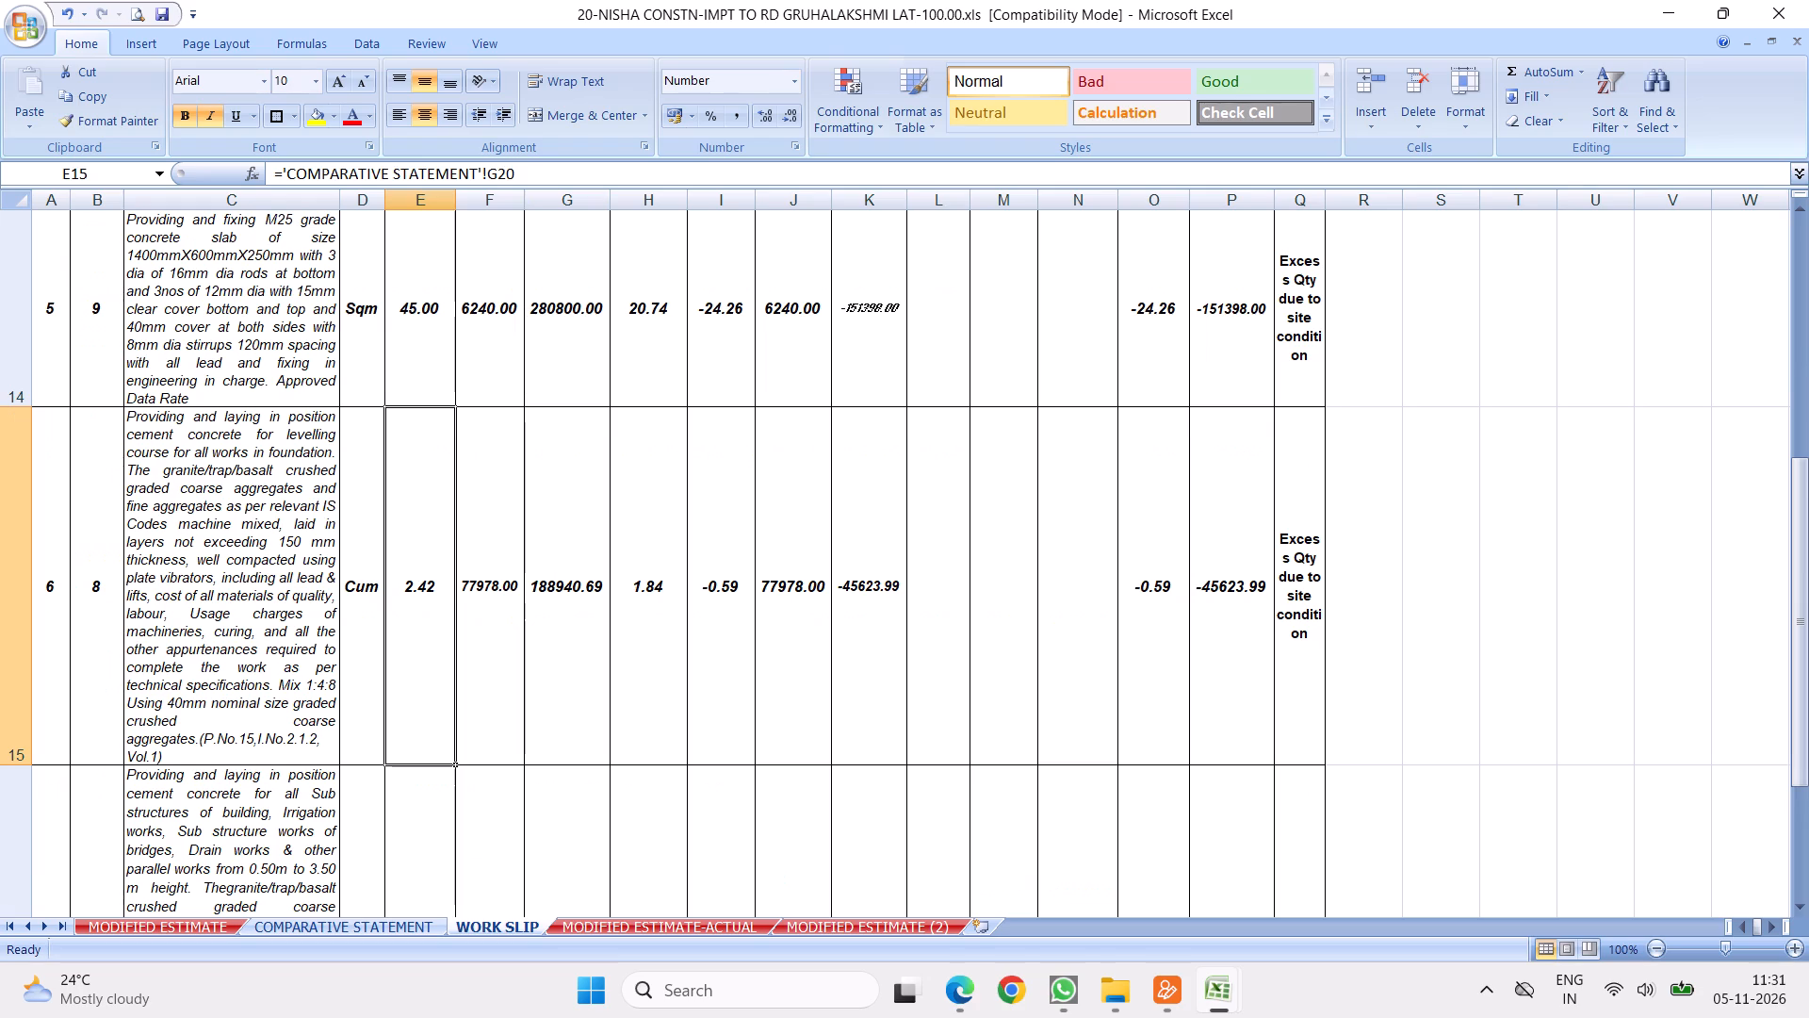
left_click(410, 343)
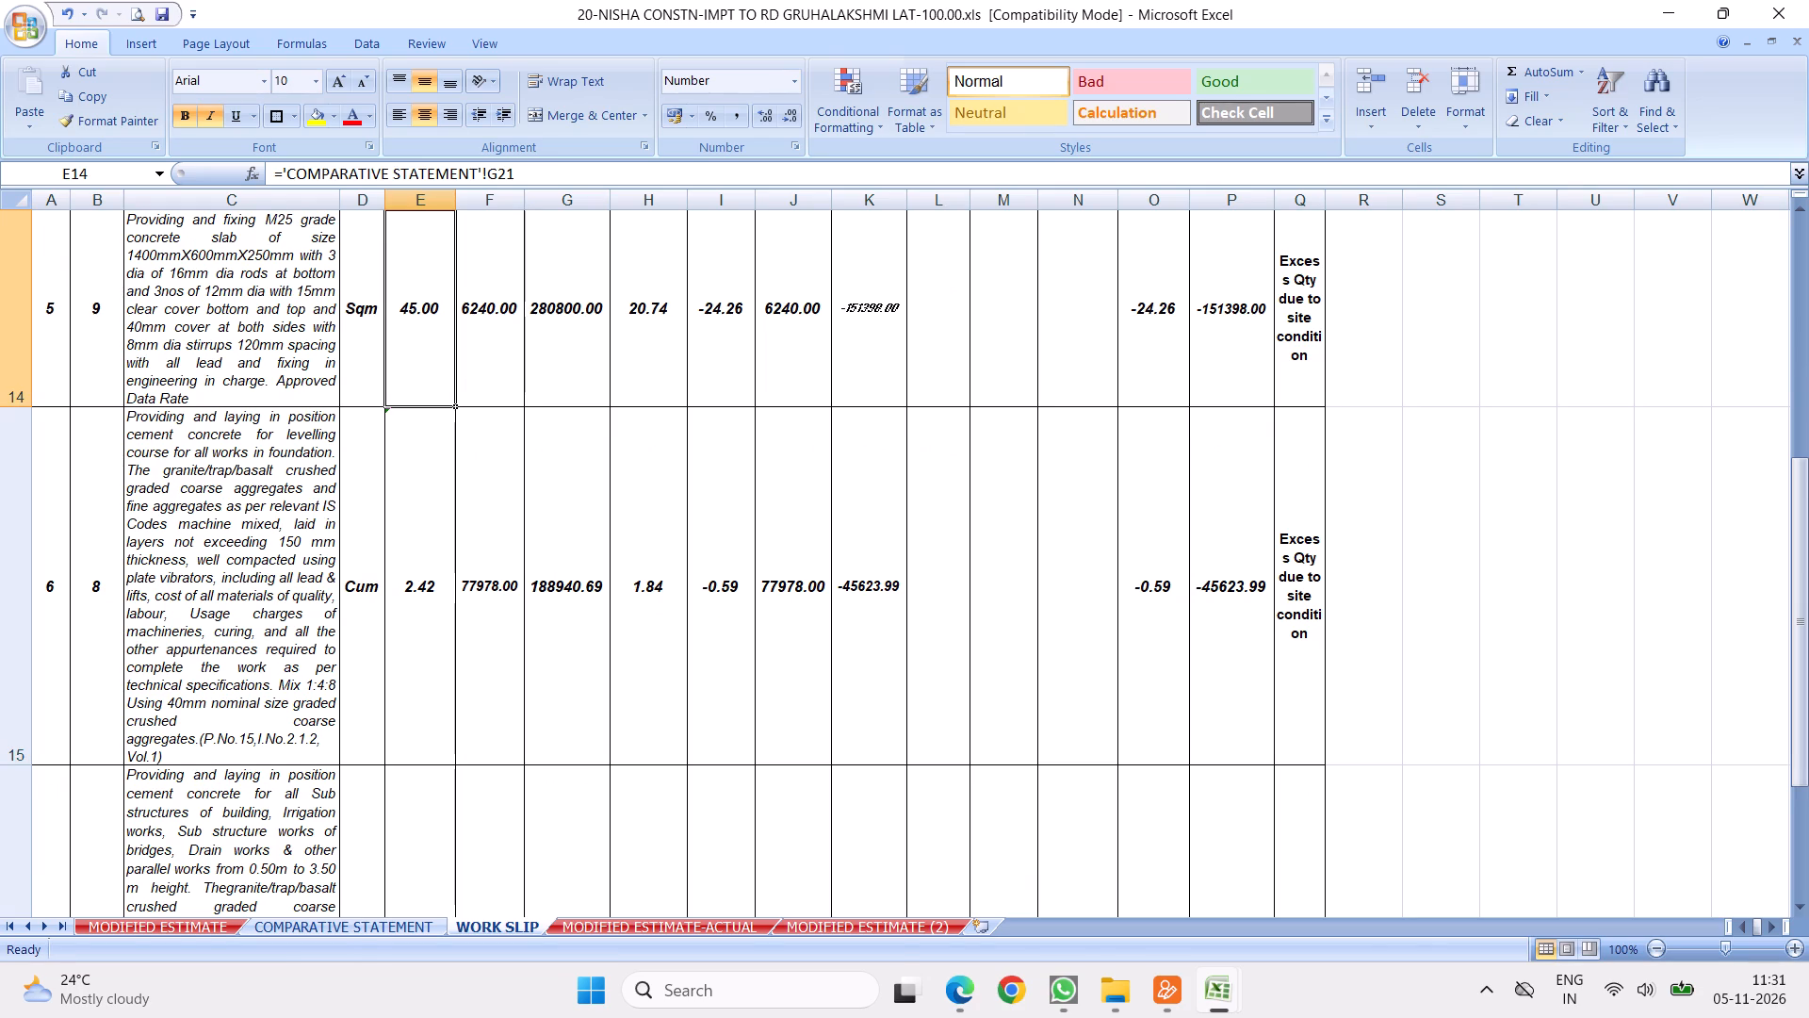
left_click_drag(454, 411, 529, 405)
Link H14 of WORK SLIP to 'COMPARATIVE STATEMENT'!J21 for the executed quantity of the M25 concrete slab.
left_click(633, 320)
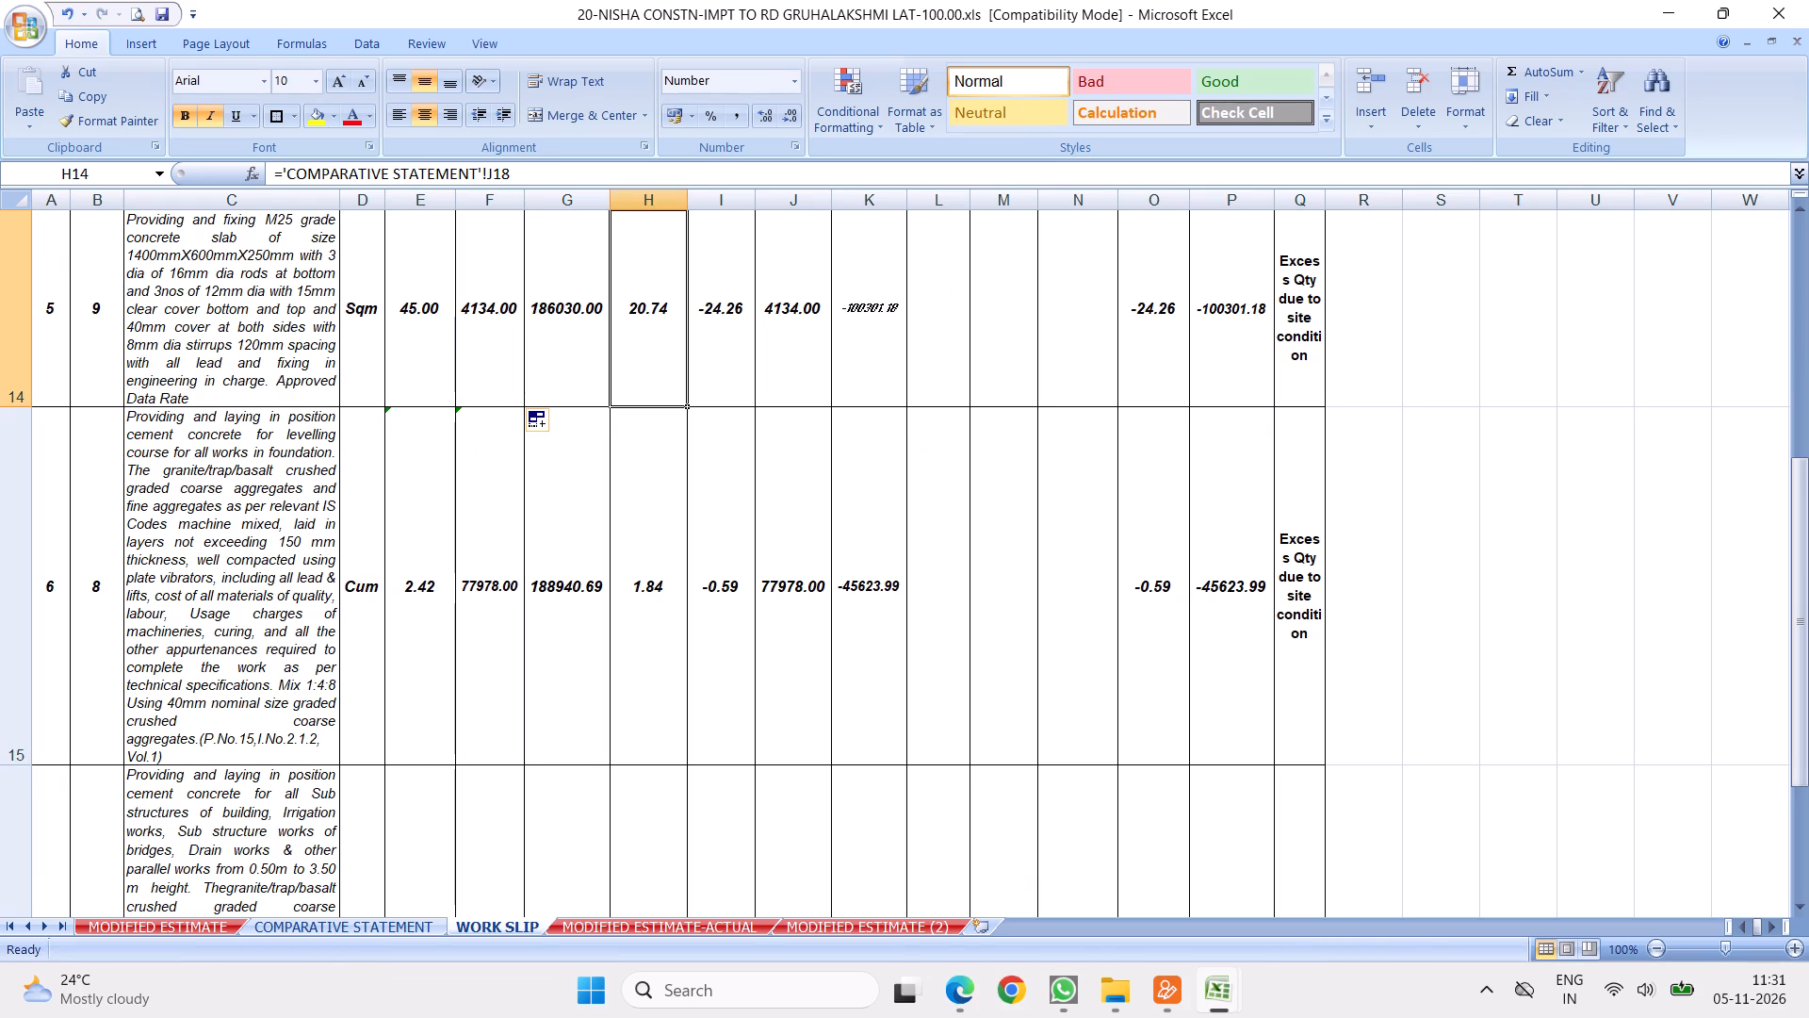
key("equal")
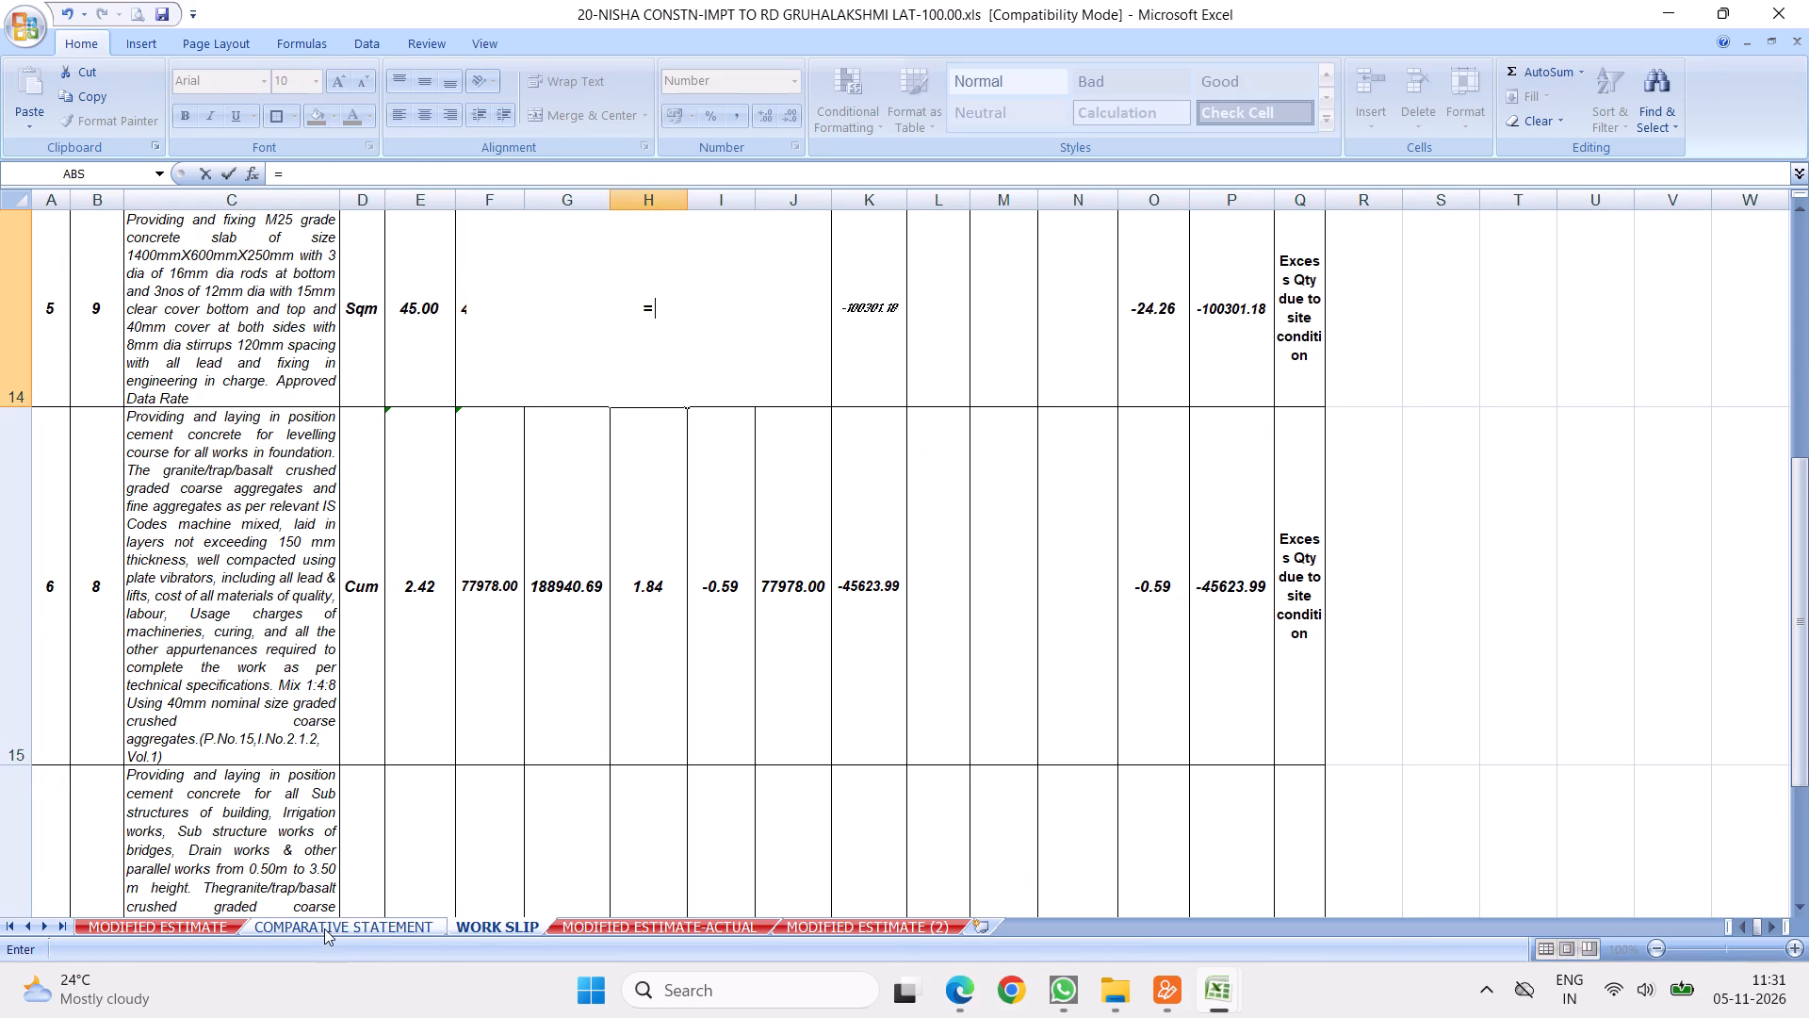
left_click(324, 921)
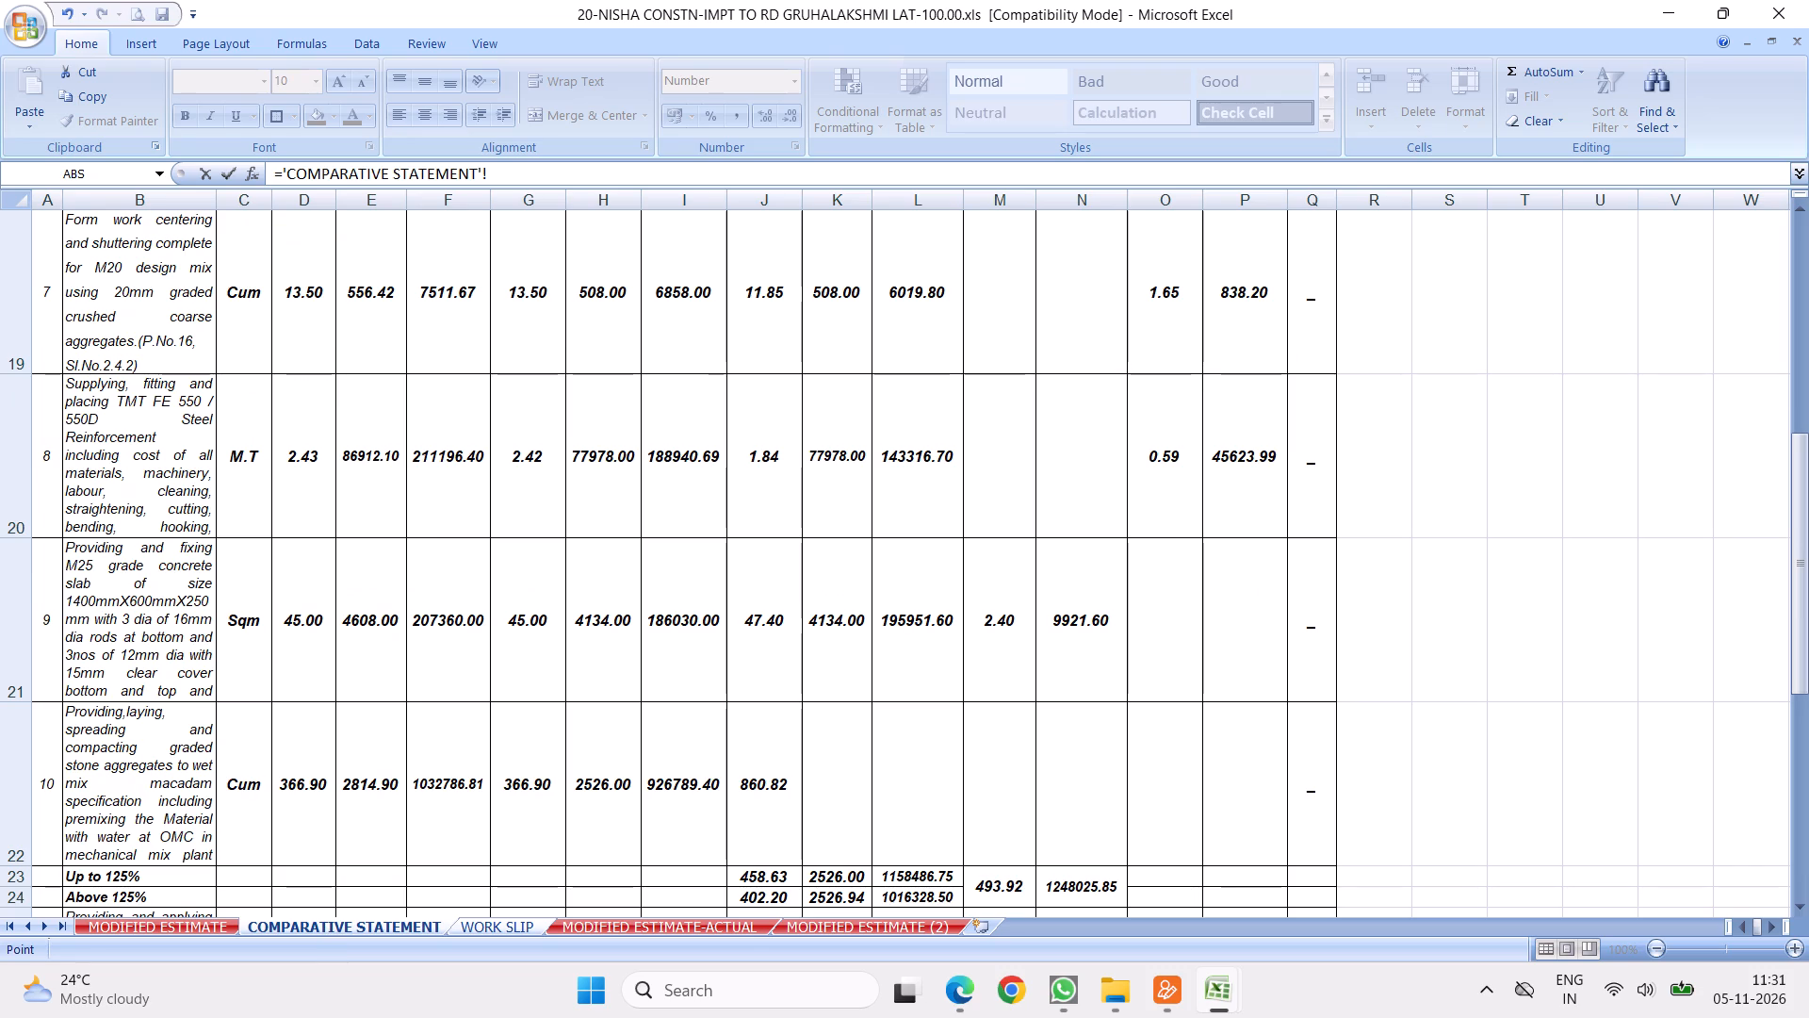
left_click(749, 637)
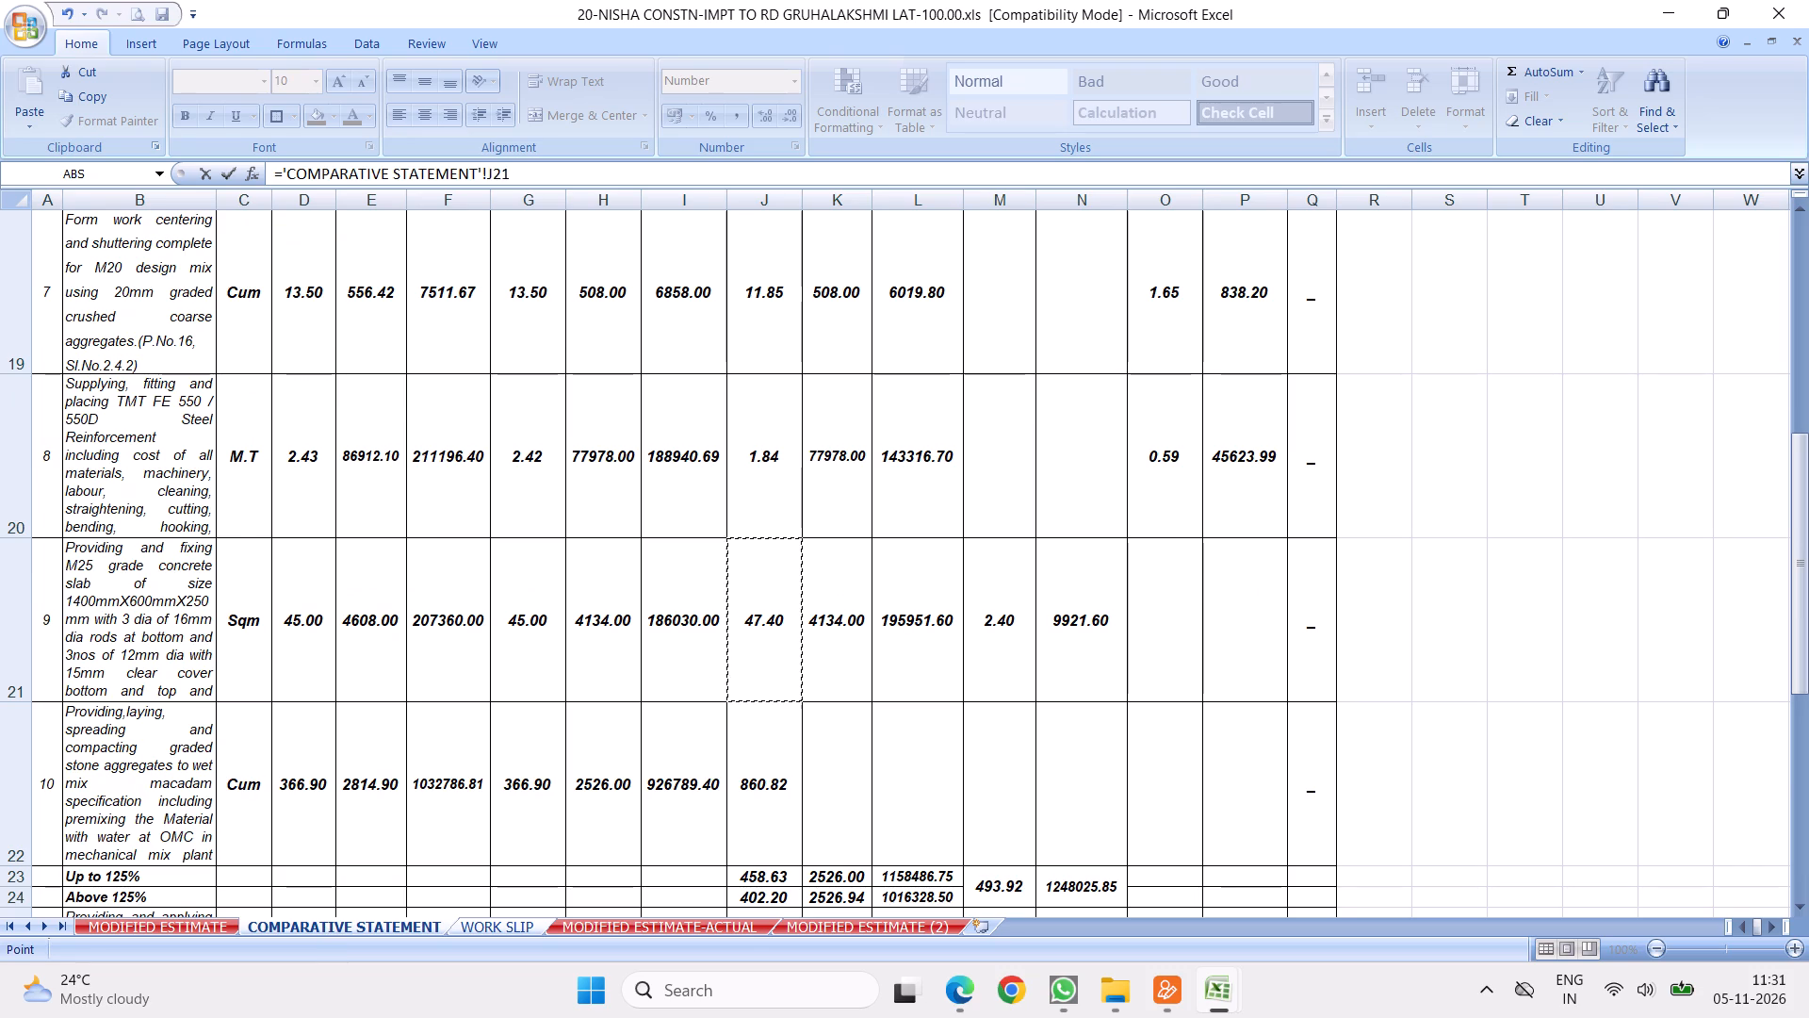
key("Return")
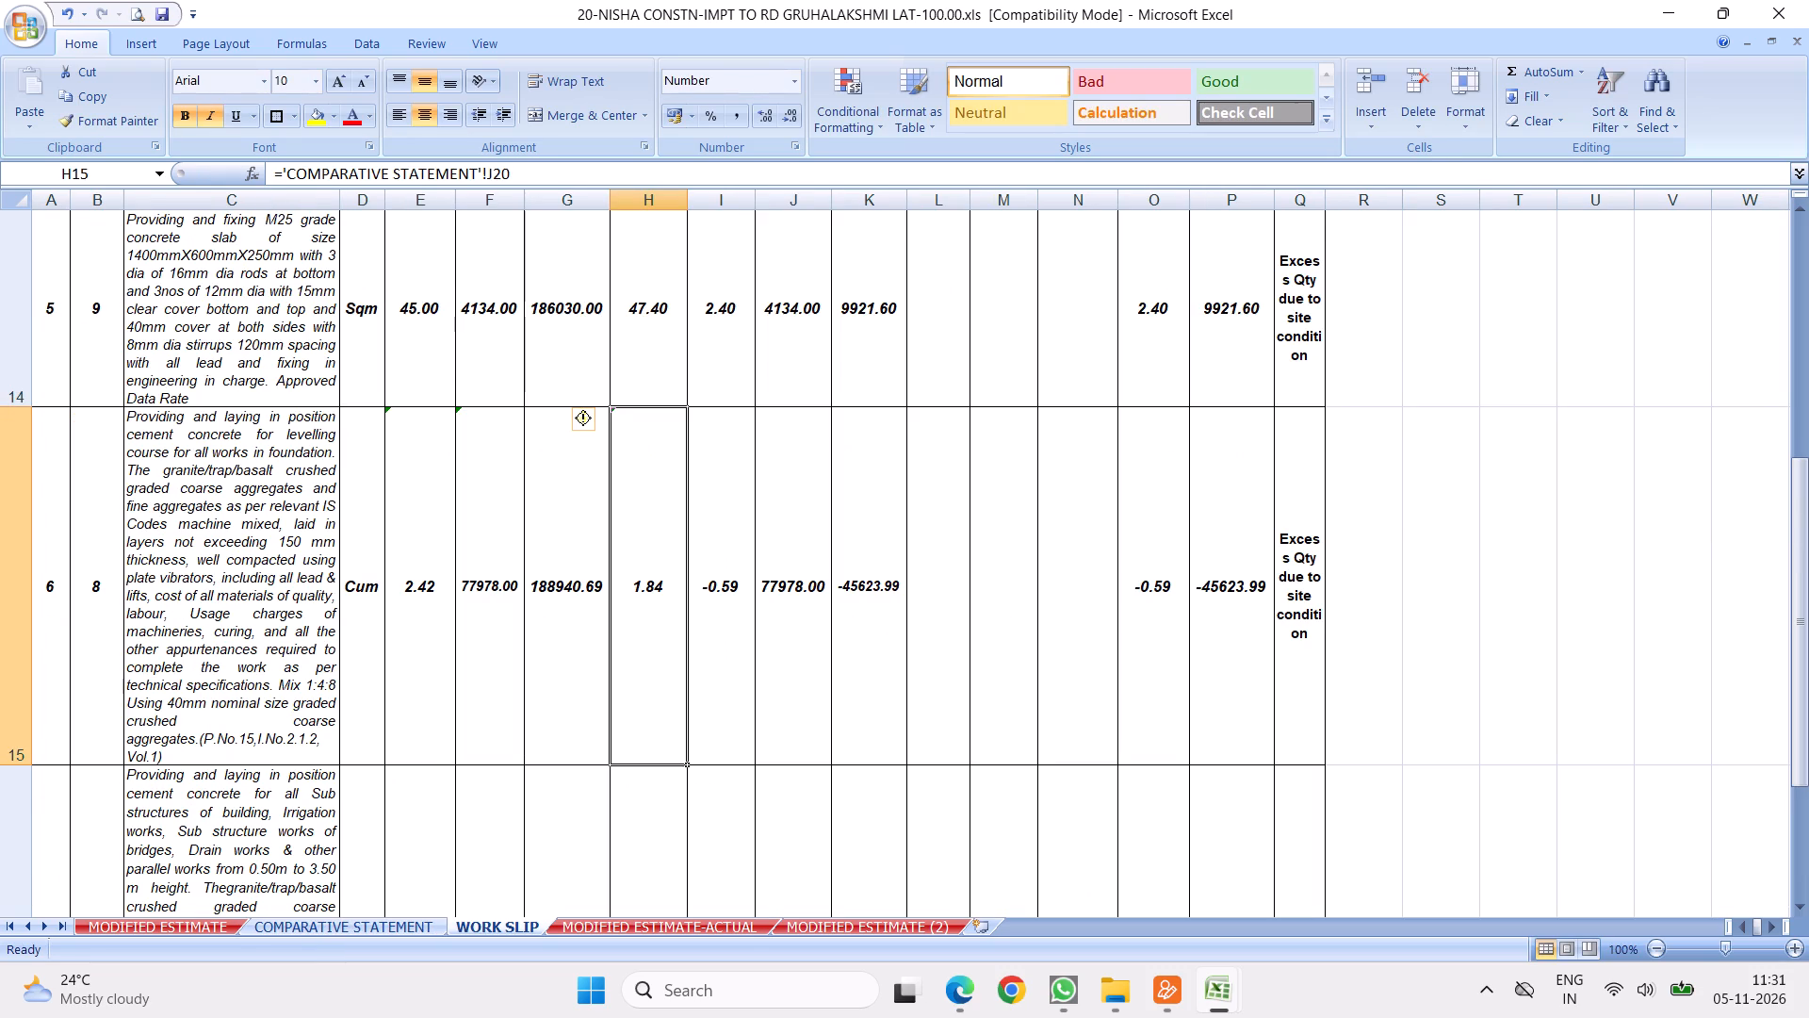
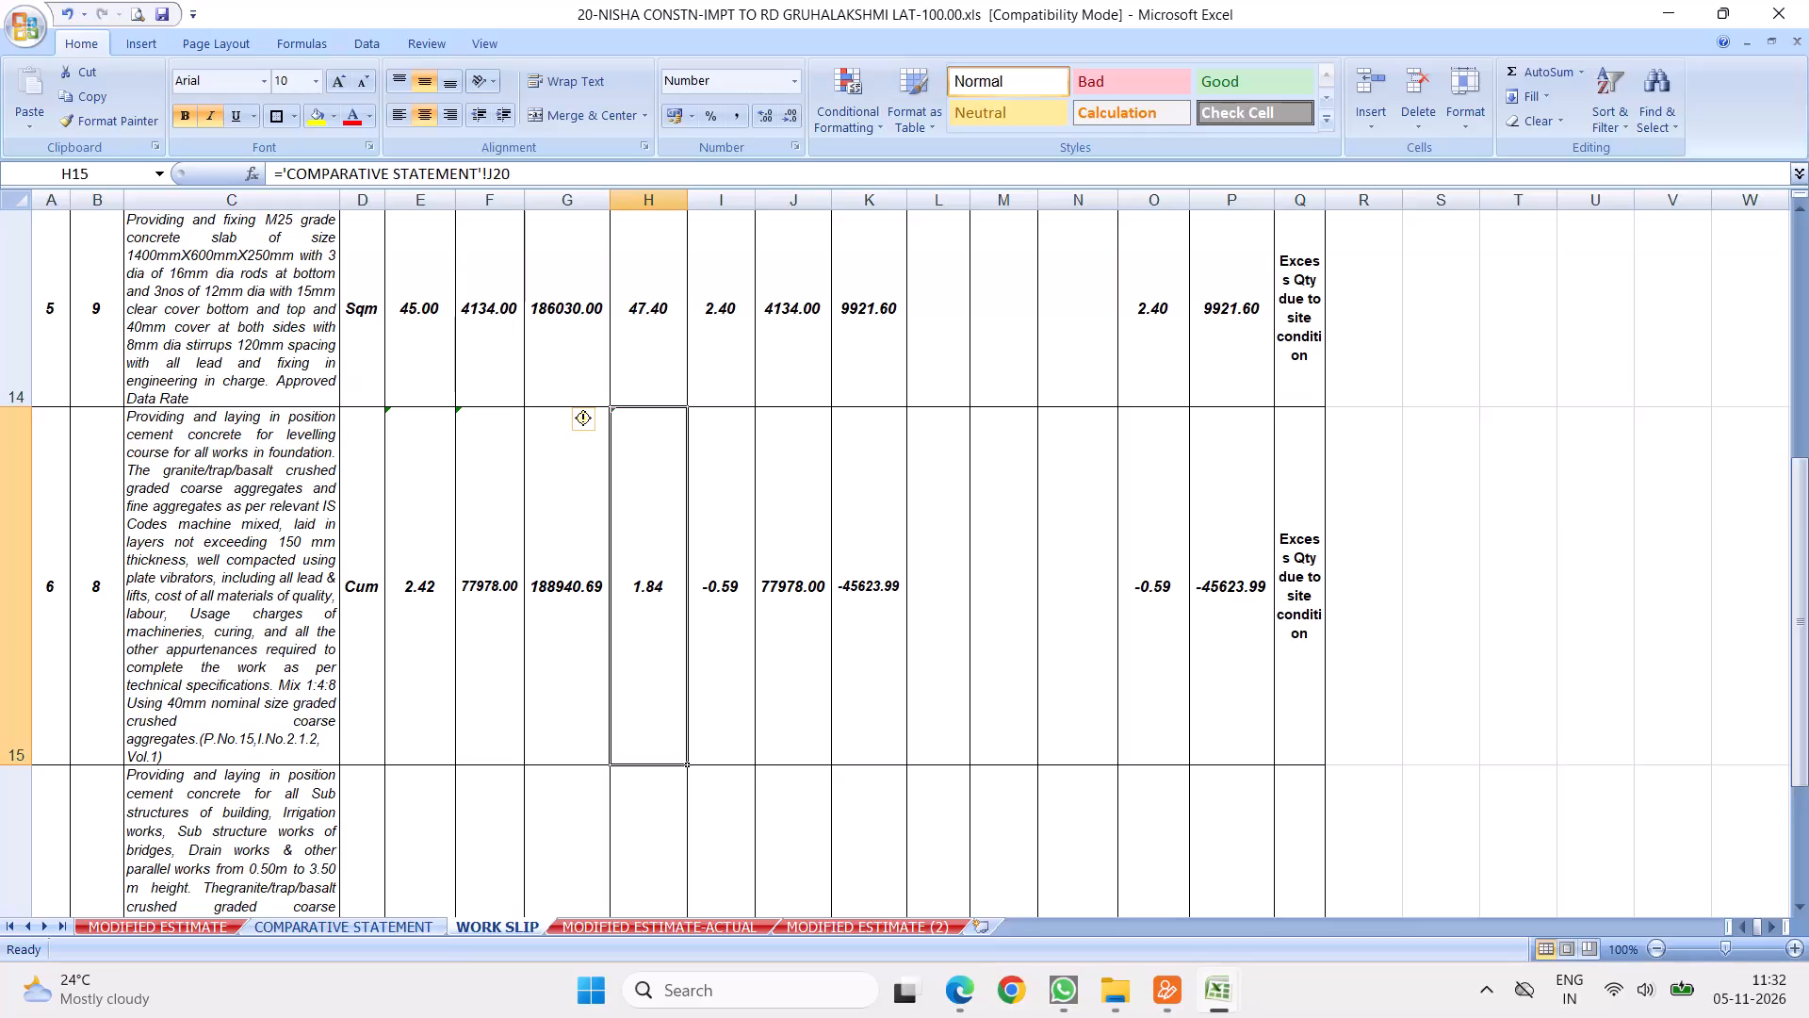
Delete the 1:4:8 levelling-course concrete row and the M20 sub-structure concrete row below the M25 slab item in WORK SLIP.
left_click(251, 519)
left_click(0, 564)
right_click(0, 563)
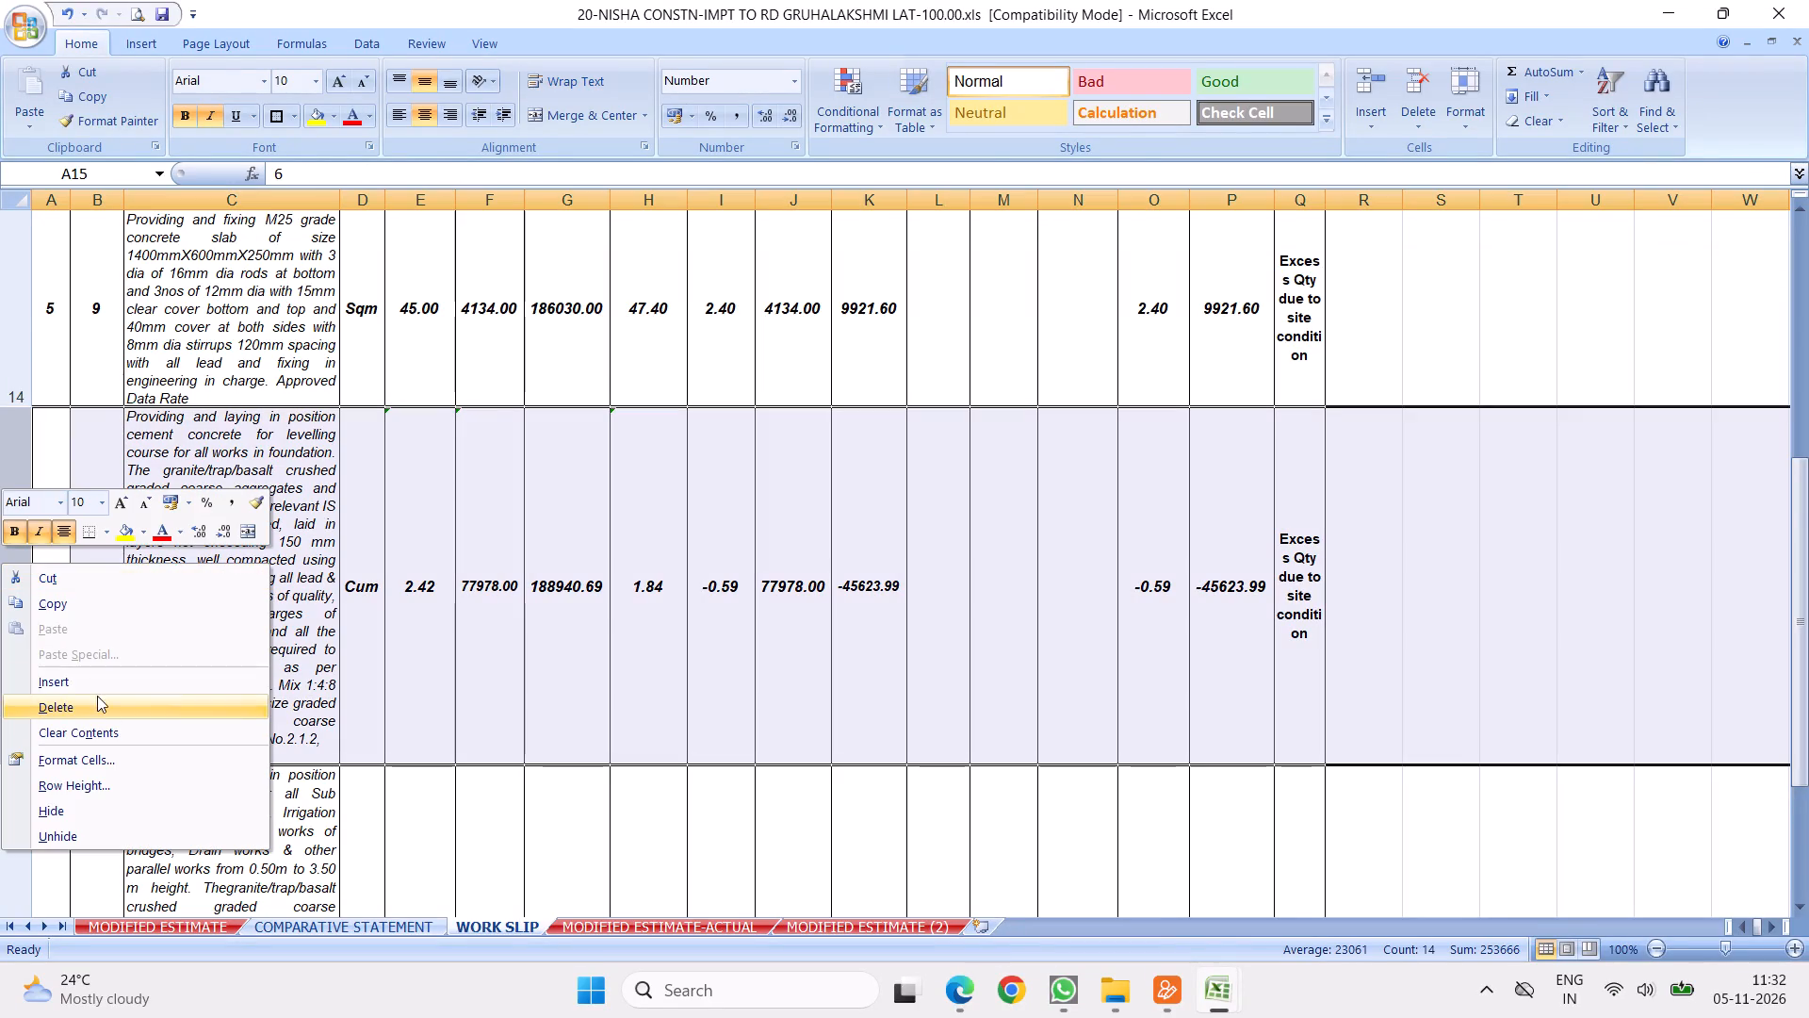
left_click(62, 711)
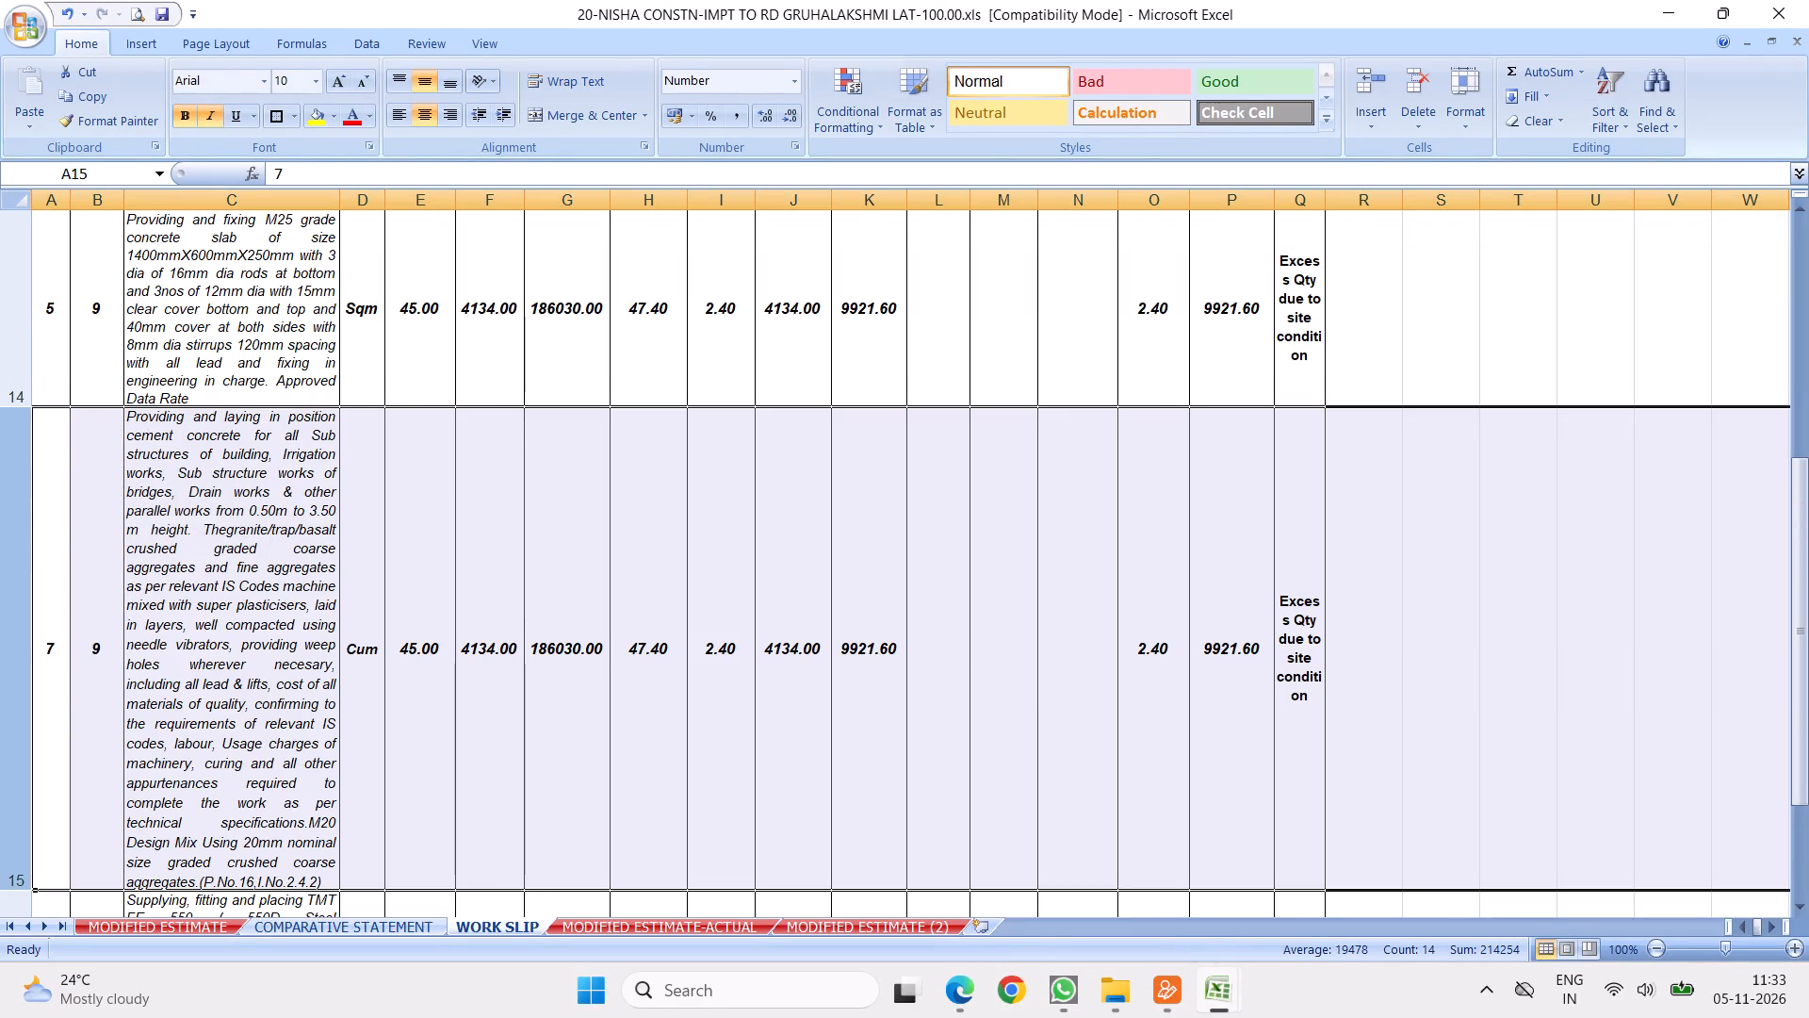
right_click(224, 566)
left_click(279, 712)
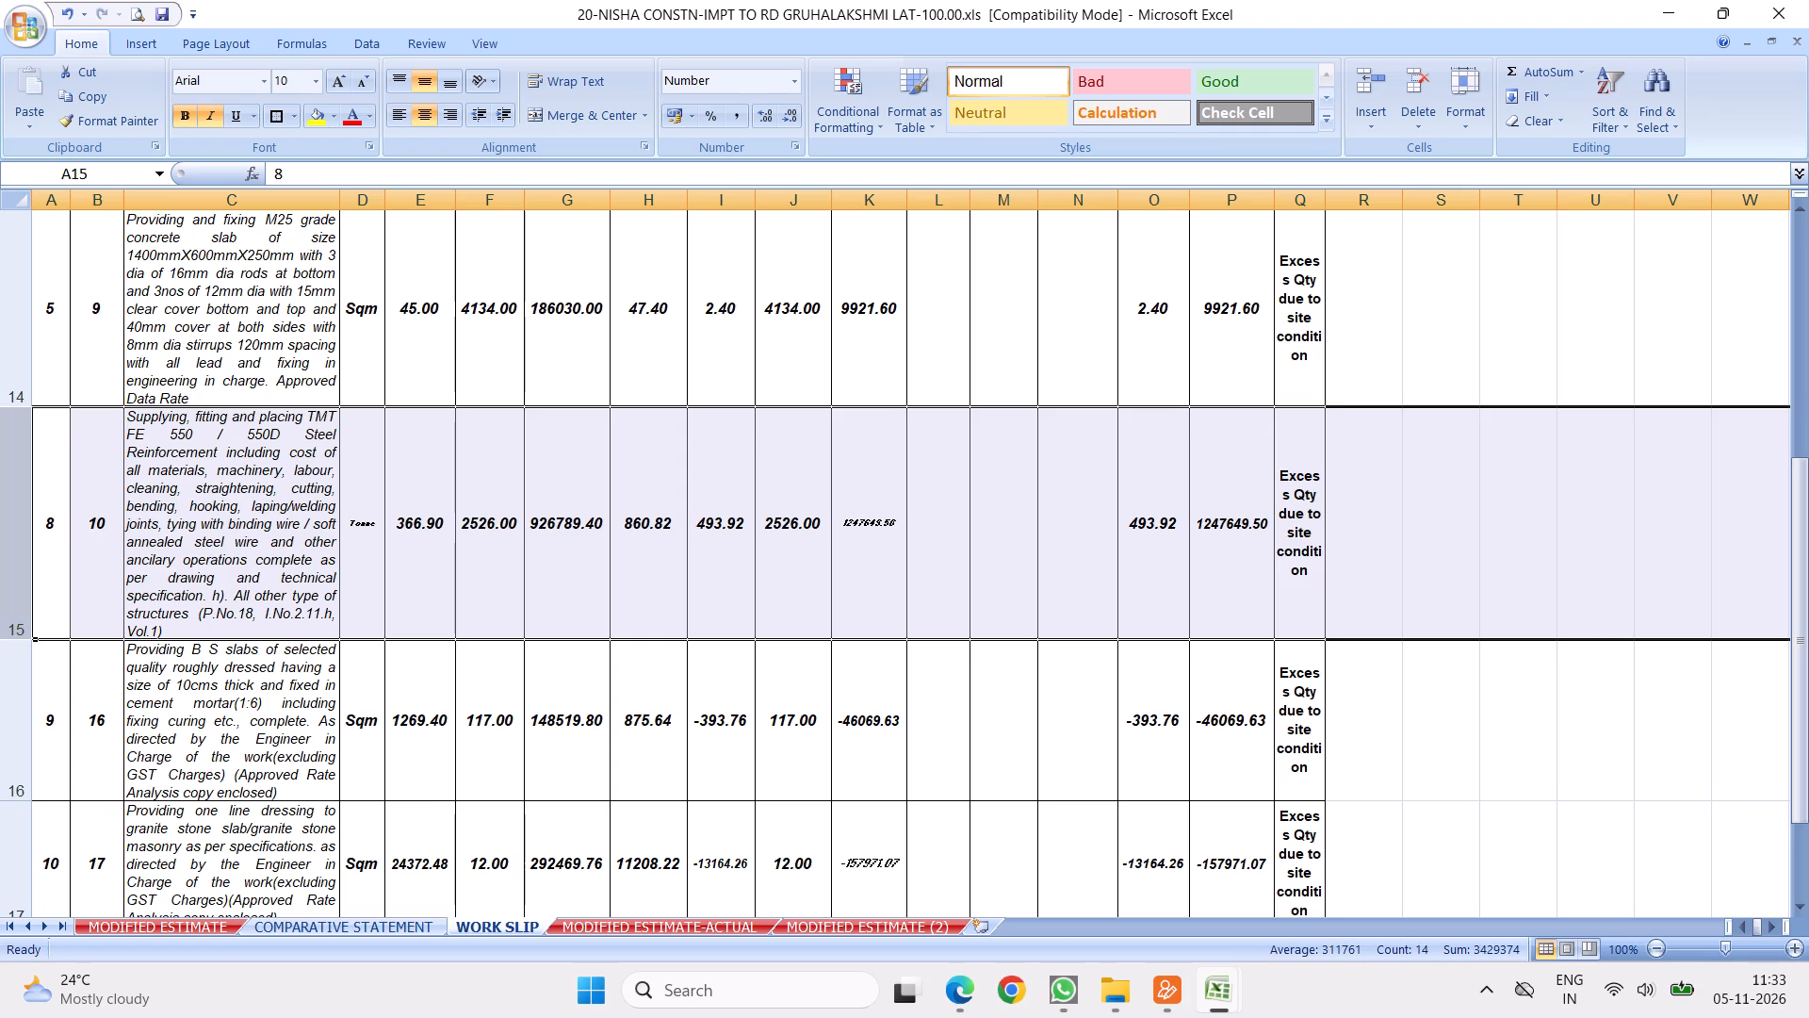
Insert two blank rows between the M25 concrete slab item and the TMT steel reinforcement item.
left_click_drag(1, 559, 8, 763)
right_click(139, 564)
left_click(192, 685)
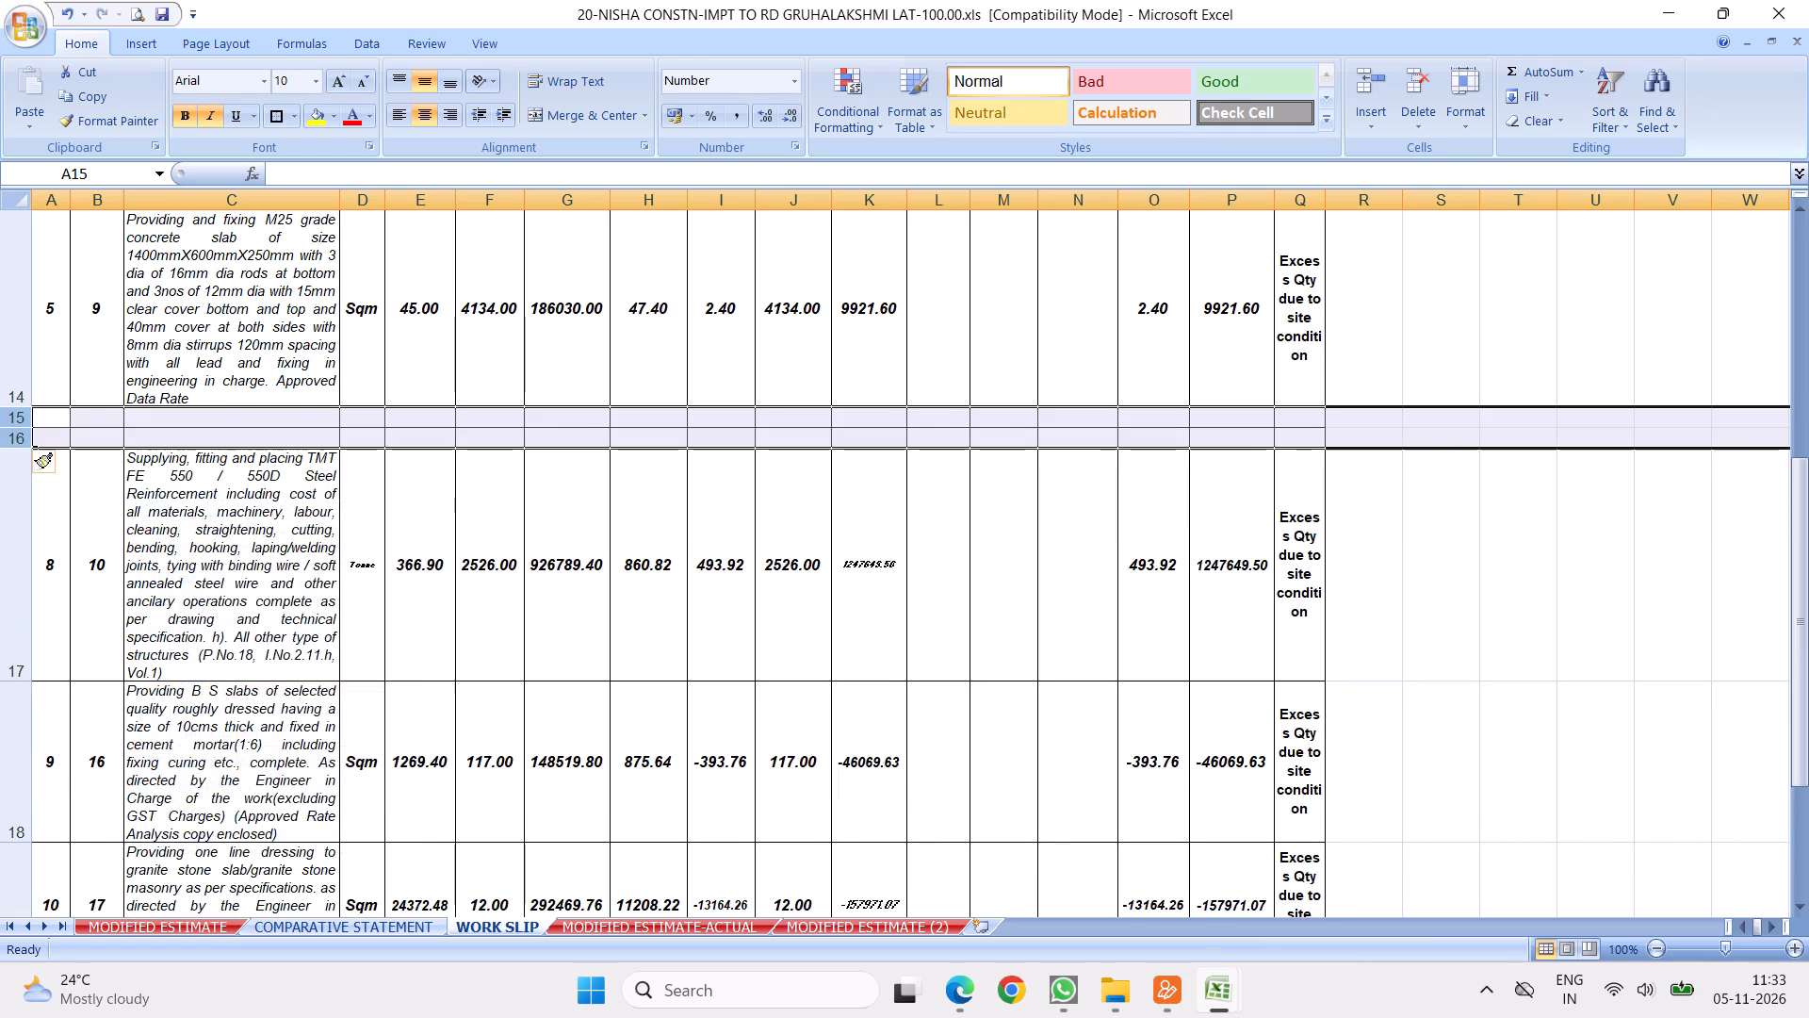
Delete rows 9 and 10 of WORK SLIP, holding the drain covering slab refixing and existing structure dismantling items.
scroll(359, 599, "up", 3)
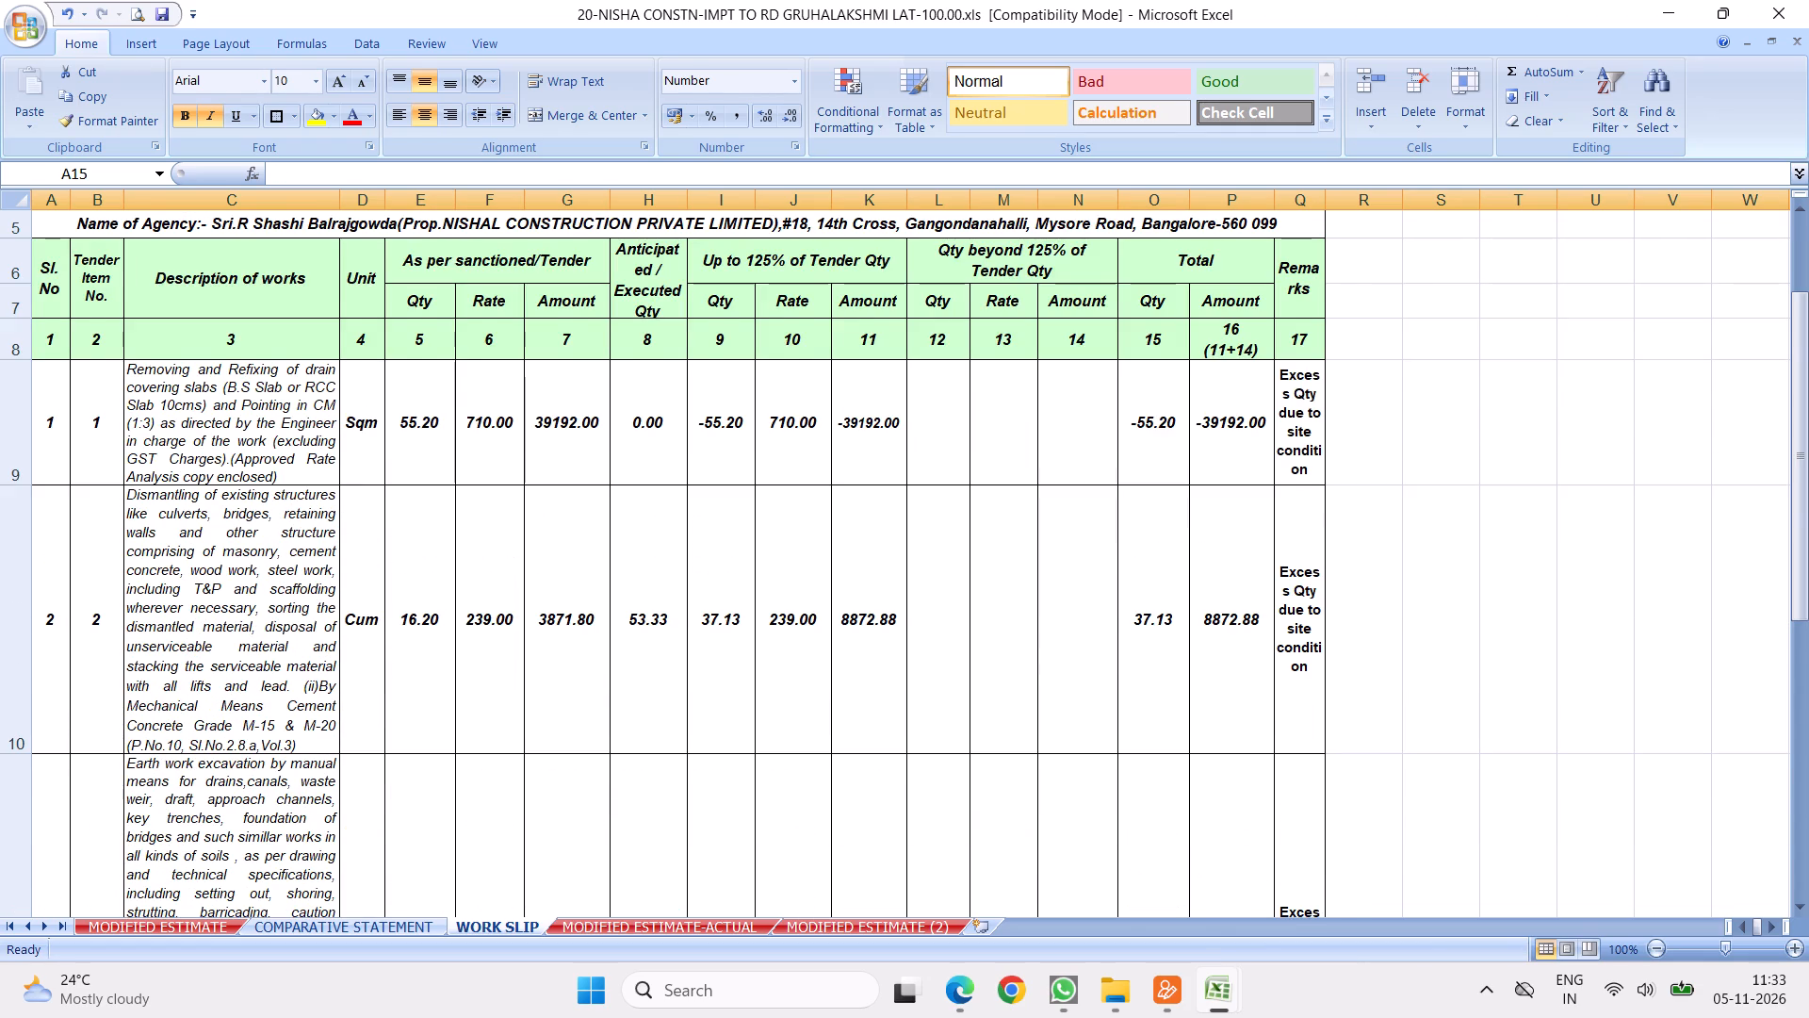
scroll(481, 600, "down", 2)
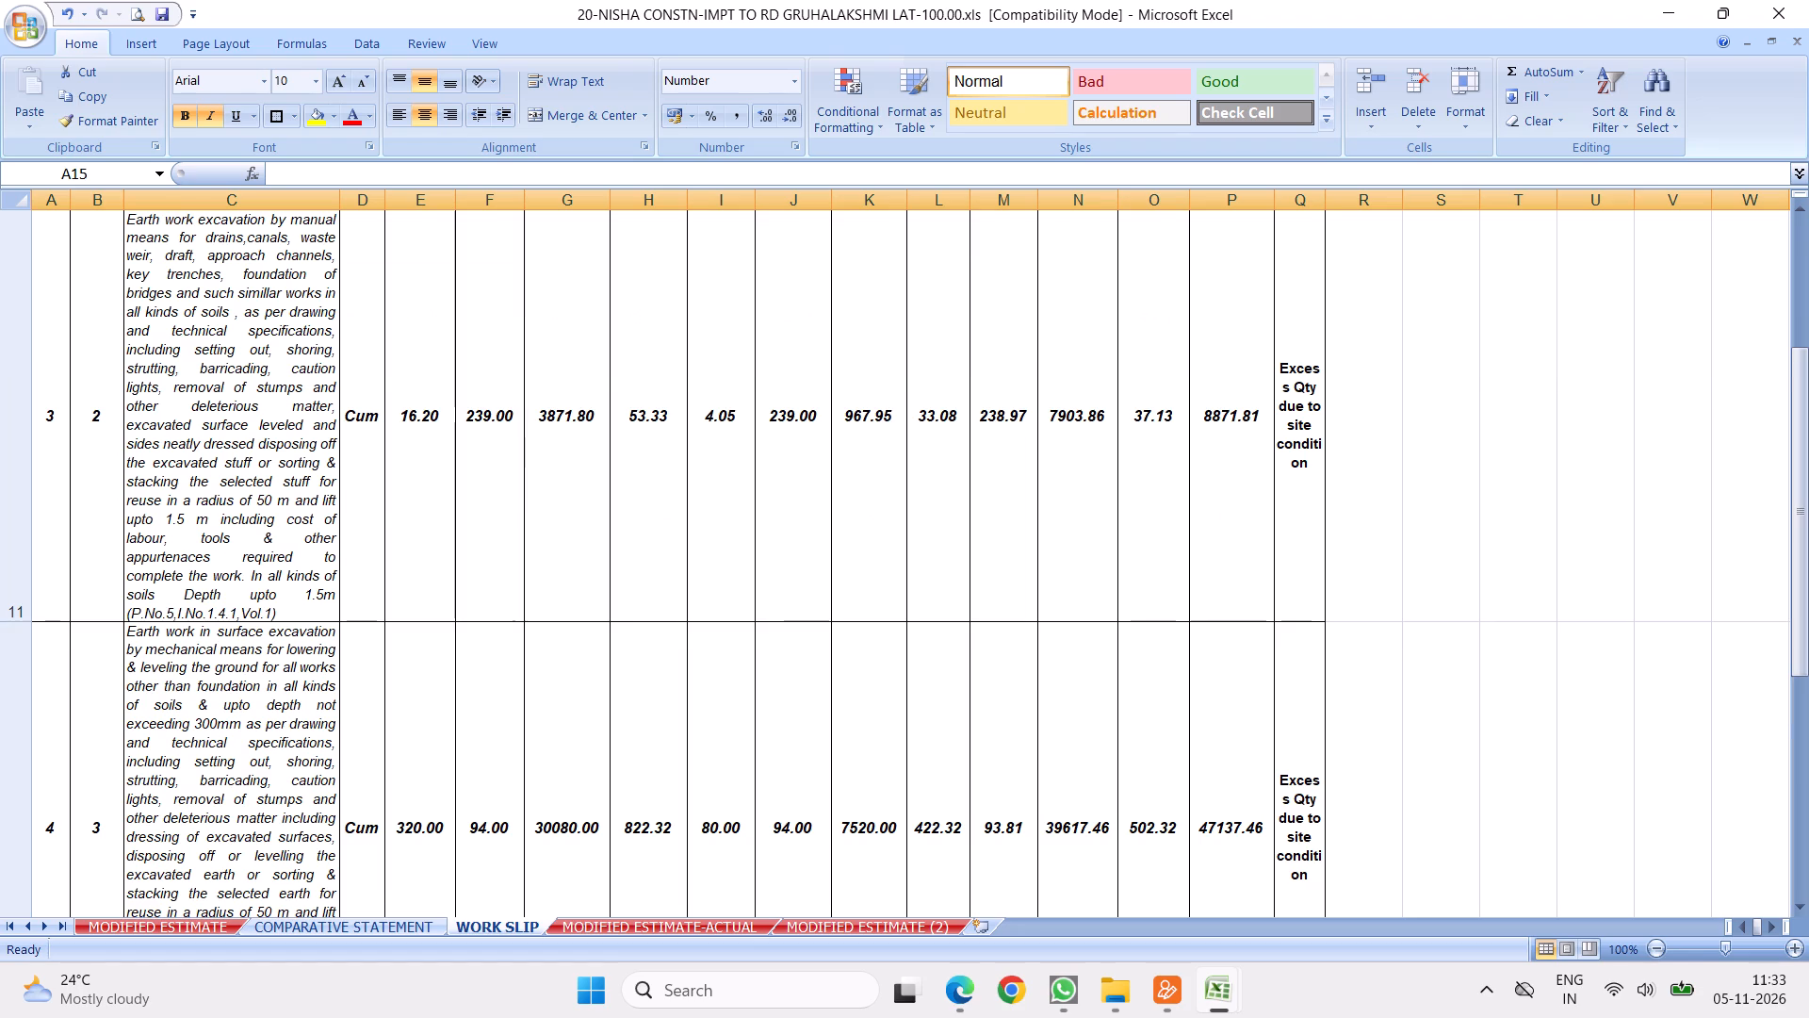
scroll(391, 508, "up", 2)
left_click_drag(10, 457, 21, 602)
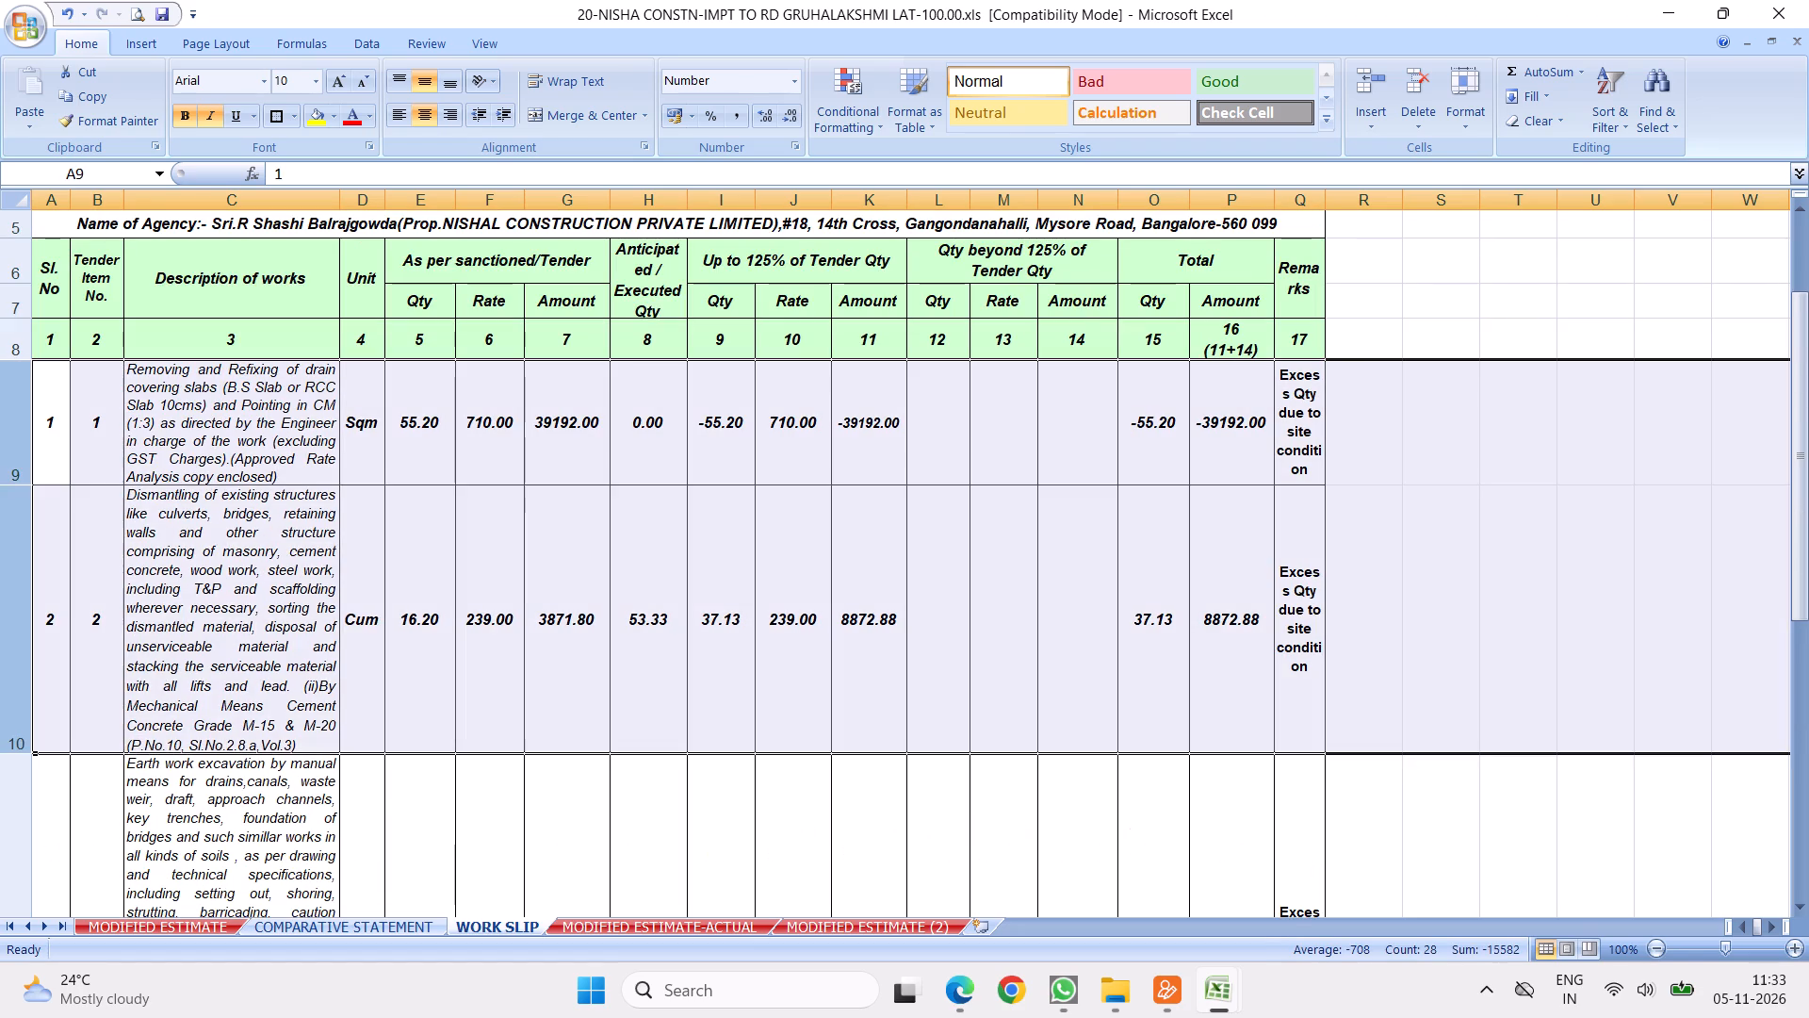
right_click(126, 509)
left_click(187, 654)
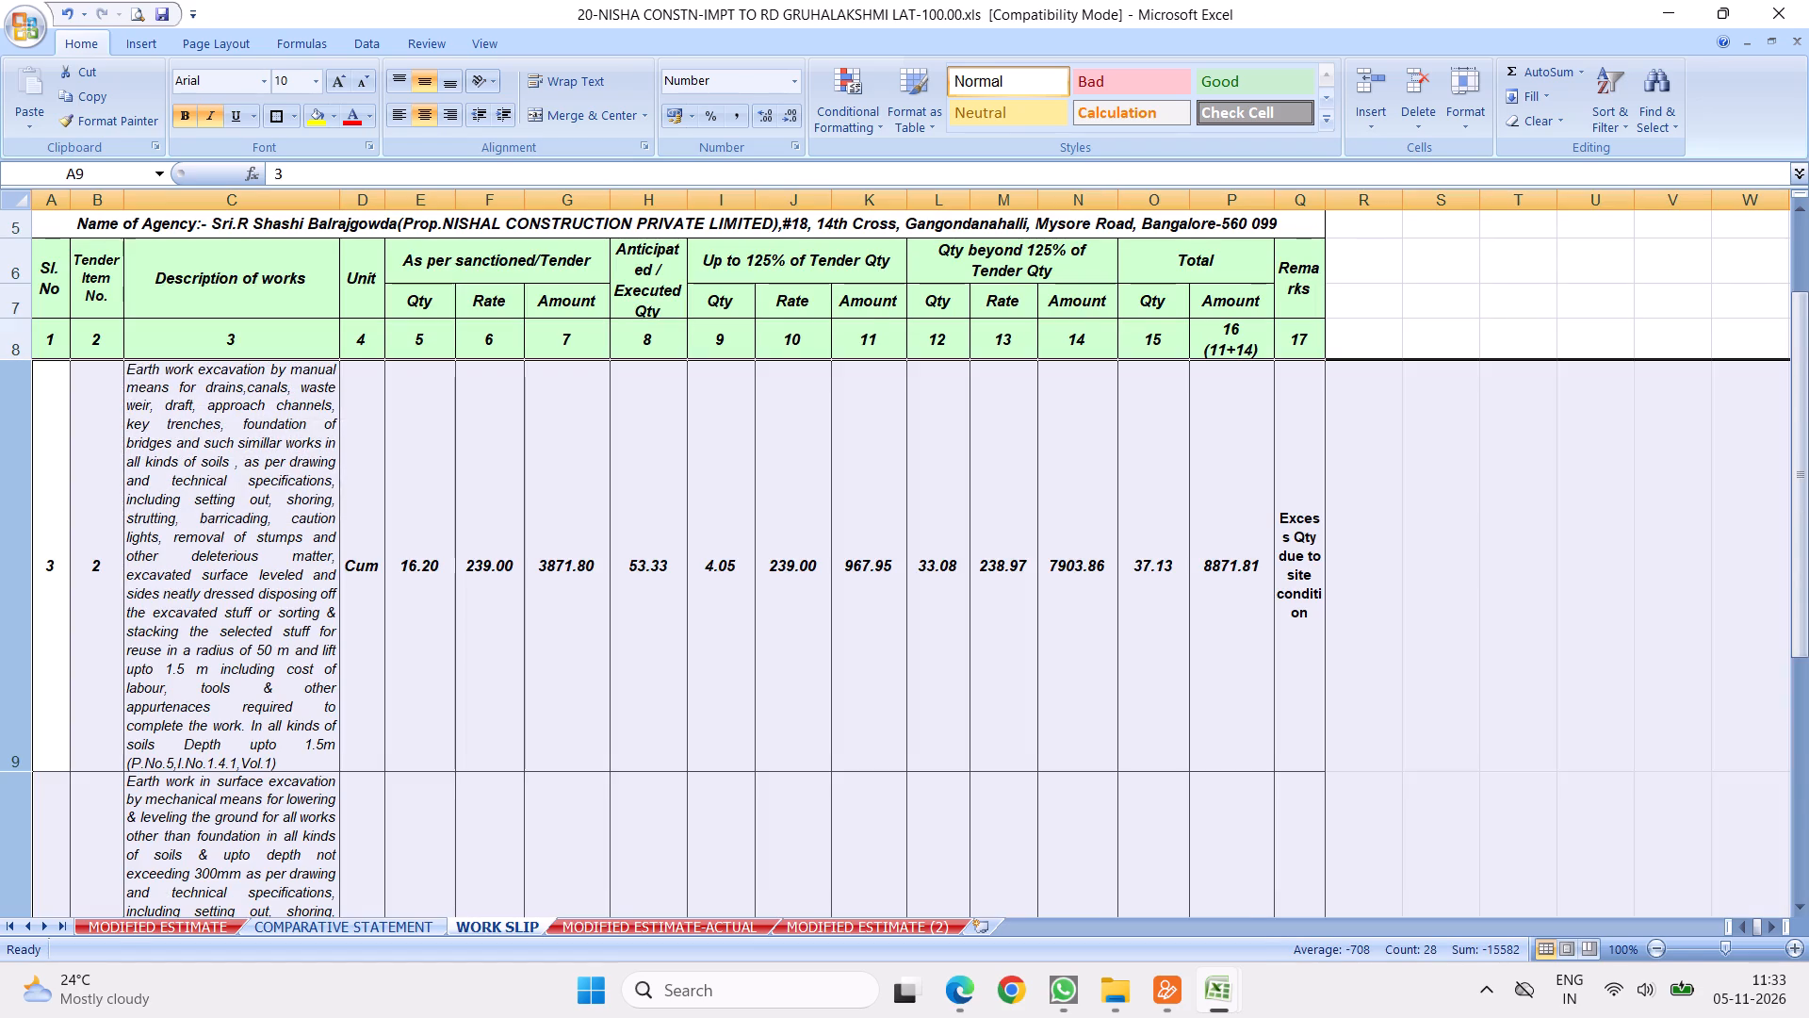
Go to the blank description cell C13 directly below the M25 concrete slab item in WORK SLIP.
left_click(227, 503)
key("Return")
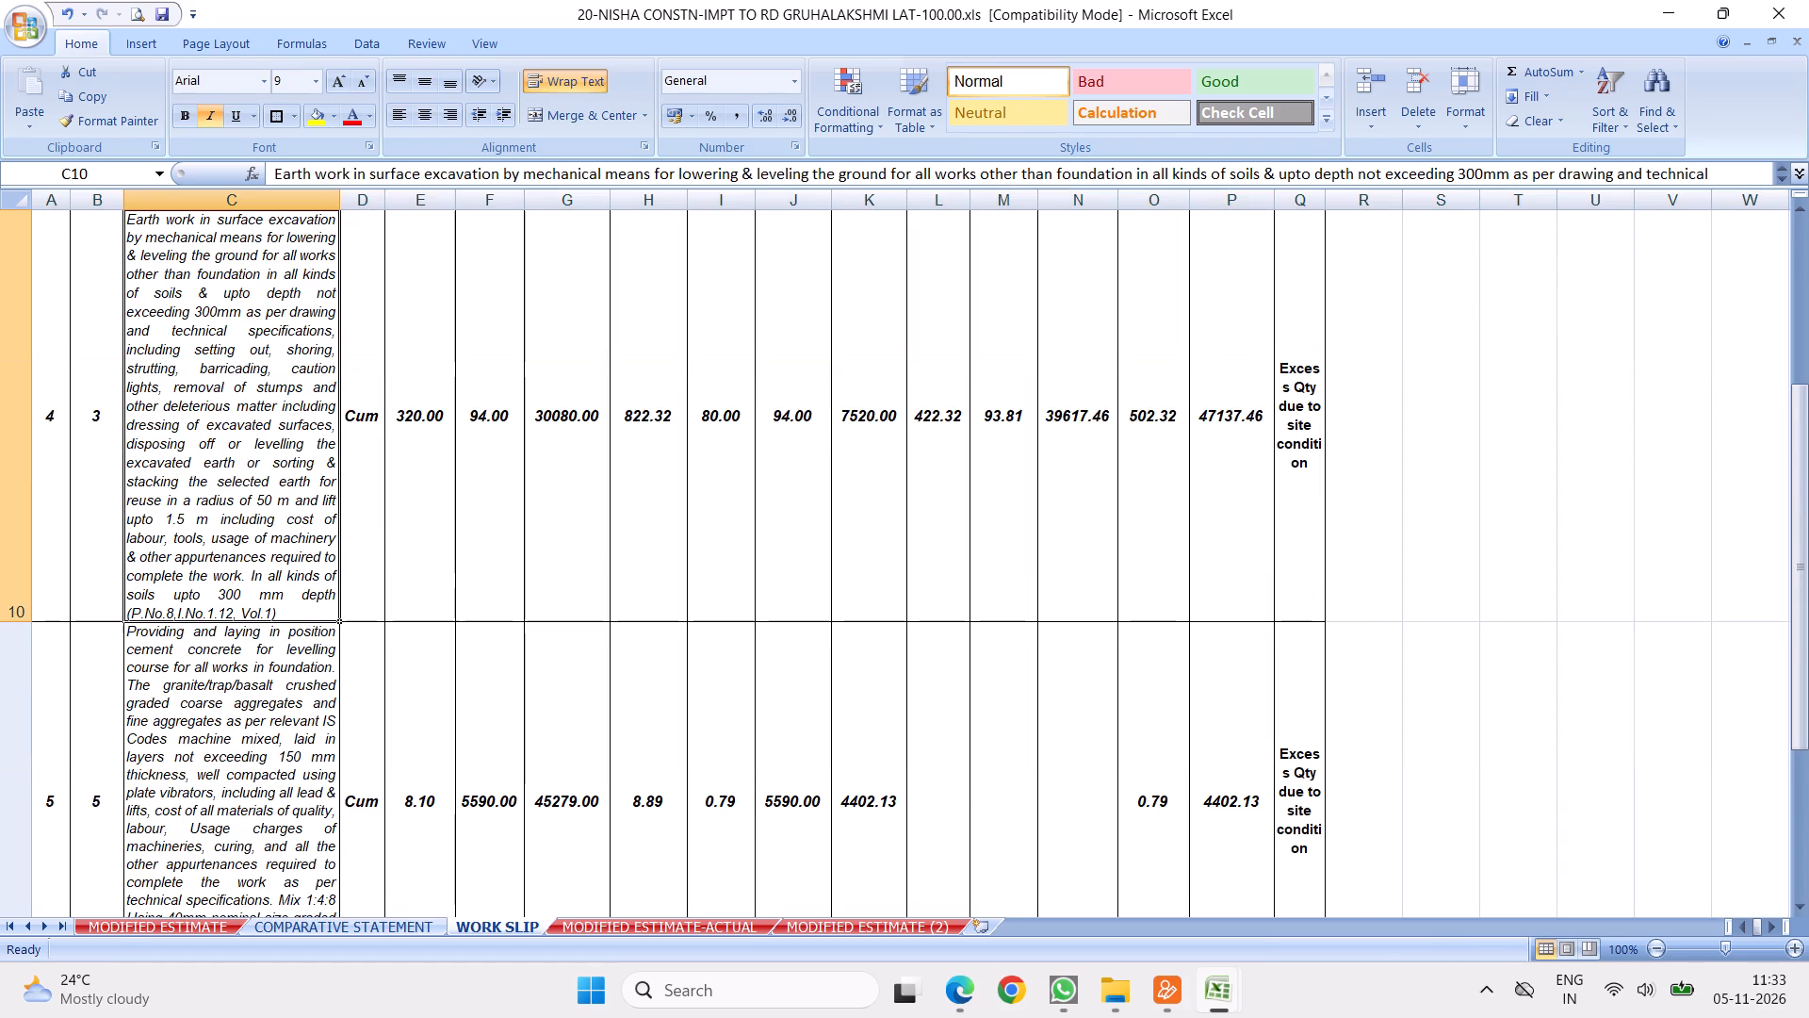
key("Return")
key("Return")
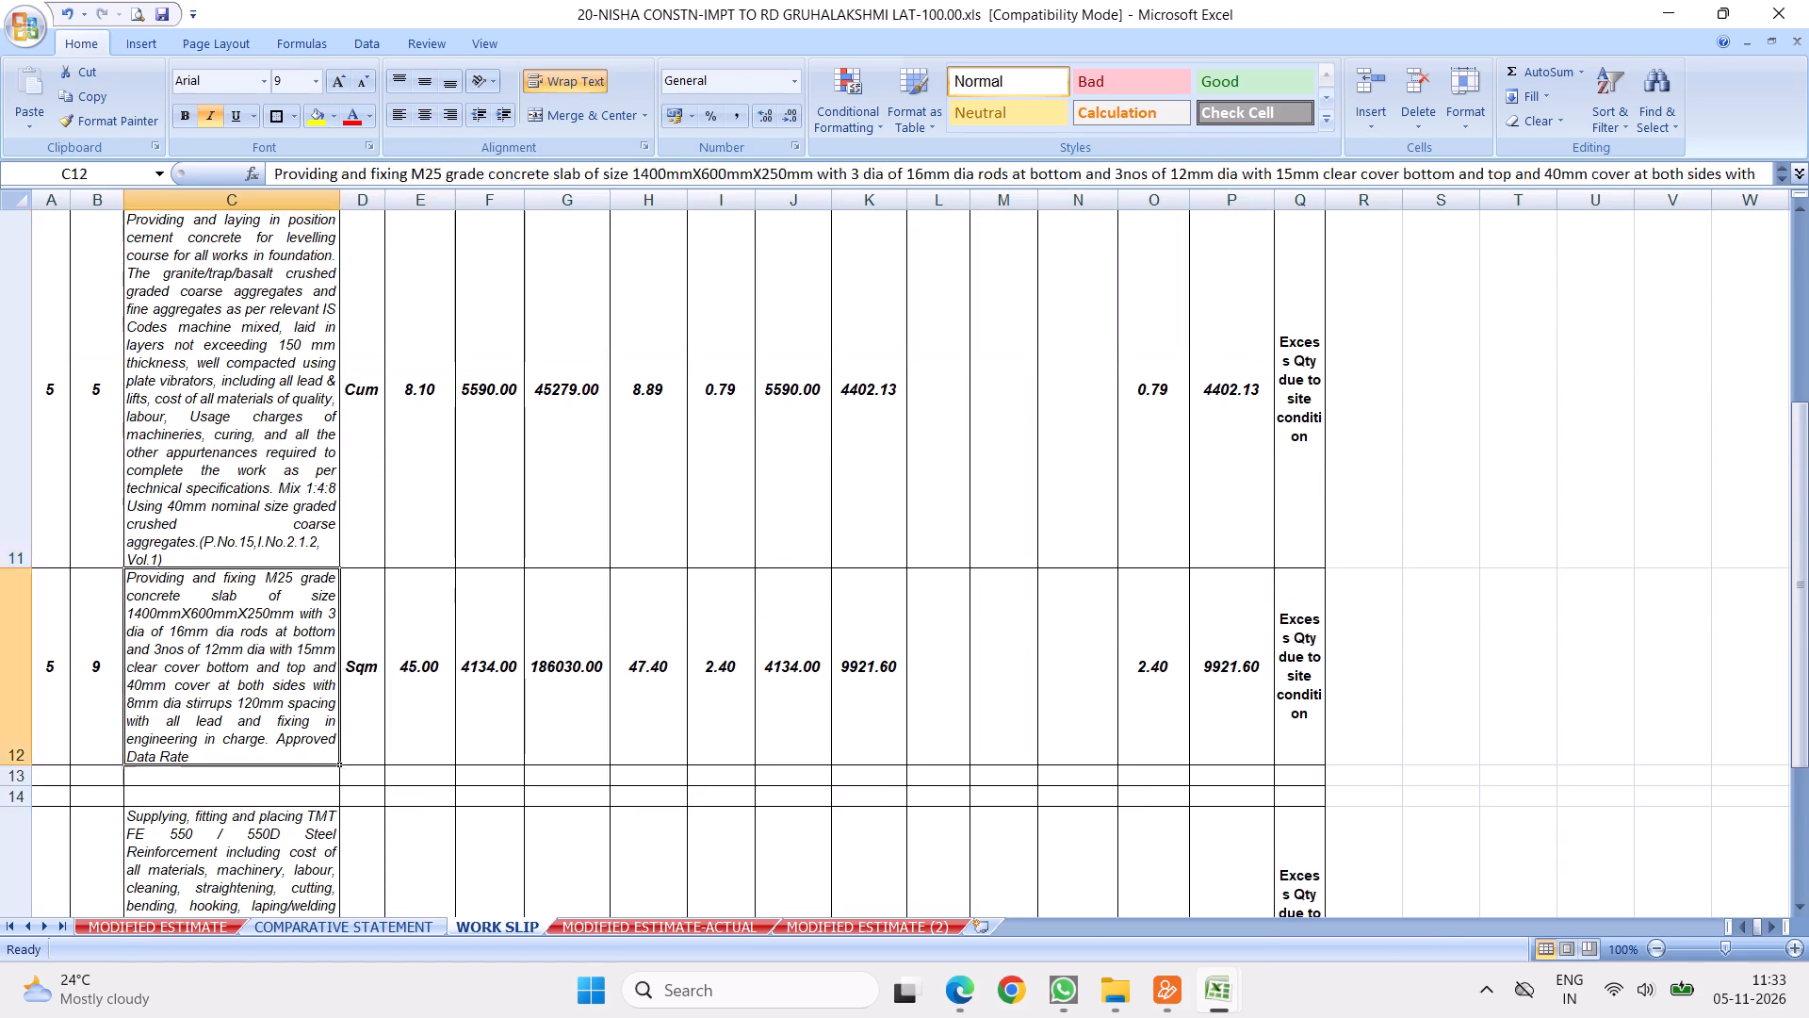
key("Return")
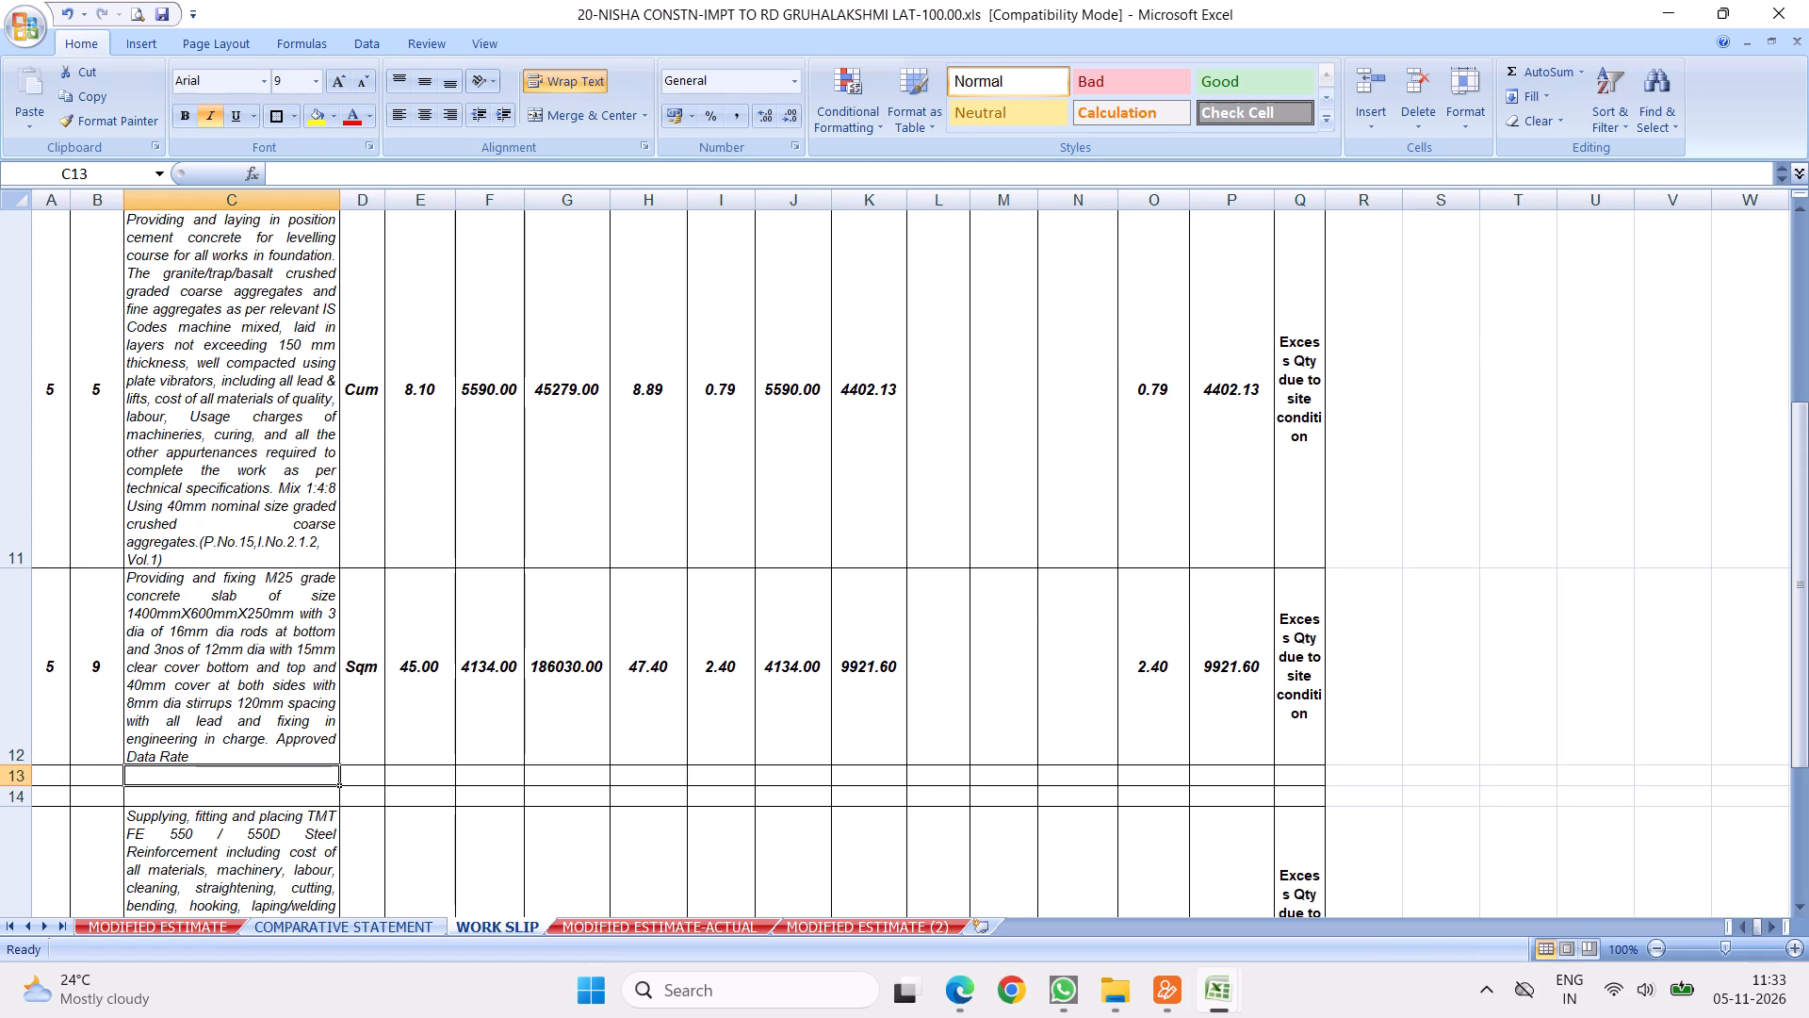
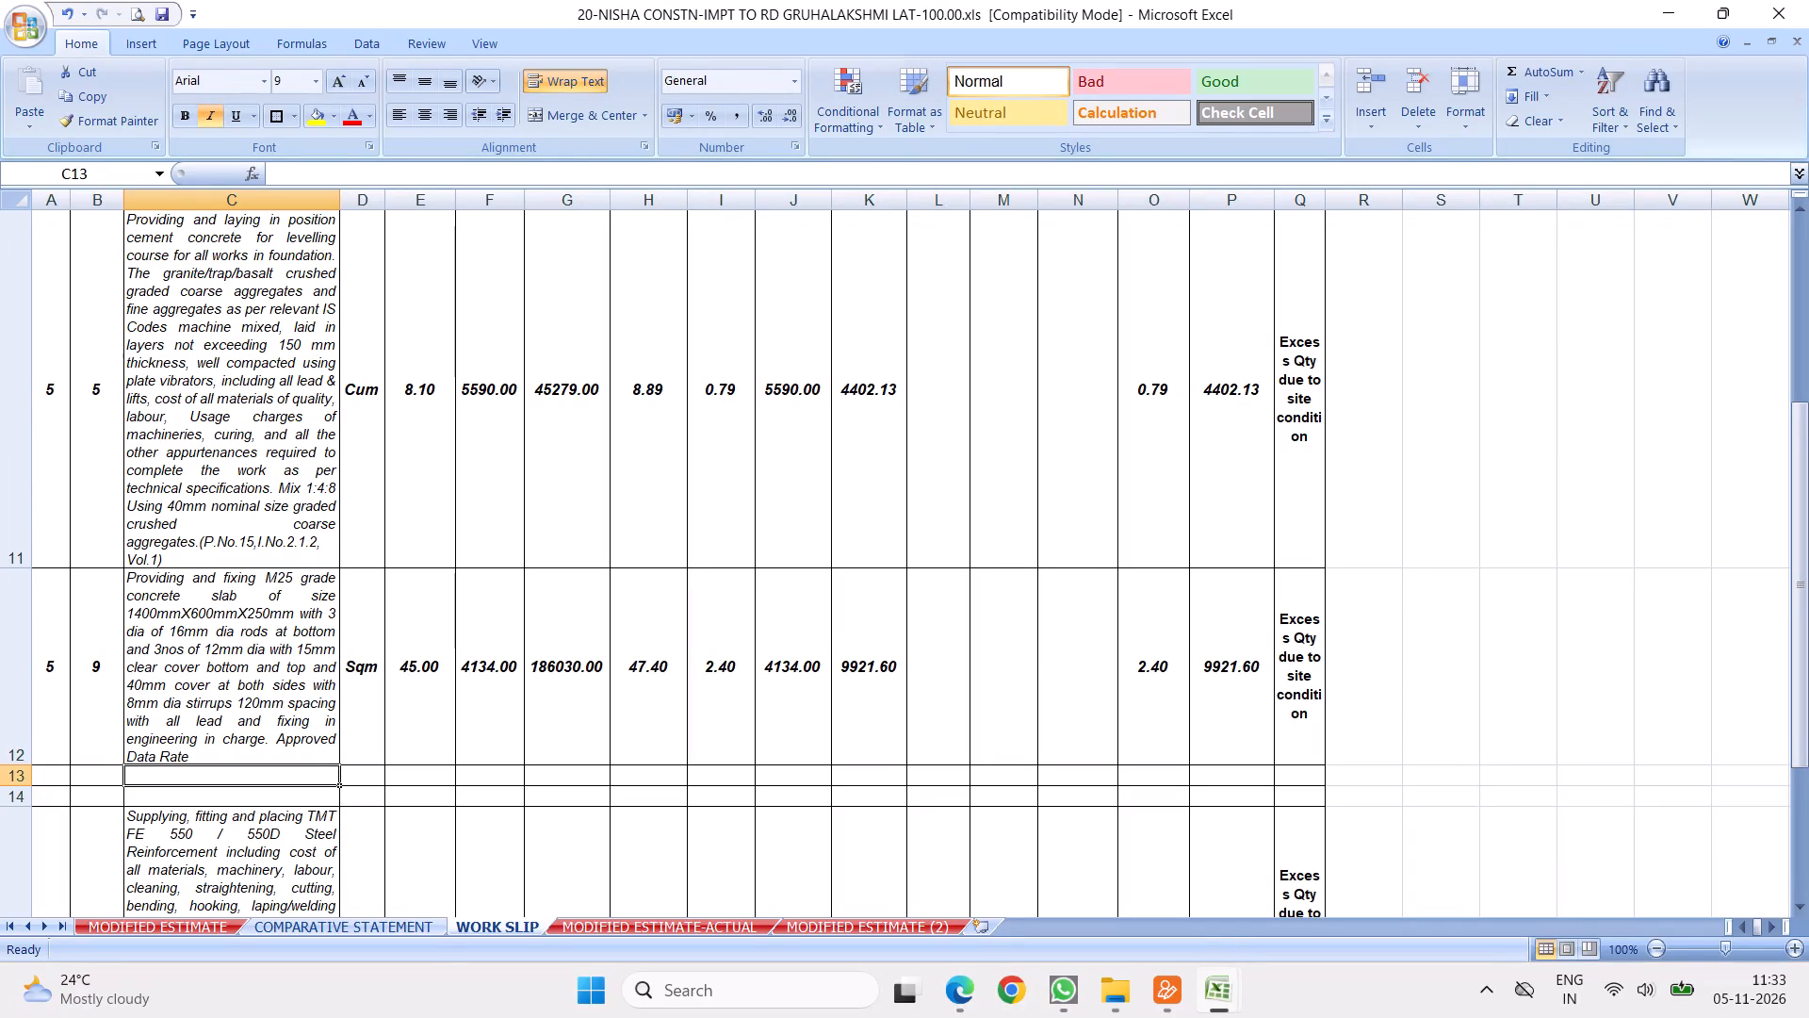
Copy the wet mix macadam description from B22 of COMPARATIVE STATEMENT into C13 of WORK SLIP.
left_click(221, 654)
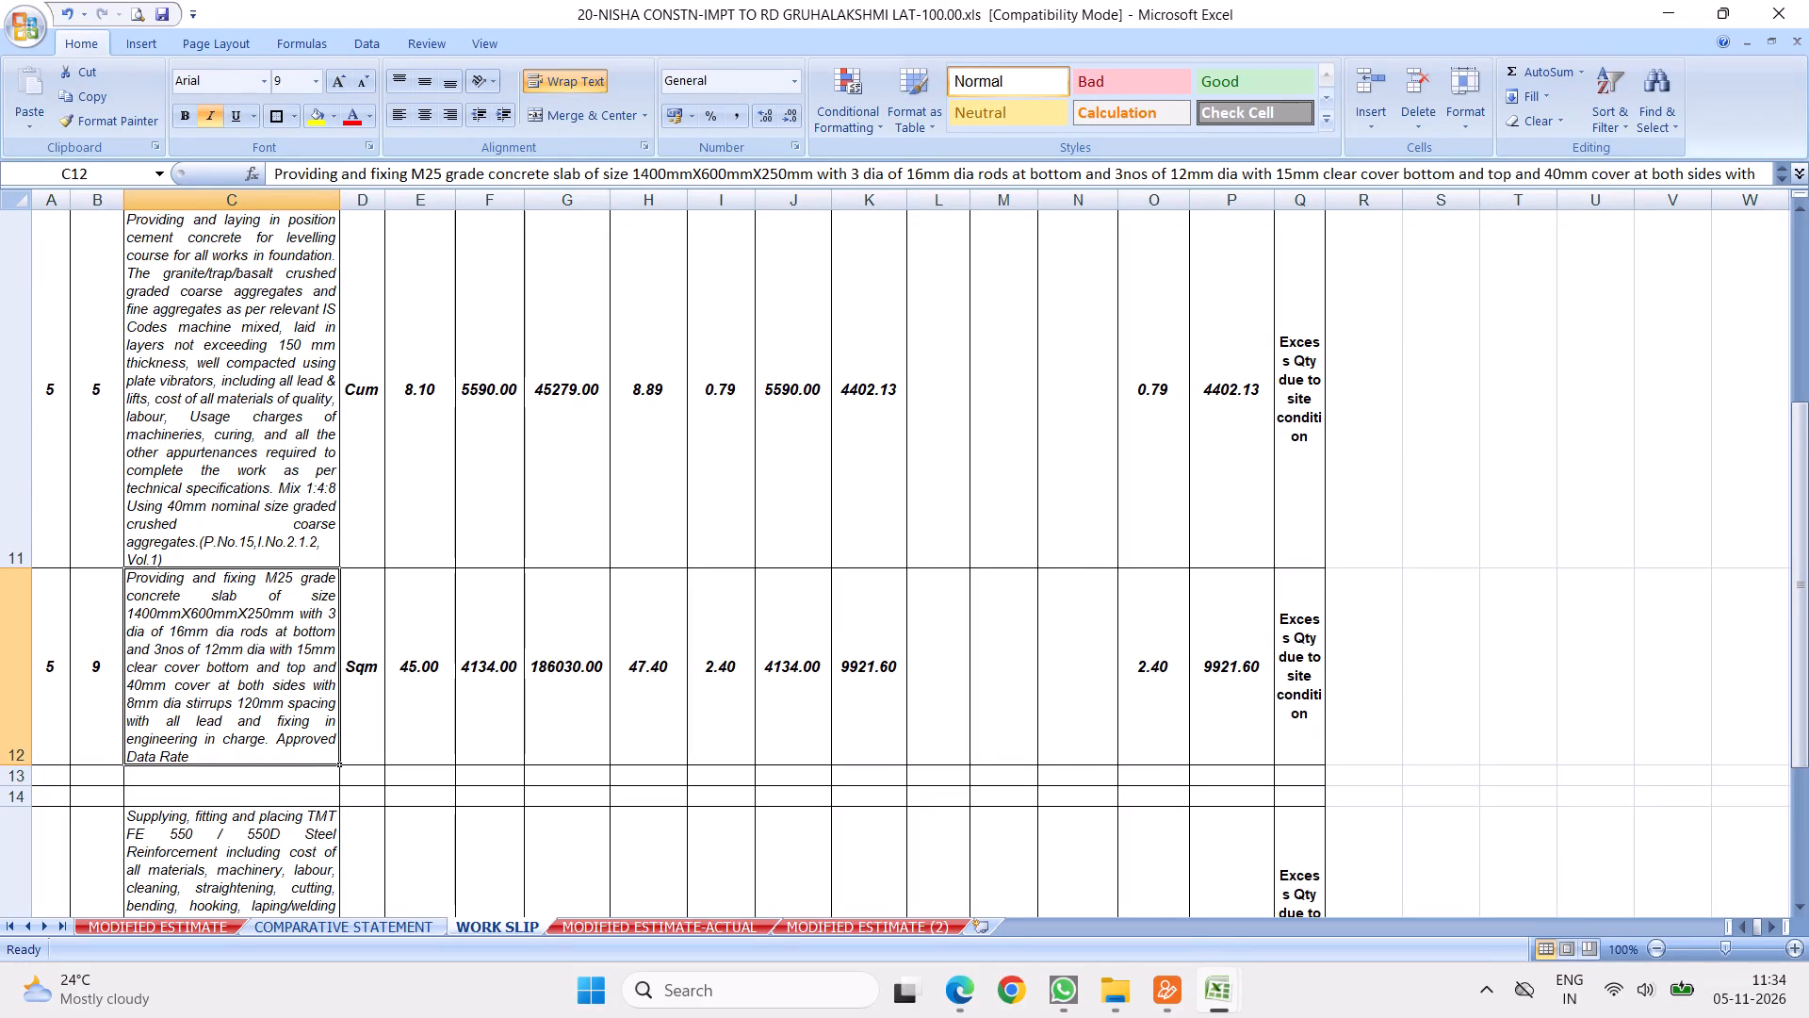
left_click(398, 929)
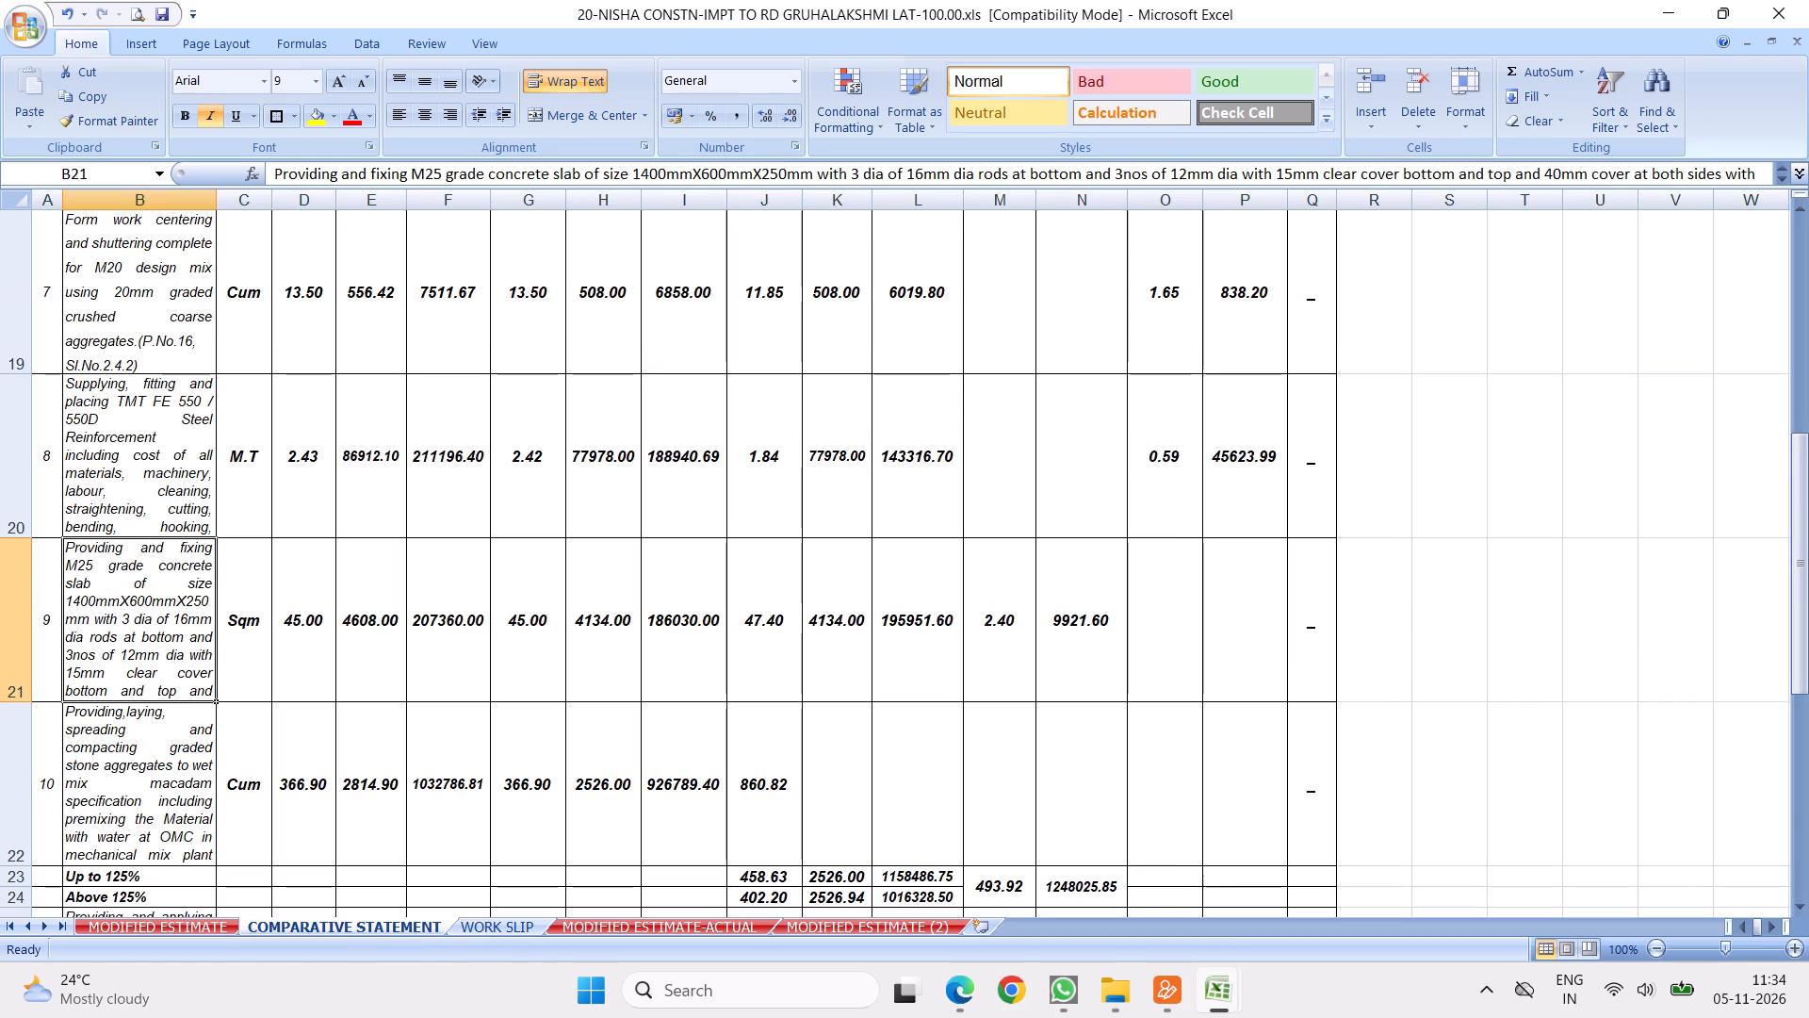
left_click(151, 752)
right_click(151, 752)
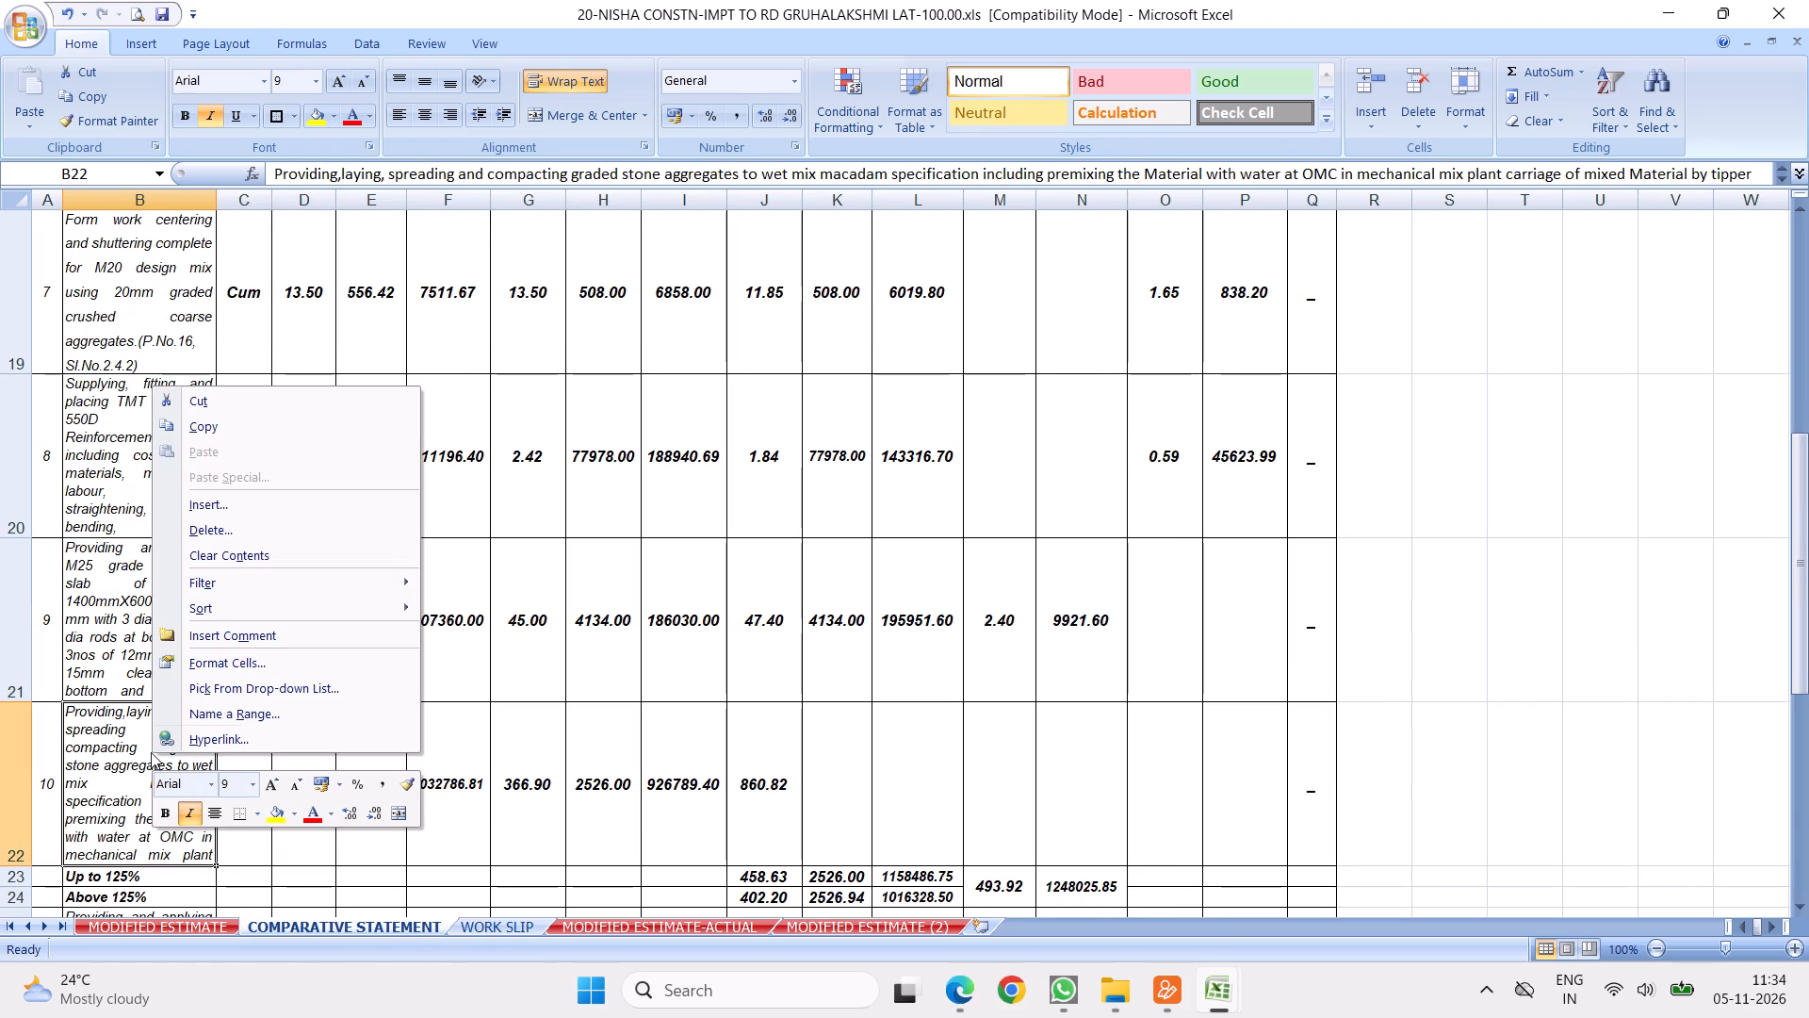
left_click(199, 419)
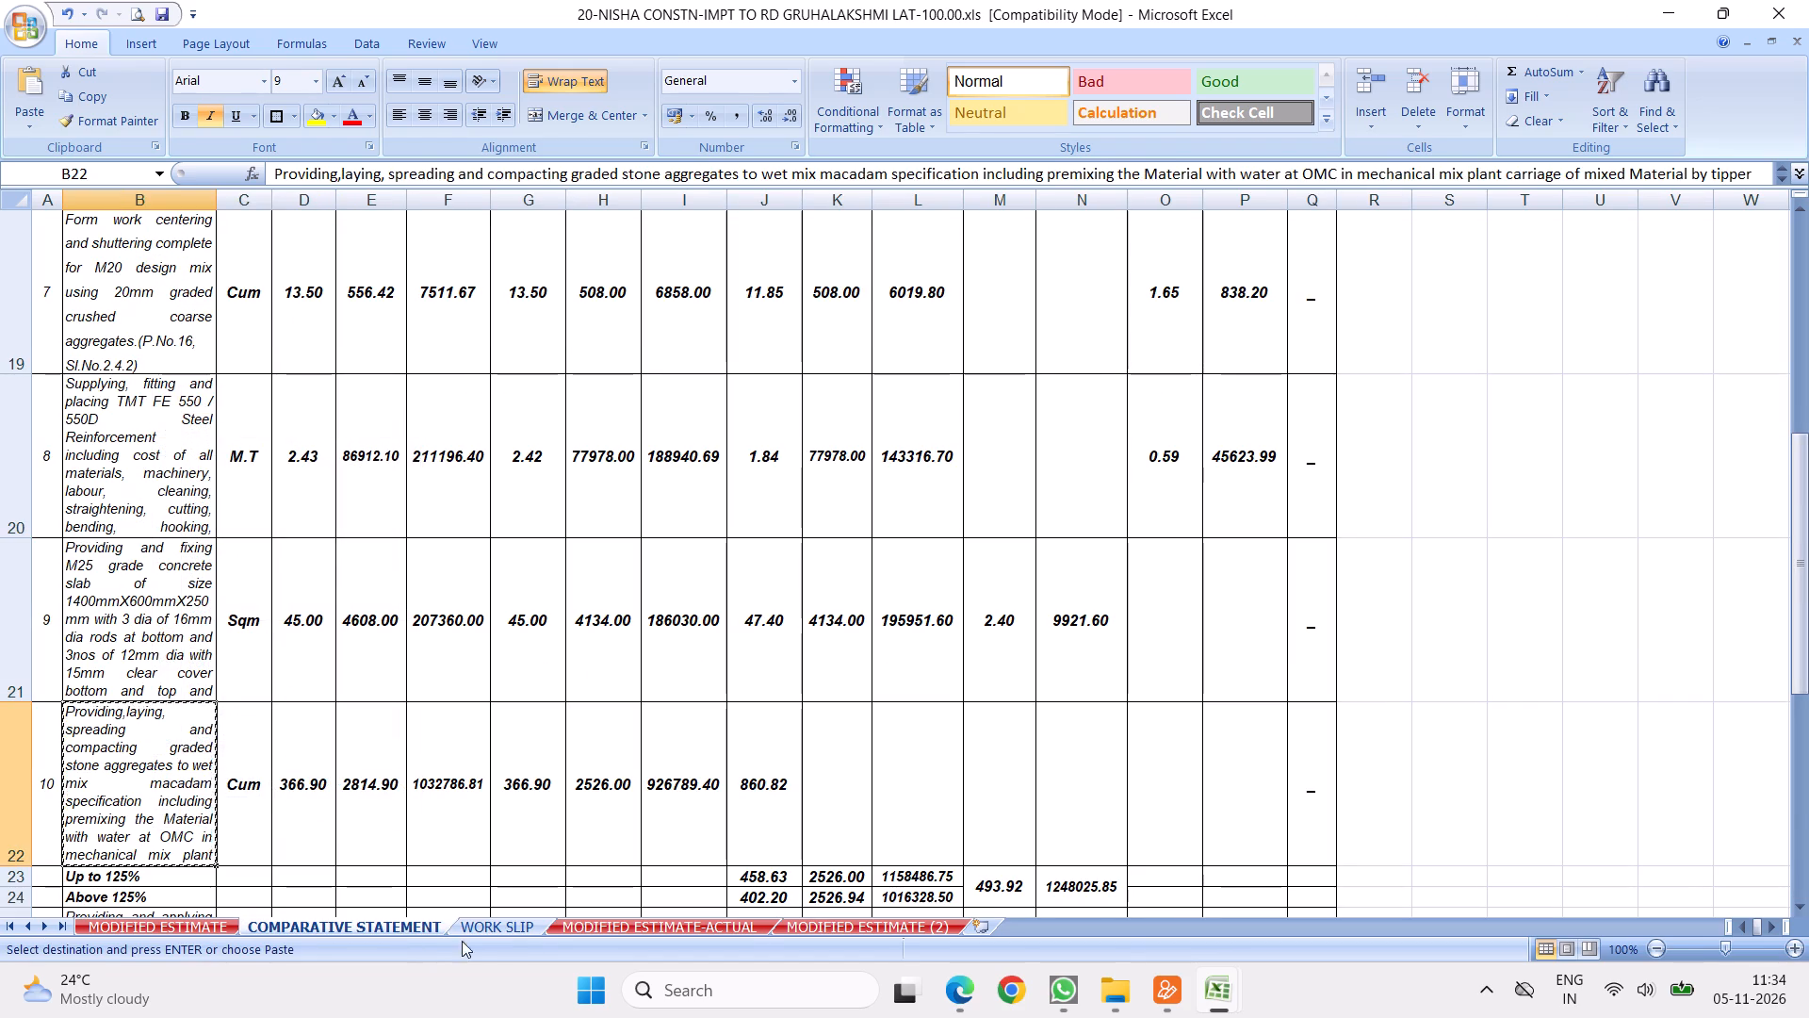
left_click(495, 926)
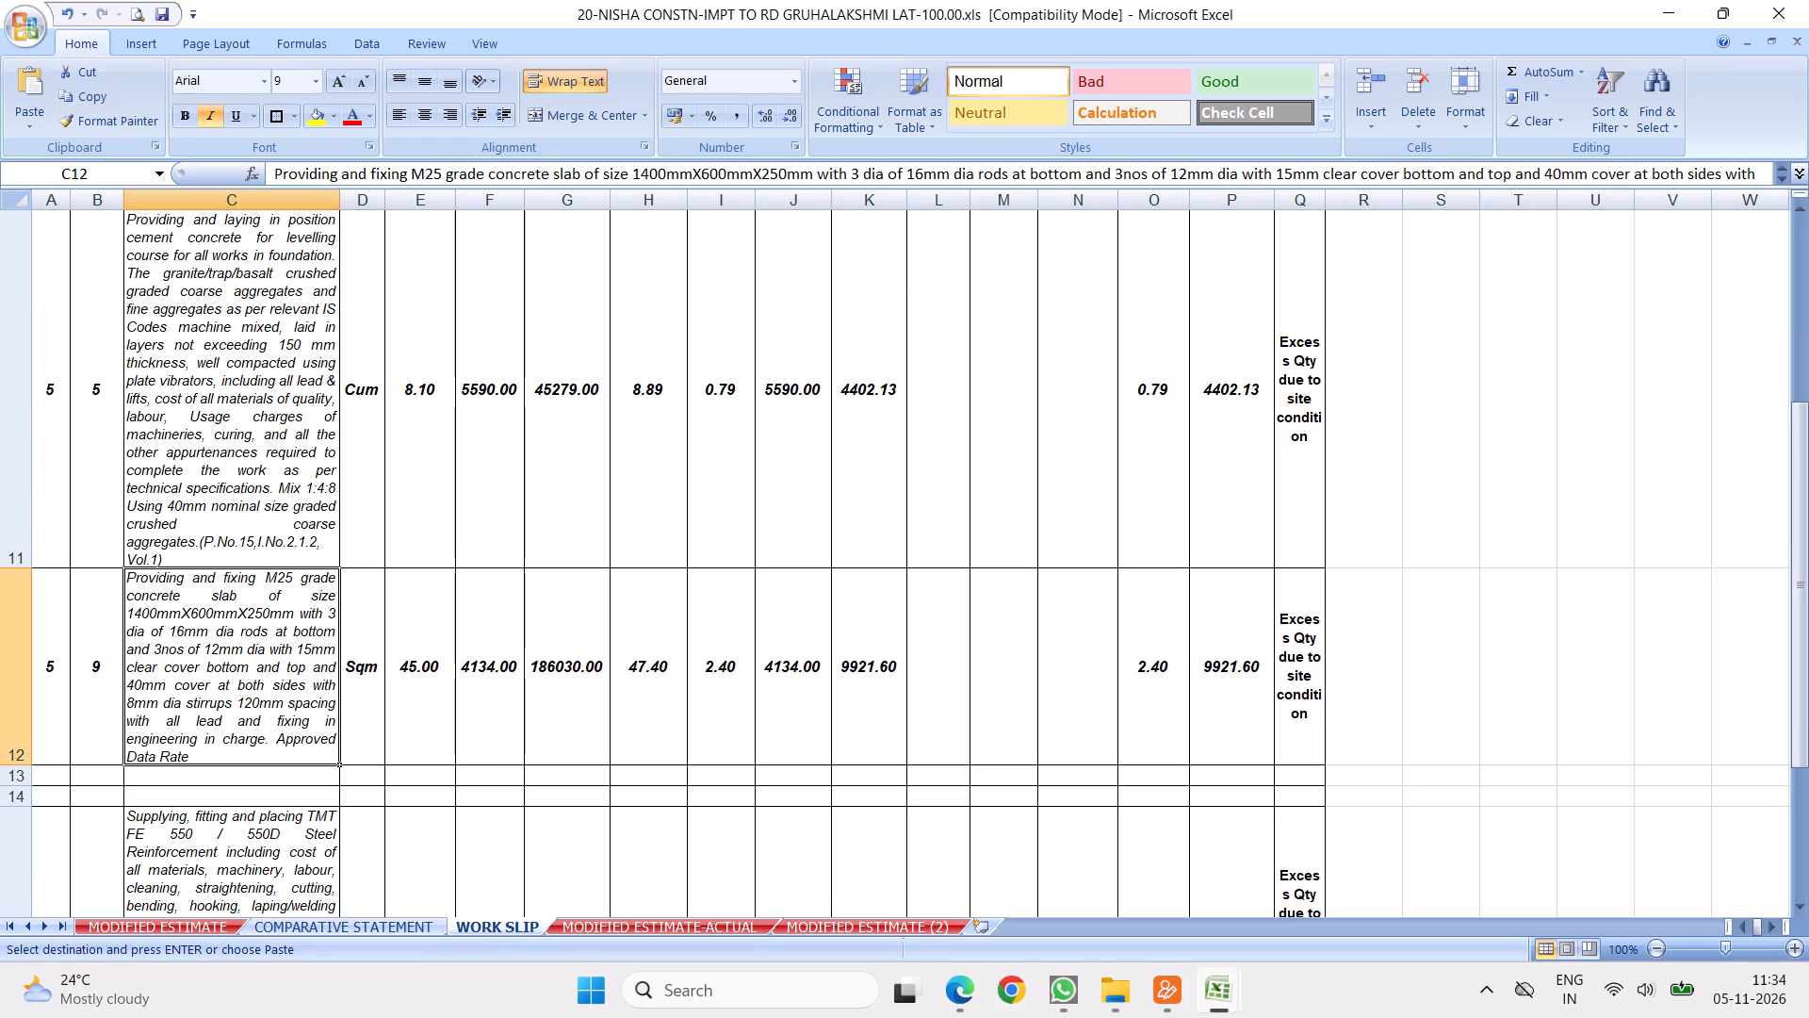
right_click(252, 774)
left_click(307, 473)
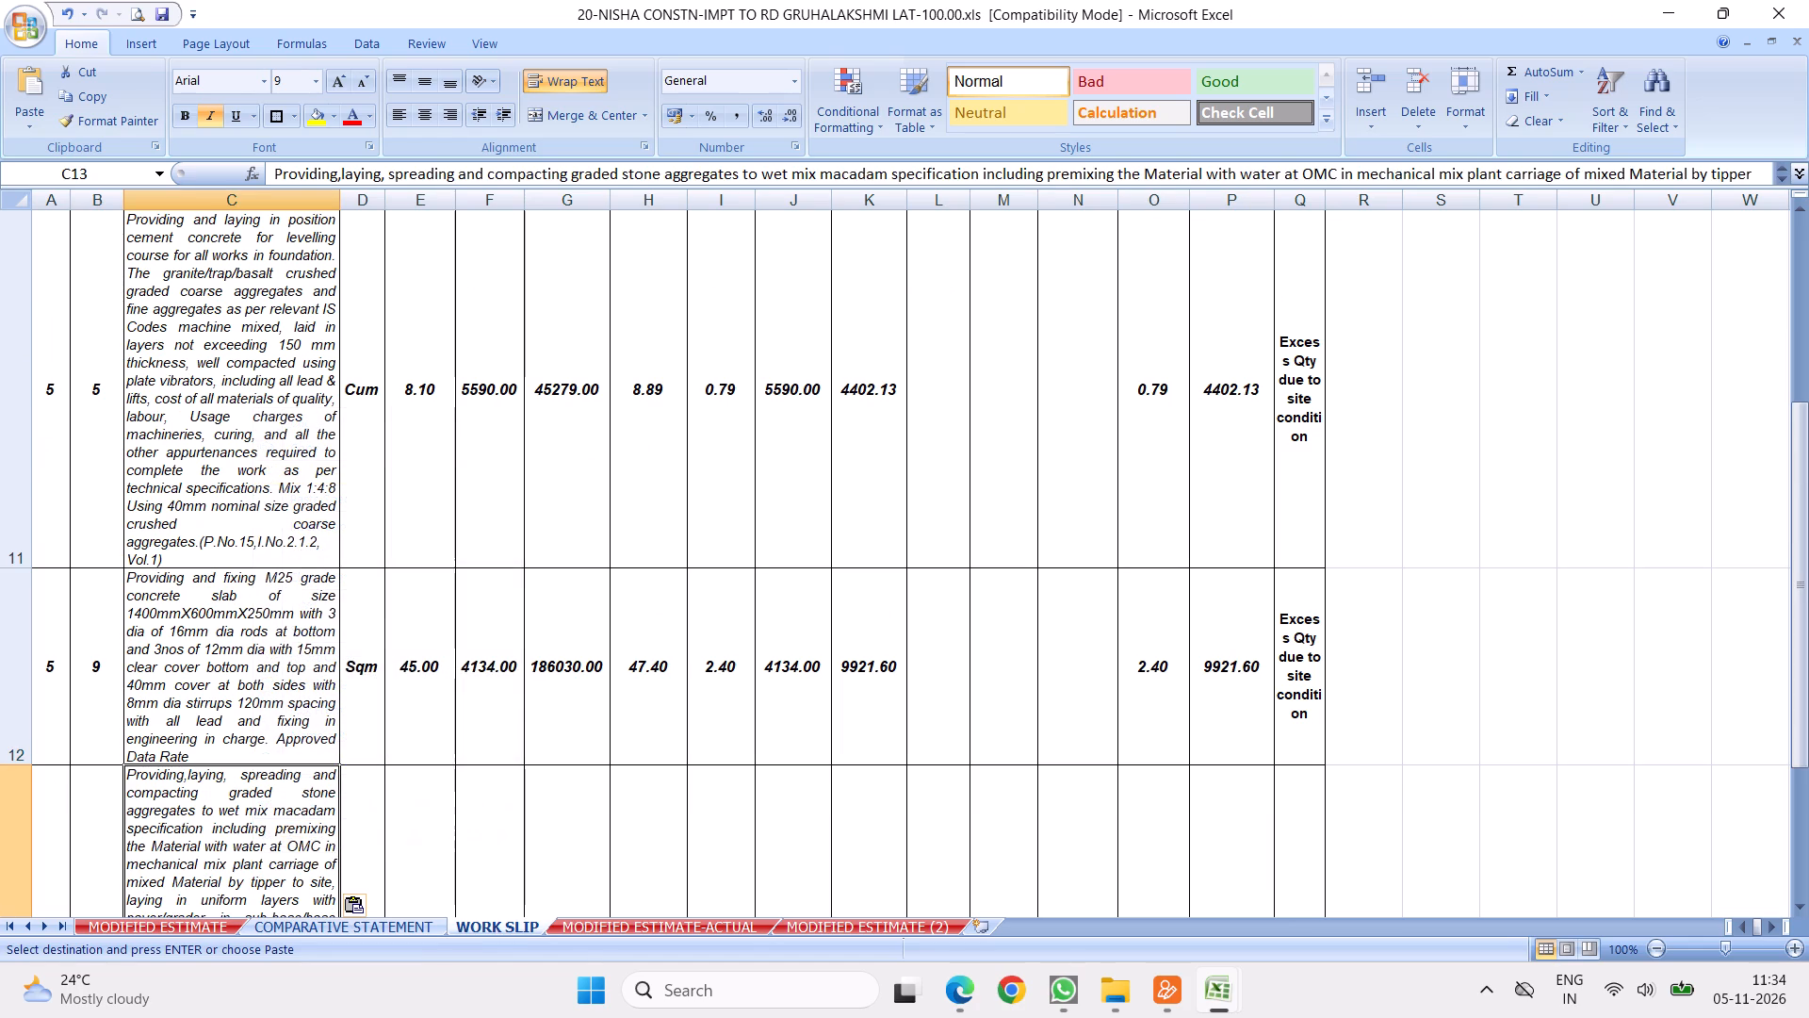
Enter item number 10 in B13 for the wet mix macadam item.
left_click(104, 817)
key("1")
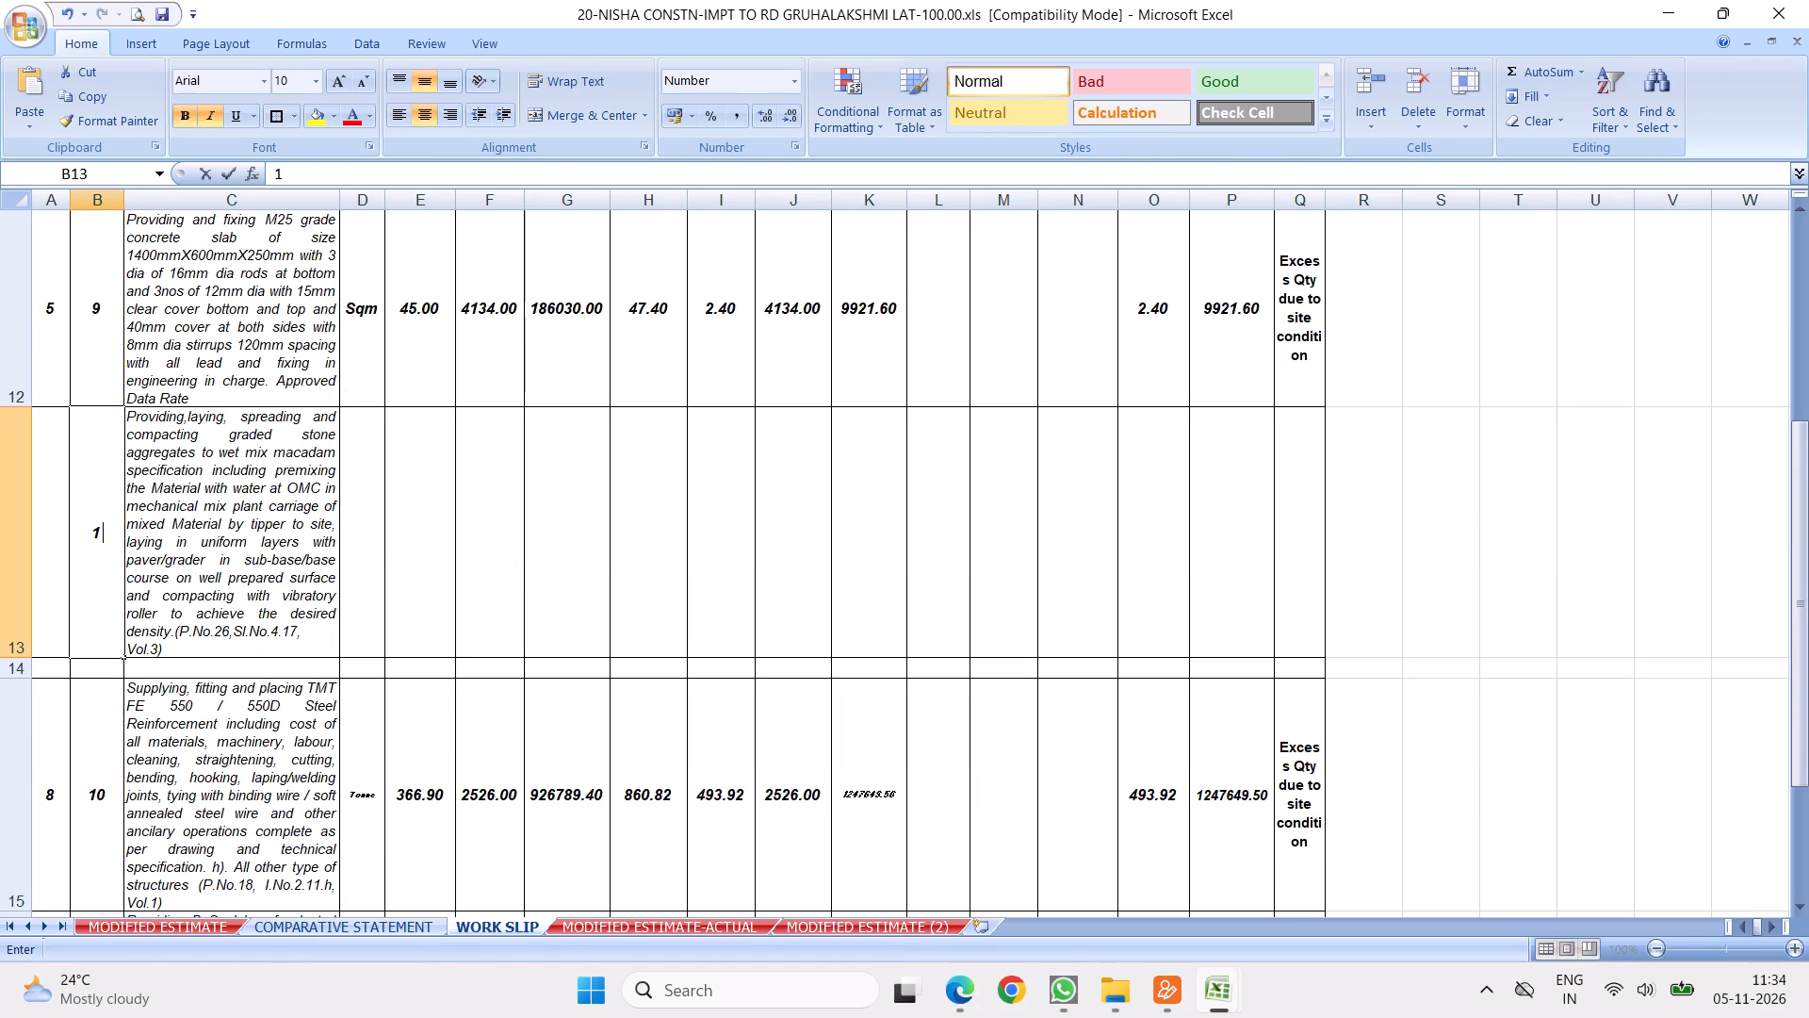
key("0")
left_click(568, 594)
Copy the earth work excavation item's cells D9:Q9, from unit to remarks, into the wet mix macadam row starting at D13.
left_click(267, 493)
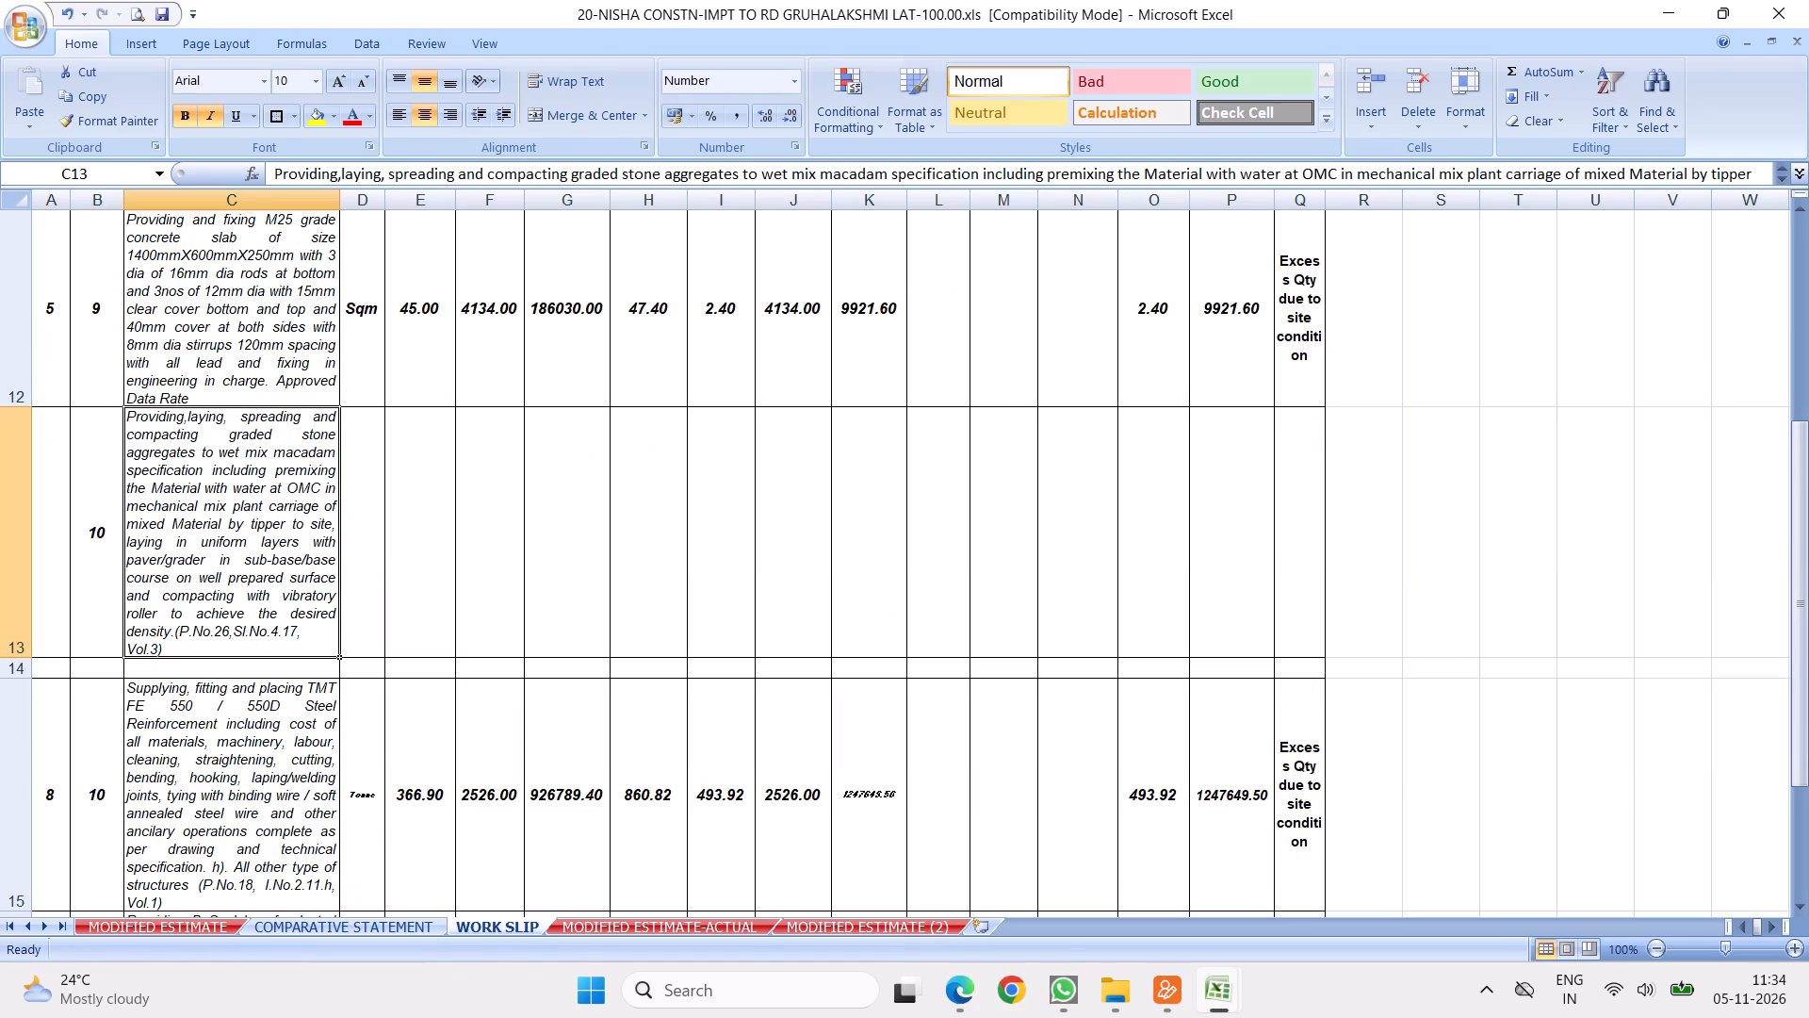
scroll(375, 485, "up", 1)
left_click_drag(369, 466, 1262, 465)
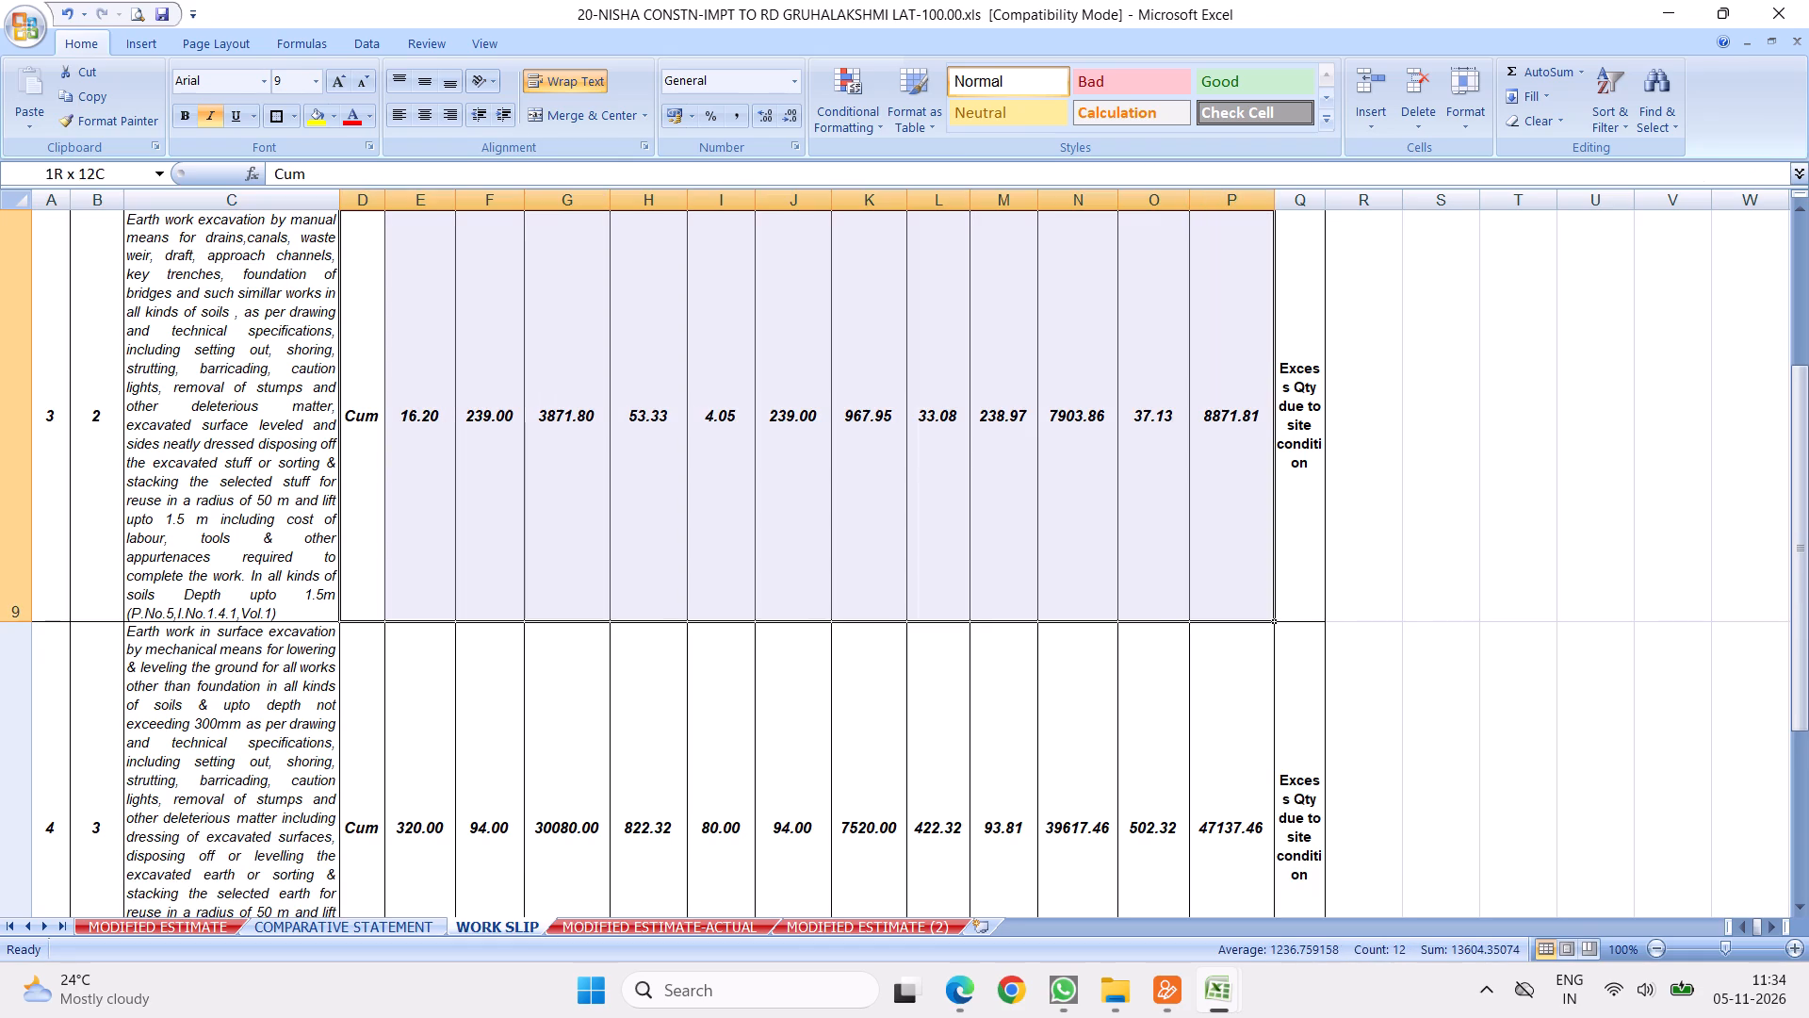
left_click_drag(1262, 465, 1285, 467)
right_click(897, 432)
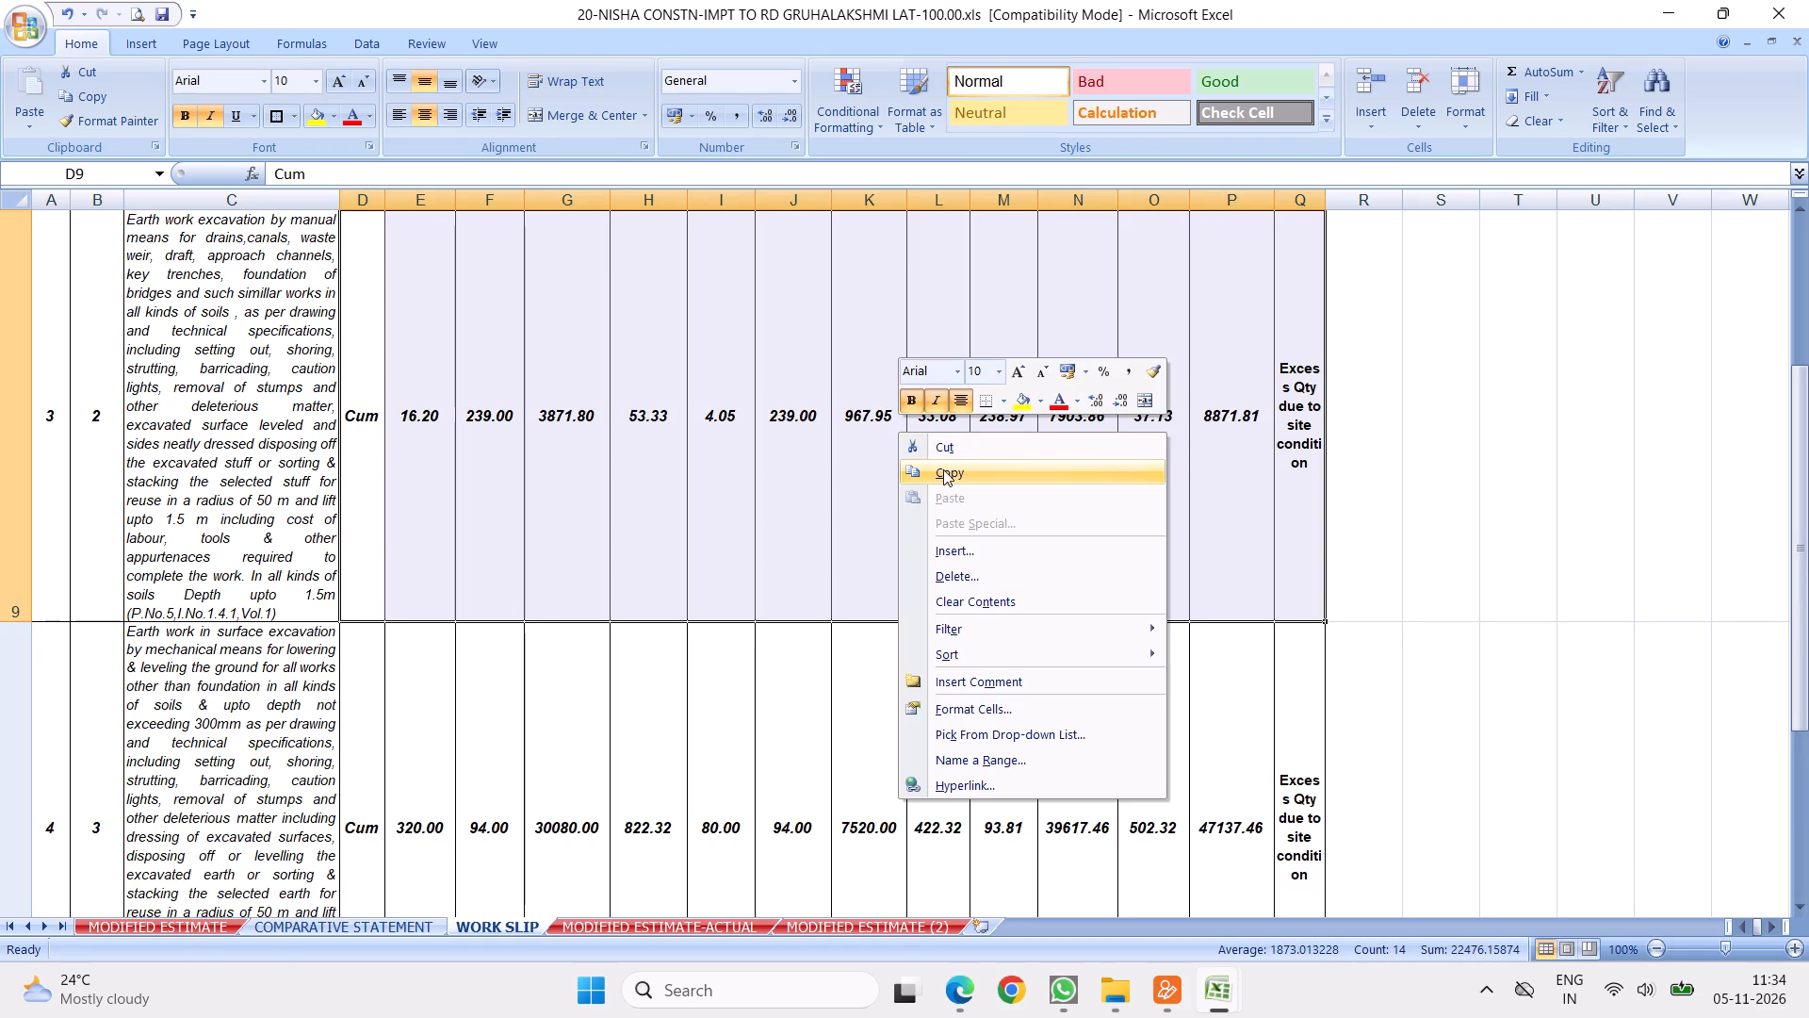
left_click(943, 469)
scroll(597, 489, "down", 1)
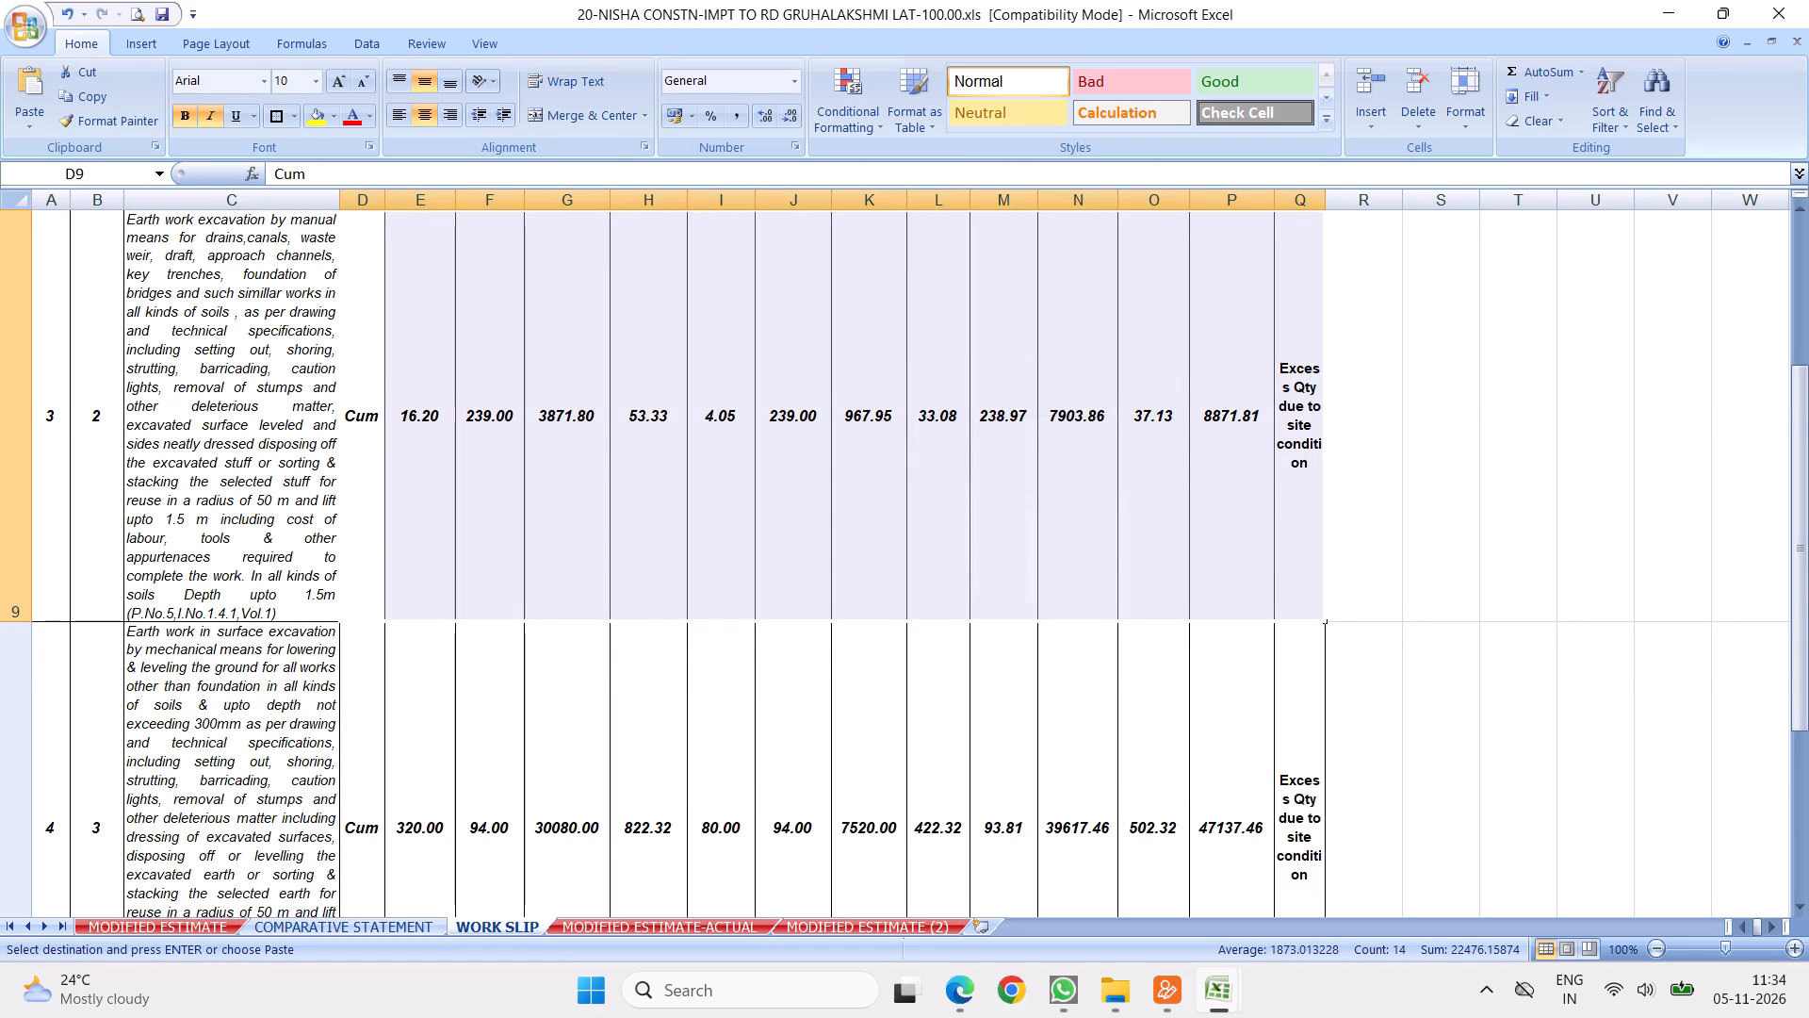
right_click(367, 479)
left_click(422, 543)
Link E13 to G22 of COMPARATIVE STATEMENT and fill the link across to the rate cell F13.
left_click(419, 531)
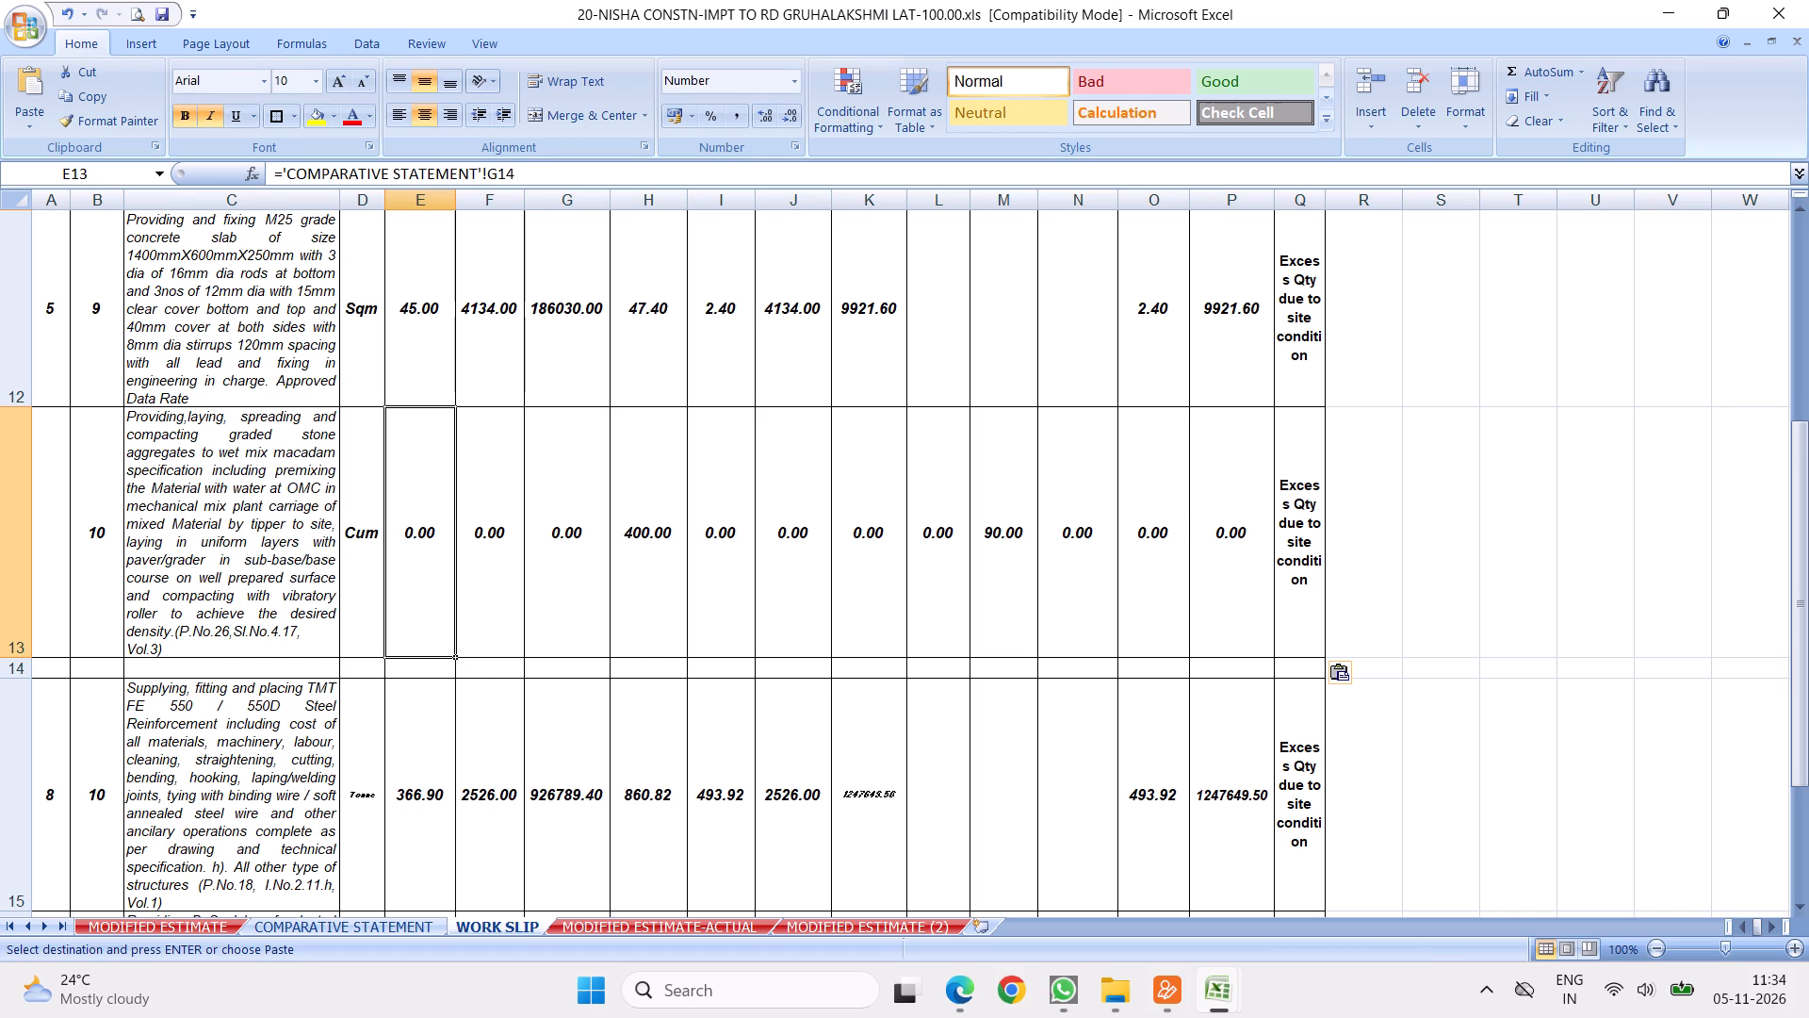
key("equal")
left_click(318, 929)
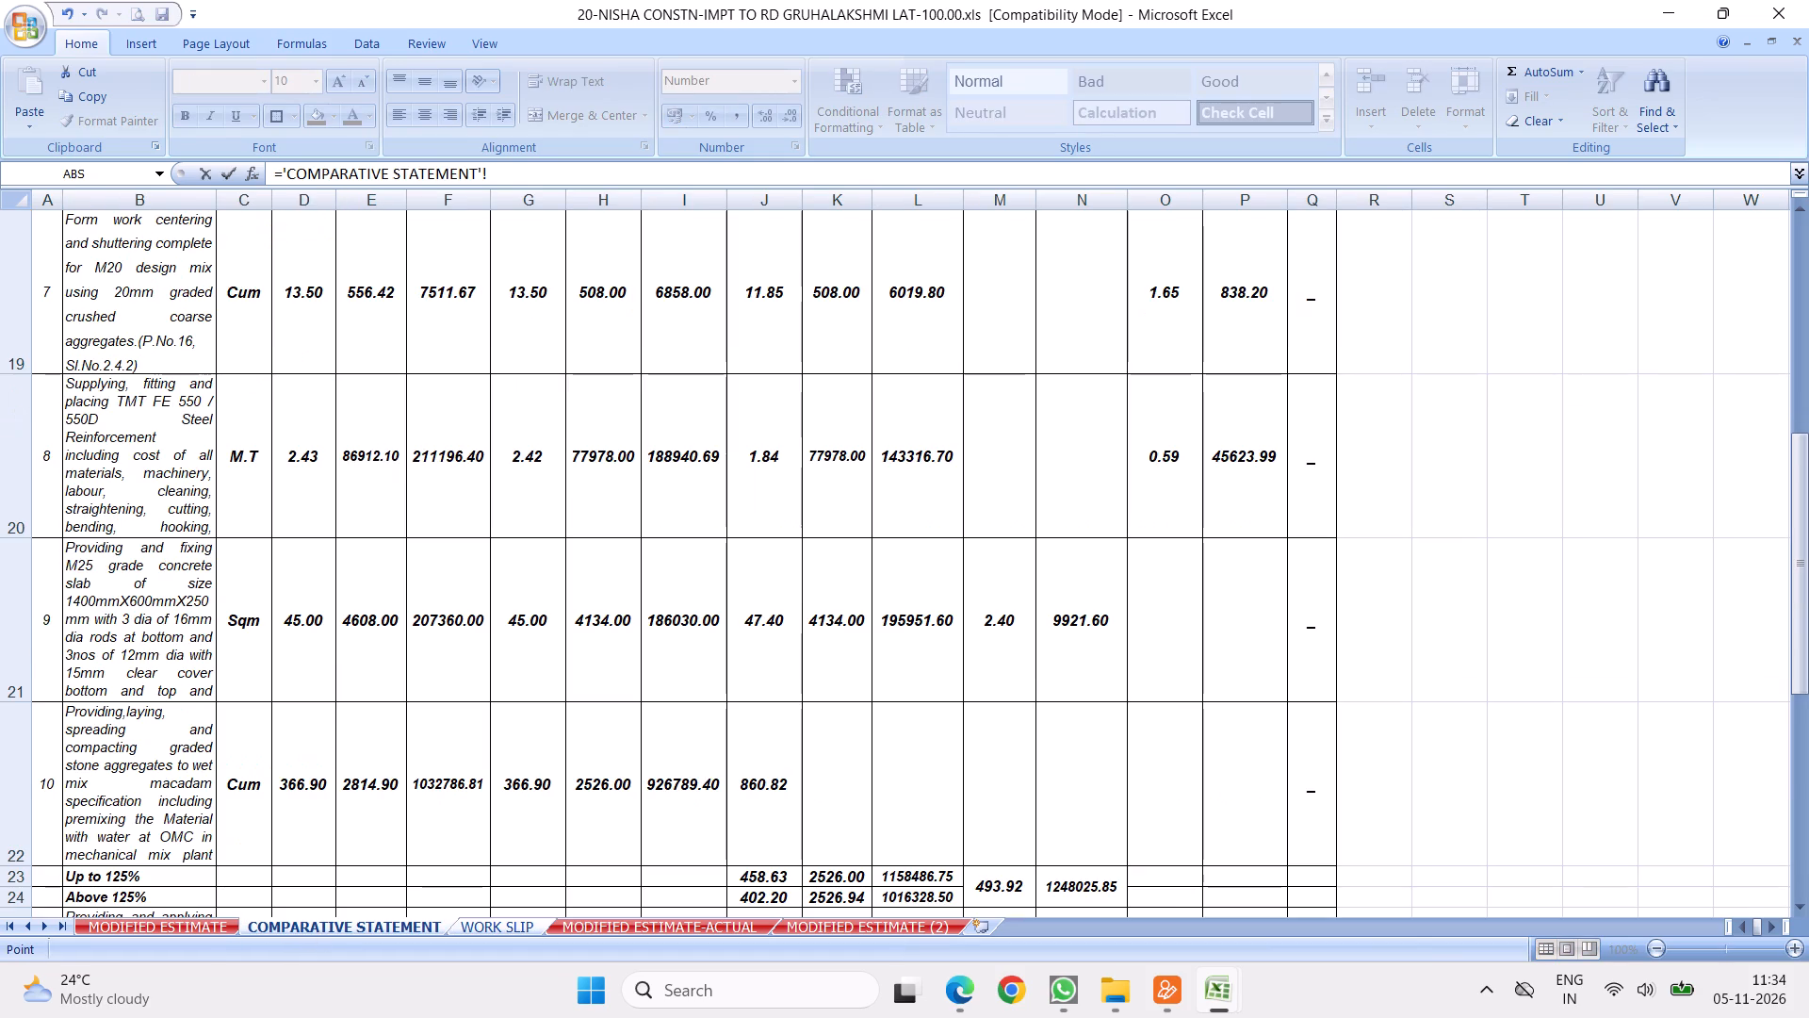
left_click(525, 782)
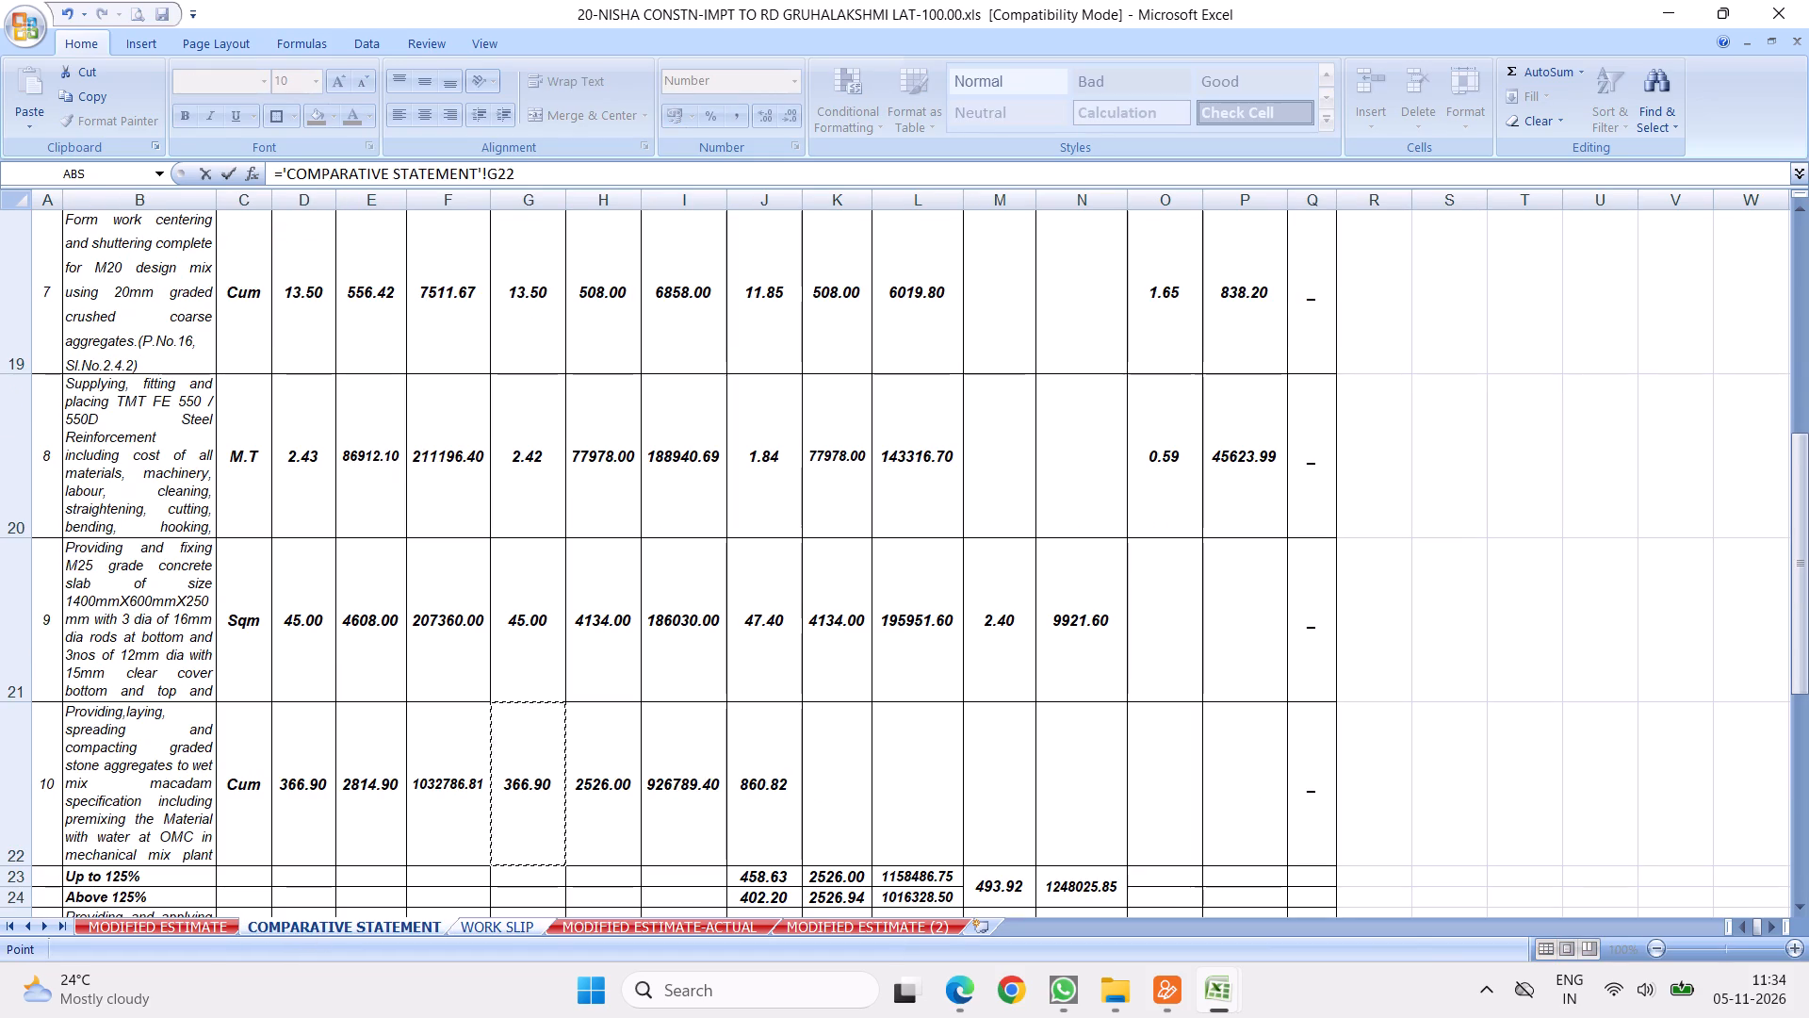
key("Return")
left_click(426, 564)
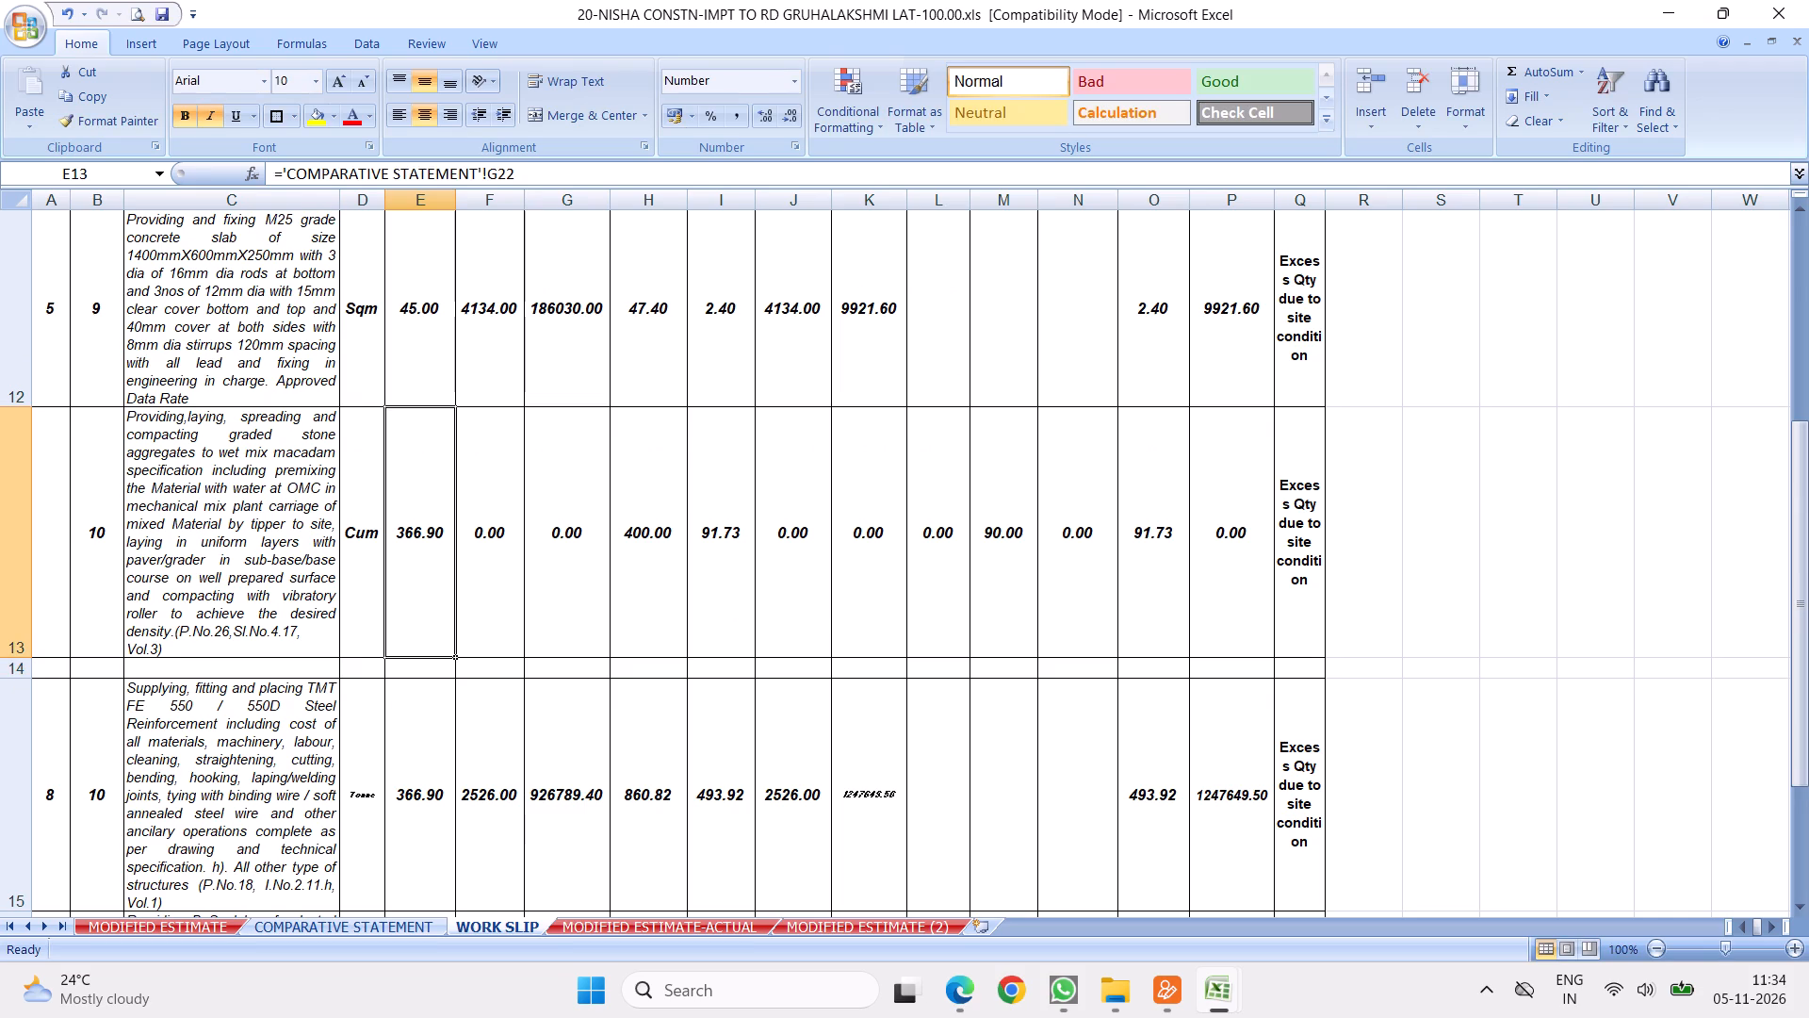
left_click_drag(454, 657, 505, 652)
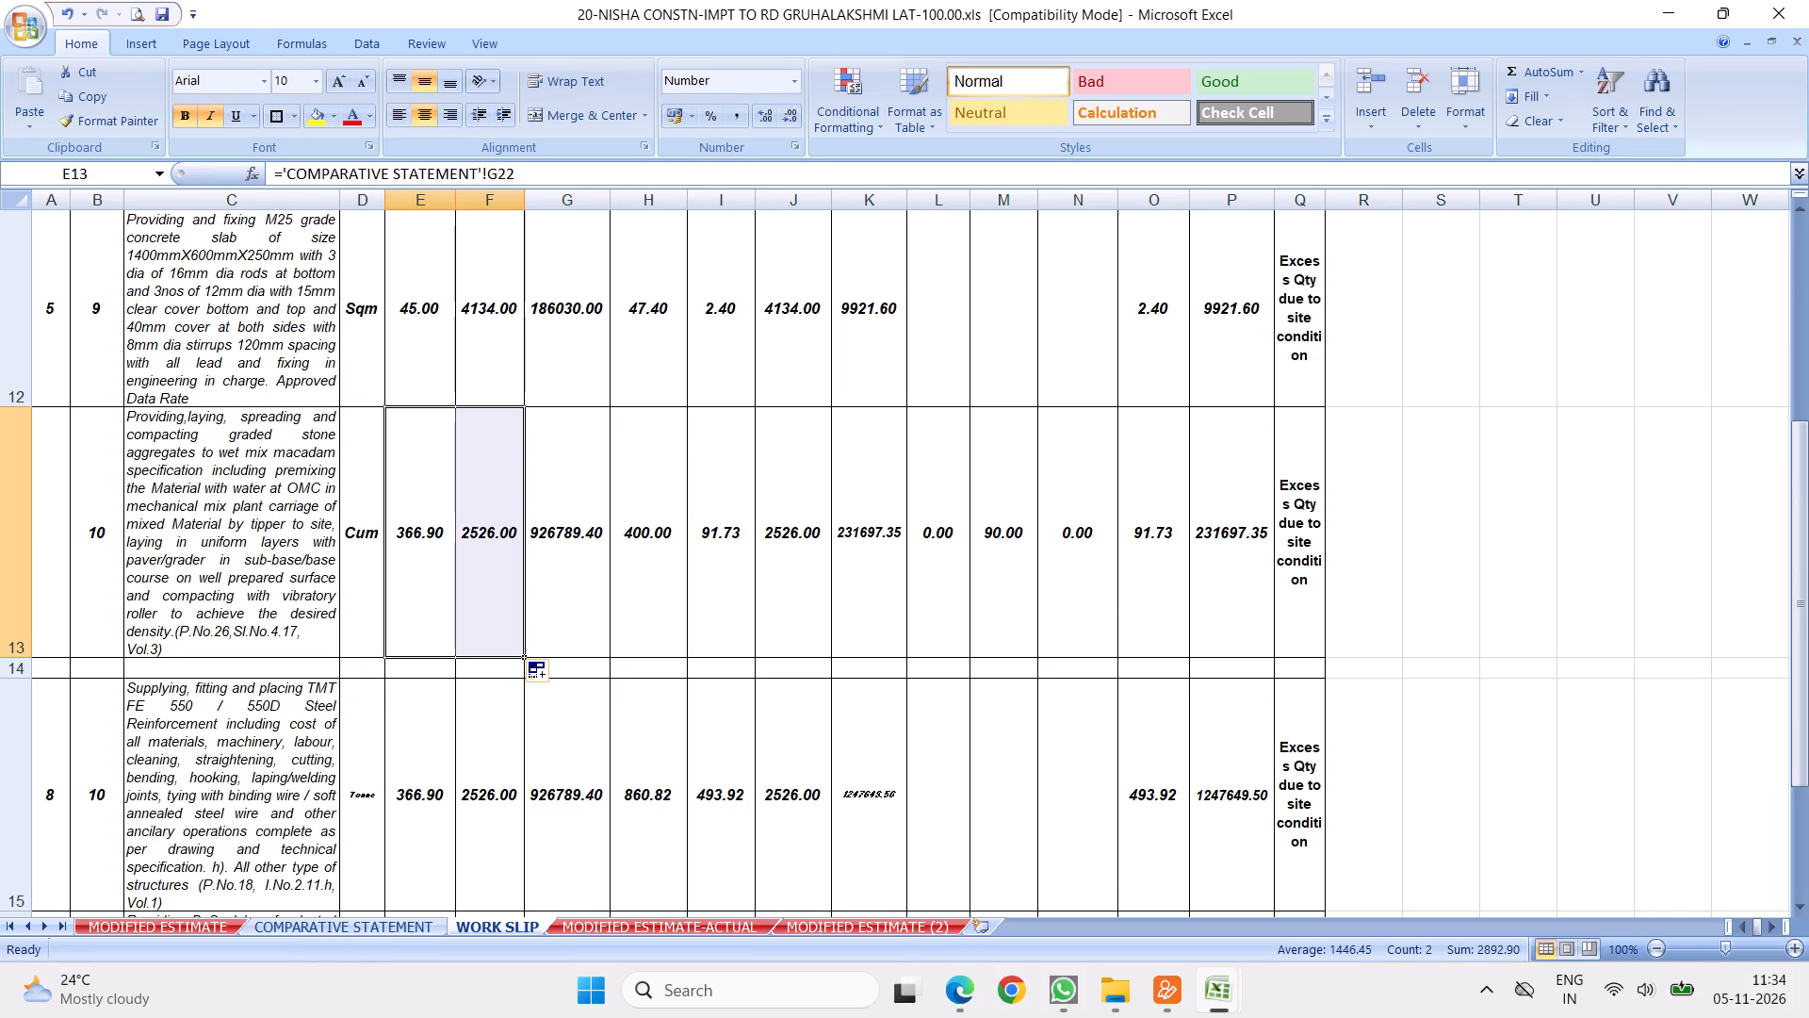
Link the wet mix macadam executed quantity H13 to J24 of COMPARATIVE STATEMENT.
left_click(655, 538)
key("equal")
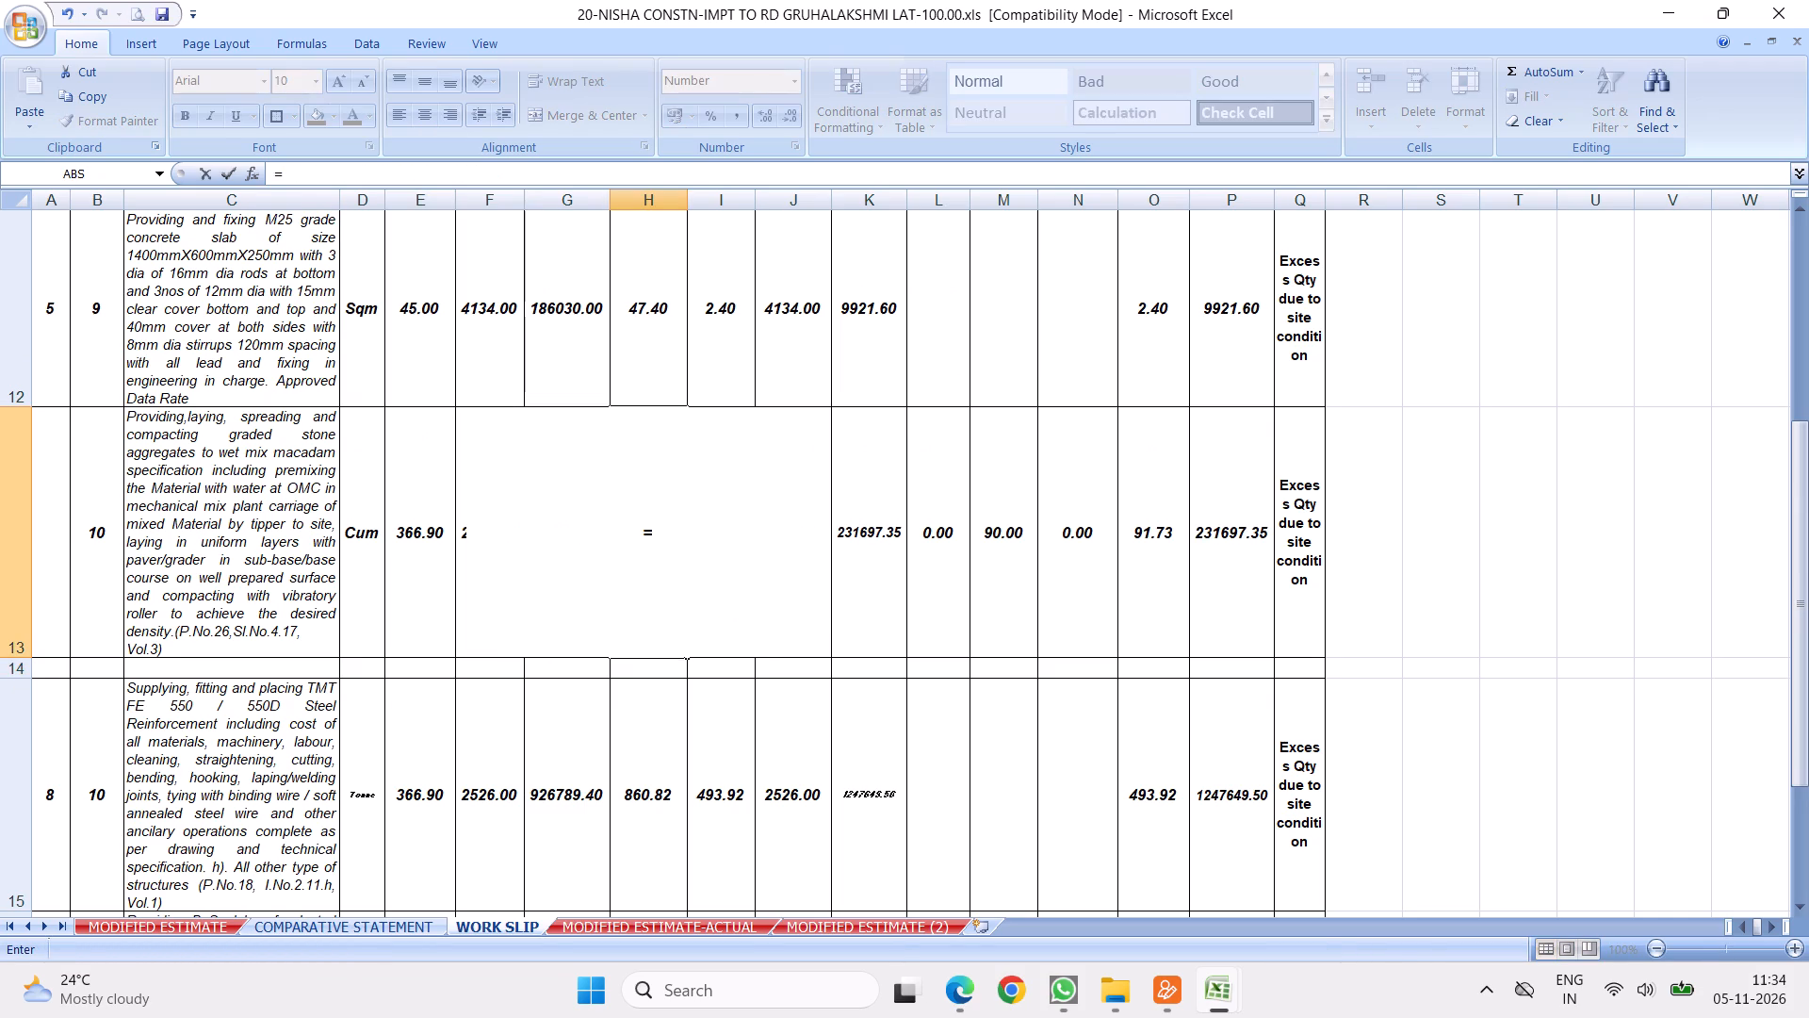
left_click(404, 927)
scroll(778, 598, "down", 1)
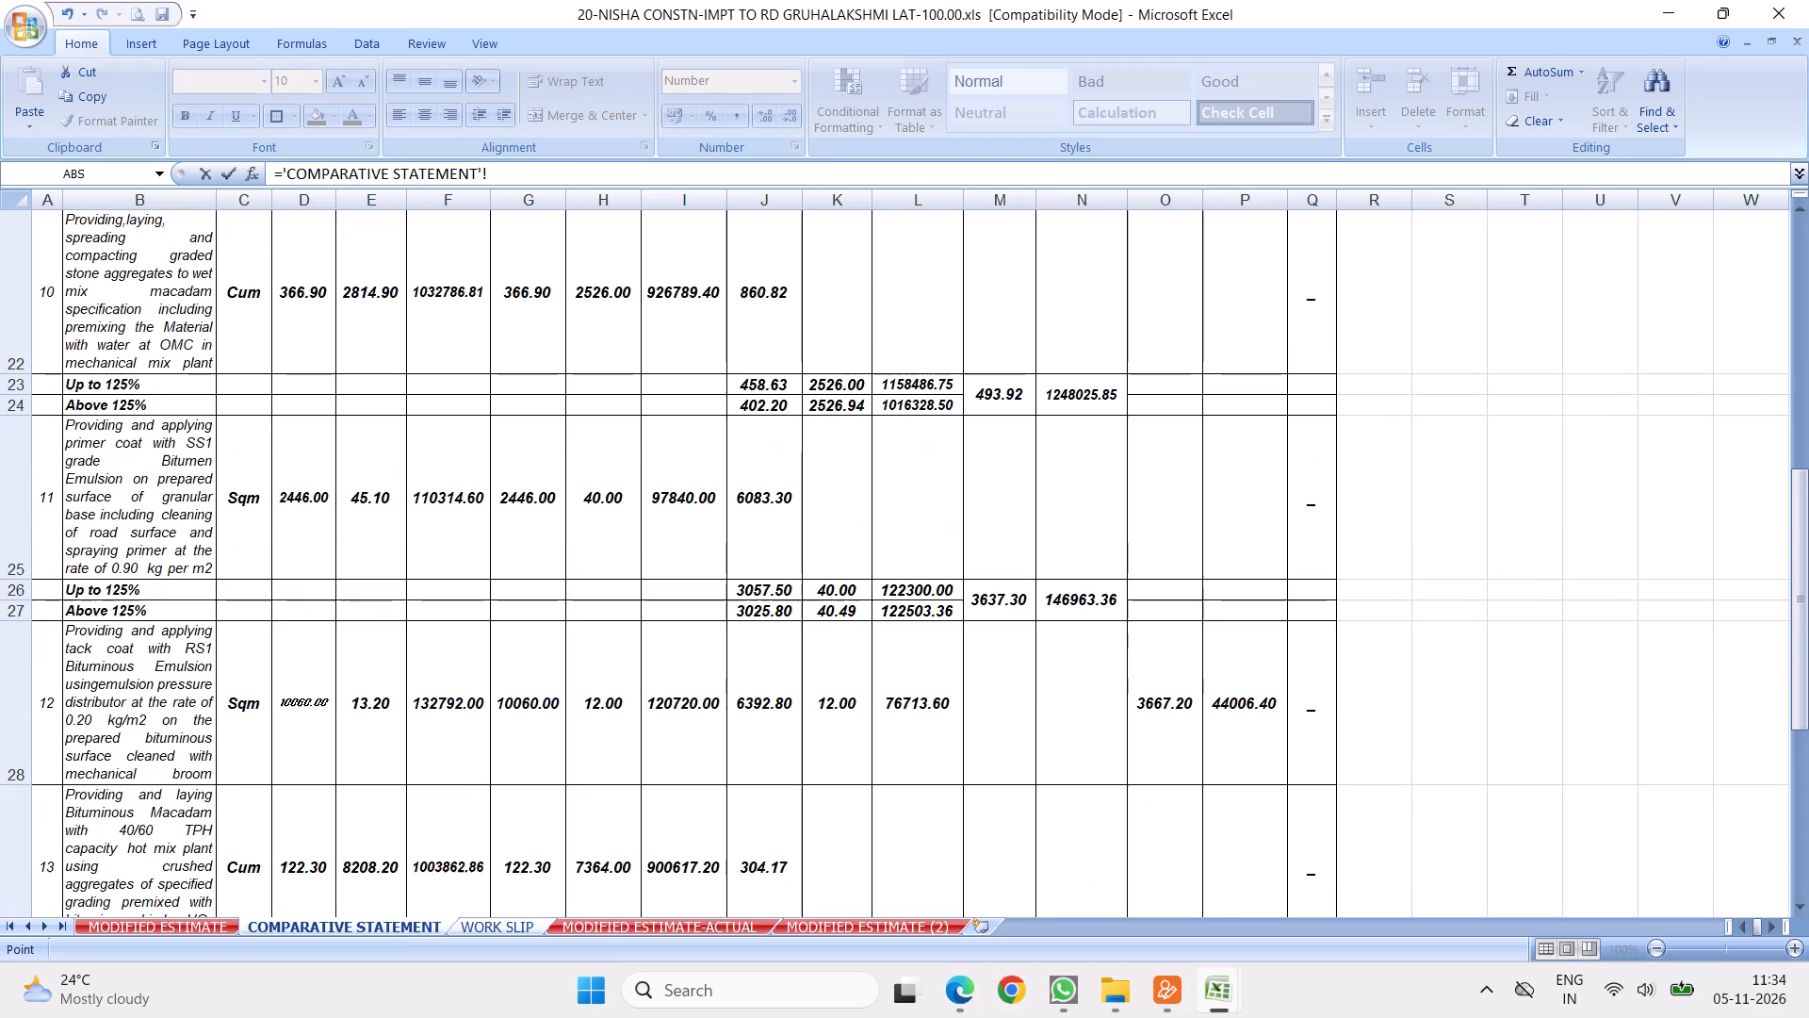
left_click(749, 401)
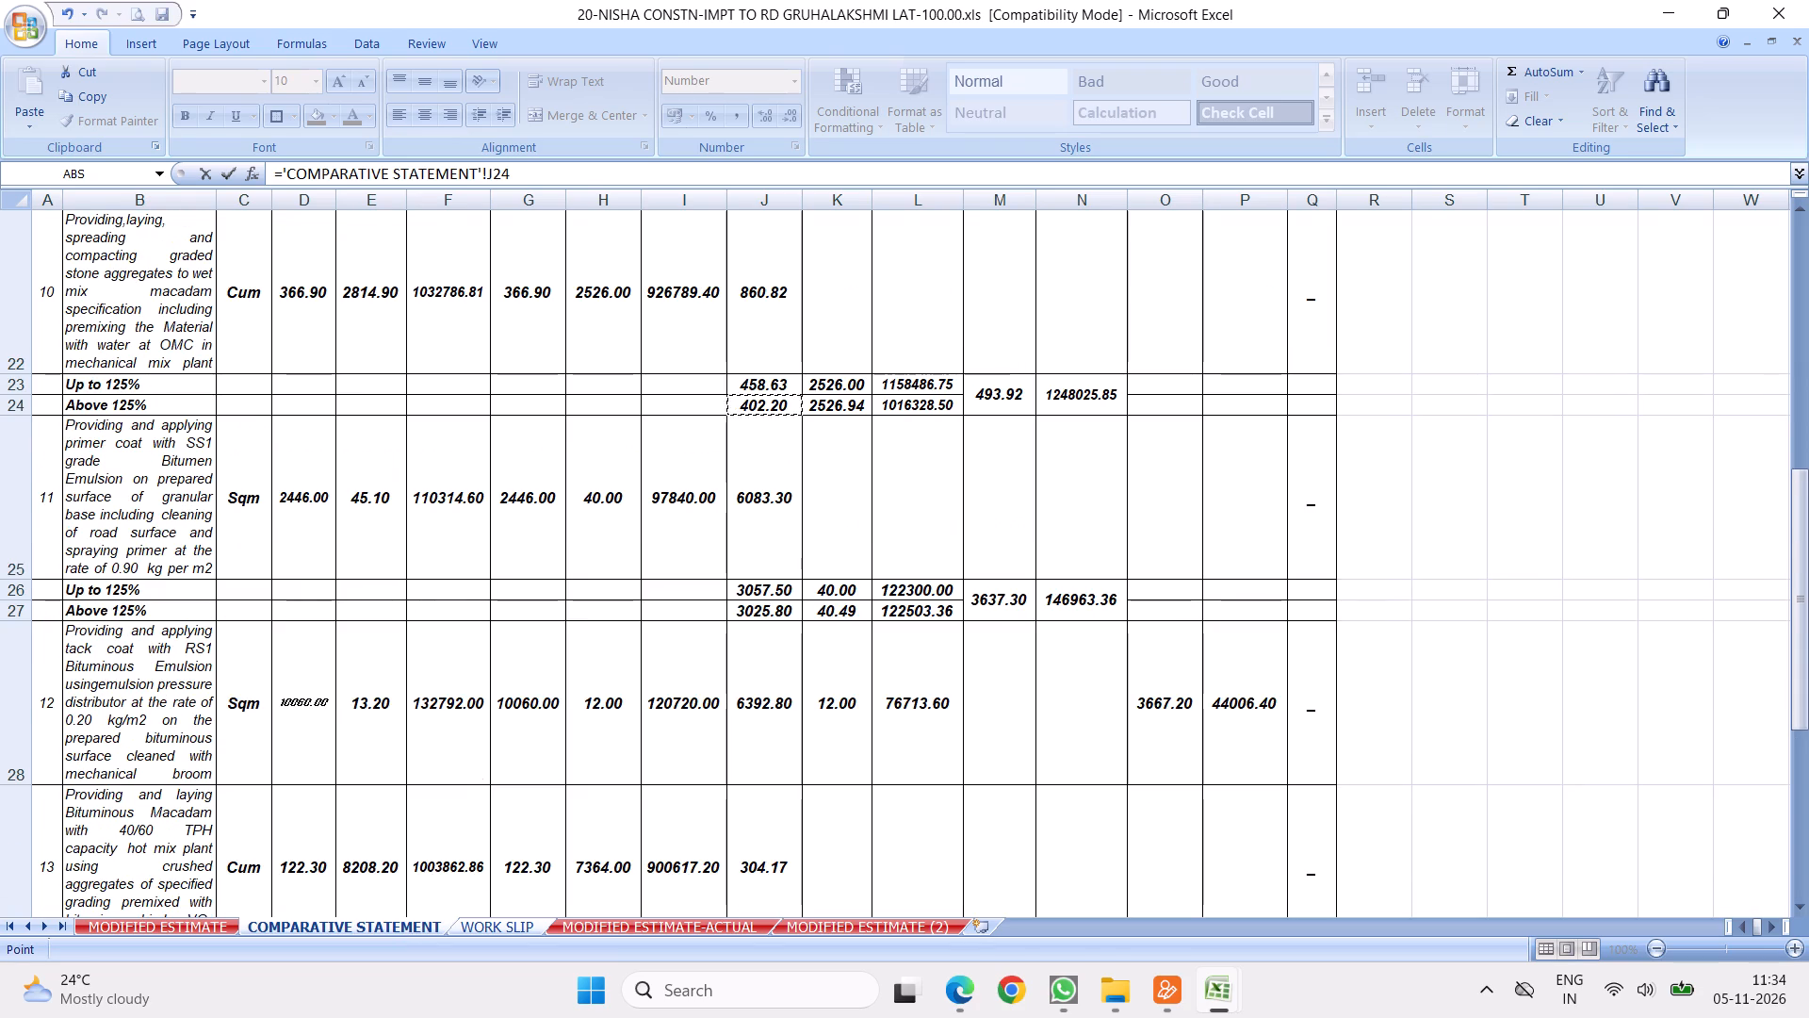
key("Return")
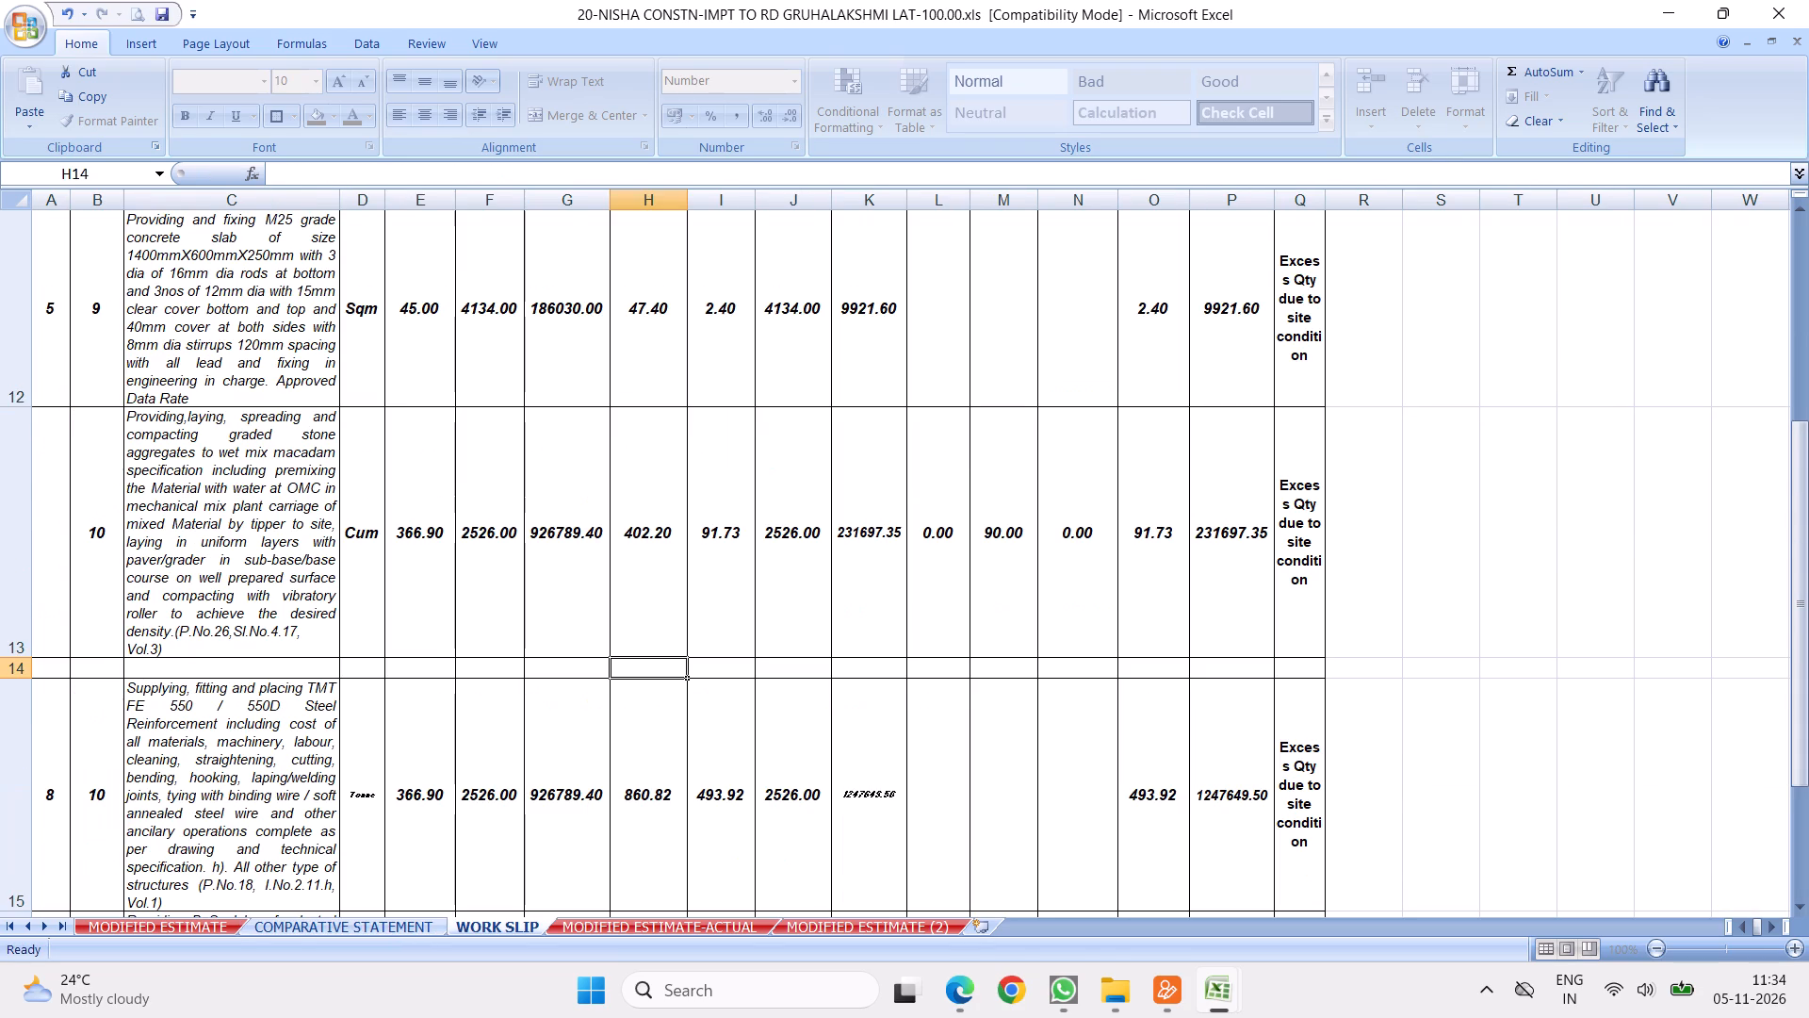
Link L13 to the above-125% quantity J24 of COMPARATIVE STATEMENT and fill the link across to M13.
left_click(935, 537)
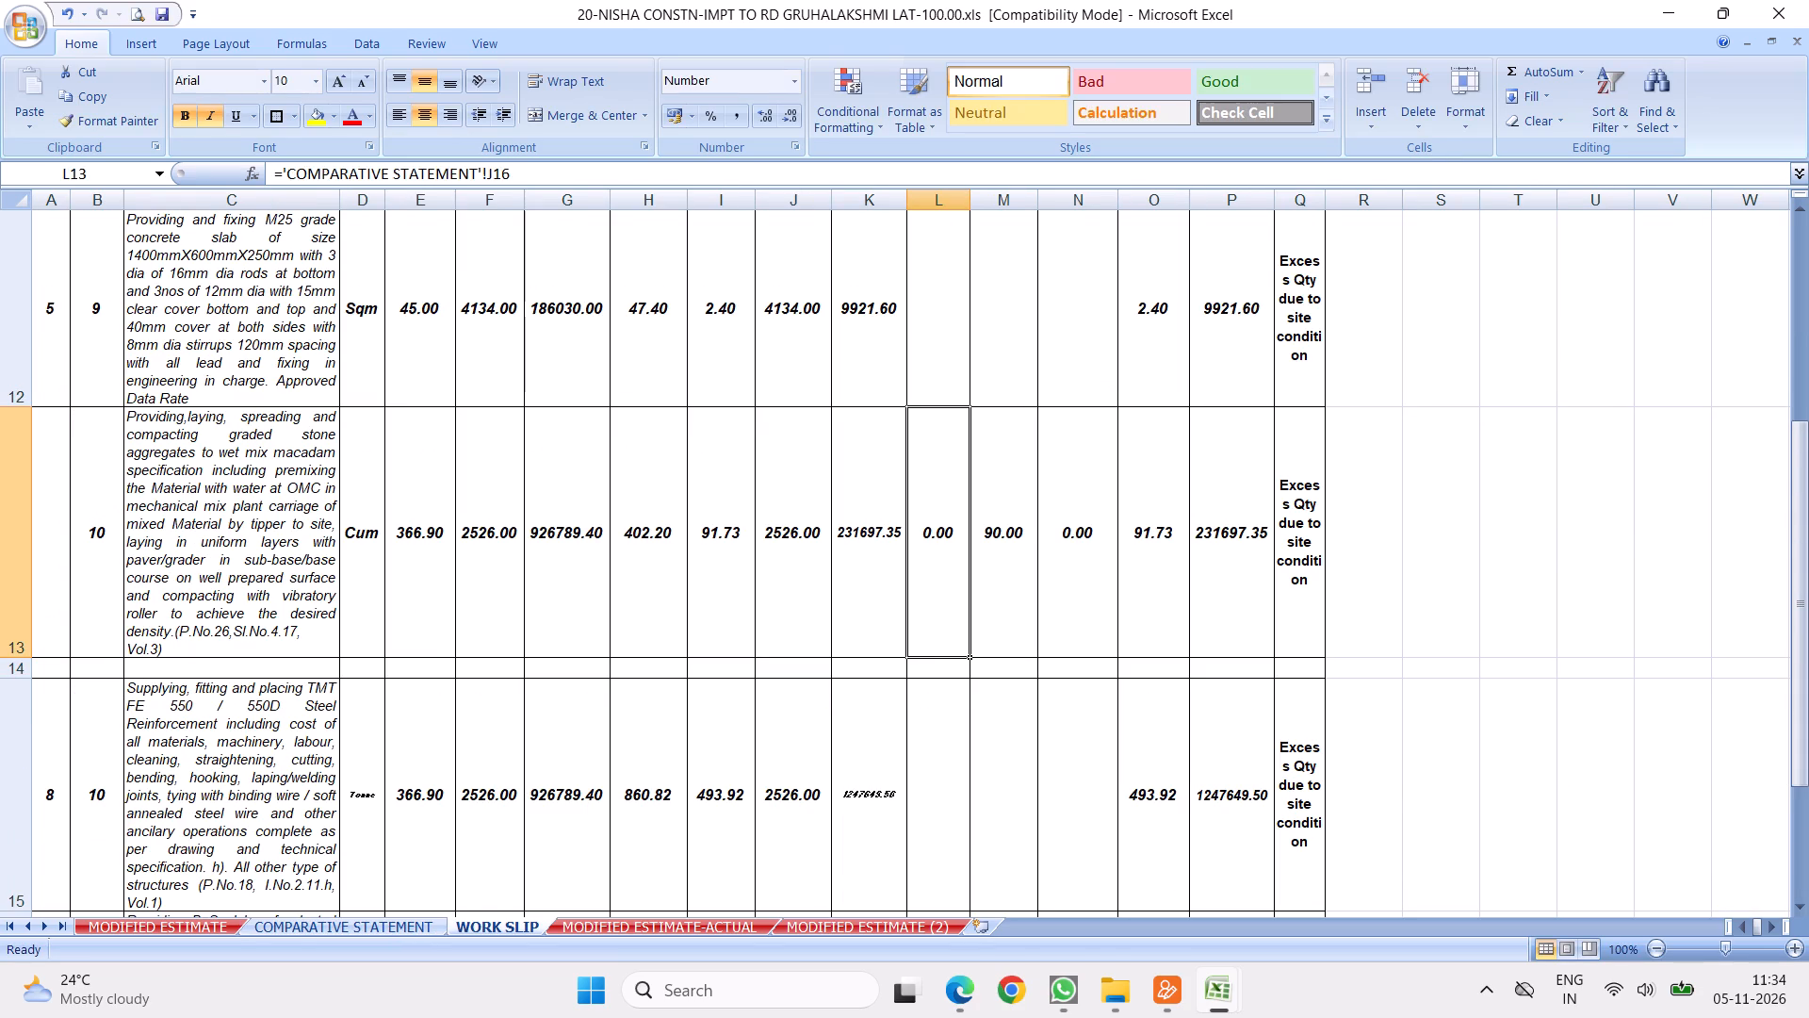
key("equal")
left_click(413, 920)
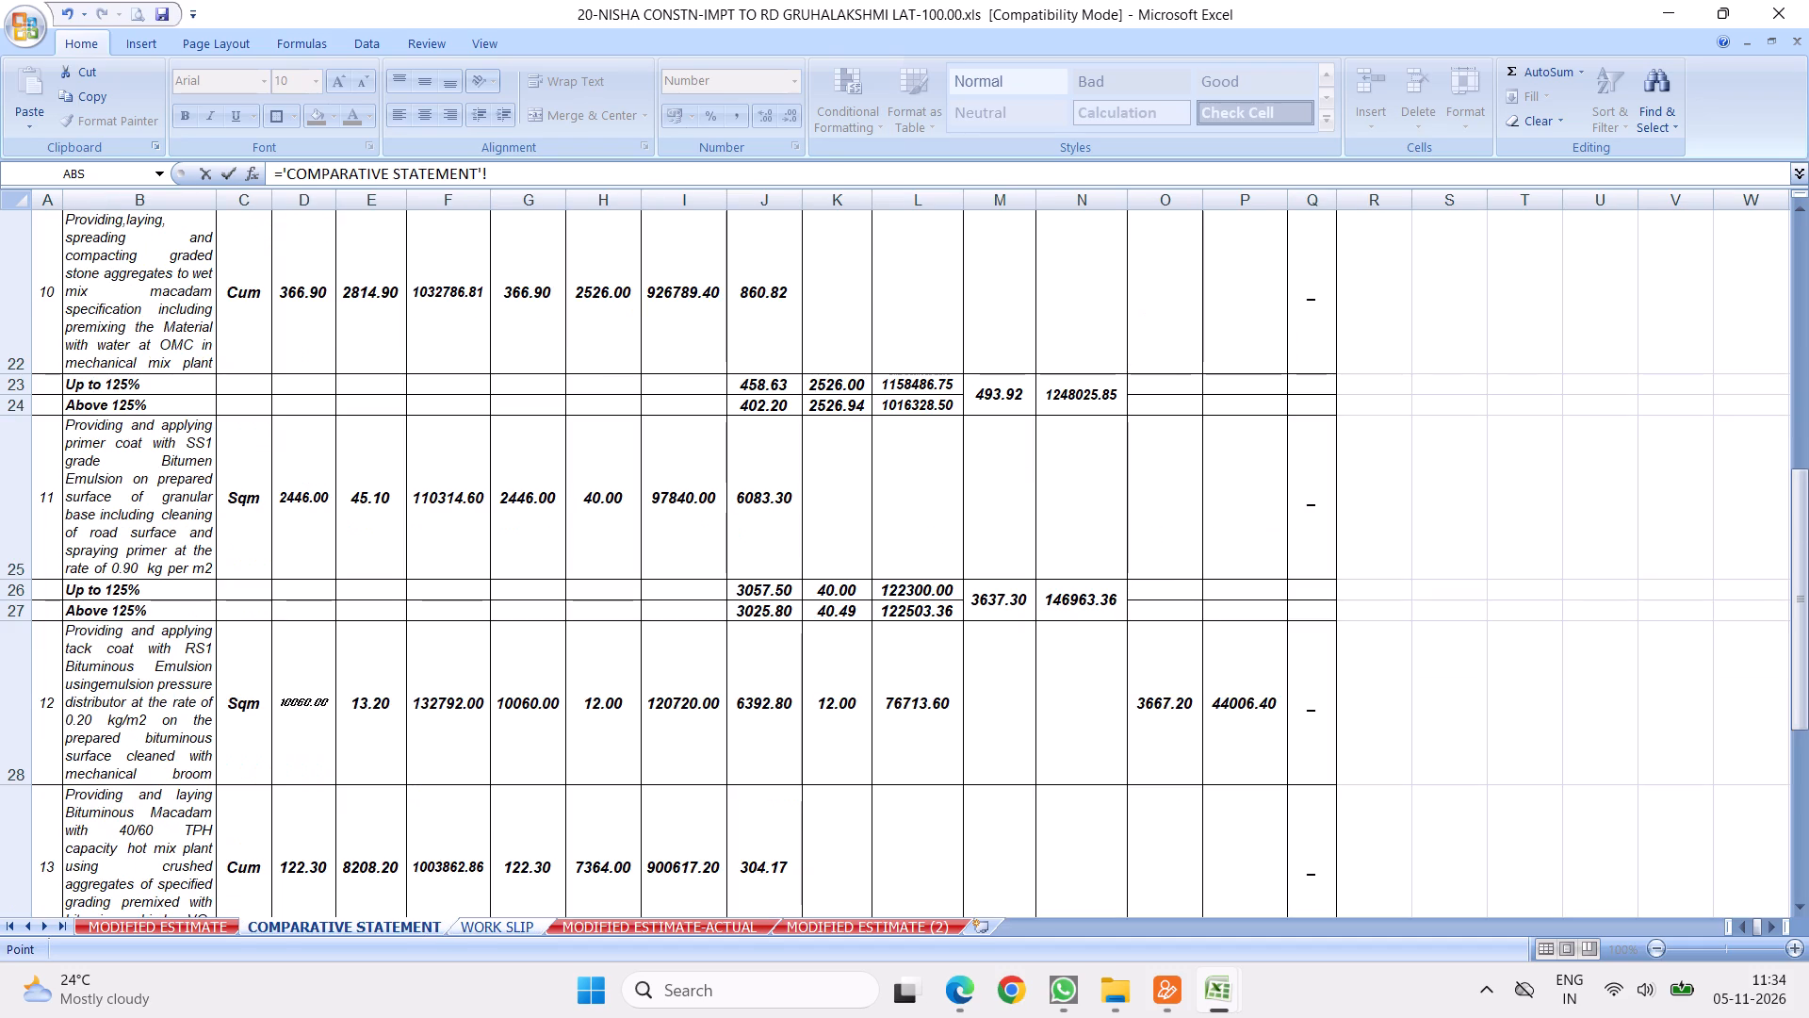
left_click(758, 405)
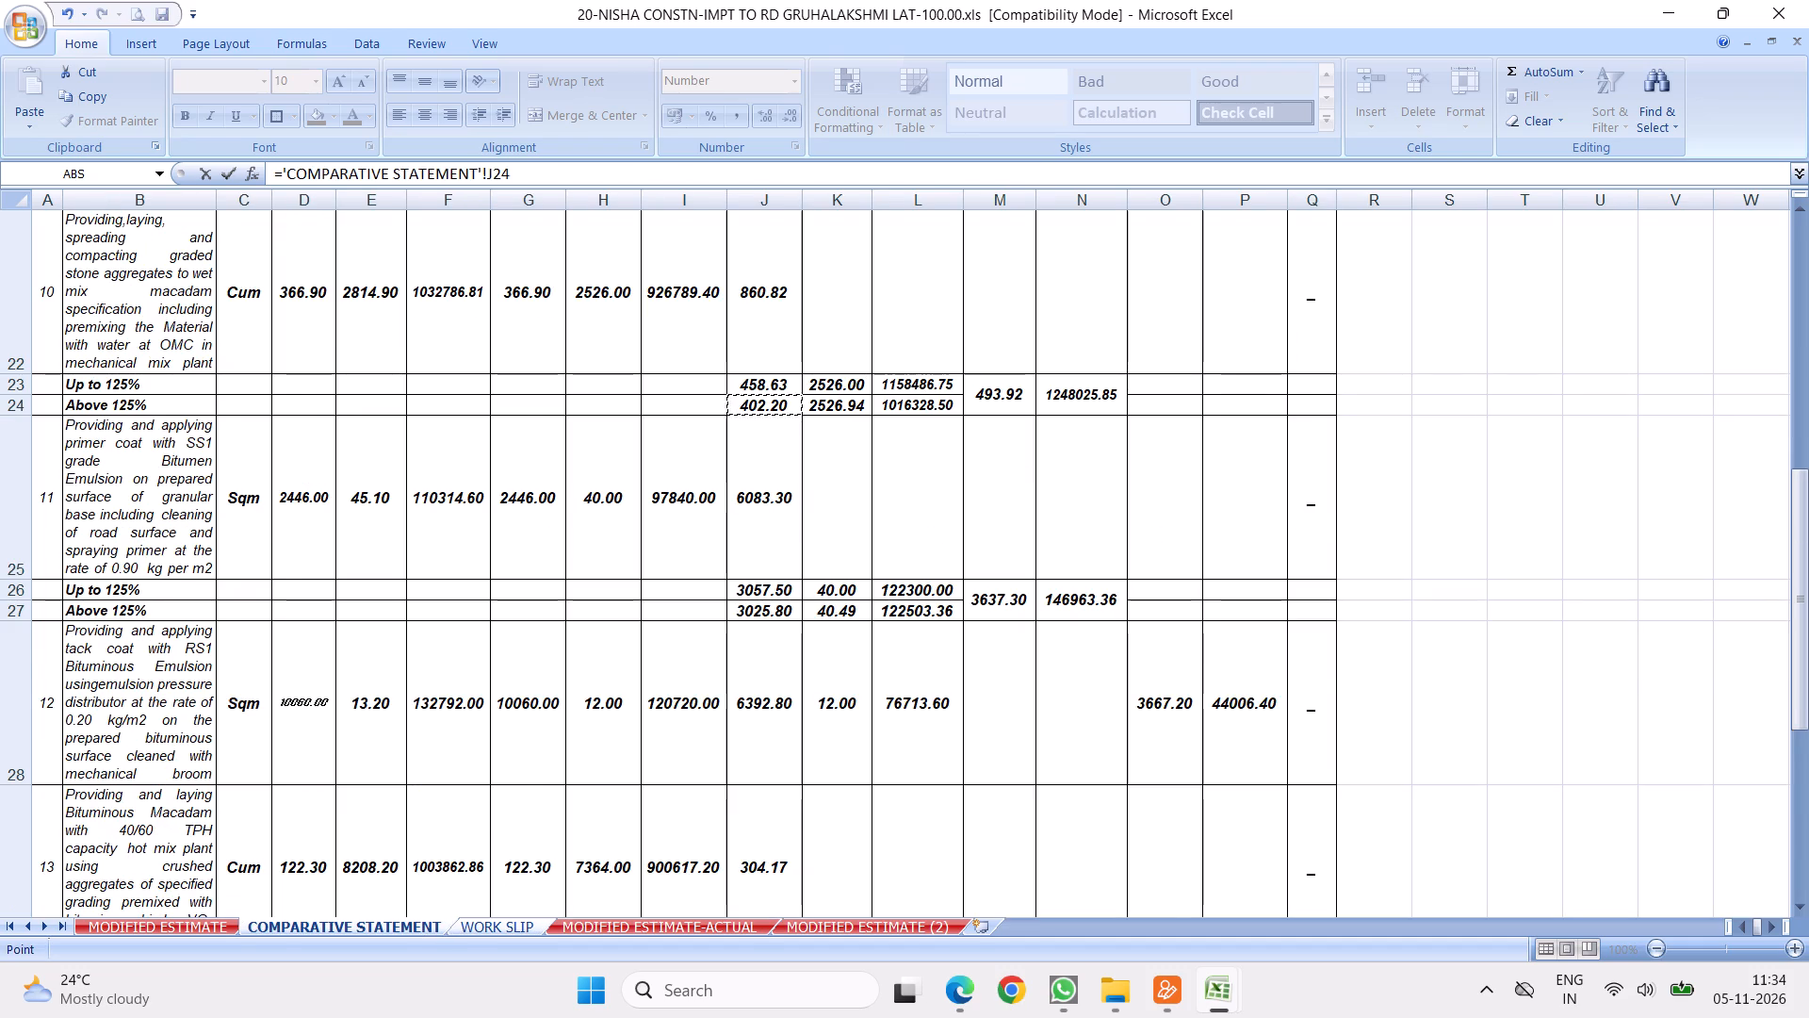
key("Return")
left_click(942, 562)
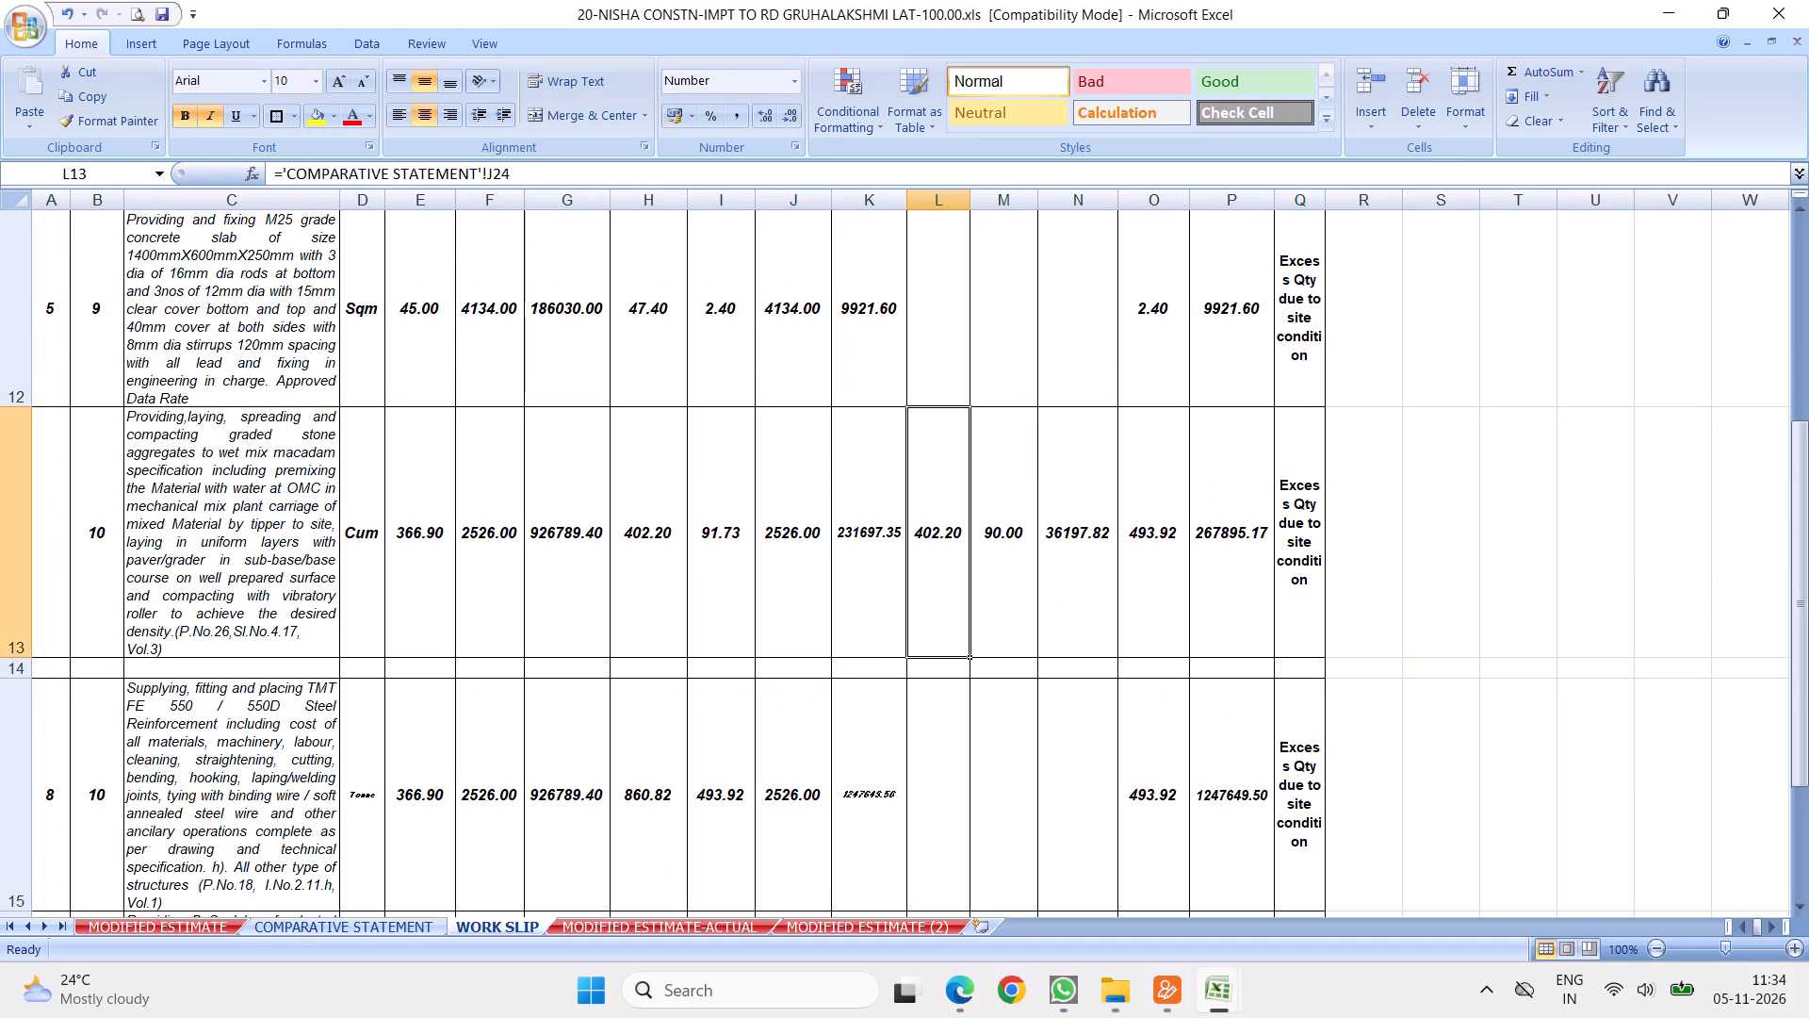
left_click_drag(973, 658, 1019, 653)
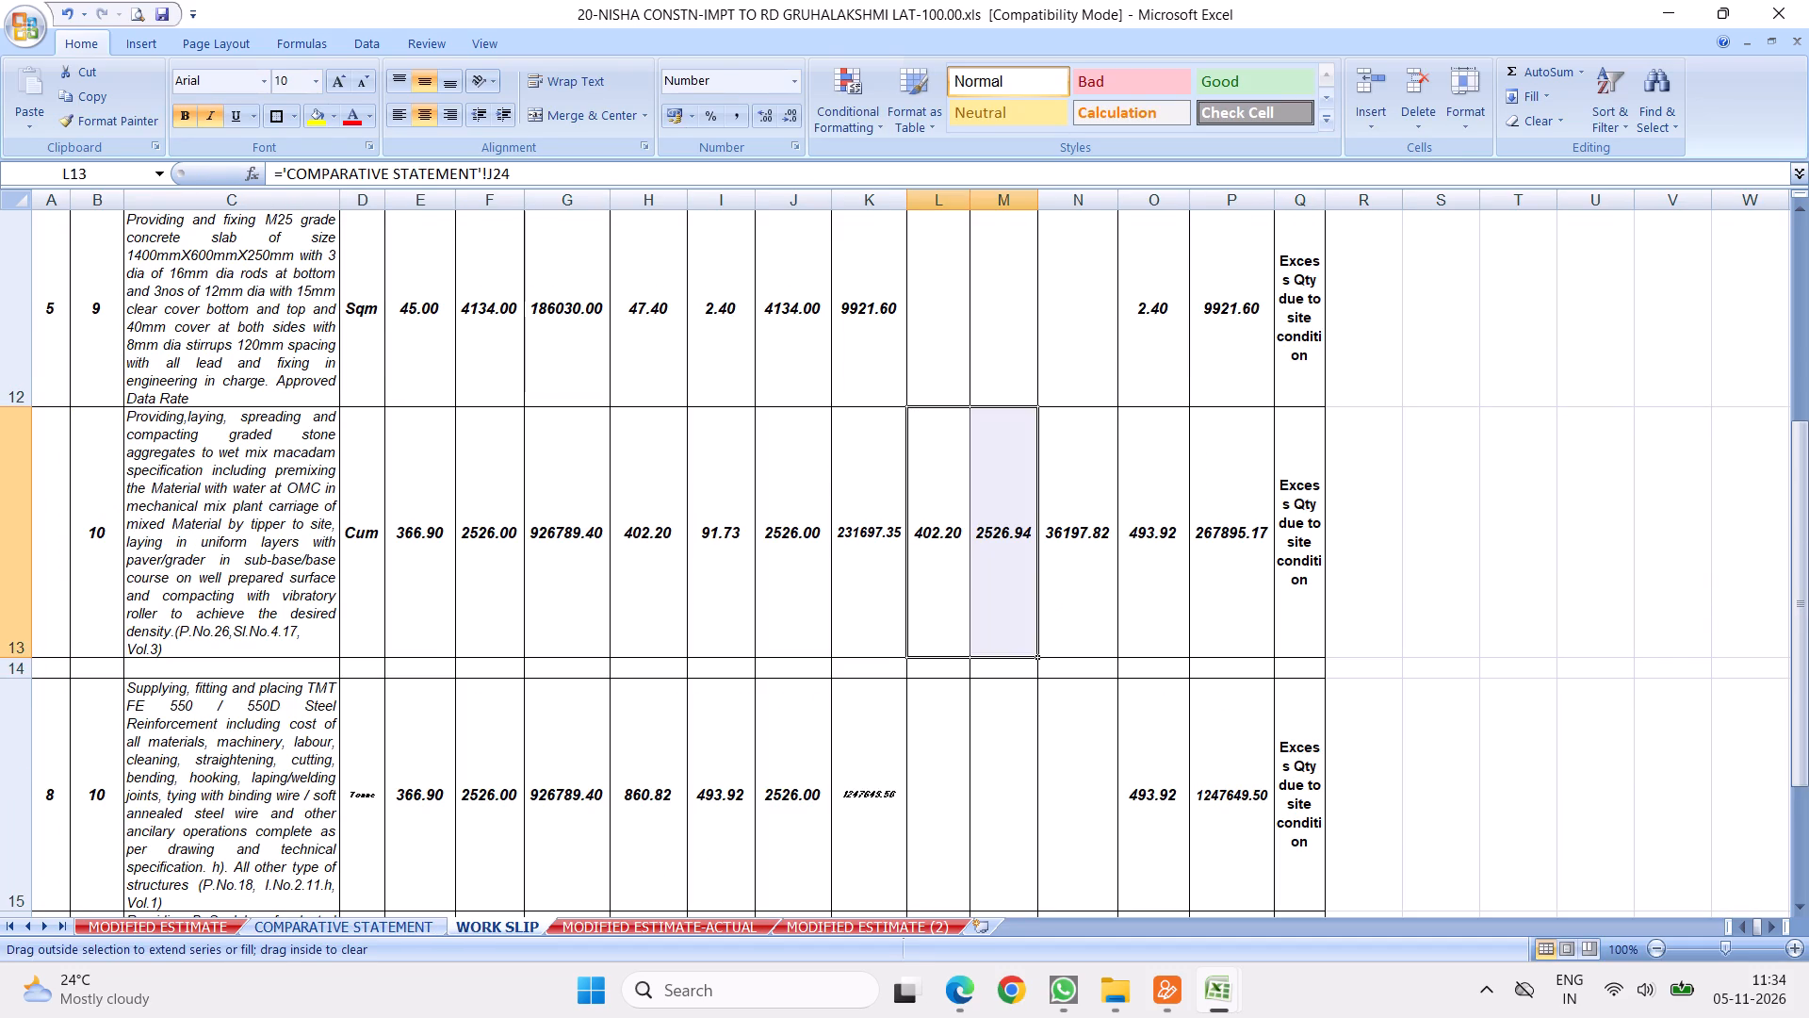
Relink H13 to the wet mix macadam item's total quantity in J22 of COMPARATIVE STATEMENT.
left_click(633, 534)
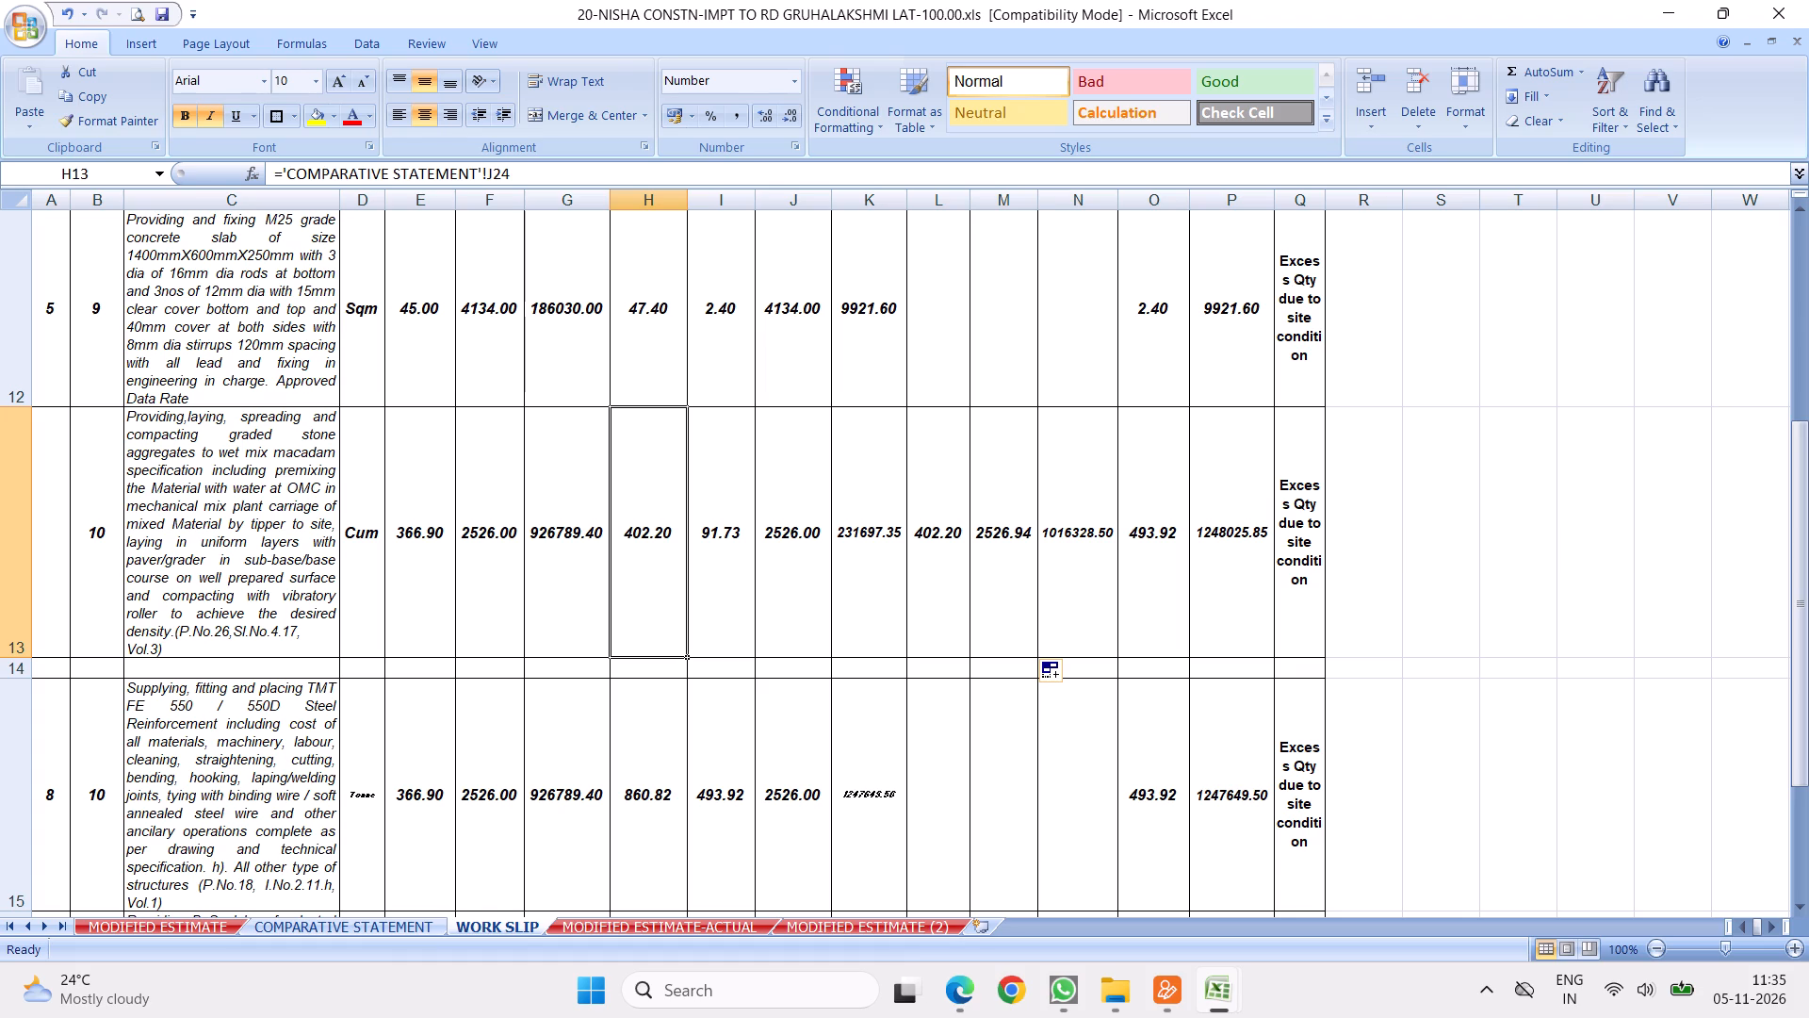
key("equal")
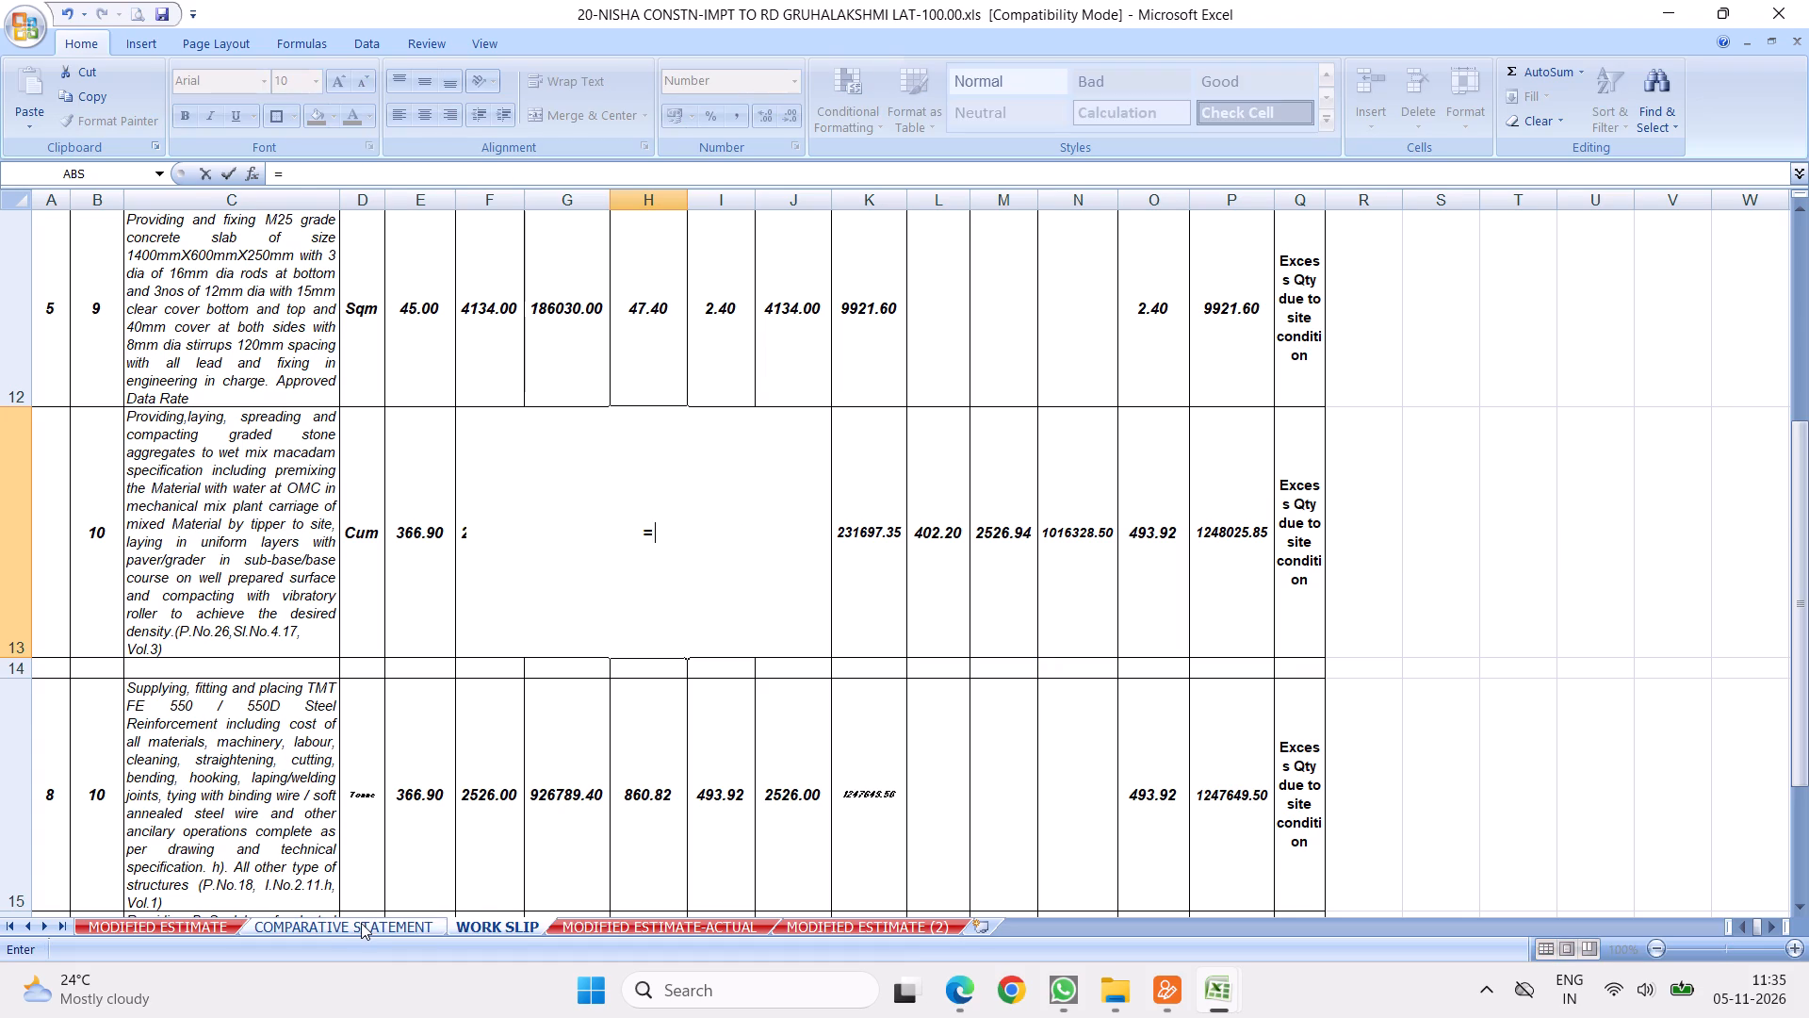
left_click(361, 923)
left_click(758, 287)
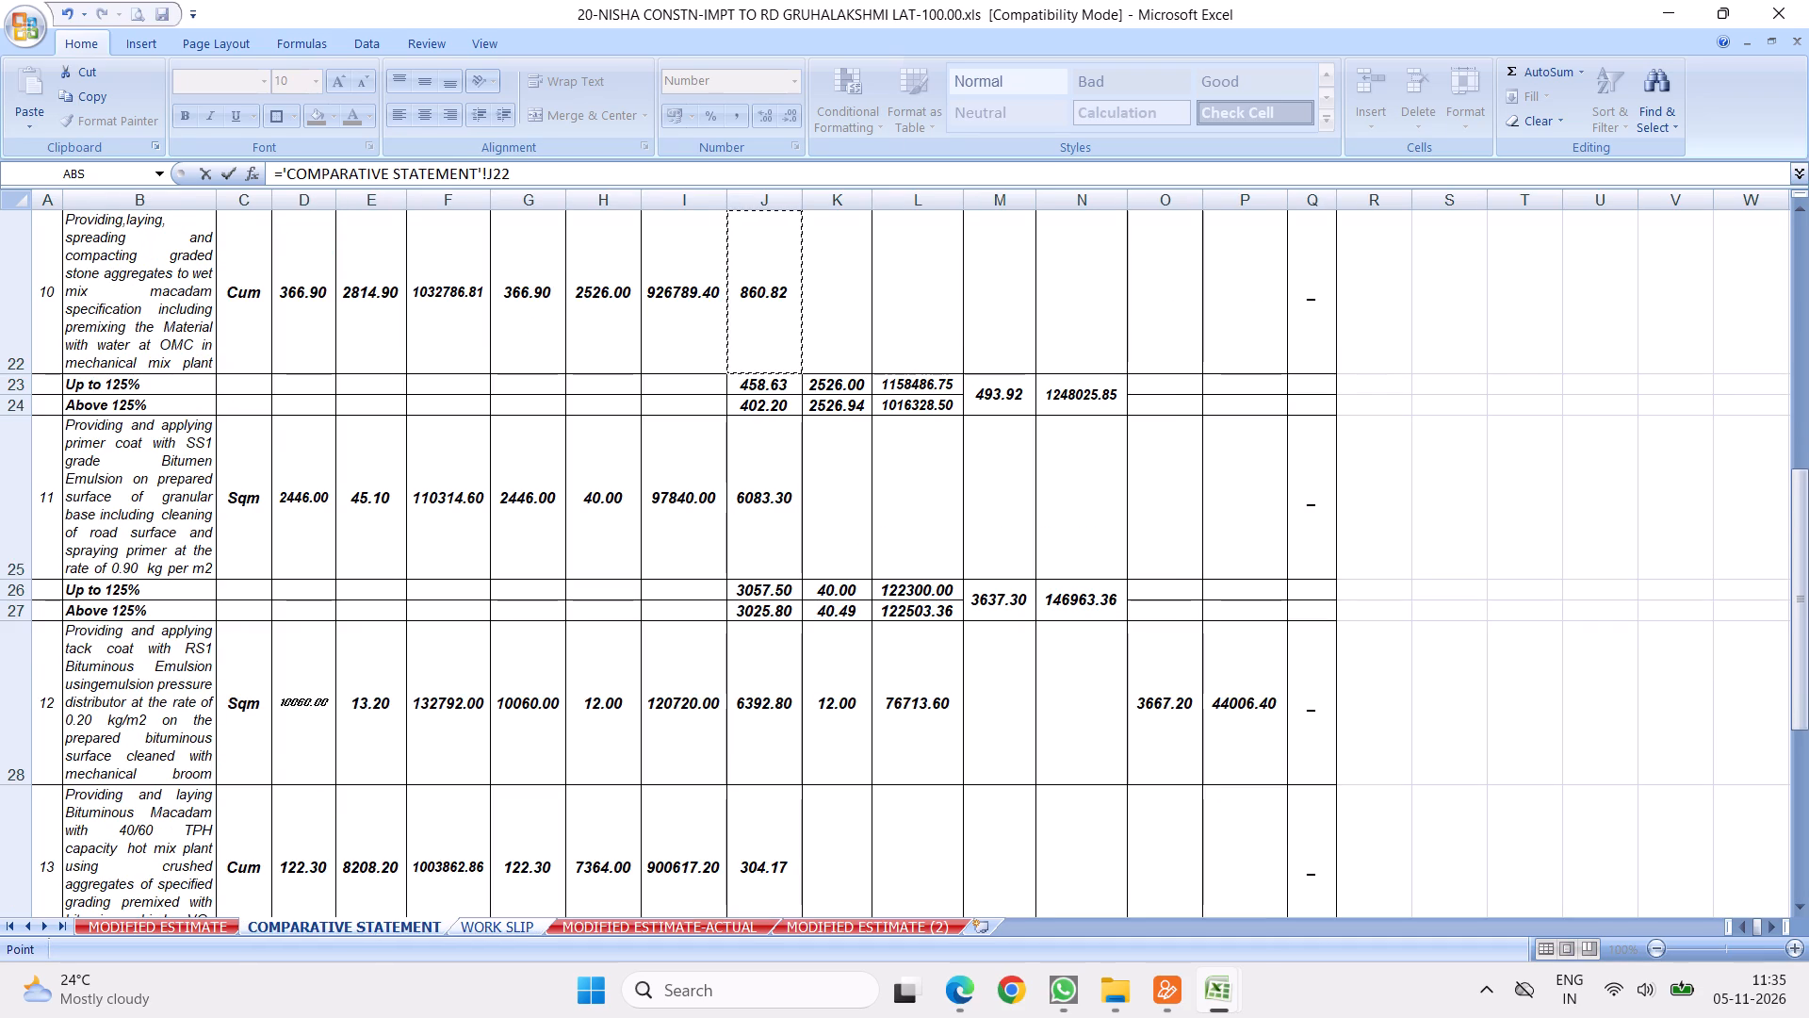
key("Return")
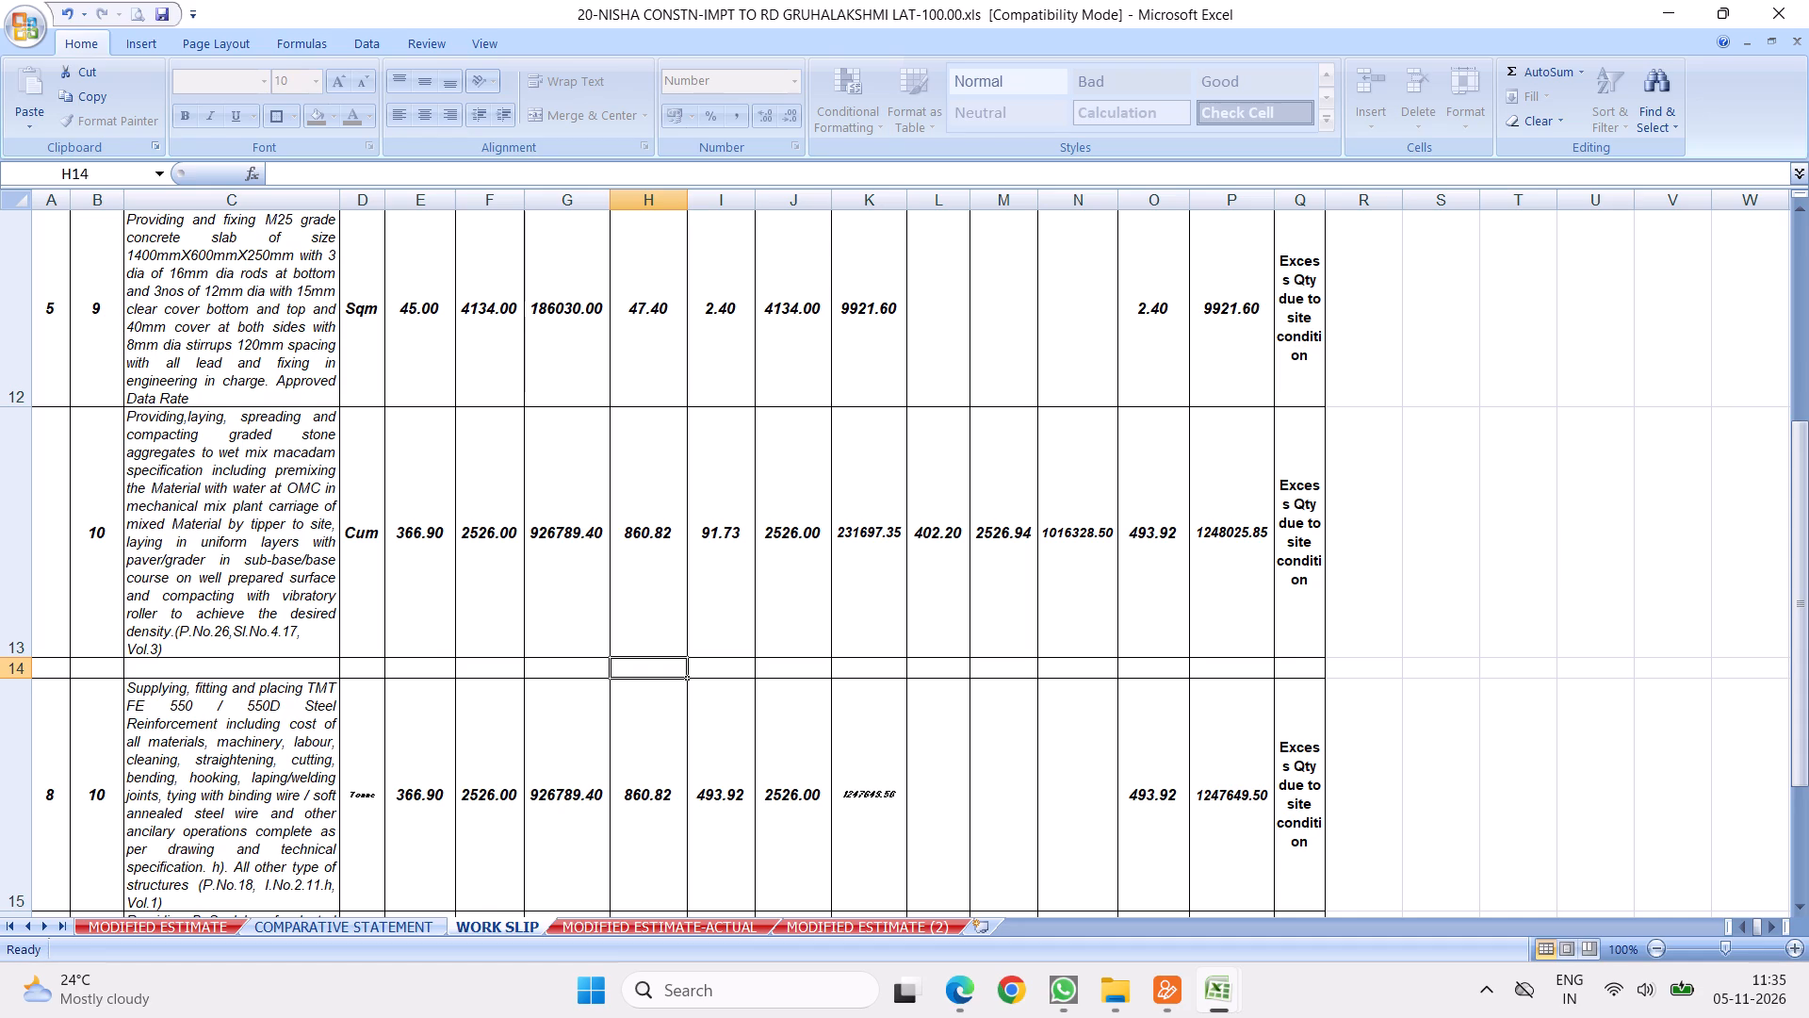
Check the primer coat item in COMPARATIVE STATEMENT and insert copied blank cell A13 as a new row 14 in WORK SLIP.
left_click(255, 463)
left_click(392, 924)
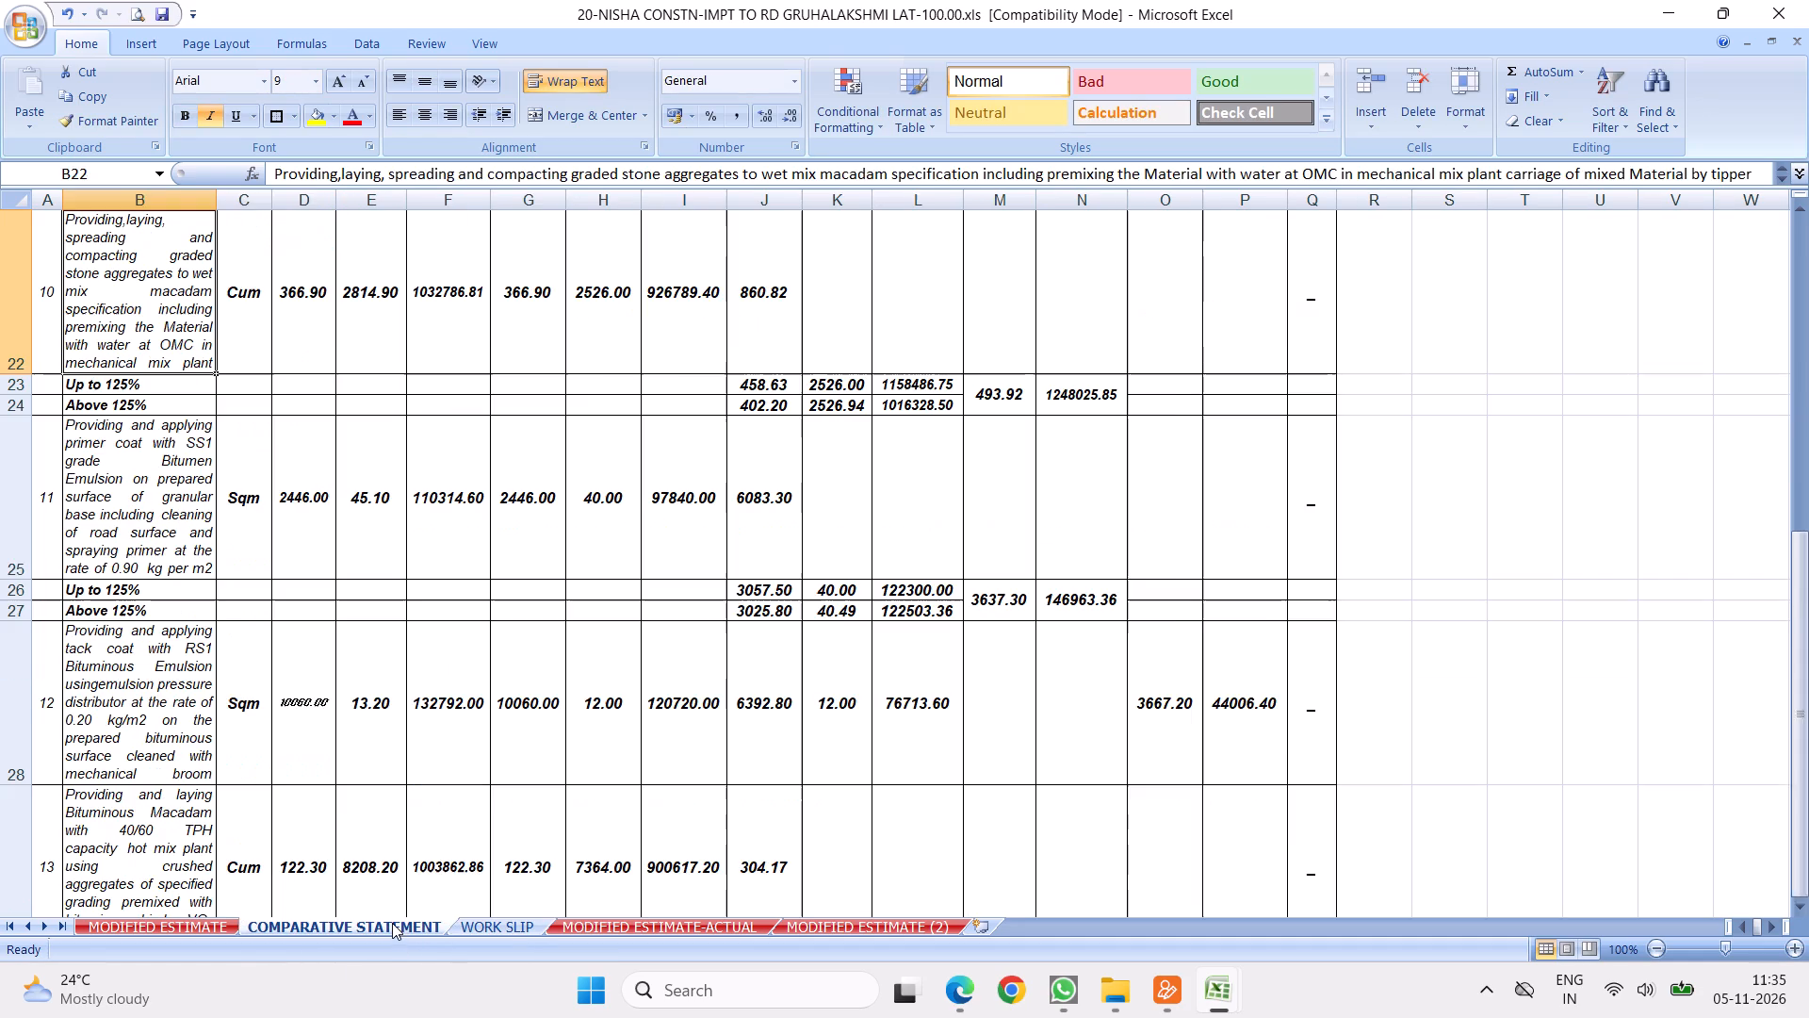
left_click(158, 507)
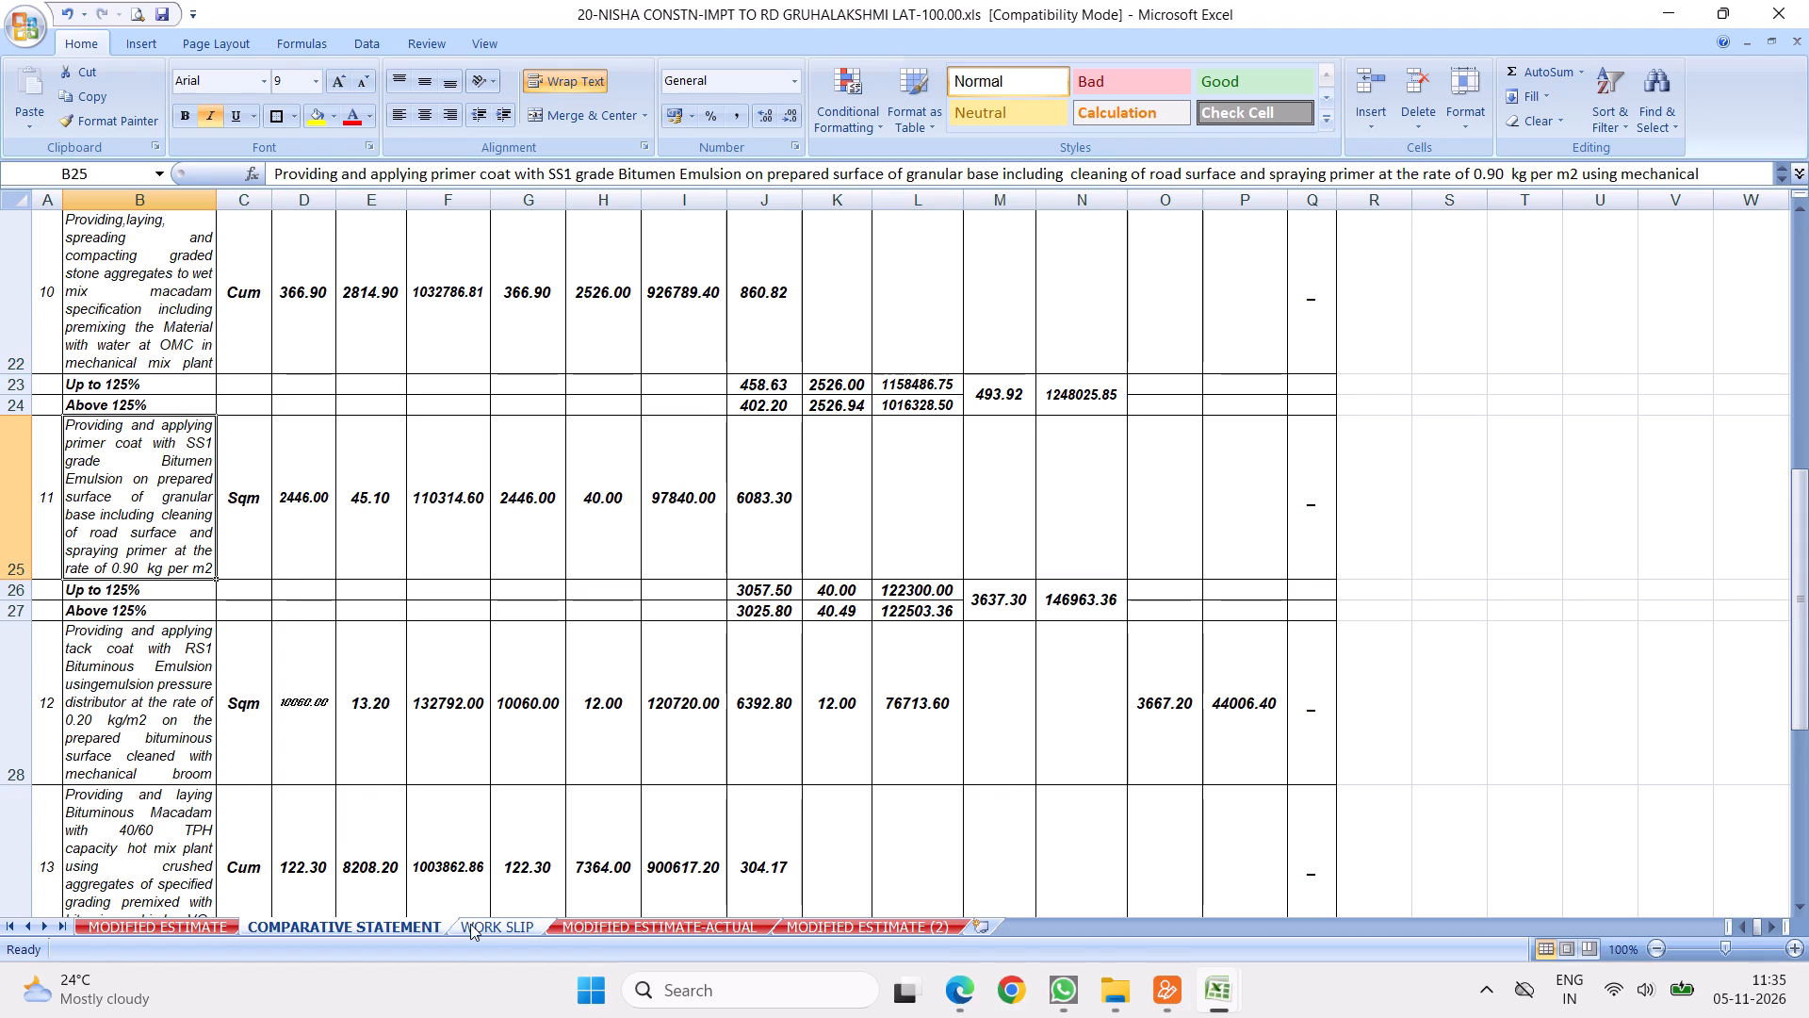
left_click(470, 921)
left_click(34, 514)
right_click(34, 514)
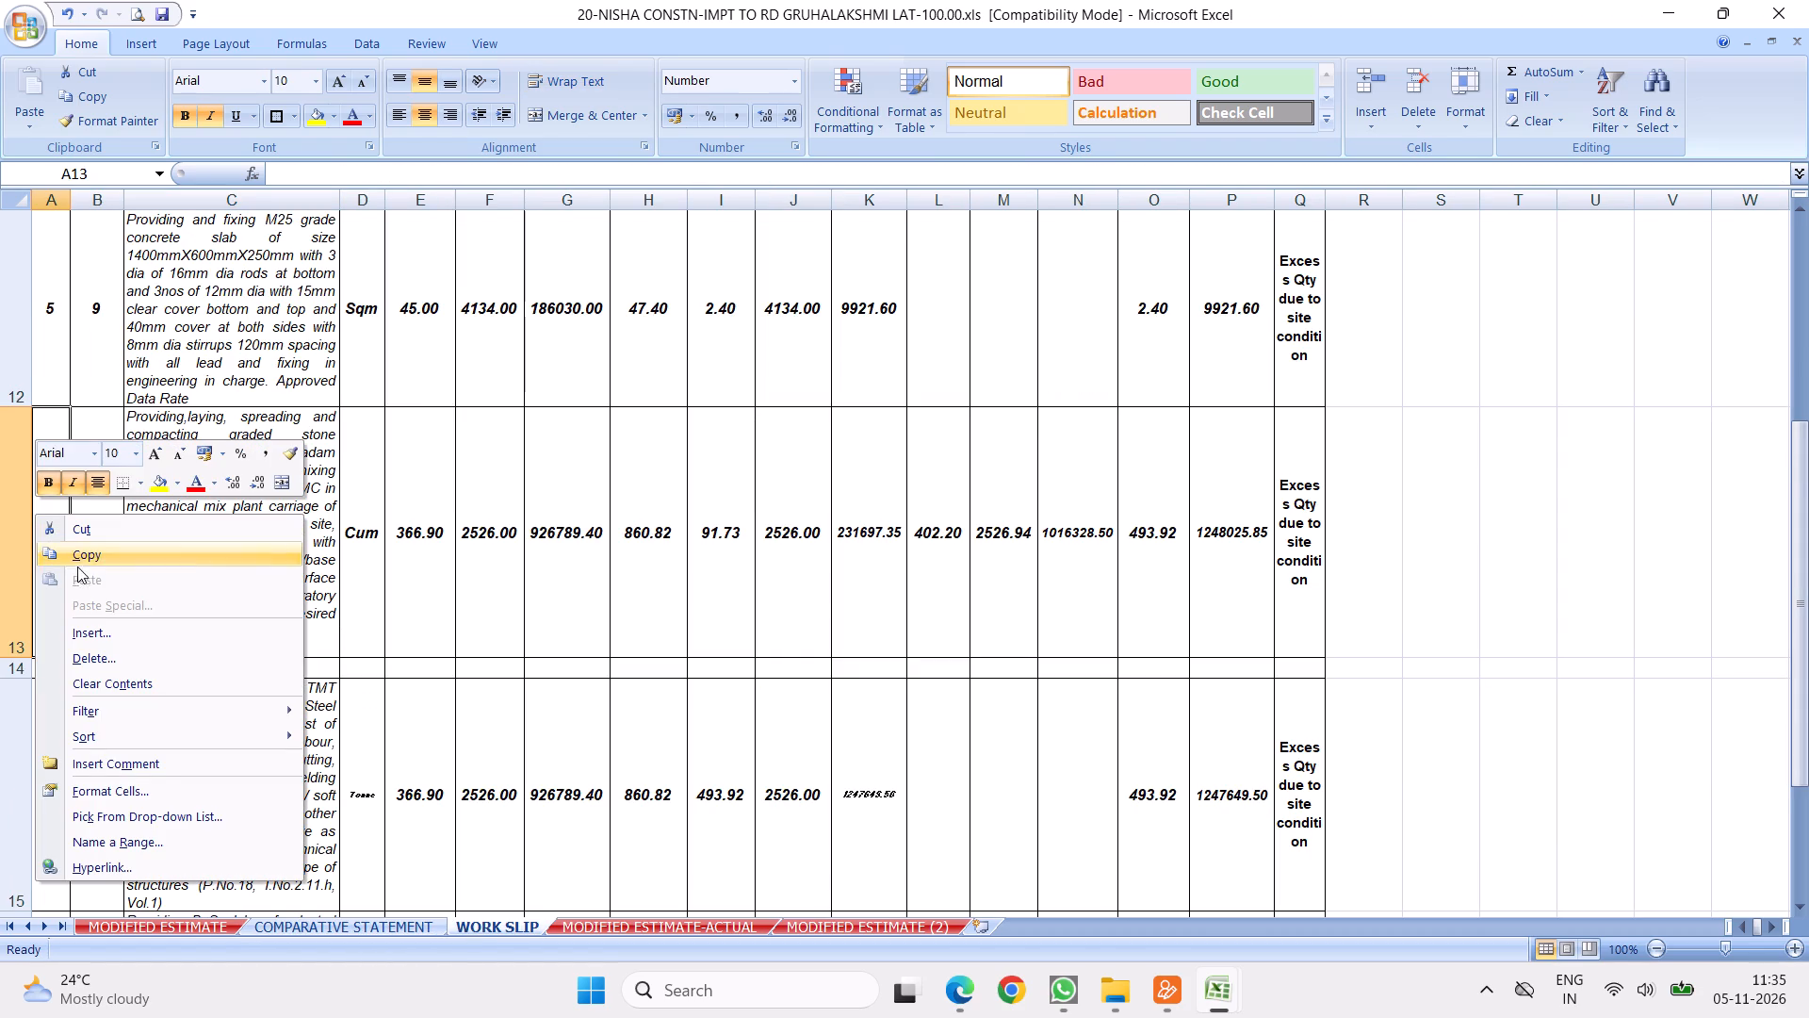
left_click(86, 556)
right_click(22, 668)
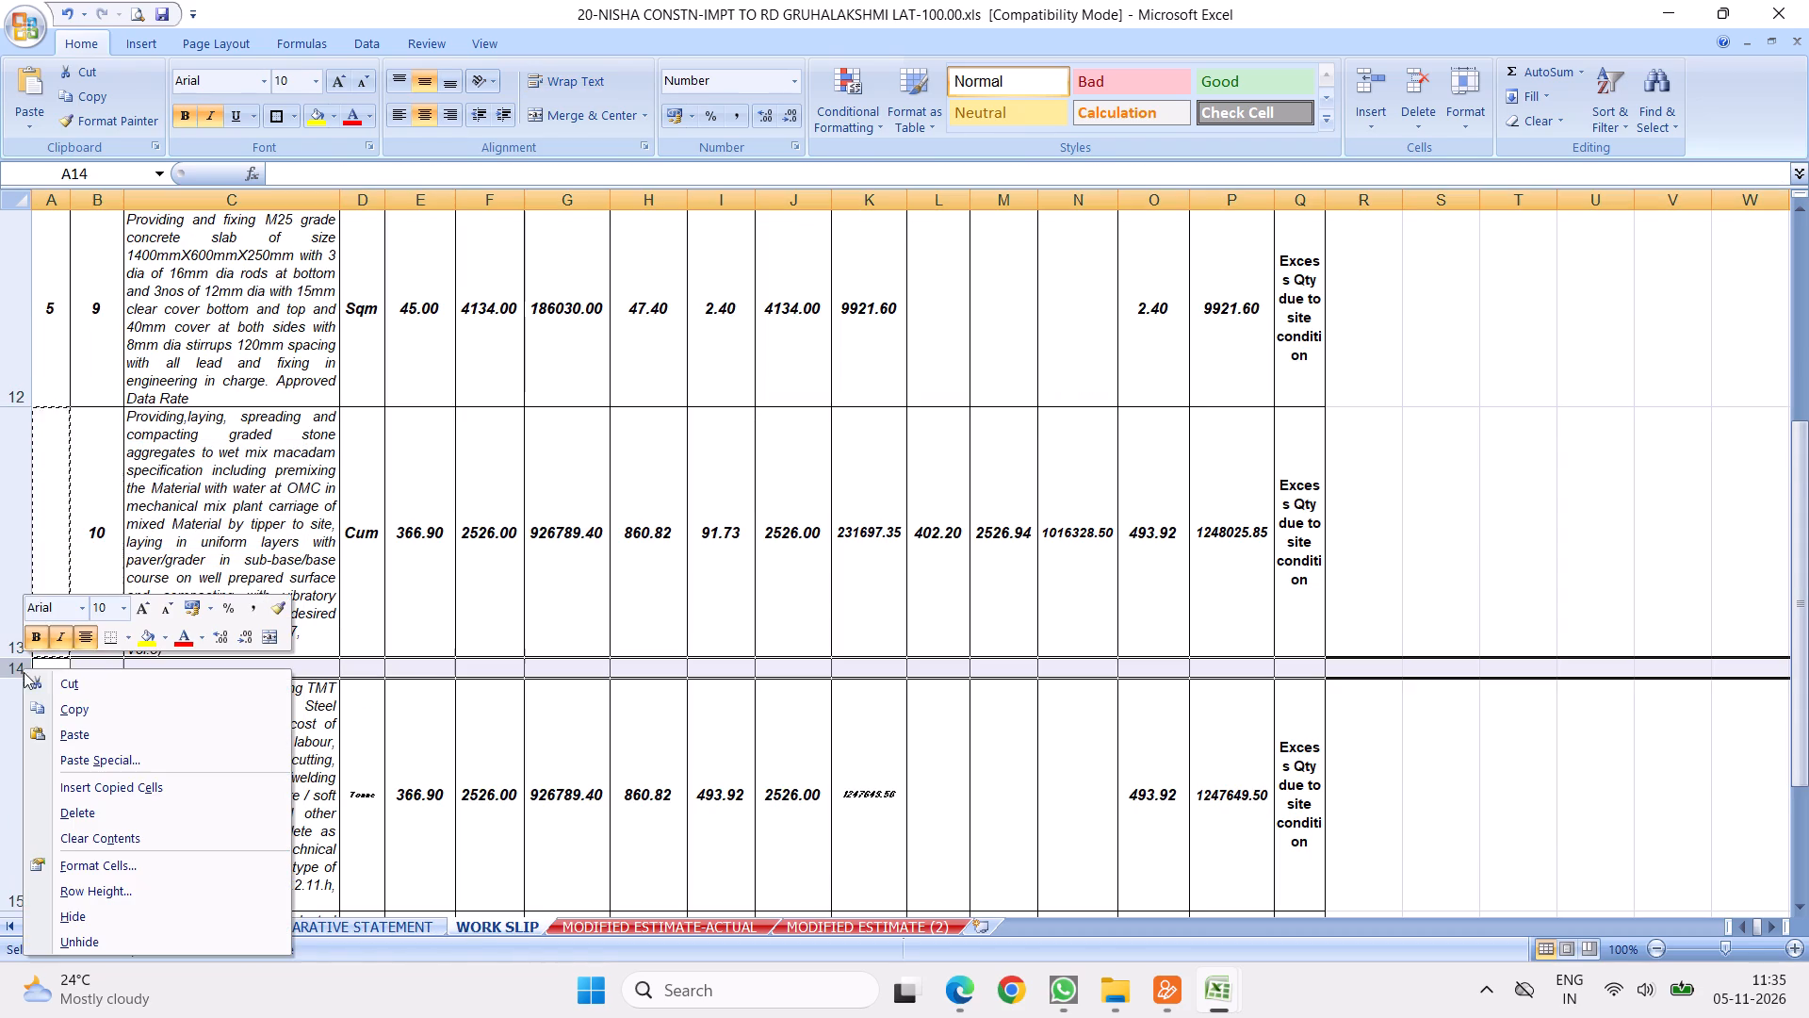
left_click(117, 784)
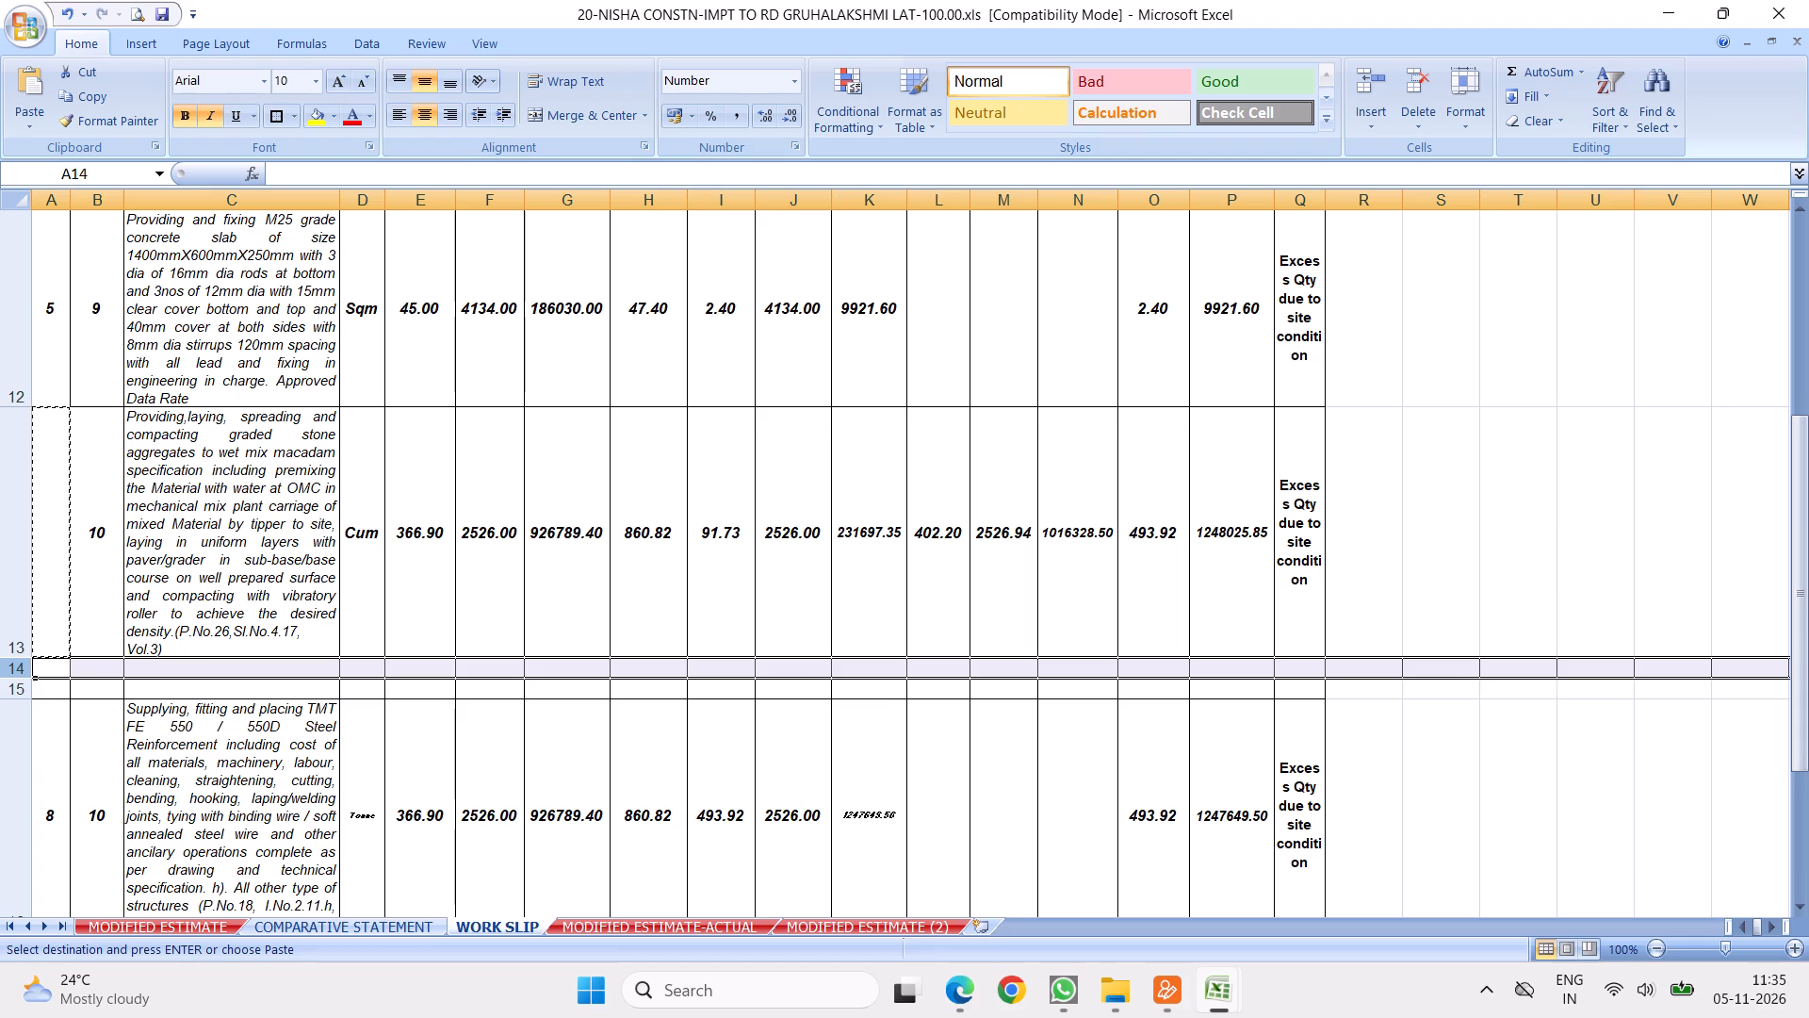
left_click(223, 568)
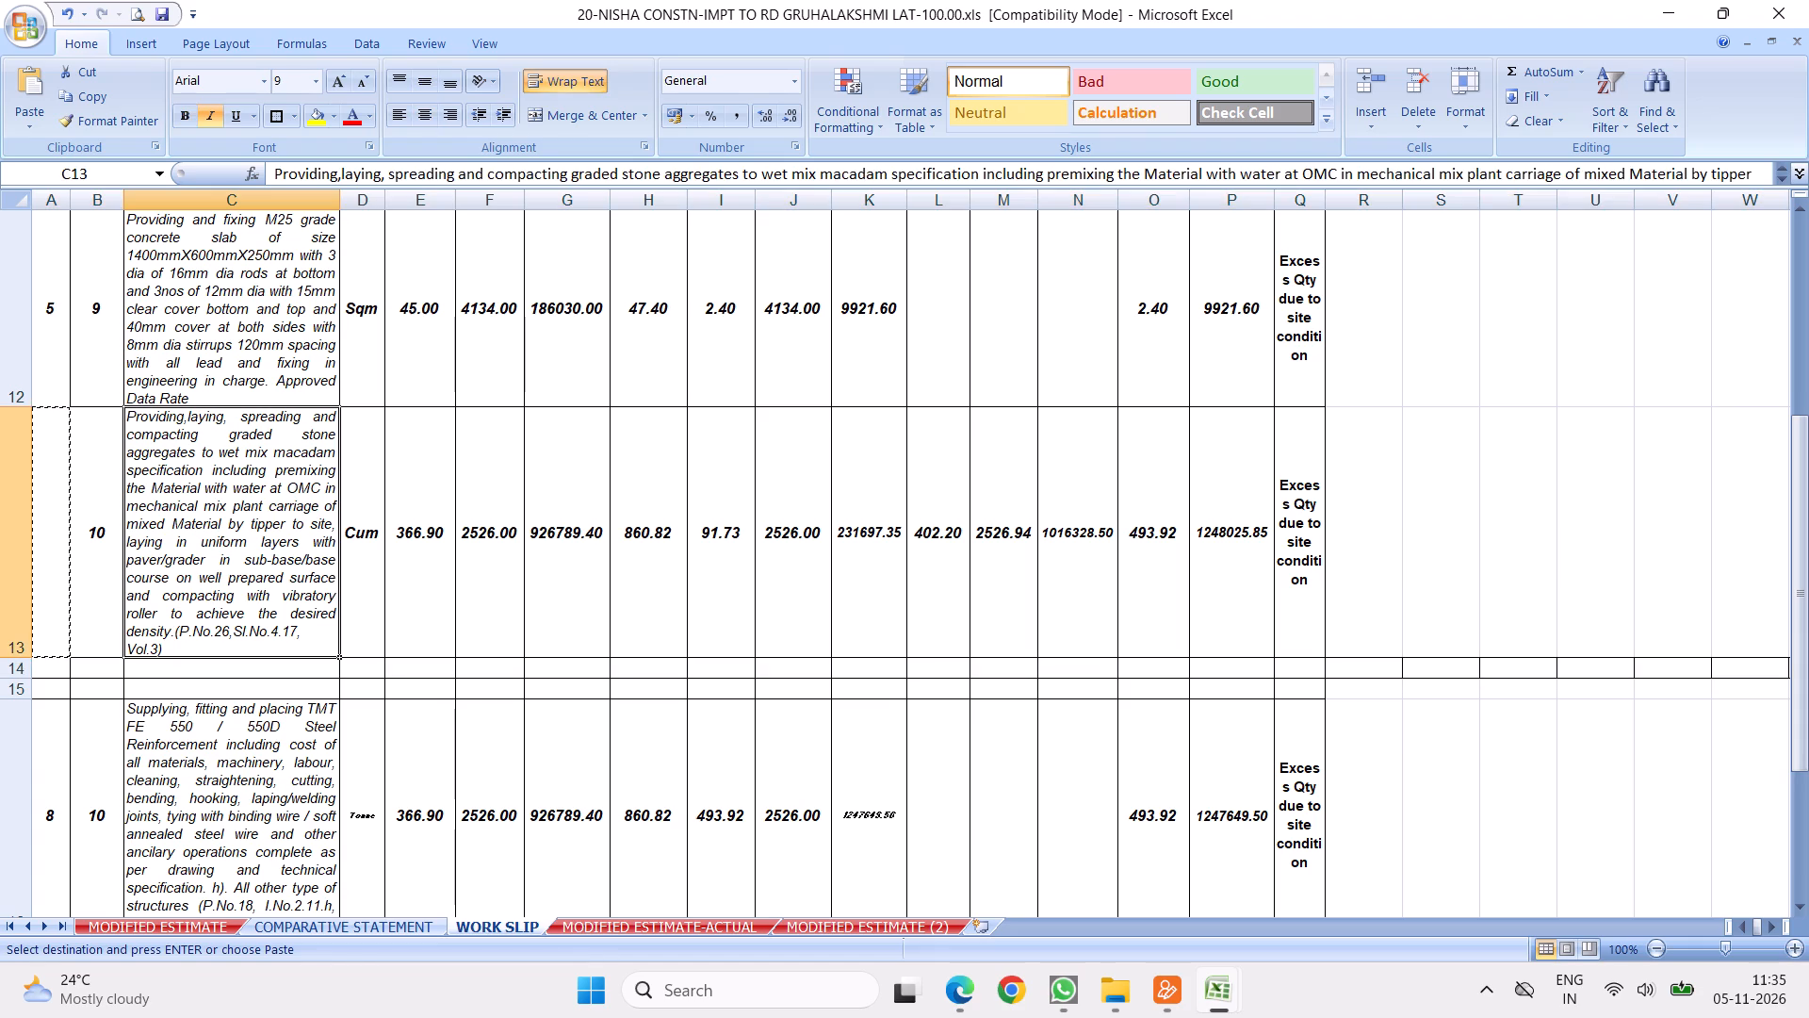
Copy the wet mix macadam row 13 onto row 14 of WORK SLIP and number the new item 11 in B14.
key("Escape")
left_click(100, 666)
key("1")
key("1")
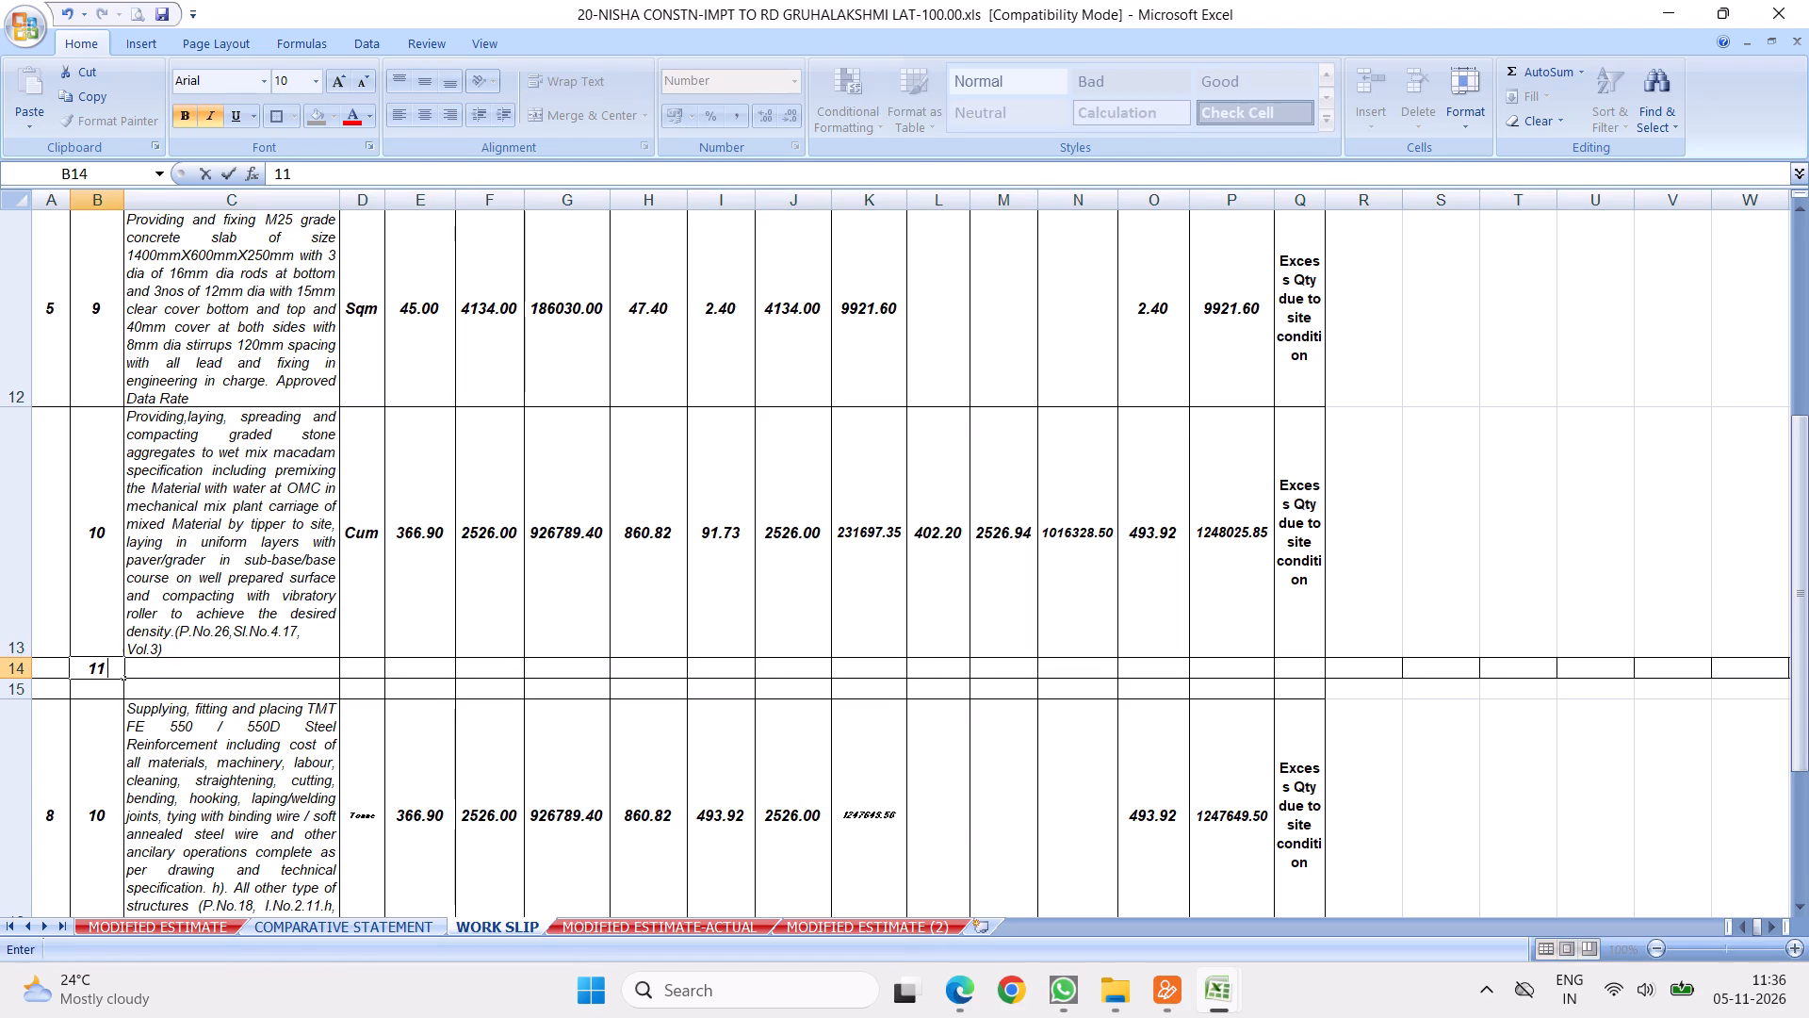
left_click(320, 644)
left_click(19, 536)
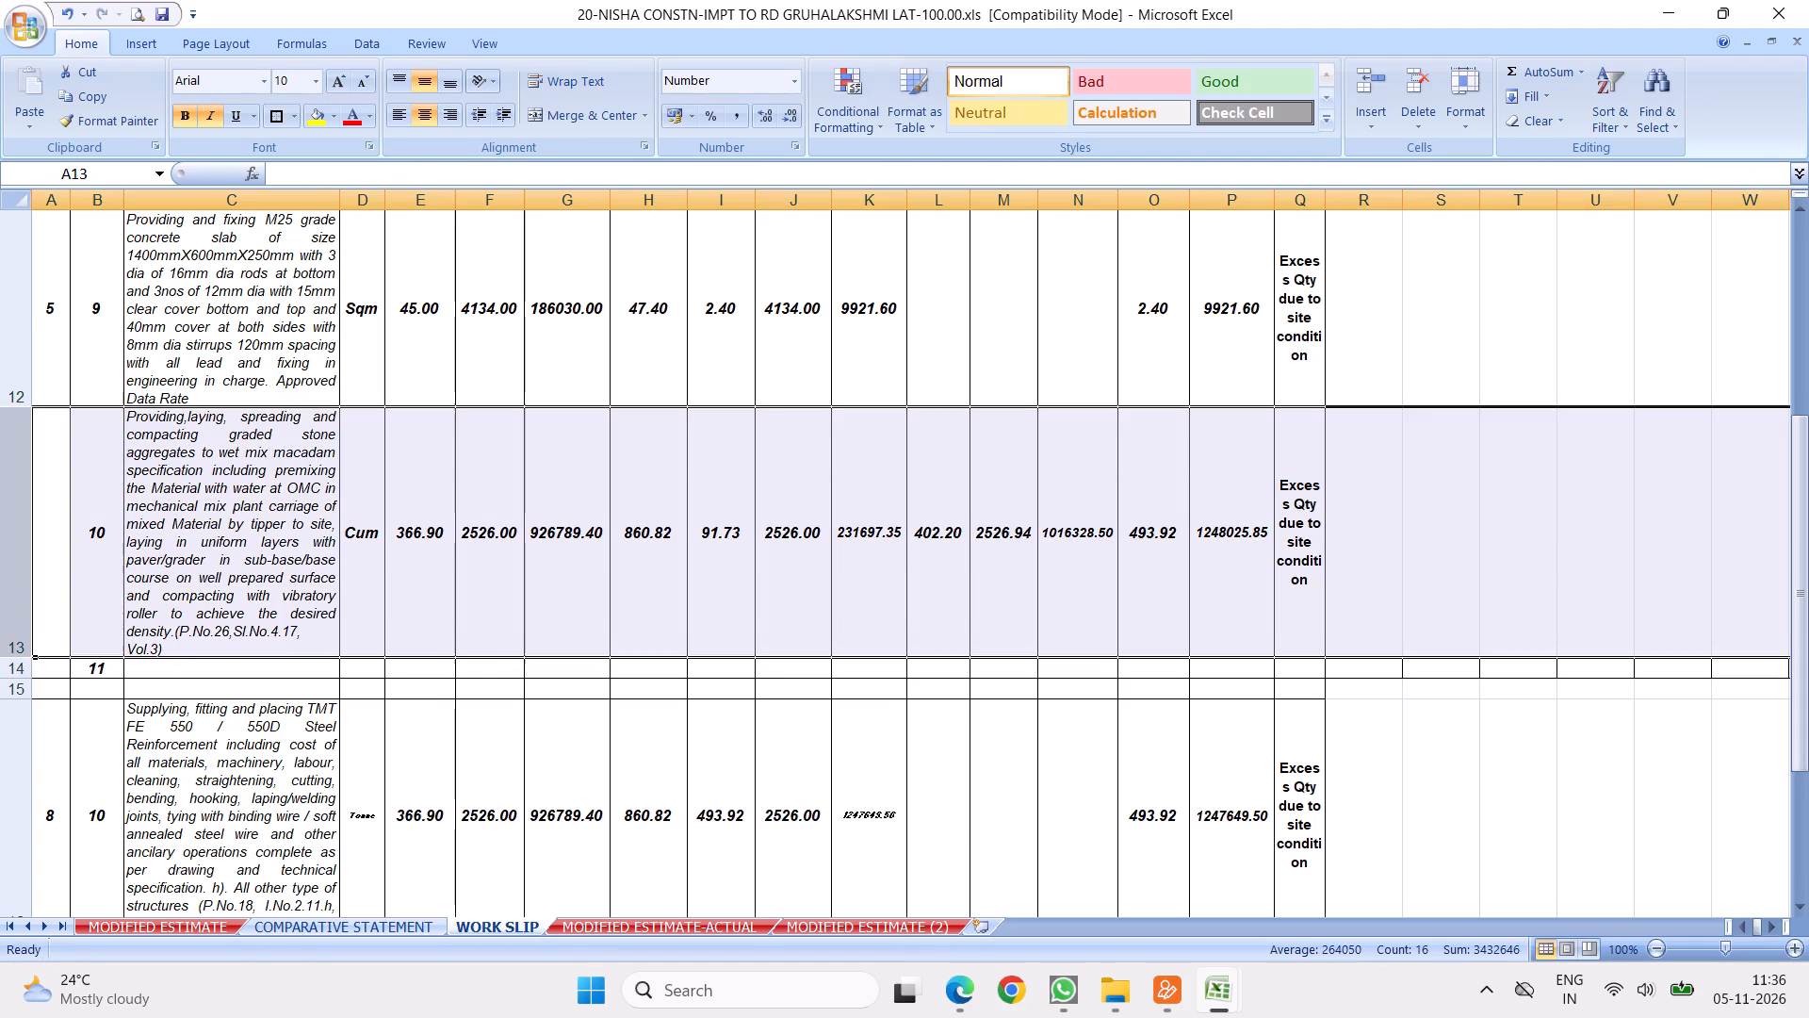
right_click(19, 536)
left_click(73, 578)
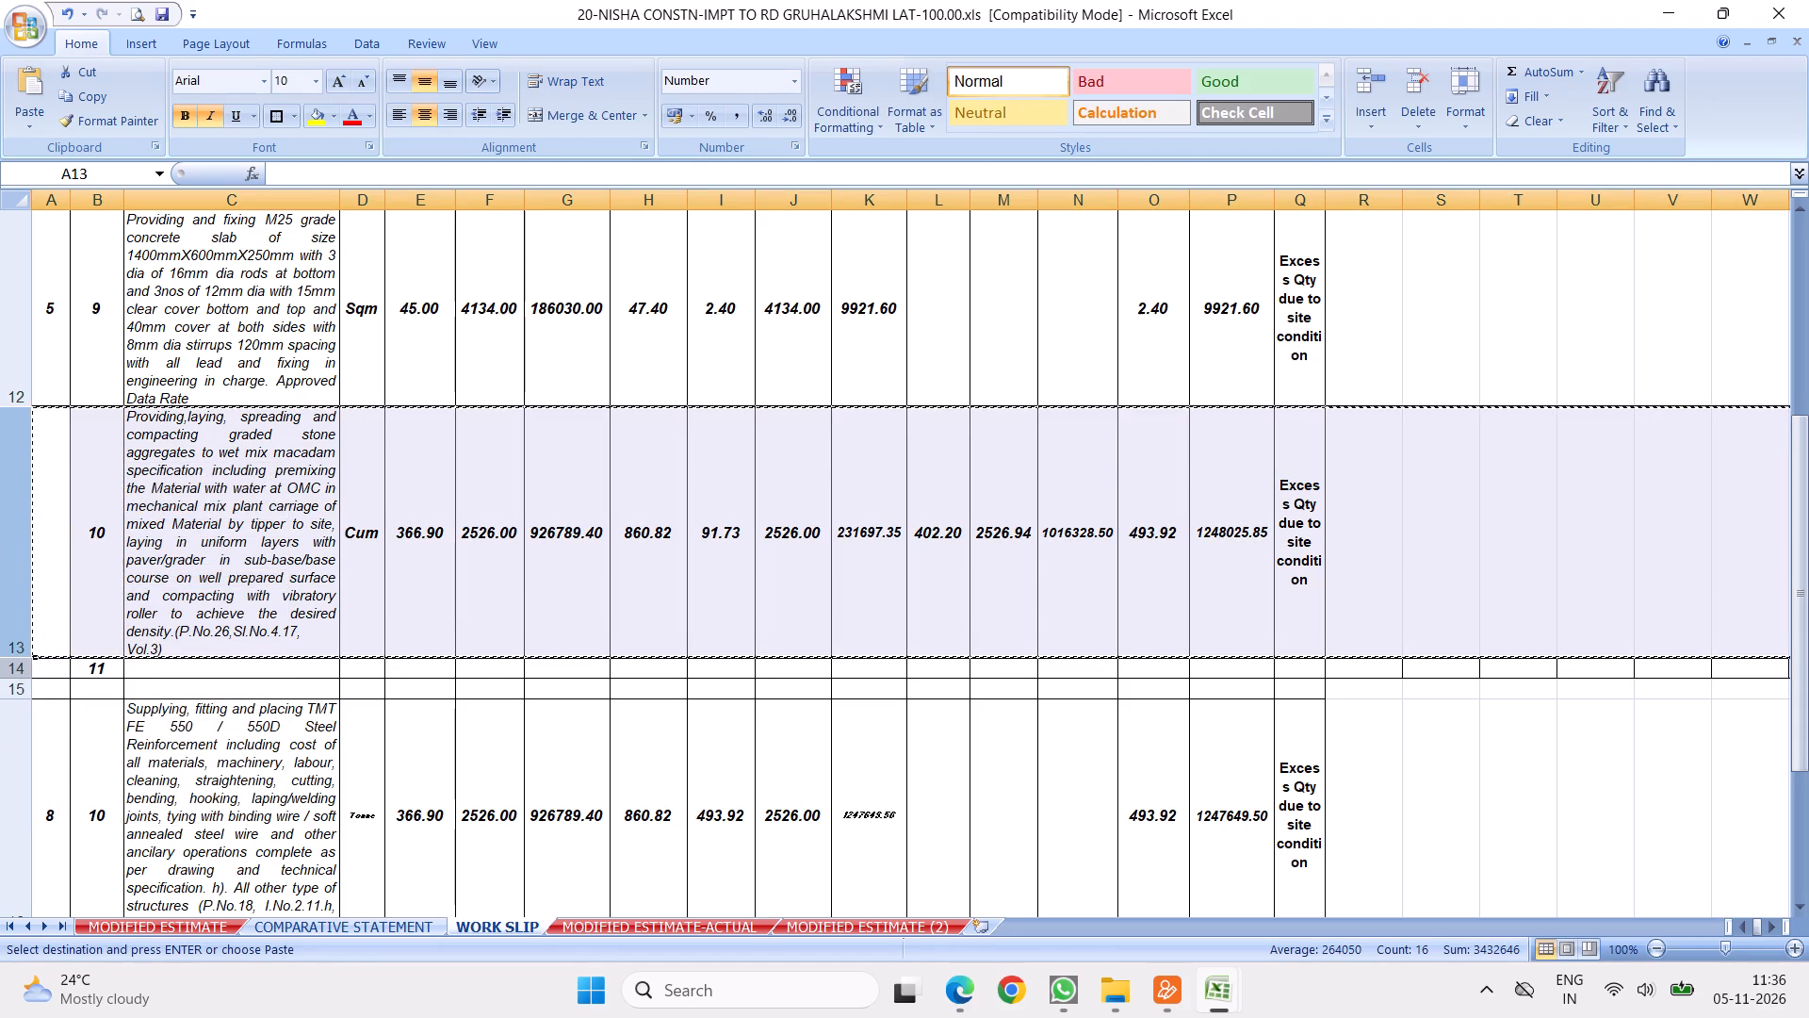
right_click(21, 665)
left_click(67, 730)
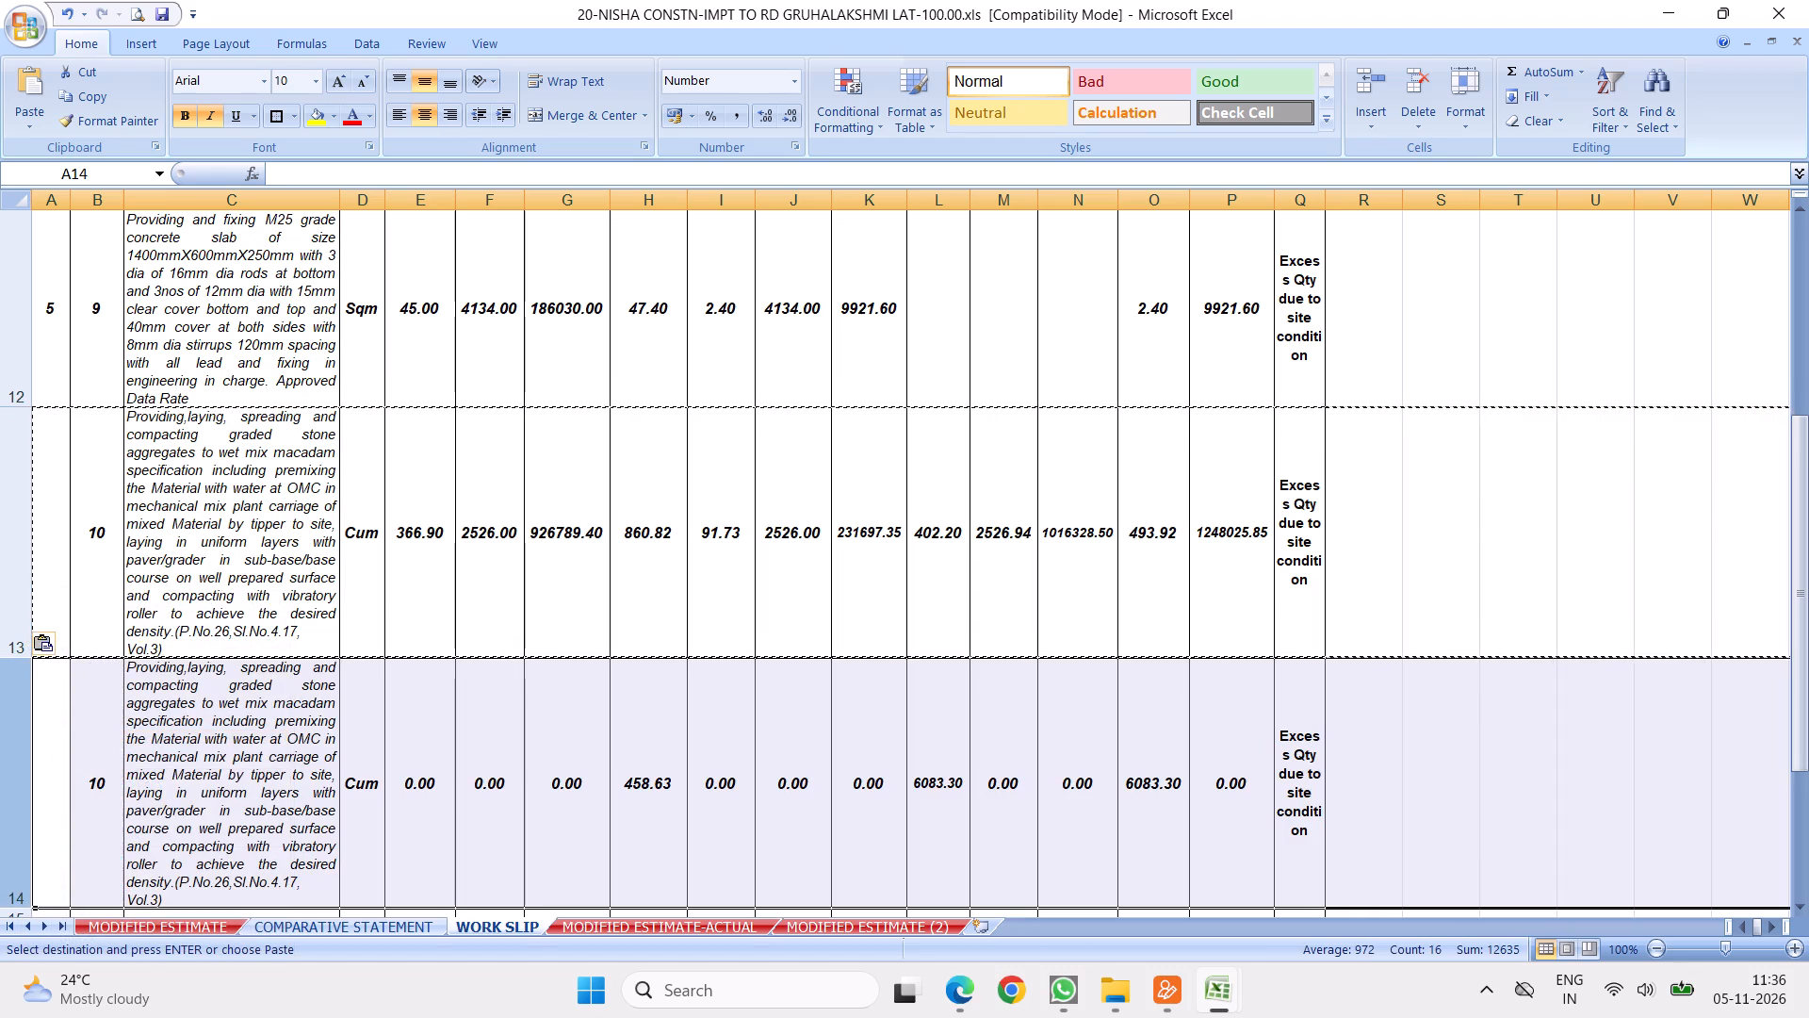
left_click(101, 734)
key("1")
key("1")
Replace the description in C14 with the primer coat text copied from B25 of COMPARATIVE STATEMENT and set the unit in D14 to Sqm.
left_click(195, 720)
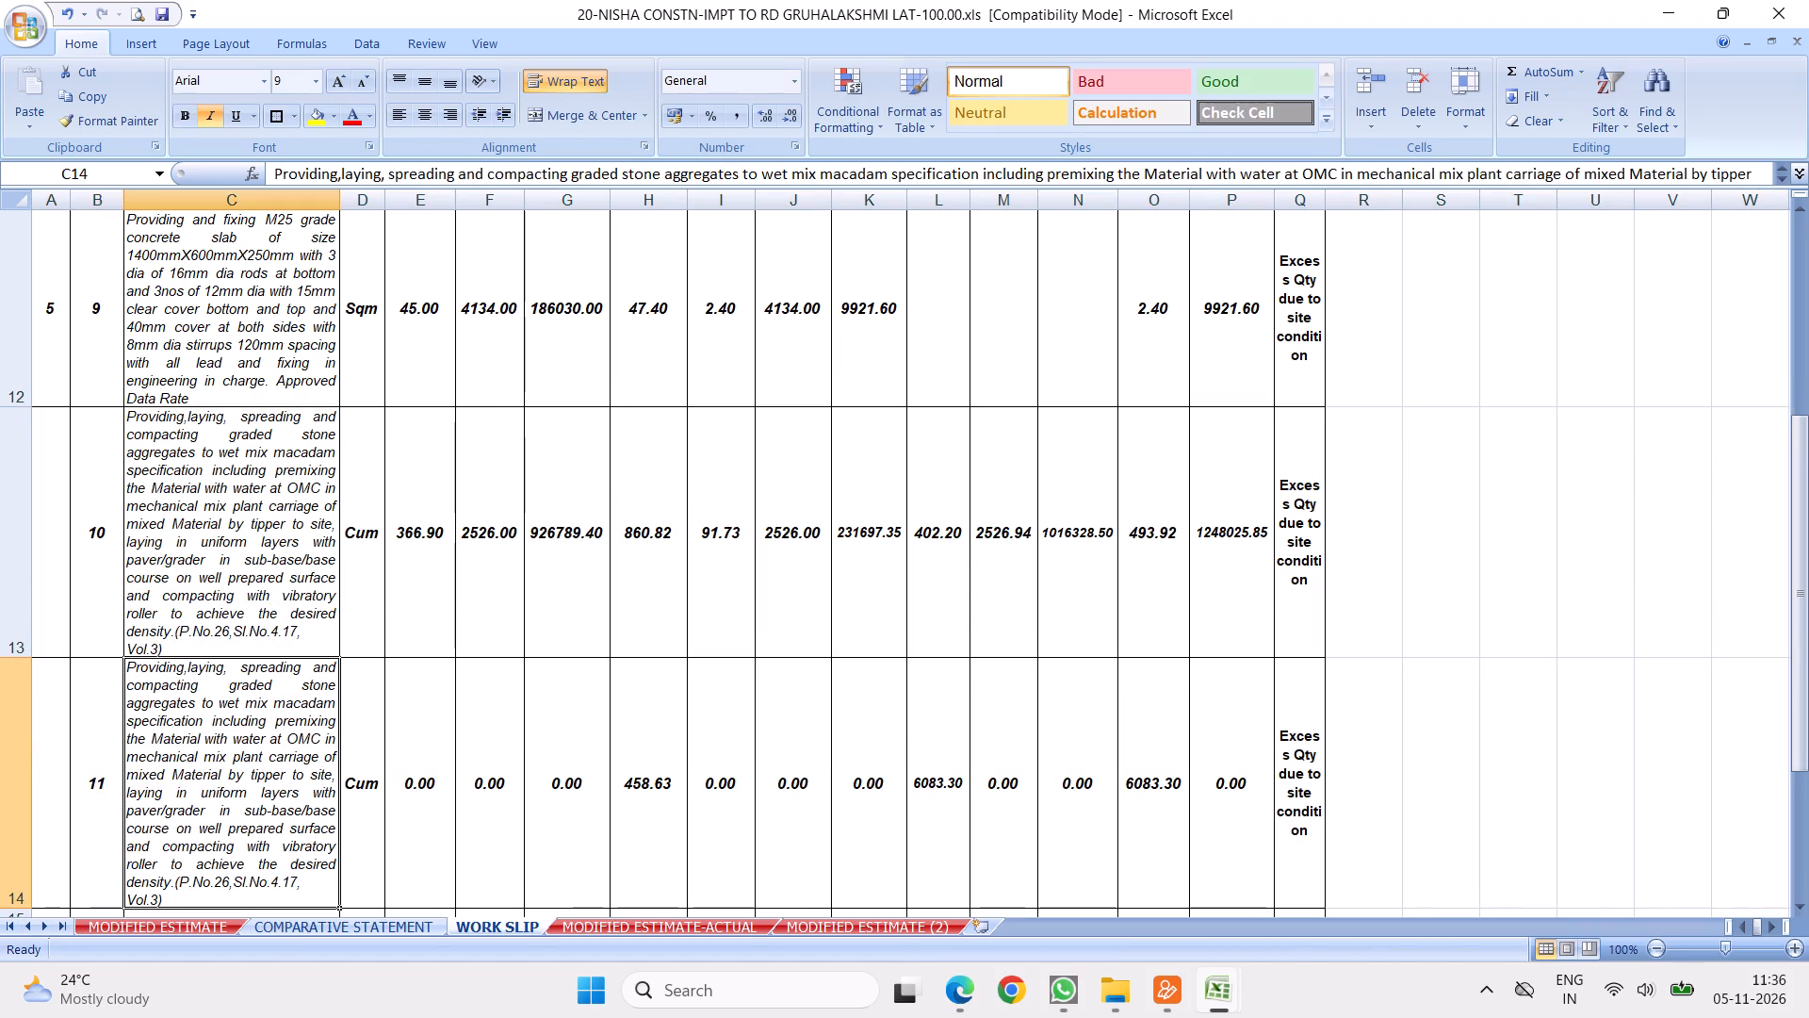
key("Delete")
left_click(342, 924)
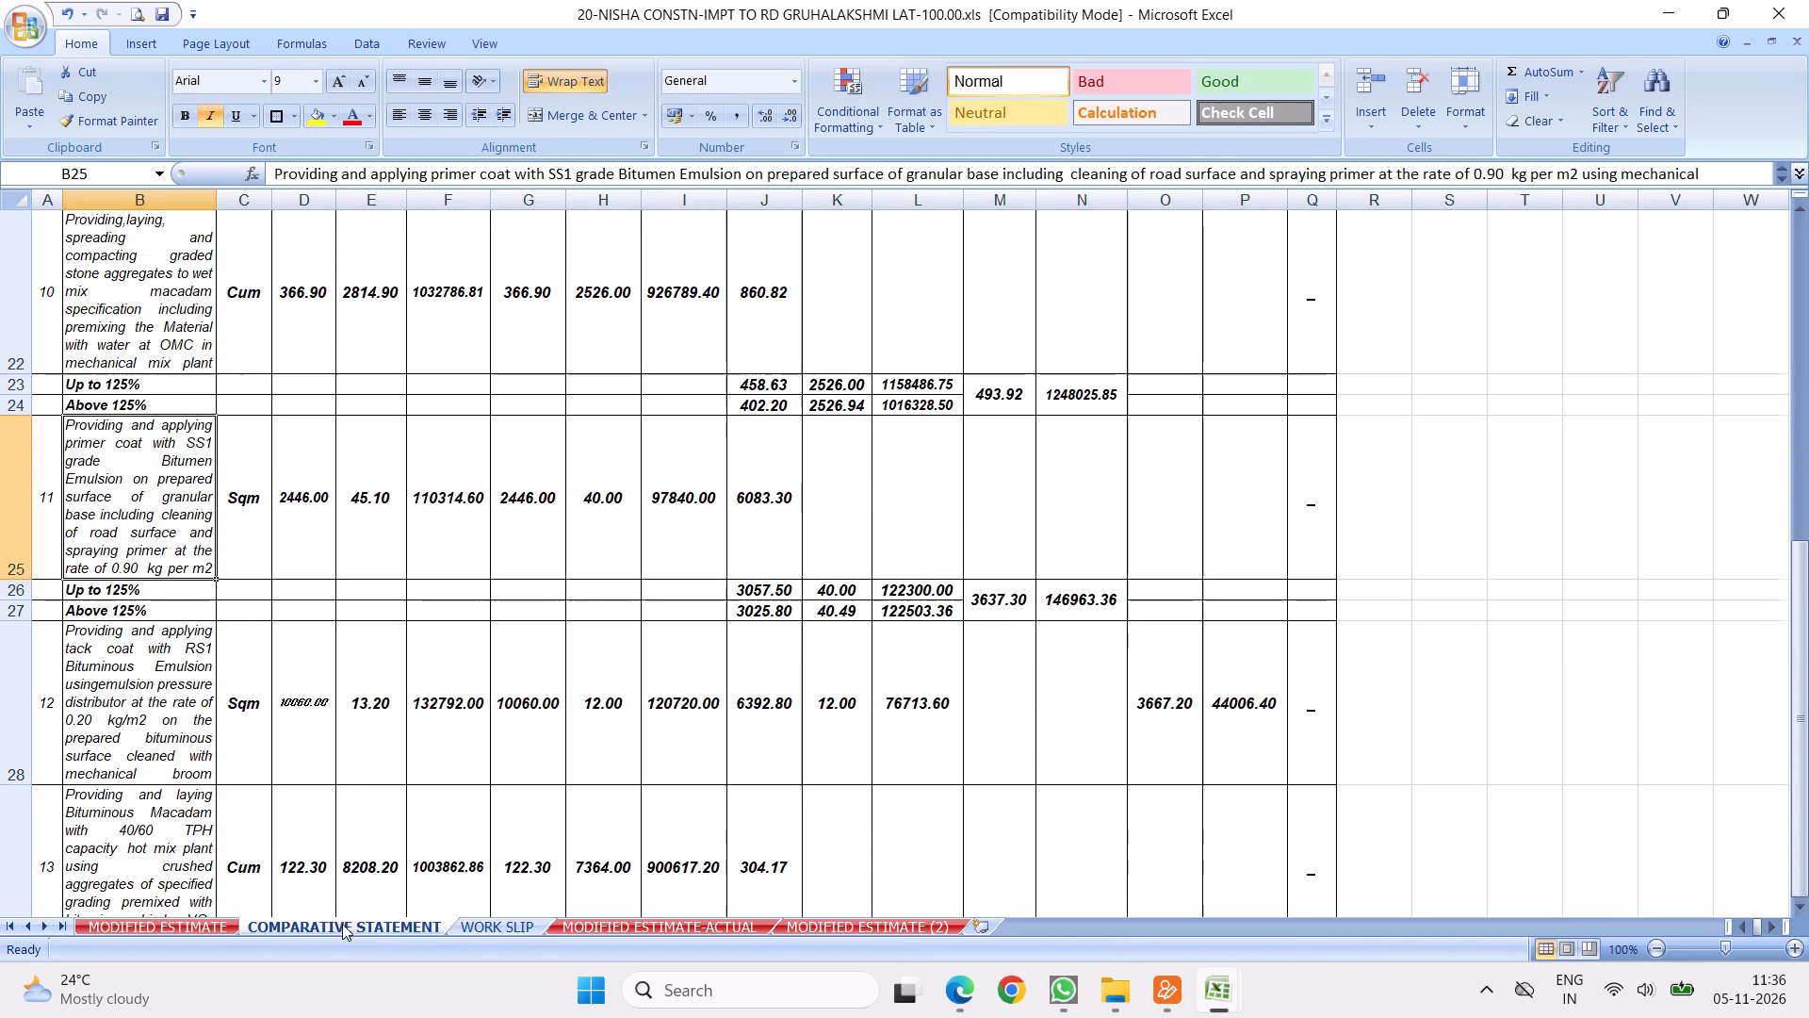
right_click(139, 461)
left_click(188, 508)
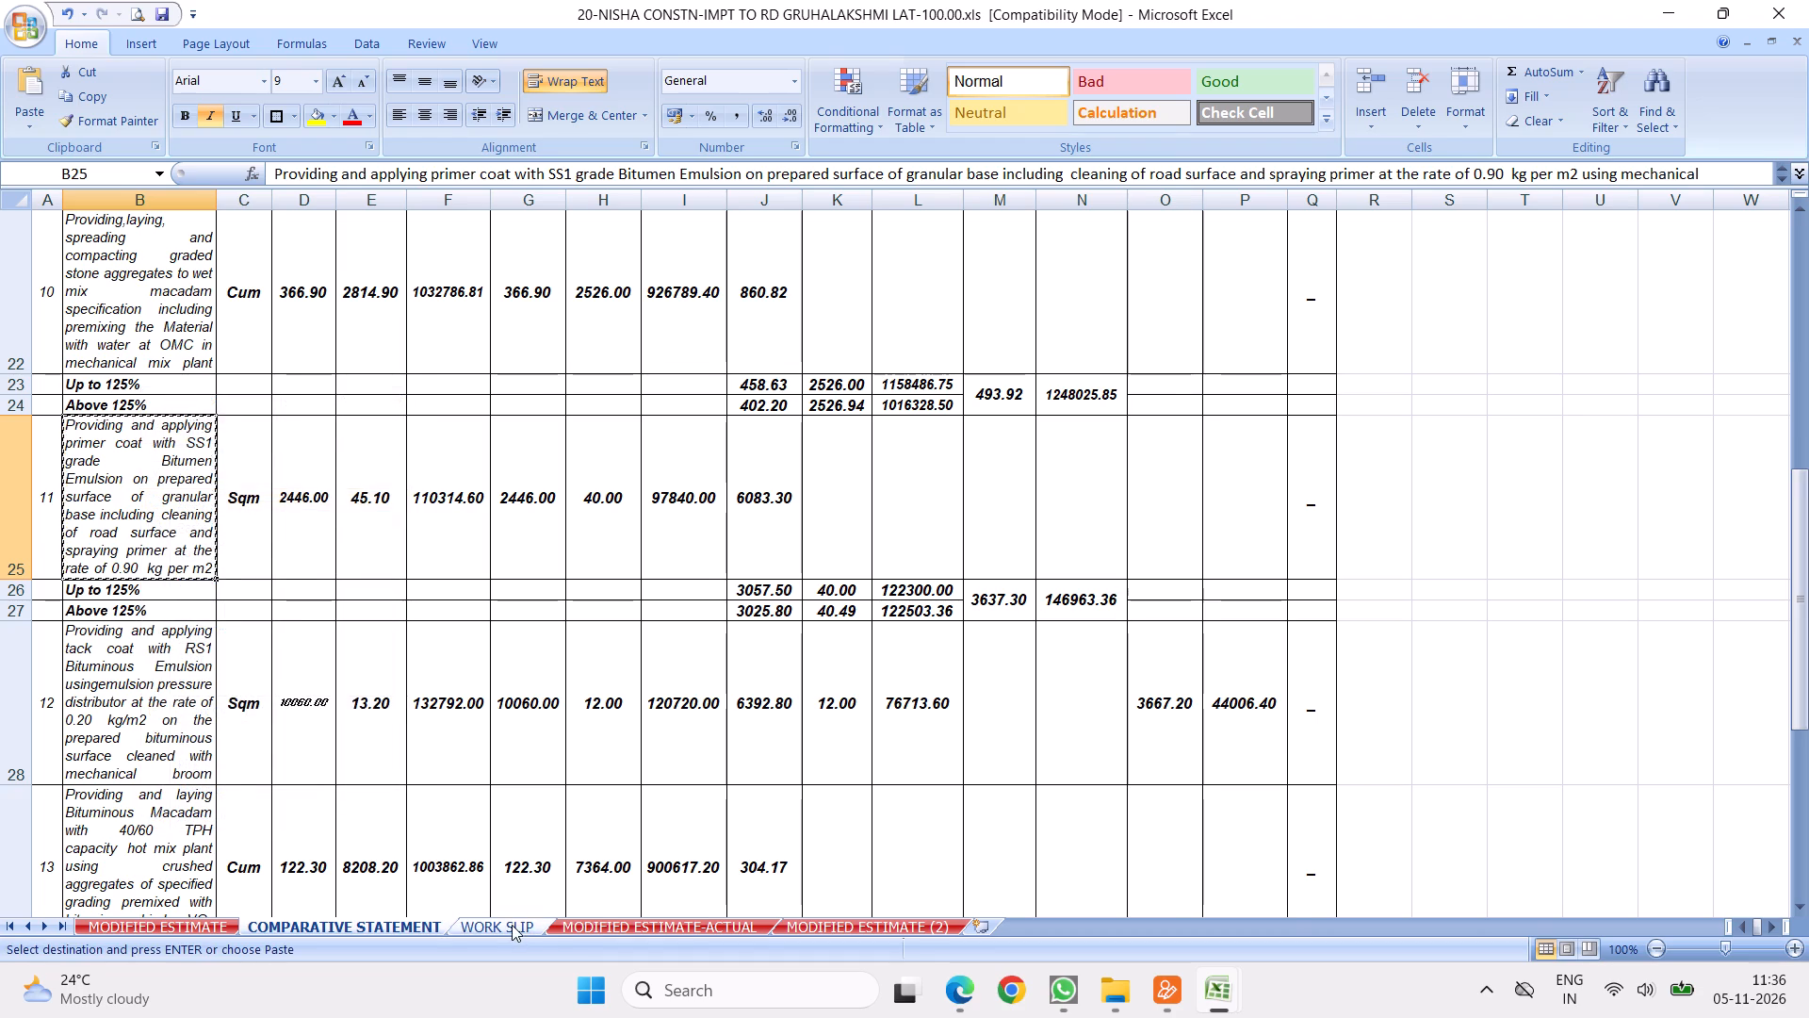
left_click(512, 924)
right_click(218, 686)
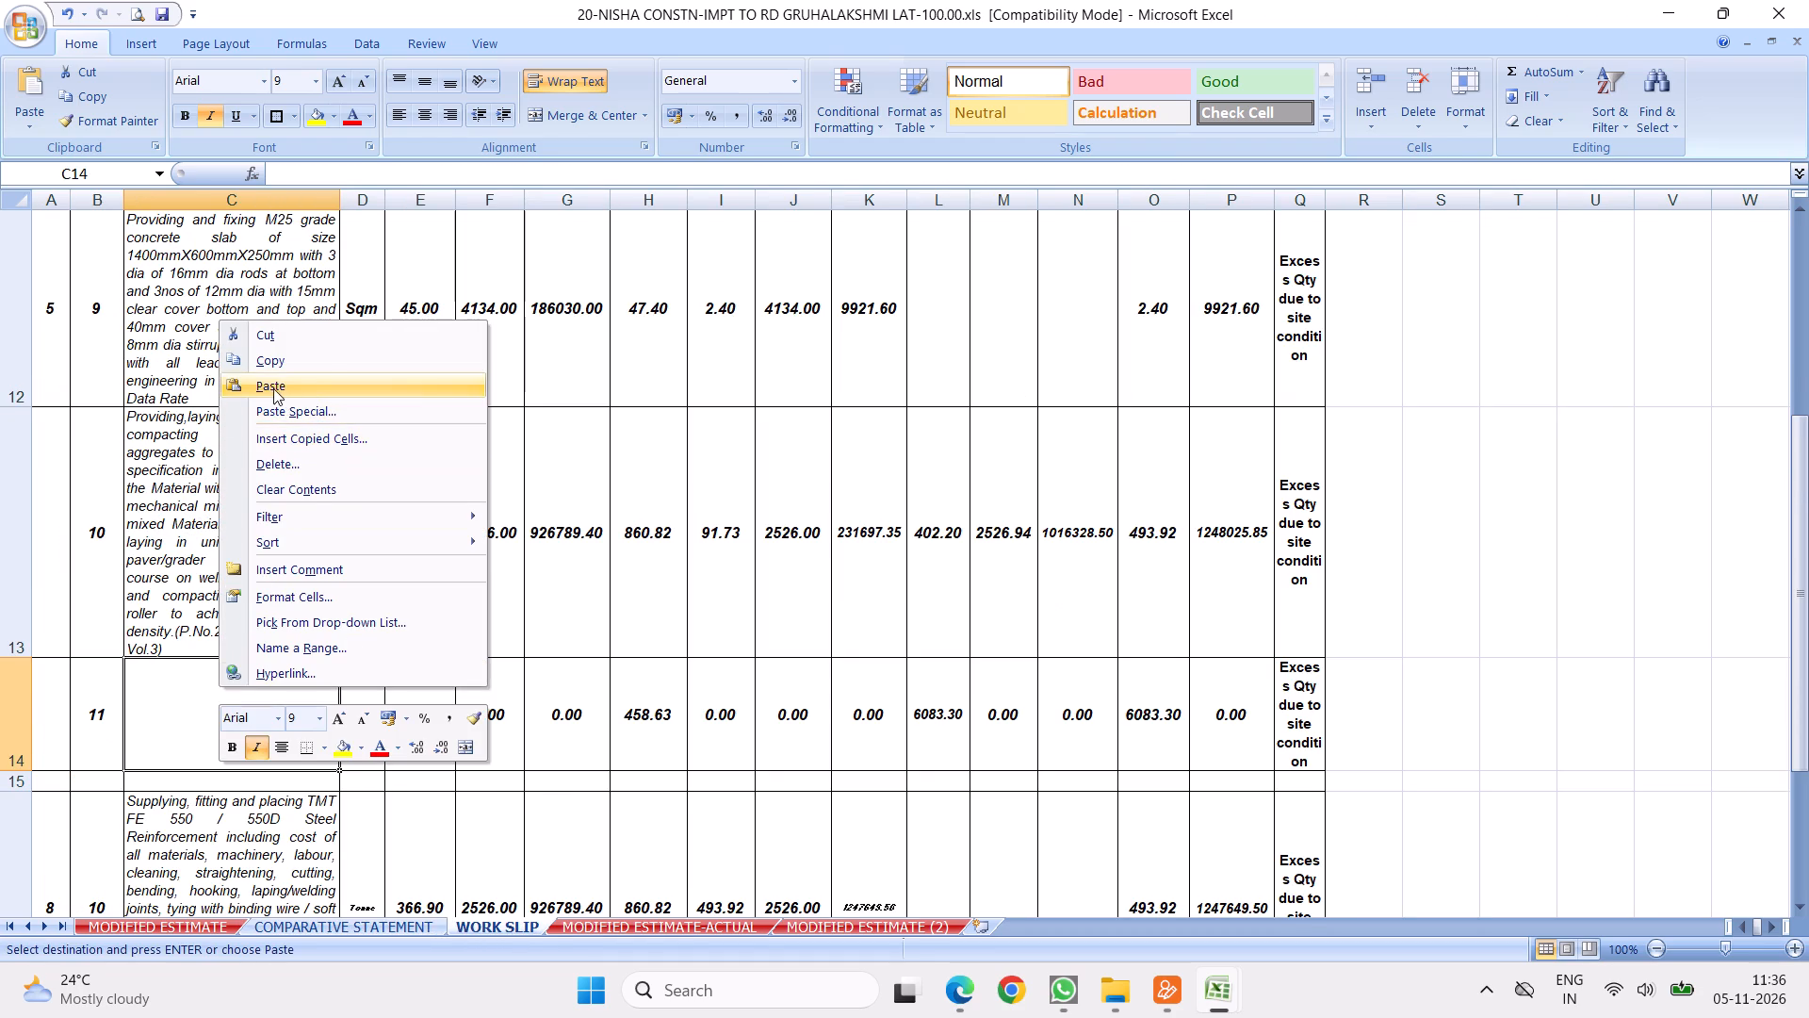
left_click(272, 387)
left_click(363, 735)
key("s")
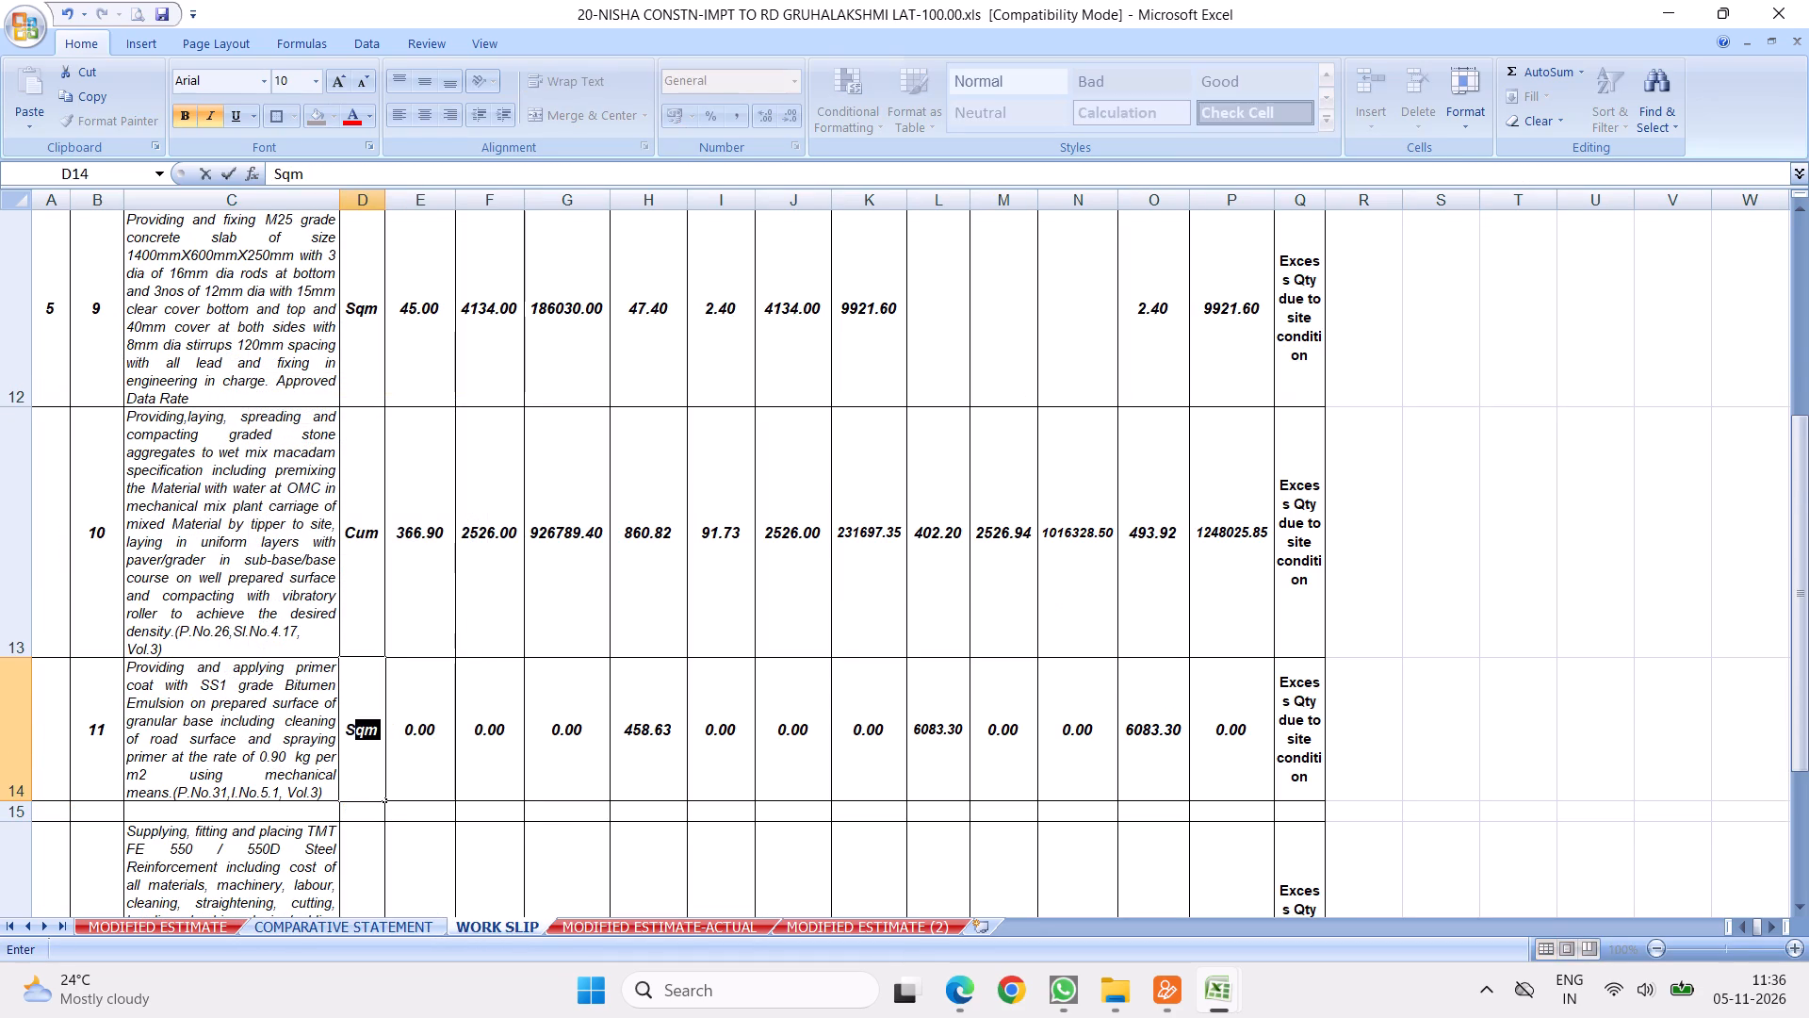
left_click(456, 774)
Link E14 to the primer coat quantity in G25 of COMPARATIVE STATEMENT and fill the link across to F14.
left_click(400, 719)
key("equal")
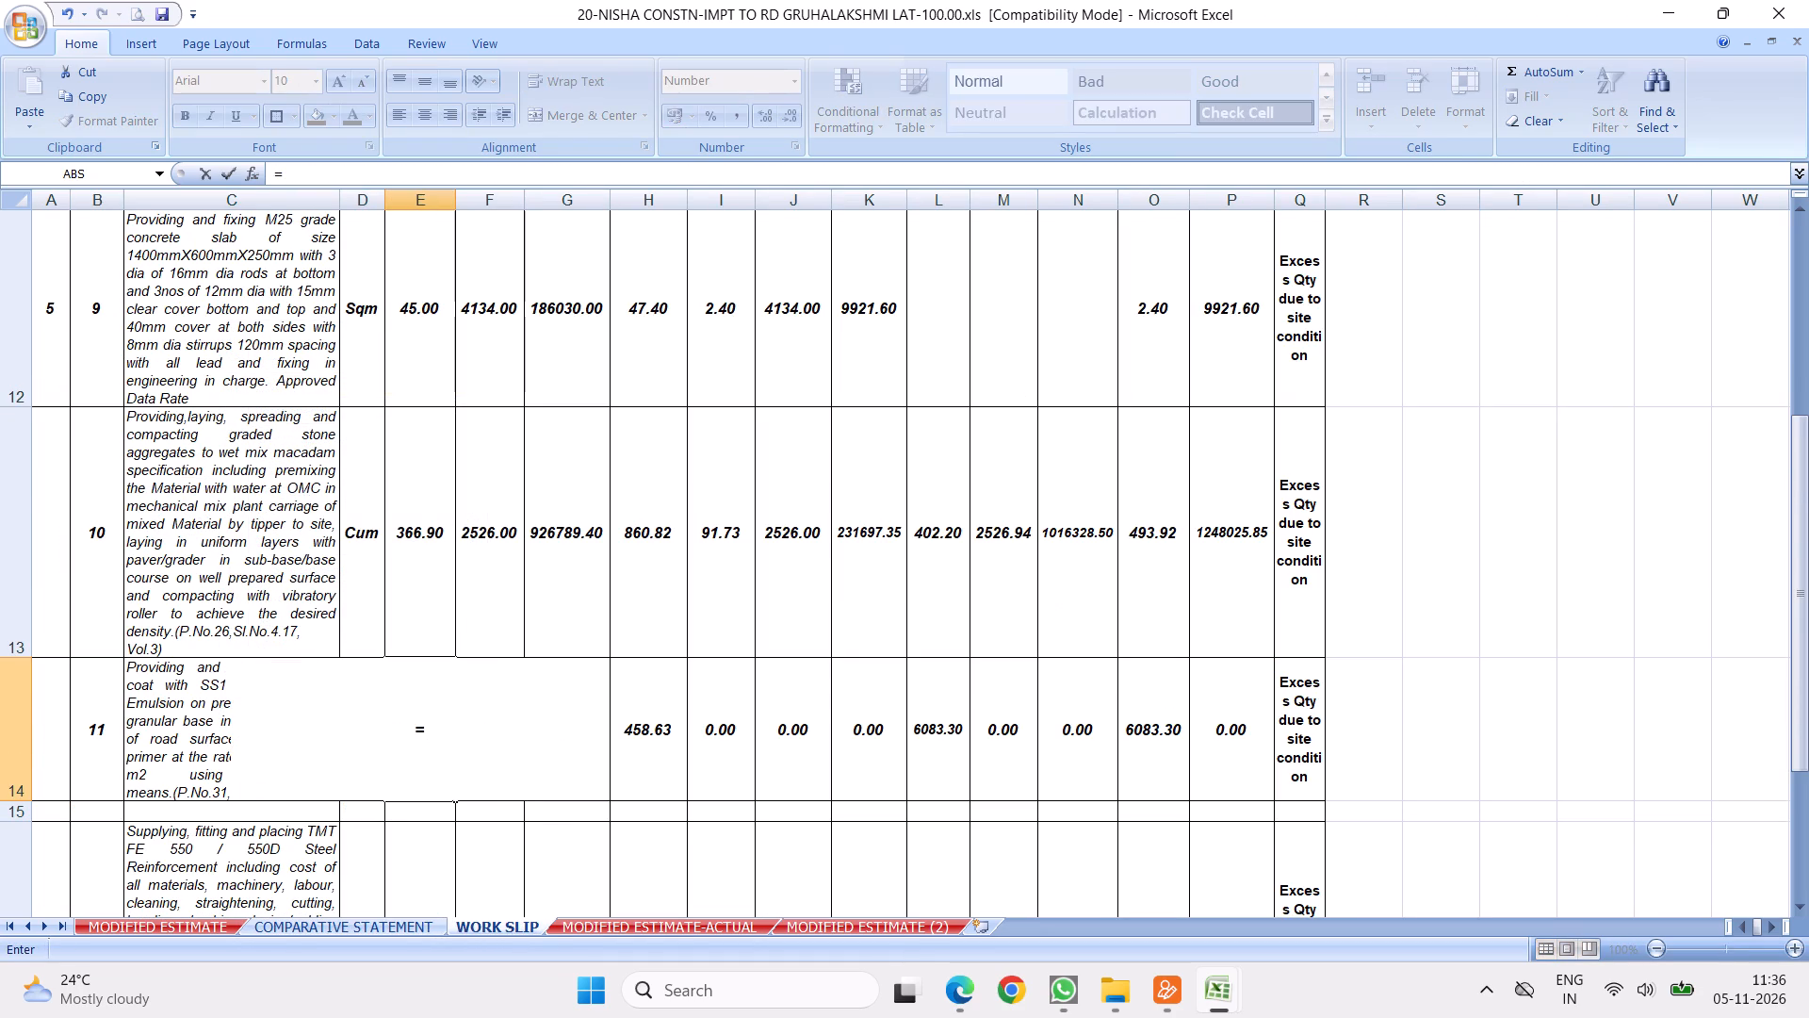
left_click(405, 923)
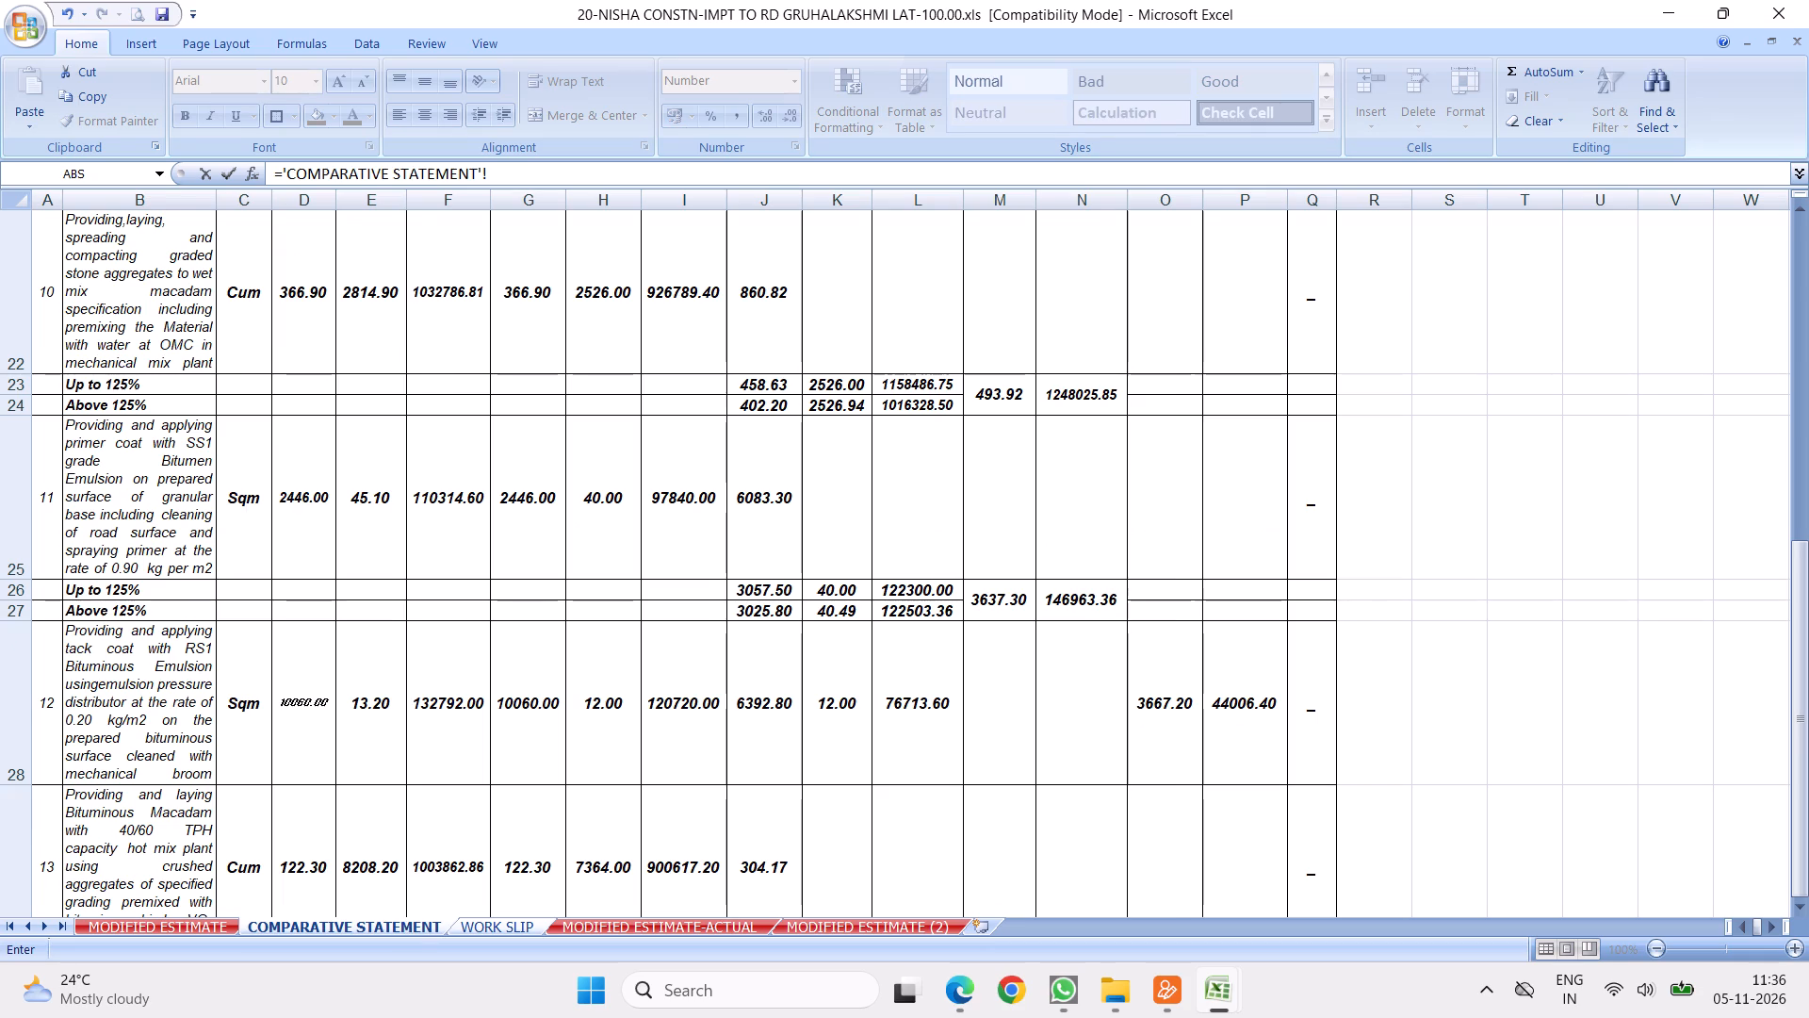
left_click(532, 496)
key("Return")
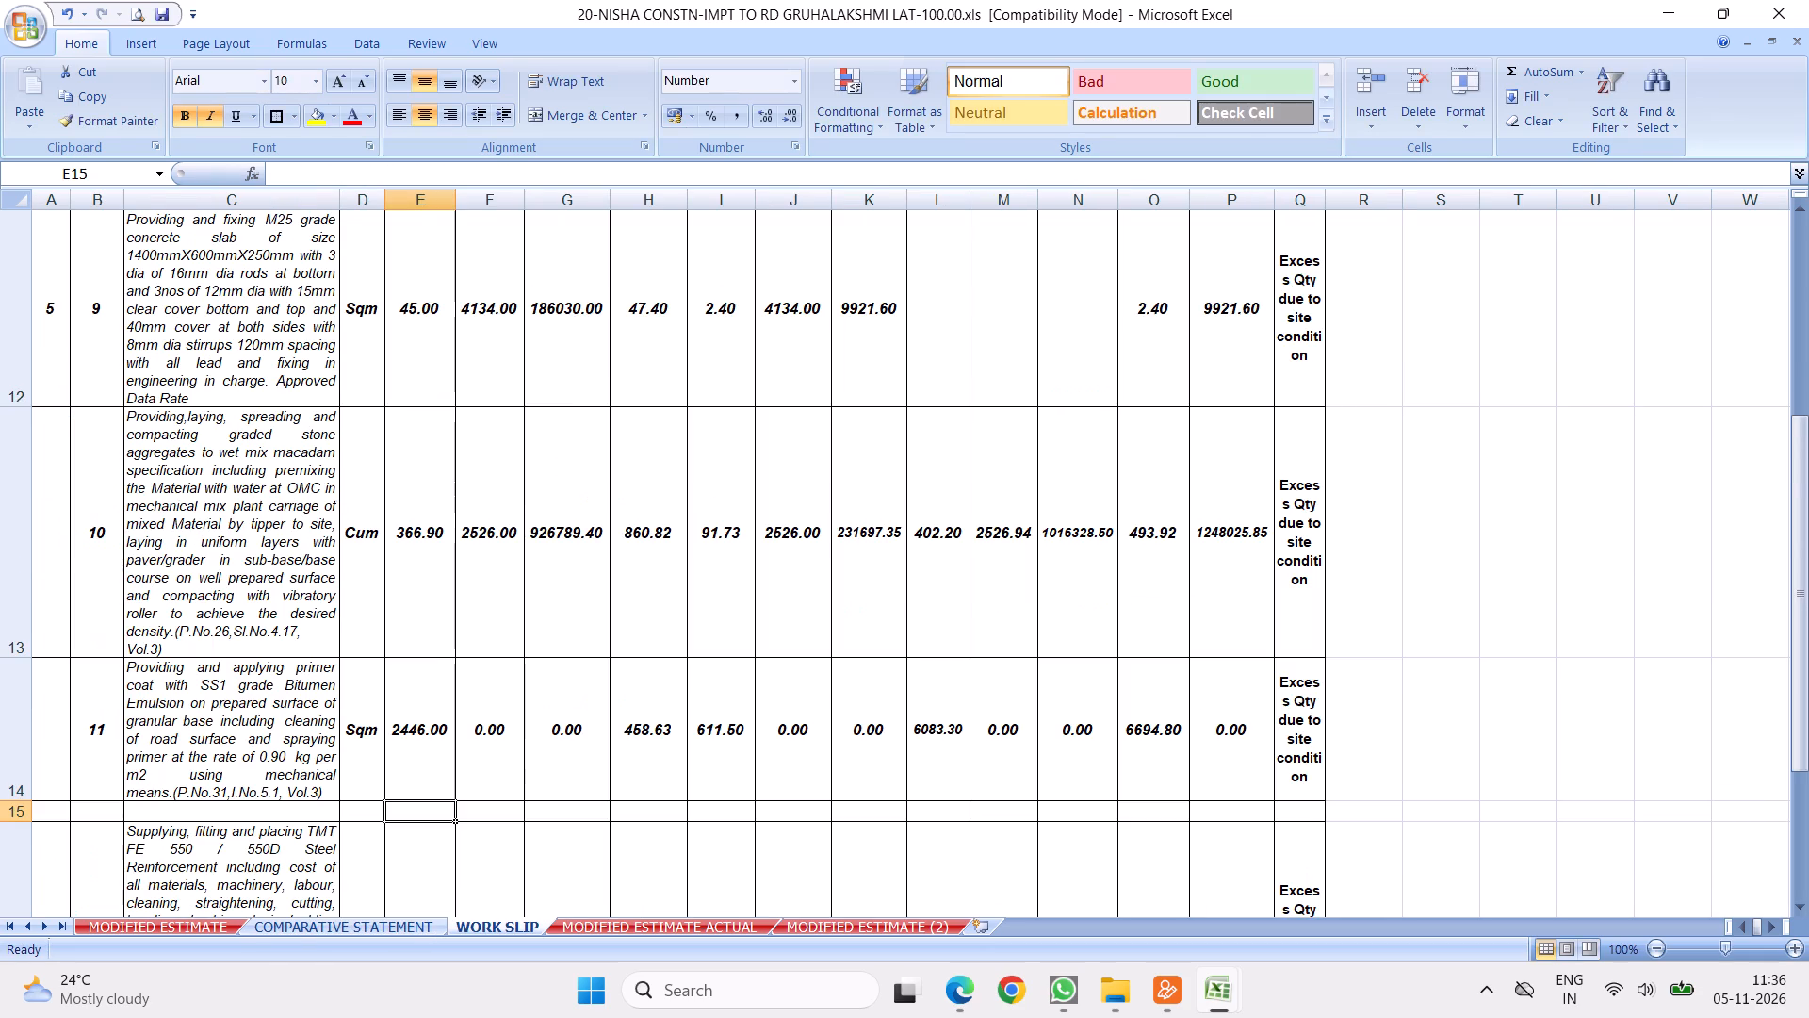
left_click(427, 737)
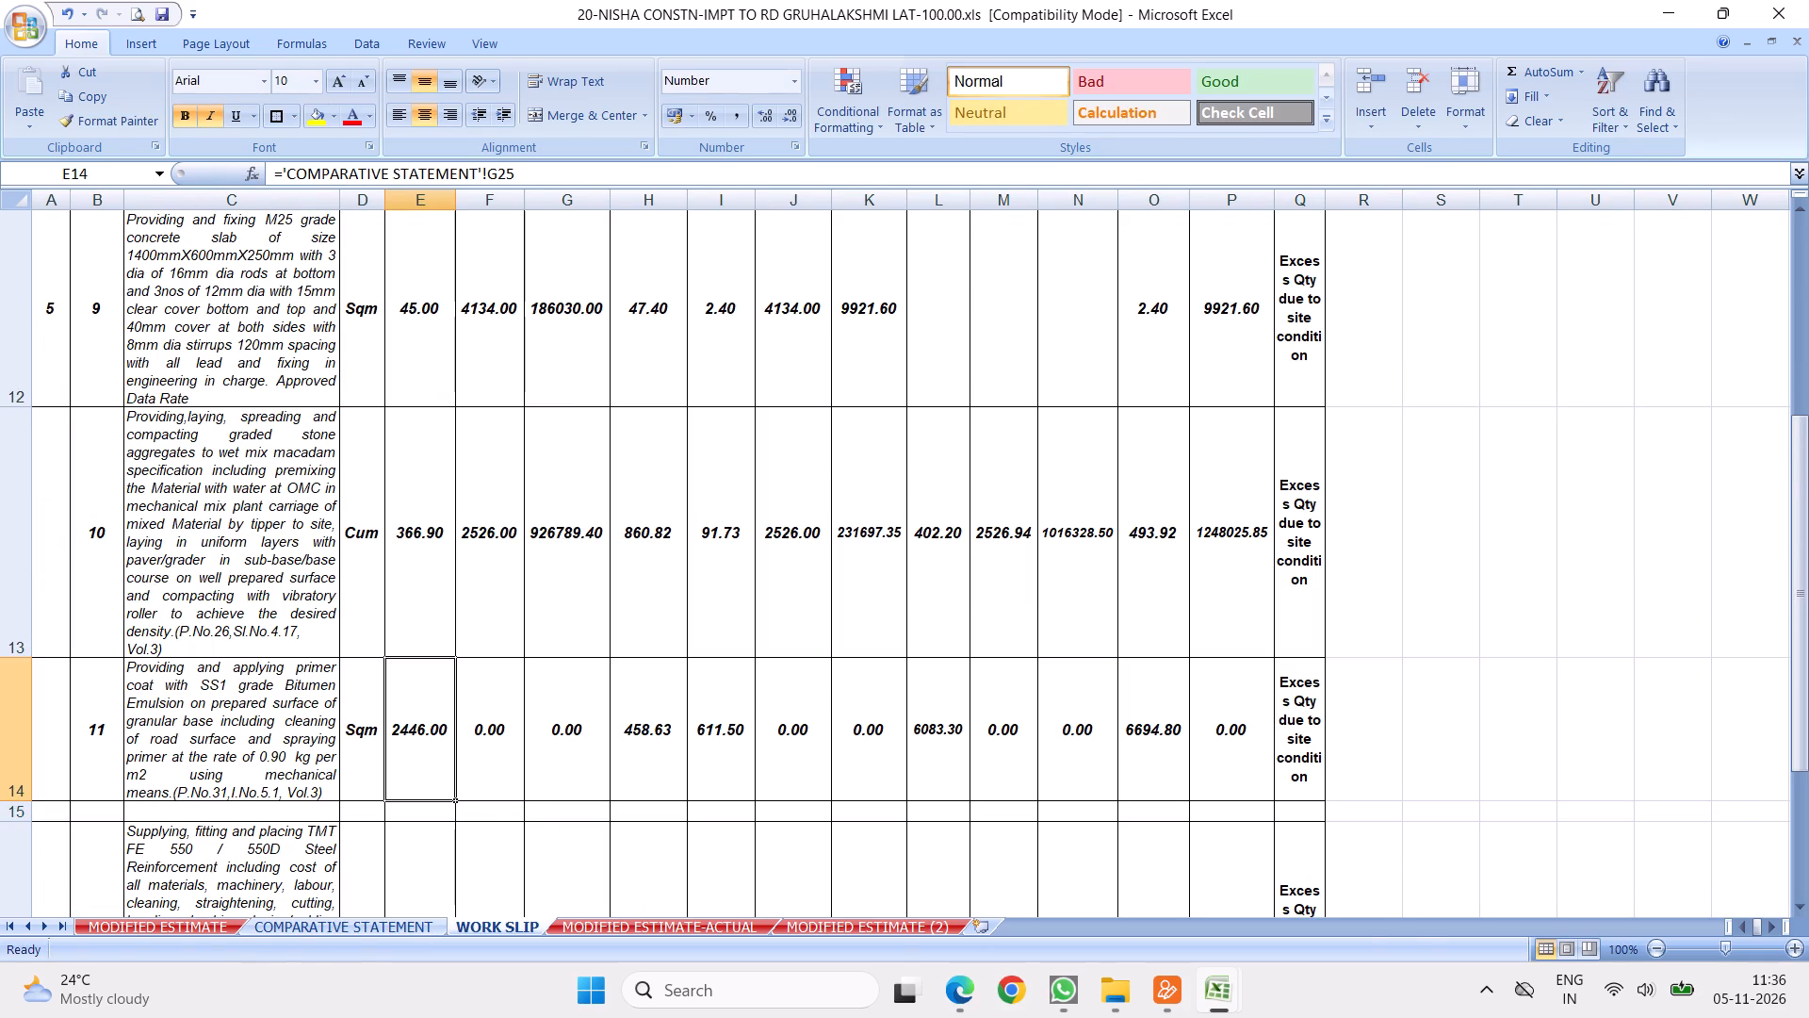
left_click_drag(456, 804, 511, 796)
Link the primer coat executed quantity H14 to J25 of COMPARATIVE STATEMENT.
left_click(632, 741)
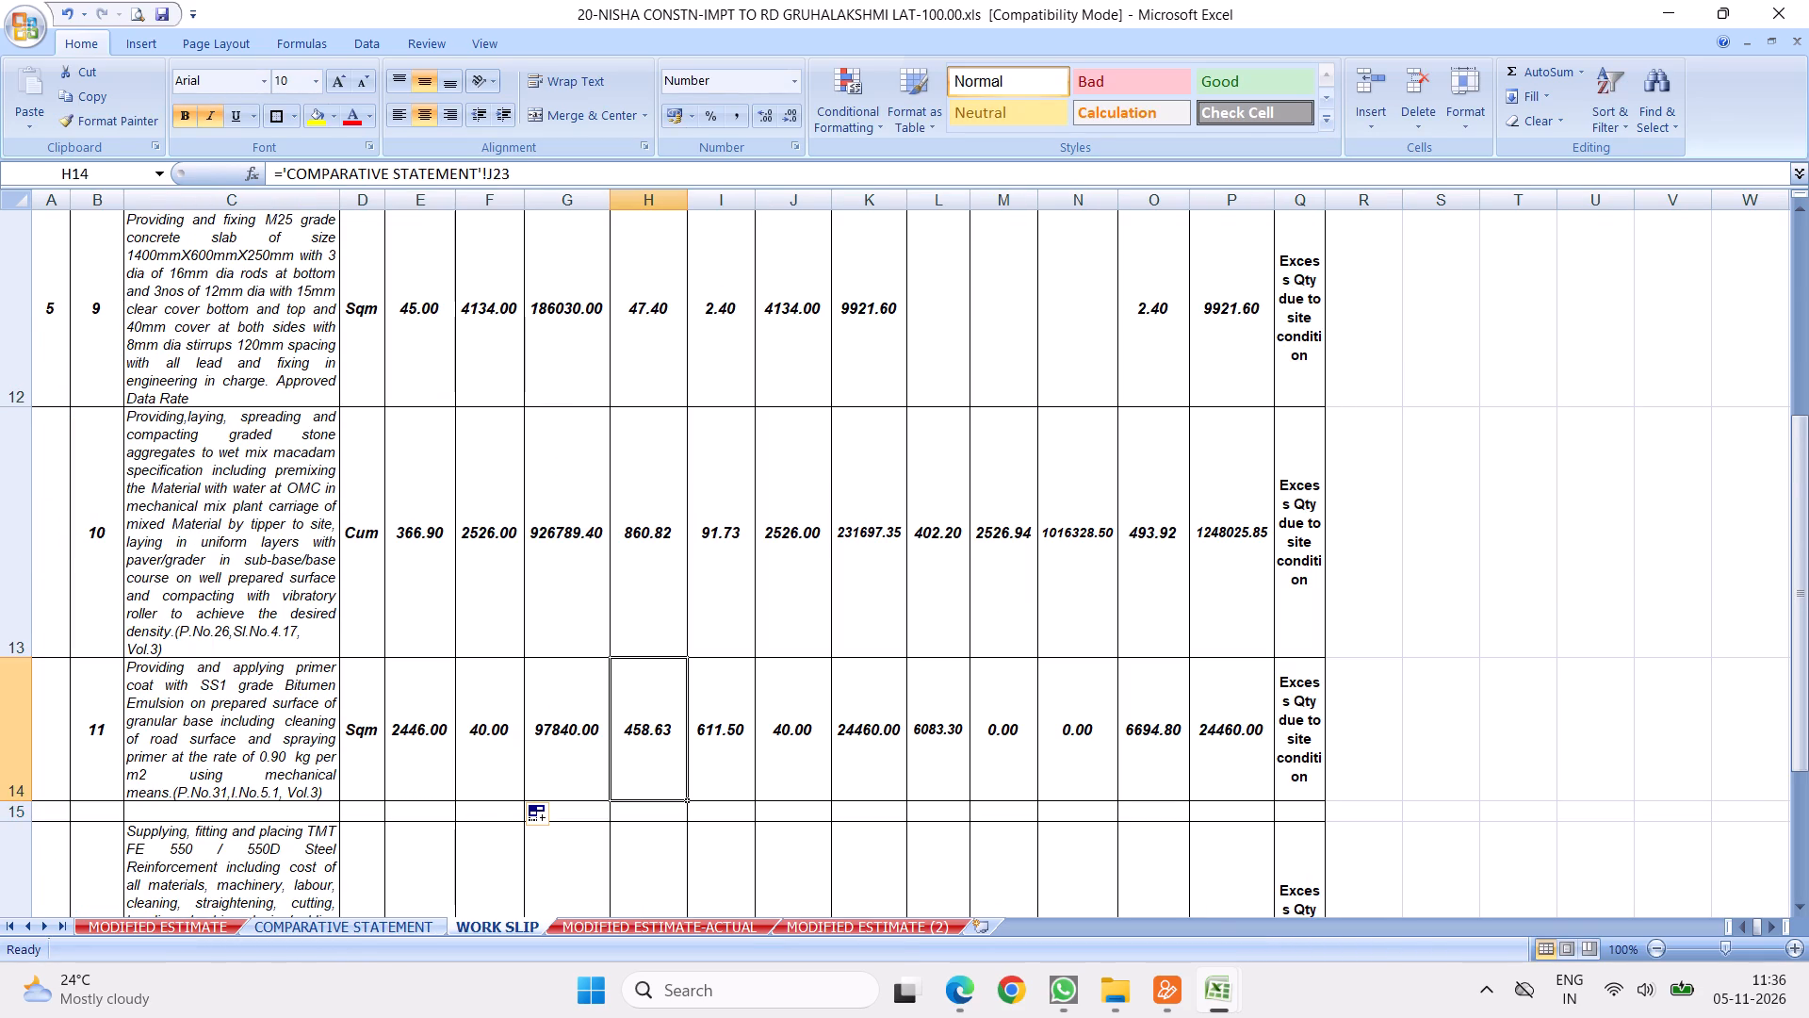
key("equal")
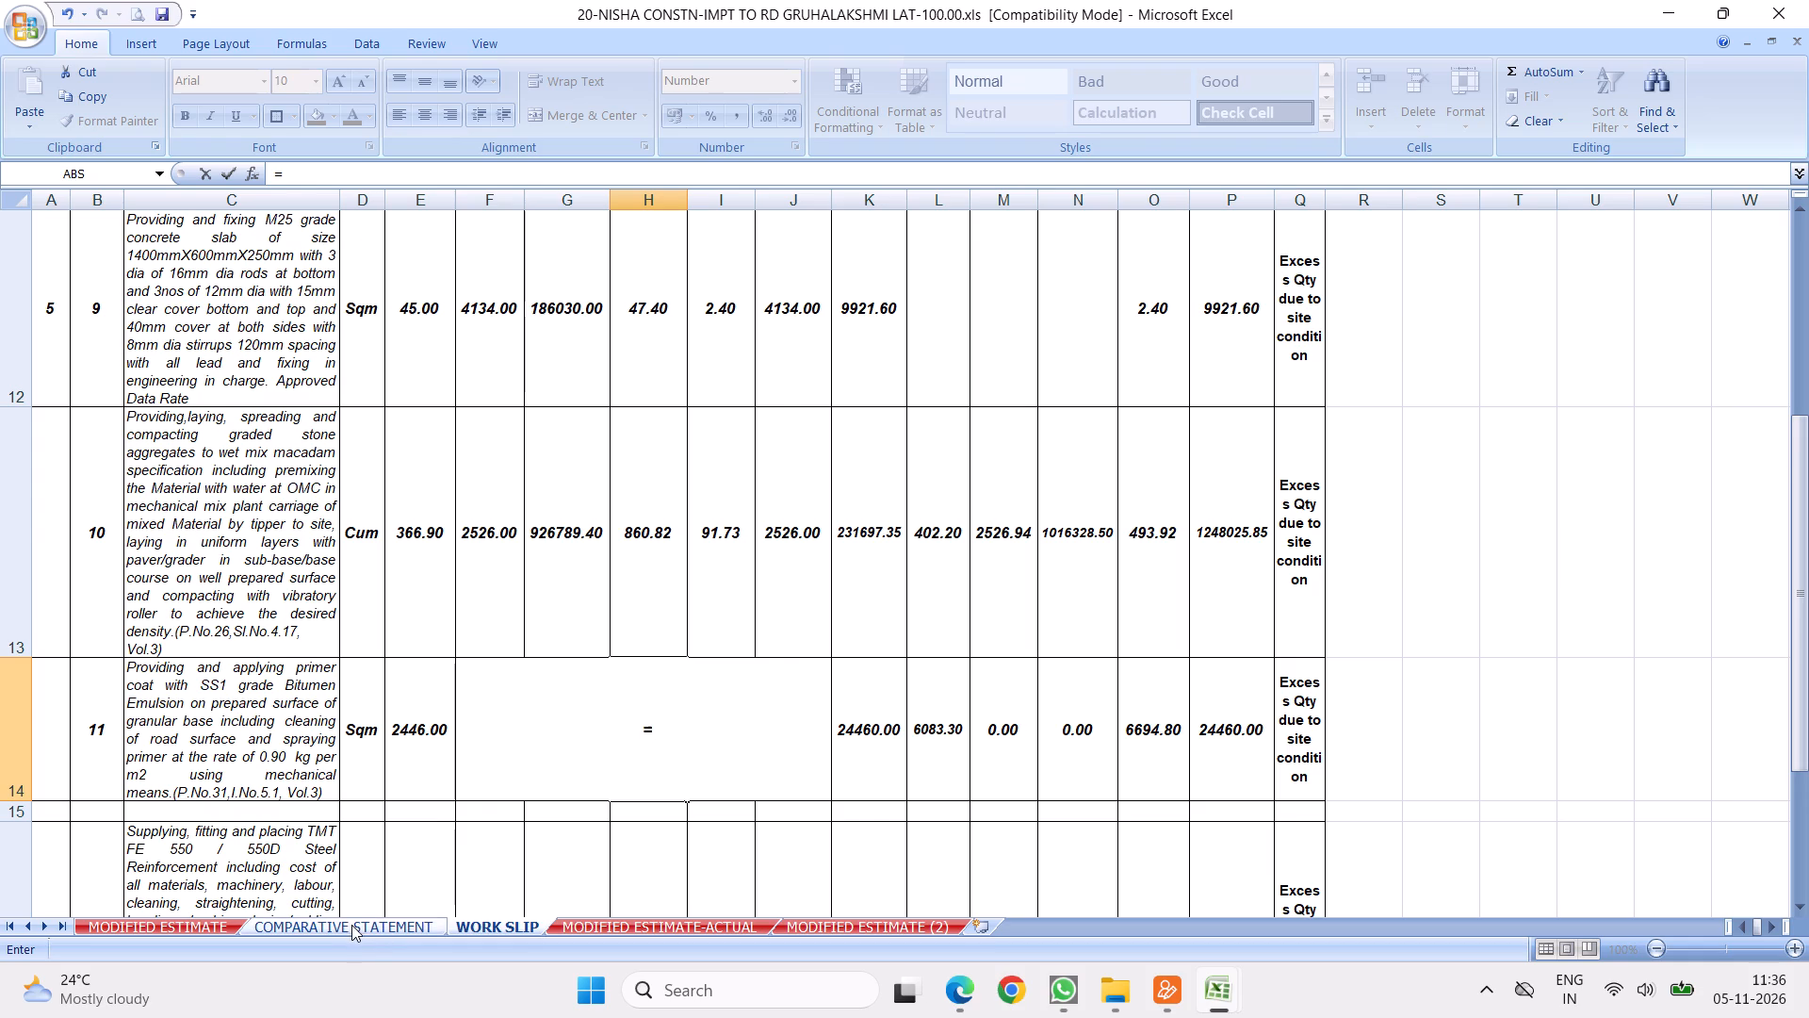
left_click(351, 925)
left_click(761, 527)
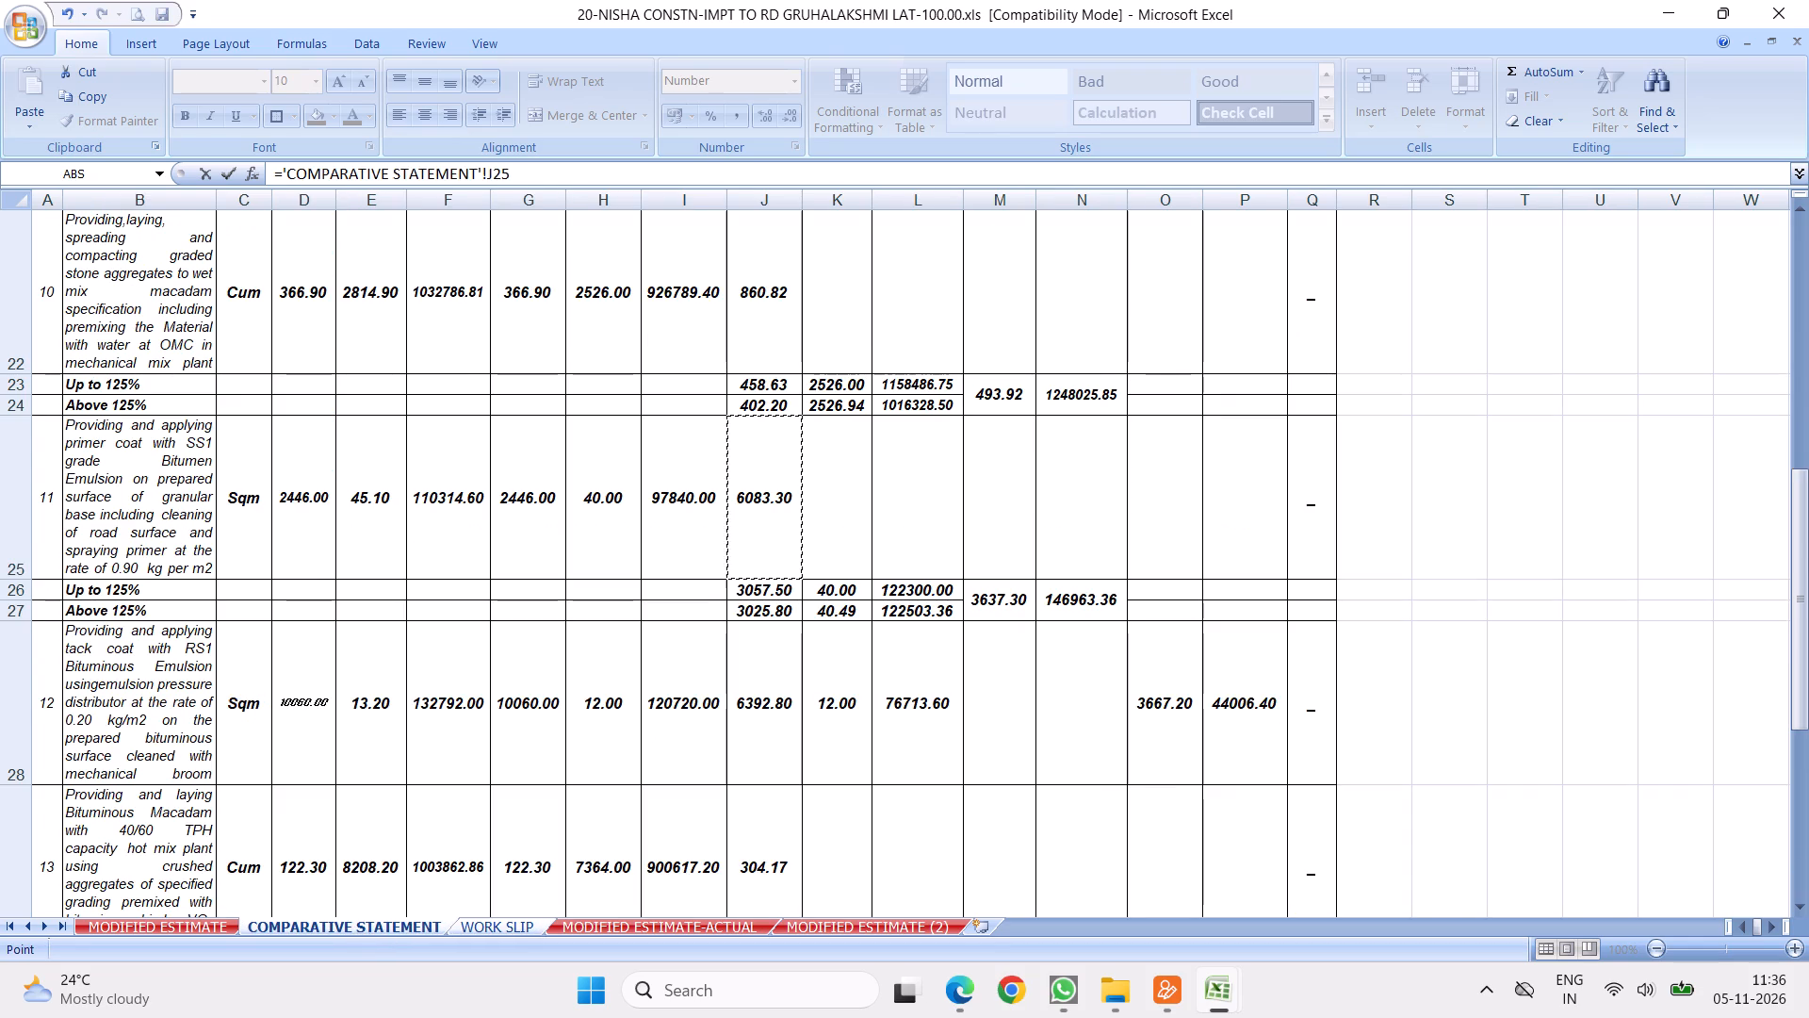
key("Return")
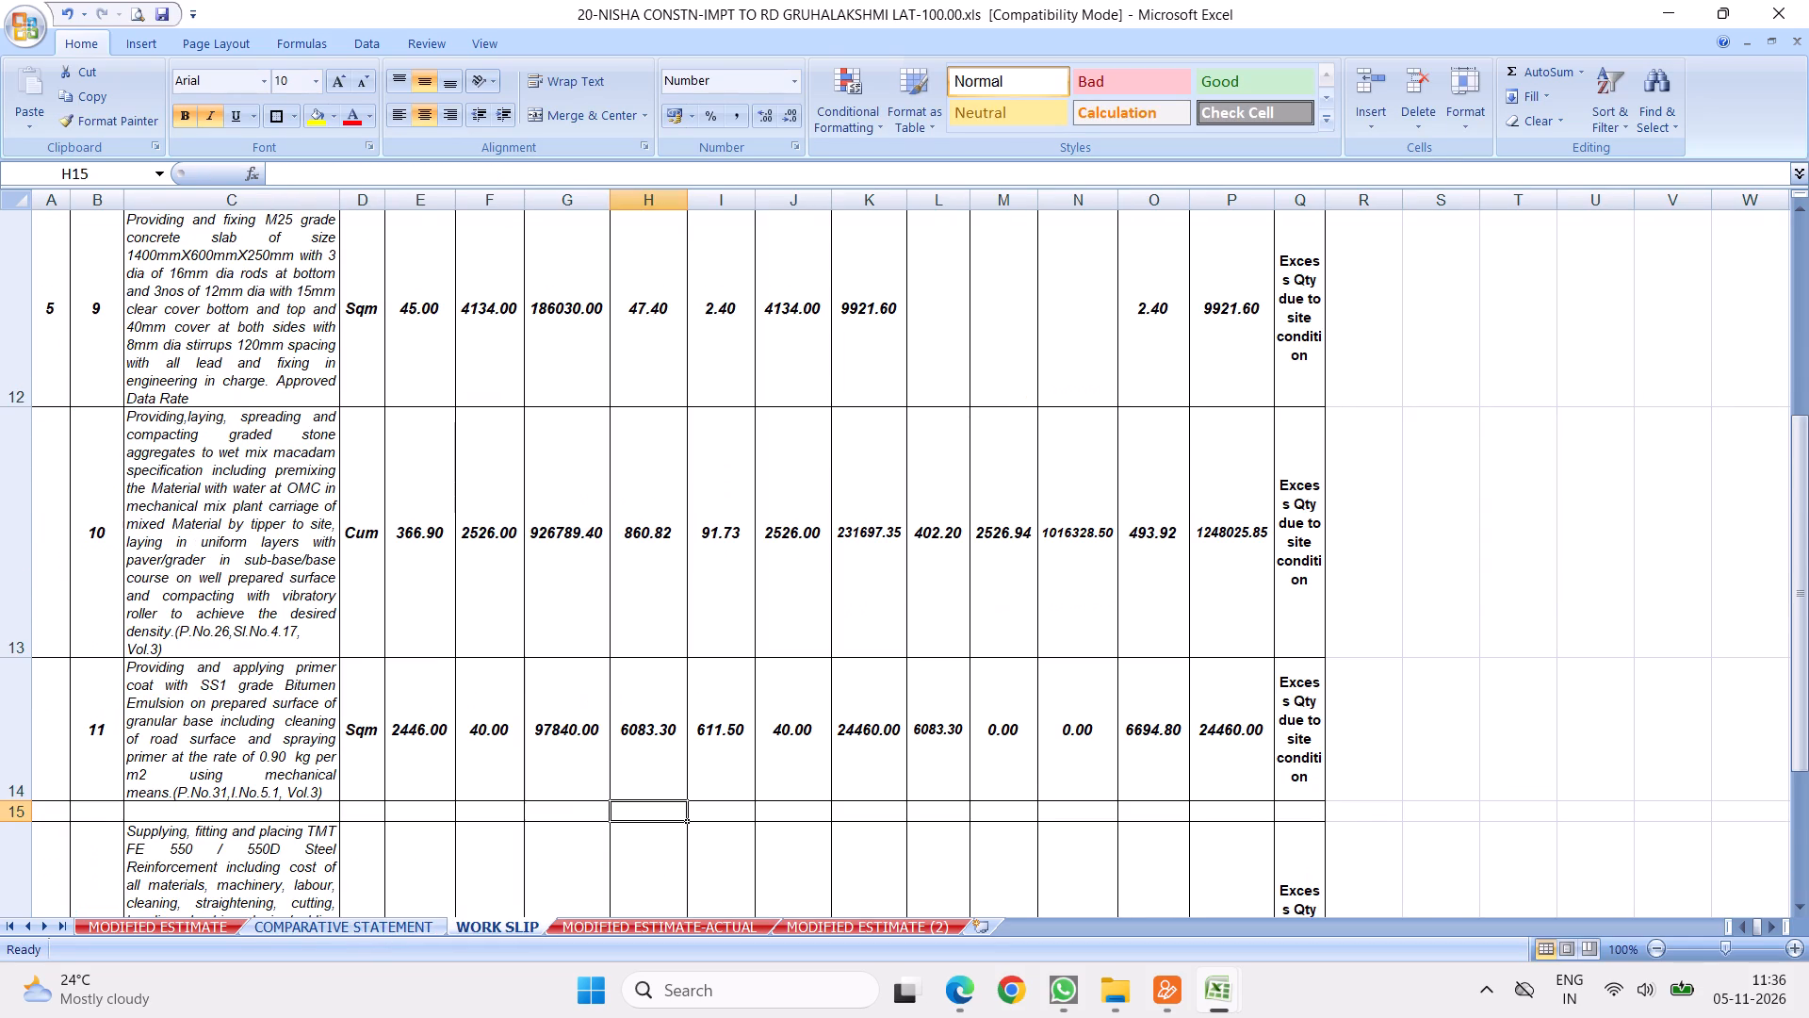
Link L14 to the above-125% primer coat quantity in J27 of COMPARATIVE STATEMENT and fill the link across to M14.
left_click(946, 739)
key("equal")
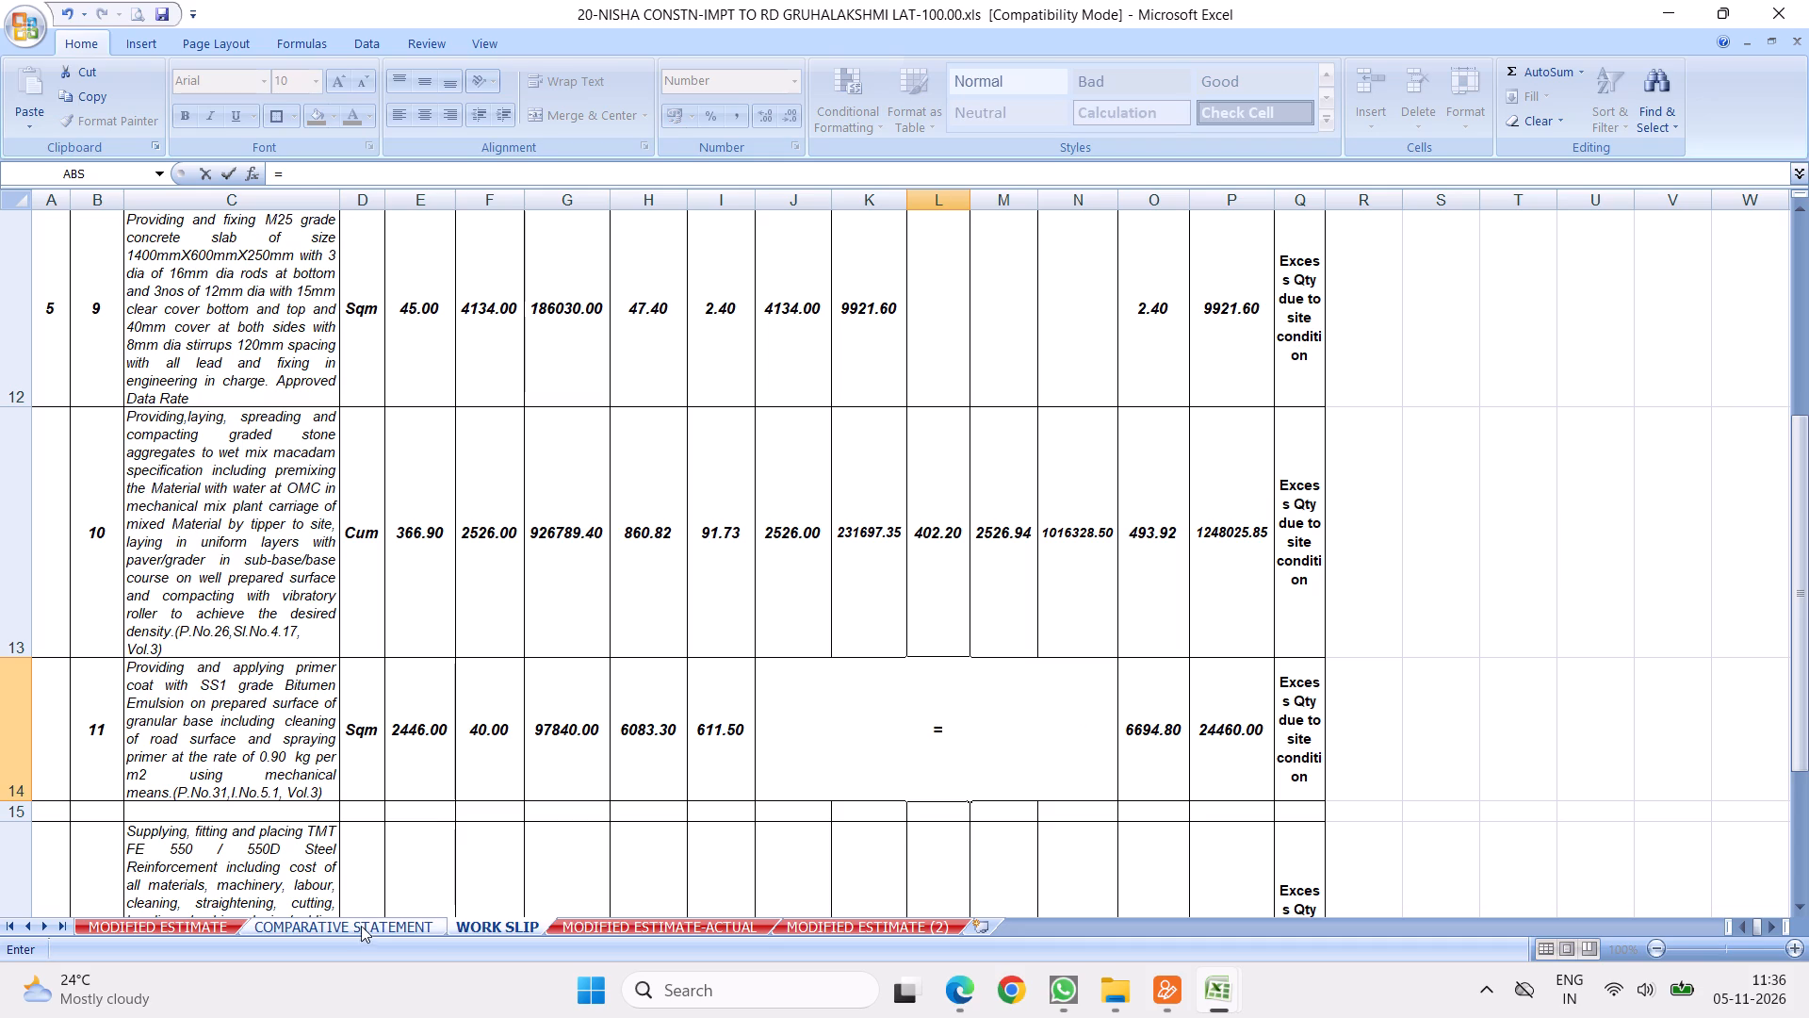
left_click(361, 927)
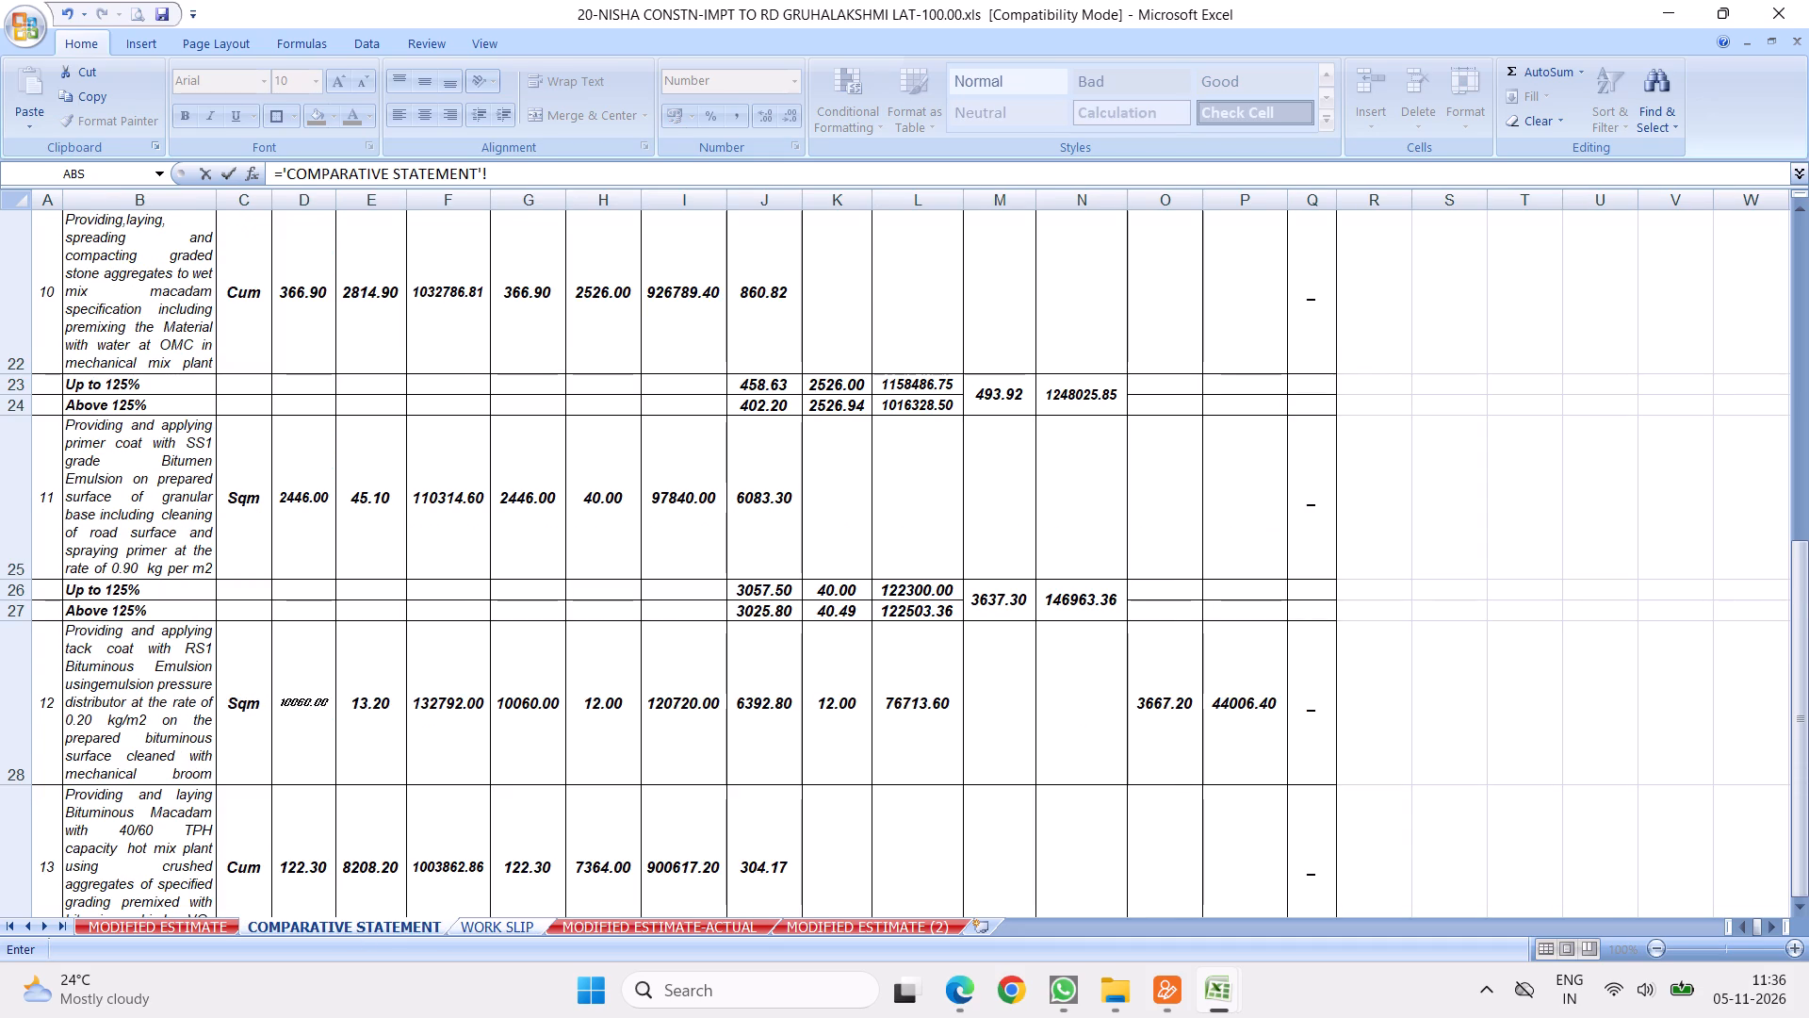
left_click(749, 614)
key("Return")
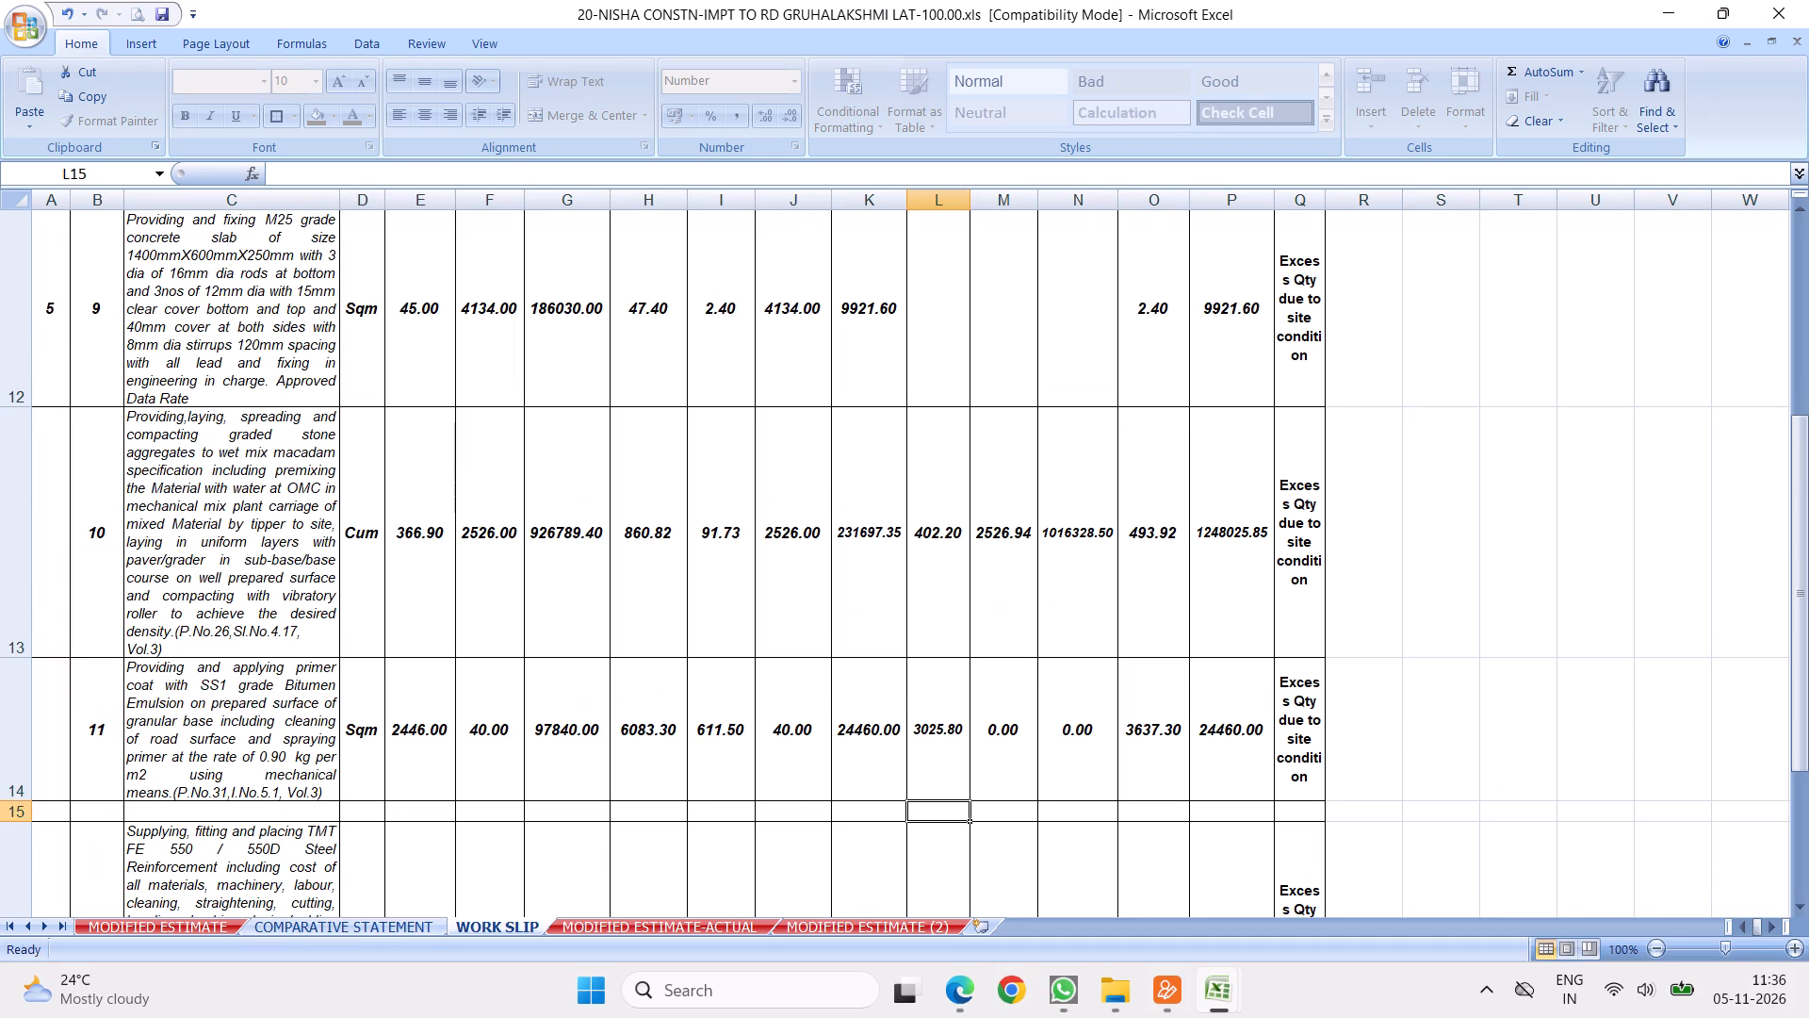
left_click(939, 745)
left_click_drag(969, 804, 978, 802)
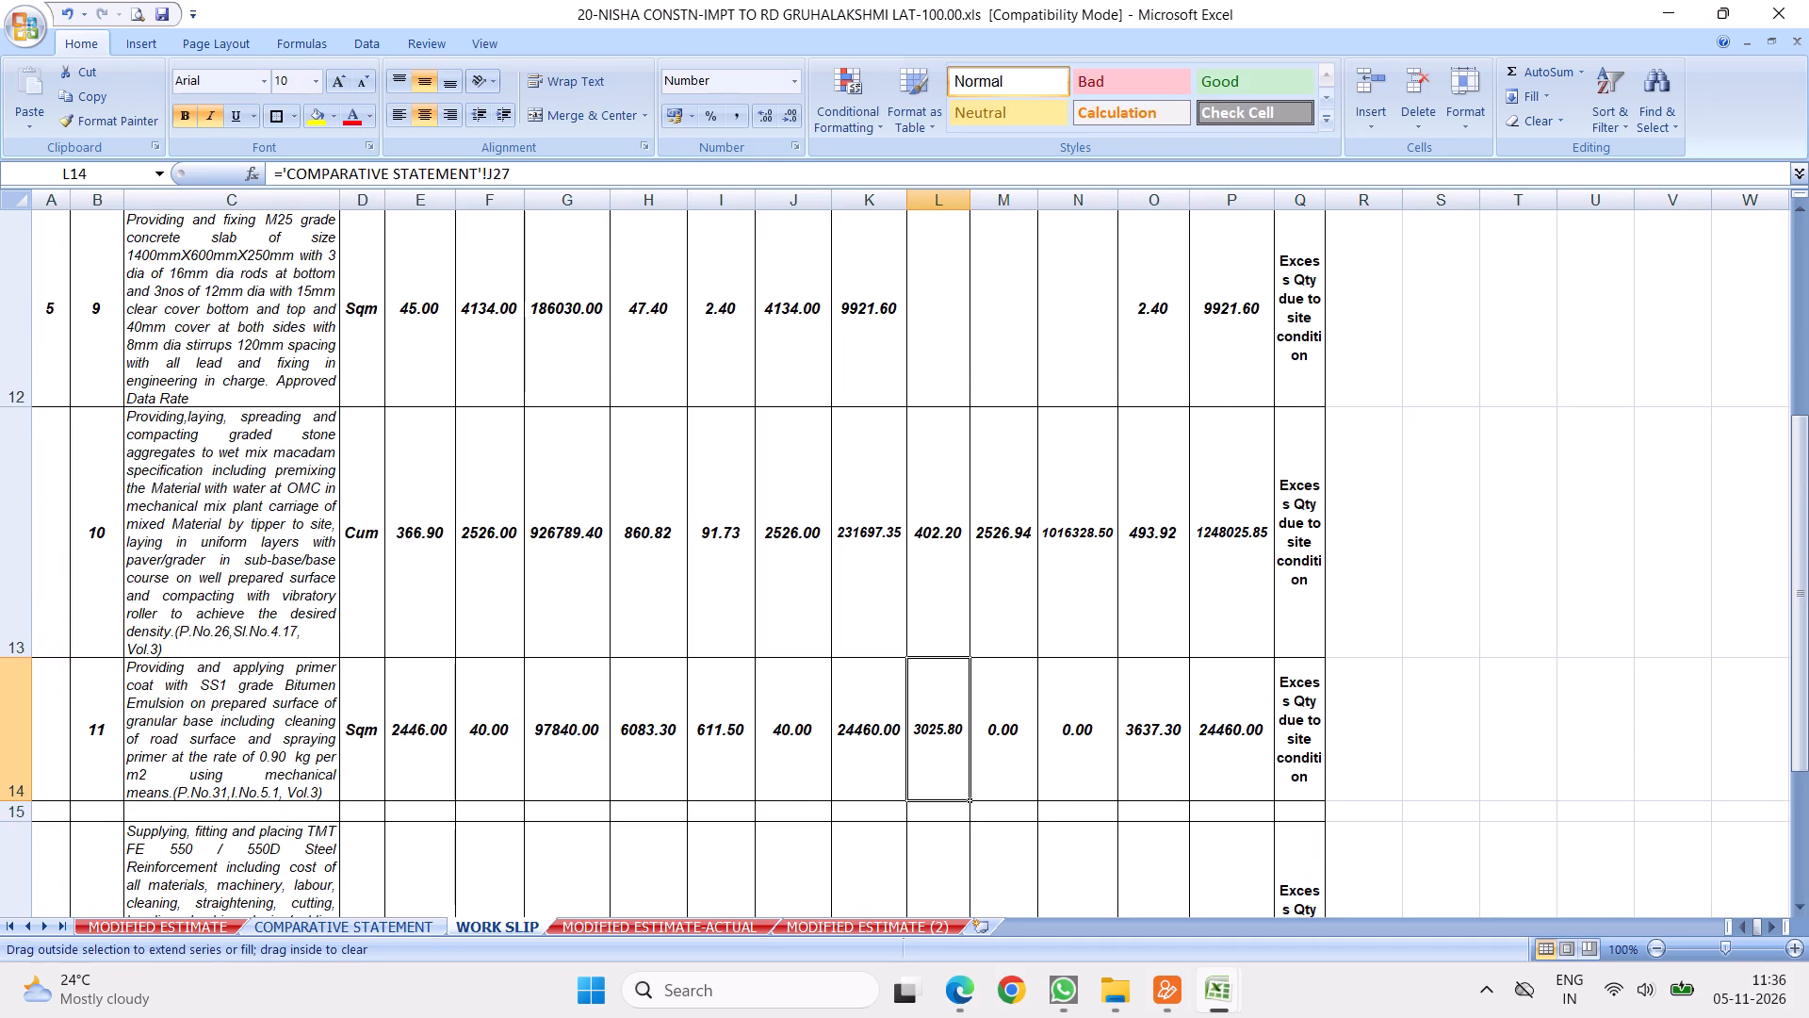
left_click_drag(978, 802, 1026, 794)
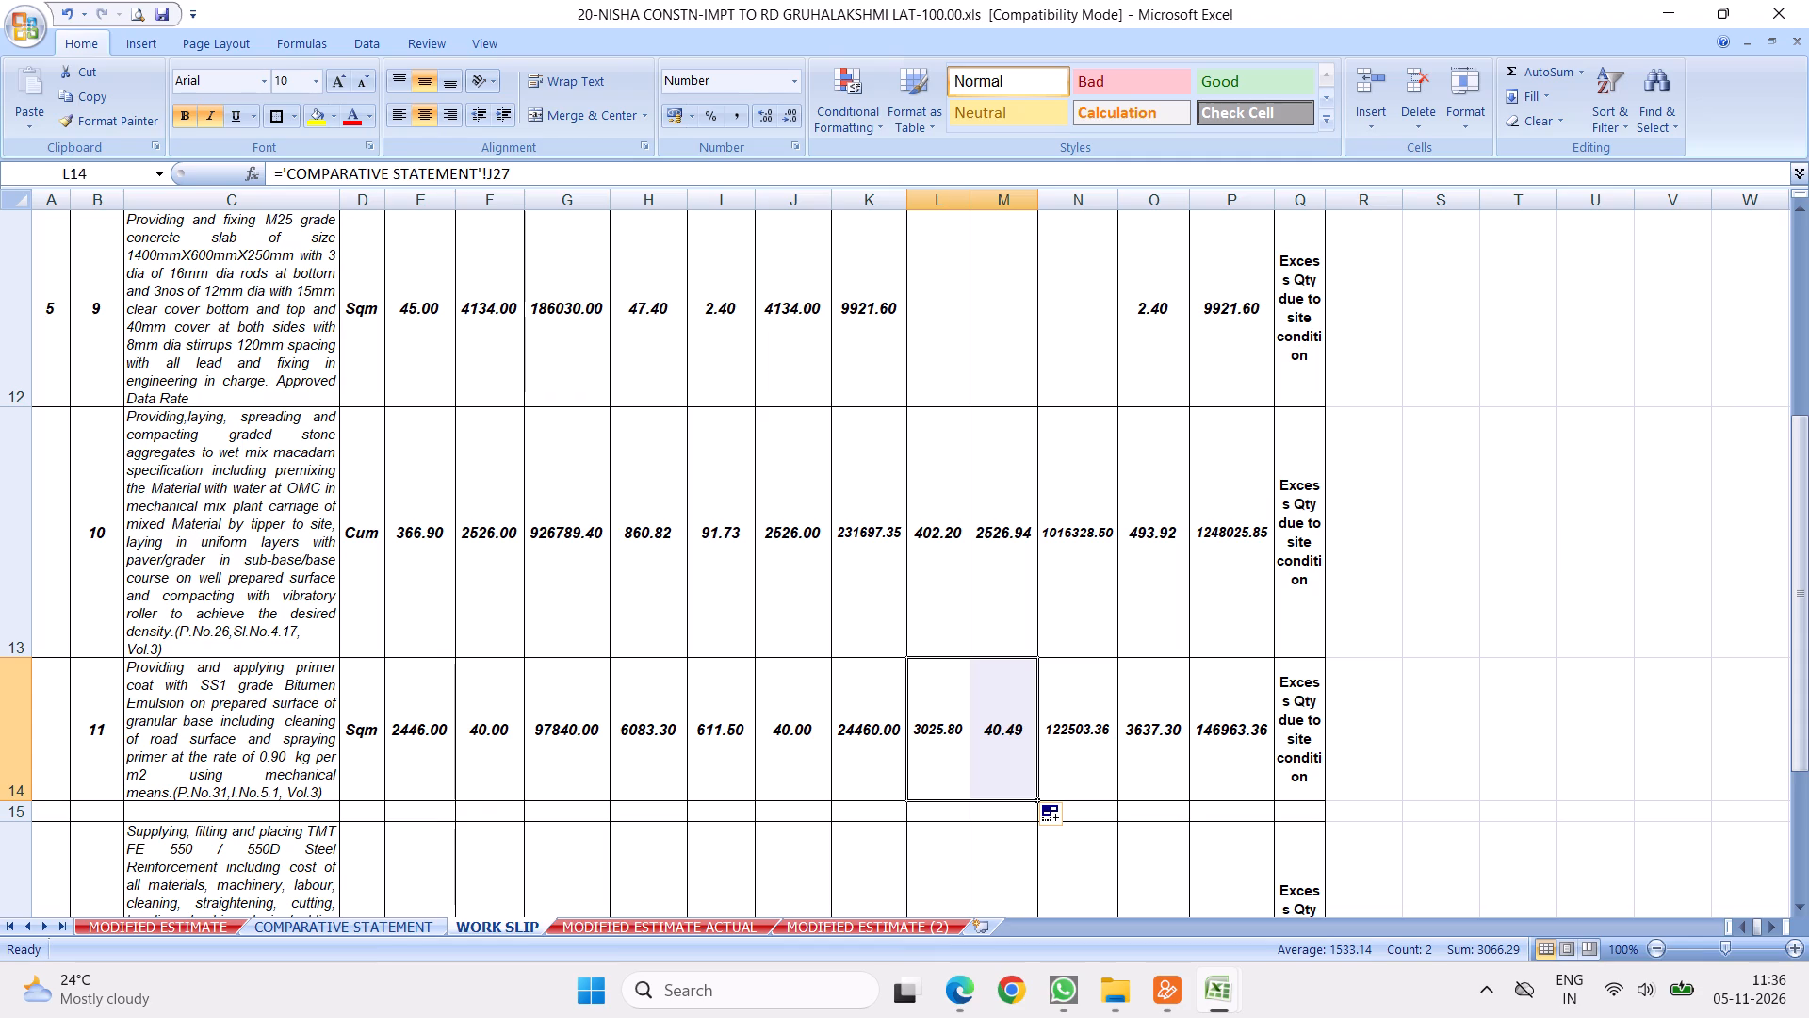
Examine the items after the primer coat in COMPARATIVE STATEMENT for the next one with an above-125% quantity.
left_click(267, 701)
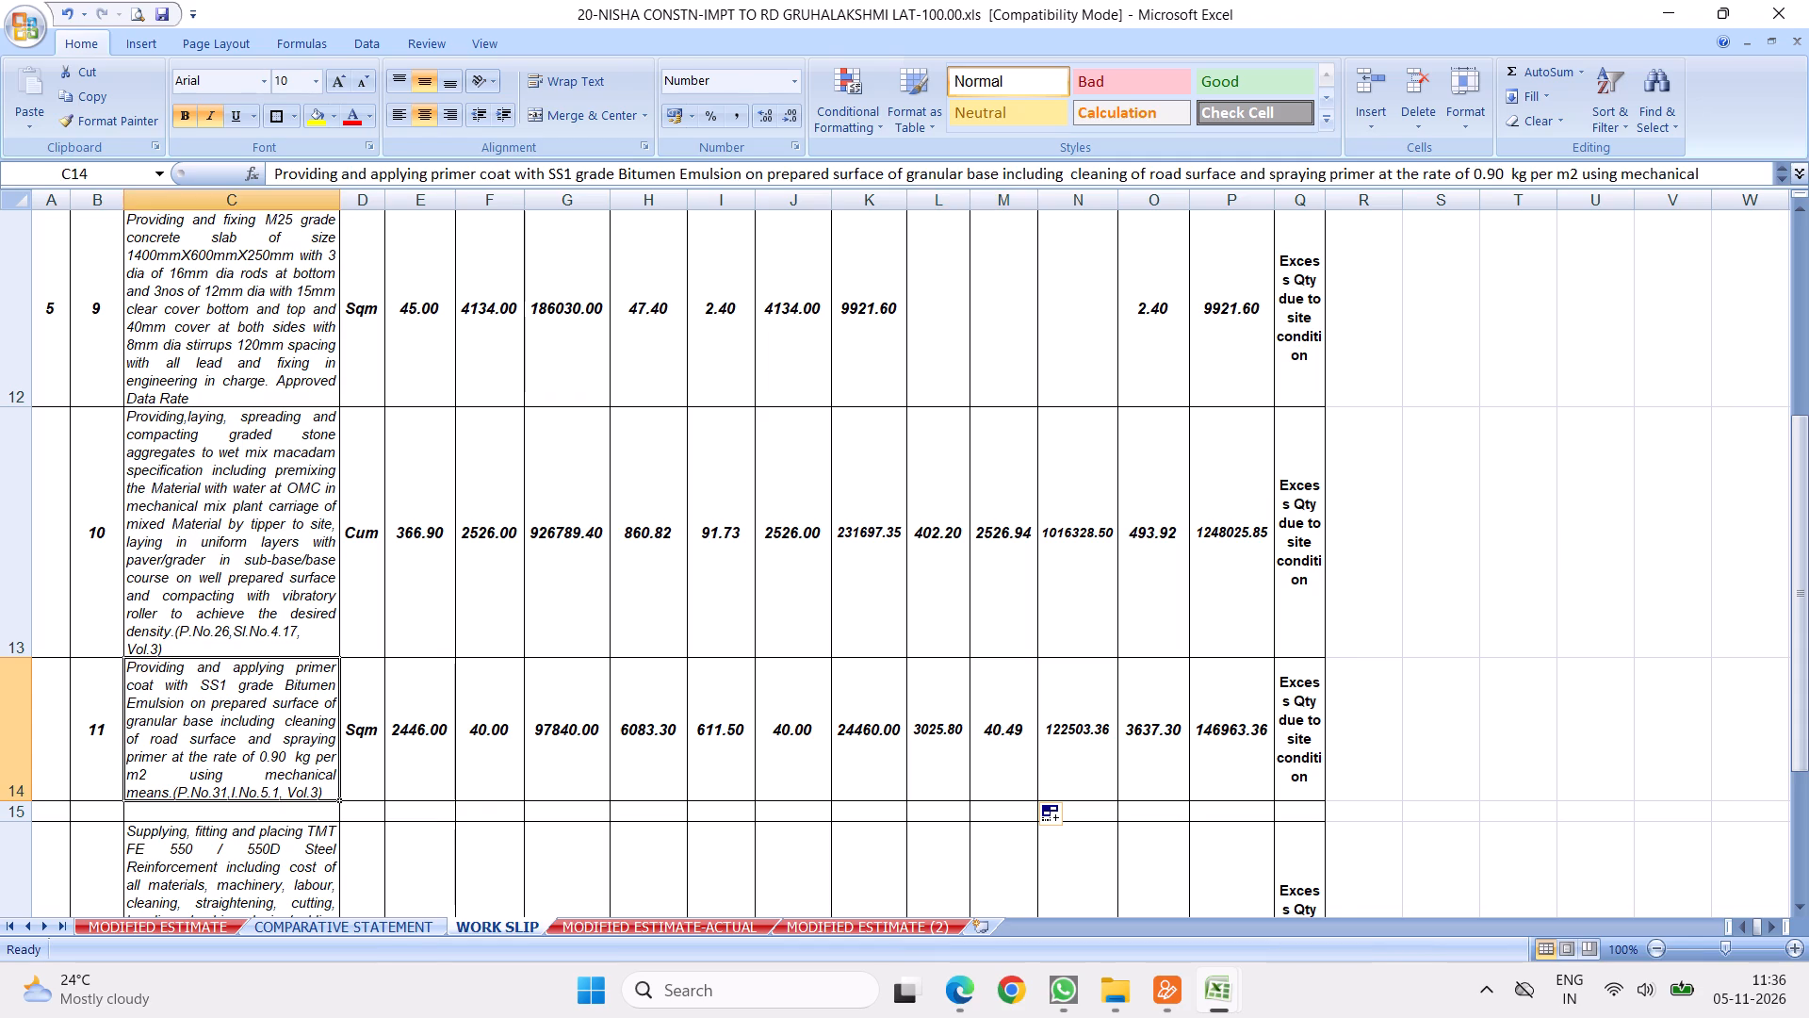
left_click(409, 933)
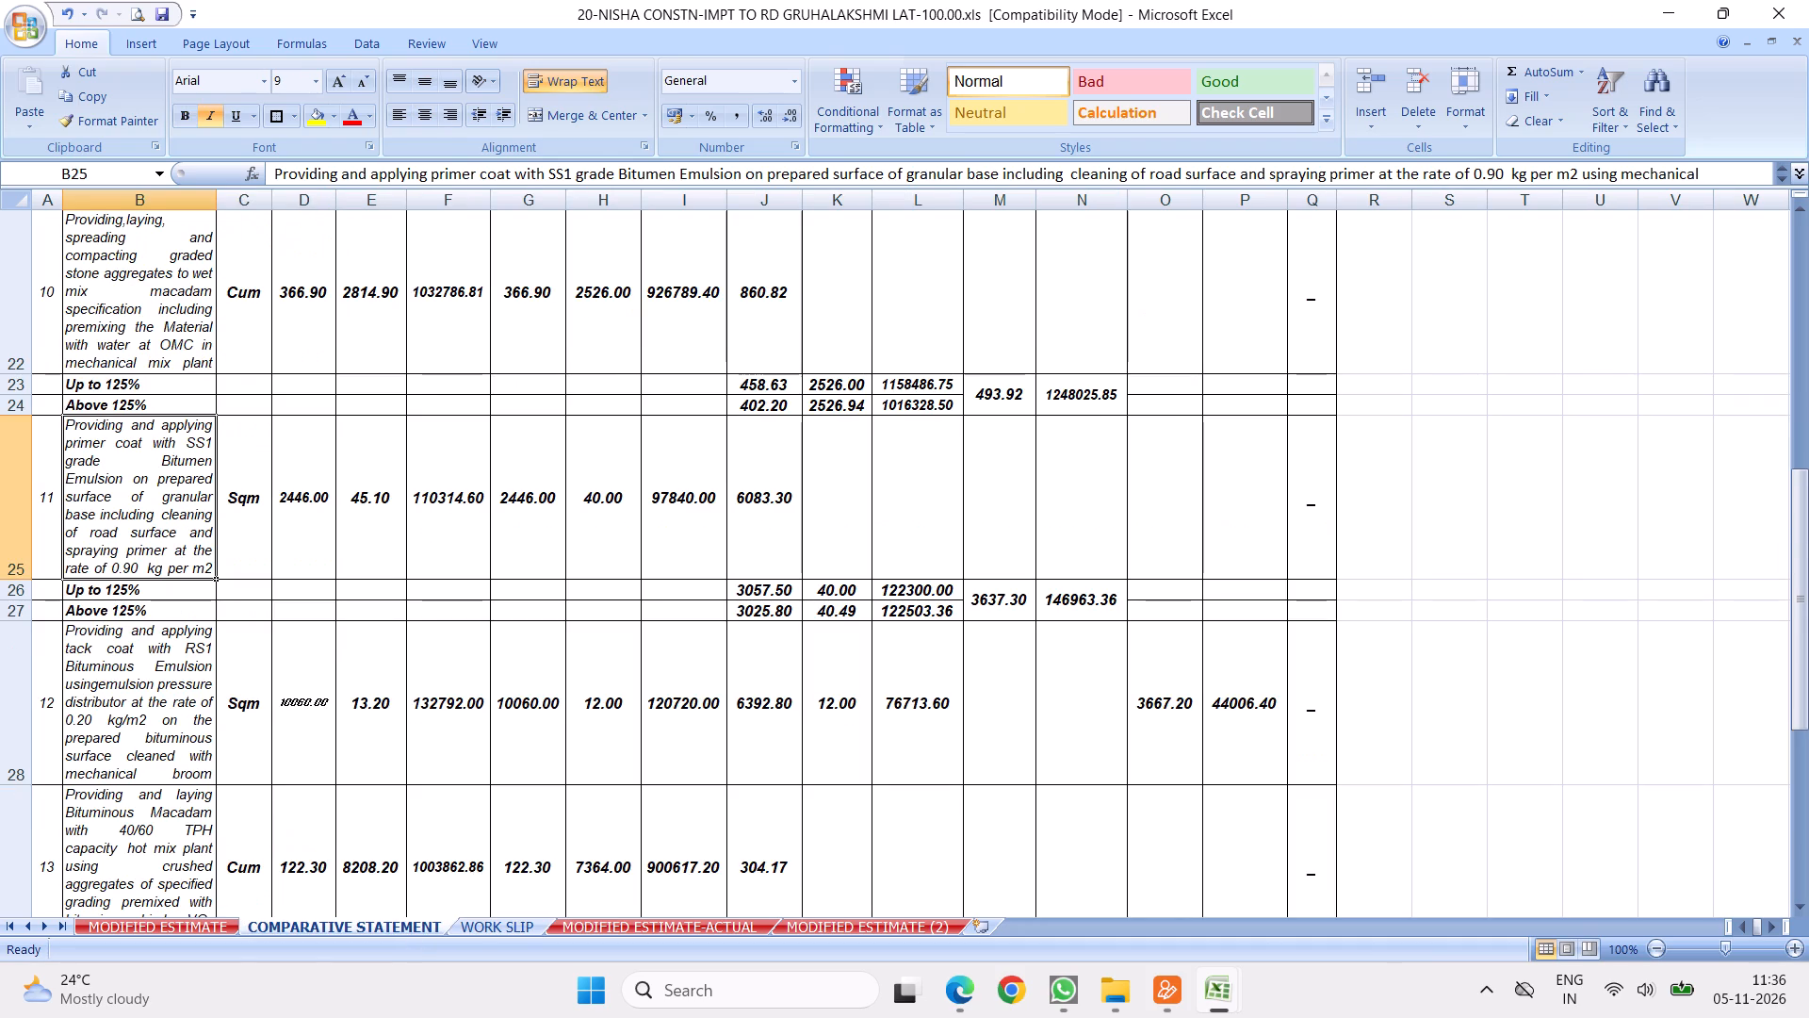
left_click(151, 653)
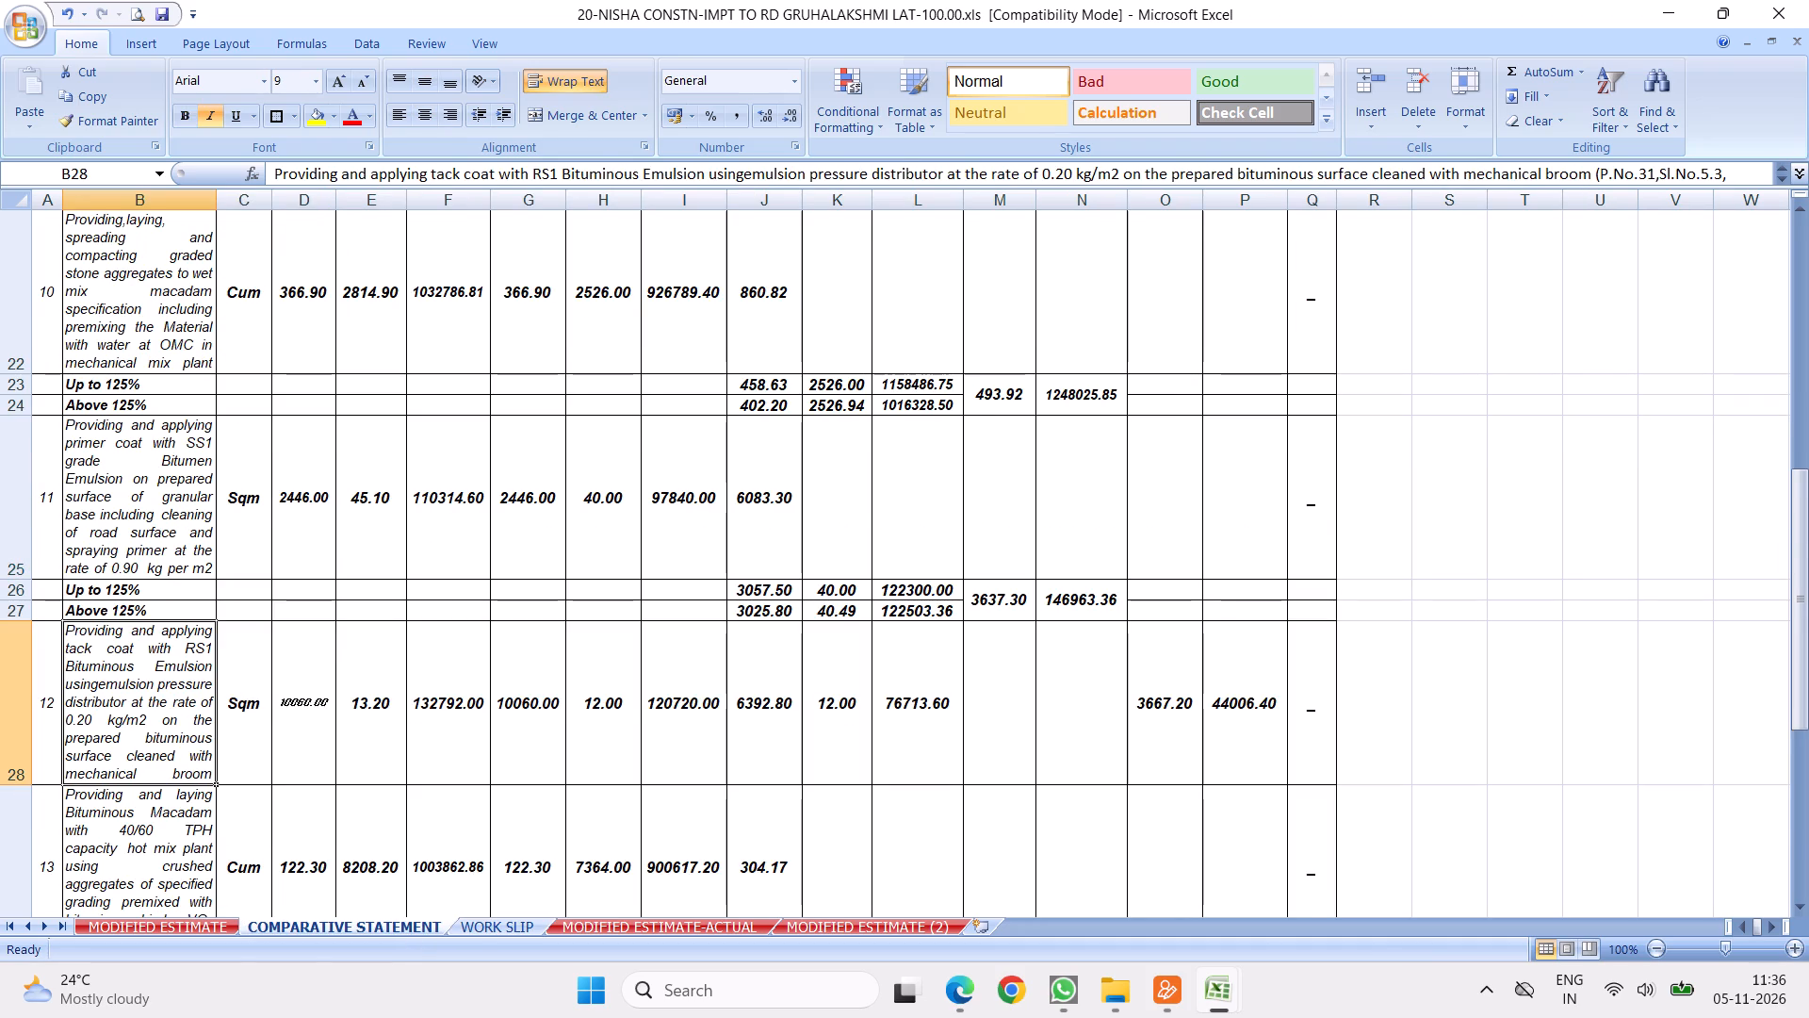
key("Down")
key("Down")
key("Down")
key("Down")
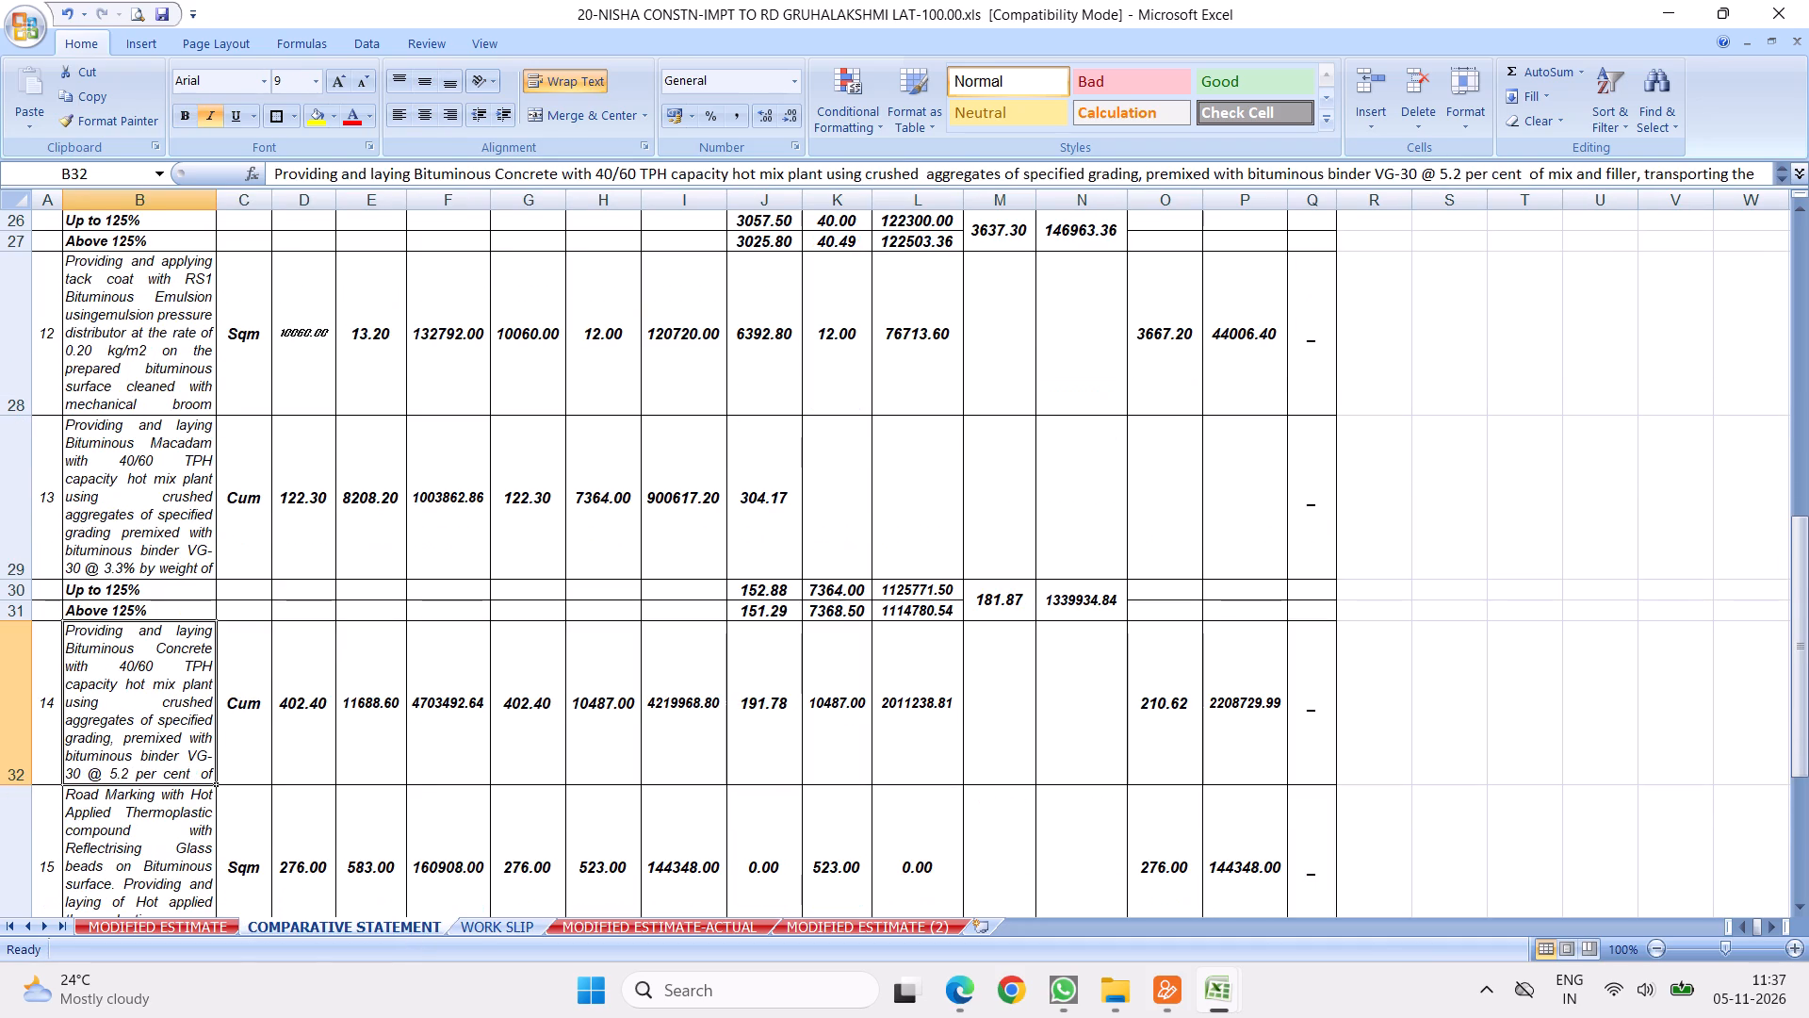
key("Up")
key("Up")
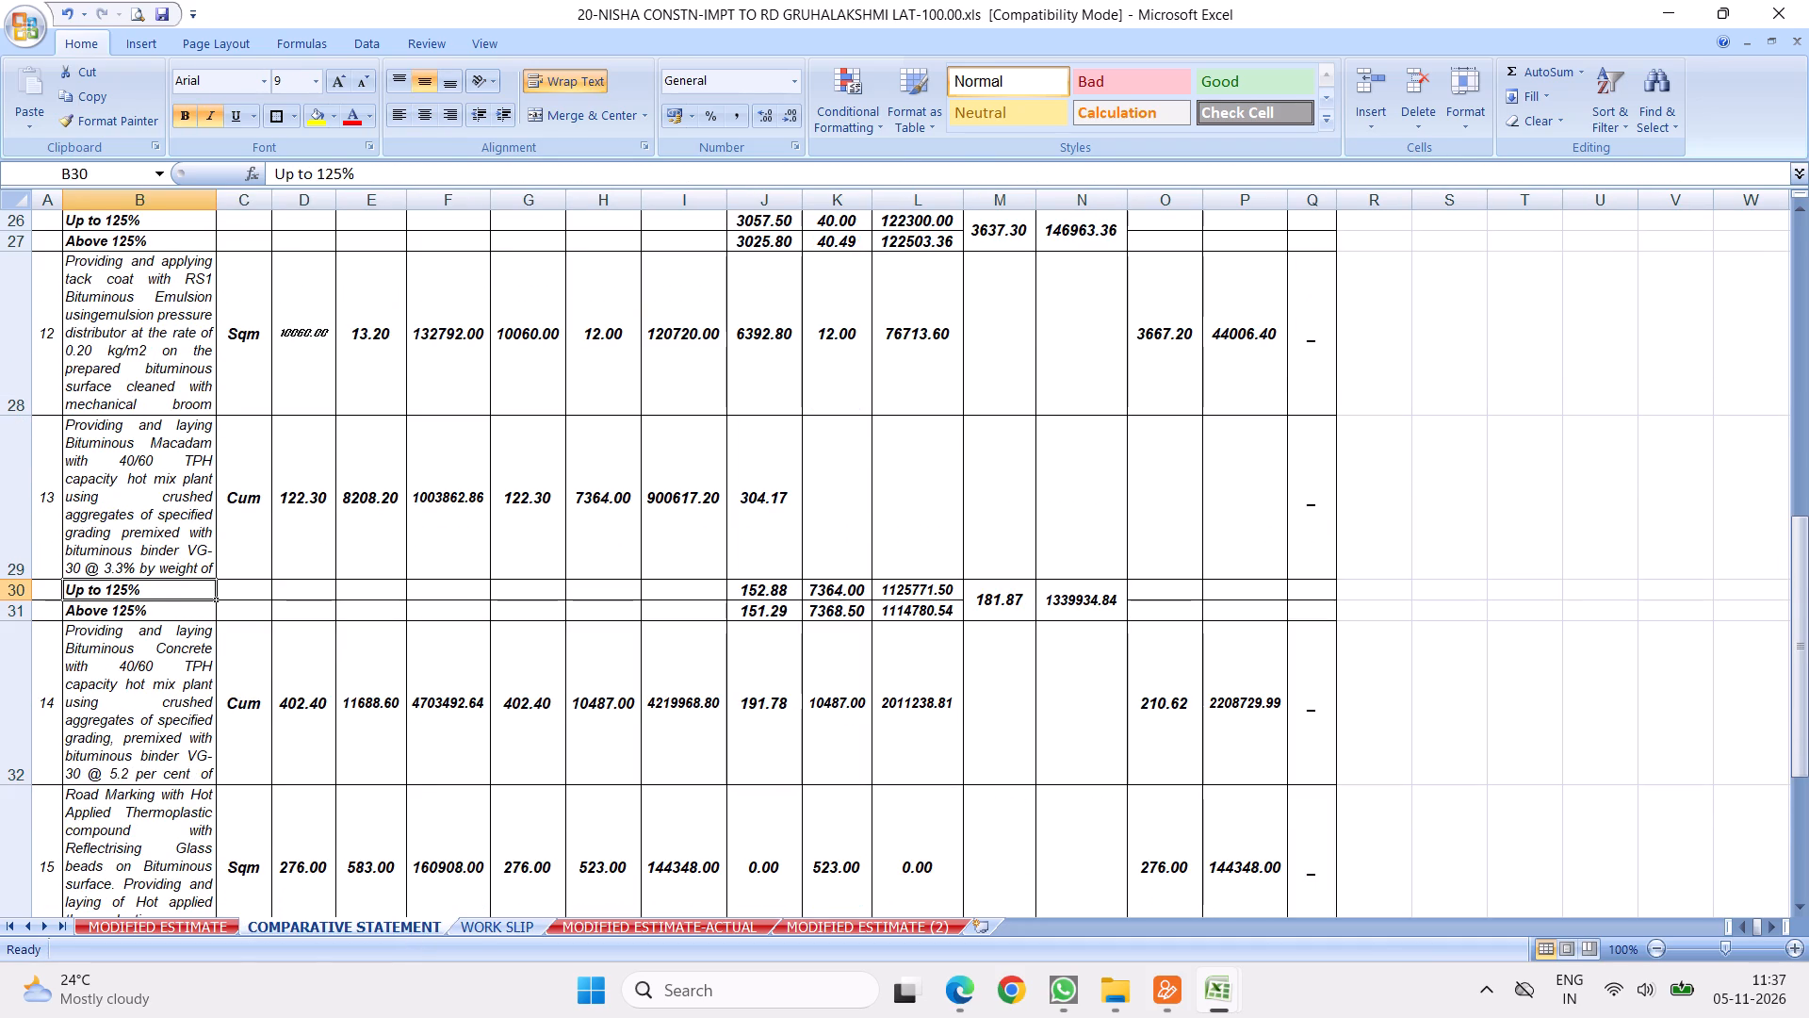
left_click(118, 517)
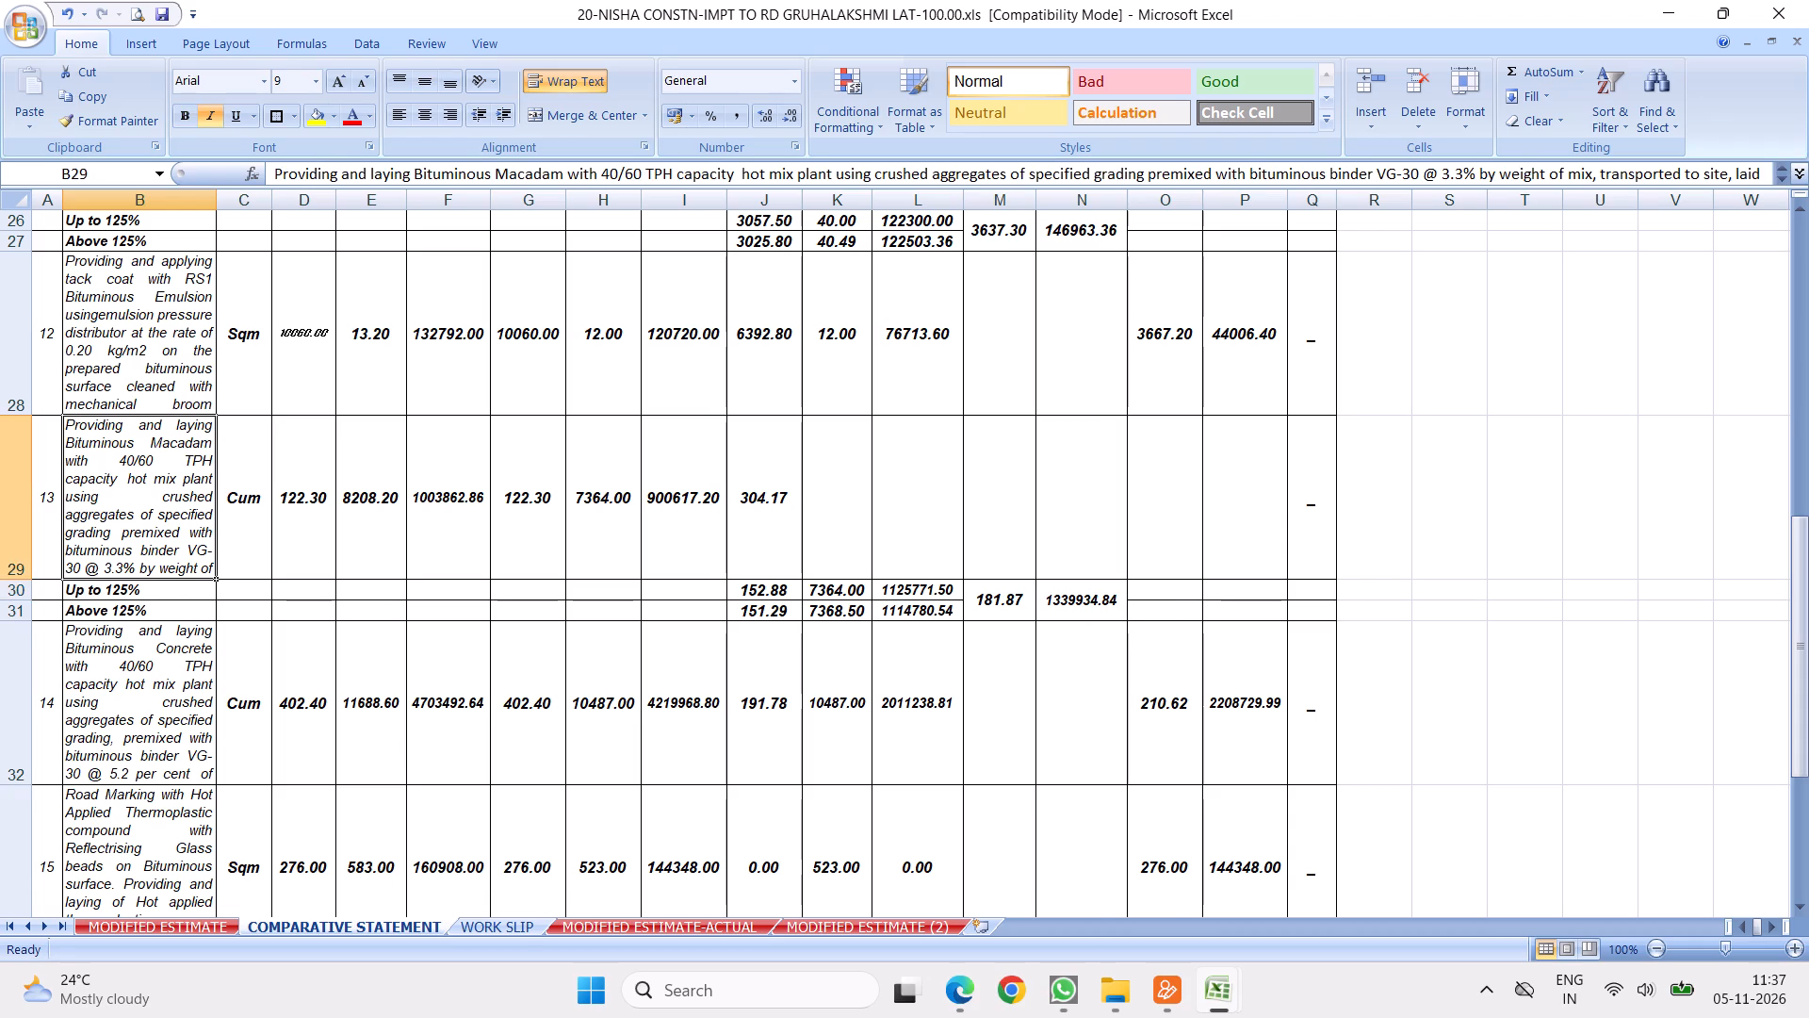
Insert a copy of the primer coat row 14 as a new row 15 in WORK SLIP and number the item 13.
left_click(496, 918)
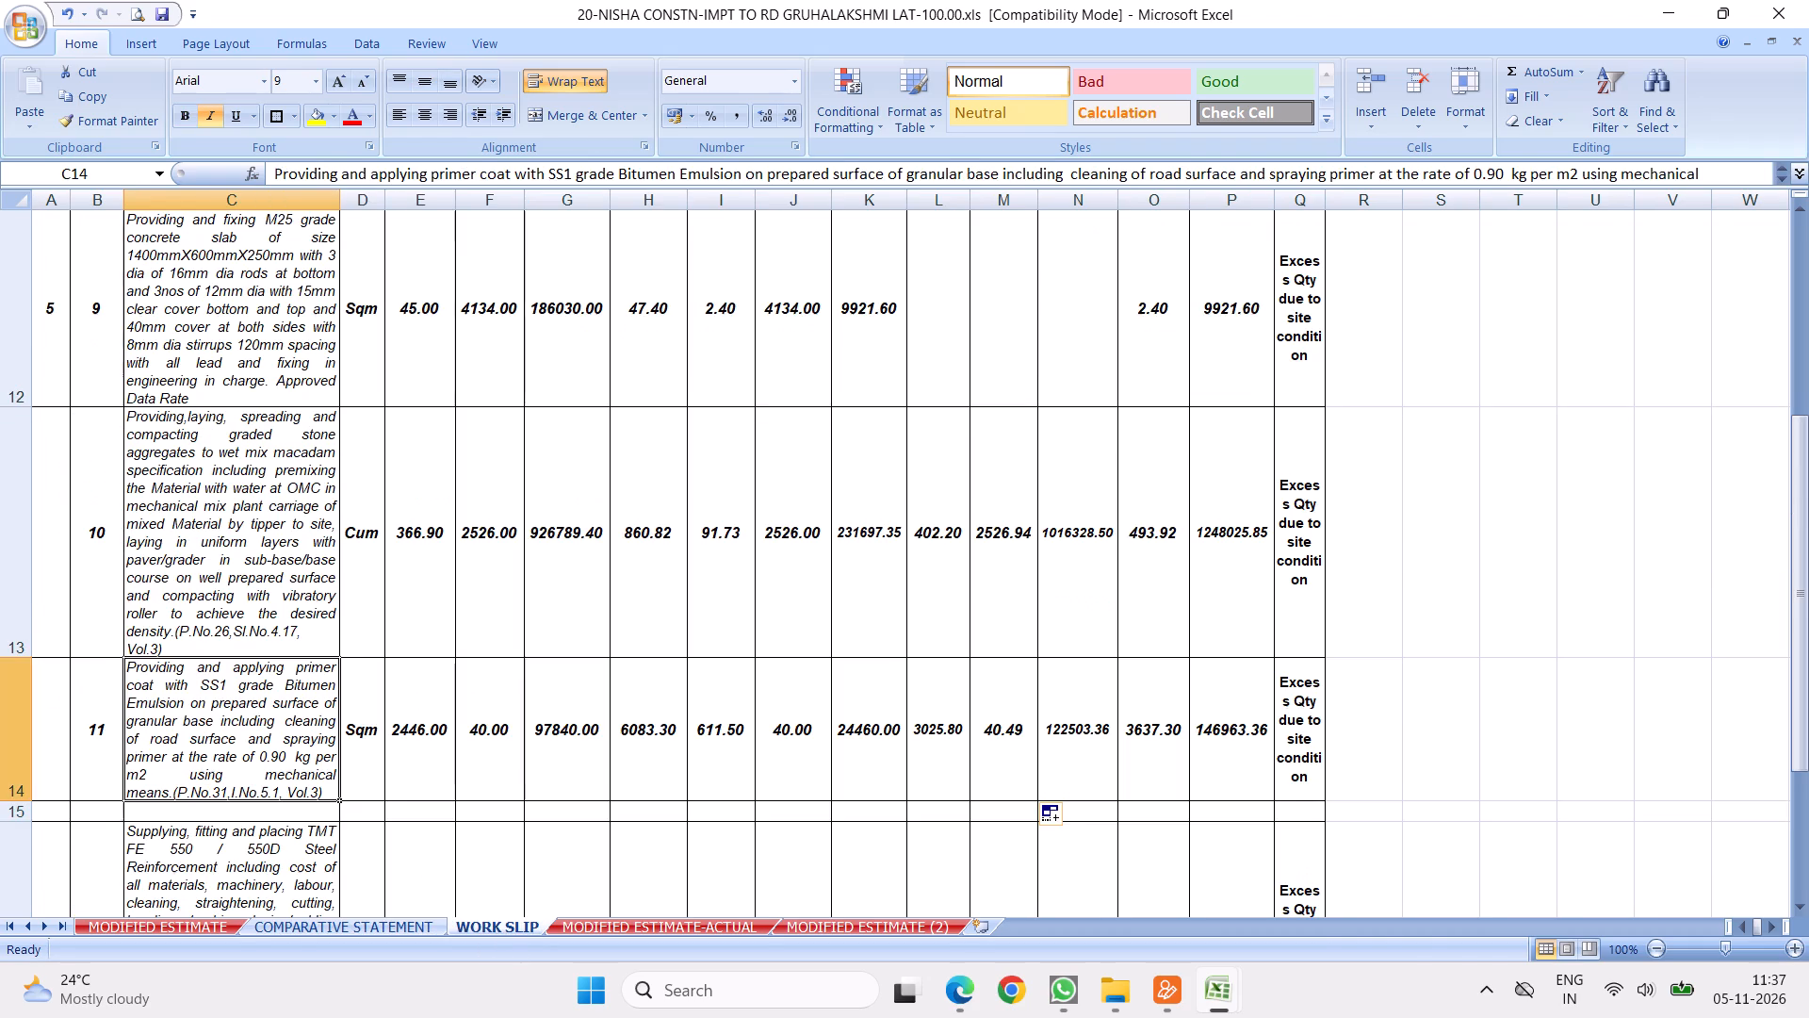
left_click(0, 749)
right_click(0, 749)
left_click(56, 501)
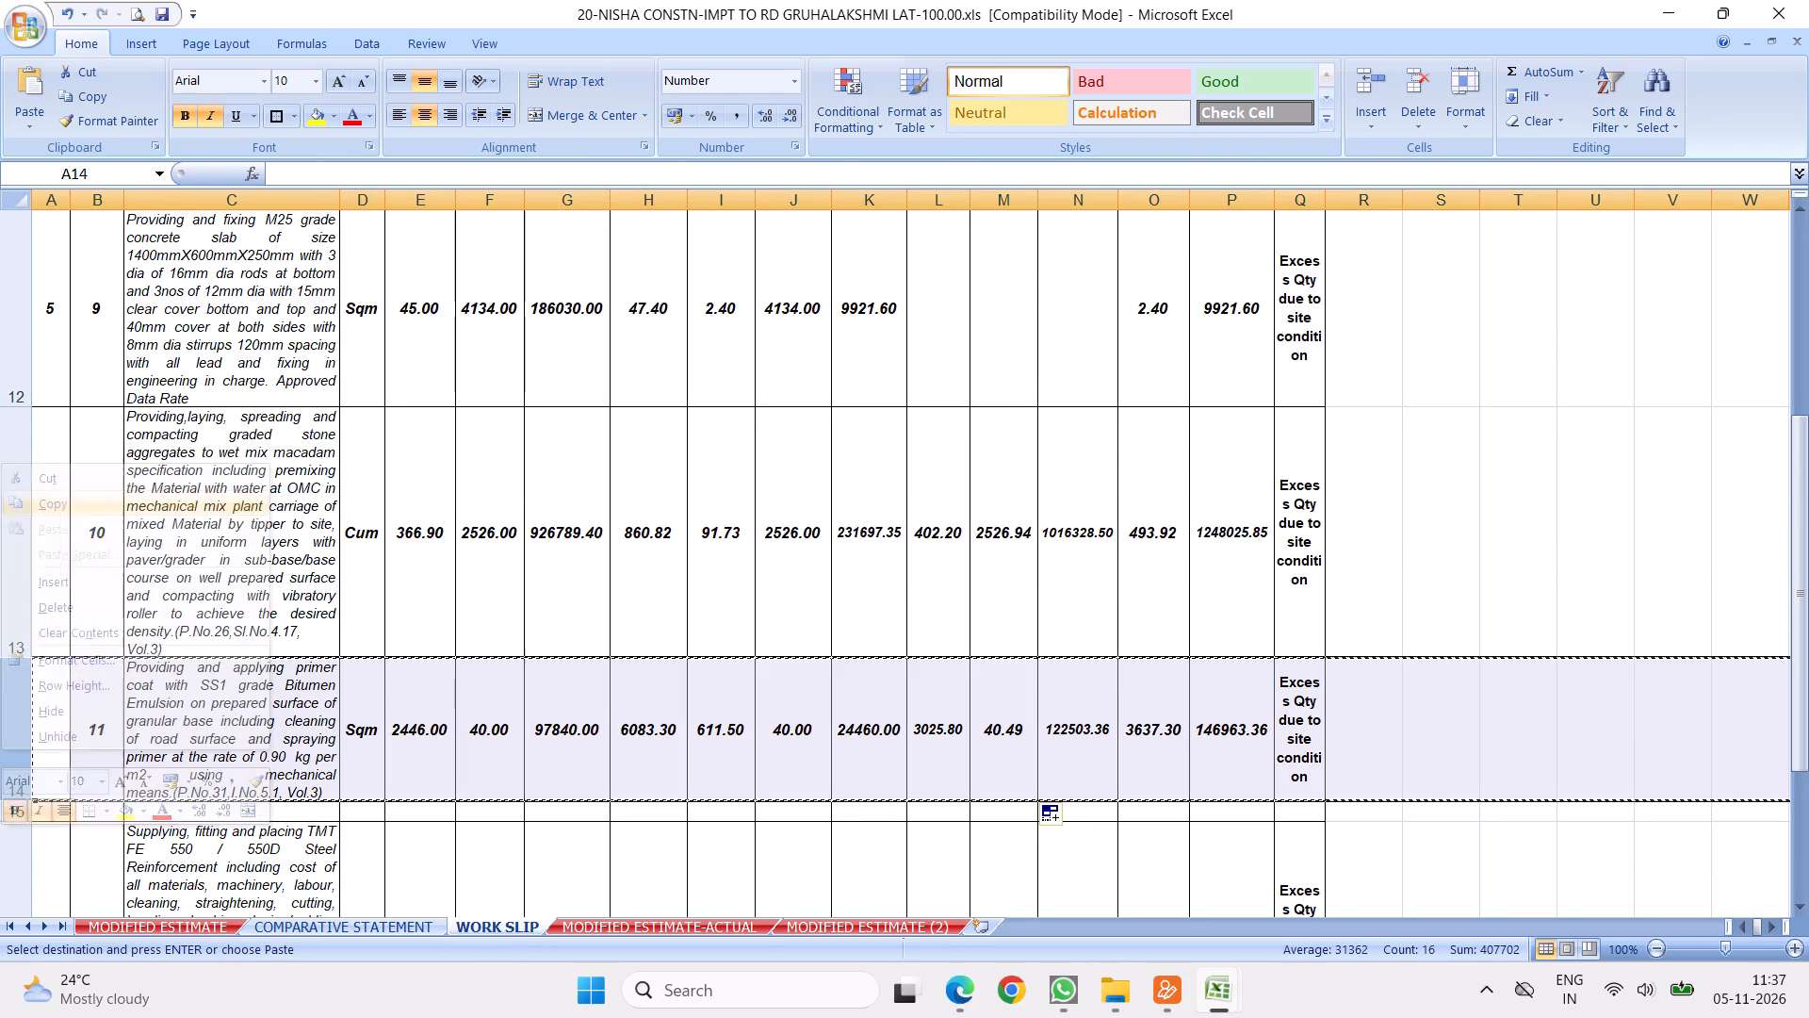
right_click(20, 811)
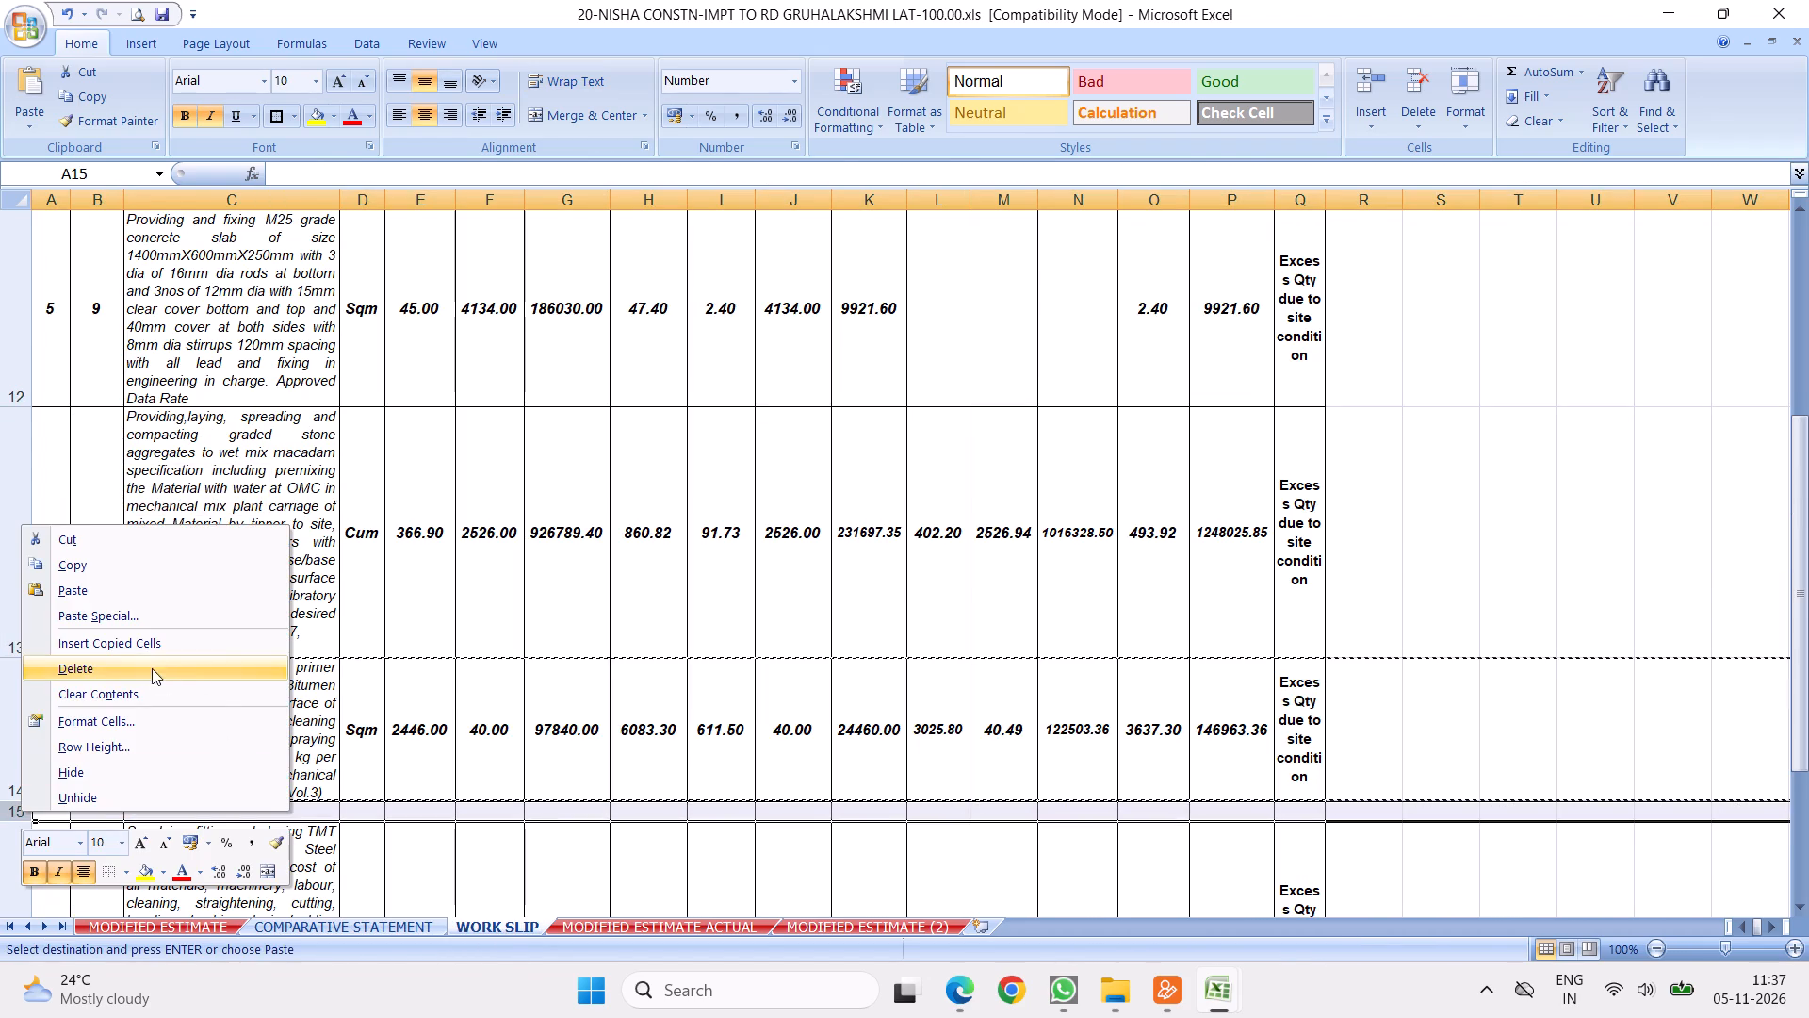
left_click(144, 646)
left_click(116, 833)
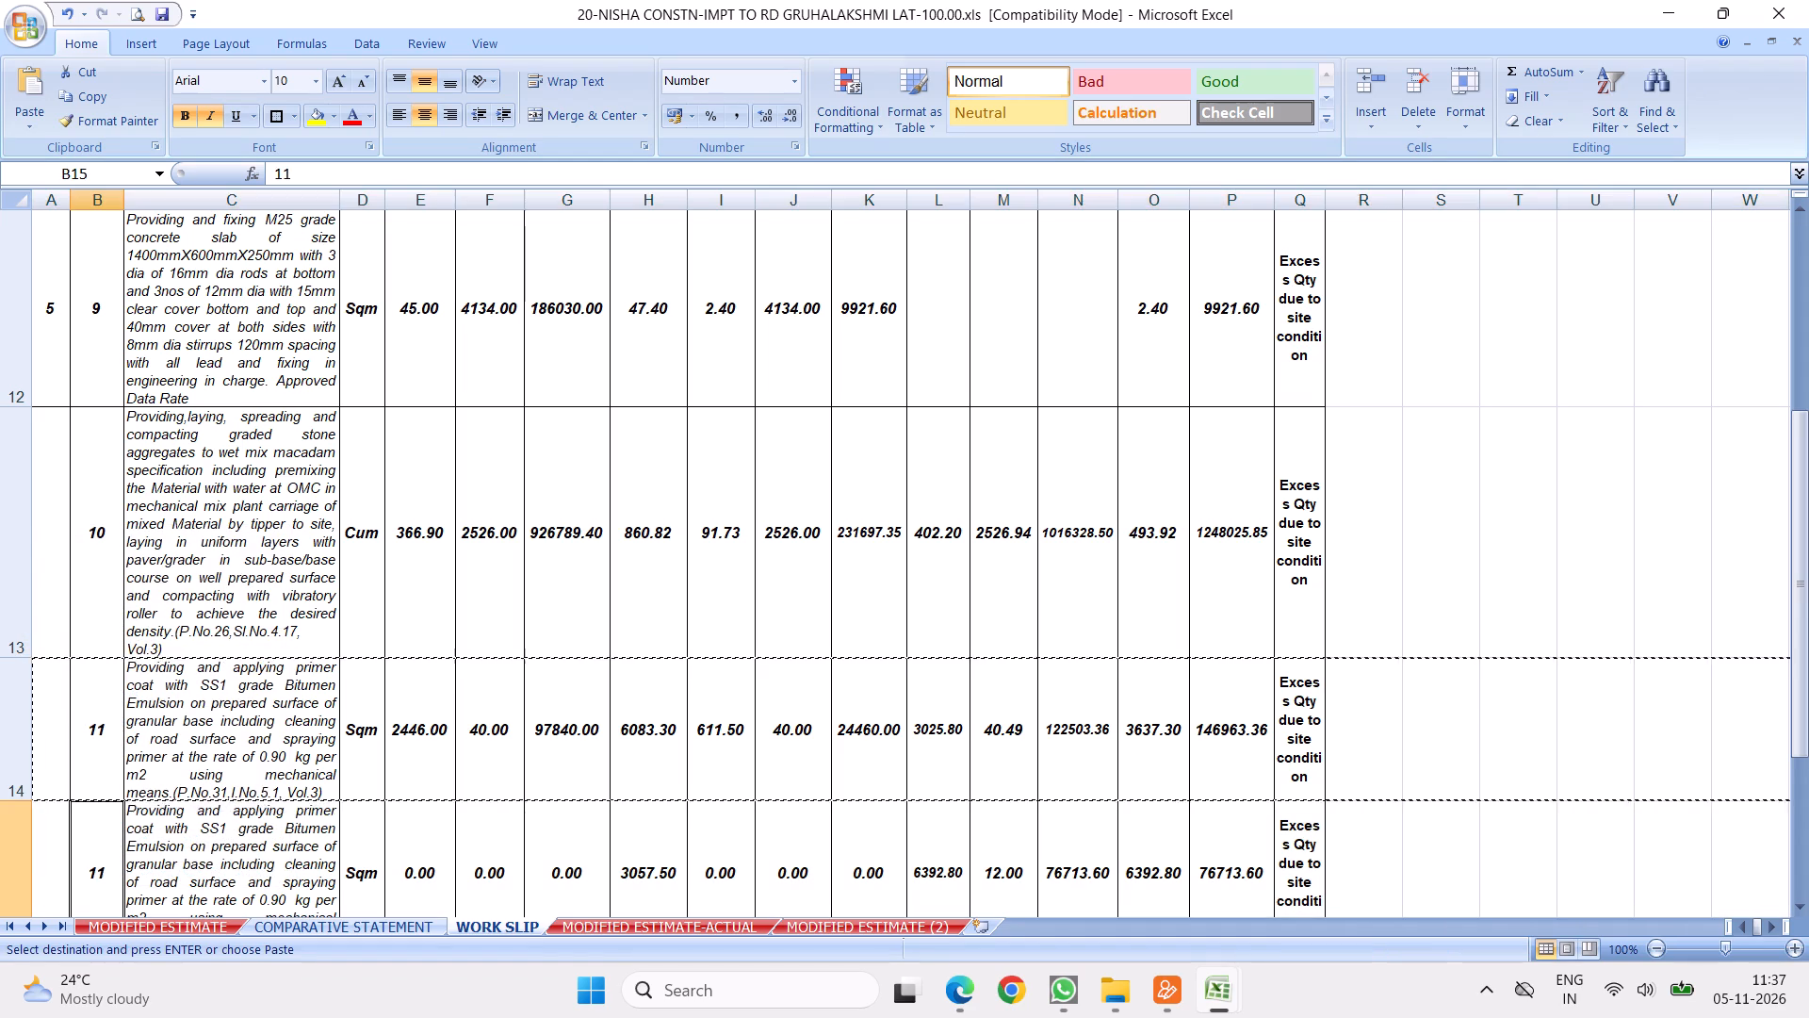
key("1")
key("3")
Replace the description in C15 of WORK SLIP with the Bituminous Macadam description copied from B29 of COMPARATIVE STATEMENT.
left_click(203, 833)
left_click(232, 701)
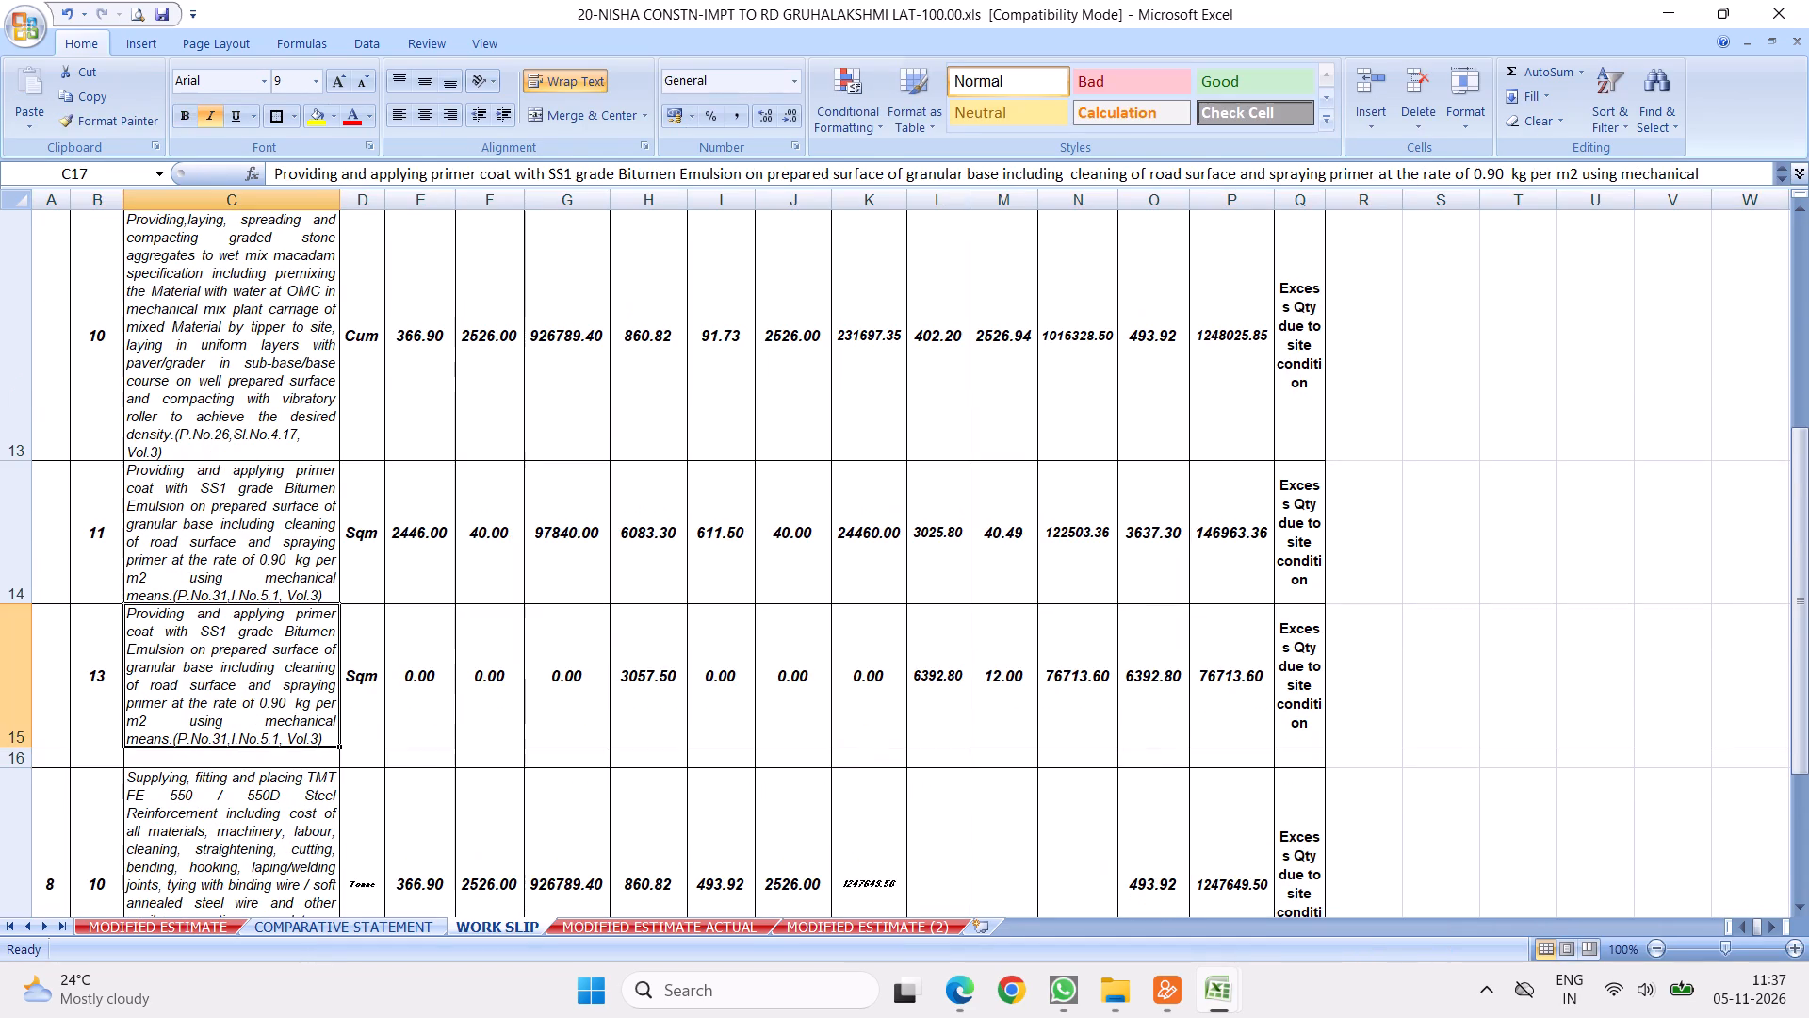
key("Delete")
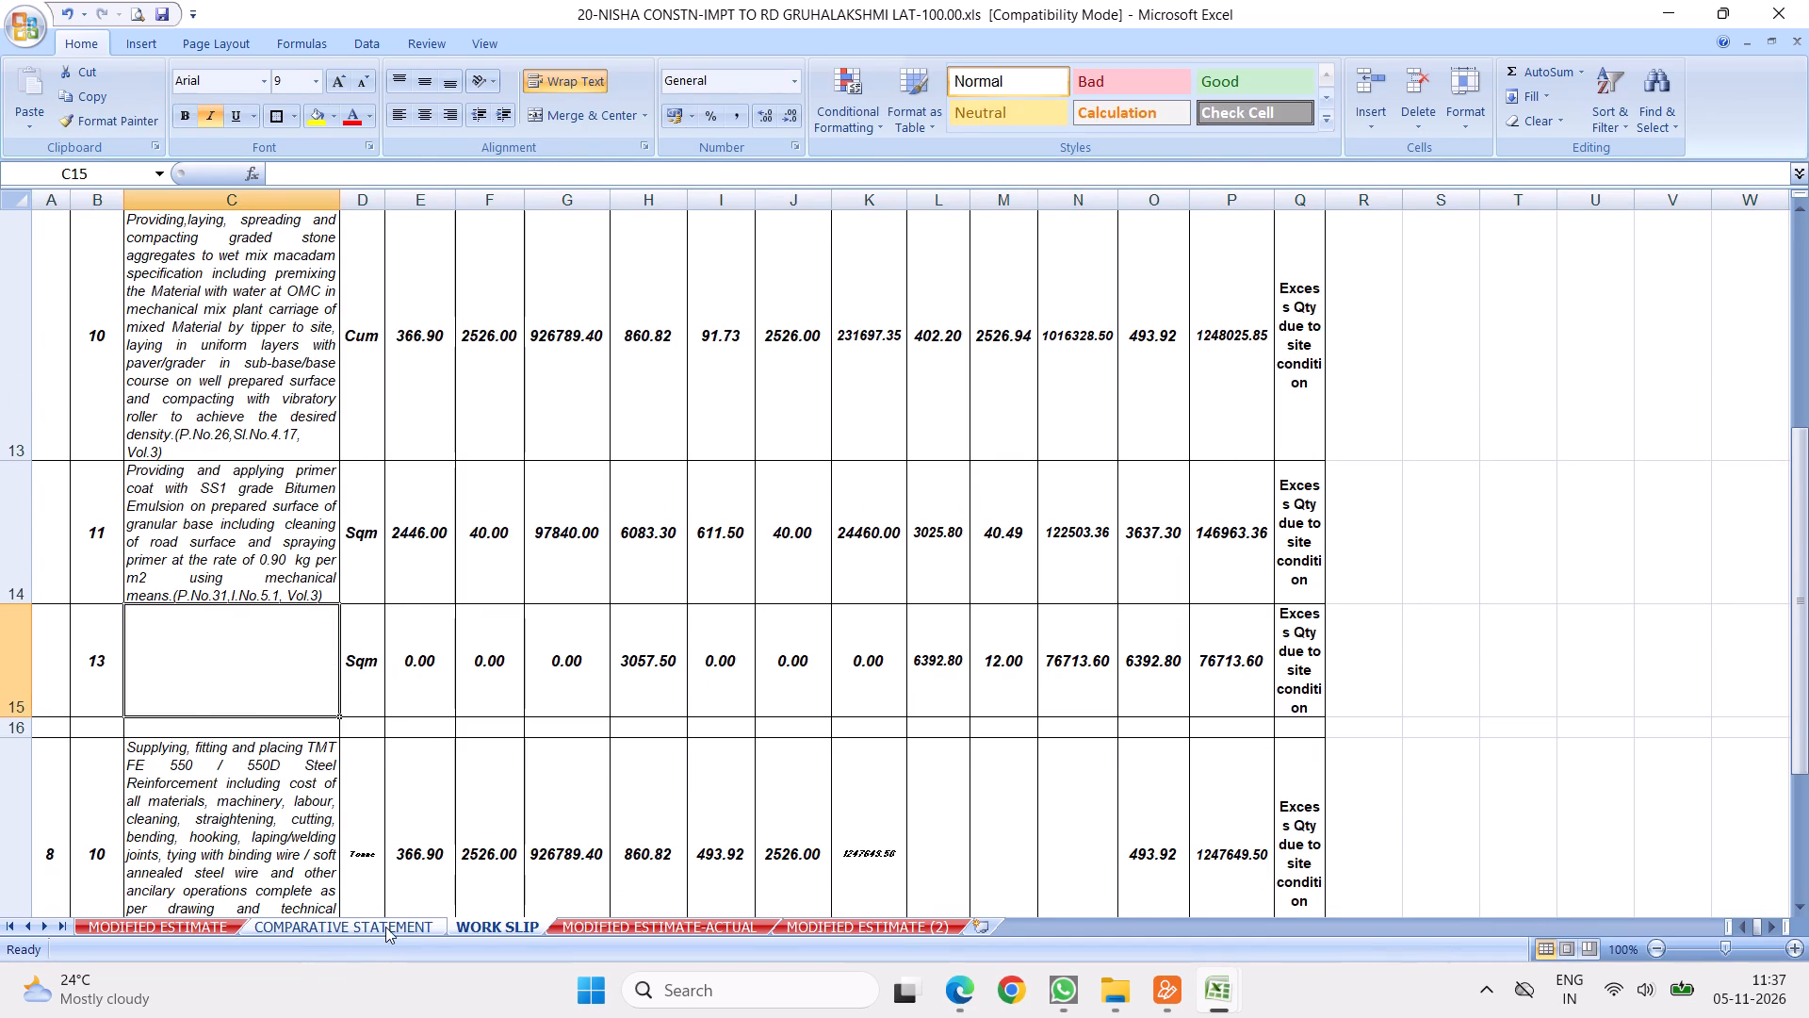
left_click(385, 926)
right_click(104, 477)
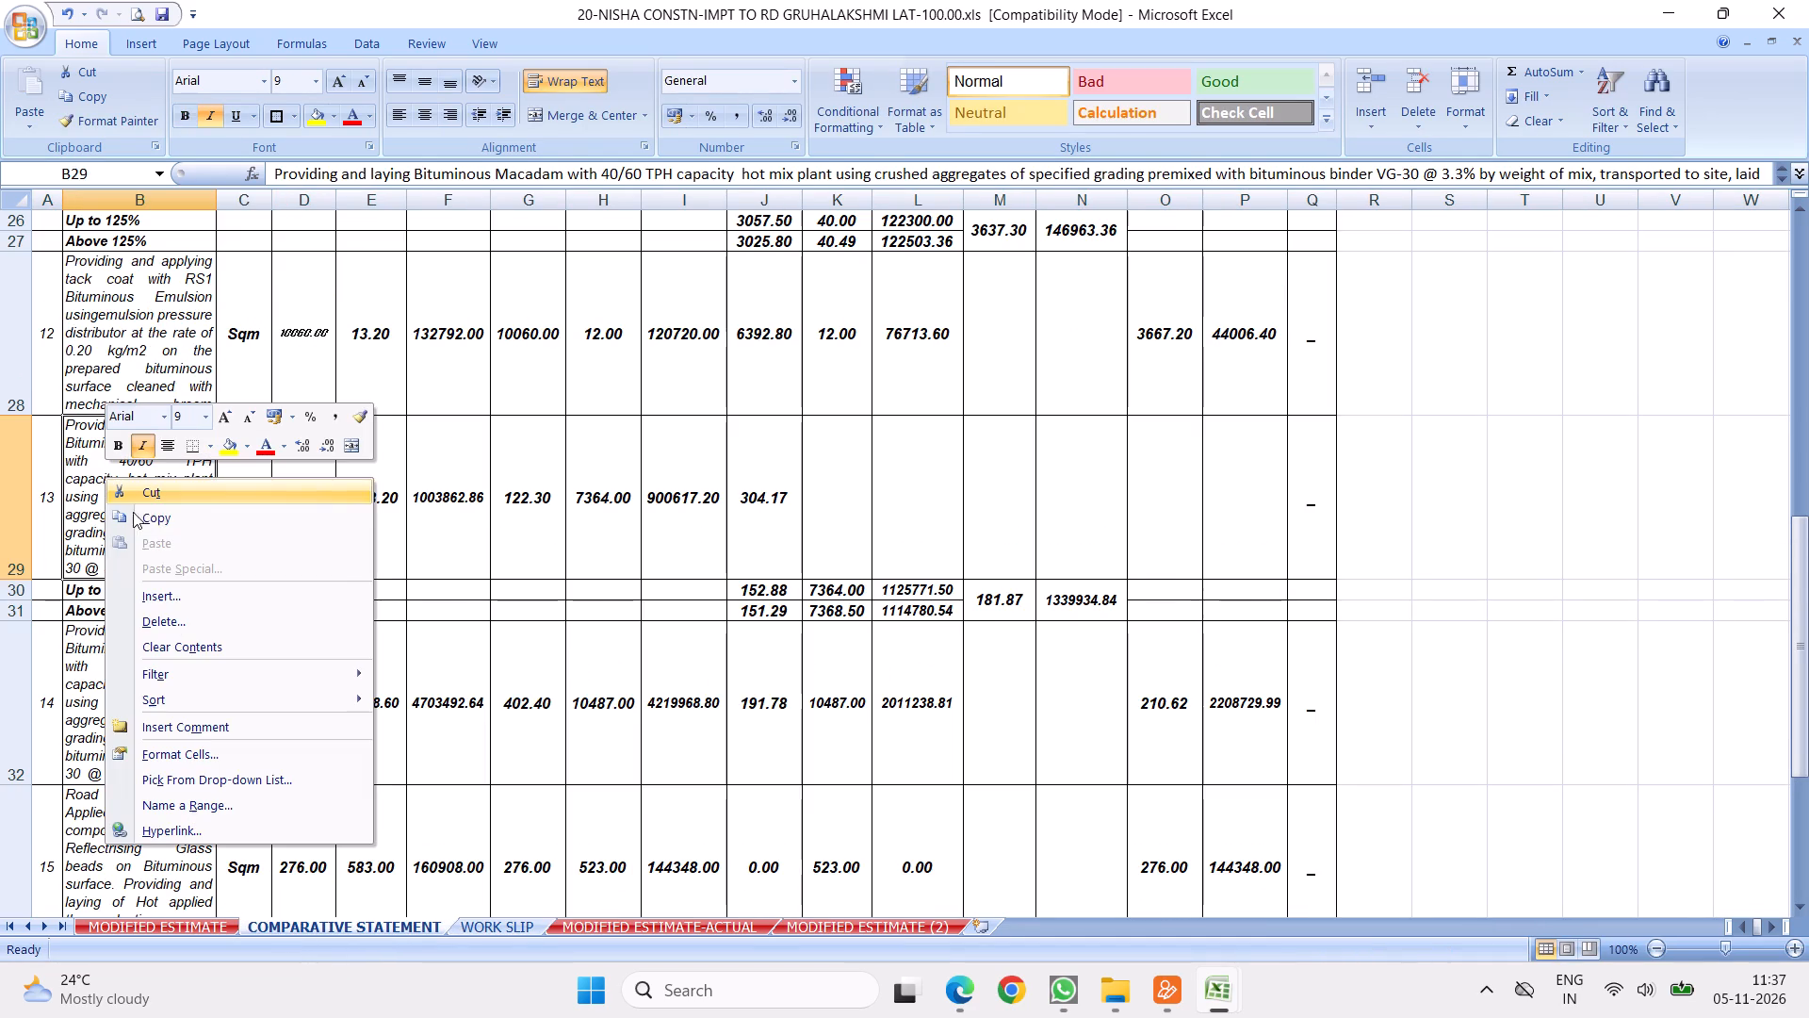
left_click(155, 515)
left_click(488, 918)
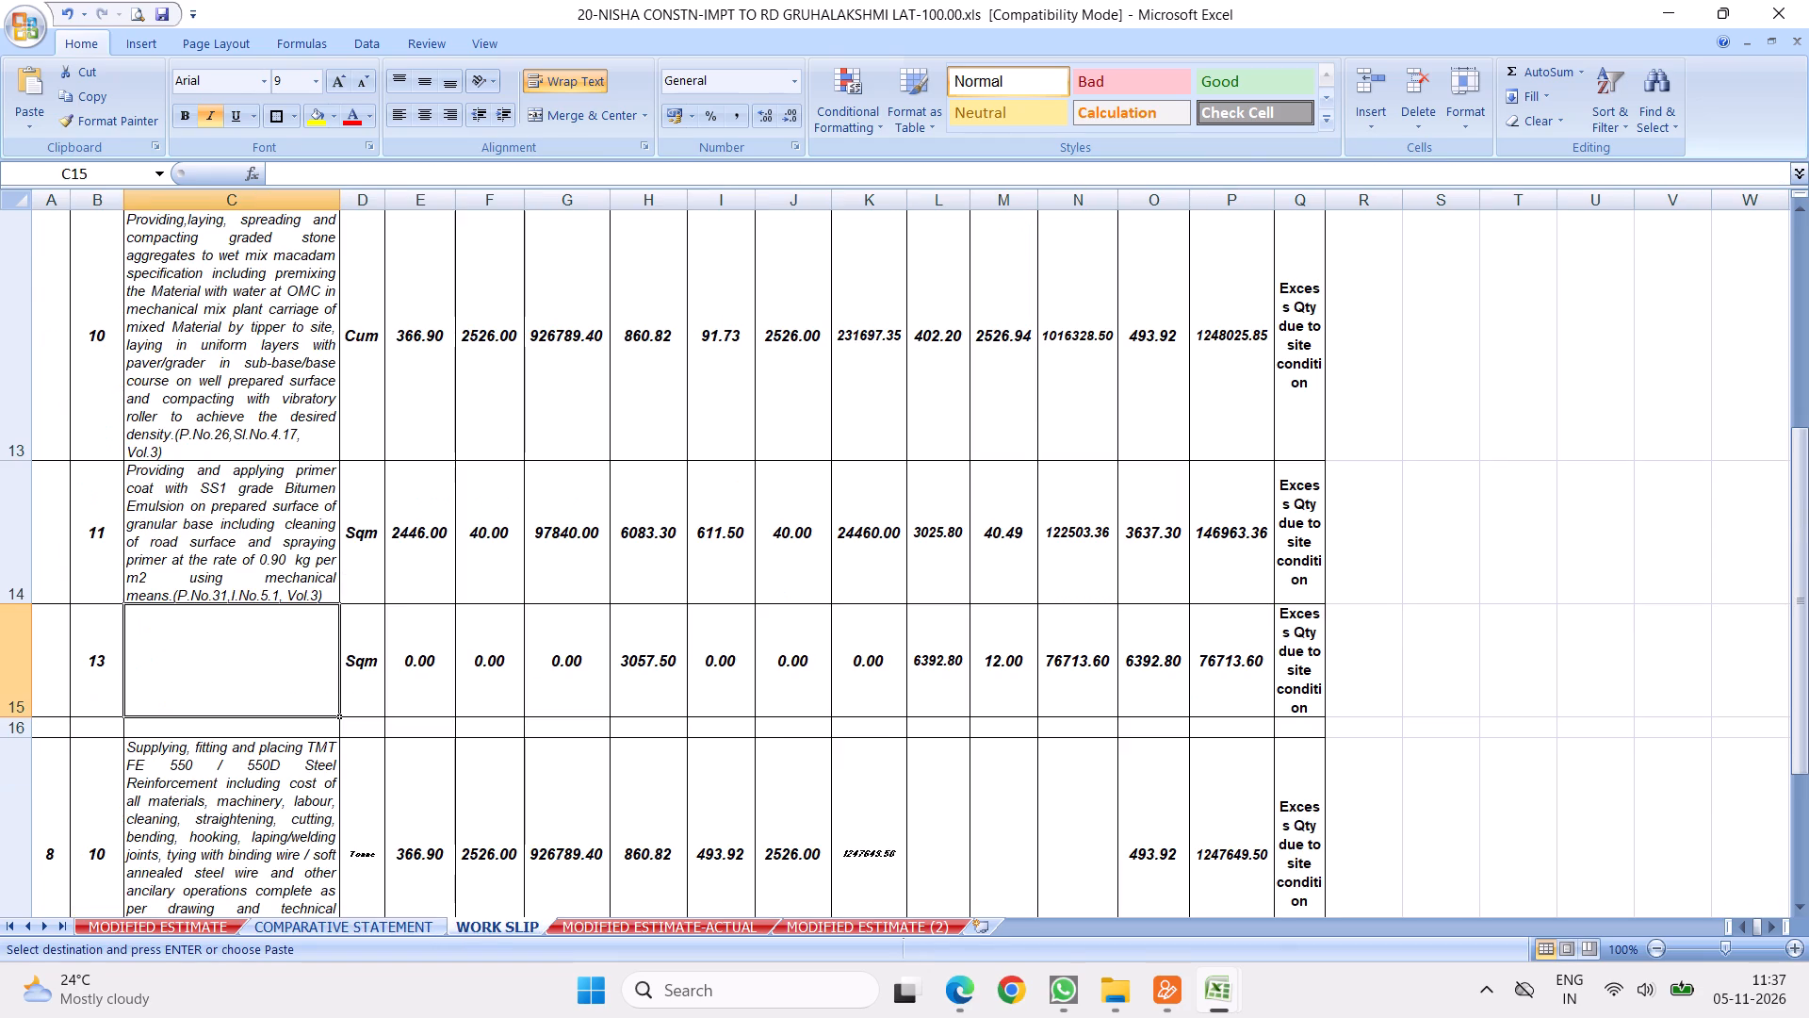
right_click(181, 656)
left_click(250, 355)
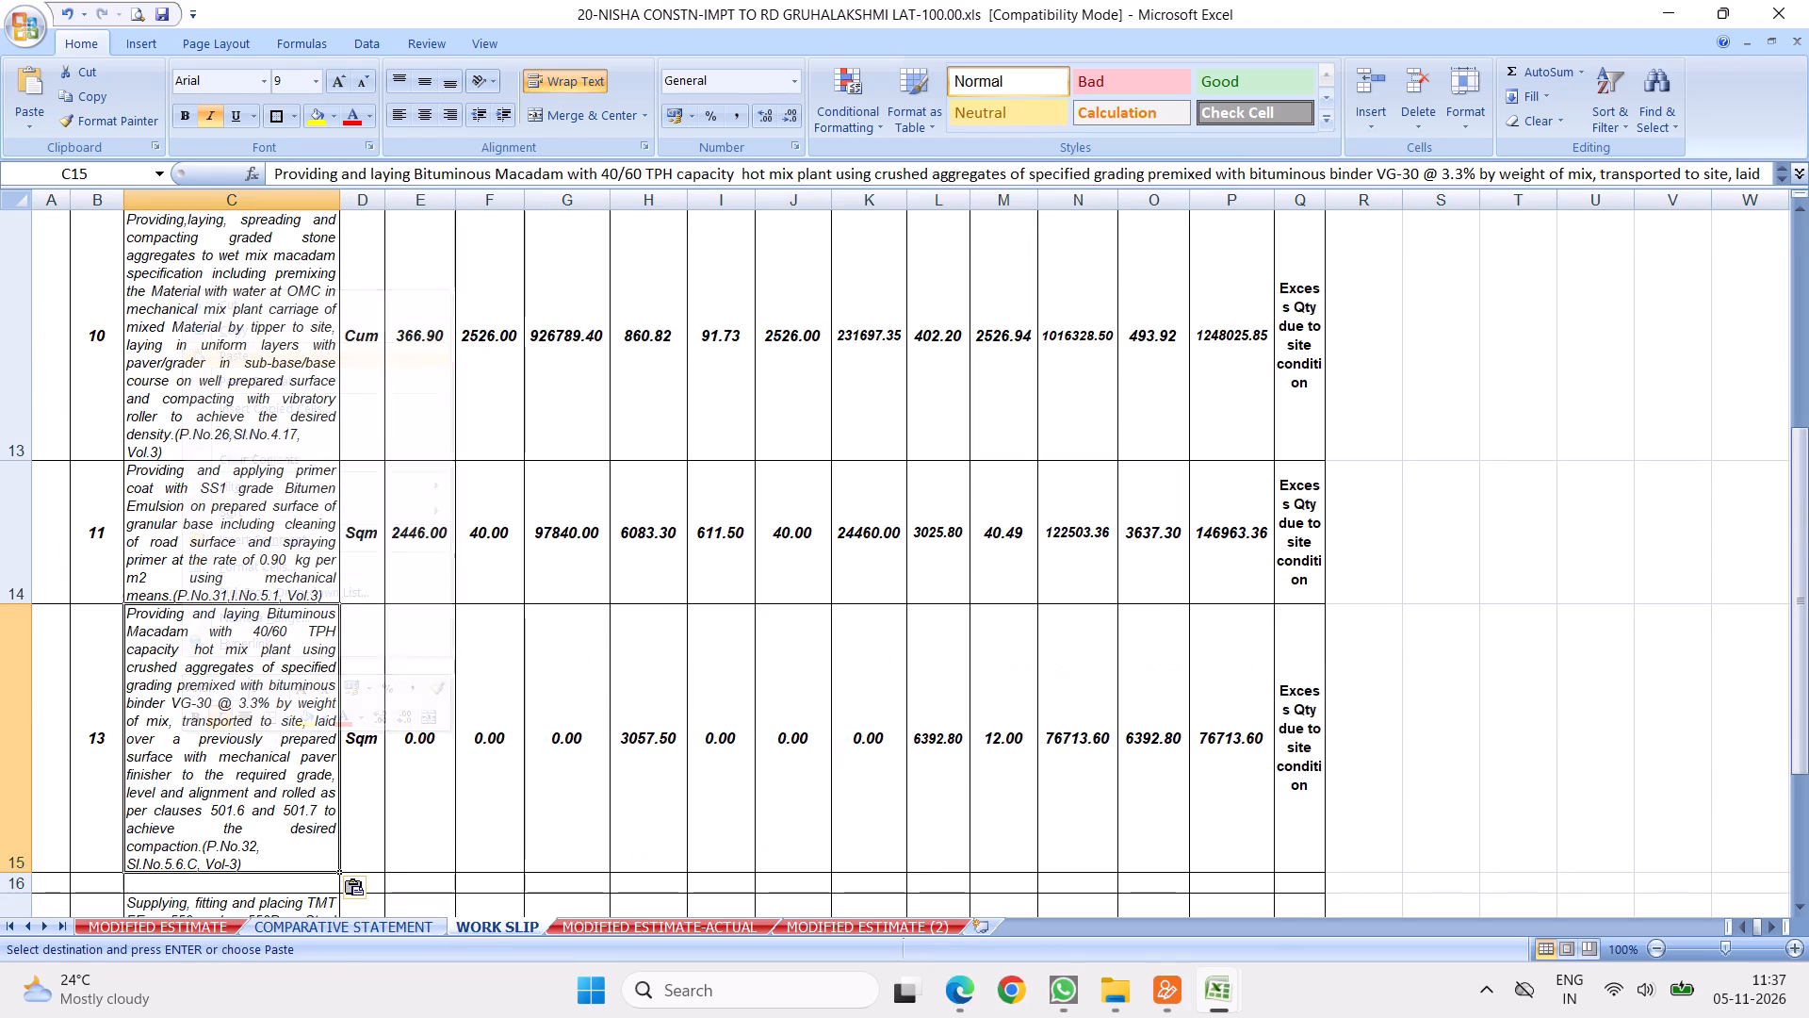
Set the unit of the bituminous macadam item in D15 to Cum.
left_click(351, 754)
key("c")
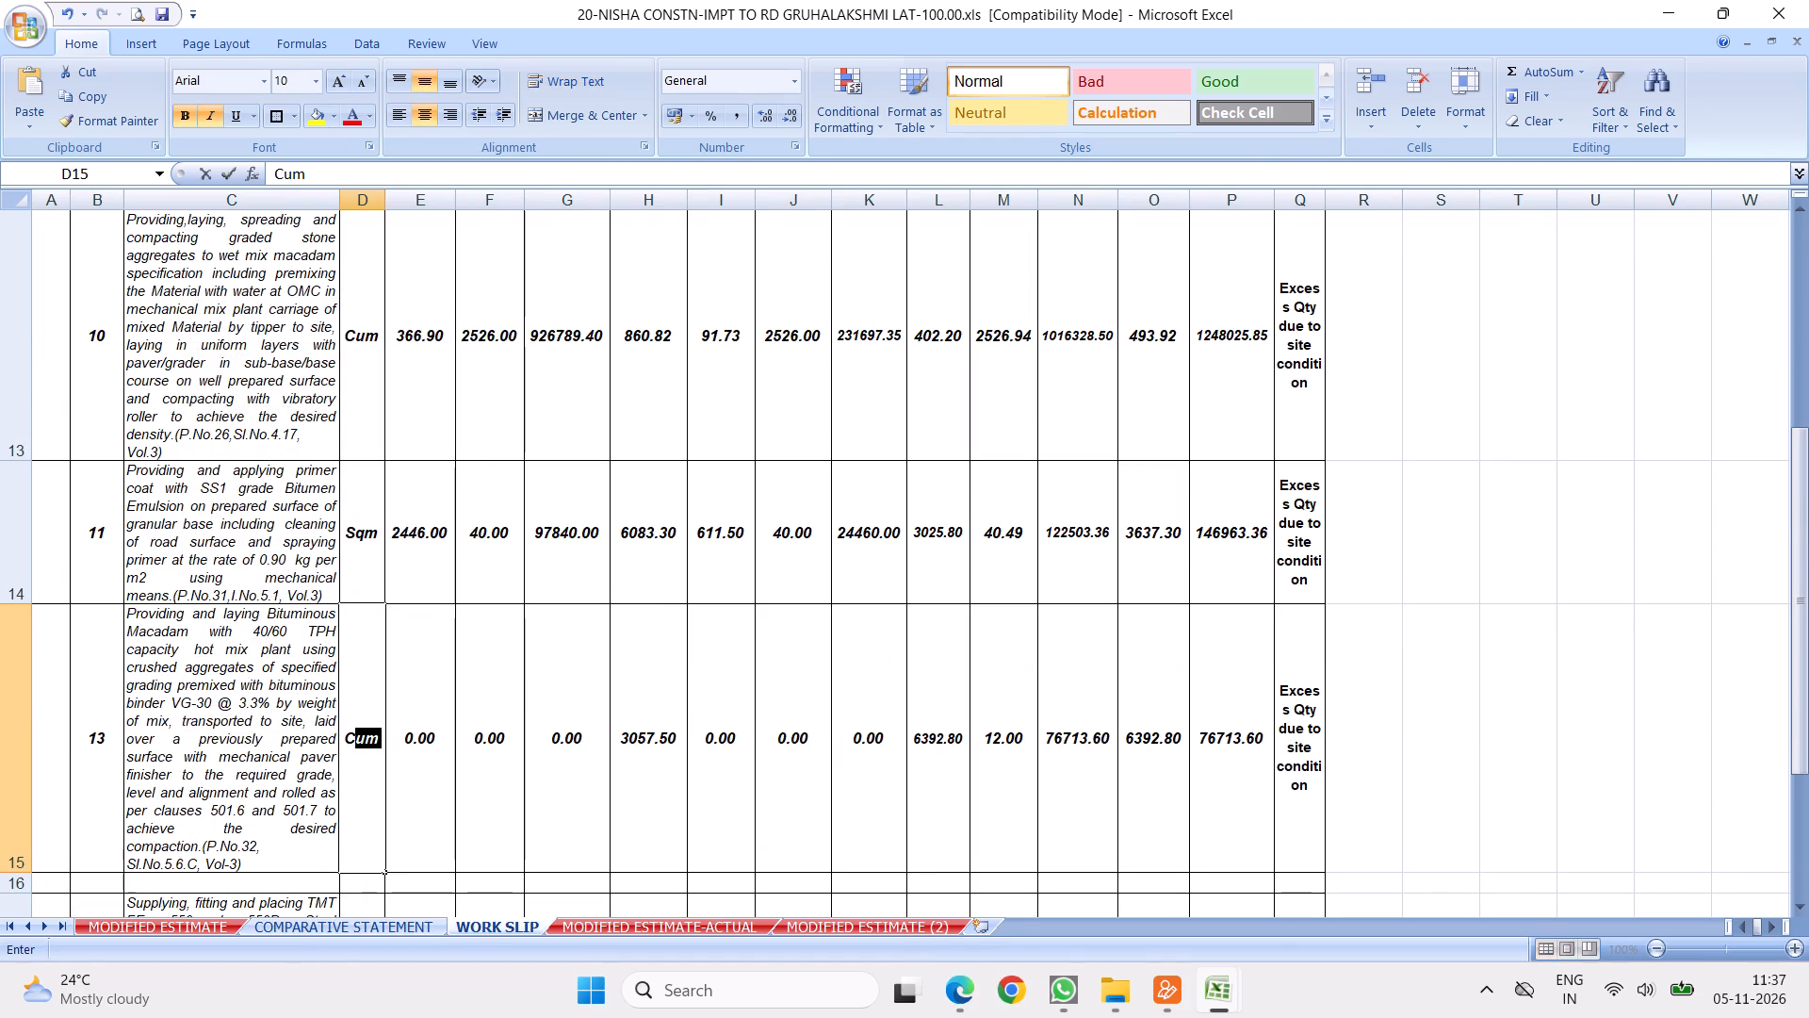
left_click(571, 760)
Link E15 to the bituminous macadam quantity in G29 of COMPARATIVE STATEMENT and fill the link across to F15.
left_click(410, 723)
key("equal")
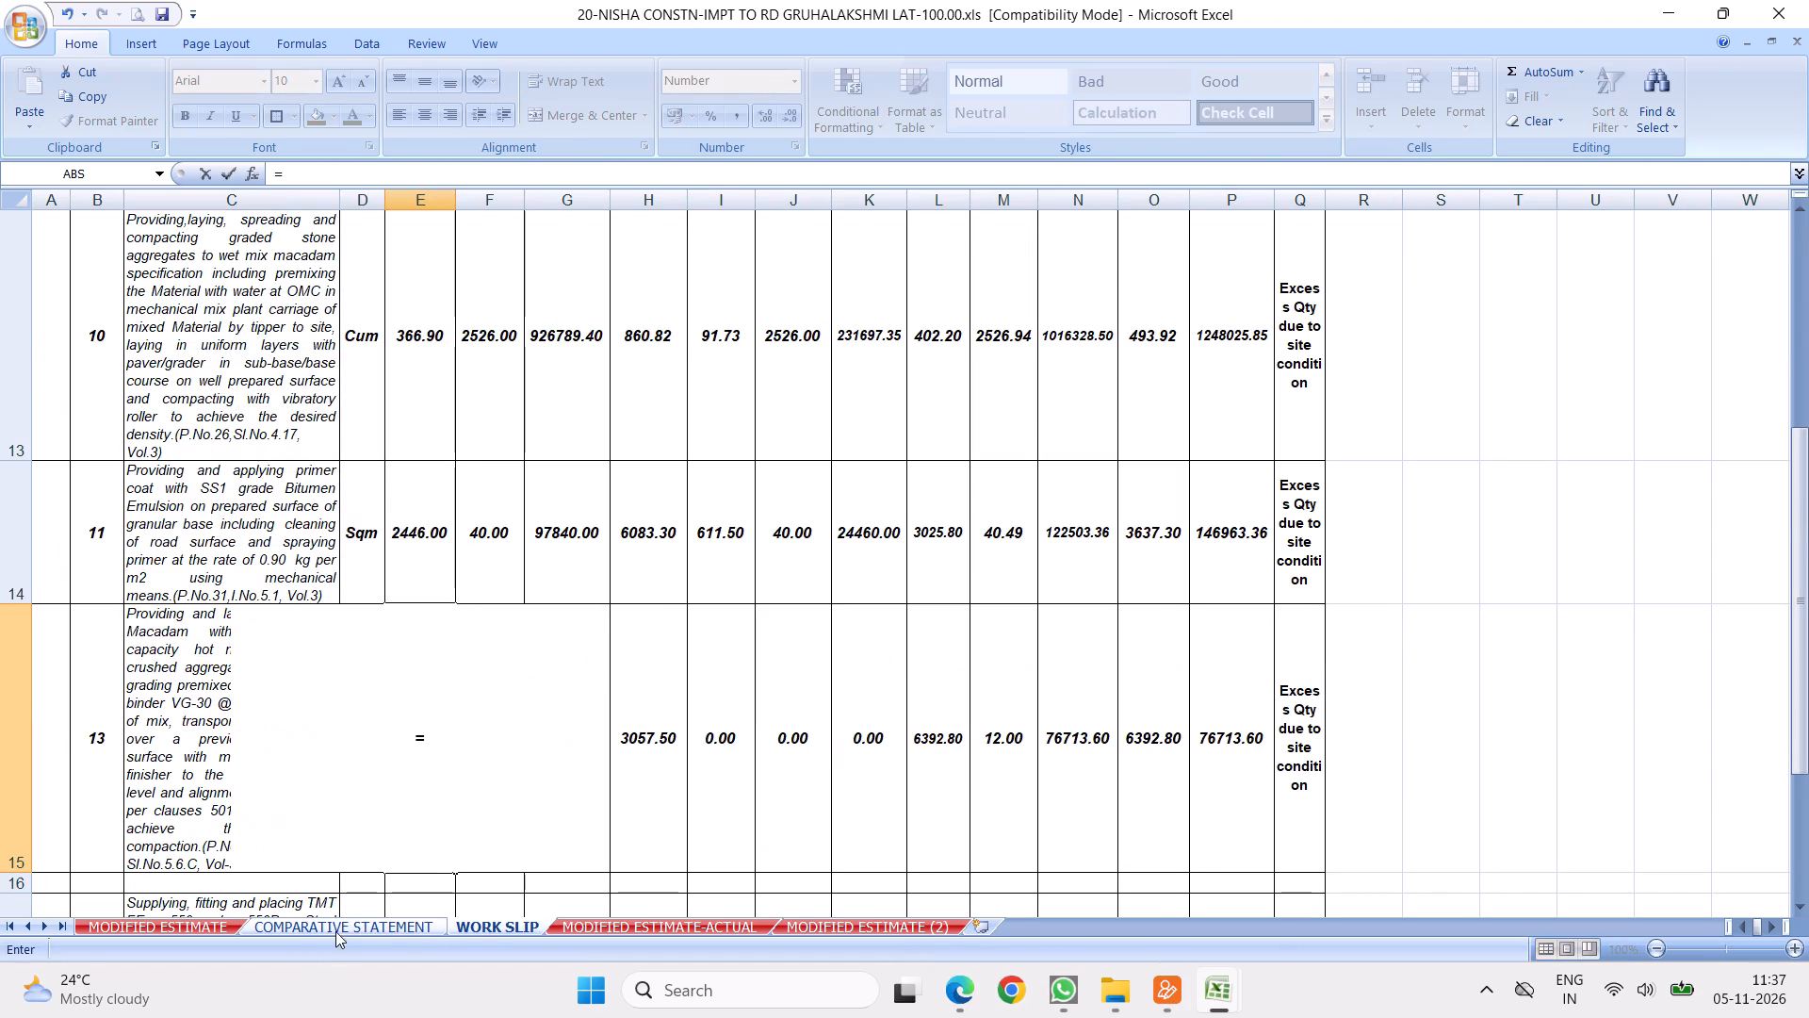
left_click(358, 922)
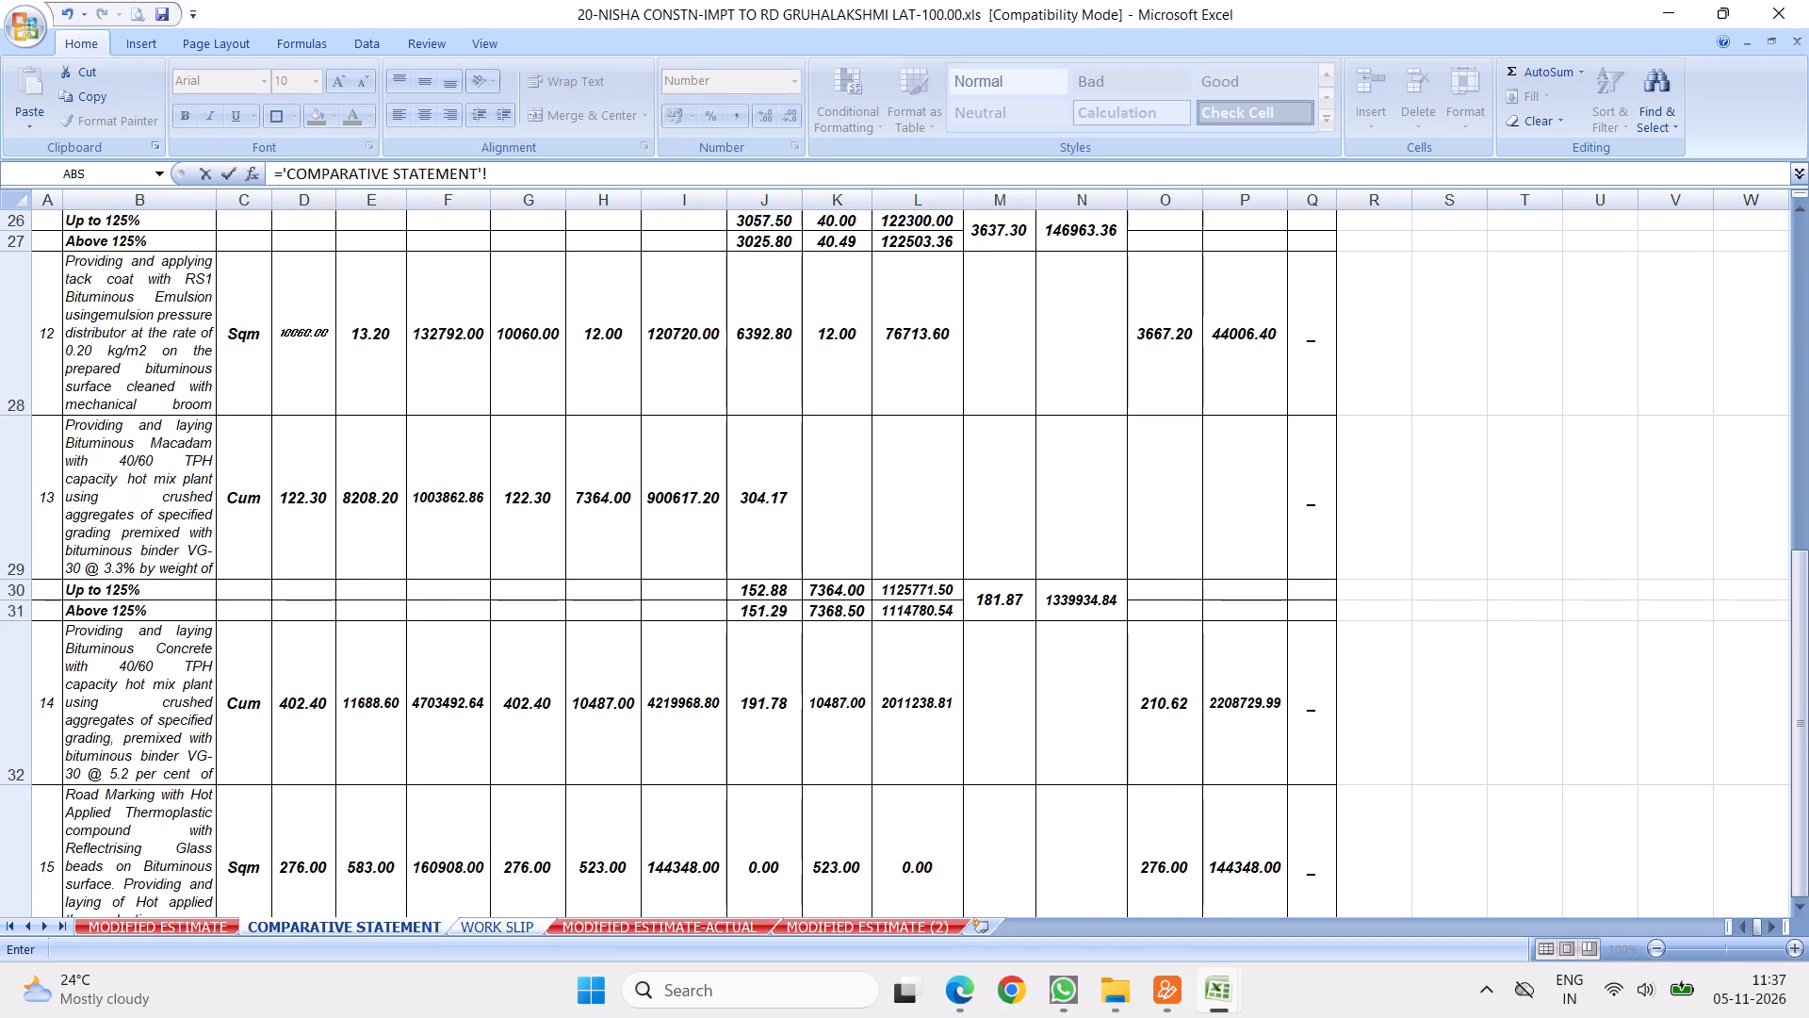
left_click(518, 511)
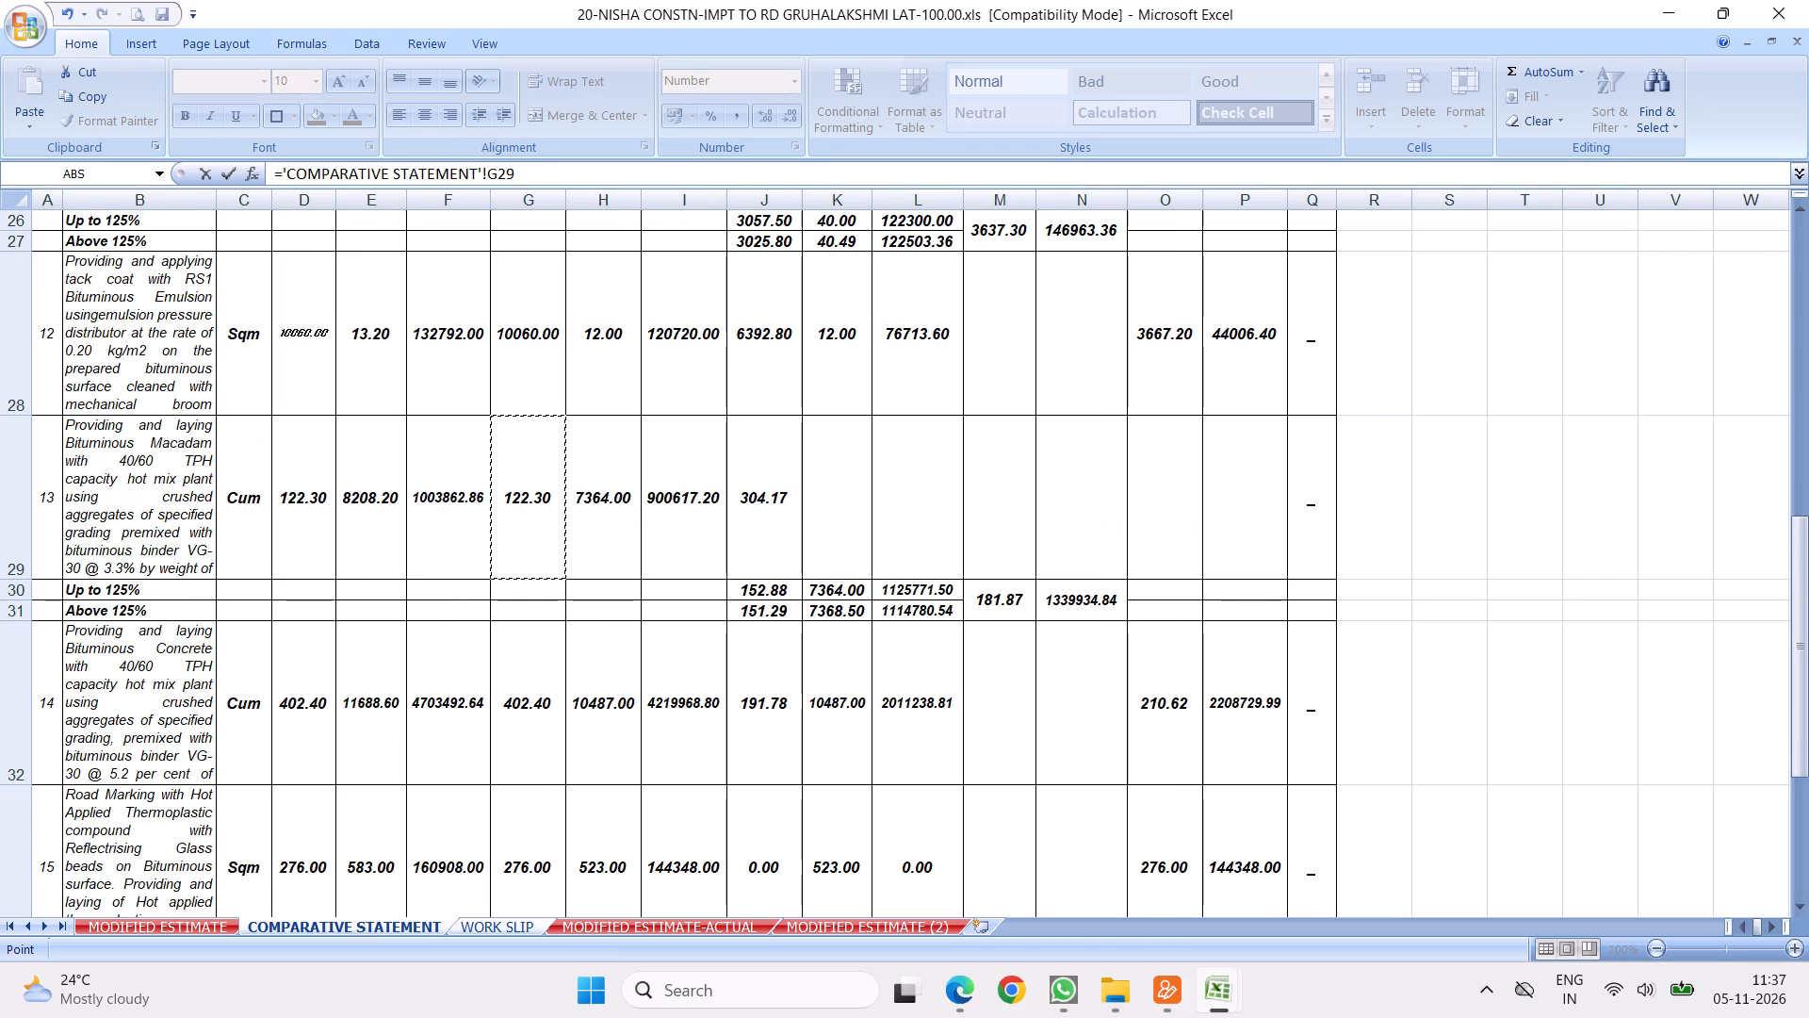
key("Return")
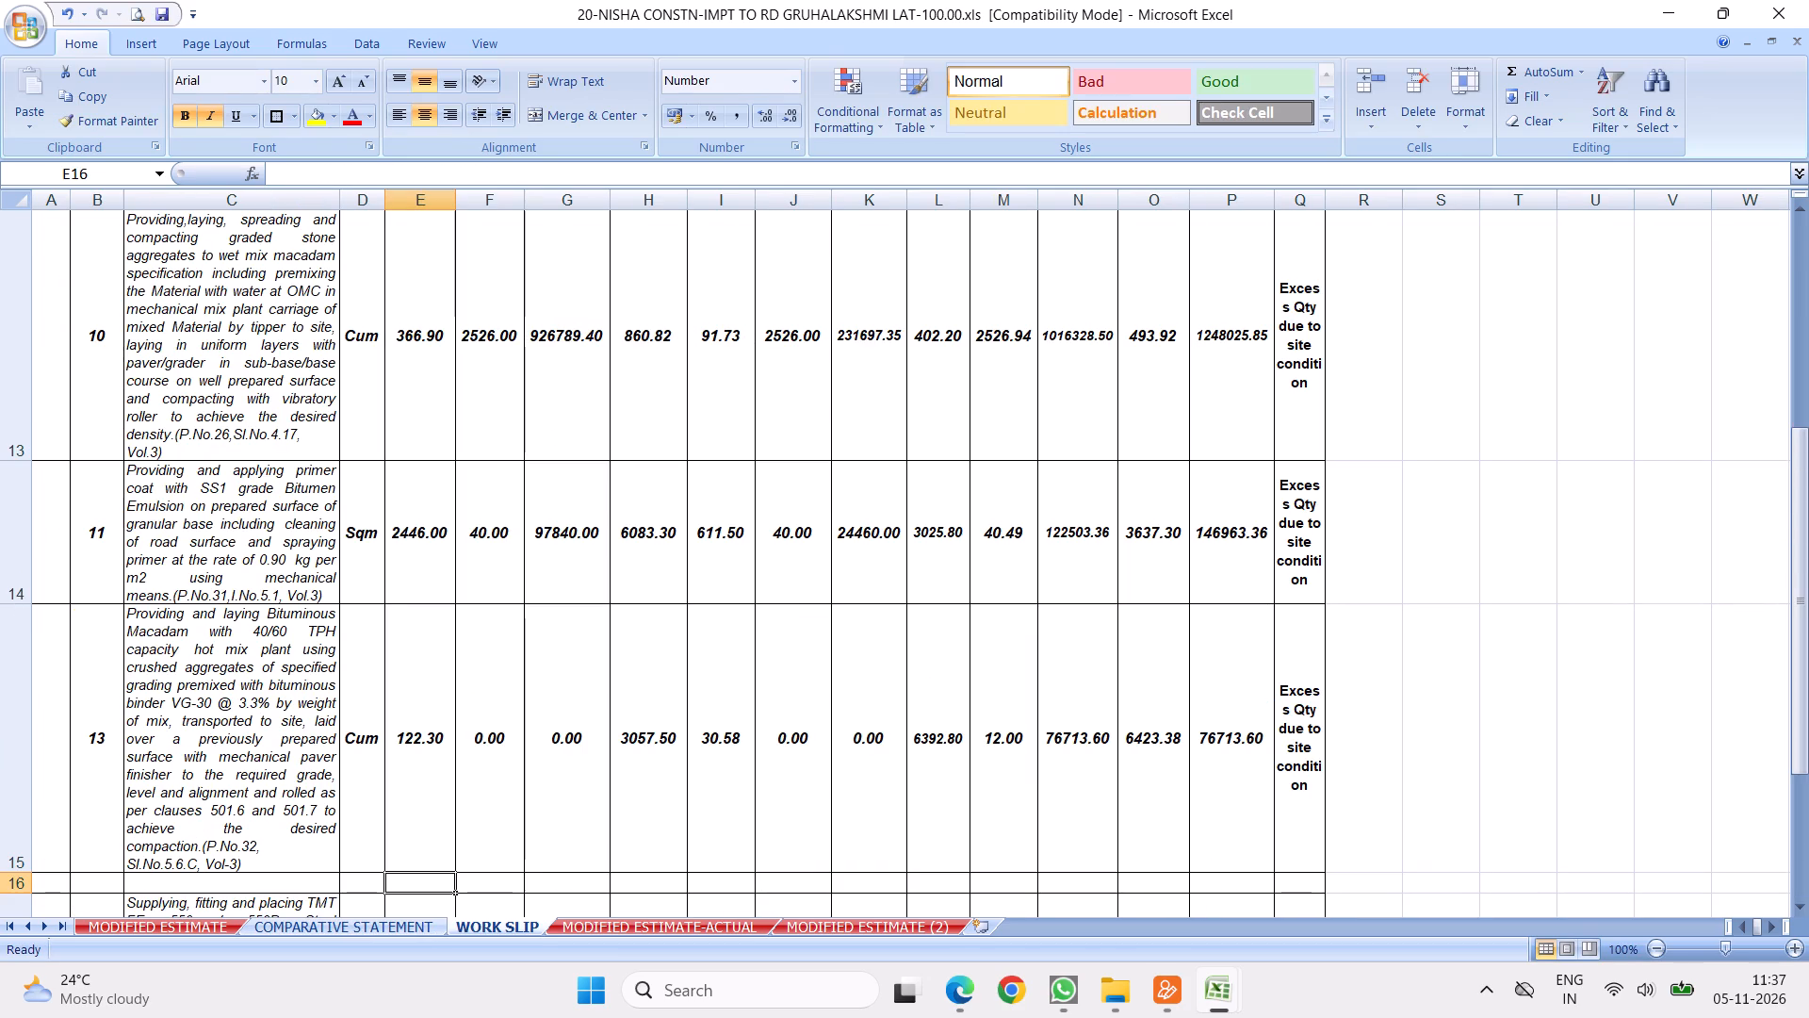
left_click(399, 755)
left_click_drag(453, 873, 516, 864)
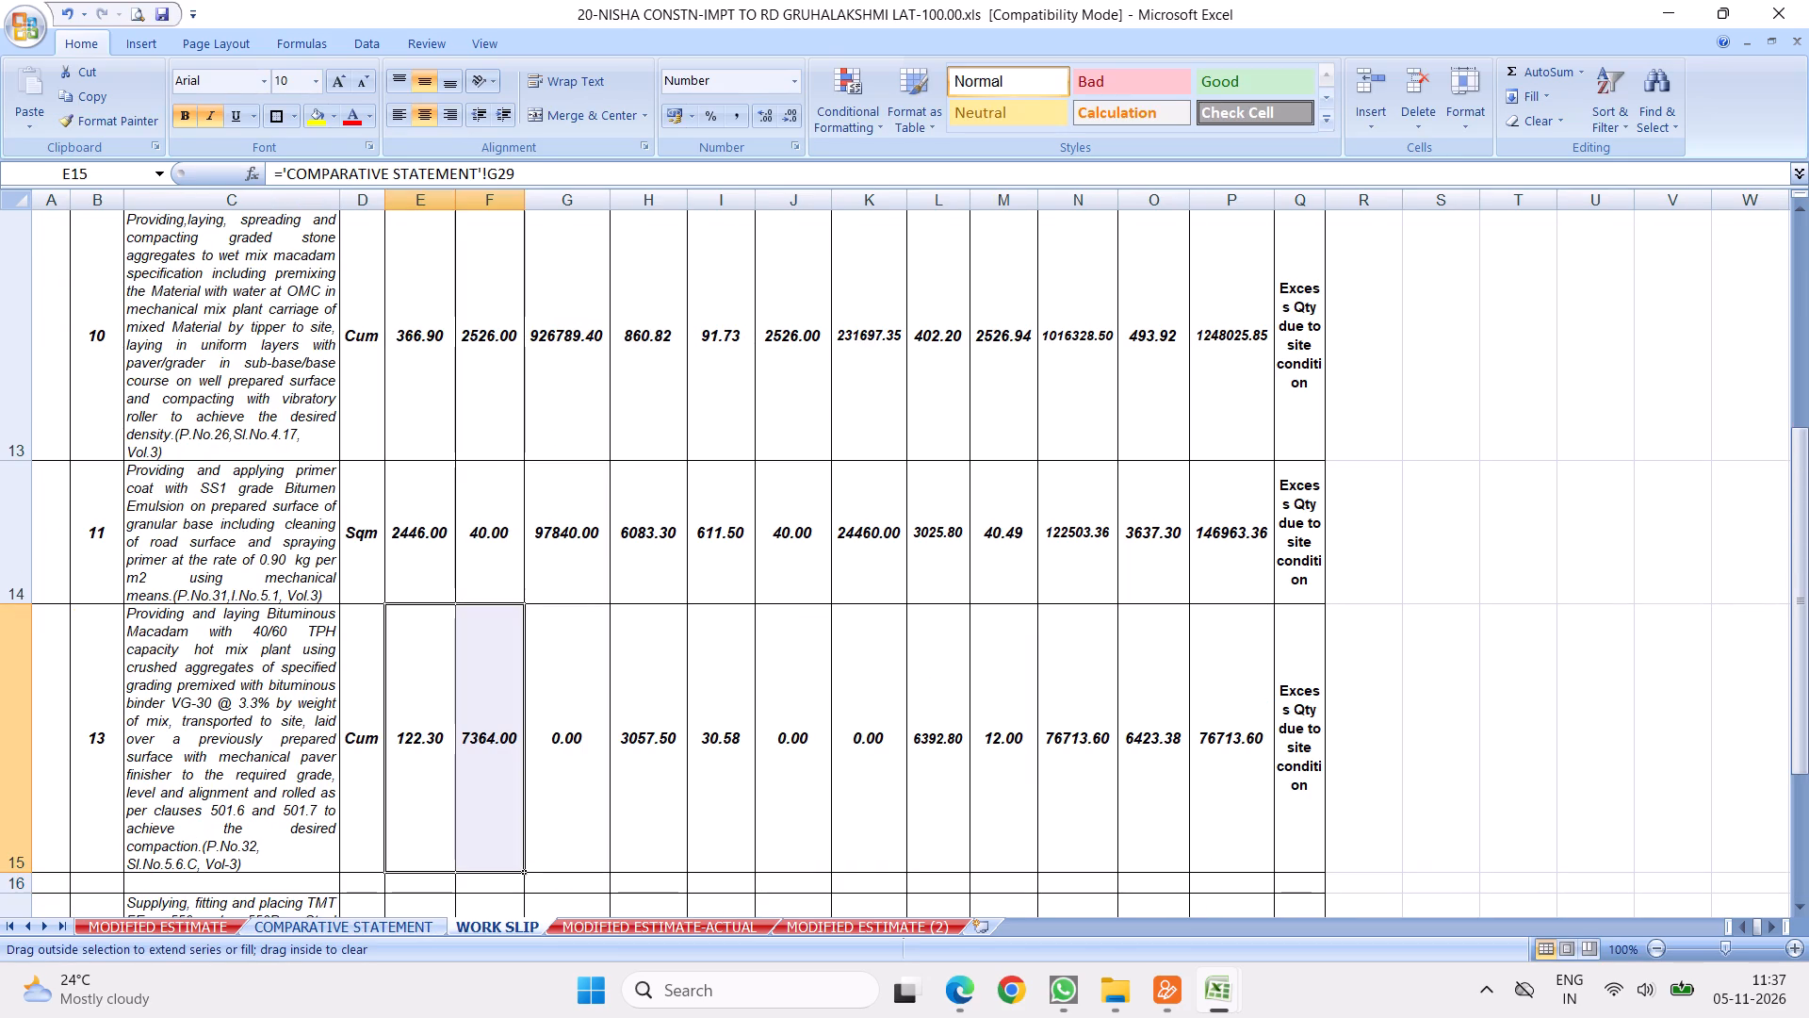
Link the bituminous macadam executed quantity H15 to J29 of COMPARATIVE STATEMENT.
left_click(651, 737)
key("equal")
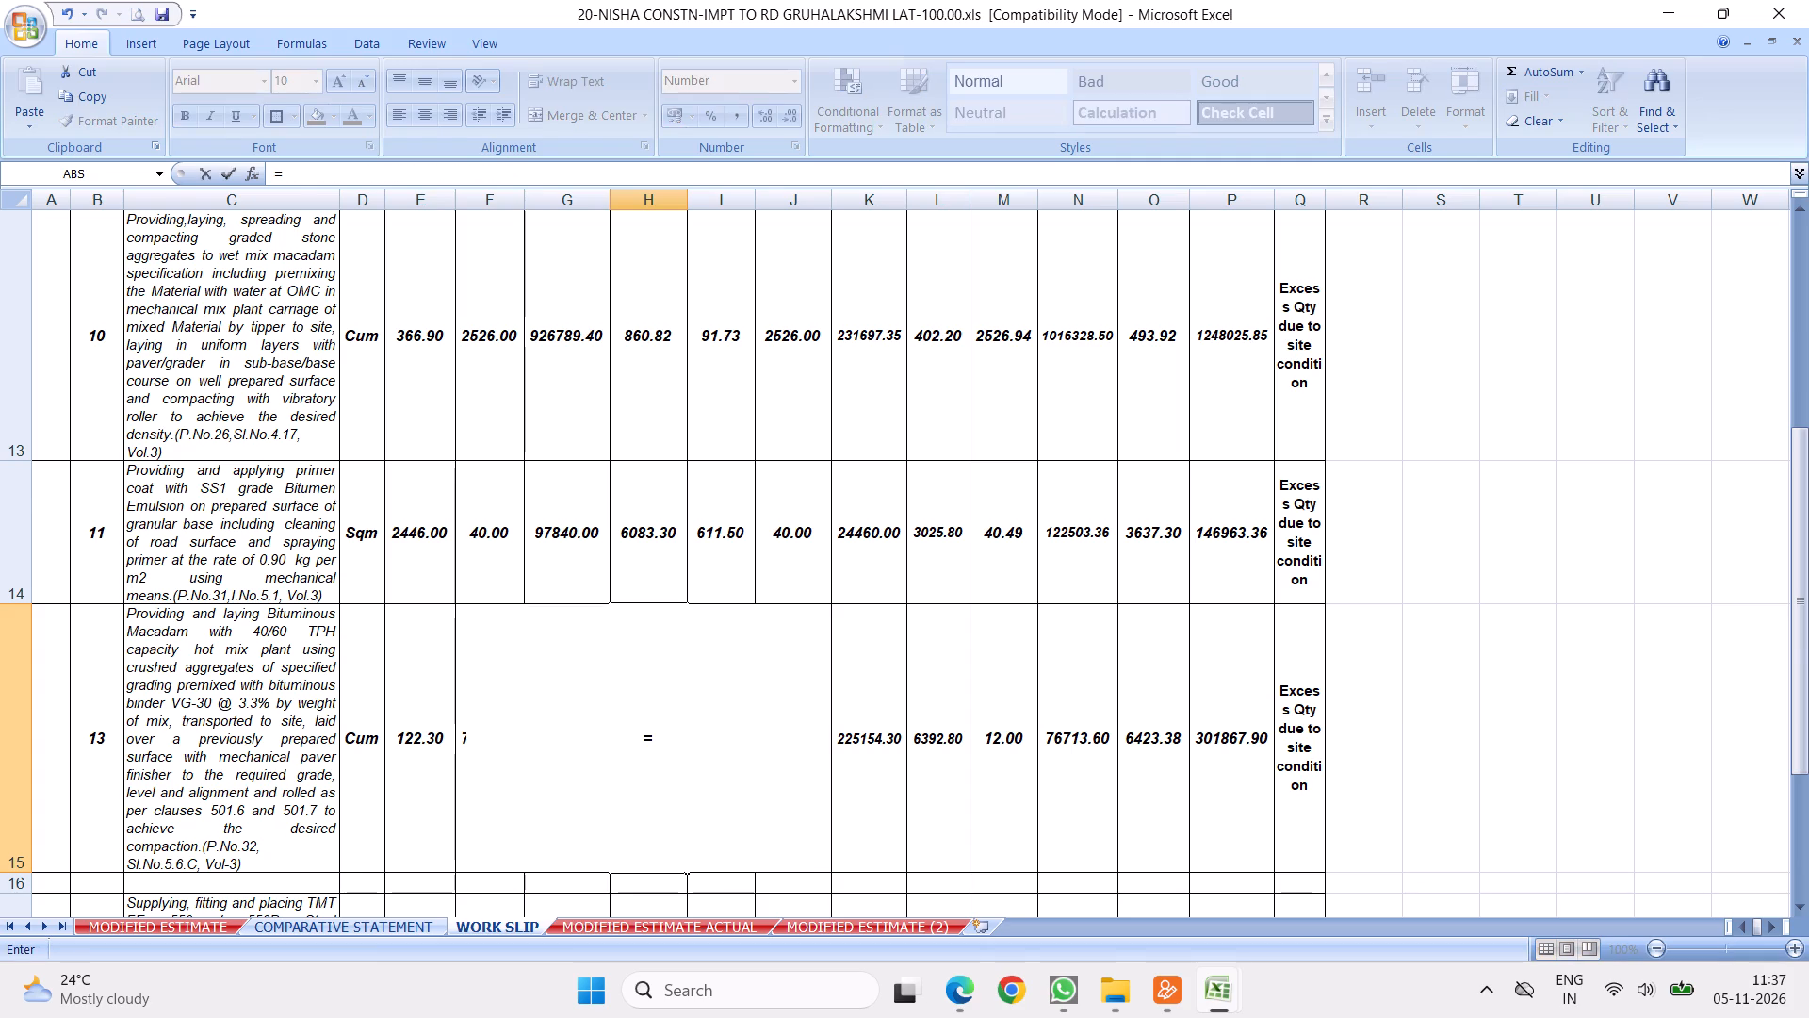
left_click(379, 926)
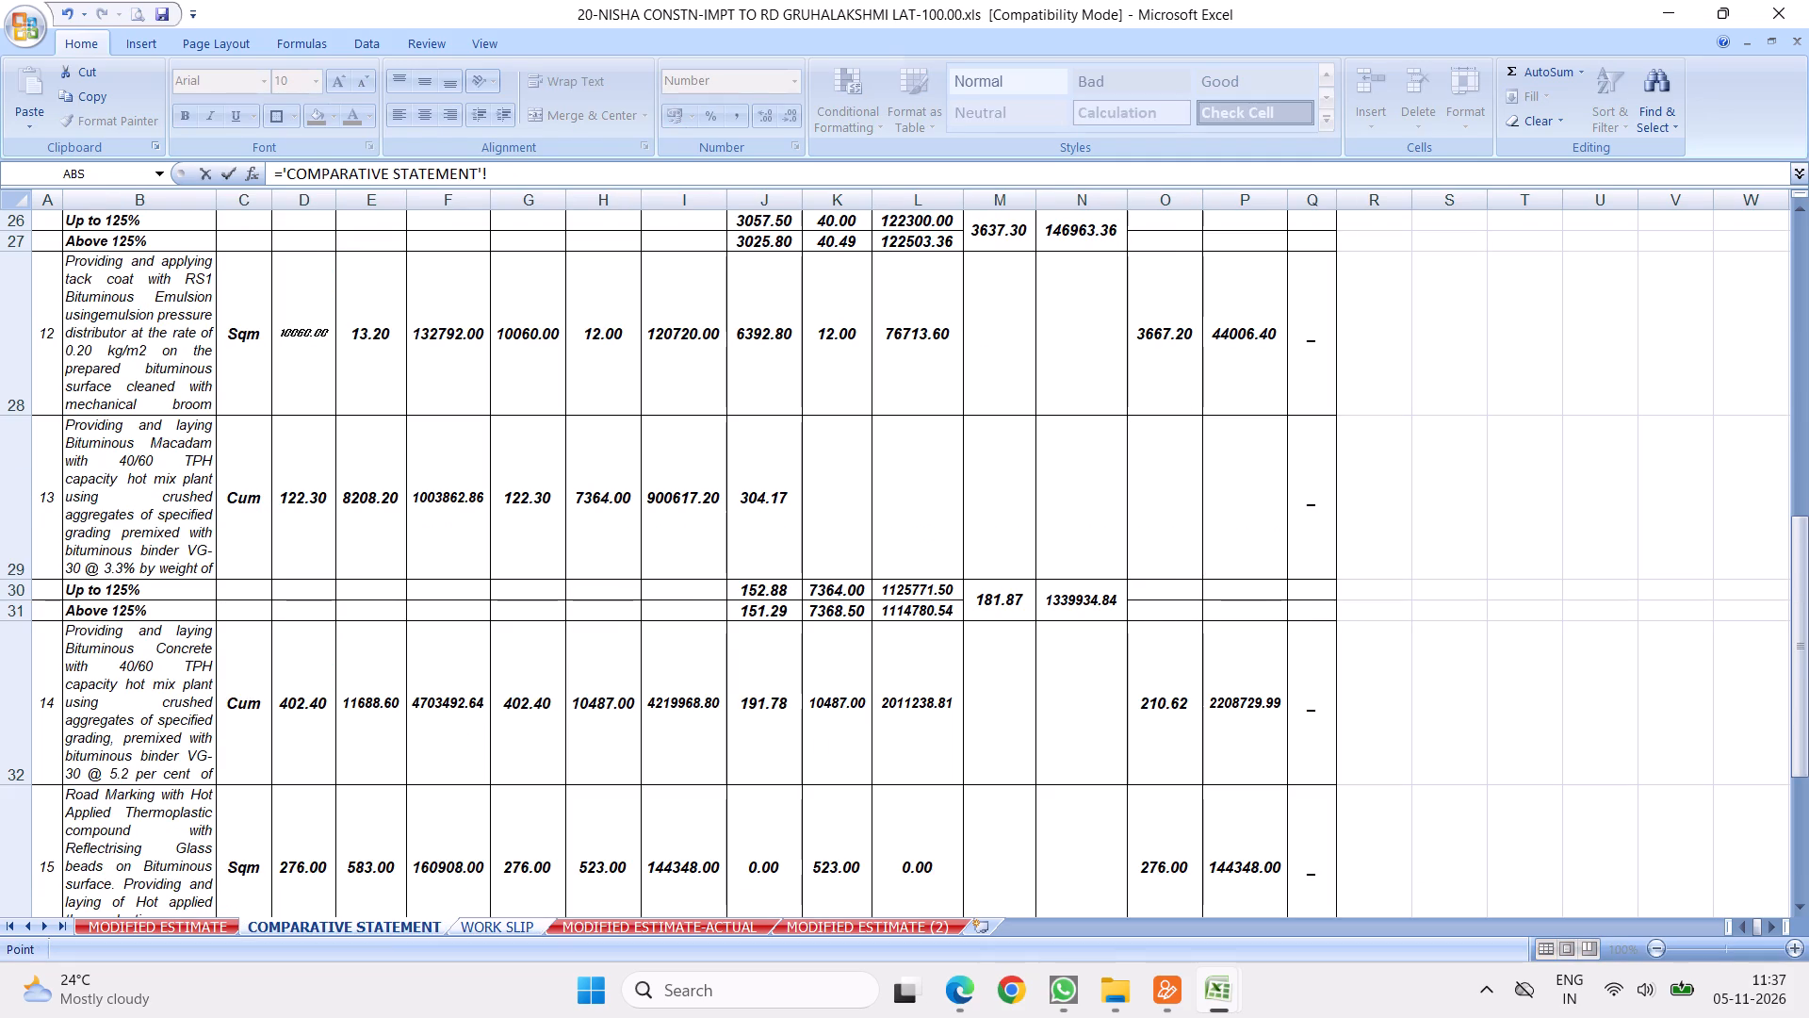
left_click(751, 512)
key("Return")
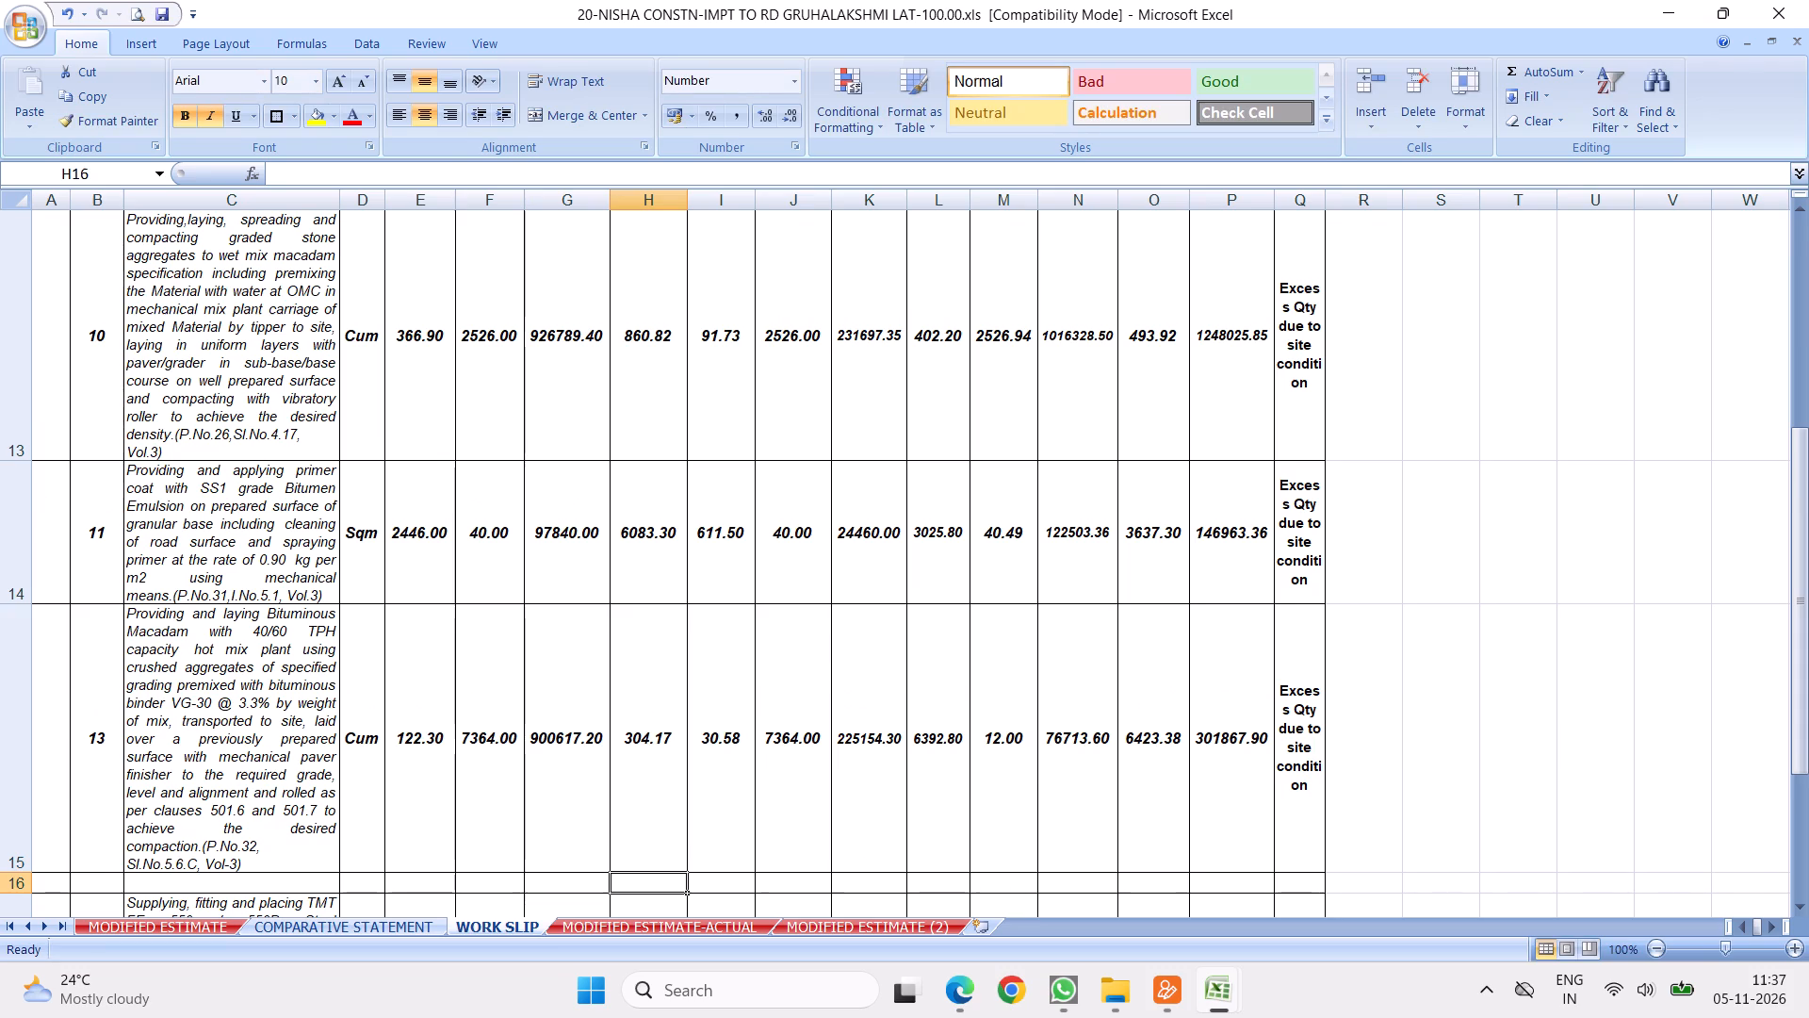
Link L15 to the above-125% bituminous macadam quantity in J31 of COMPARATIVE STATEMENT and fill the link across to M15.
left_click(943, 732)
key("equal")
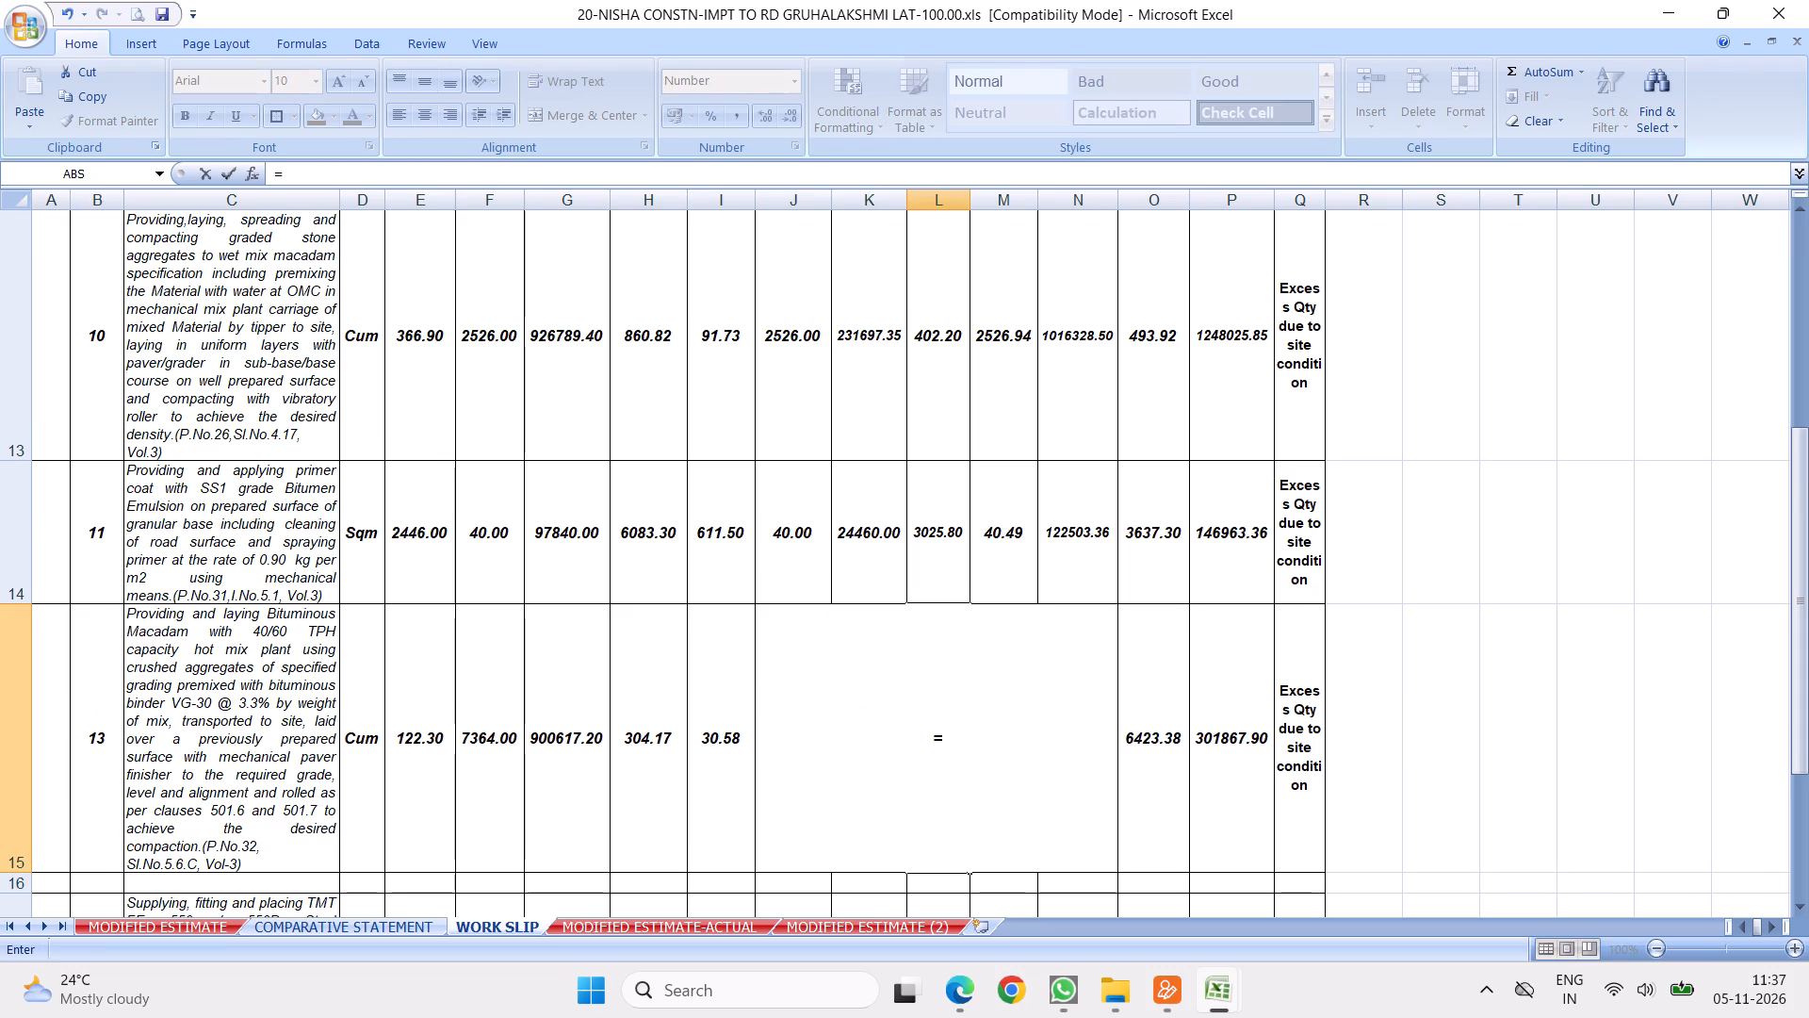
left_click(395, 923)
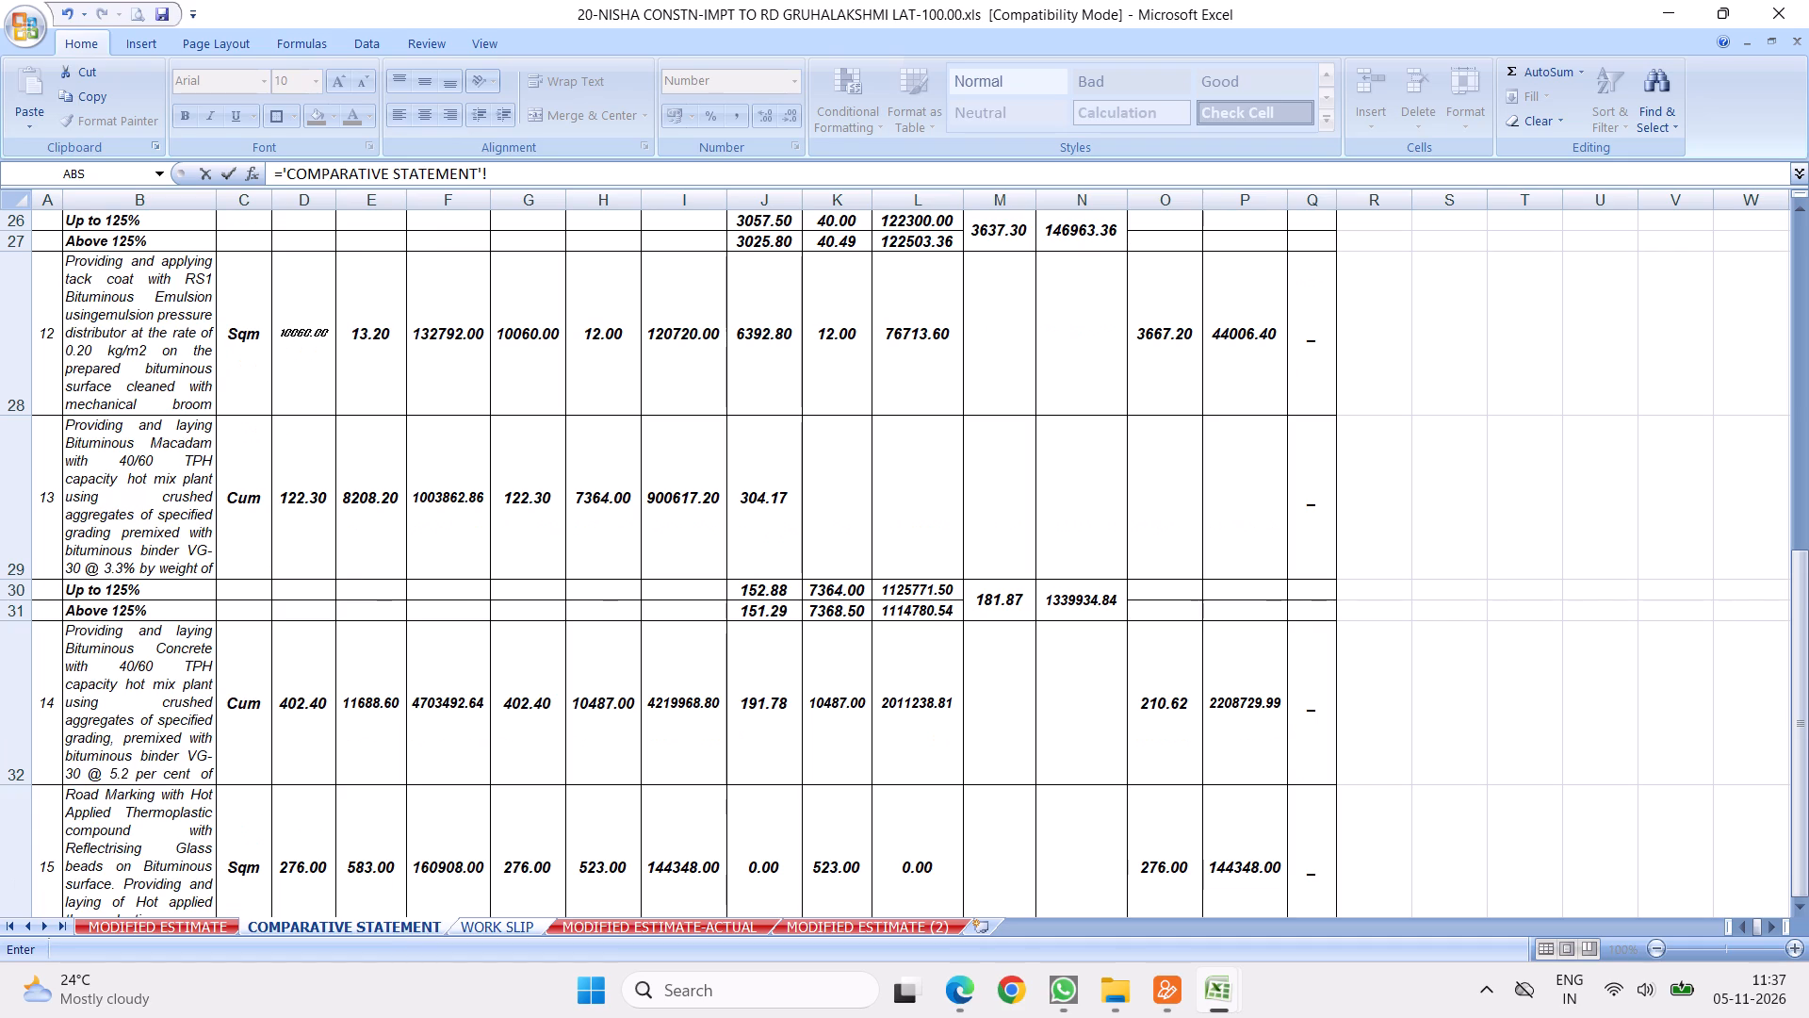
left_click(756, 613)
key("Return")
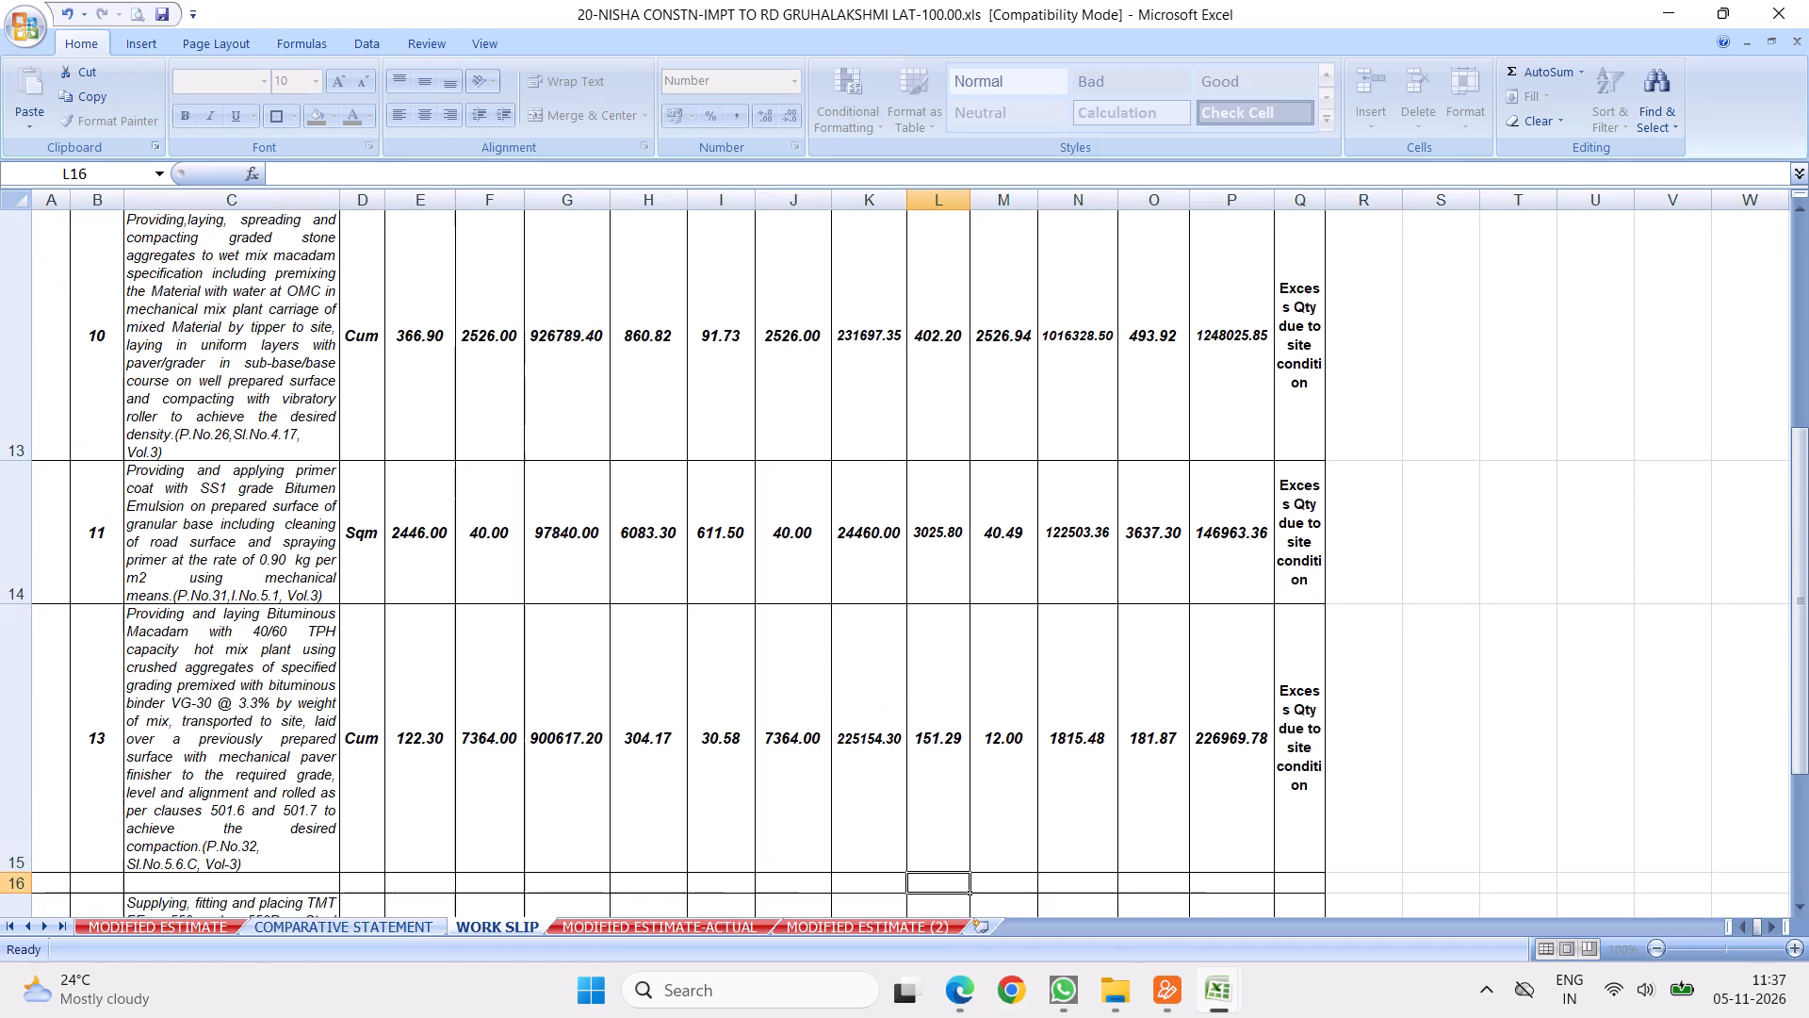
left_click(946, 782)
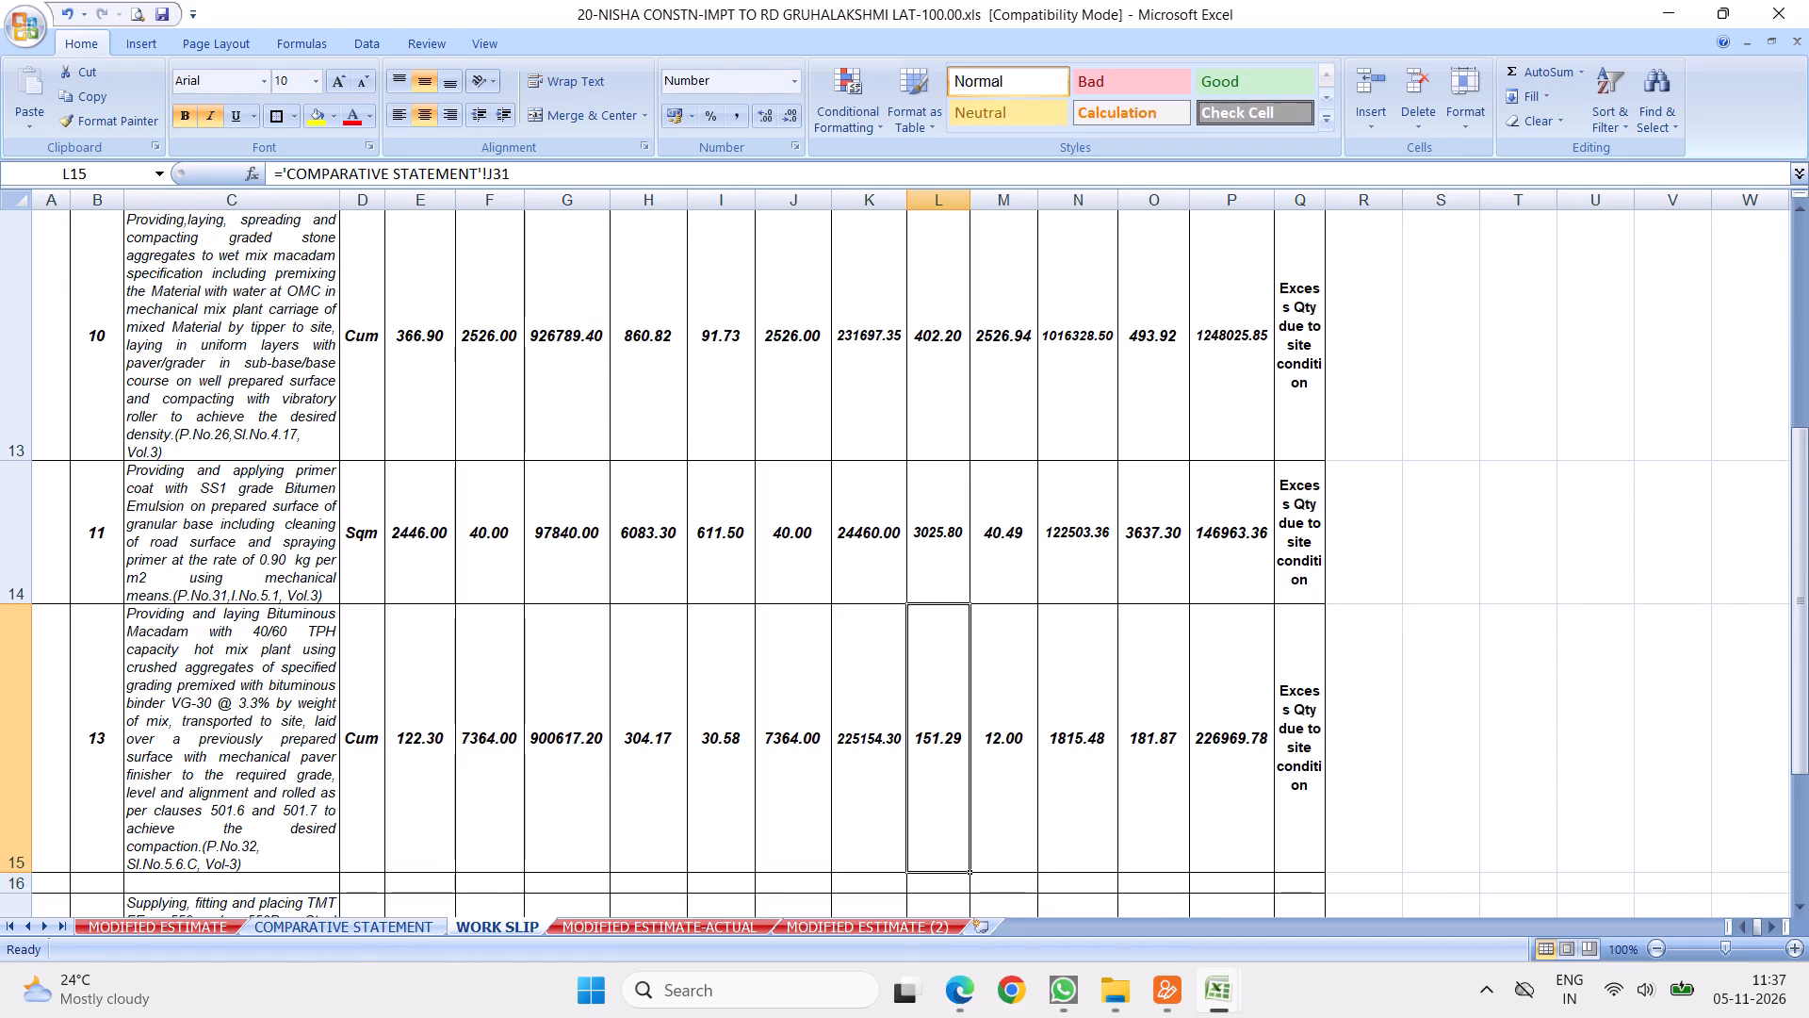
left_click_drag(973, 874, 1040, 858)
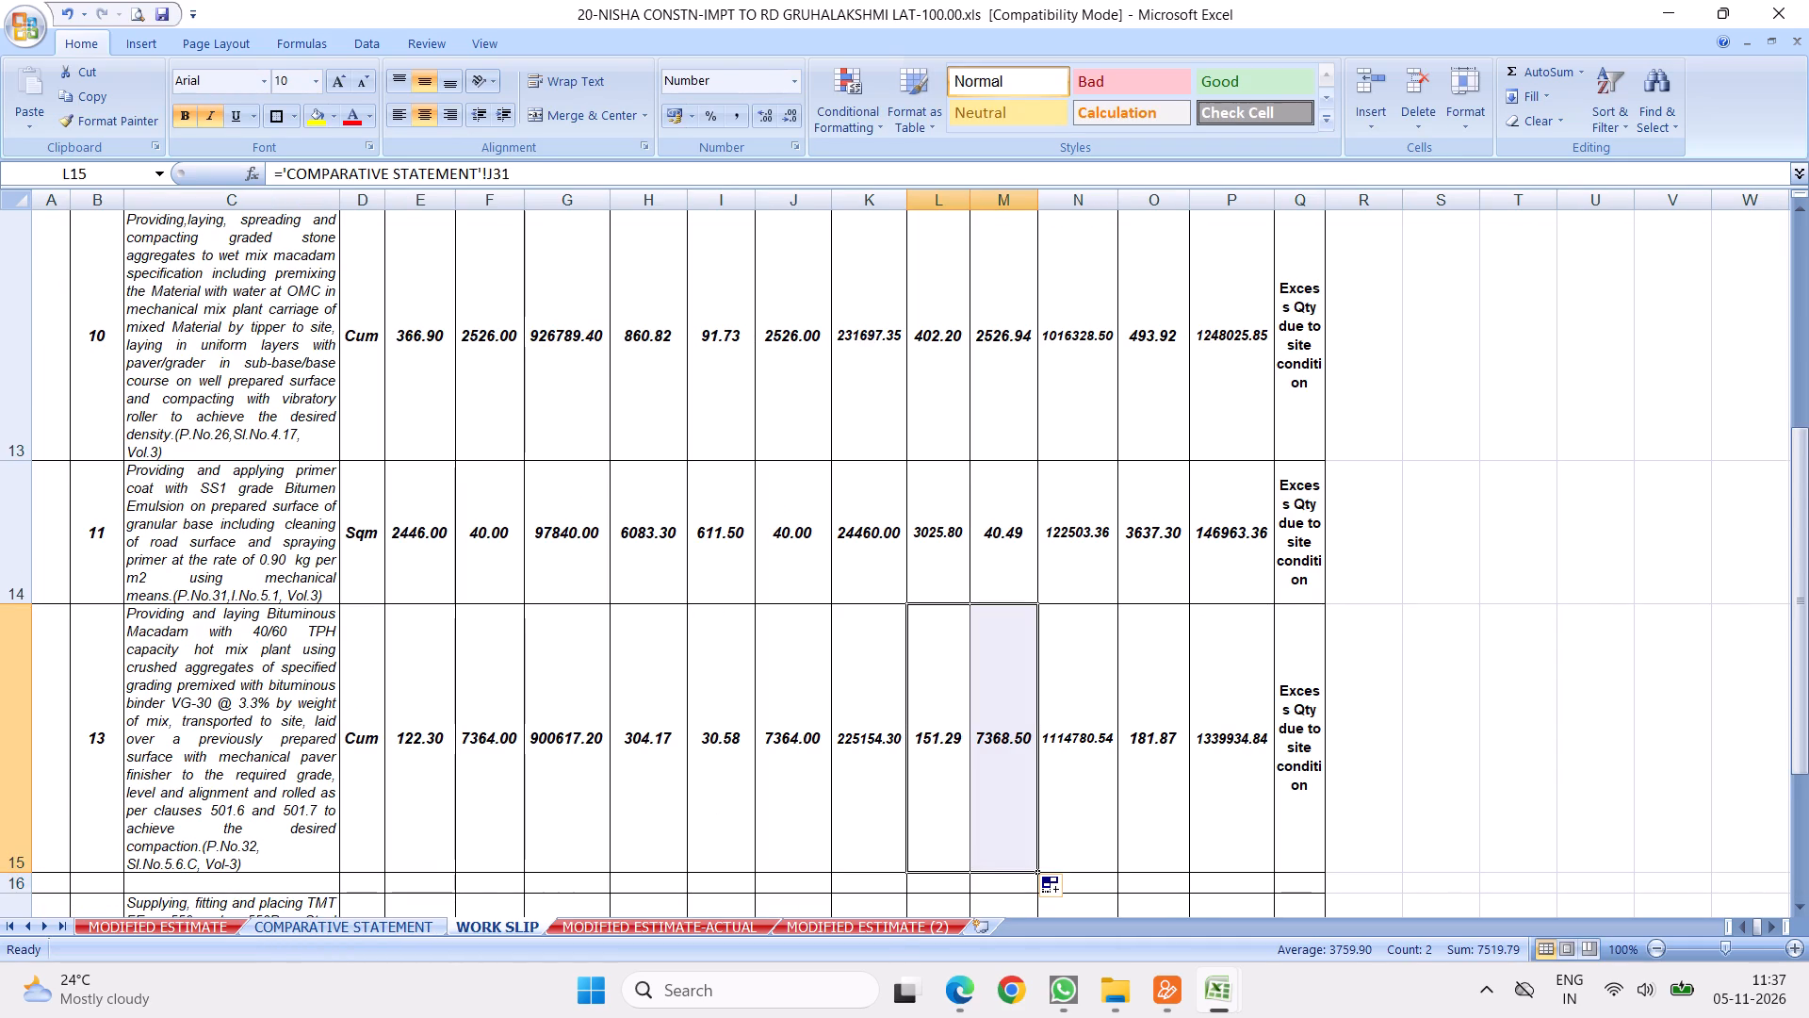
left_click(210, 698)
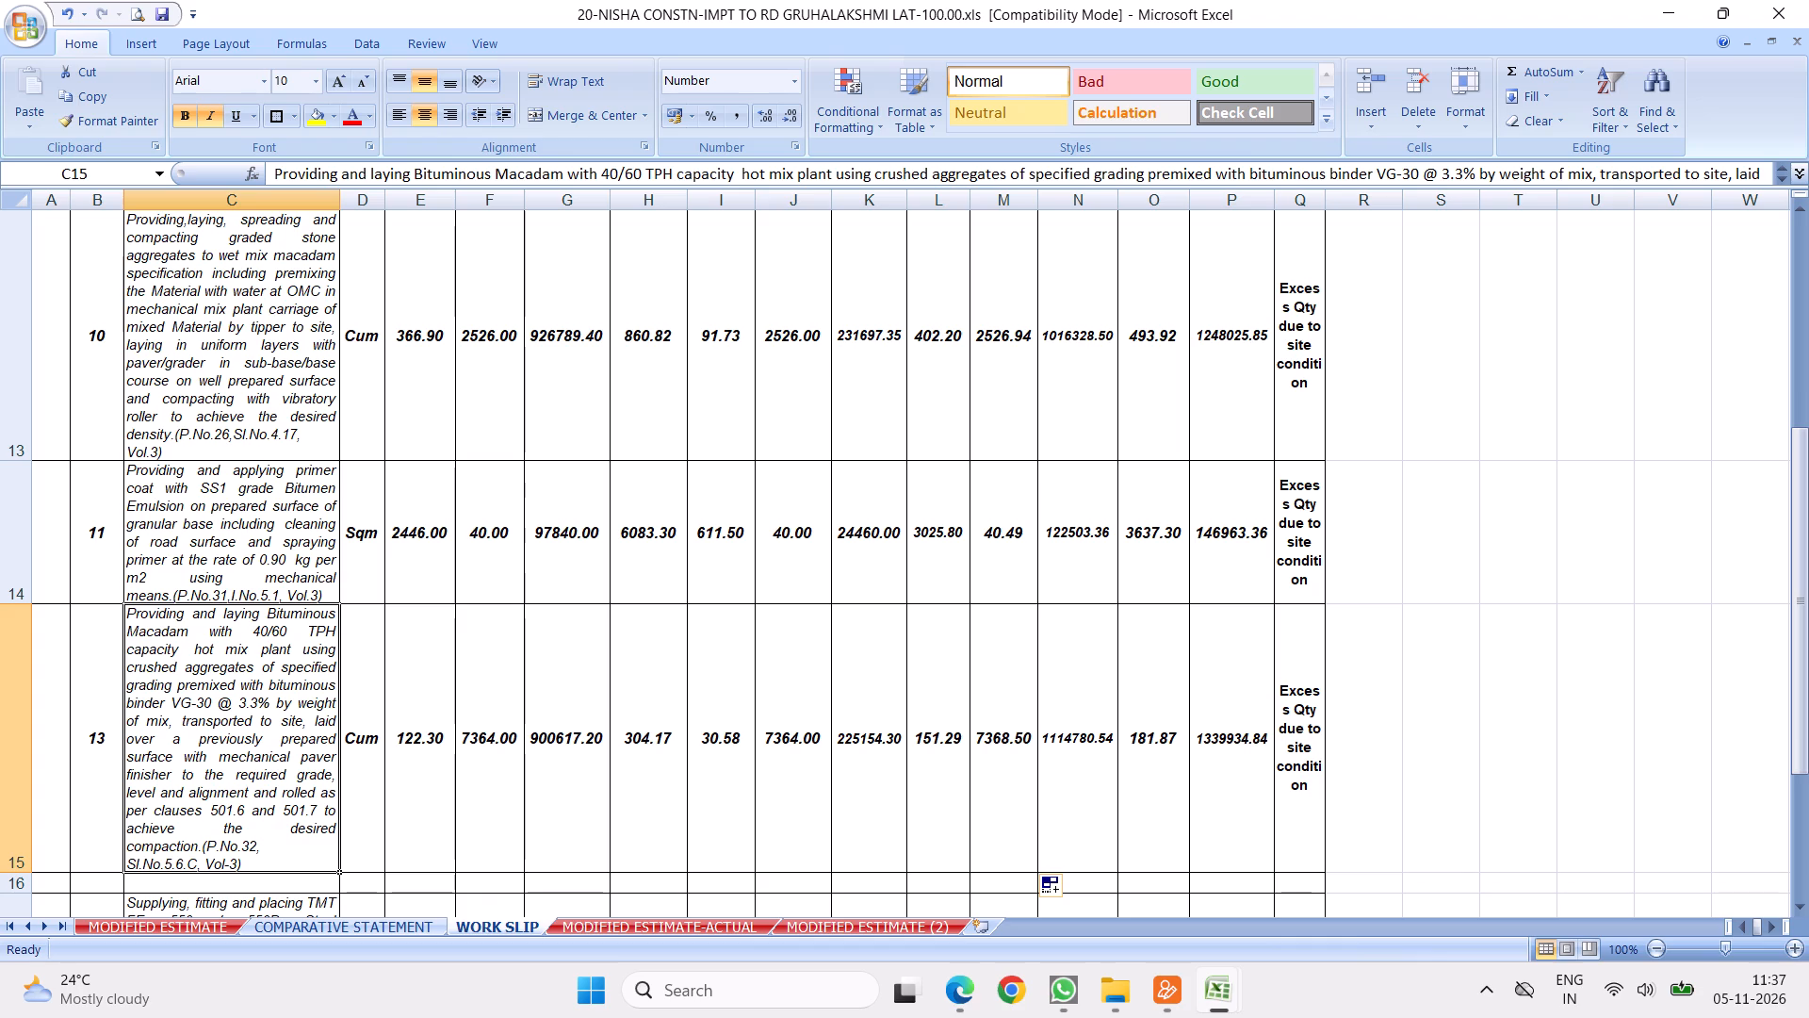
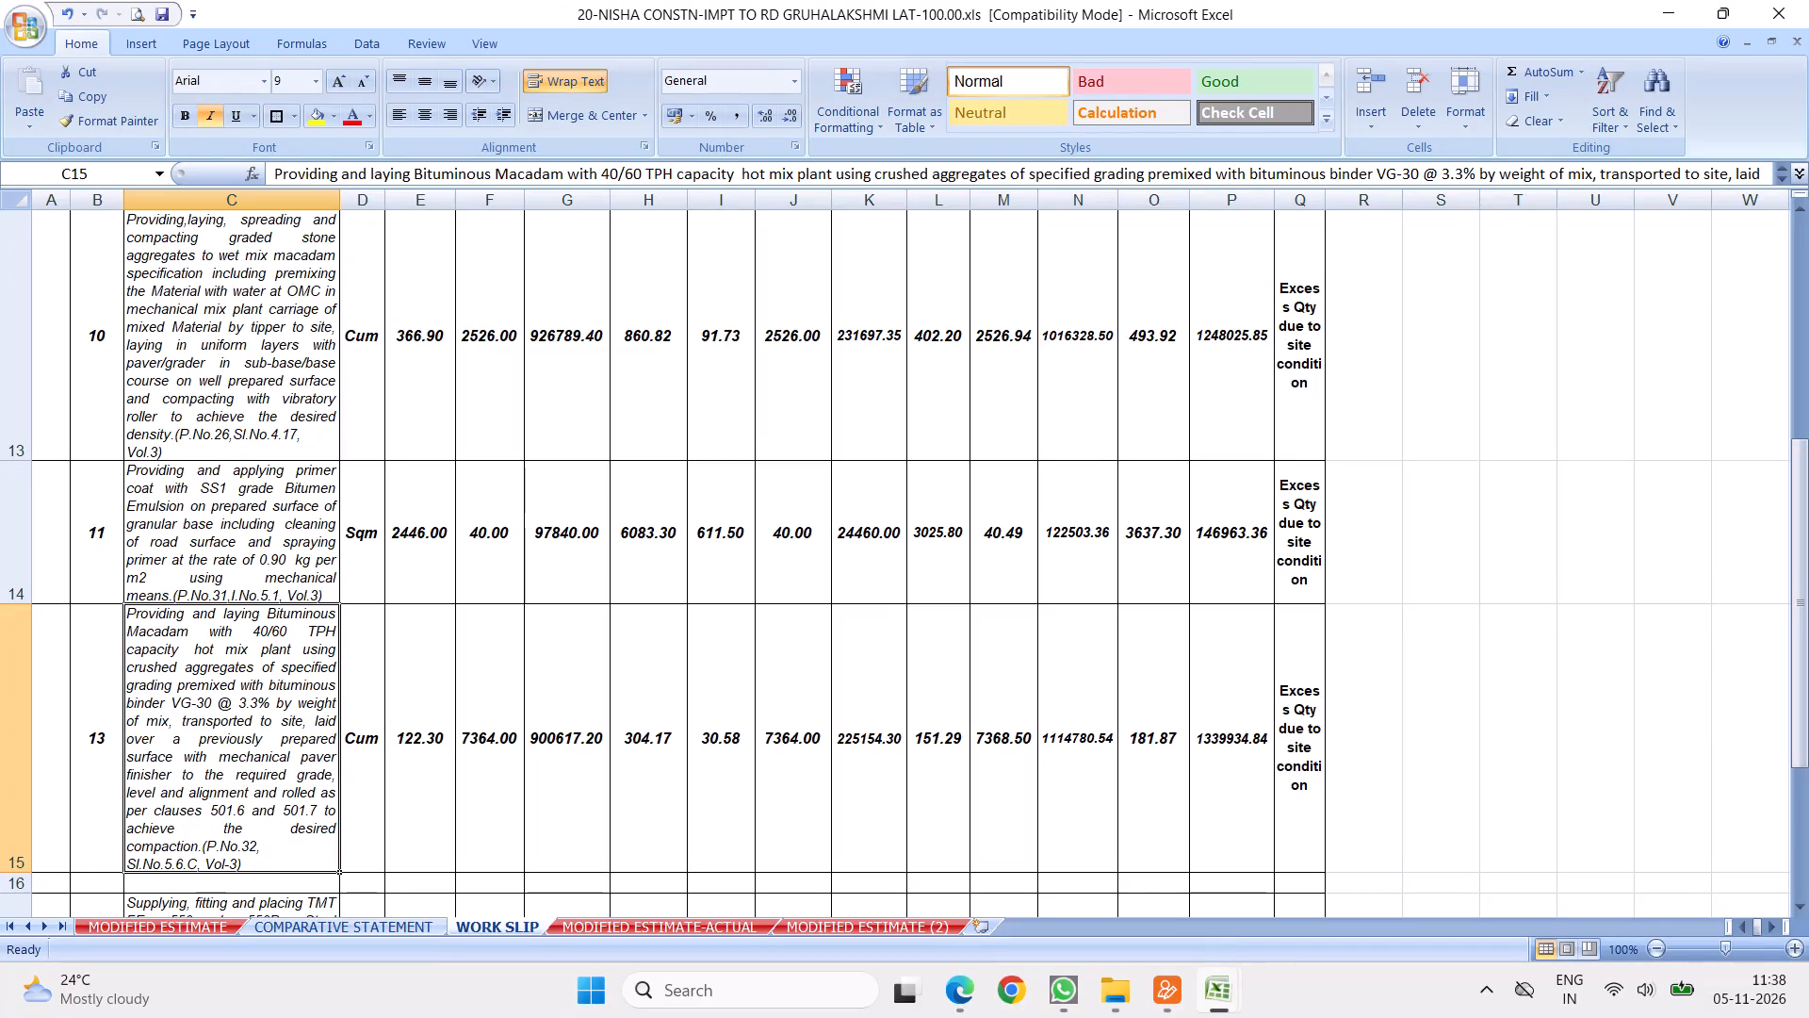
Review the remaining items in COMPARATIVE STATEMENT, from the bituminous concrete item down to the totals.
left_click(366, 935)
left_click(144, 686)
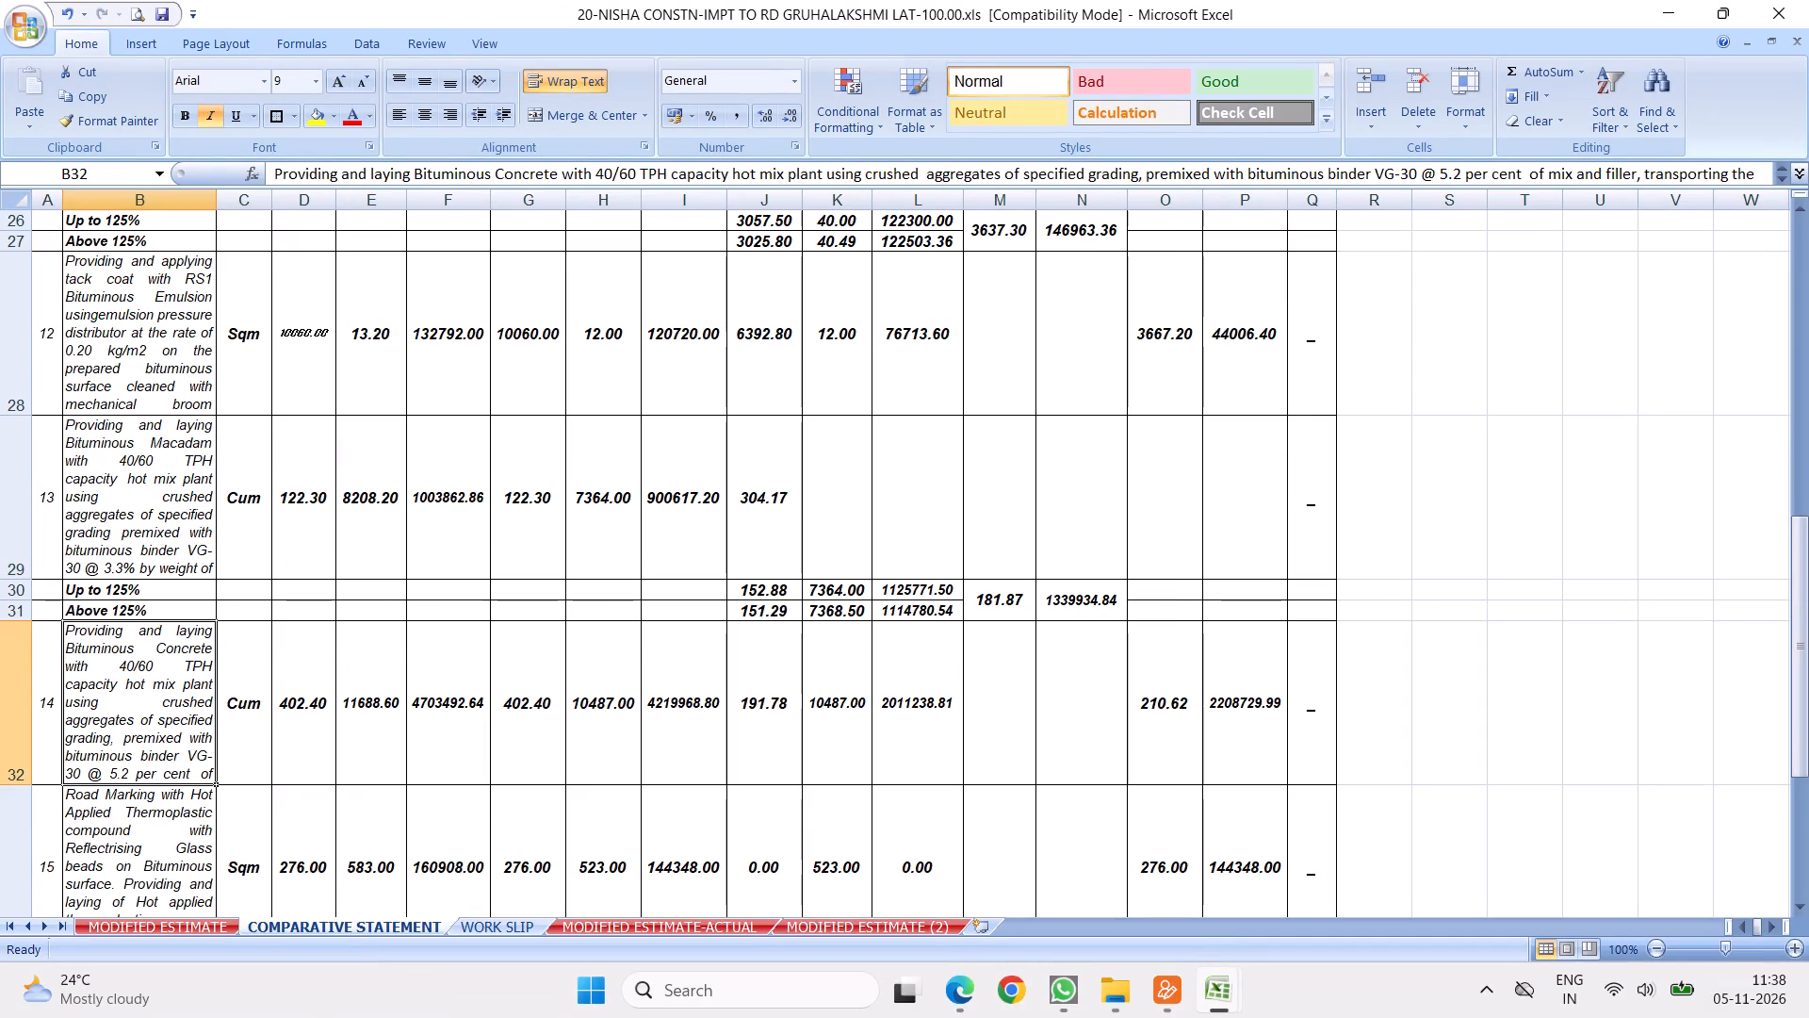
key("Down")
key("Down")
key("Down")
key("Down")
key("Down")
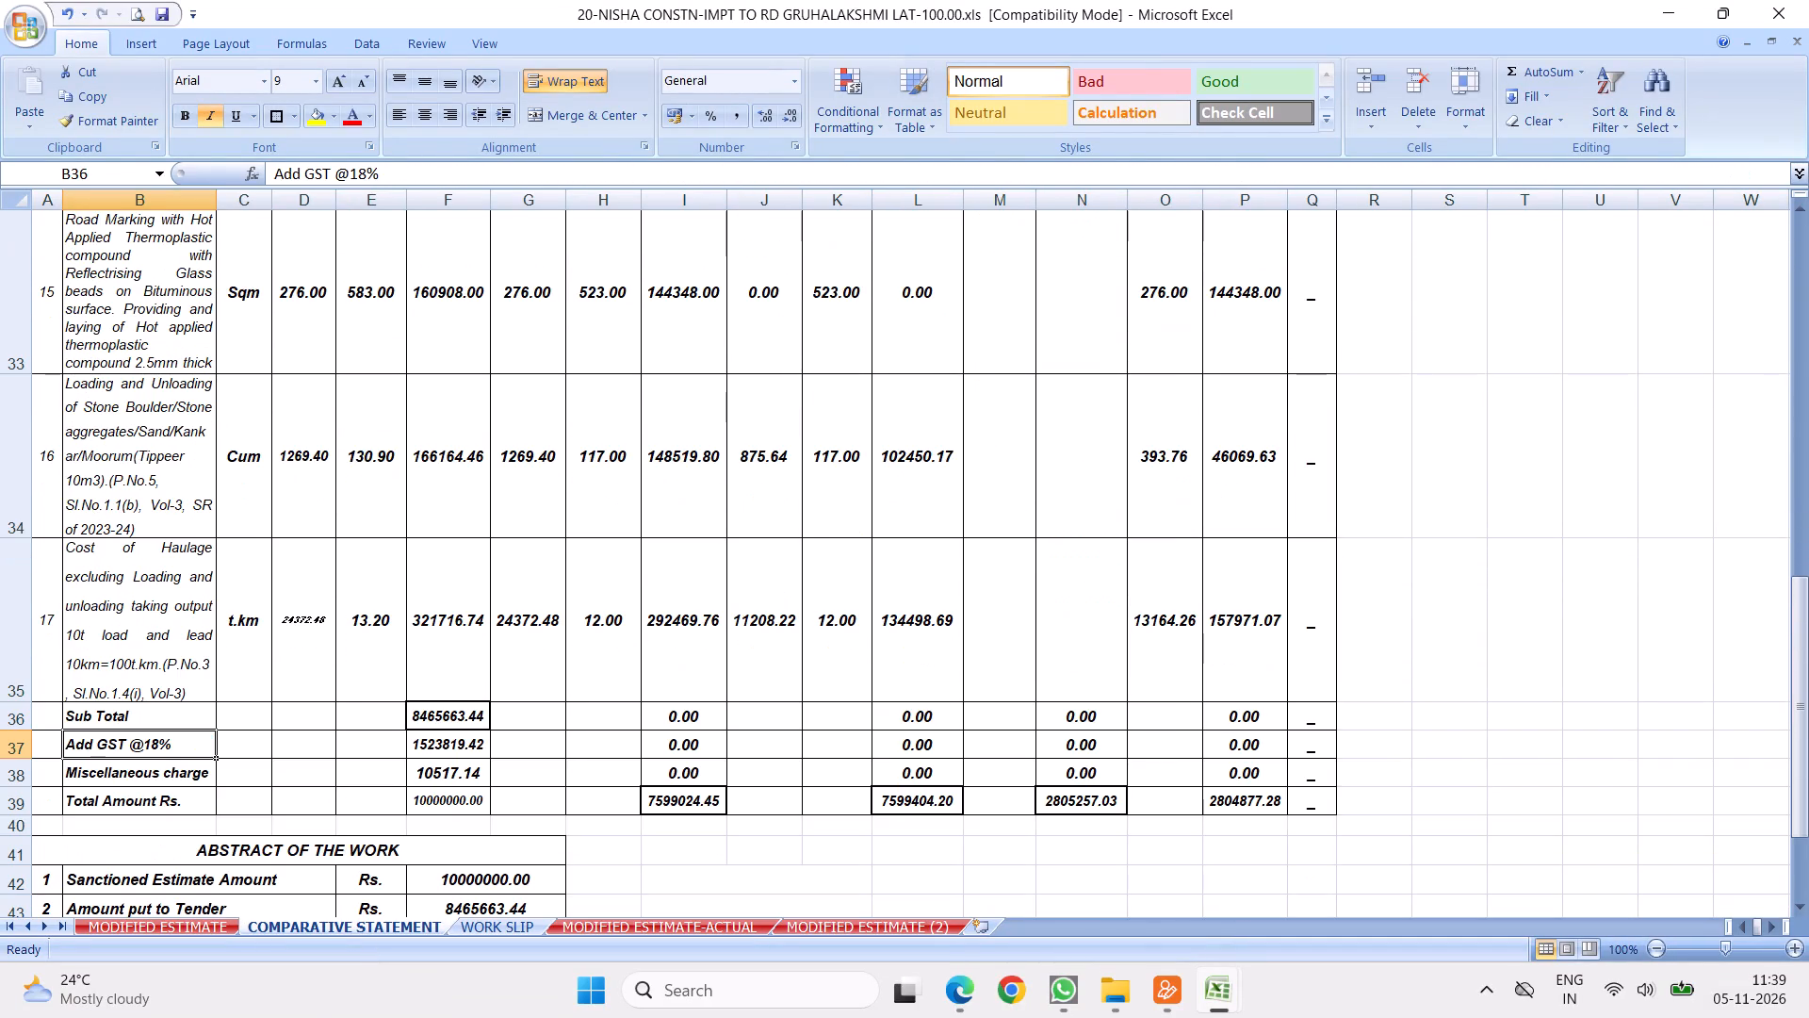
left_click(493, 926)
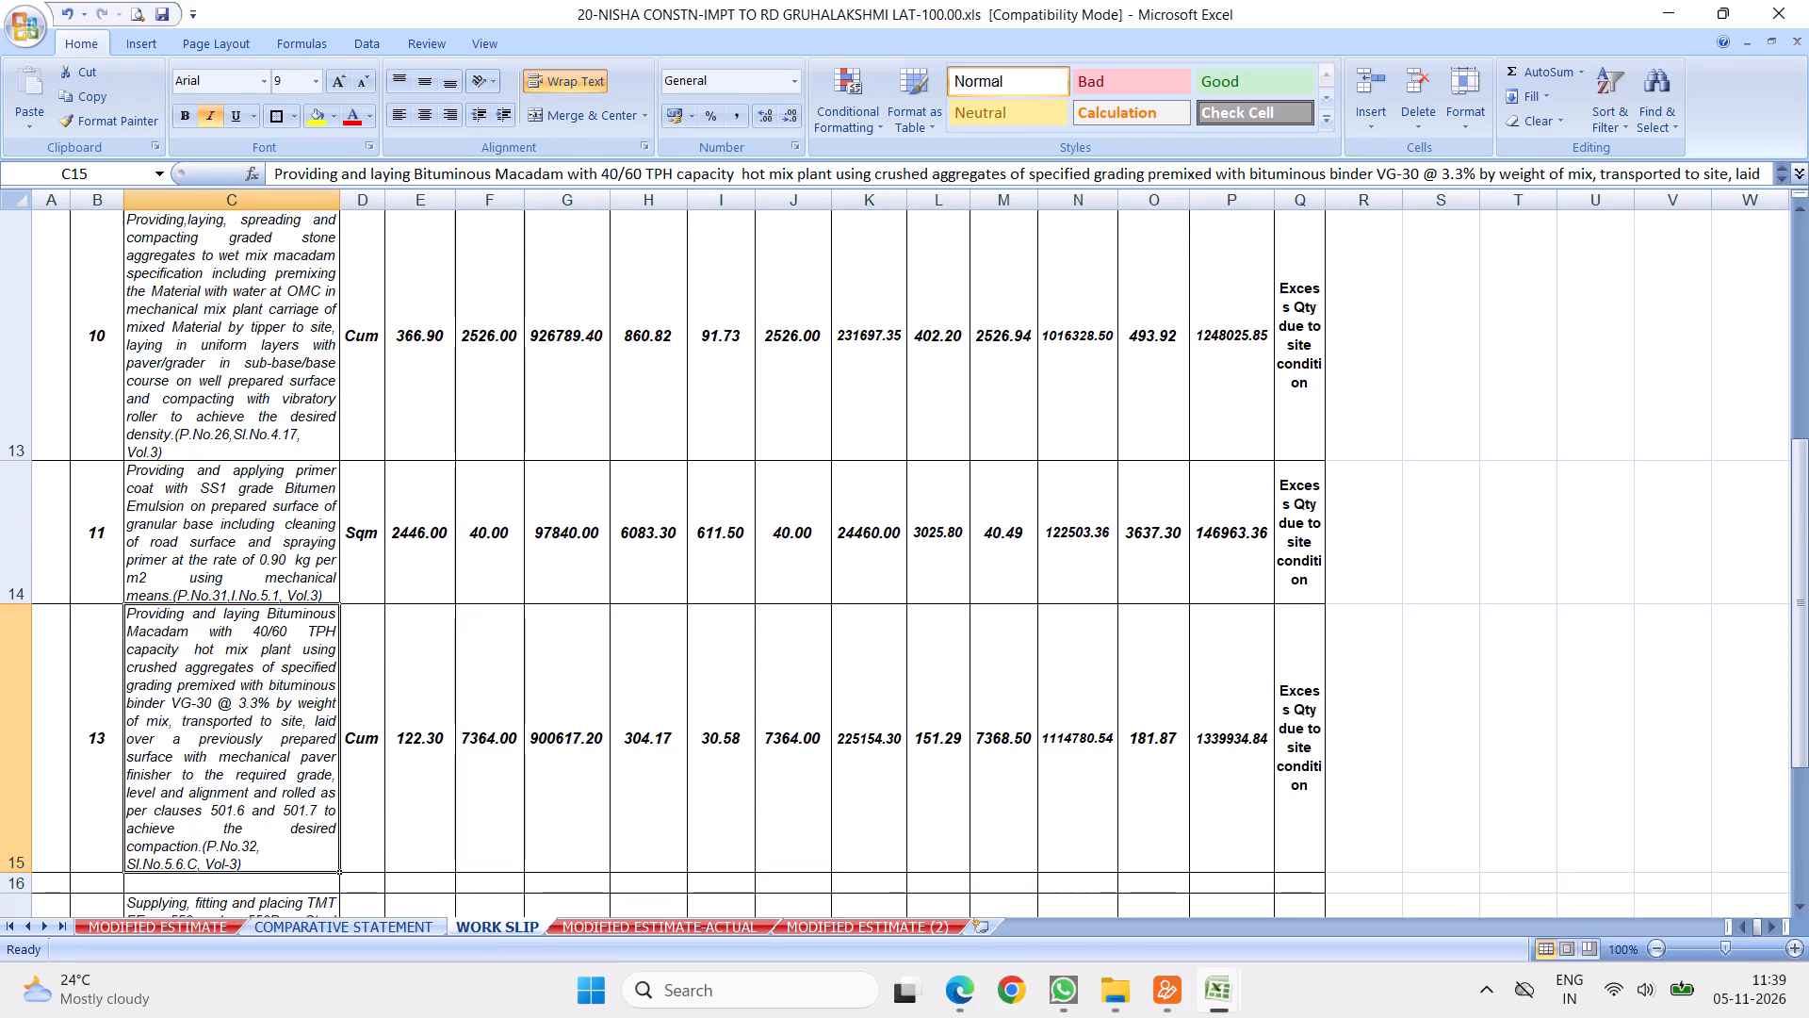
Delete leftover rows 16 to 20 from the WORK SLIP sheet and glance at the COMPARATIVE STATEMENT totals.
left_click_drag(22, 886, 192, 887)
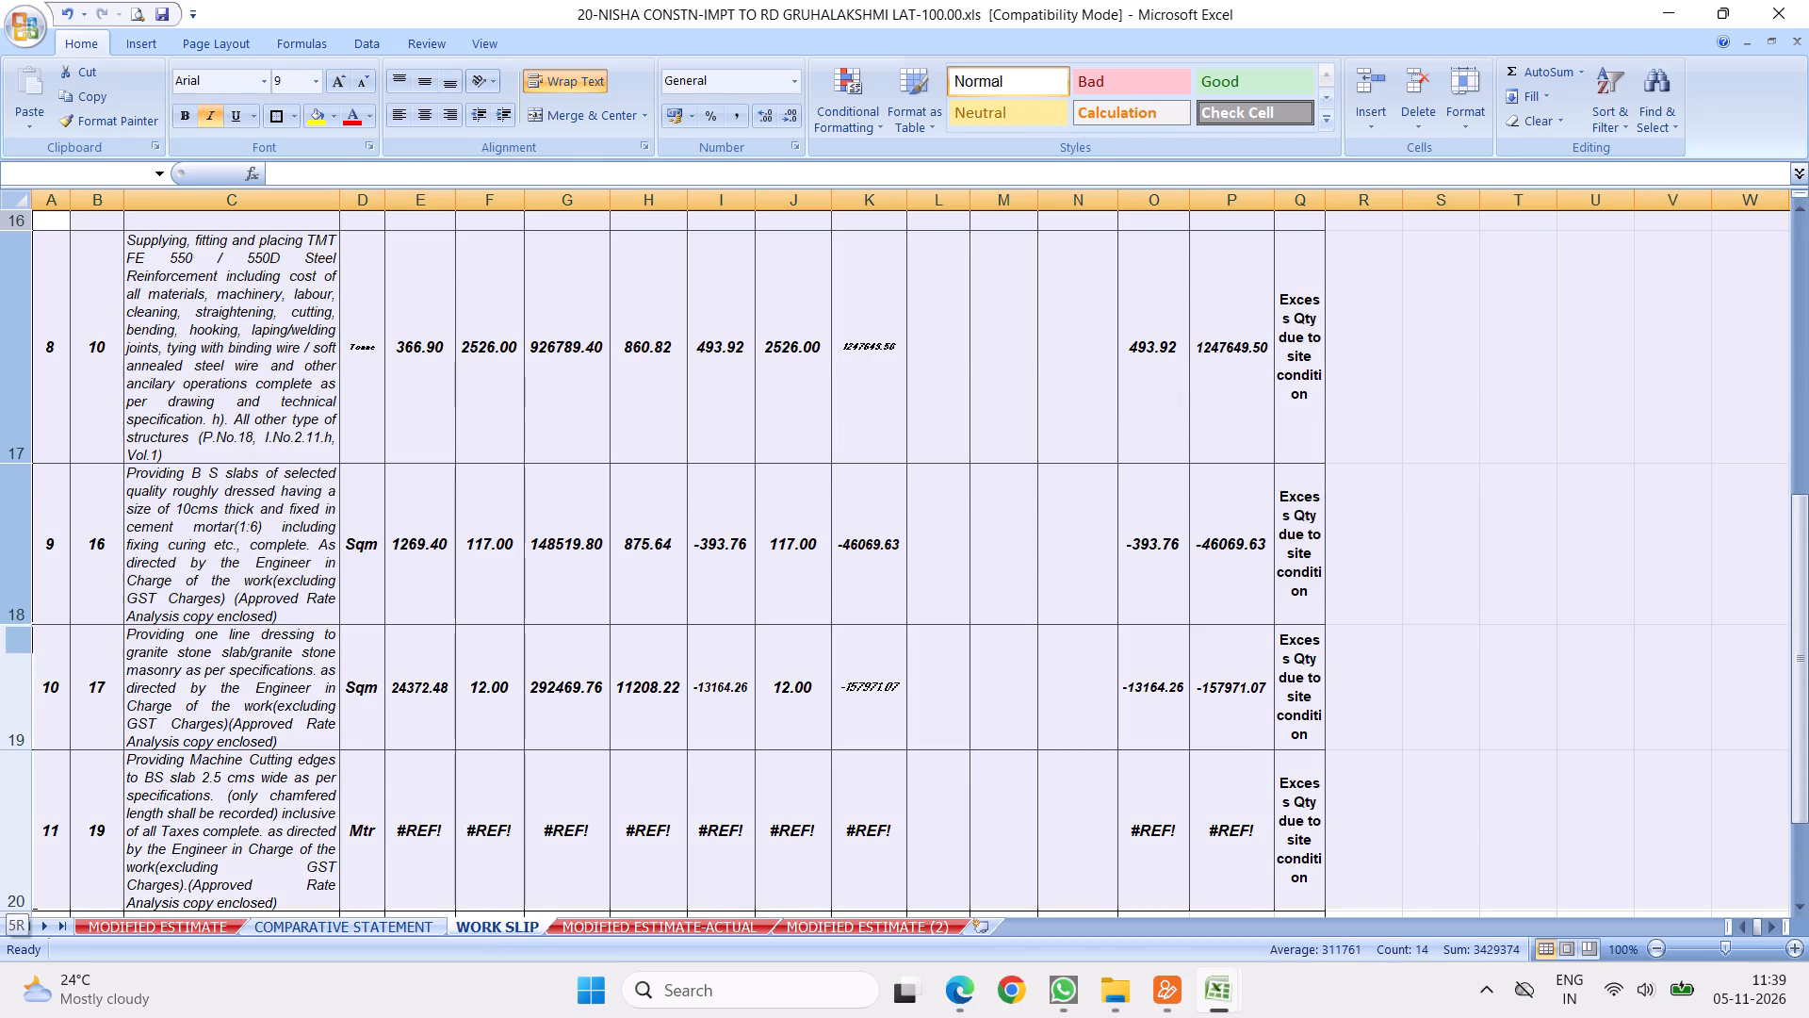
left_click_drag(192, 887, 578, 610)
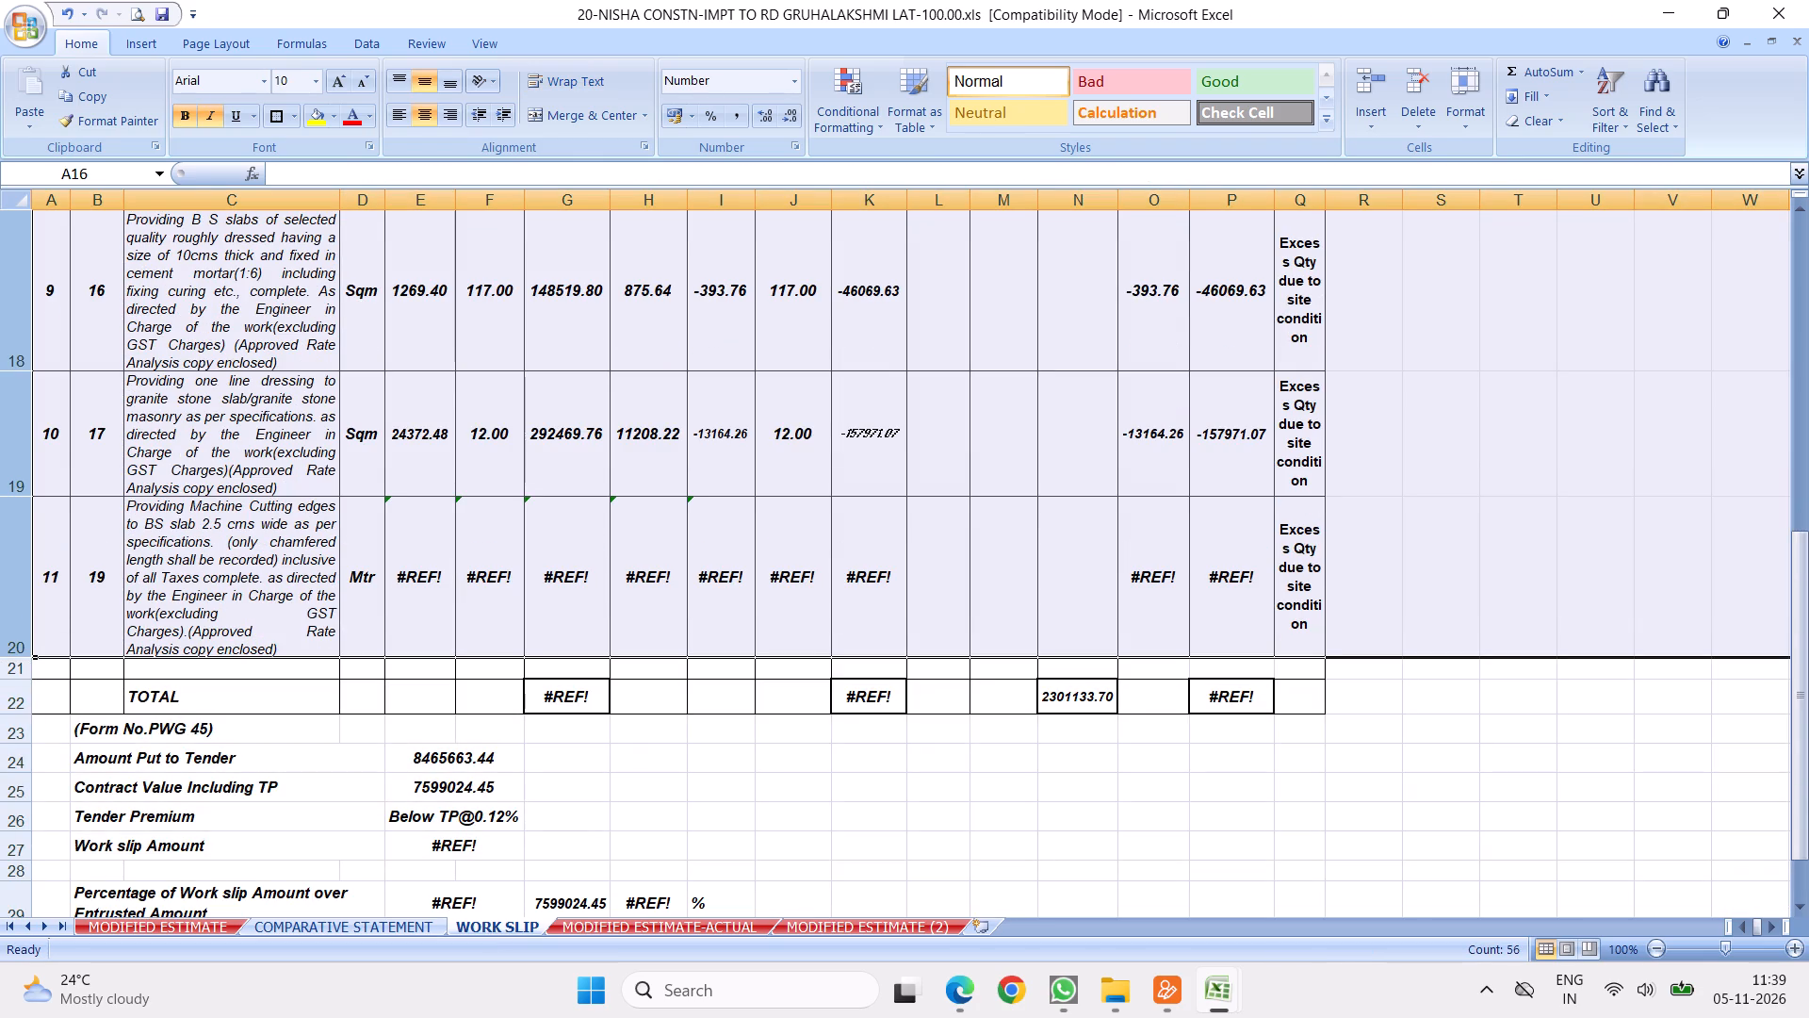
right_click(334, 393)
left_click(392, 533)
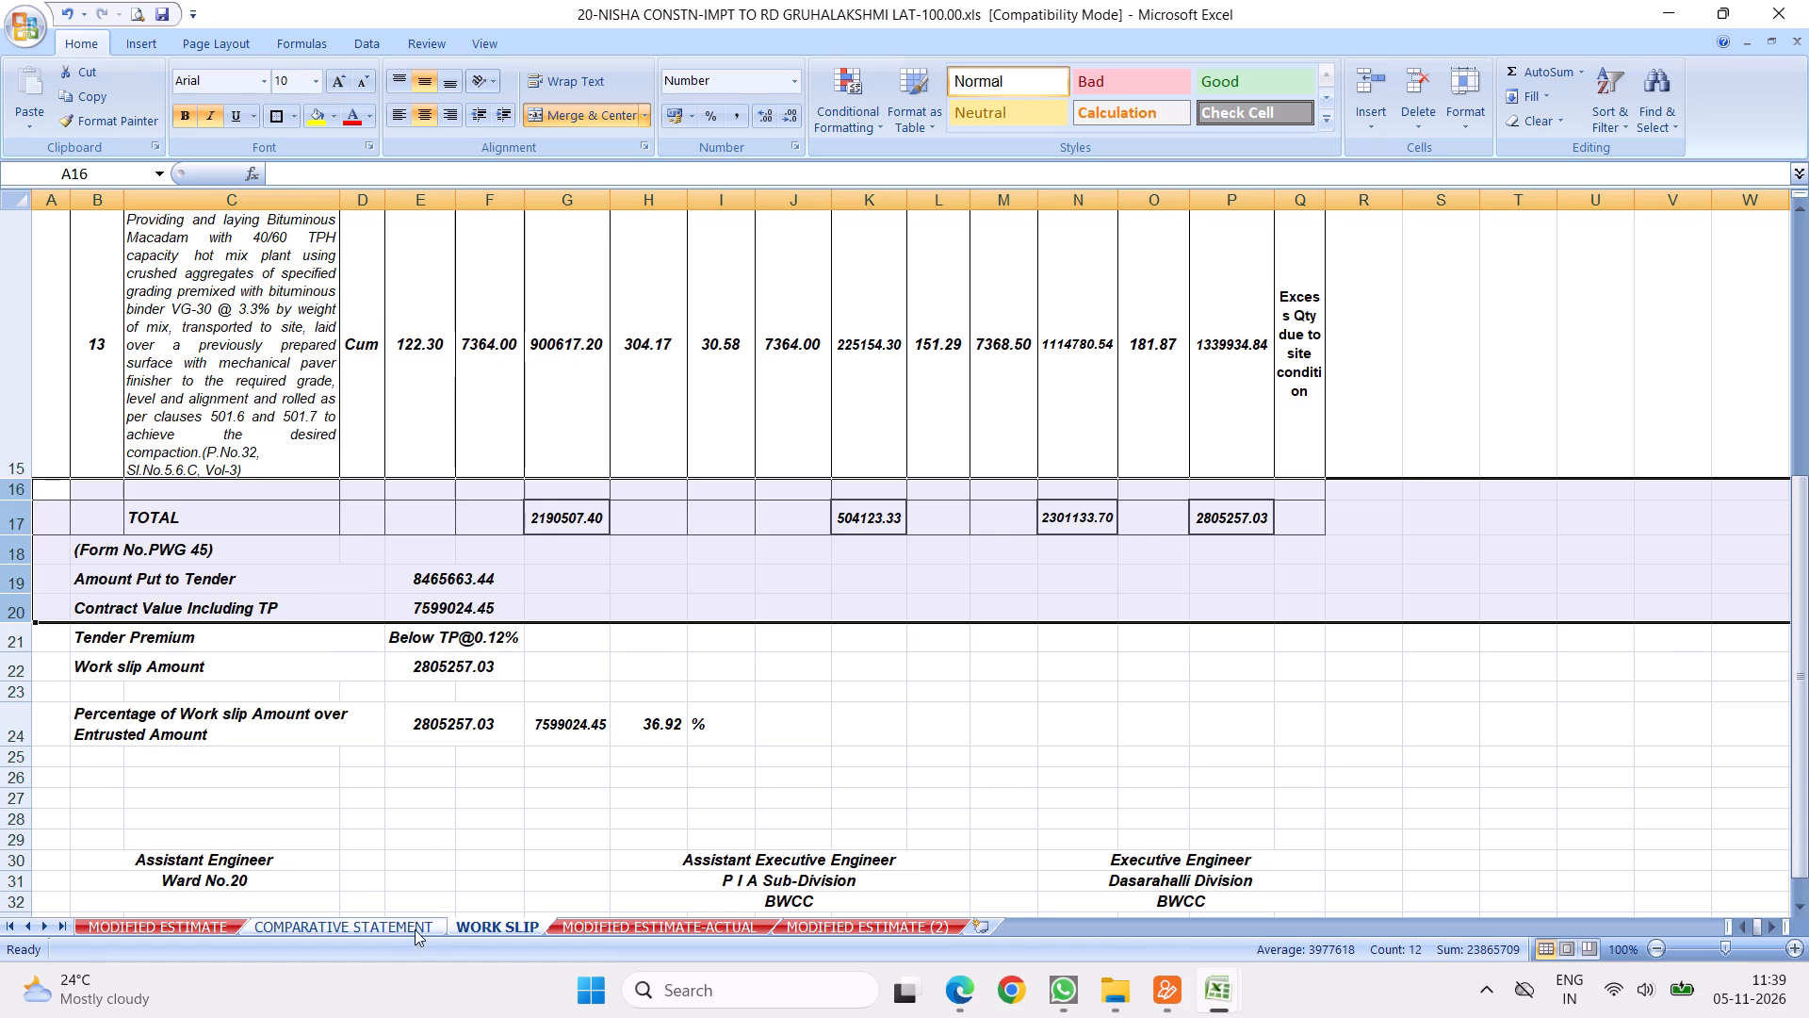
left_click(380, 918)
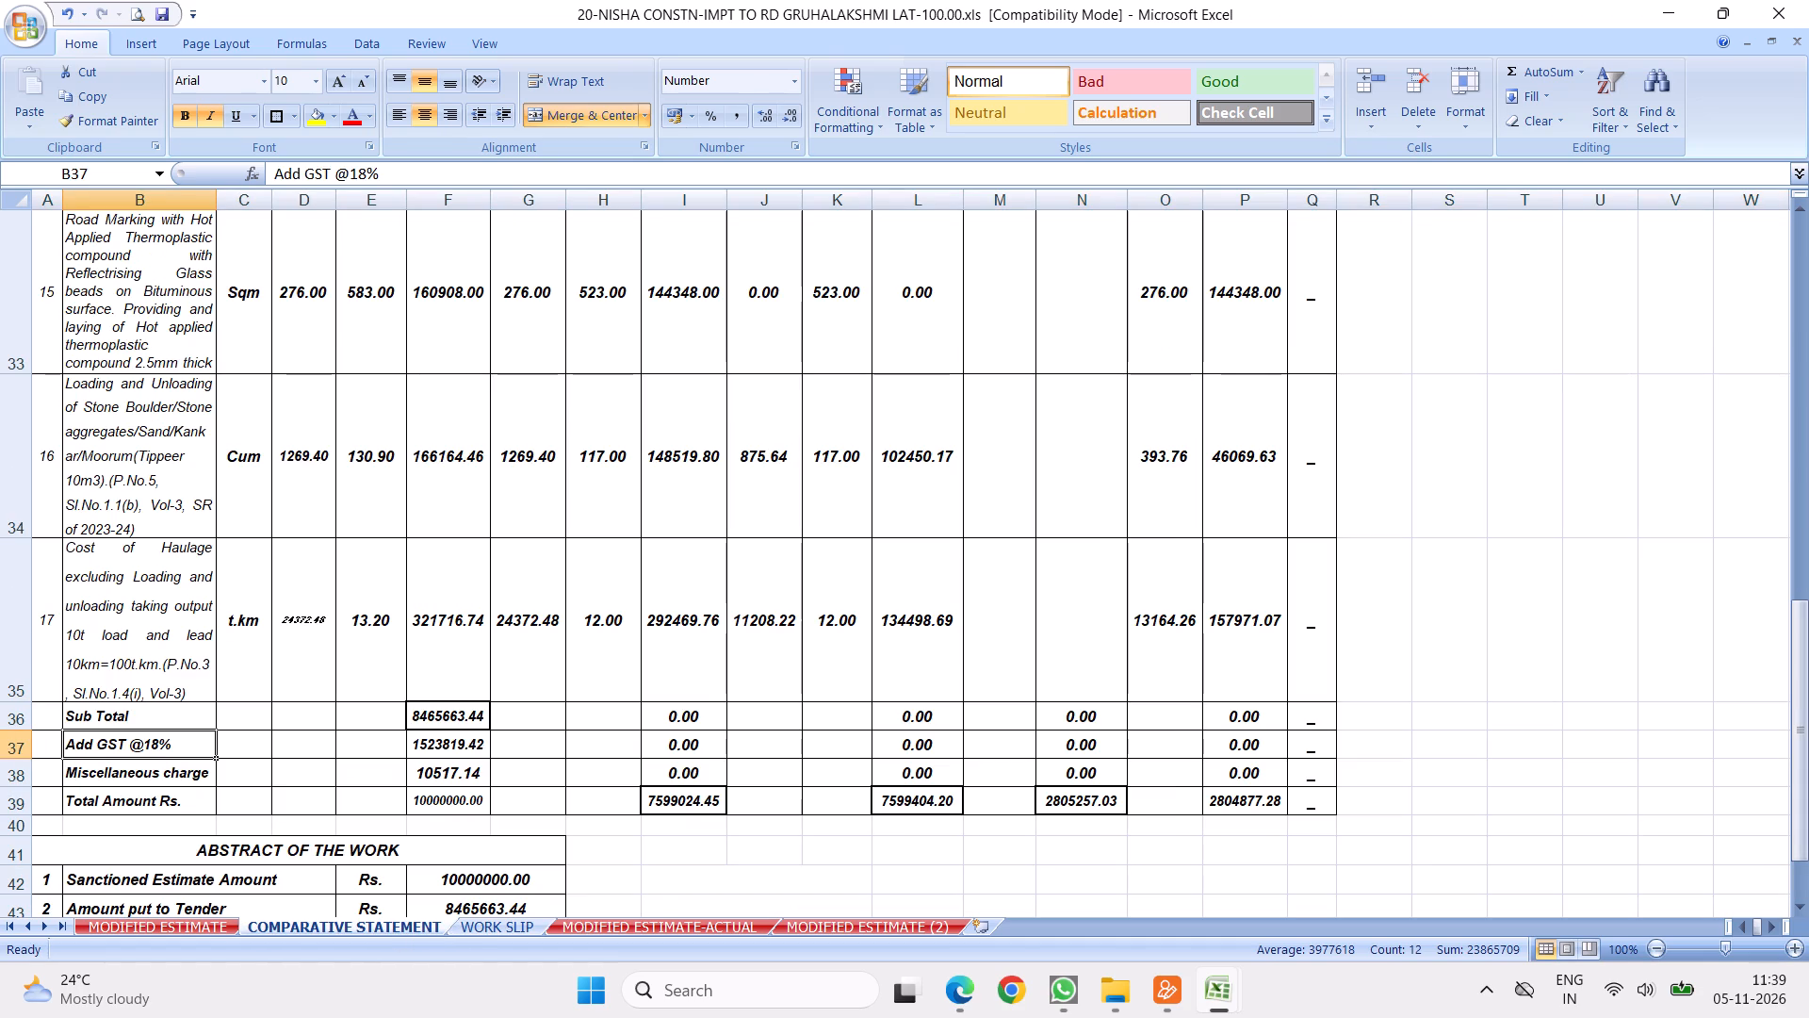
left_click(487, 927)
Renumber the first four WORK SLIP items in the Sl. No column, A9 to A12, as 1, 2, 3 and 4.
scroll(41, 549, "up", 4)
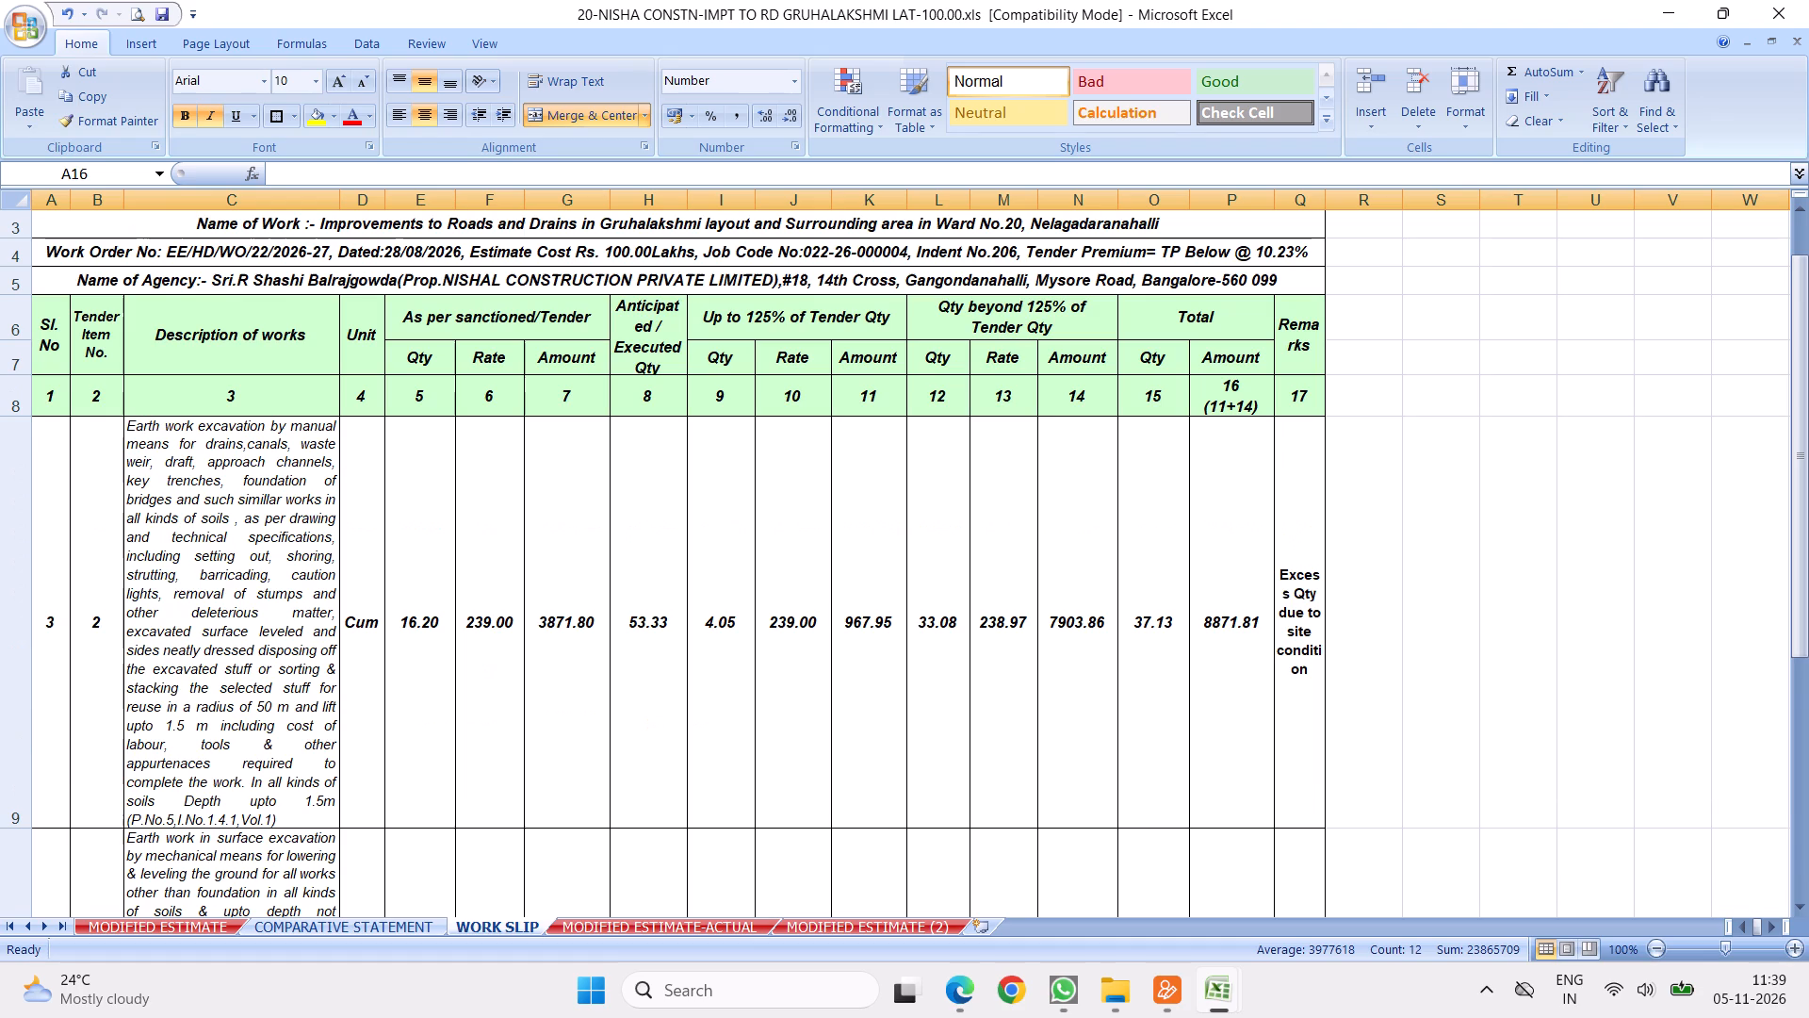
left_click(55, 609)
key("1")
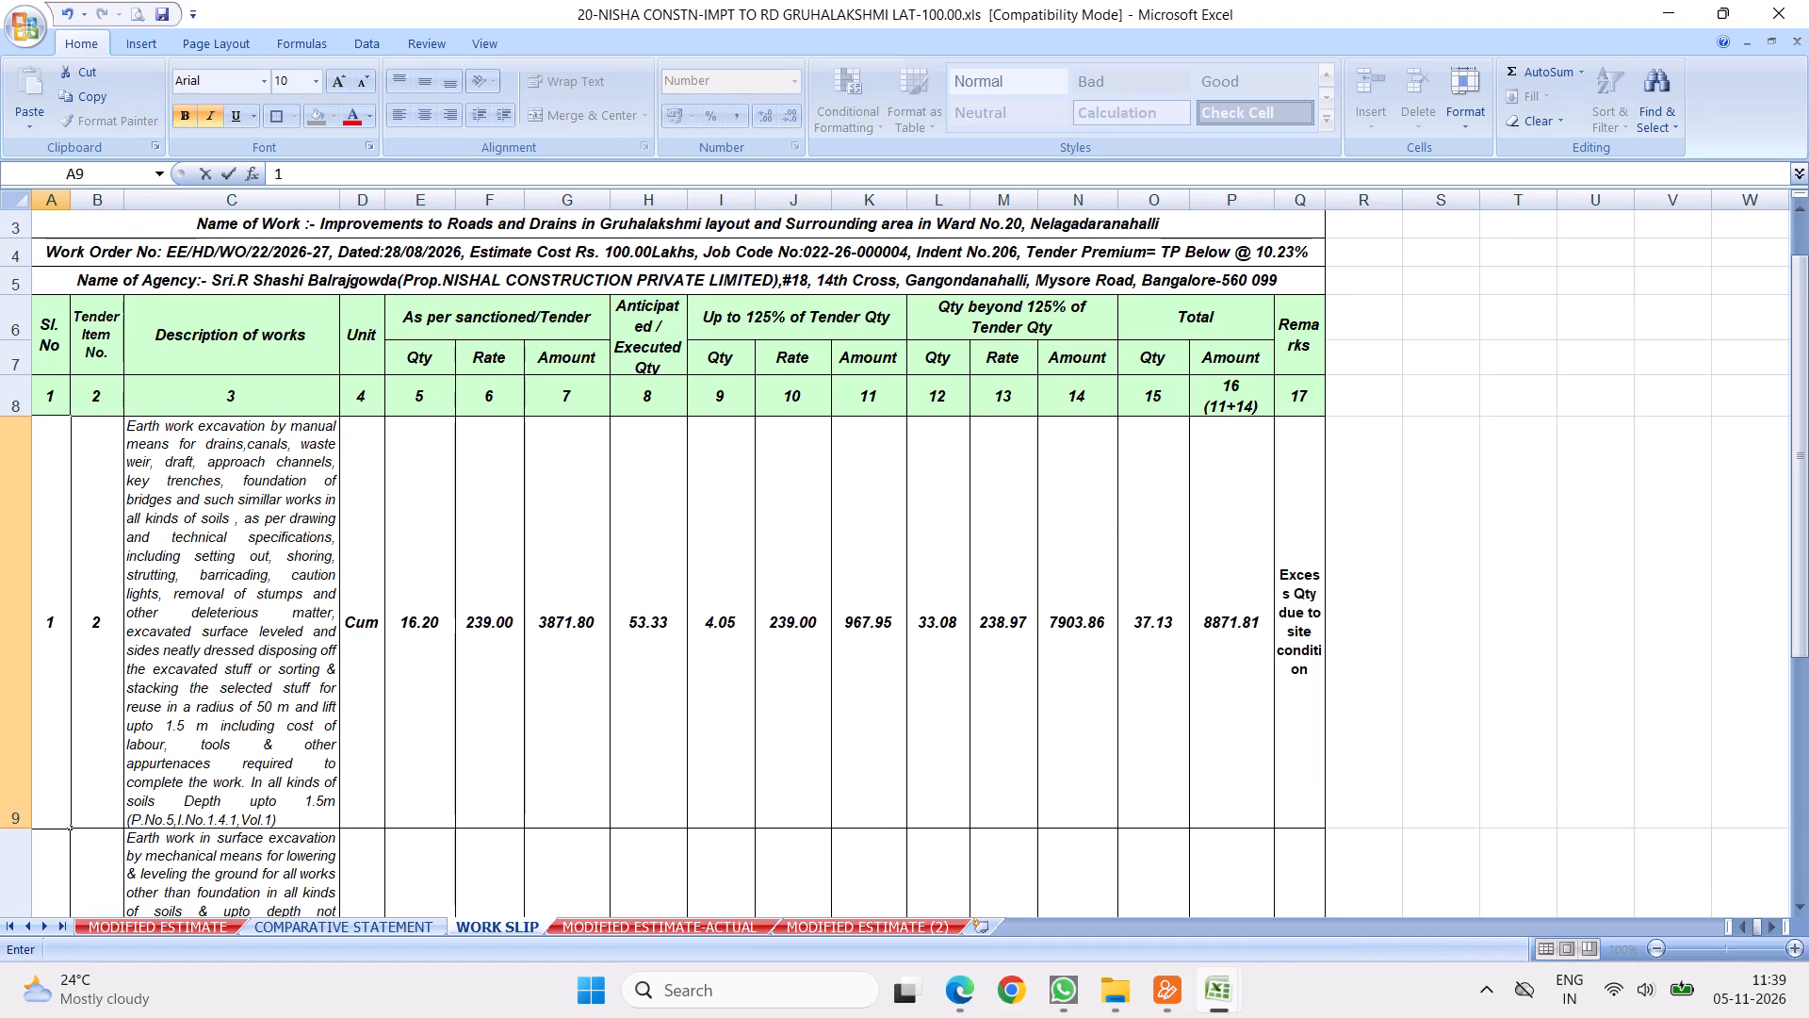
left_click(49, 859)
key("2")
left_click(401, 495)
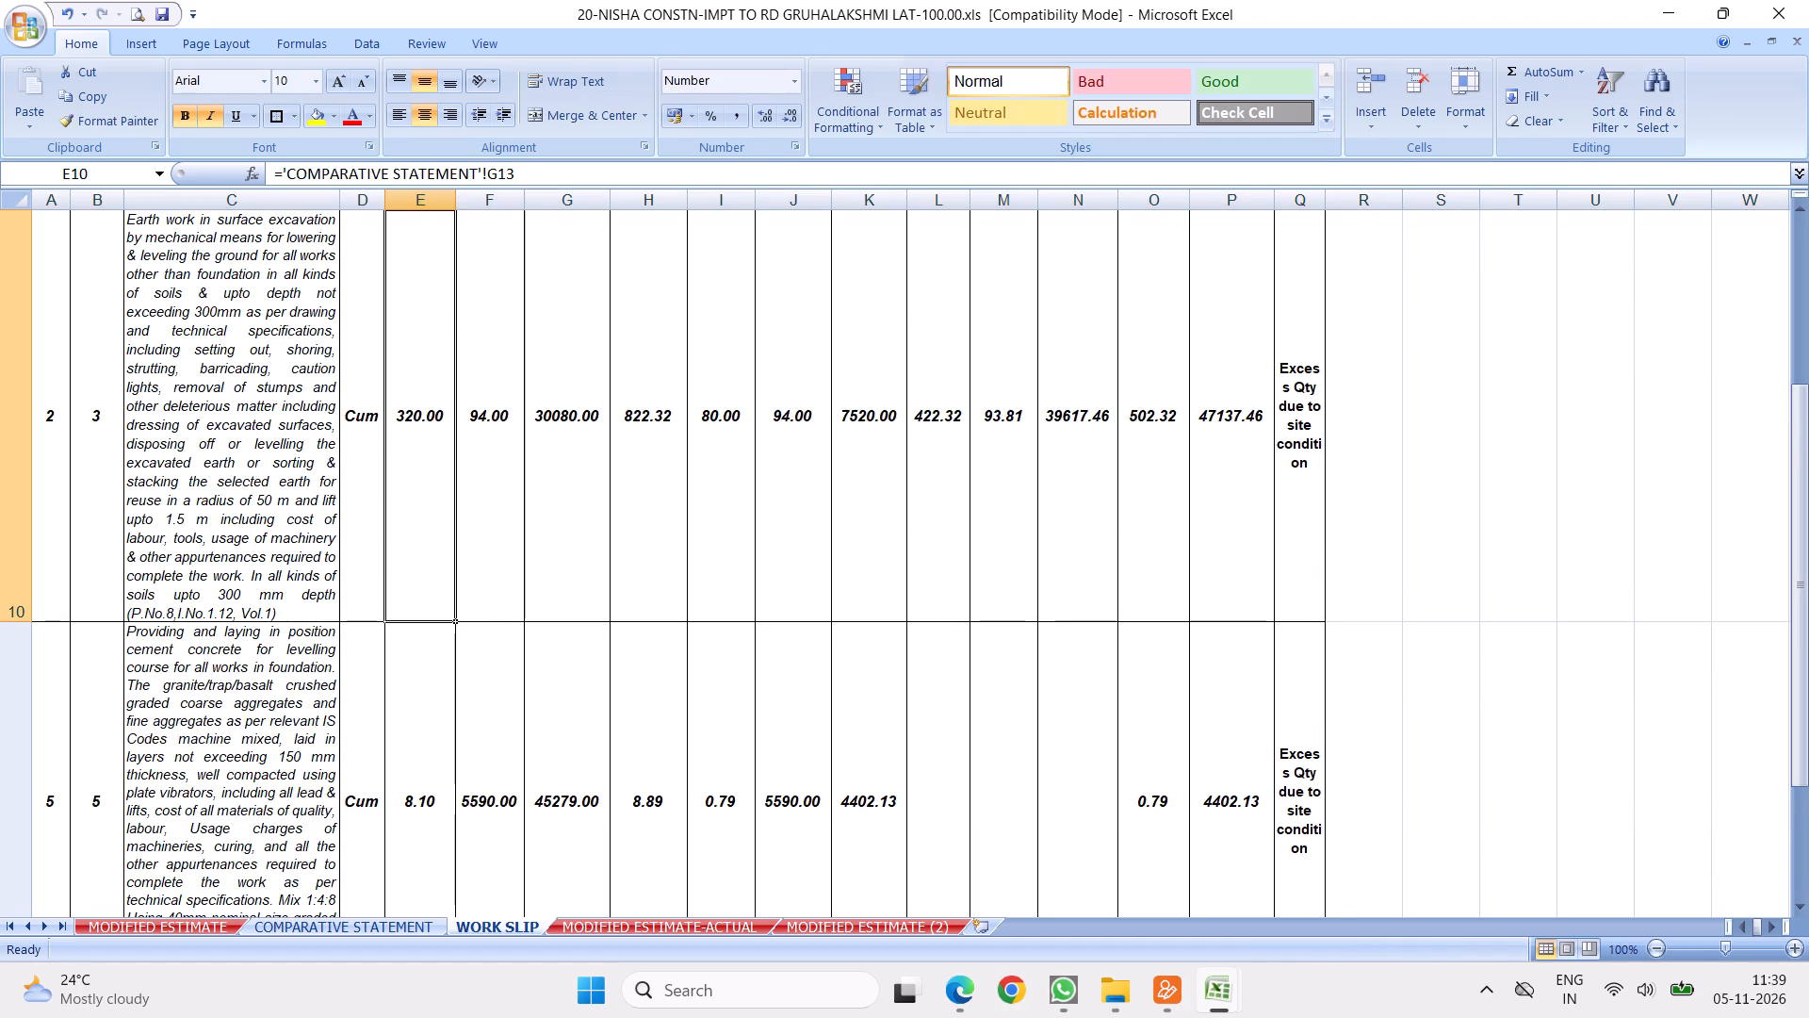
left_click(53, 697)
key("3")
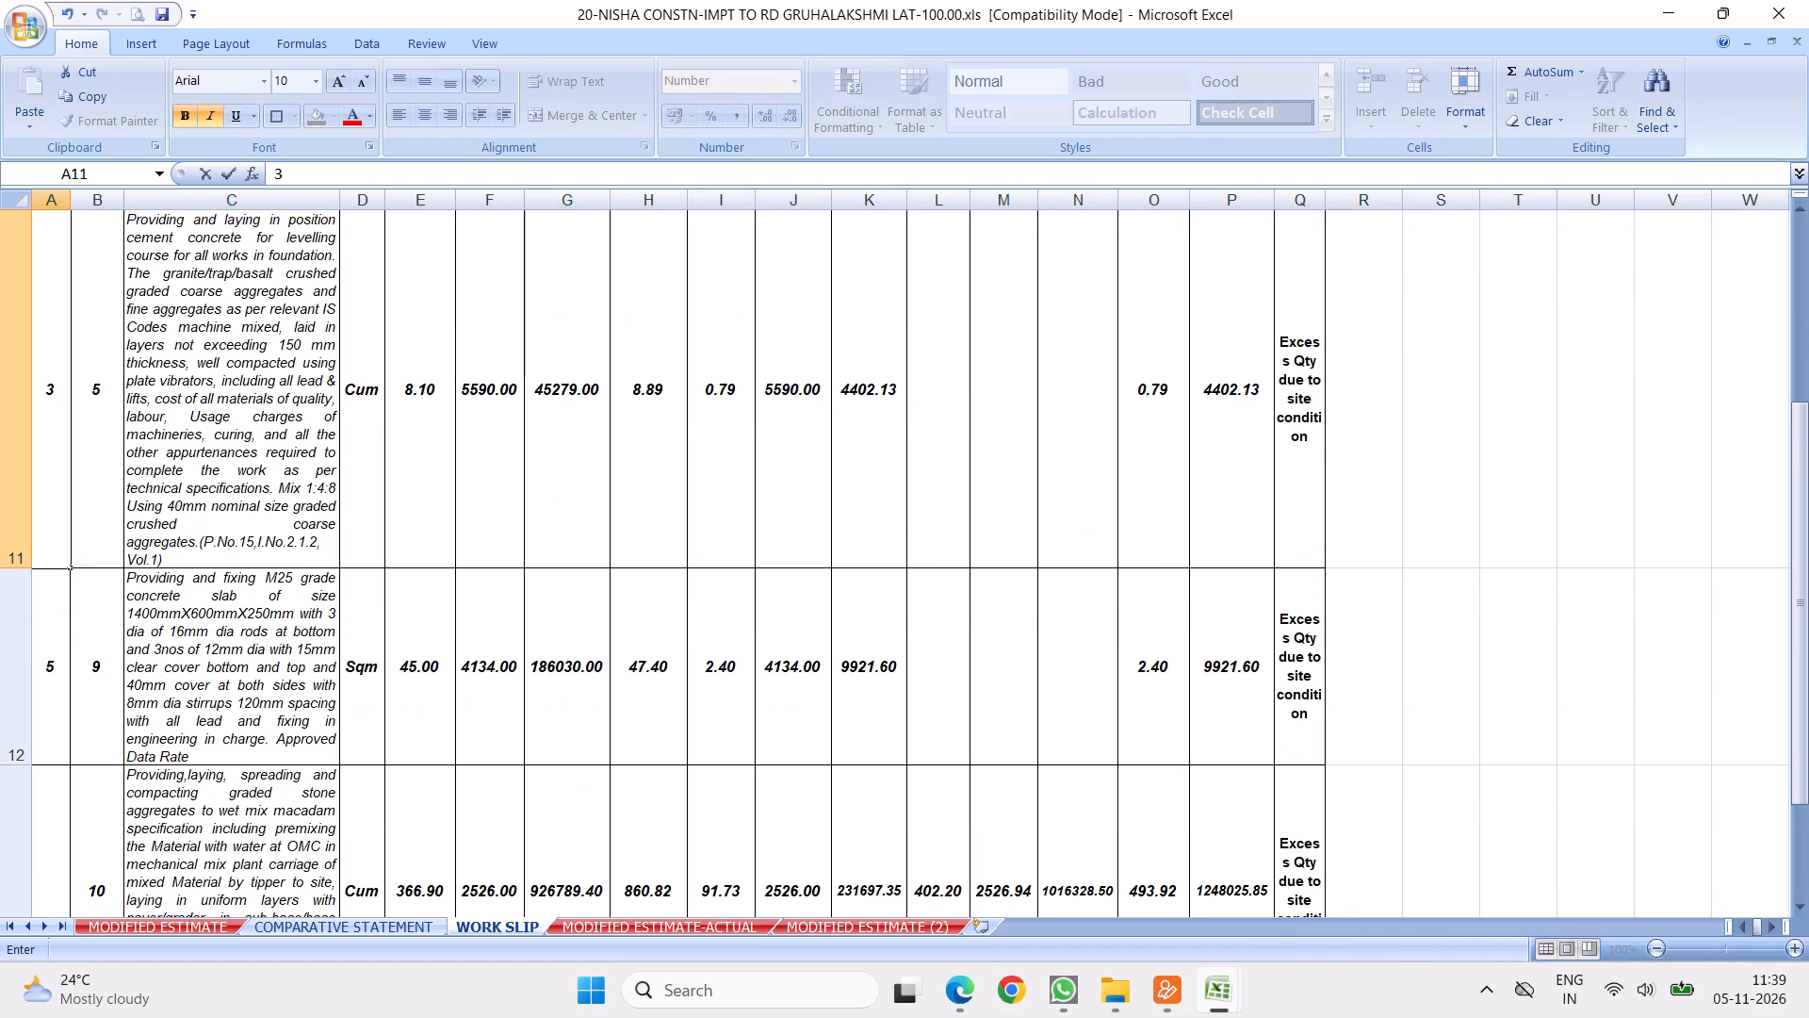
left_click(52, 675)
key("4")
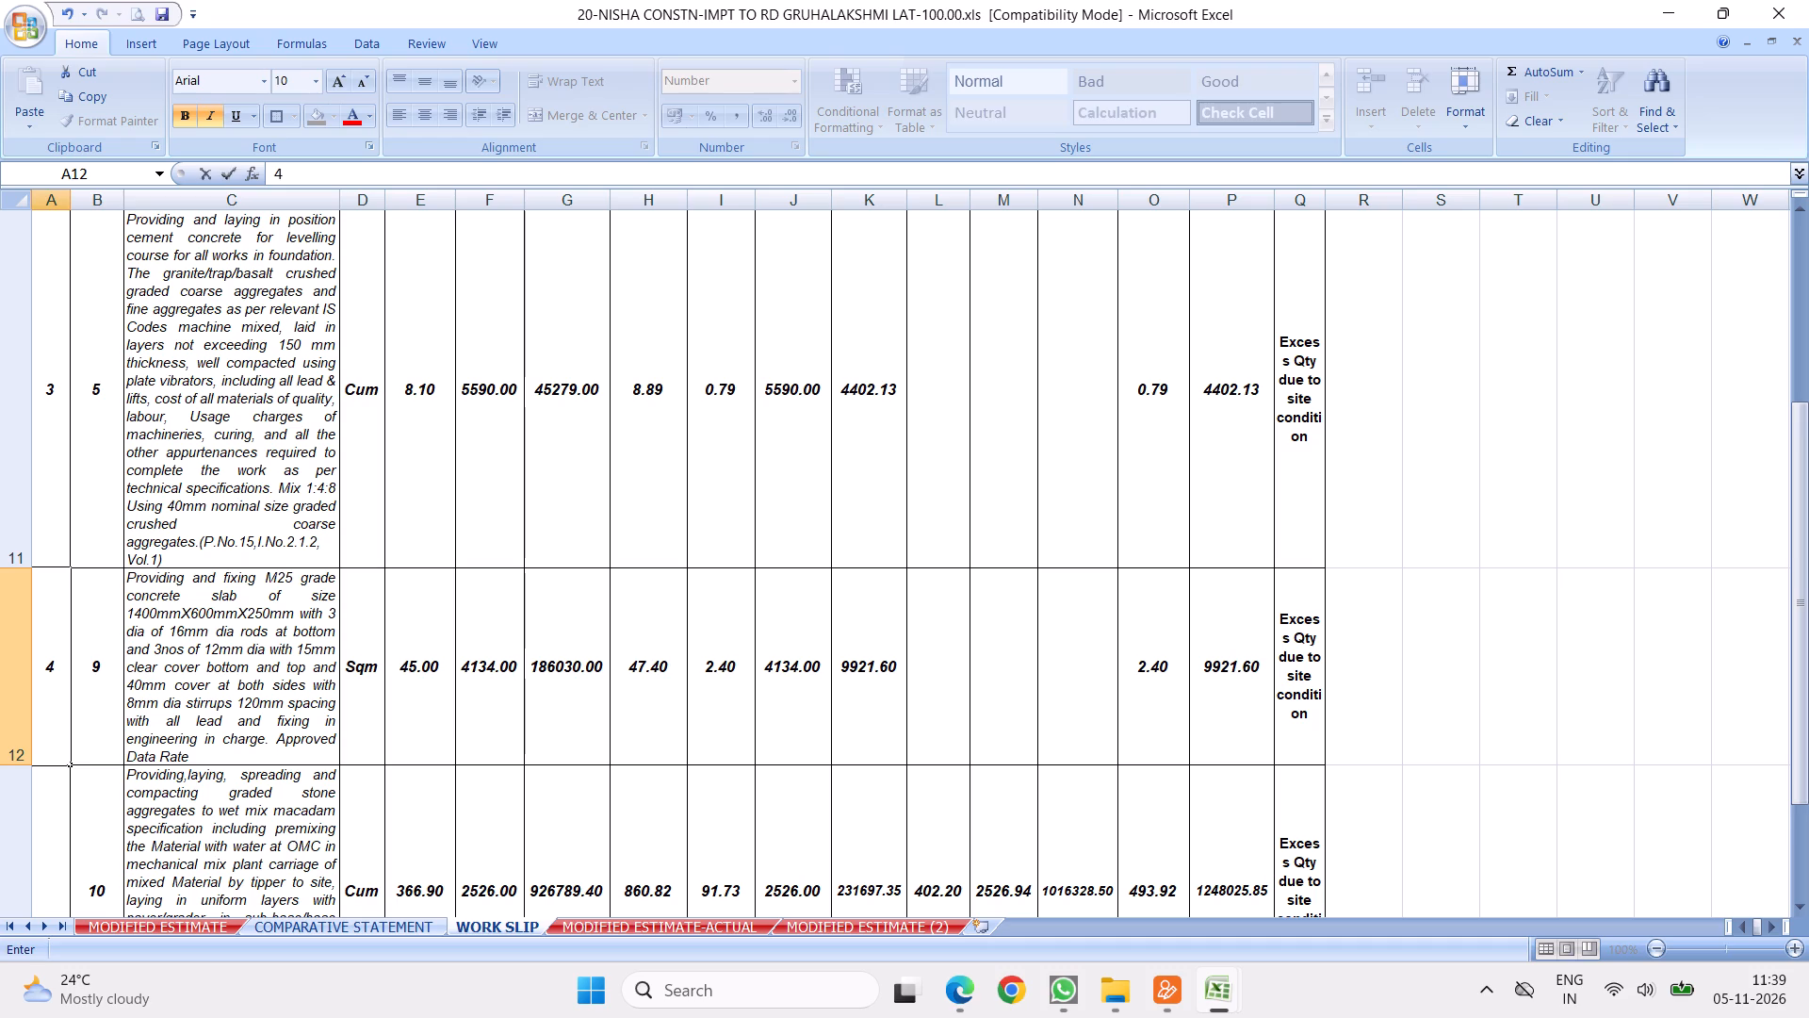
left_click(226, 645)
Extend the serial number series from A11:A12 down to A15, numbering the last three items 5 to 7.
left_click_drag(64, 525, 57, 657)
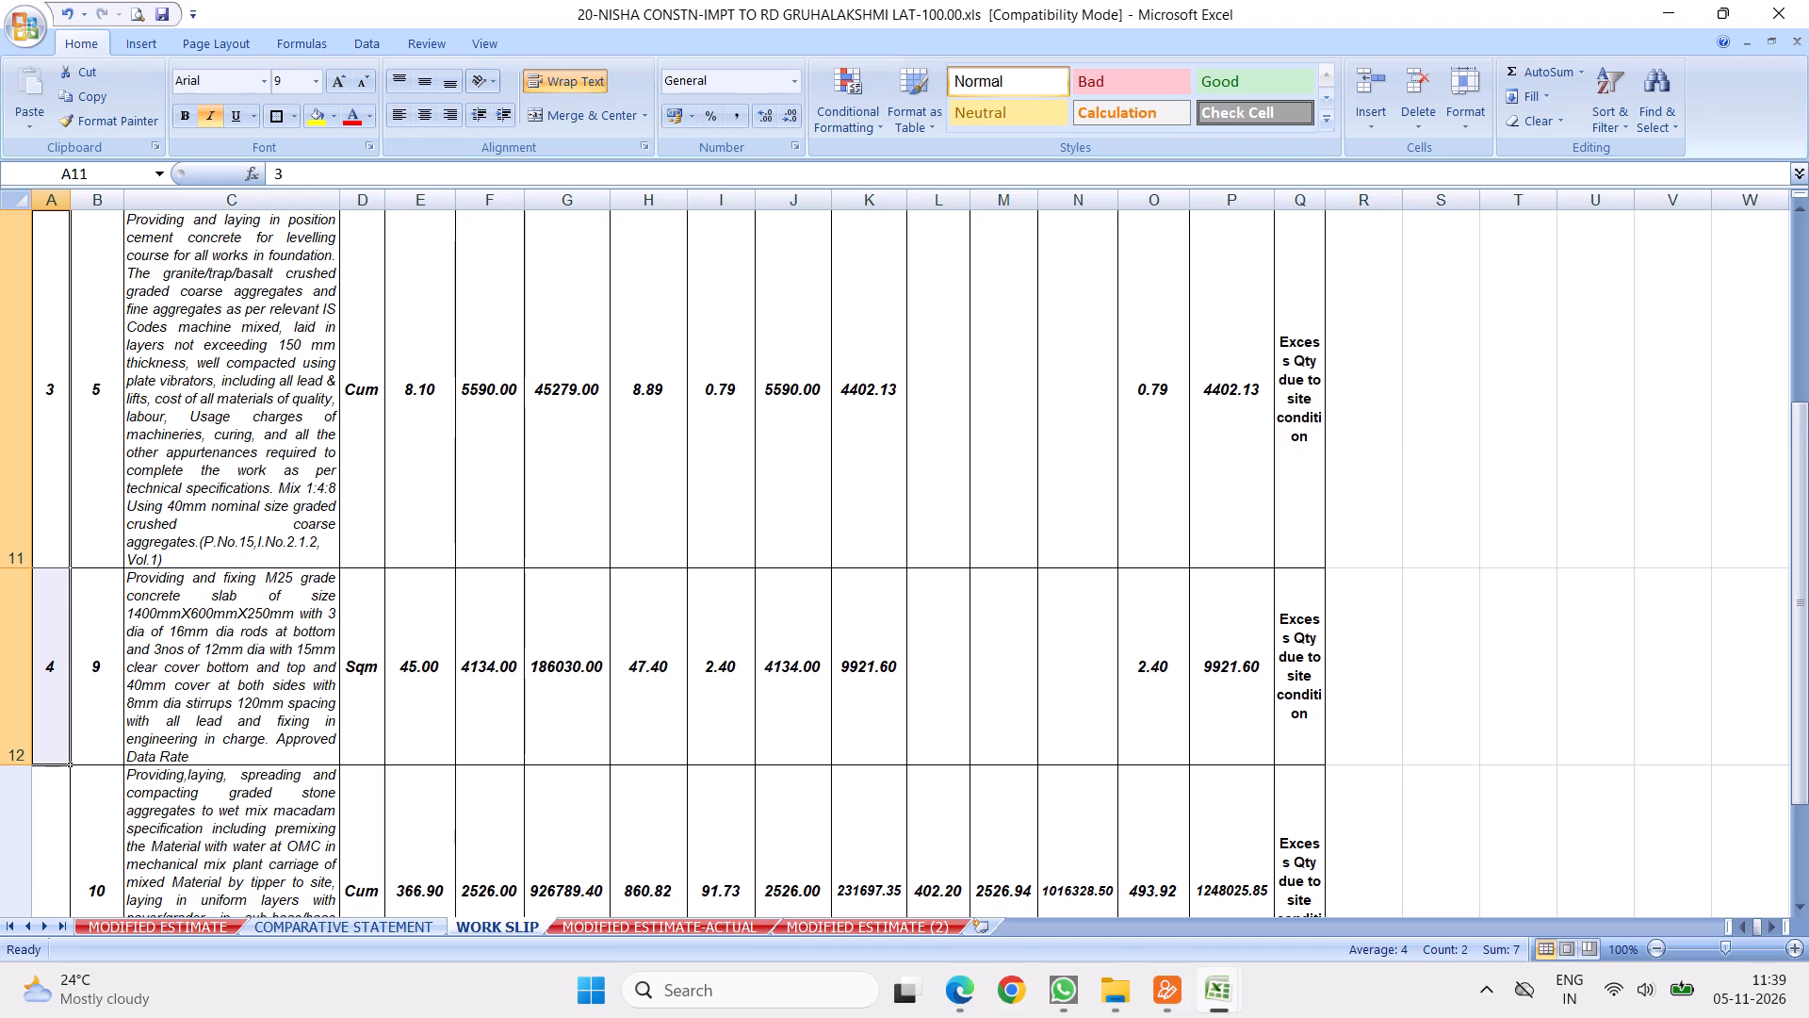
left_click_drag(73, 769, 60, 930)
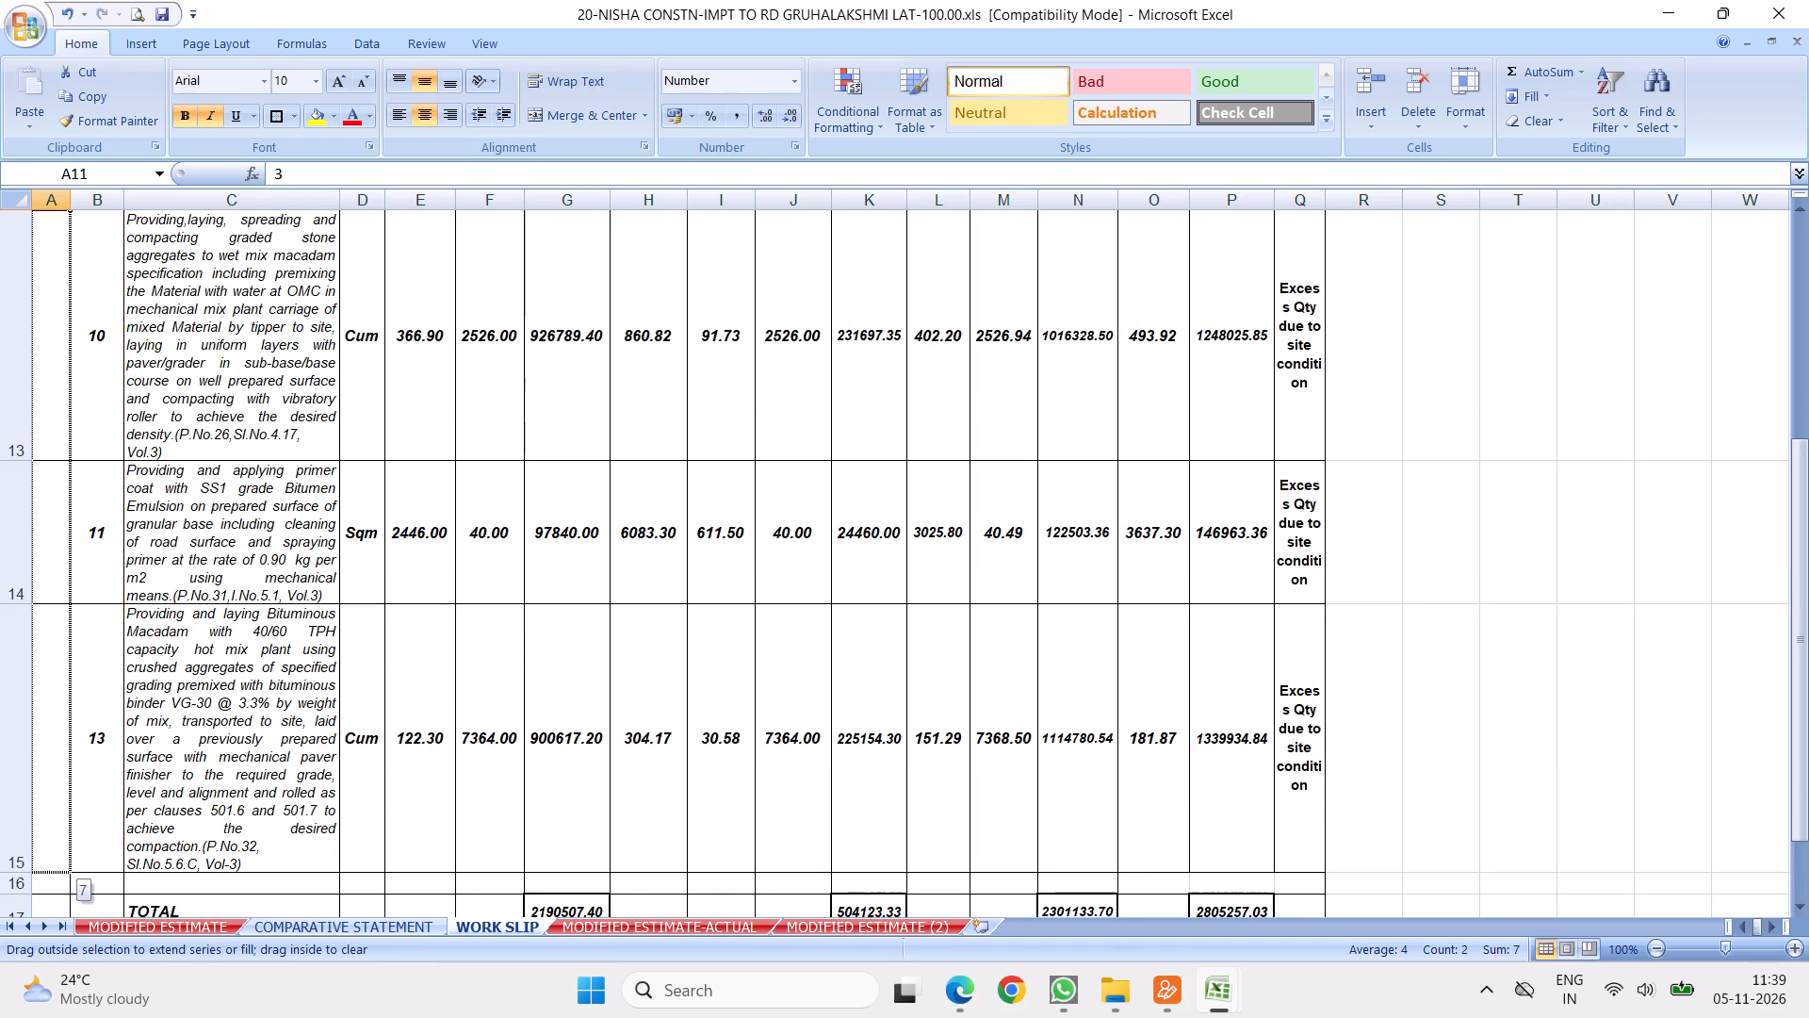
left_click_drag(60, 930, 74, 808)
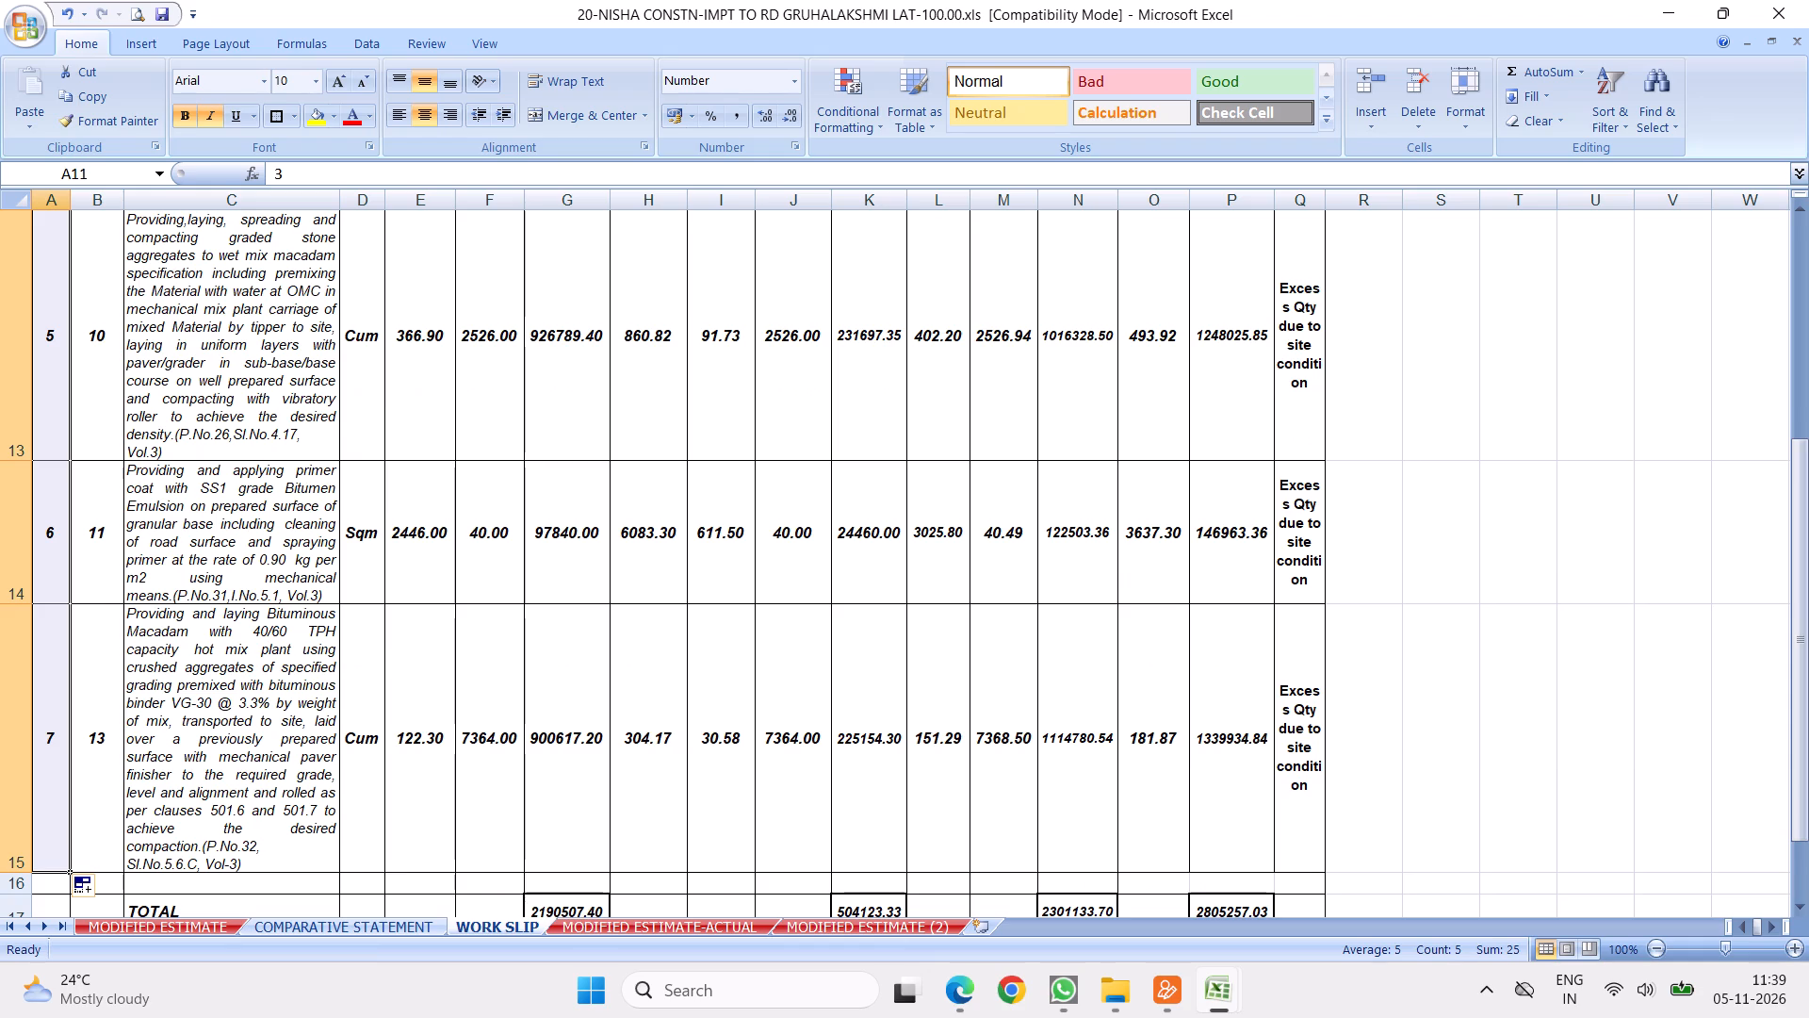
left_click(253, 648)
Check that the SUM formula for the sanctioned amount total in G17 covers all the item rows.
scroll(660, 496, "down", 1)
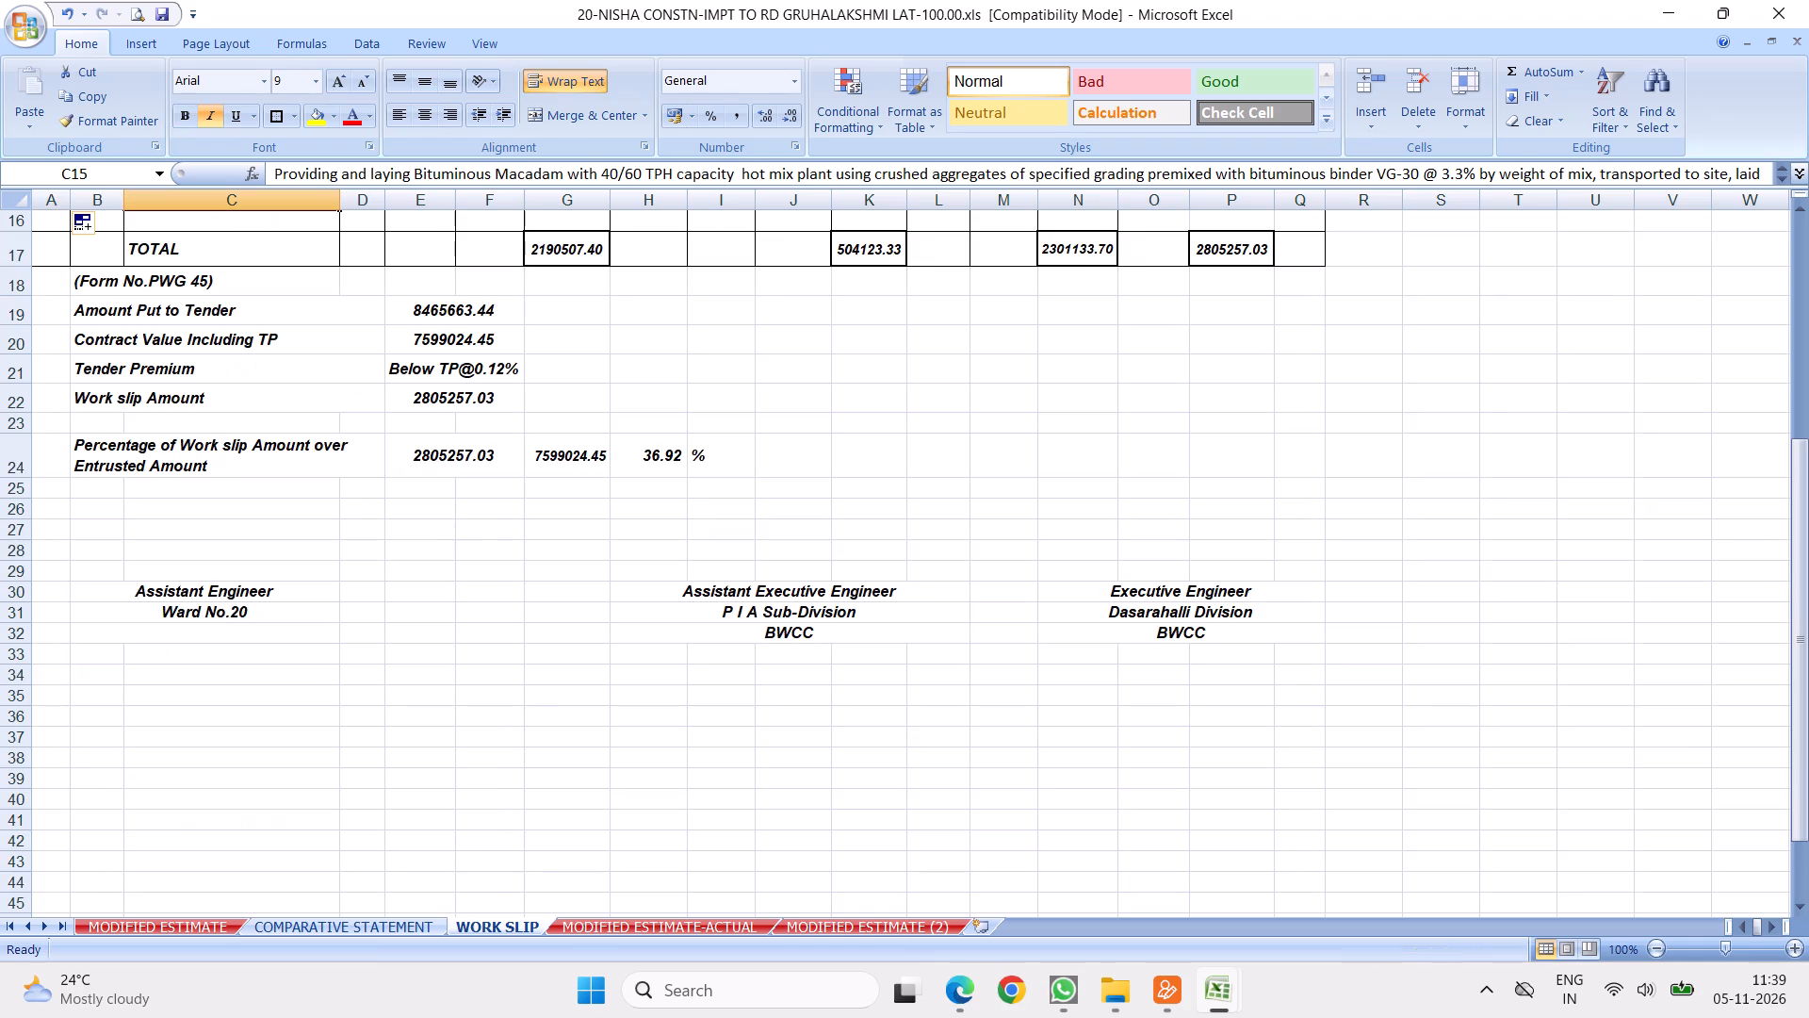
left_click(537, 246)
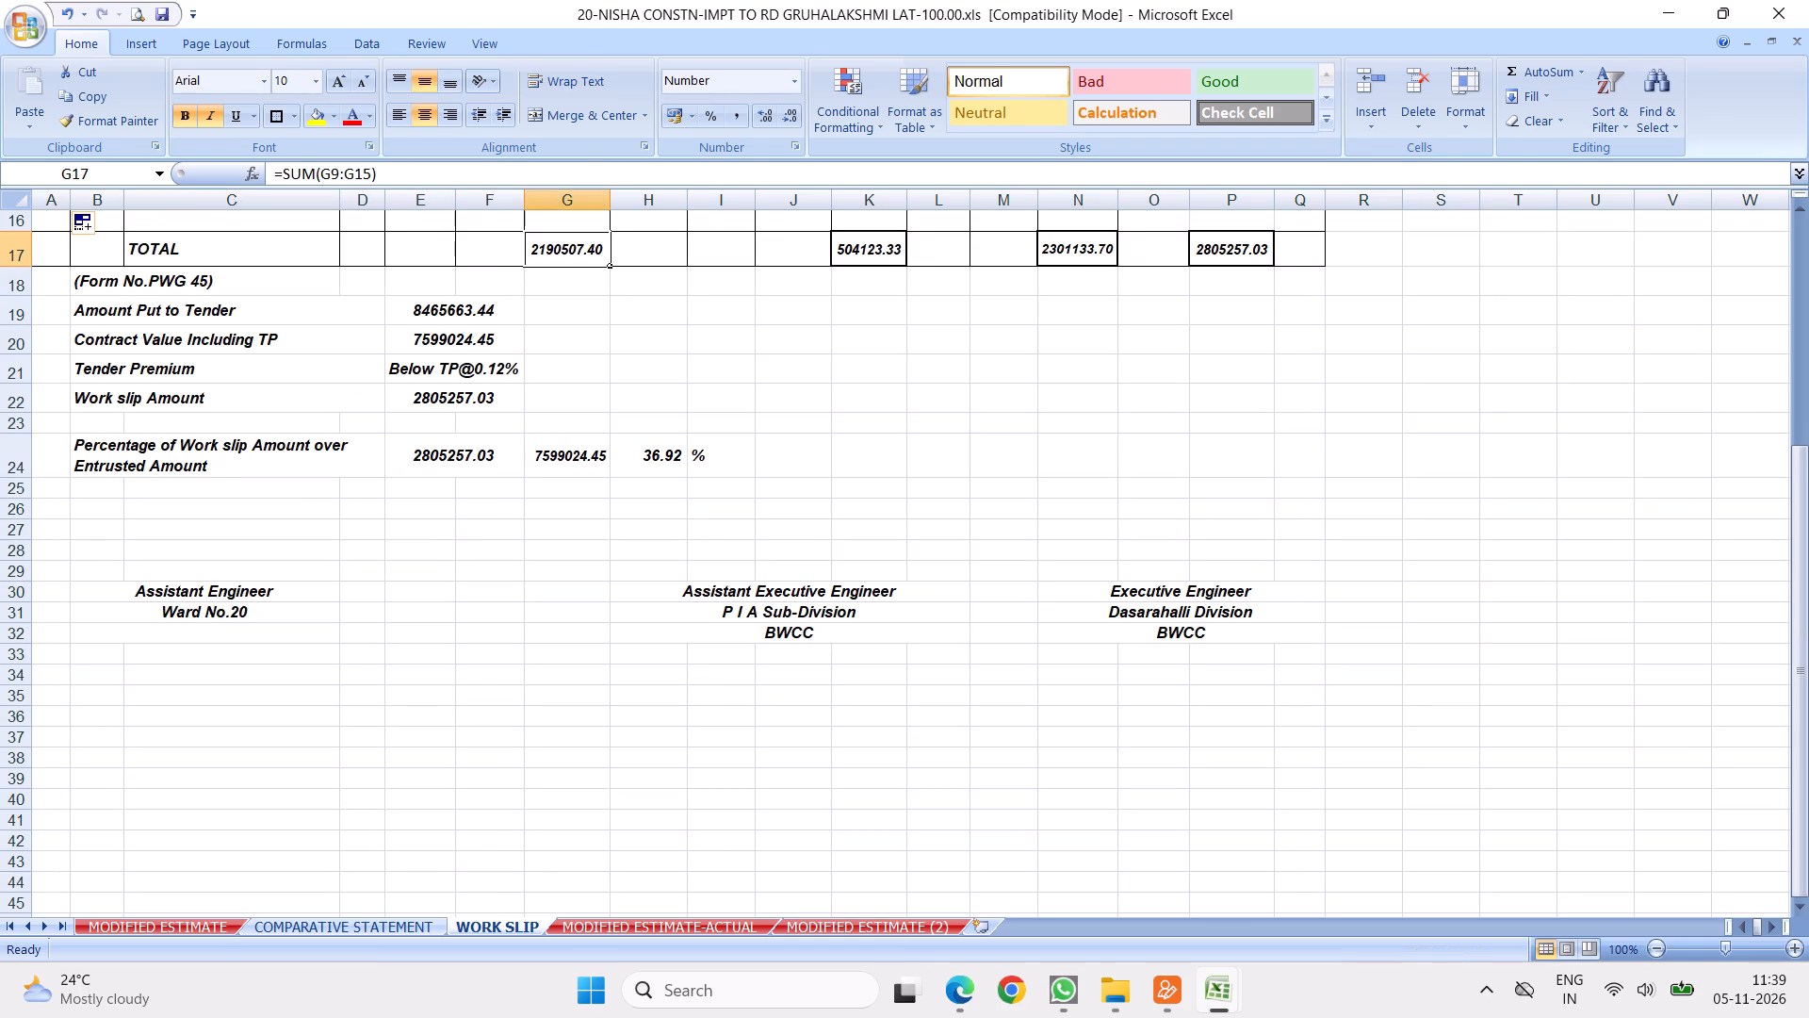
left_click(393, 163)
scroll(661, 413, "up", 3)
scroll(672, 435, "down", 1)
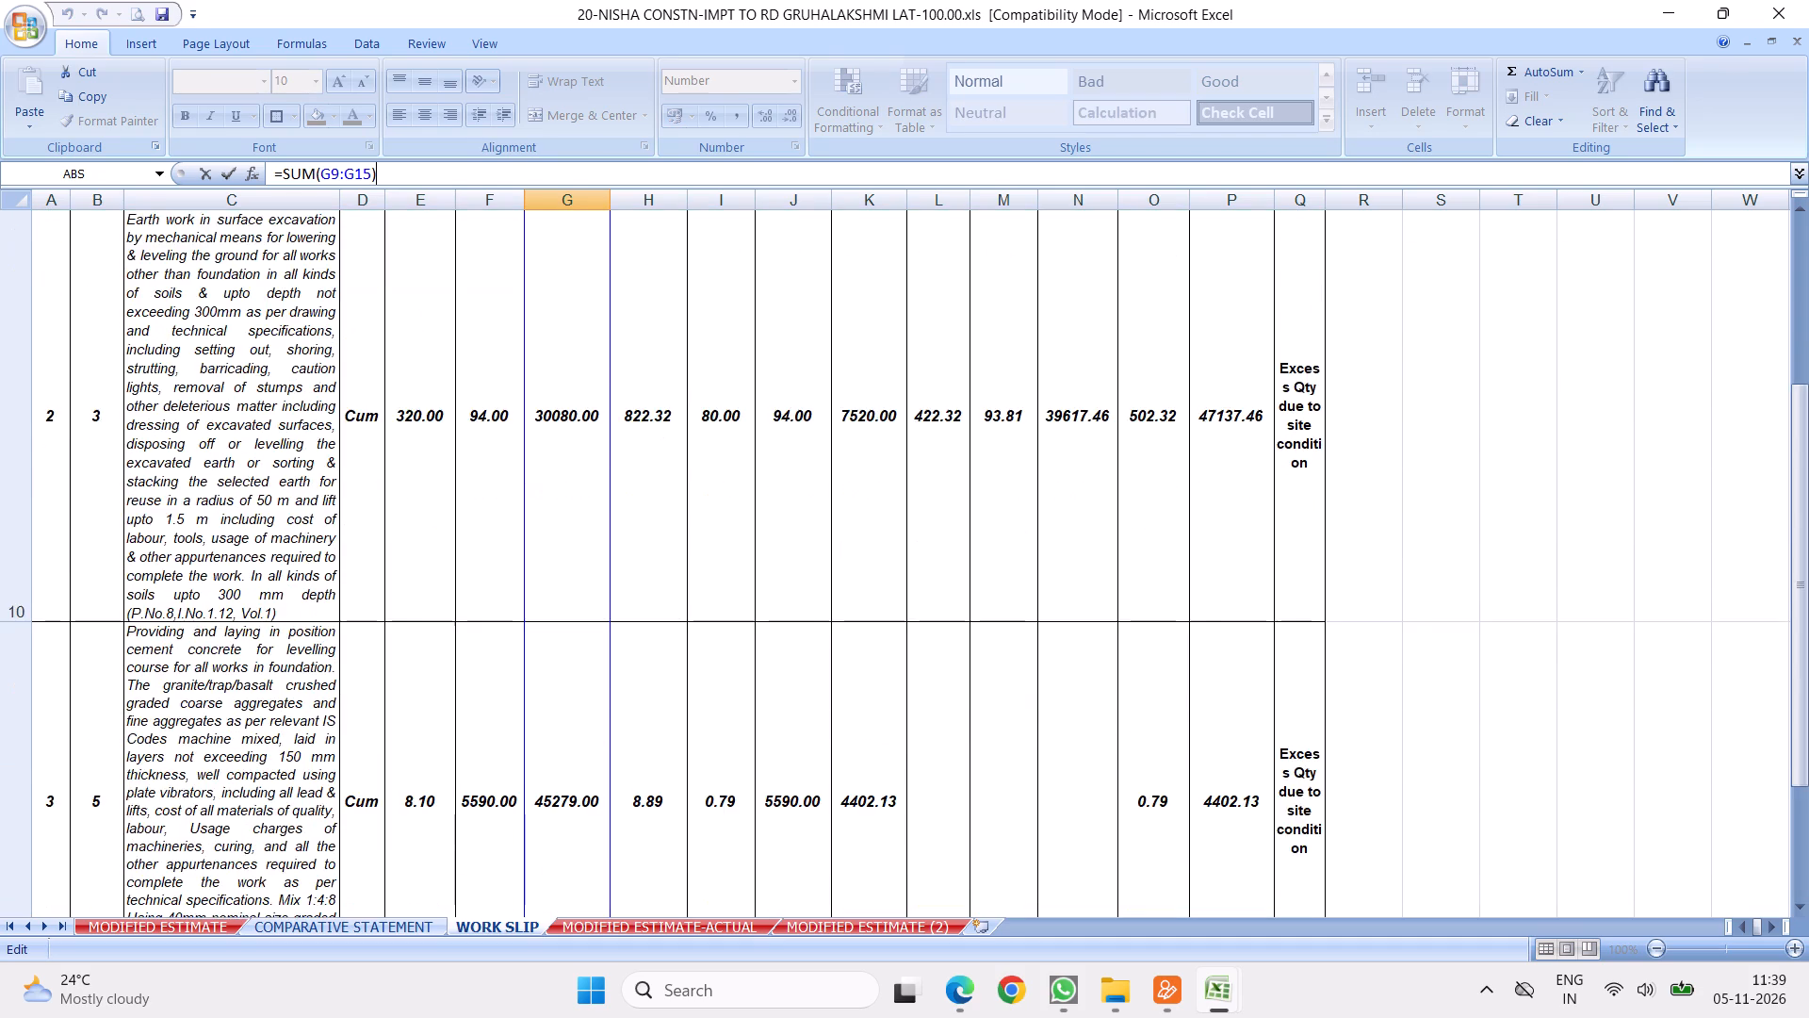
scroll(693, 399, "down", 2)
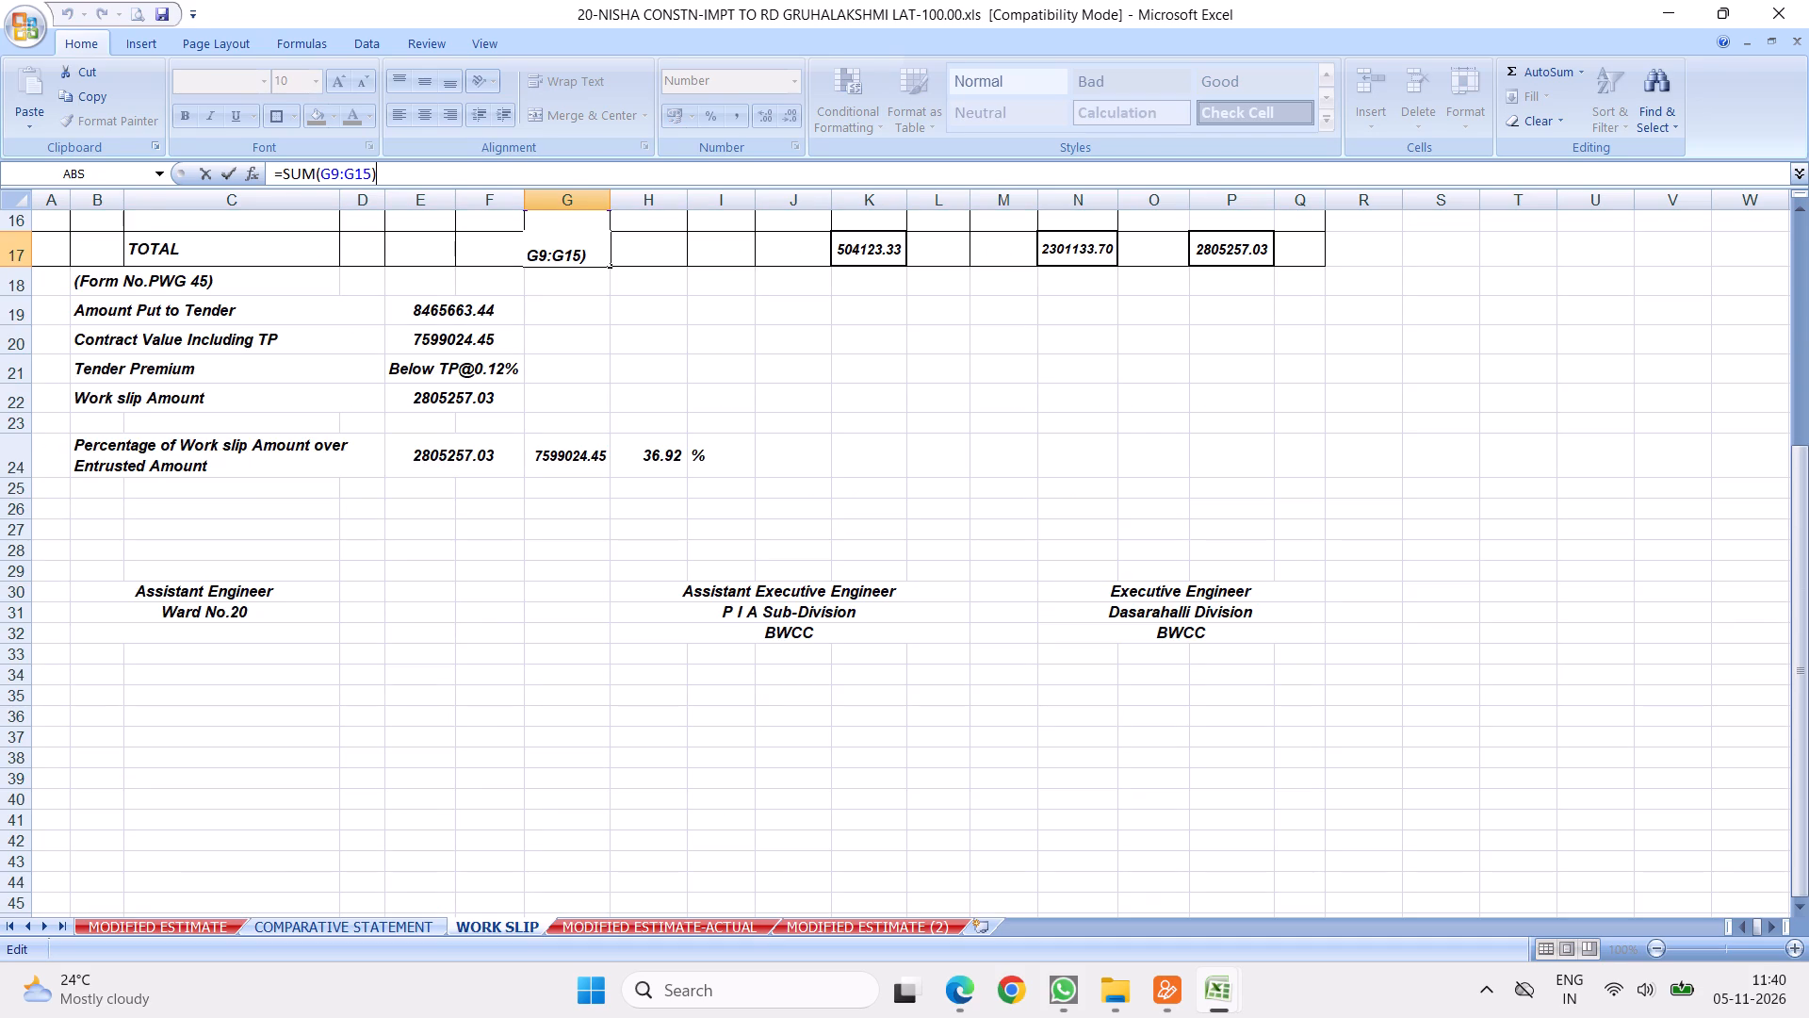
scroll(695, 384, "up", 2)
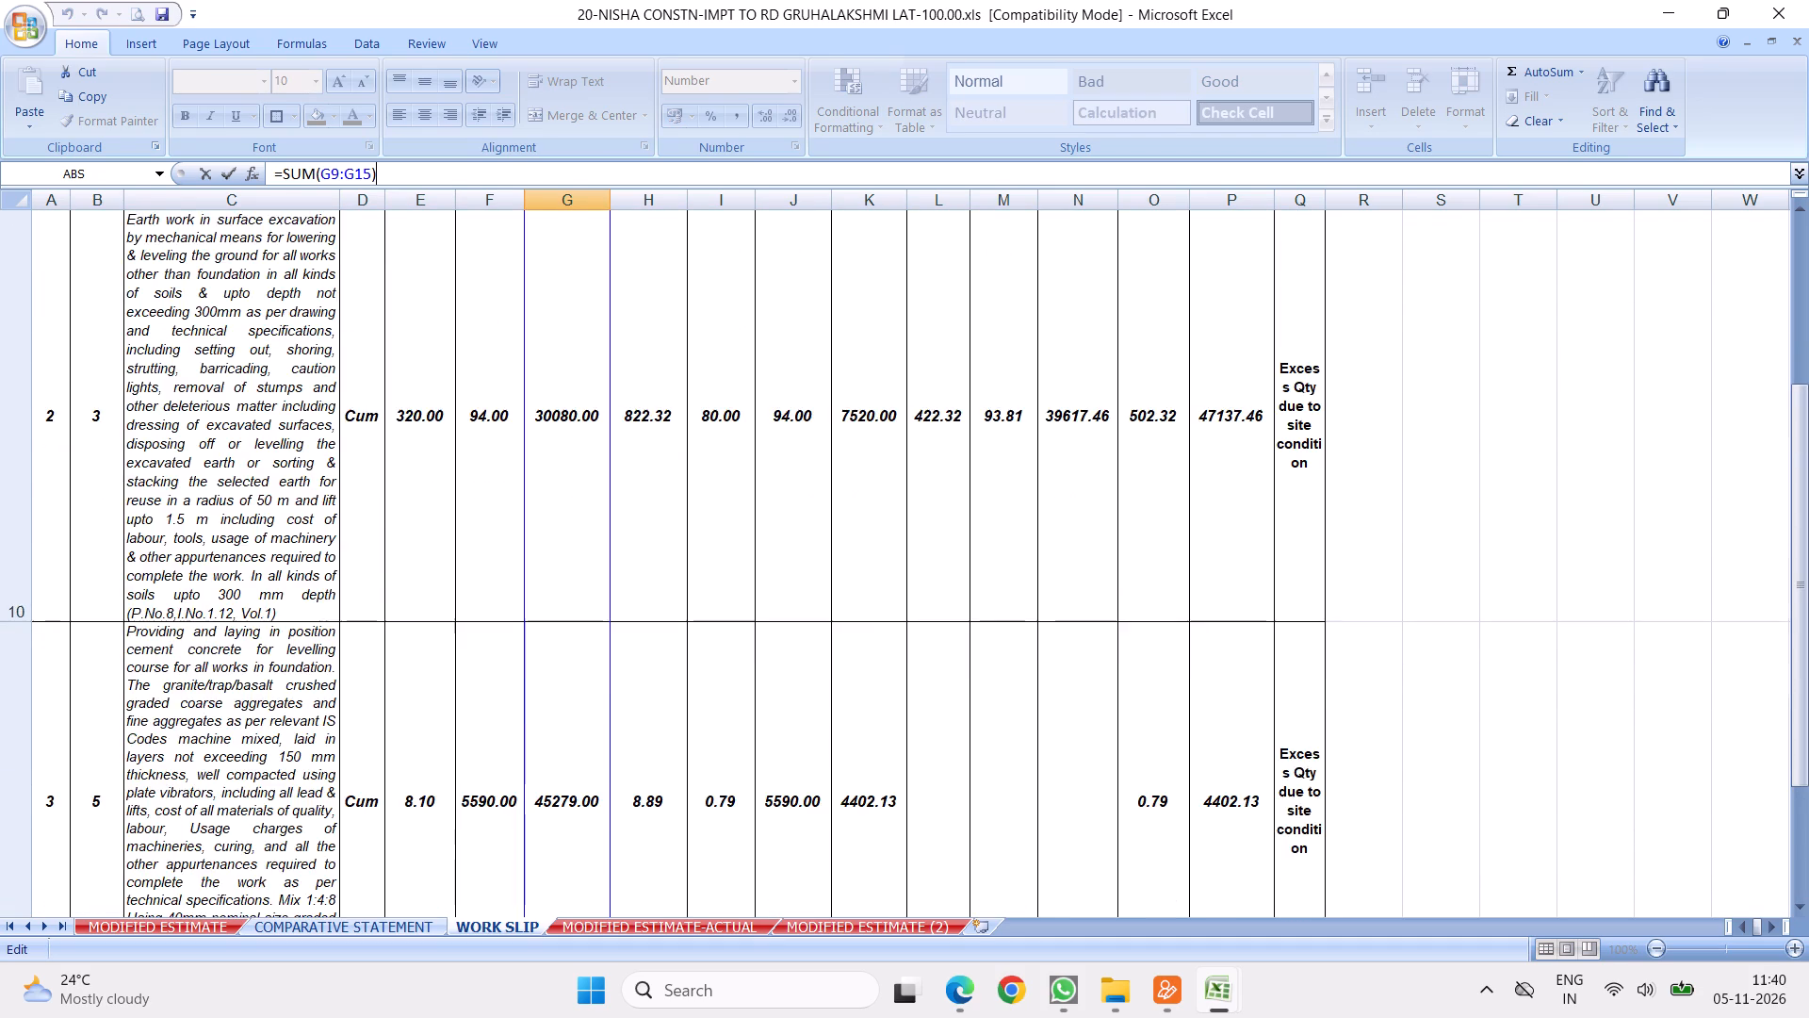
scroll(694, 408, "up", 4)
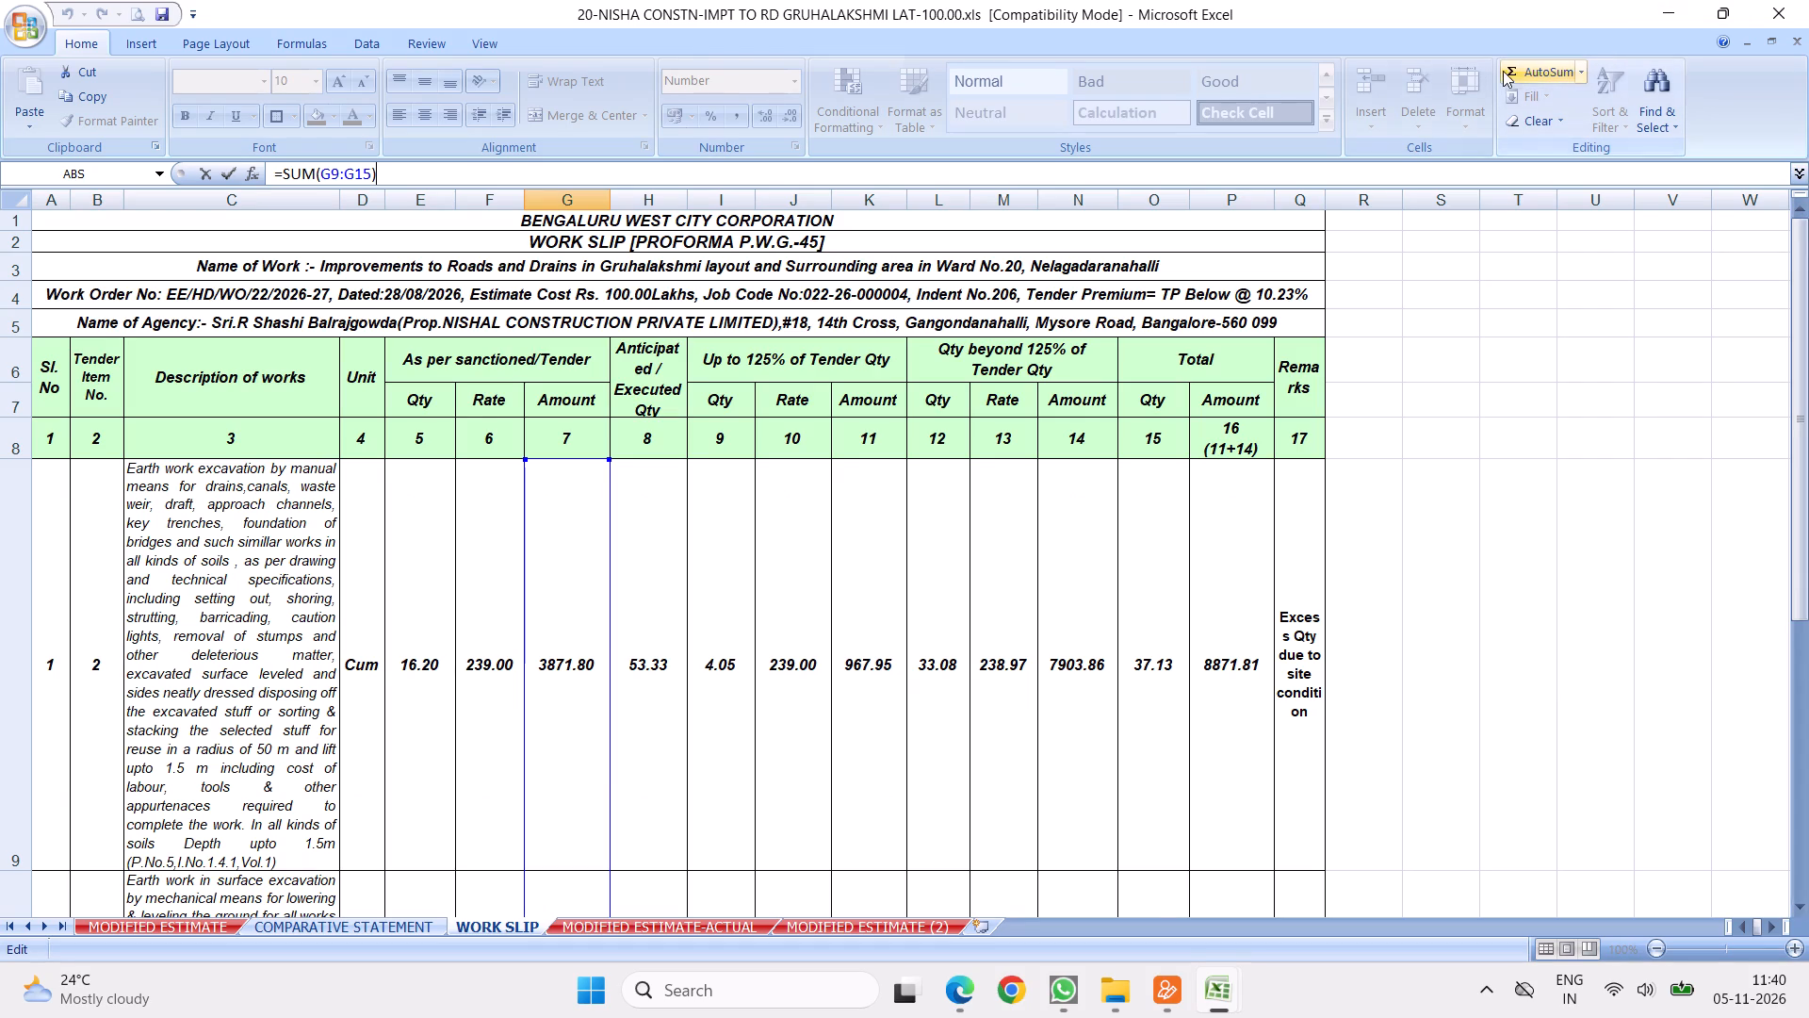
left_click(1512, 63)
left_click(797, 701)
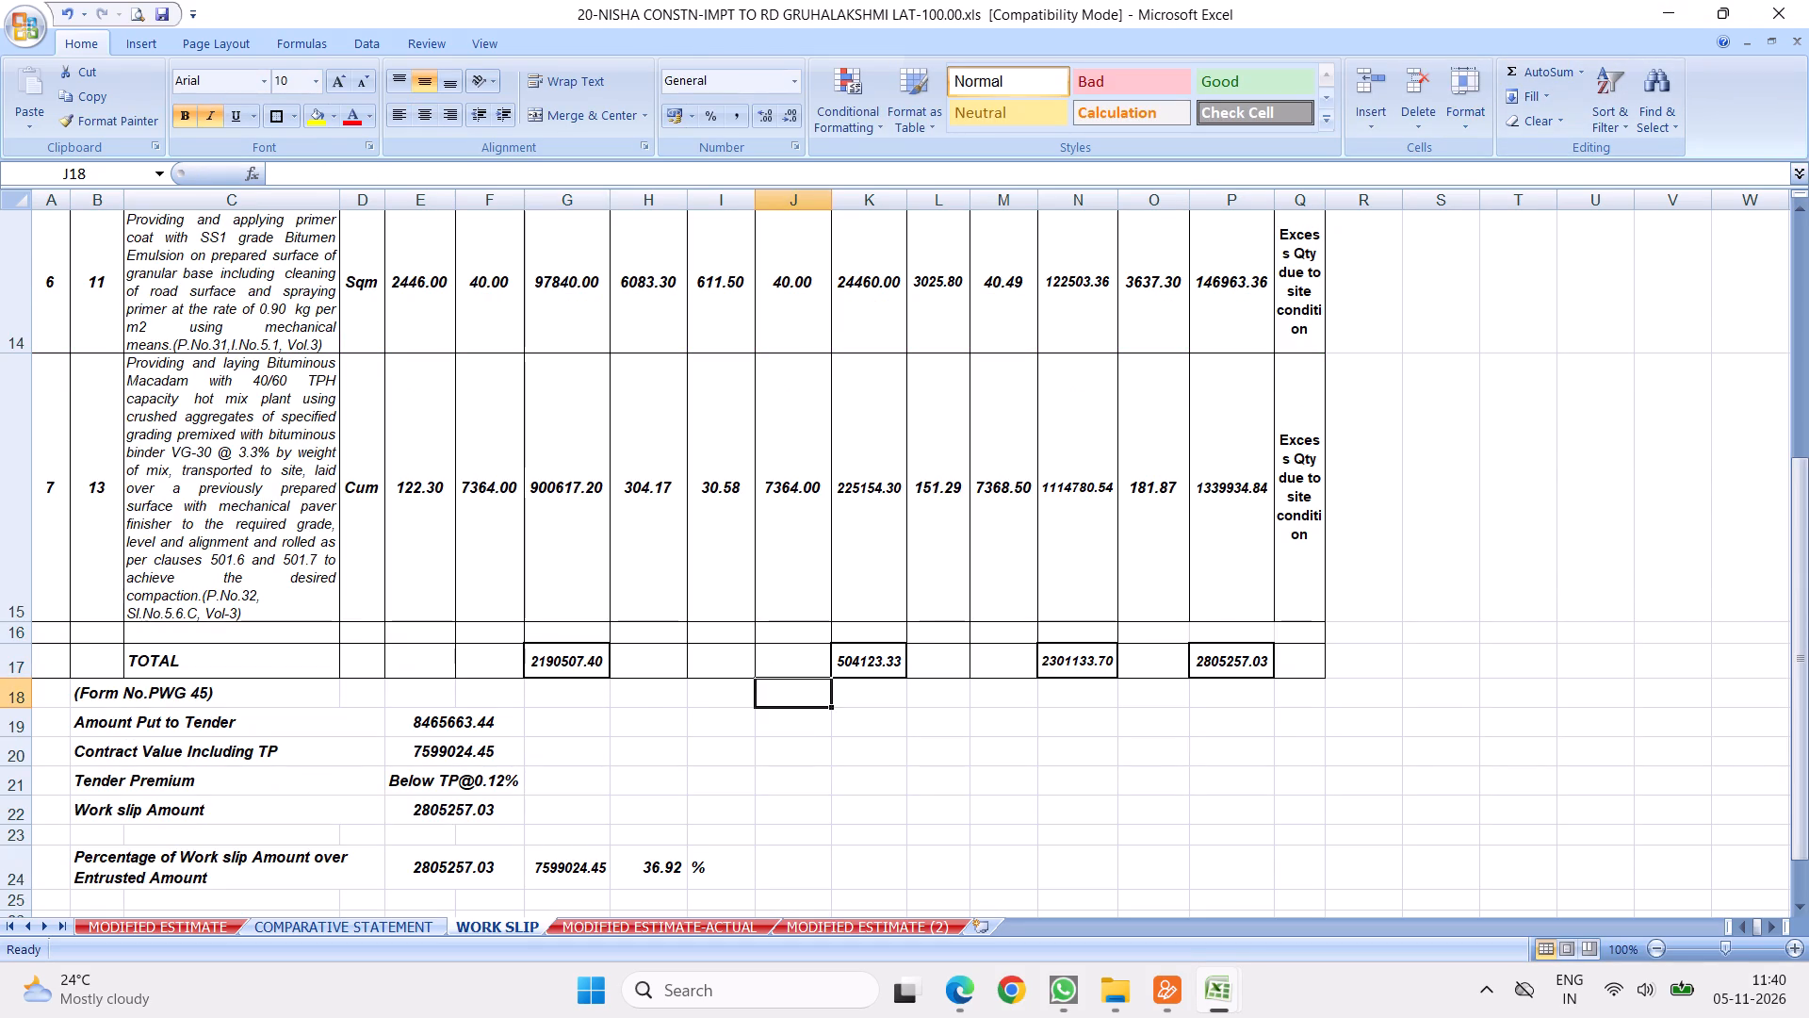
Copy the total formula from G17 into K17 for the up-to-125% amount column.
right_click(566, 665)
left_click(613, 340)
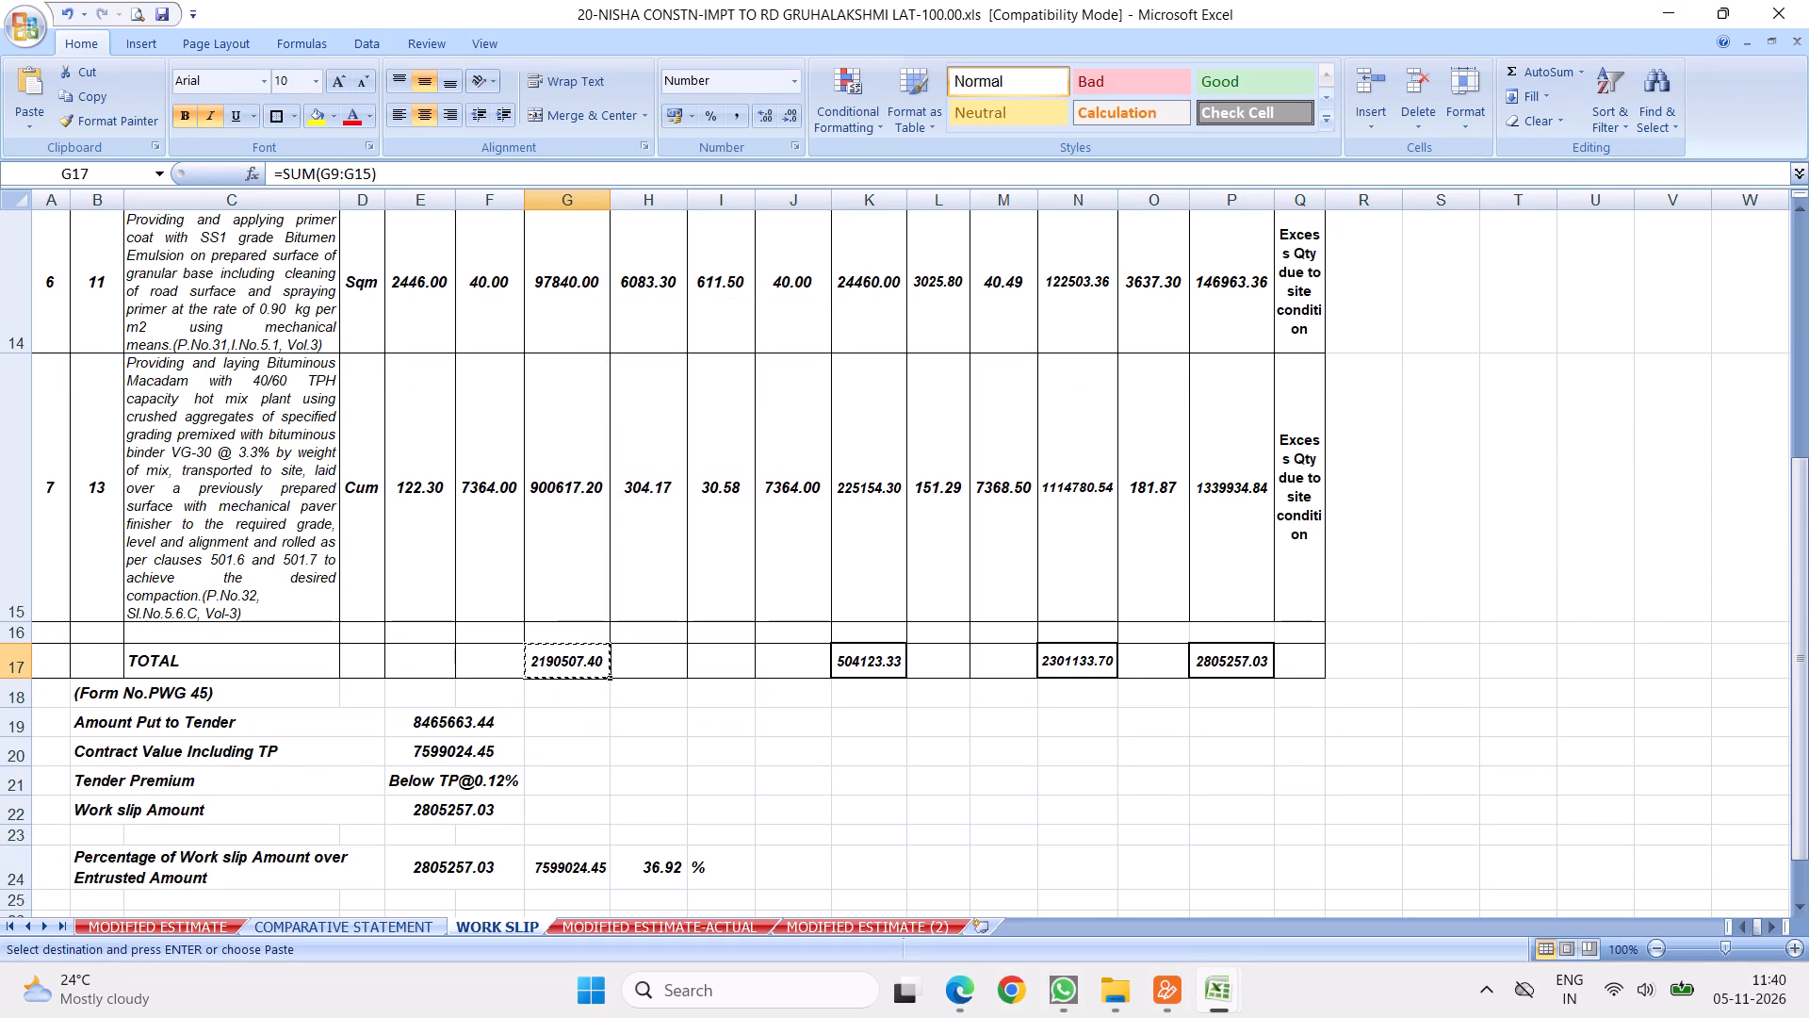
right_click(863, 661)
left_click(910, 356)
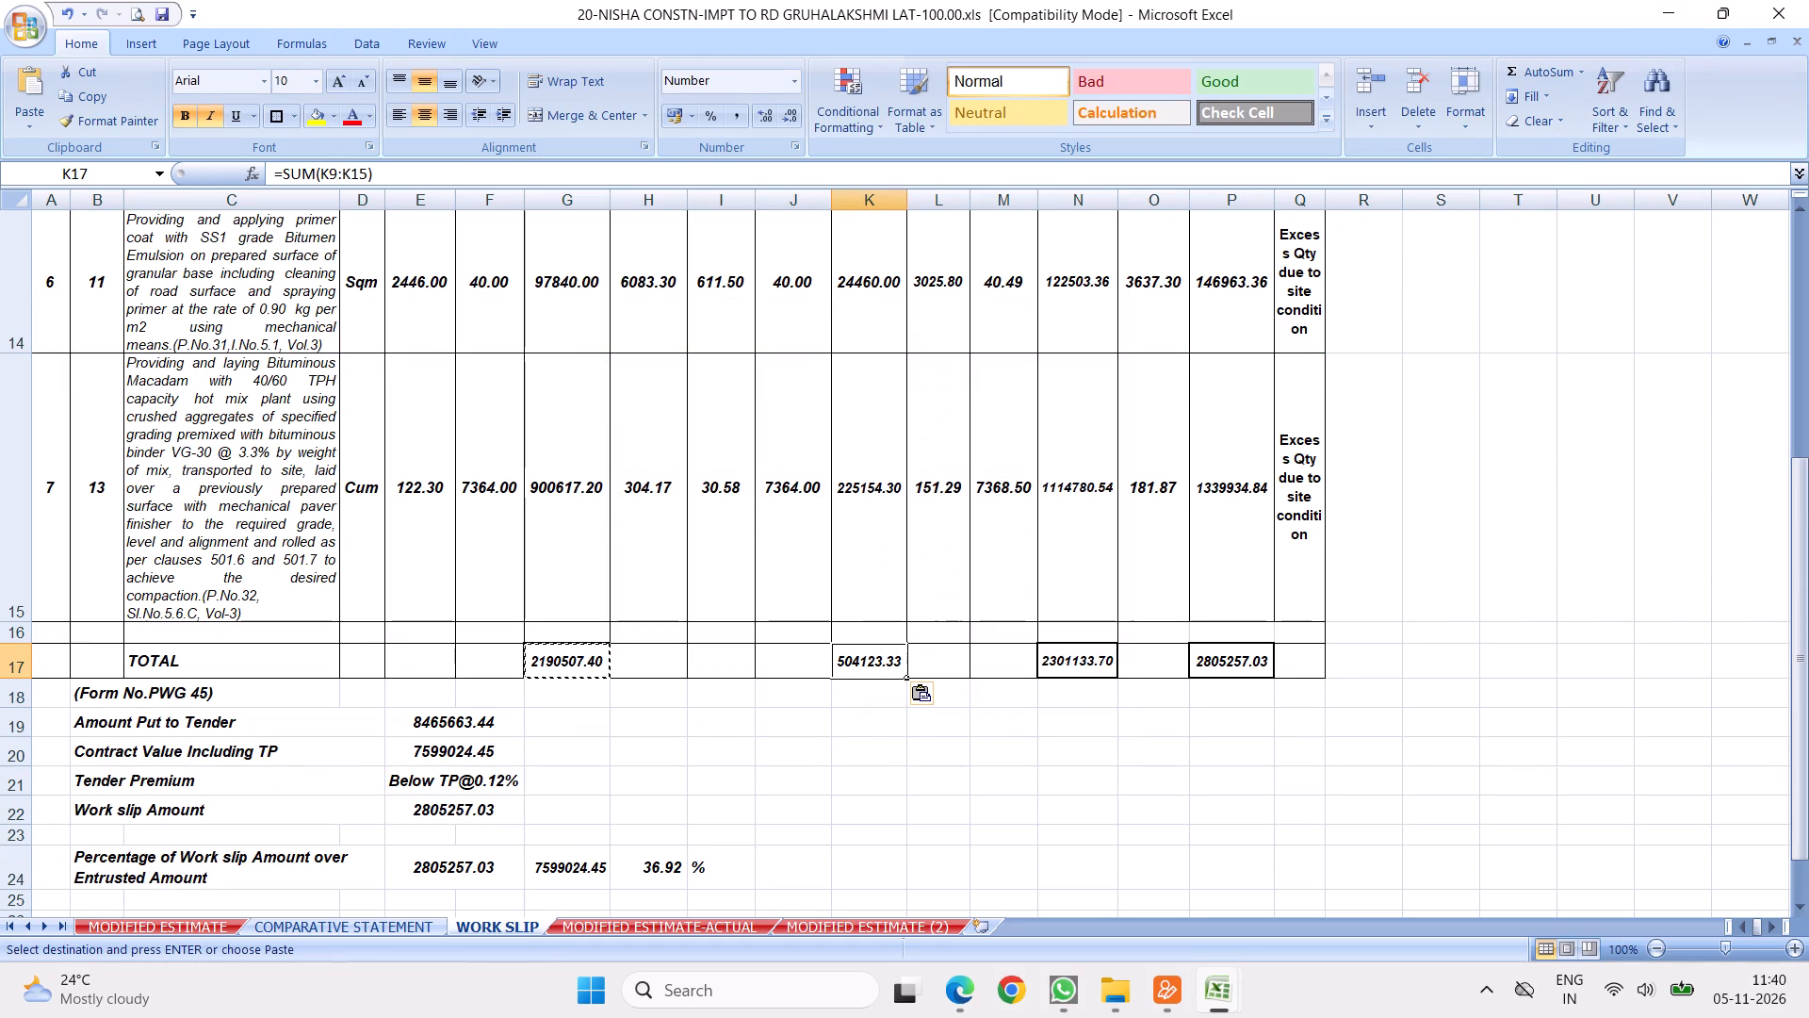
right_click(1073, 661)
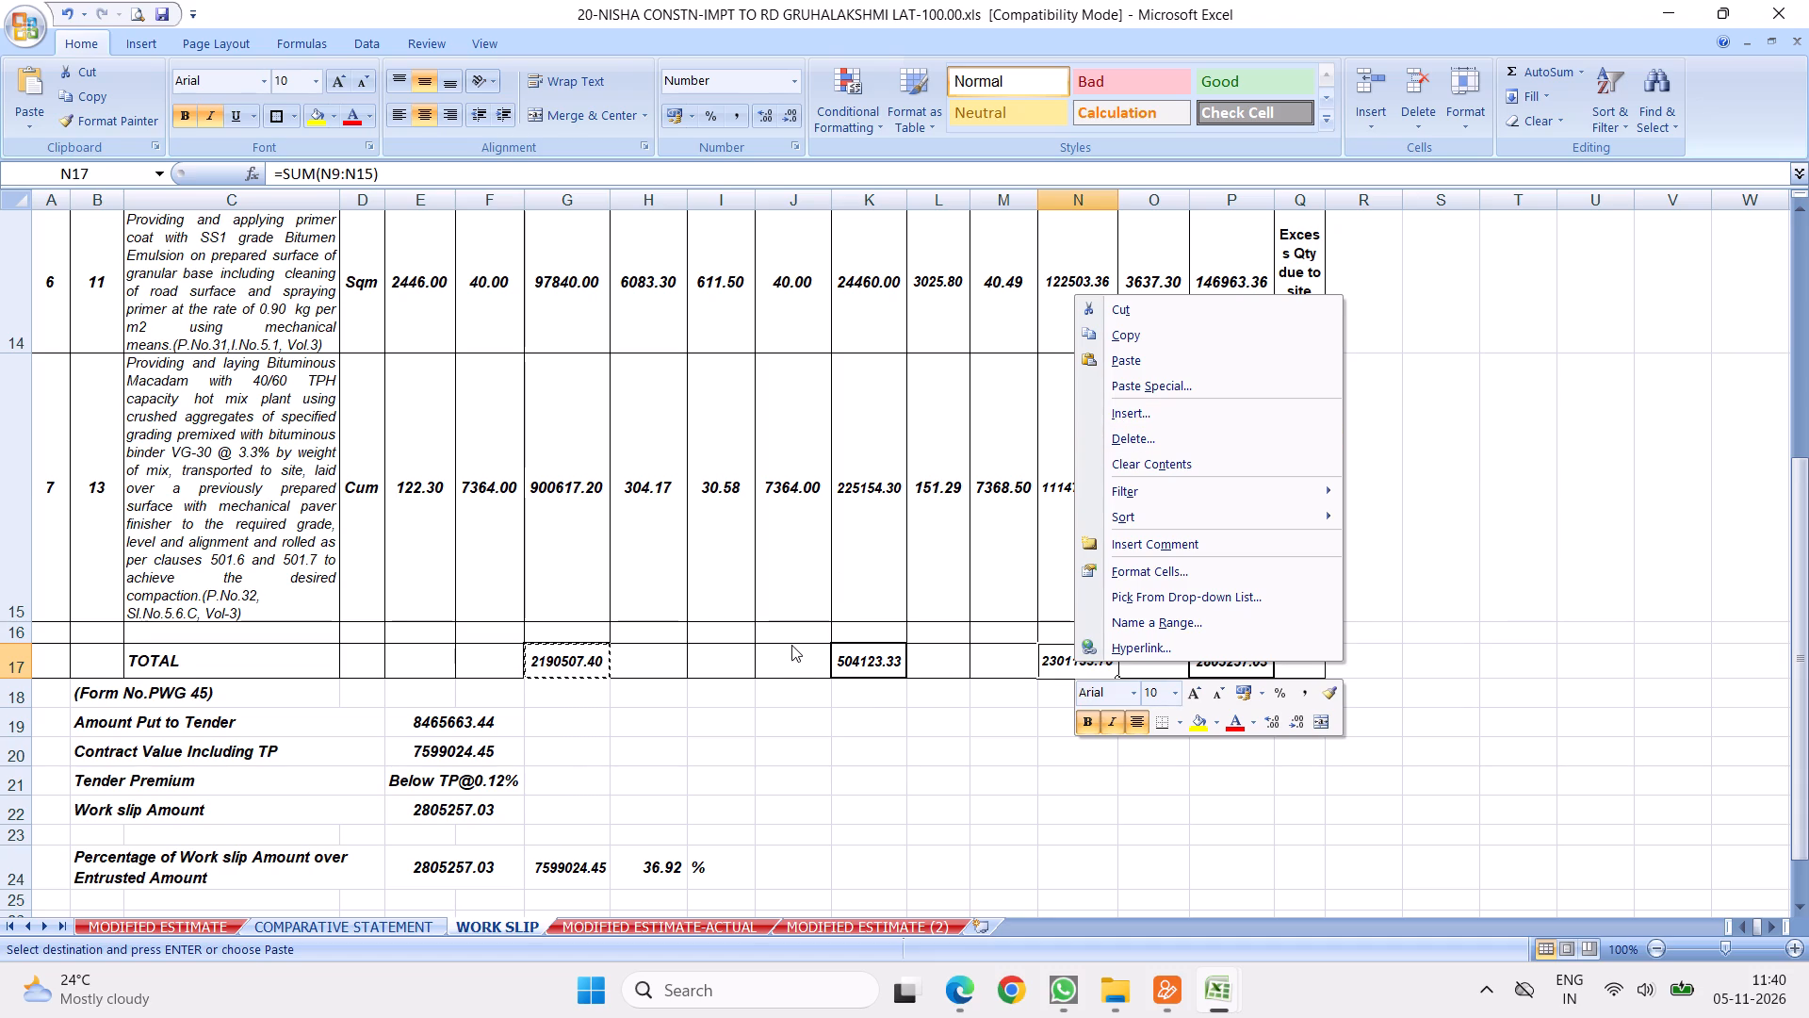
key("Escape")
left_click(872, 803)
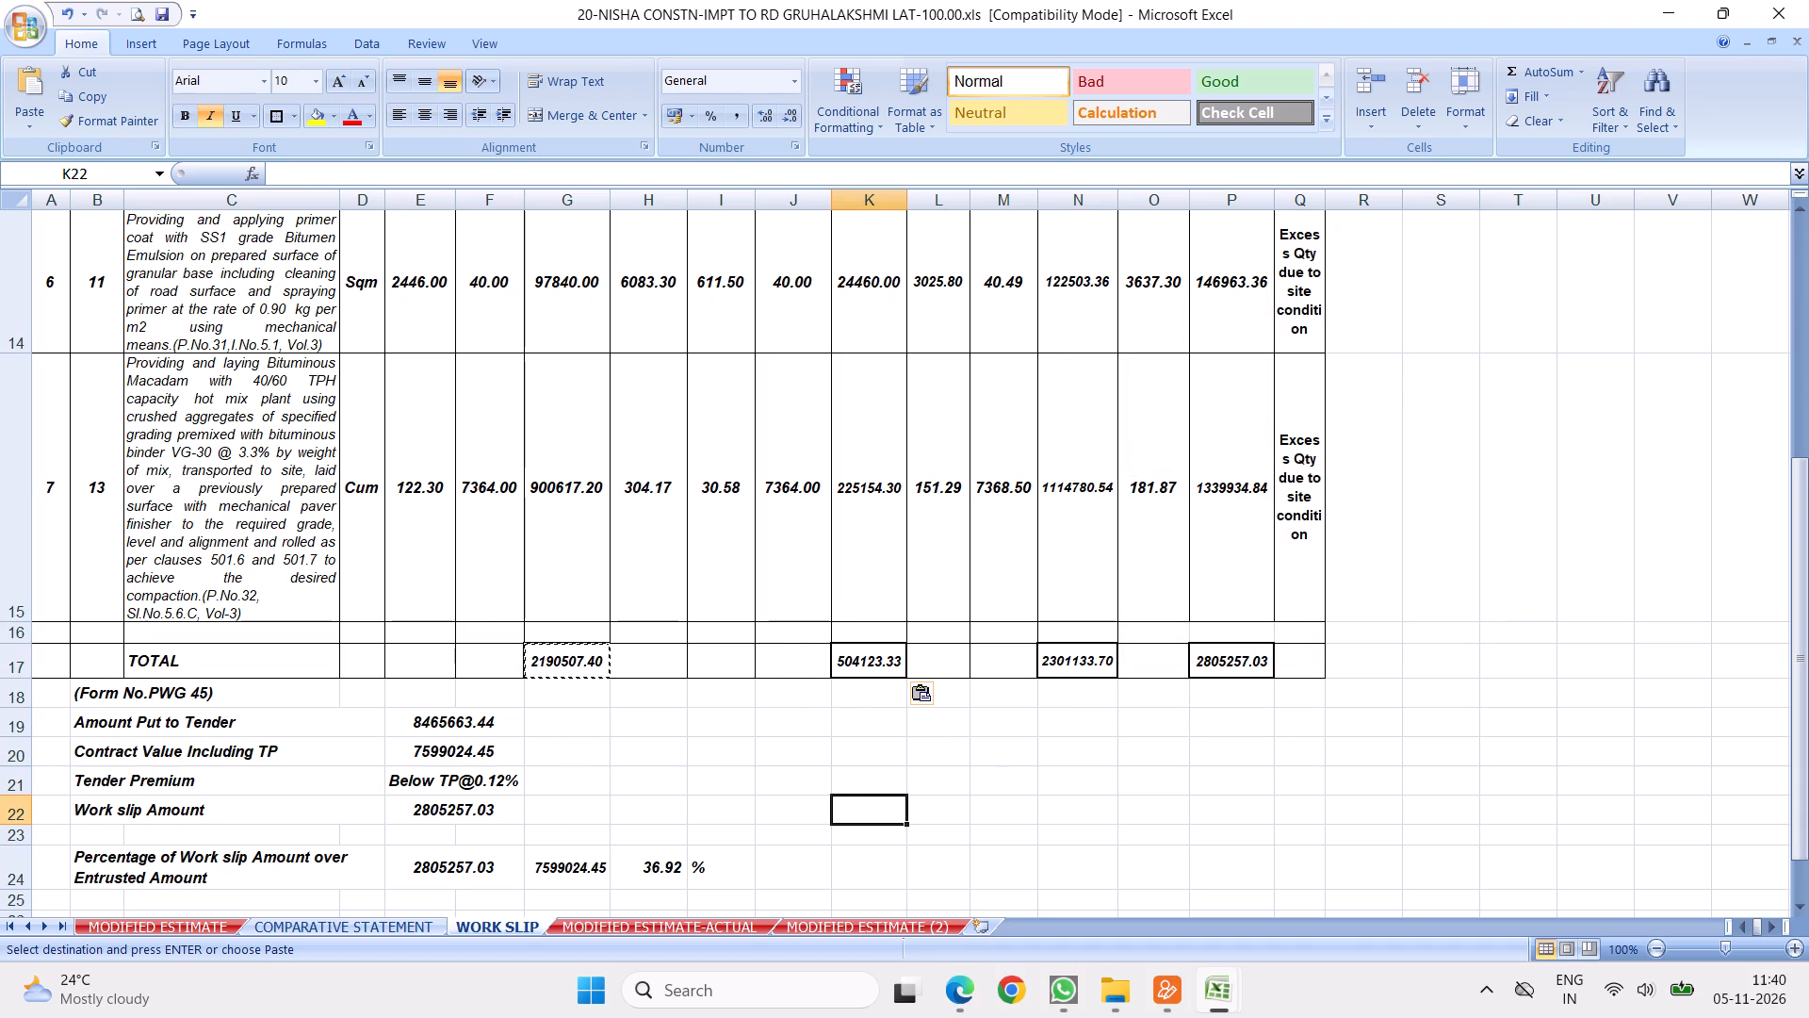
key("Escape")
left_click(679, 731)
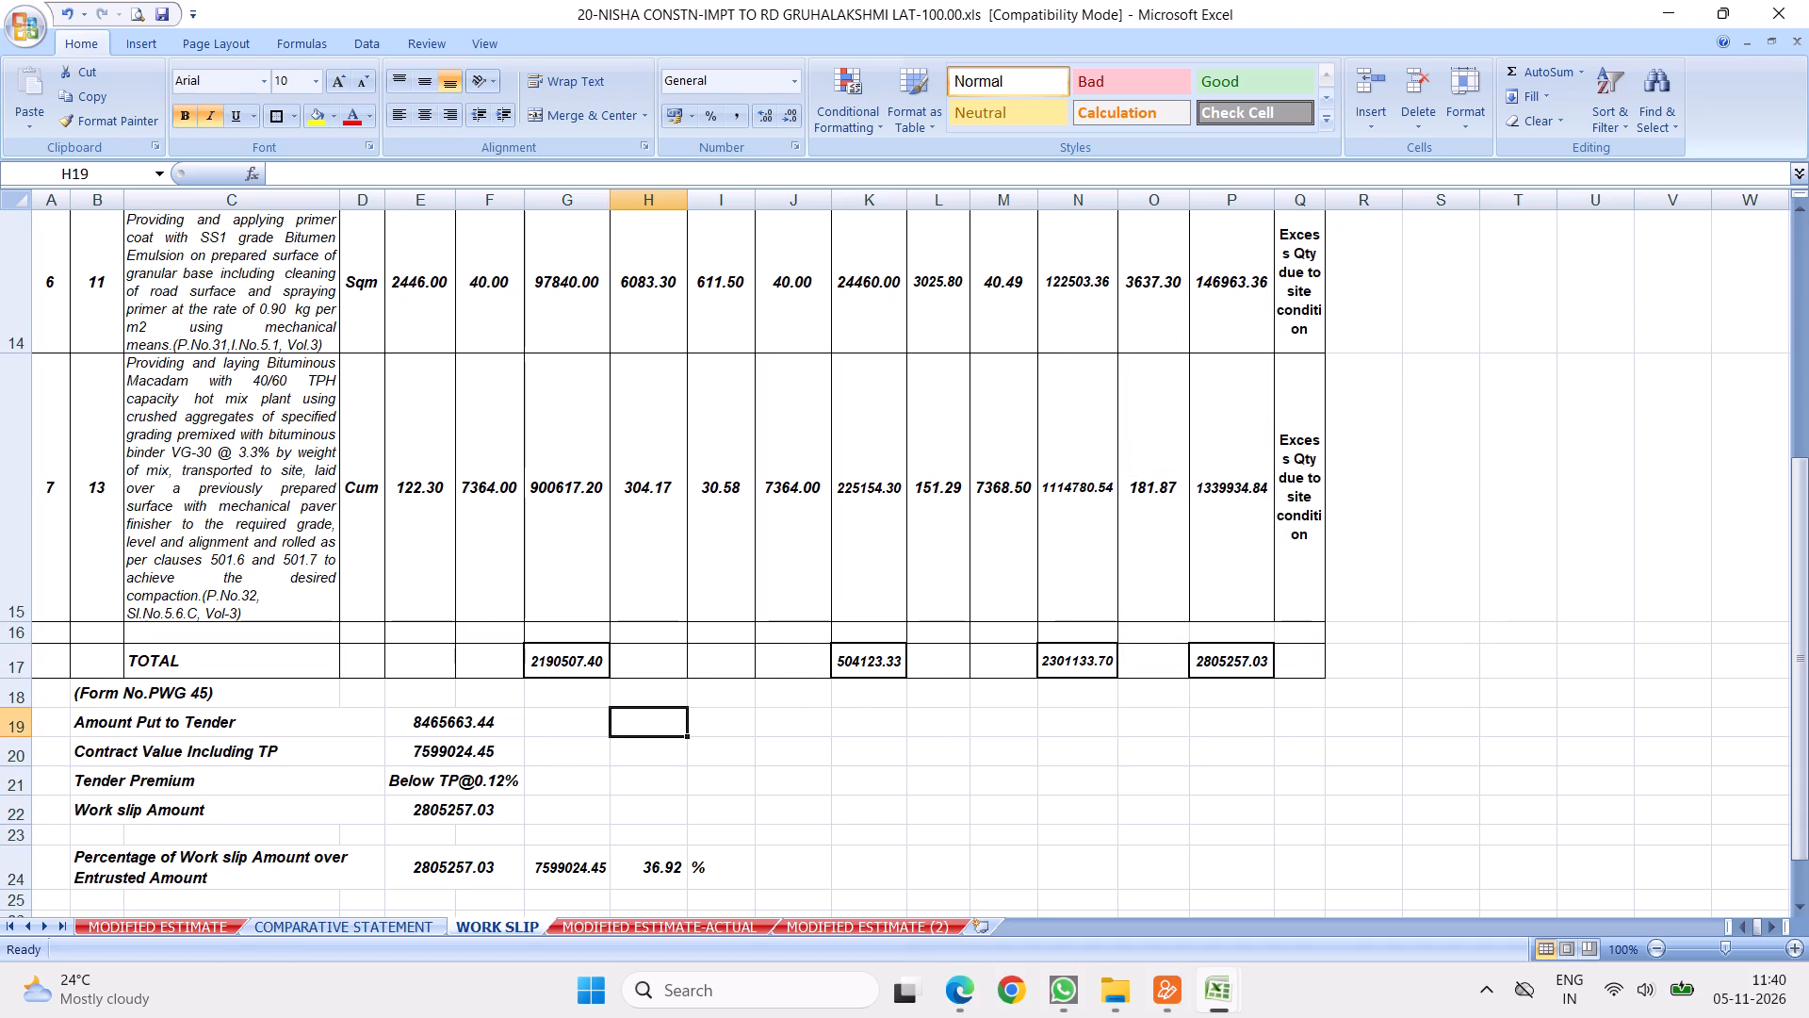
Apply All Borders to the total in G17 and copy its formatting to the totals in K17 and N17.
left_click(553, 664)
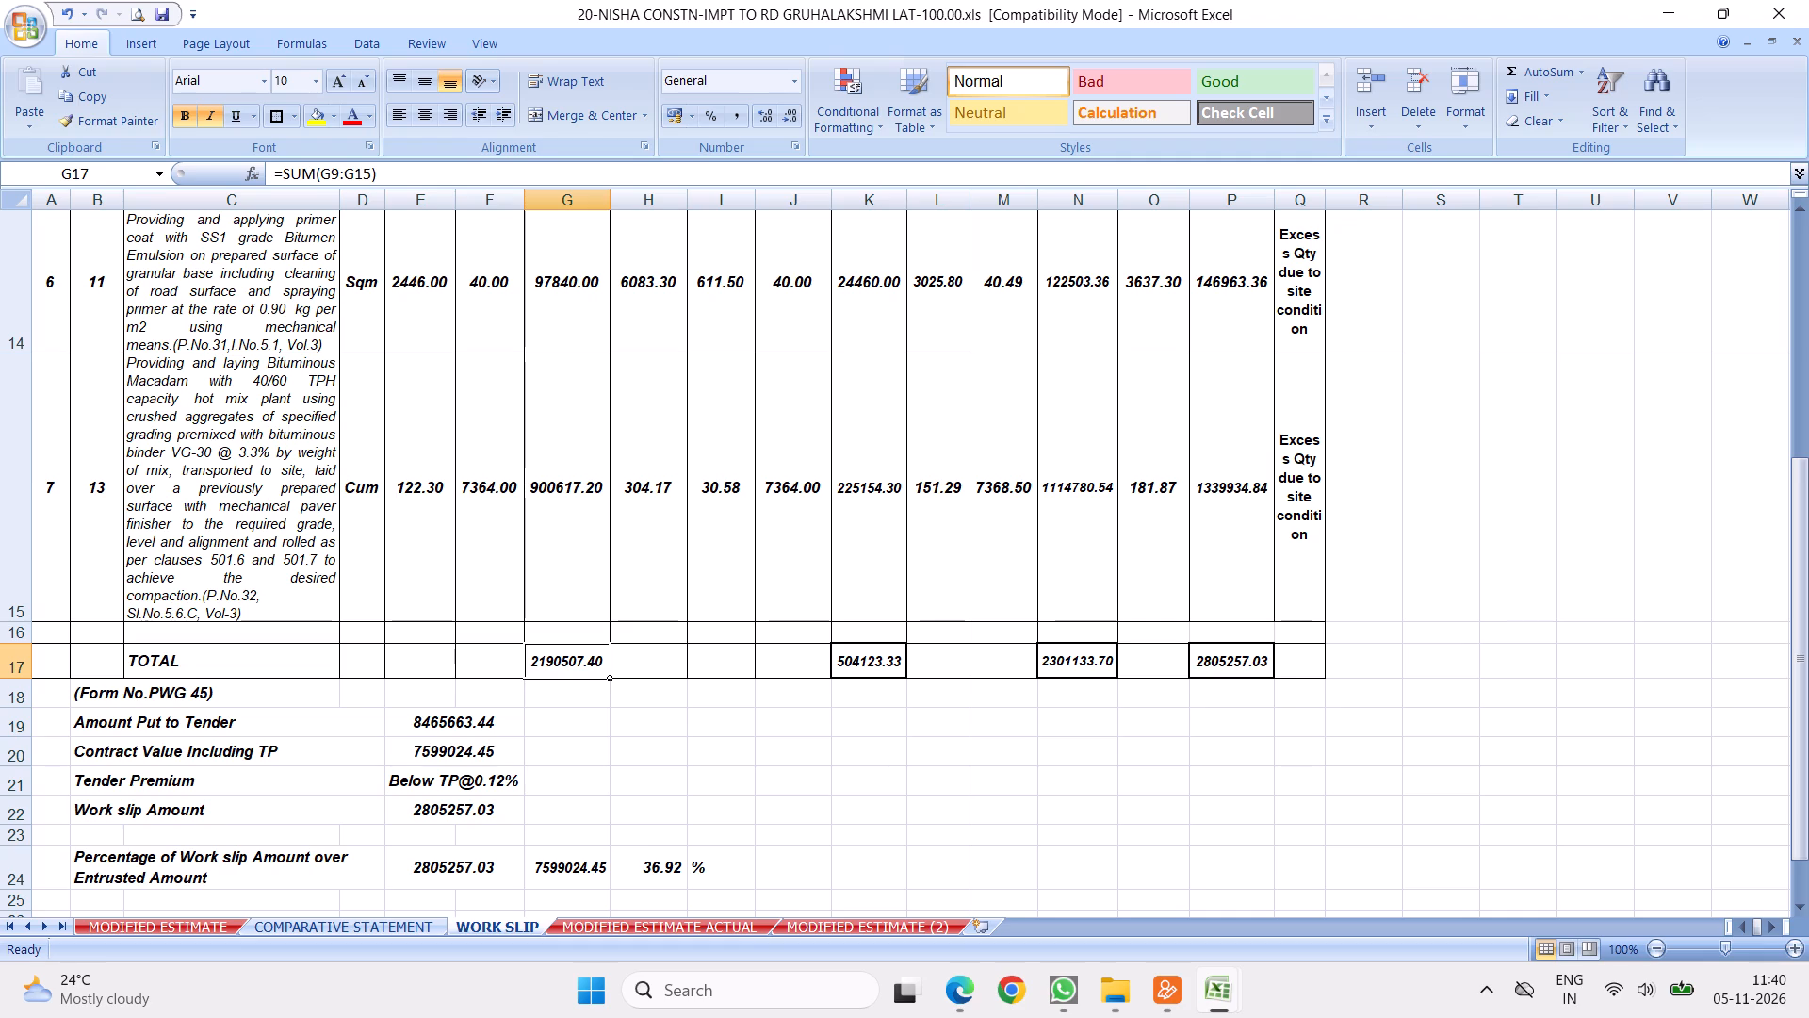
left_click(292, 114)
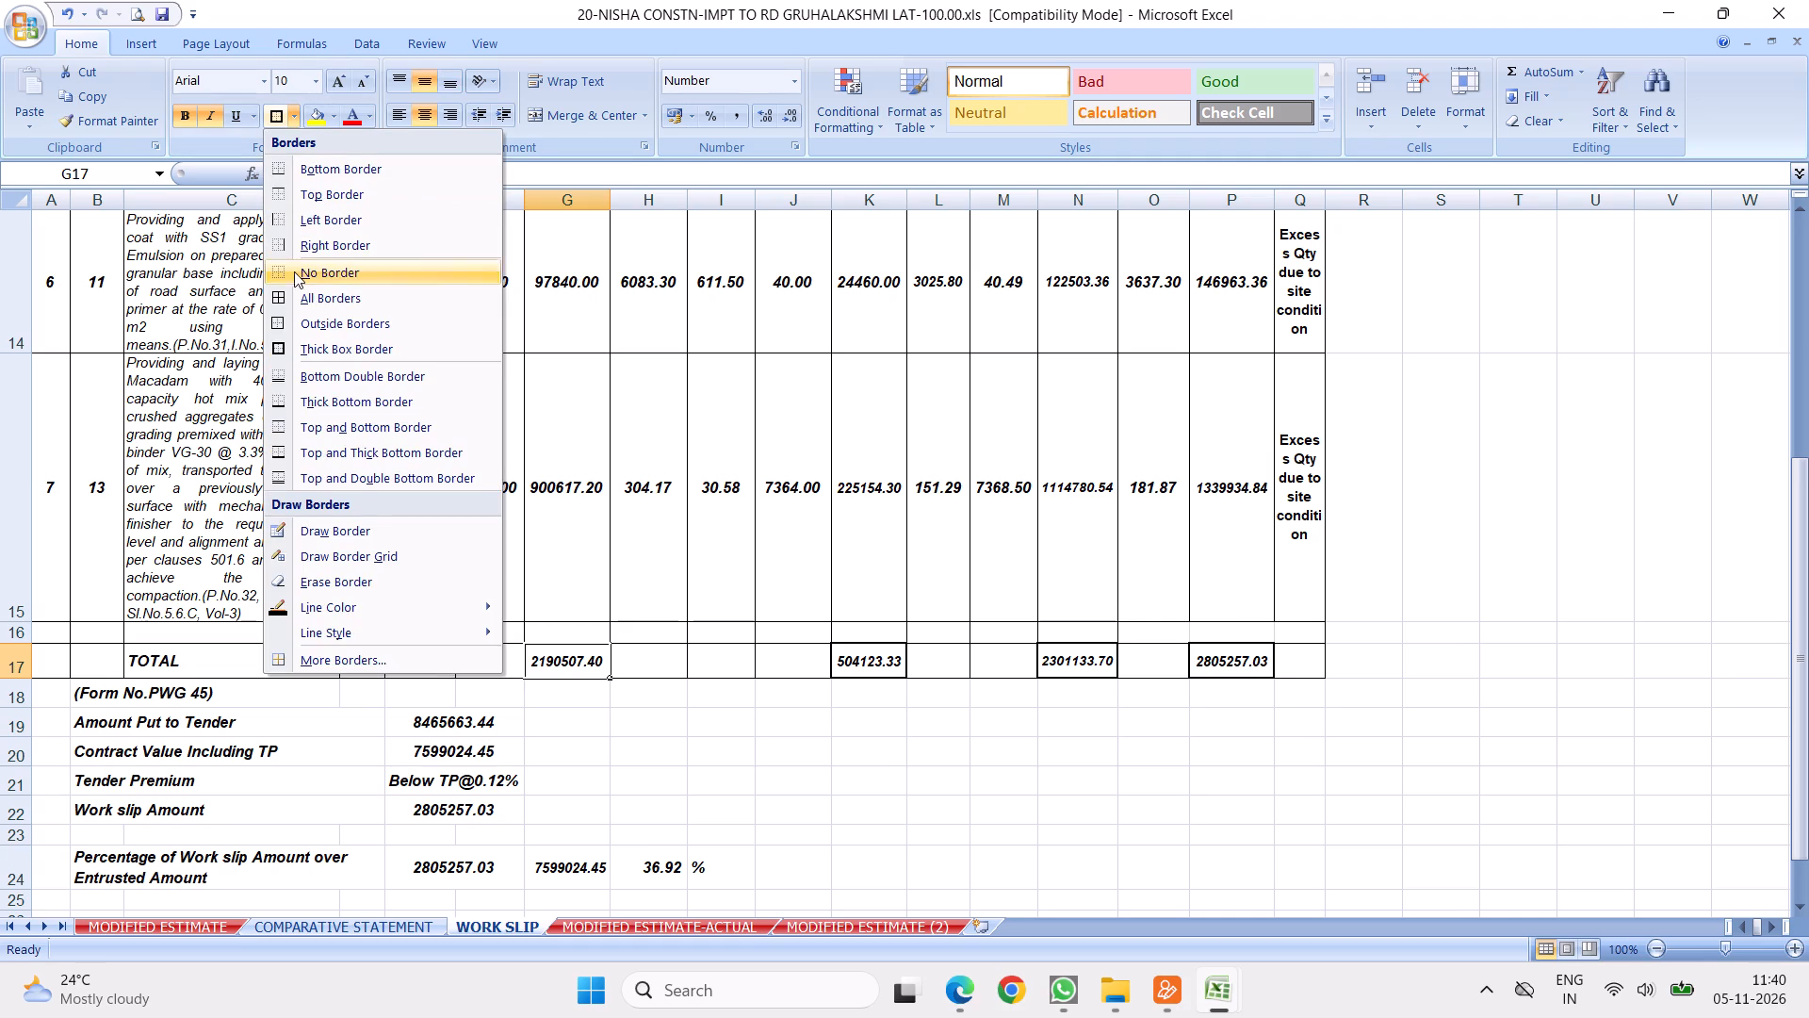
left_click(279, 290)
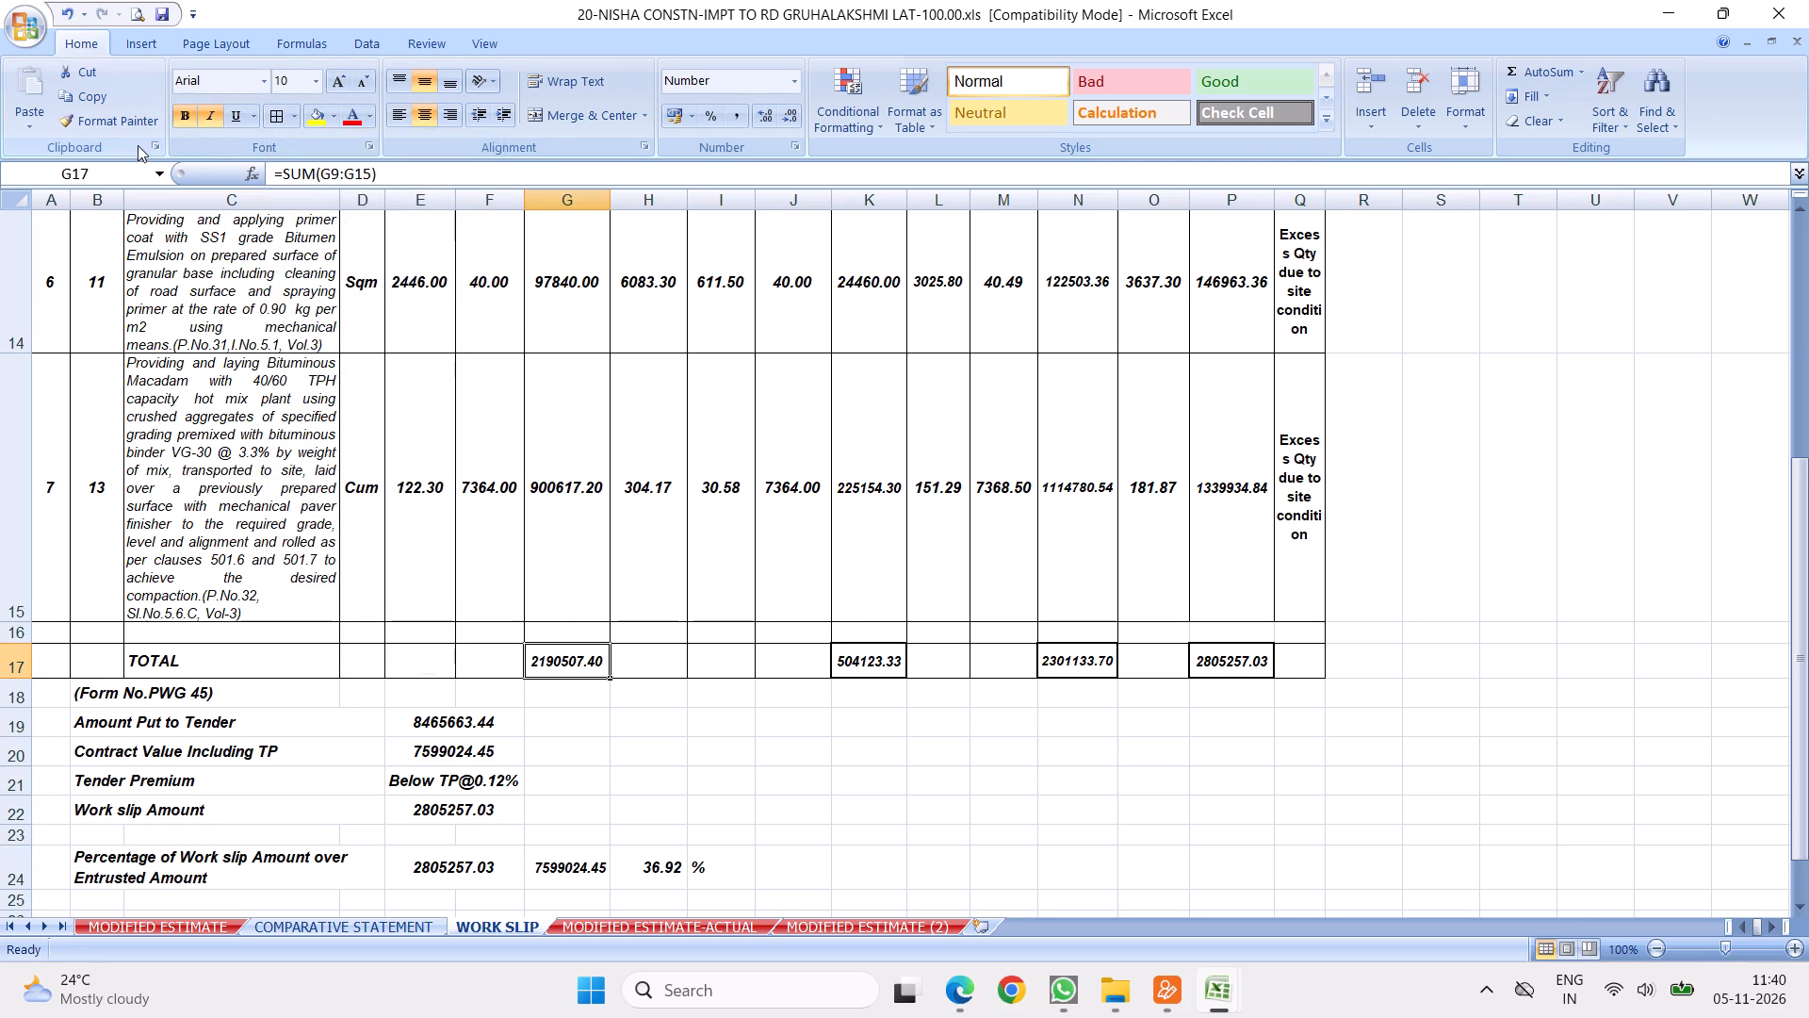
left_click(67, 119)
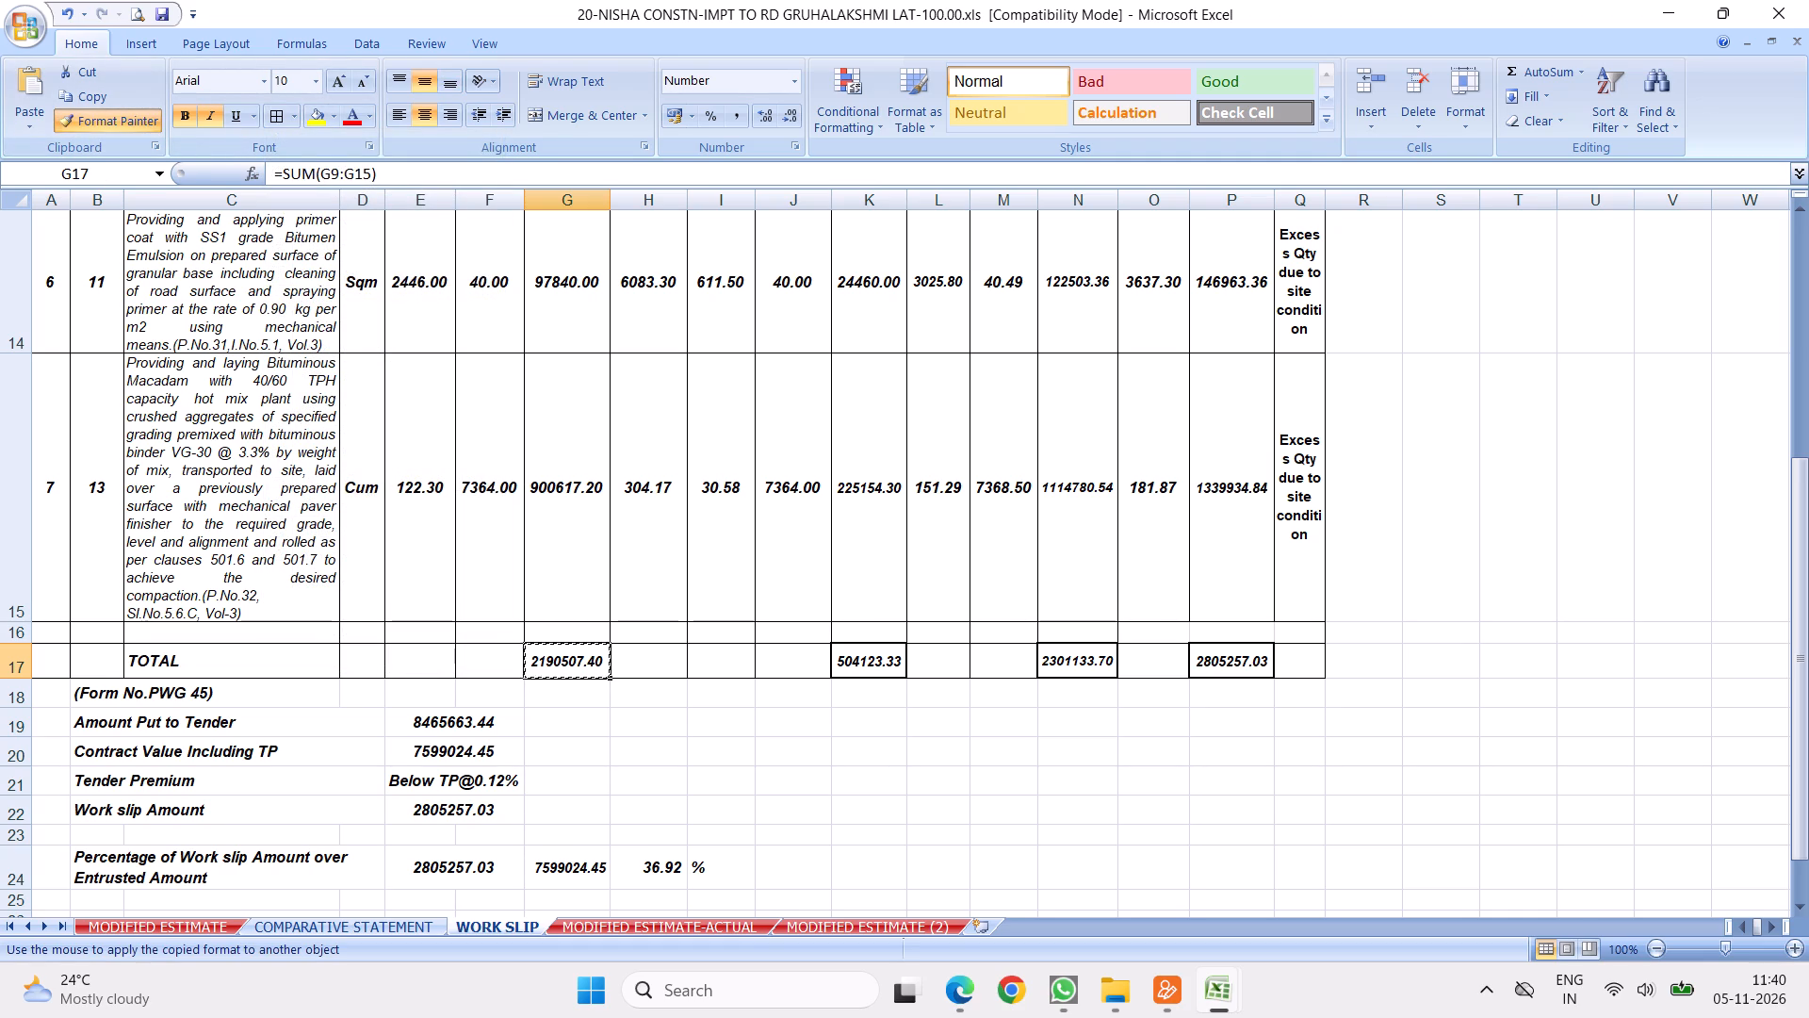
left_click(878, 656)
left_click(66, 119)
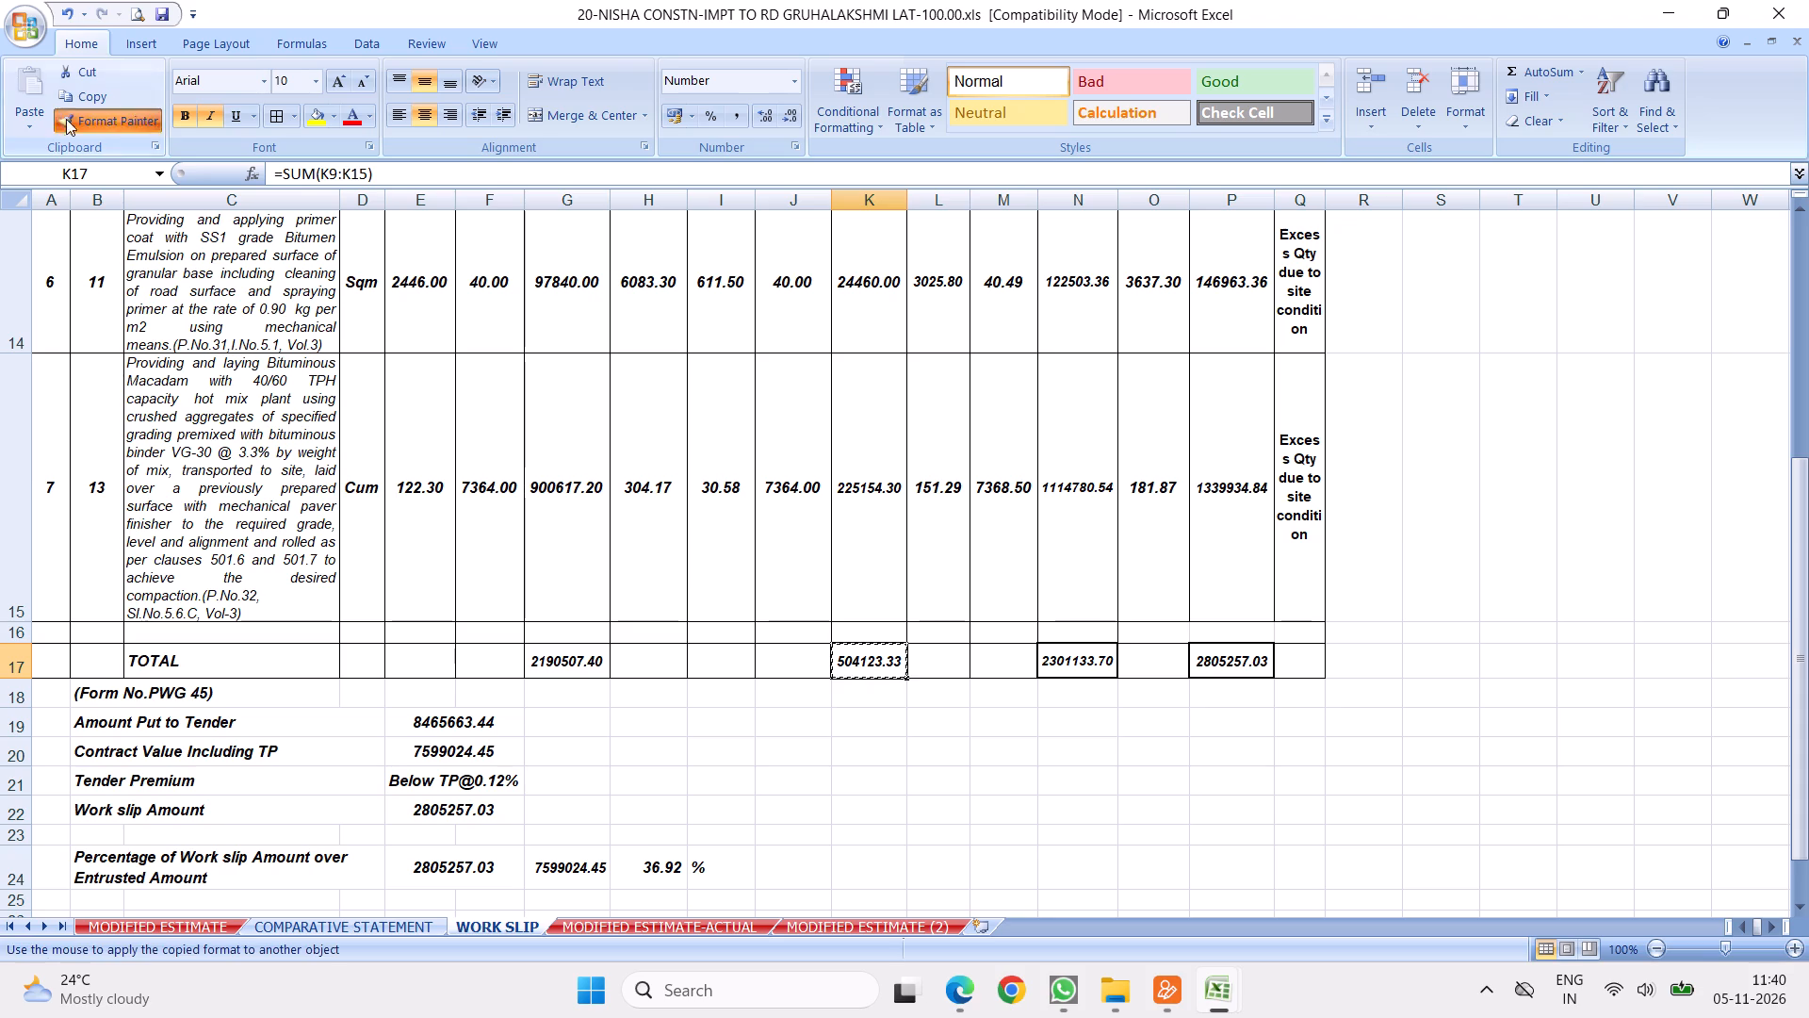
left_click(1074, 660)
left_click(1480, 721)
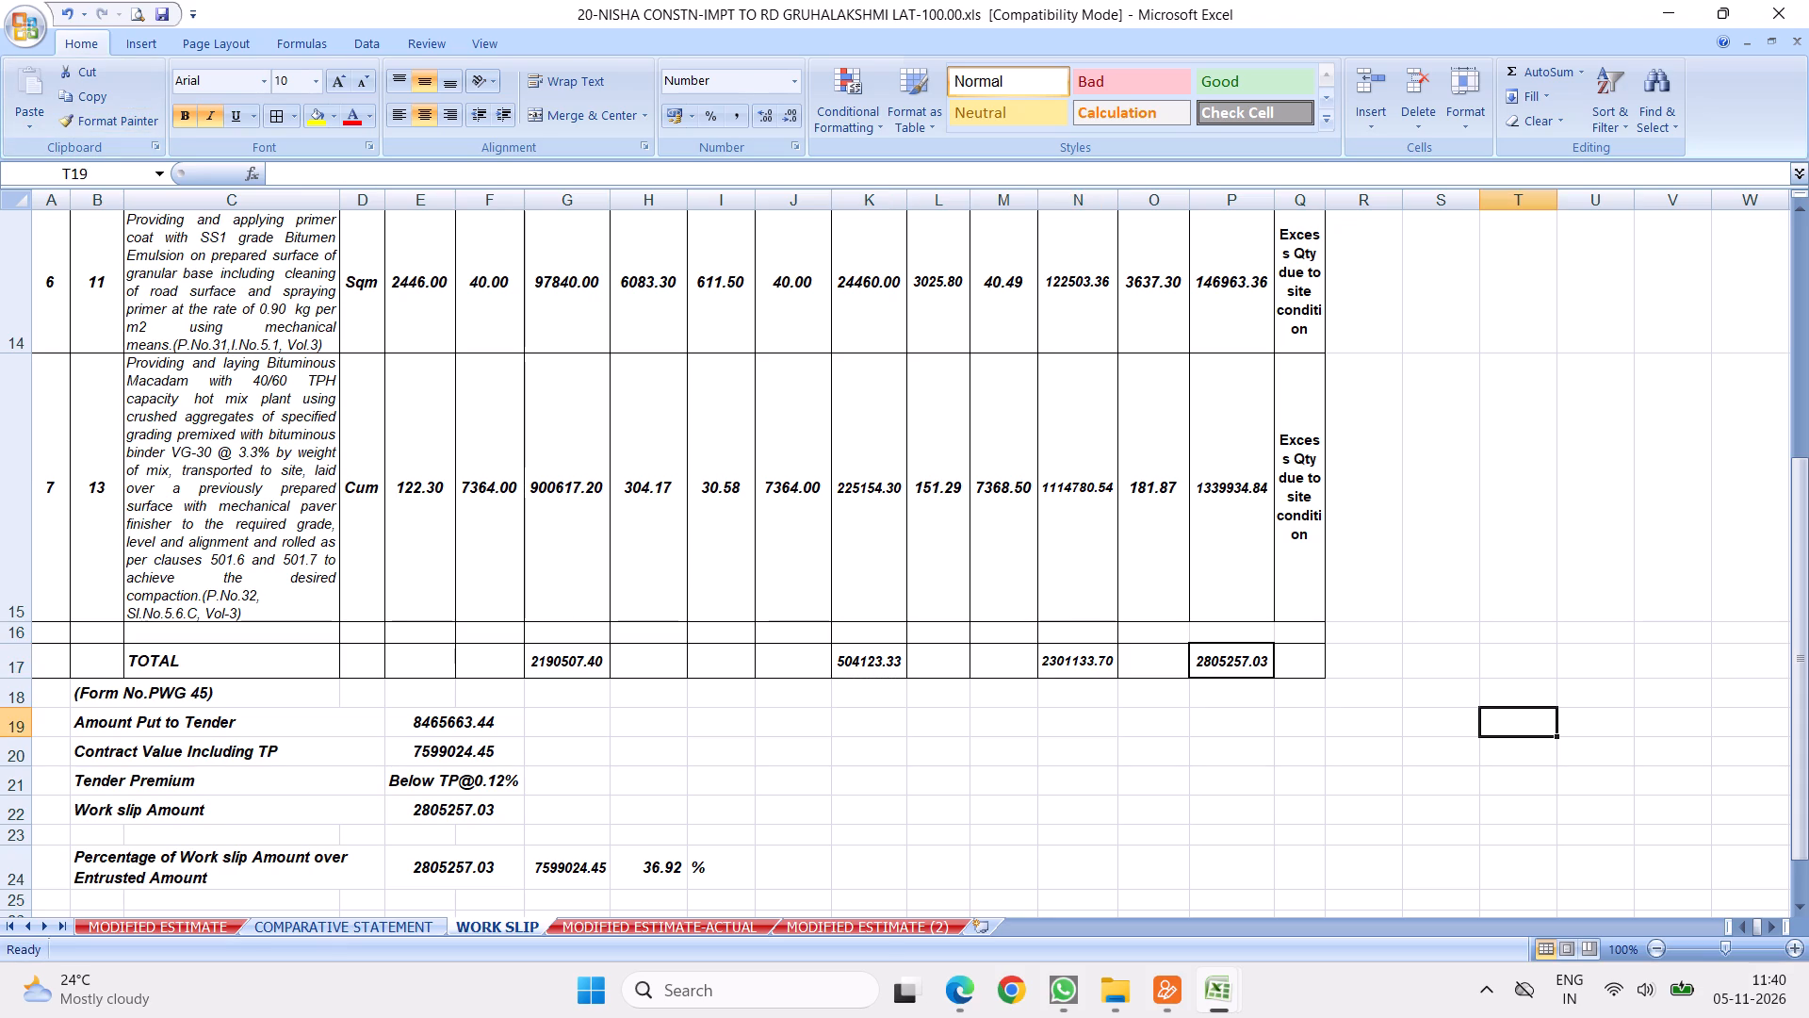
Check the combined sum of the totals in K17 and N17.
left_click_drag(857, 664, 1079, 662)
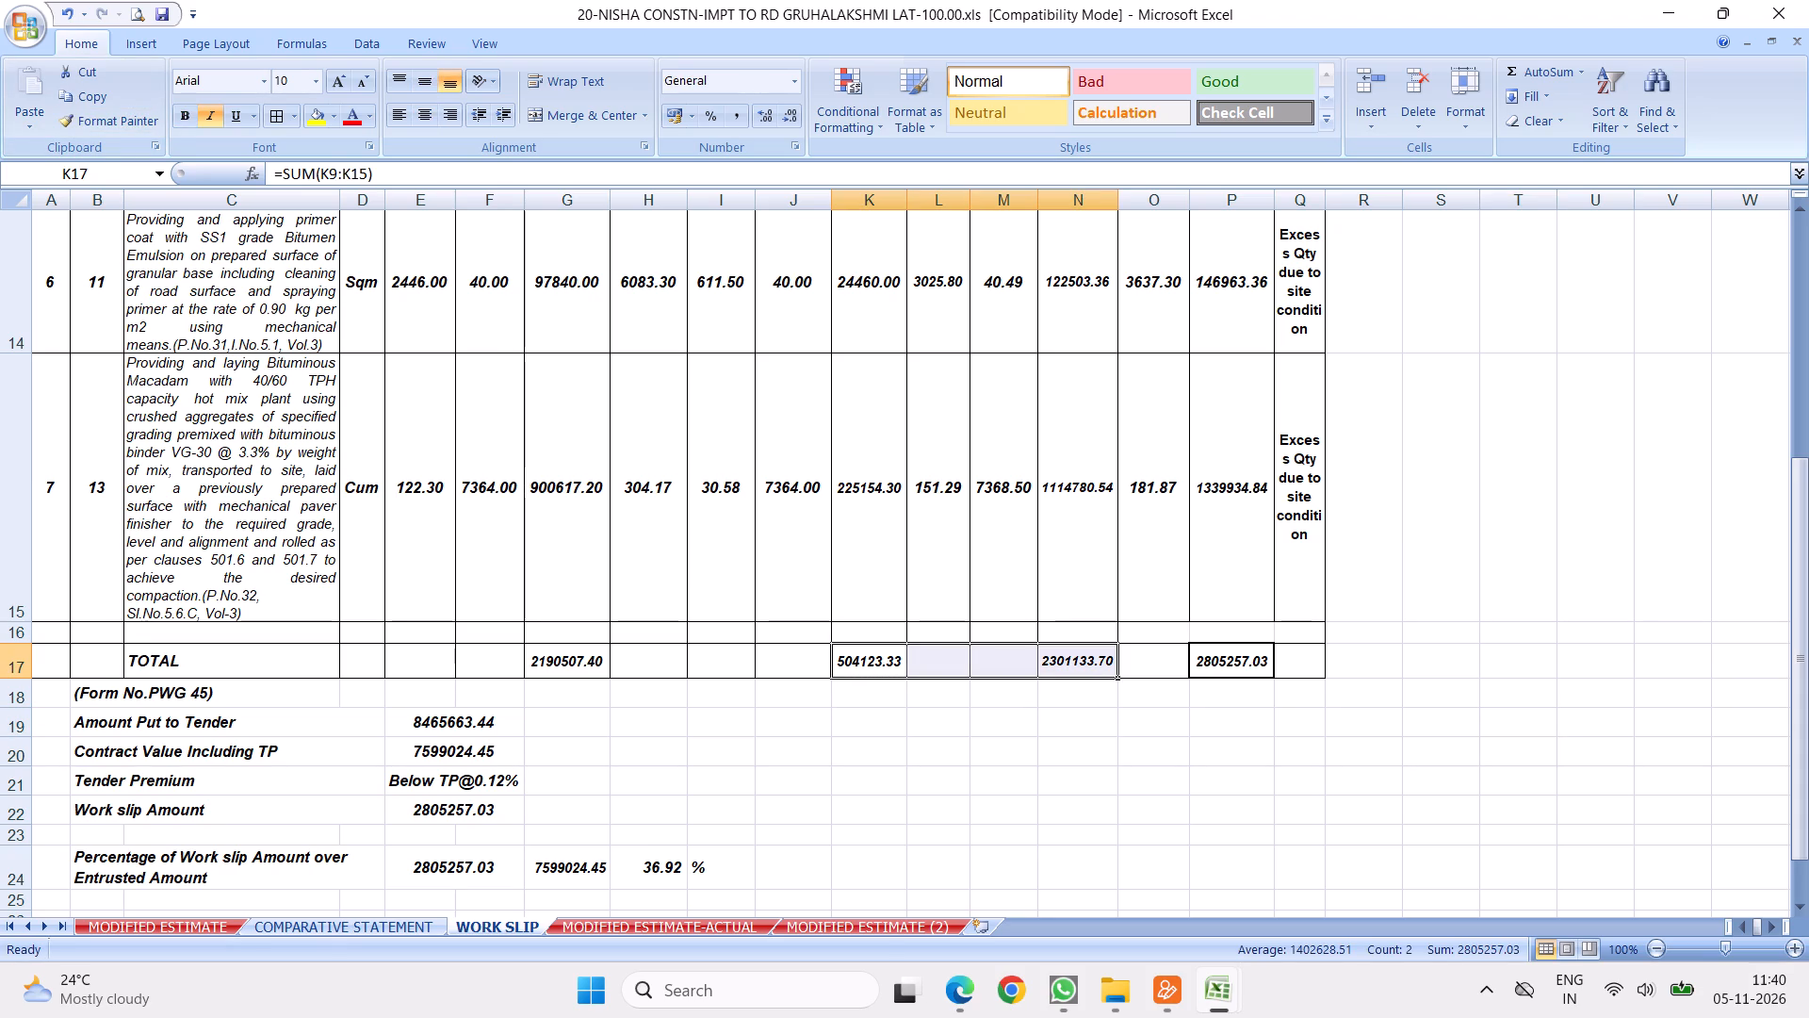
scroll(622, 555, "up", 5)
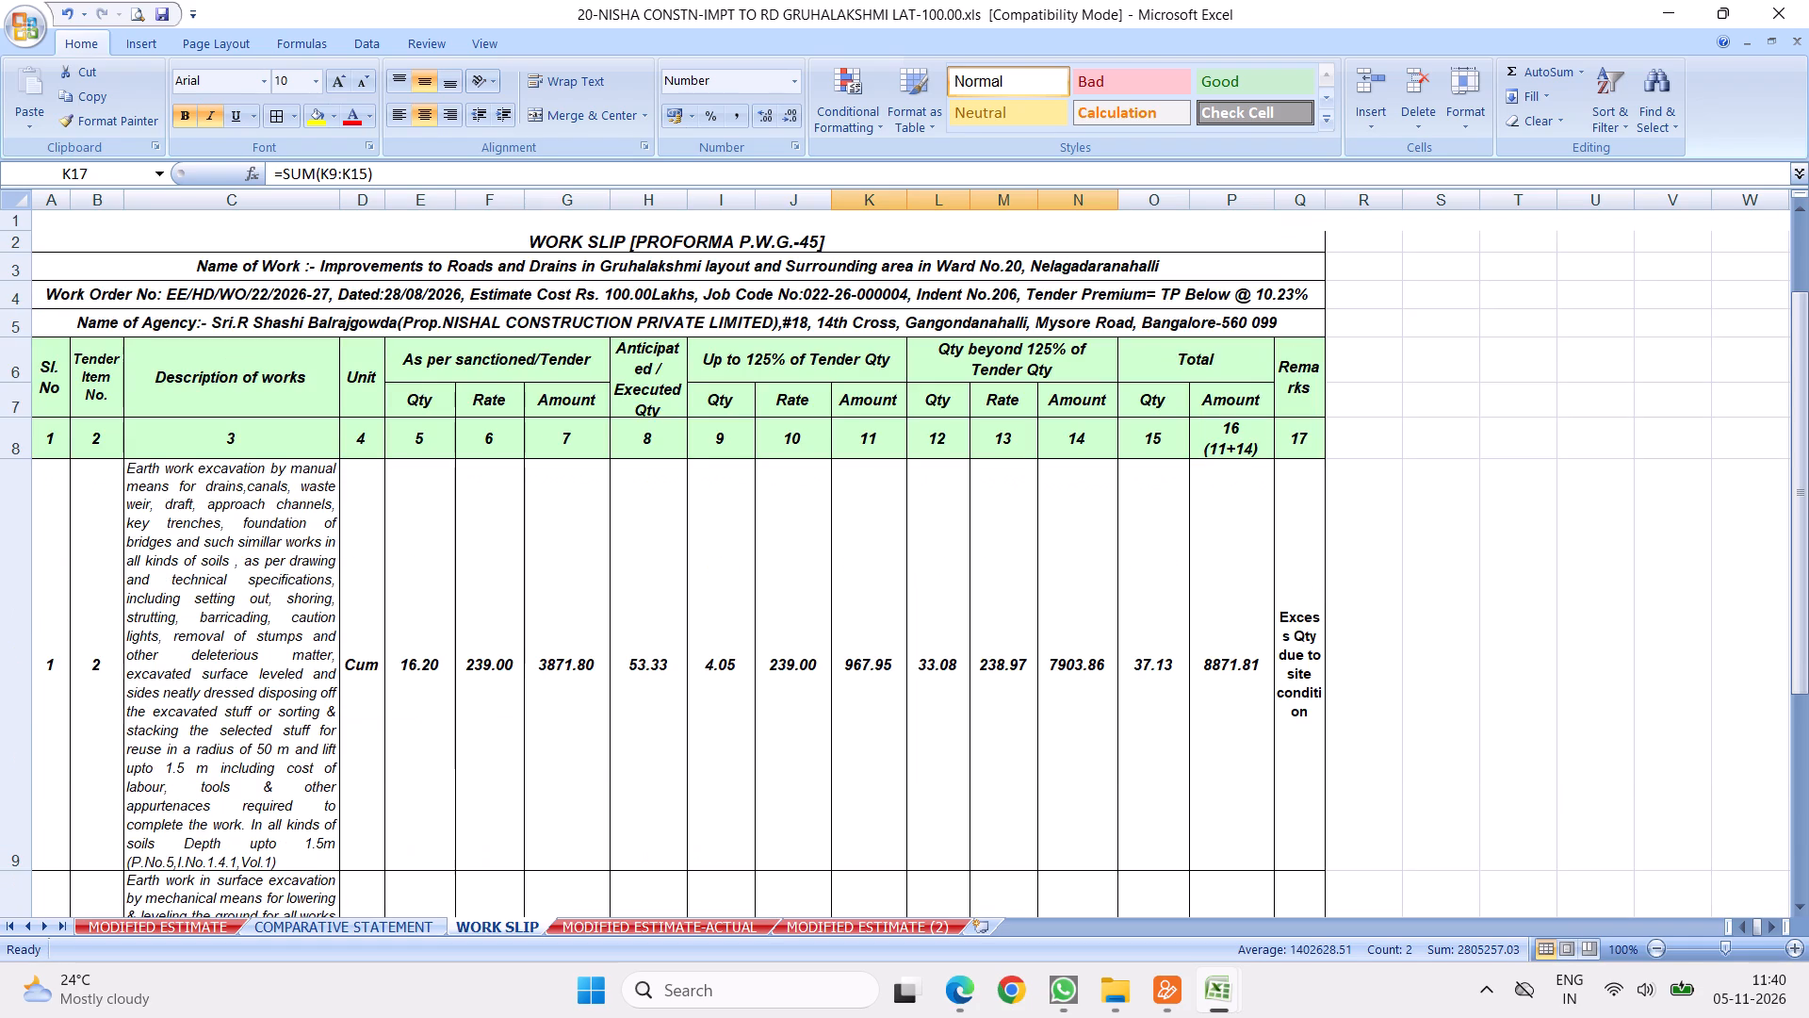
Re-link the Amount Put to Tender in E19 to the Sub Total in F36 of the COMPARATIVE STATEMENT sheet.
scroll(586, 617, "down", 7)
scroll(563, 496, "up", 1)
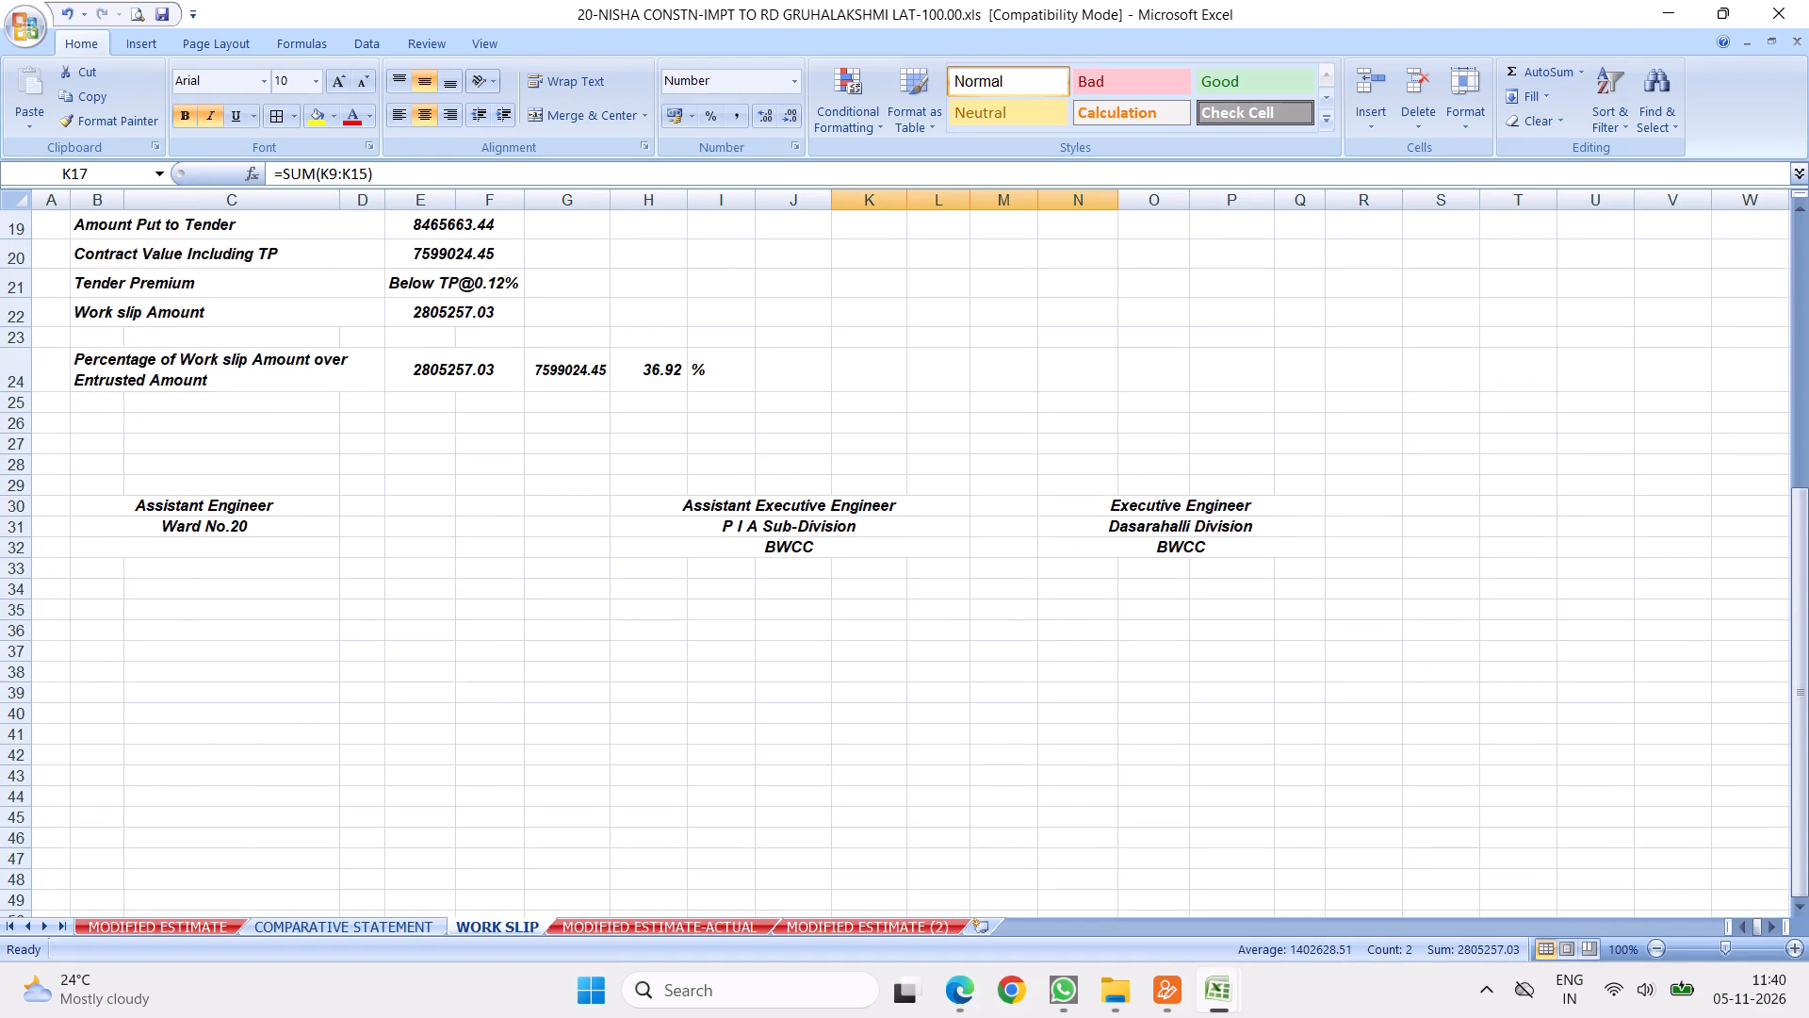
scroll(546, 503, "up", 1)
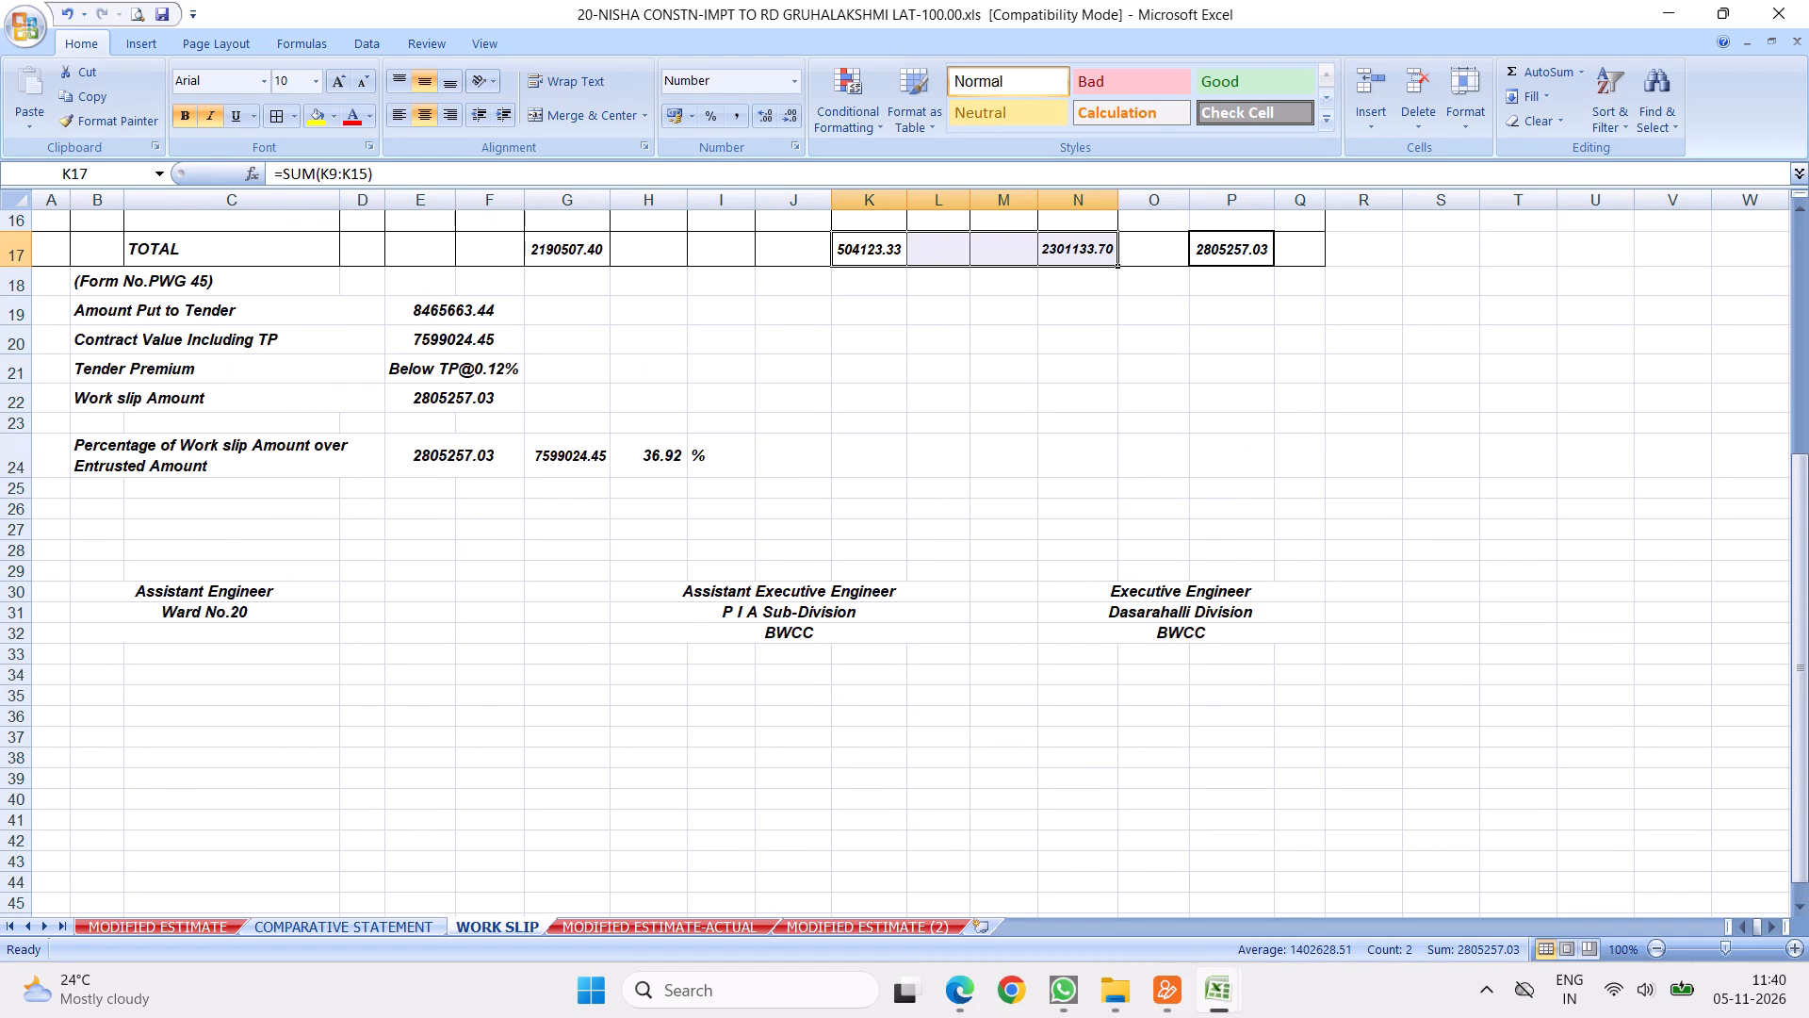
left_click(468, 321)
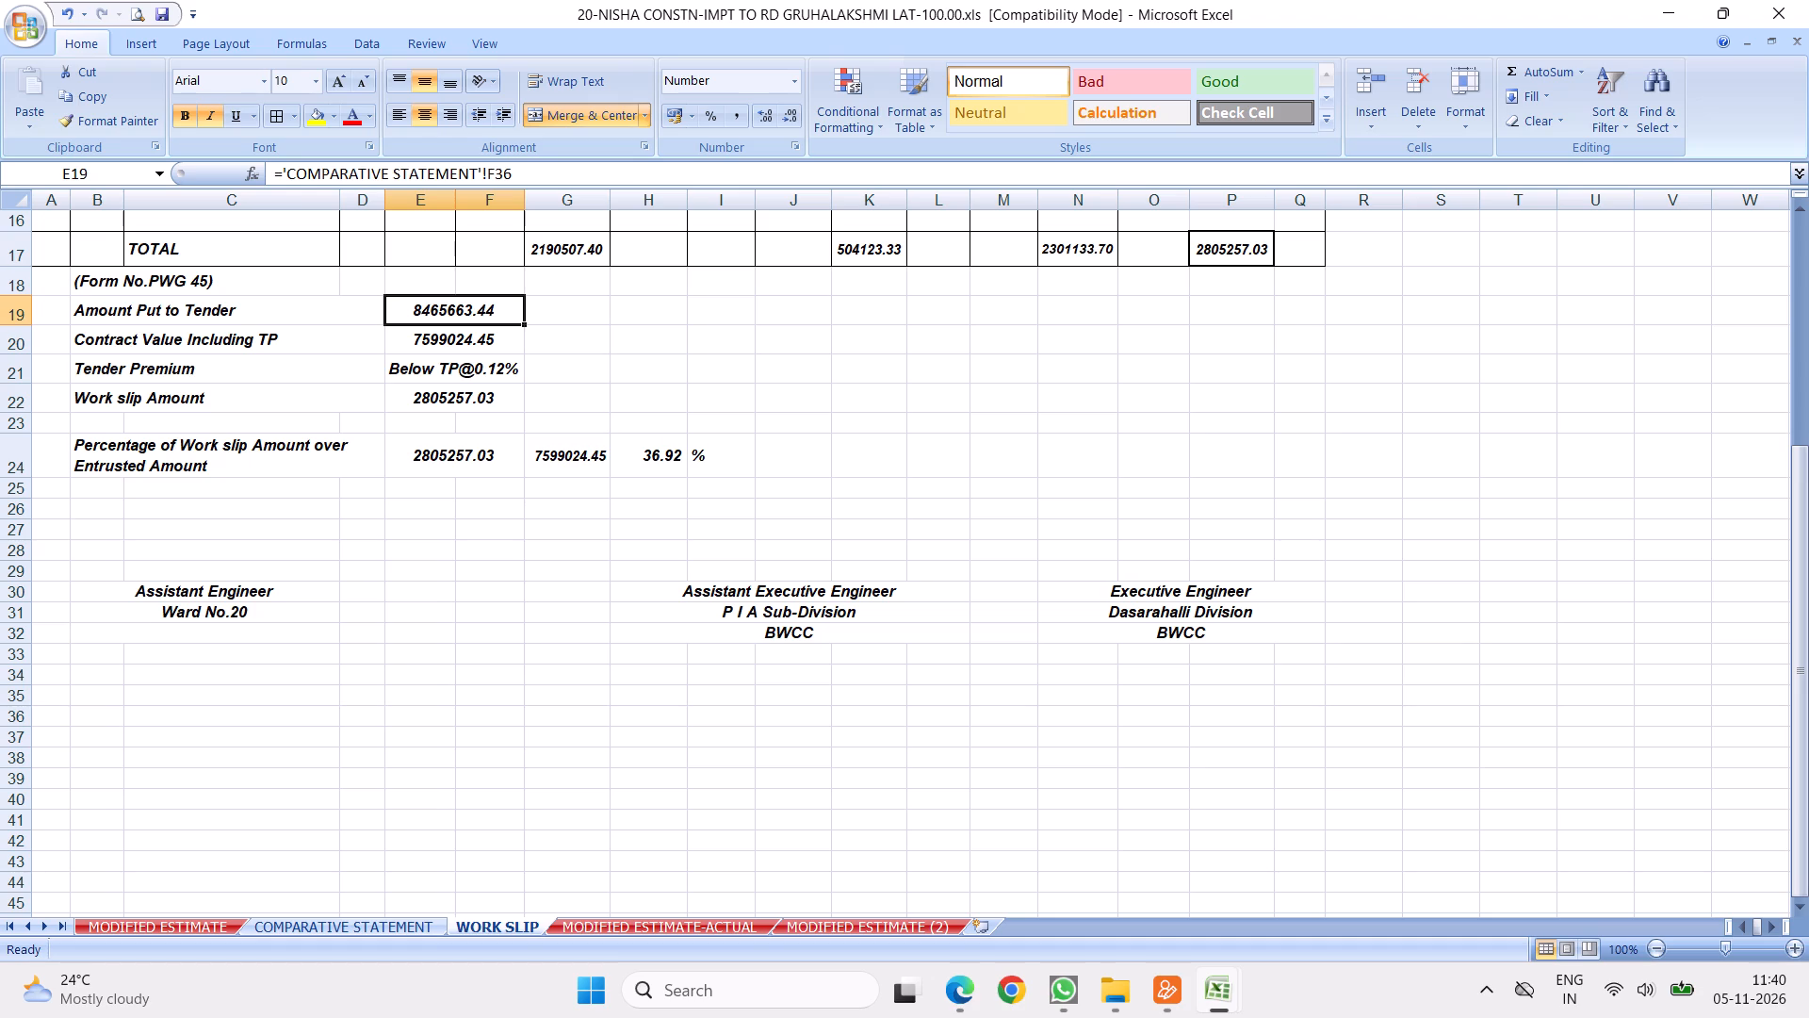
key("equal")
left_click(377, 927)
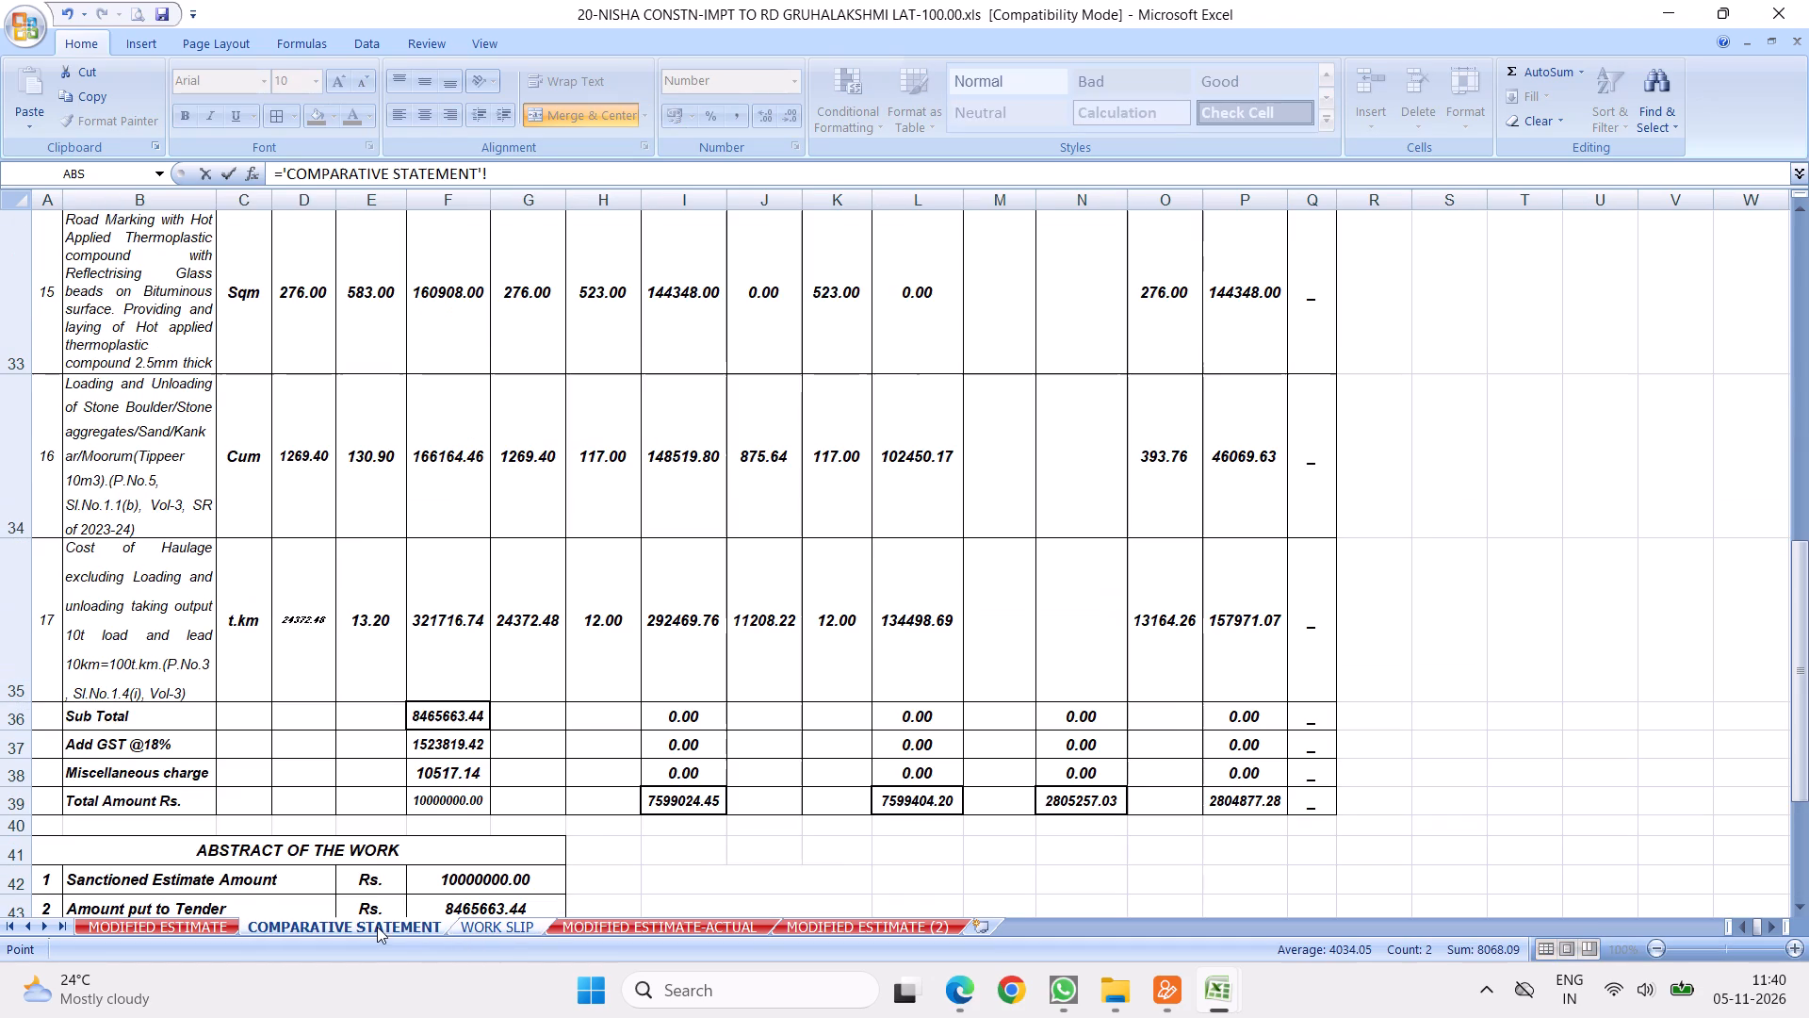
left_click(435, 711)
key("Return")
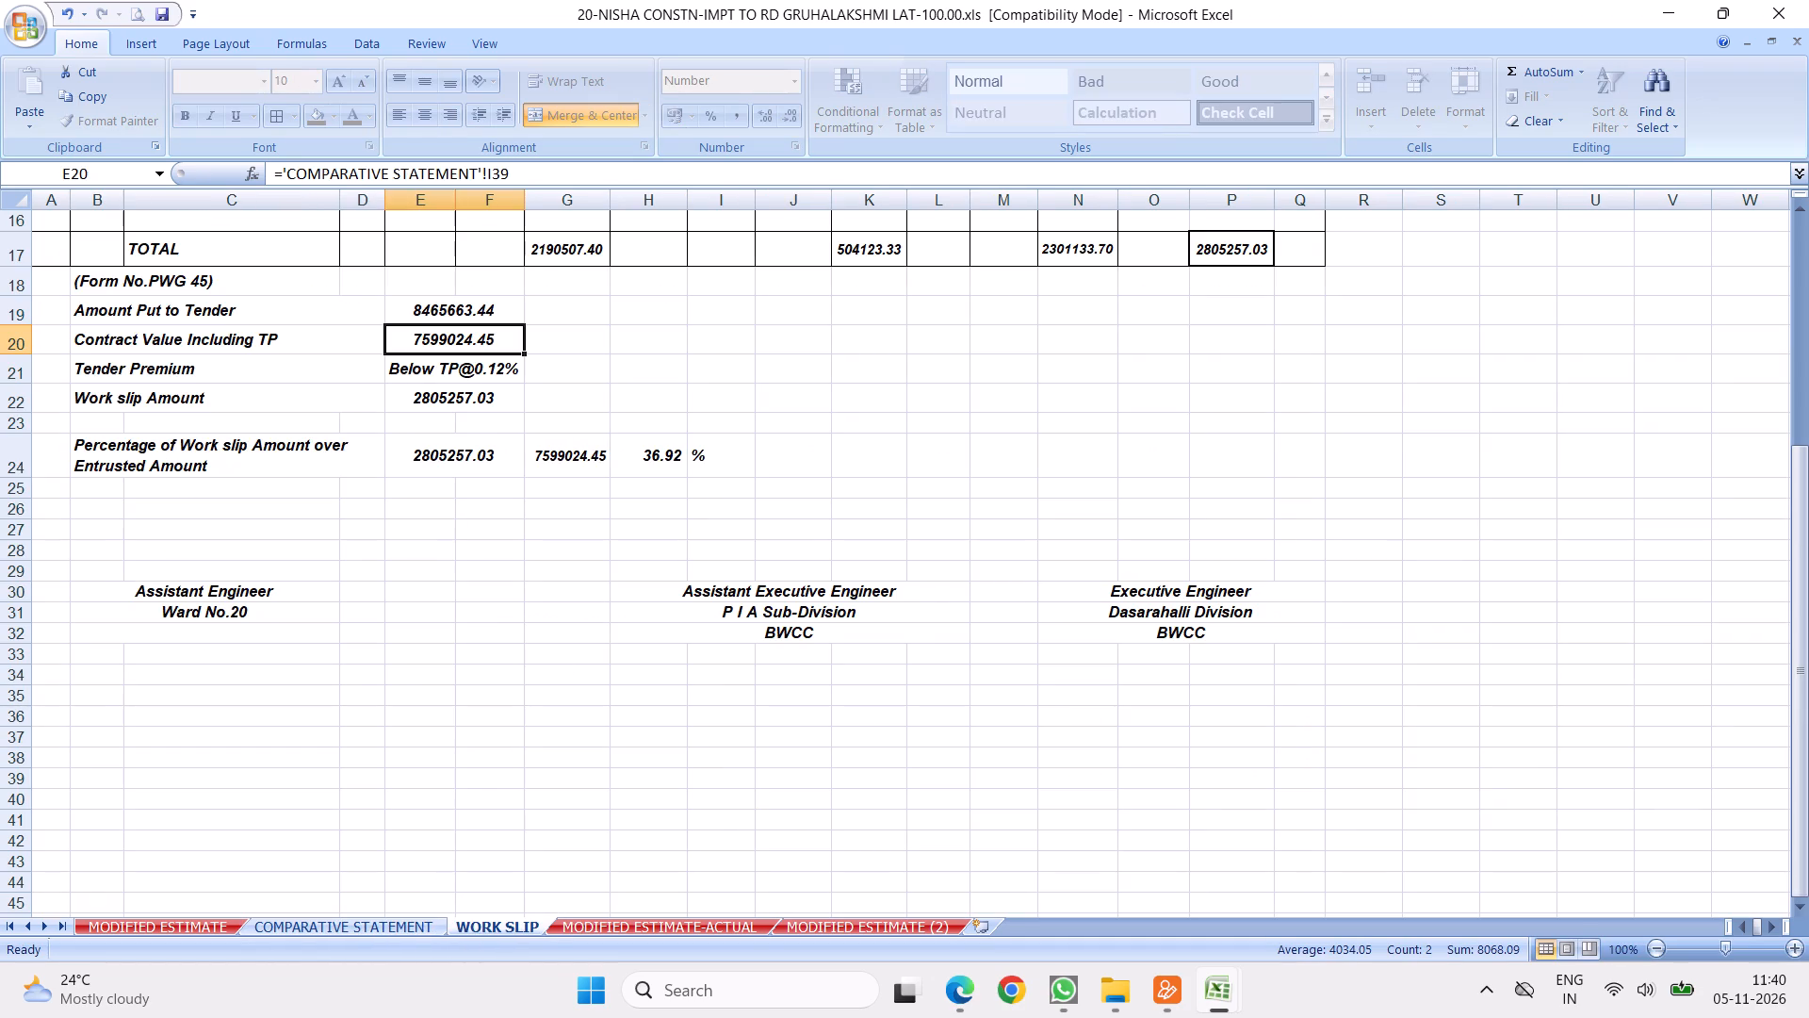
double_click(503, 364)
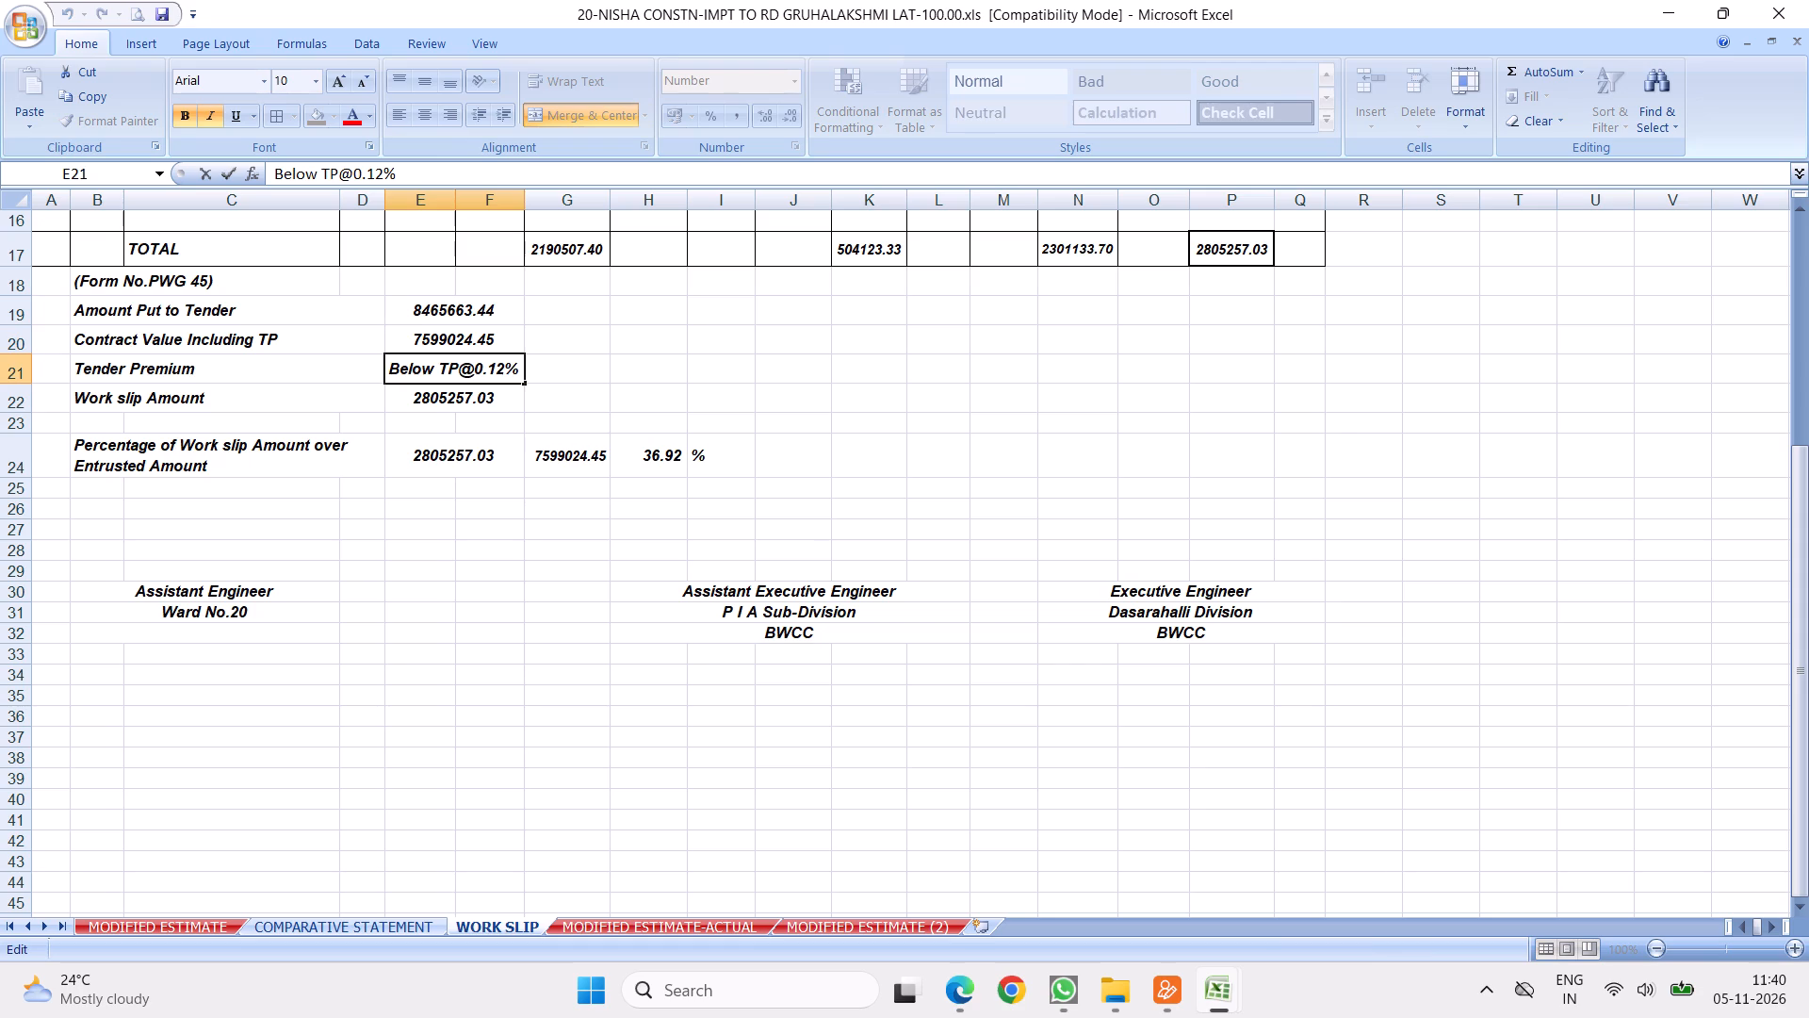
key("BackSpace")
key("BackSpace")
key("BackSpace")
key("BackSpace")
type("10.23")
left_click(555, 495)
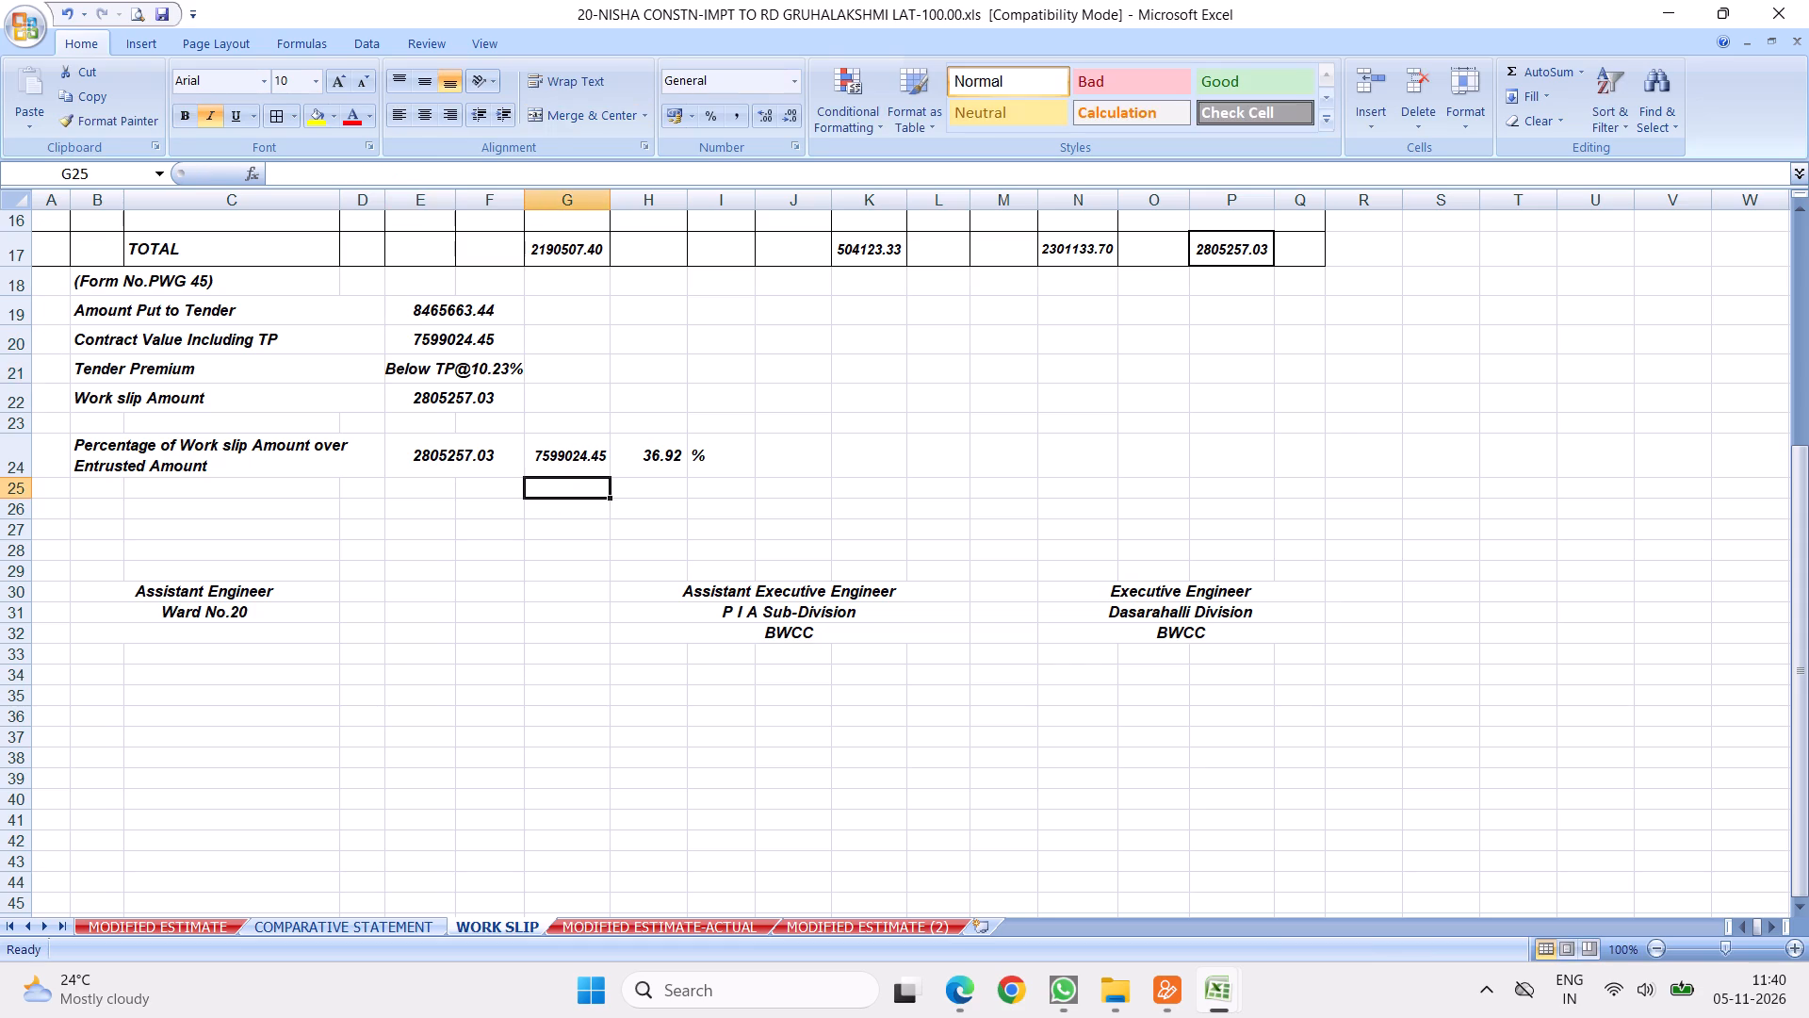
Apply Shrink to fit to the Tender Premium text in E21, keeping it merged and centred across columns E and F.
right_click(411, 375)
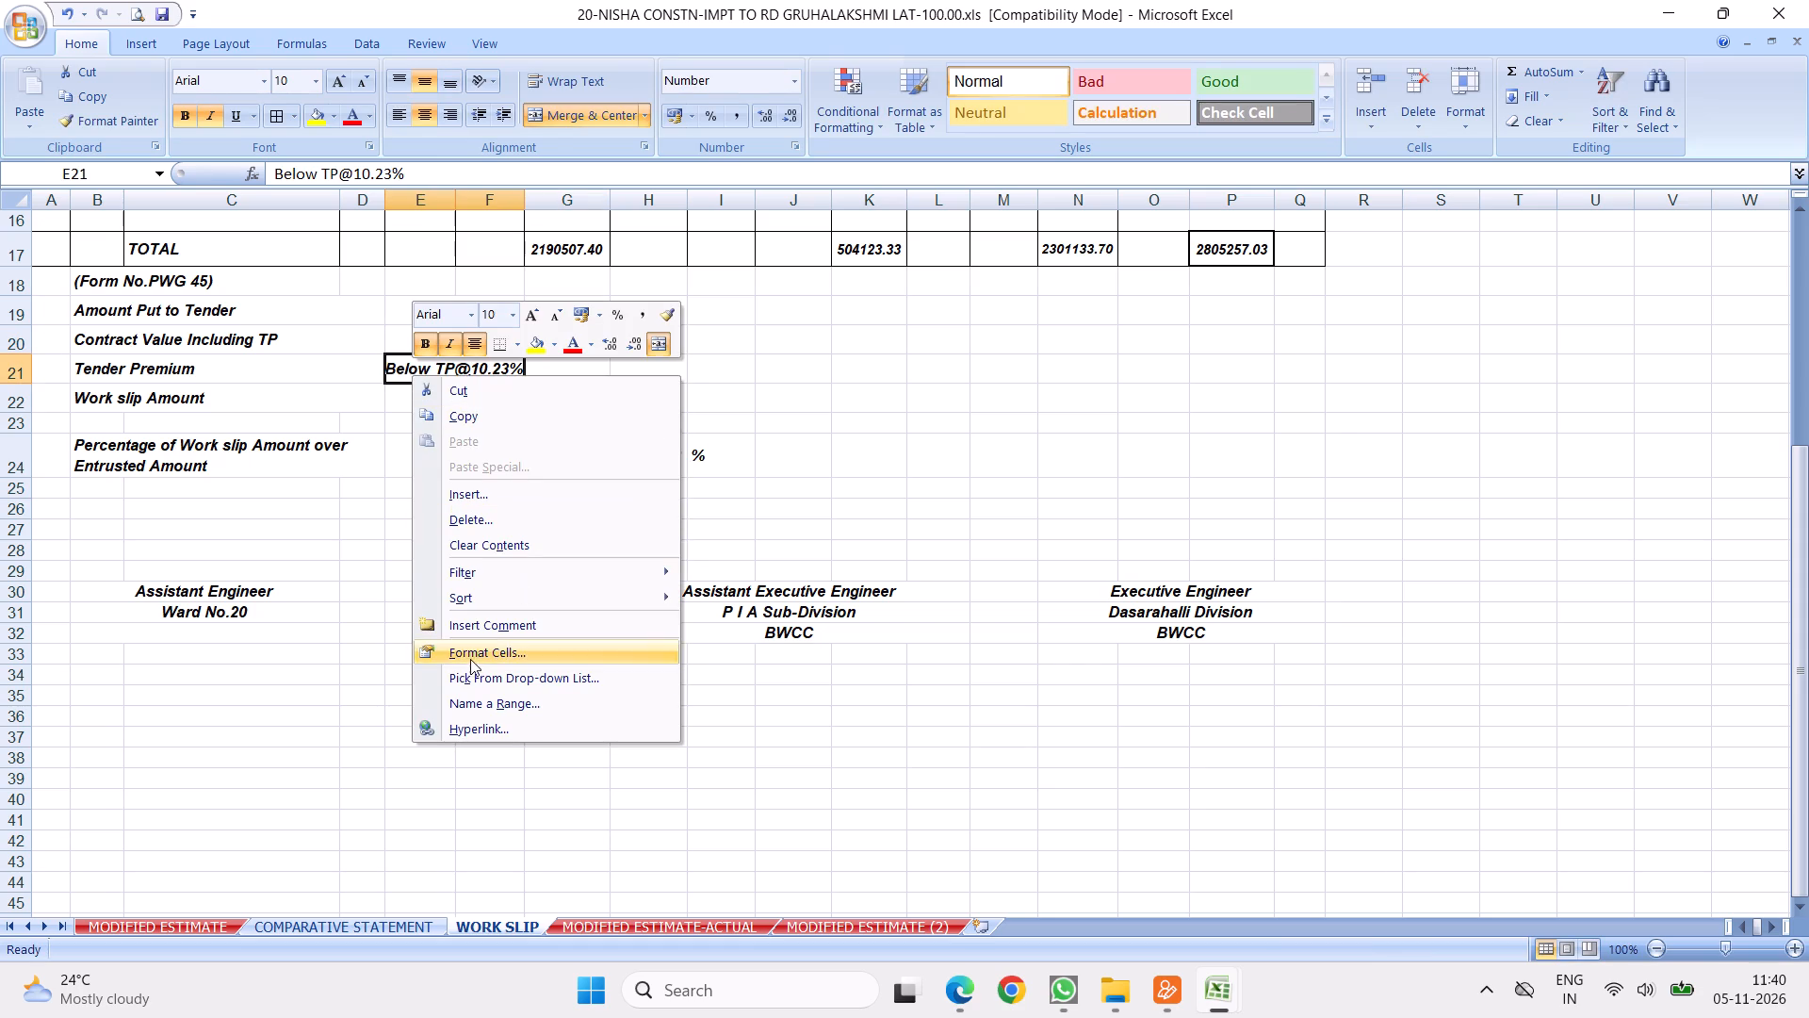
left_click(466, 650)
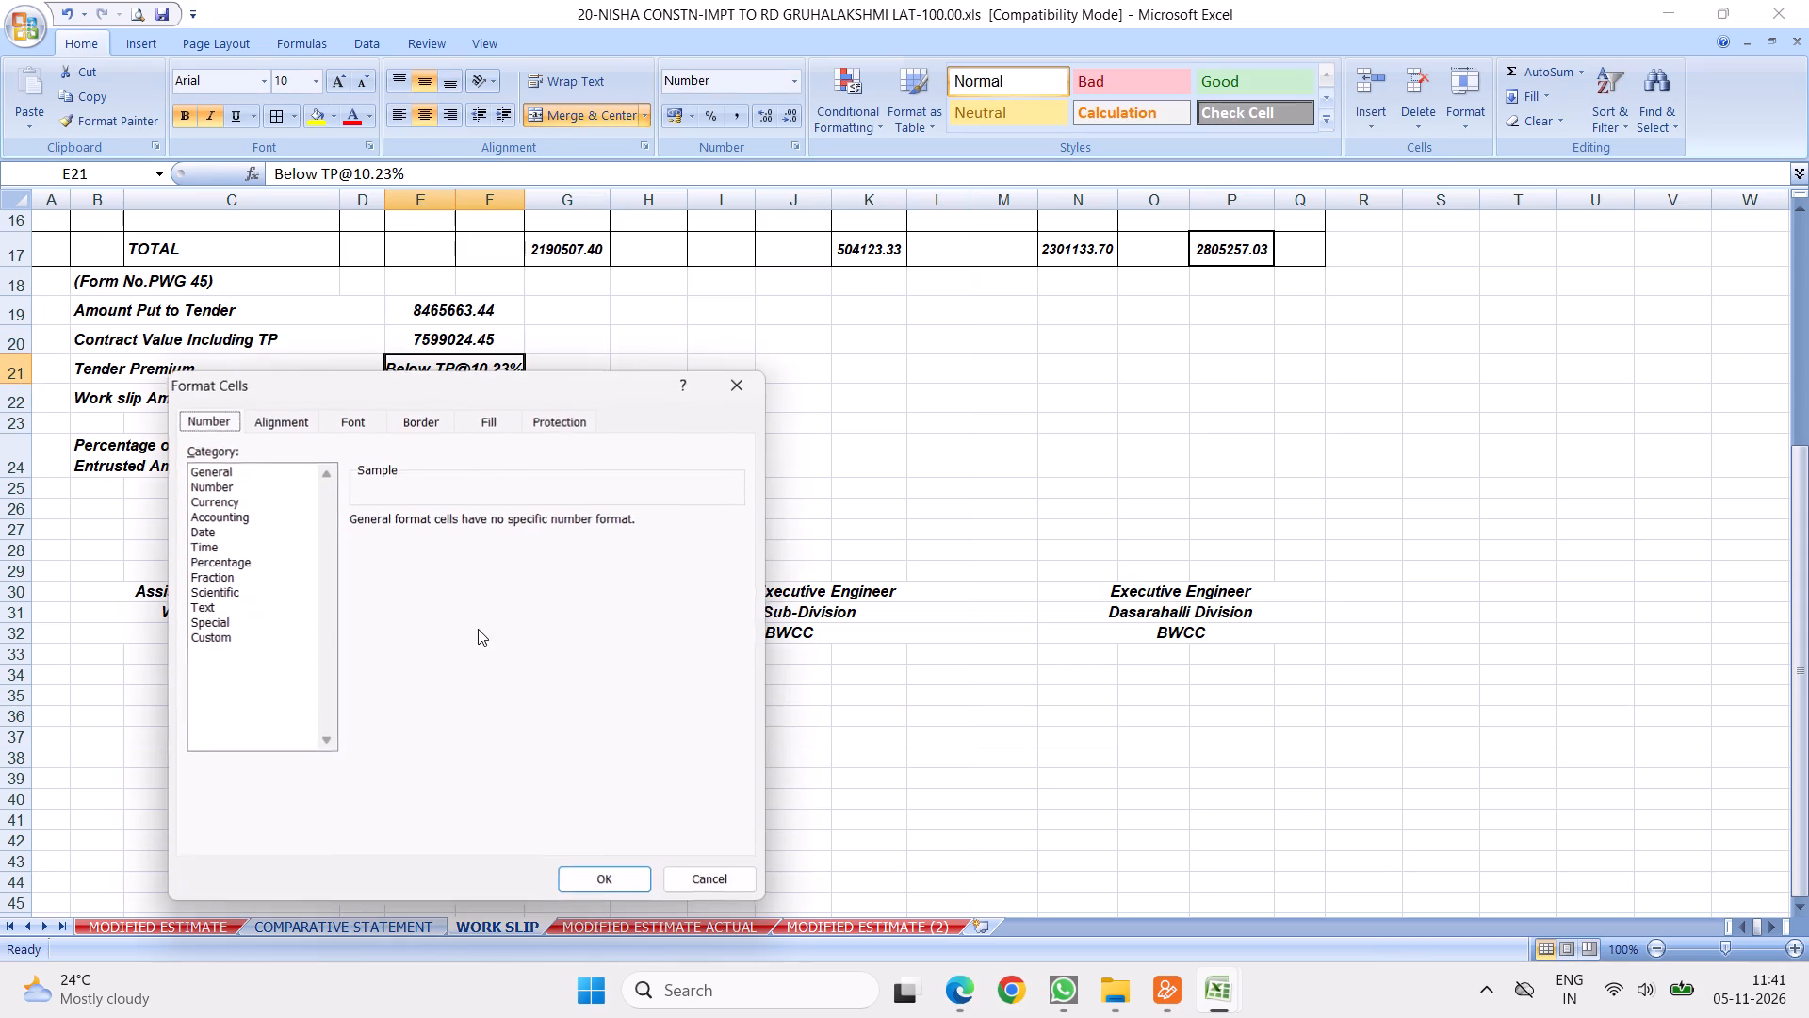
left_click(280, 419)
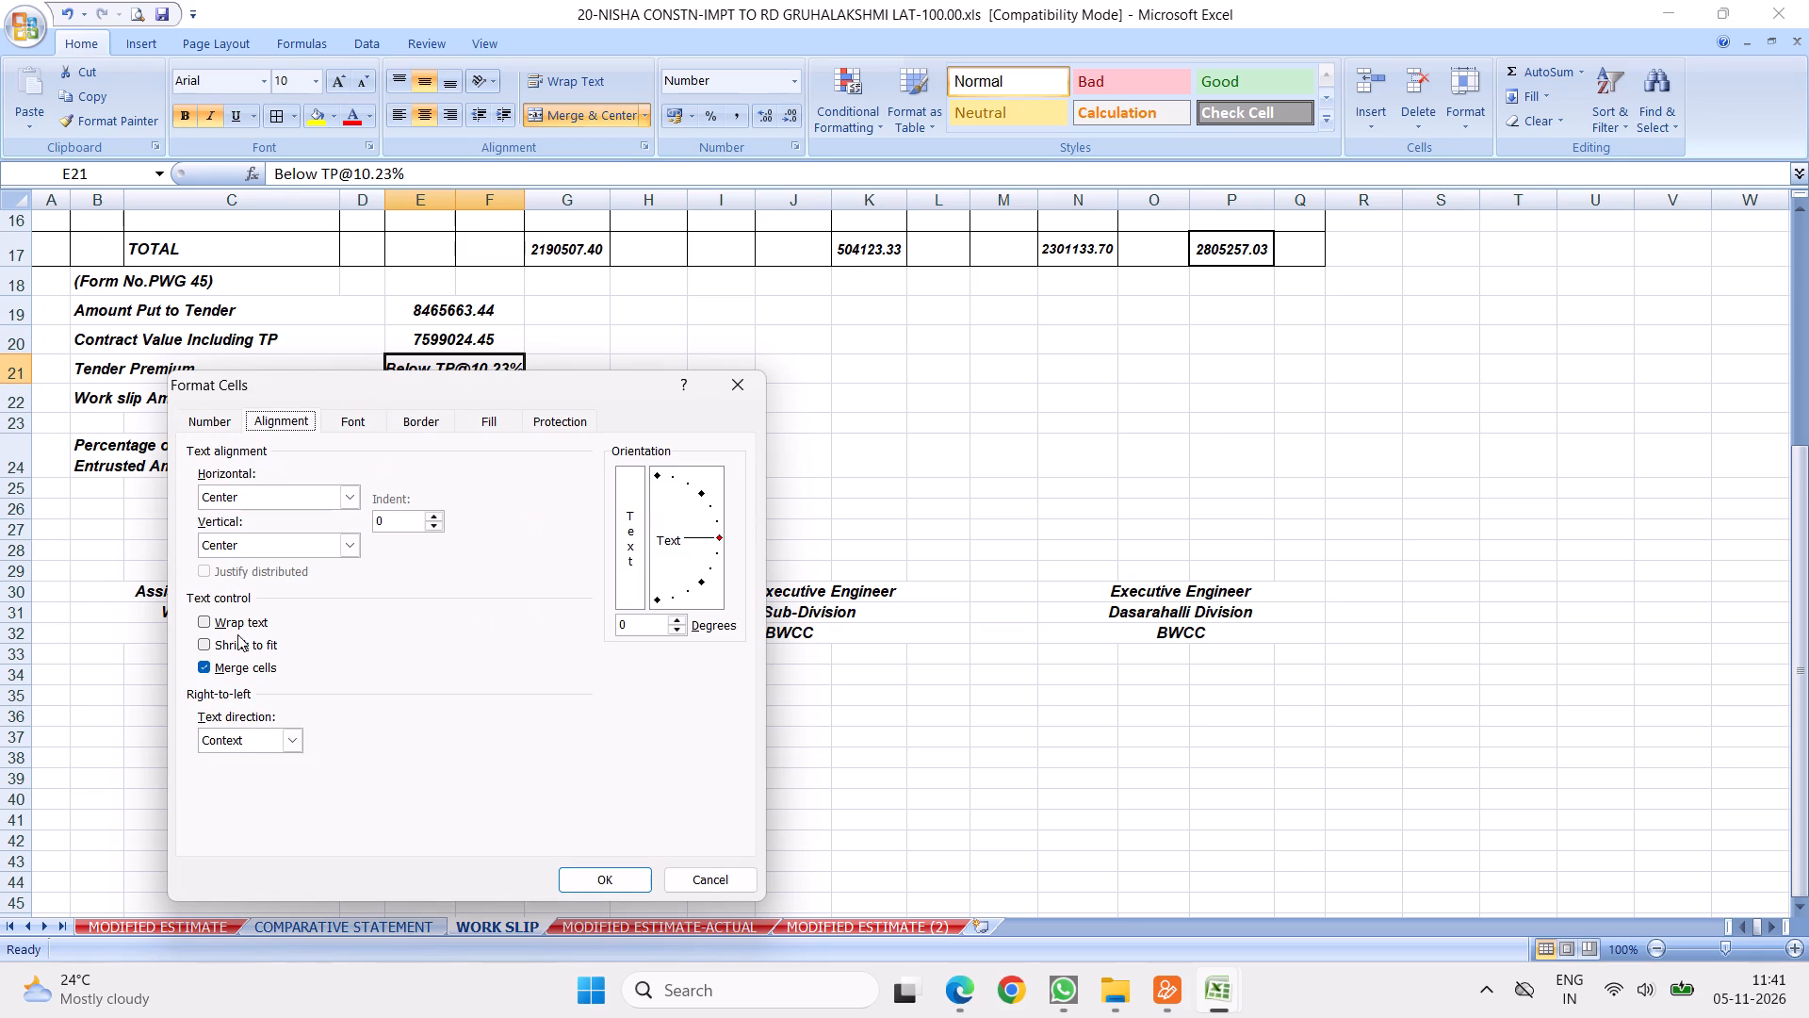
left_click(206, 667)
left_click(208, 643)
left_click(618, 873)
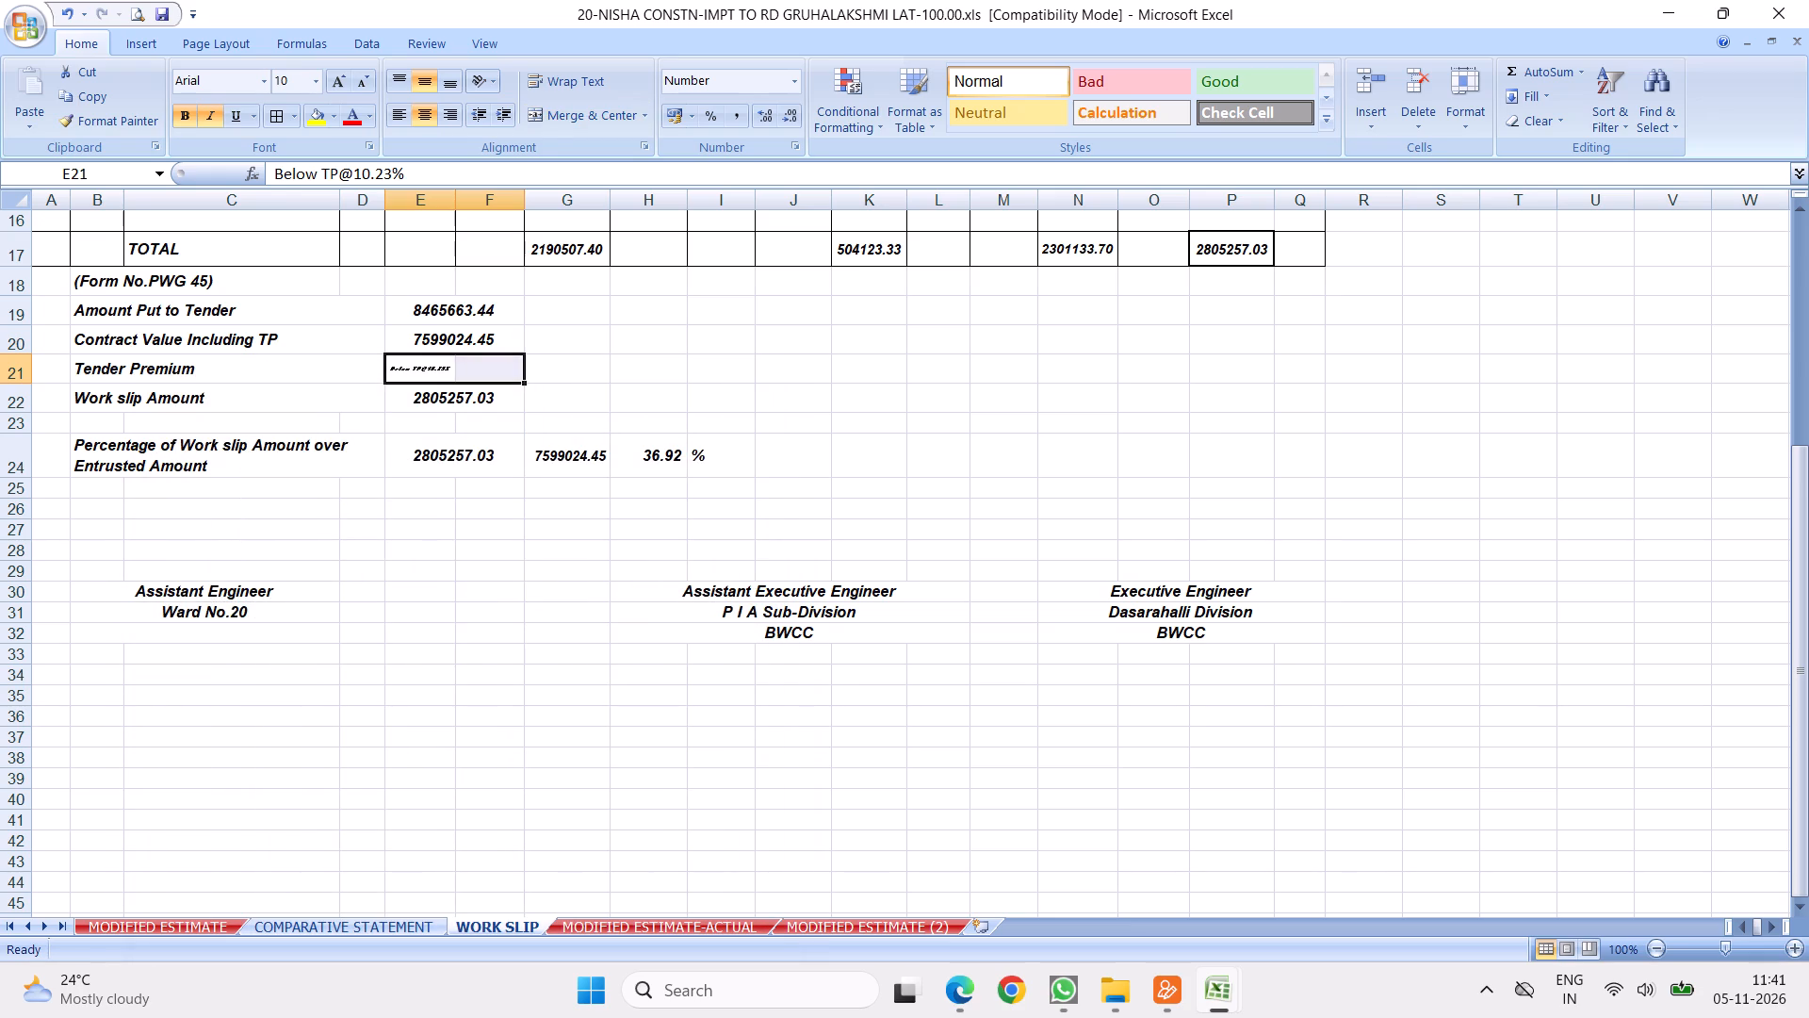
left_click(546, 111)
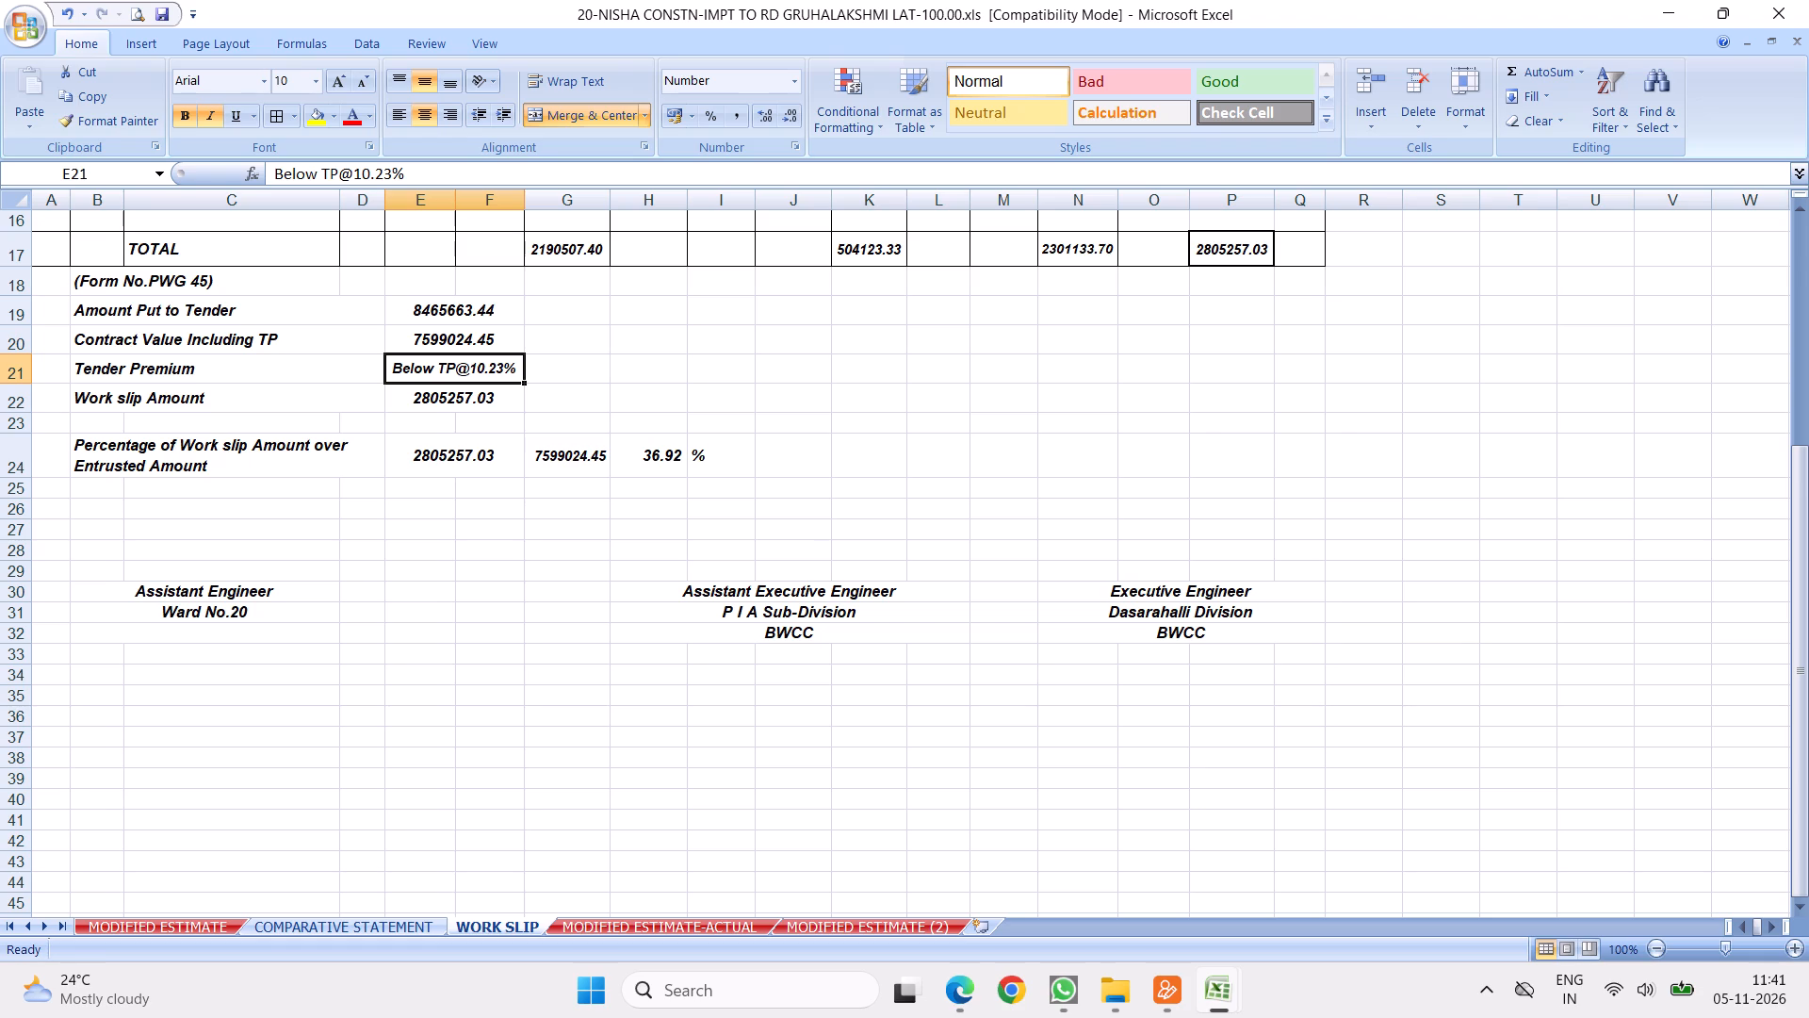
left_click(511, 580)
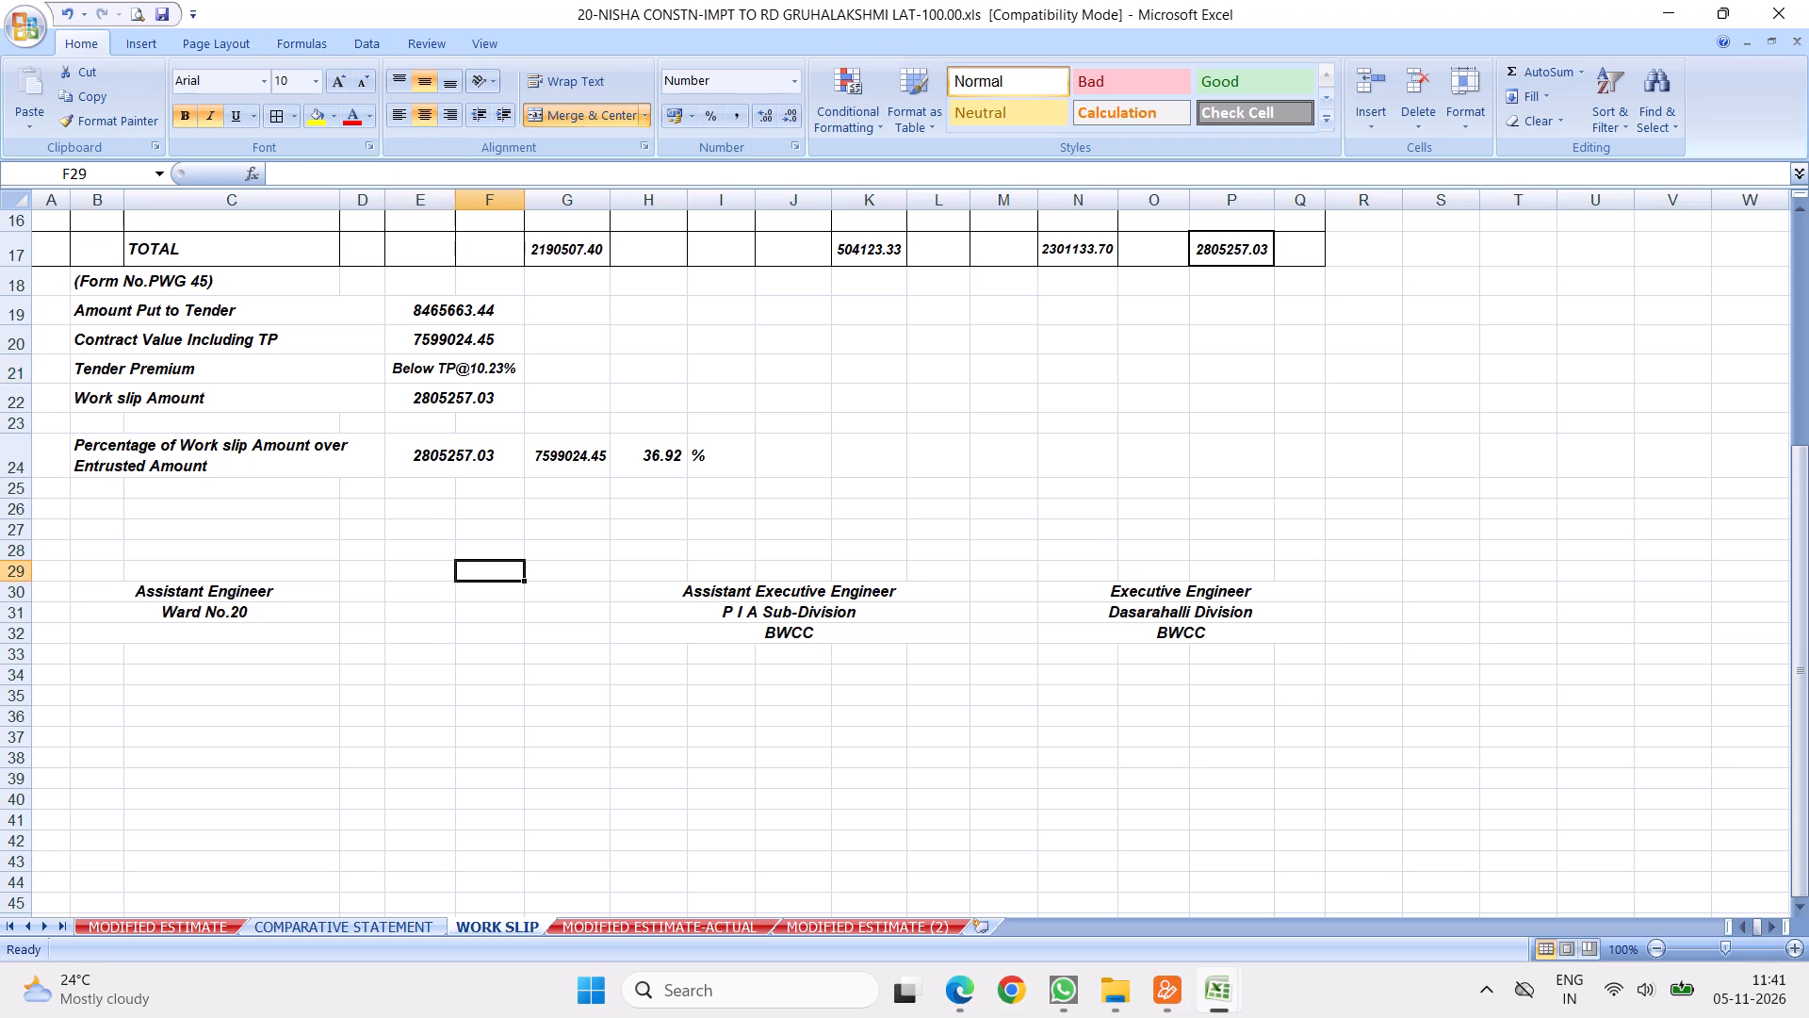
Delete the leftover MODIFIED ESTIMATE (2) sheet from the workbook.
scroll(470, 552, "up", 10)
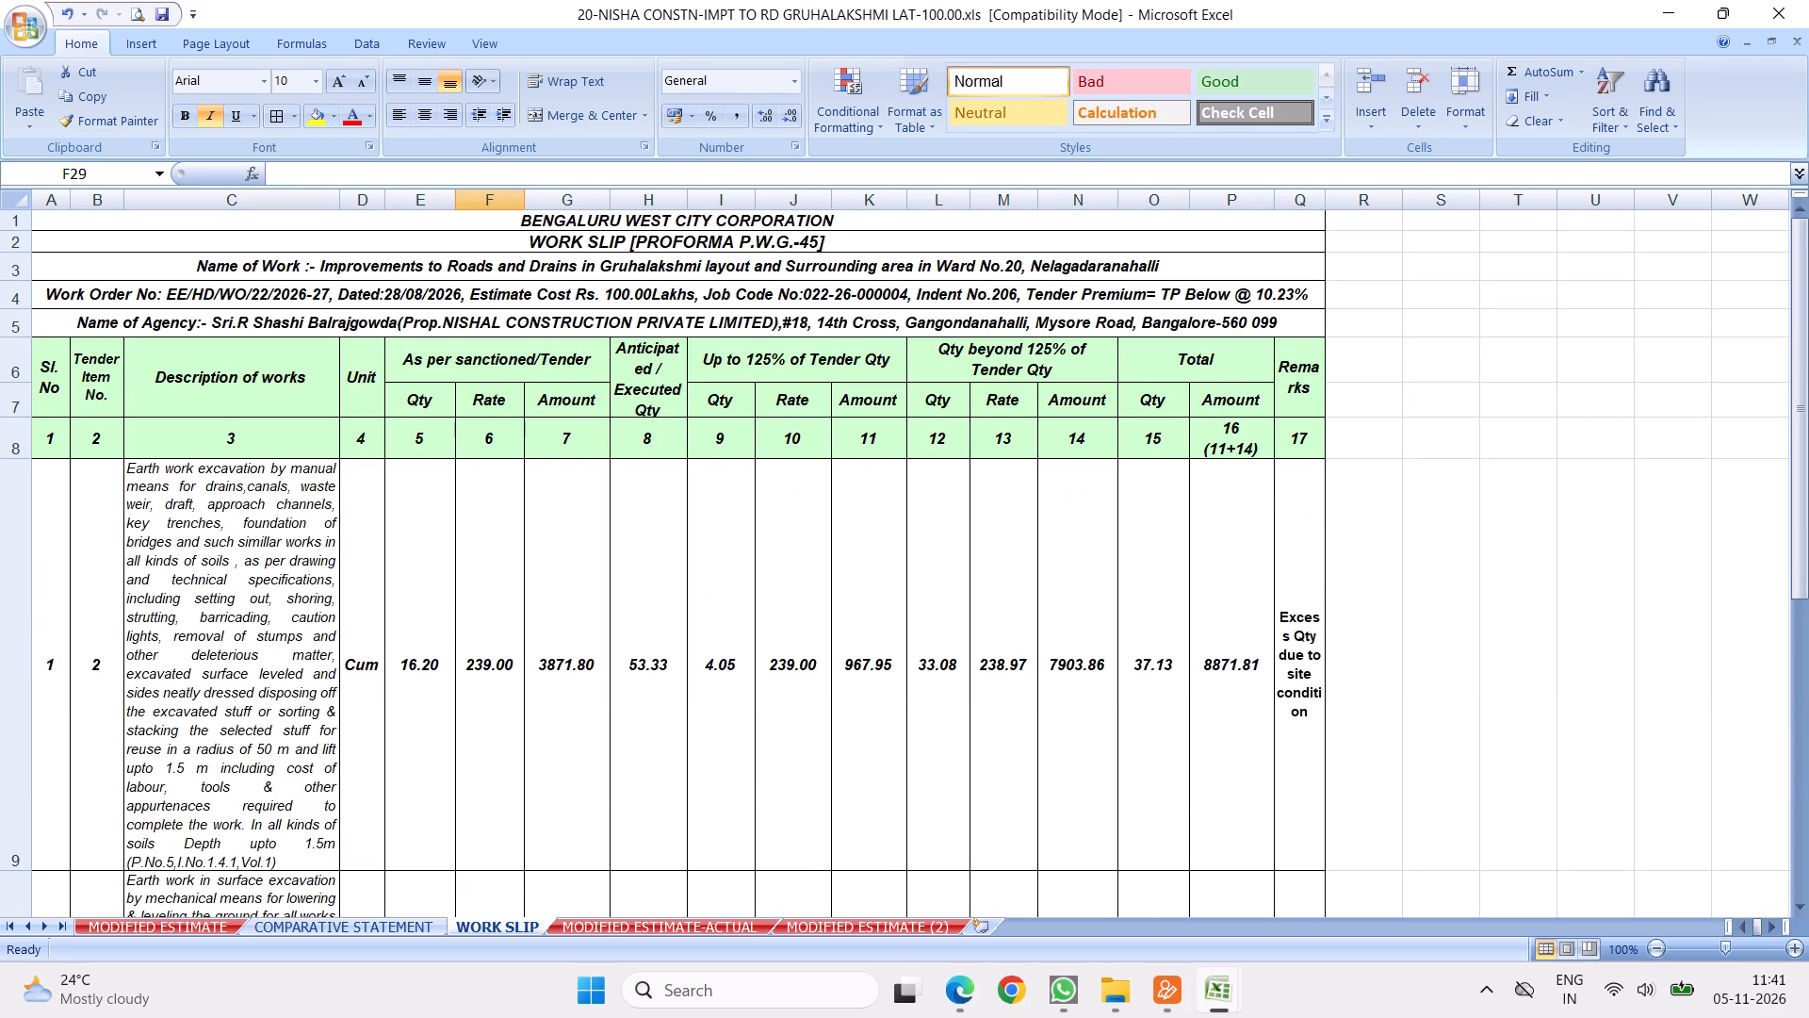
left_click(617, 927)
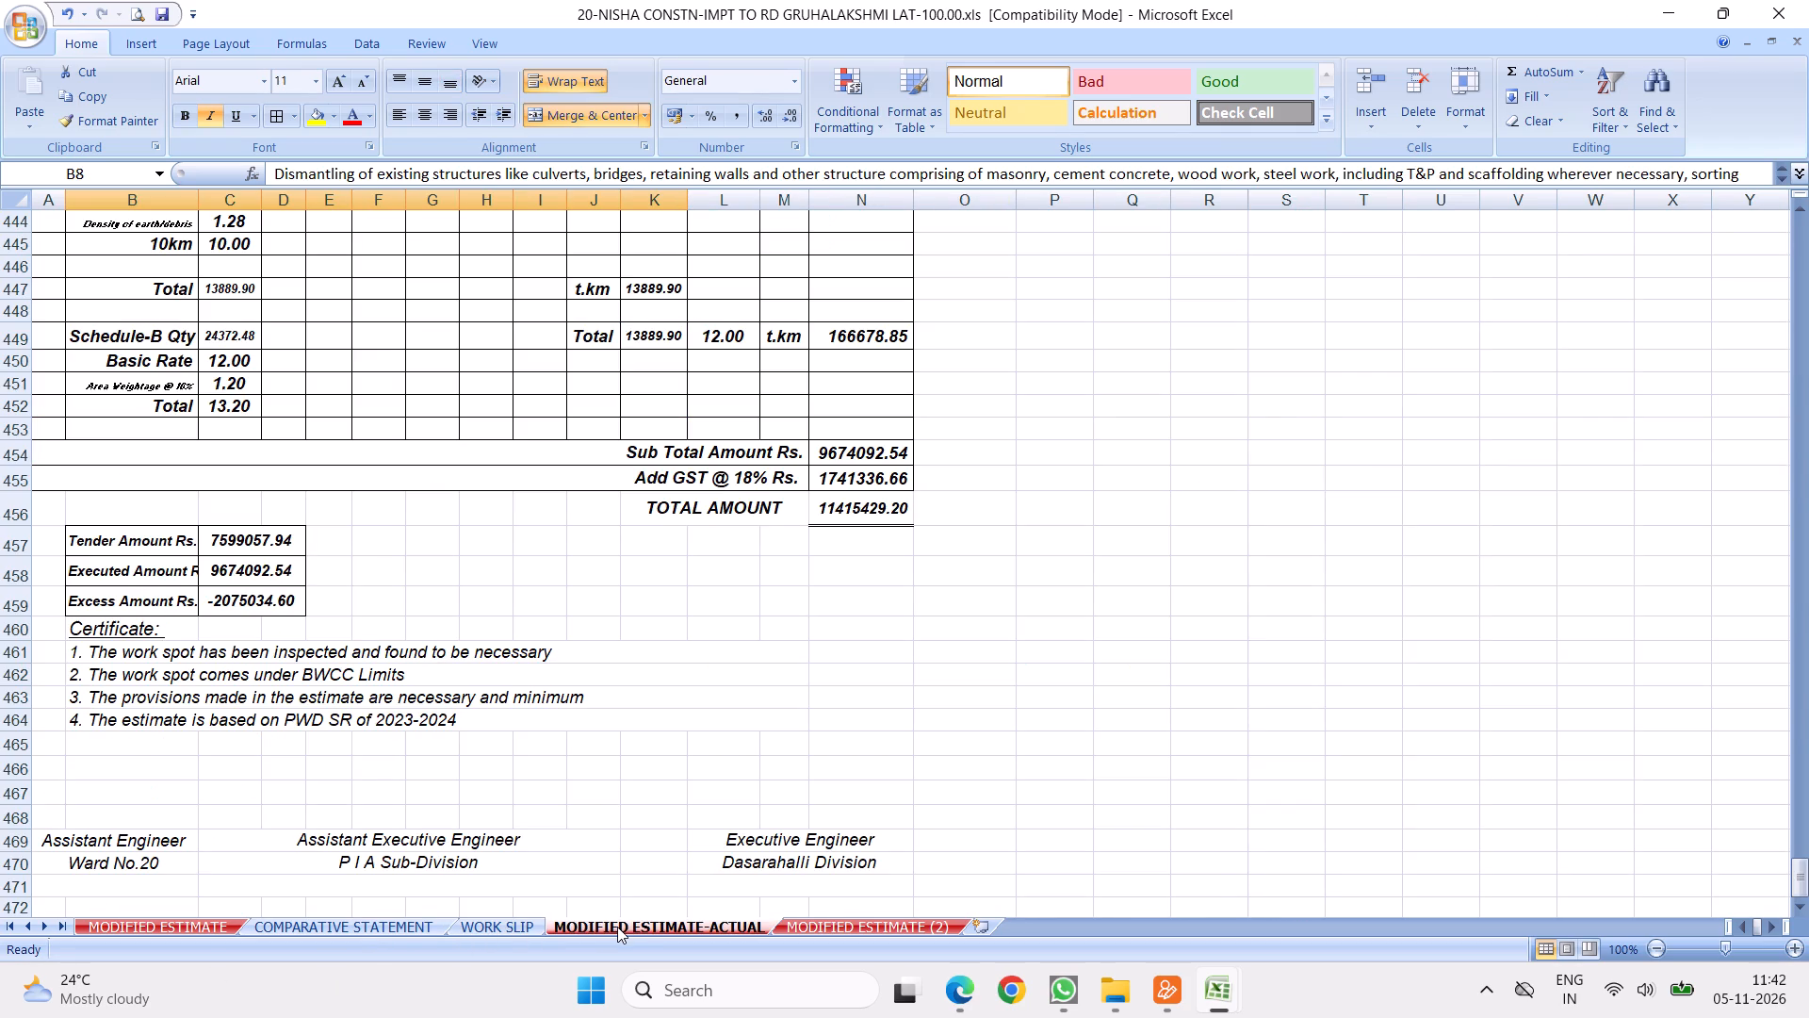
left_click(835, 922)
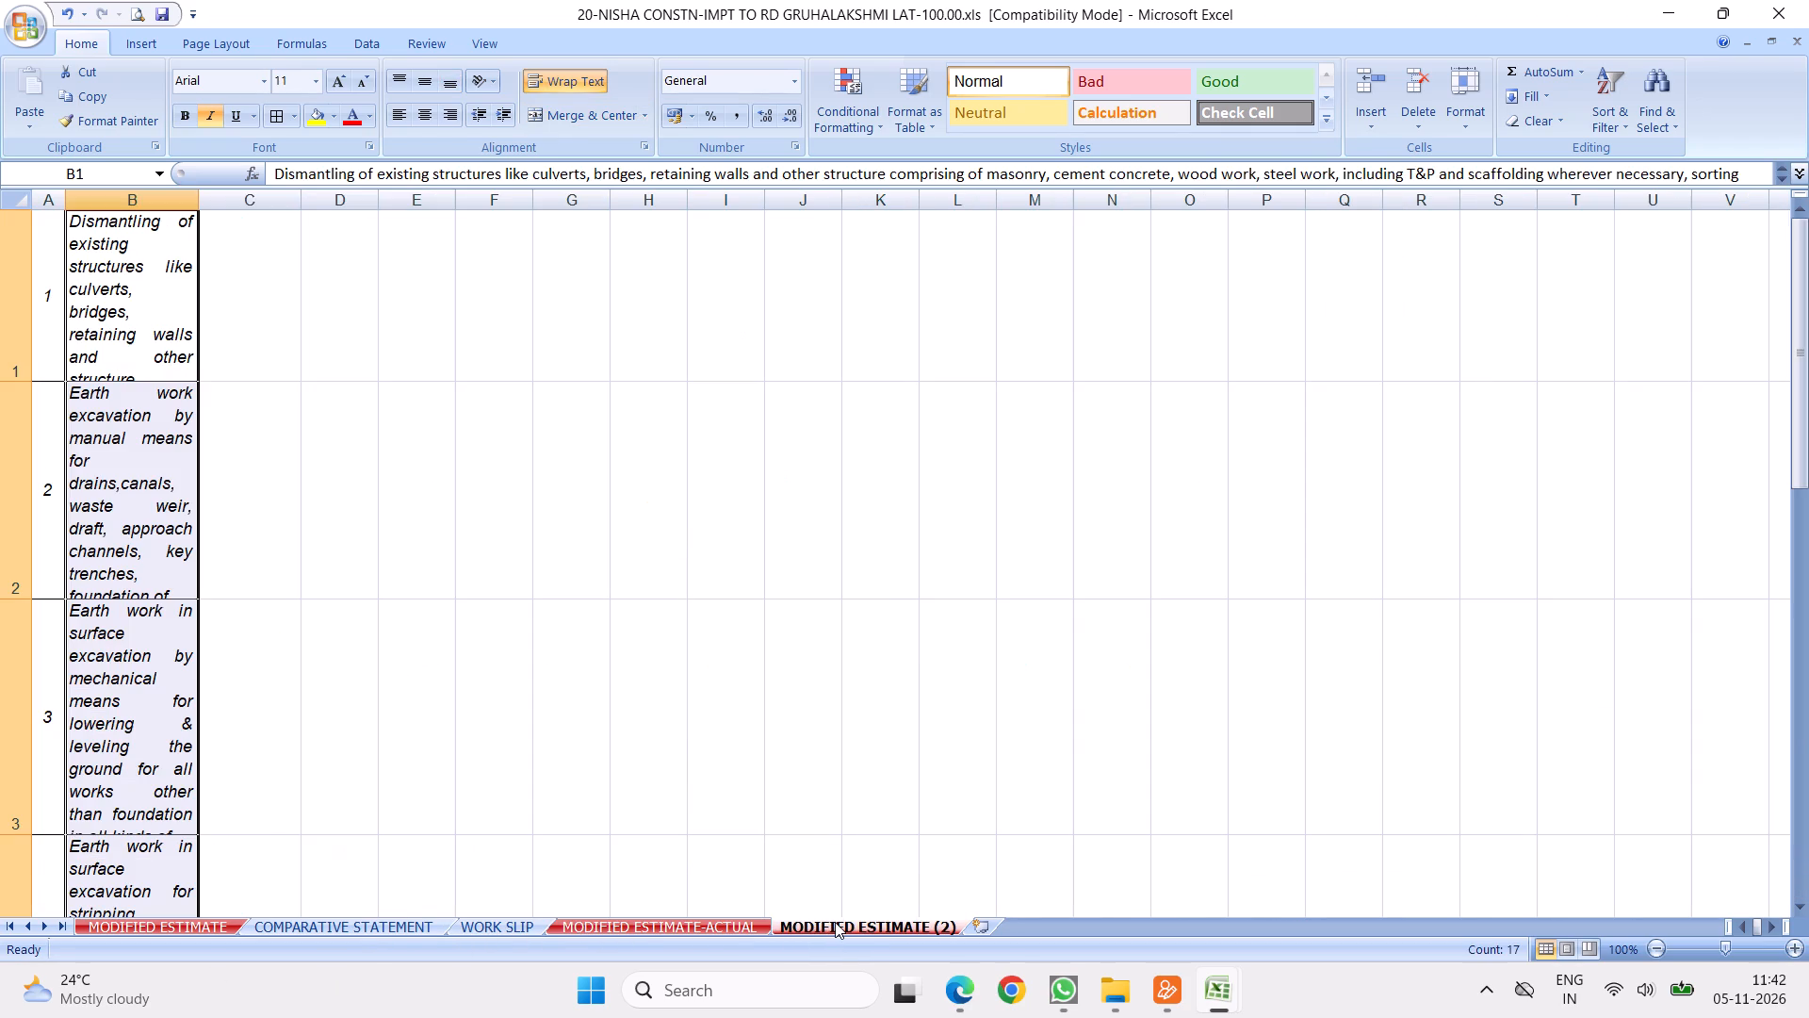
left_click(812, 812)
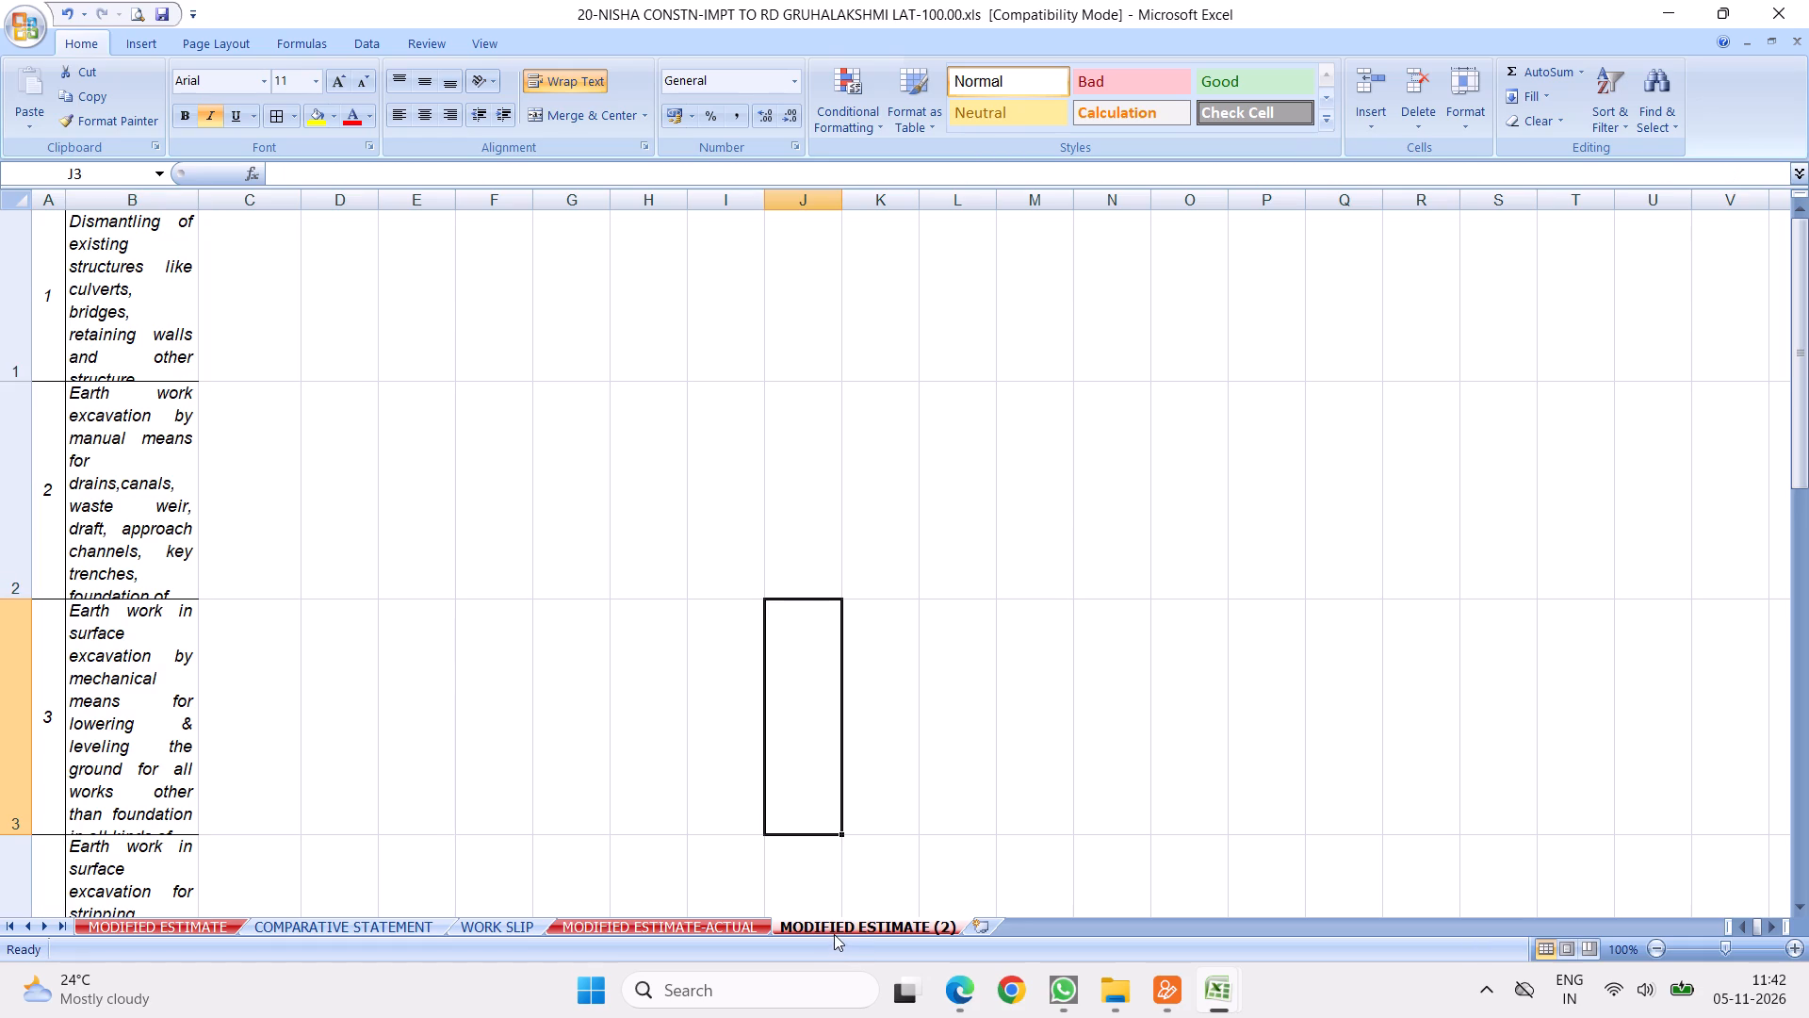
right_click(829, 922)
left_click(878, 698)
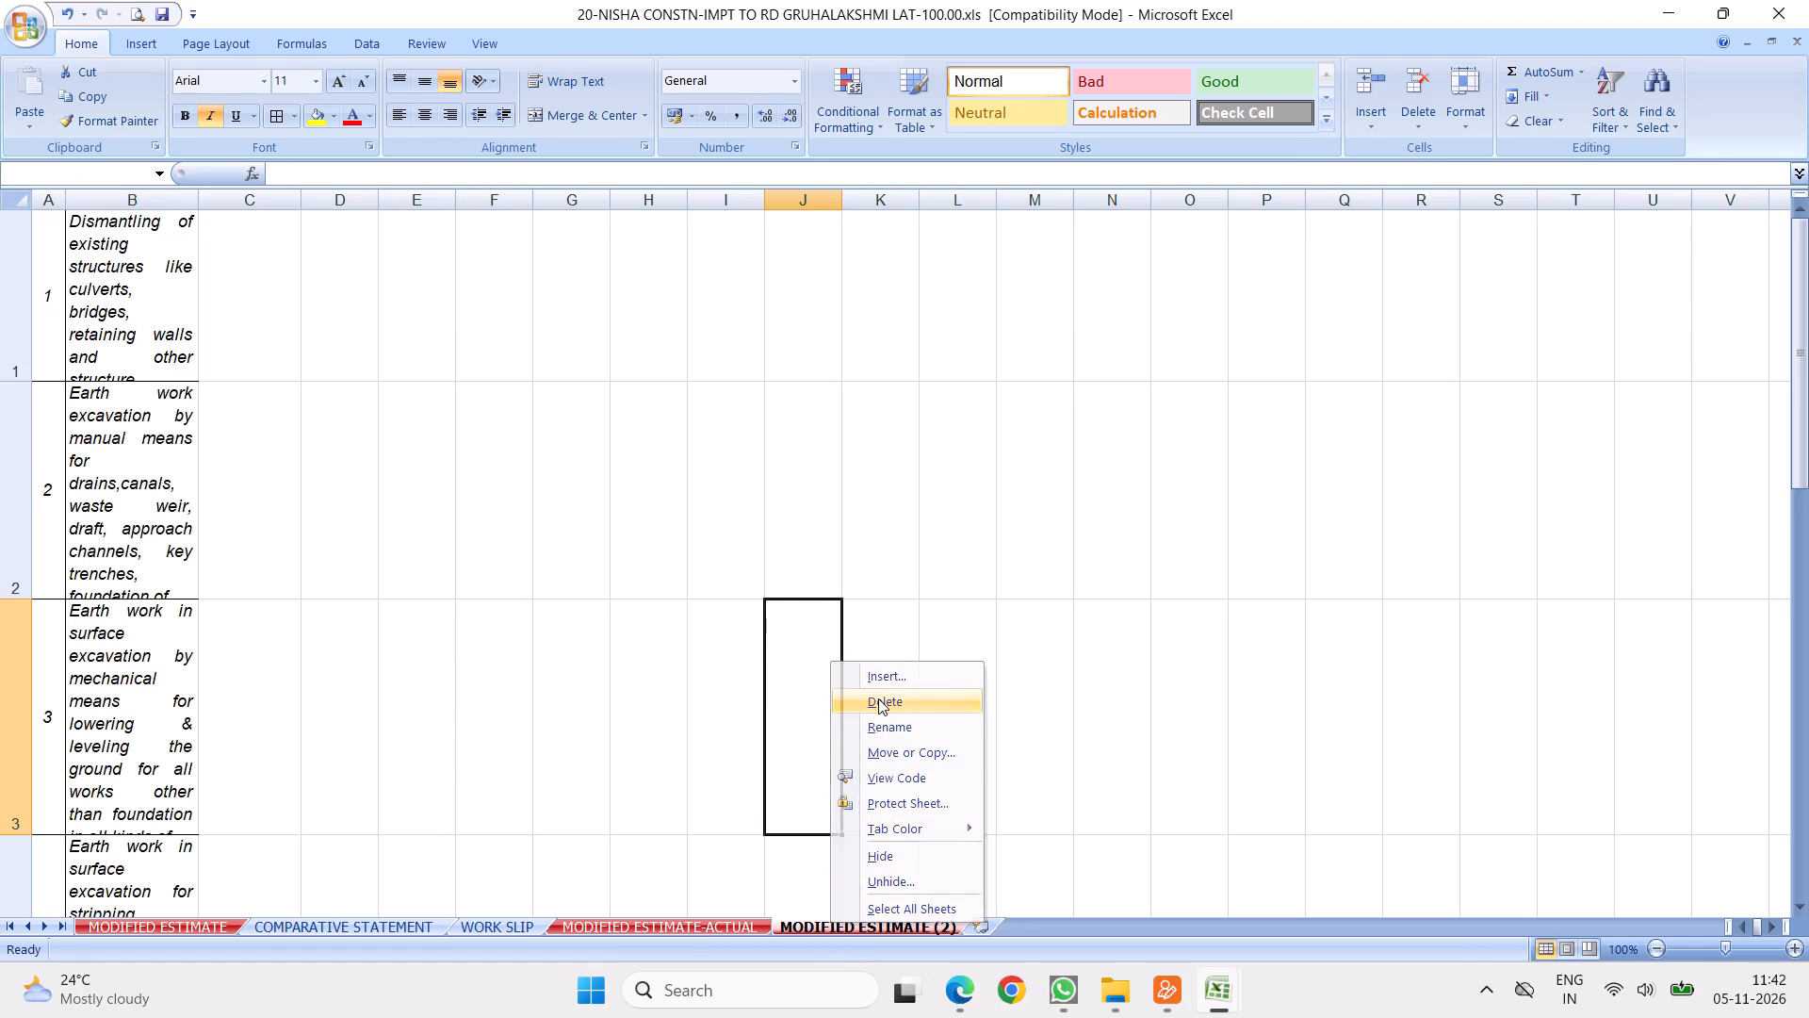
left_click(851, 550)
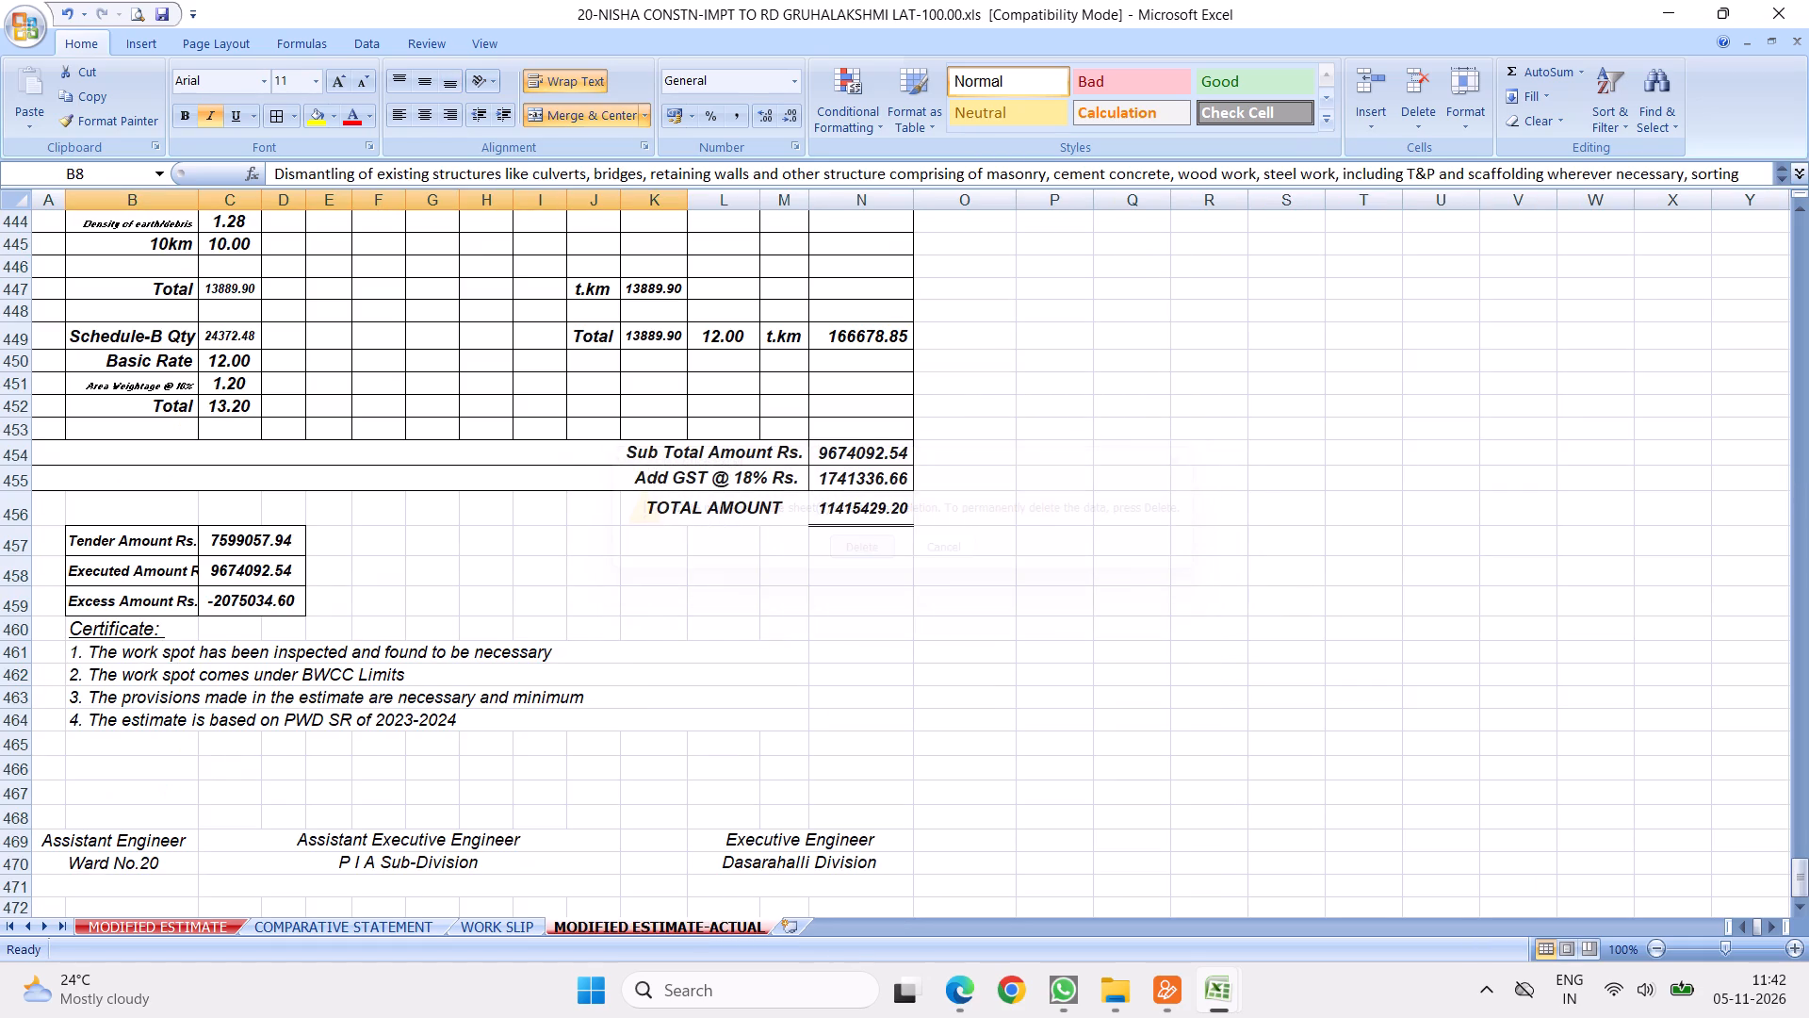
Rename the MODIFIED ESTIMATE-ACTUAL sheet as MODIFIED TOTAL-ACTUAL.
right_click(618, 929)
left_click(677, 736)
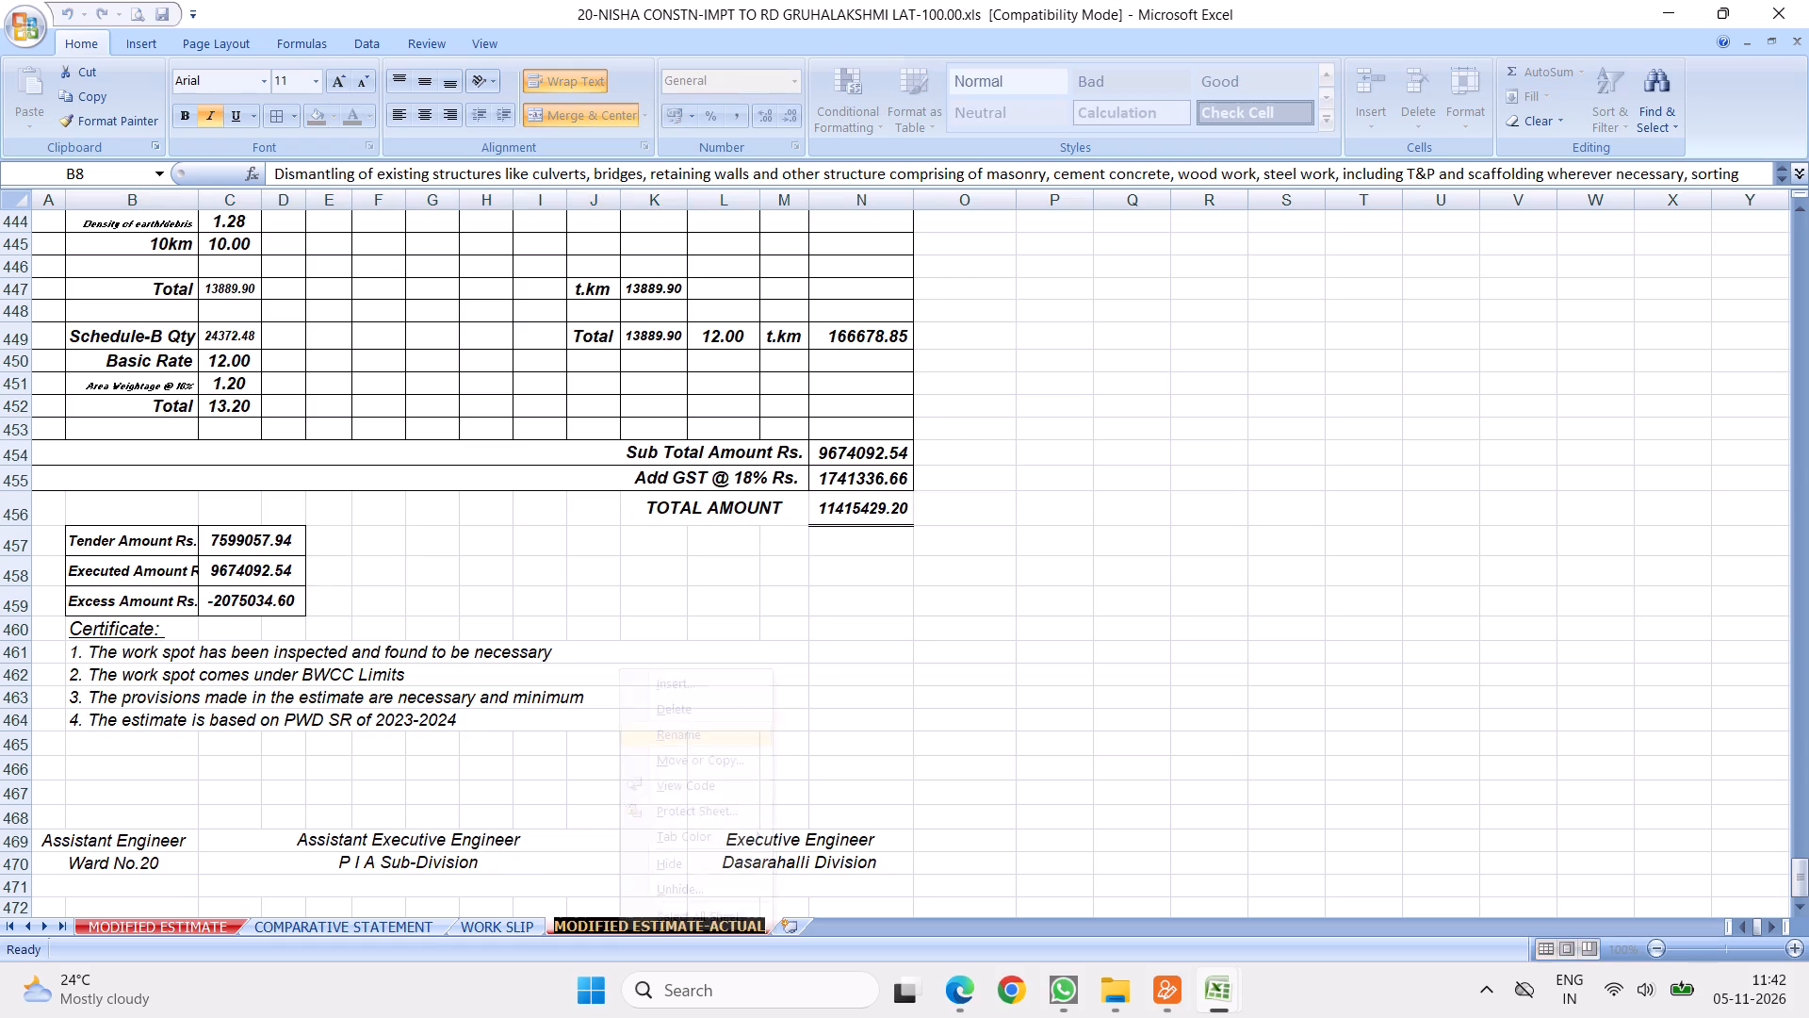
left_click(701, 926)
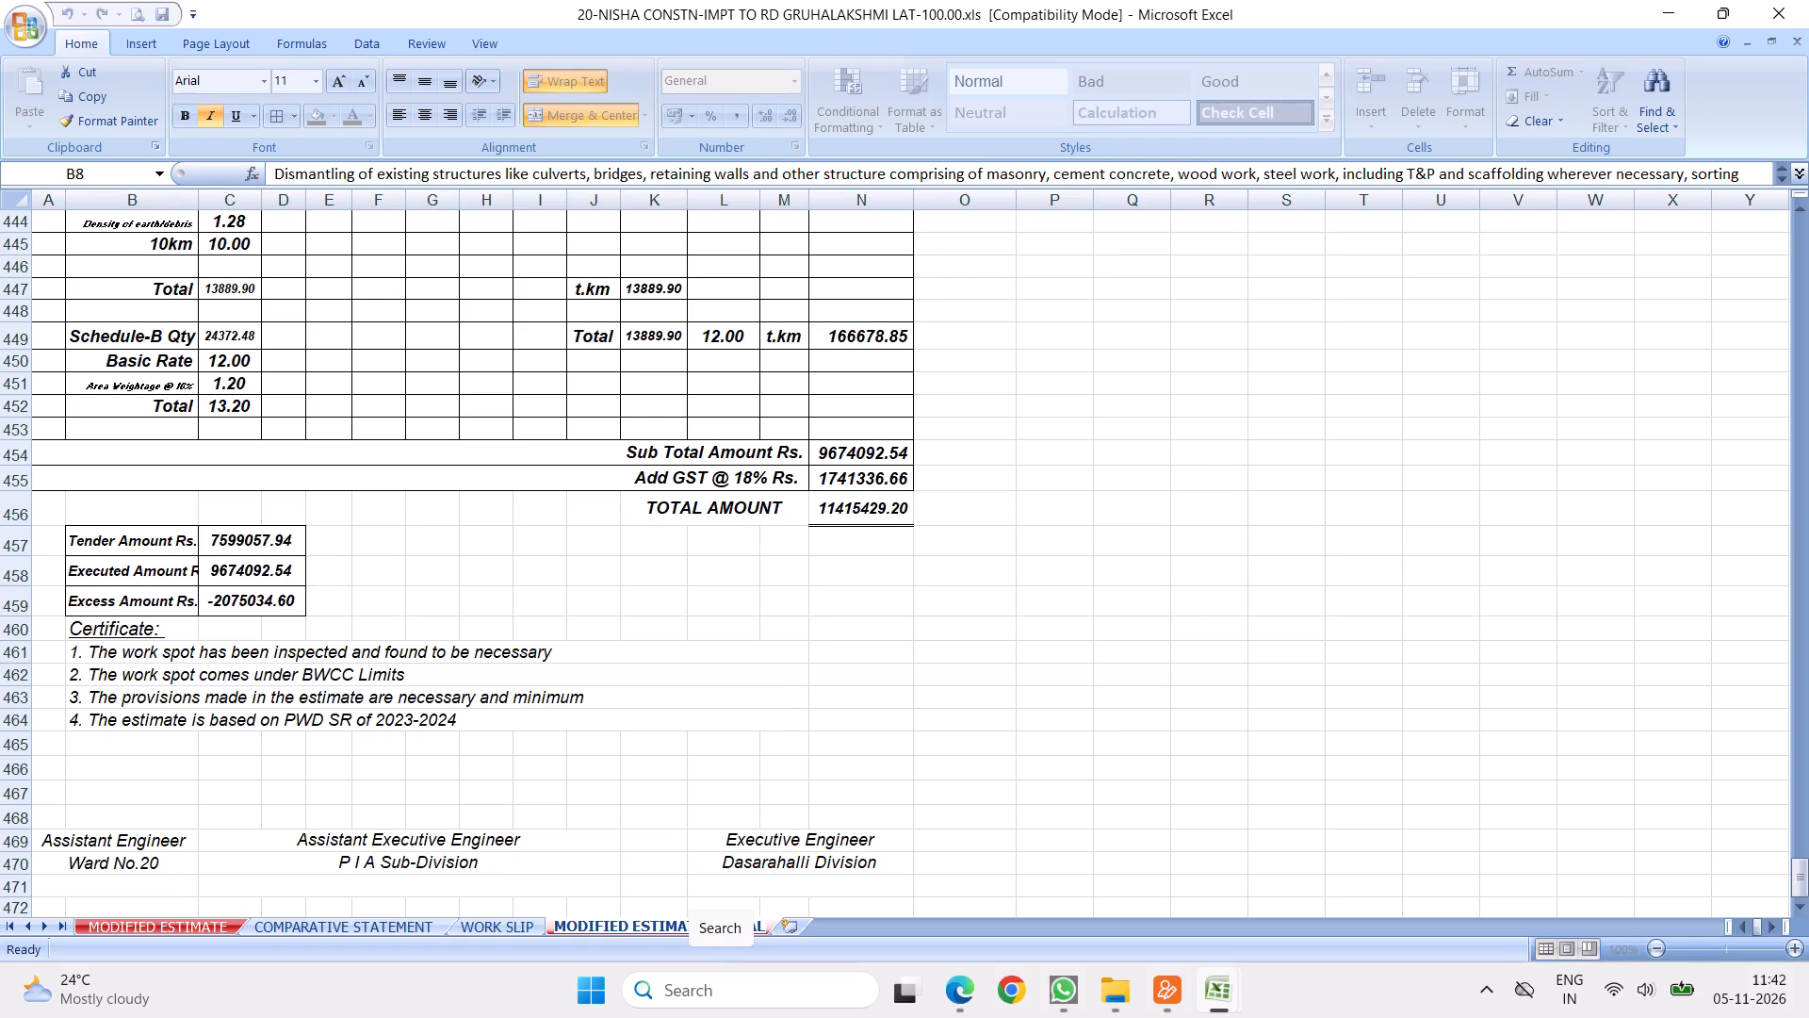
key("BackSpace")
key("BackSpace")
key("BackSpace")
key("BackSpace")
key("BackSpace")
key("BackSpace")
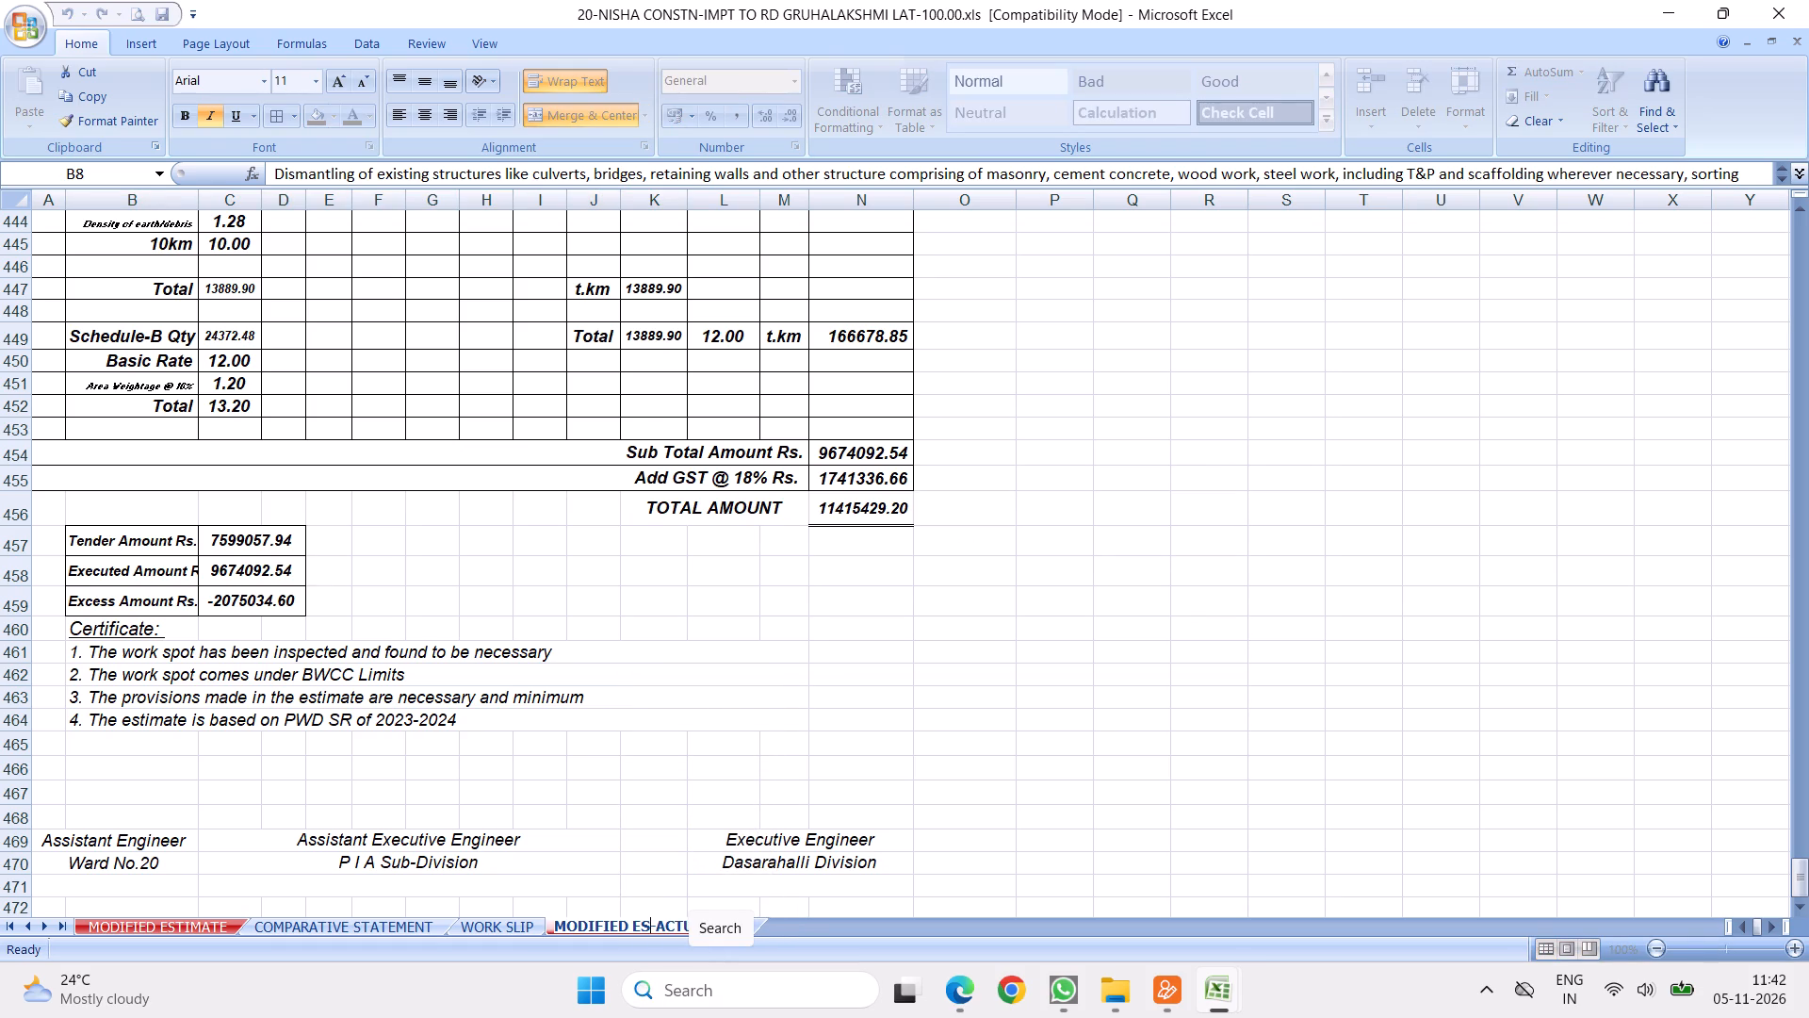
key("BackSpace")
key("BackSpace")
key("t")
type("OTAL")
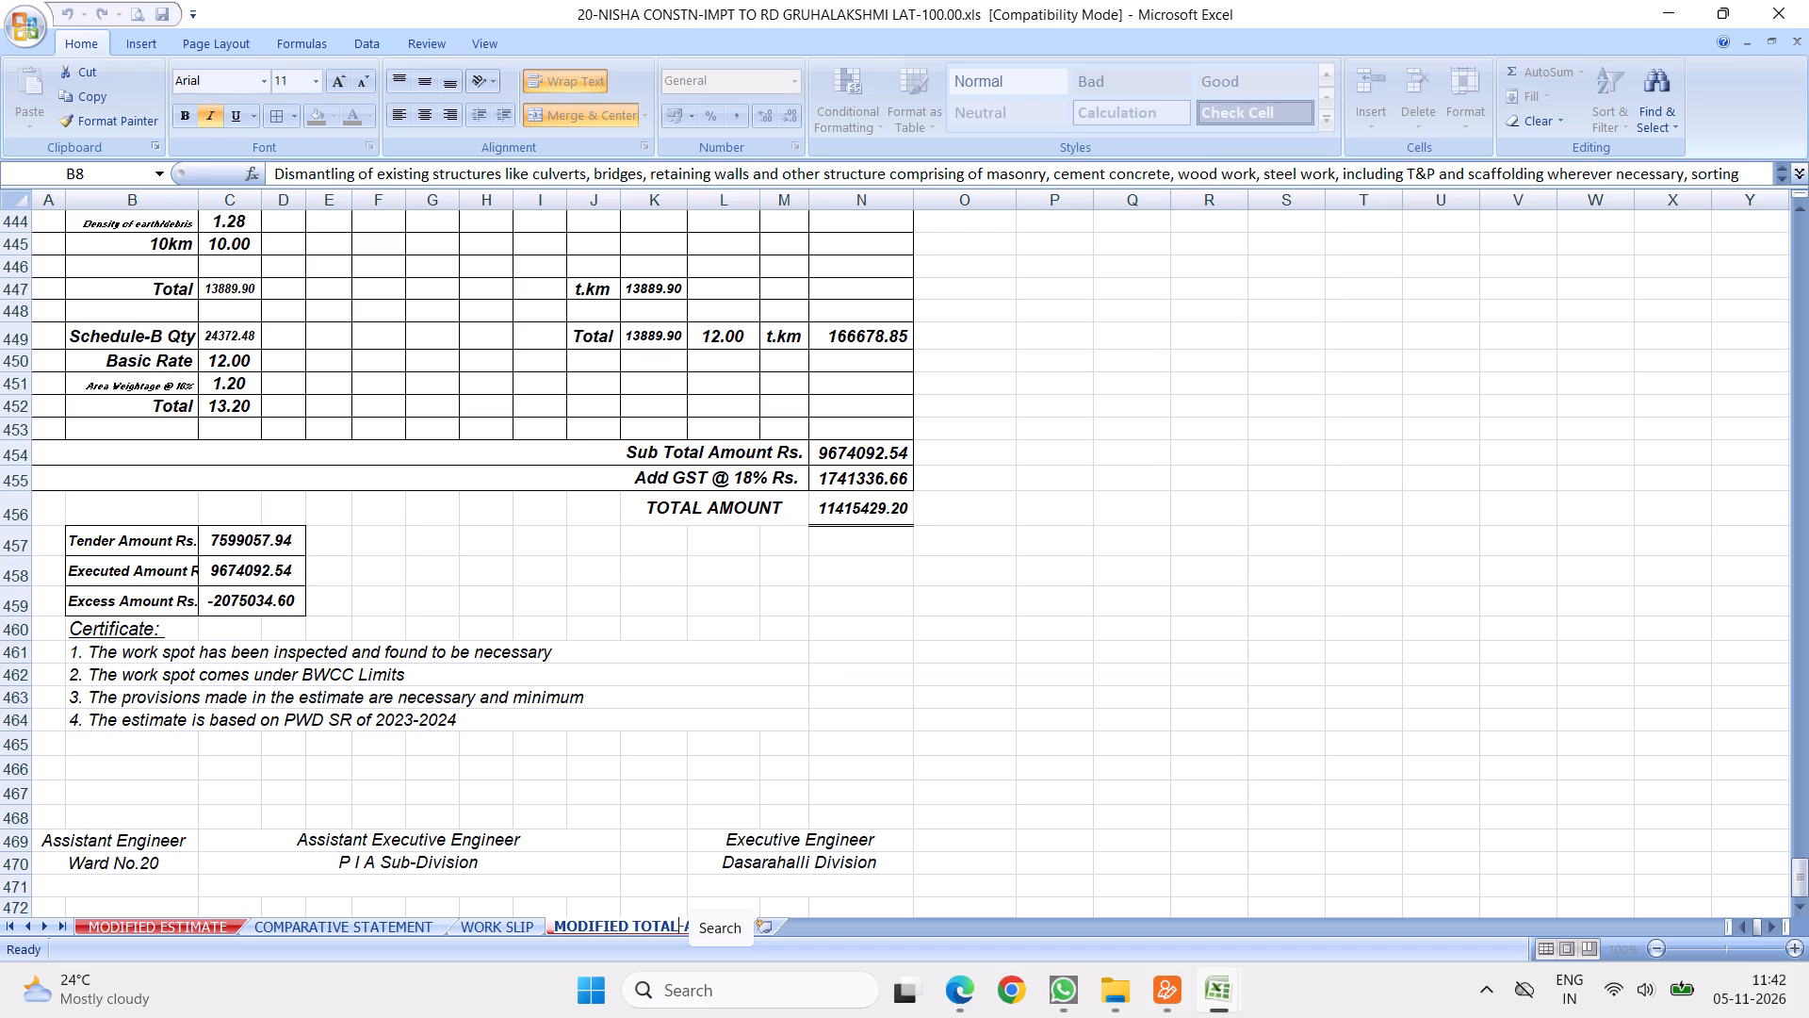
left_click(639, 789)
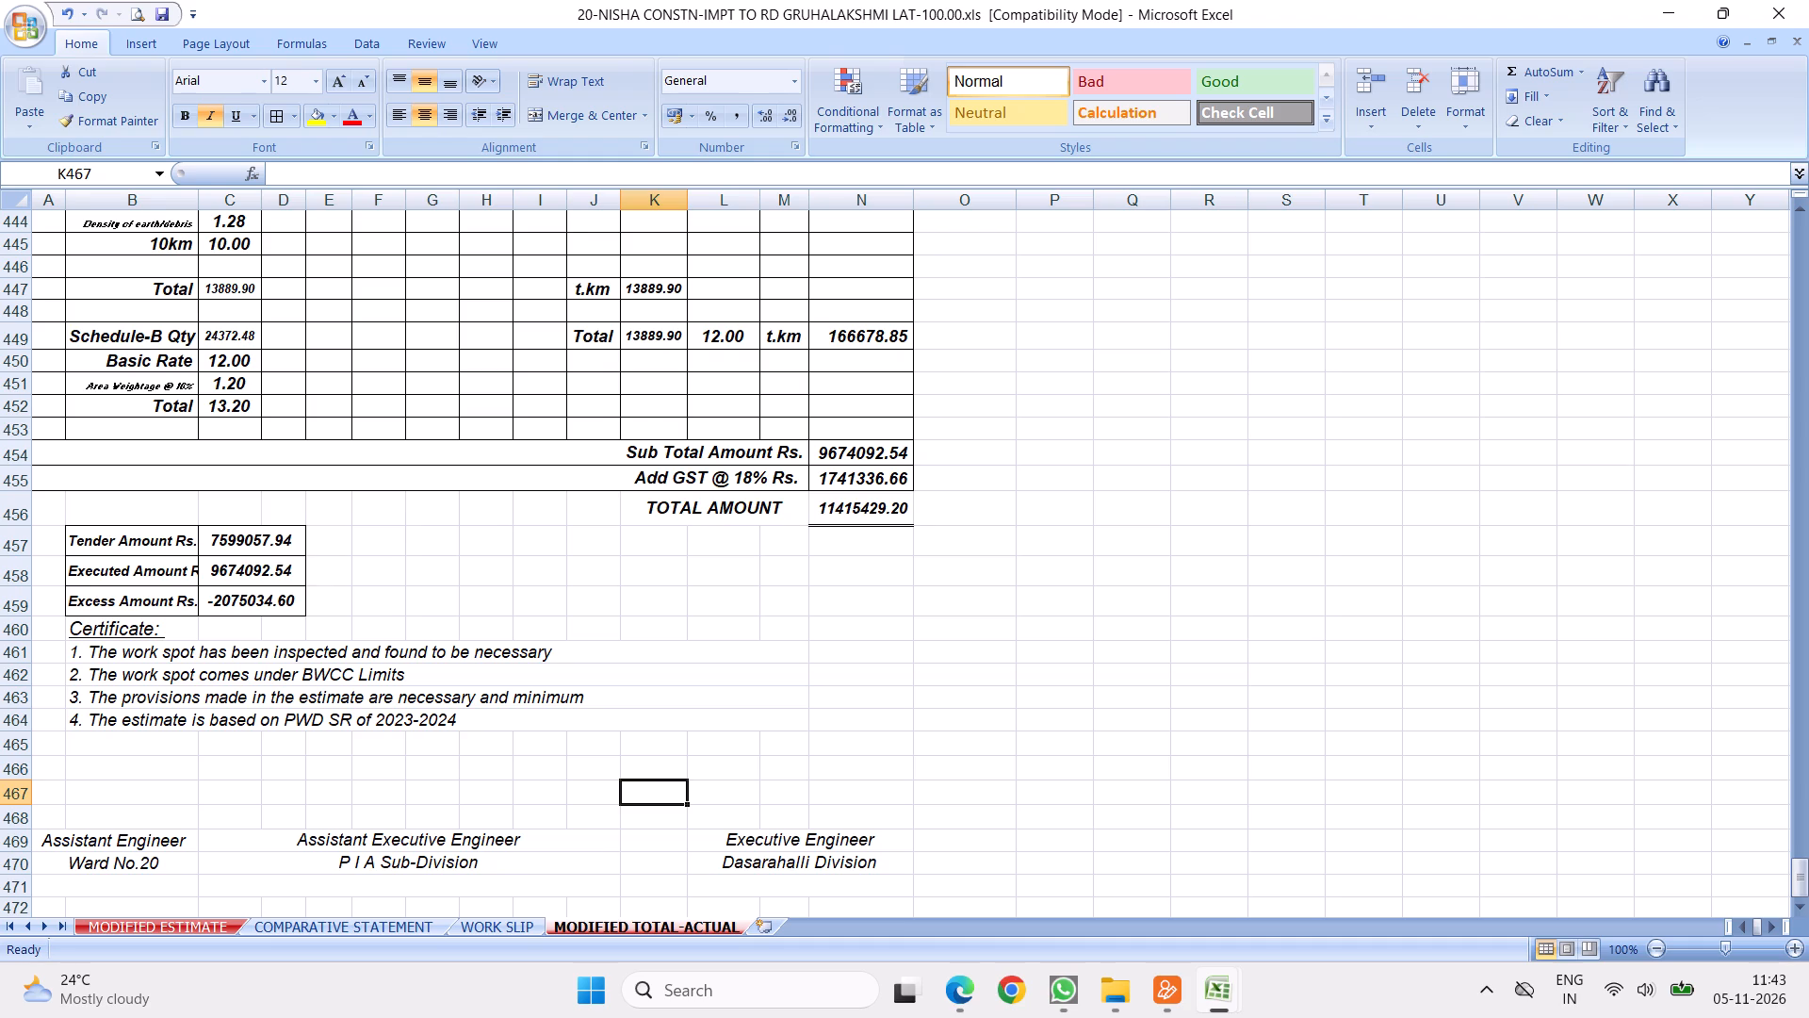
Review the totals on the modified estimate sheets and COMPARATIVE STATEMENT, and the WORK SLIP quantity formula and closing summary.
scroll(759, 648, "up", 2)
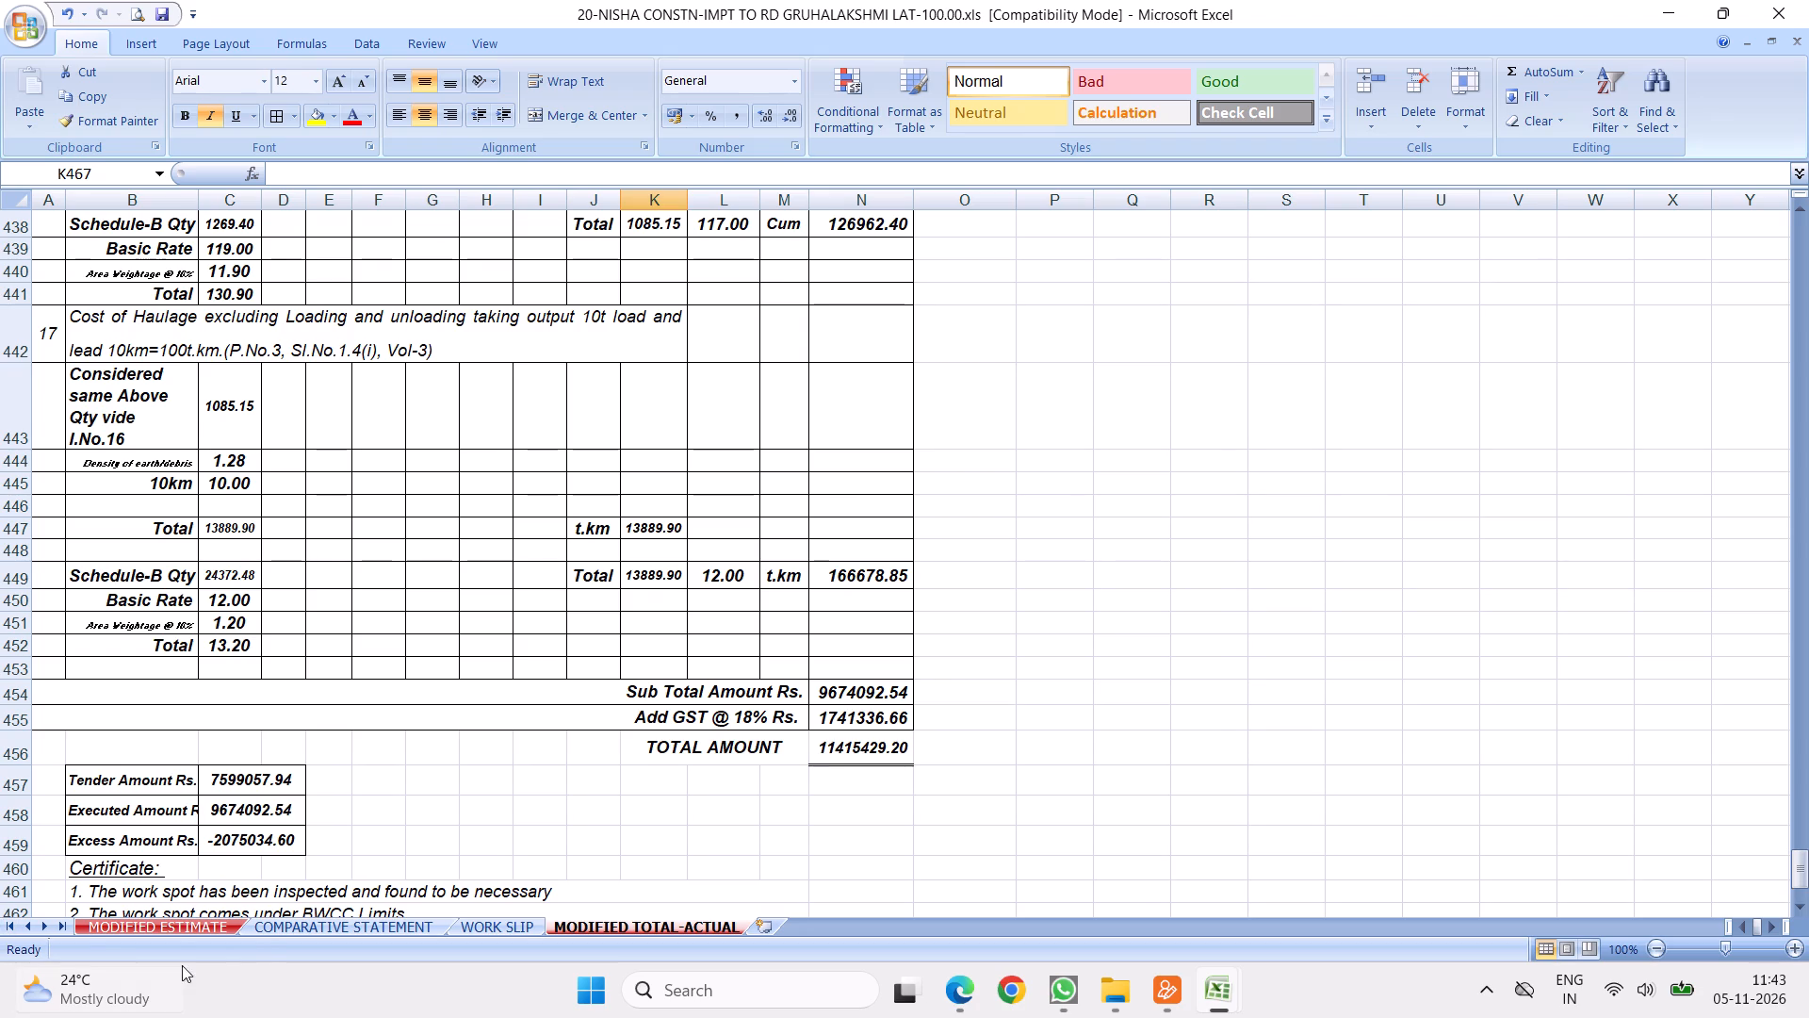
left_click(207, 925)
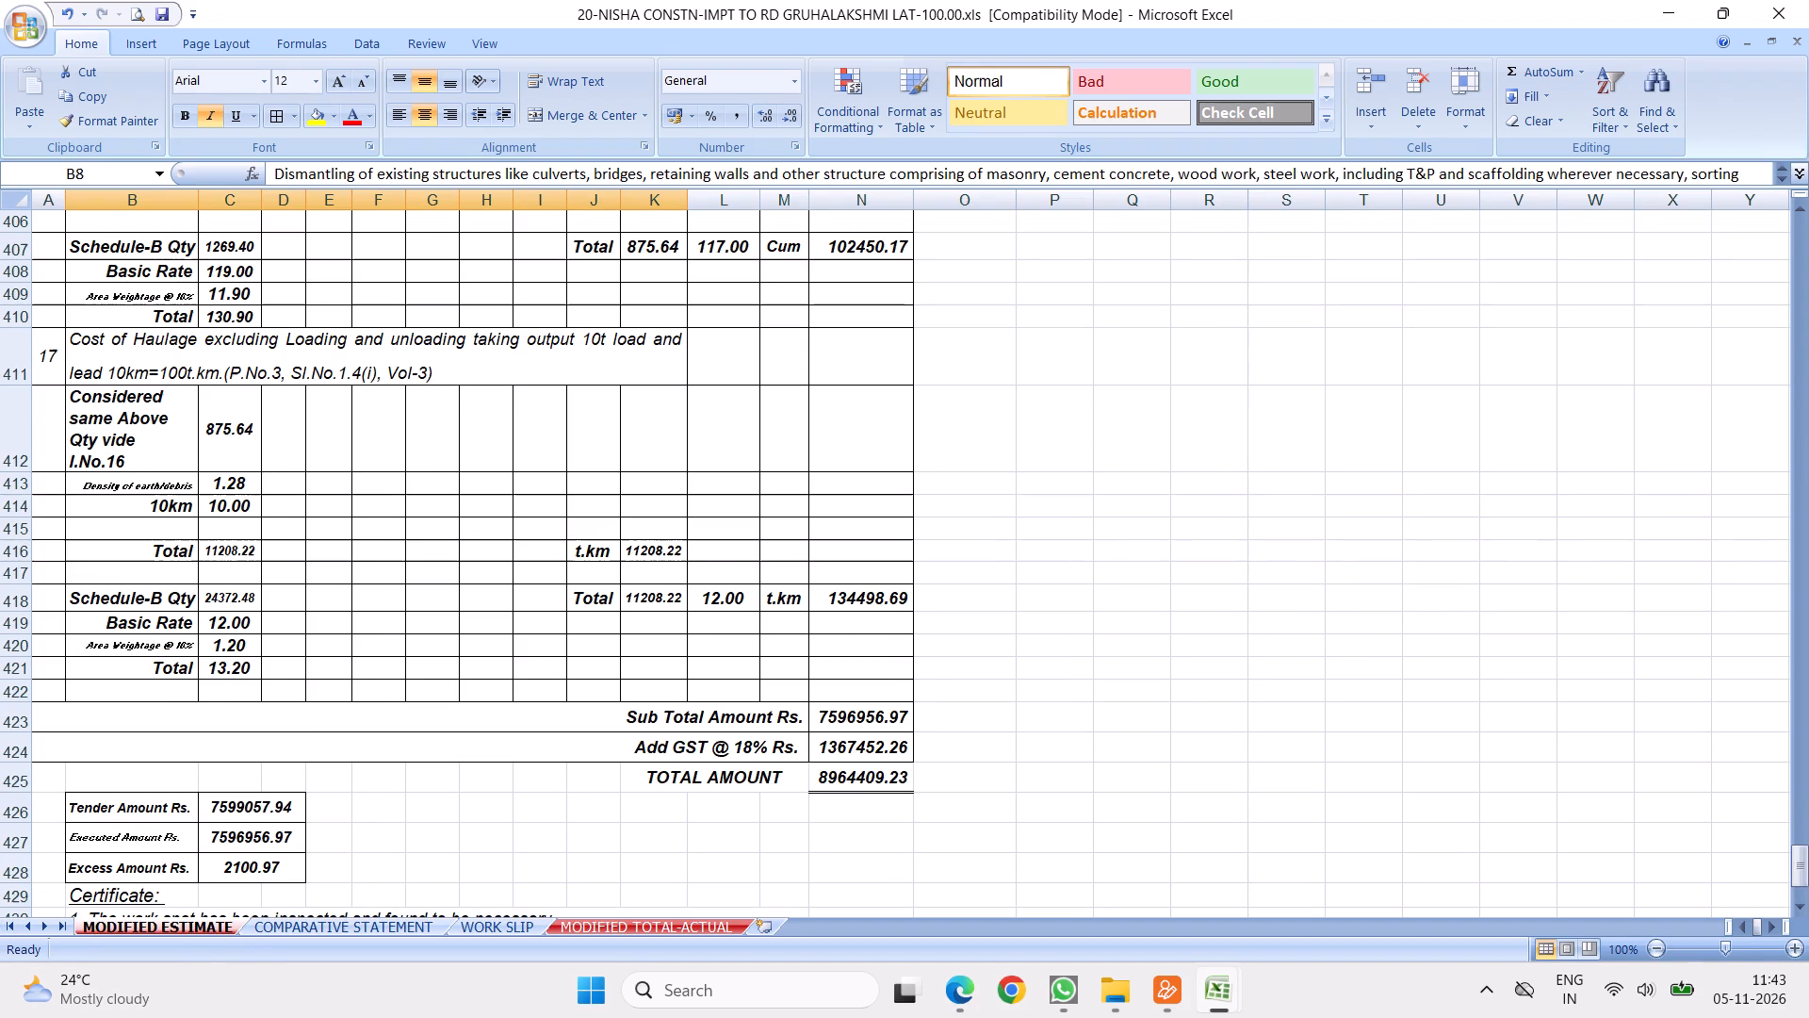
left_click(291, 930)
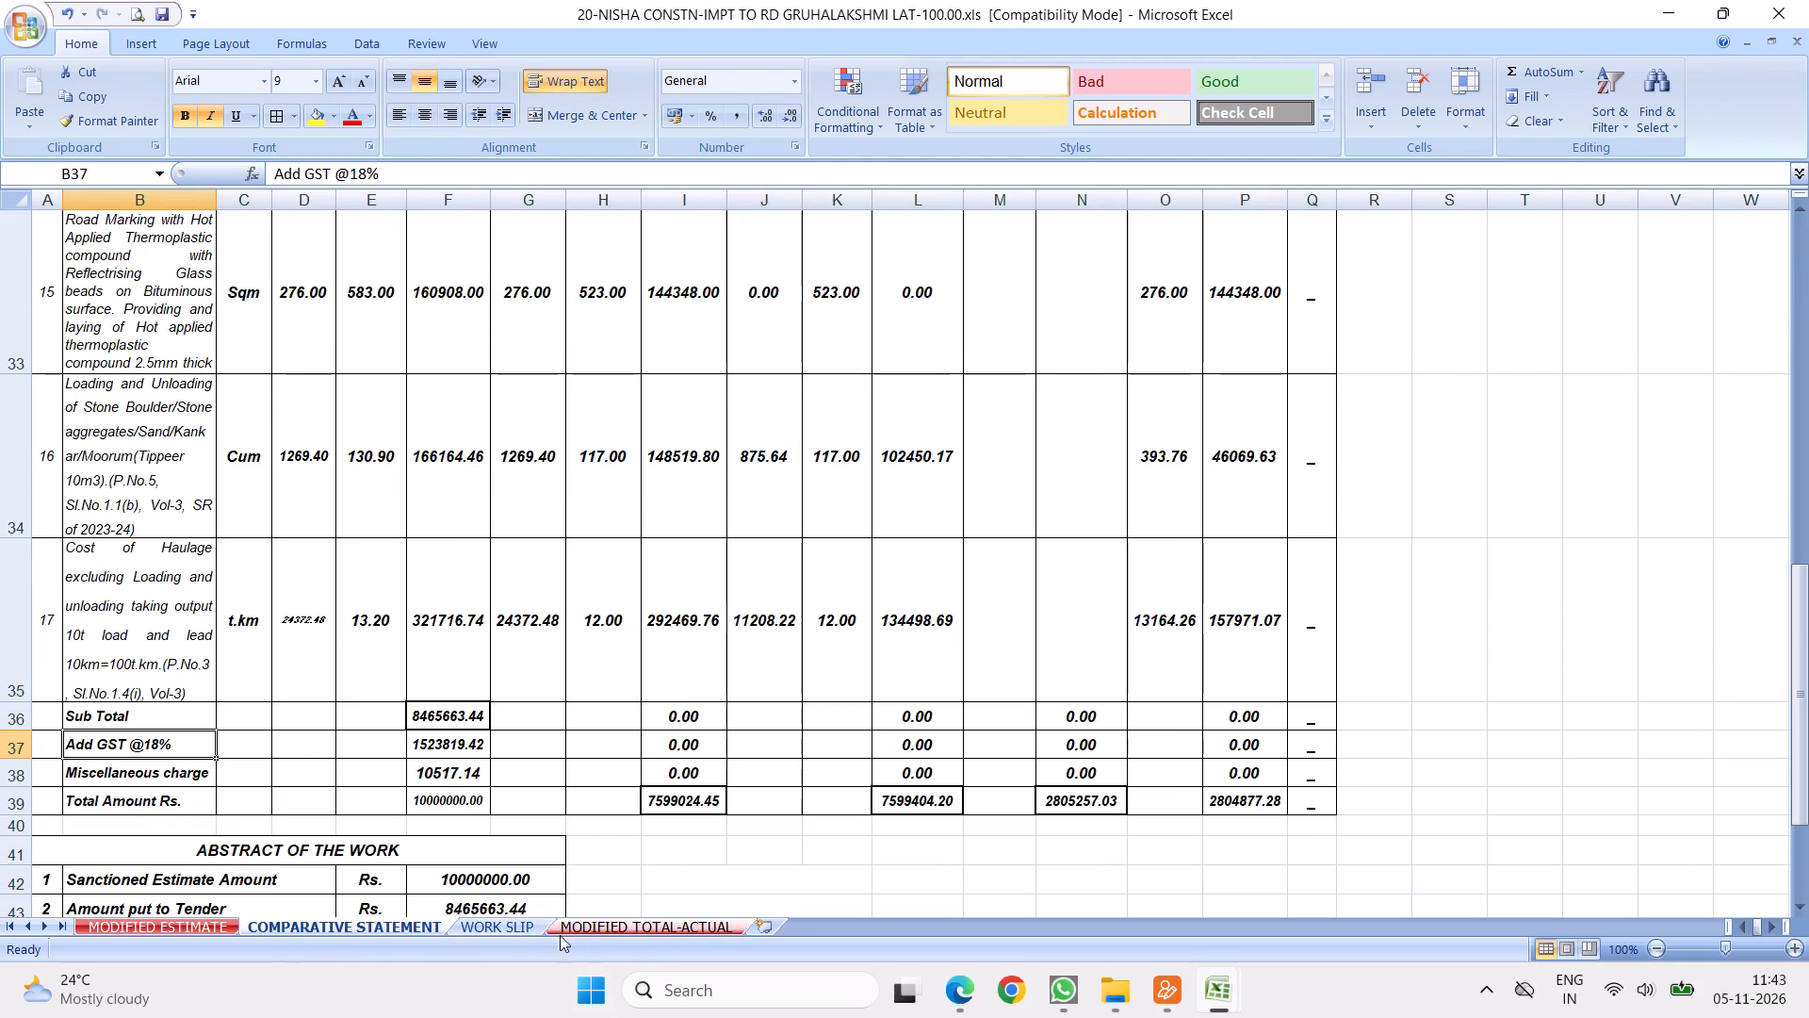
left_click(494, 930)
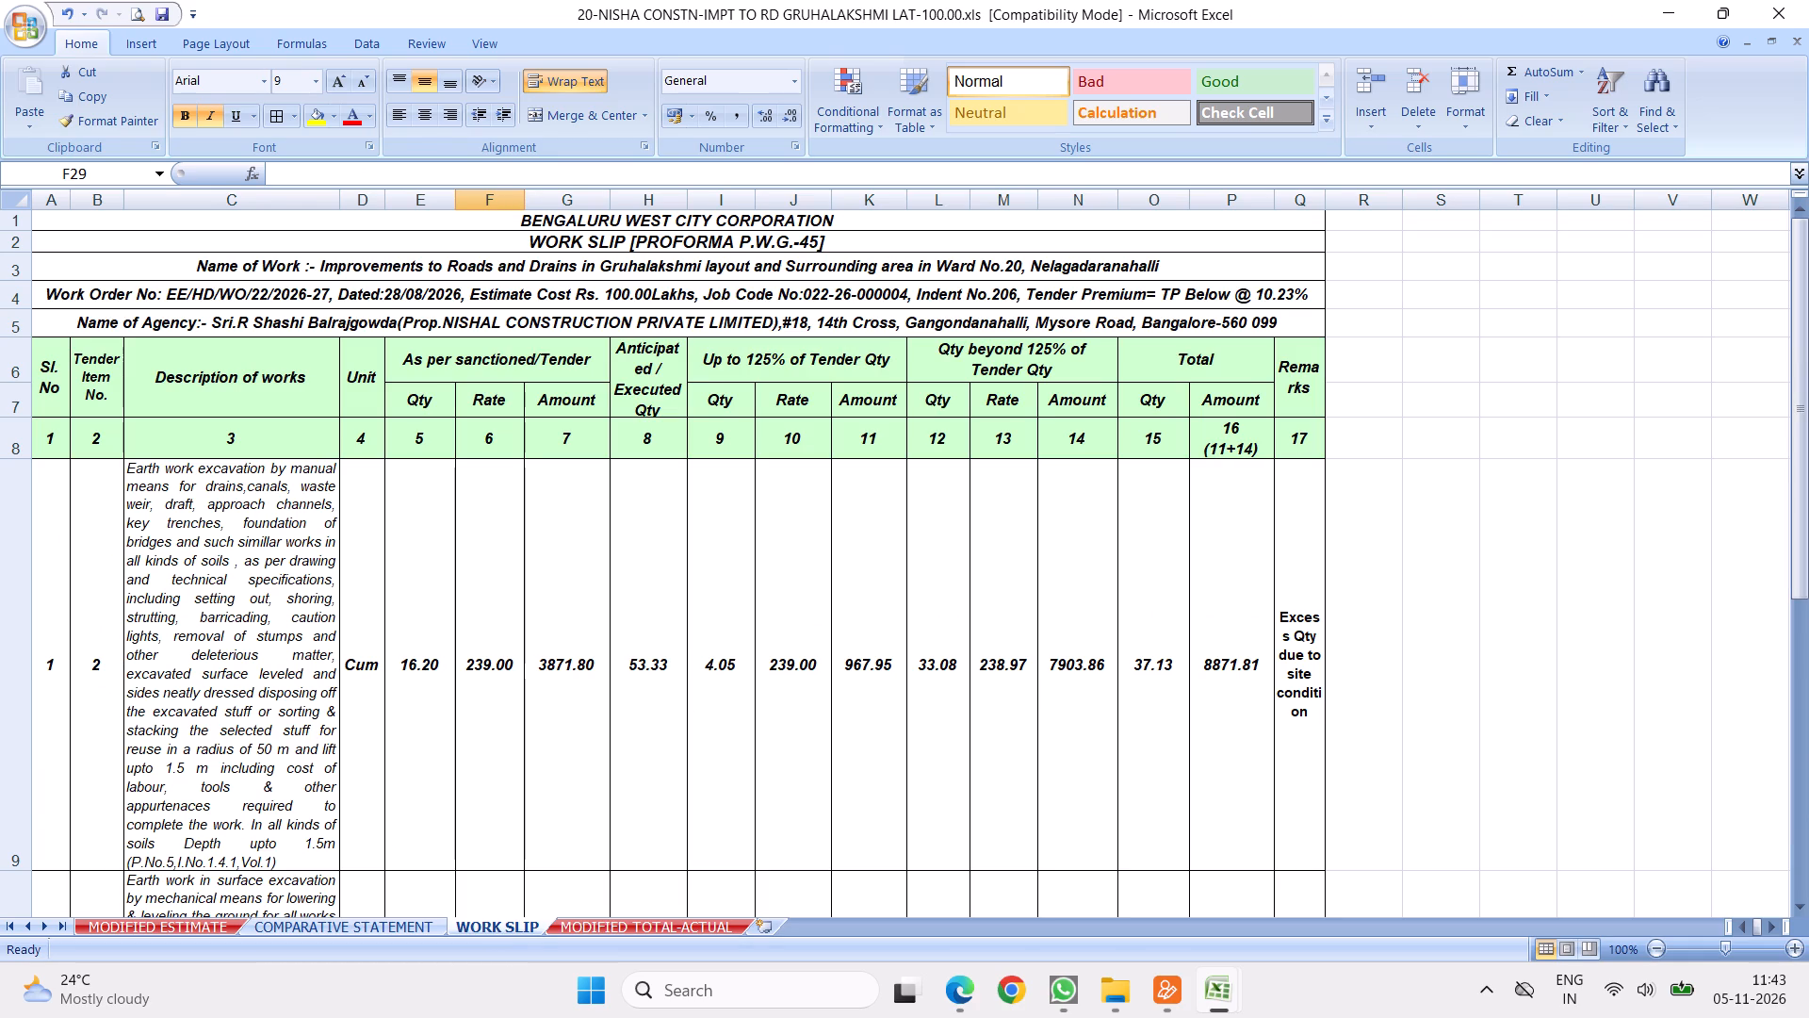
left_click(699, 487)
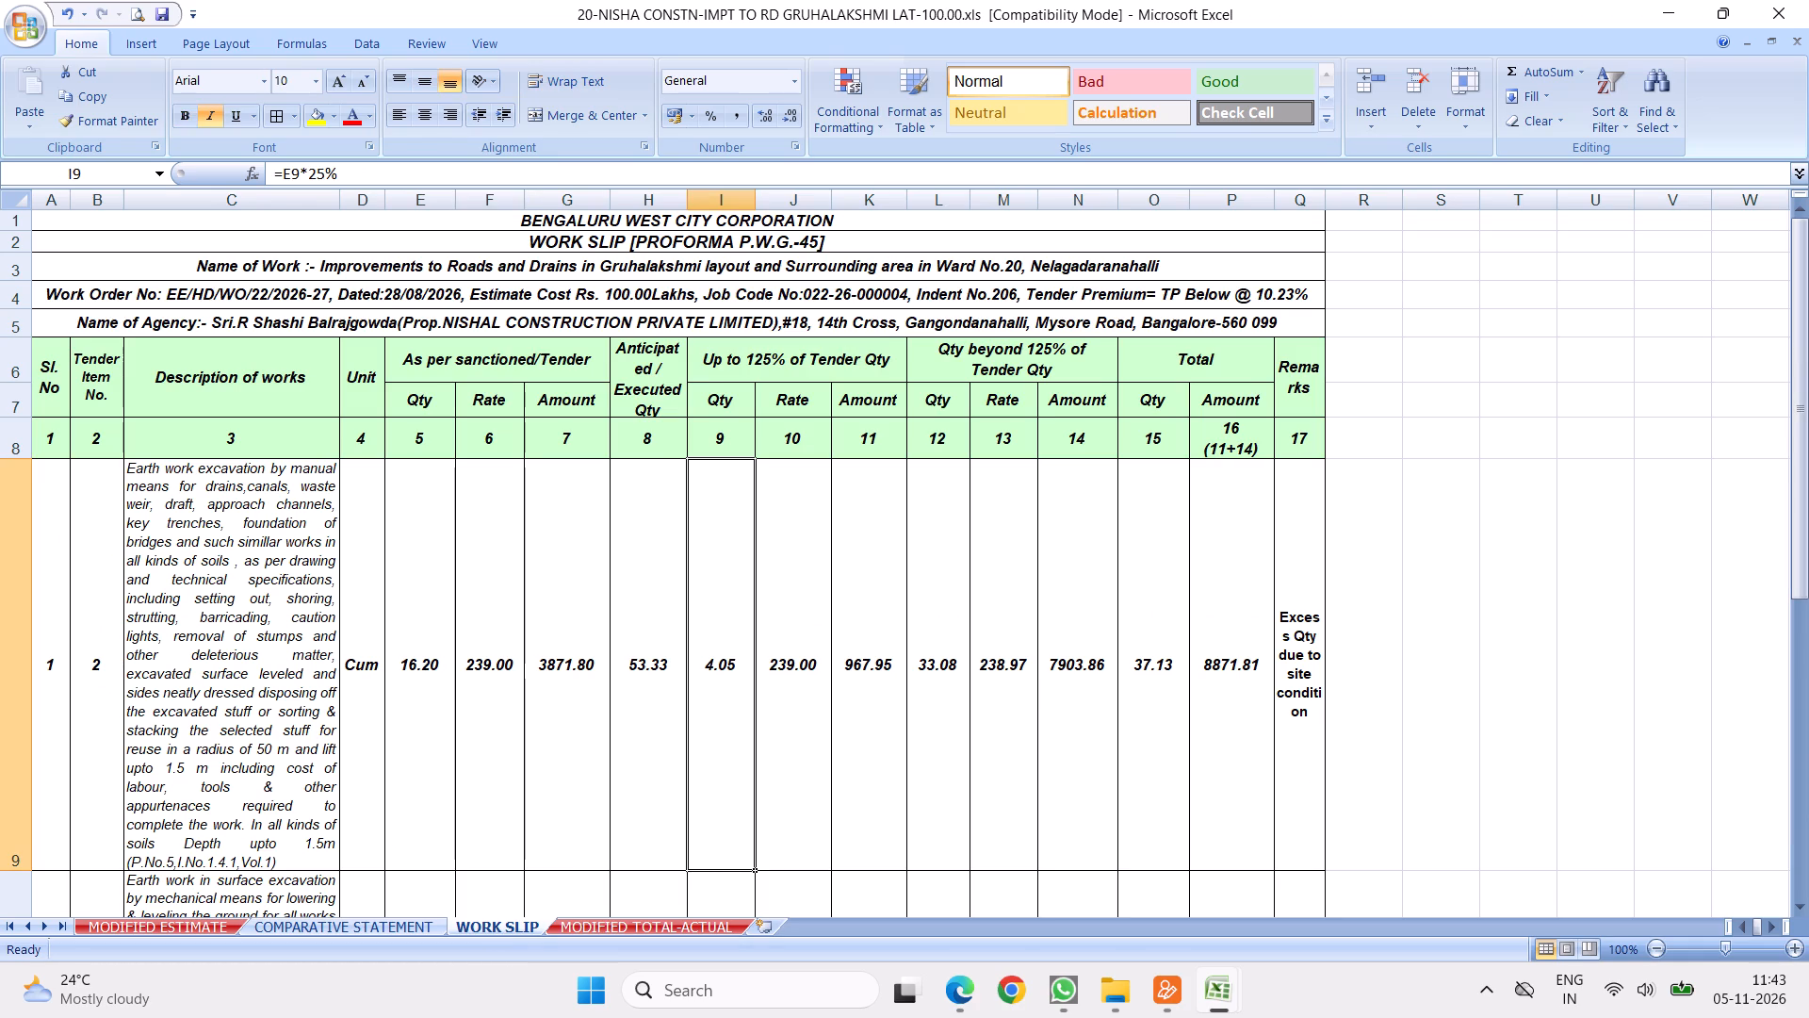
scroll(549, 555, "down", 9)
scroll(540, 473, "up", 3)
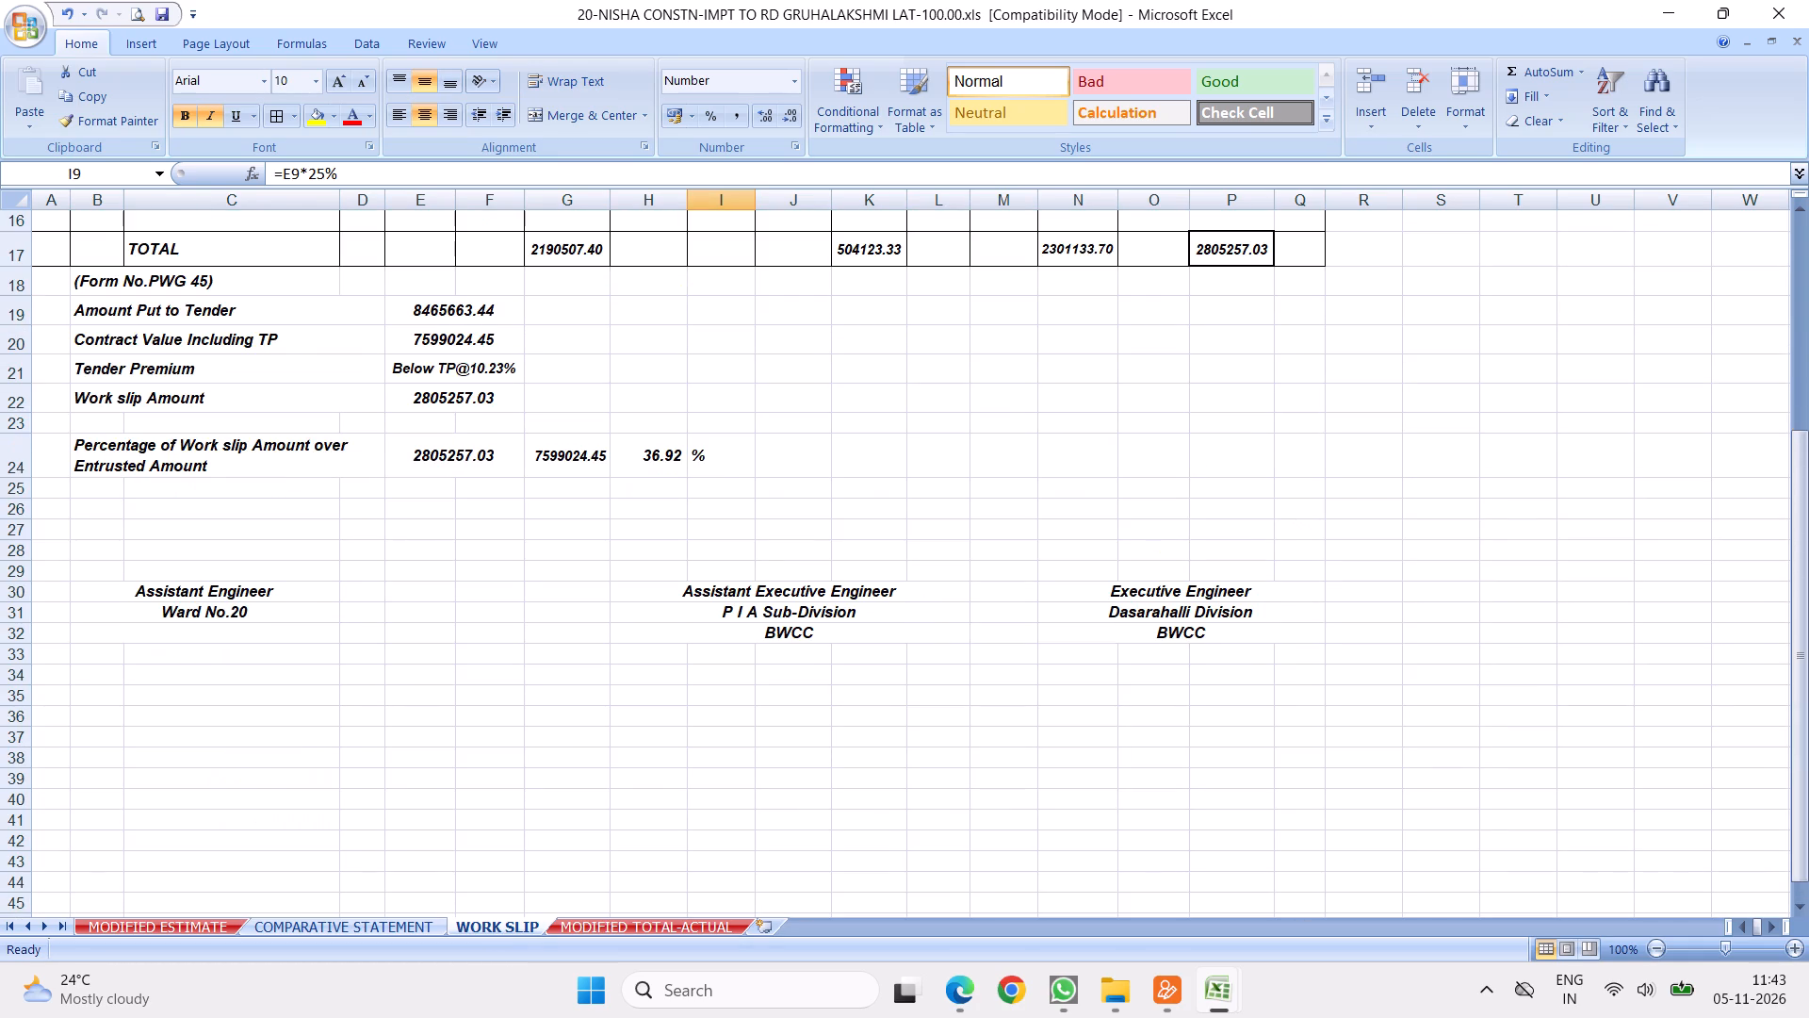
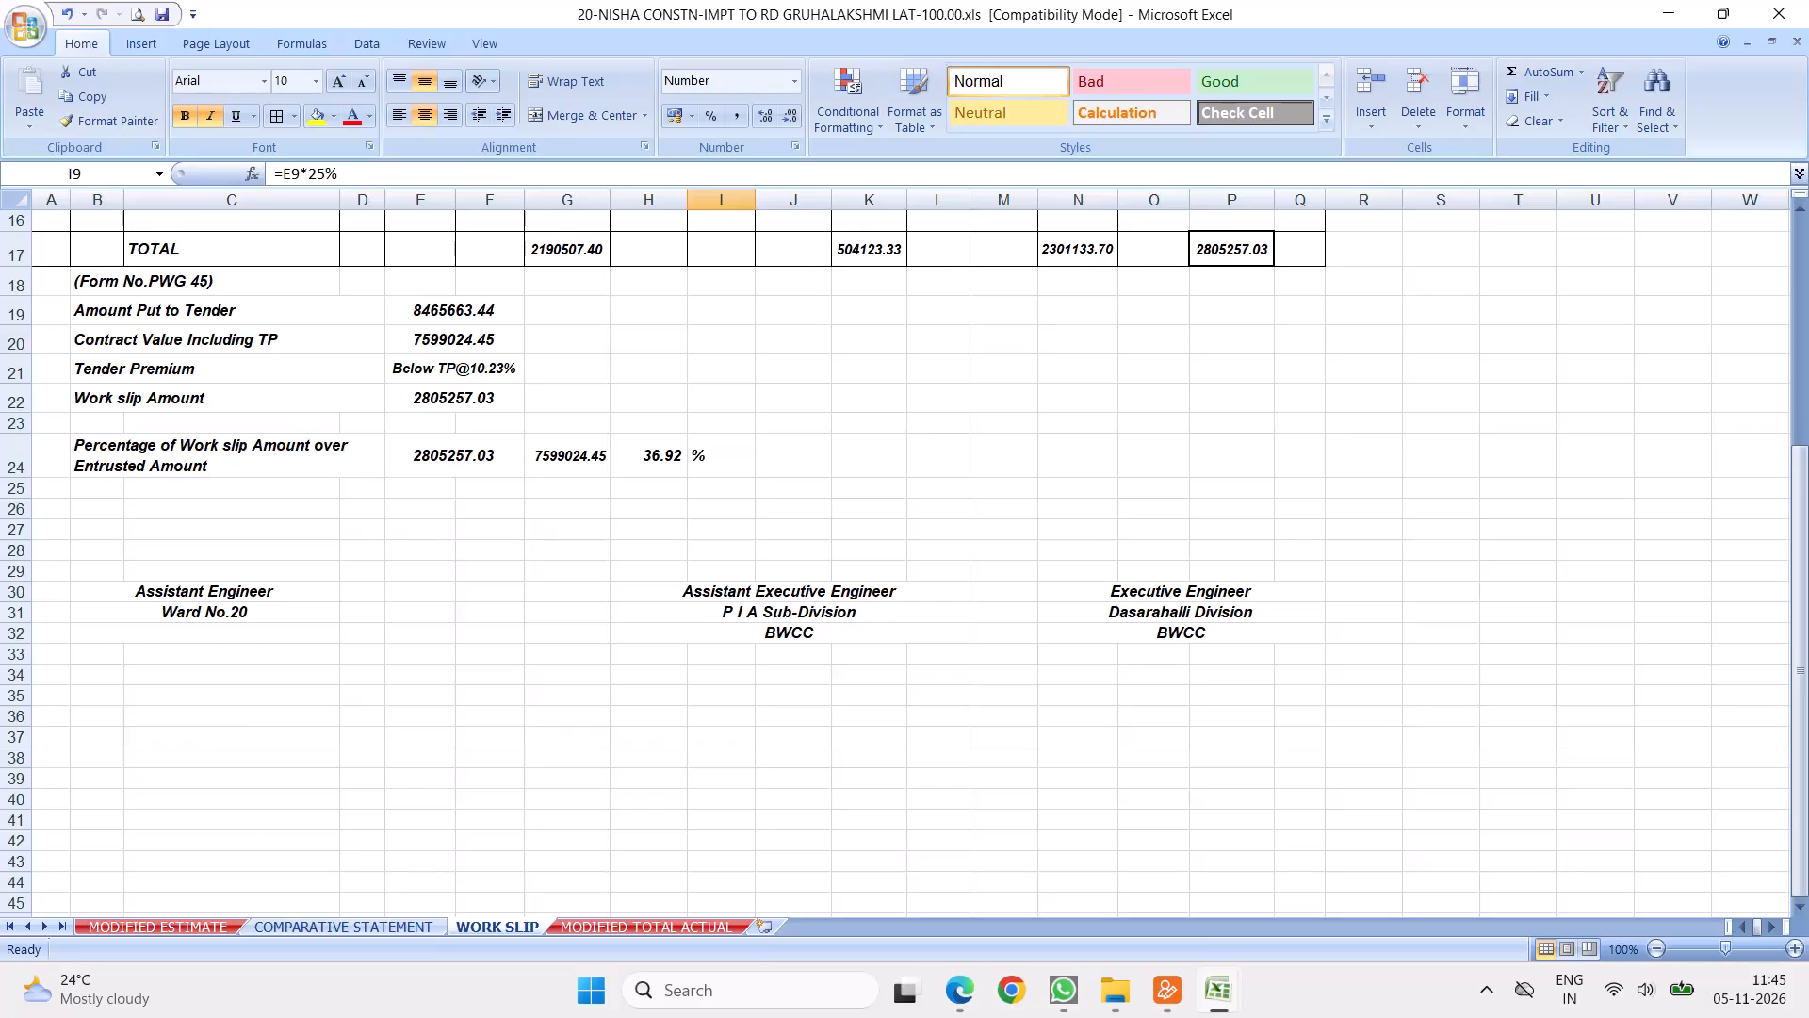
Review the WORK SLIP item rows and the closing totals at the end of the MODIFIED ESTIMATE sheet.
scroll(536, 541, "up", 2)
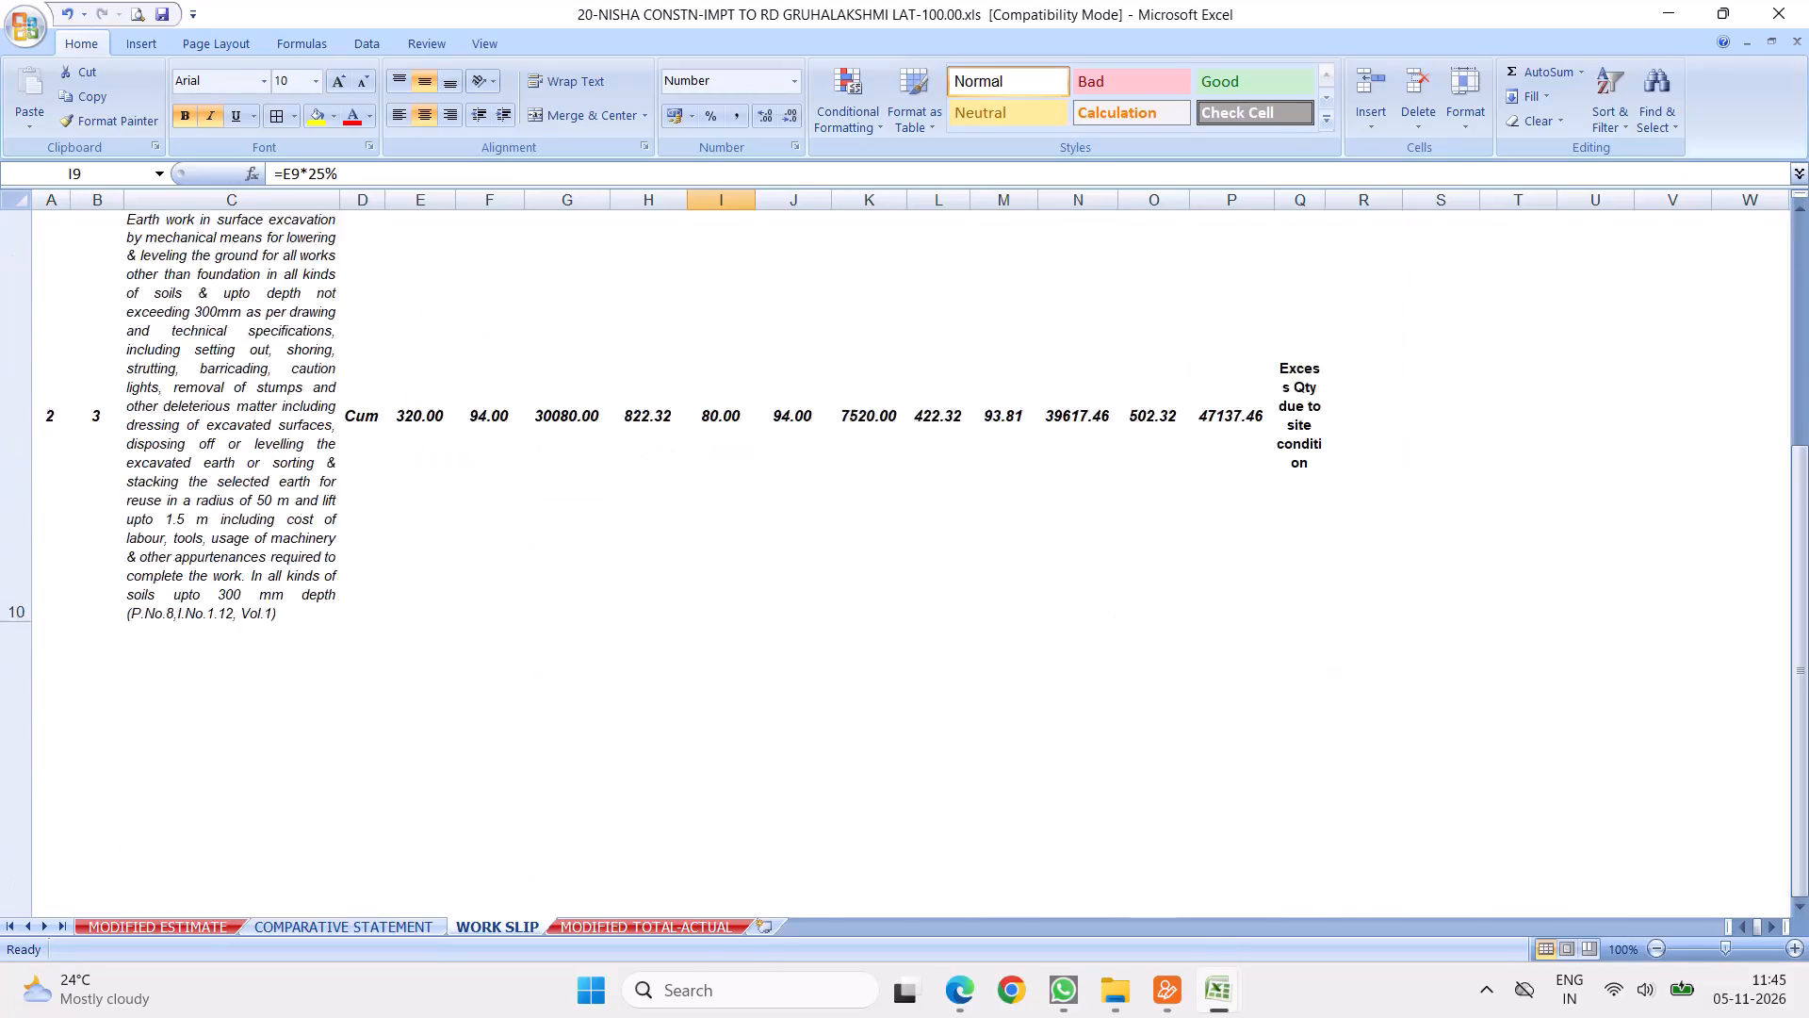
scroll(536, 541, "up", 4)
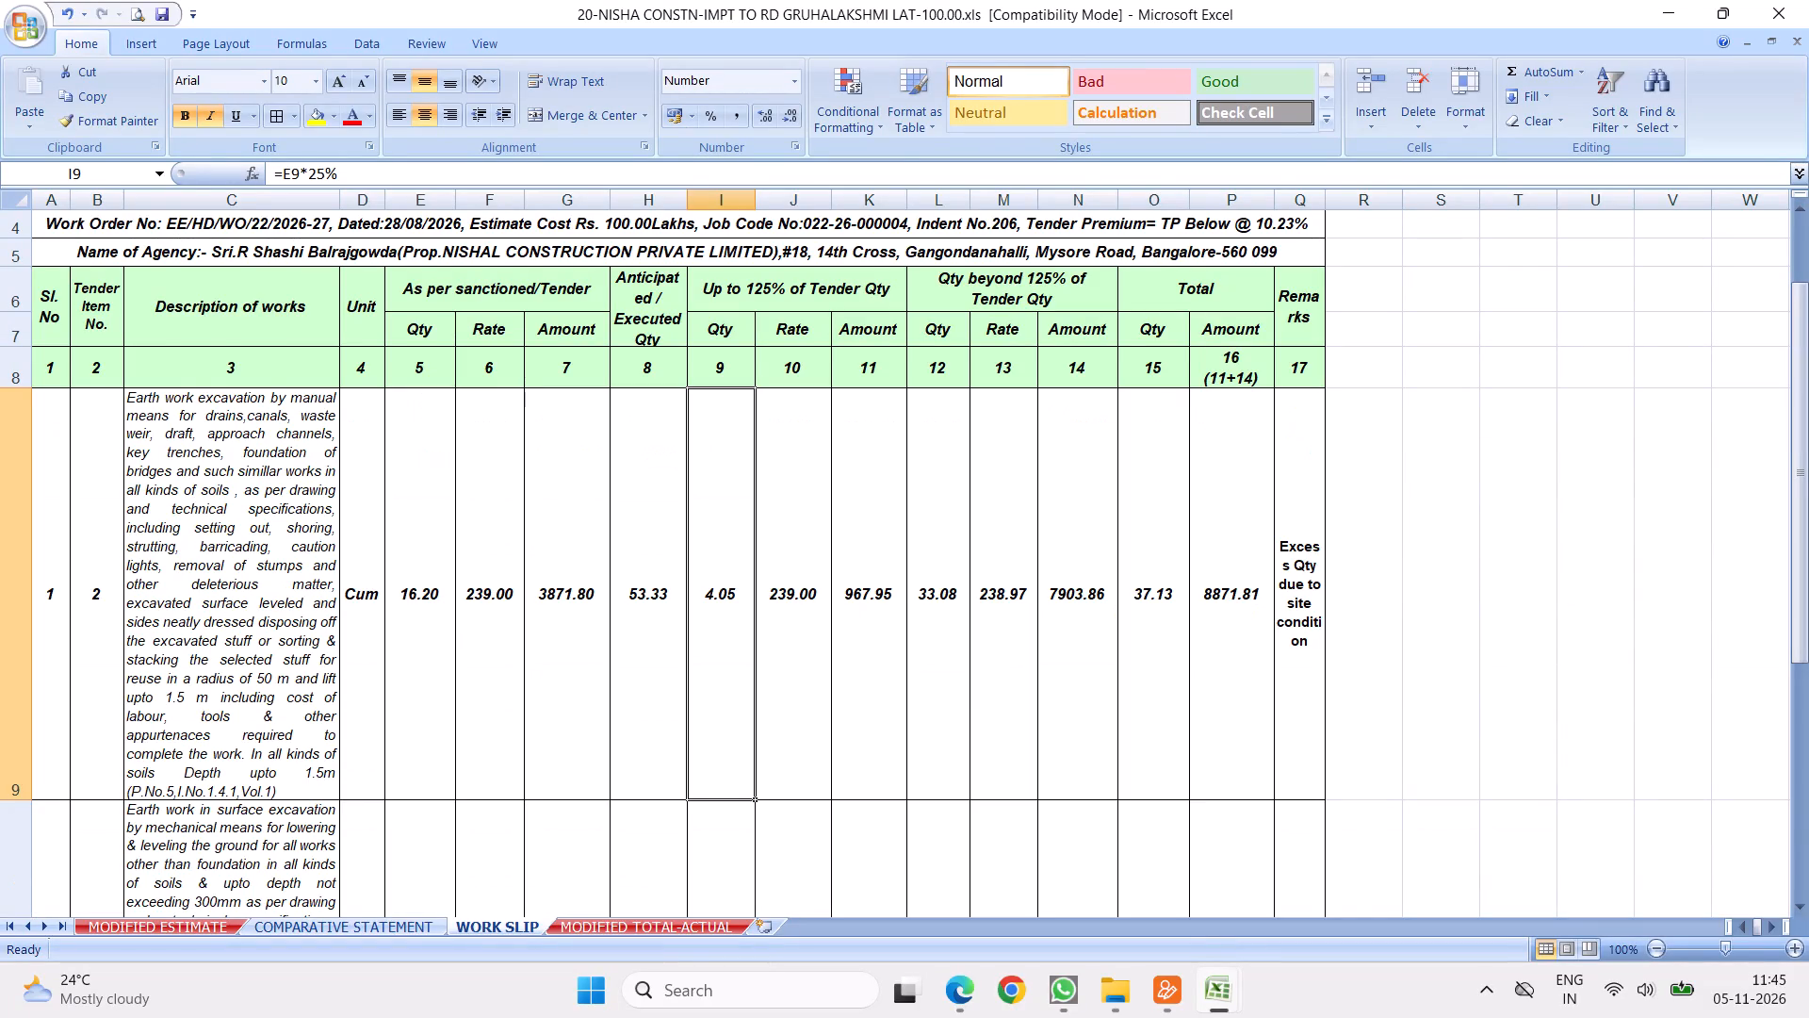
left_click(187, 925)
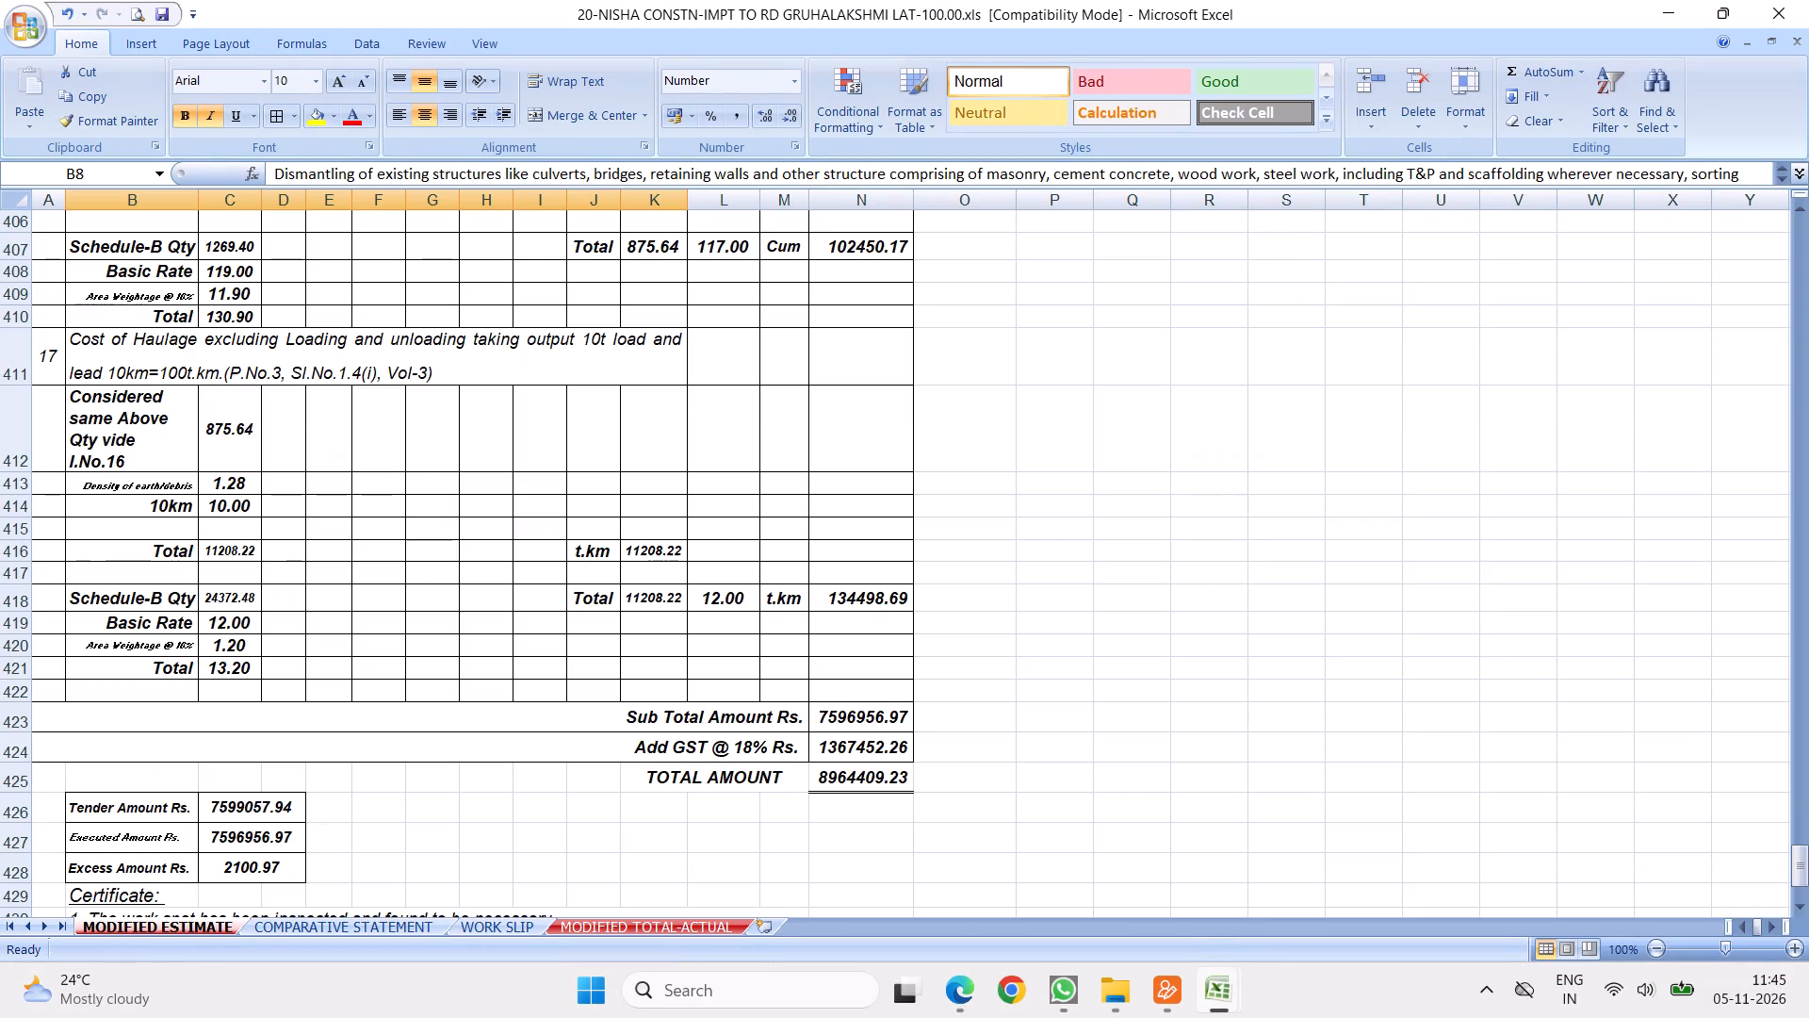
scroll(693, 605, "down", 2)
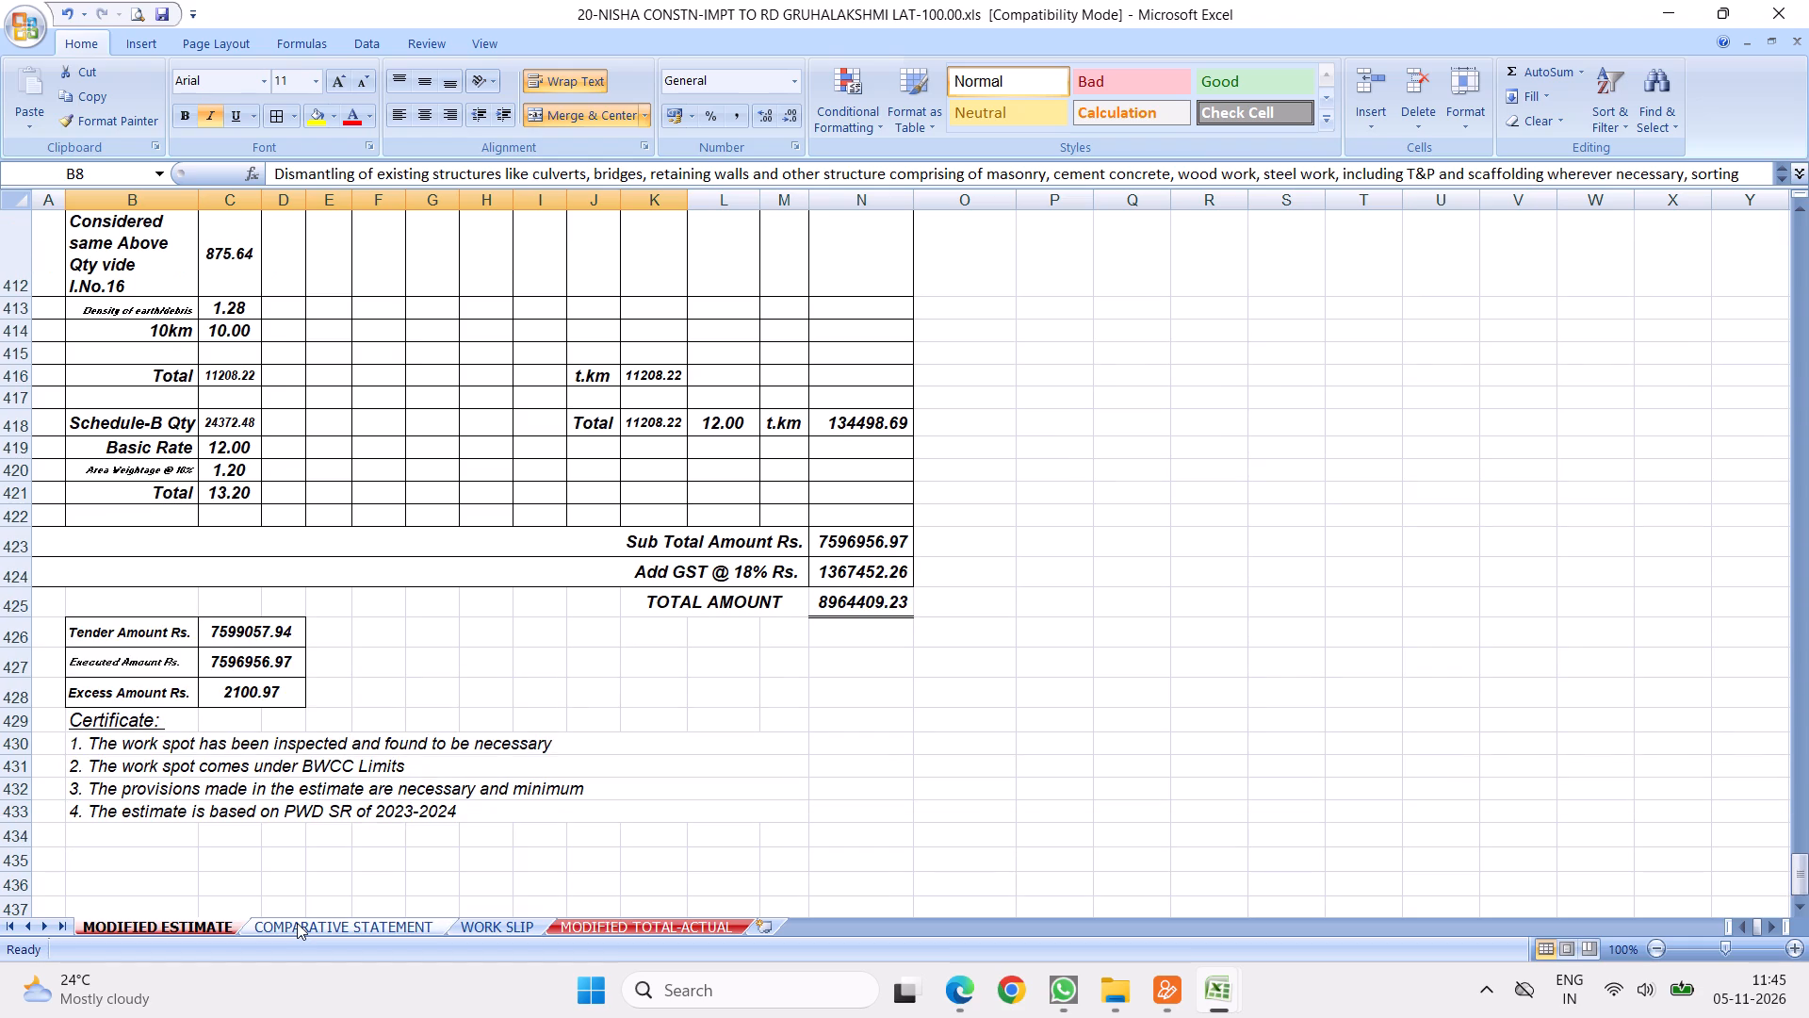
scroll(471, 467, "up", 2)
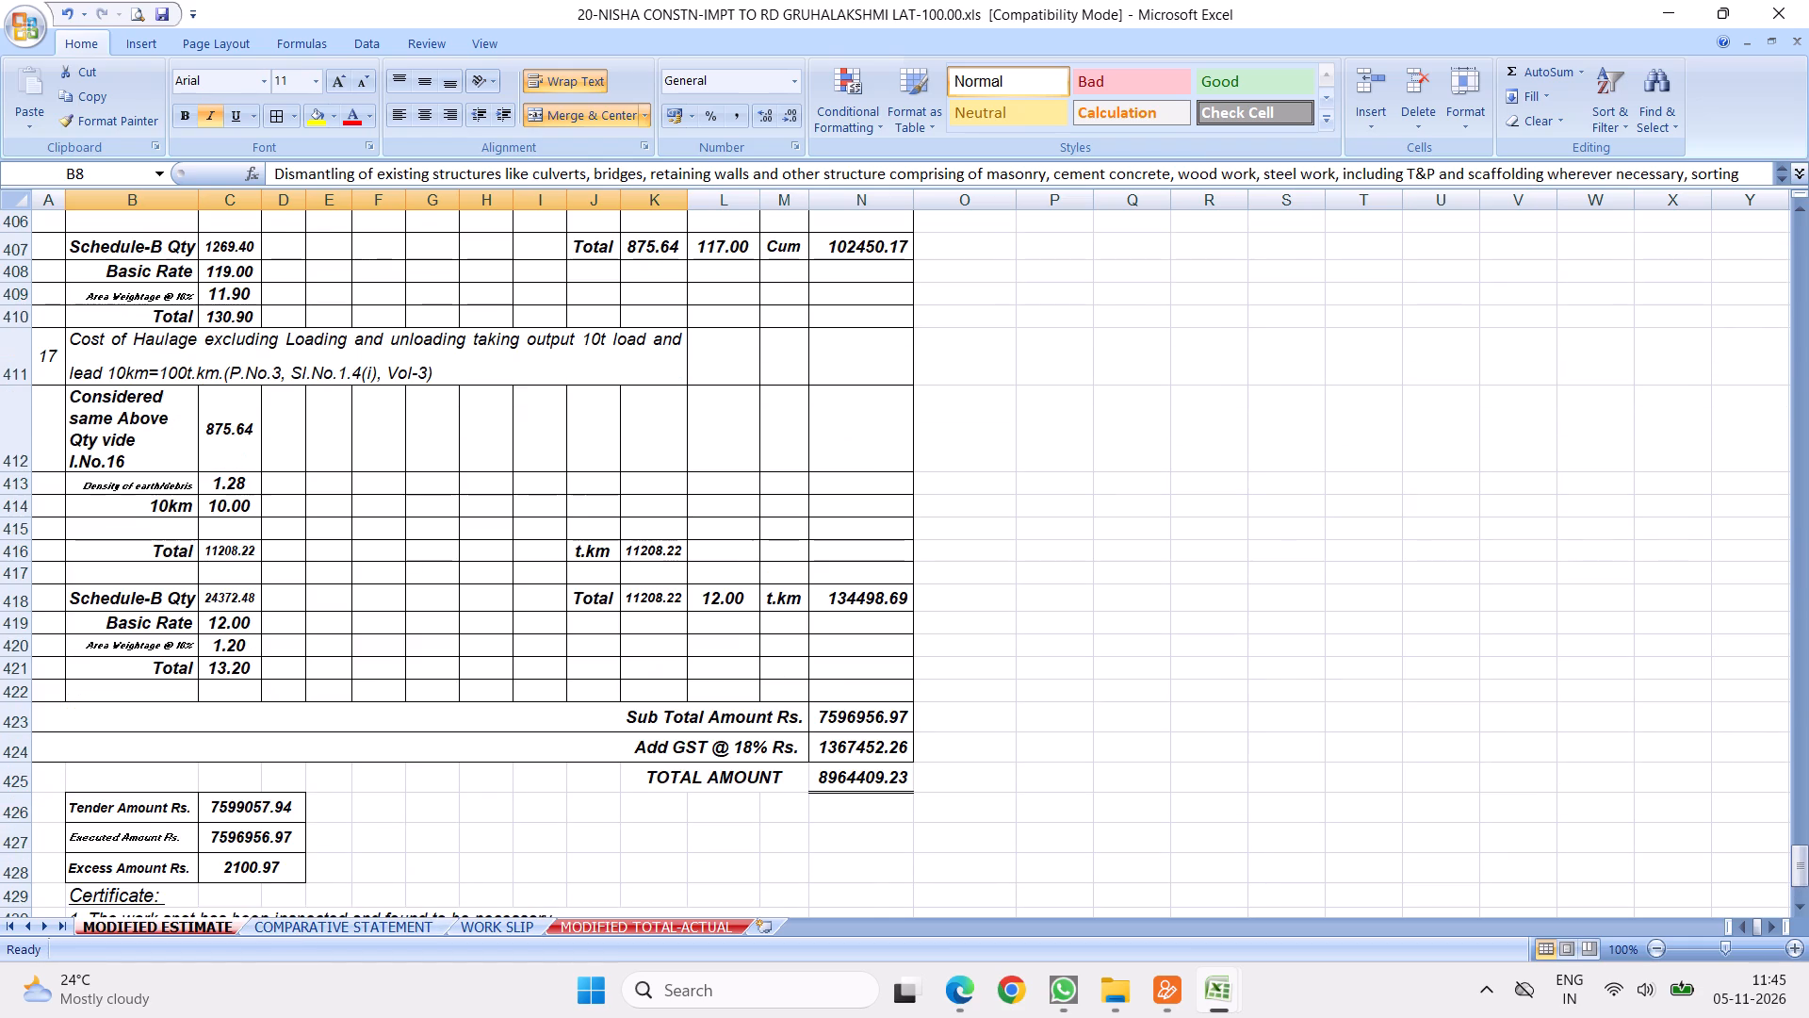
In item 7 of MODIFIED ESTIMATE, set the 7th'A'cross/6th main Junction culvert side wall depth in J111 to 0.65.
scroll(432, 468, "up", 8)
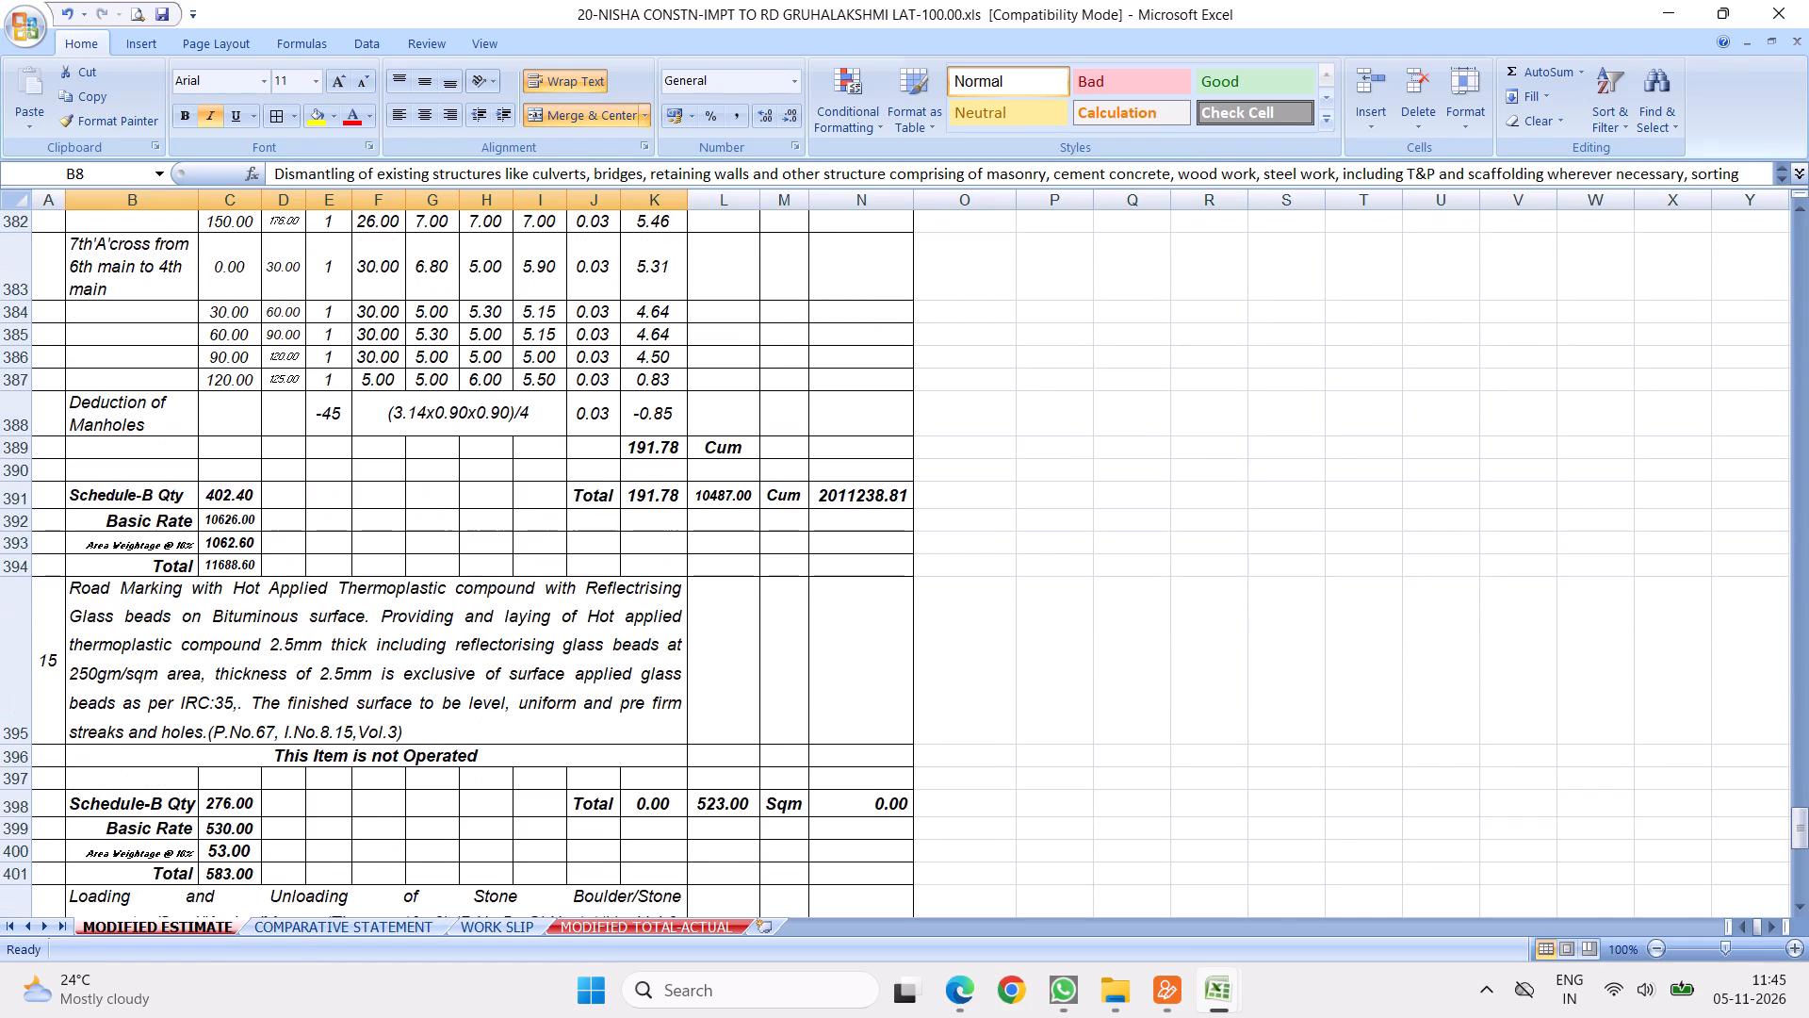
scroll(460, 449, "up", 10)
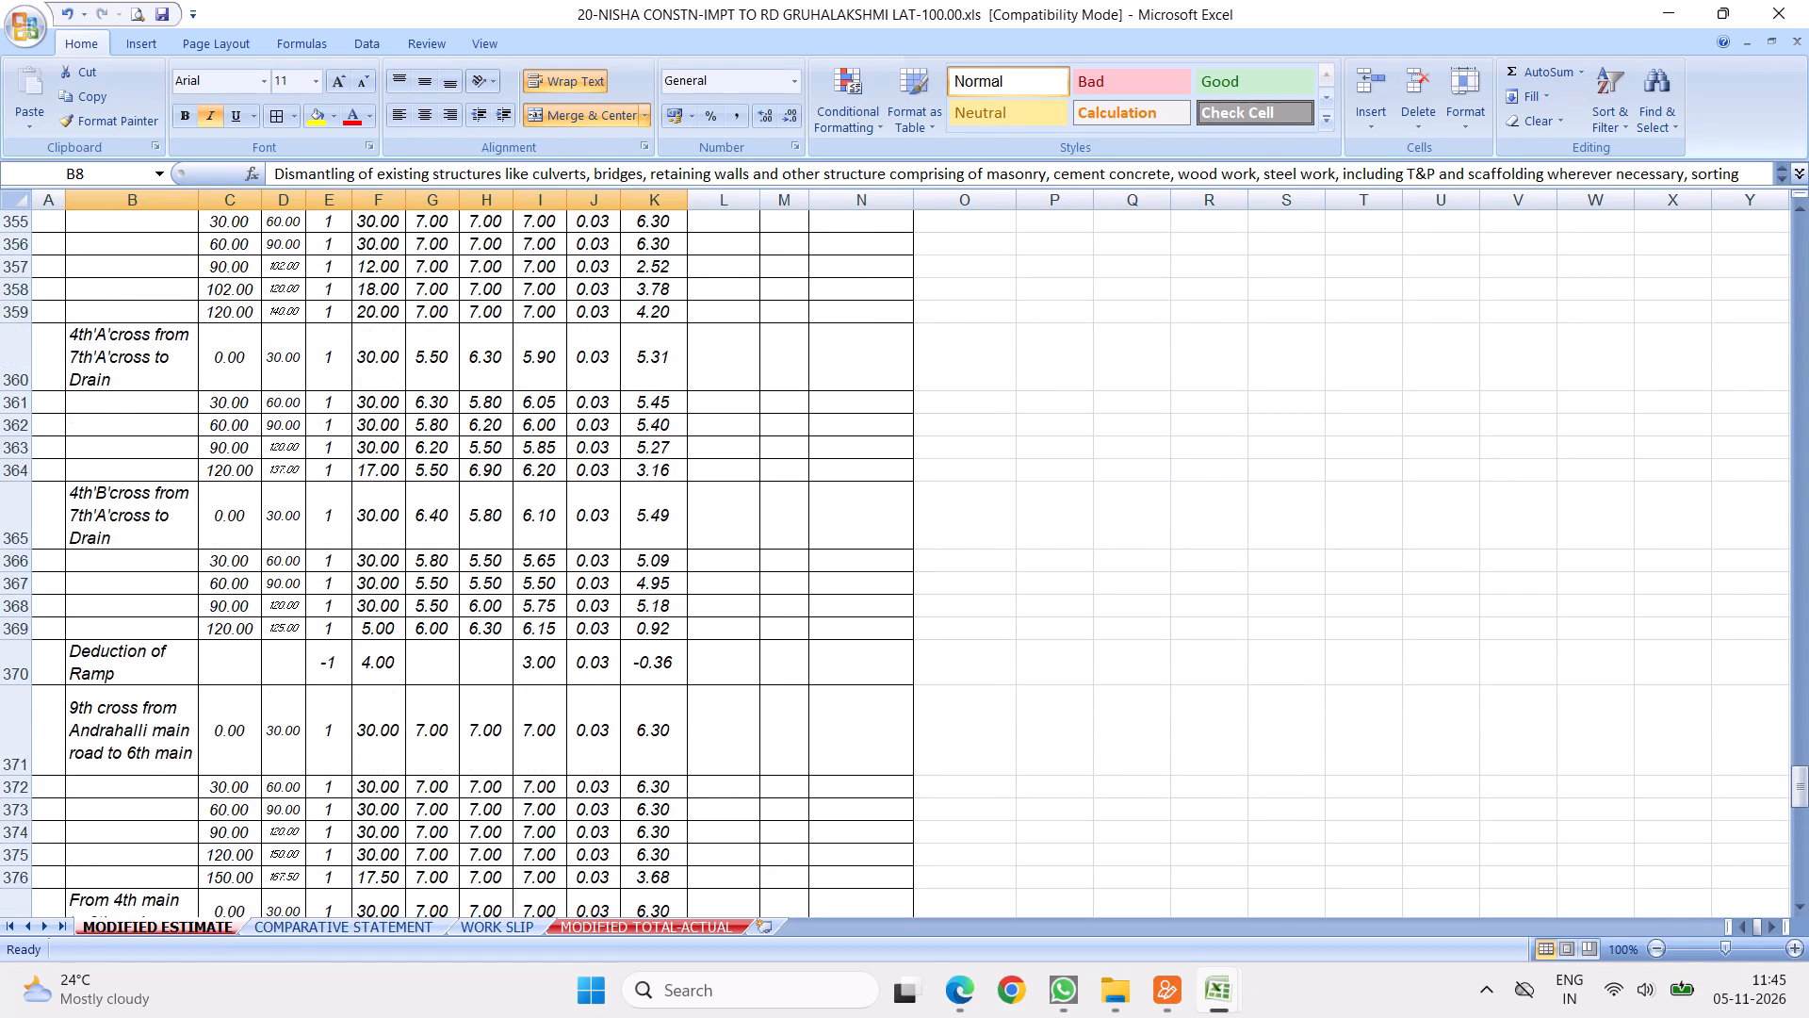
scroll(469, 440, "up", 20)
scroll(469, 440, "up", 13)
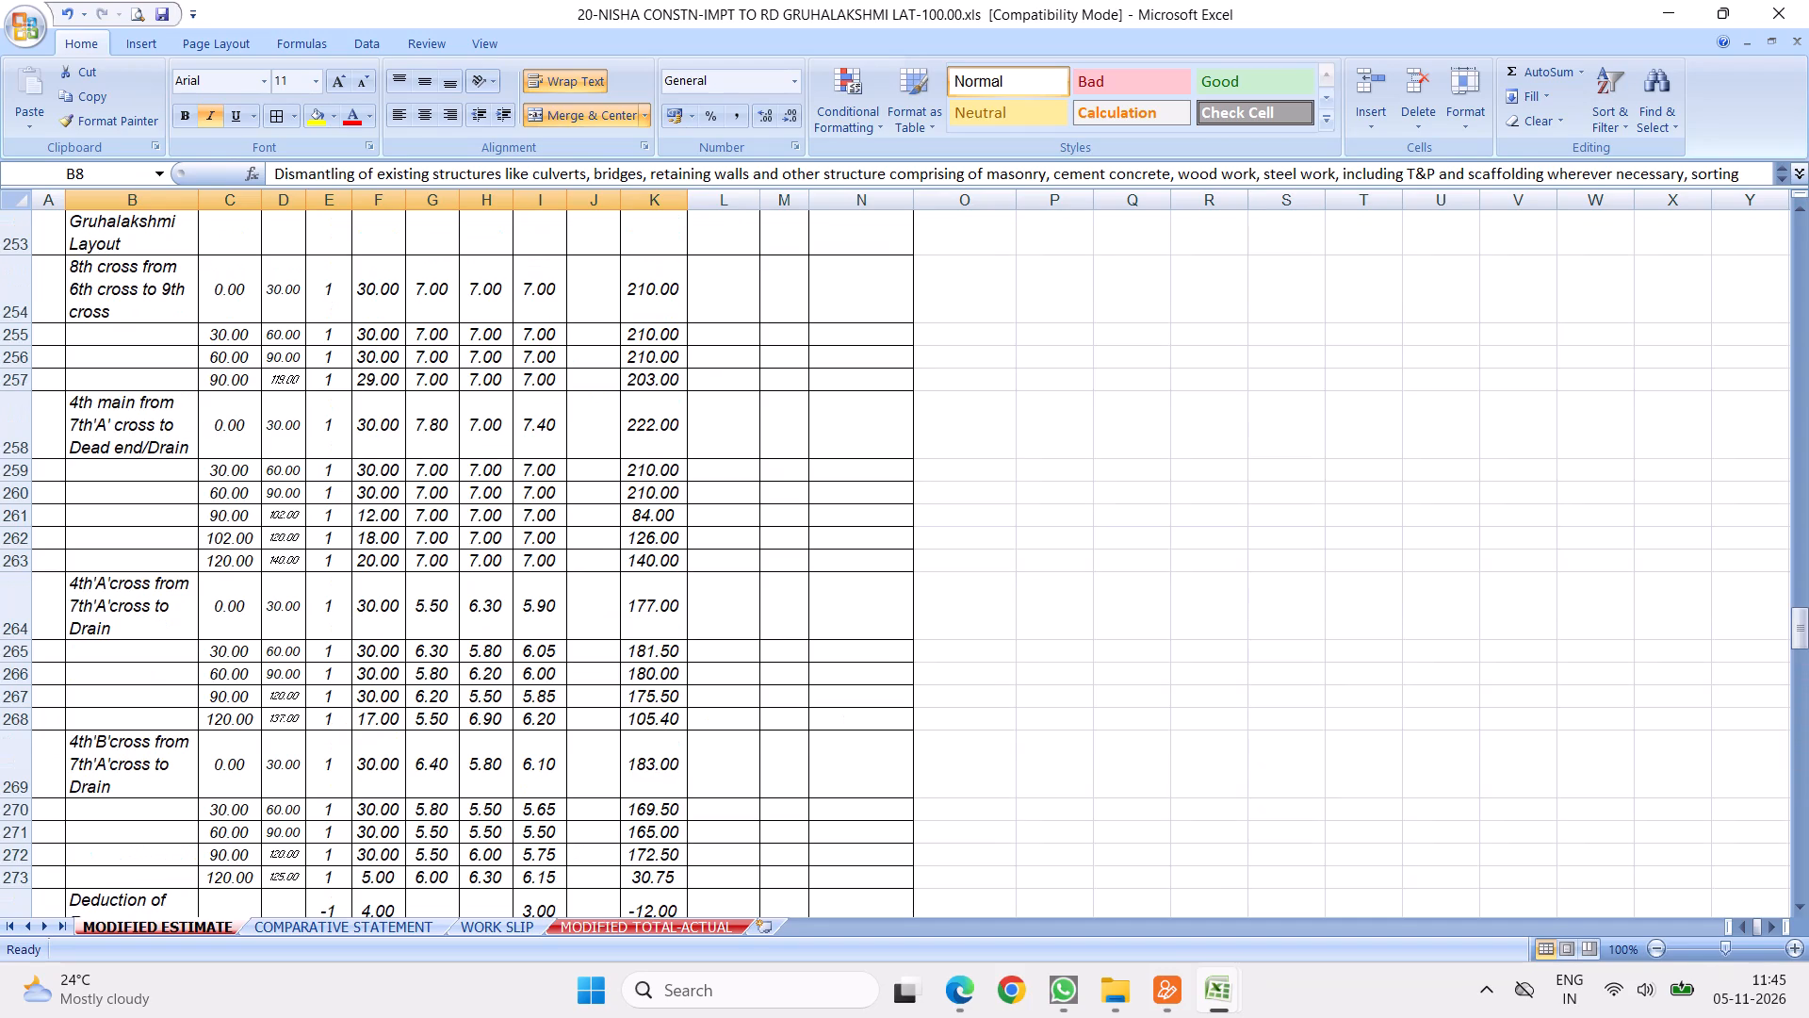
scroll(458, 437, "up", 11)
scroll(458, 437, "up", 17)
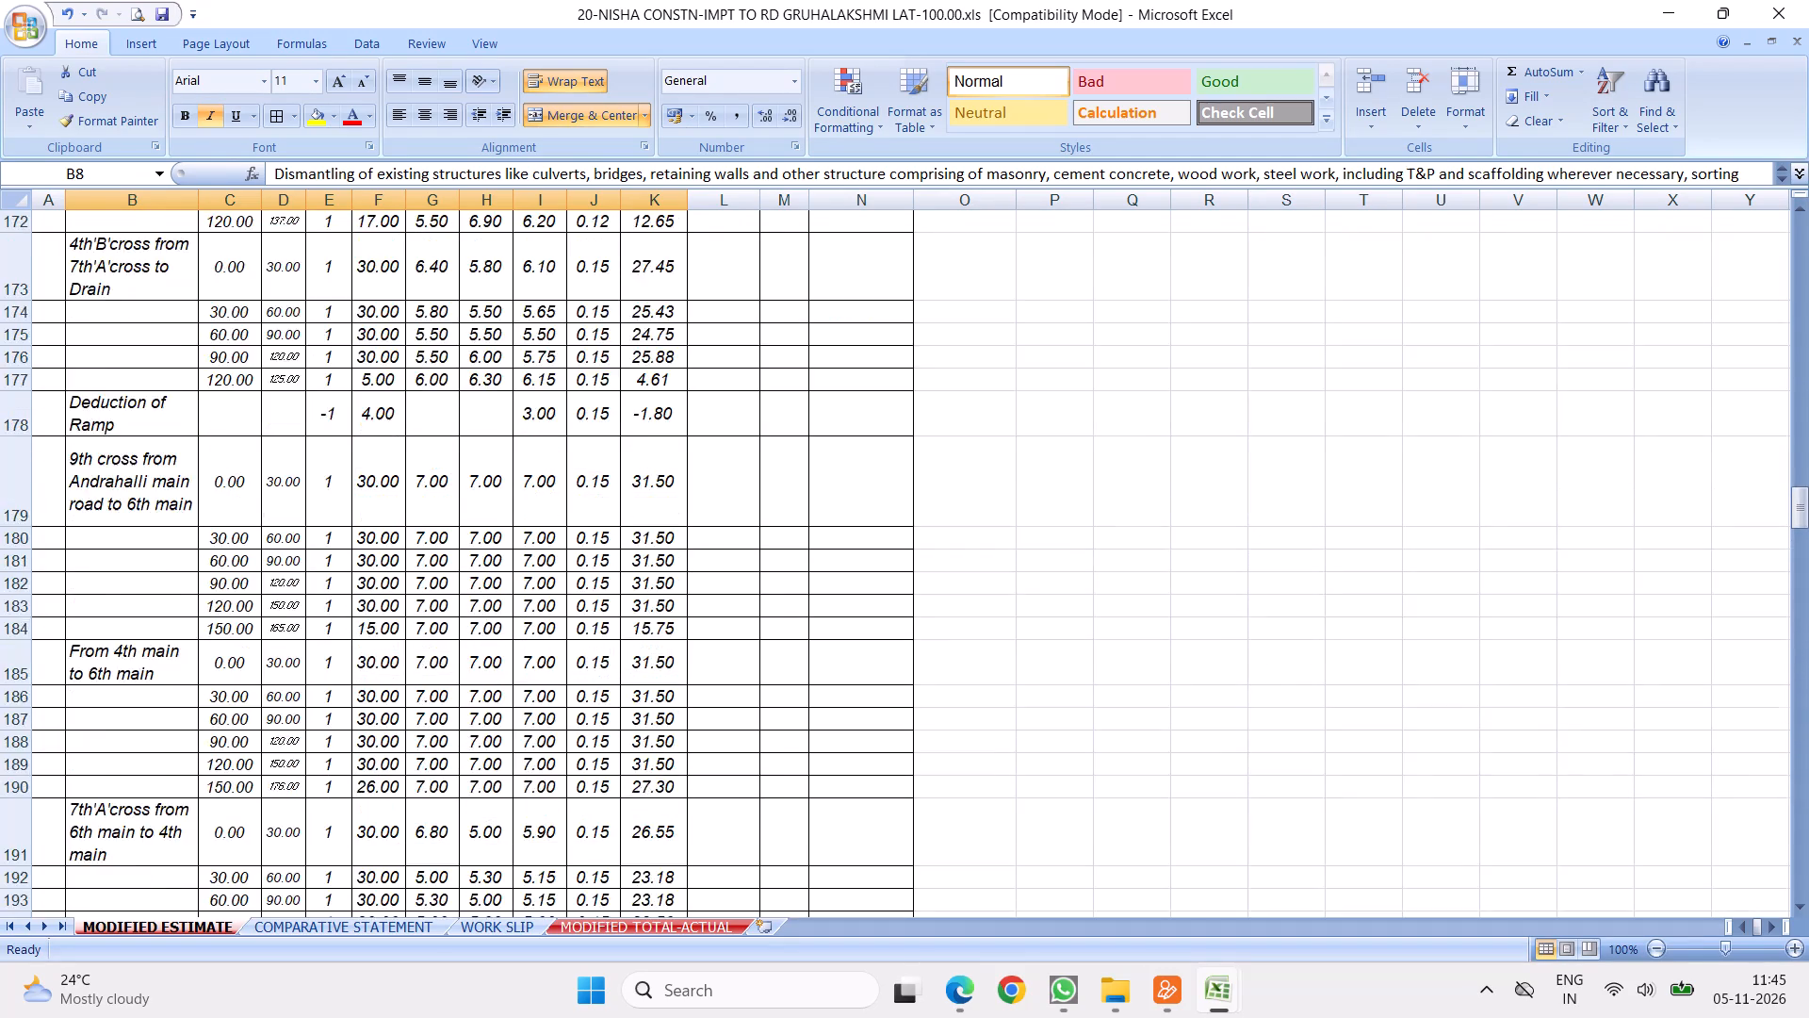
scroll(458, 437, "up", 19)
scroll(418, 474, "down", 4)
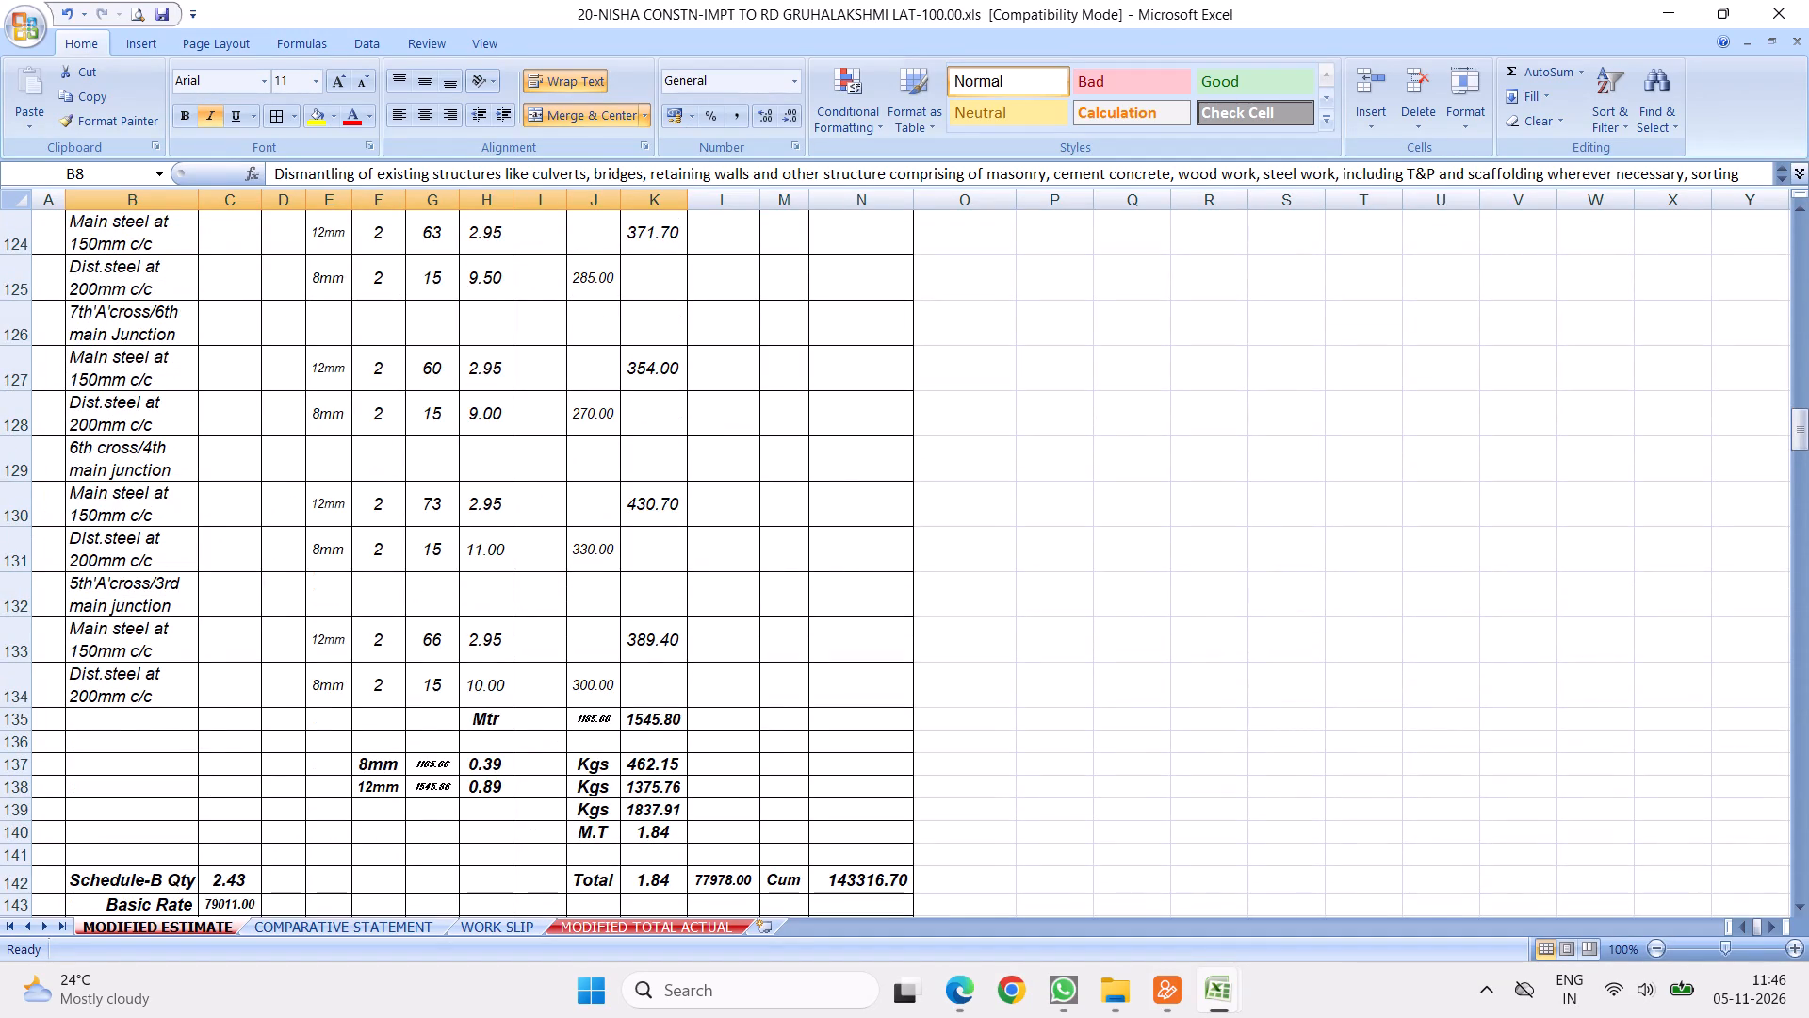
scroll(773, 637, "down", 2)
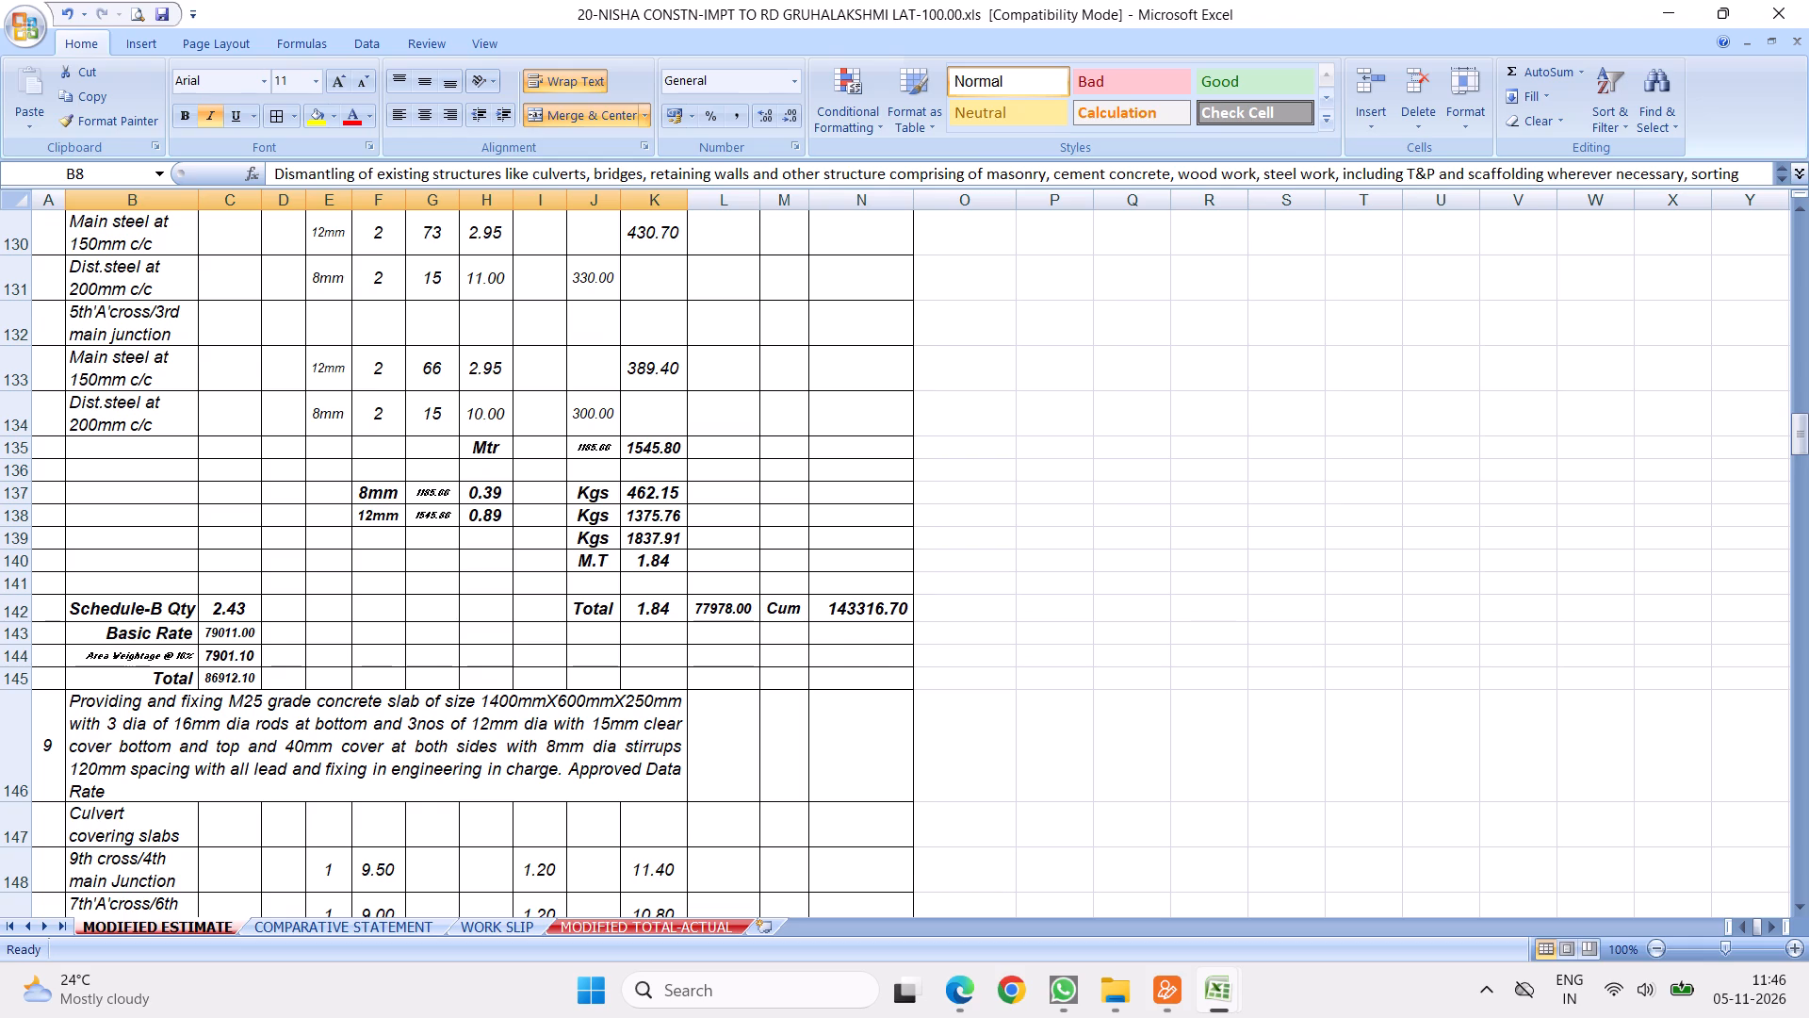
scroll(497, 544, "up", 6)
scroll(574, 540, "up", 6)
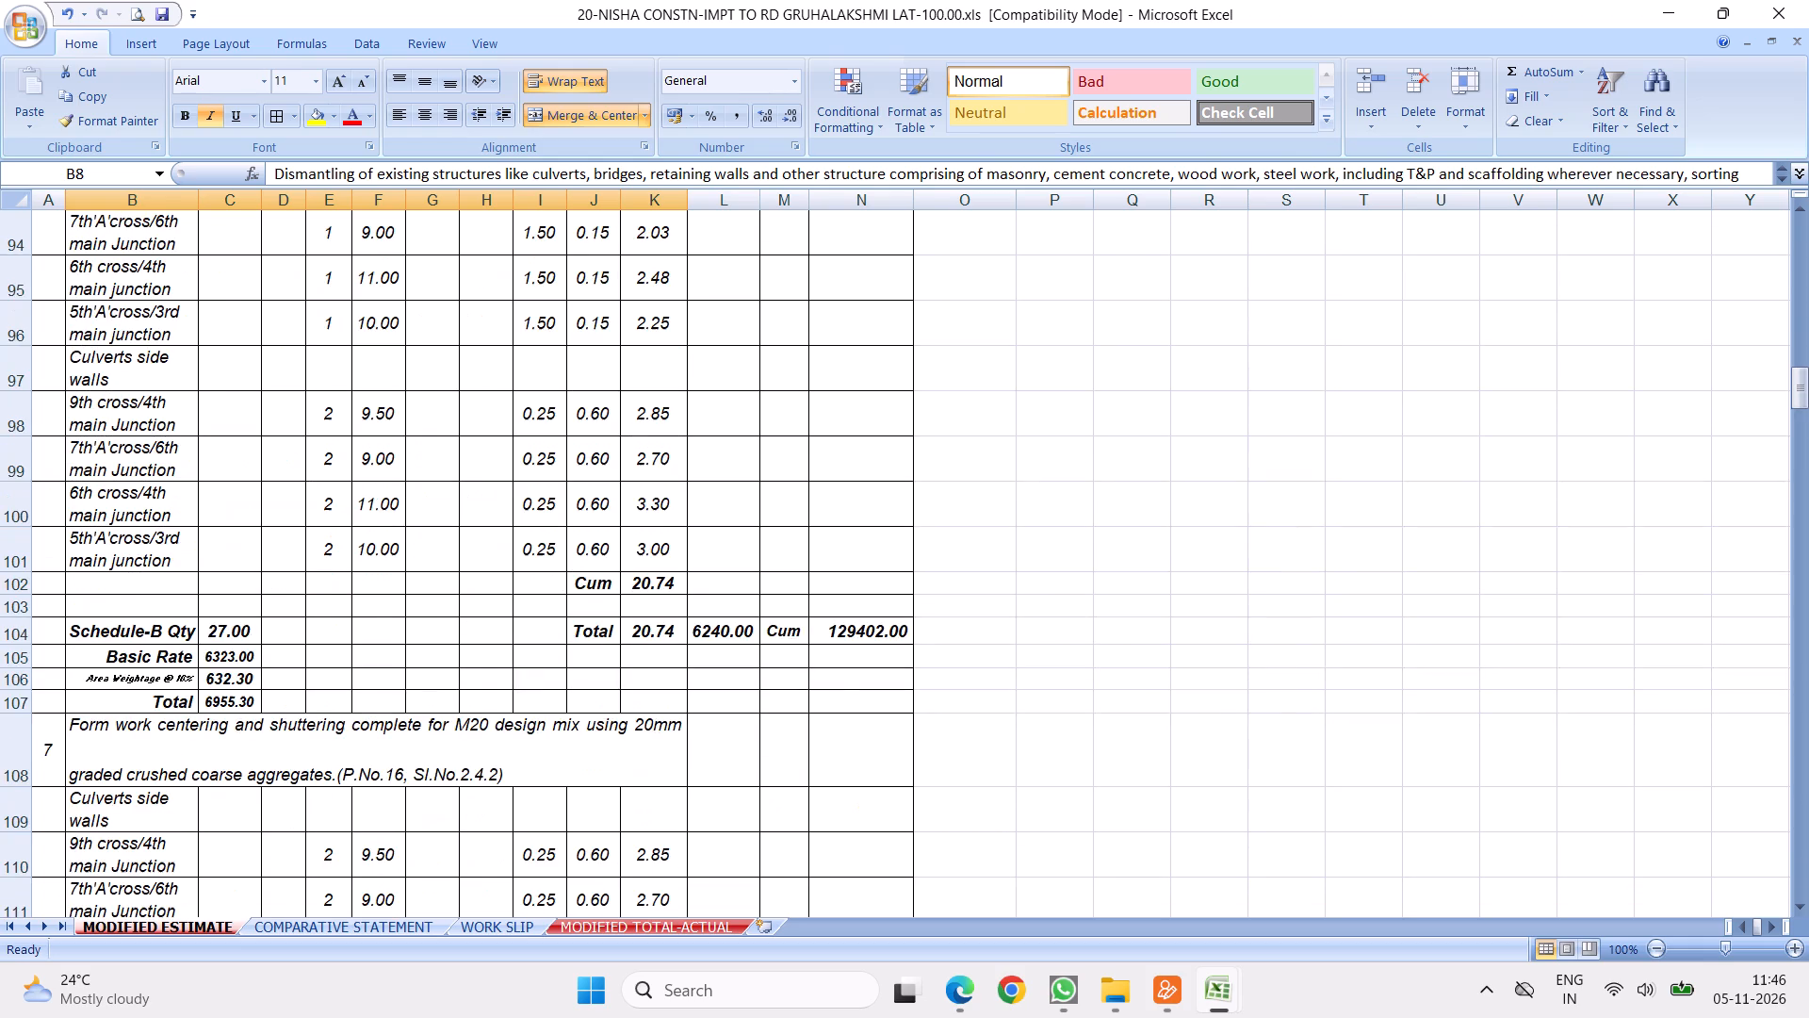
scroll(622, 609, "down", 3)
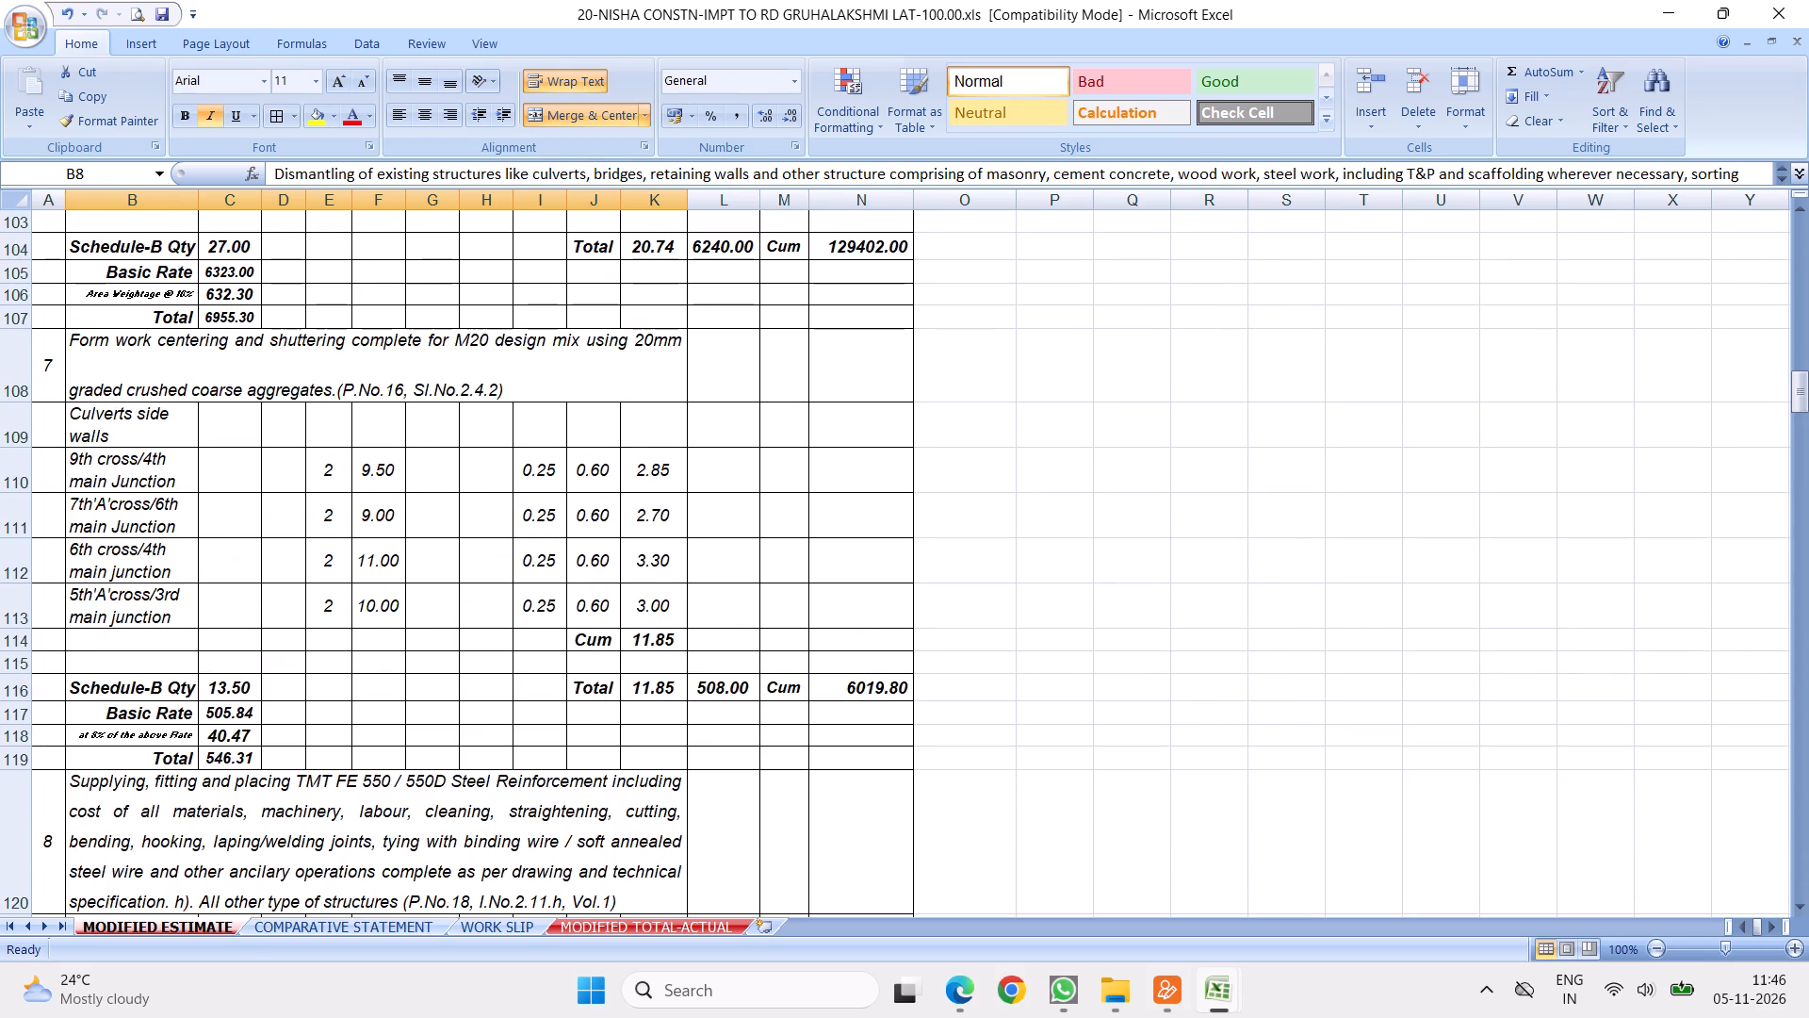
left_click(596, 516)
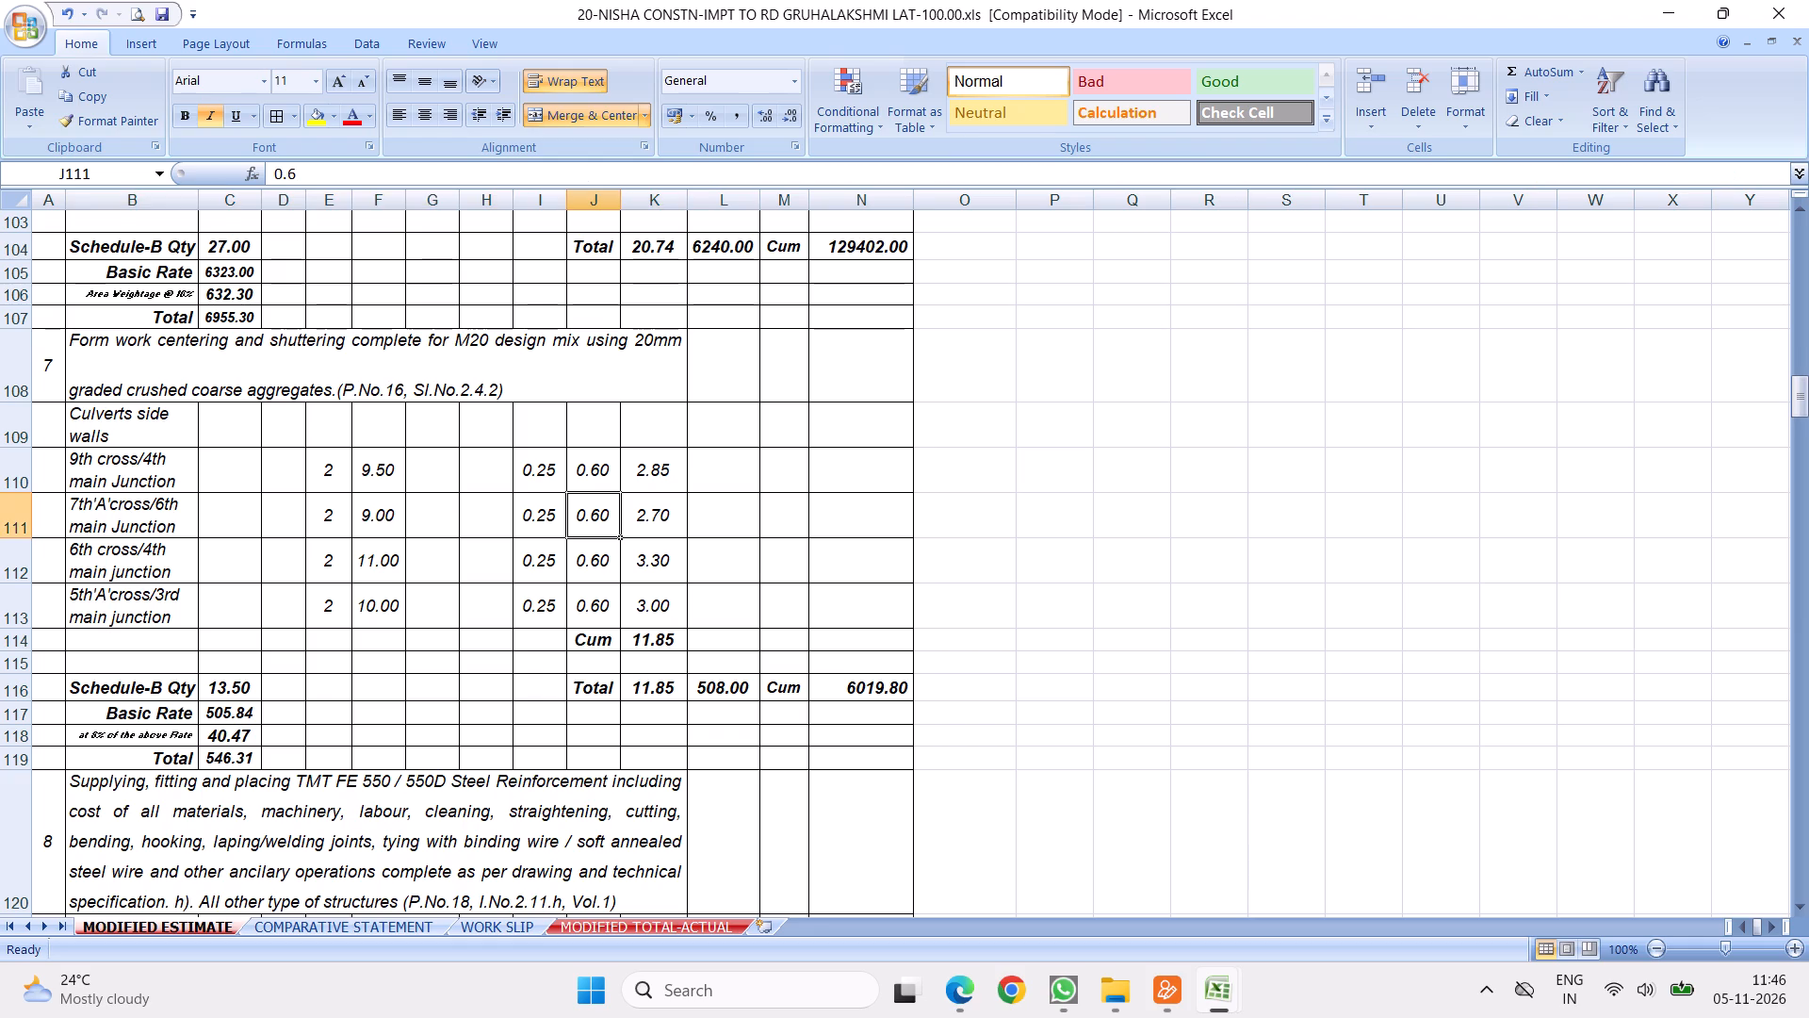
type(".65")
key("Return")
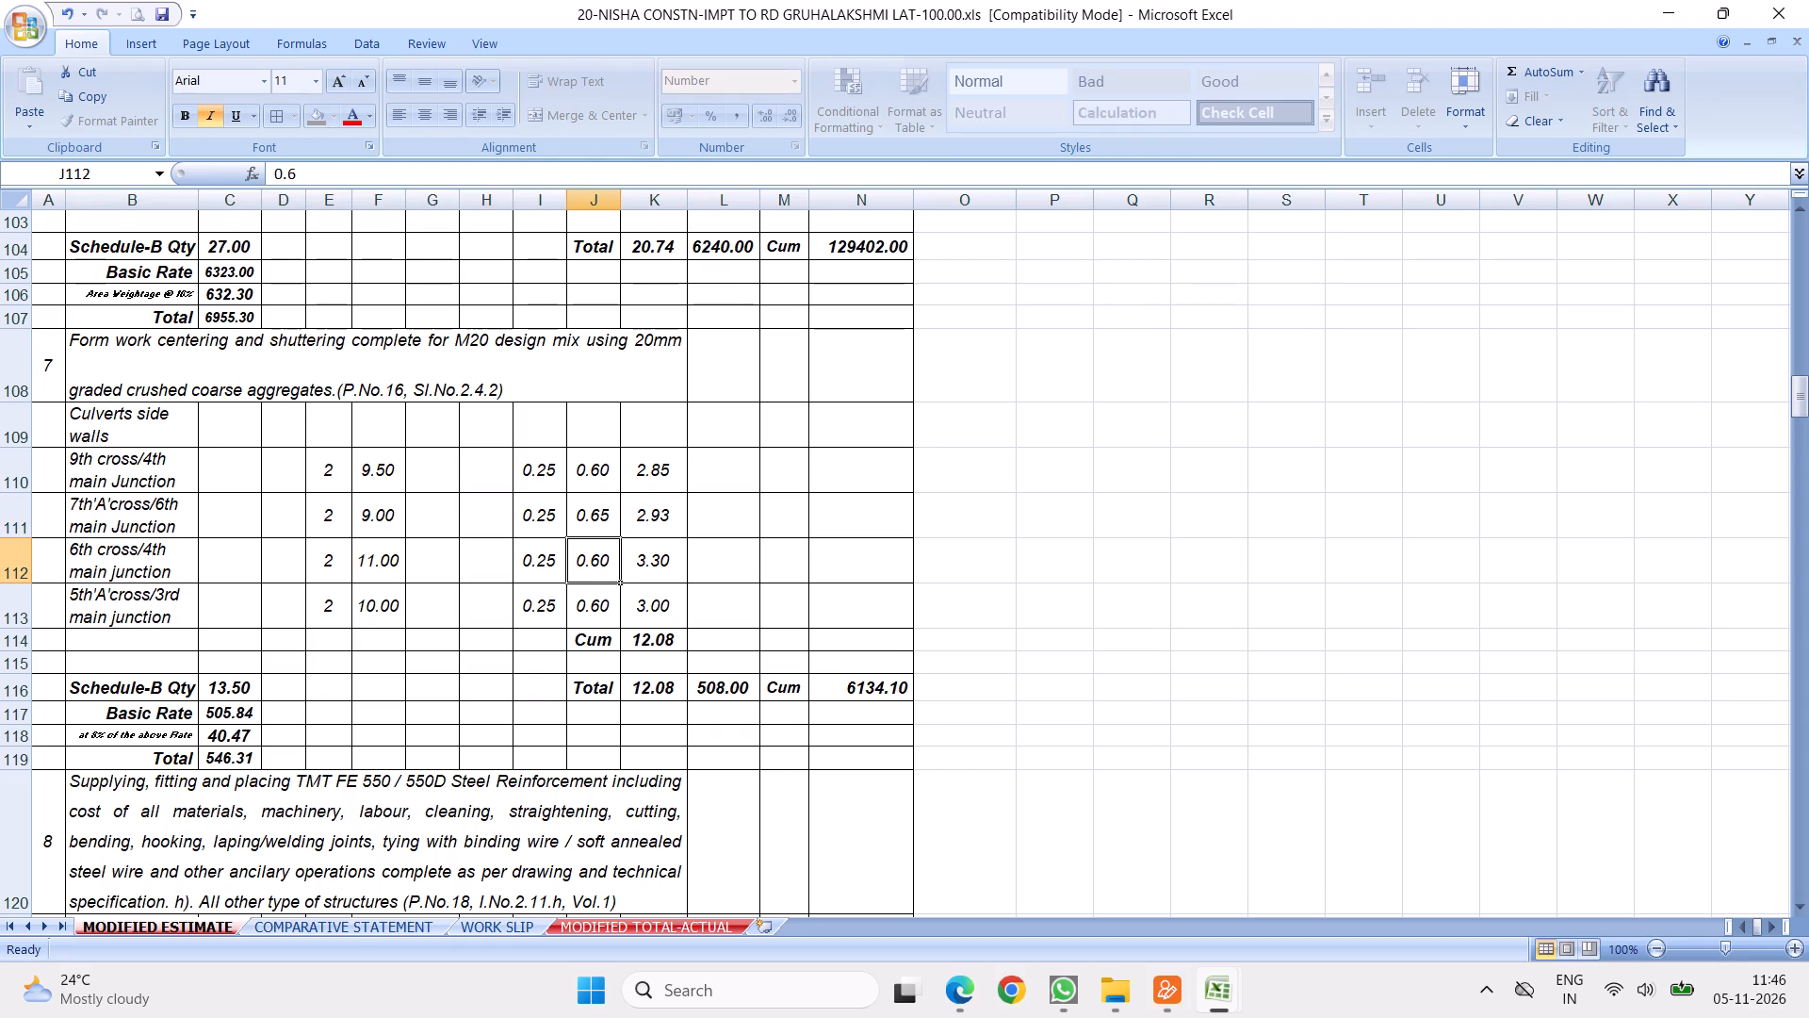
Compare the MODIFIED ESTIMATE closing totals with the total in L39 and the abstract on COMPARATIVE STATEMENT.
left_click(353, 924)
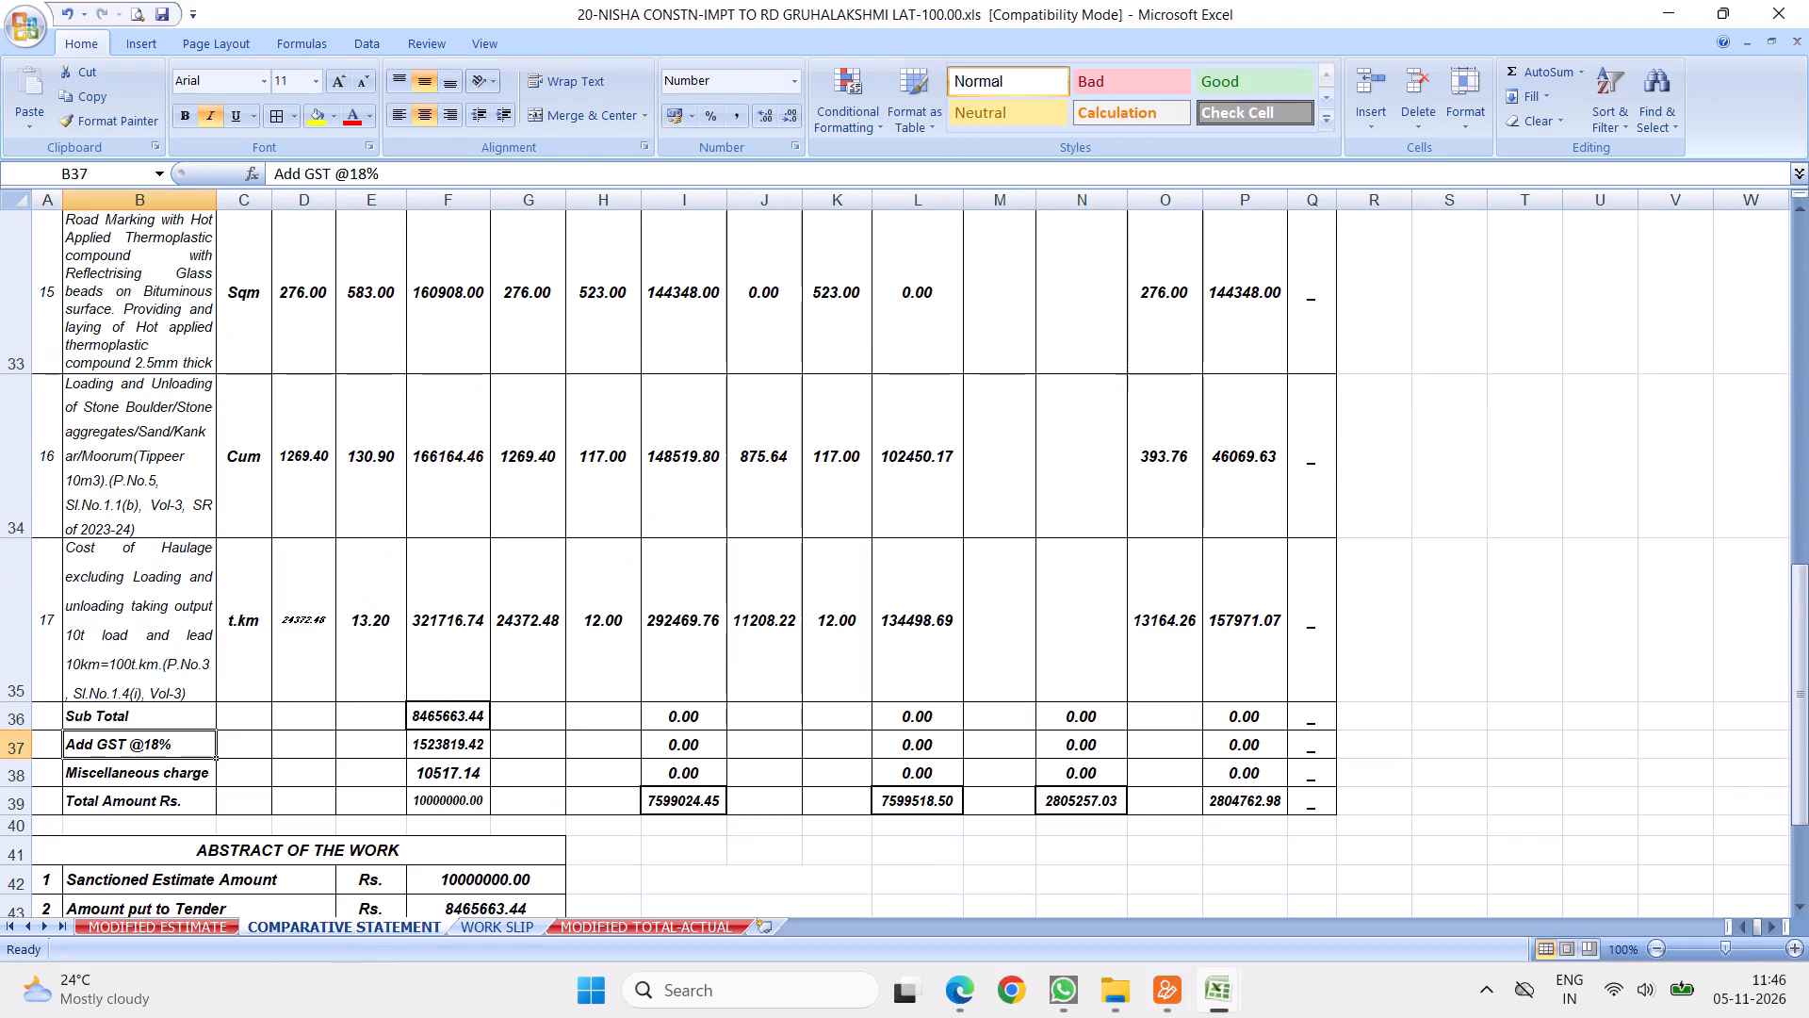
scroll(537, 719, "down", 2)
left_click(195, 925)
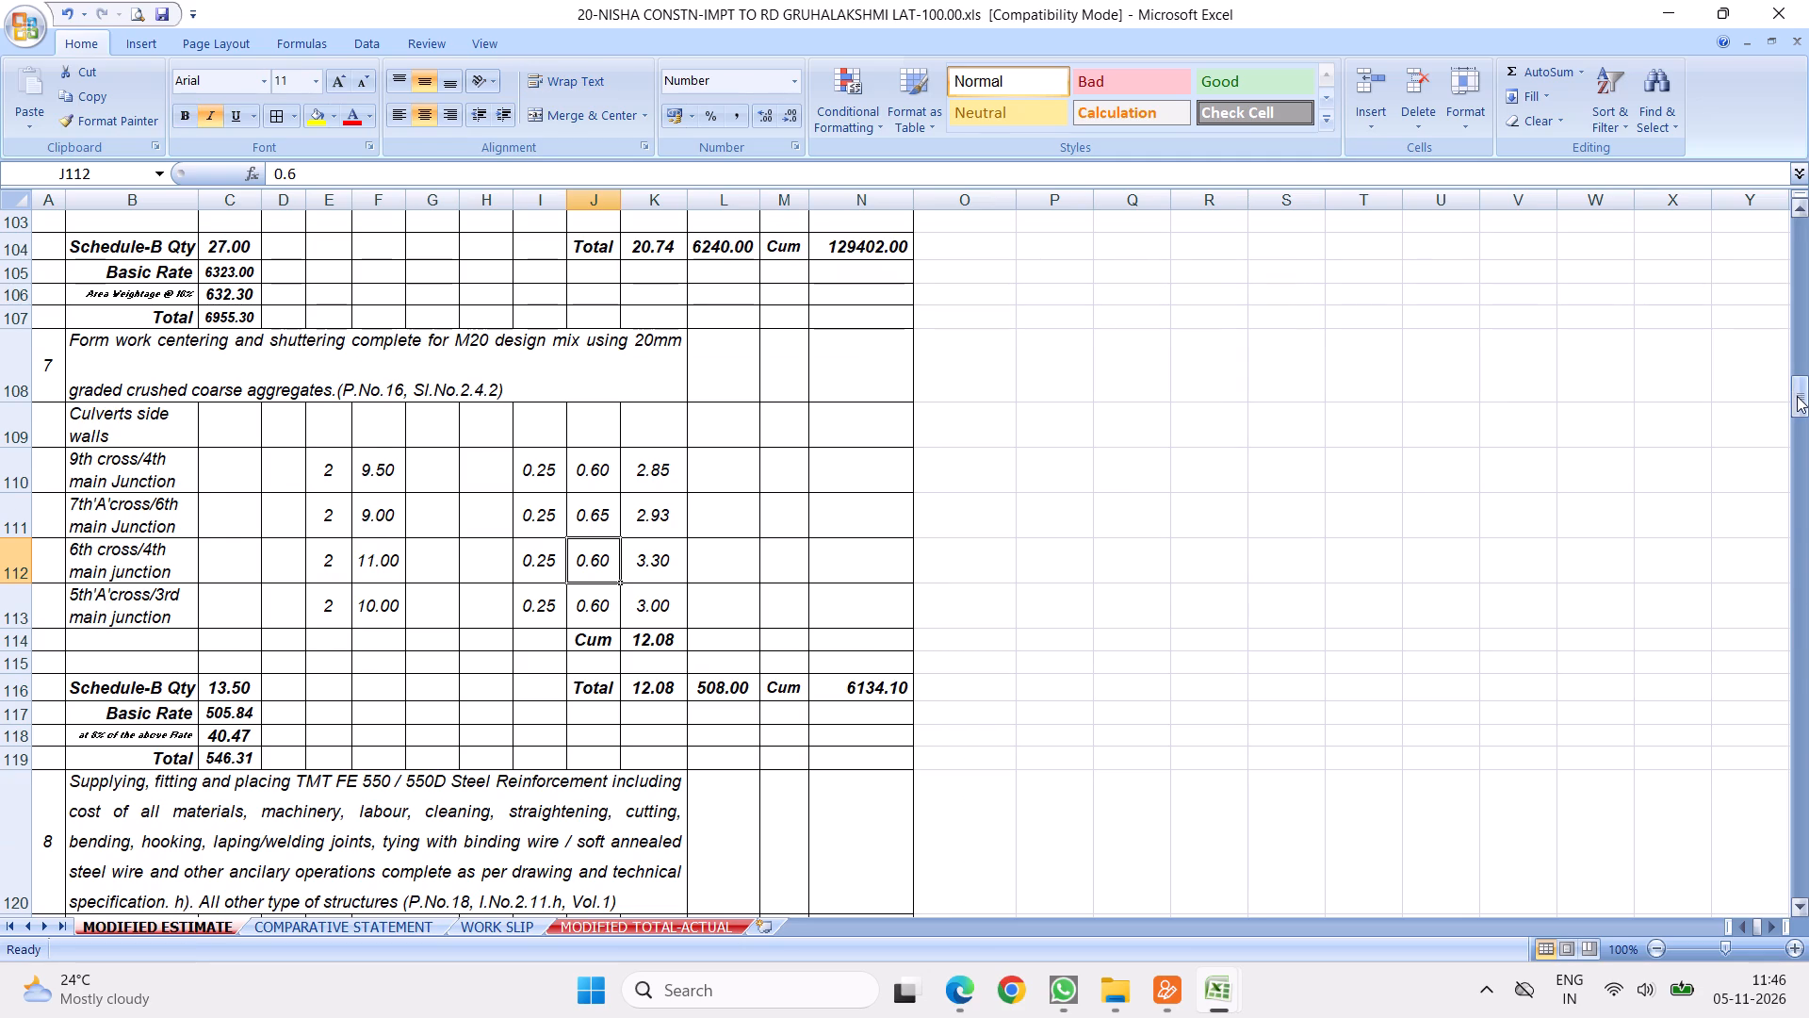
left_click_drag(1797, 396, 1803, 909)
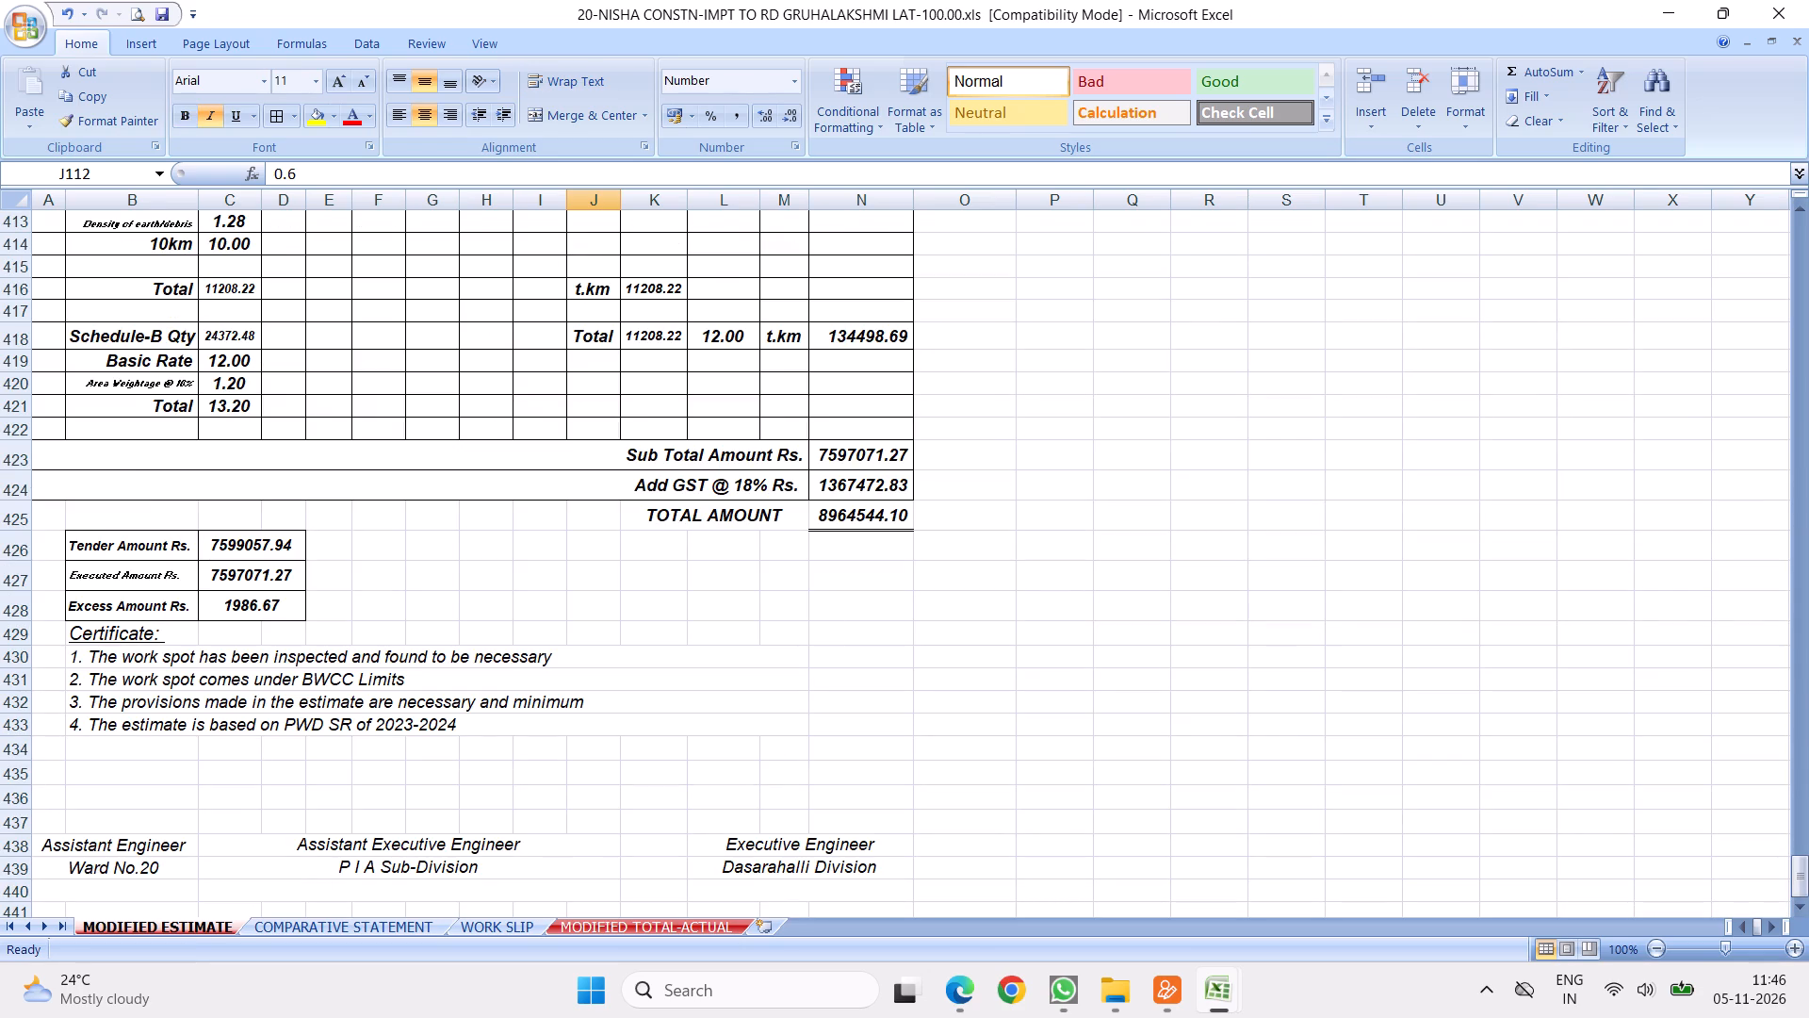
left_click(356, 925)
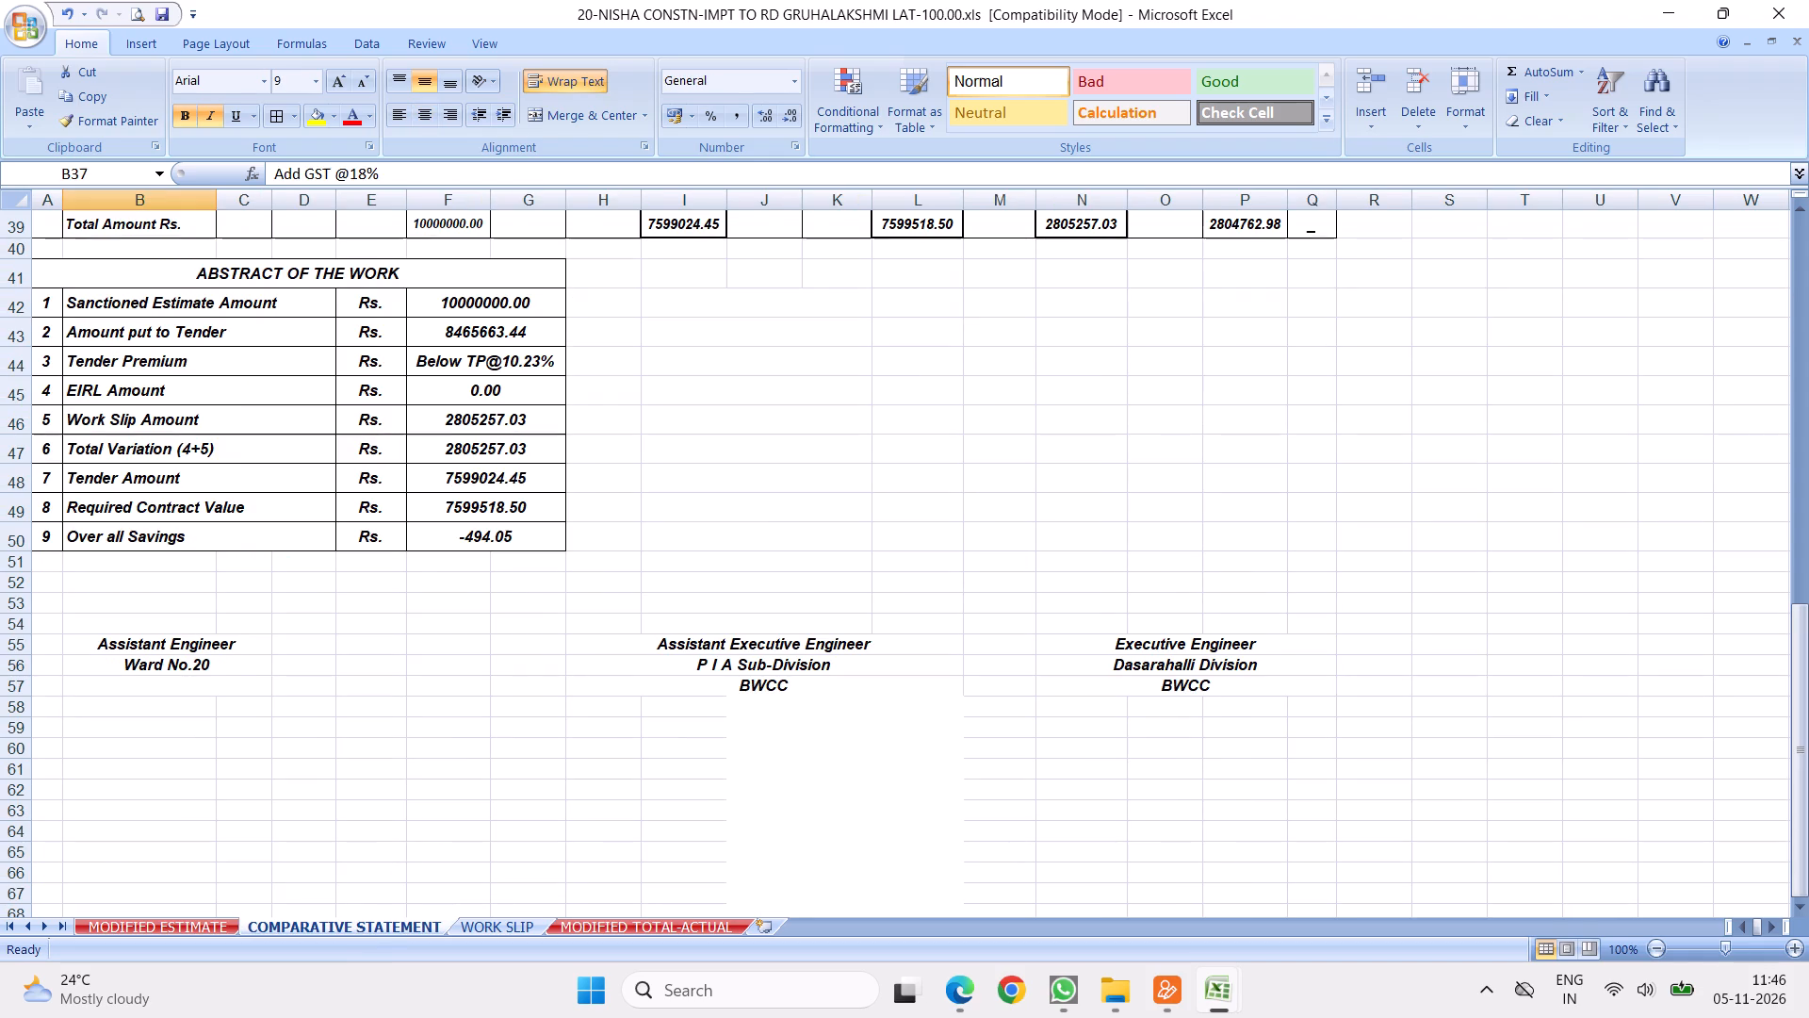
left_click(907, 221)
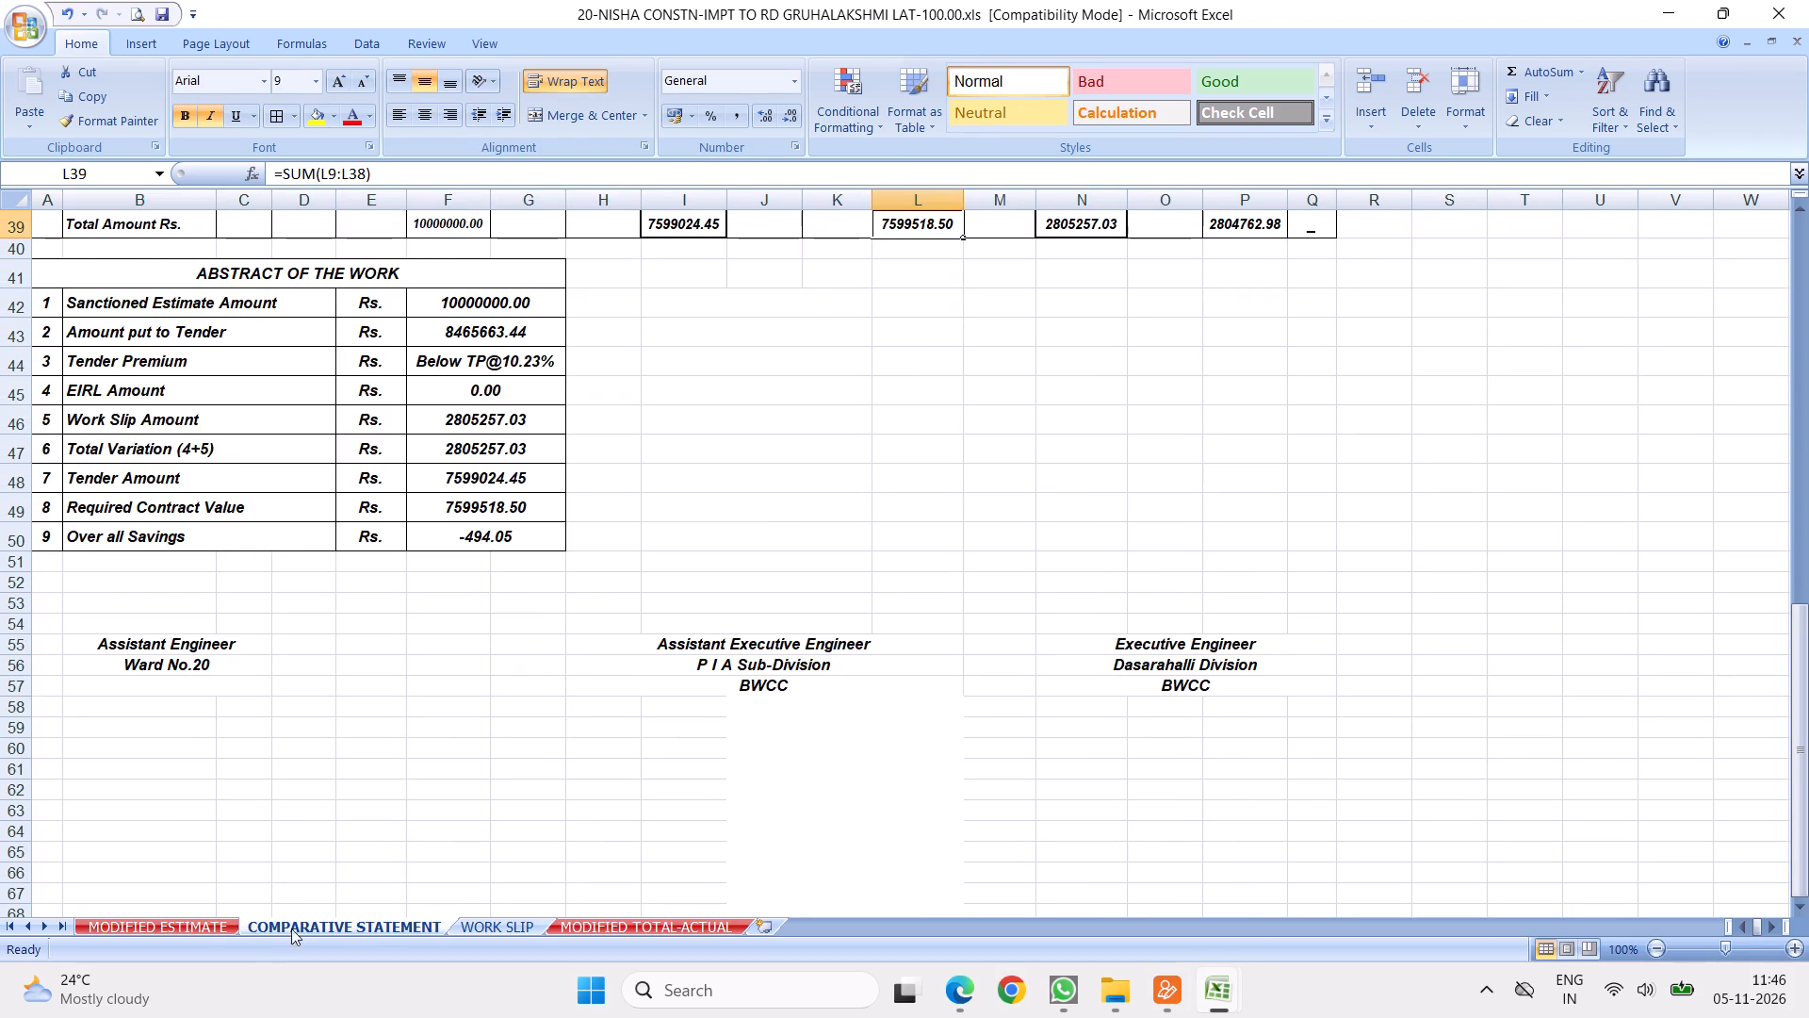
left_click(201, 921)
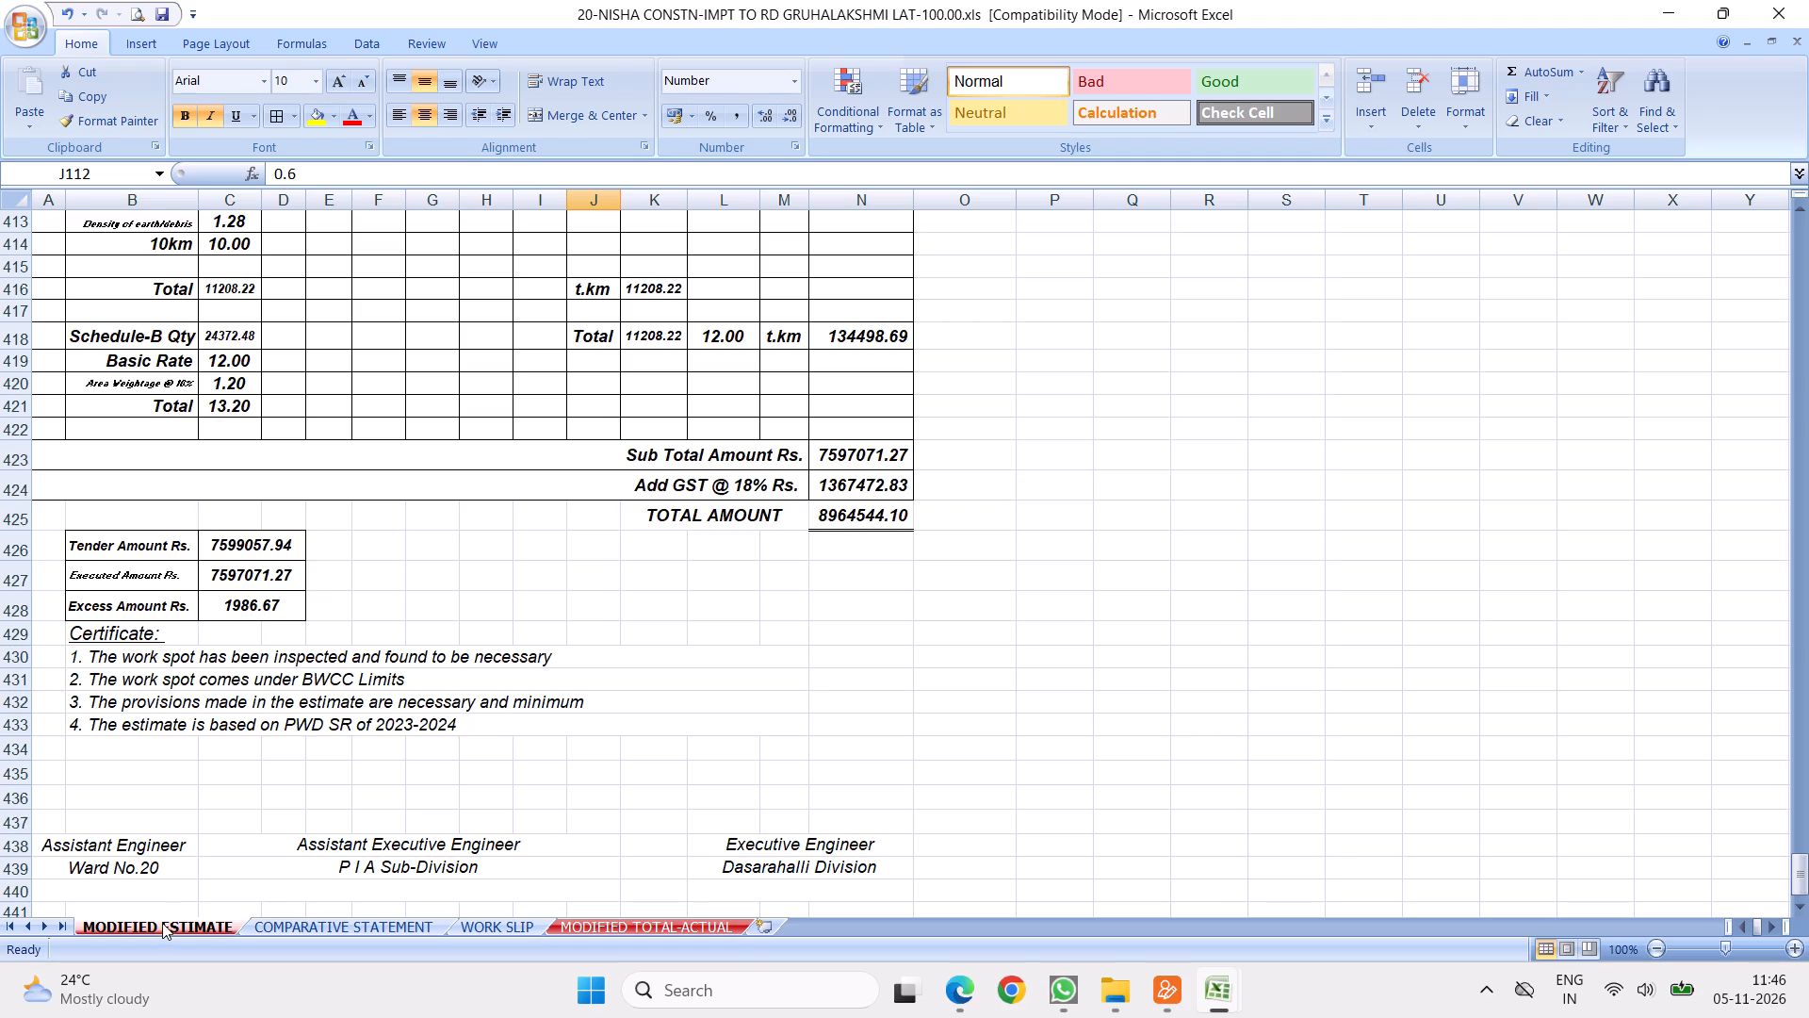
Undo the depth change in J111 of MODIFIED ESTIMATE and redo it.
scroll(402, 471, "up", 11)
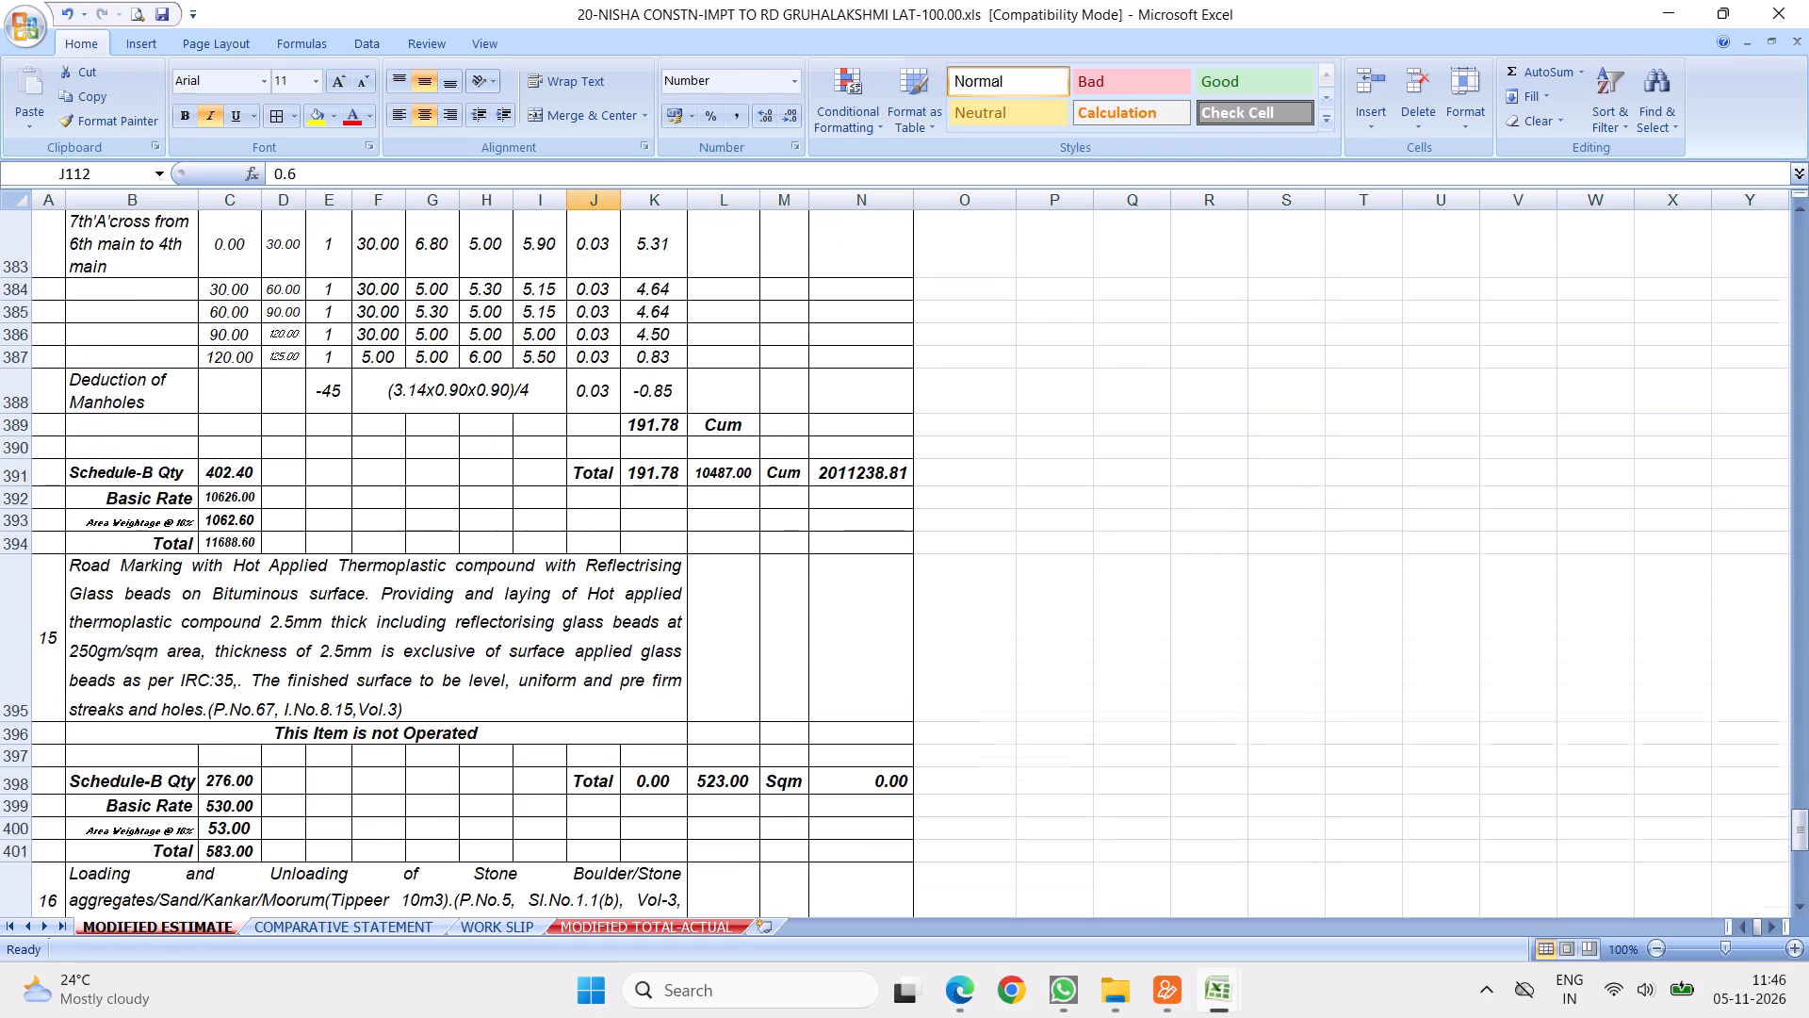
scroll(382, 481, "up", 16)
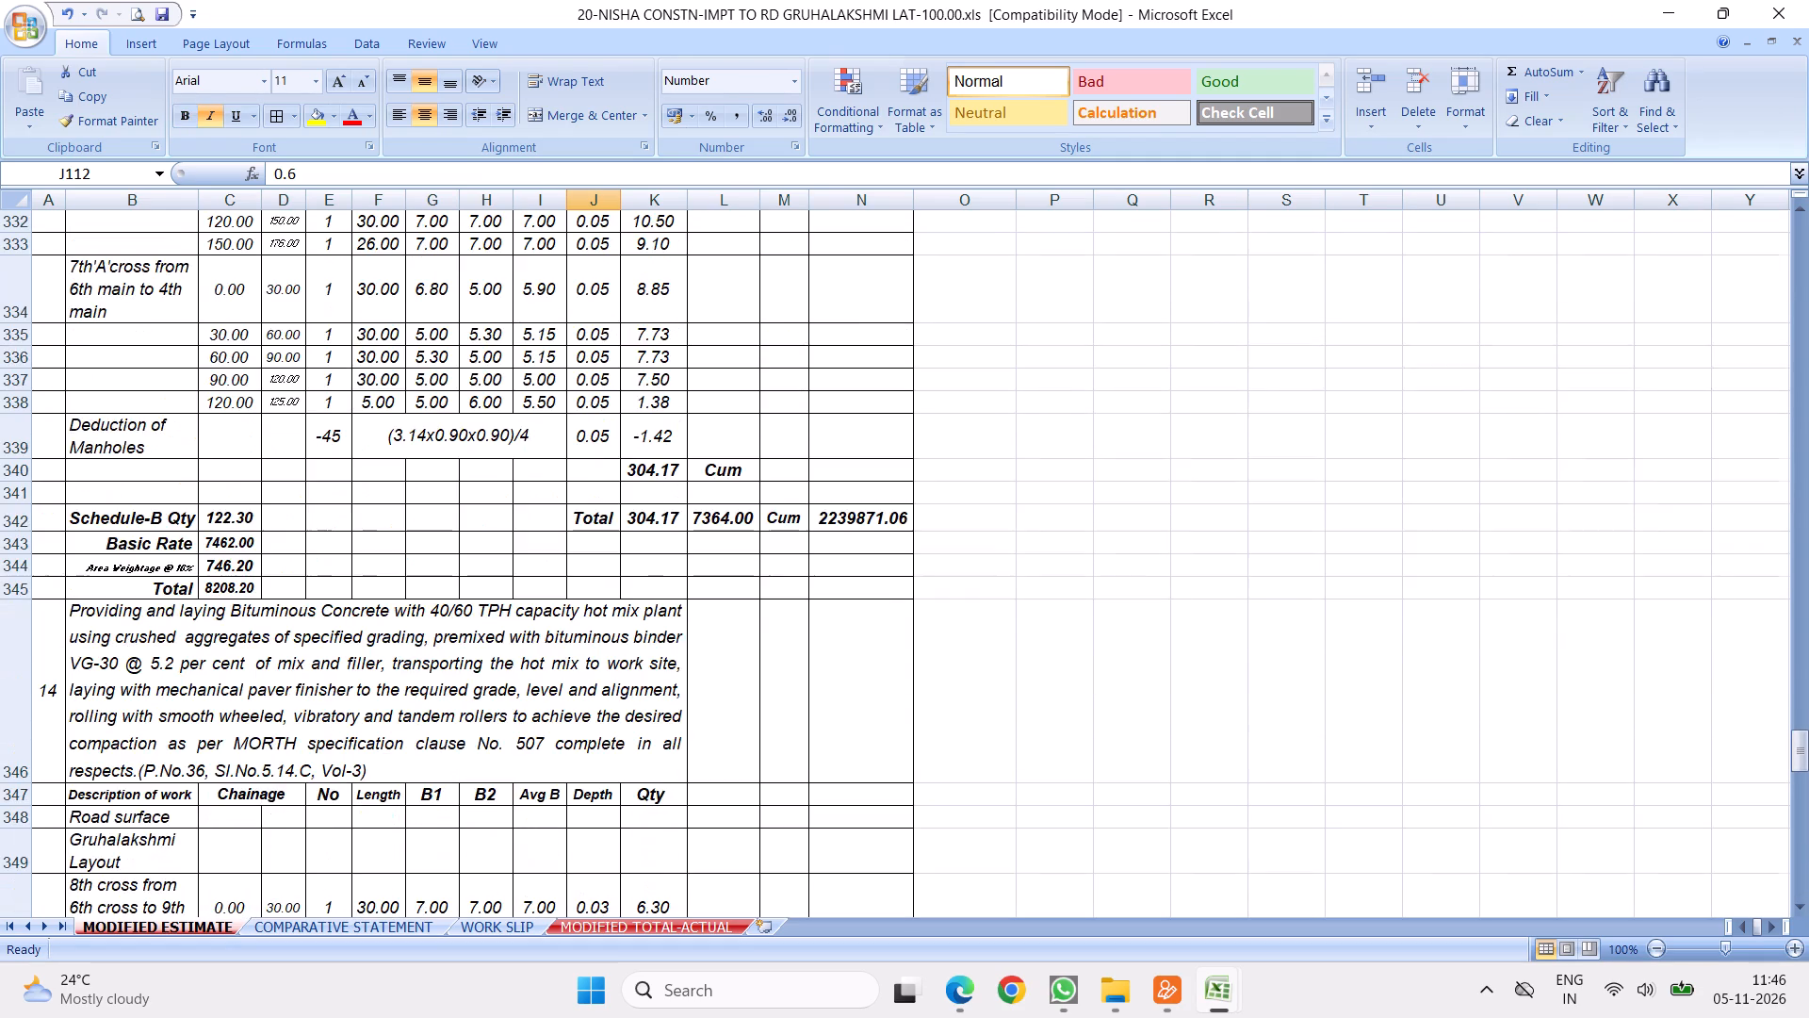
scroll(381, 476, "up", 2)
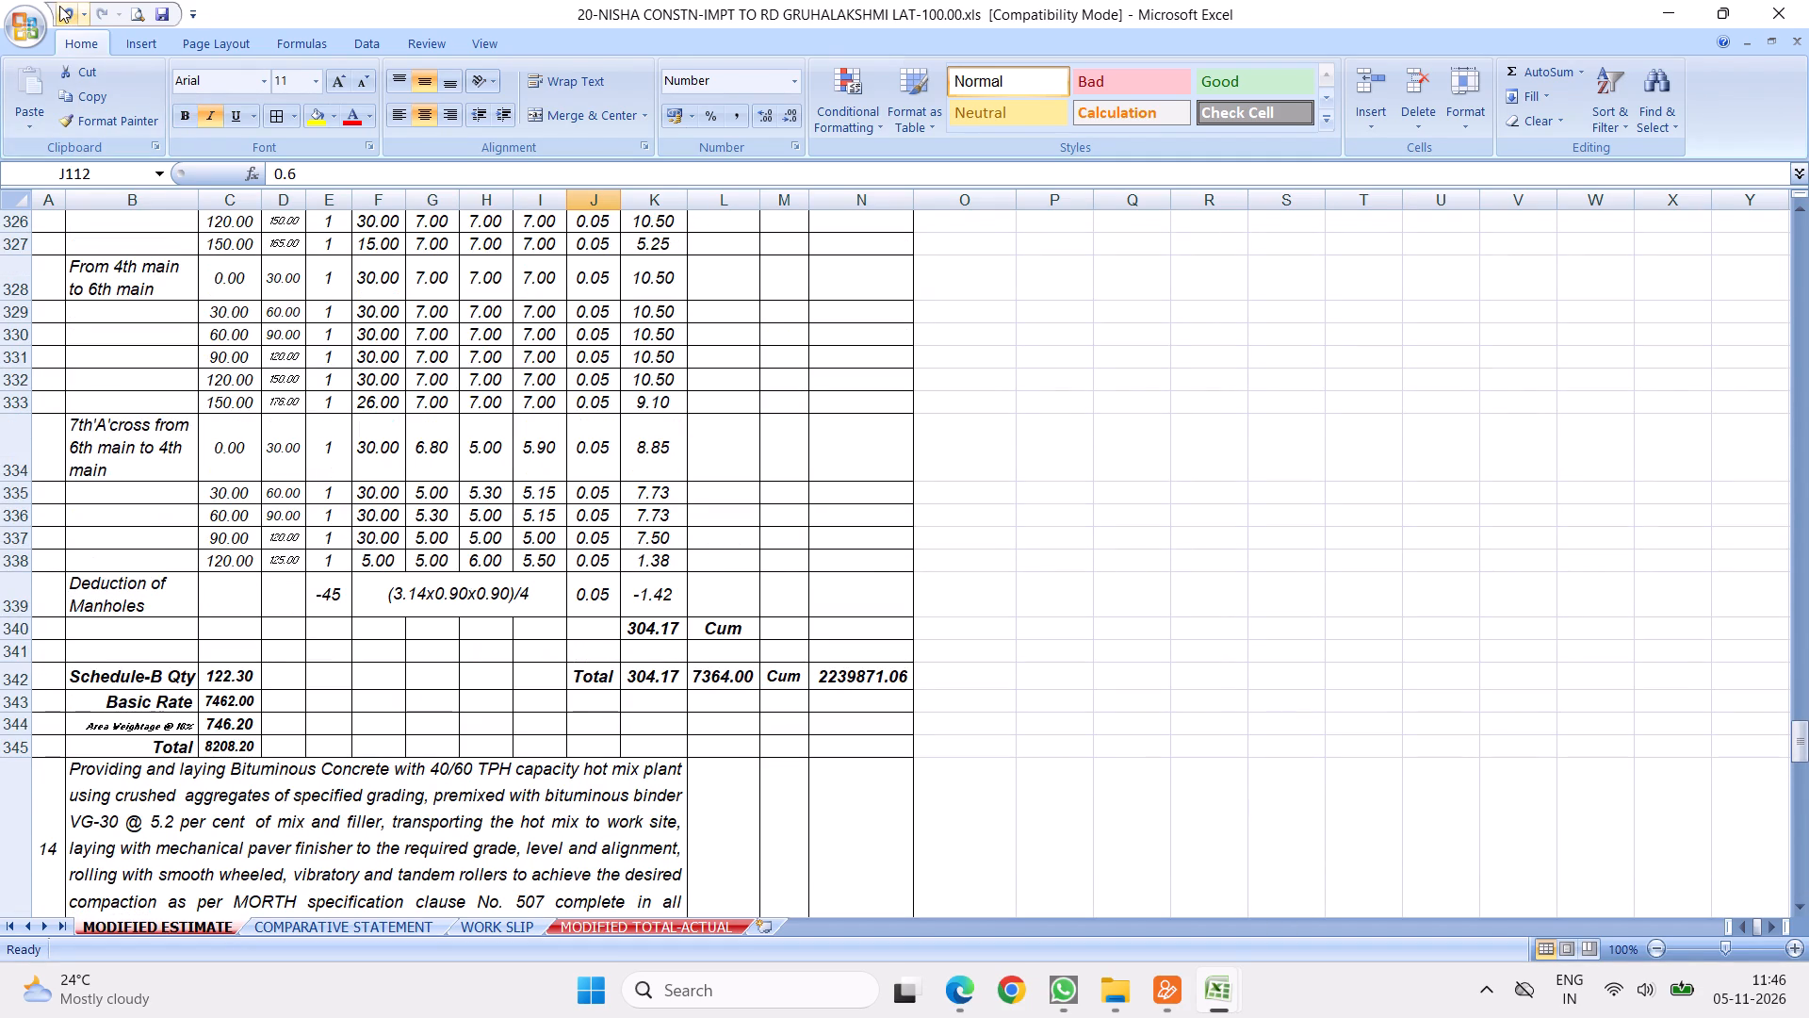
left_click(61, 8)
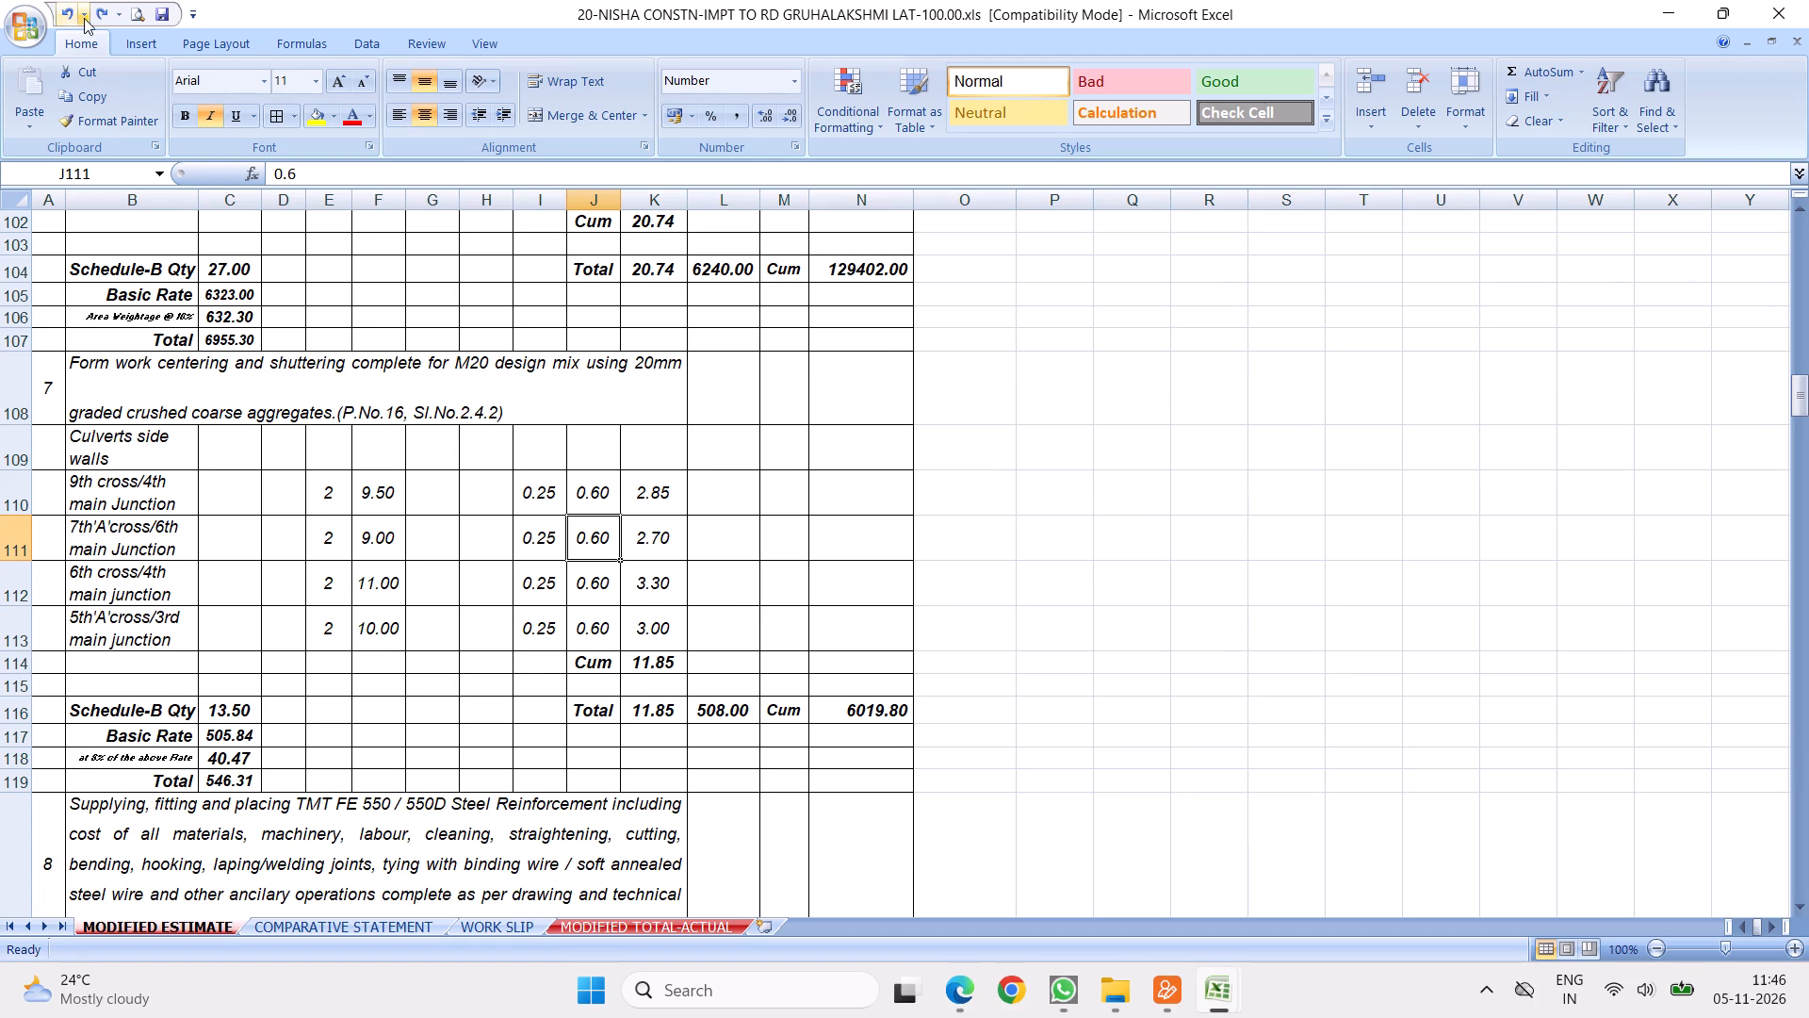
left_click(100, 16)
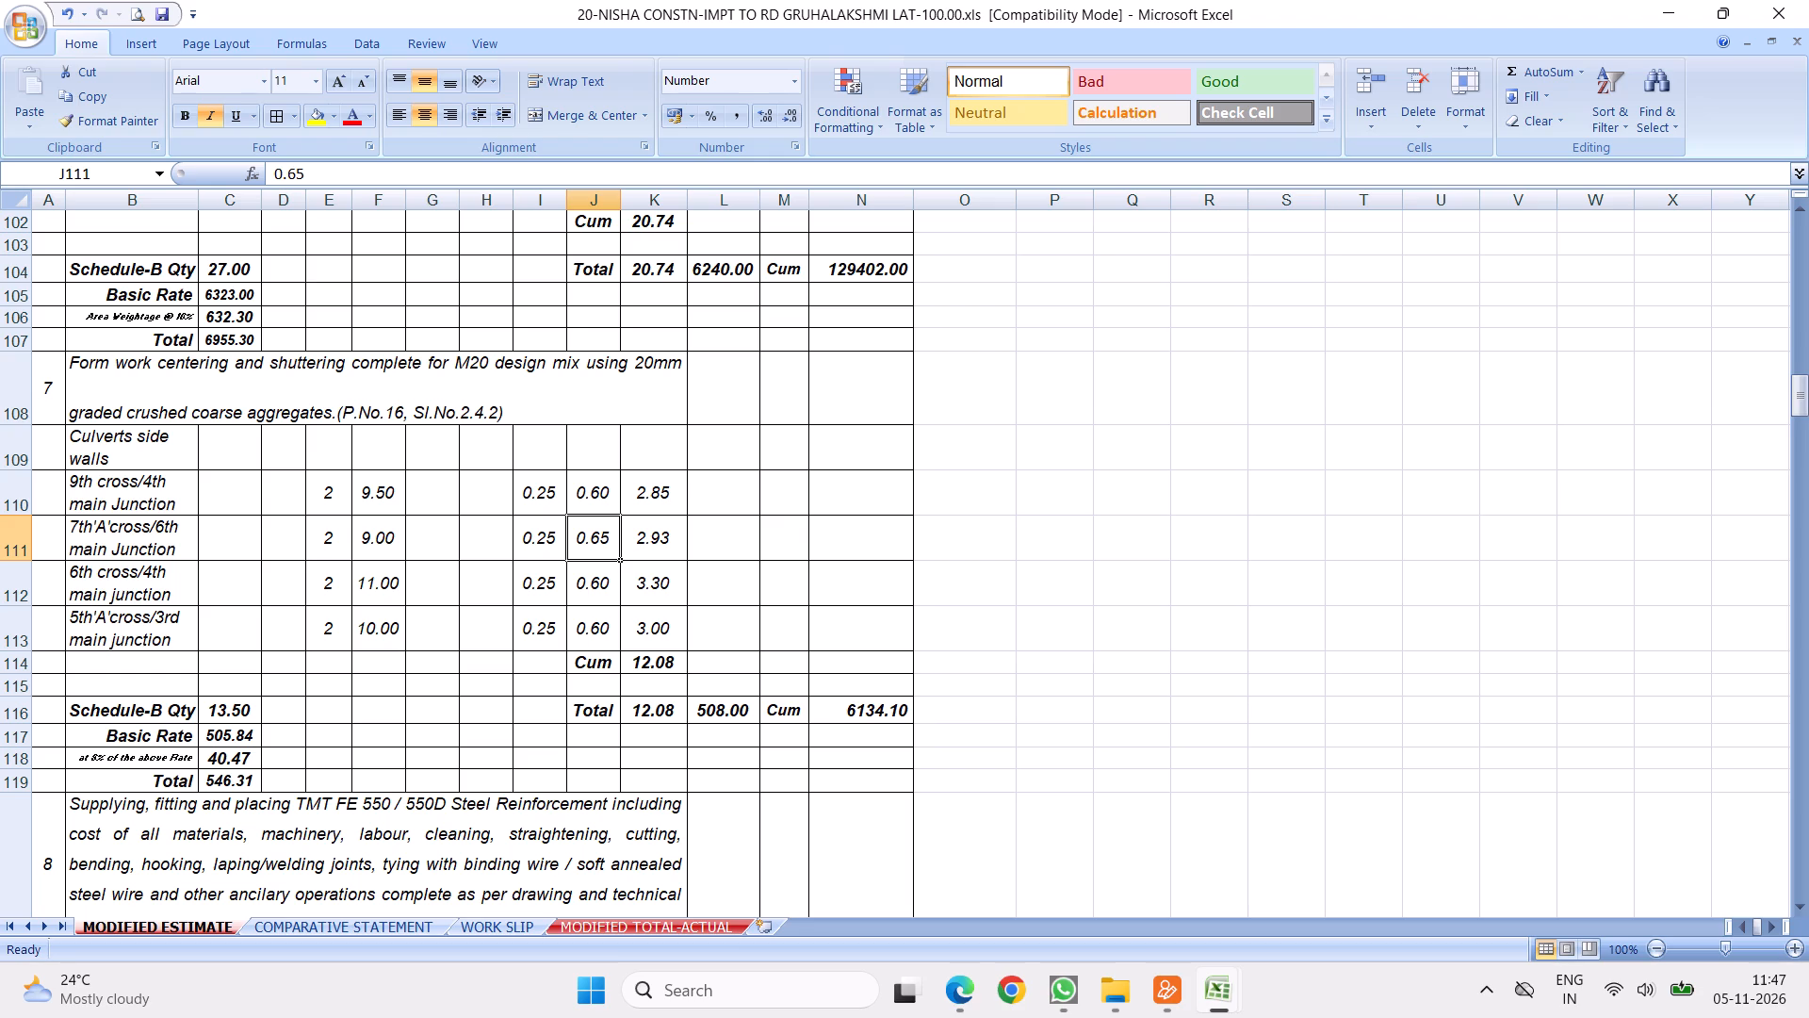
In item 7 of MODIFIED ESTIMATE, set the 9th cross/4th main Junction culvert side wall depth in J110 to 0.65.
left_click(320, 925)
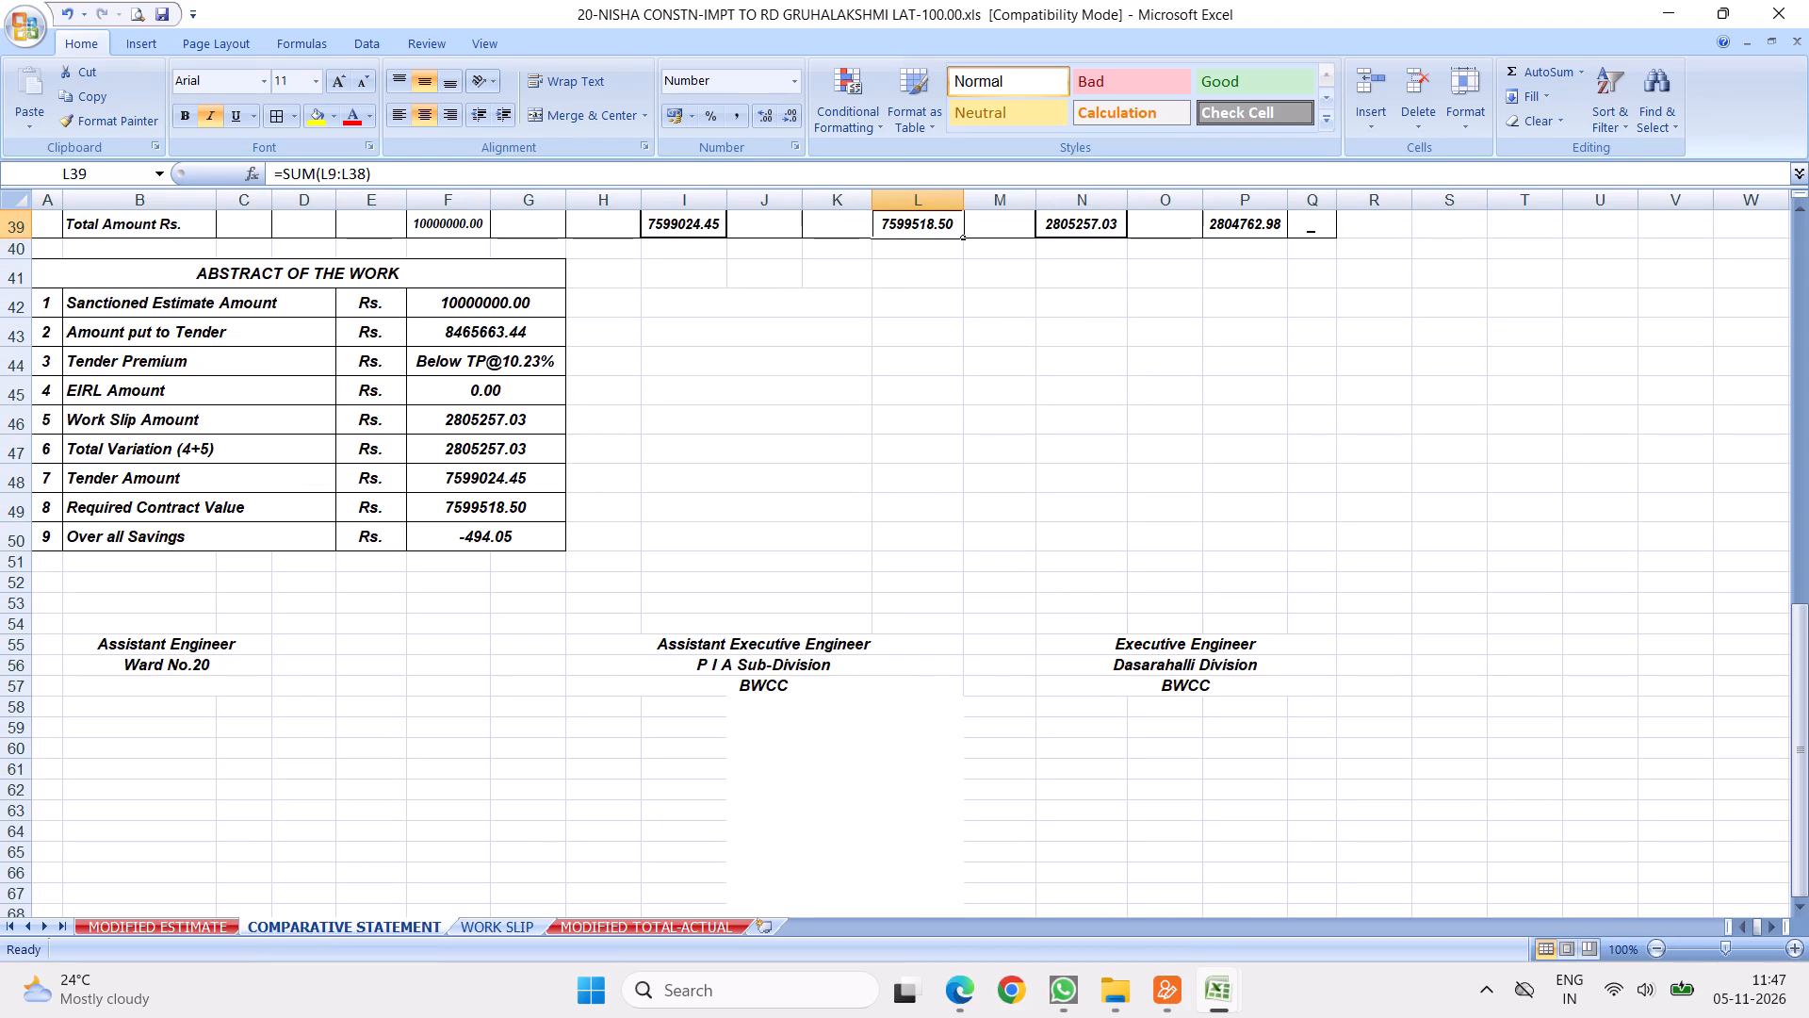
left_click(141, 924)
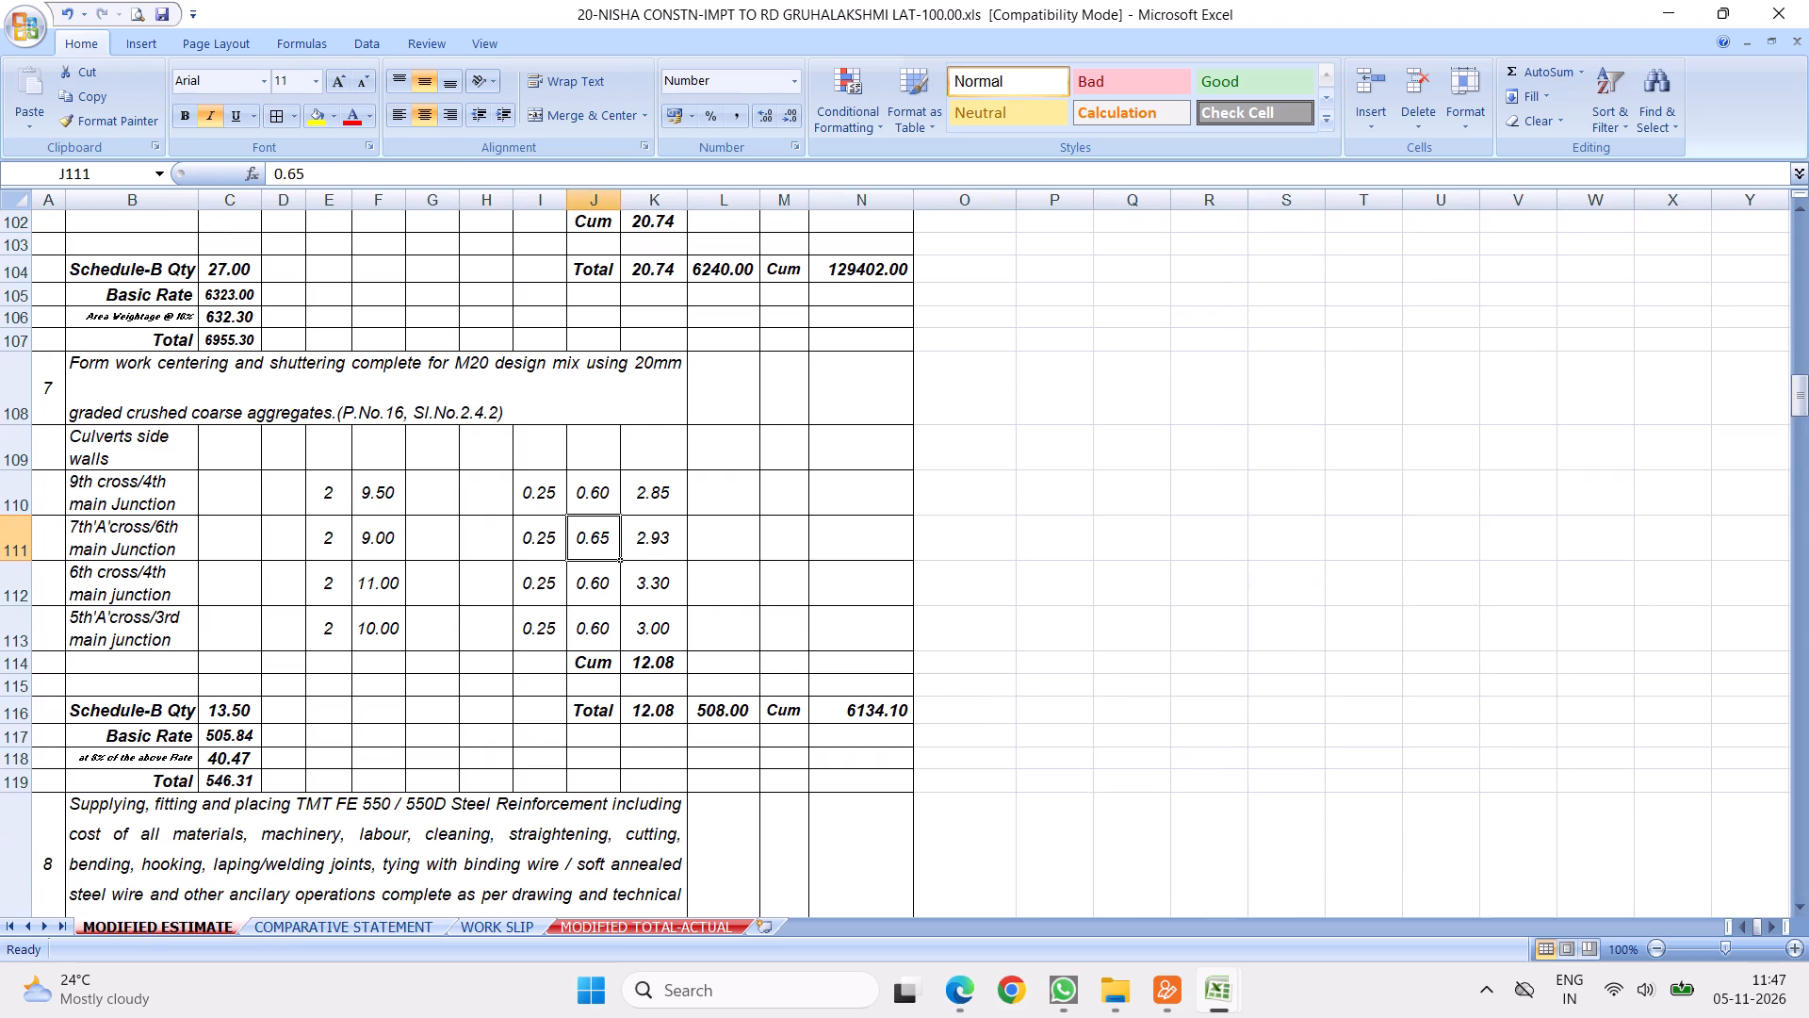
left_click(1799, 405)
left_click(595, 496)
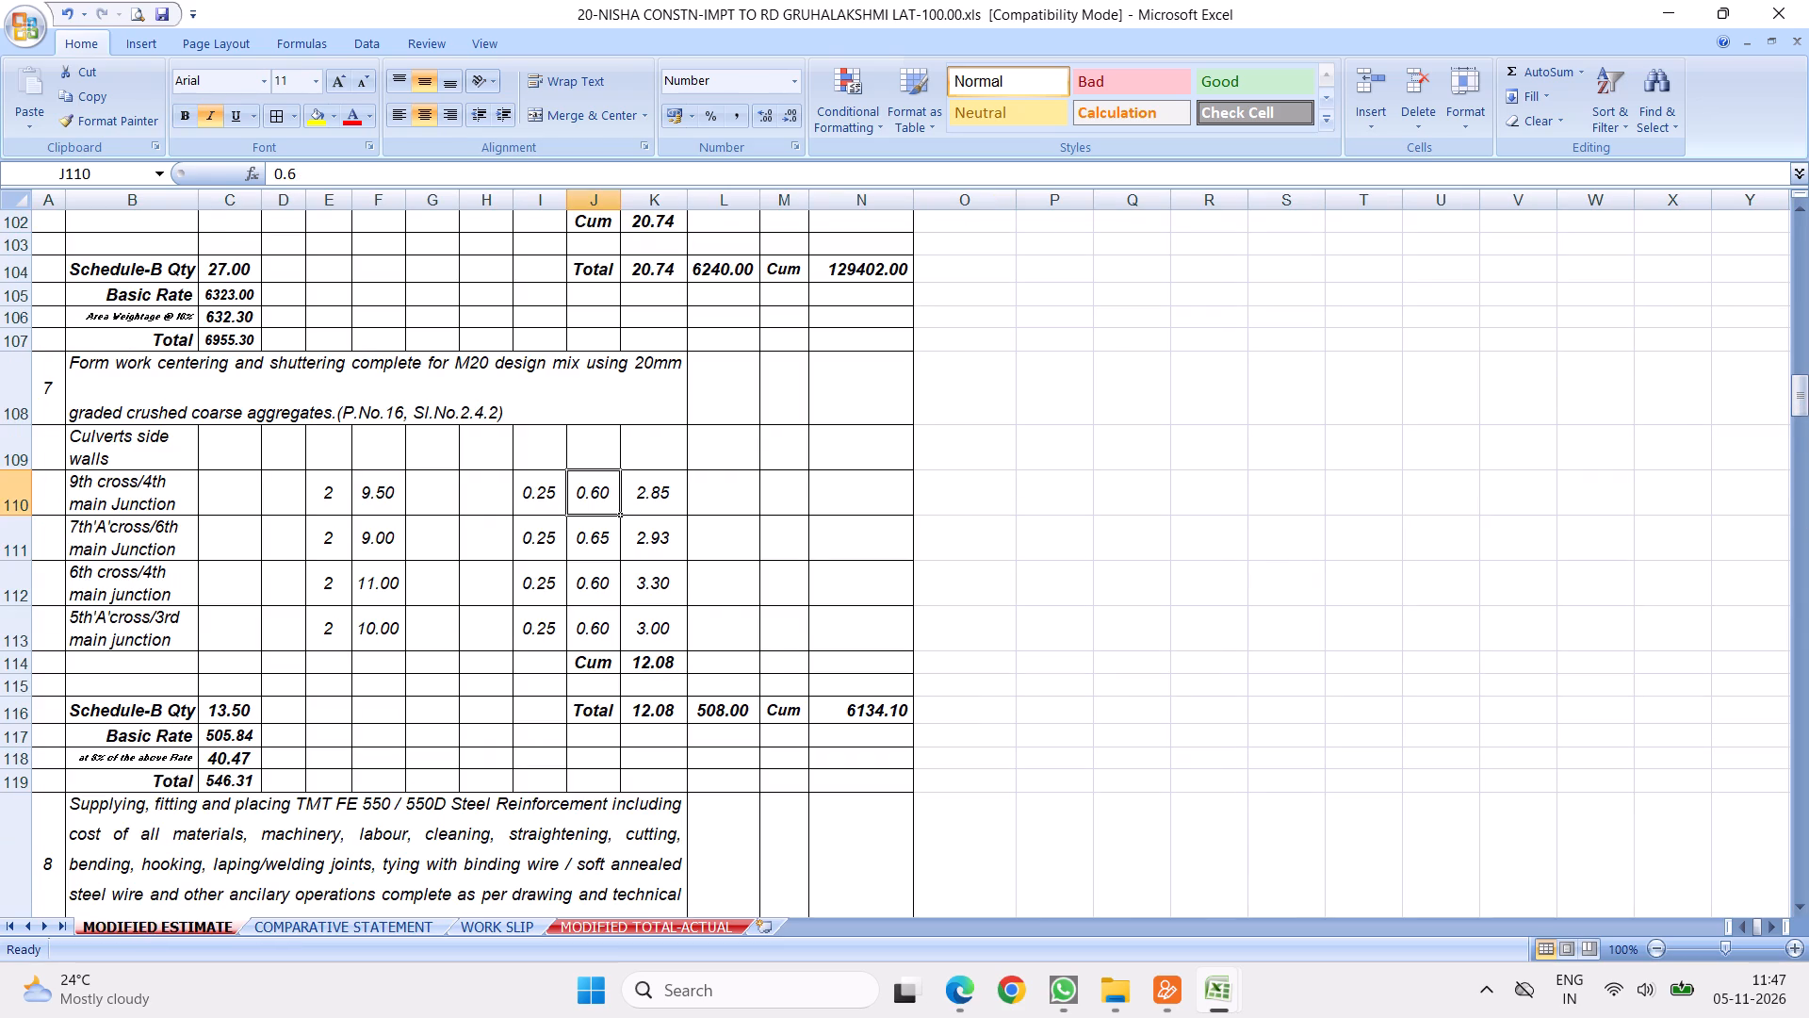
type(".6")
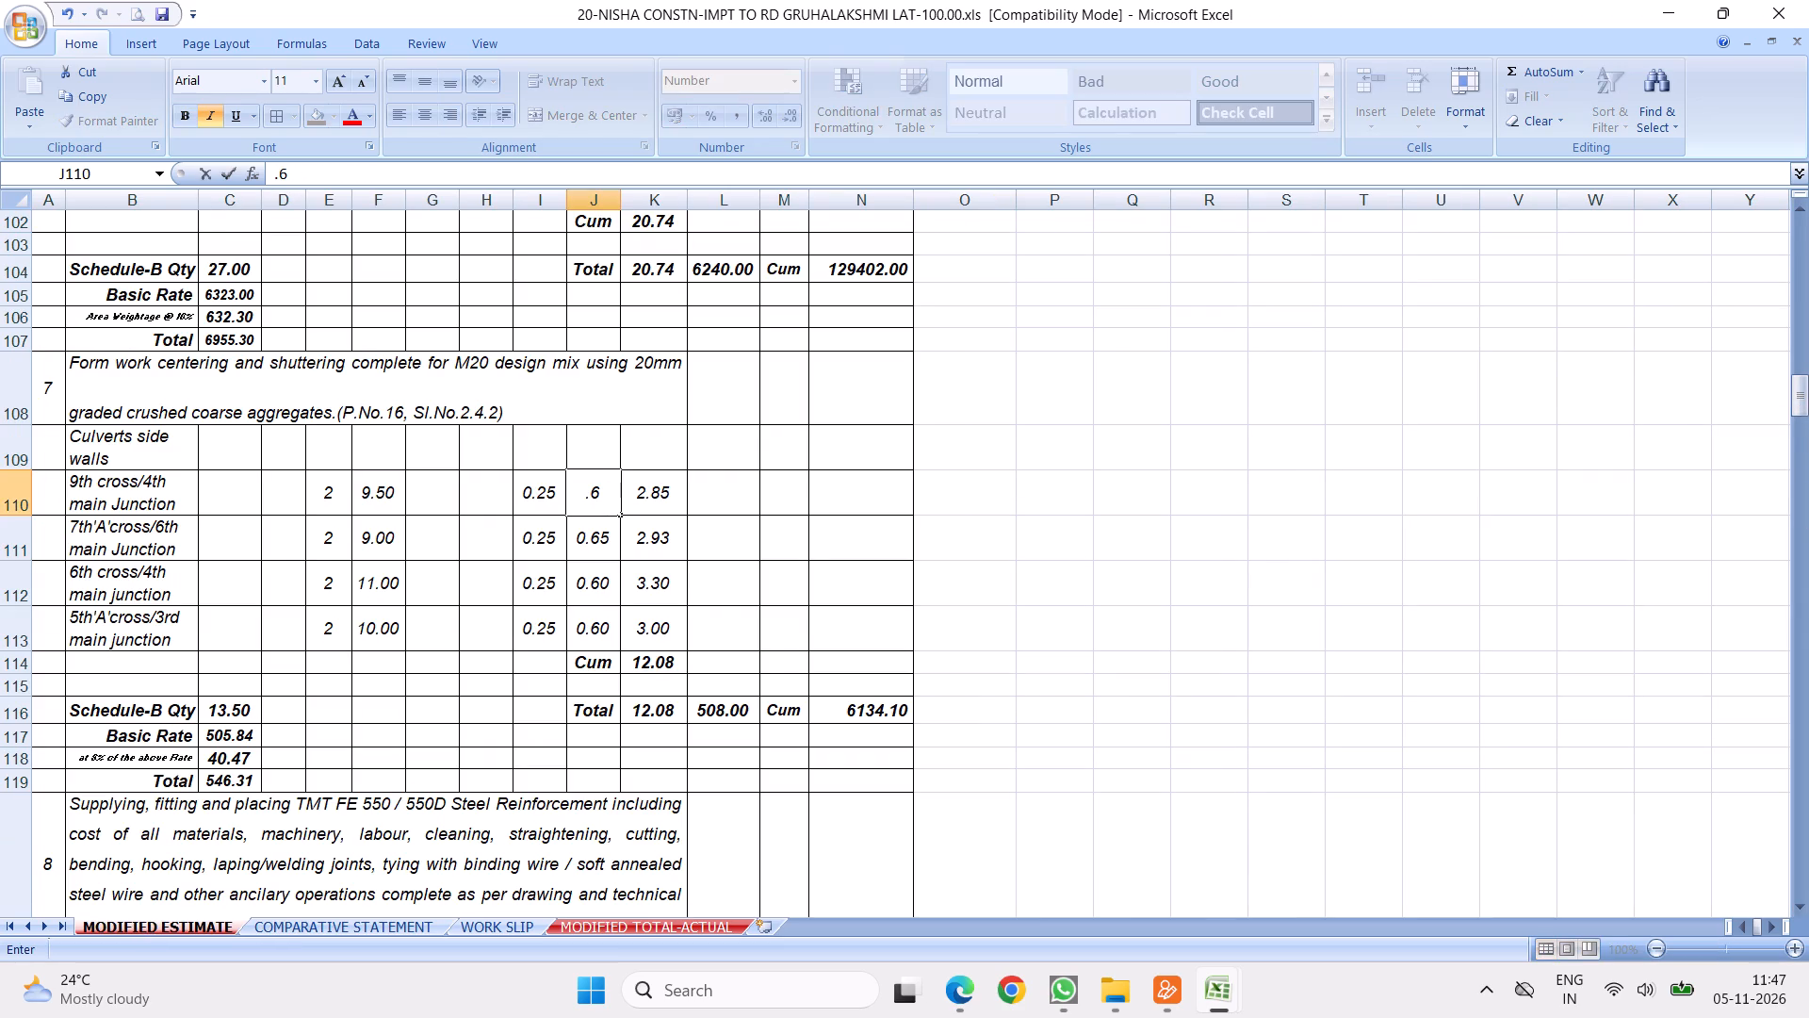
key("5")
key("Return")
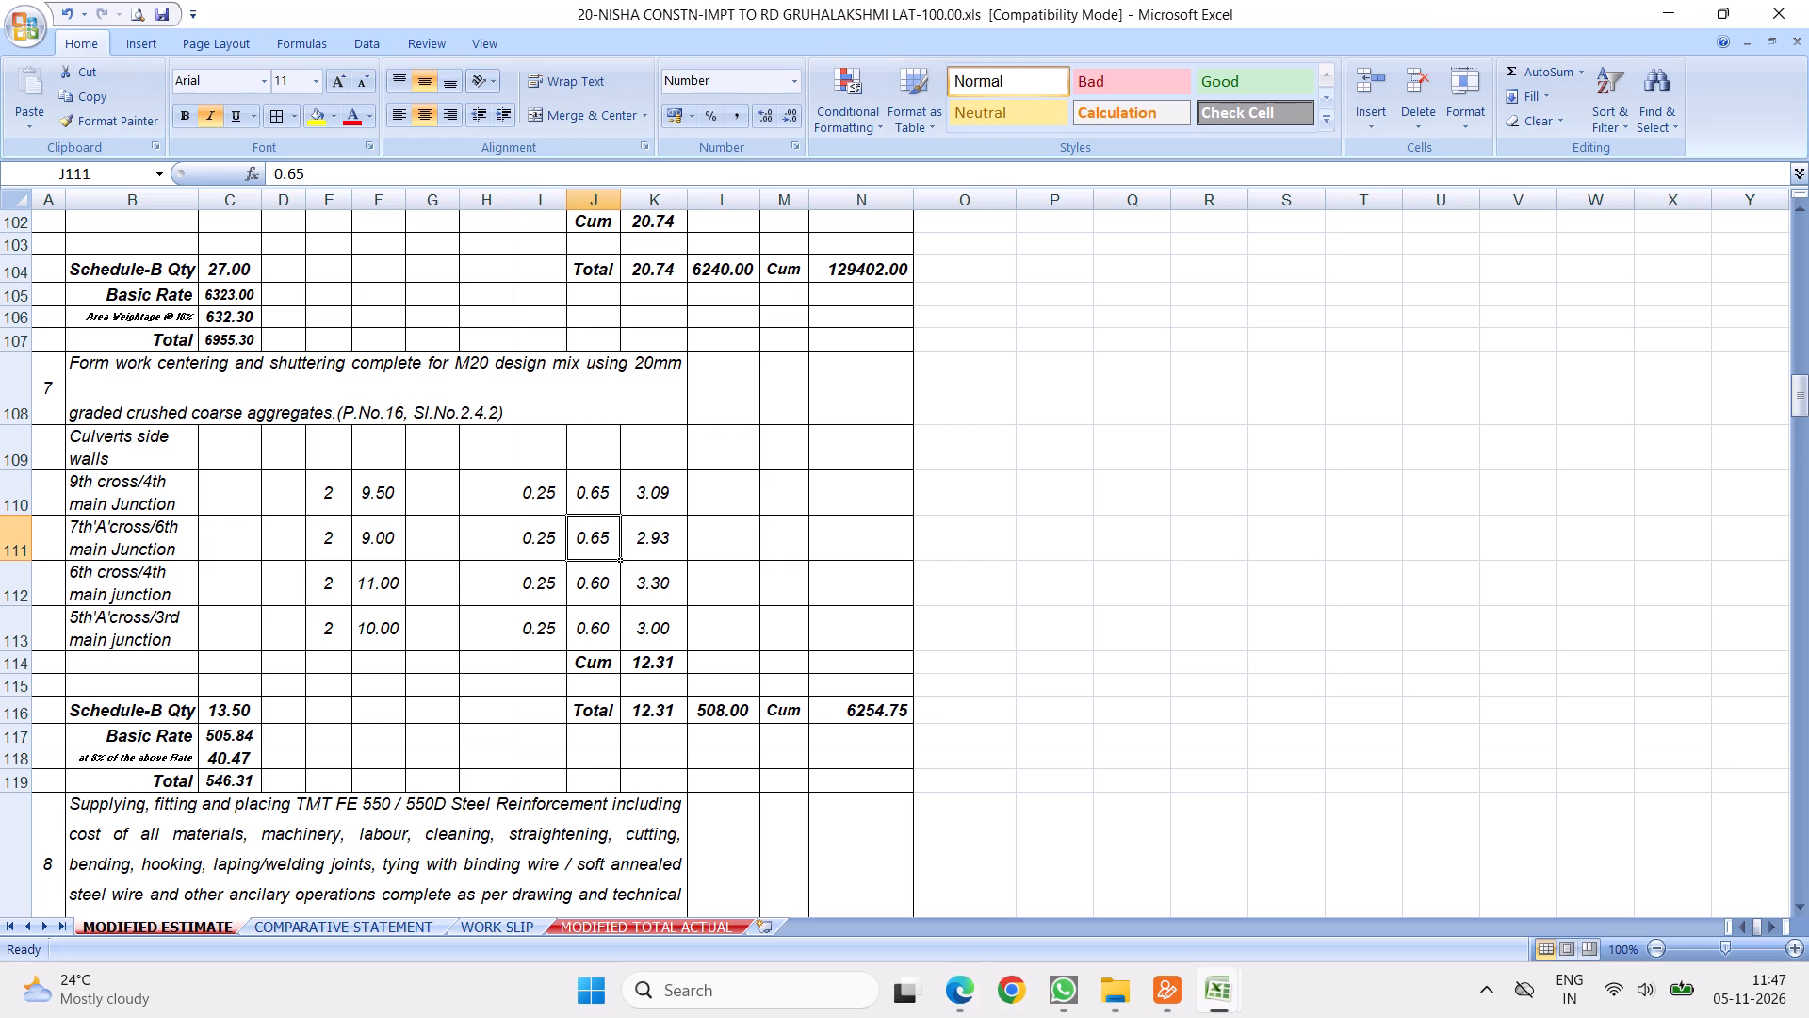
Check the sub total, GST, total and excess amounts at the end of MODIFIED ESTIMATE.
left_click_drag(1803, 385, 1806, 774)
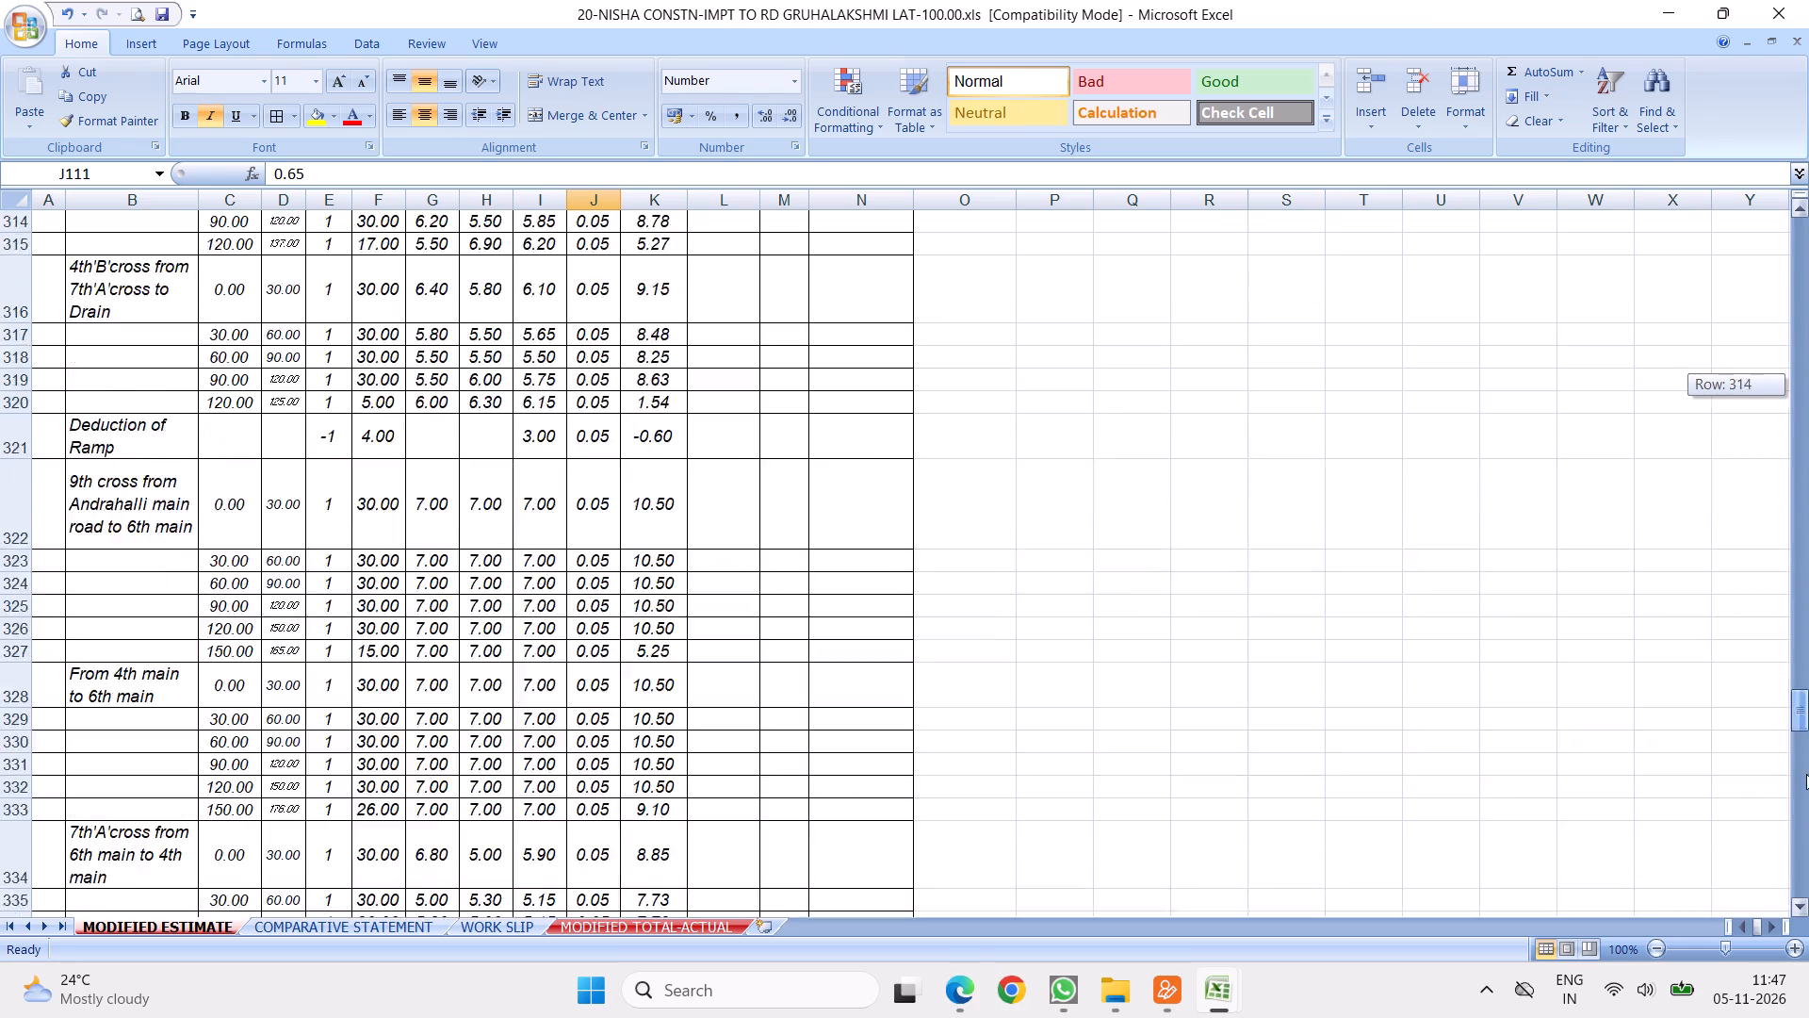
left_click_drag(1806, 774, 1803, 952)
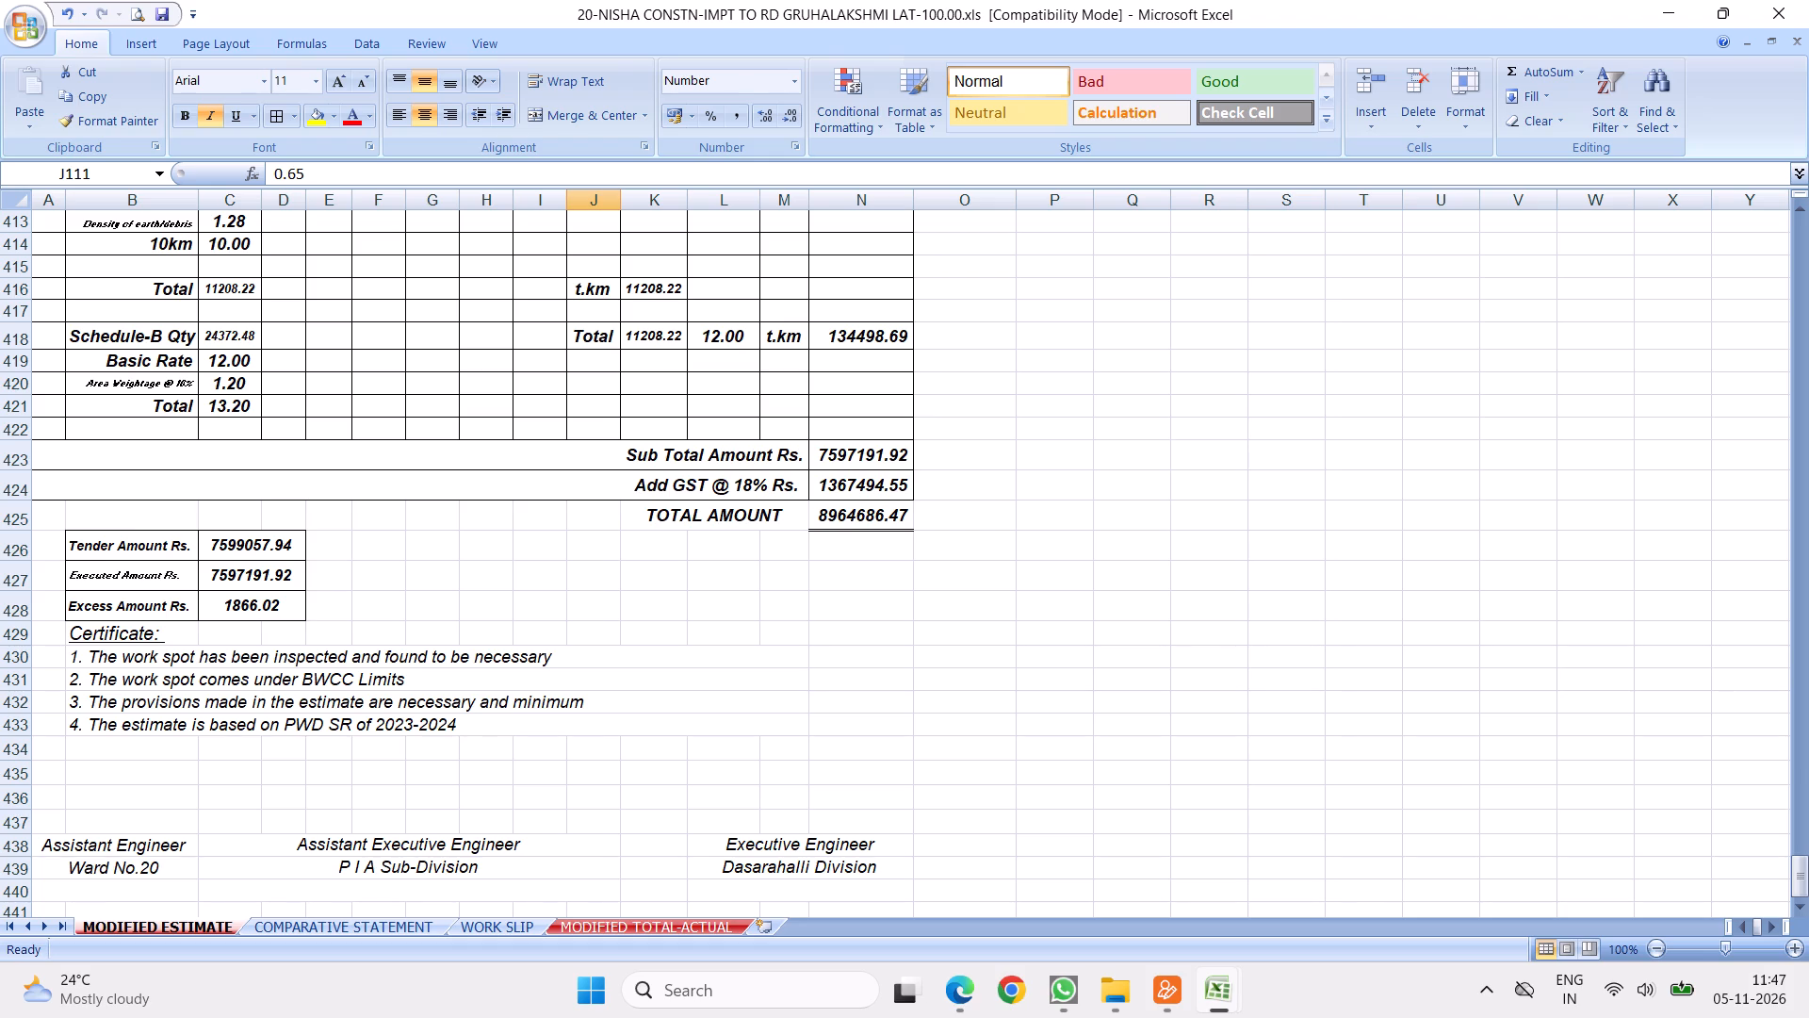
left_click(361, 517)
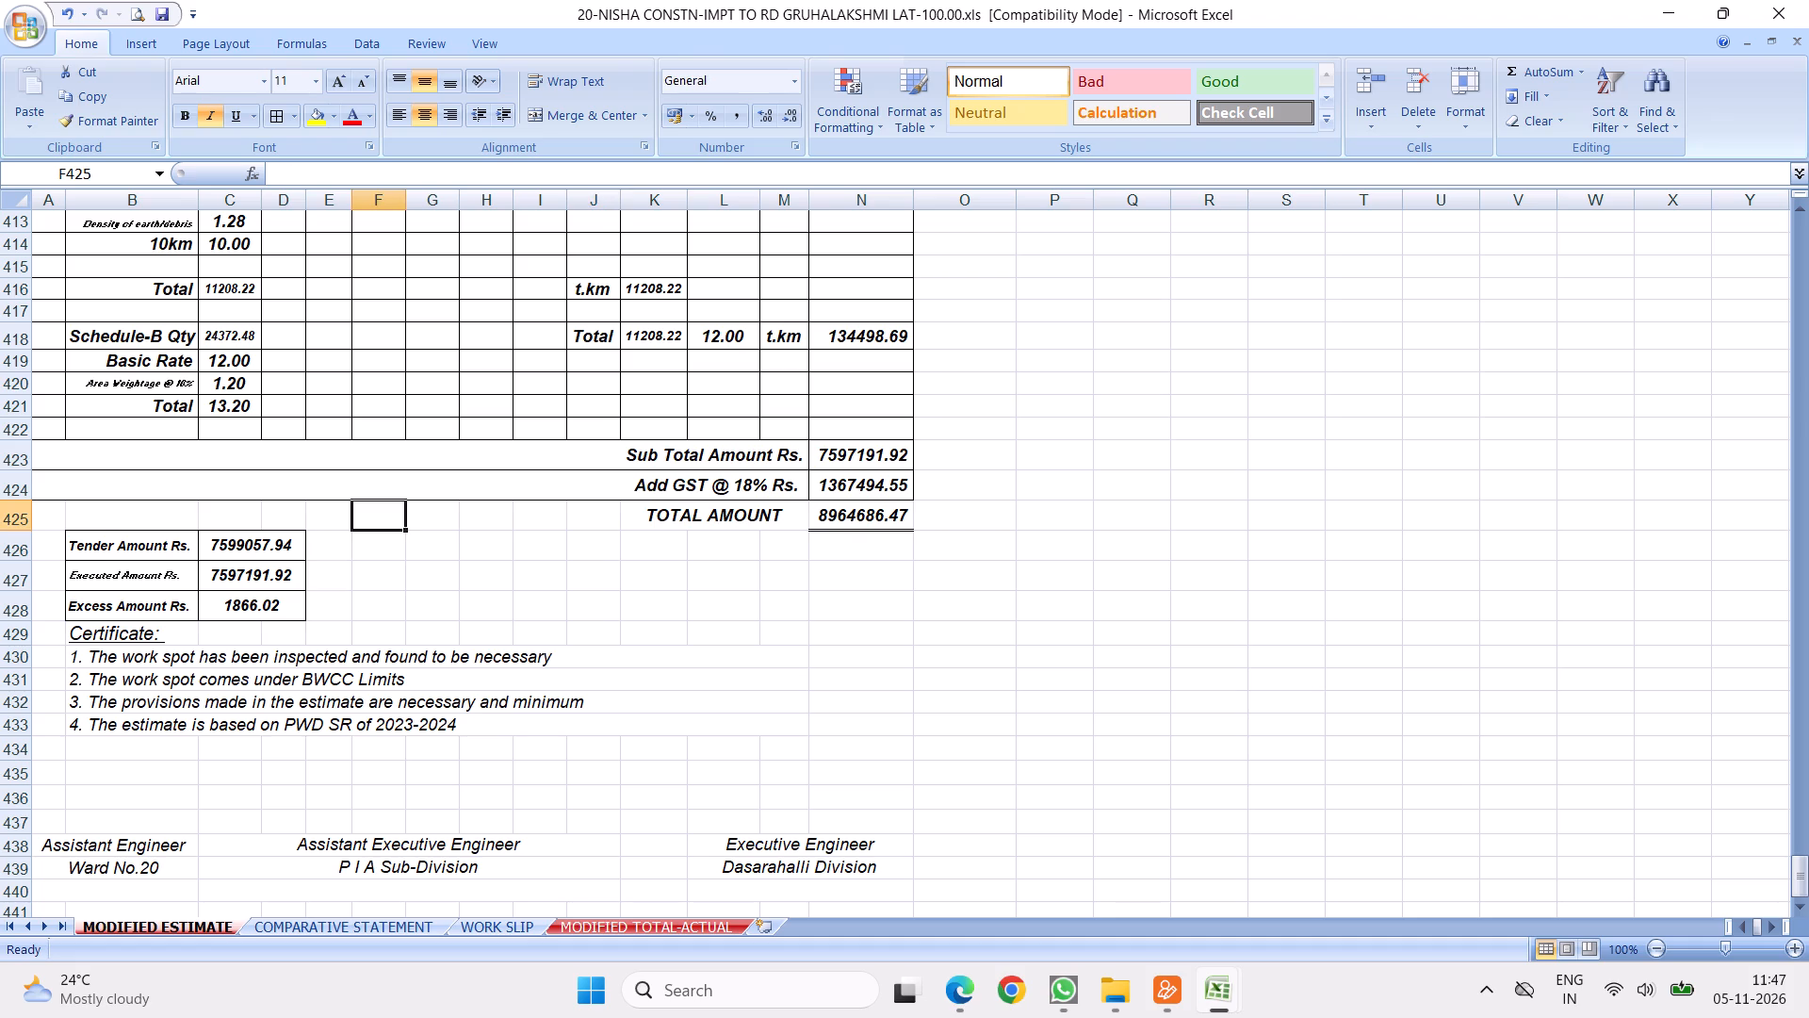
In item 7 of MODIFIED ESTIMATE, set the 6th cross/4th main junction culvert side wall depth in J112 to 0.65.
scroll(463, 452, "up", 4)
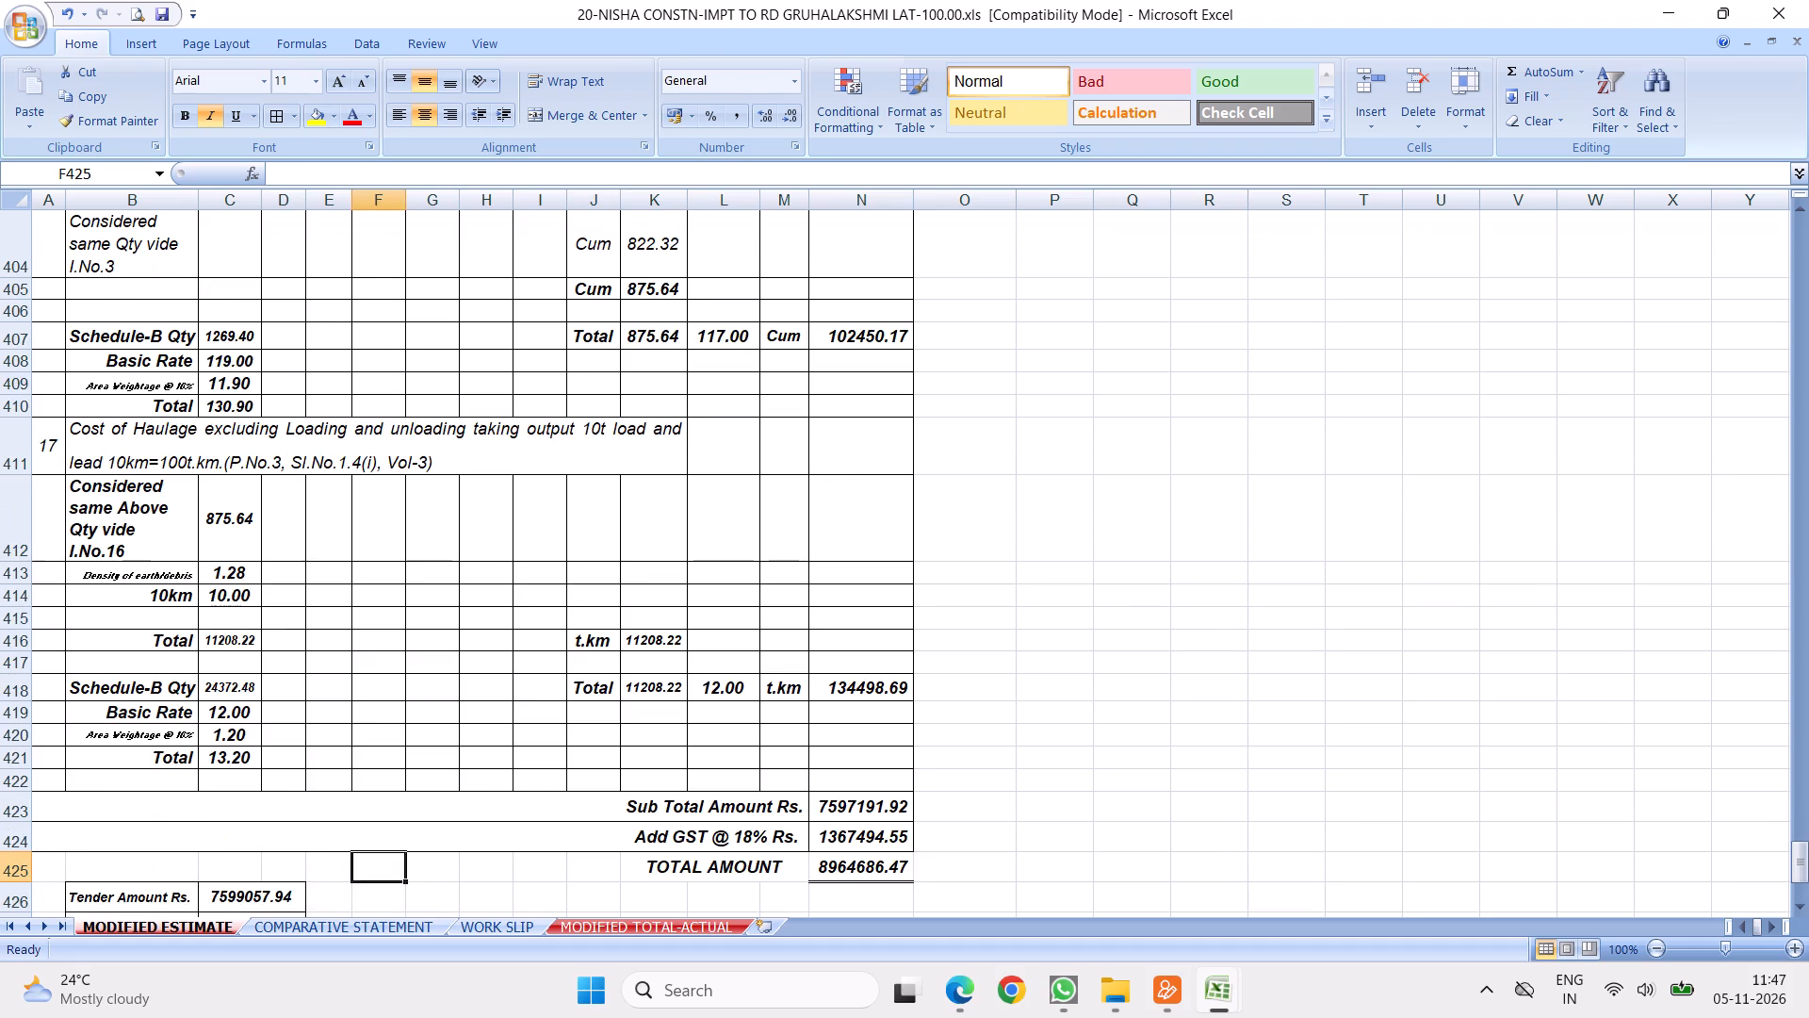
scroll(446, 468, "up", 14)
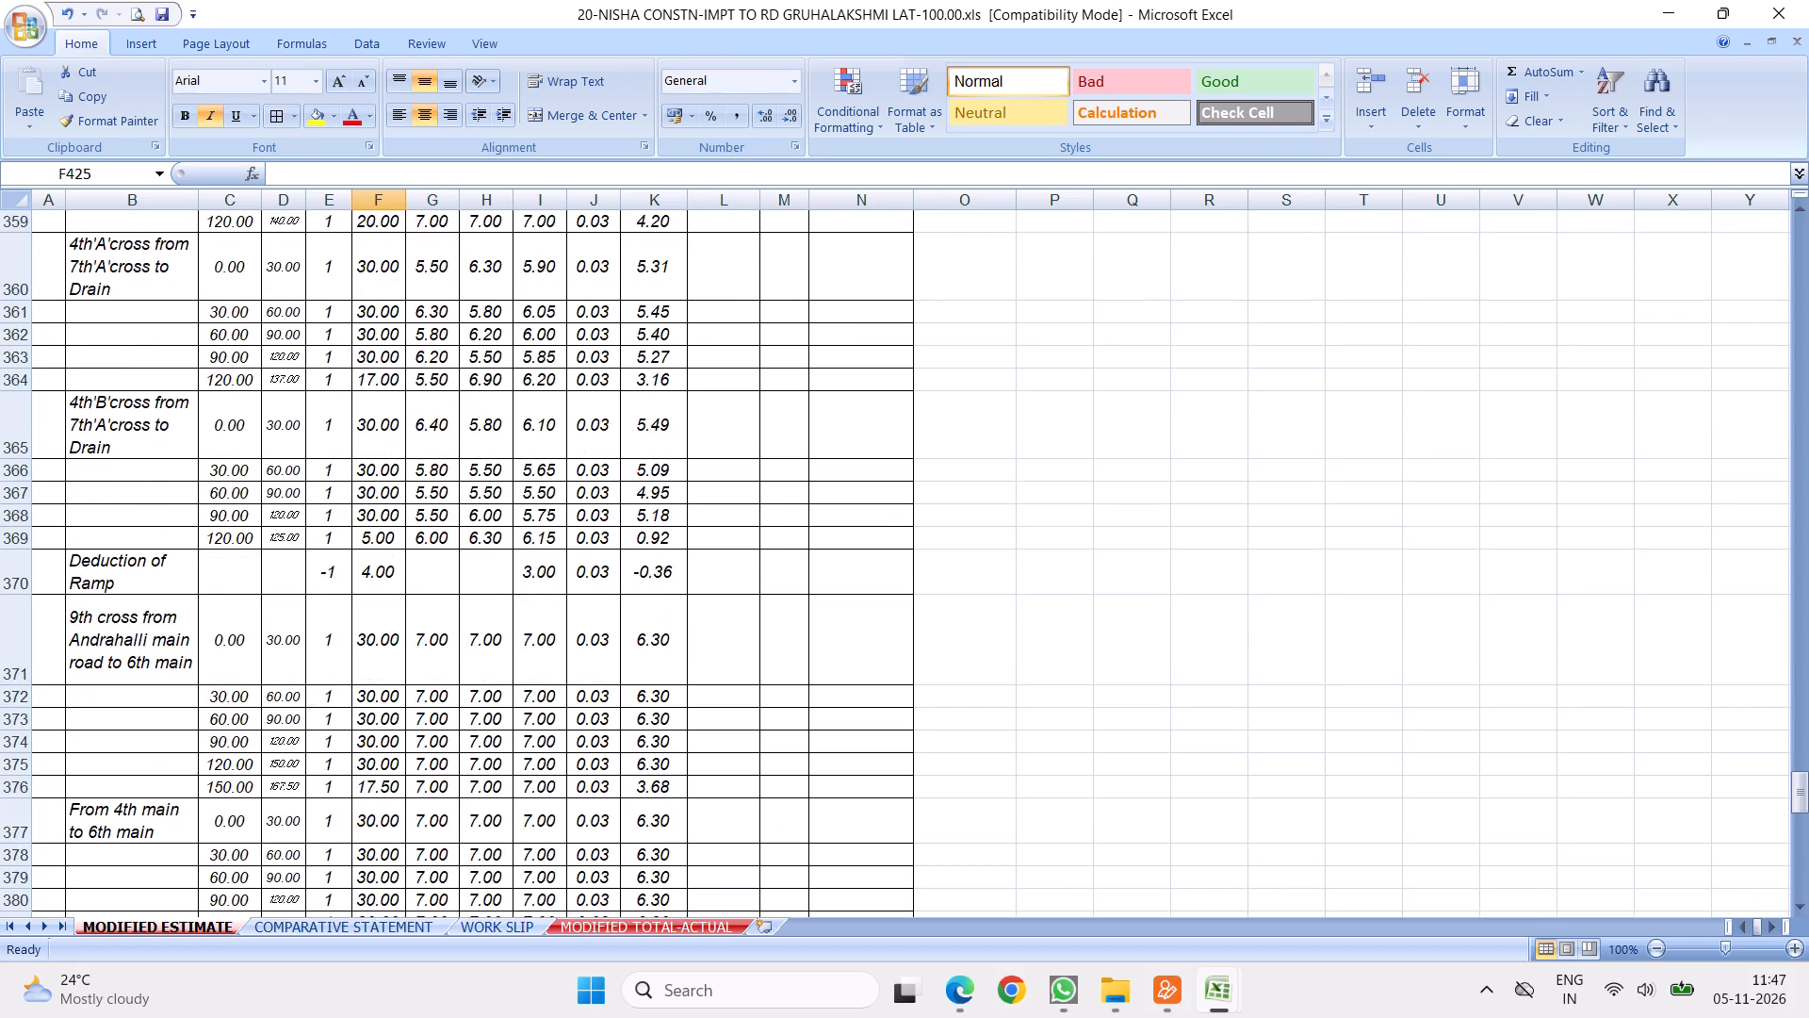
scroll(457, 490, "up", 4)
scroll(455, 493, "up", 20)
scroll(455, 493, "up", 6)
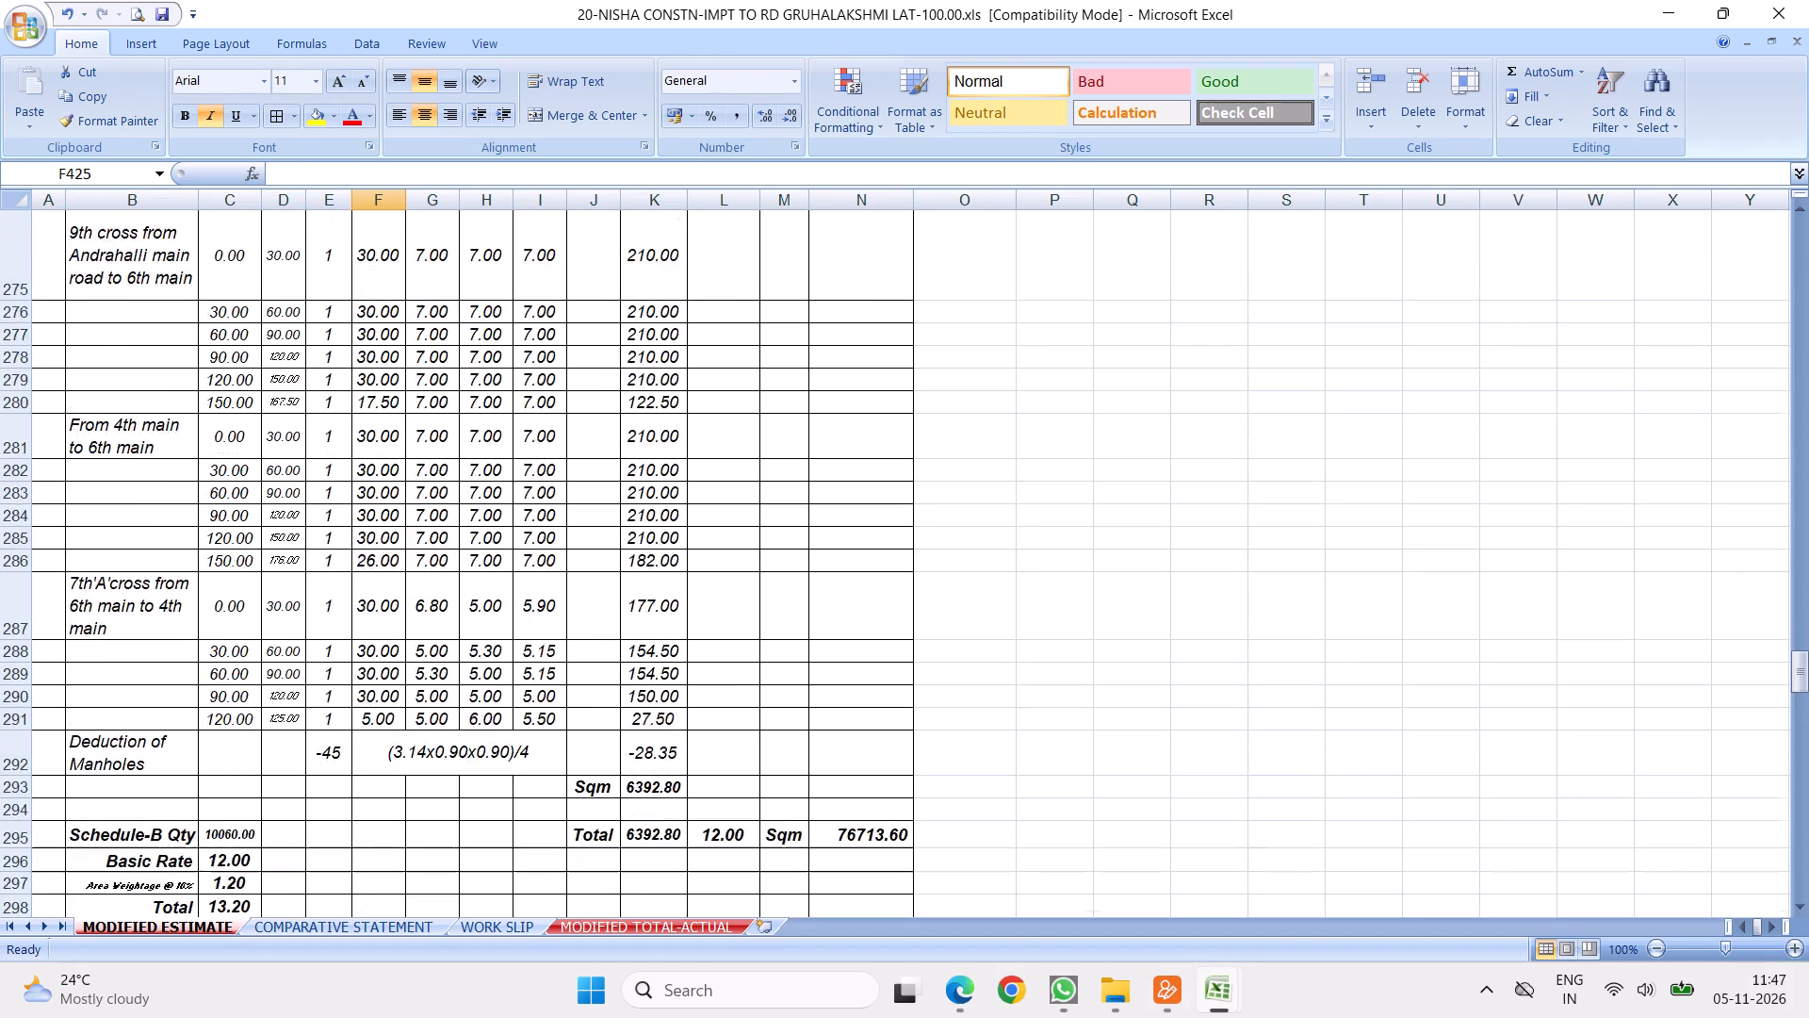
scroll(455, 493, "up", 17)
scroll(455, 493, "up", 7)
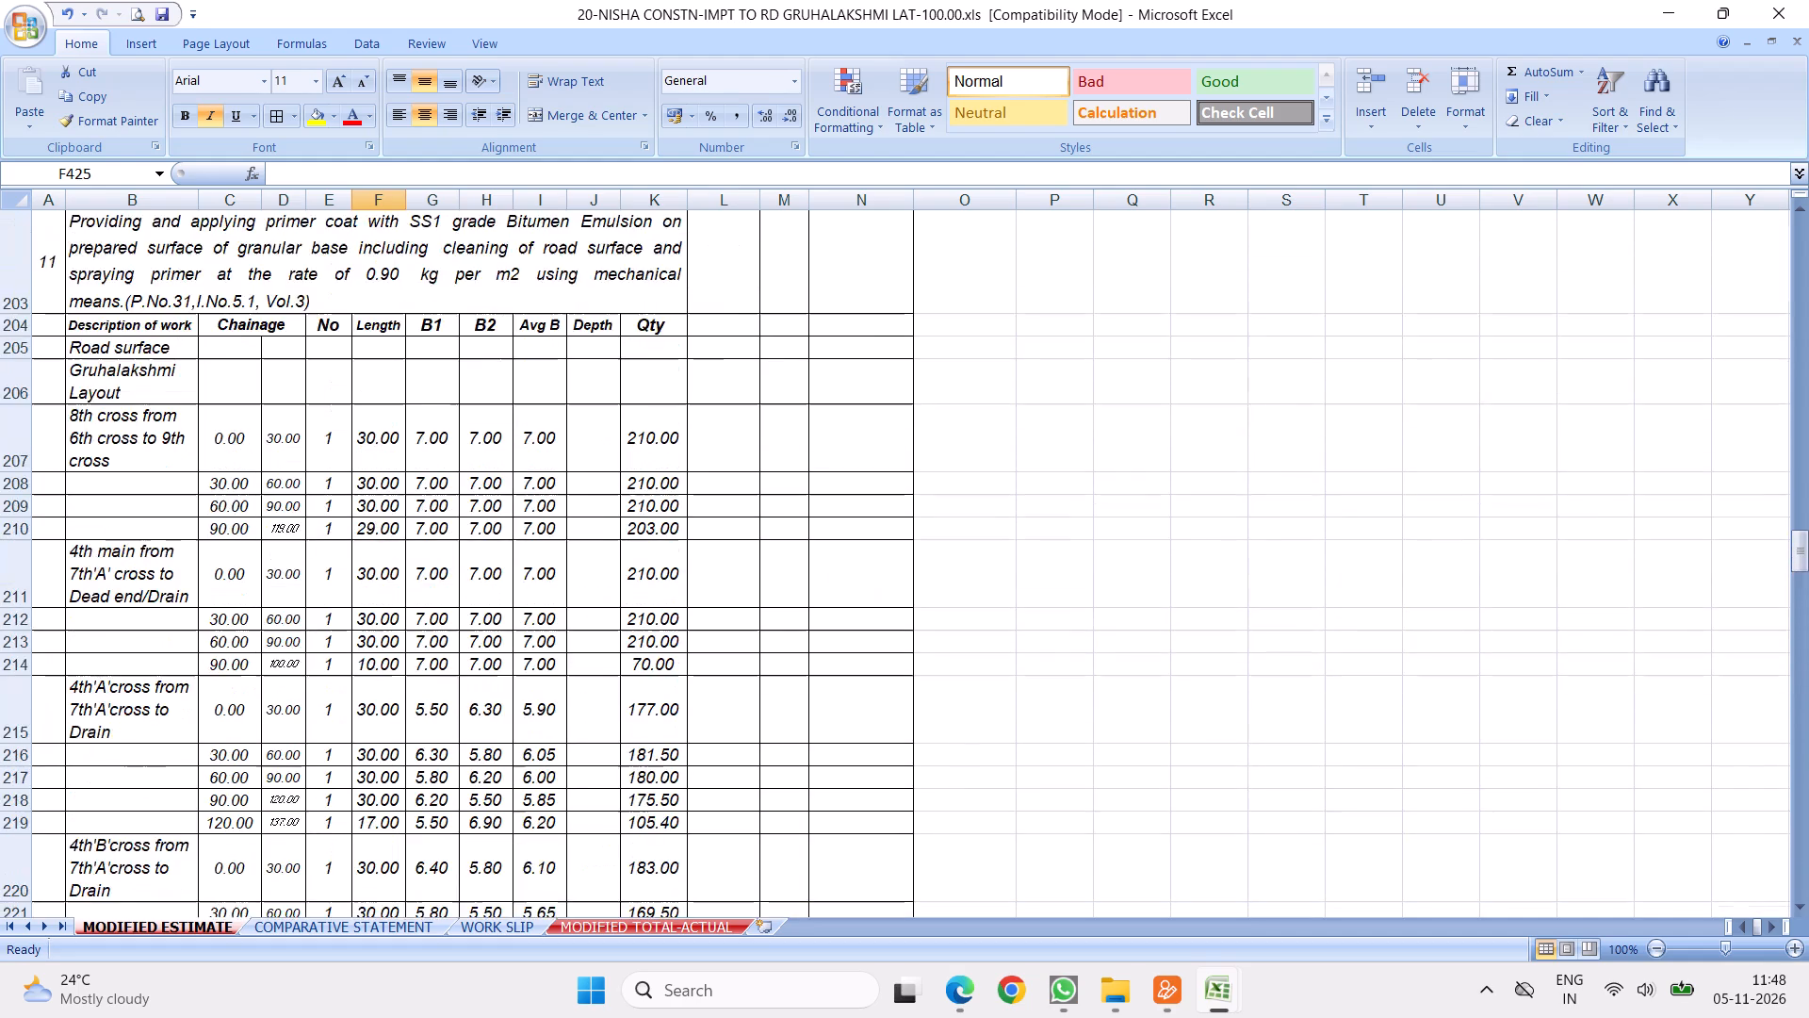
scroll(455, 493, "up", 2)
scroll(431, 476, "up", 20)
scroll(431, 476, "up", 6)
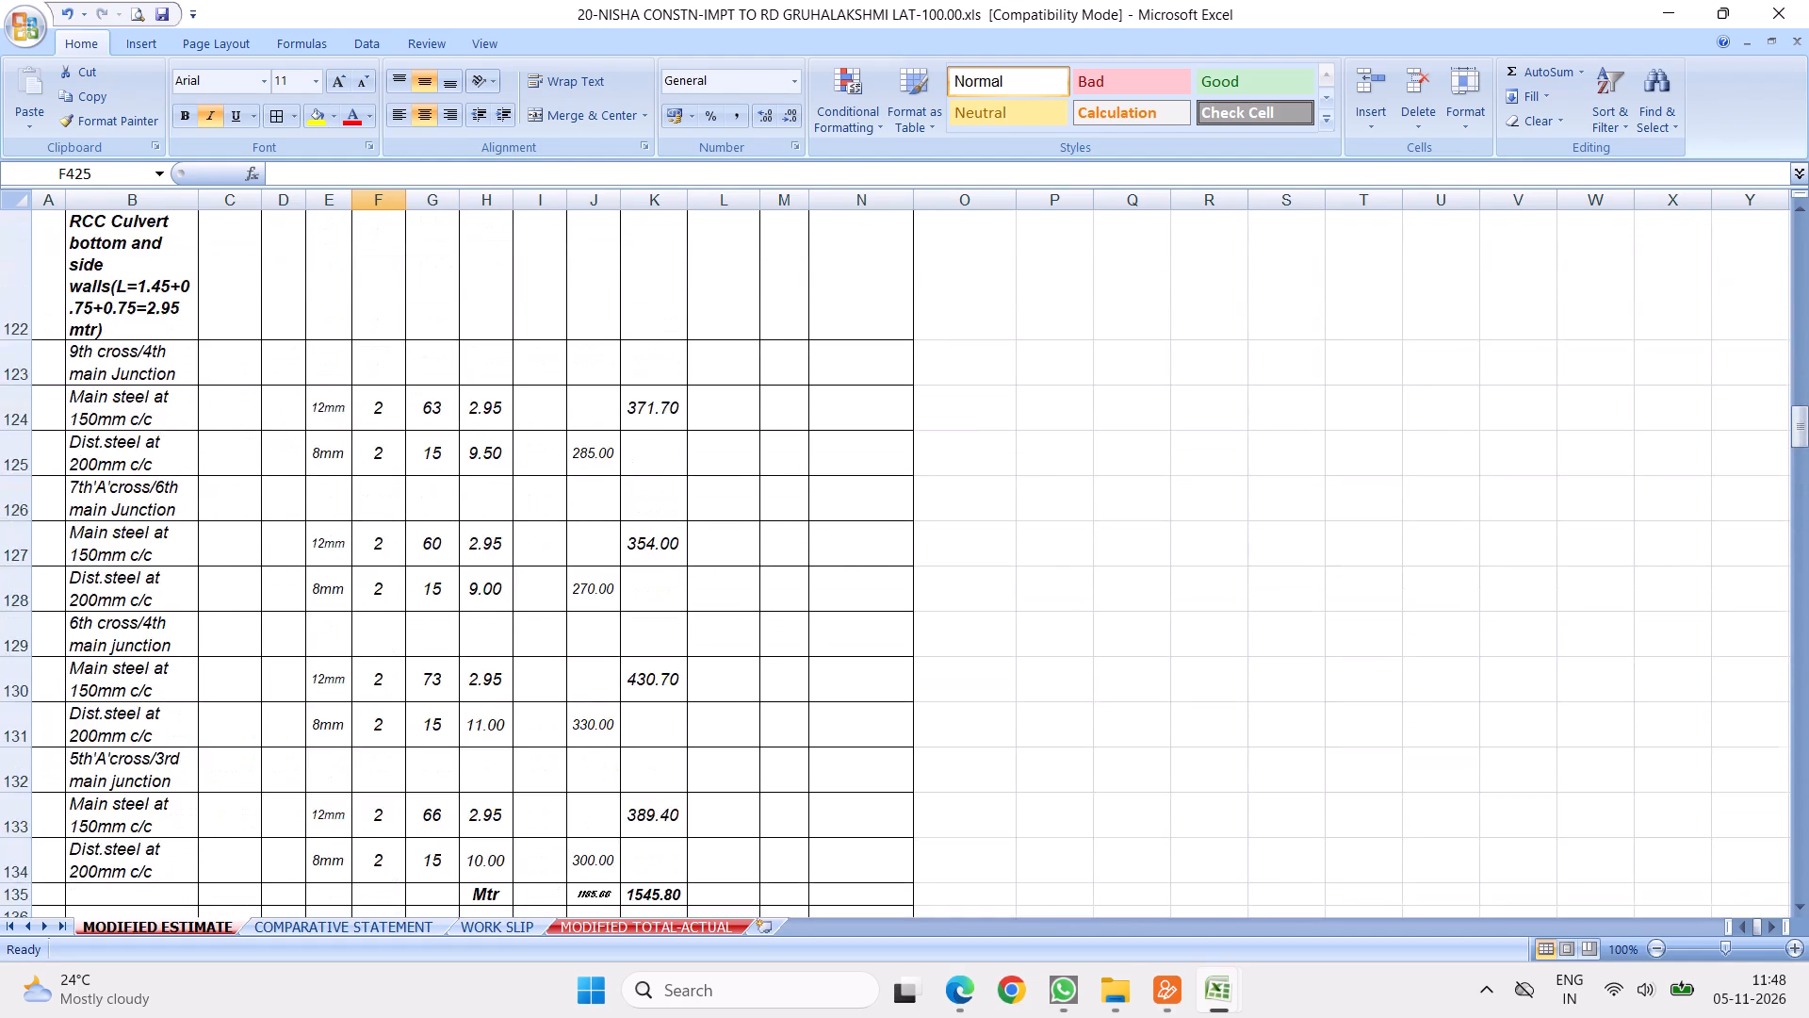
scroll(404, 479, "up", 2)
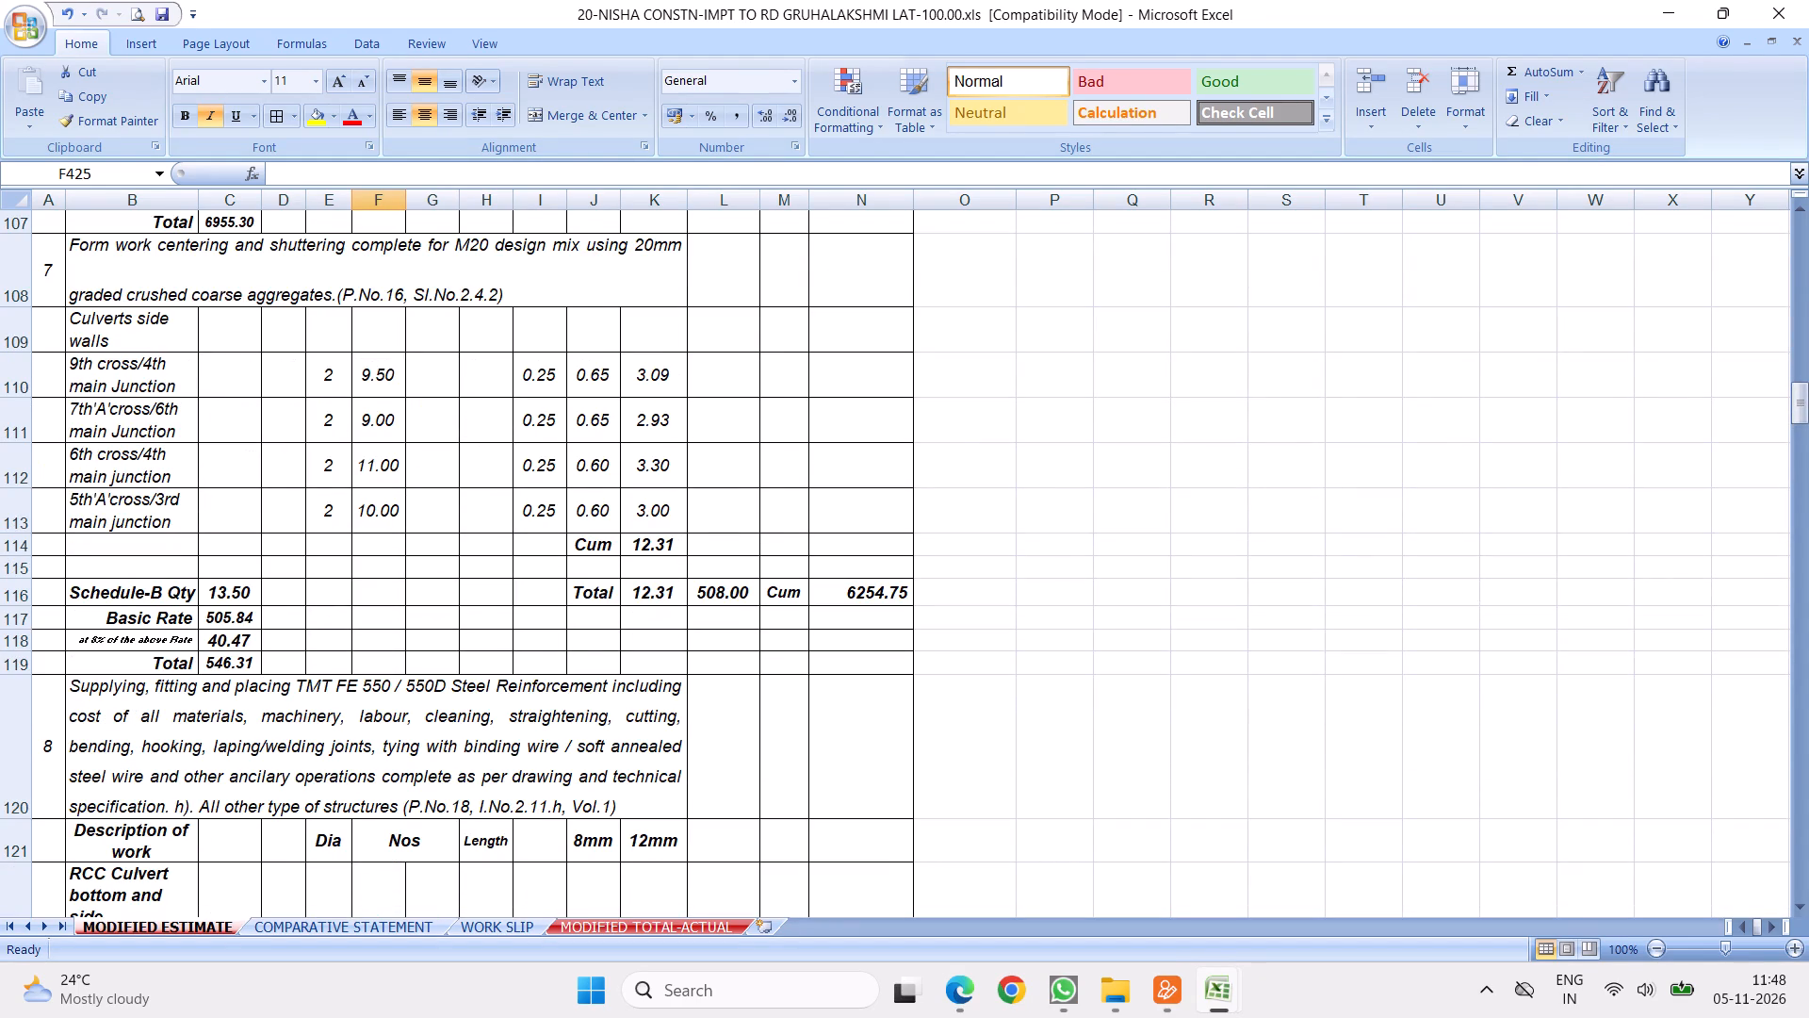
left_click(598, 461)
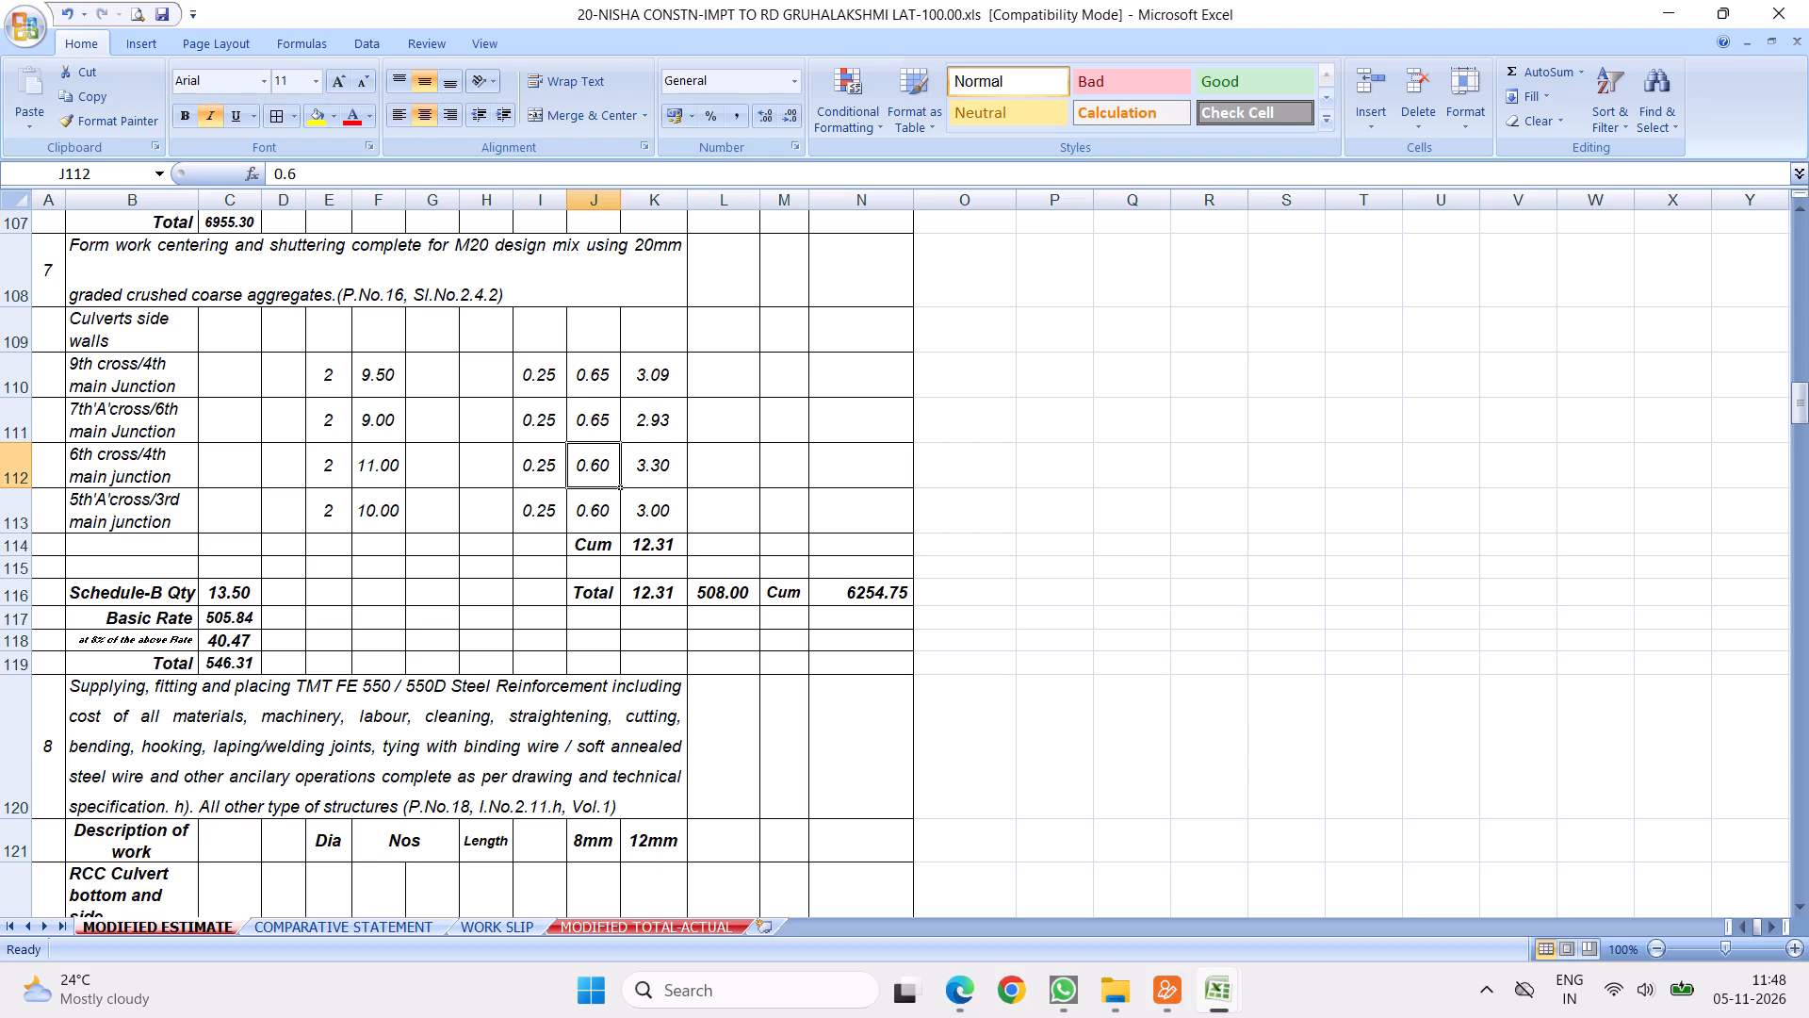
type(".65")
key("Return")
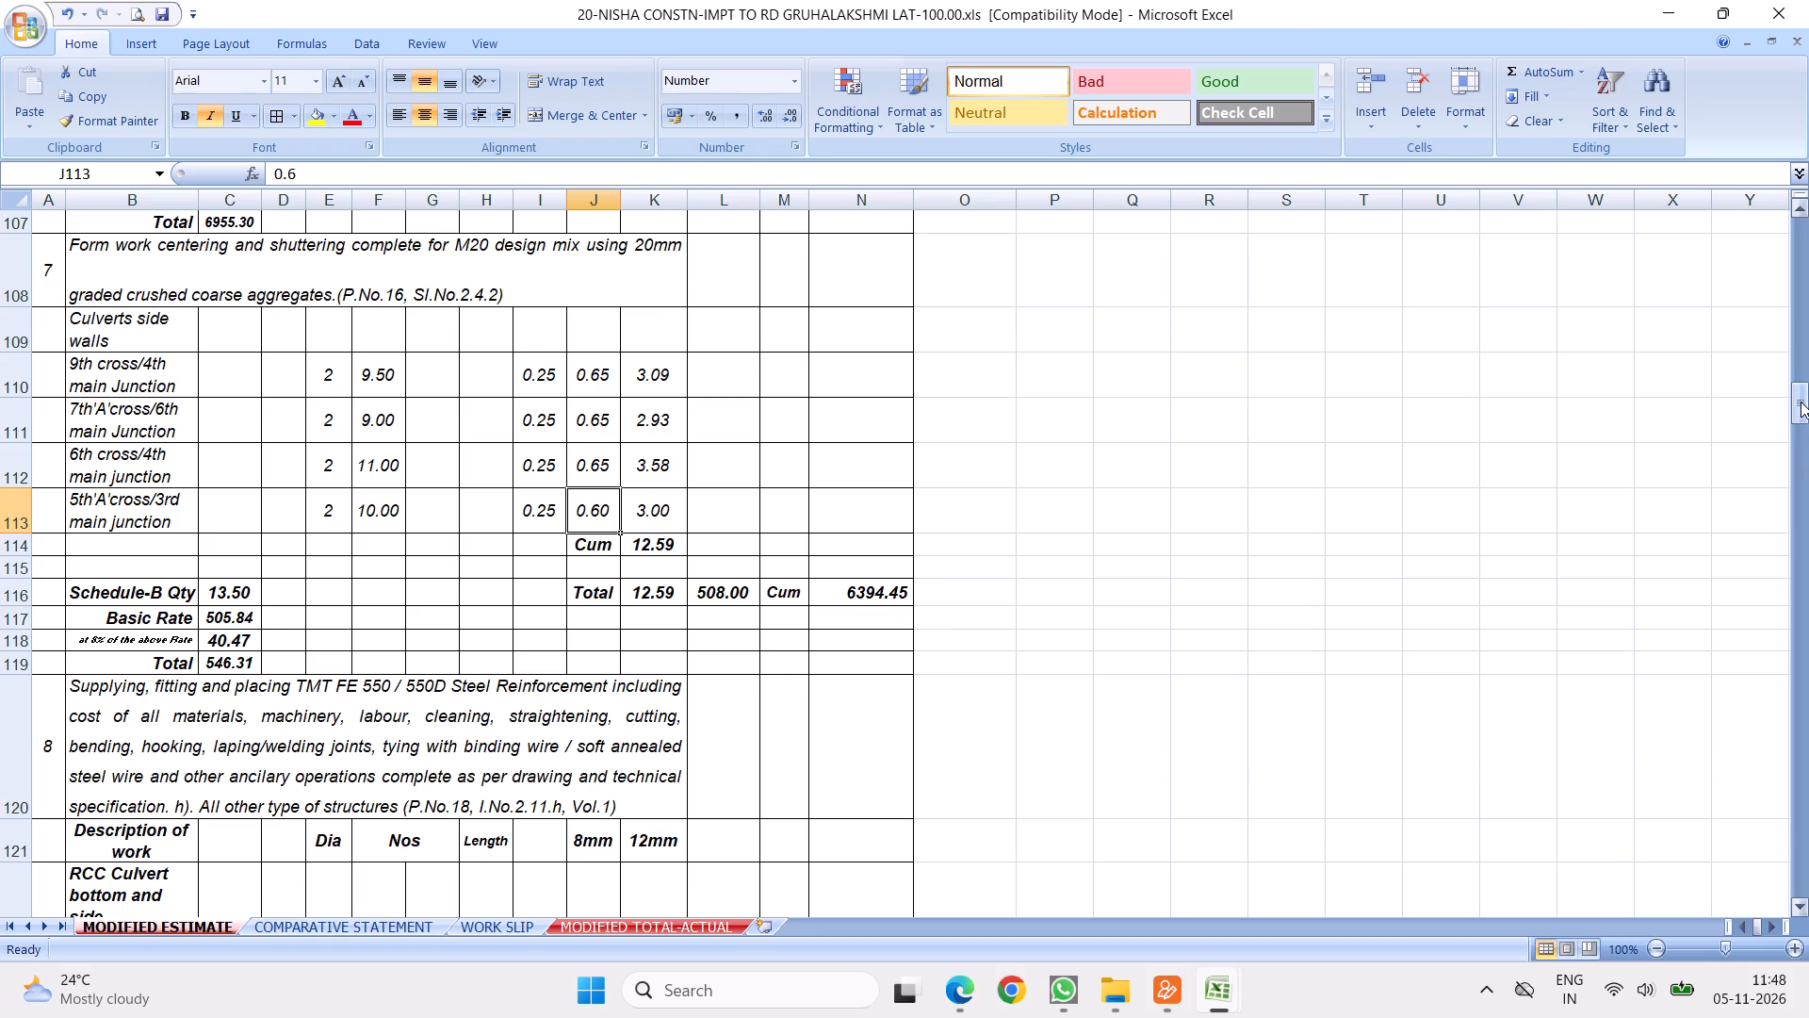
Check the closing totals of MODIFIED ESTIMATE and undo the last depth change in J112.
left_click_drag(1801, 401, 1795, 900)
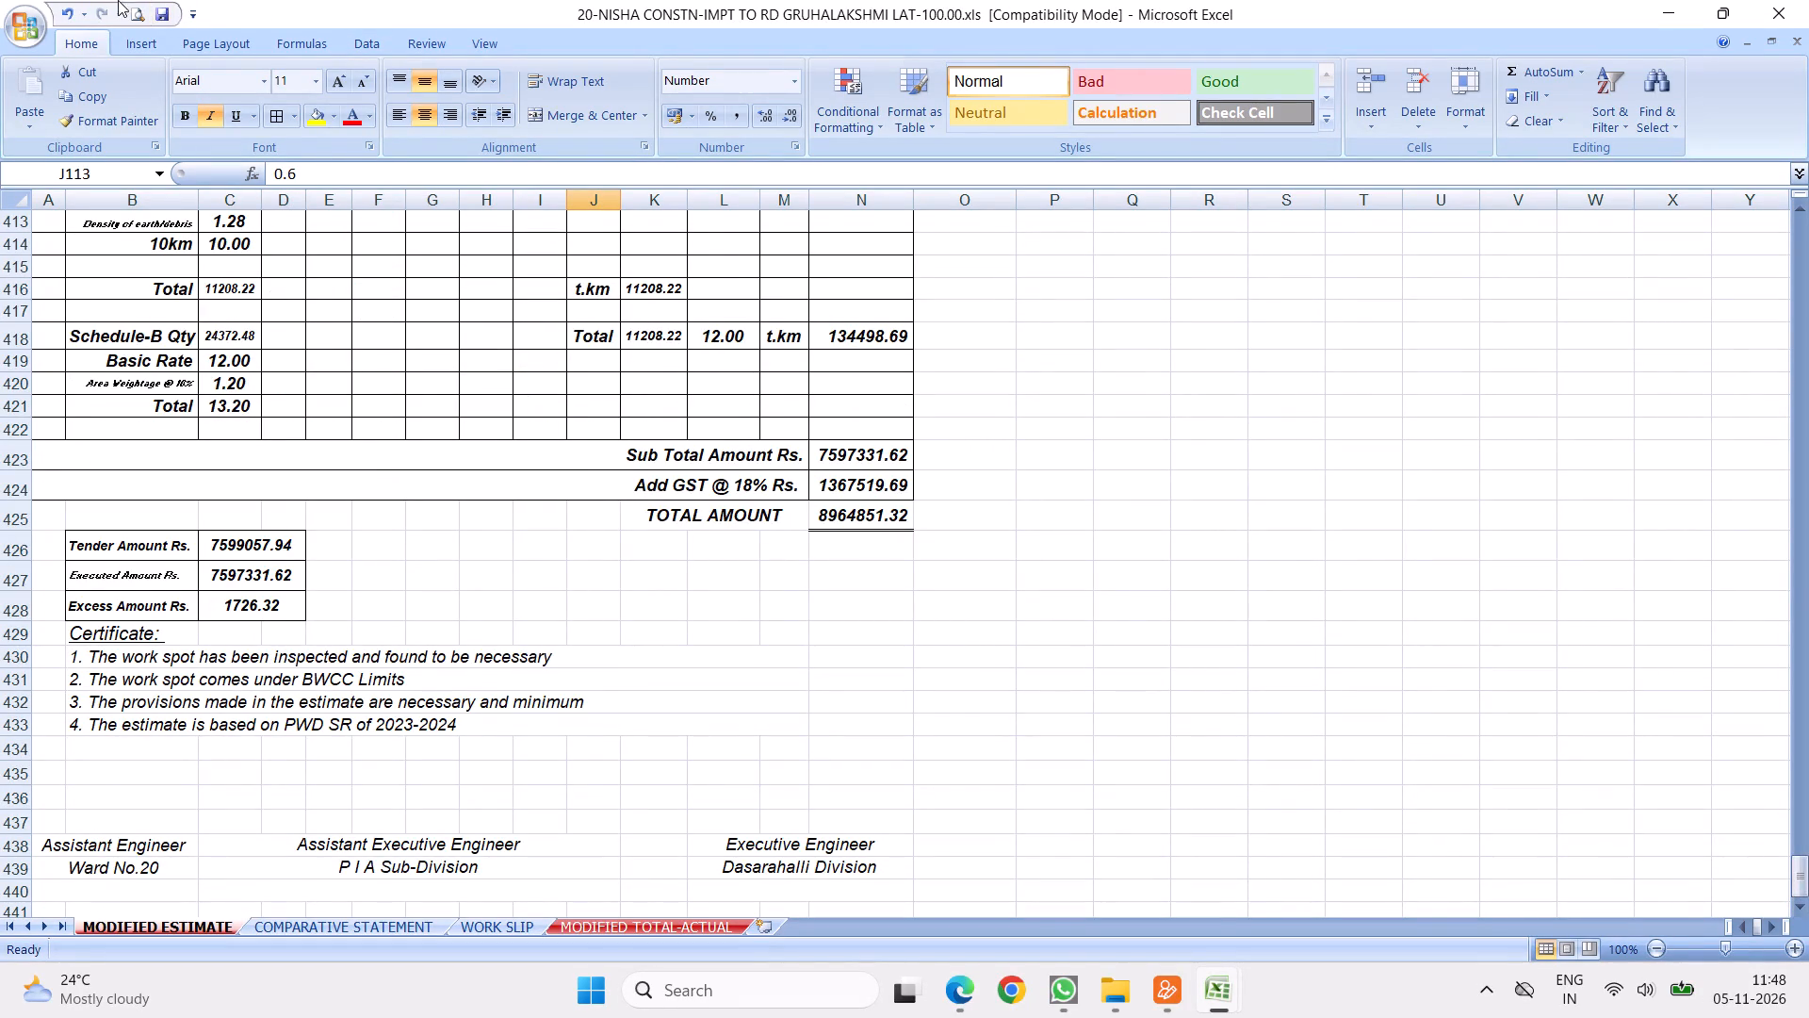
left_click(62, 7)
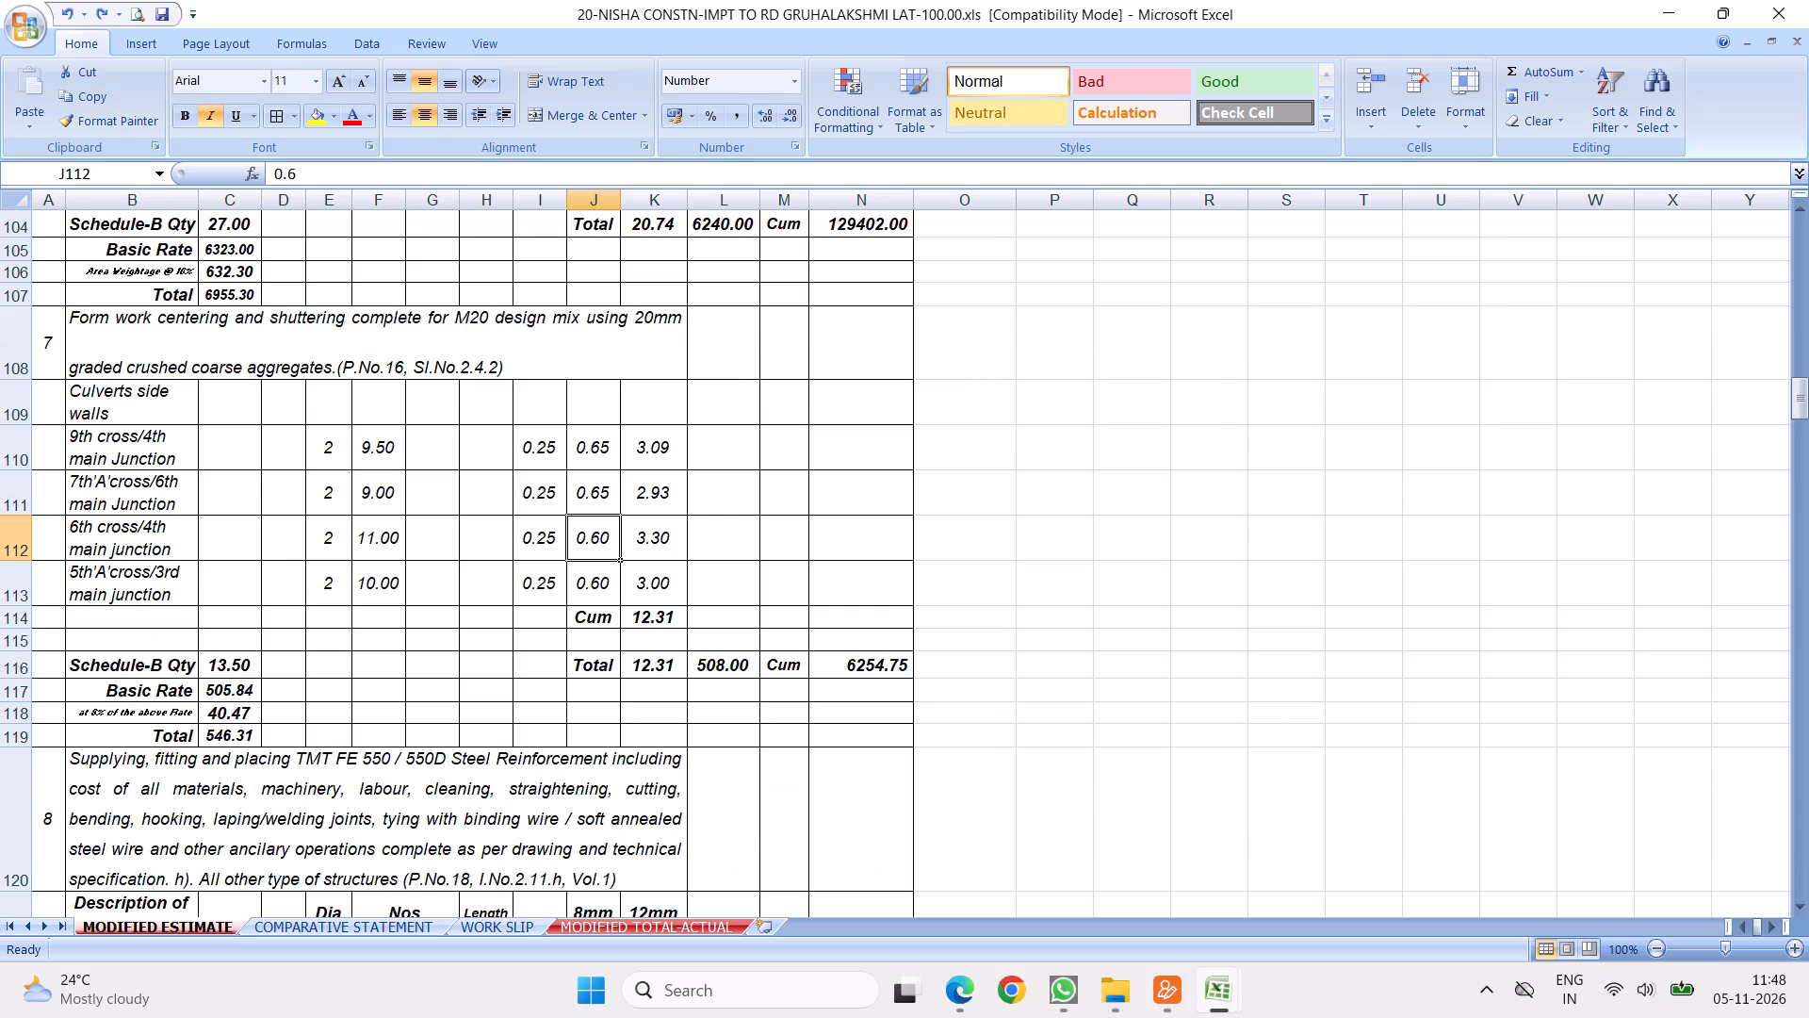
Fill the 0.65 side wall depth in J110 down through J113 for all four culvert junctions of item 7.
left_click(594, 452)
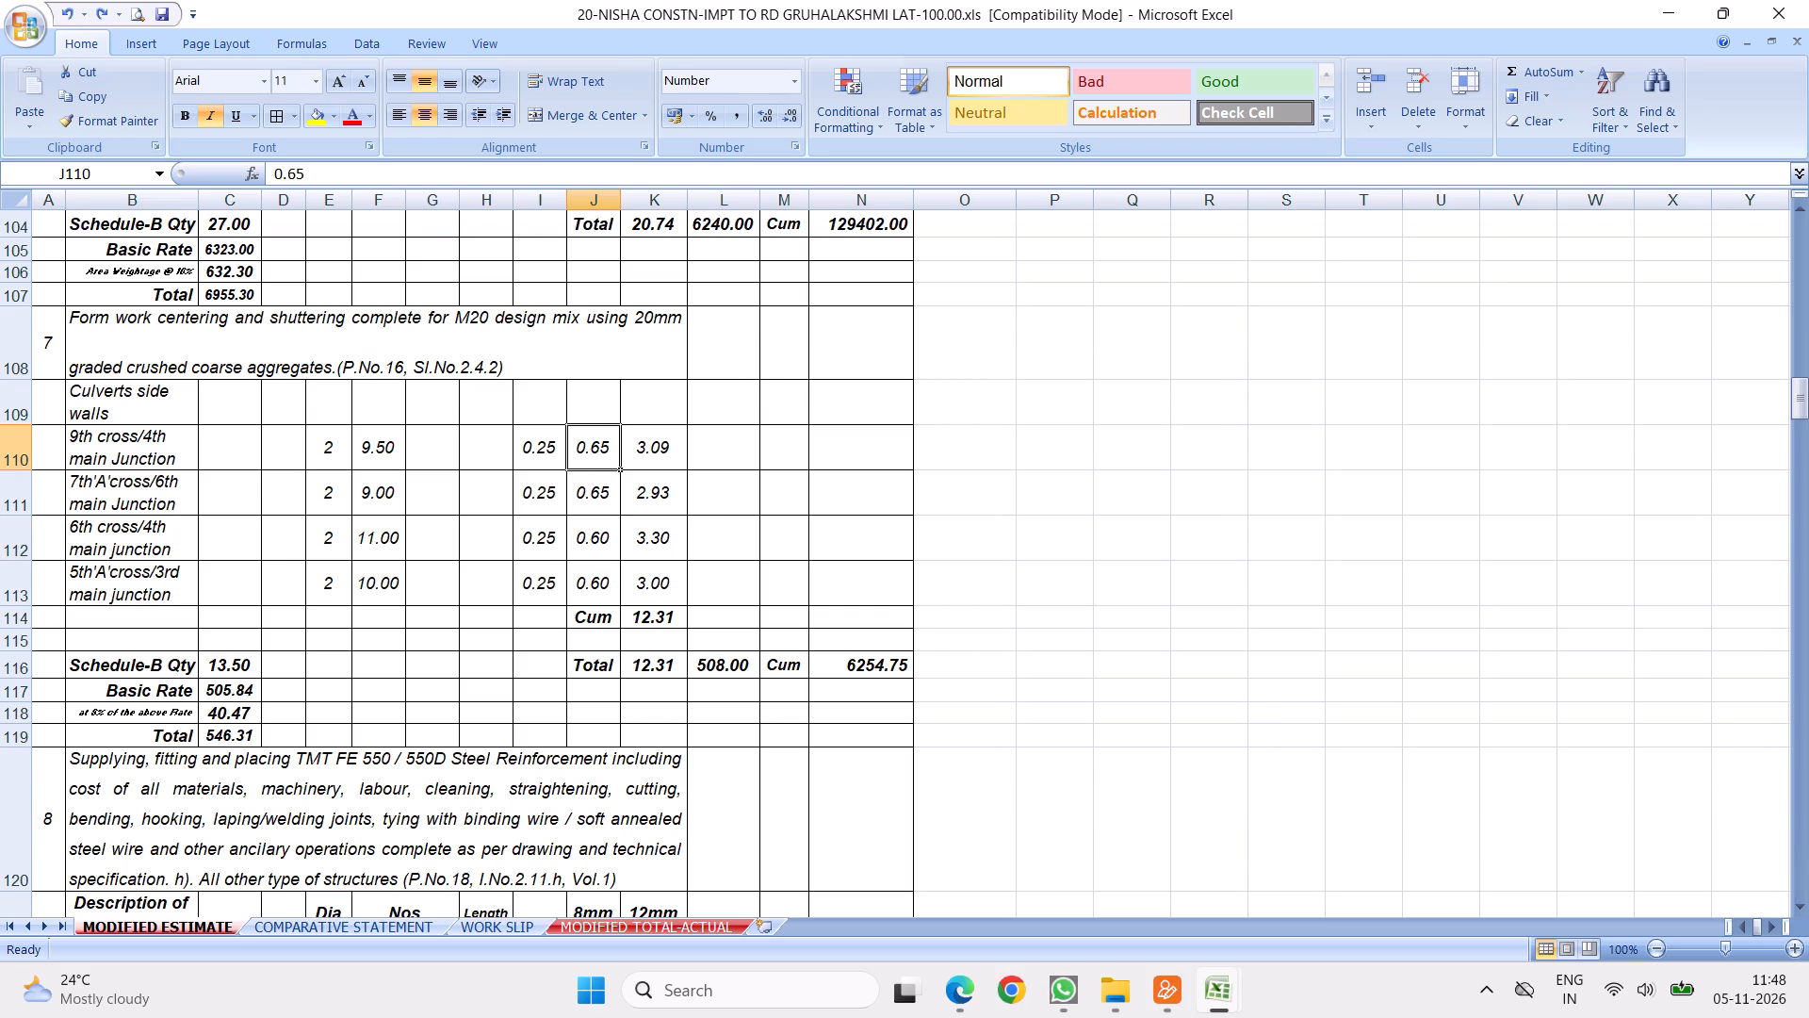
left_click_drag(615, 469, 620, 598)
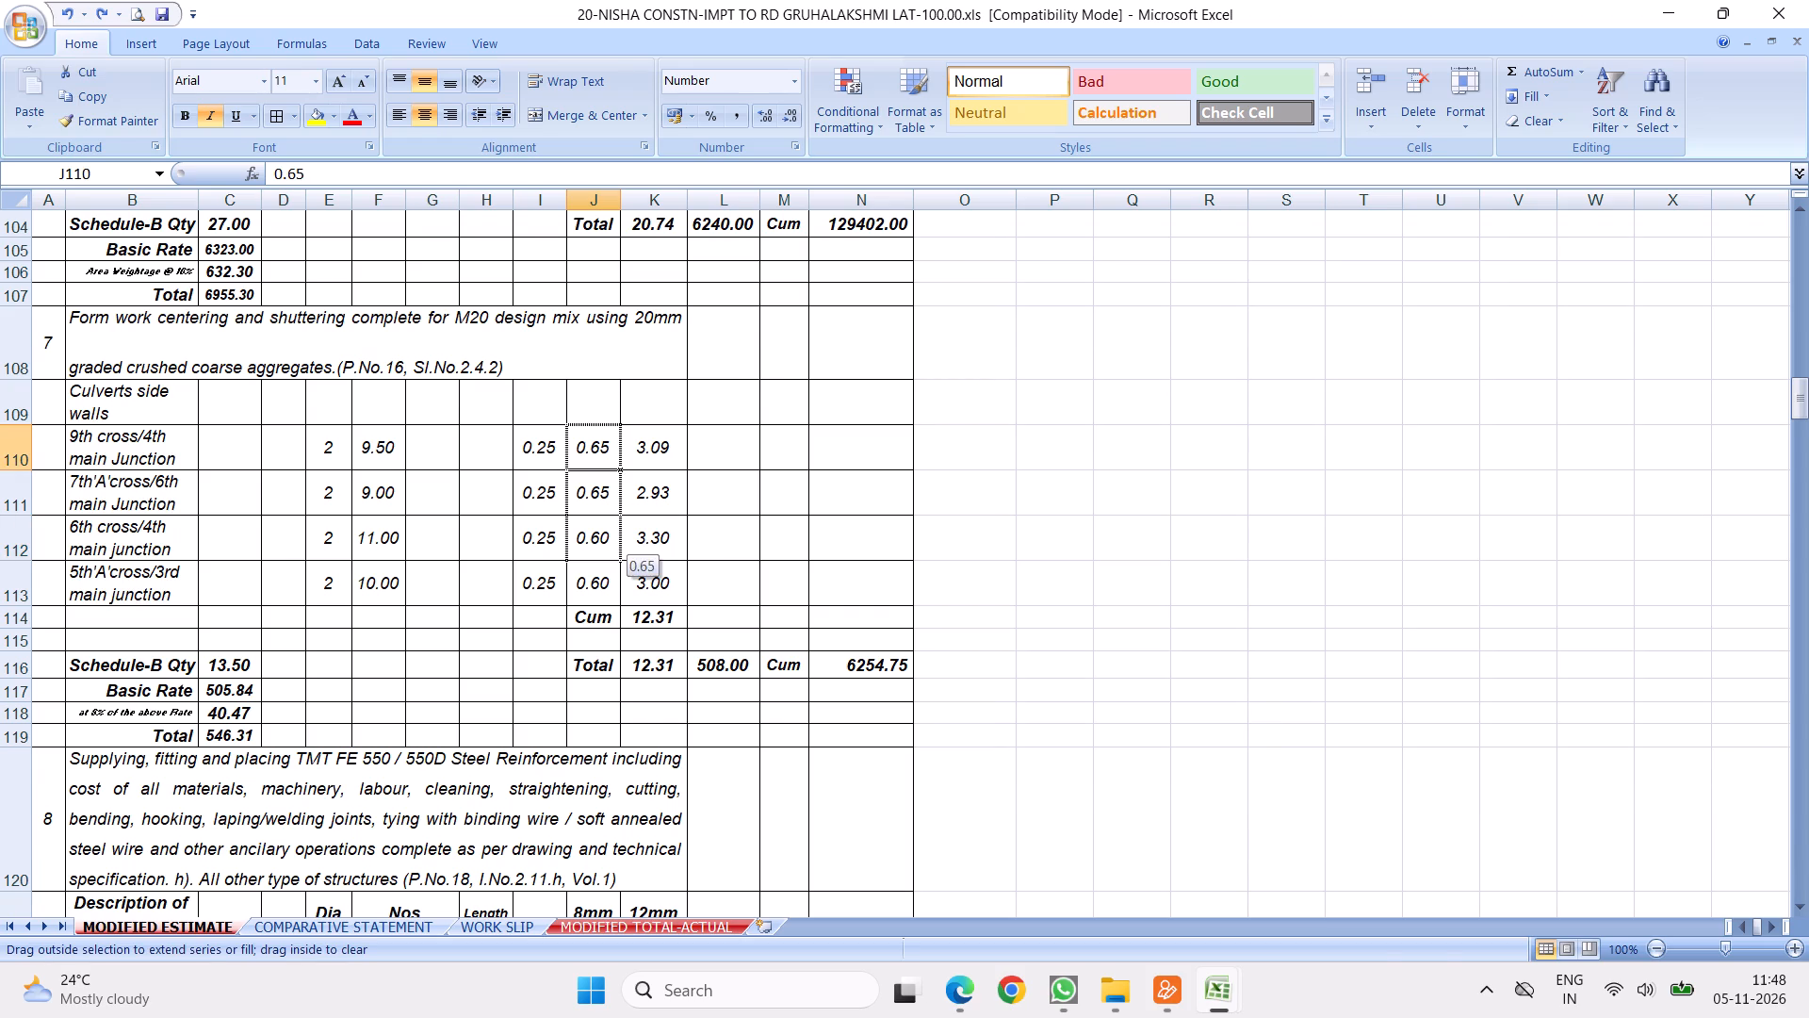
left_click_drag(620, 598, 619, 599)
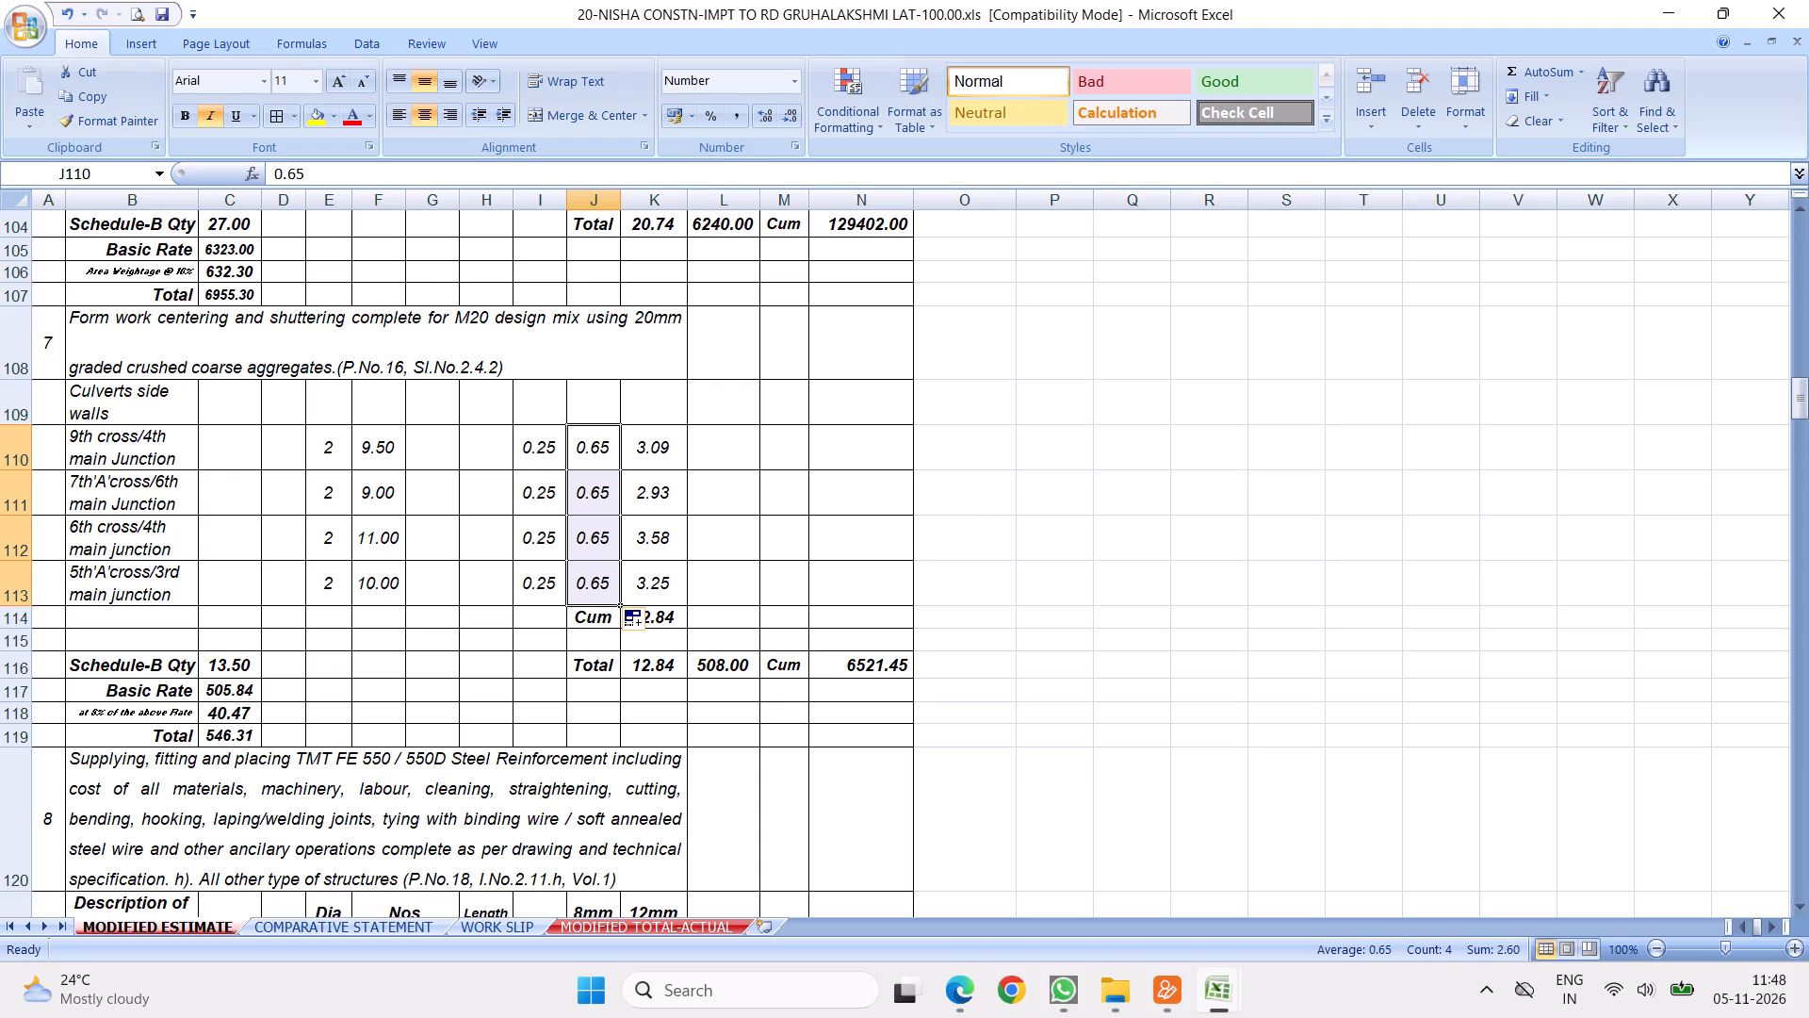
Check the sub total, GST, total, executed and excess amounts at the end of MODIFIED ESTIMATE.
left_click_drag(1799, 409, 1768, 663)
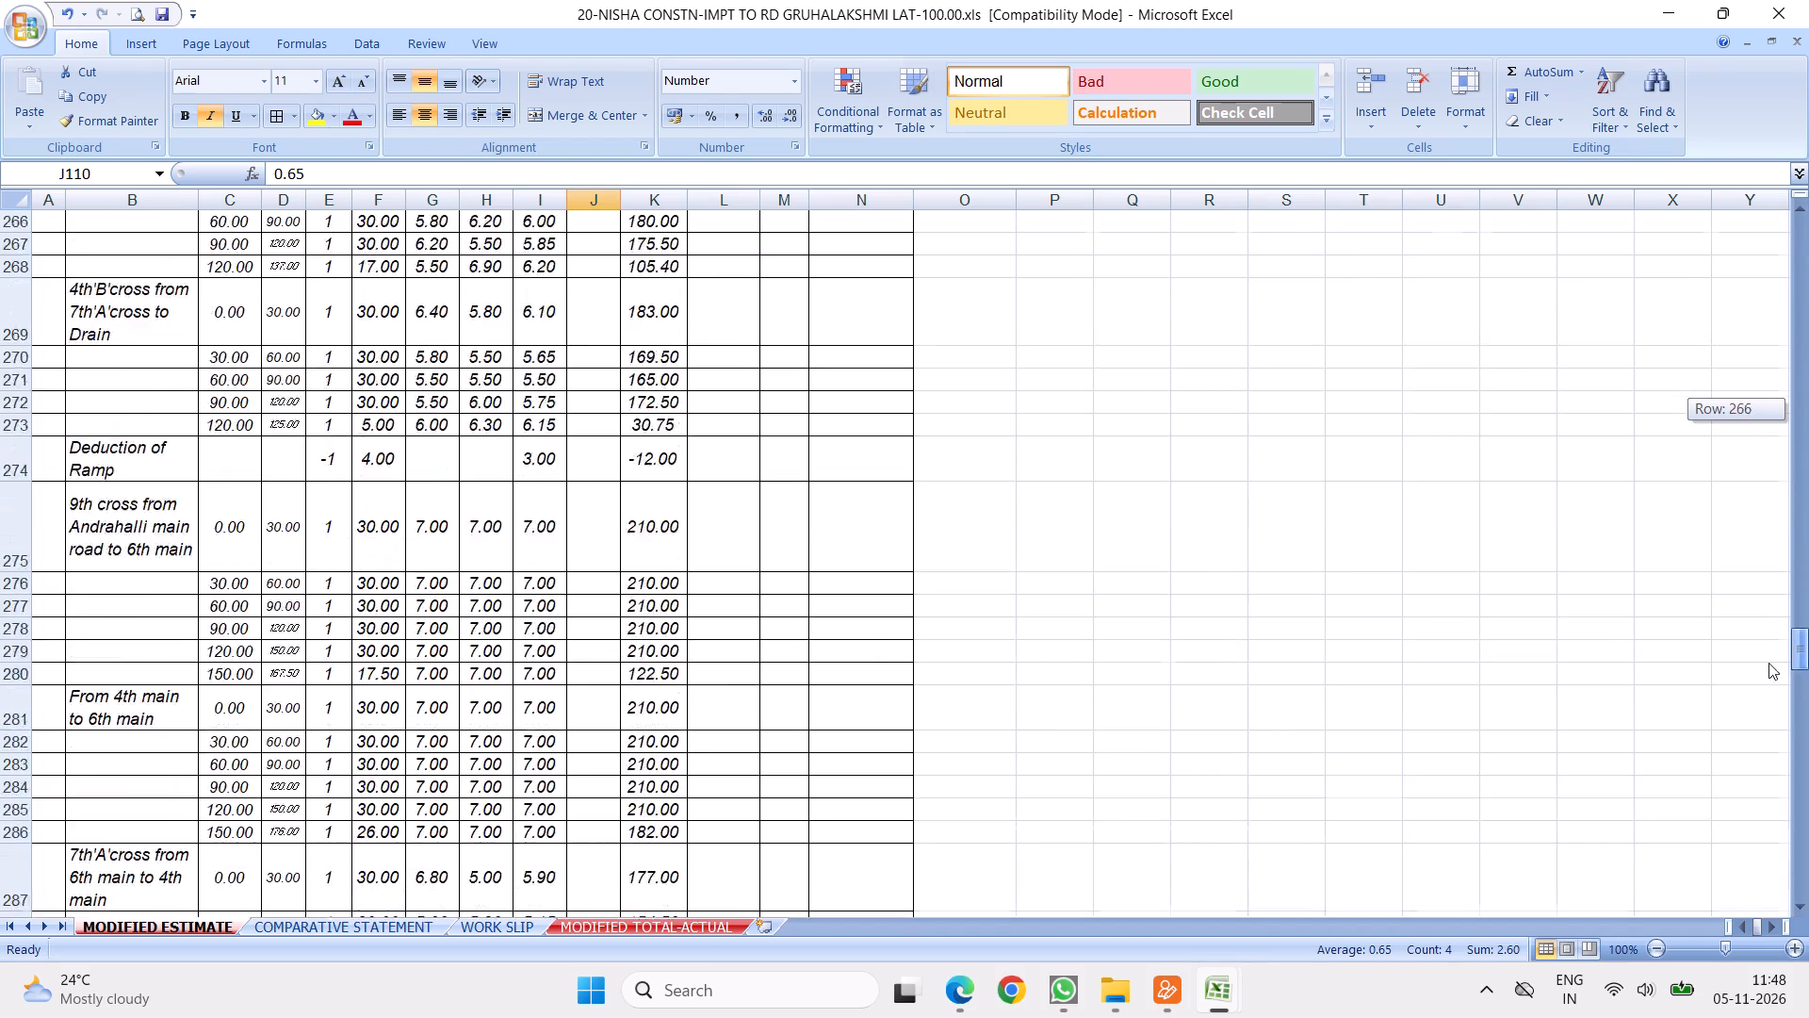
left_click_drag(1768, 663, 1744, 721)
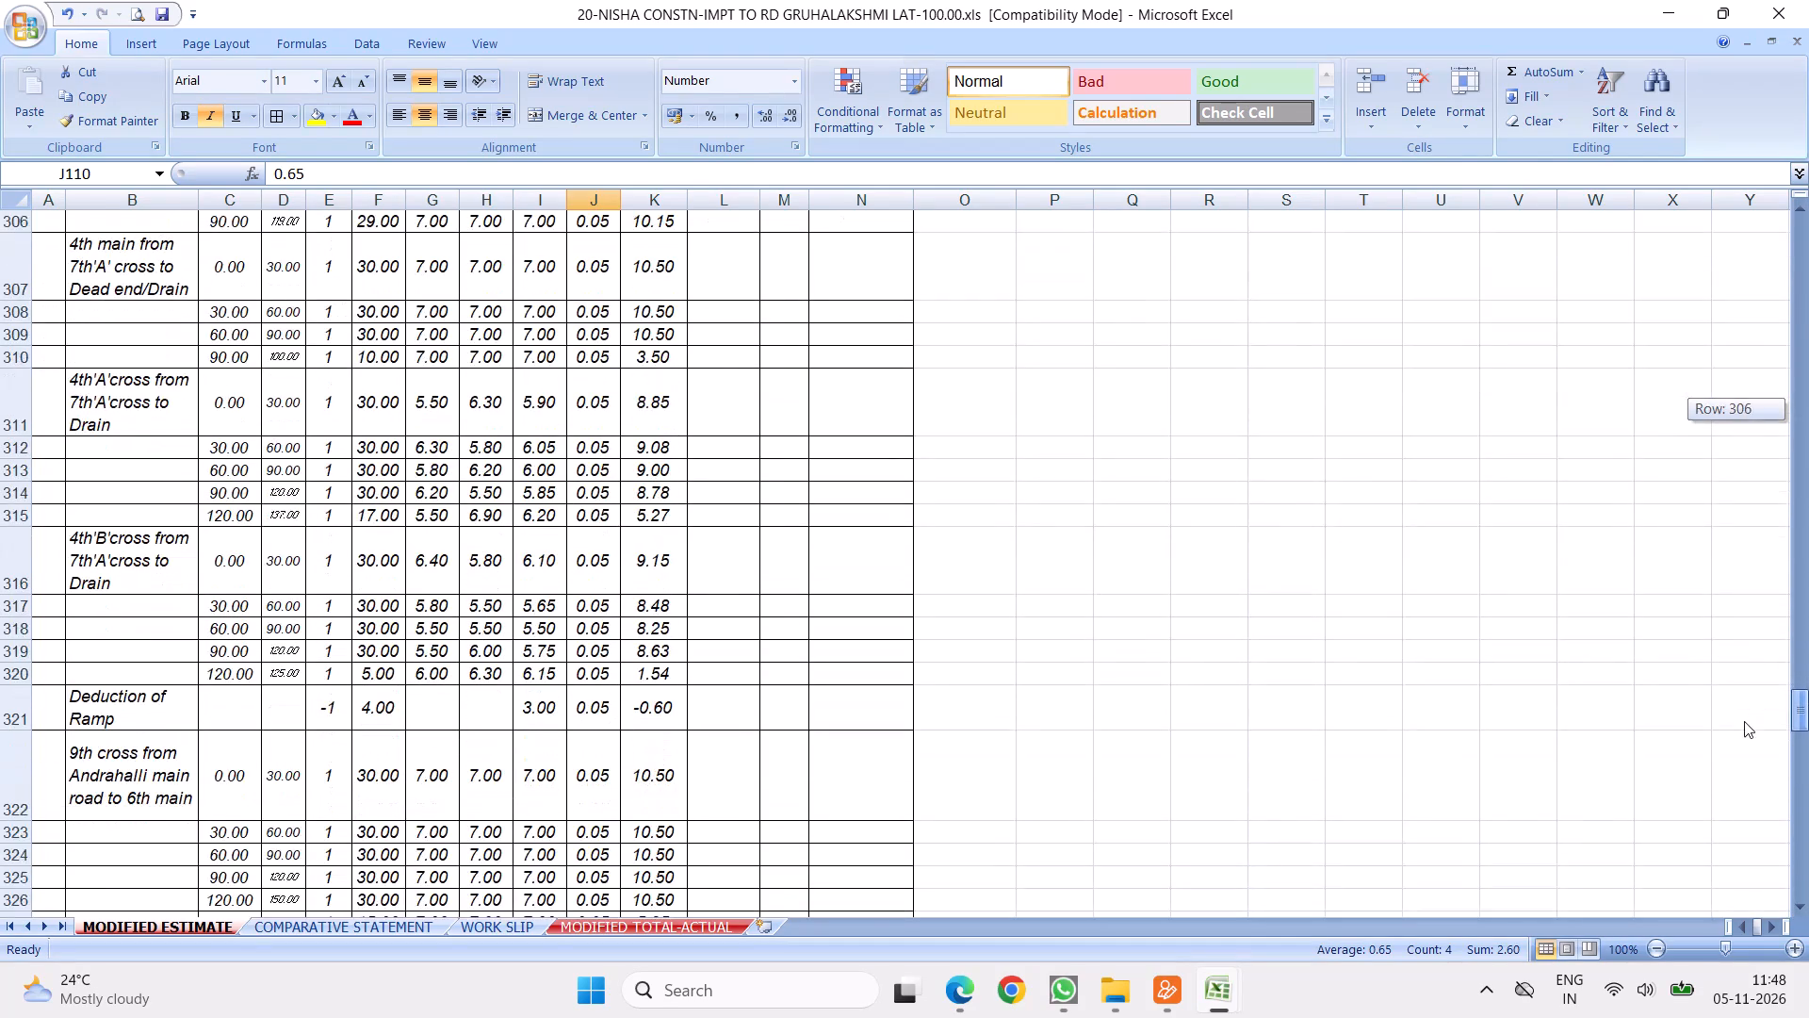
left_click_drag(1744, 721, 1741, 723)
scroll(1232, 561, "down", 5)
scroll(1264, 411, "down", 6)
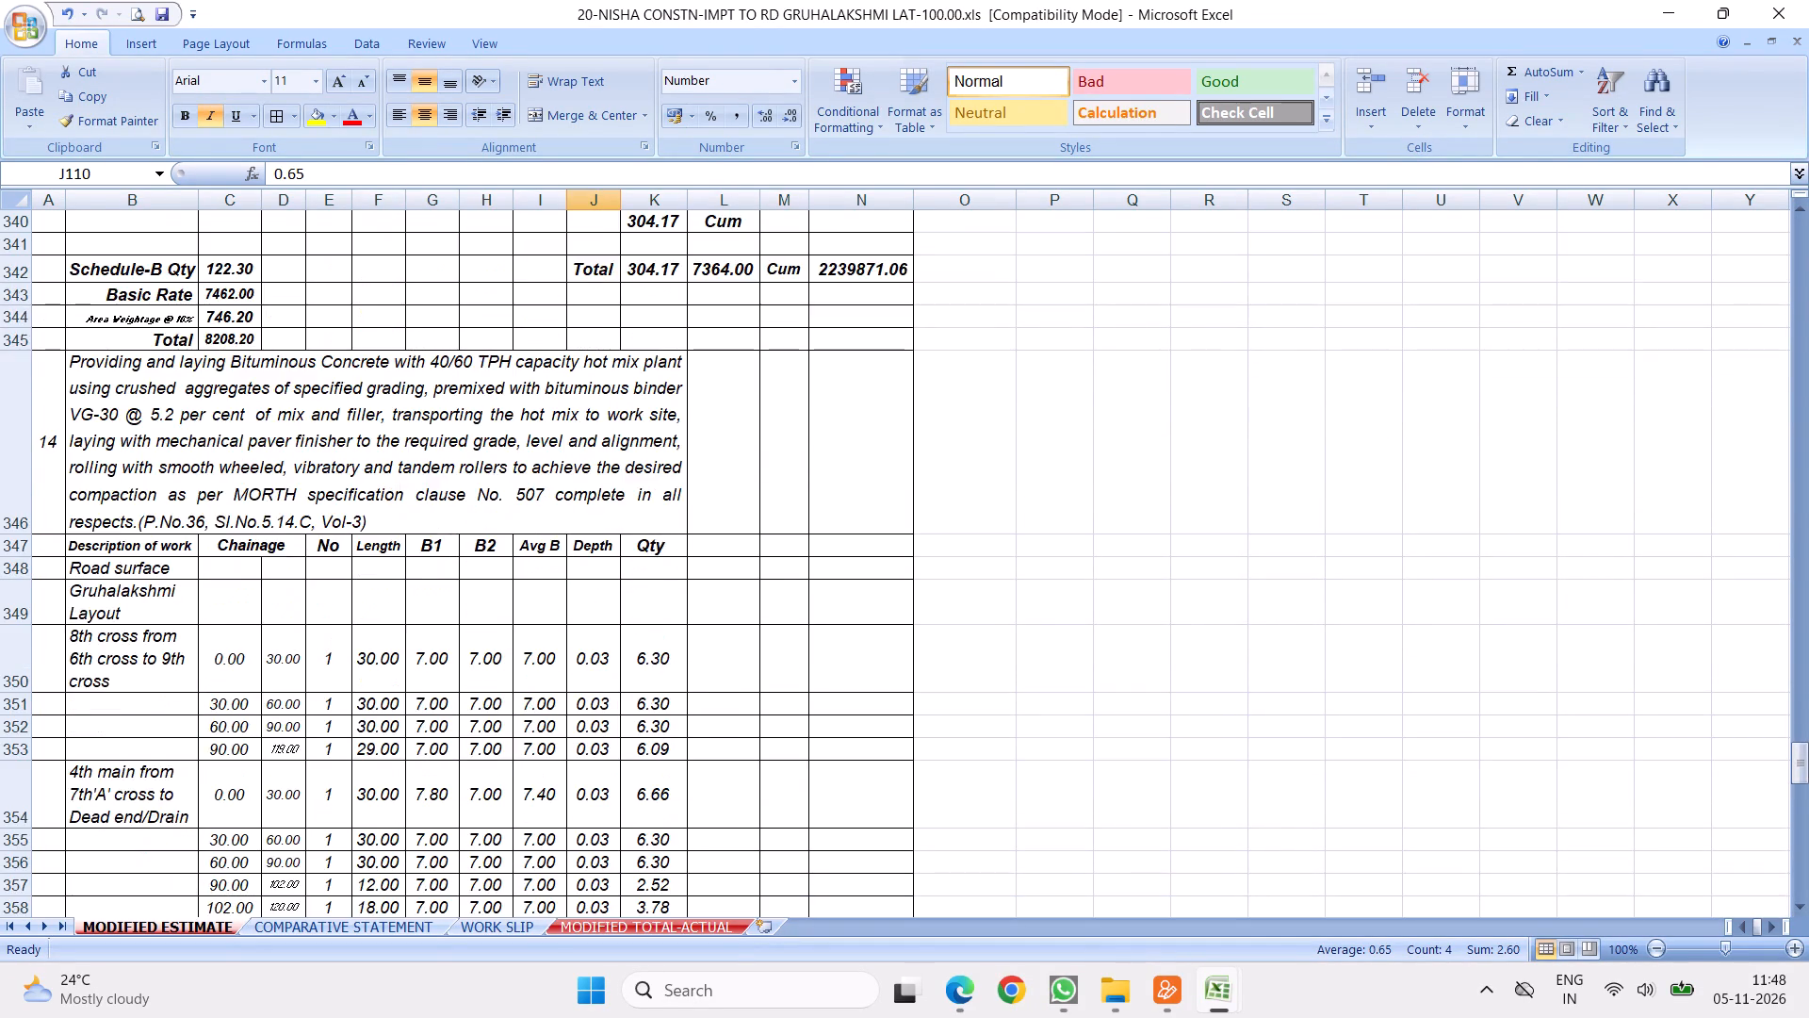
scroll(459, 578, "down", 19)
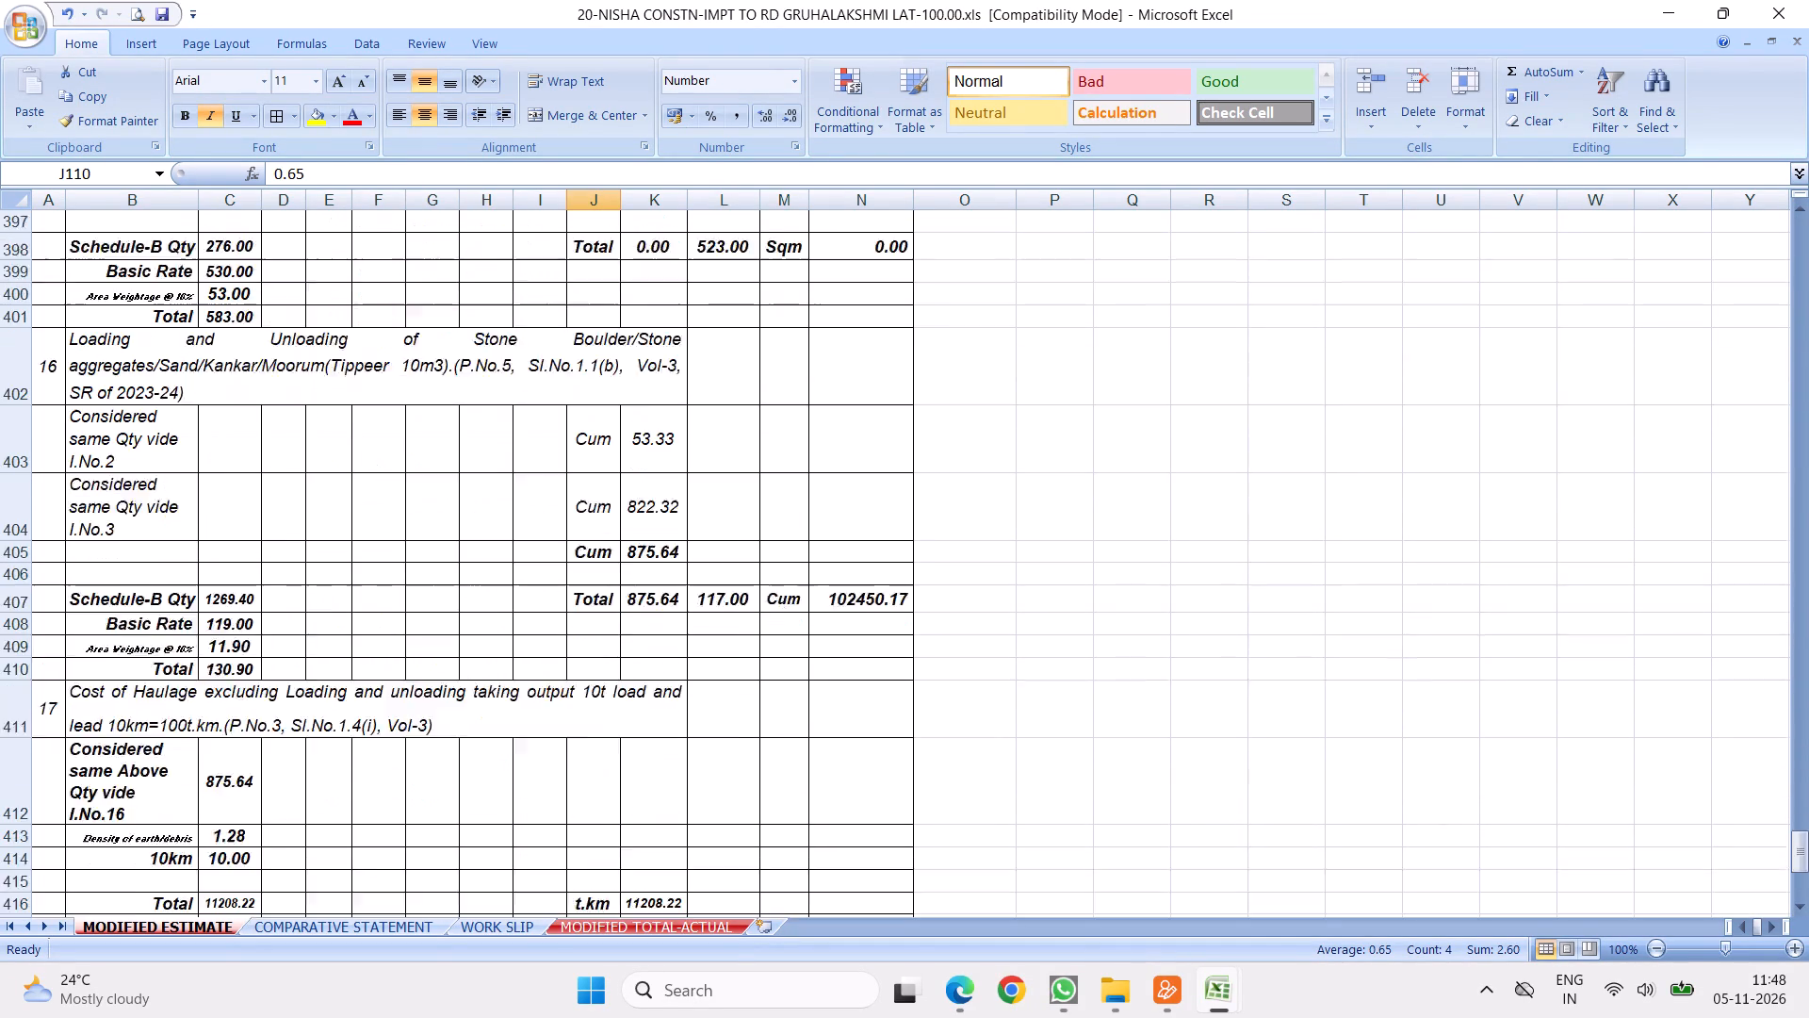
scroll(470, 617, "down", 6)
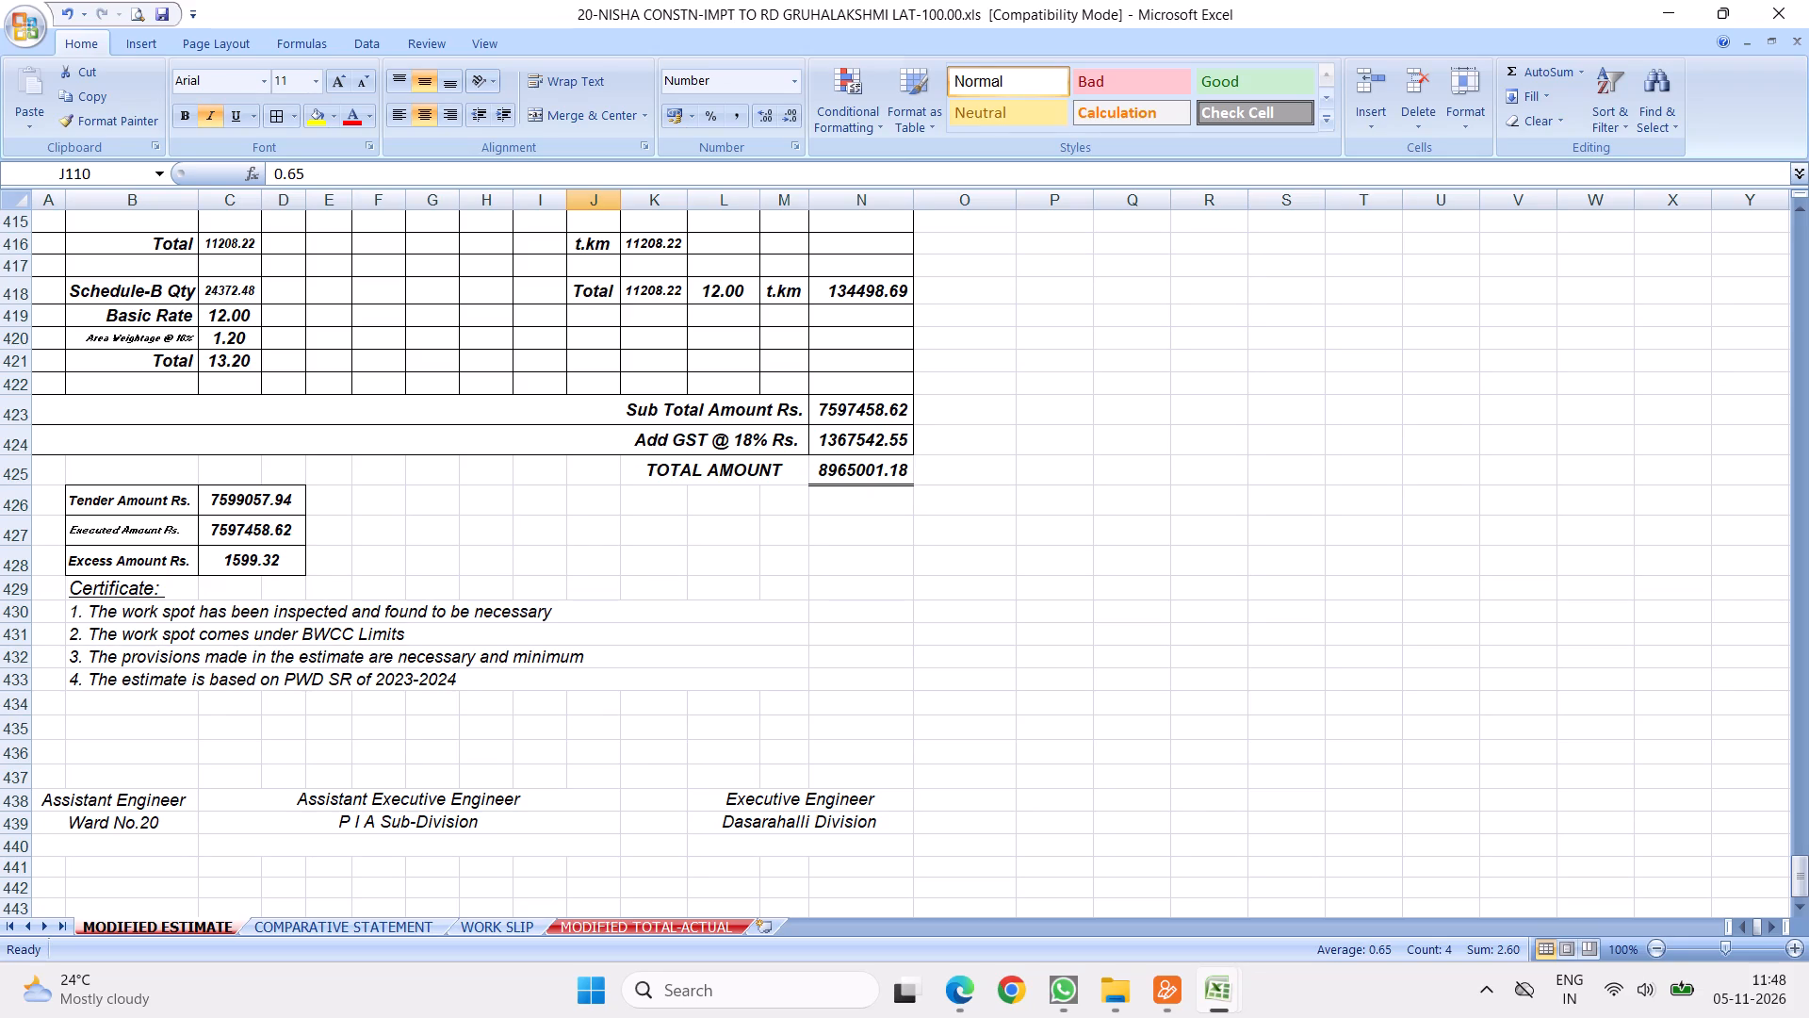
scroll(349, 573, "up", 2)
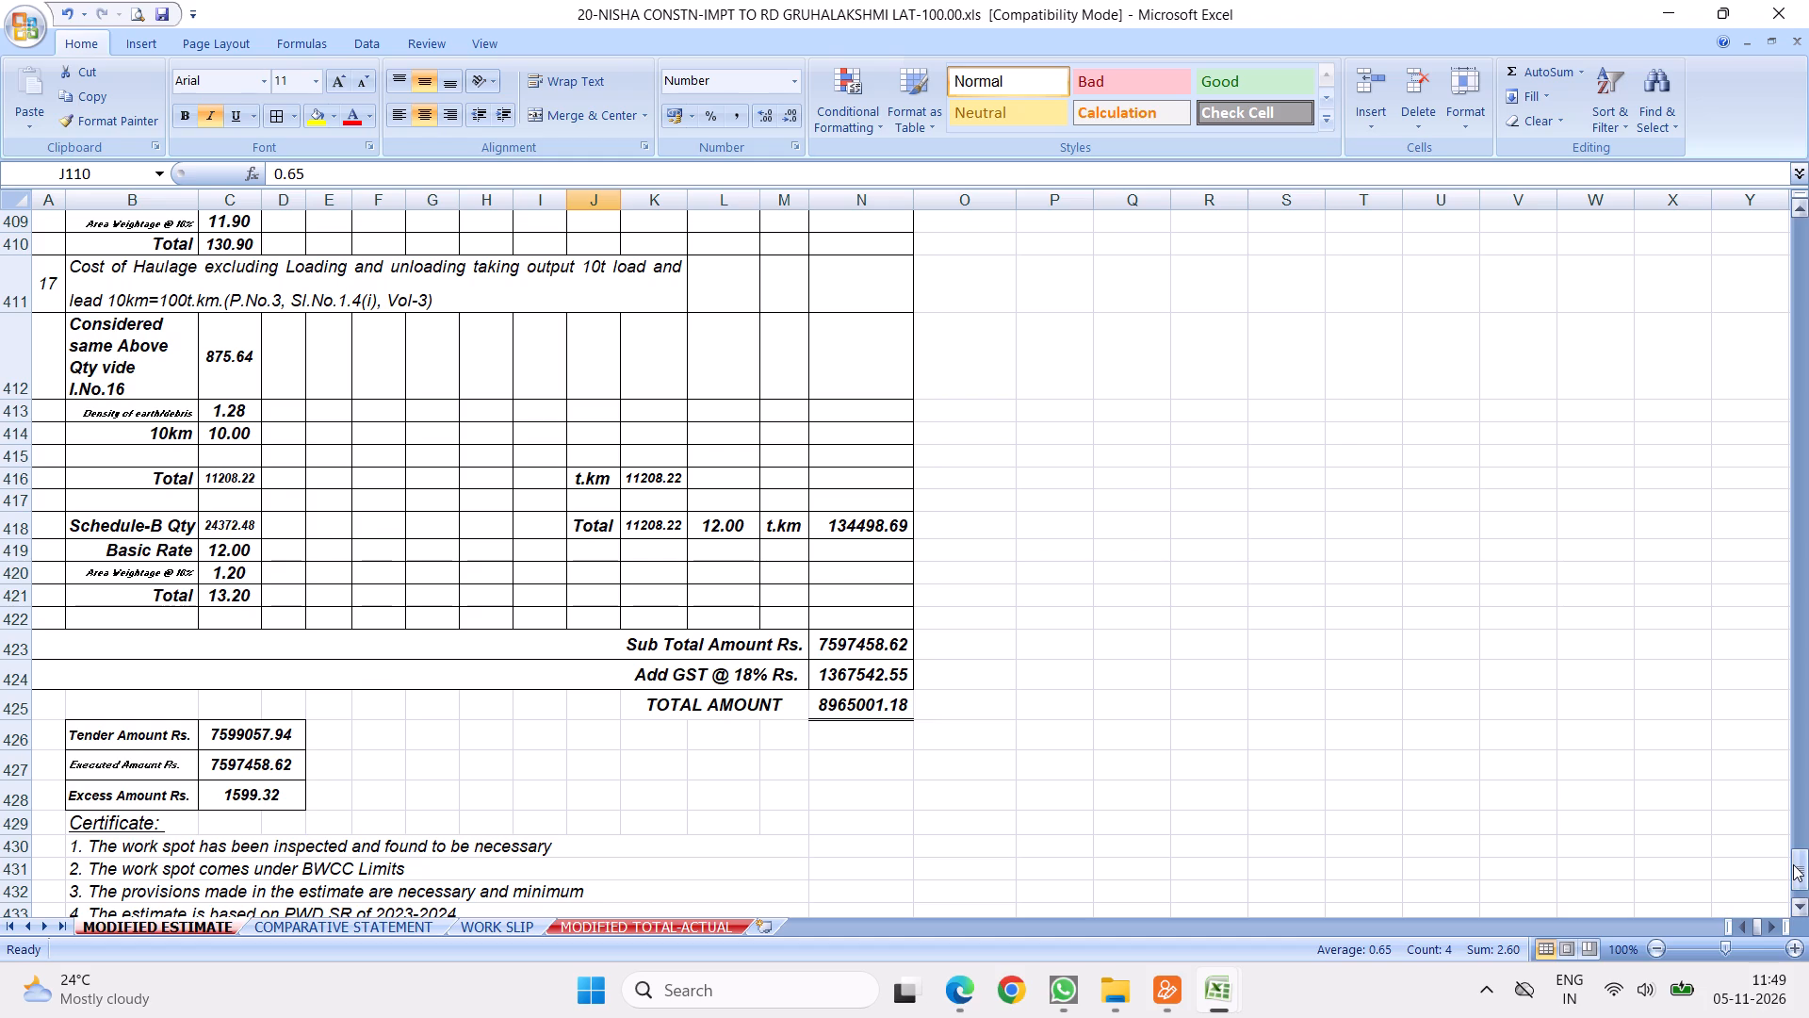
Return to the beginning of MODIFIED ESTIMATE and save the workbook.
left_click_drag(1793, 864, 1808, 714)
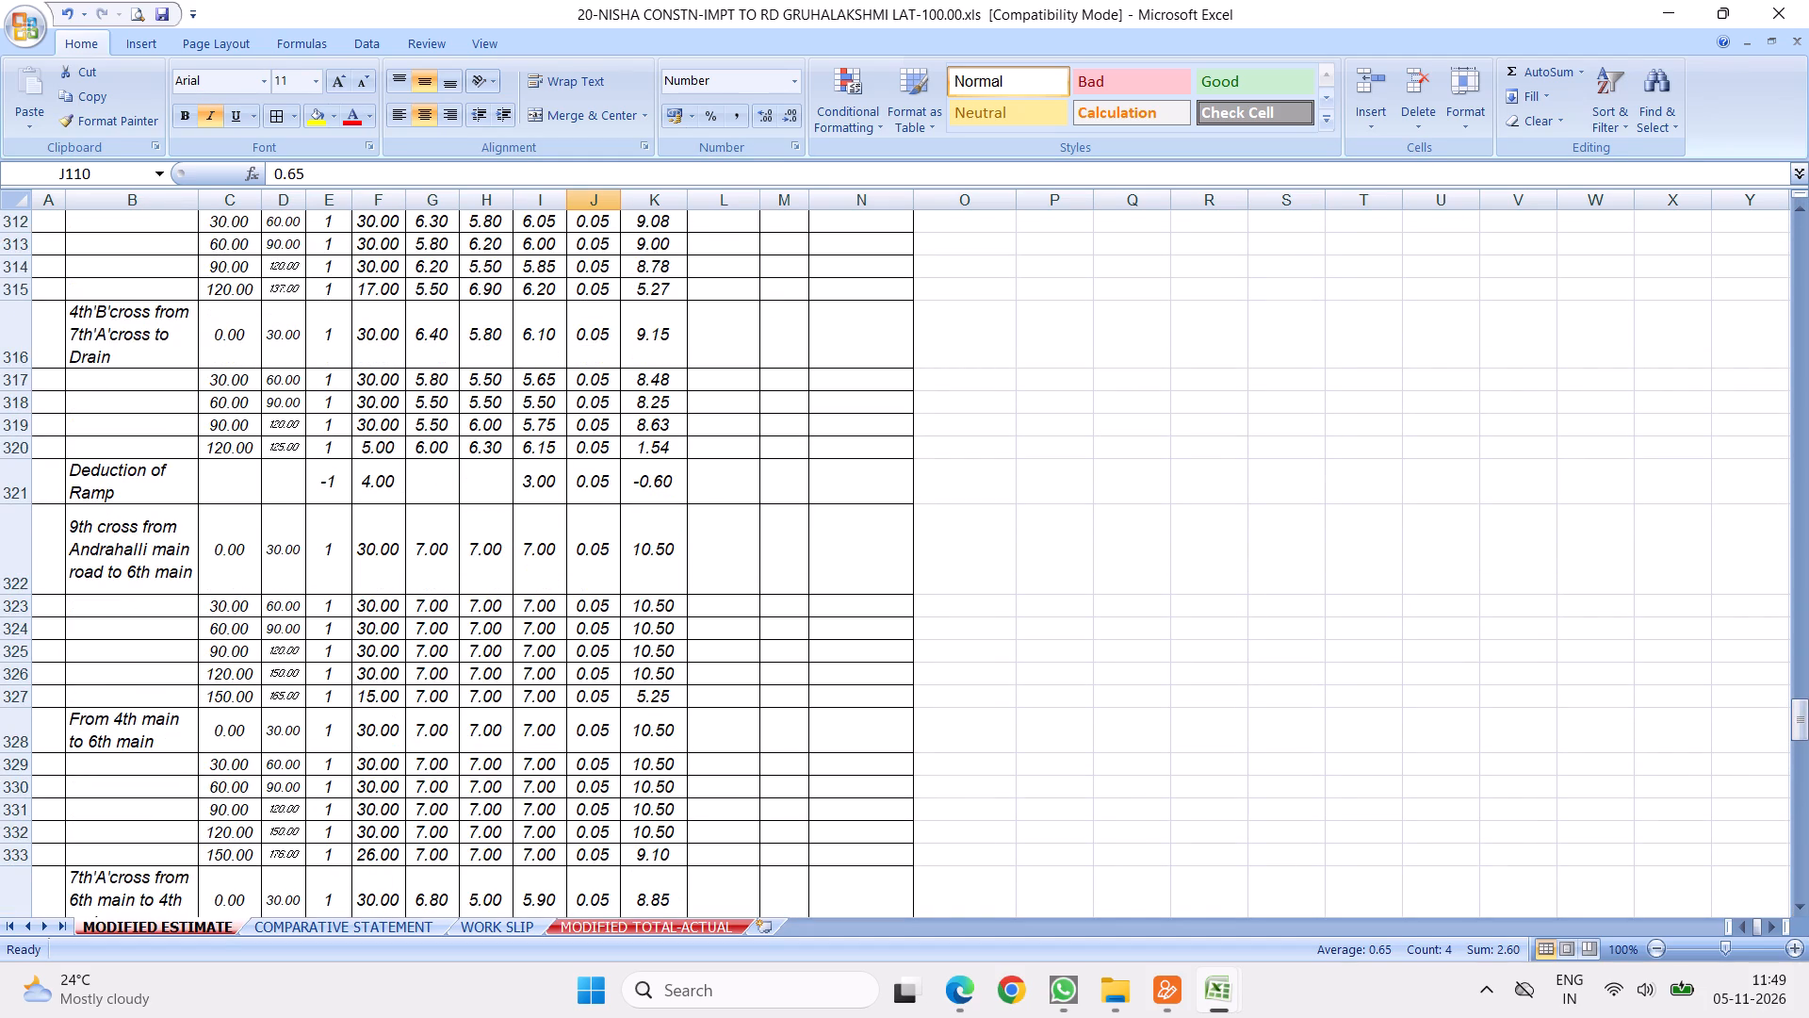
left_click_drag(1794, 724, 1808, 114)
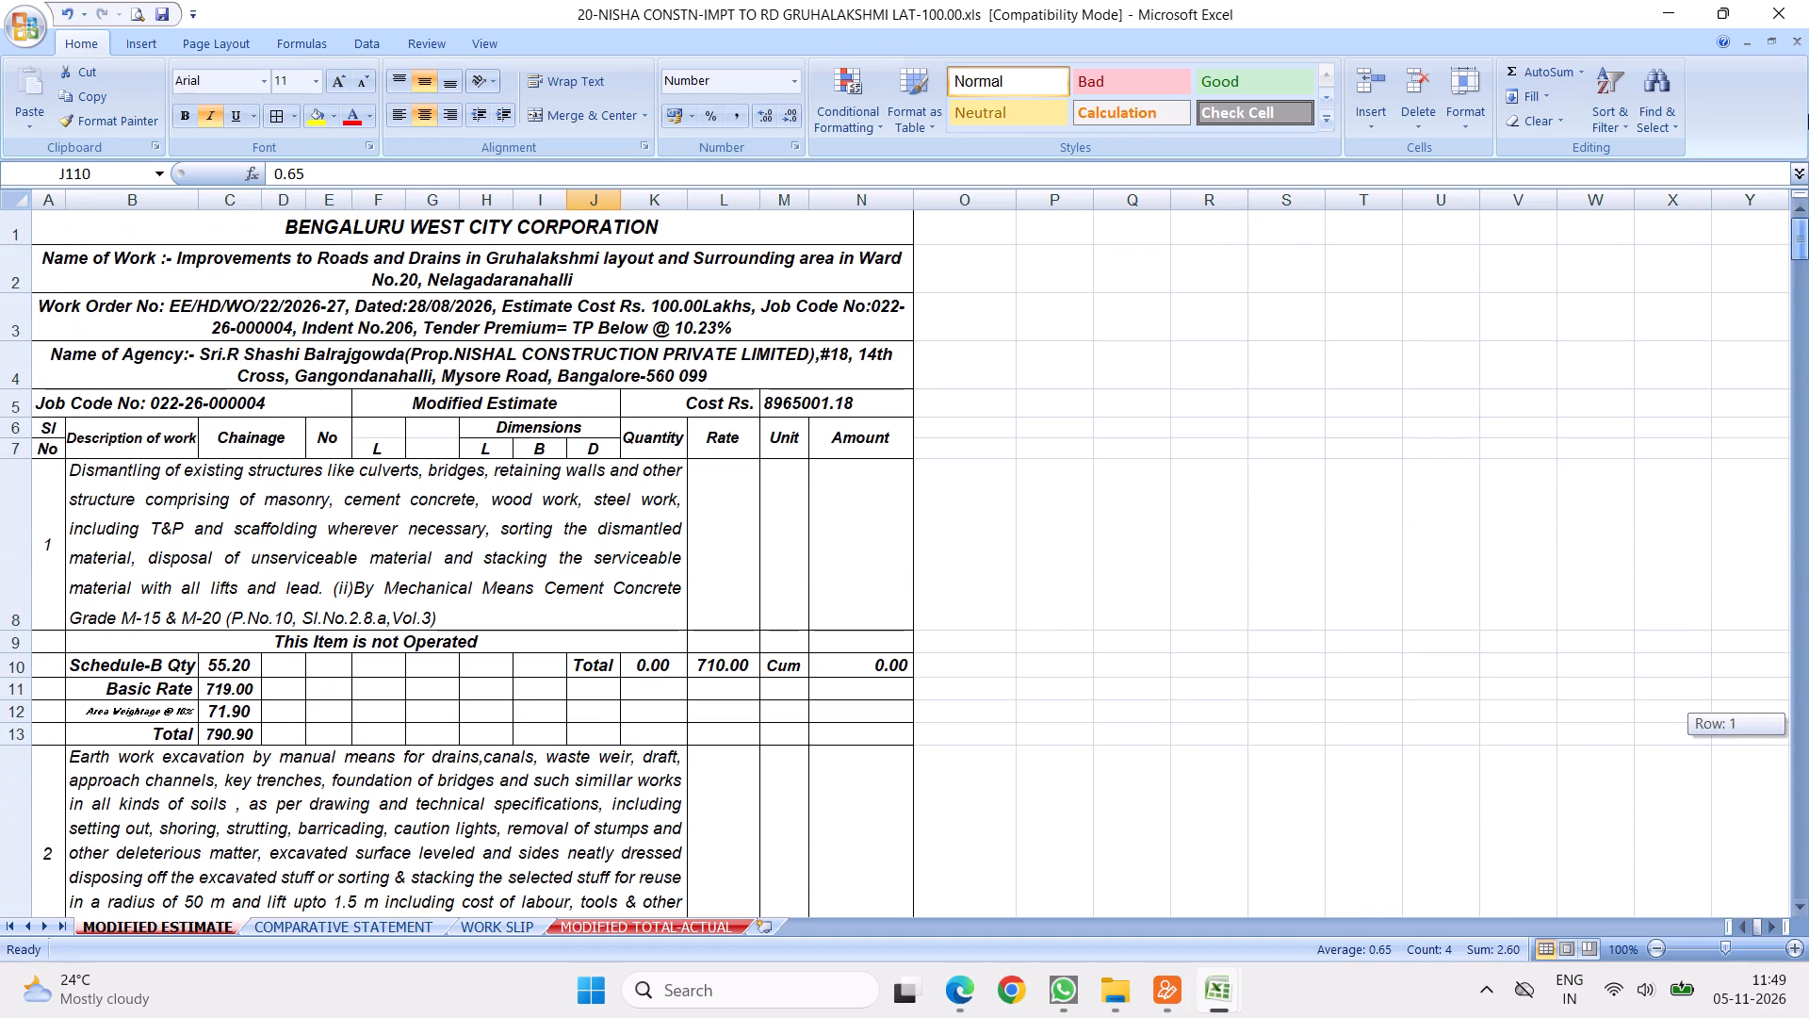
left_click_drag(1808, 114, 1808, 106)
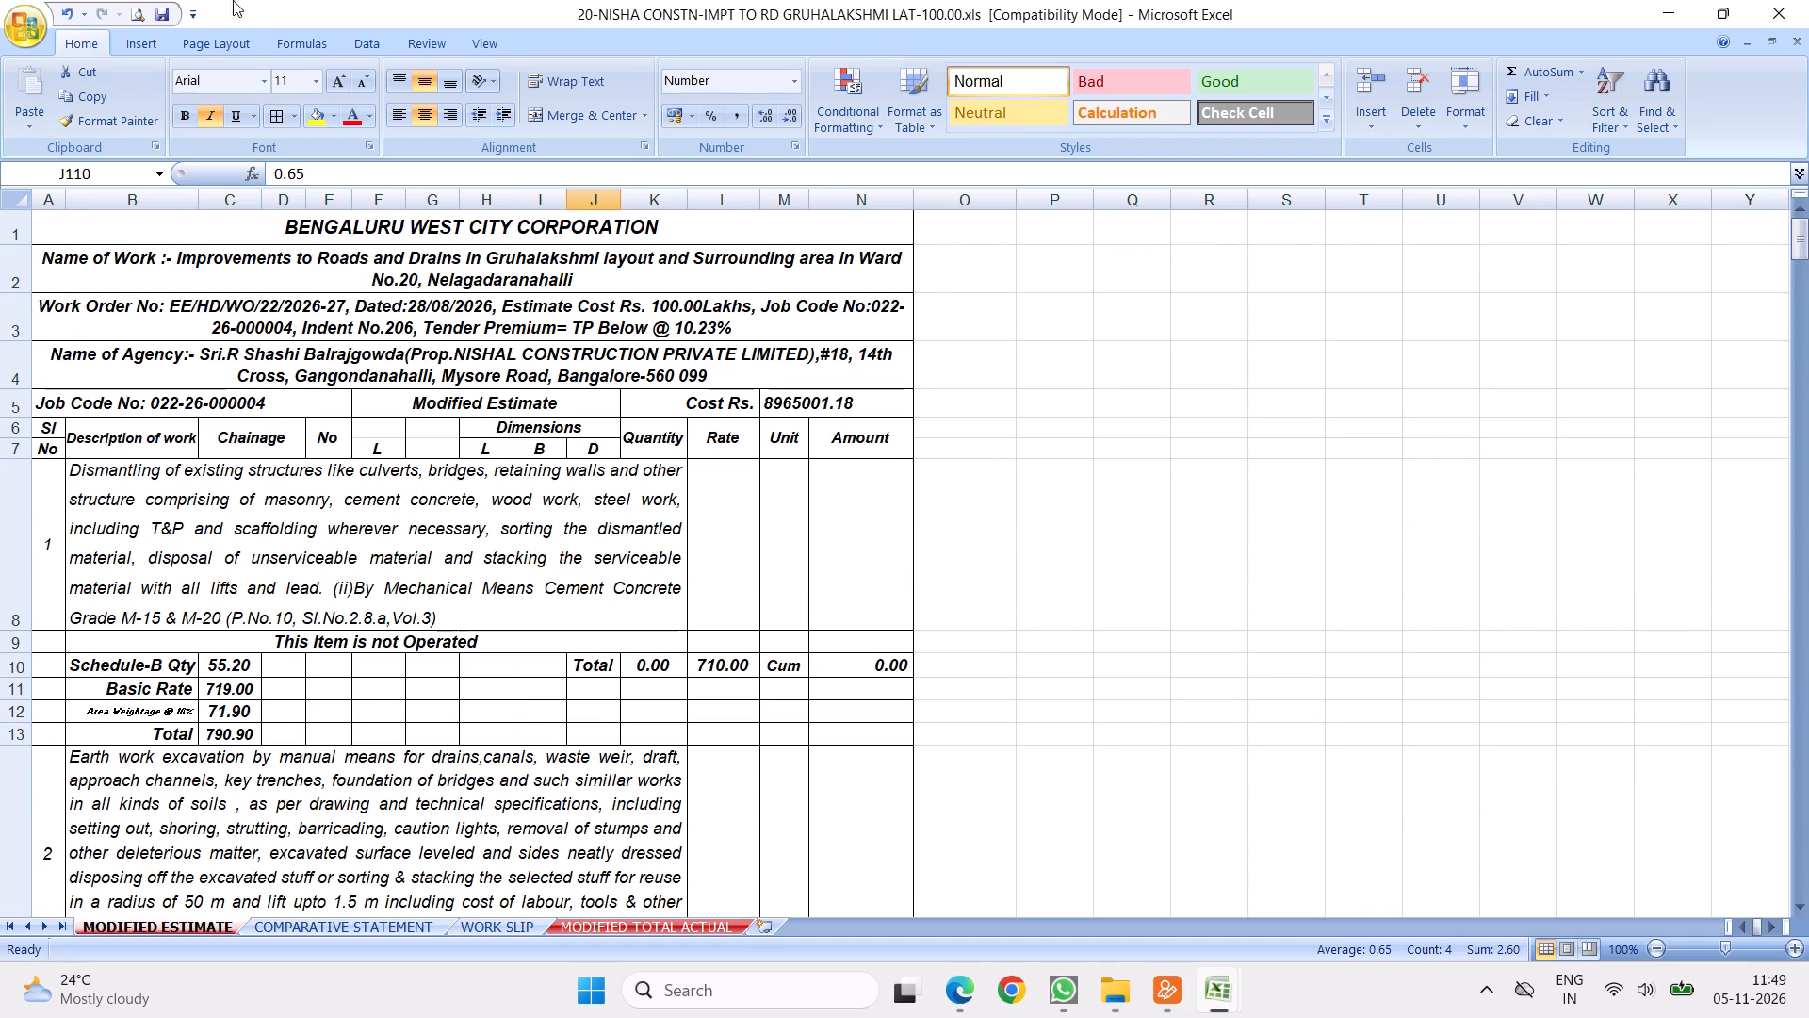
left_click(162, 5)
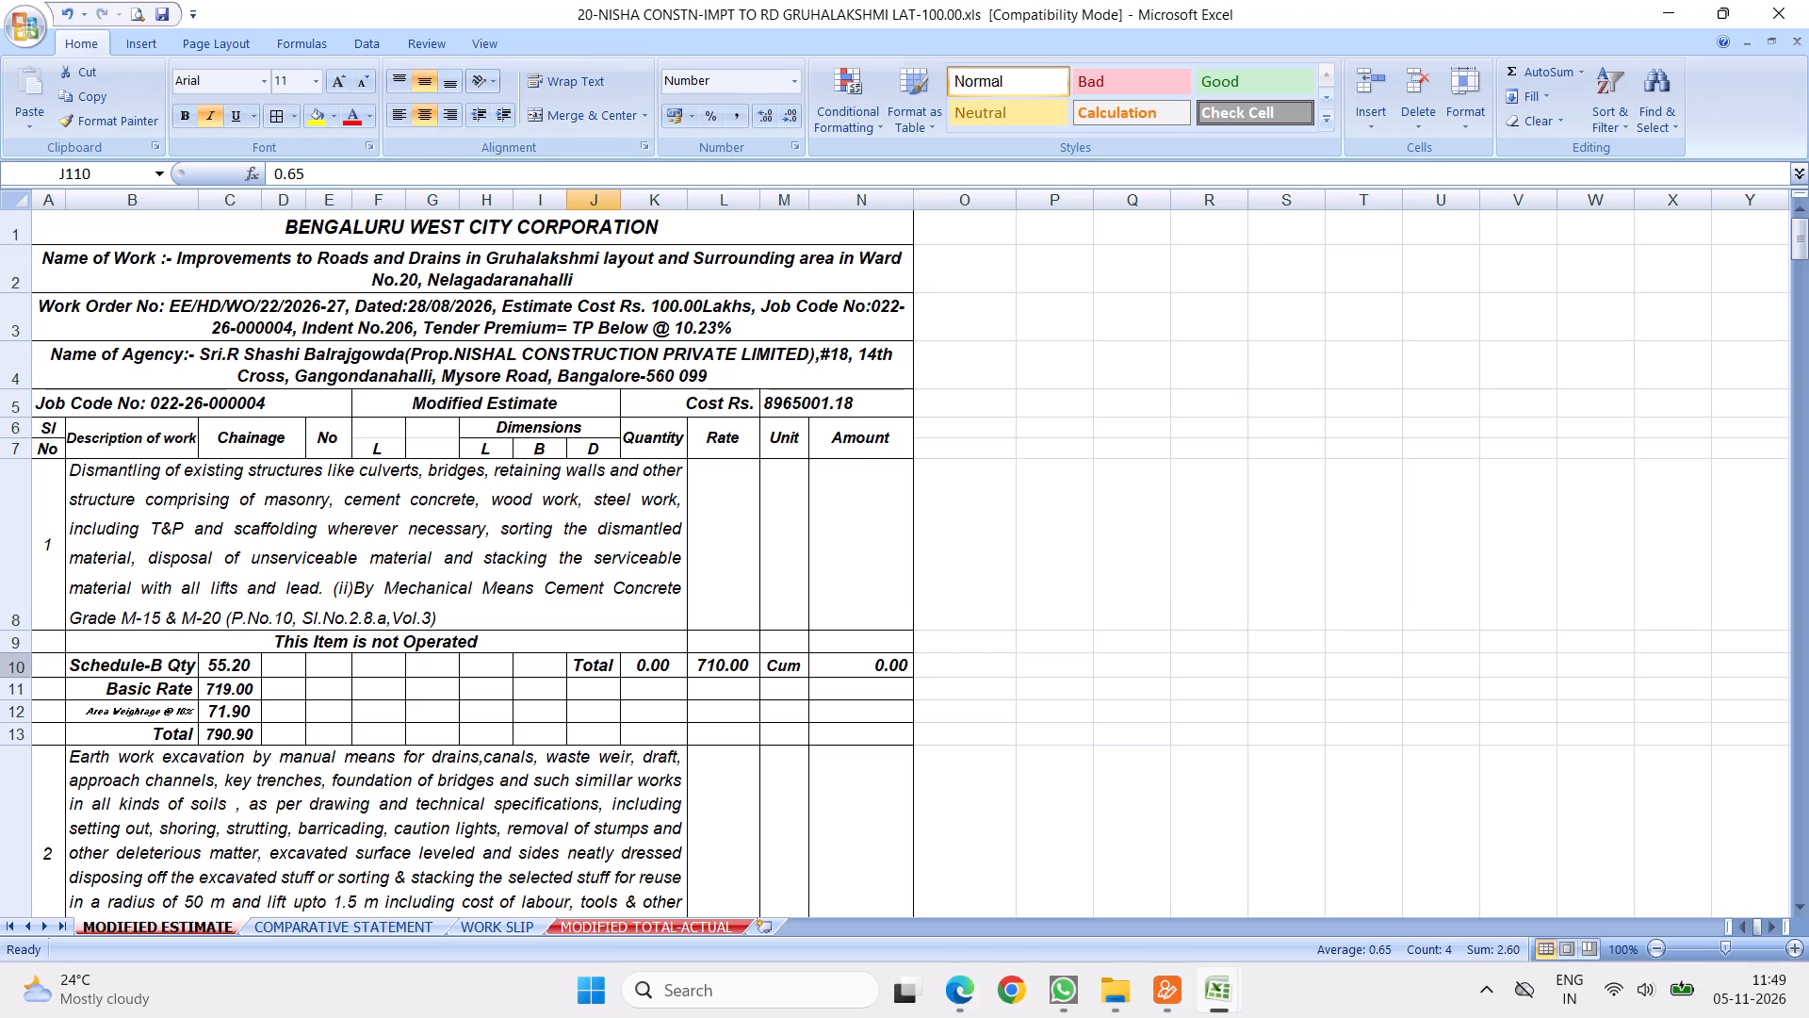
Delete rows 10 to 13, holding the Schedule-B quantity and rate breakdown of non-operated item 1.
left_click_drag(14, 668, 16, 731)
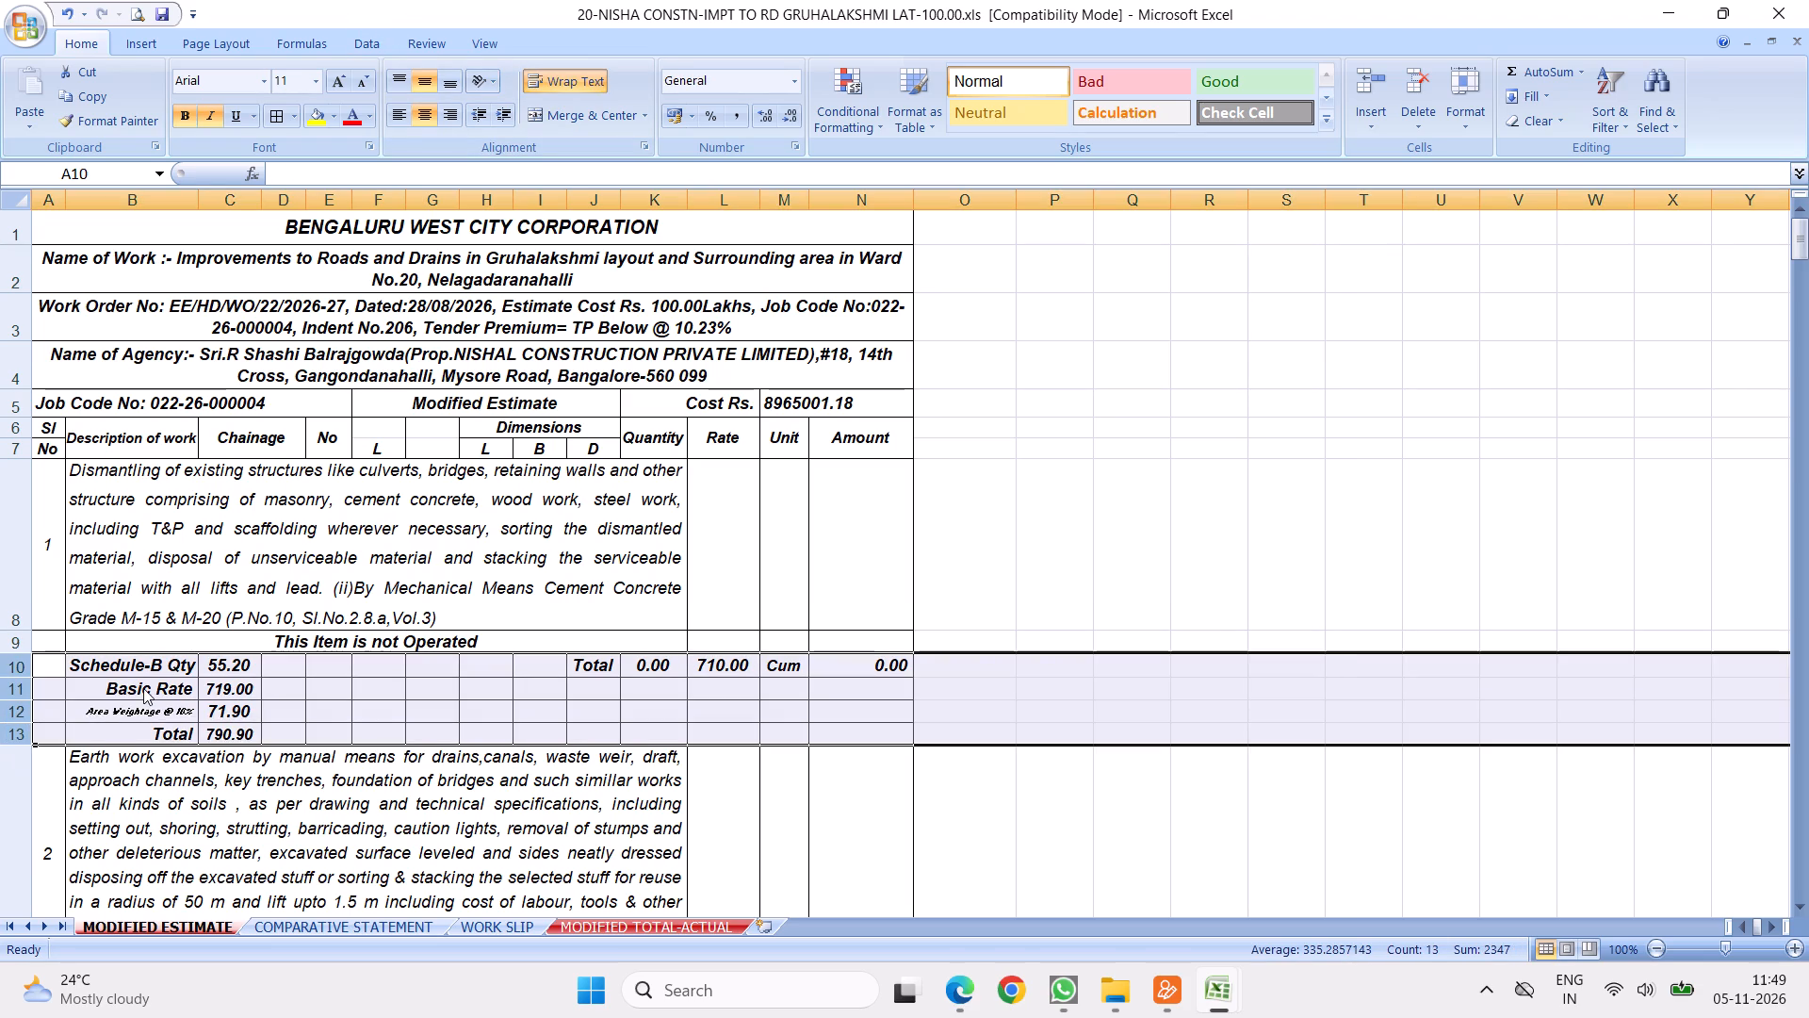
right_click(143, 688)
left_click(196, 545)
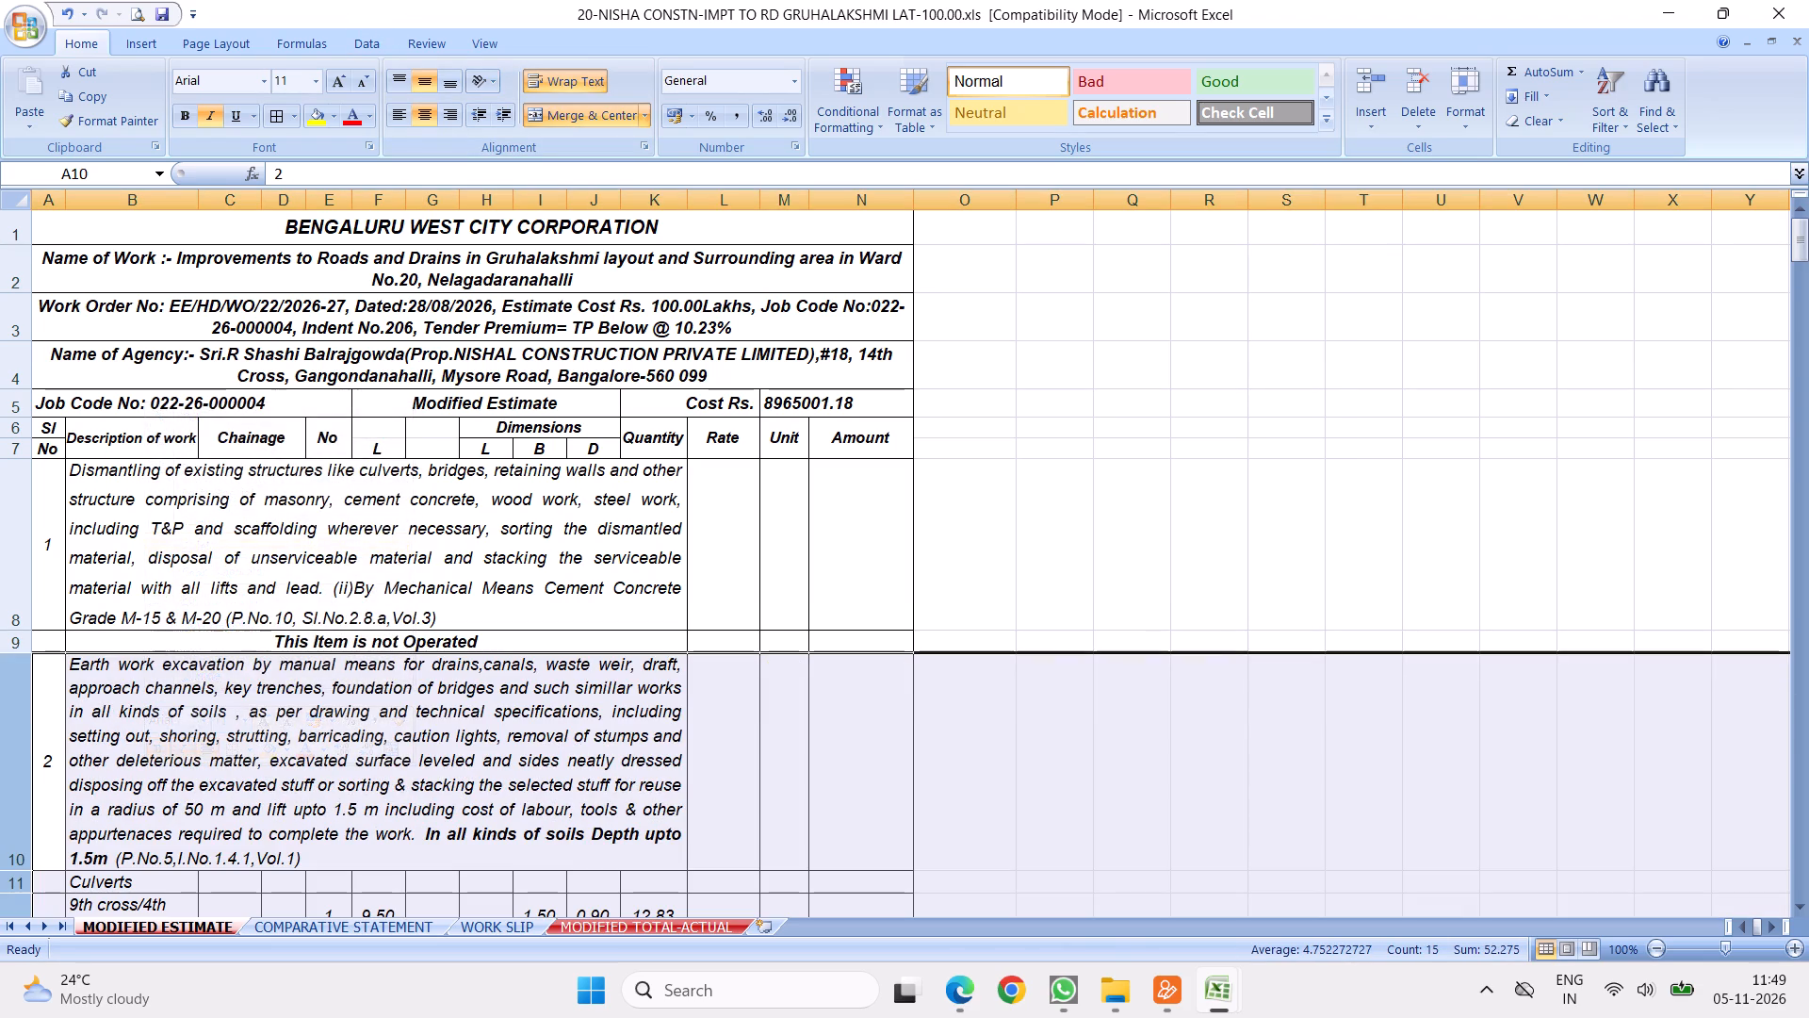
Delete rows 71 to 74, holding the Schedule-B quantity and rate breakdown of non-operated item 4.
scroll(333, 583, "down", 4)
scroll(464, 516, "up", 1)
scroll(509, 561, "down", 3)
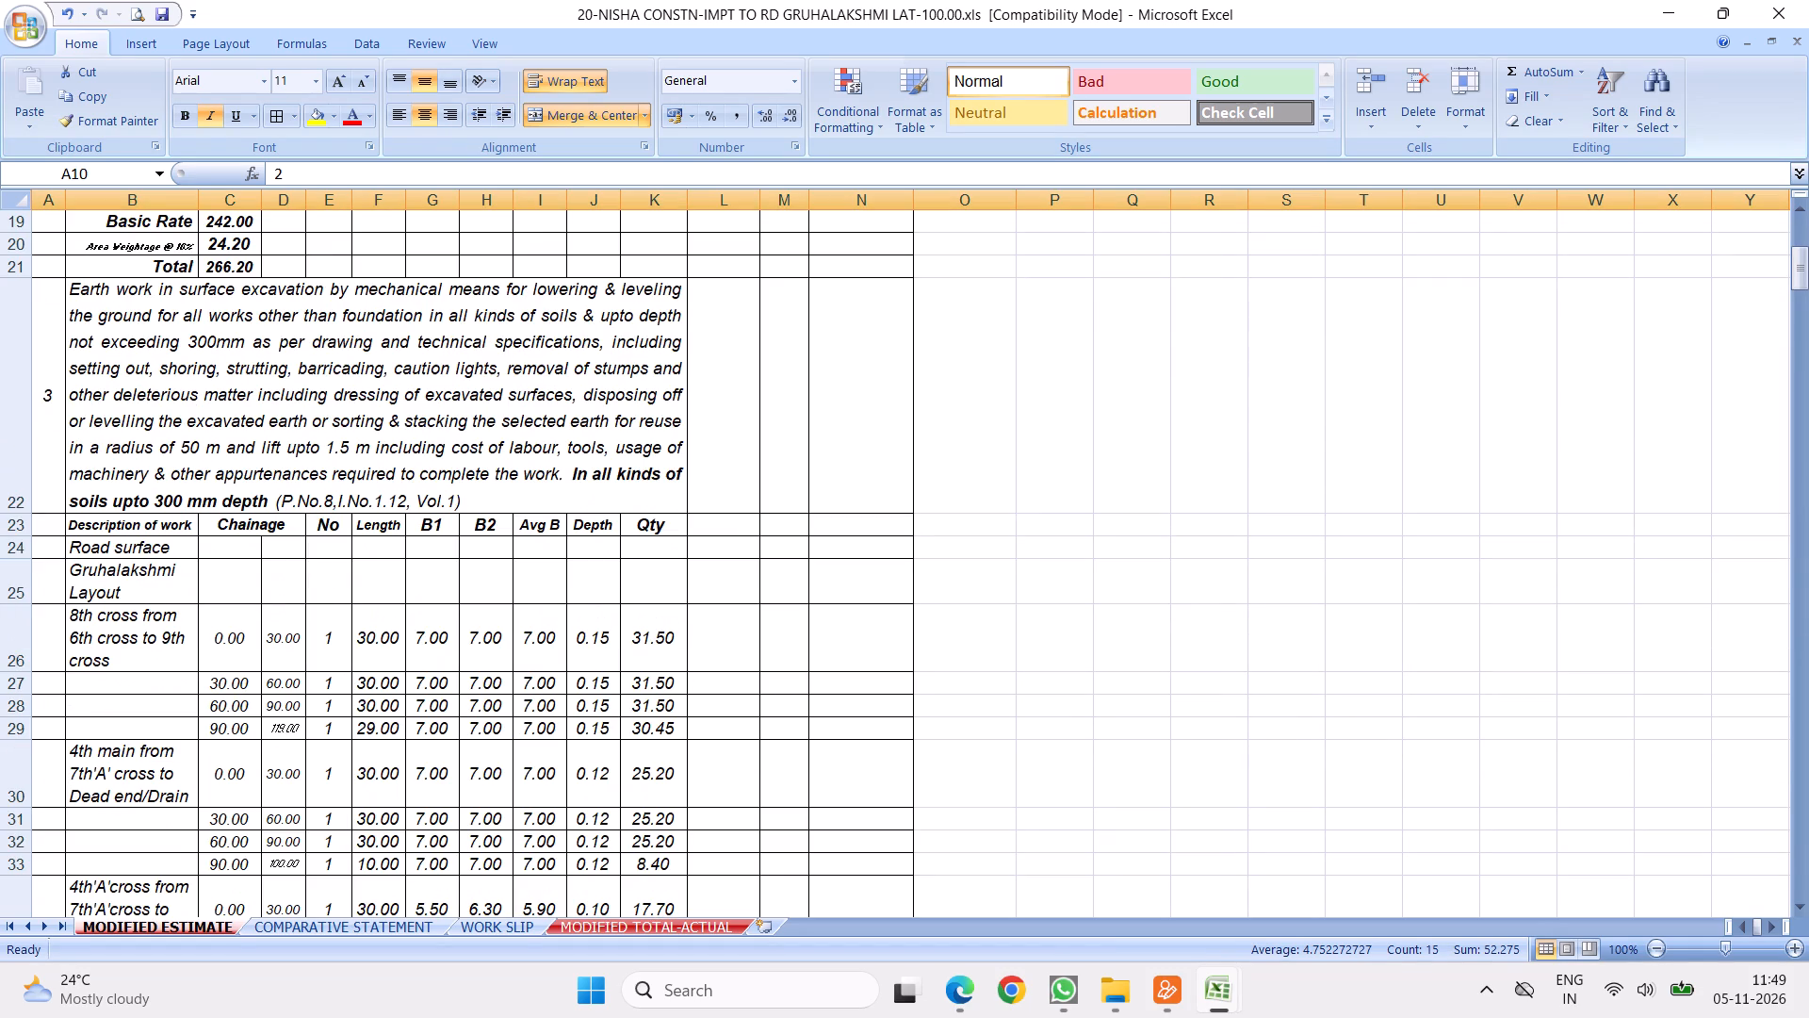
scroll(420, 522, "down", 9)
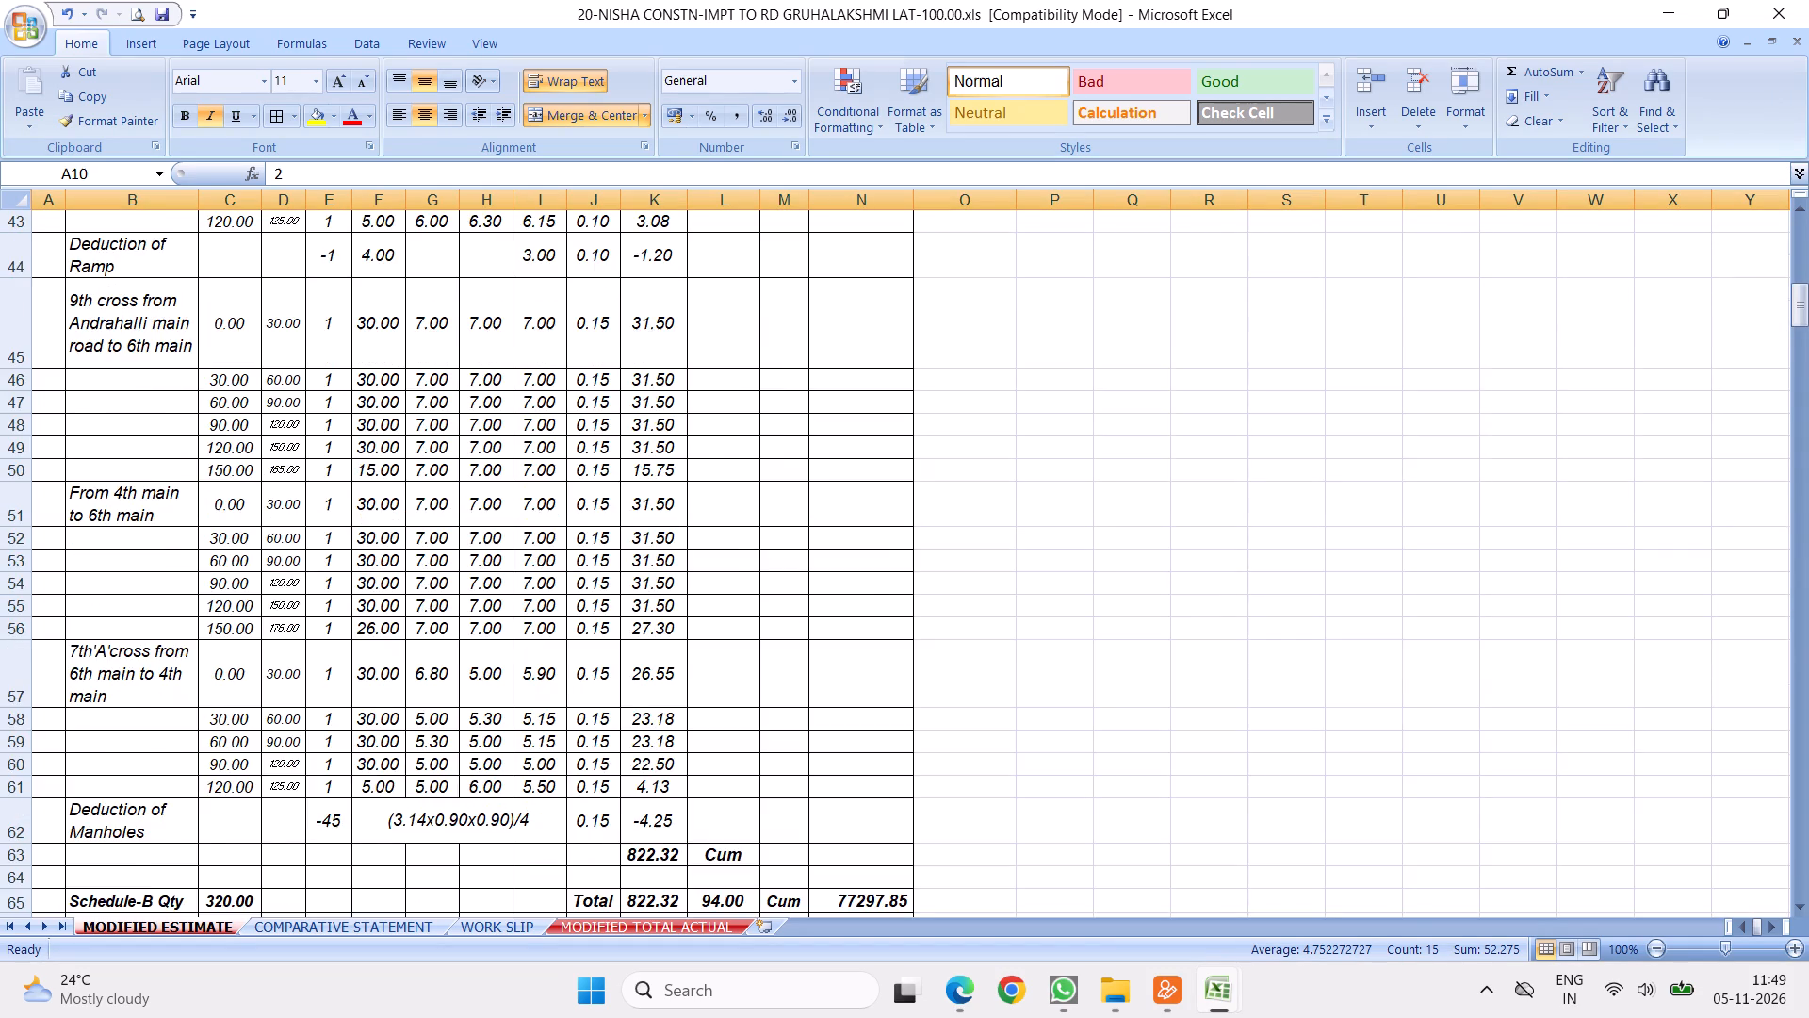
scroll(450, 544, "down", 7)
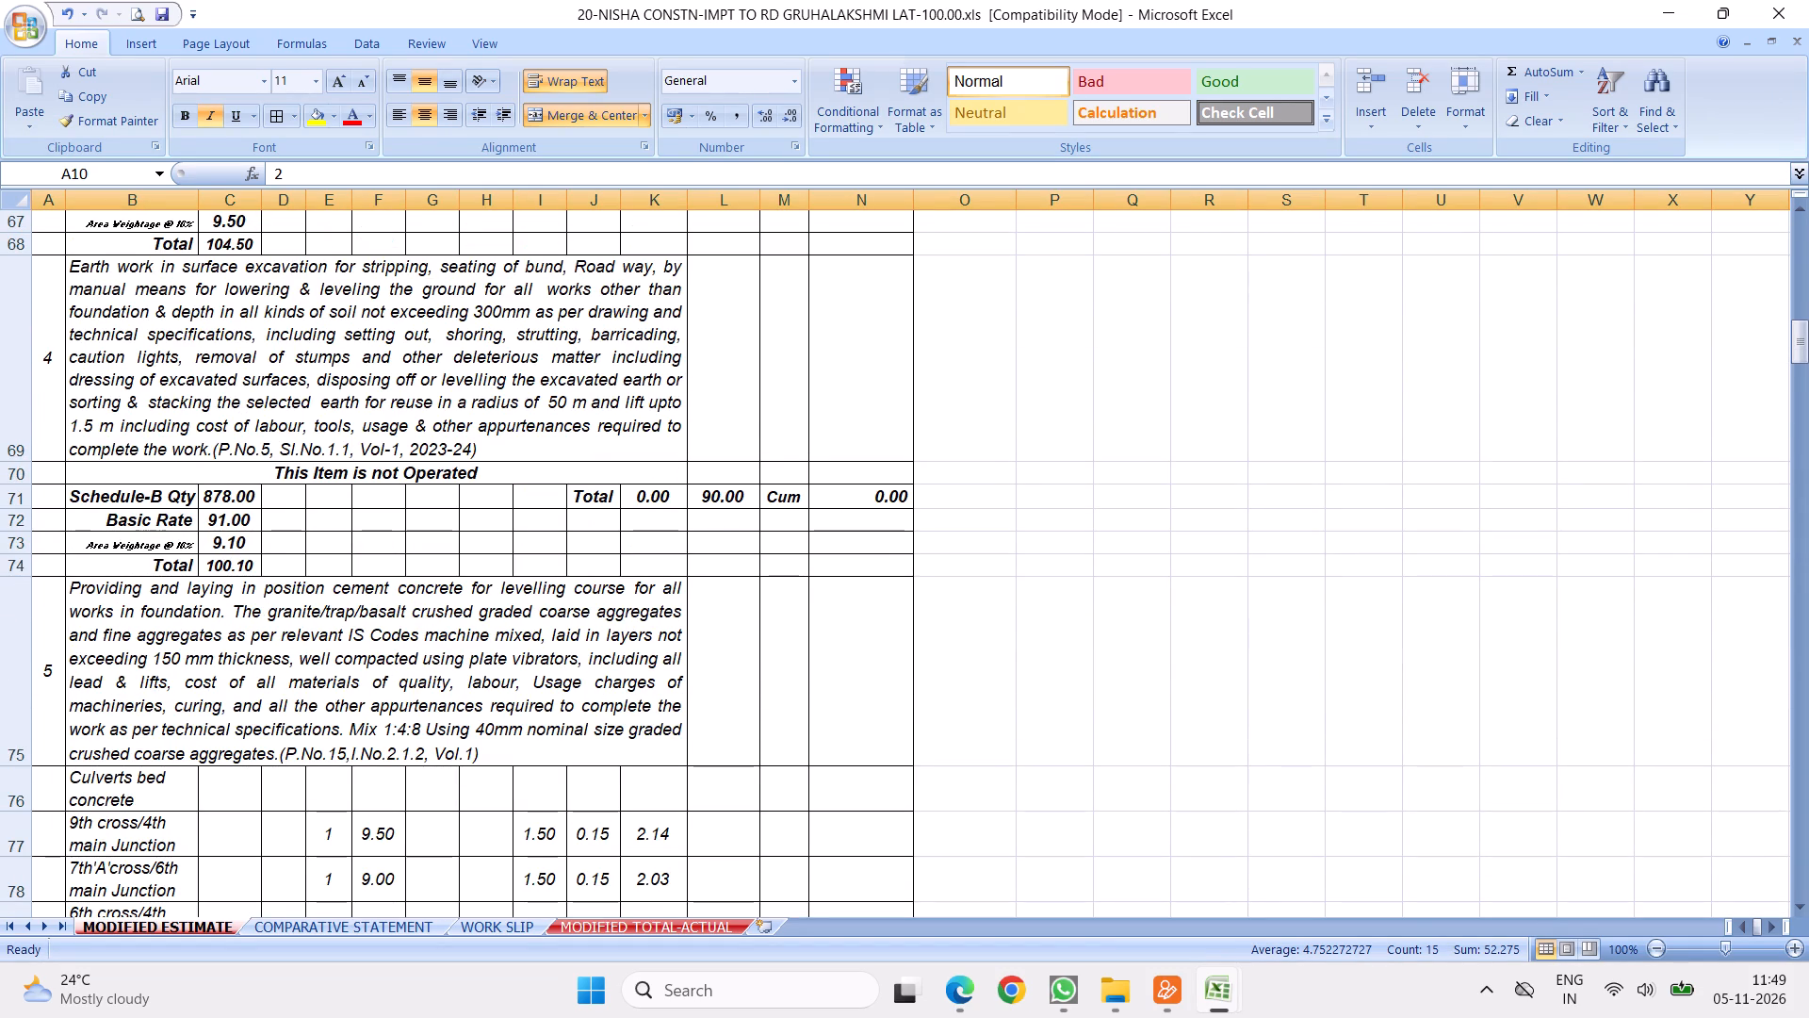
left_click_drag(17, 501, 17, 574)
right_click(120, 539)
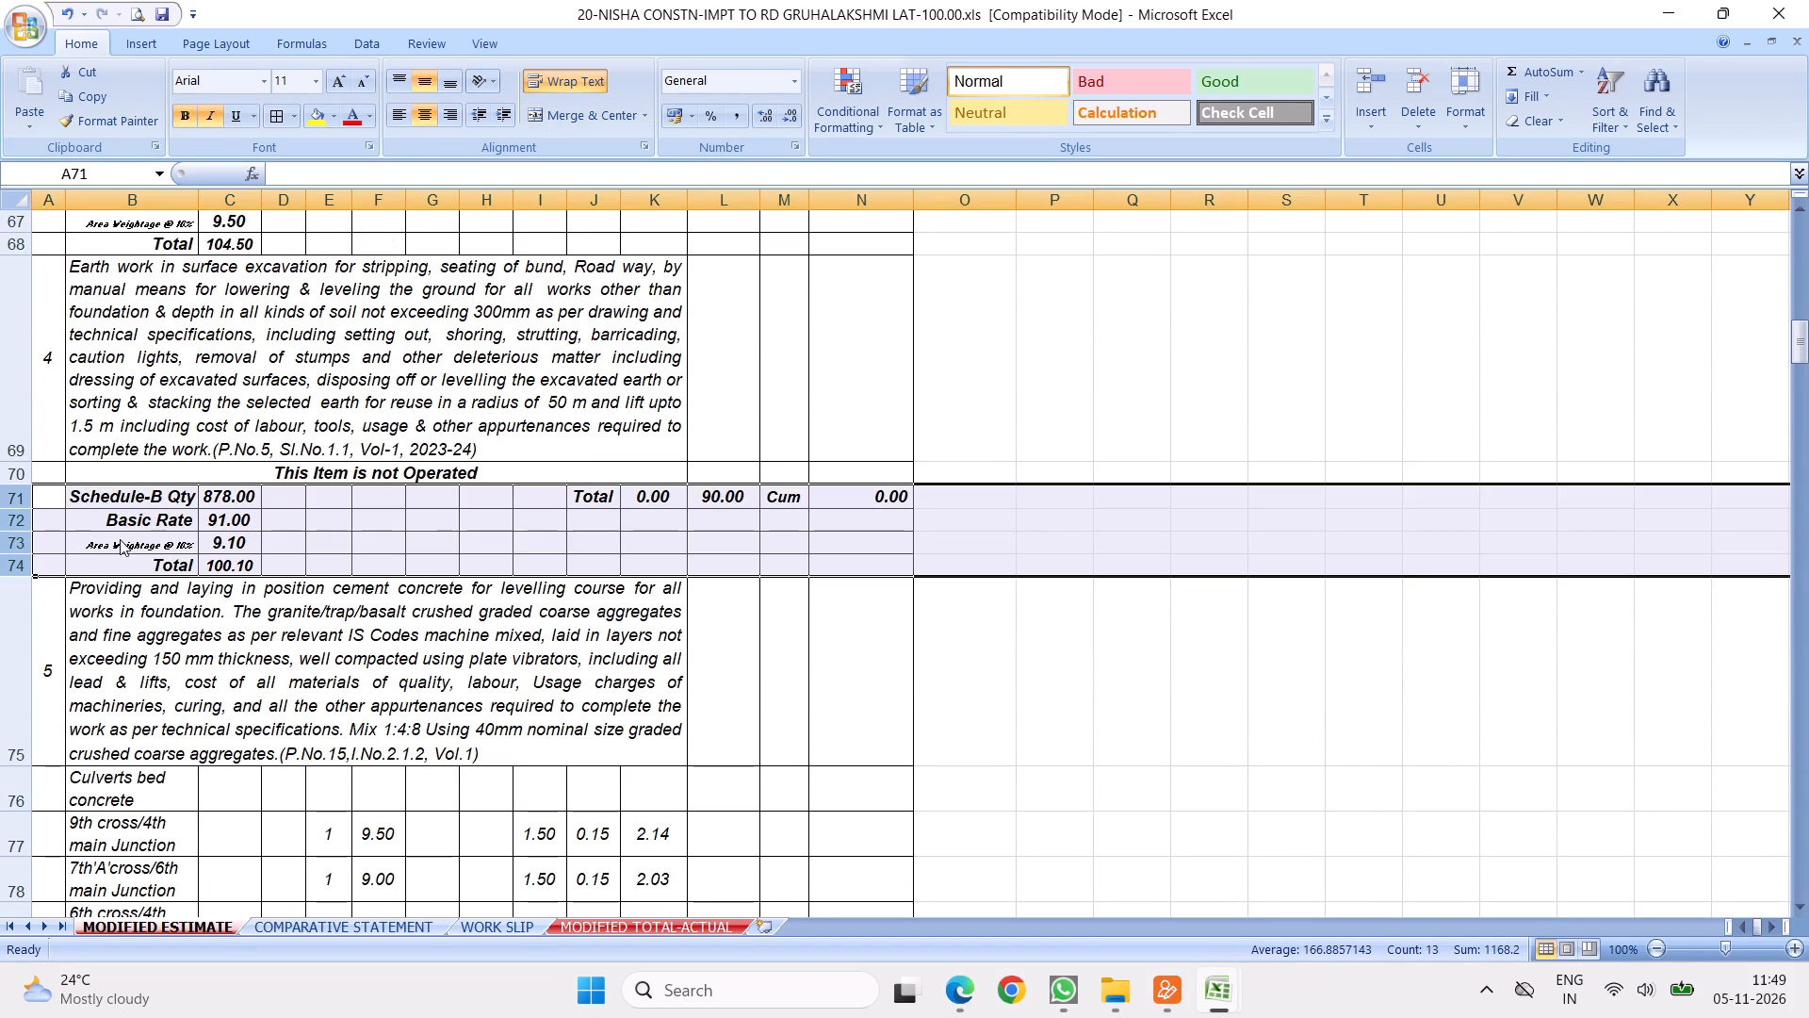
left_click(181, 693)
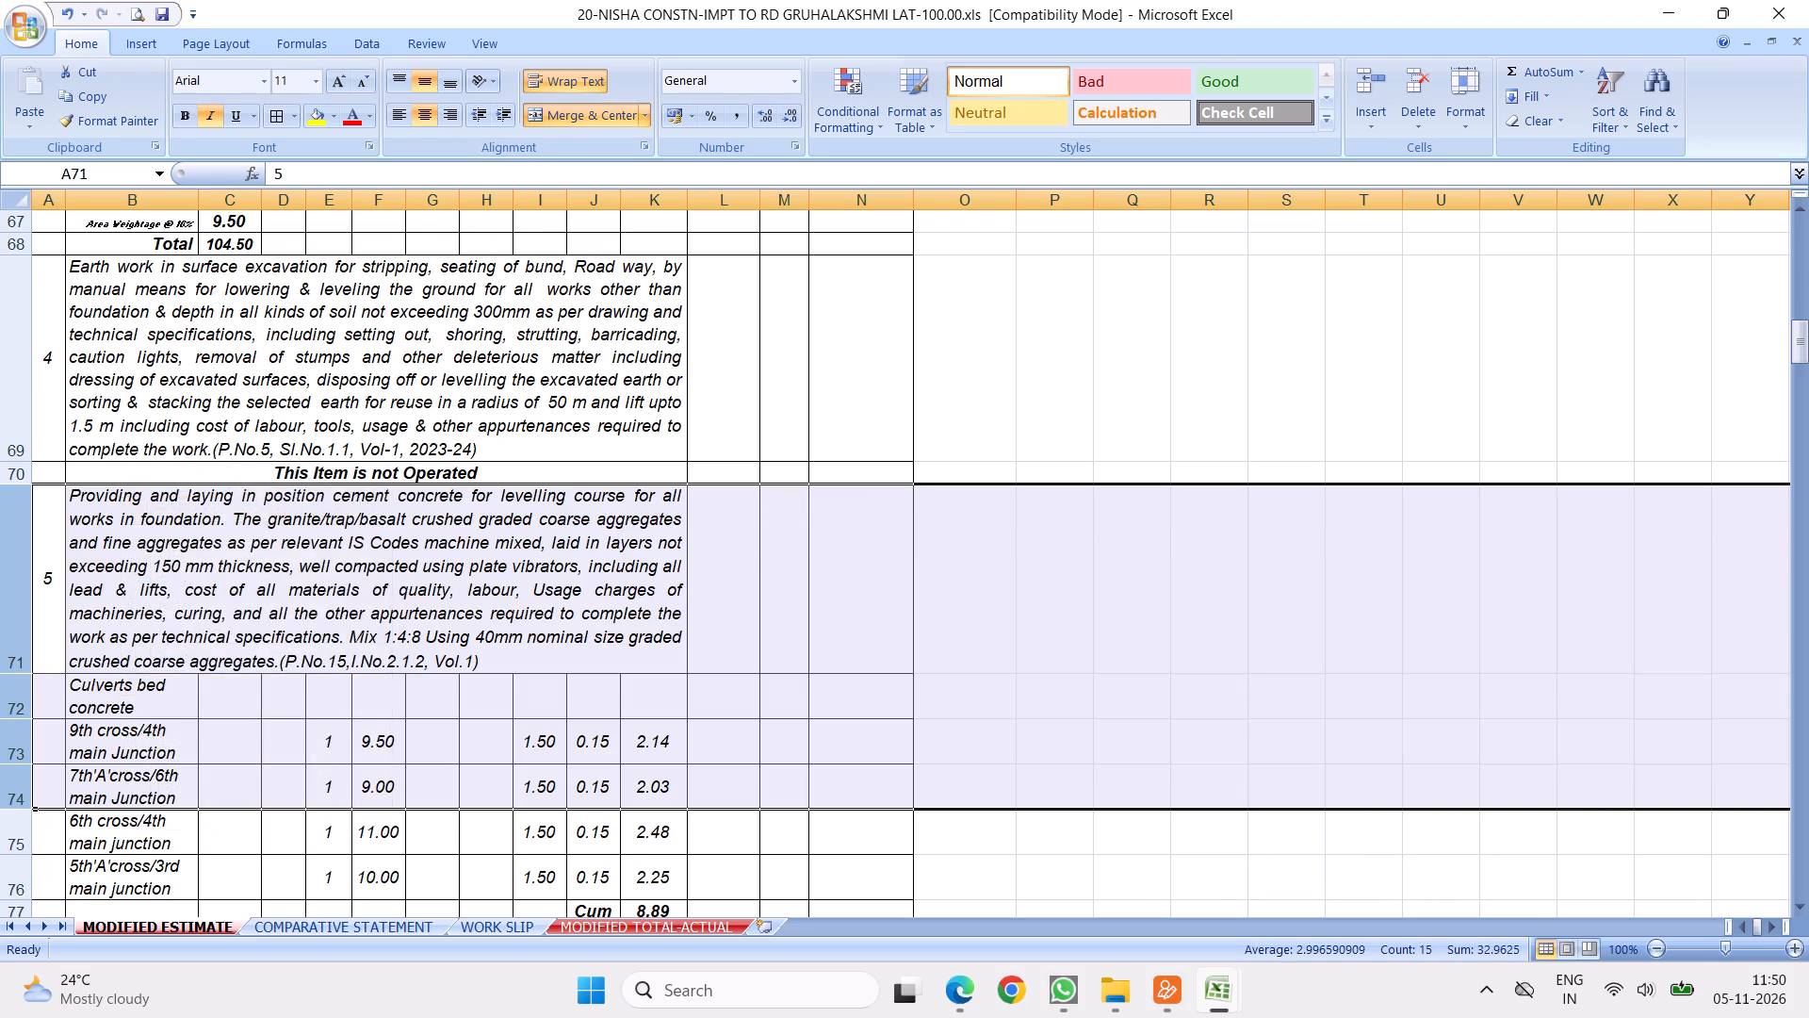
Delete rows 389 to 393, holding the Schedule-B quantity and rate breakdown of non-operated item 15, Road Marking.
scroll(233, 623, "down", 6)
scroll(269, 534, "down", 8)
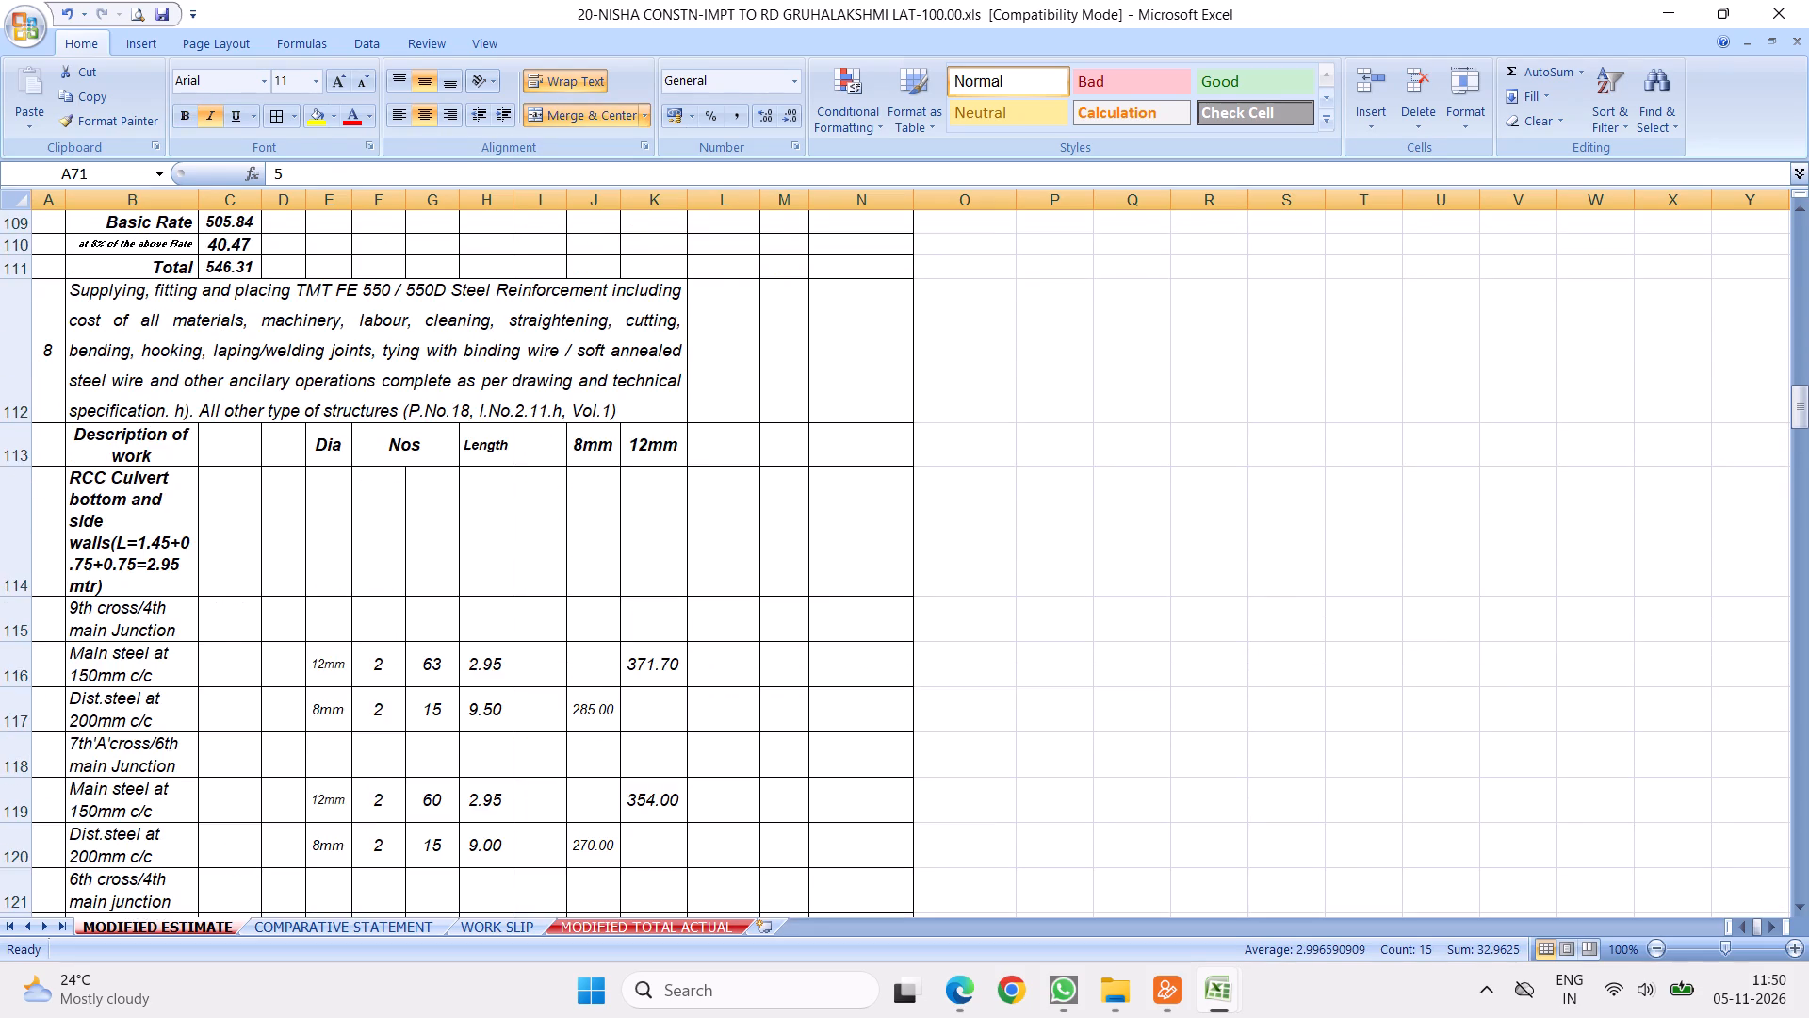
scroll(325, 401, "down", 5)
scroll(423, 469, "down", 13)
scroll(459, 509, "down", 13)
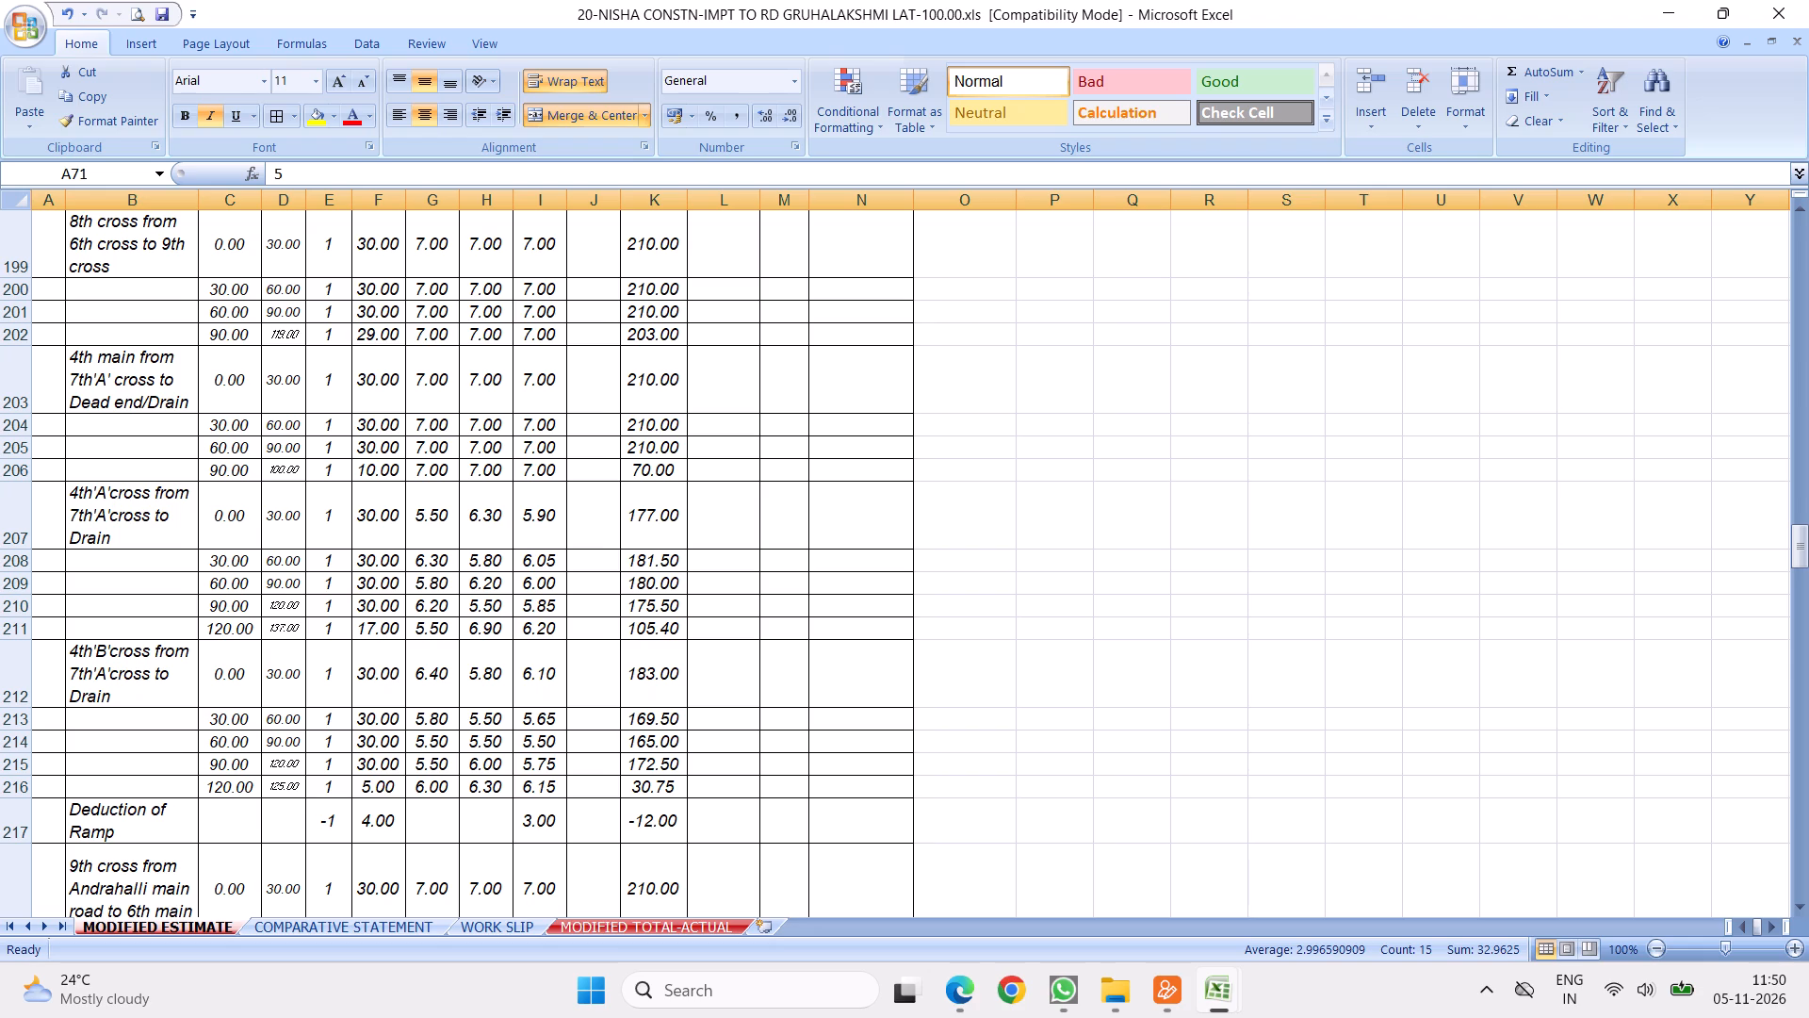
left_click(417, 566)
scroll(573, 594, "down", 6)
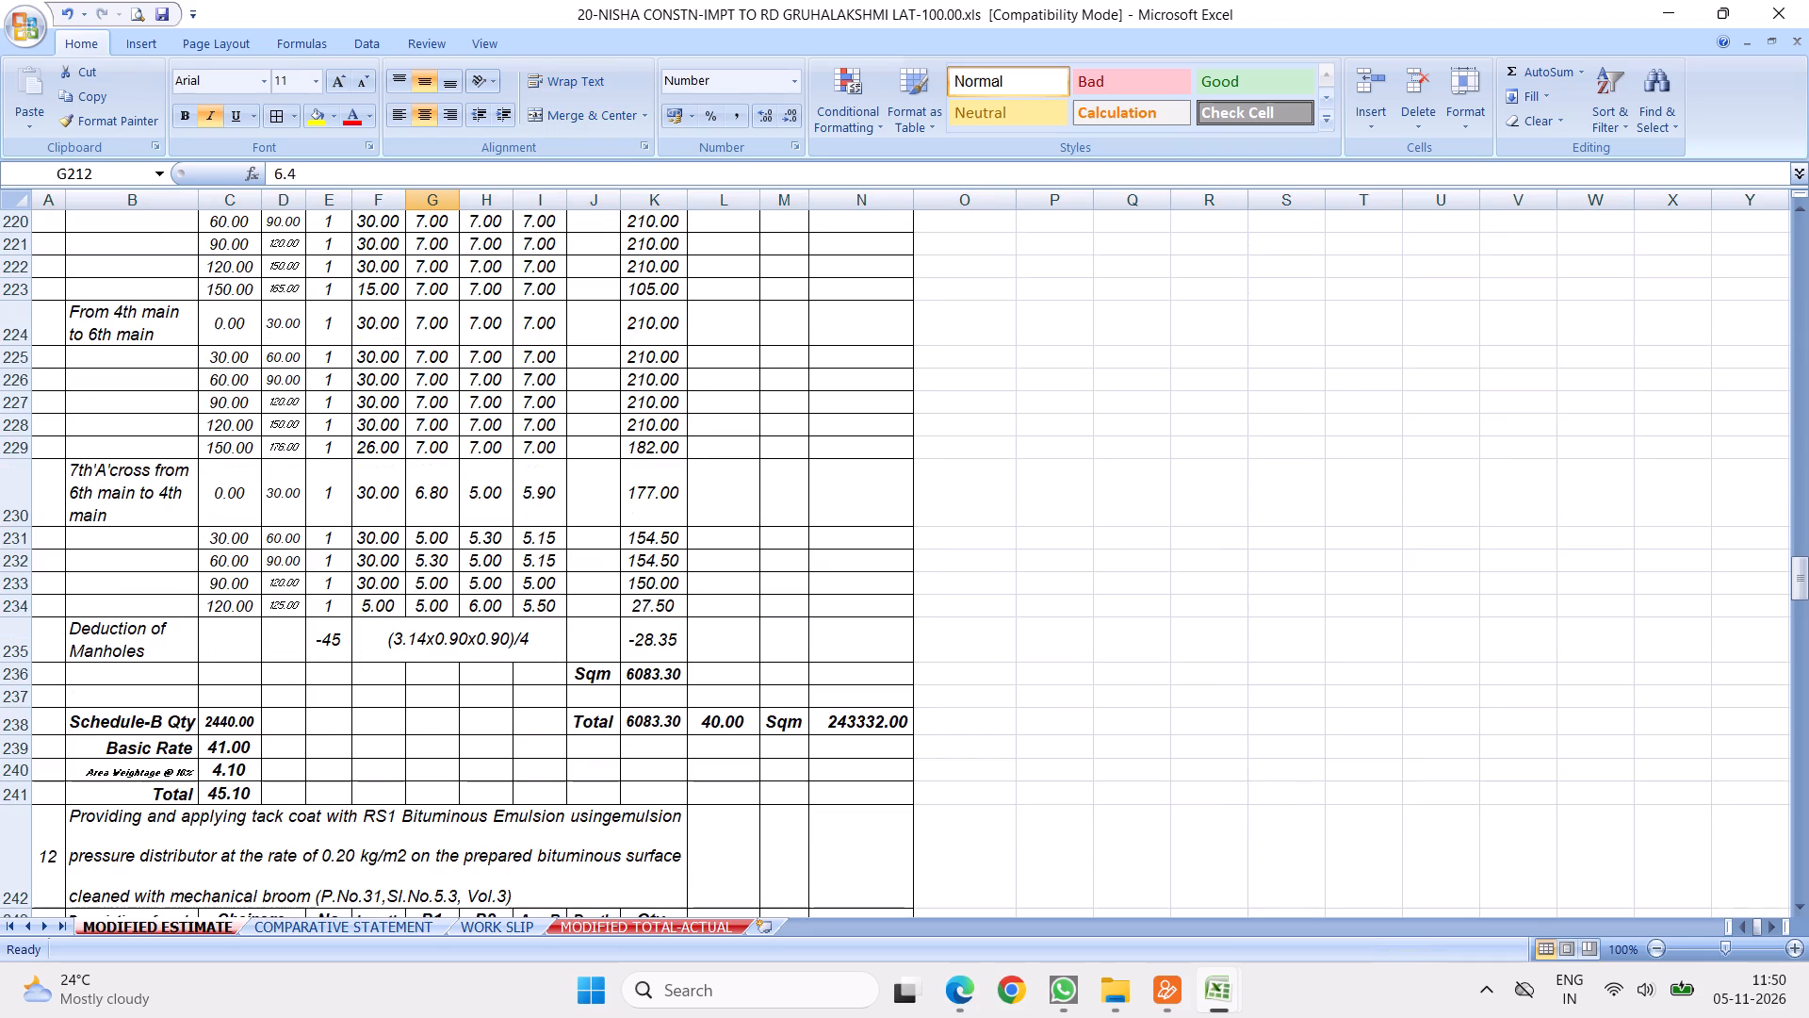
scroll(506, 526, "down", 5)
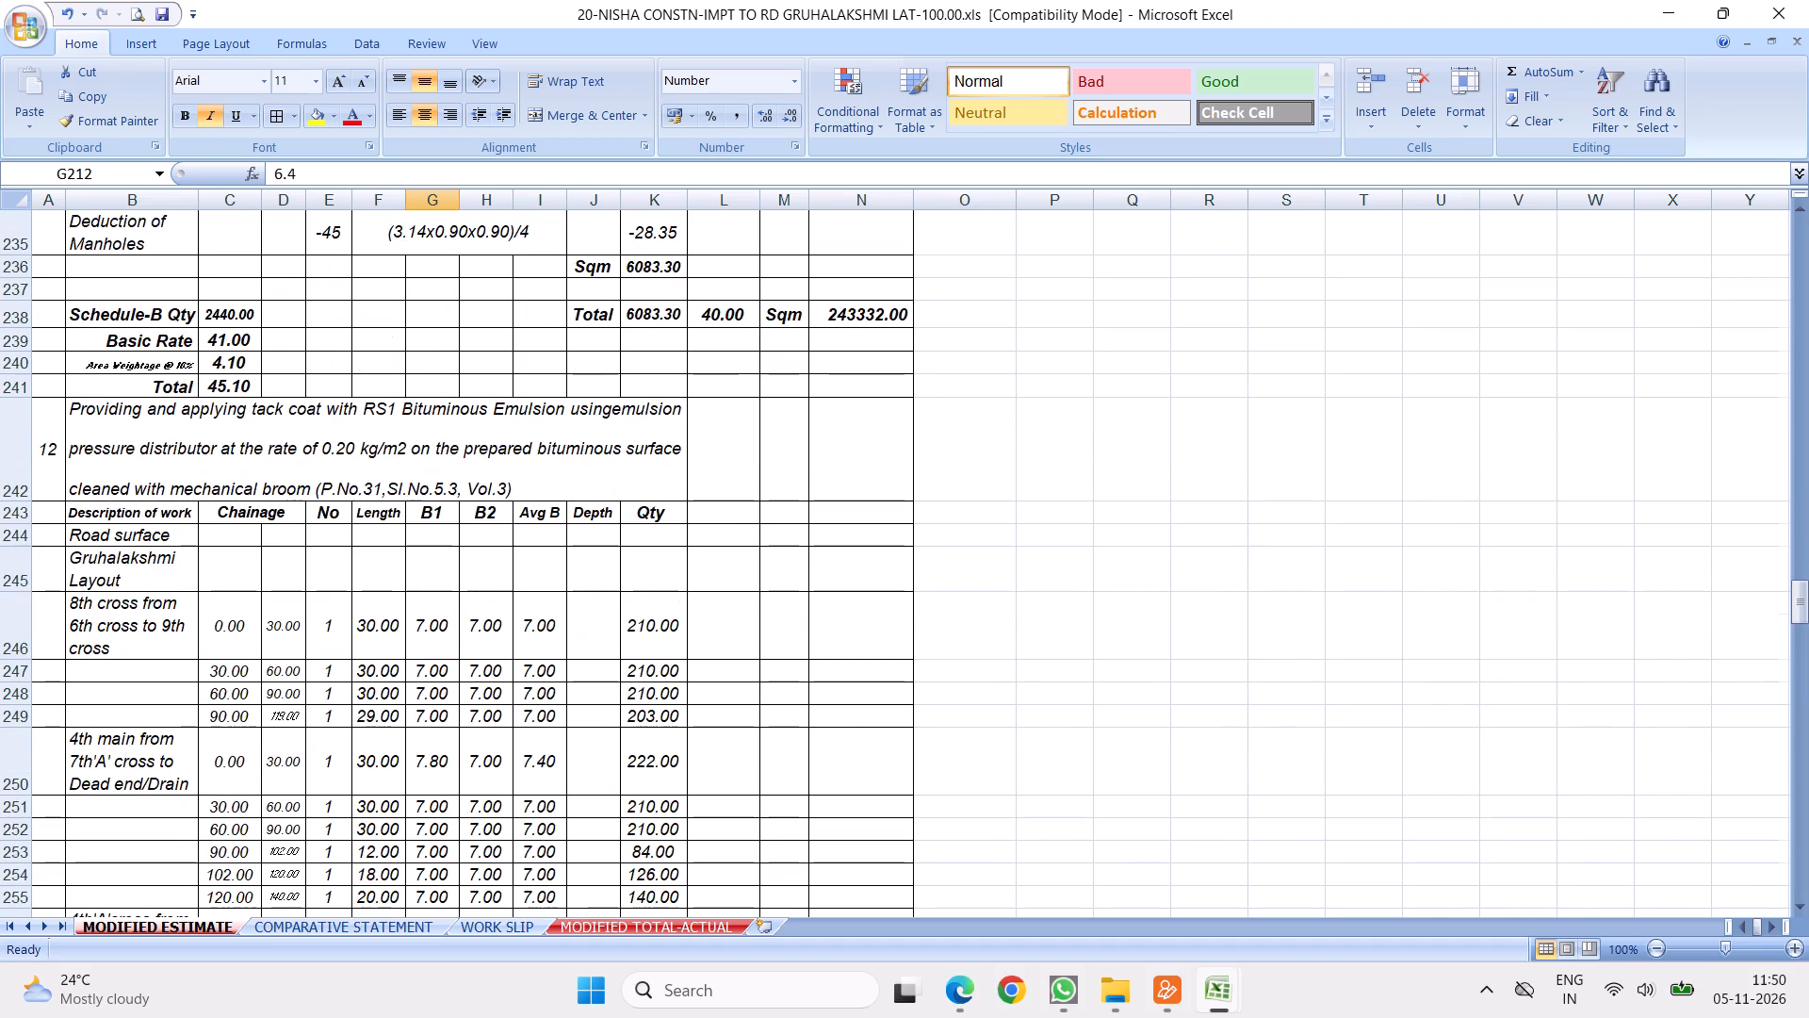
scroll(453, 540, "down", 18)
scroll(507, 534, "down", 8)
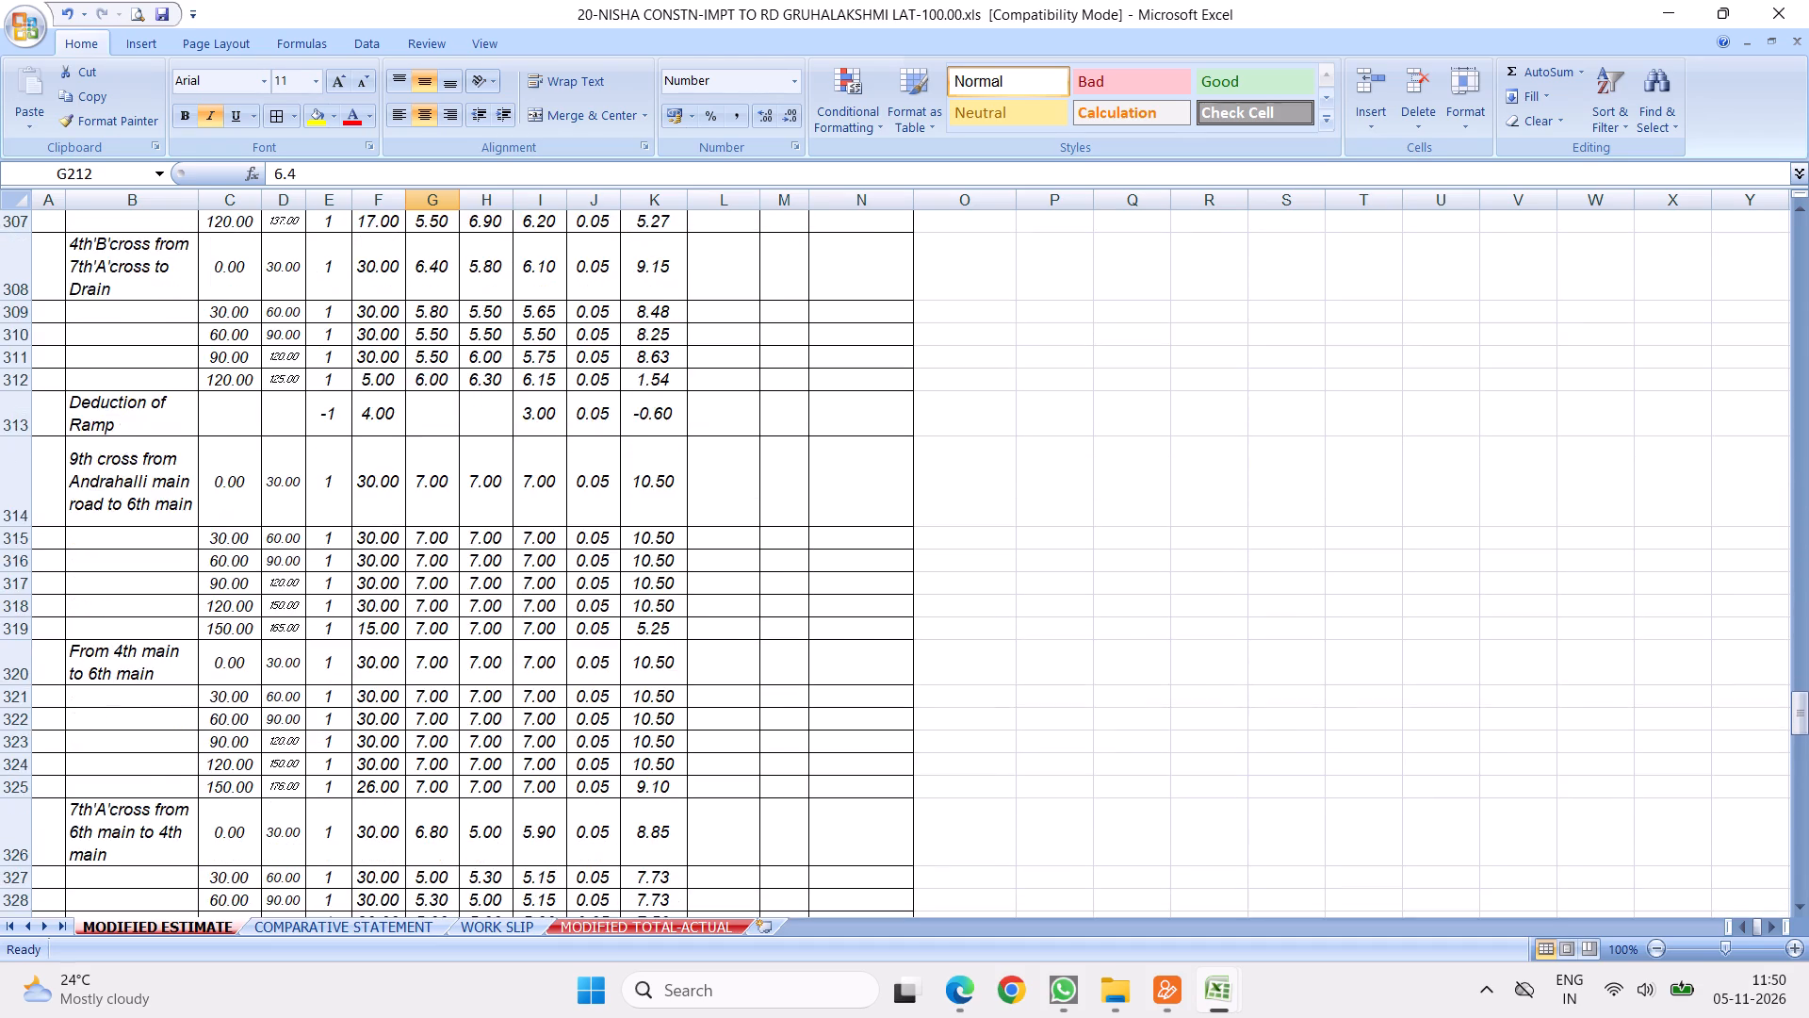
scroll(530, 518, "down", 12)
scroll(517, 513, "down", 10)
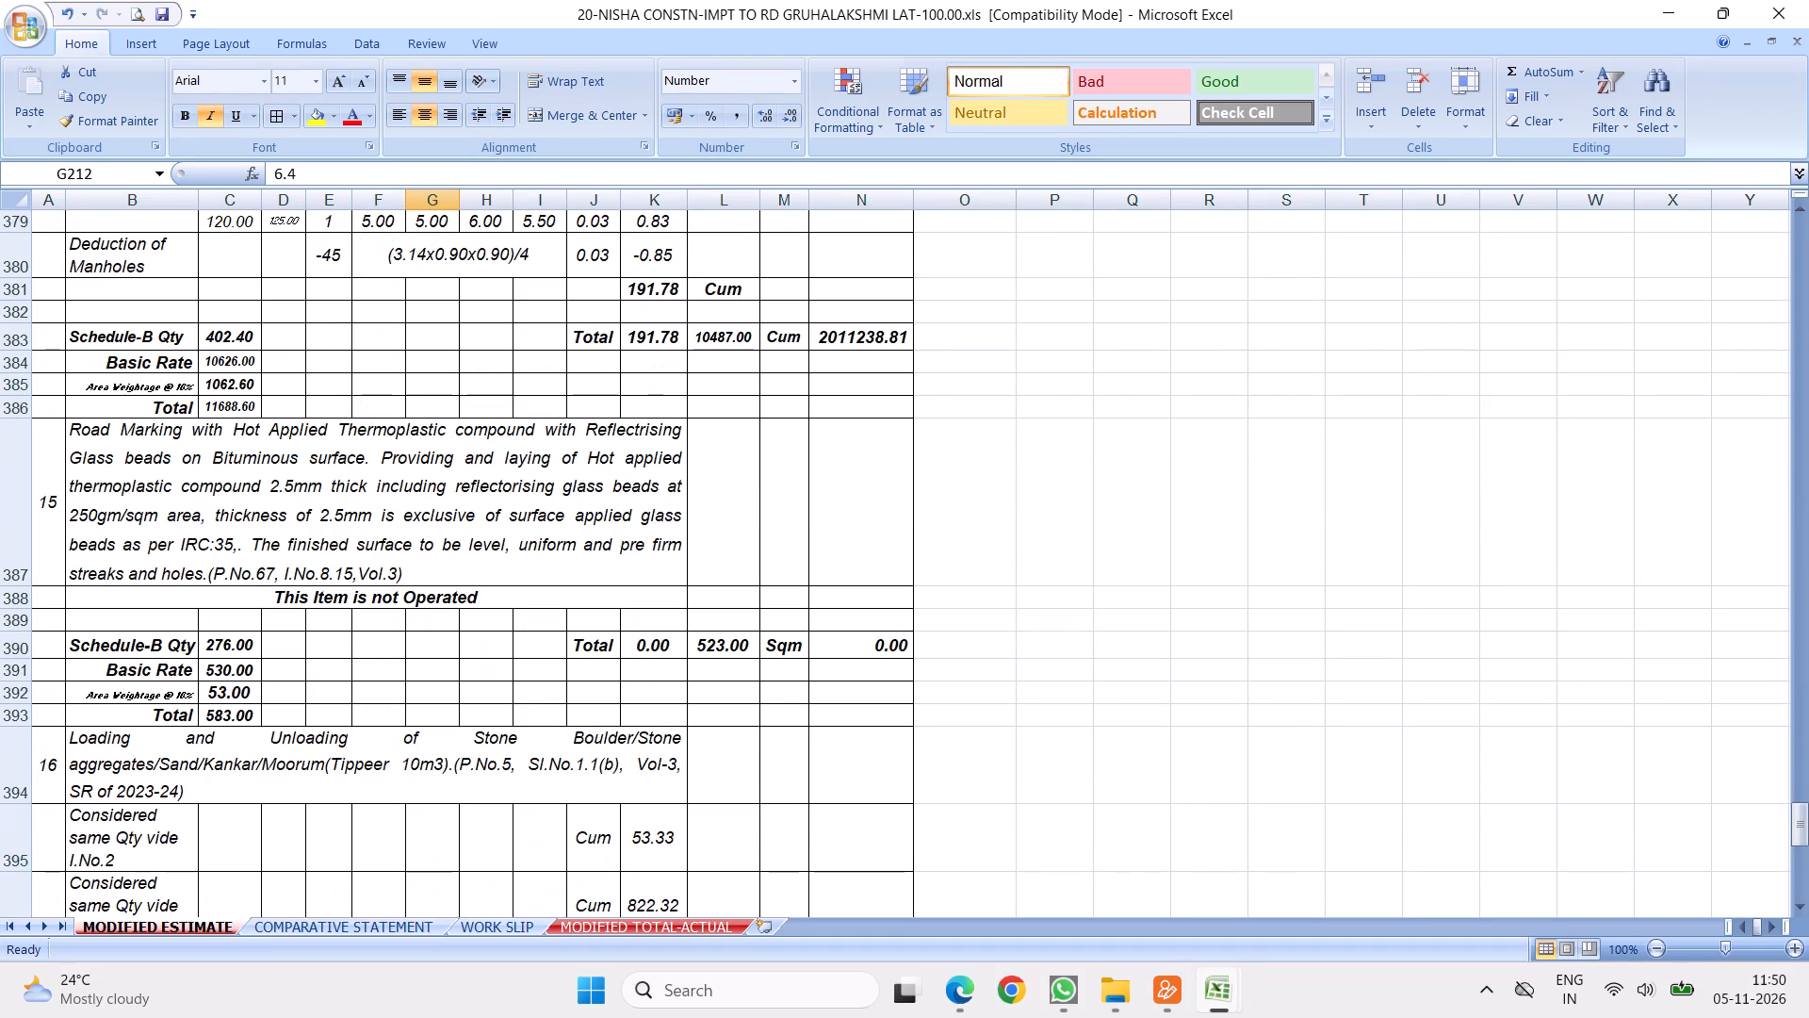
left_click(390, 480)
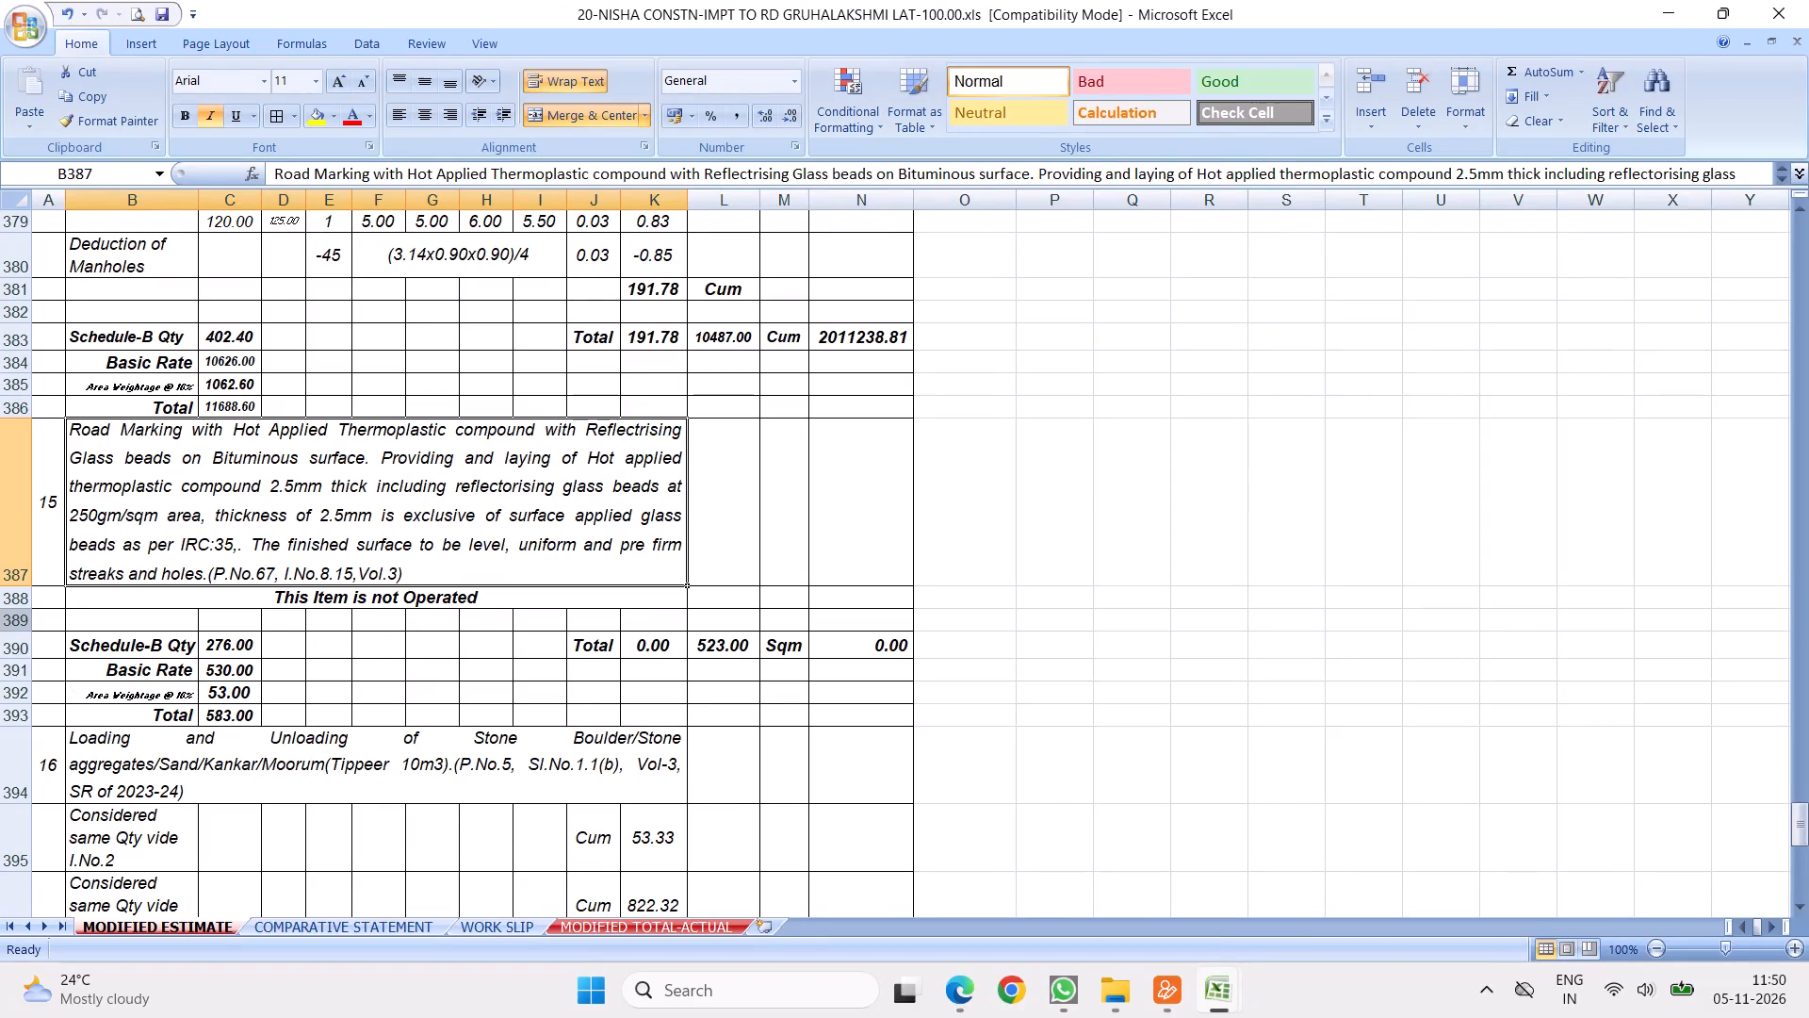
left_click_drag(25, 622, 32, 715)
right_click(162, 656)
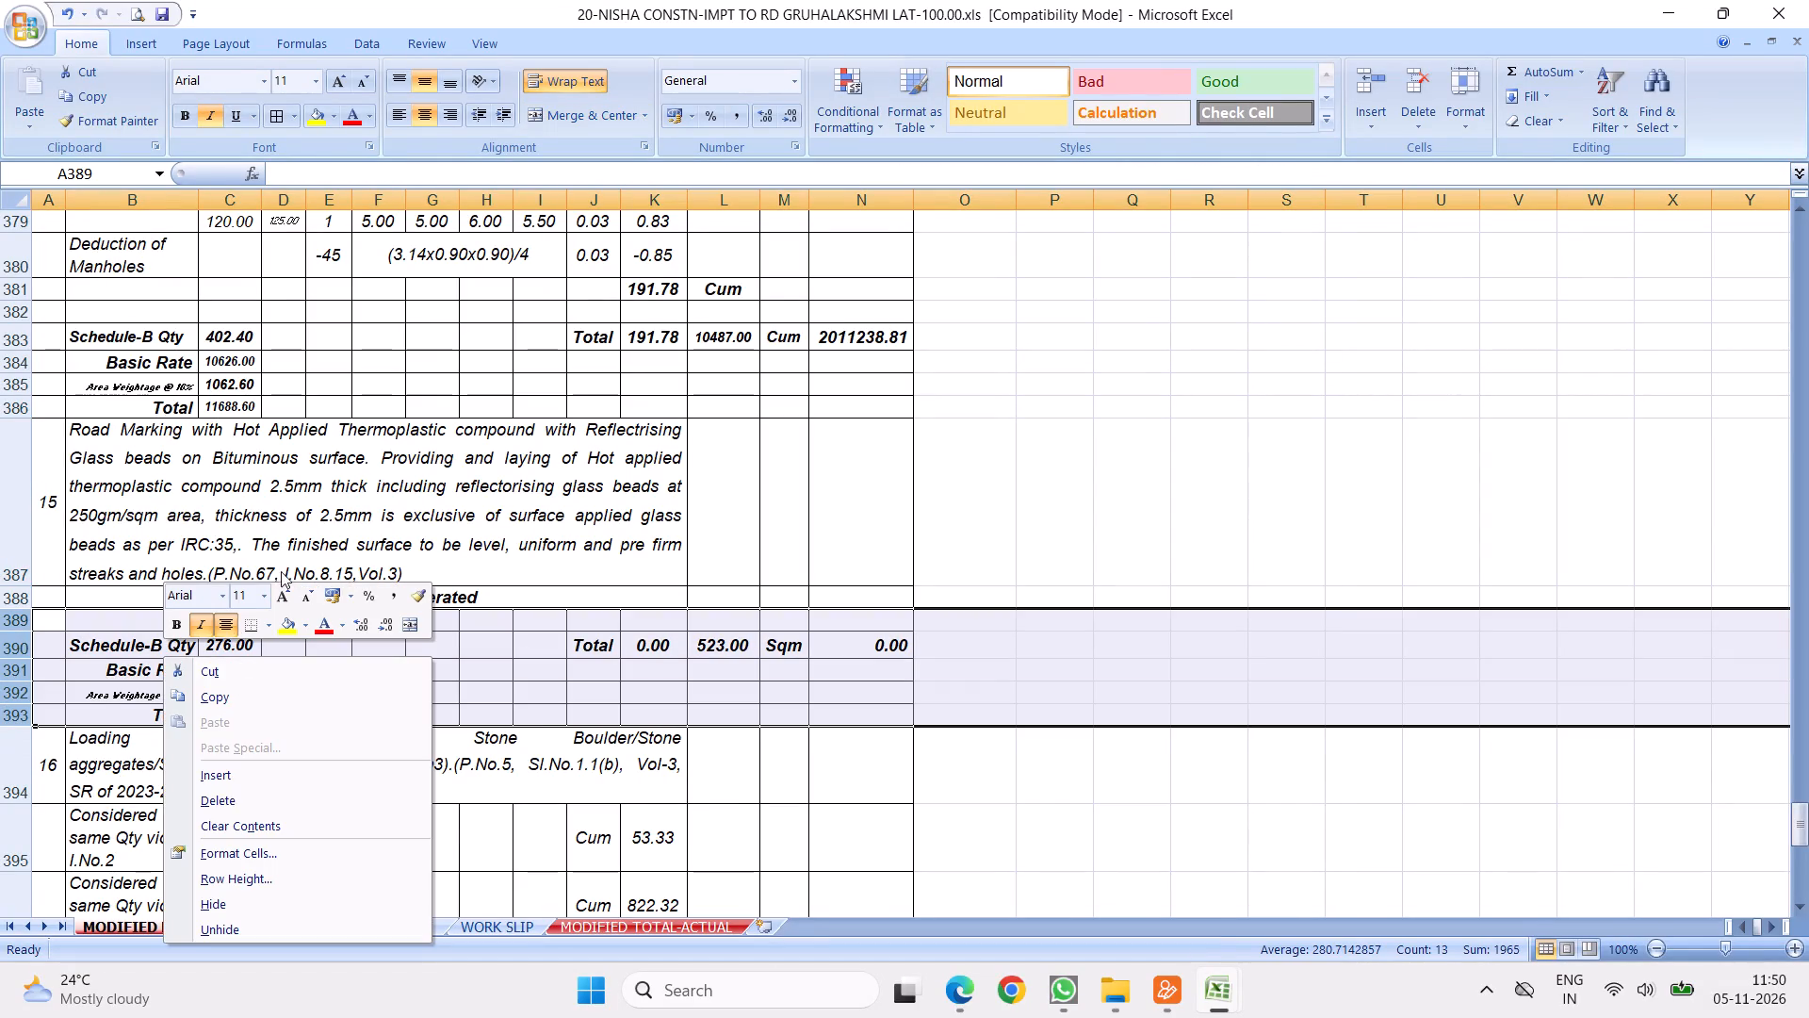
left_click(217, 793)
Vertically middle-align the Density of earth/debris label in cell B400 under item 17.
scroll(405, 640, "down", 2)
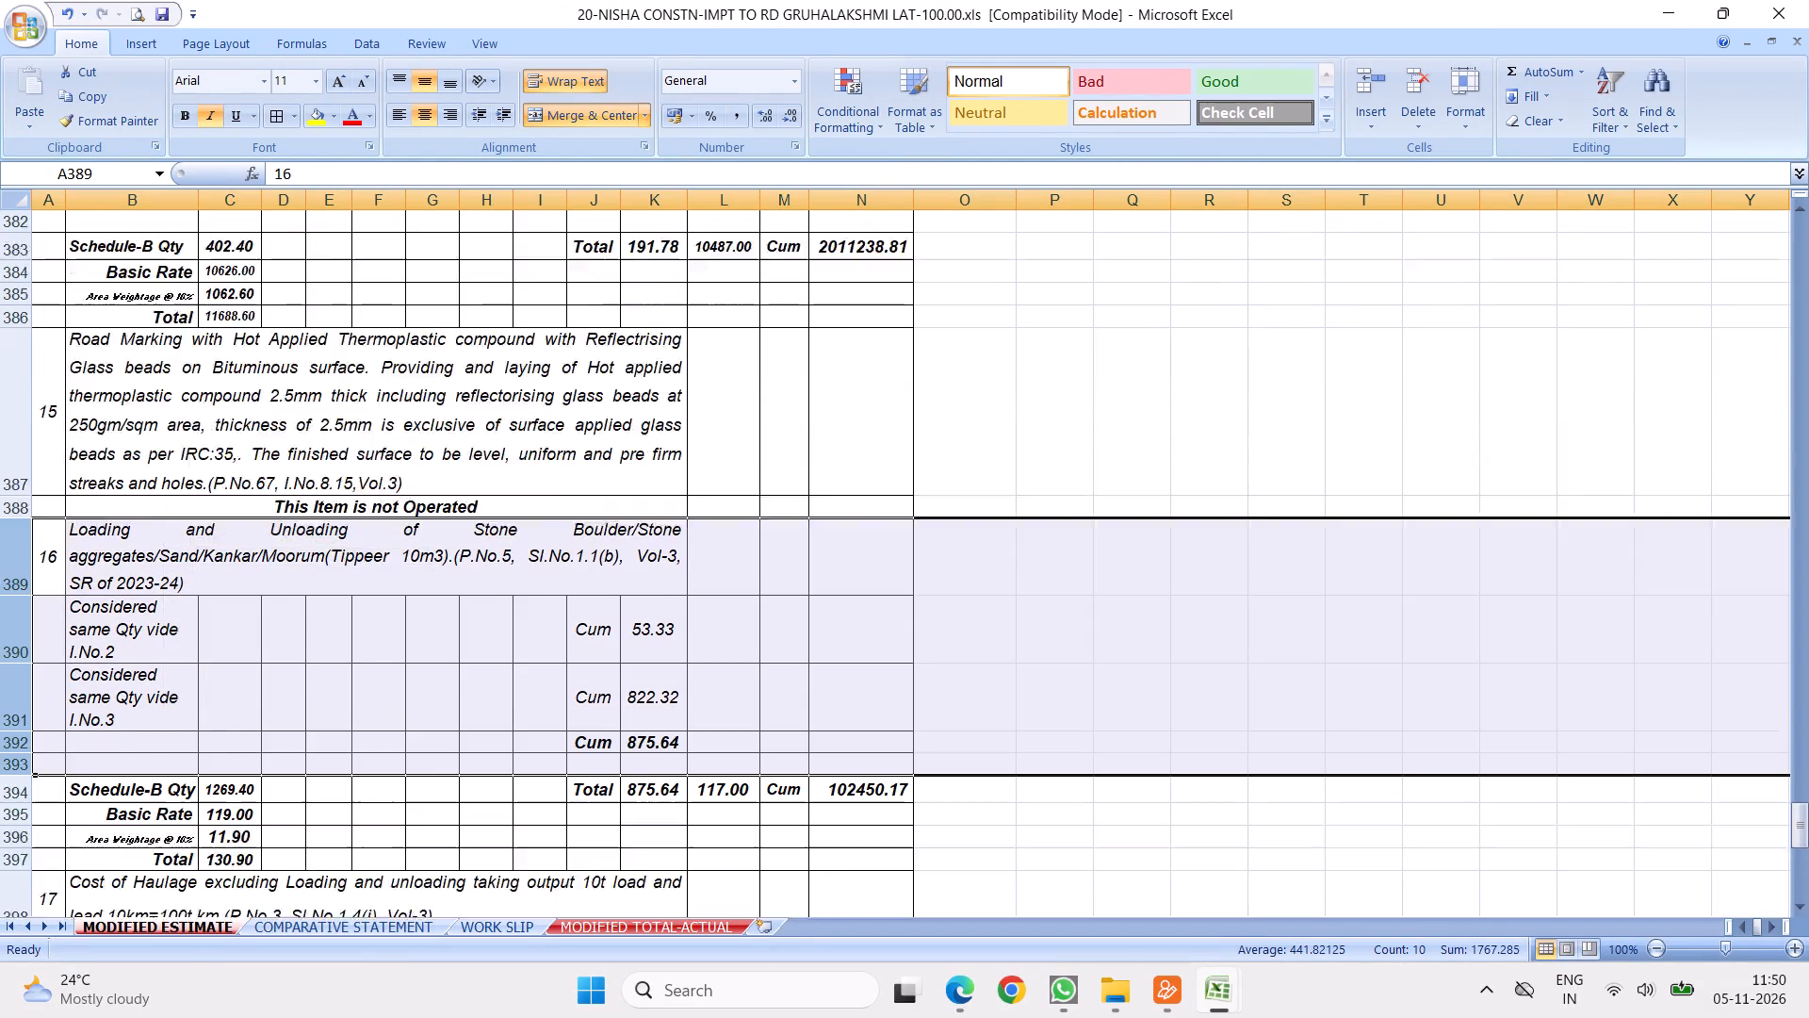
scroll(418, 639, "down", 1)
scroll(480, 487, "down", 3)
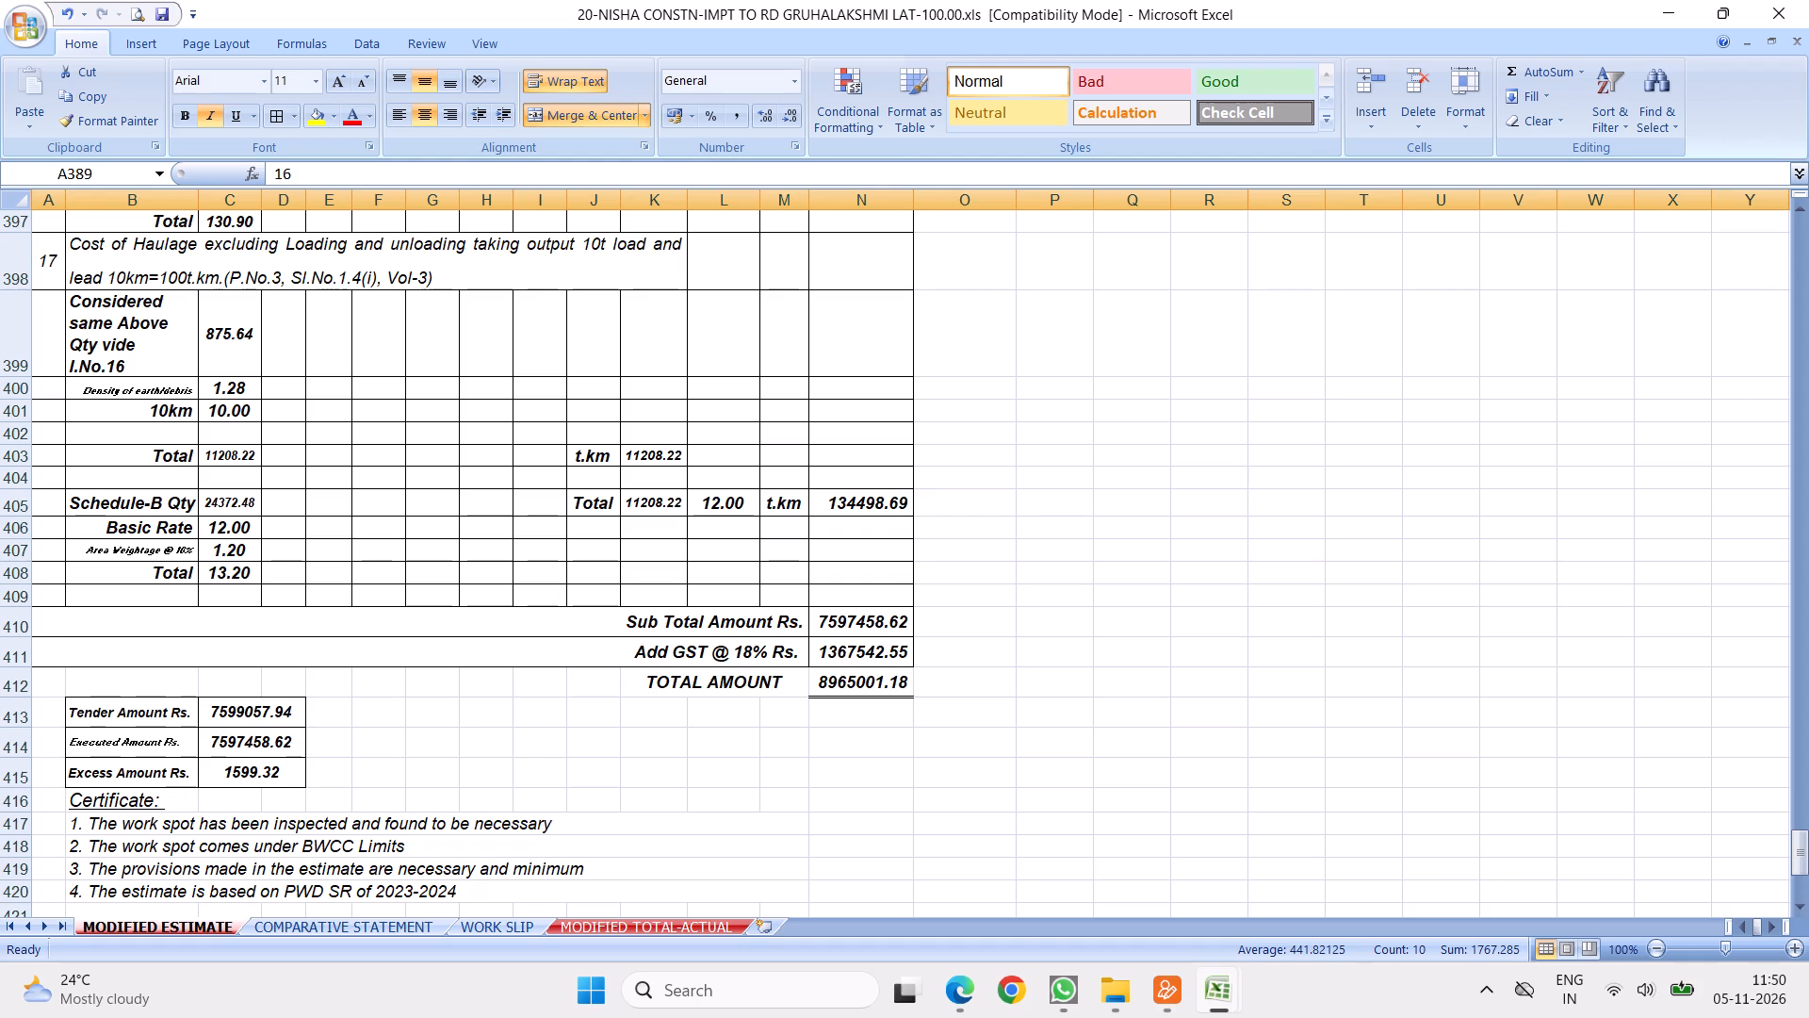
left_click(123, 392)
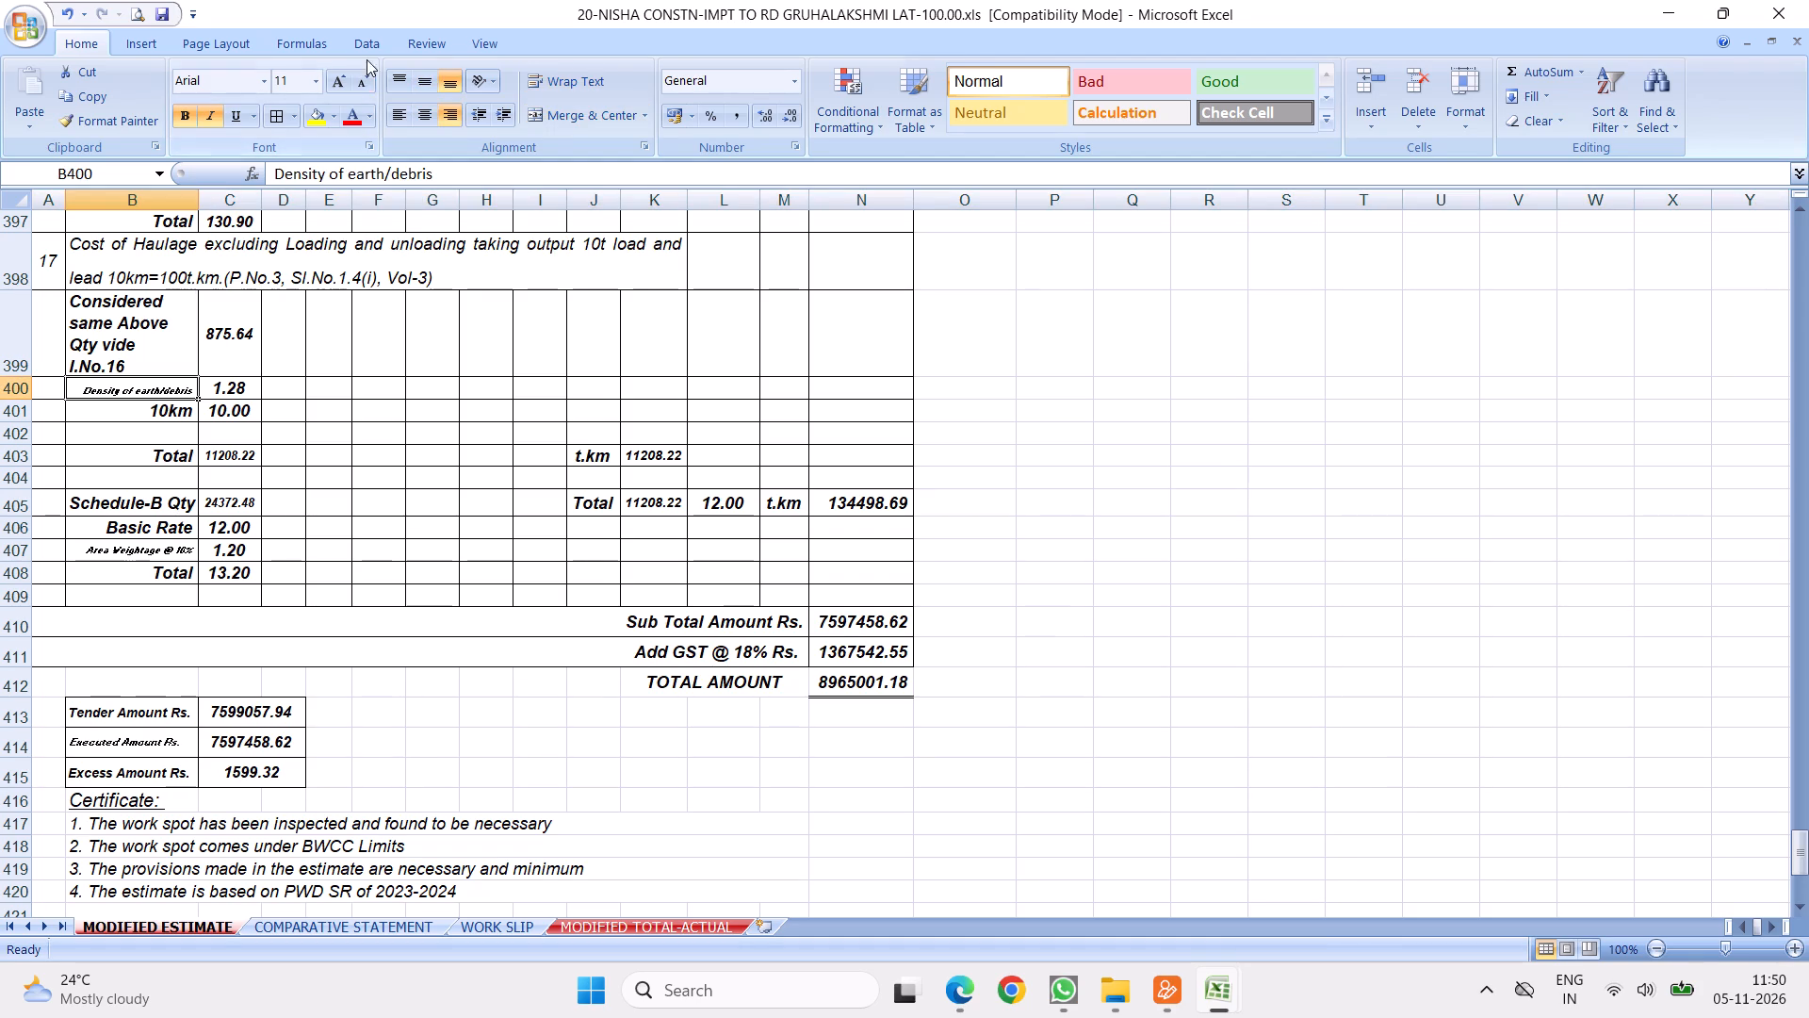
left_click(427, 81)
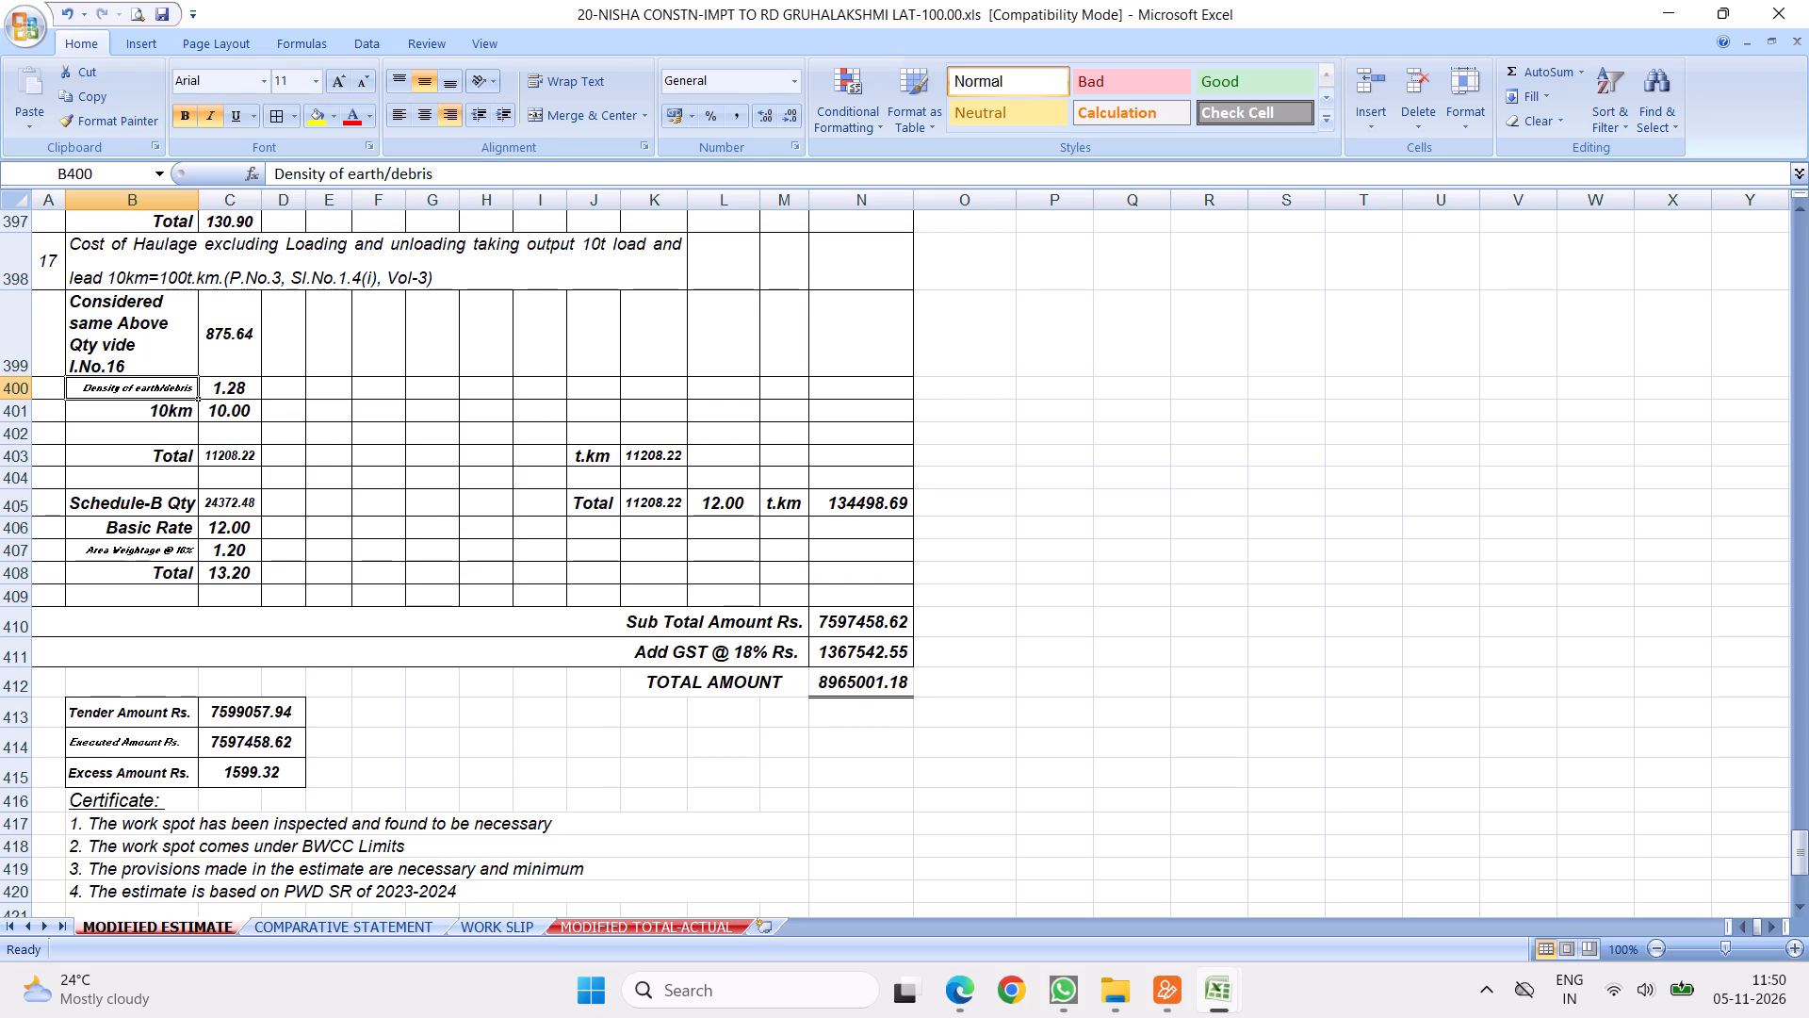
left_click(345, 463)
left_click(236, 419)
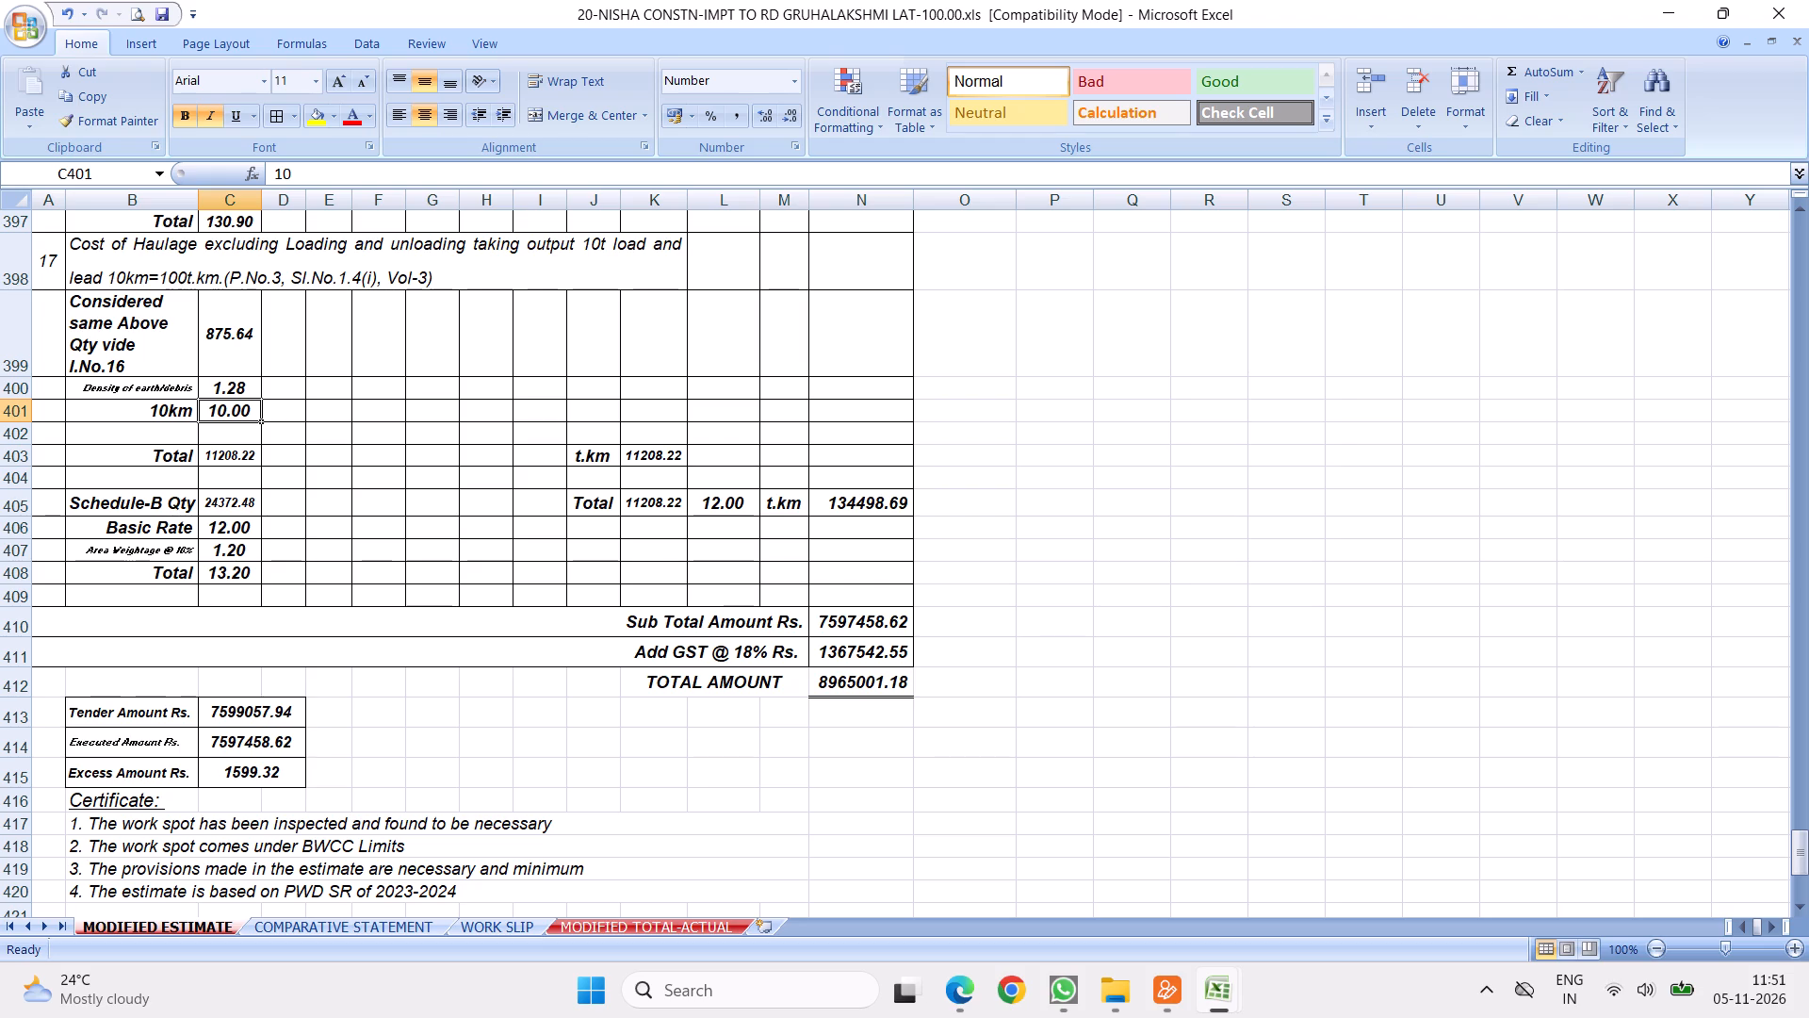
Review the end and beginning of MODIFIED ESTIMATE, go to the beginning of COMPARATIVE STATEMENT, and save the workbook.
scroll(672, 585, "down", 3)
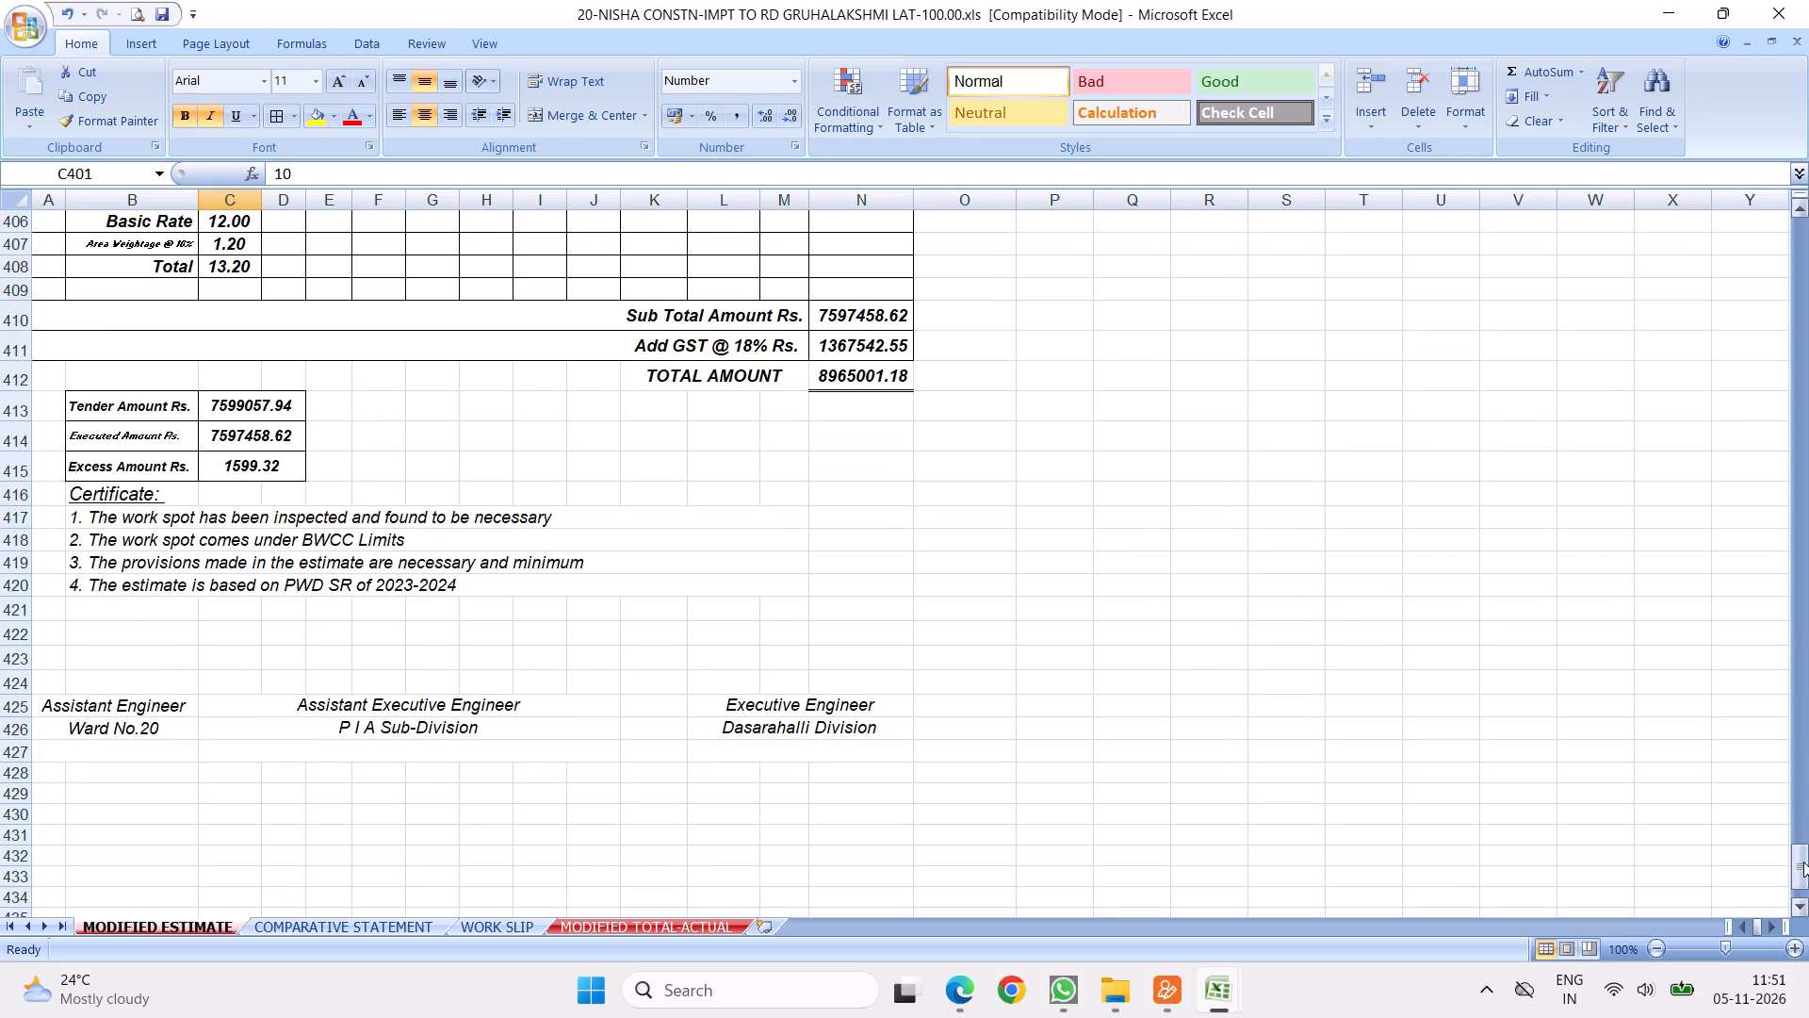
left_click_drag(1800, 865, 1808, 0)
scroll(662, 572, "down", 3)
scroll(580, 543, "down", 3)
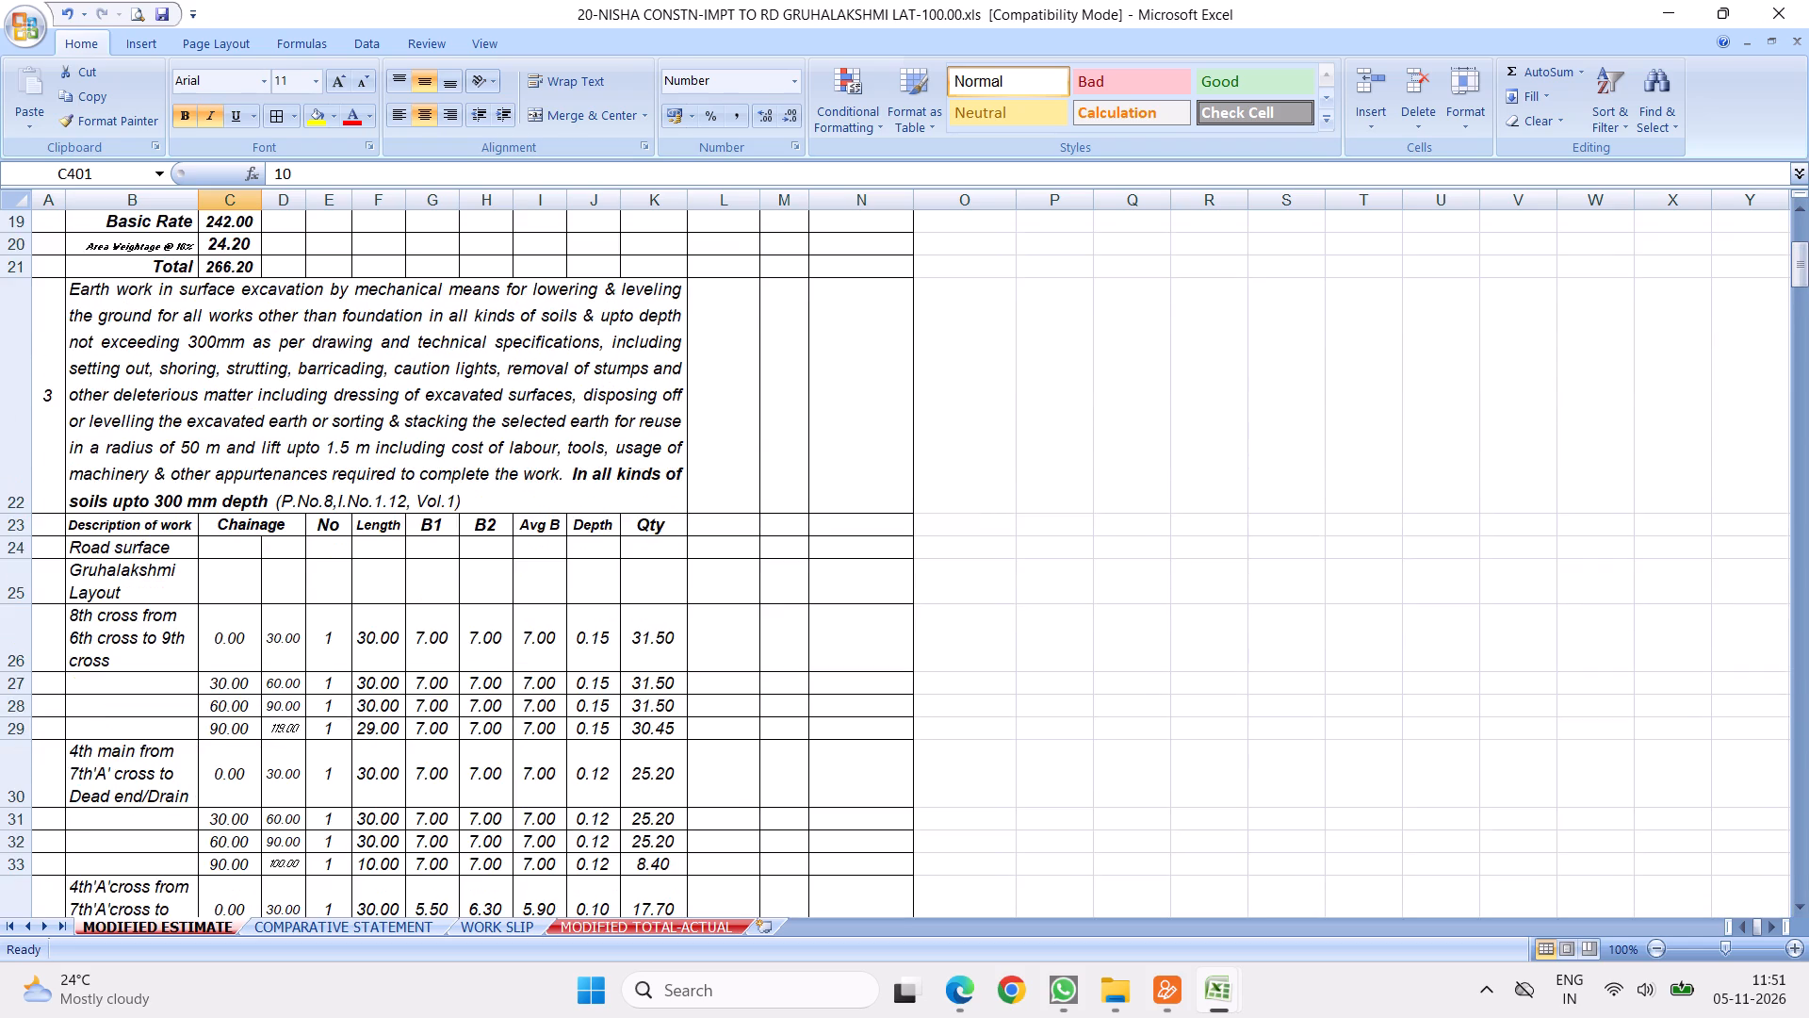
scroll(562, 512, "up", 1)
left_click(303, 923)
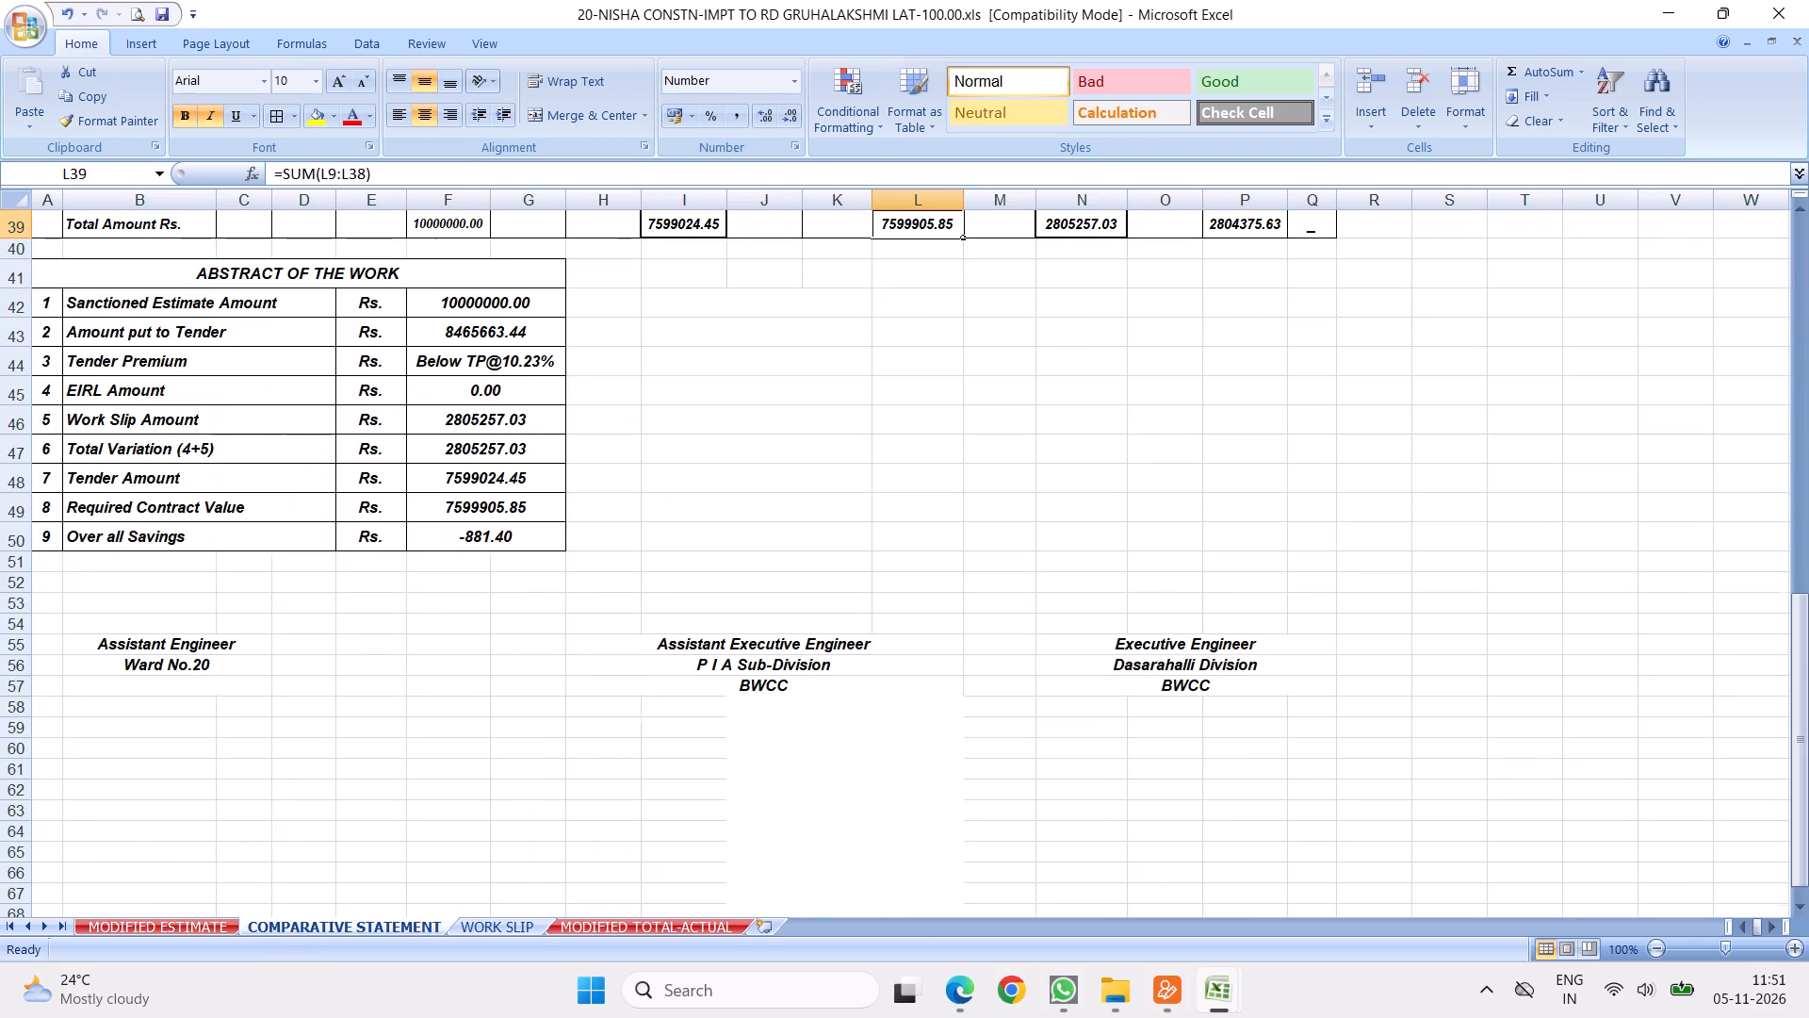
scroll(732, 458, "up", 16)
scroll(680, 456, "up", 5)
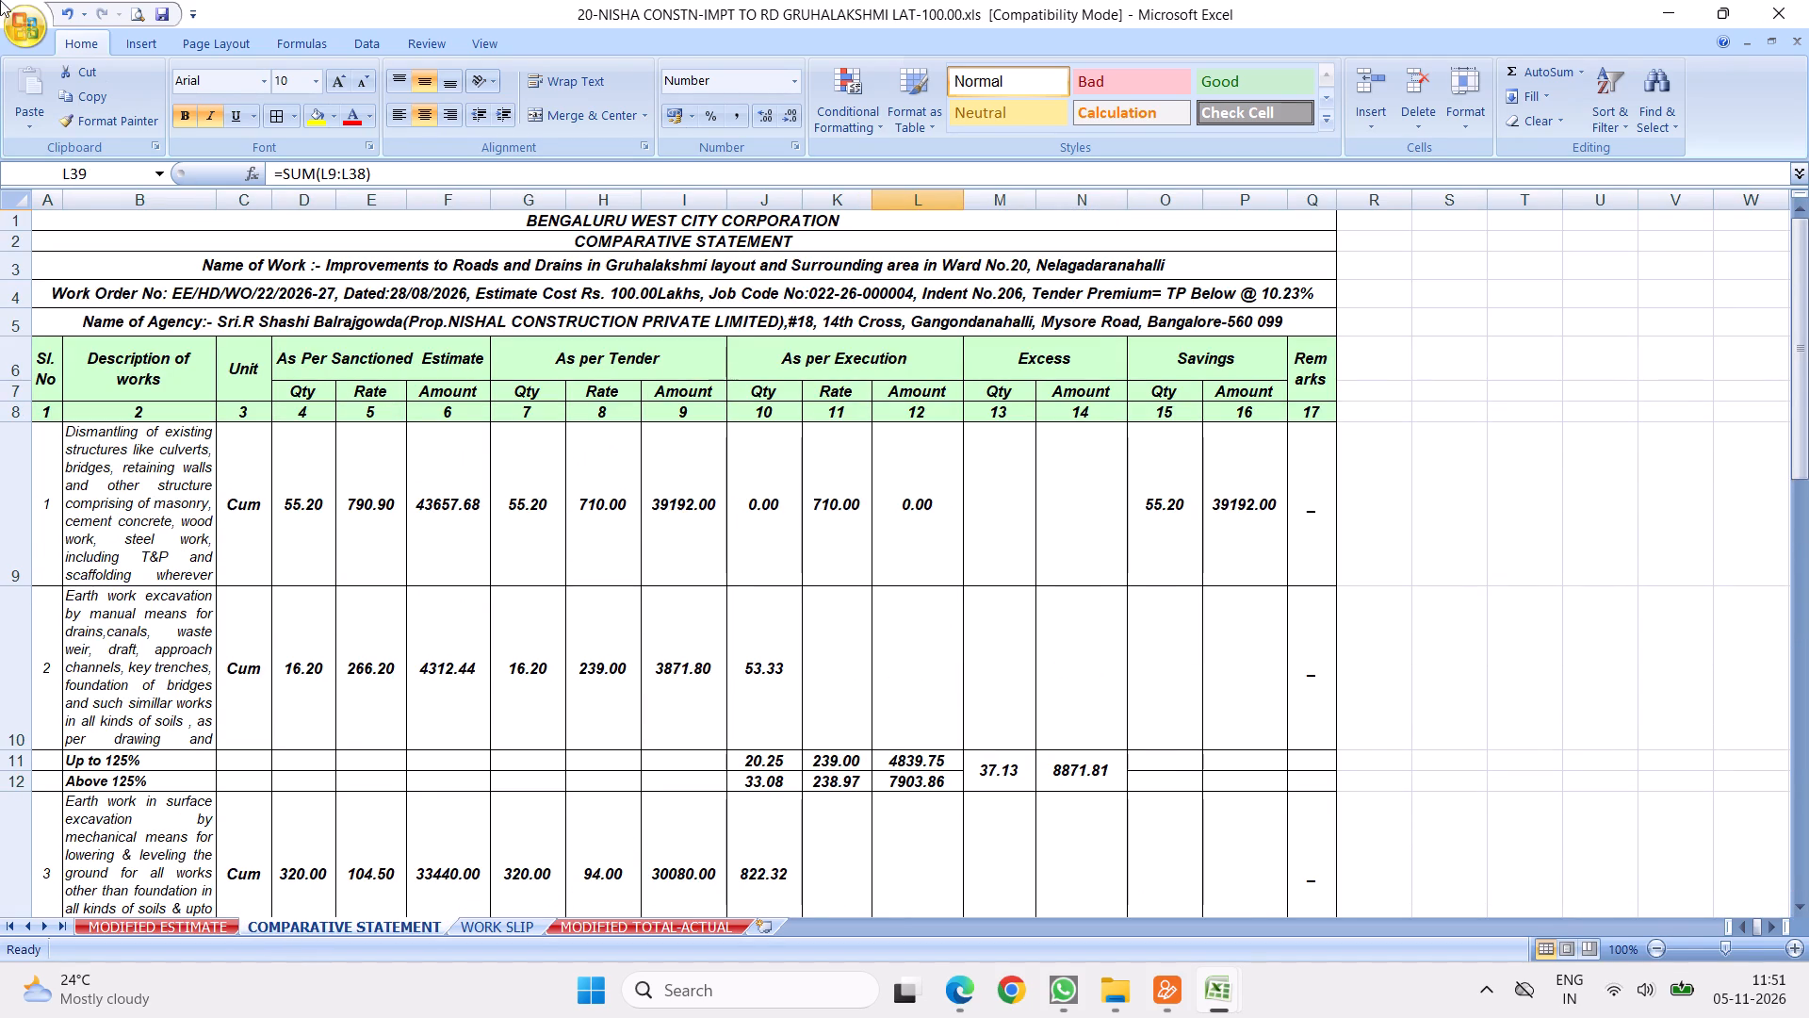
left_click(158, 12)
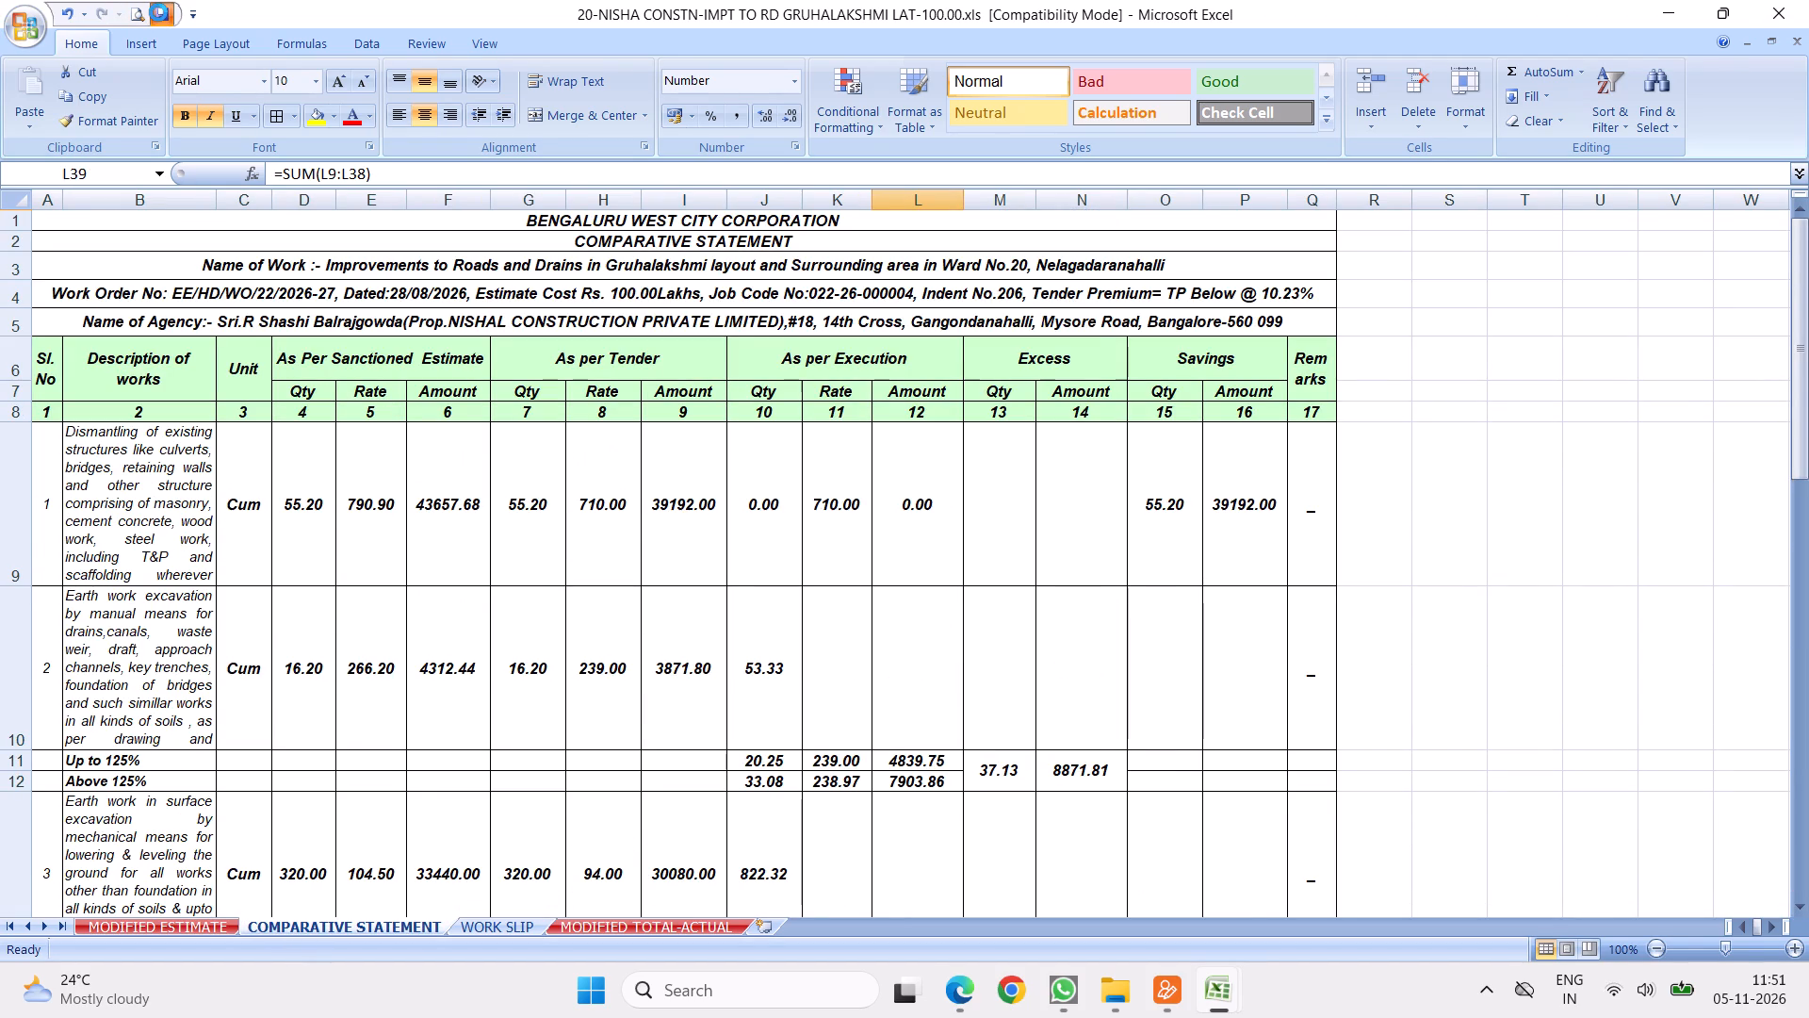
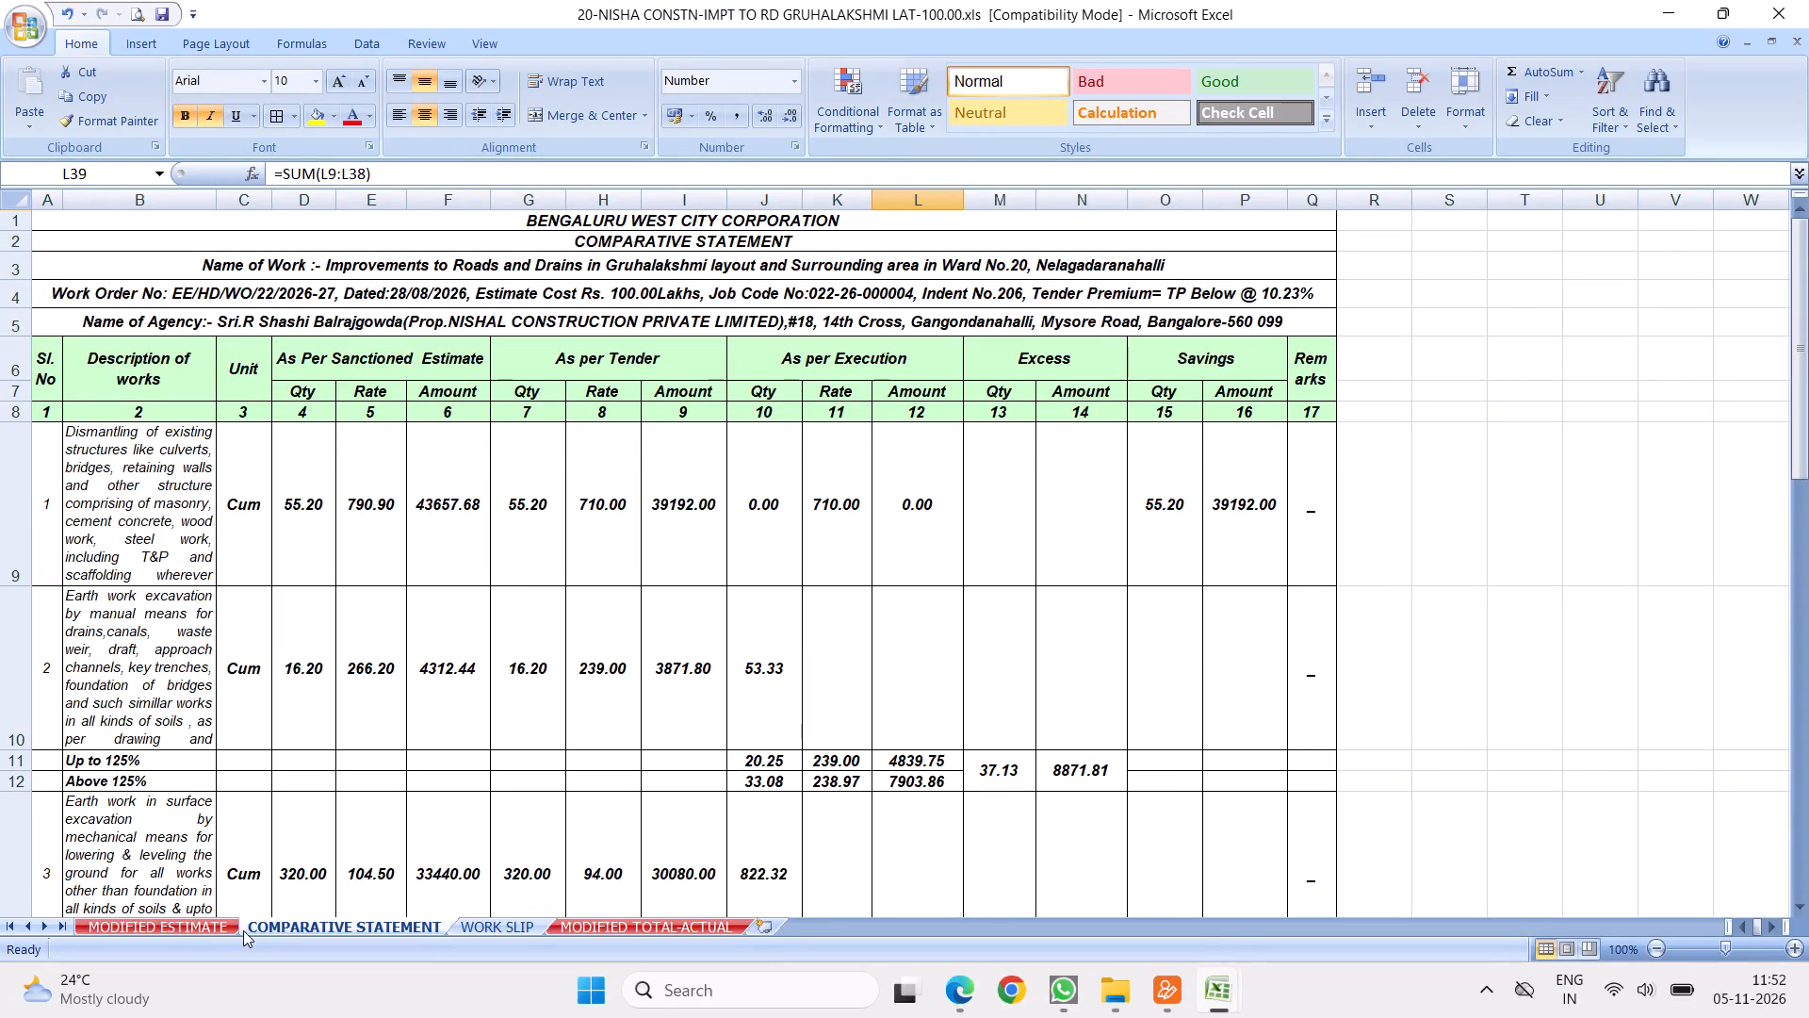
Open the print preview of the Comparative Statement sheet, go to its last page and show the margin guides.
left_click(133, 8)
scroll(871, 488, "down", 18)
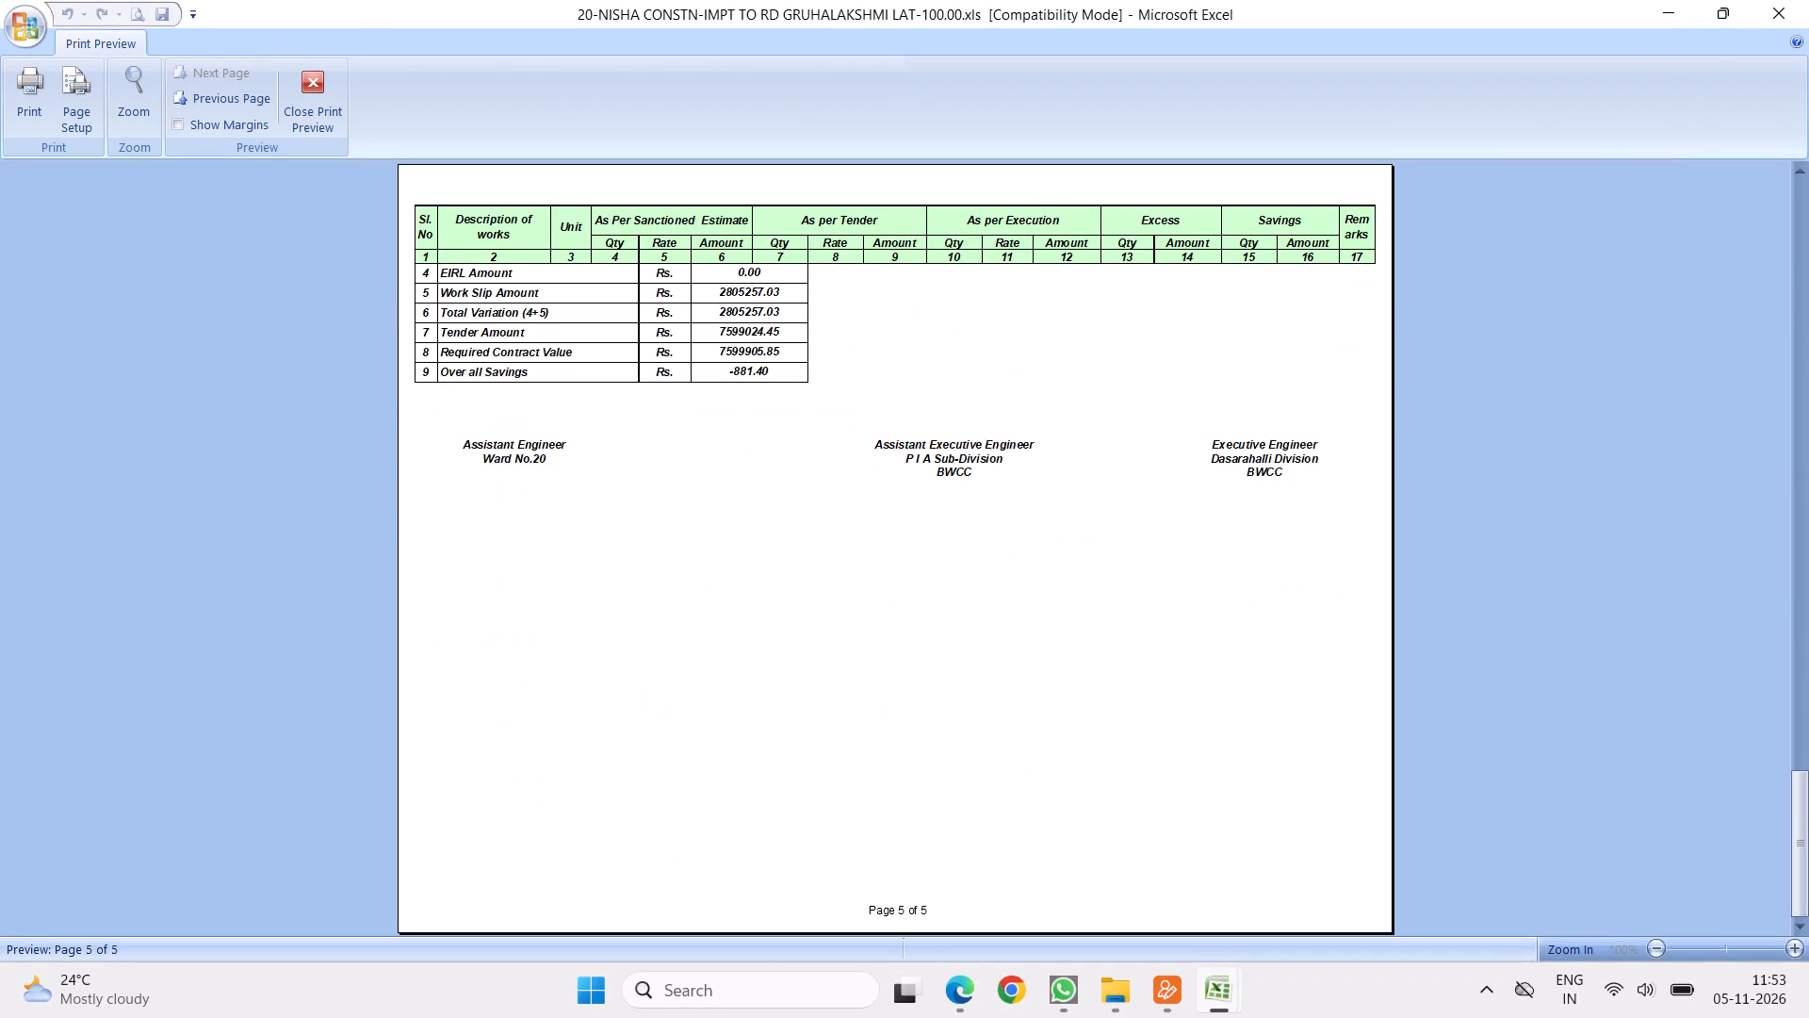
scroll(848, 442, "down", 3)
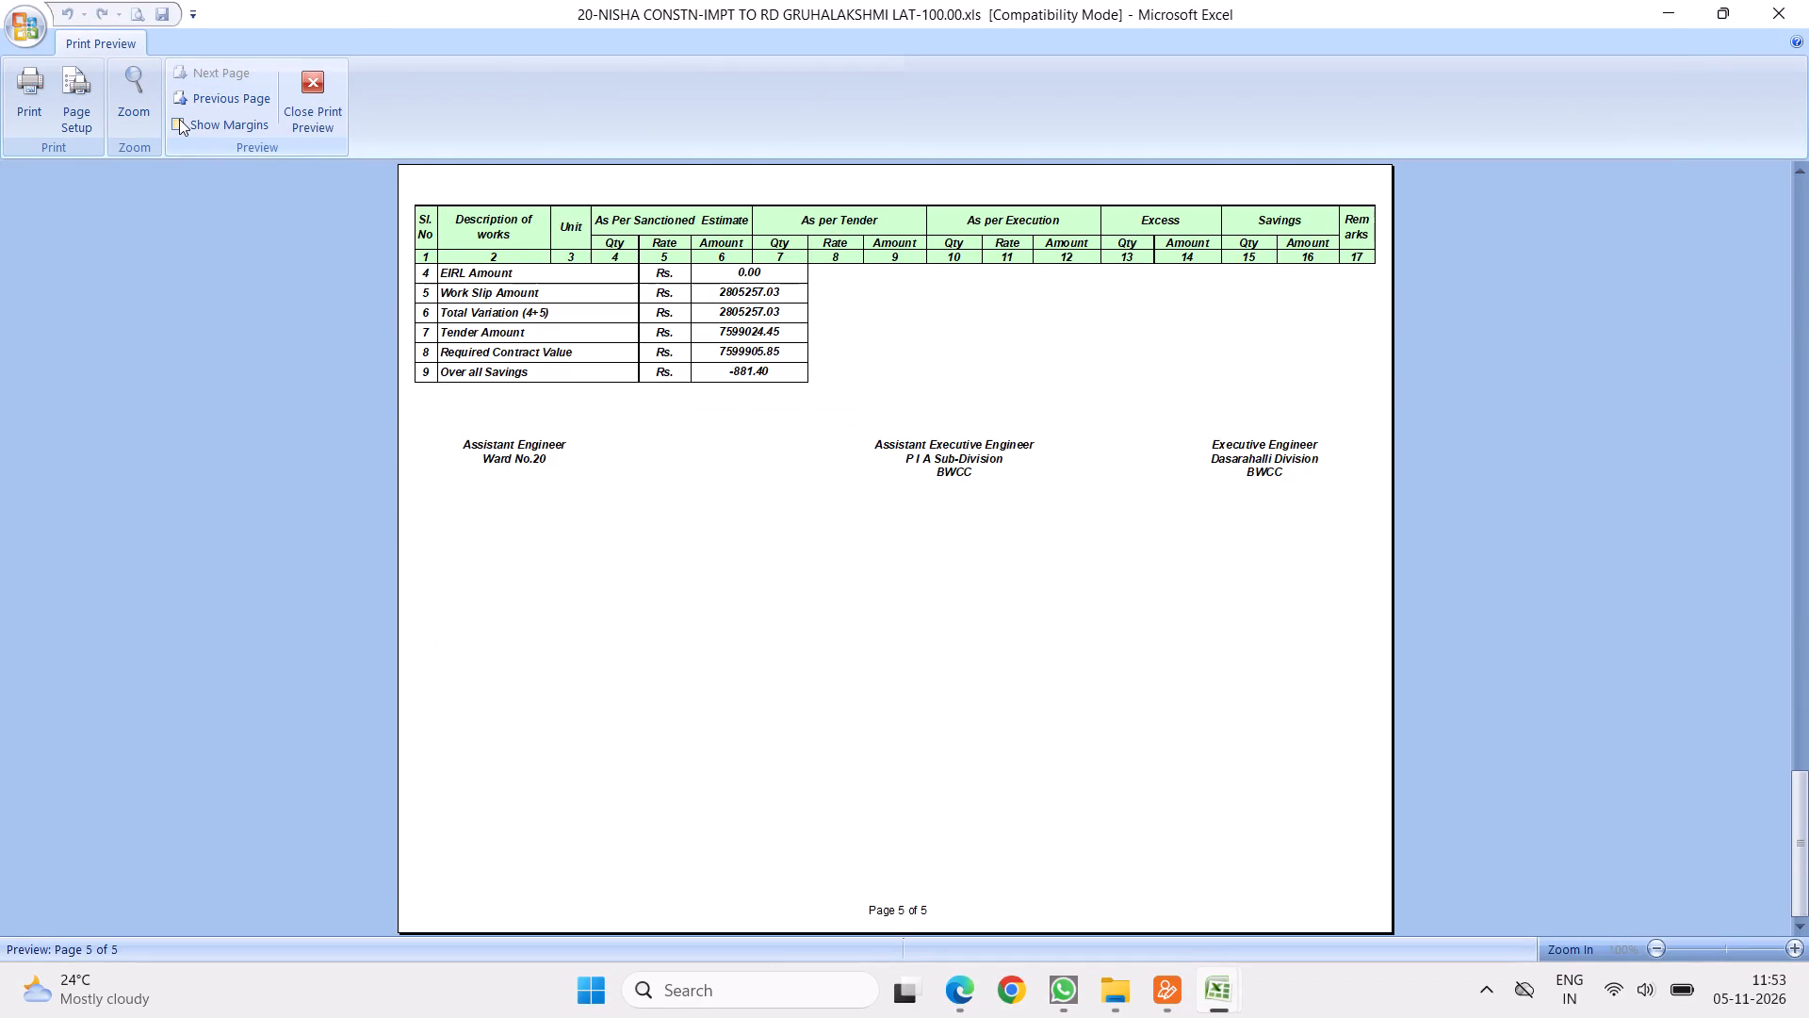
left_click(179, 119)
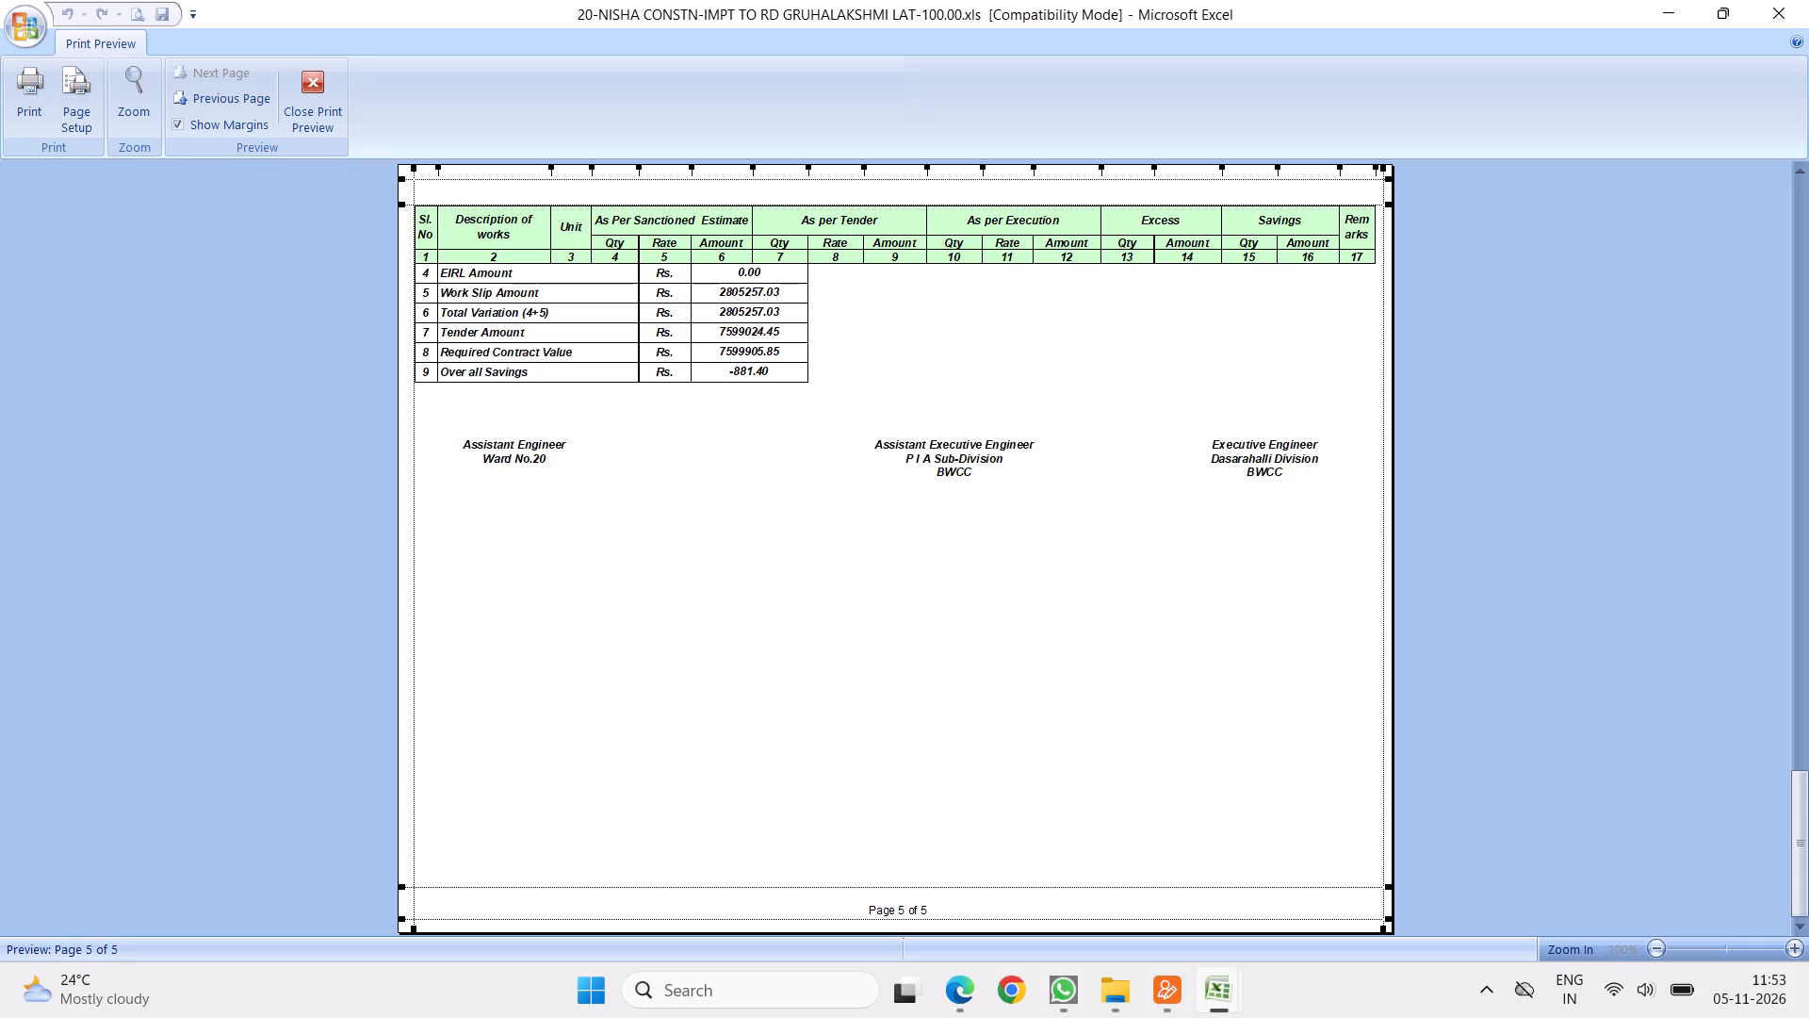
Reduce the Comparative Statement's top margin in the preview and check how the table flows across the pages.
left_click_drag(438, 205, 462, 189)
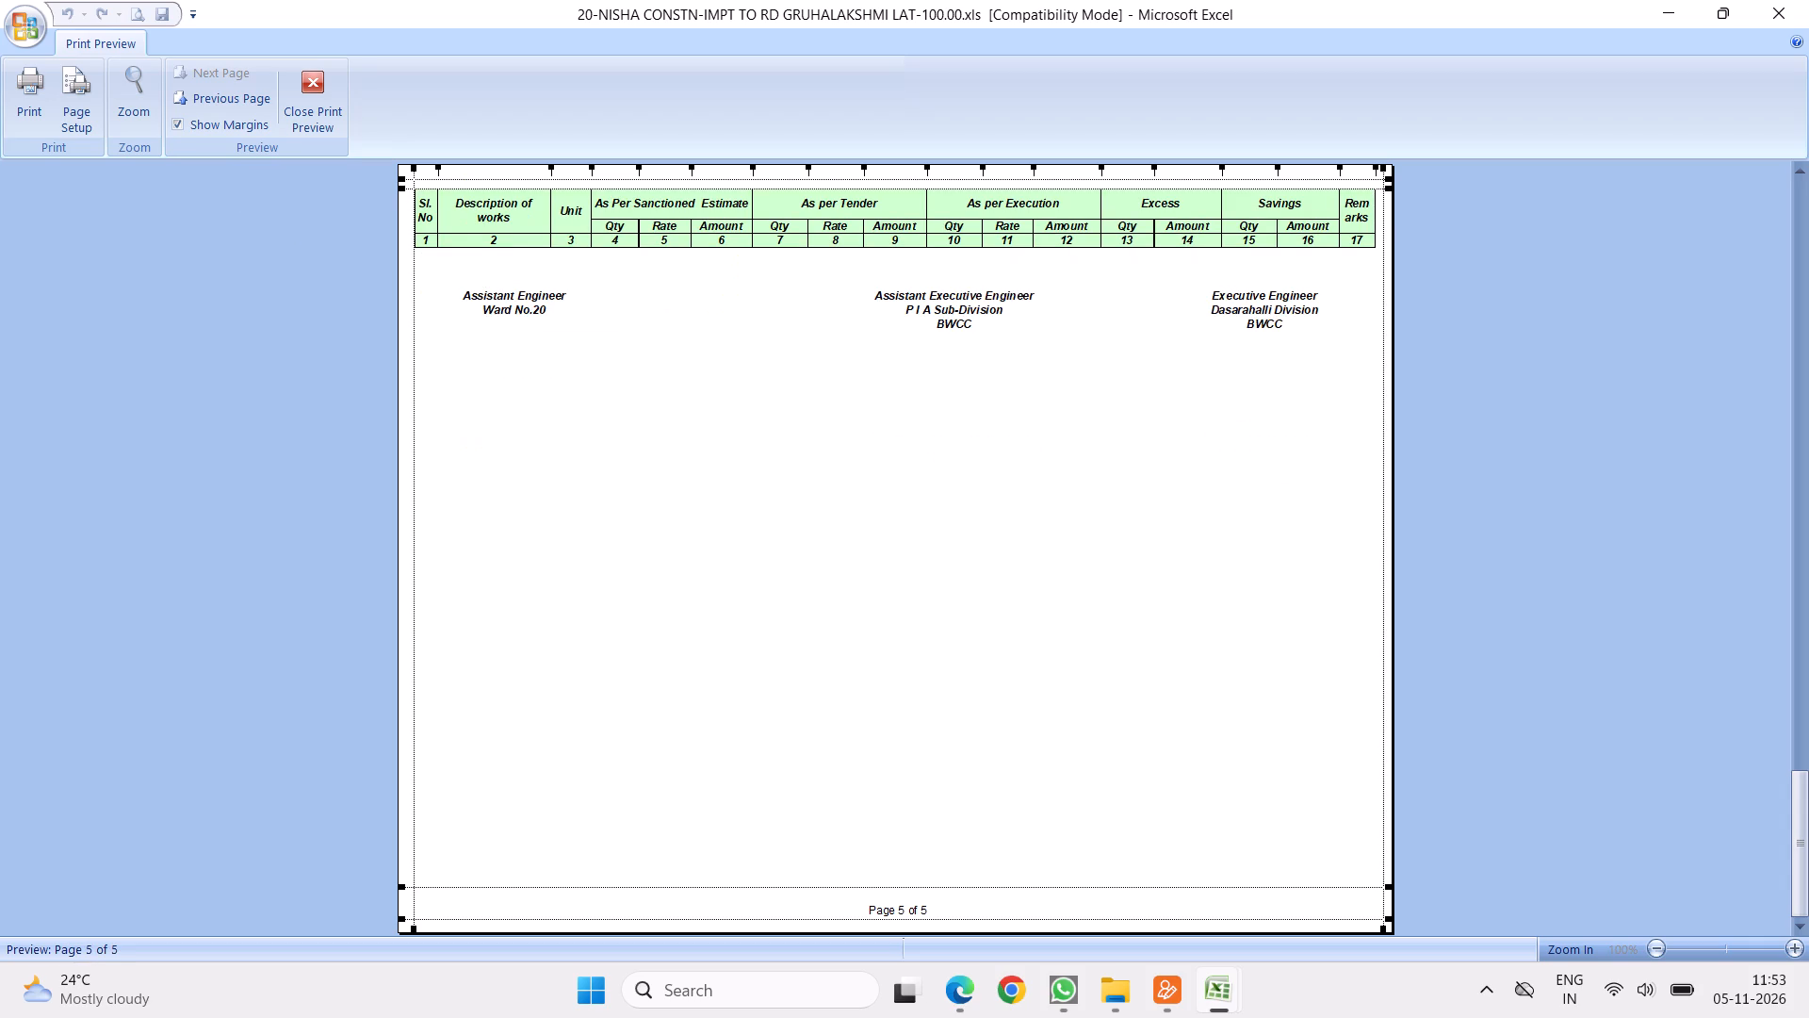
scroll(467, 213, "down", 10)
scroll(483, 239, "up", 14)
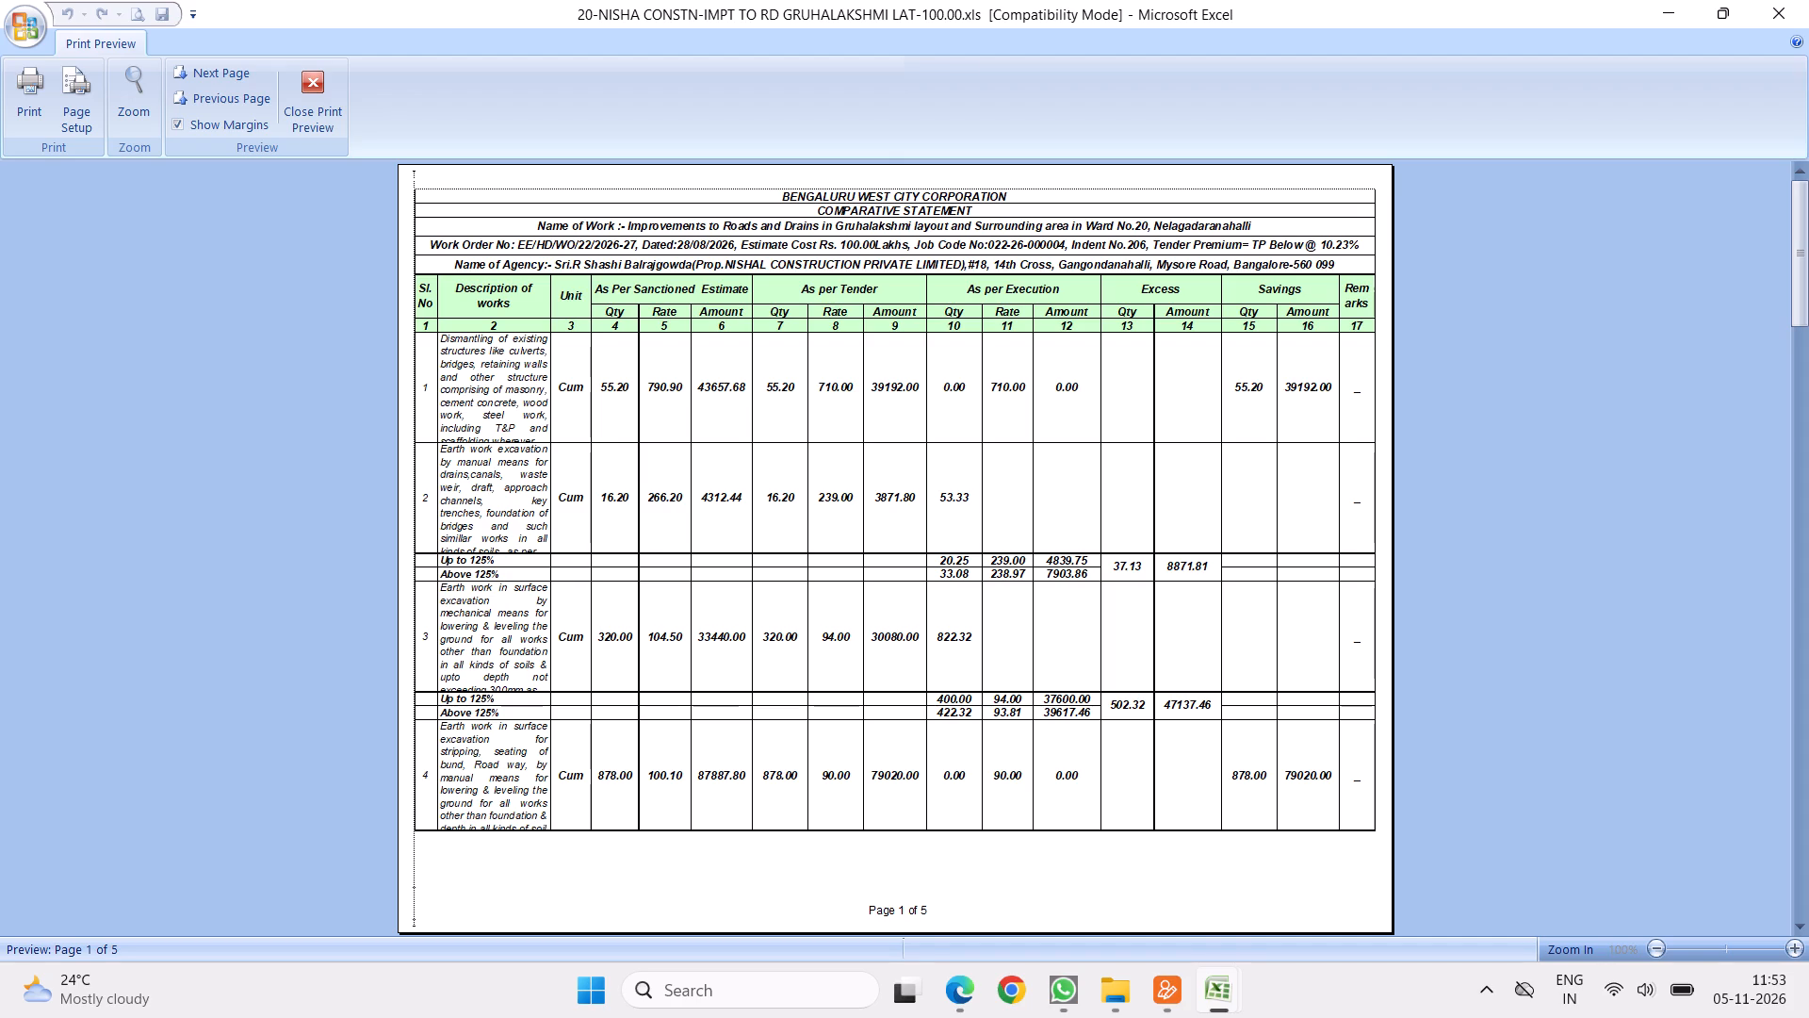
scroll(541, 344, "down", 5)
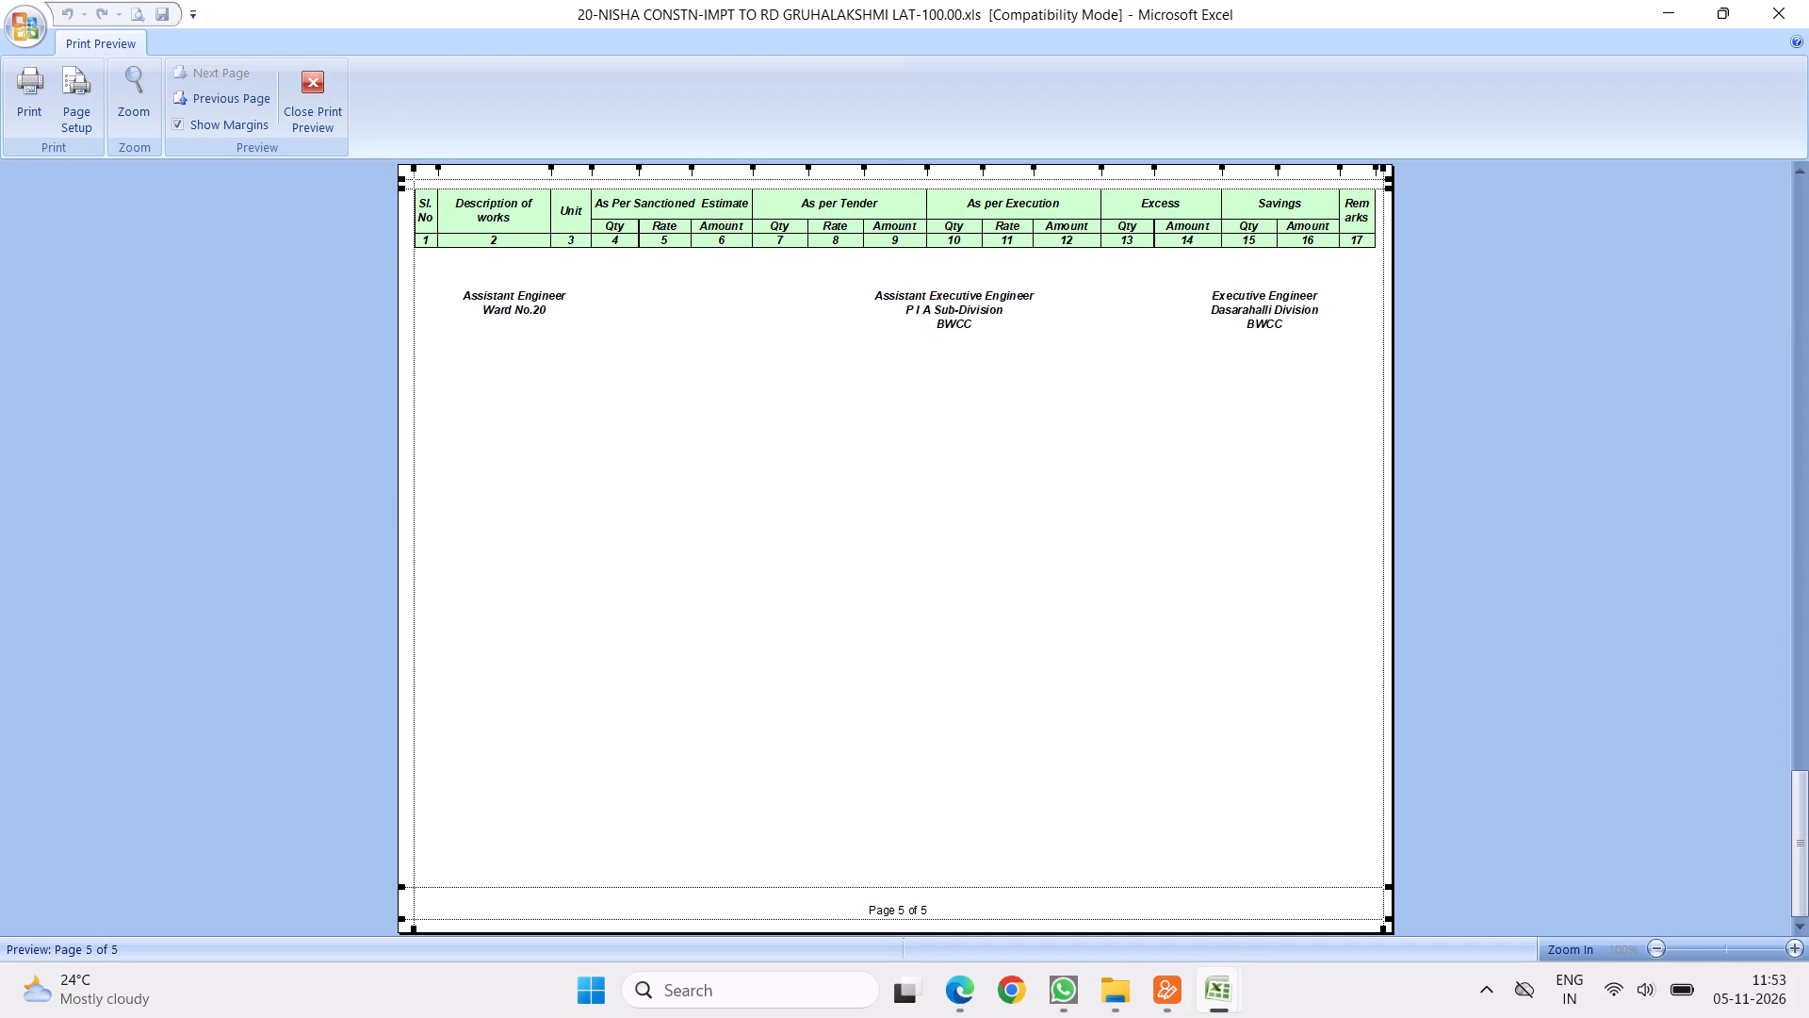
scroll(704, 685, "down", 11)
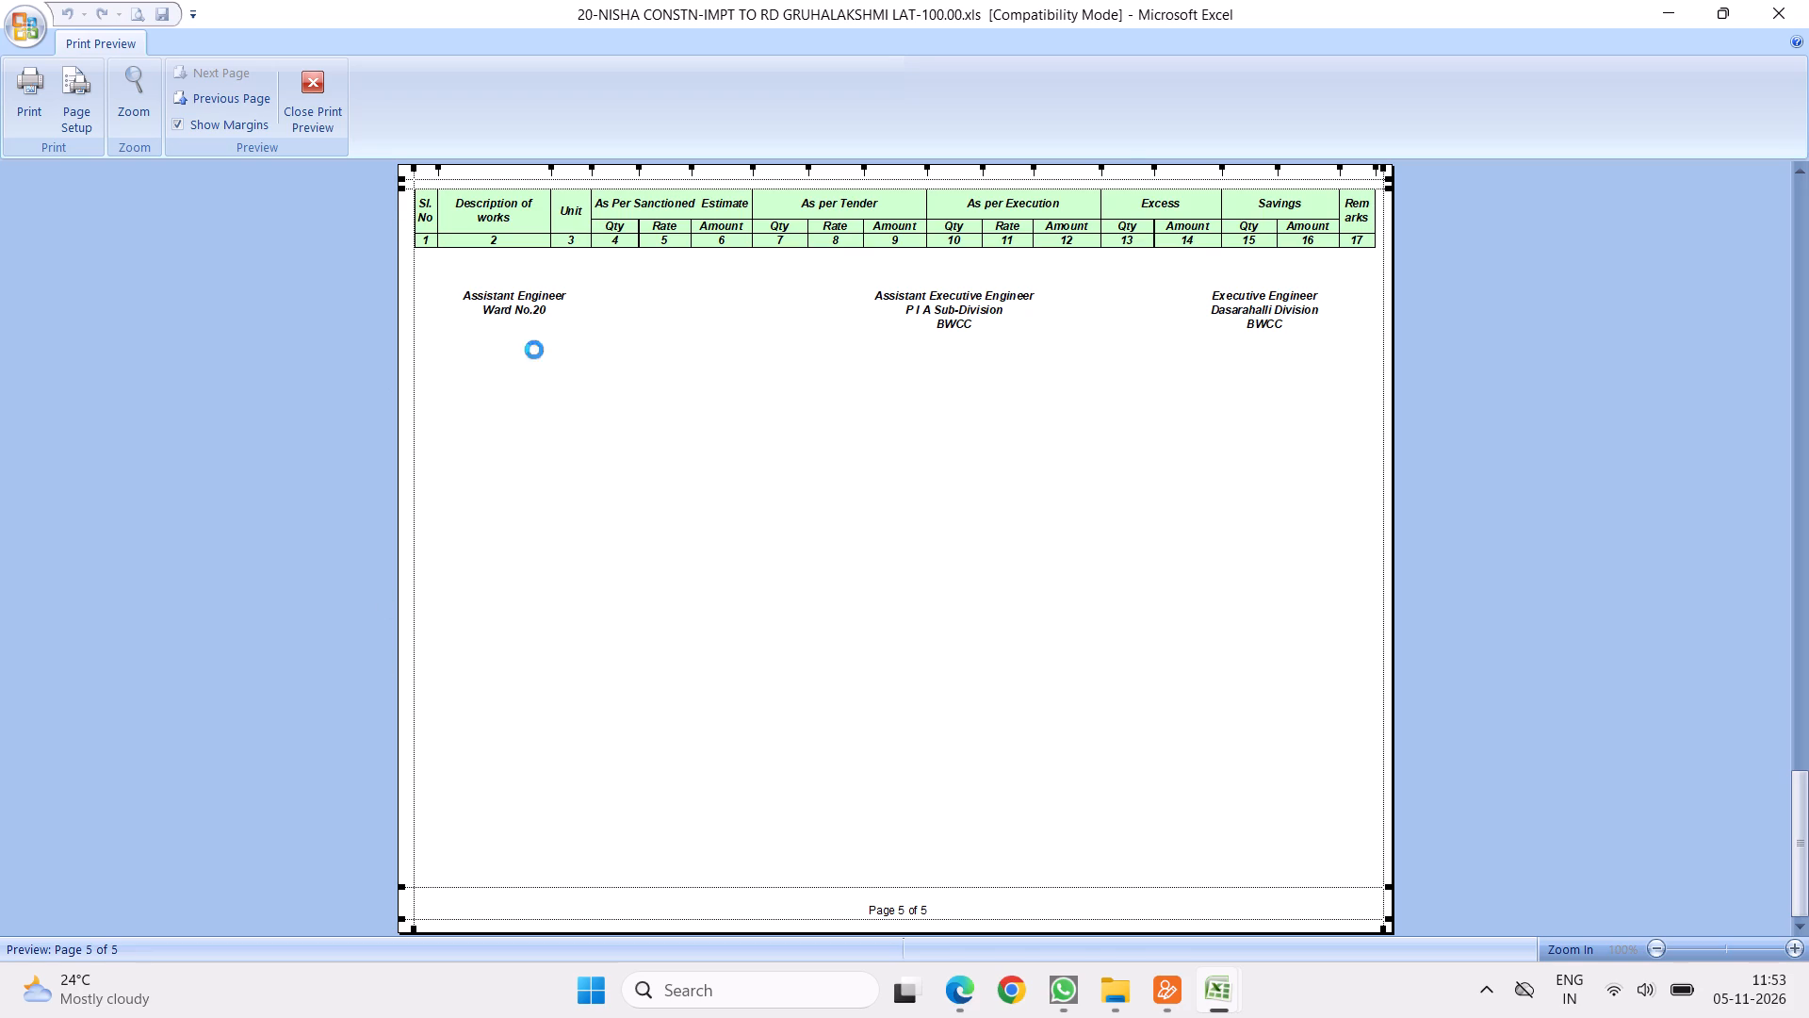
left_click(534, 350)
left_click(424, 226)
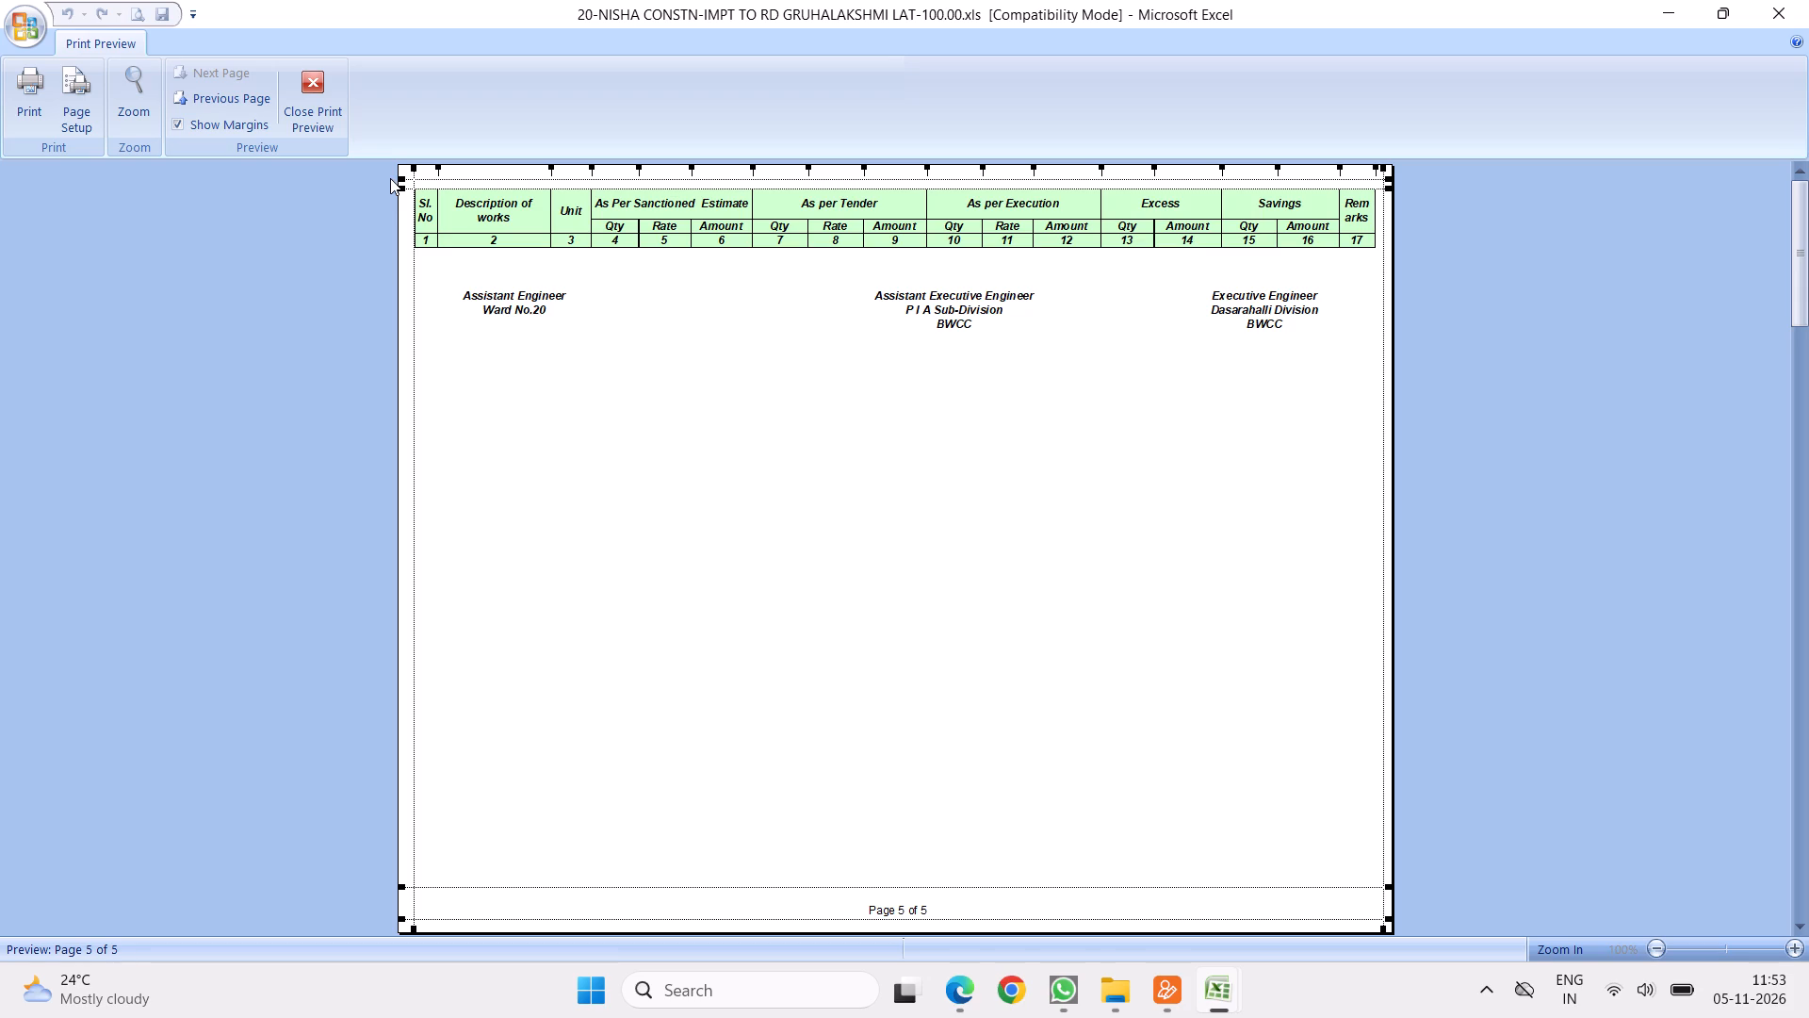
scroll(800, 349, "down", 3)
Slightly reduce the Comparative Statement's bottom margin using the margin guide above the page number.
left_click_drag(899, 882, 889, 900)
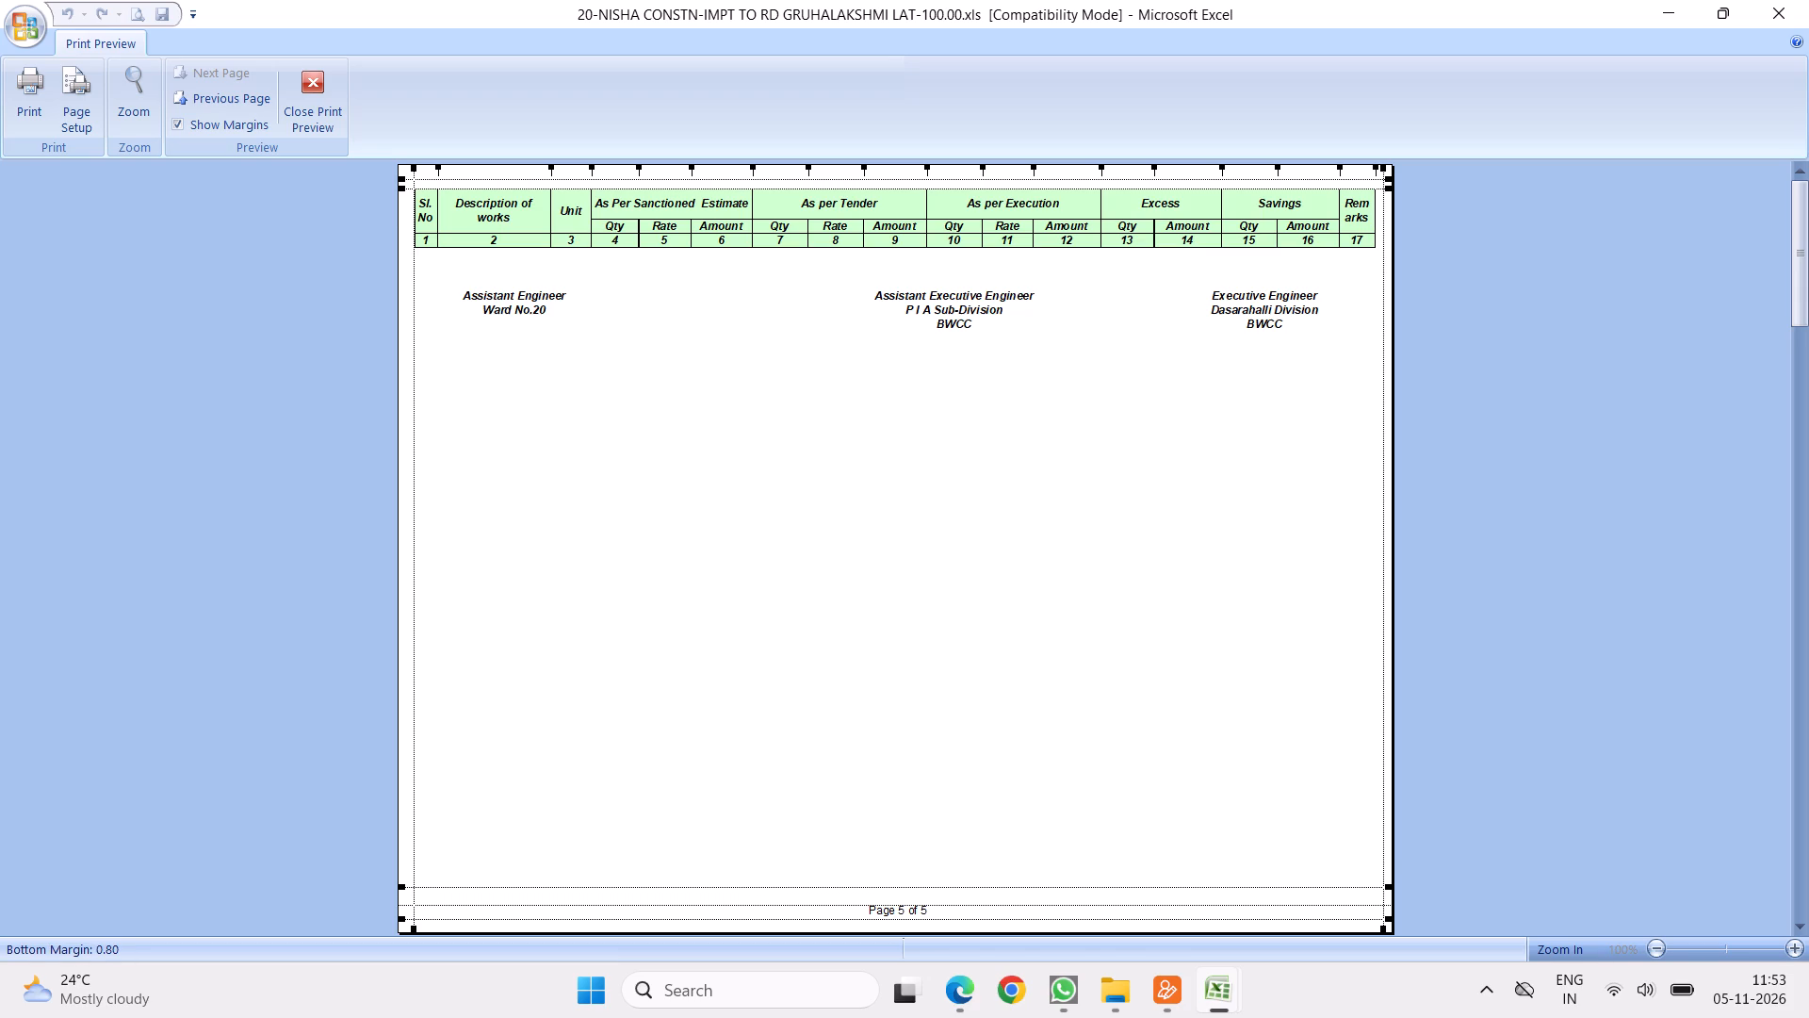
left_click_drag(889, 900, 882, 886)
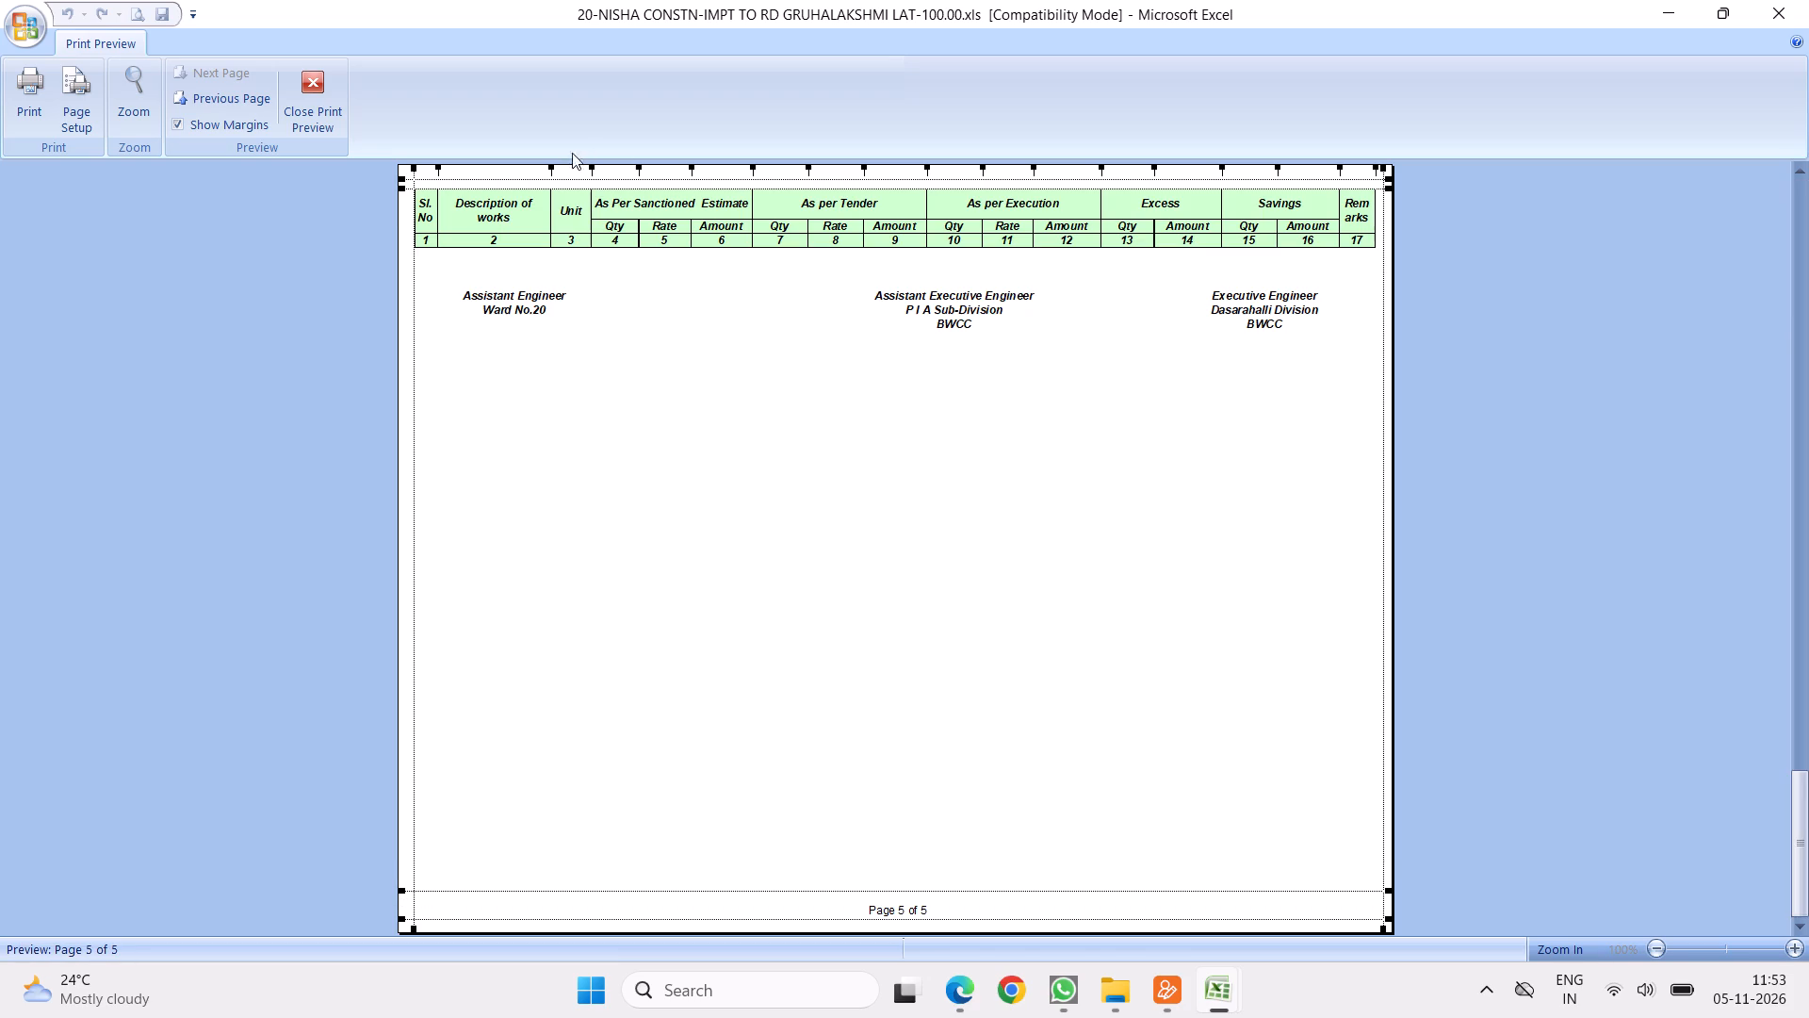
Increase the Comparative Statement's top margin so the summary rows return above the signatures on the last page.
left_click_drag(541, 189, 541, 191)
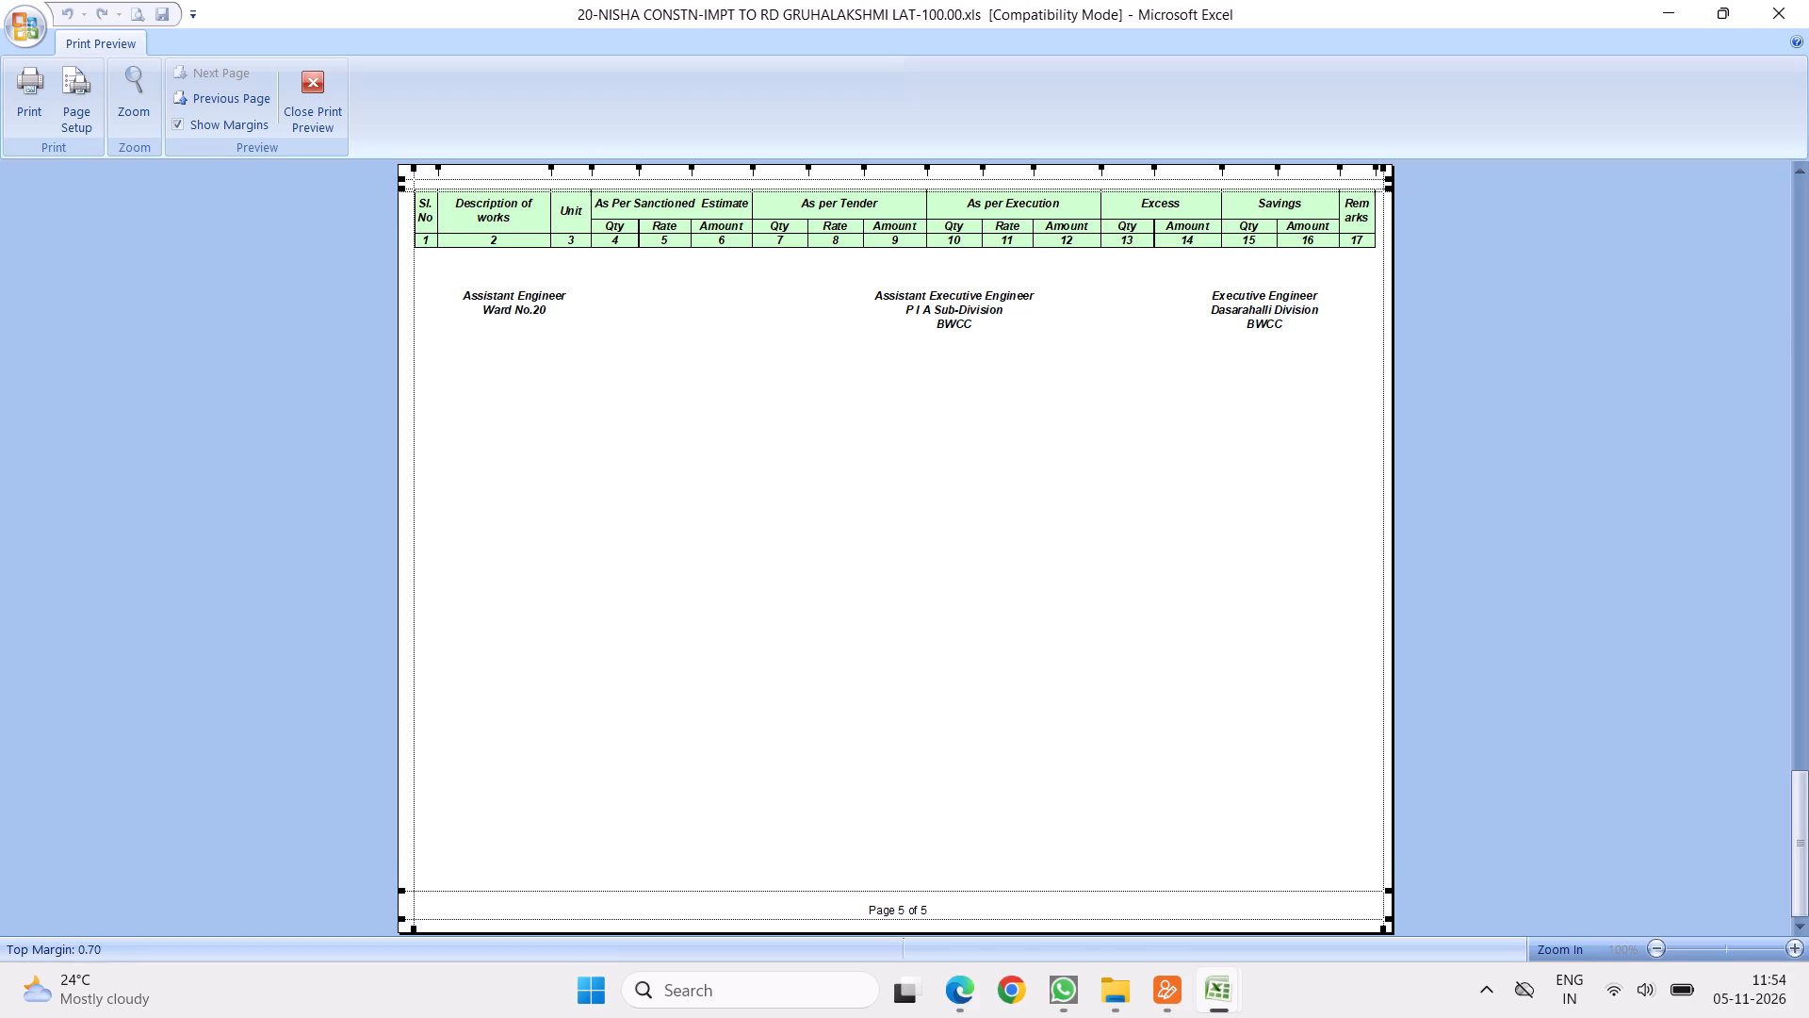
left_click_drag(541, 191, 538, 206)
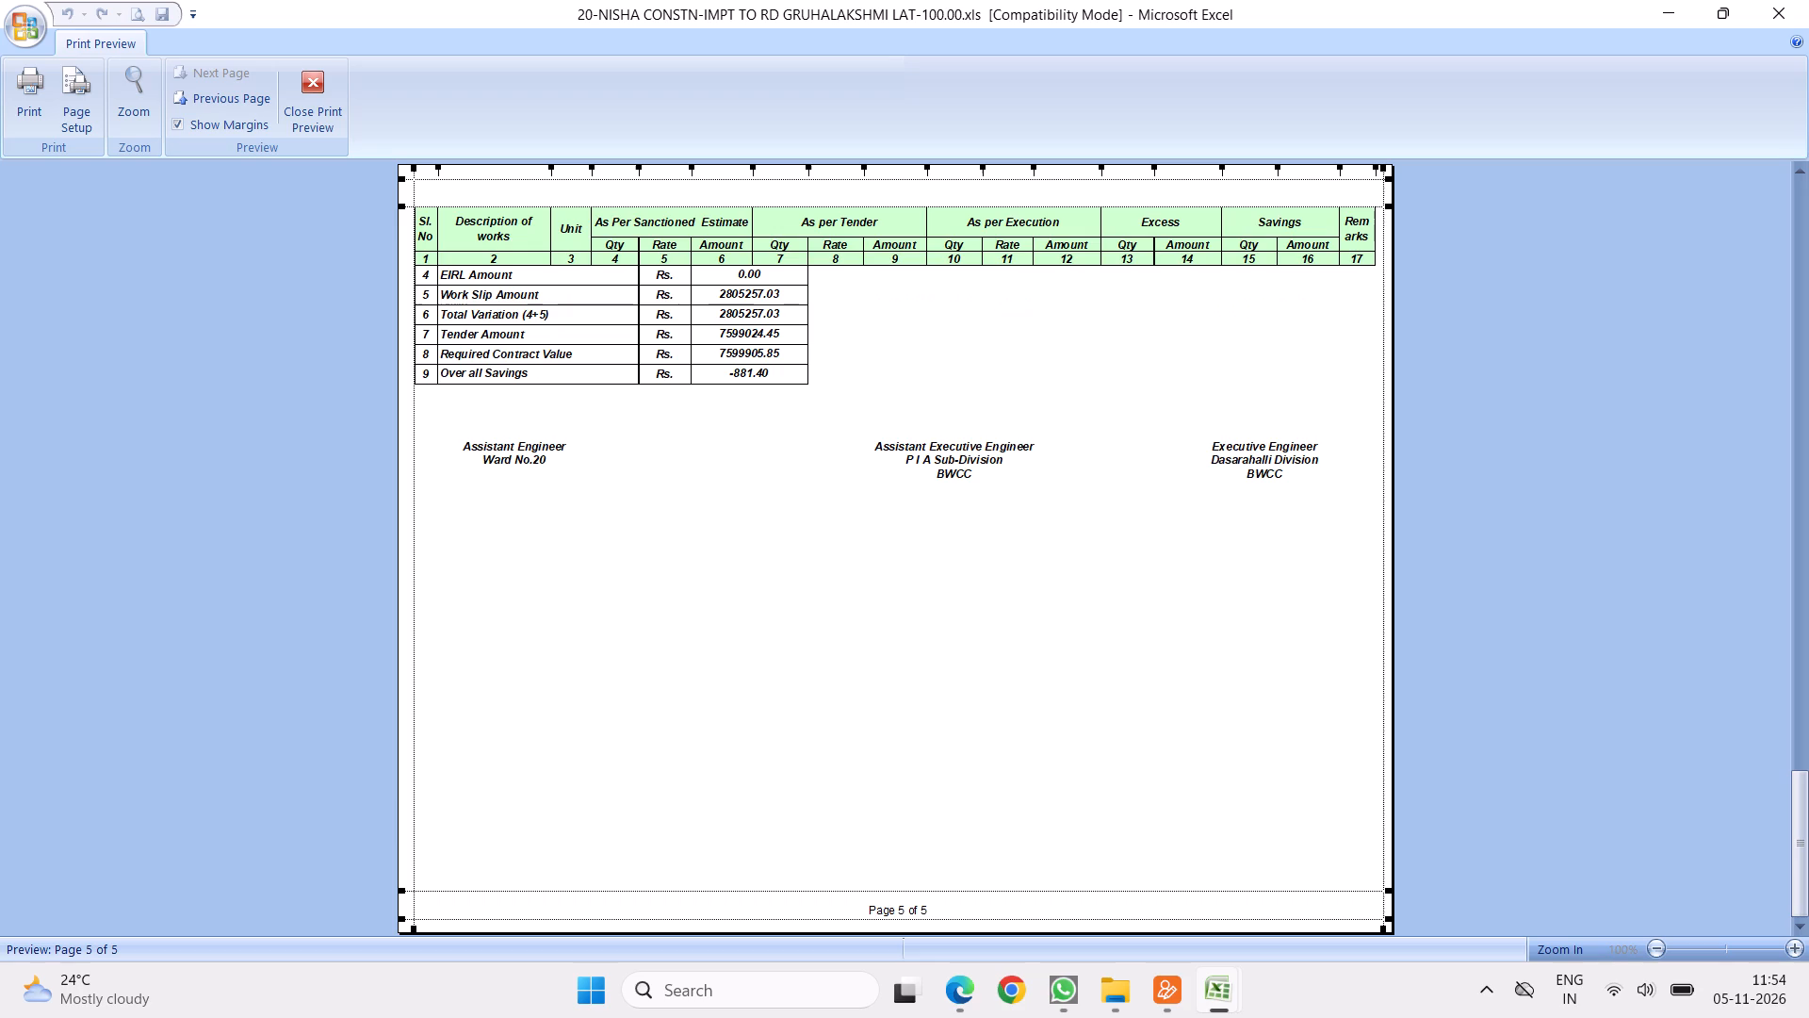
left_click(538, 206)
Check the Comparative Statement's preview pages back to the first page, and close the print preview.
scroll(816, 493, "down", 10)
scroll(899, 354, "up", 5)
scroll(918, 394, "down", 3)
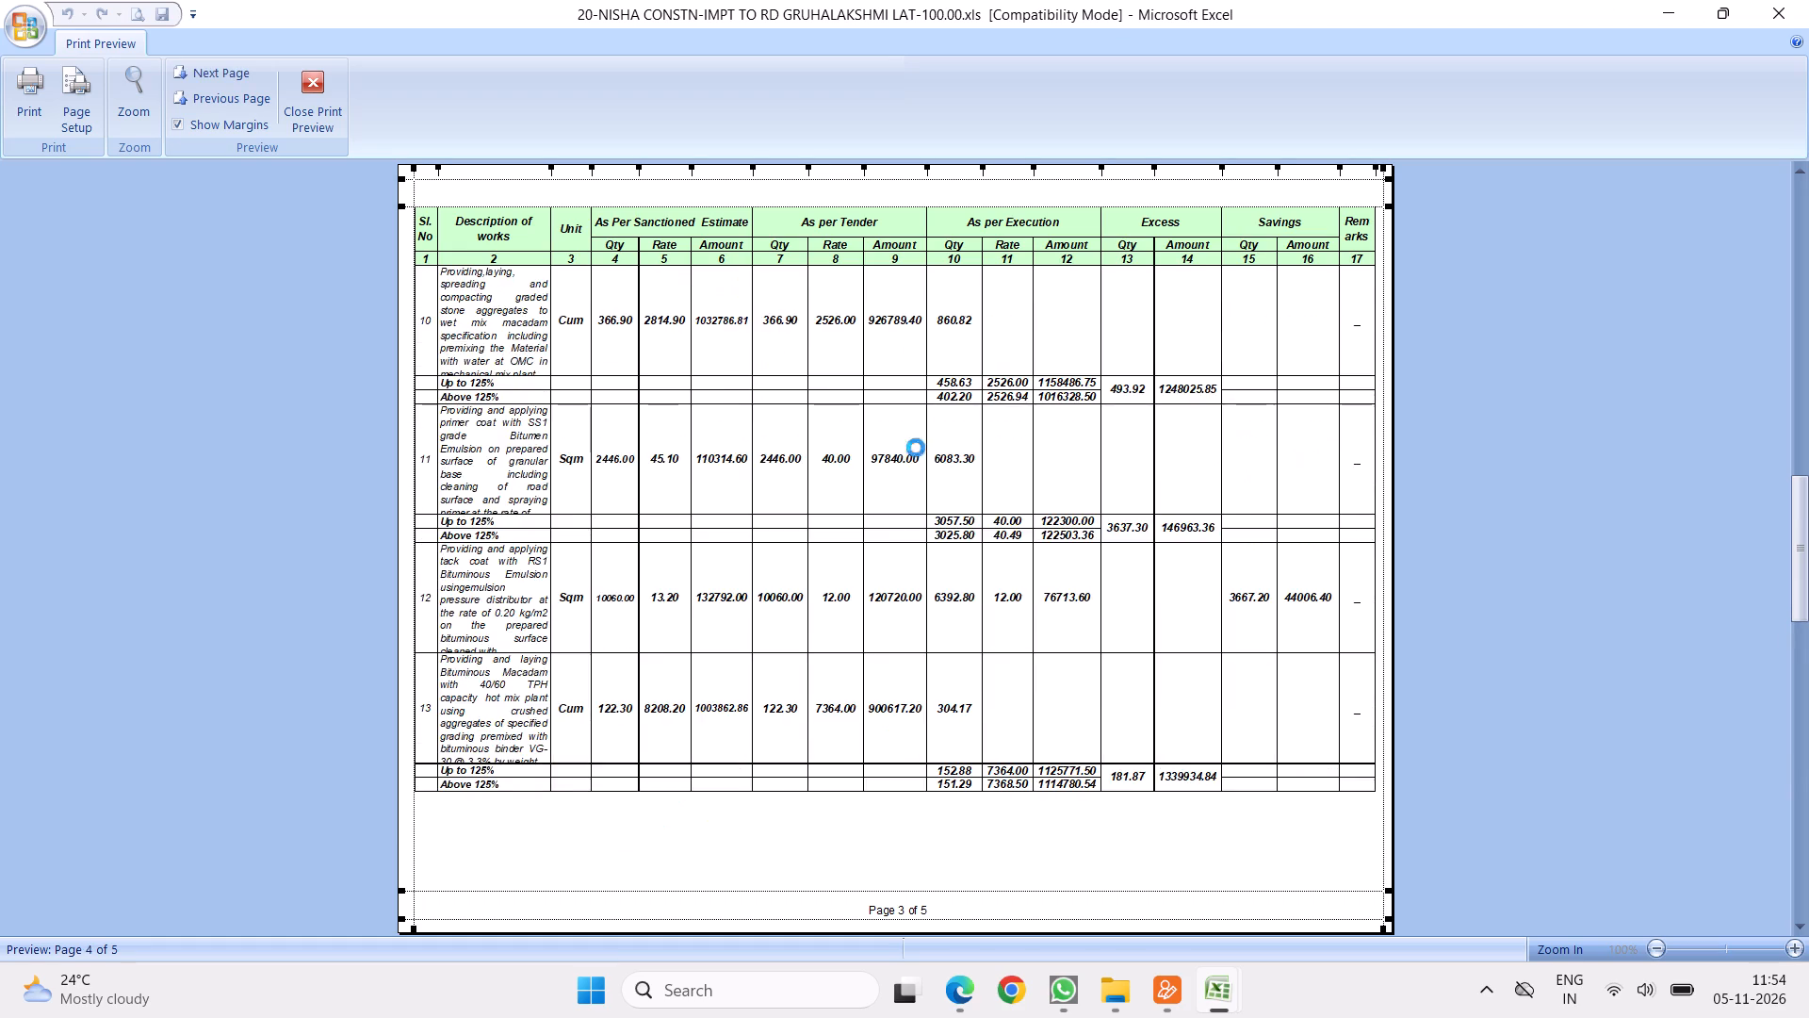
scroll(916, 448, "down", 5)
scroll(875, 370, "up", 20)
scroll(875, 370, "up", 4)
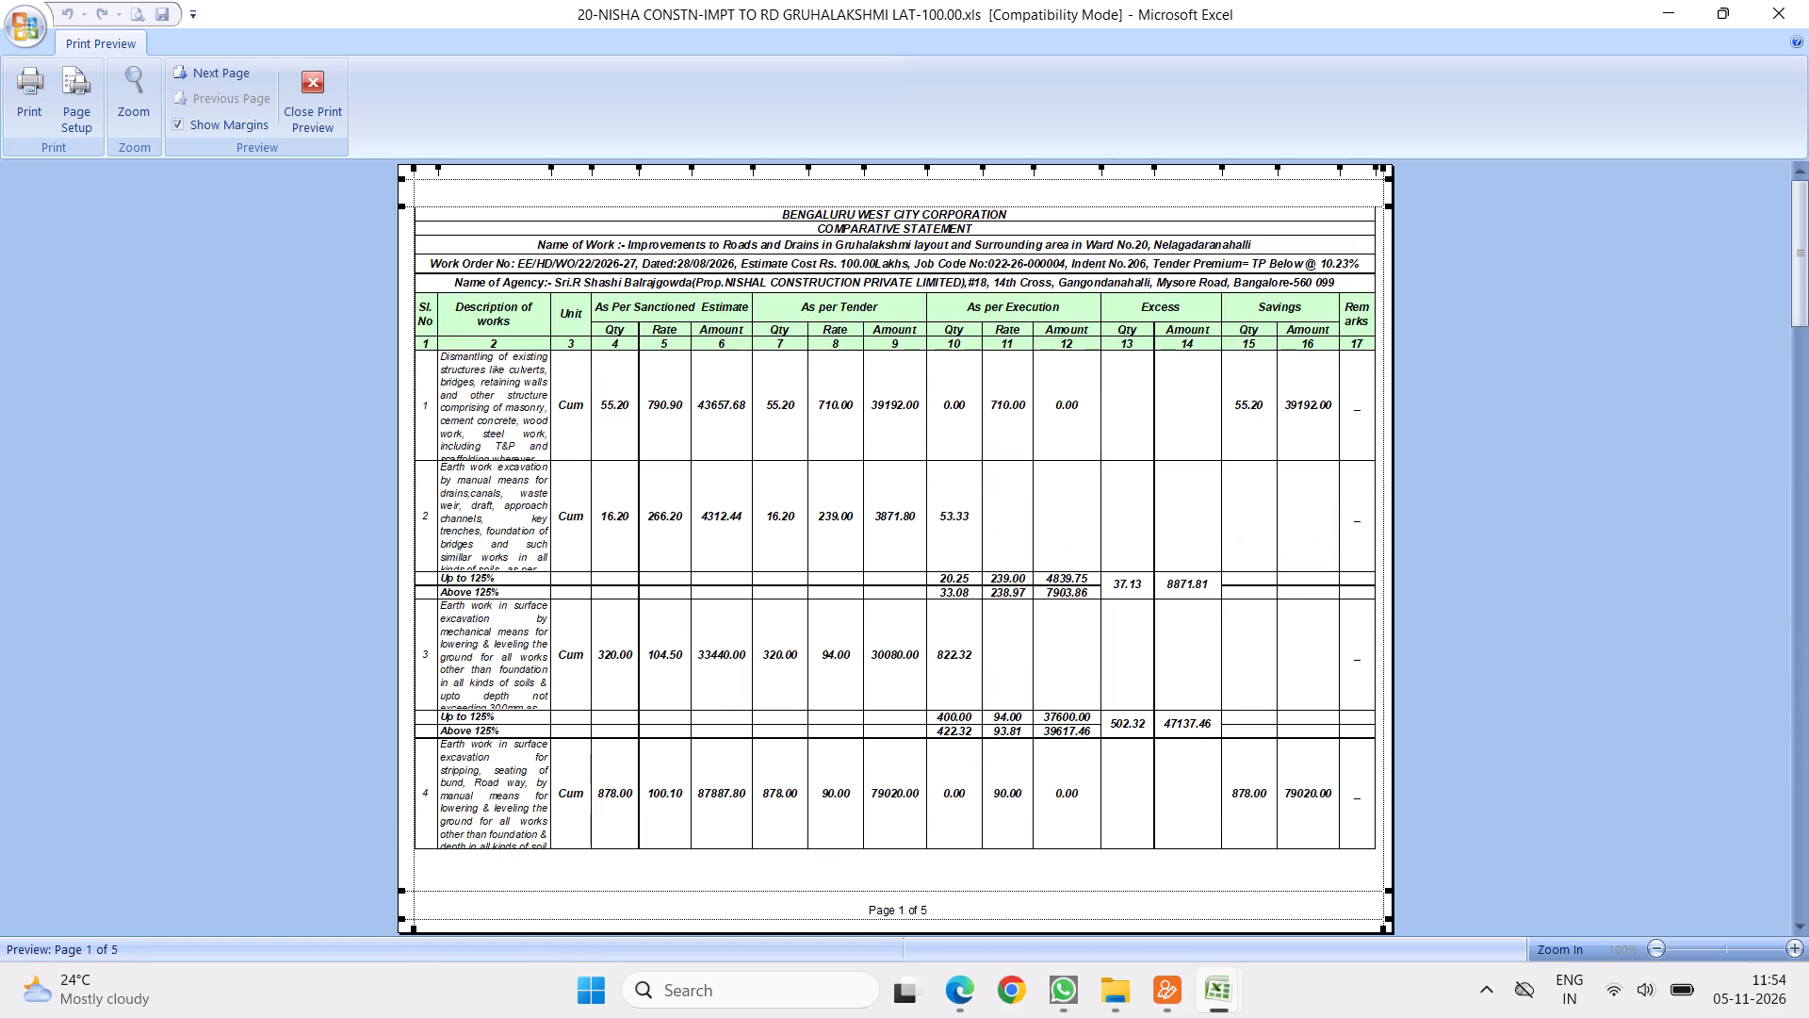
key("Escape")
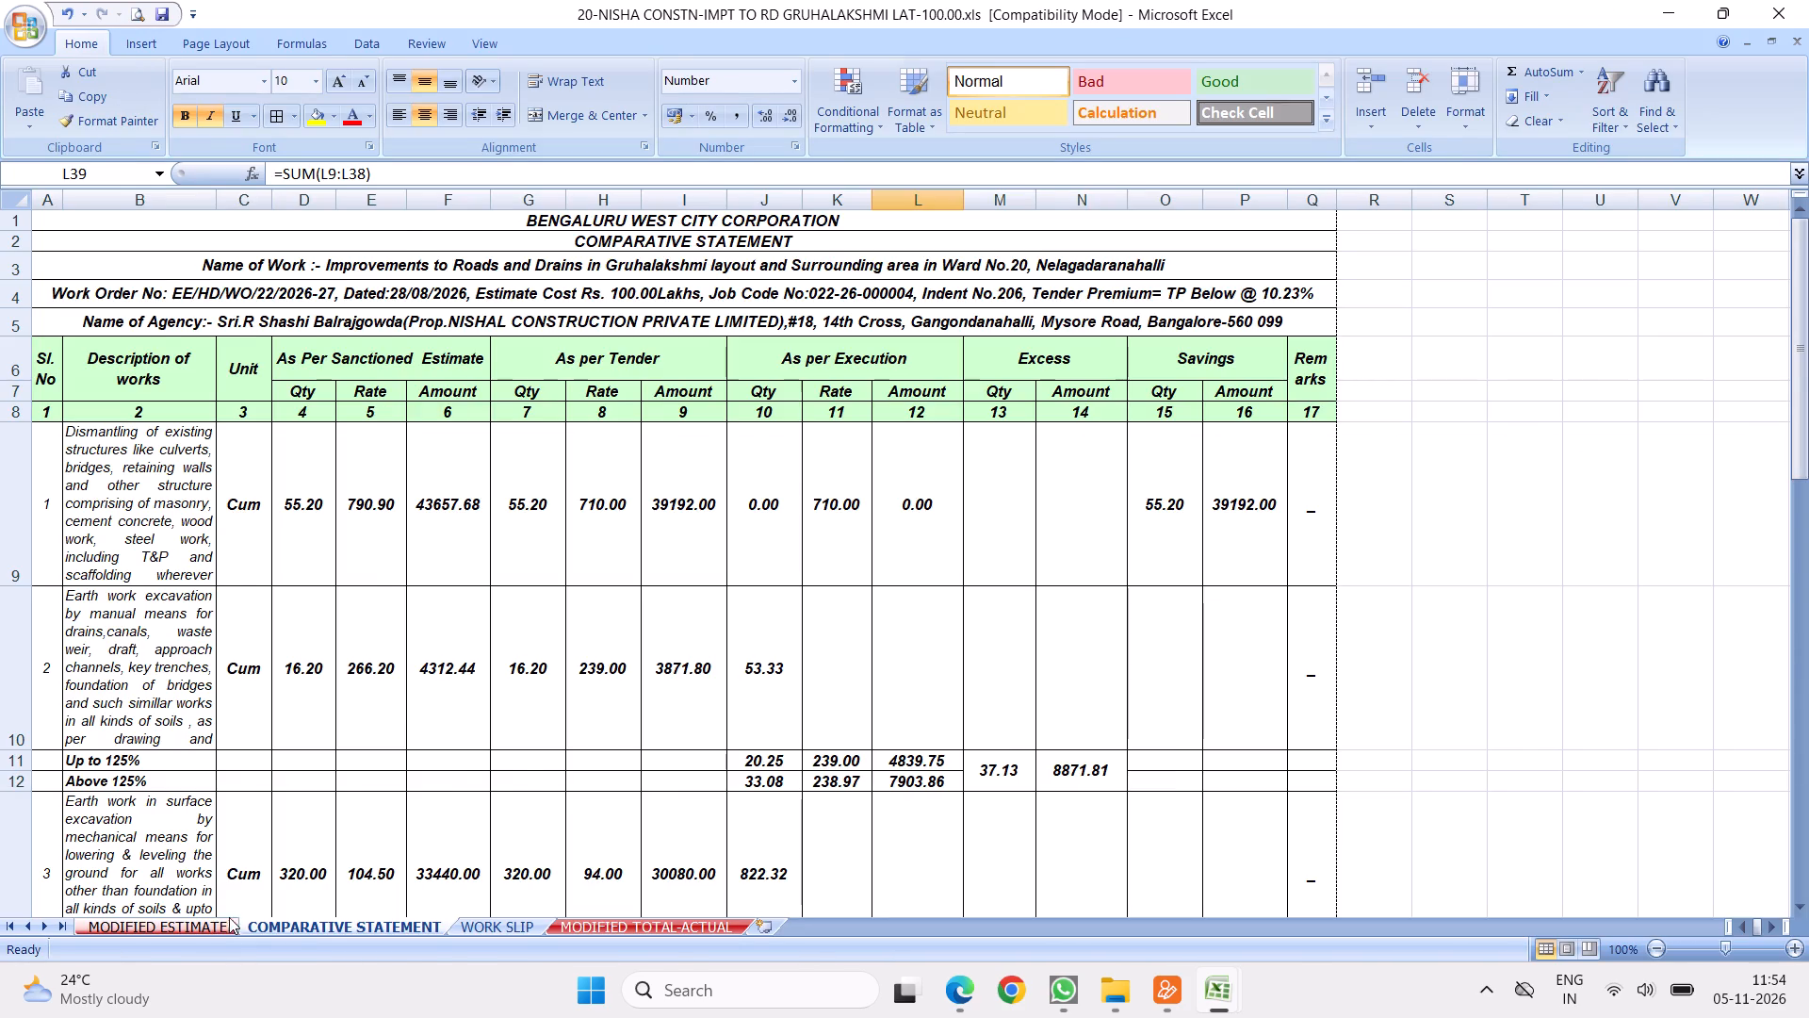
Switch to the Modified Estimate sheet and examine its print preview through to the last page.
left_click(220, 922)
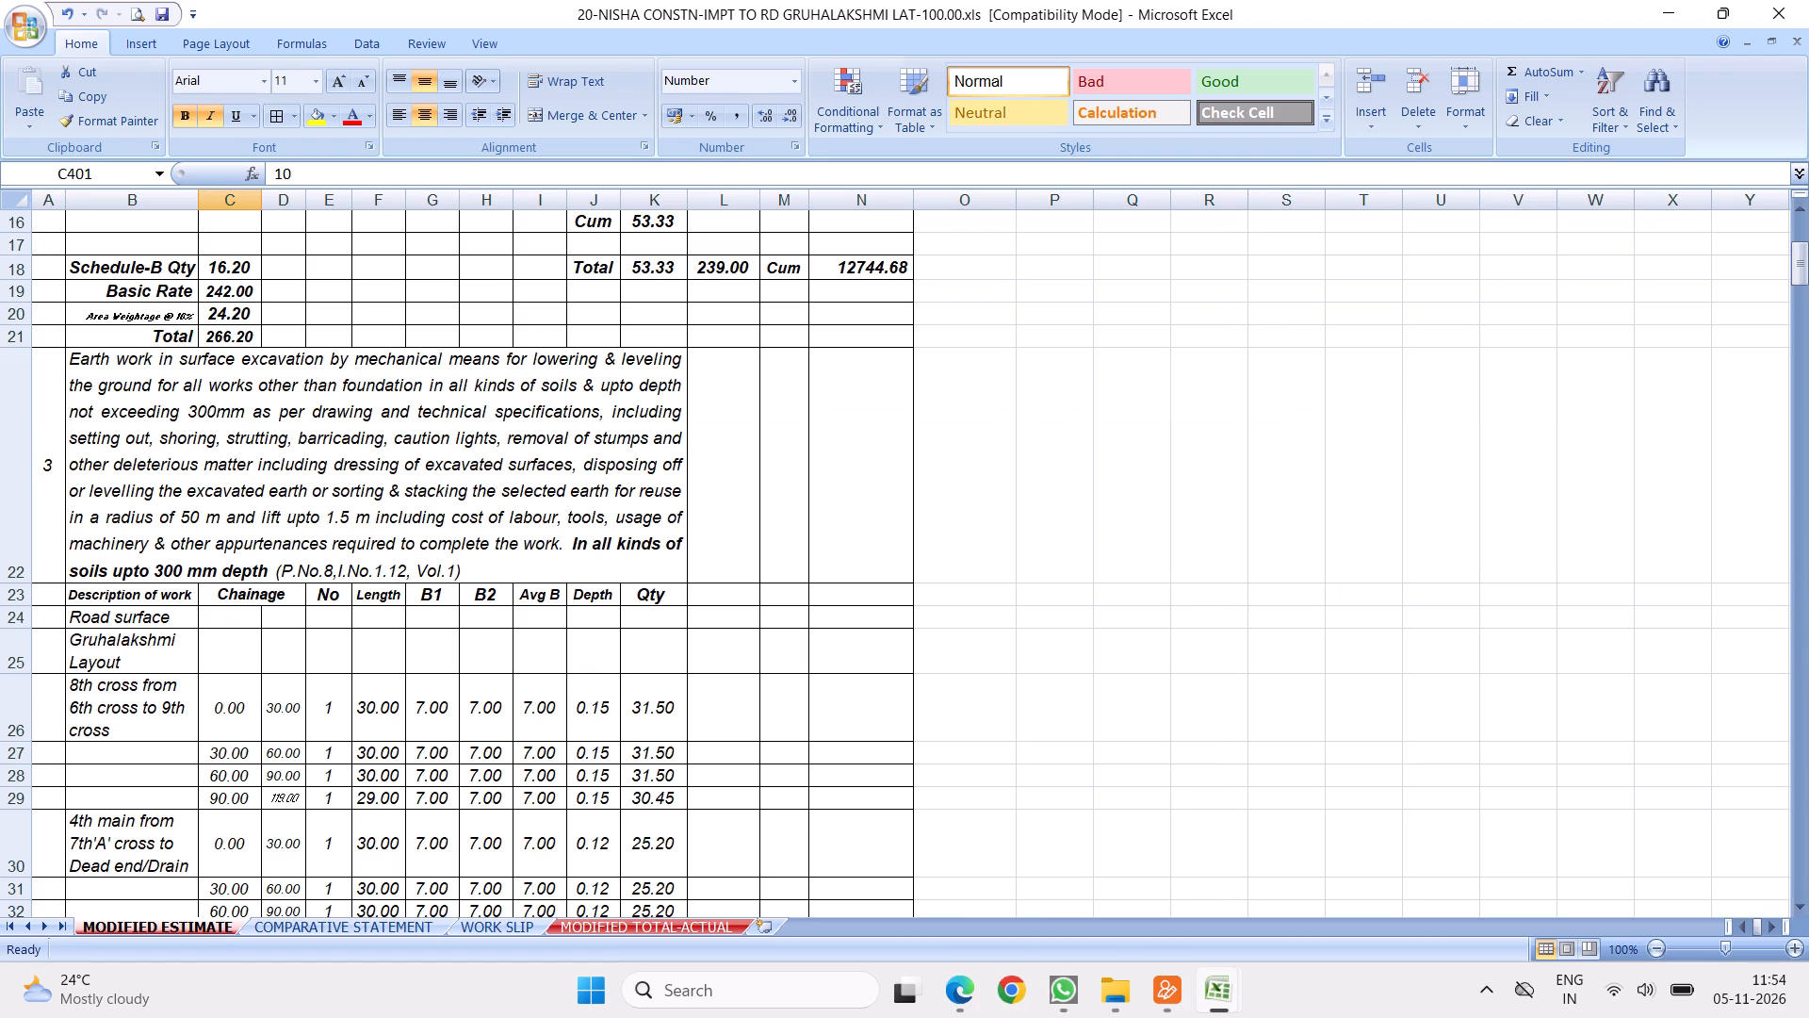
left_click_drag(1796, 275, 1808, 189)
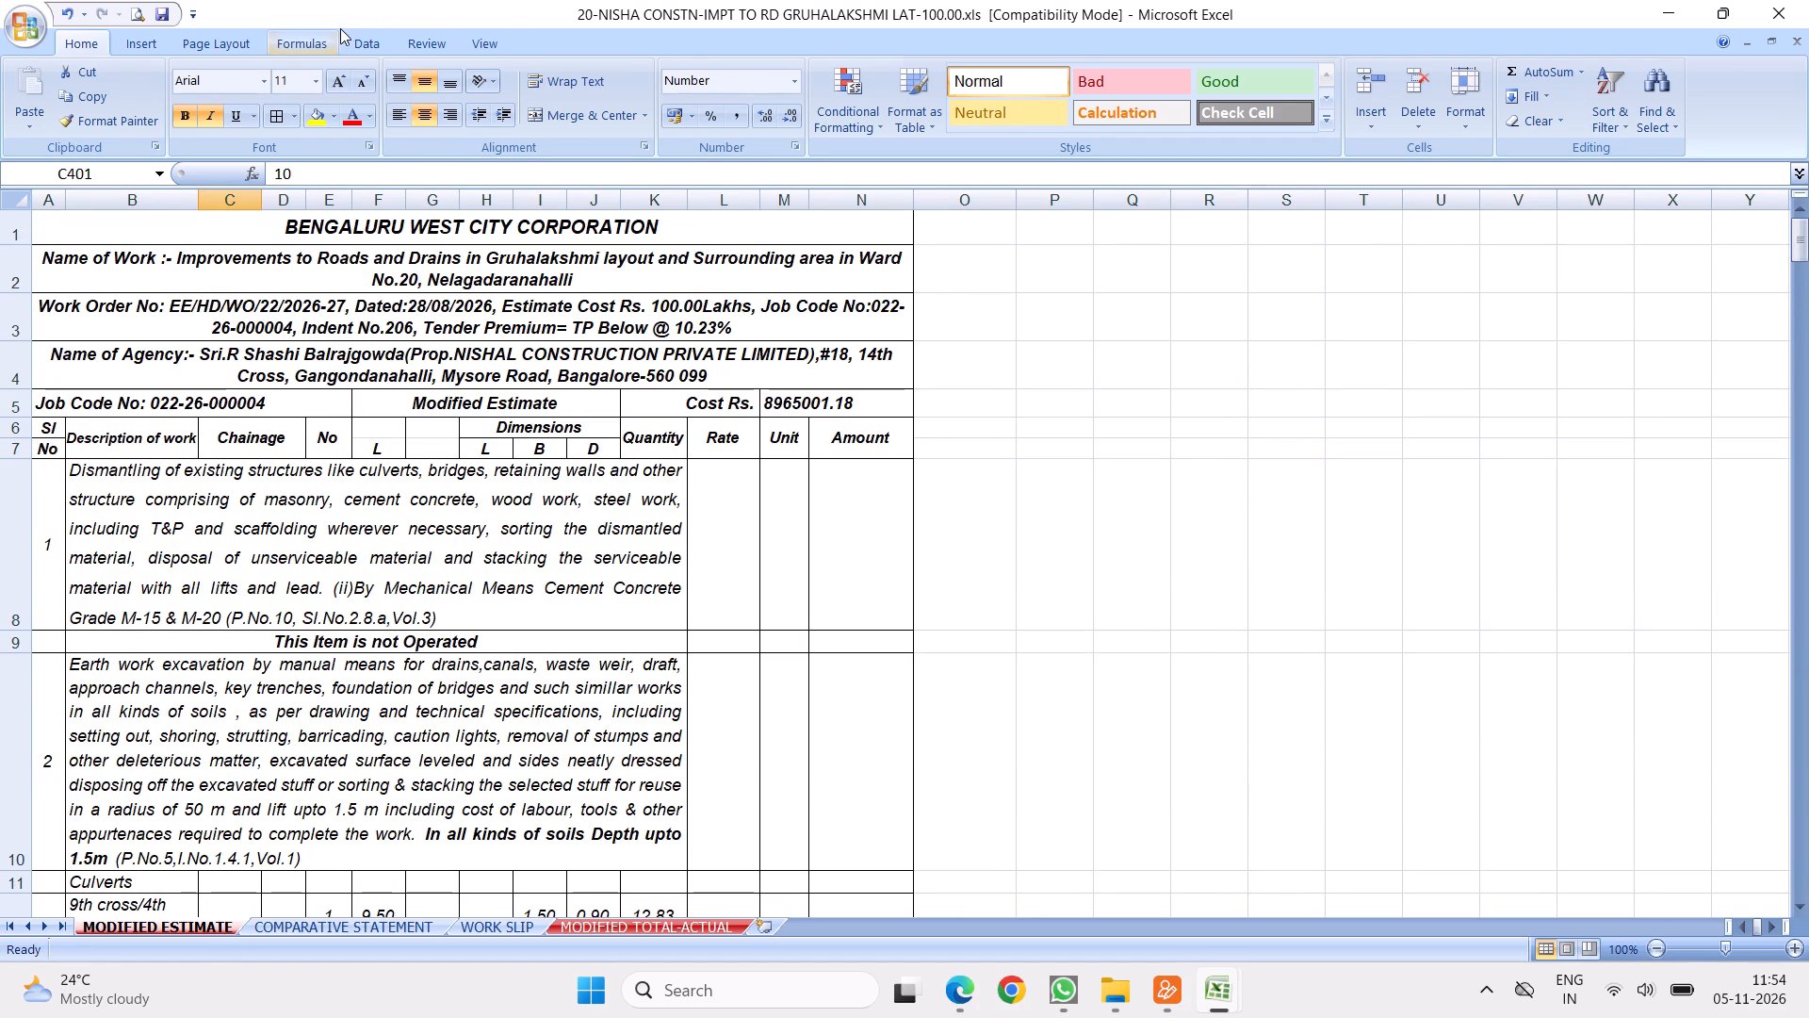
left_click(110, 3)
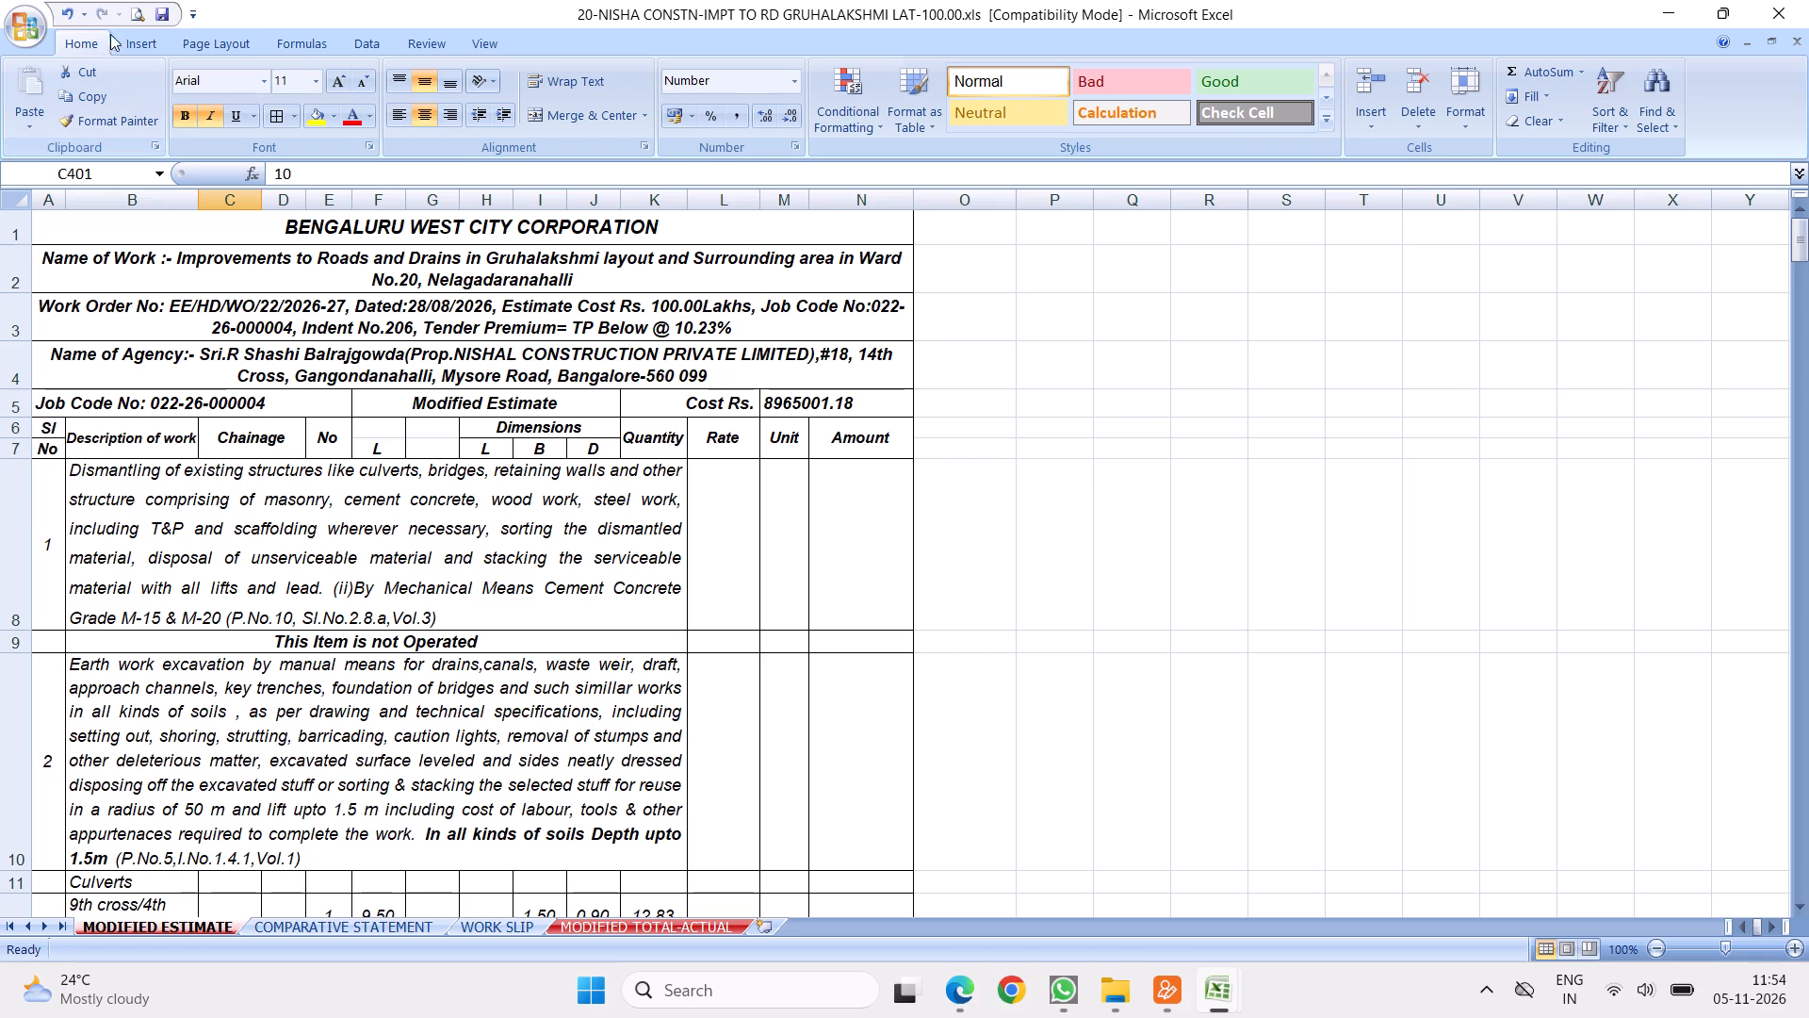
scroll(361, 52, "down", 6)
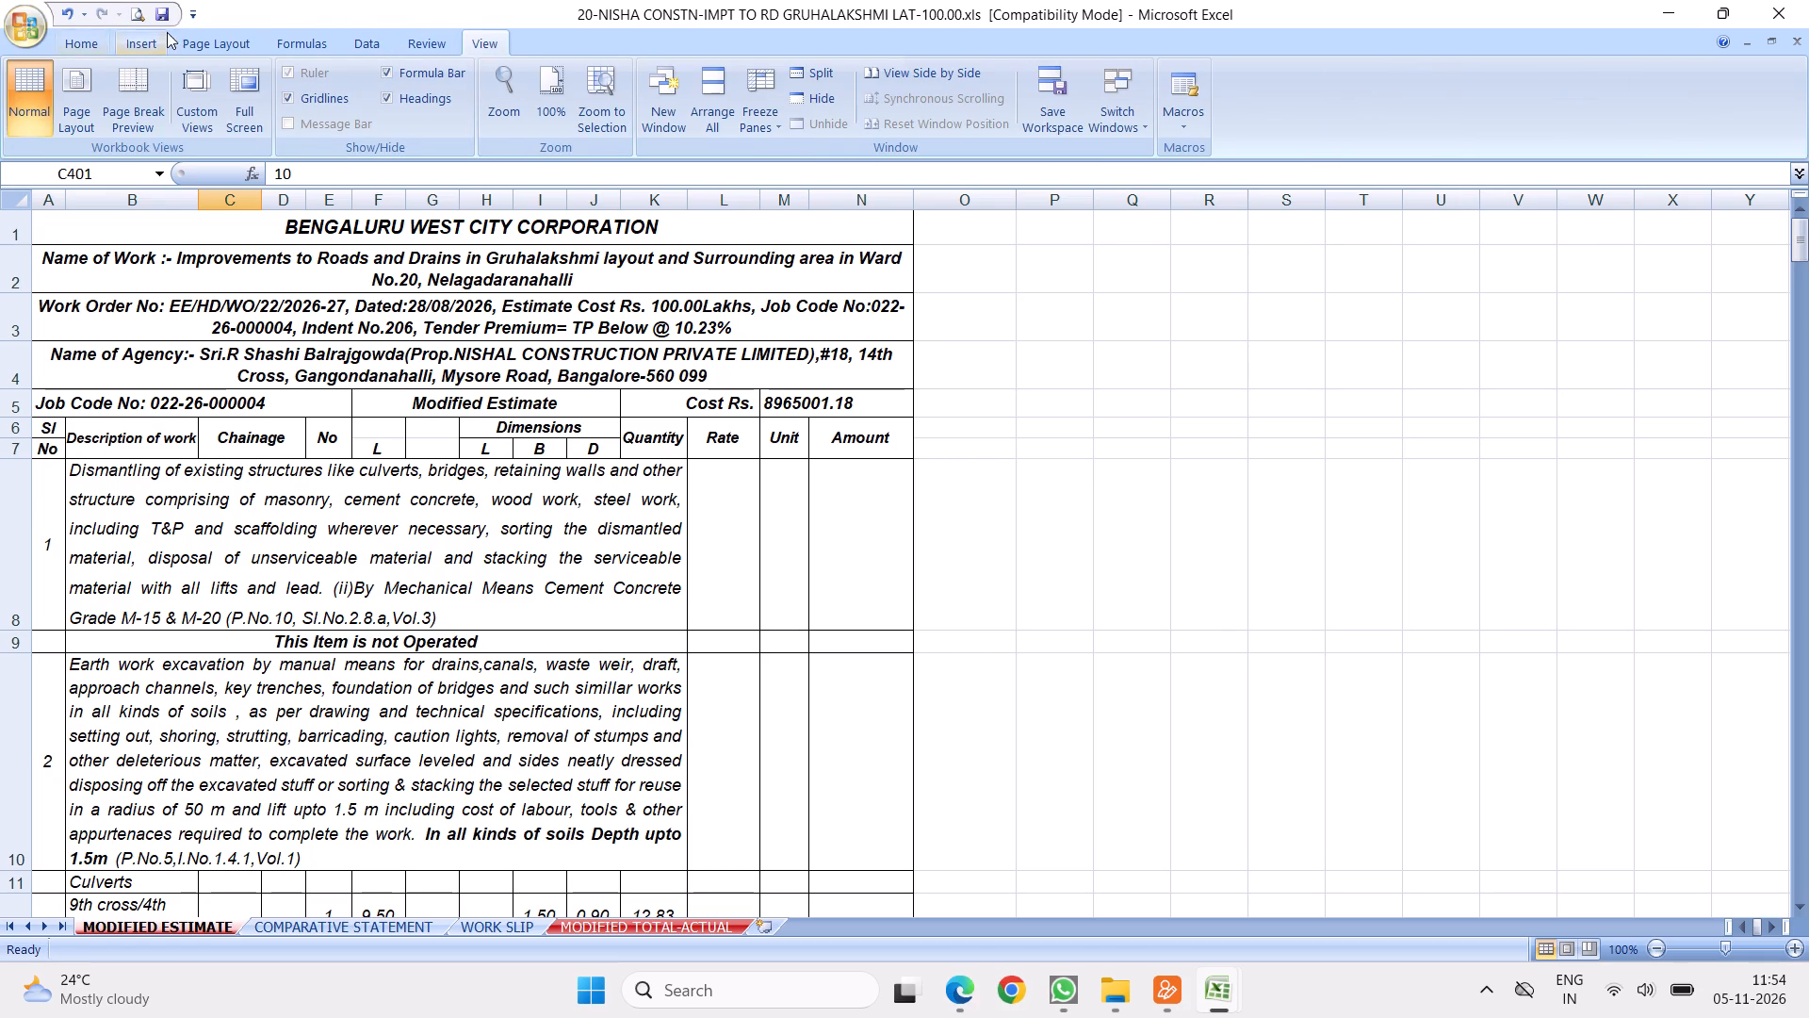
left_click(125, 20)
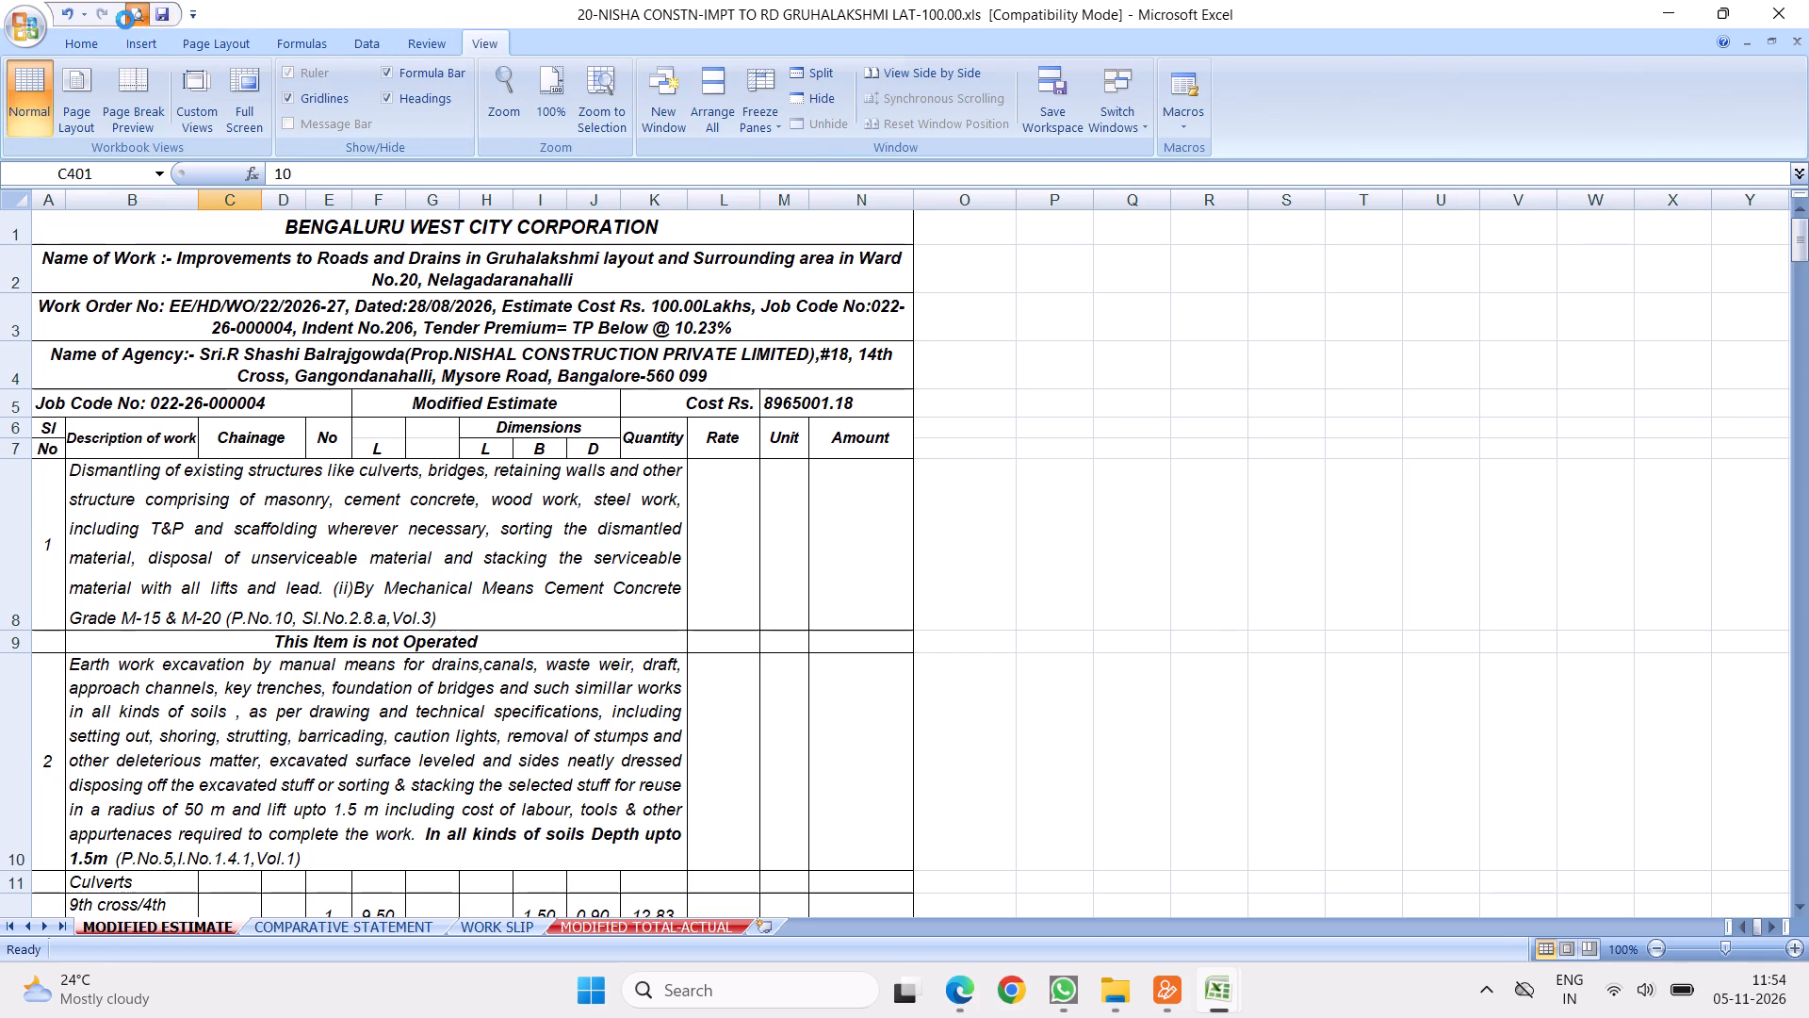
scroll(714, 388, "down", 15)
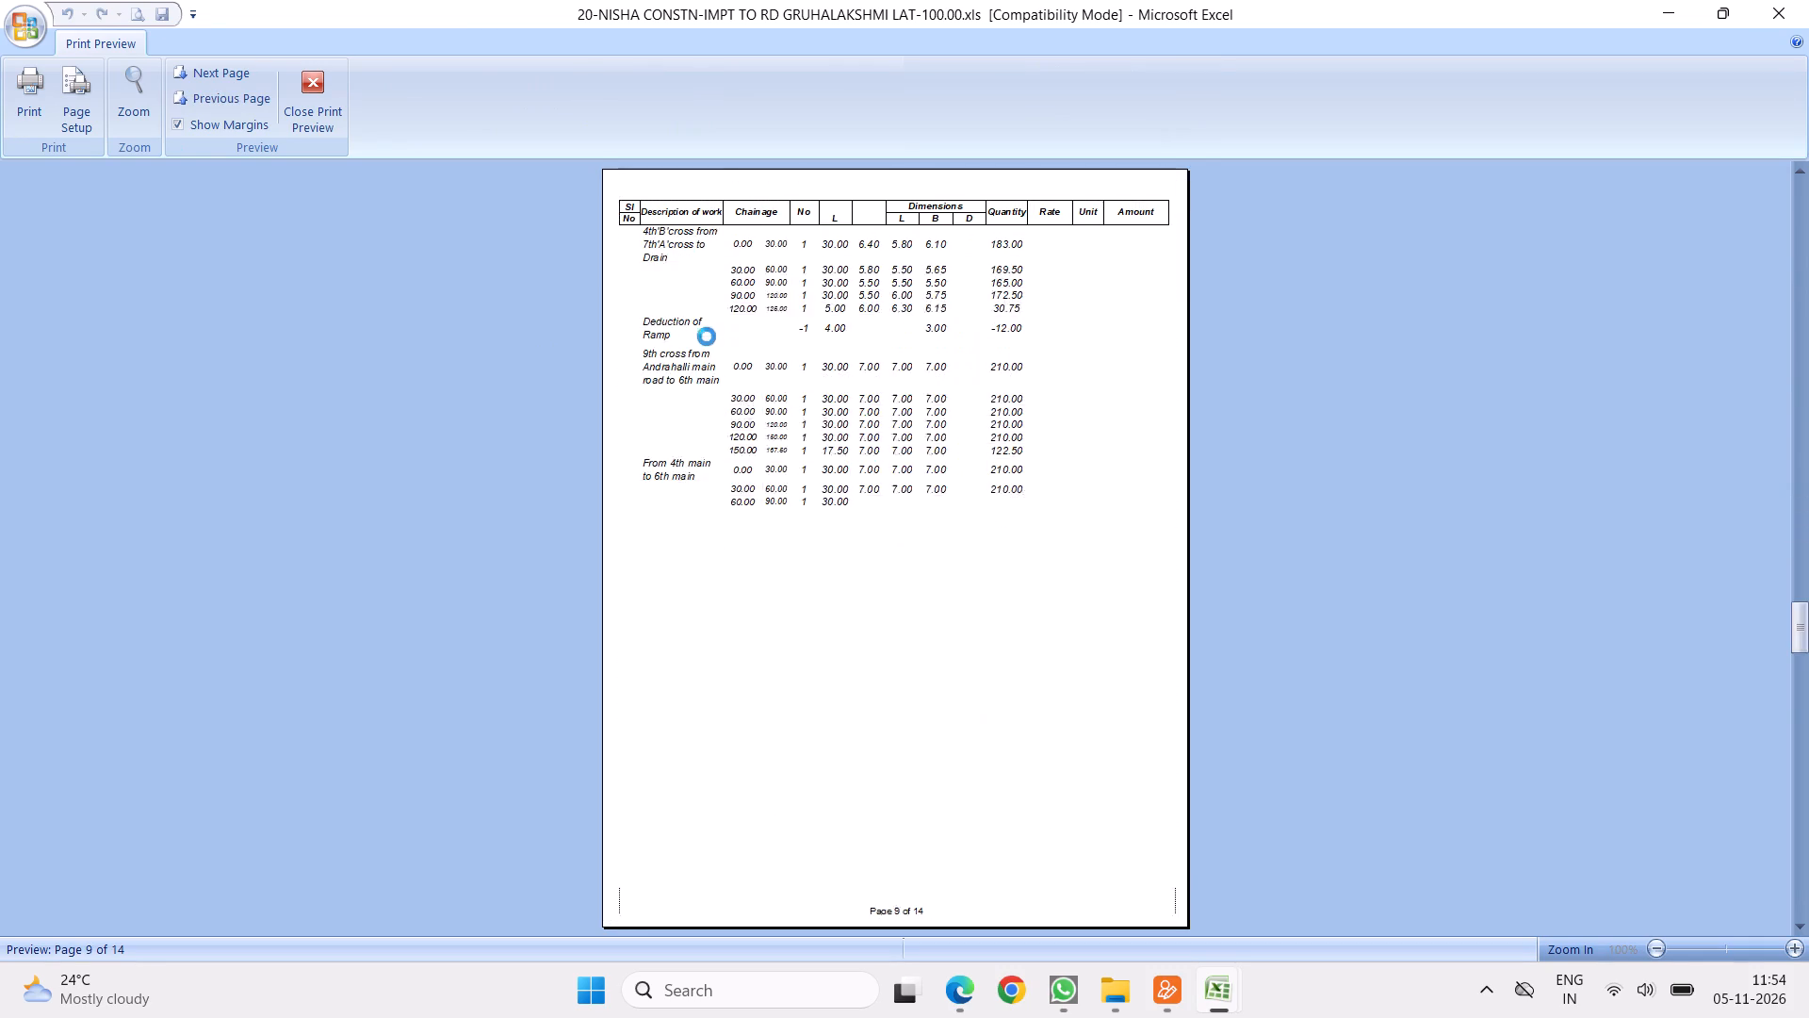
scroll(671, 344, "down", 2)
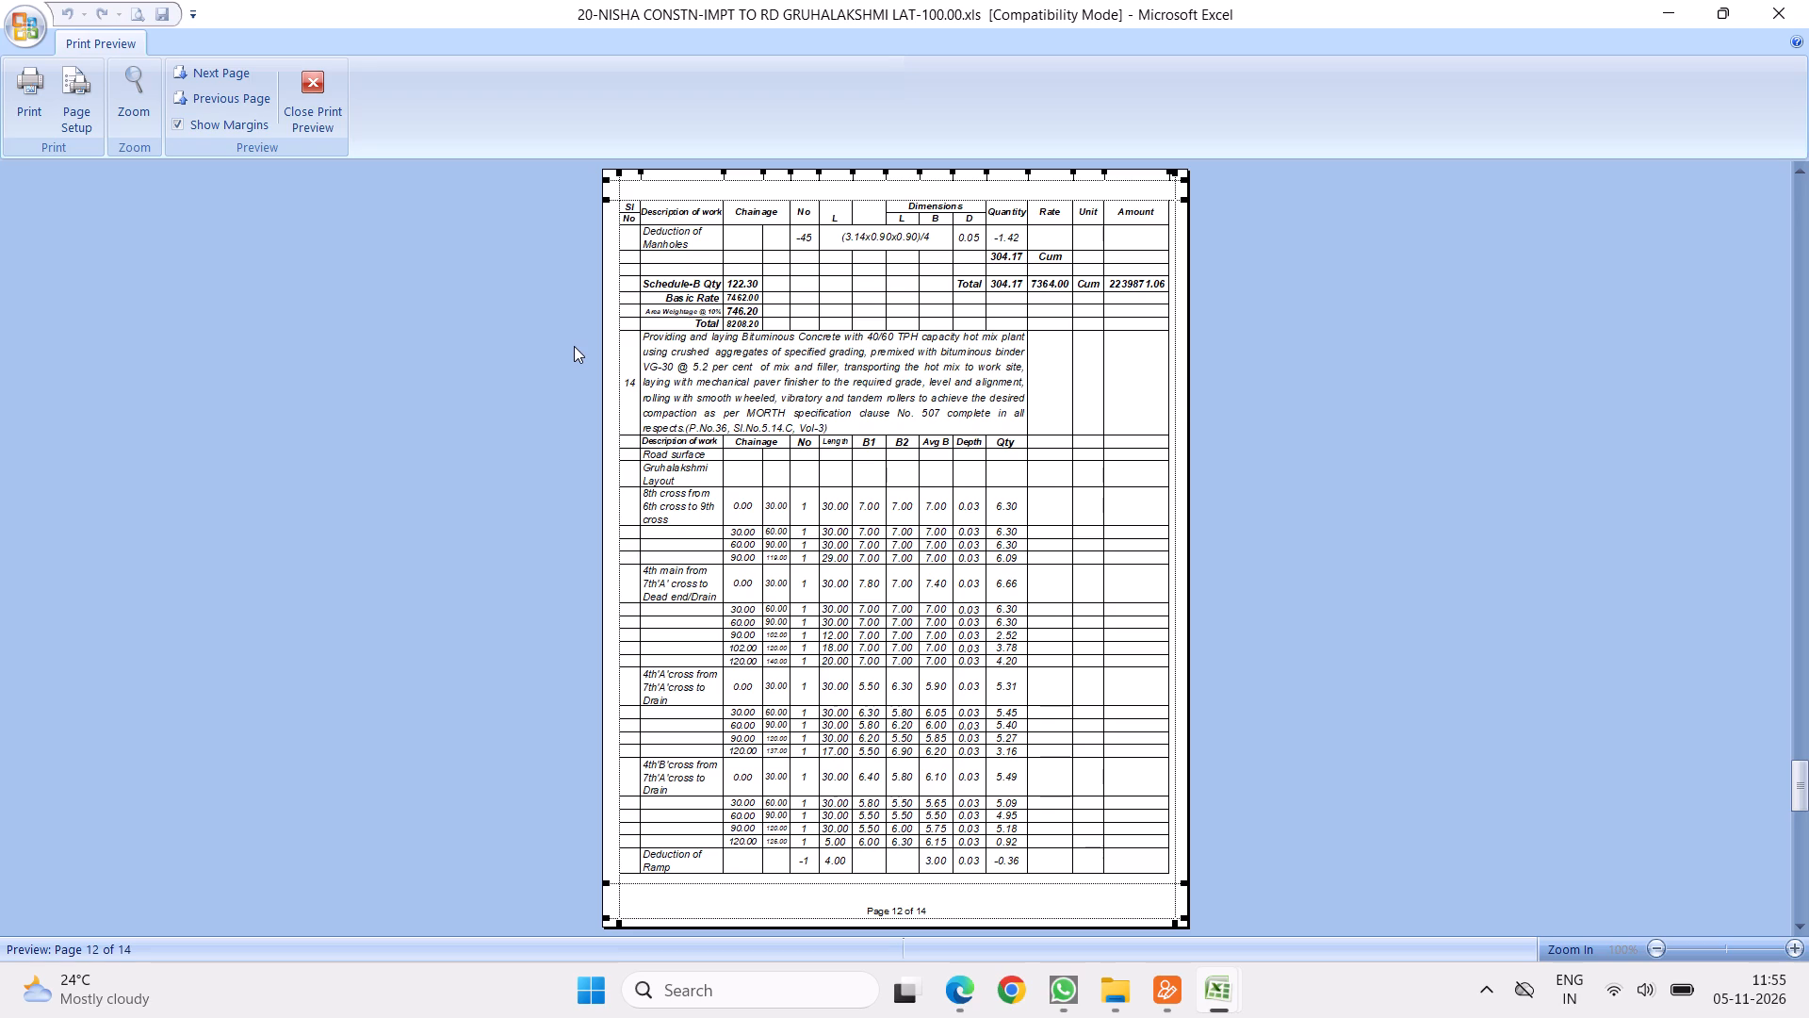
left_click_drag(546, 356, 530, 364)
left_click(784, 373)
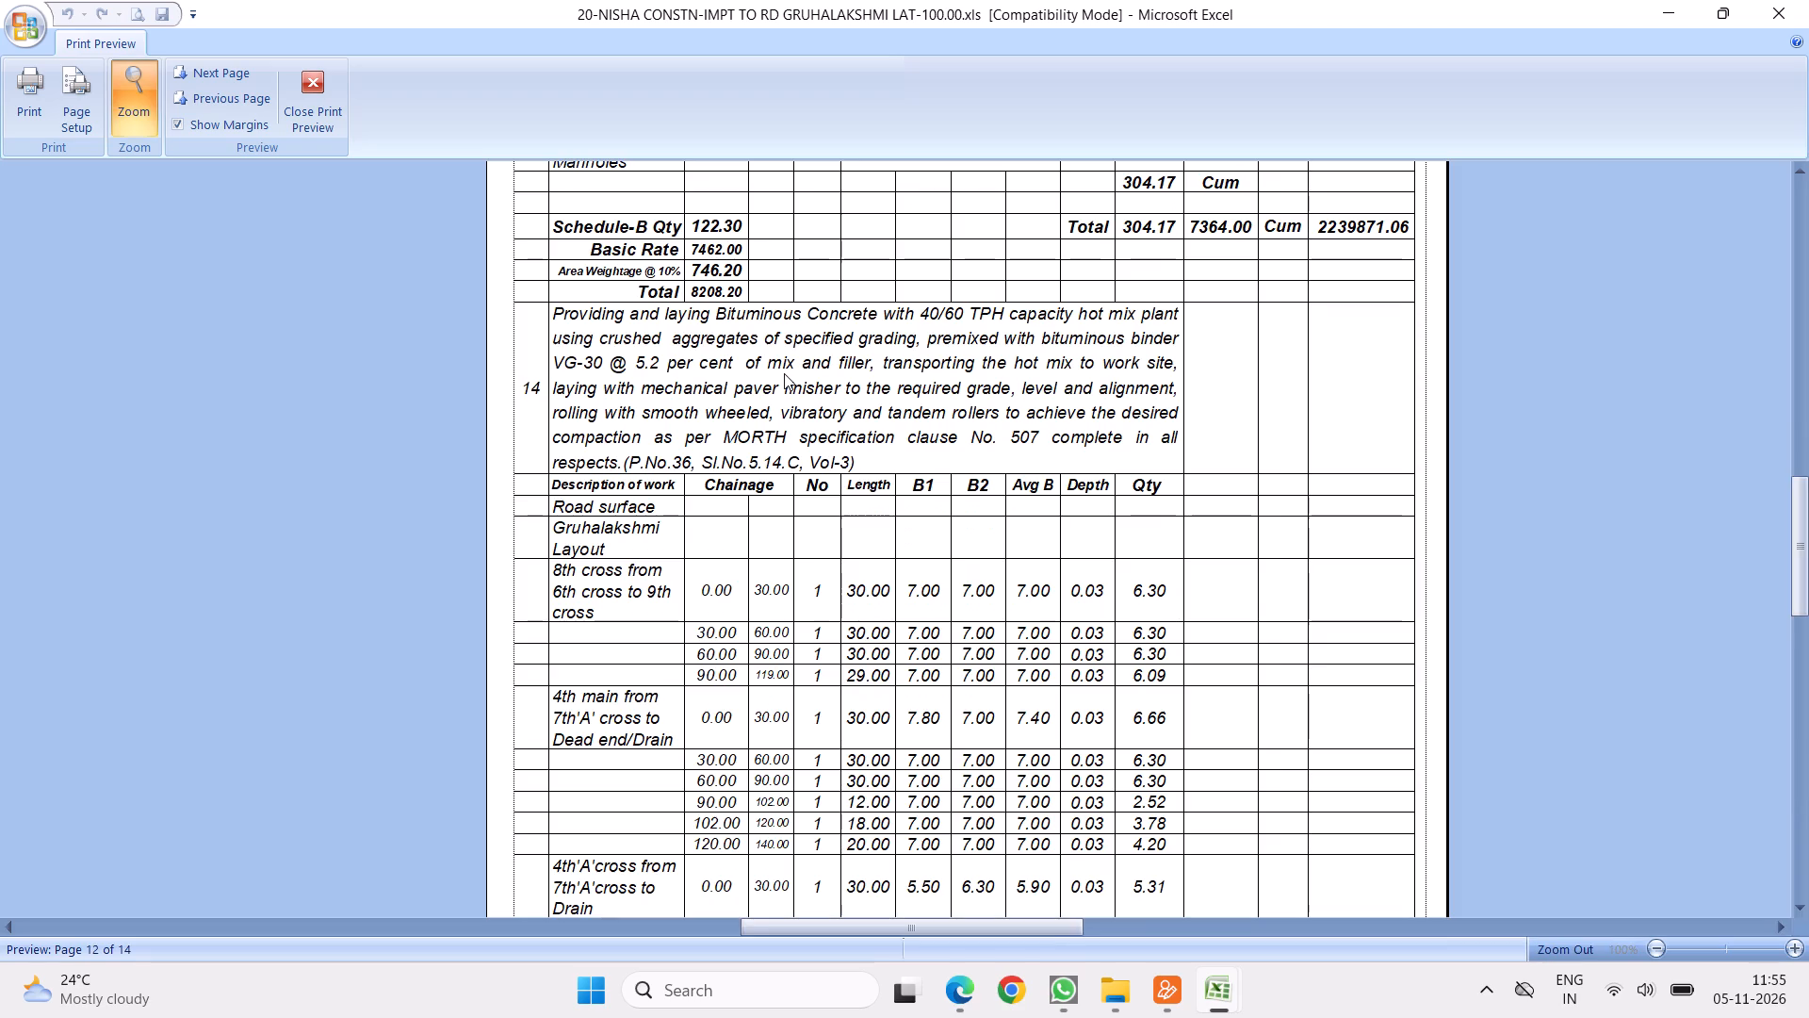
left_click(784, 373)
scroll(784, 373, "down", 17)
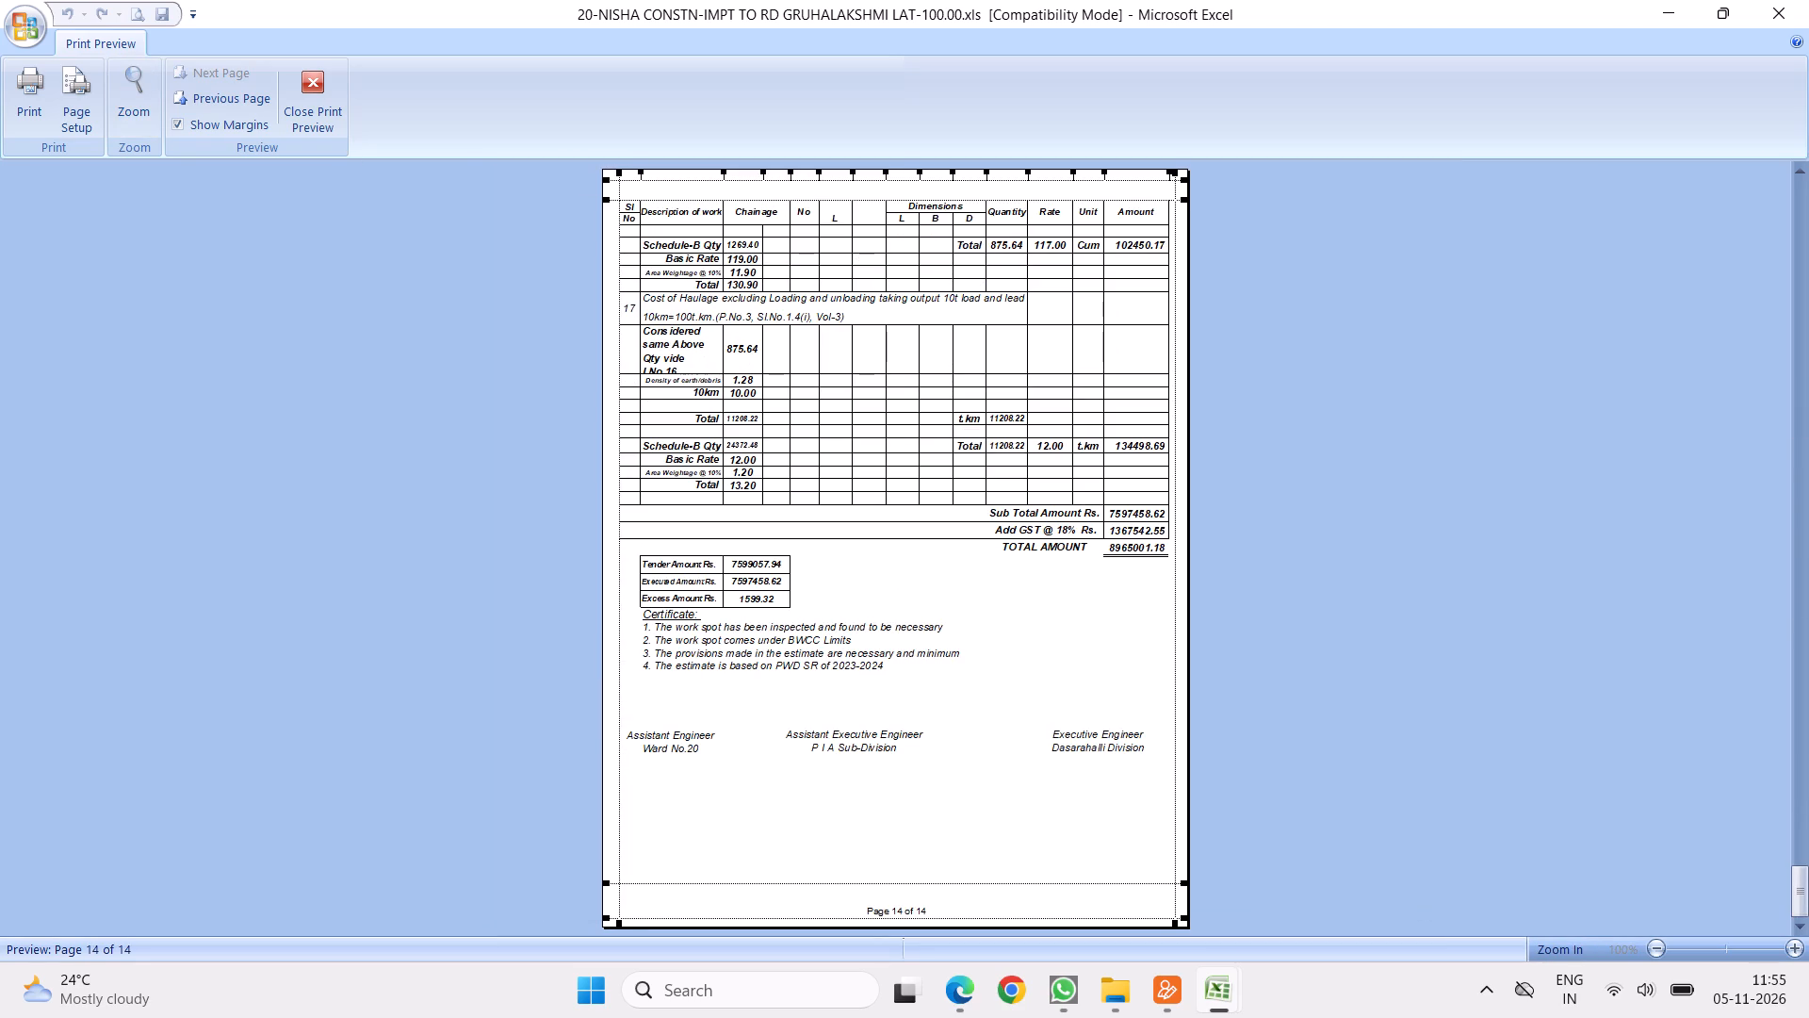
Reduce the Modified Estimate's top margin in the preview, check the resulting pages and close the preview.
left_click_drag(701, 199, 716, 189)
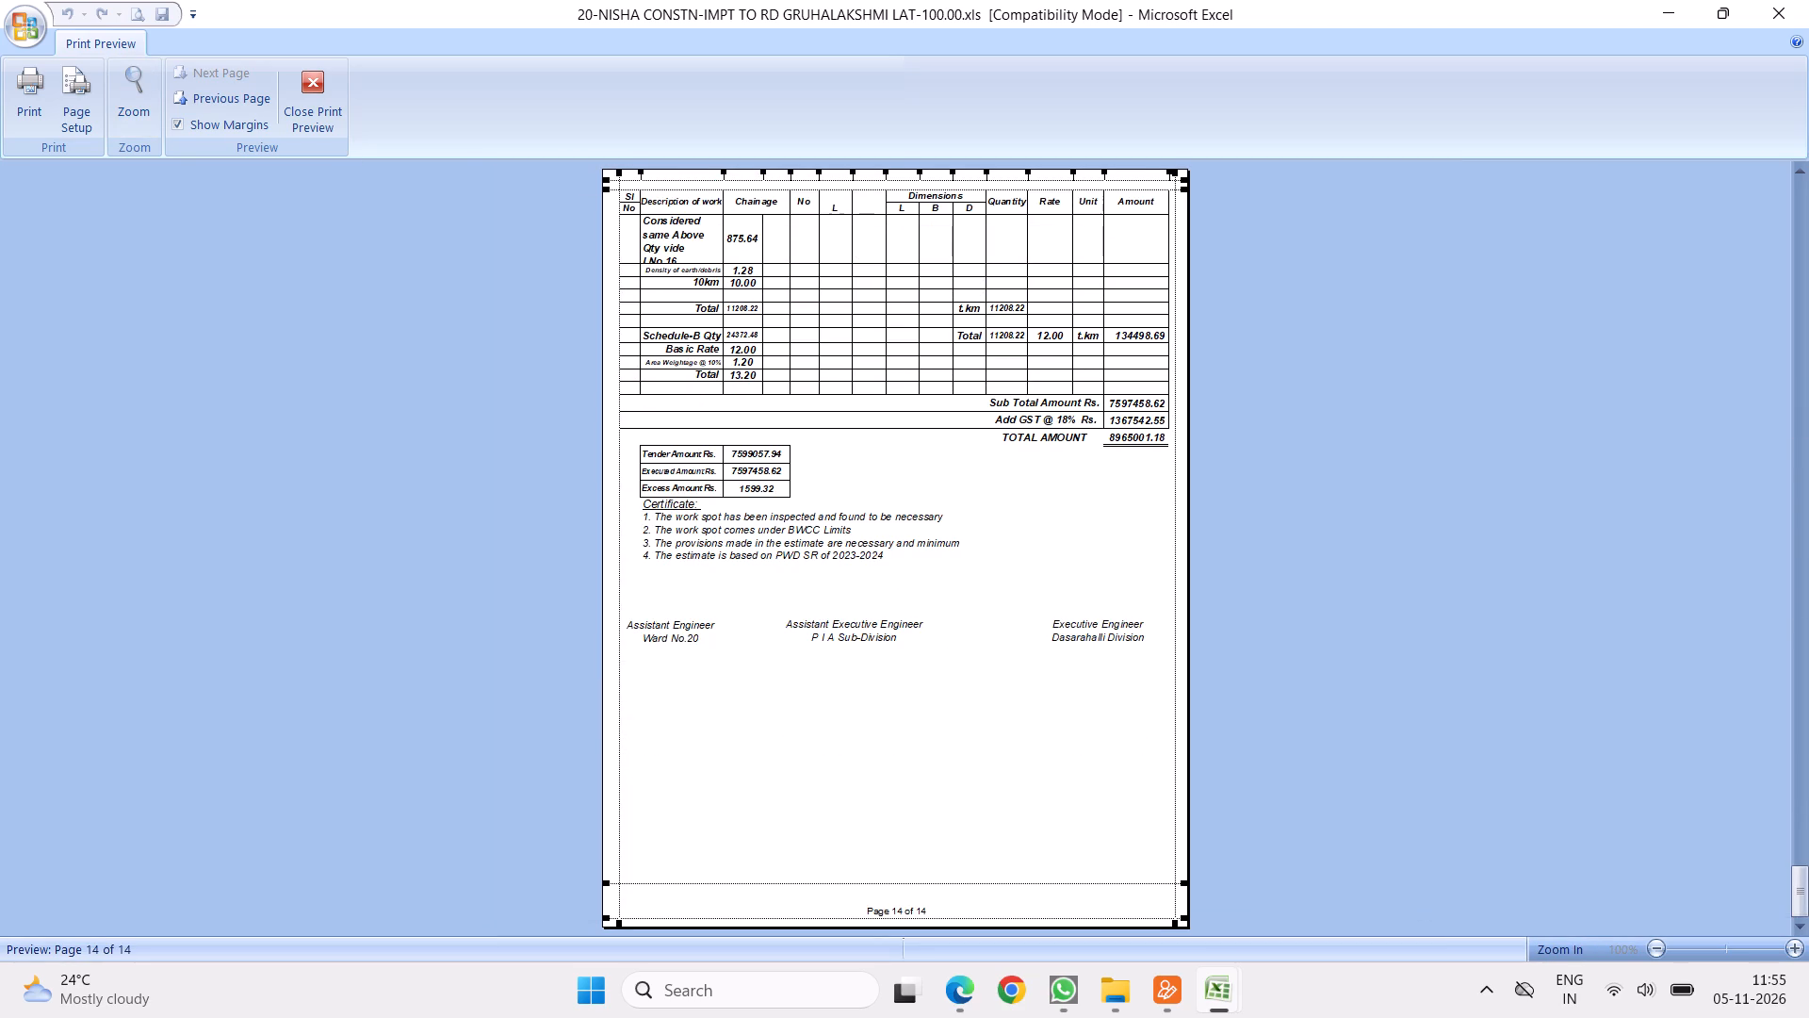
scroll(774, 253, "down", 6)
scroll(832, 493, "up", 12)
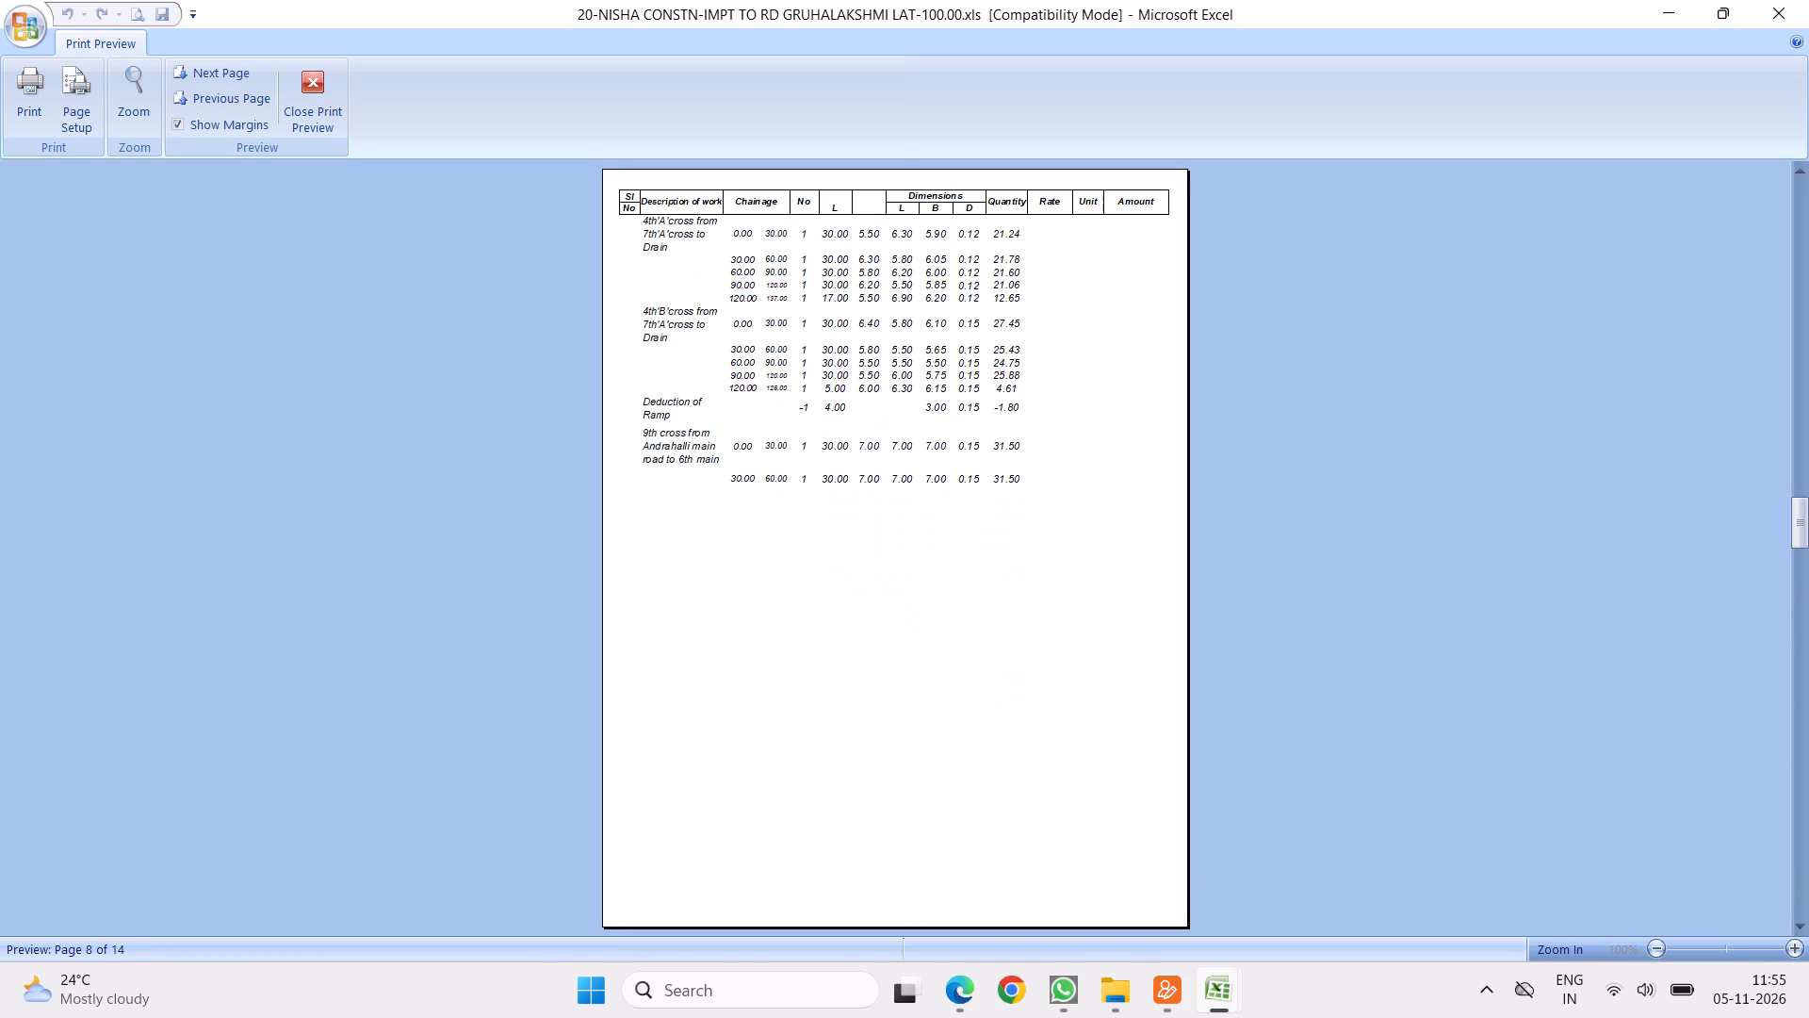
key("Escape")
Review the Modified Estimate sheet's measurement rows and page breaks down to the totals, certificate and signature block at the end.
scroll(757, 616, "down", 5)
scroll(439, 781, "down", 7)
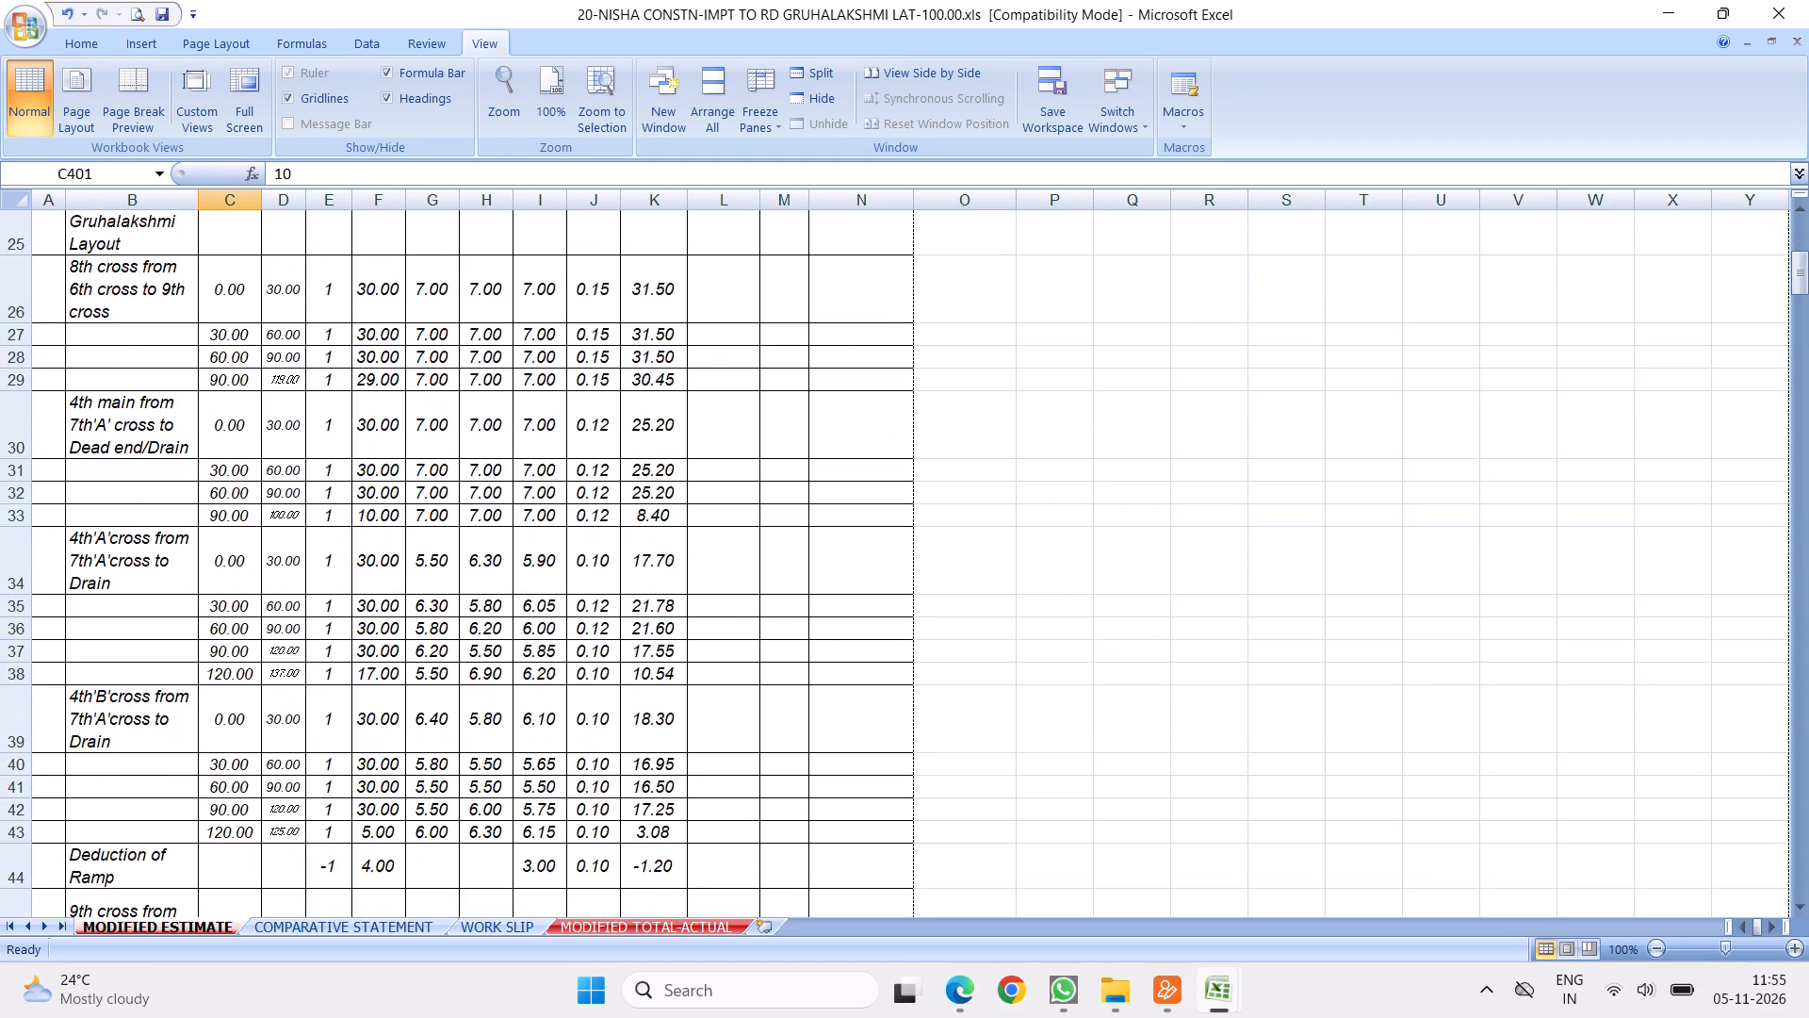
scroll(335, 549, "down", 7)
scroll(440, 578, "down", 5)
scroll(572, 480, "down", 12)
scroll(448, 475, "down", 6)
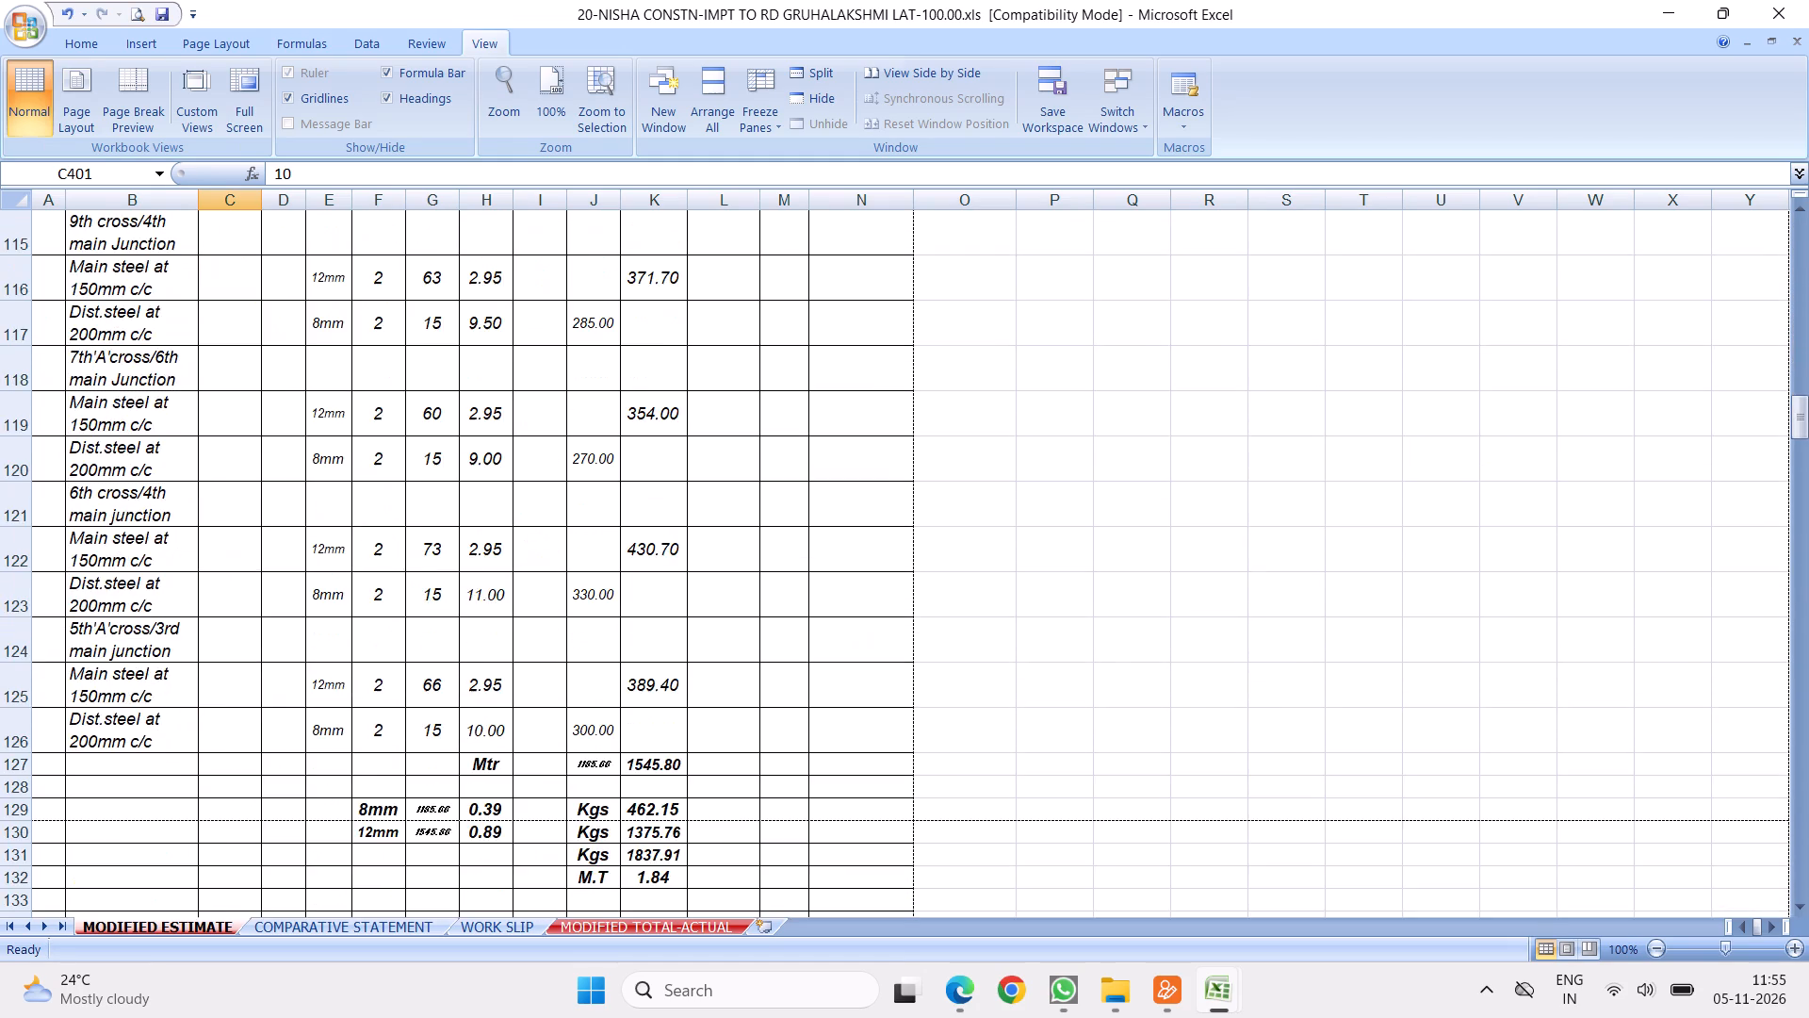
scroll(396, 507, "down", 20)
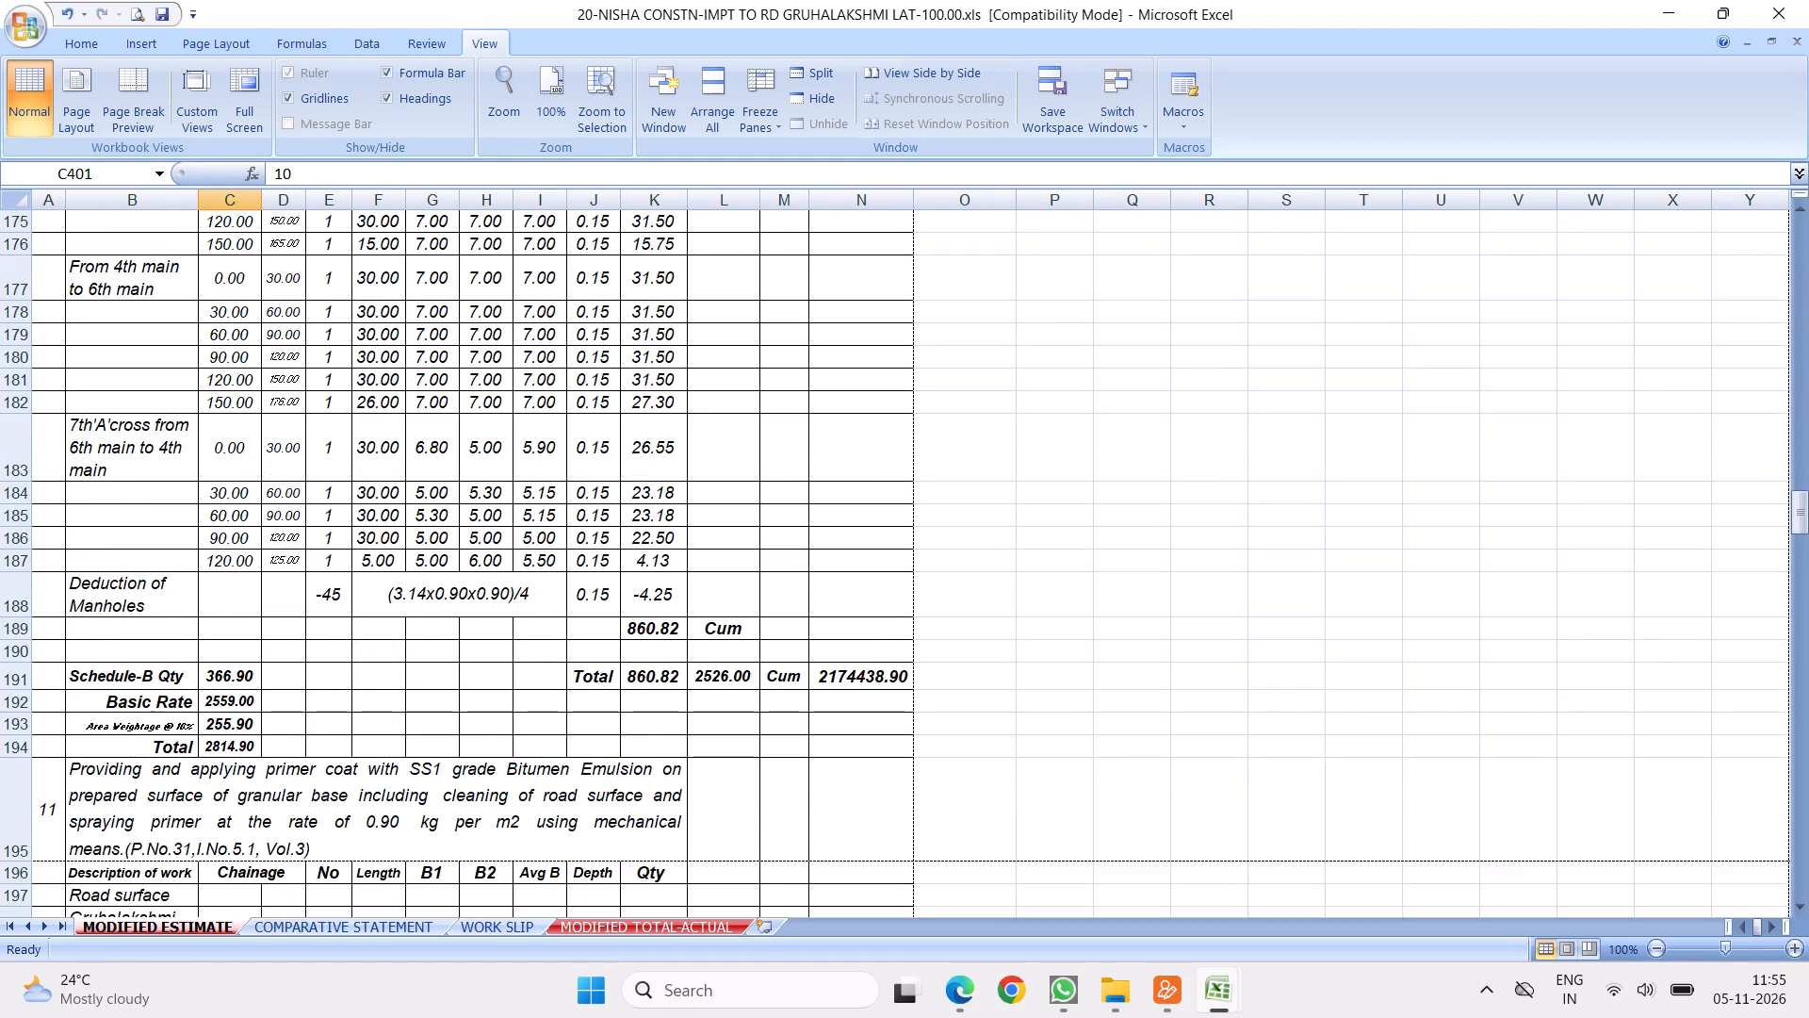
scroll(260, 536, "down", 20)
scroll(232, 572, "down", 5)
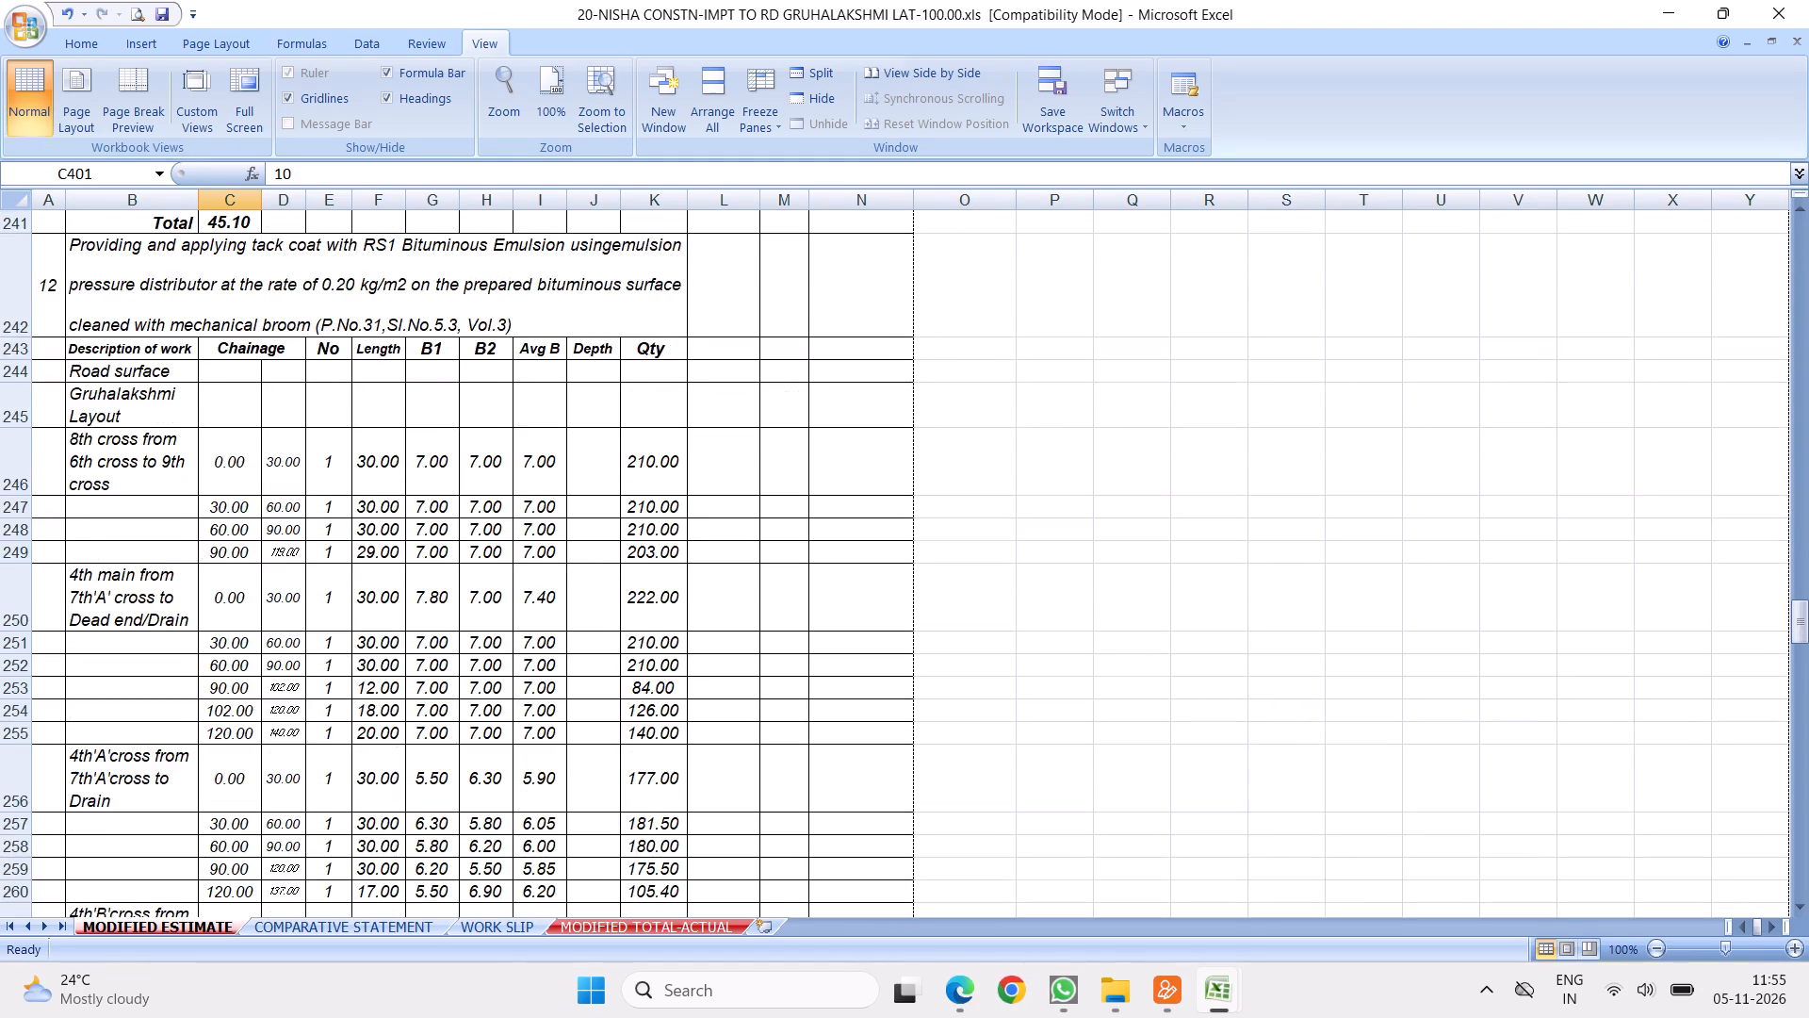
scroll(222, 570, "down", 7)
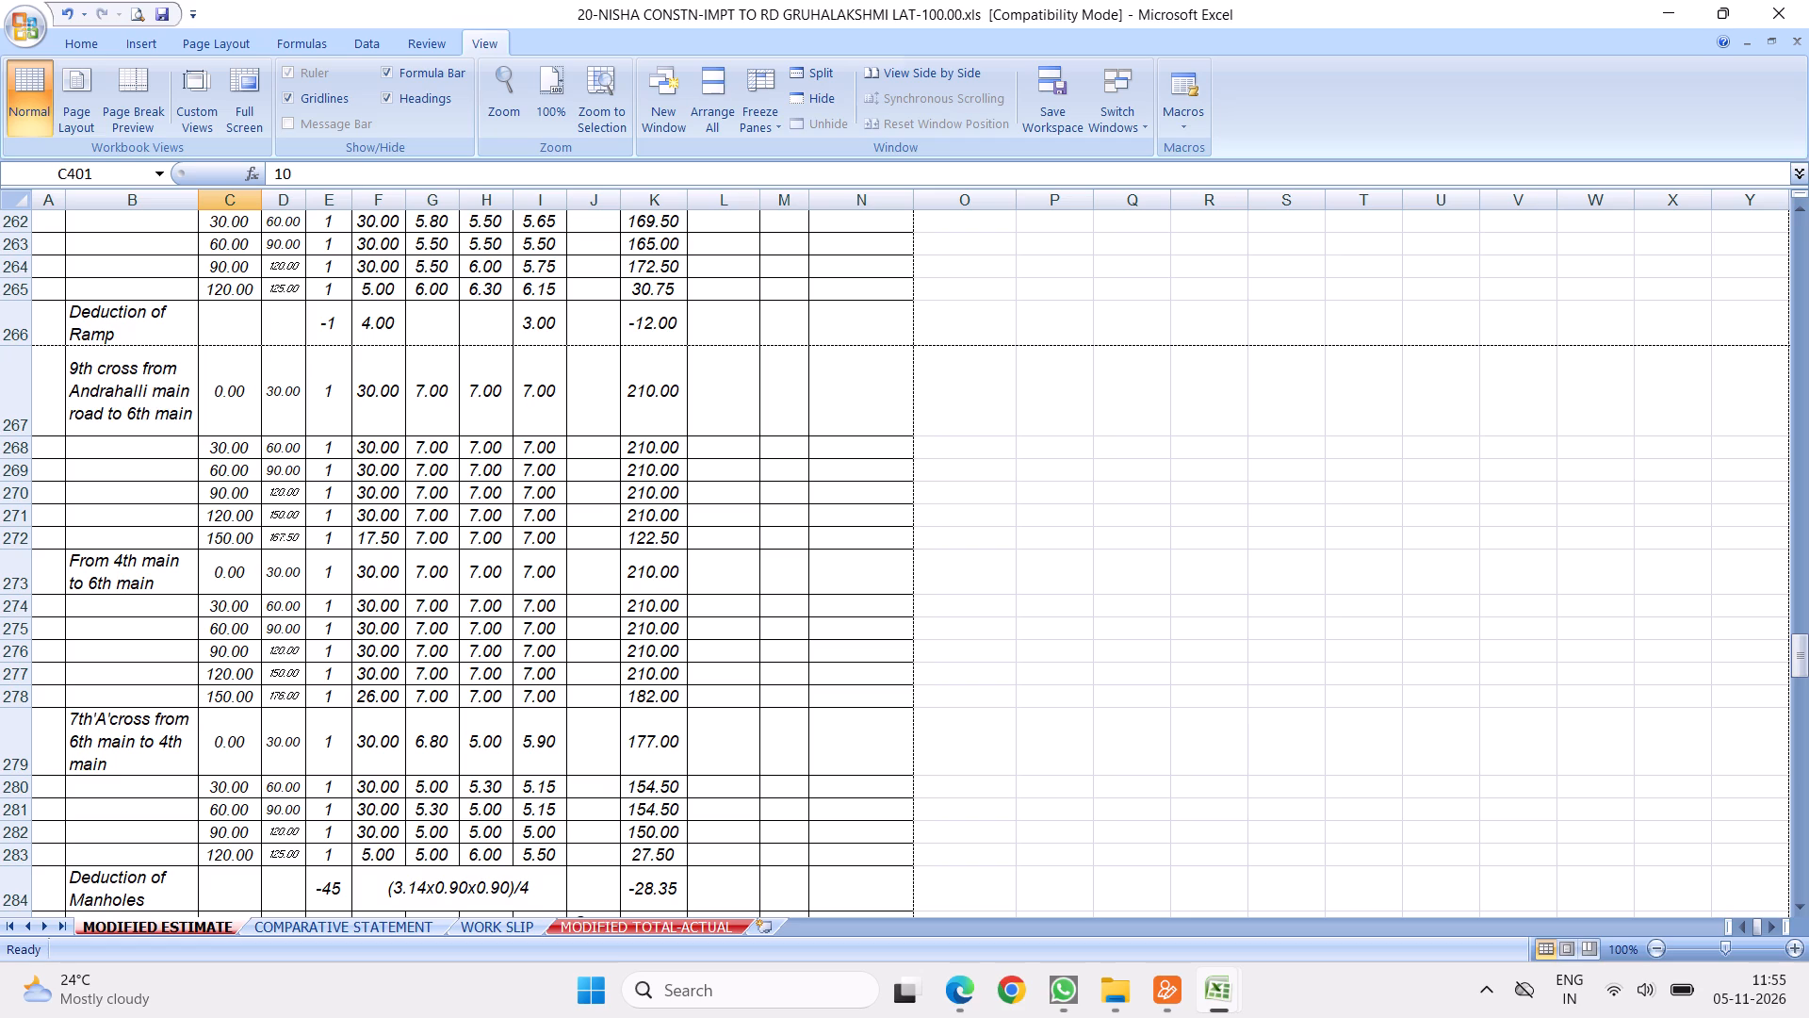
scroll(237, 389, "down", 3)
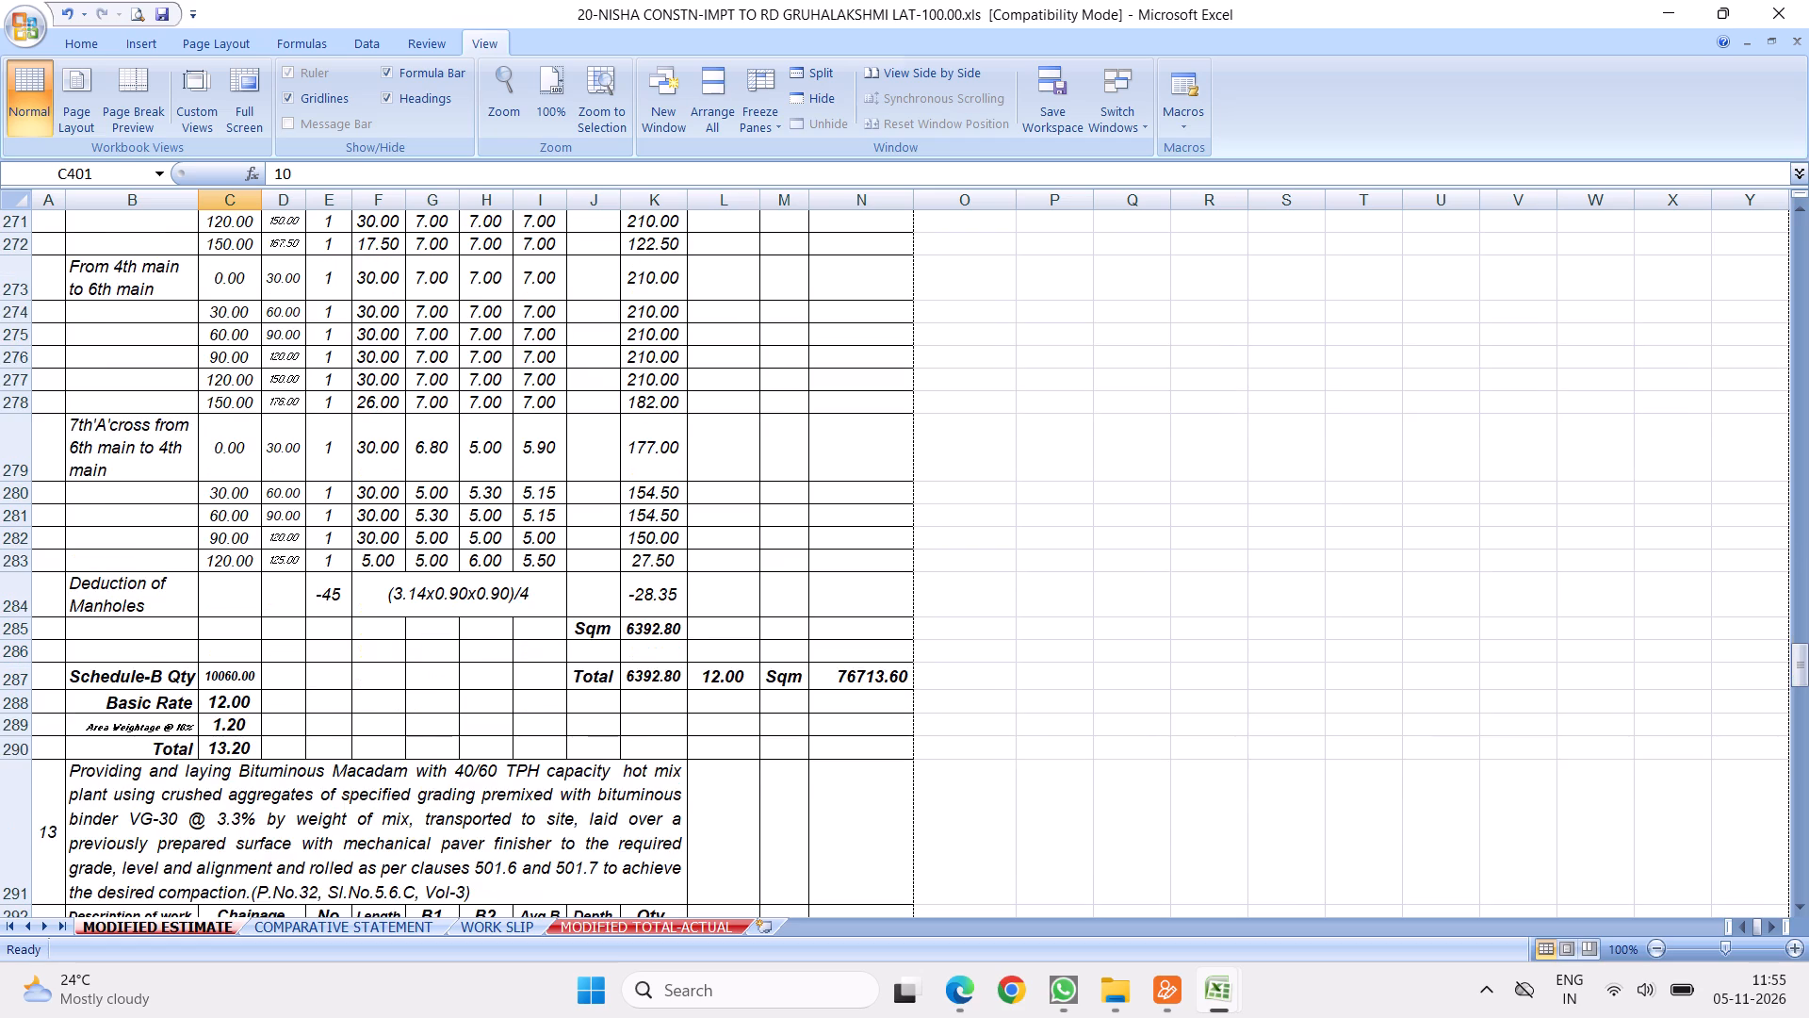
scroll(307, 536, "down", 2)
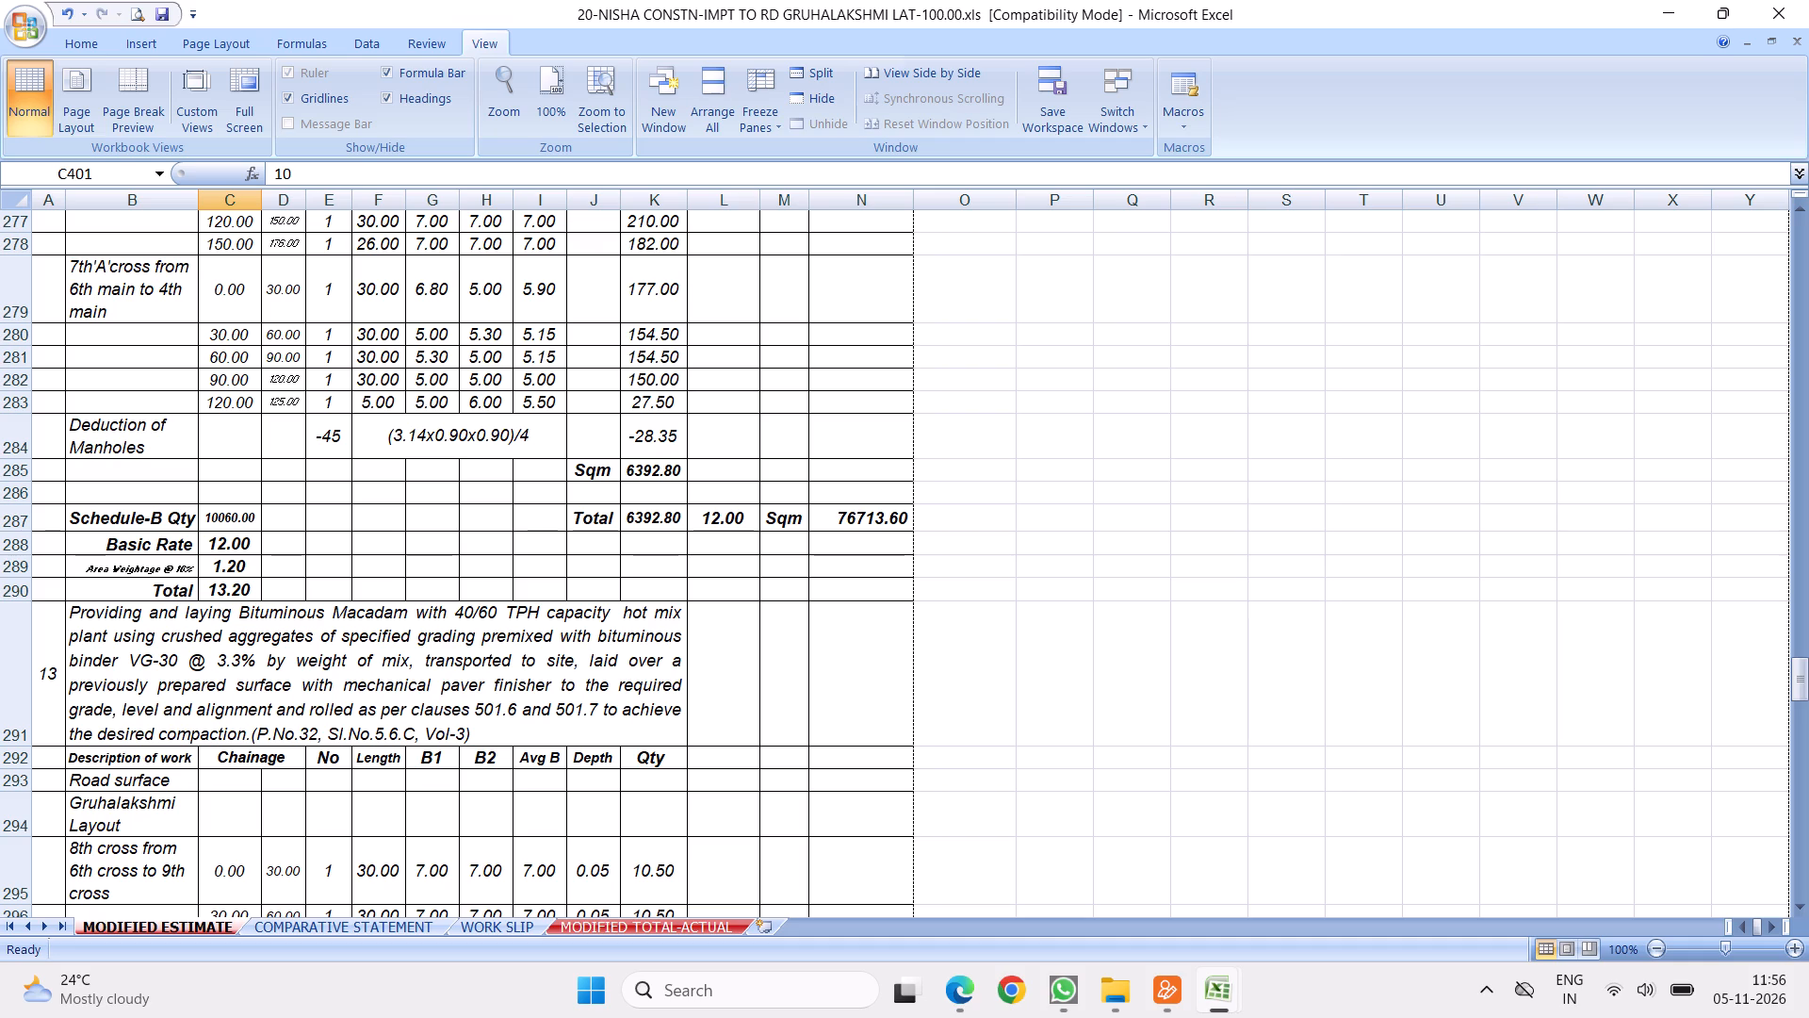
left_click(438, 371)
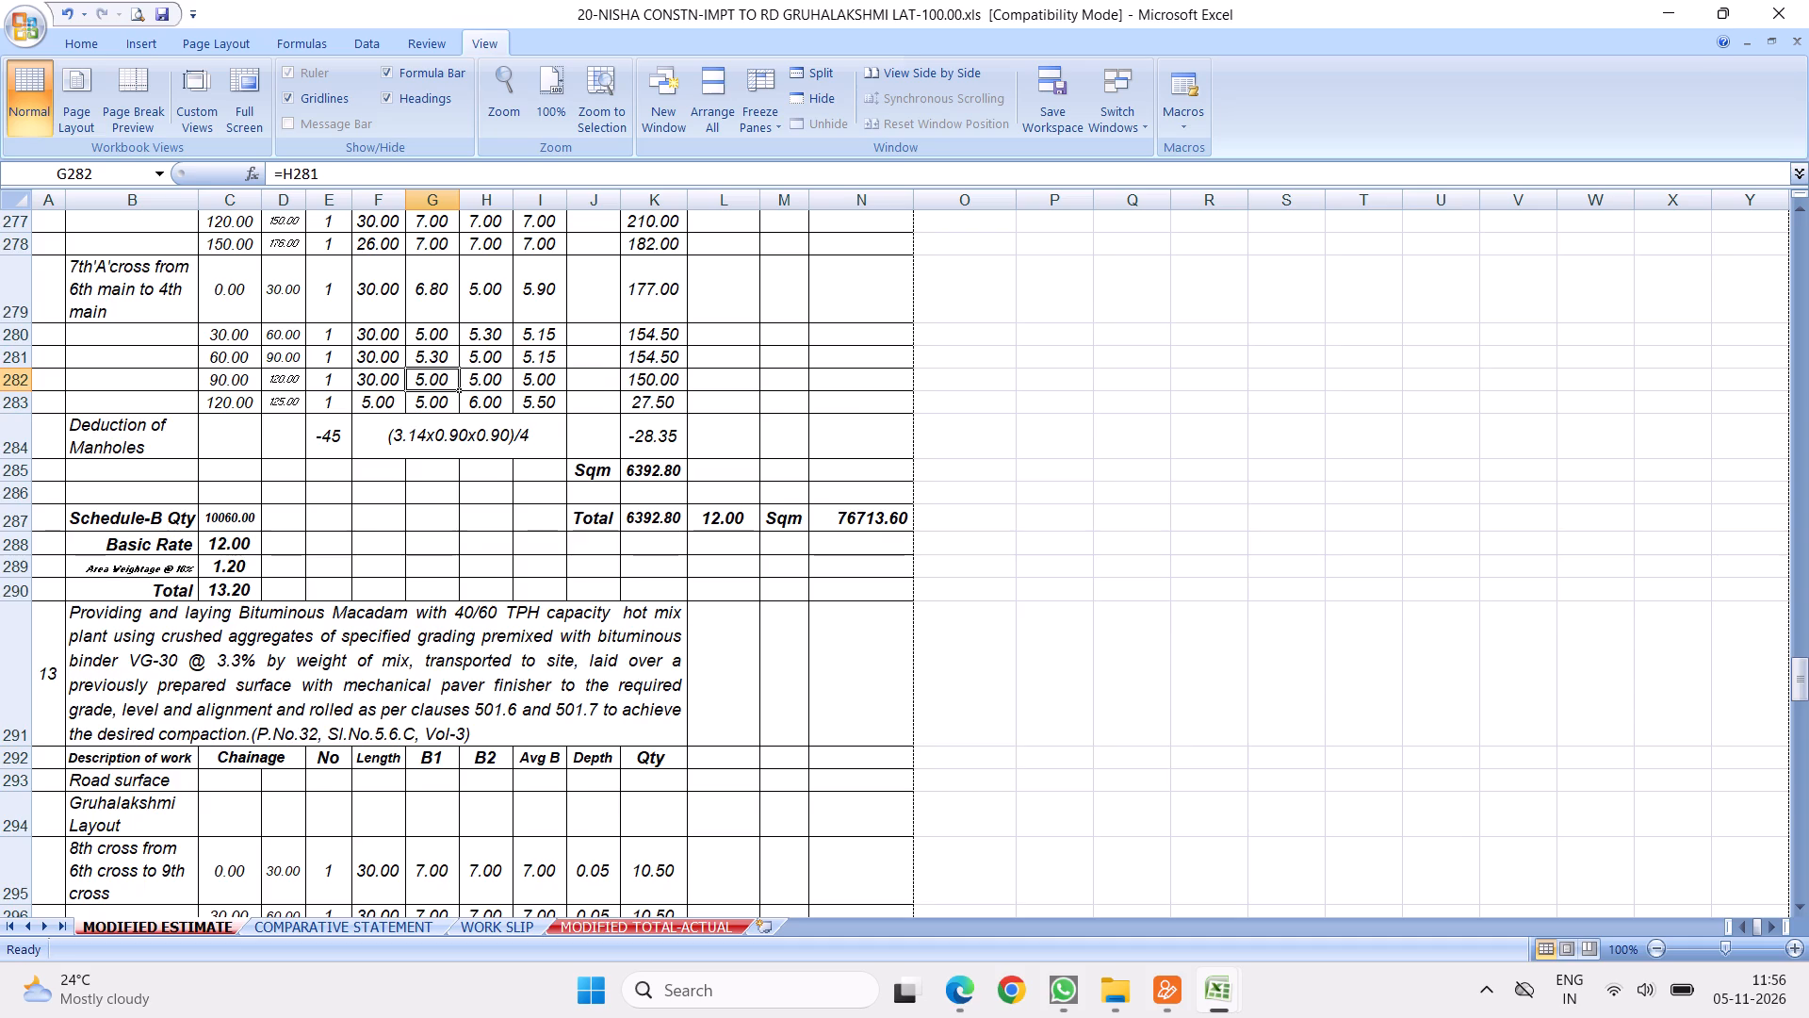
scroll(605, 496, "down", 6)
scroll(636, 459, "down", 20)
scroll(636, 459, "down", 5)
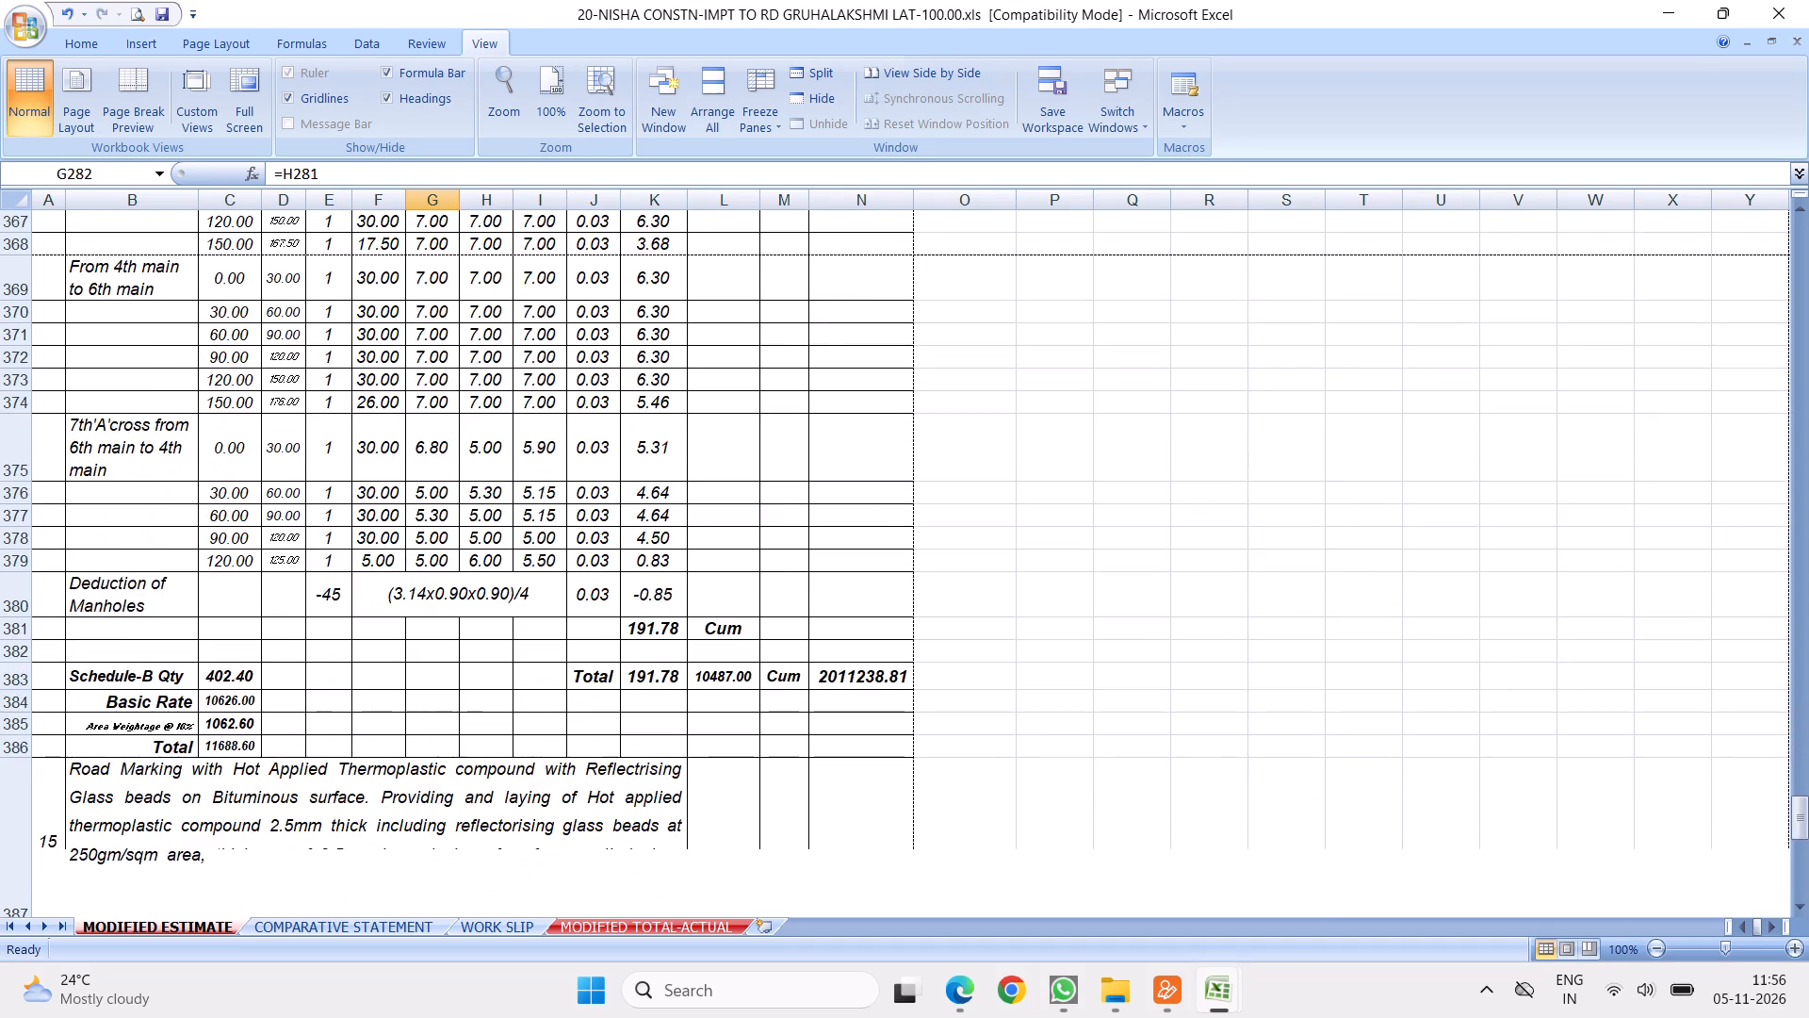
scroll(532, 501, "down", 11)
scroll(574, 537, "up", 3)
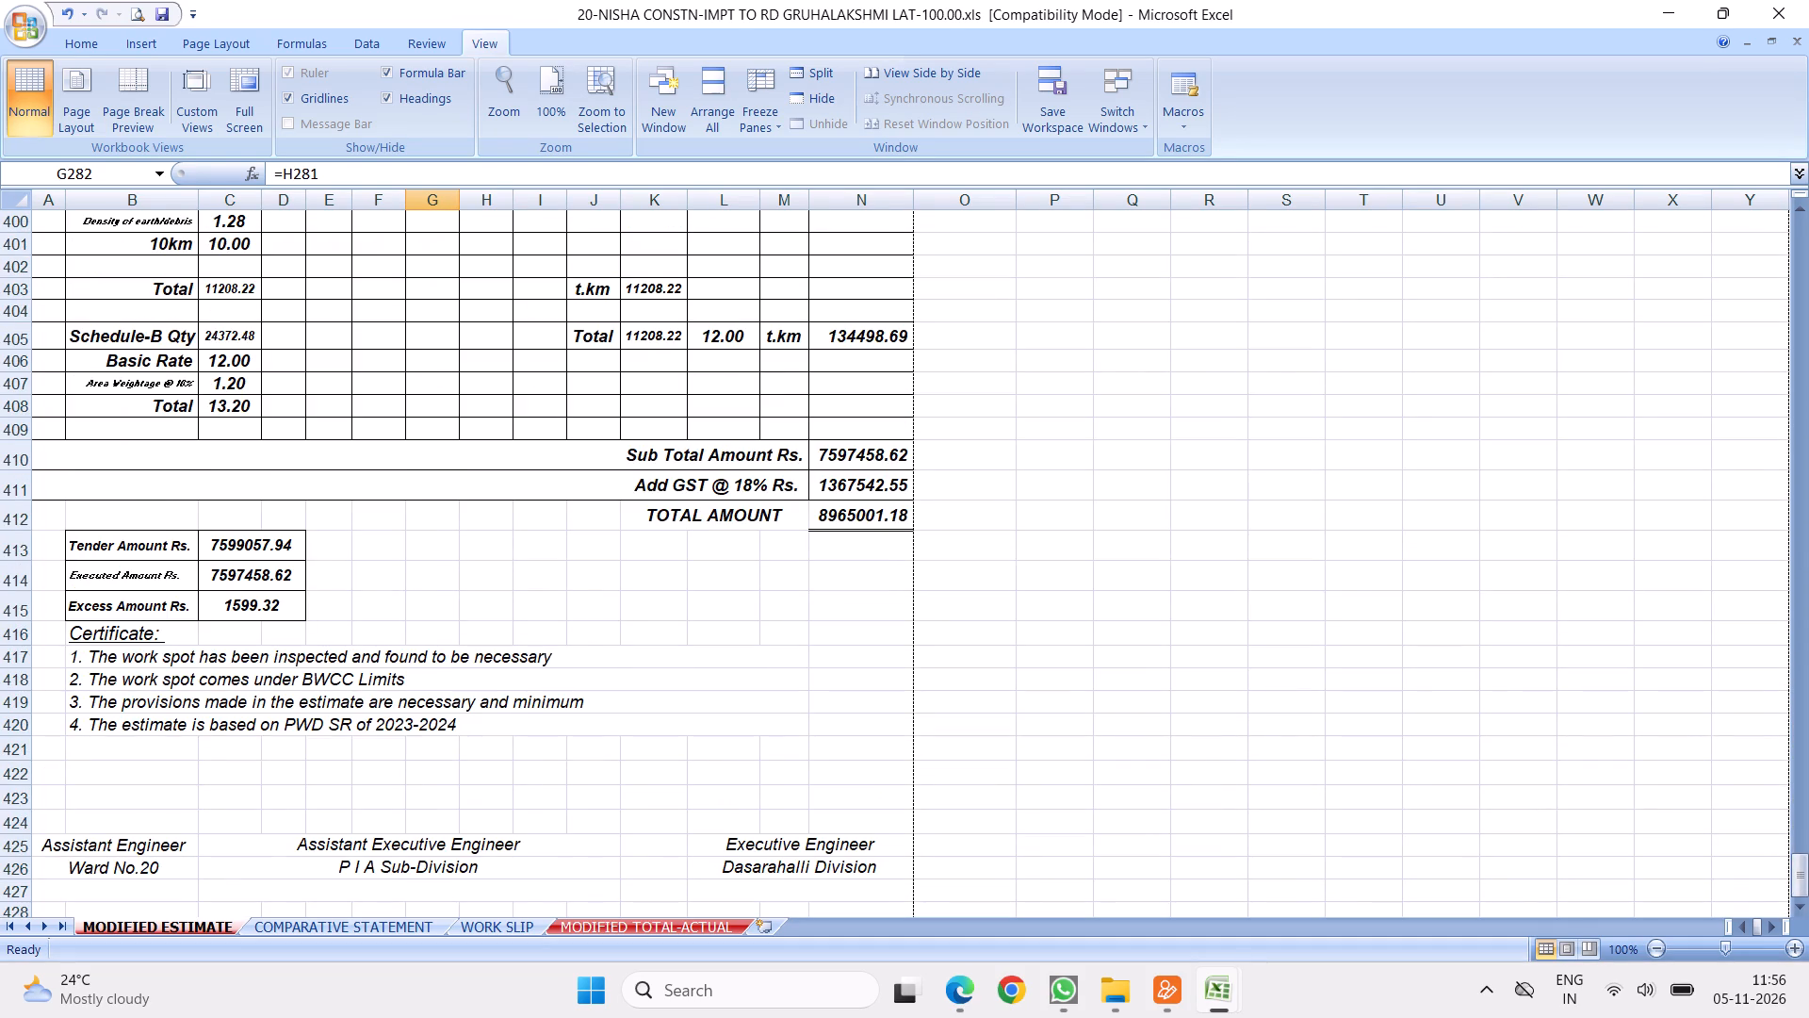
Delete rows 413 to 415 holding the Tender, Executed and Excess Amount box above the certificate on the Modified Estimate sheet.
scroll(733, 484, "down", 6)
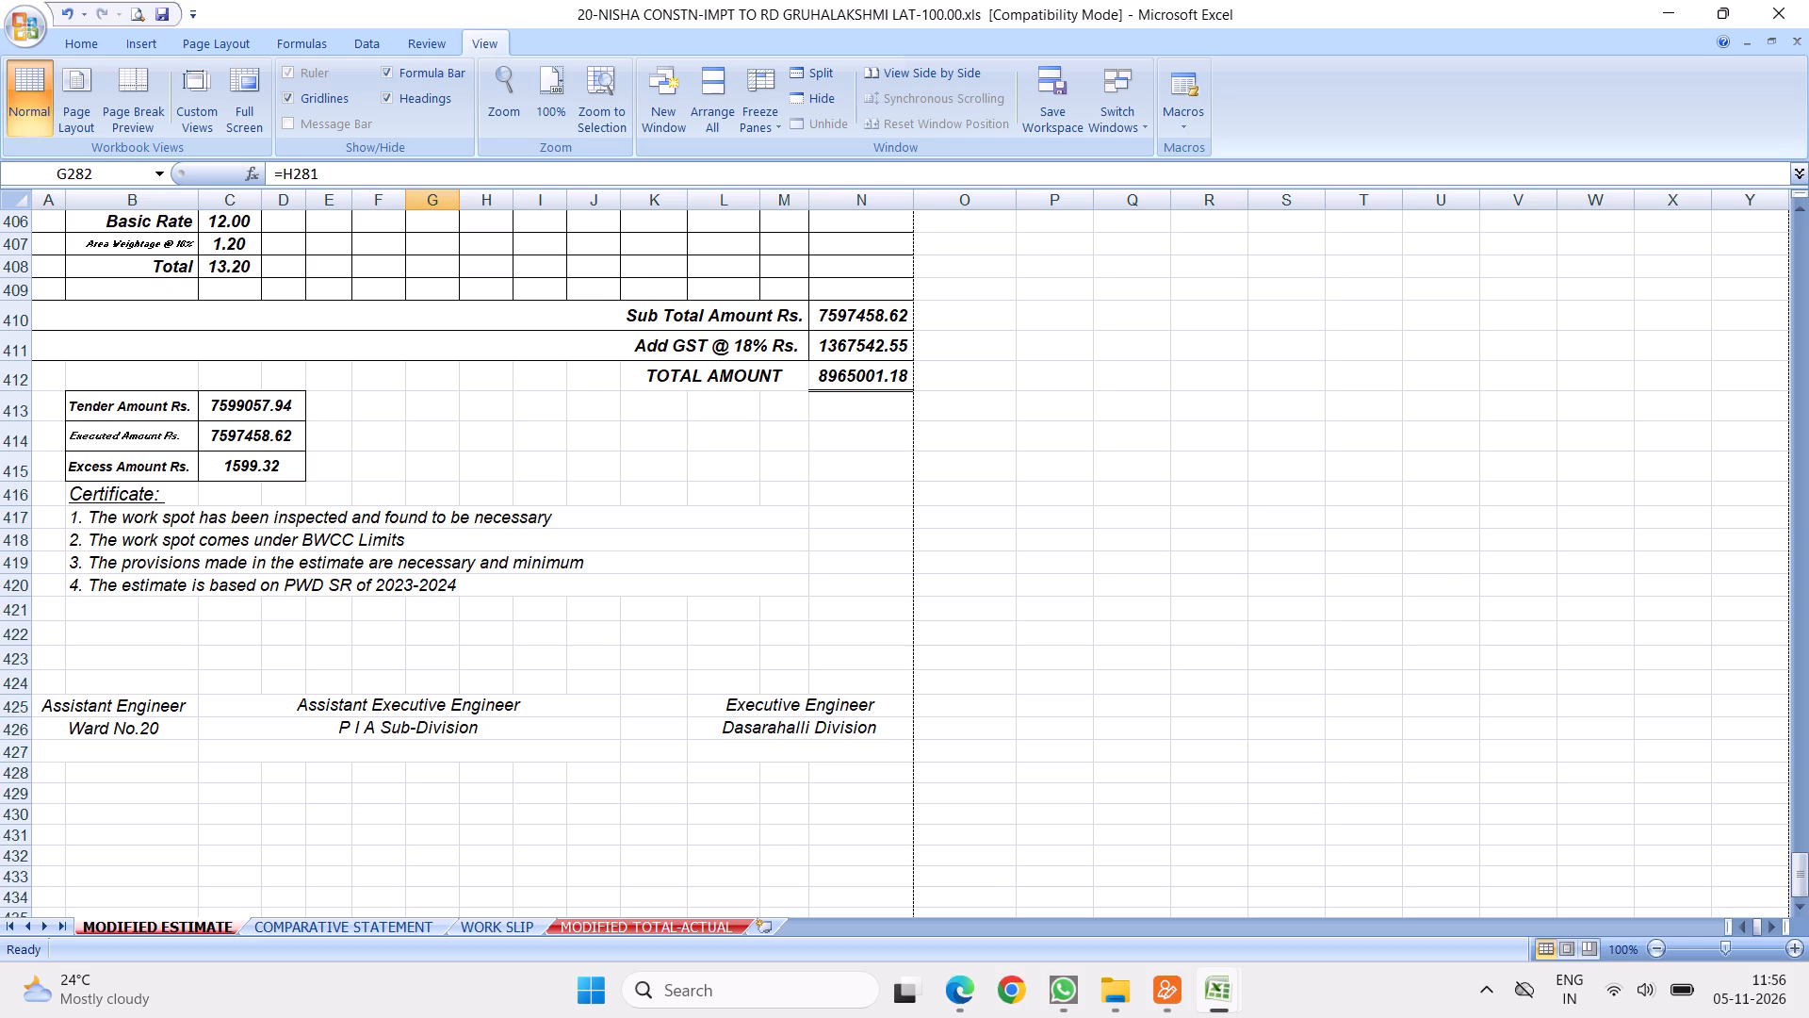
left_click_drag(22, 345, 28, 403)
right_click(142, 368)
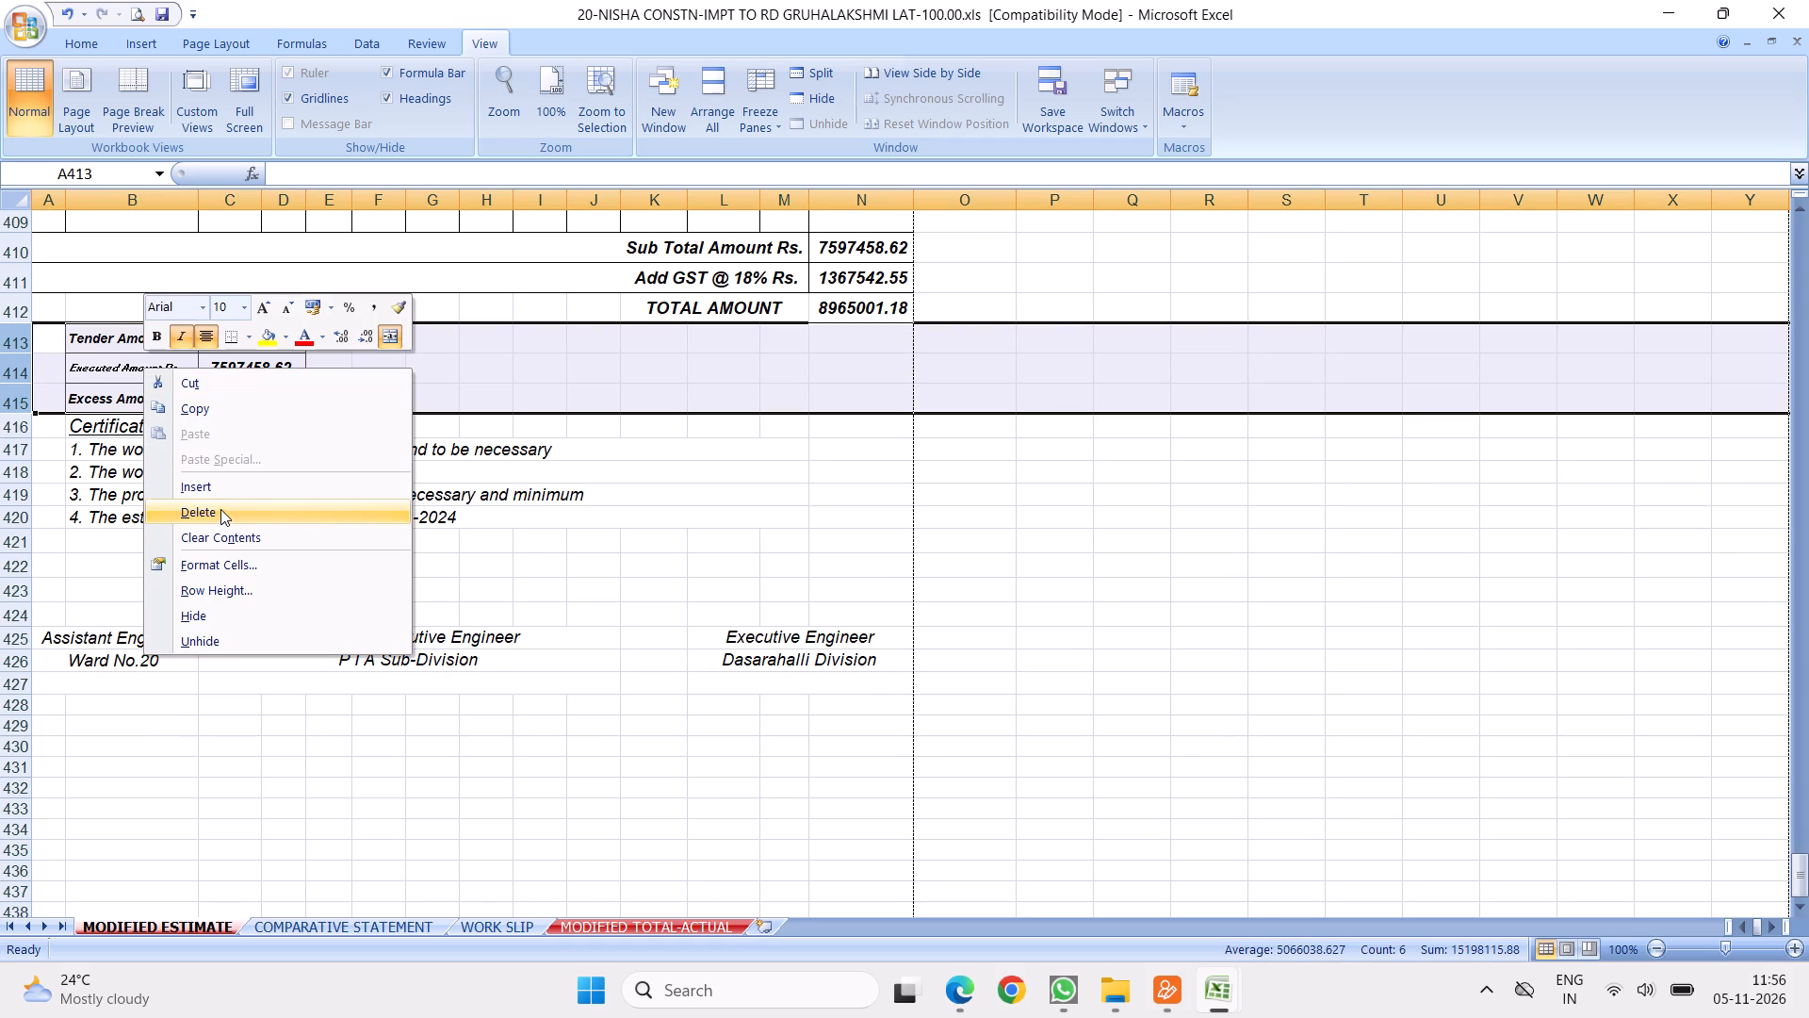
left_click(220, 509)
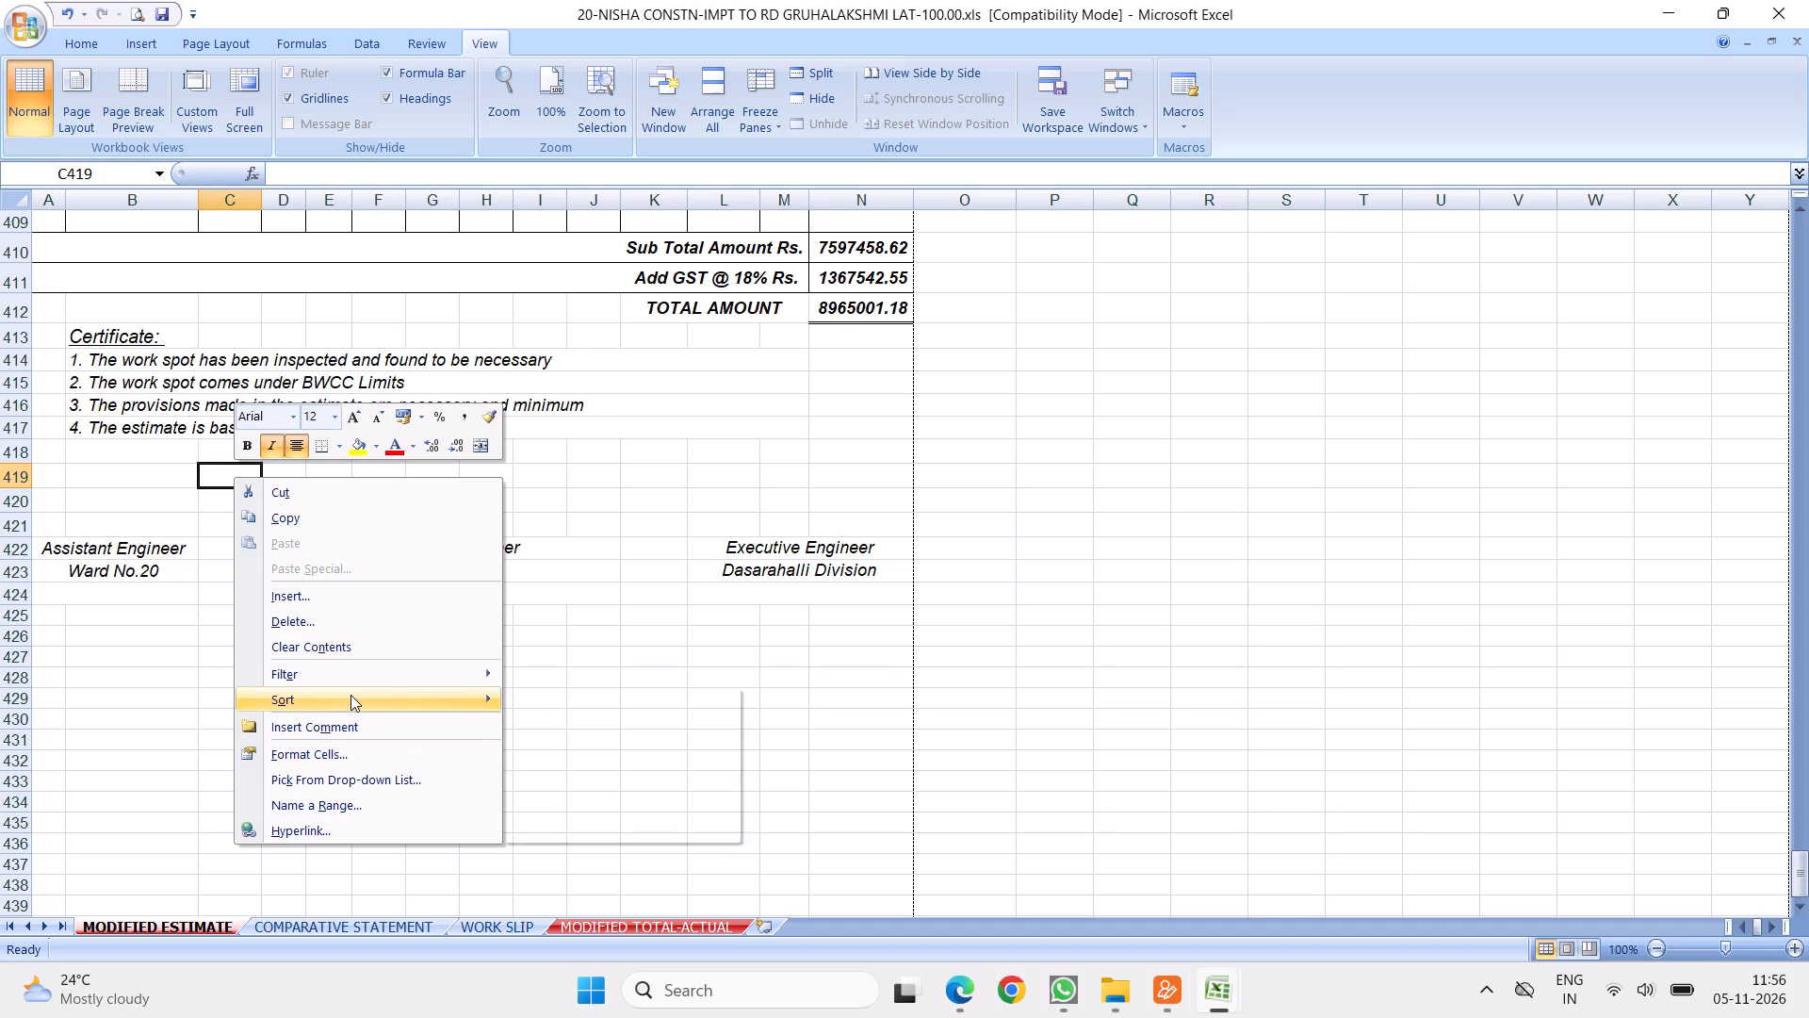
left_click(689, 479)
left_click(689, 479)
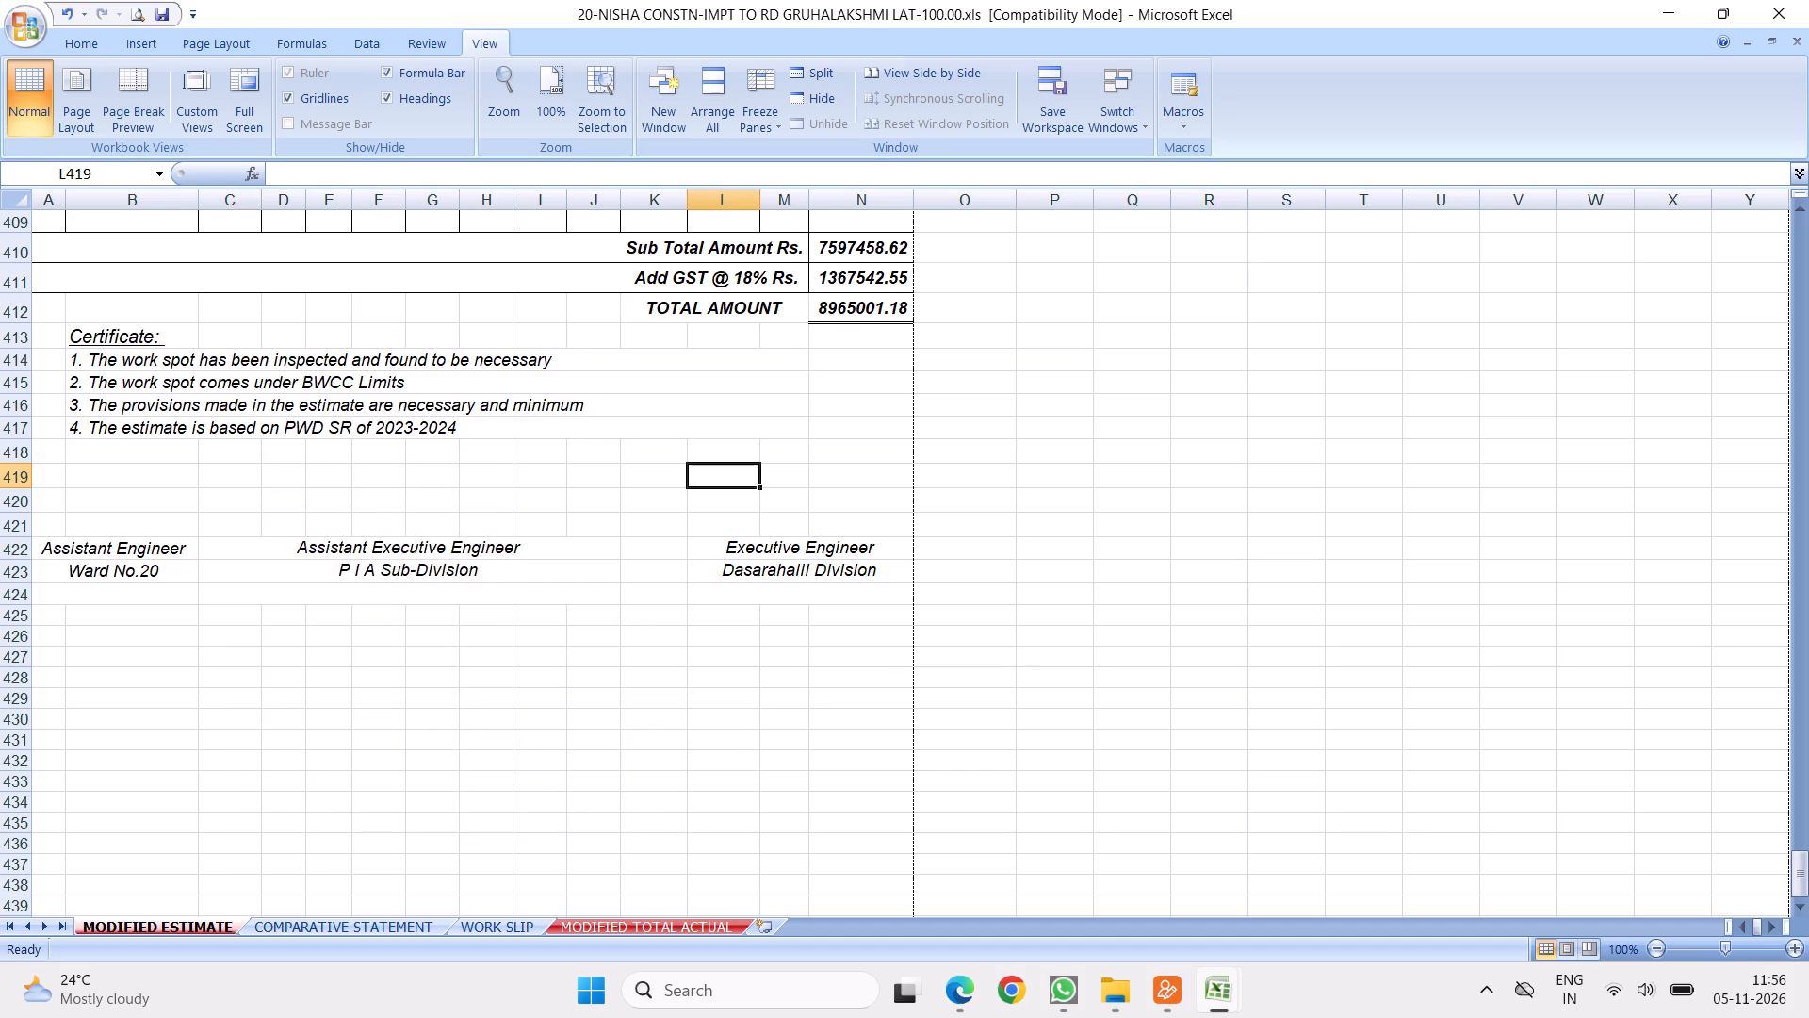
Return to the start of the Modified Estimate sheet and save the workbook.
scroll(784, 432, "up", 1)
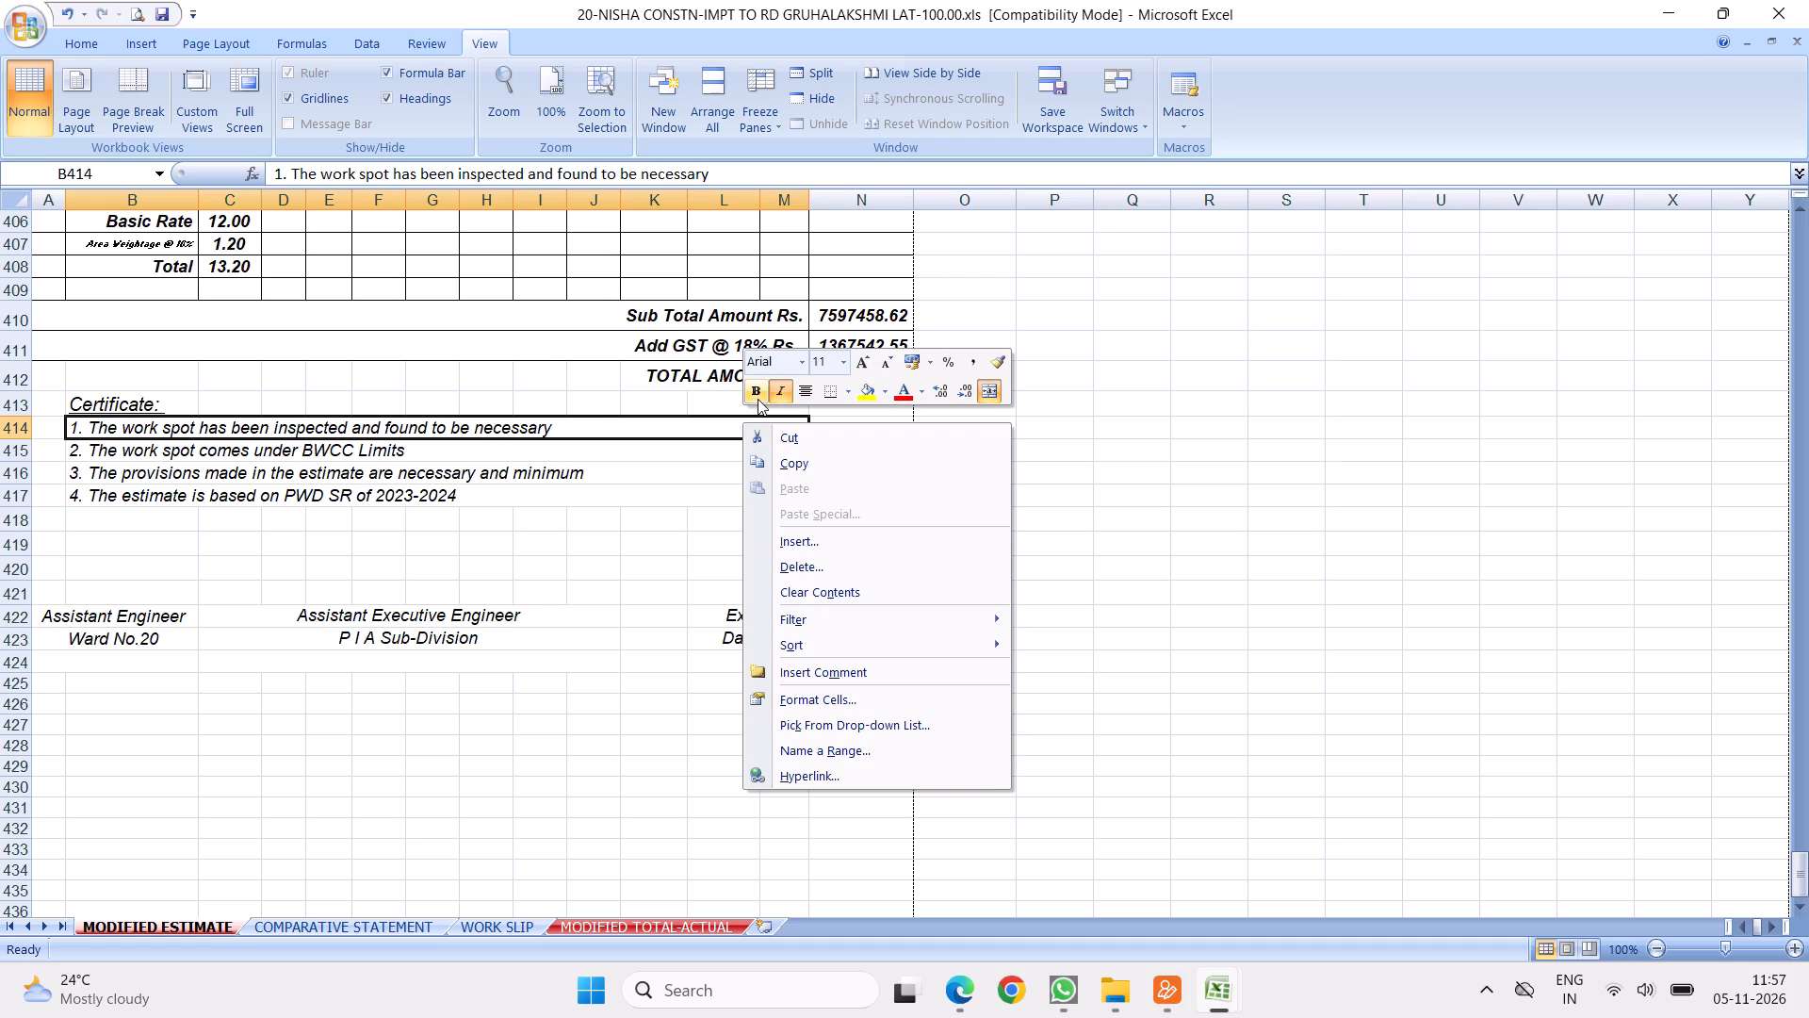
left_click(602, 547)
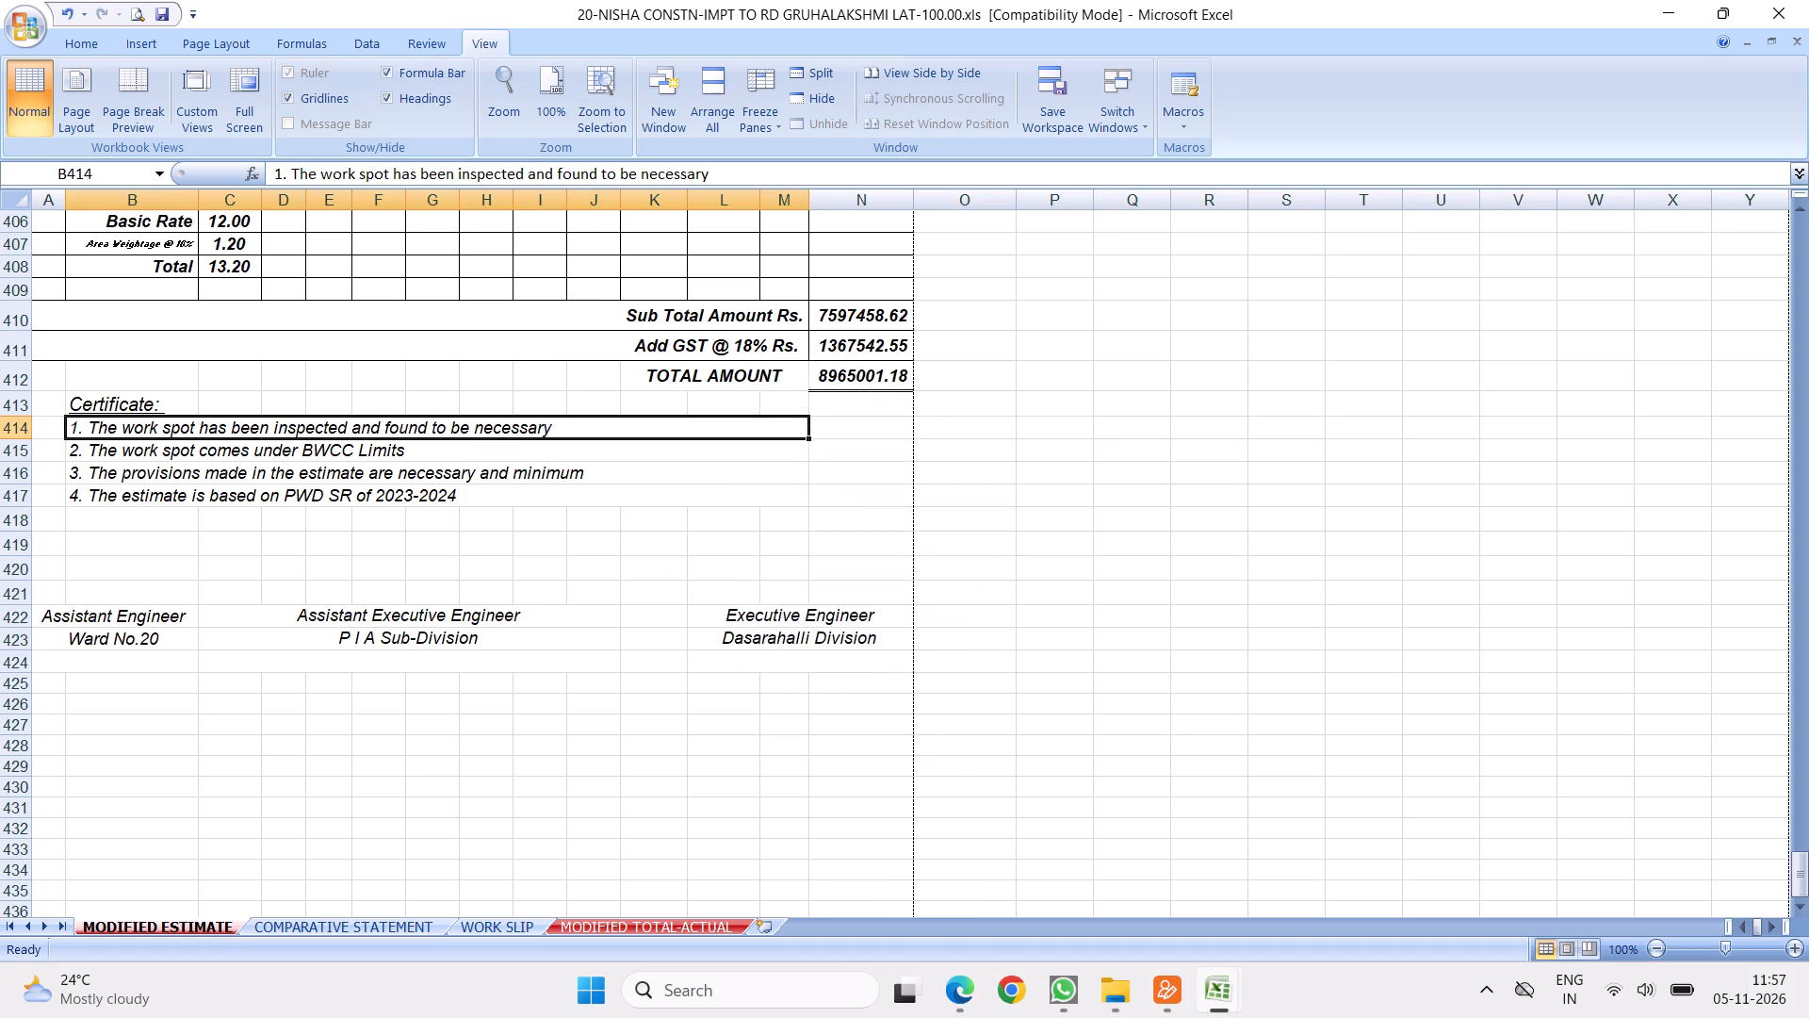
scroll(689, 517, "up", 5)
scroll(627, 464, "up", 2)
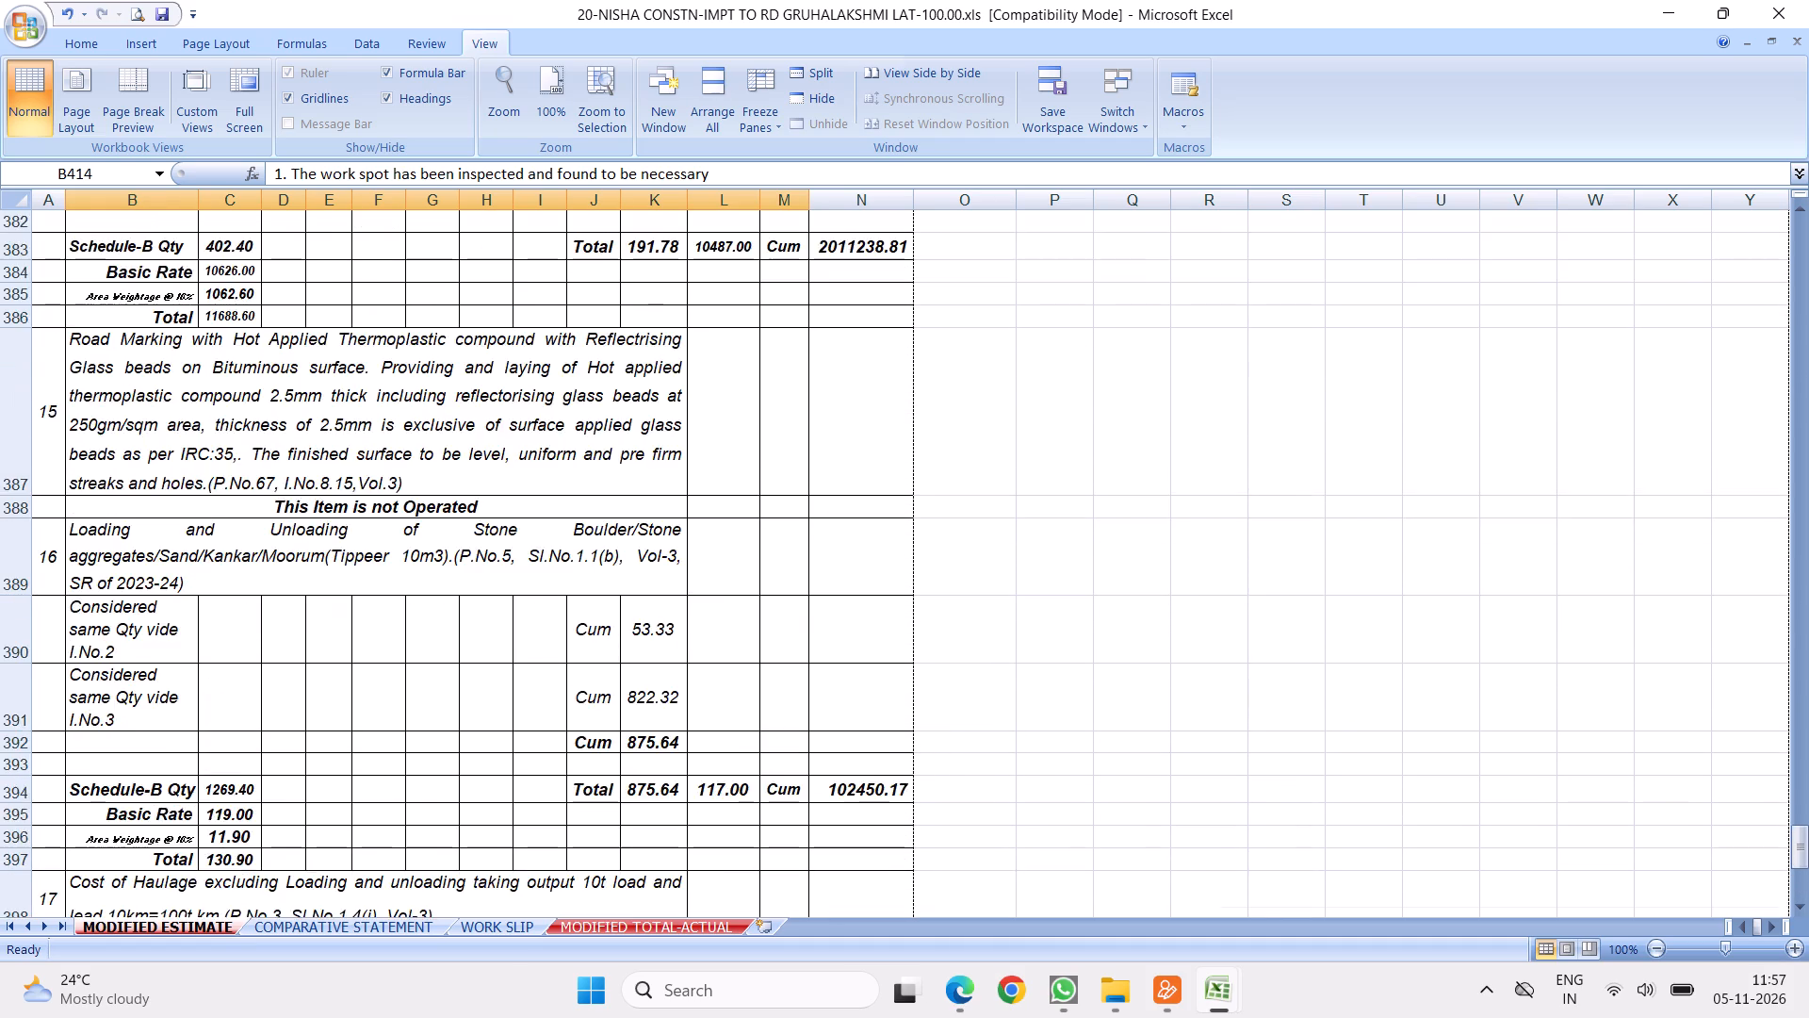
scroll(626, 461, "up", 5)
scroll(640, 468, "up", 19)
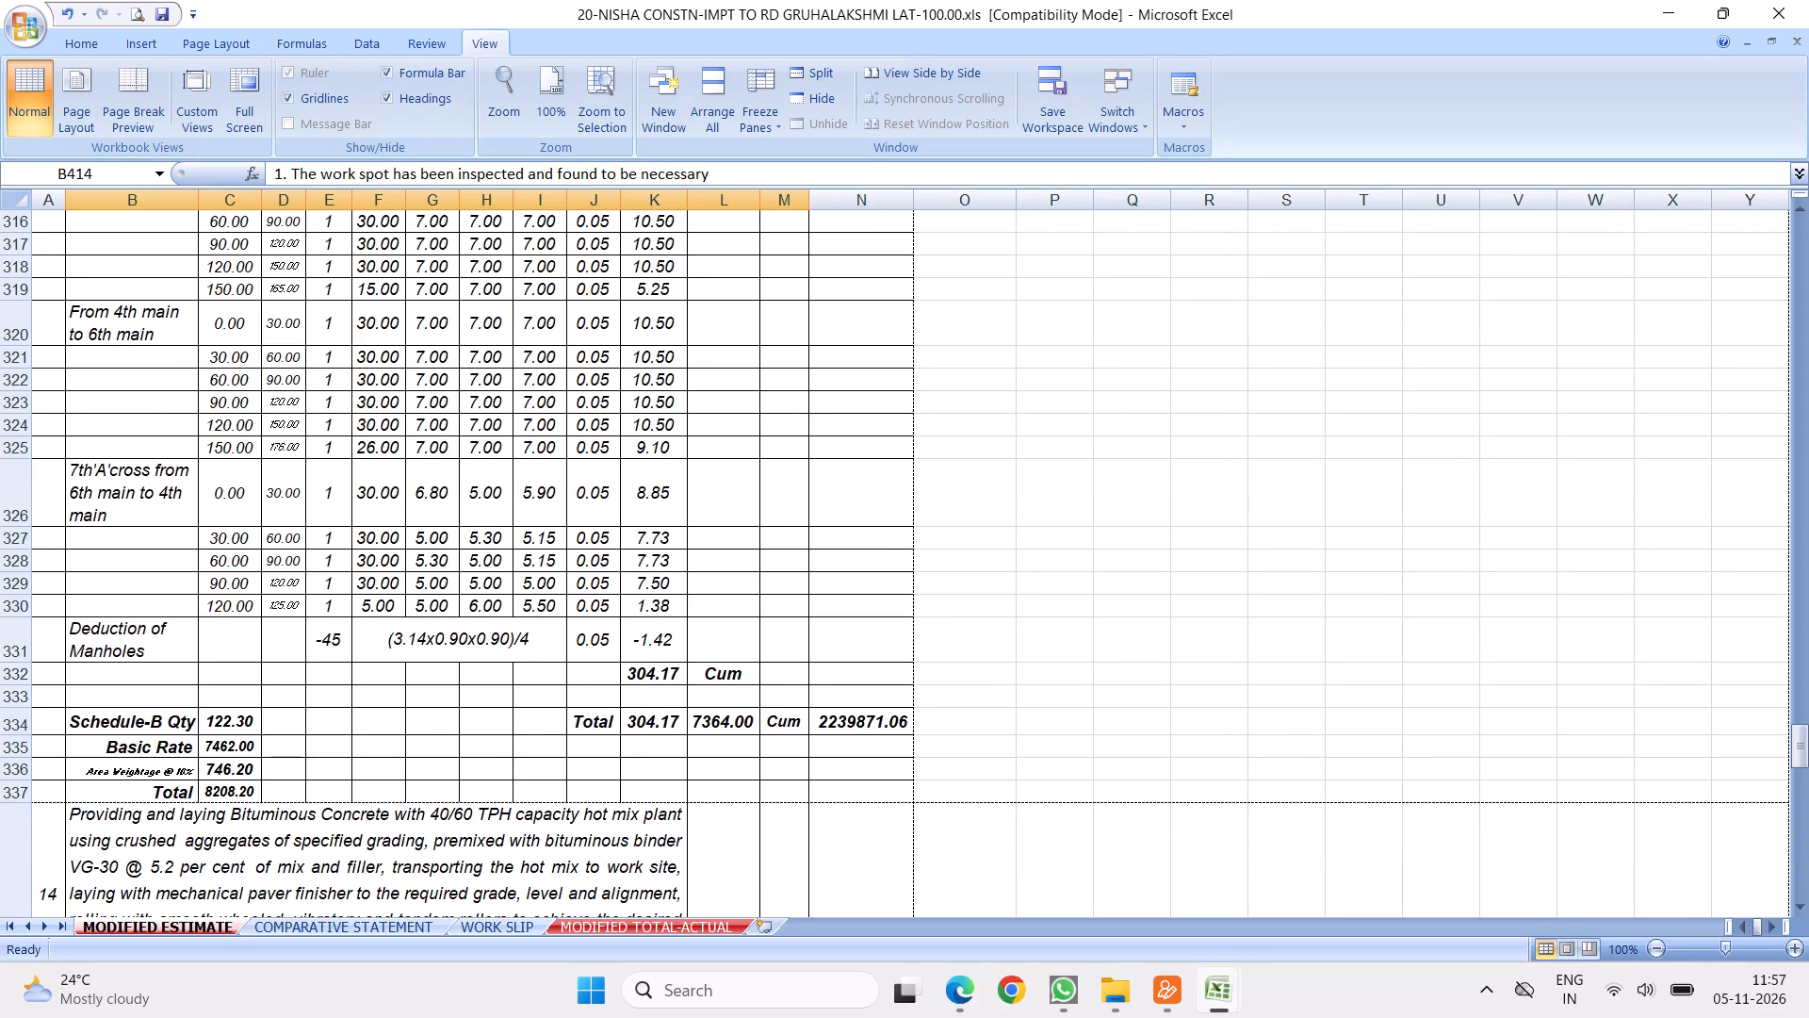
left_click_drag(1798, 739, 1808, 0)
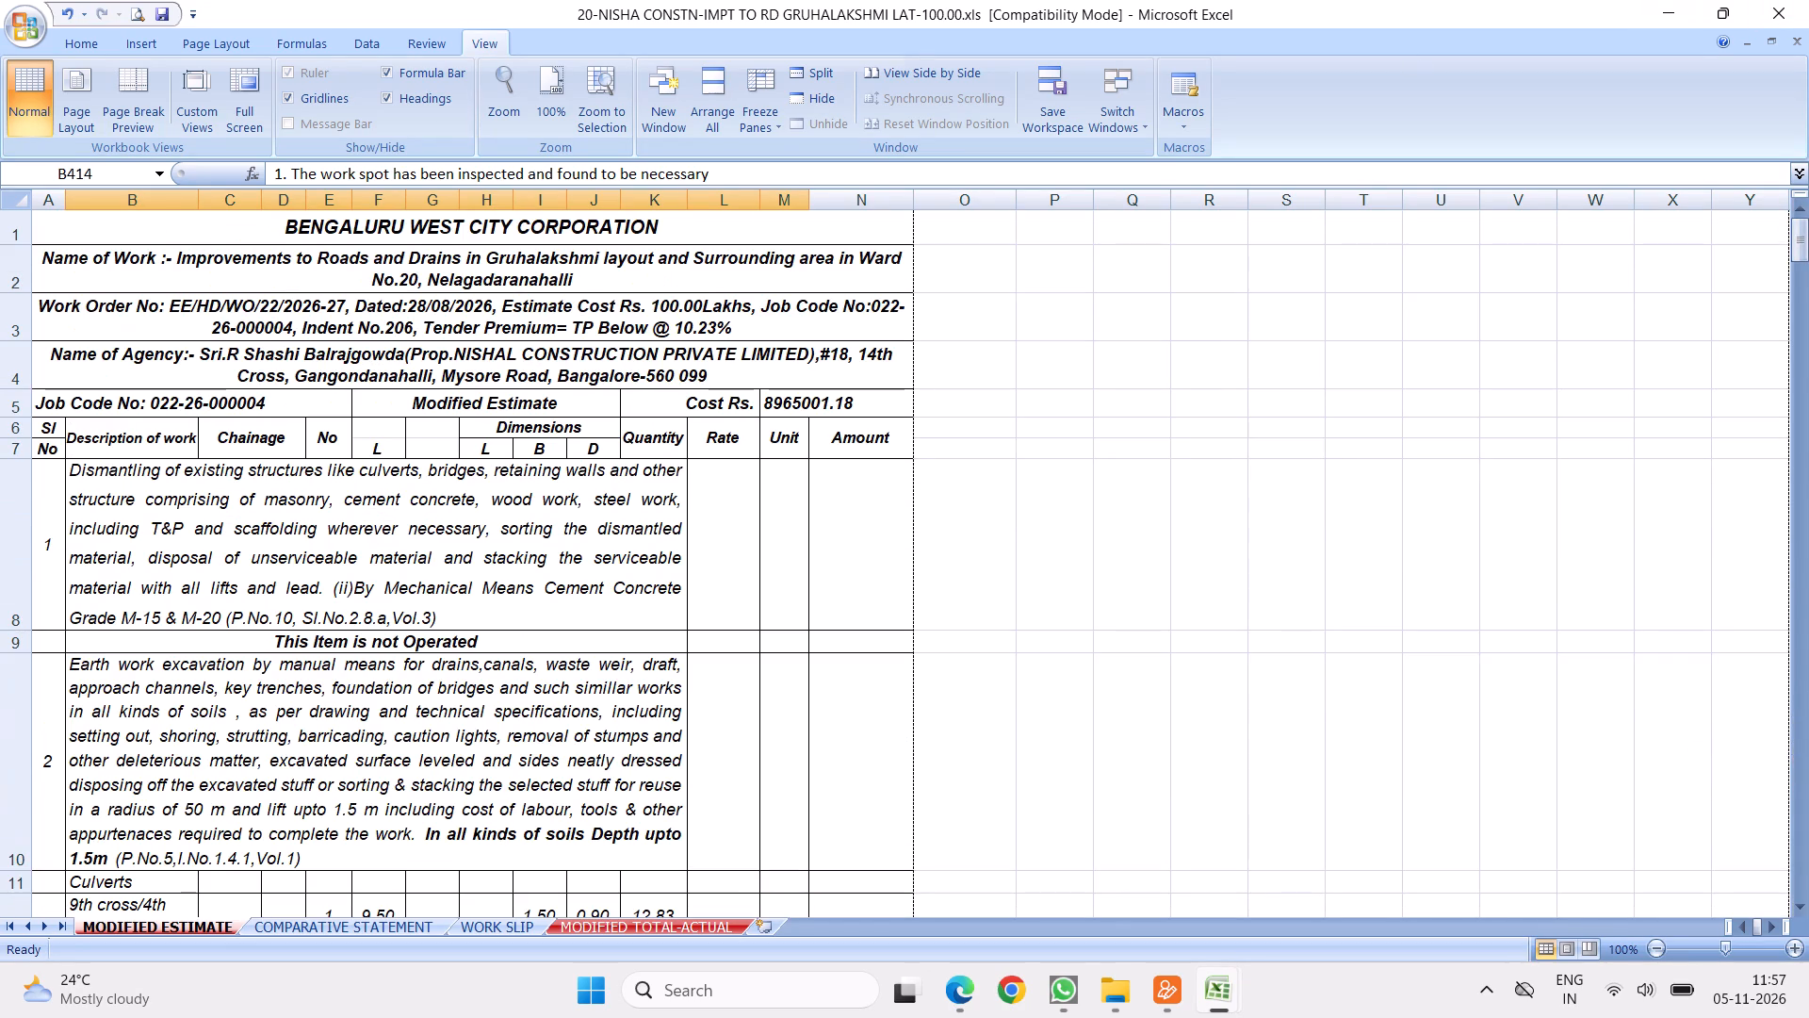
left_click(167, 14)
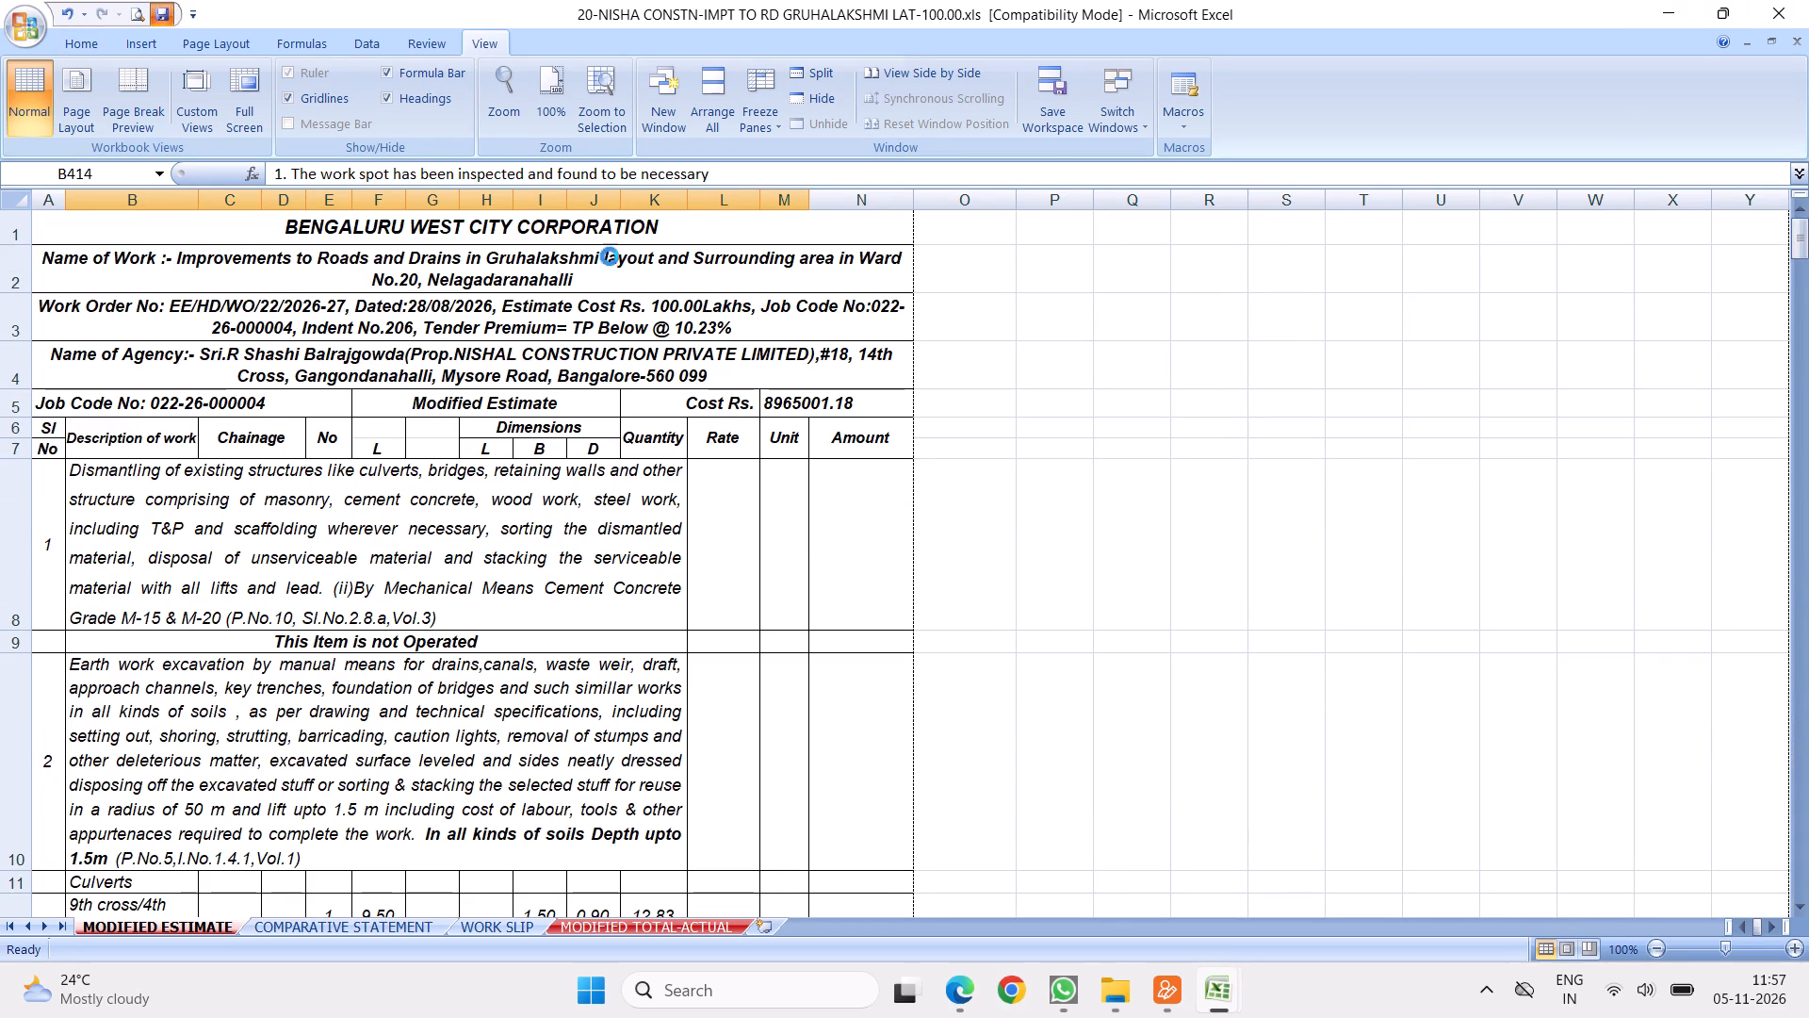
left_click(1317, 430)
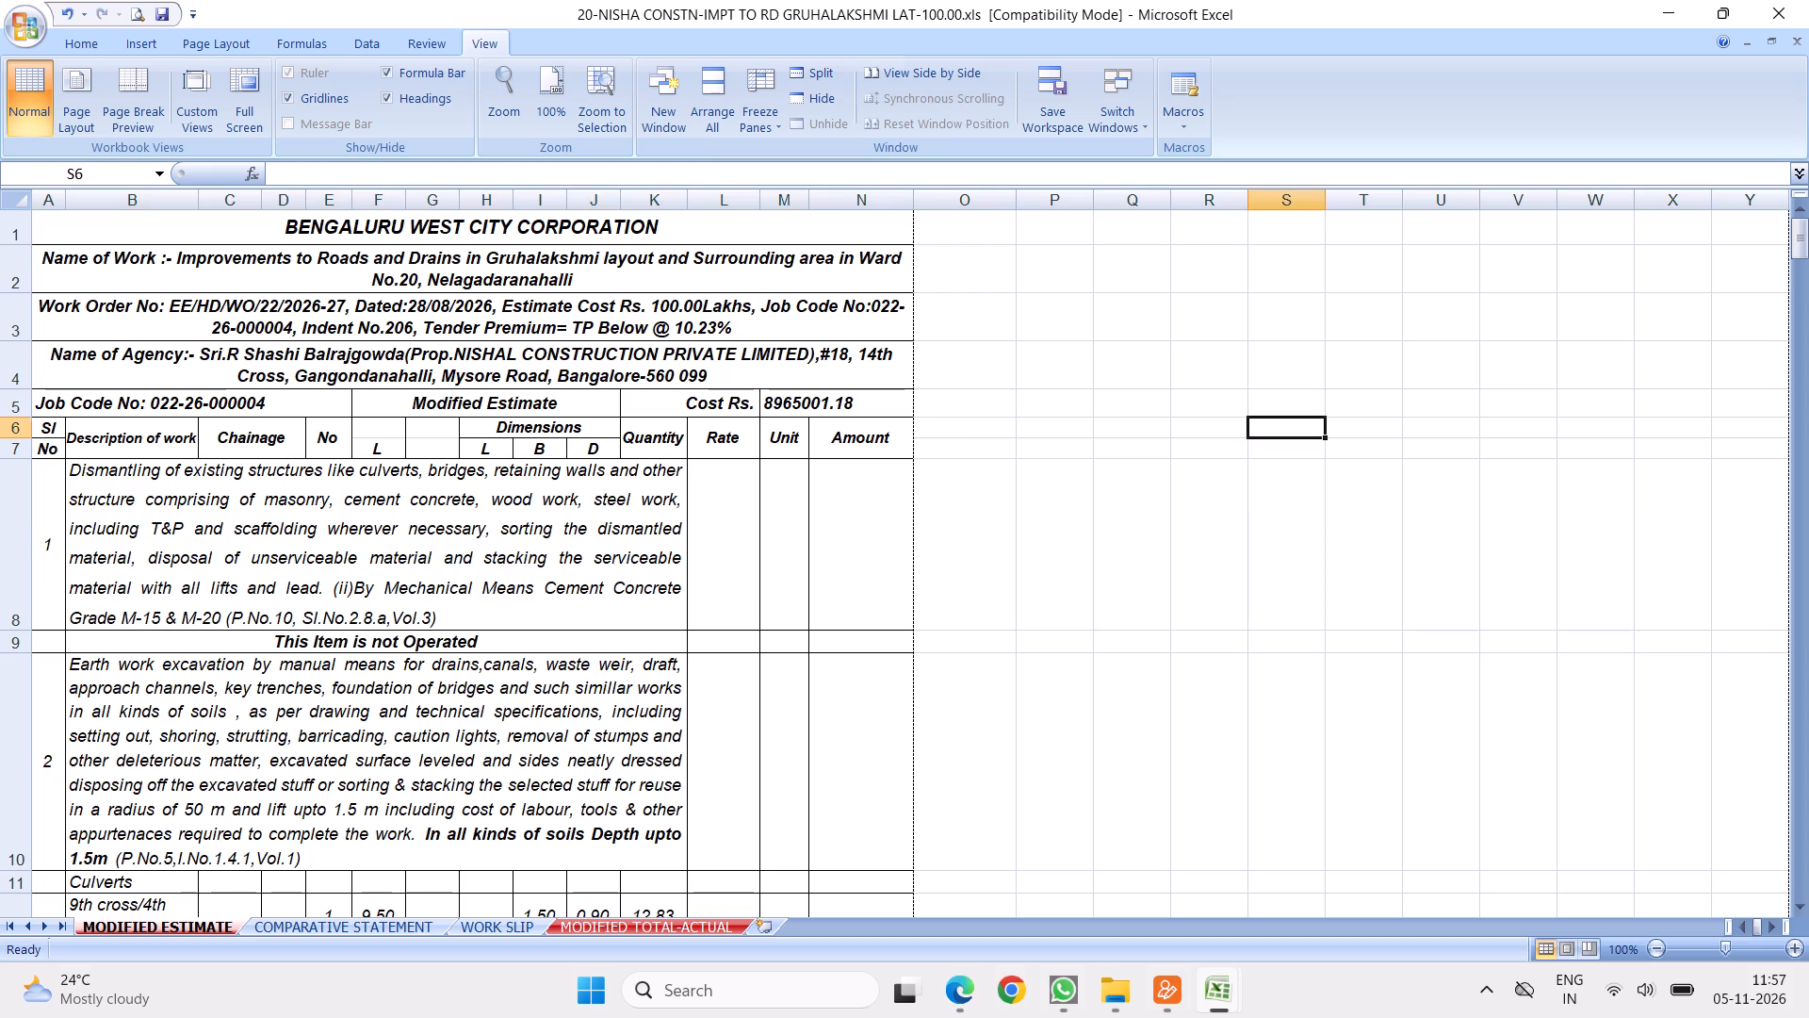
Close all the open Excel workbooks.
left_click(1787, 12)
left_click(1787, 12)
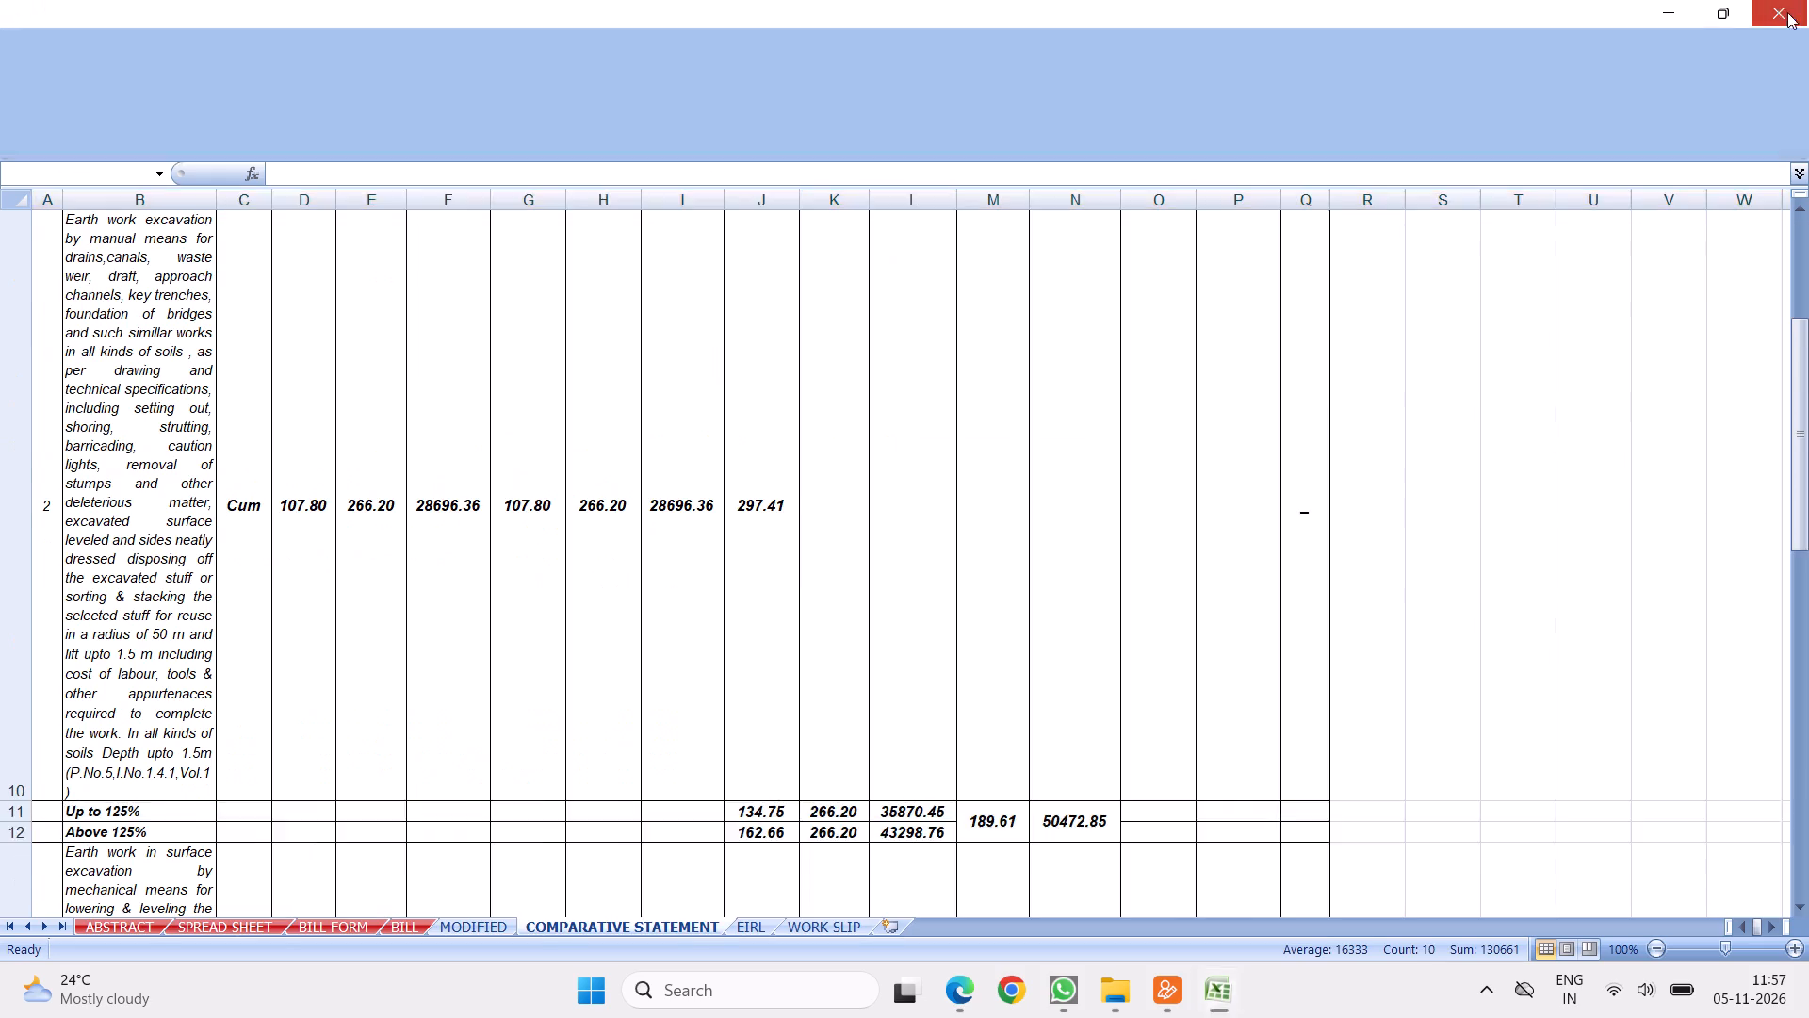
left_click(1787, 12)
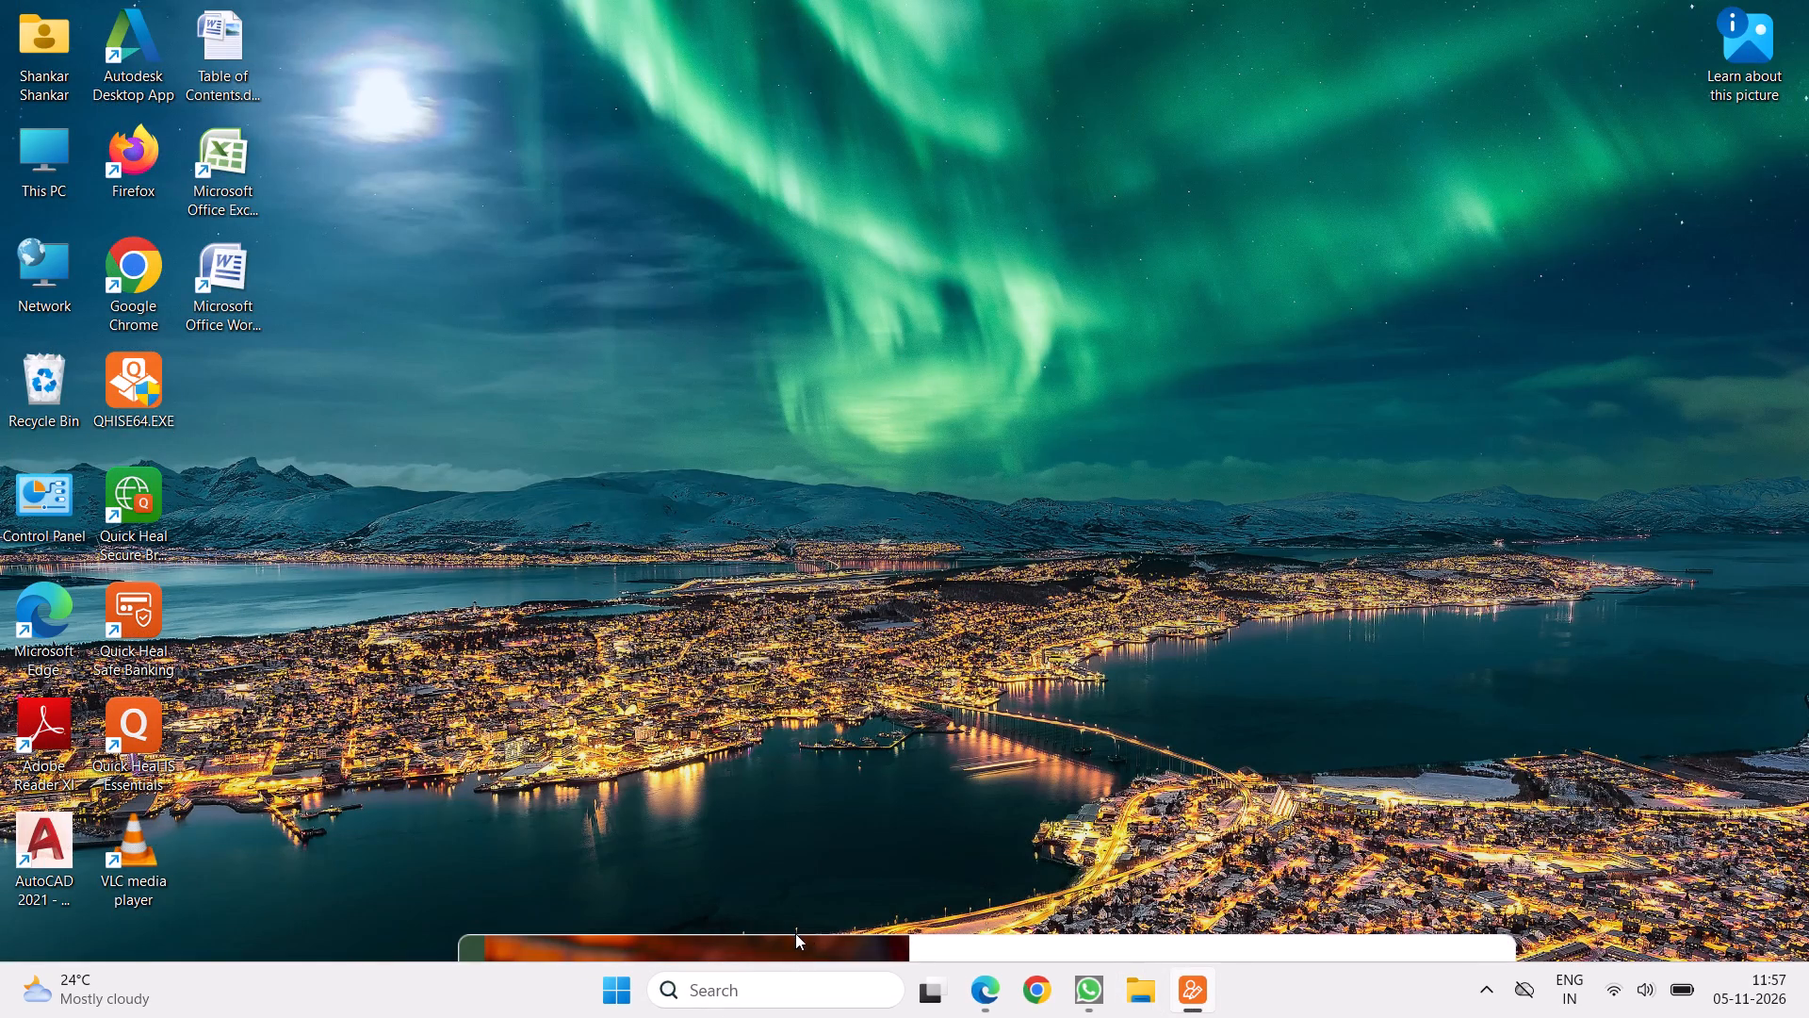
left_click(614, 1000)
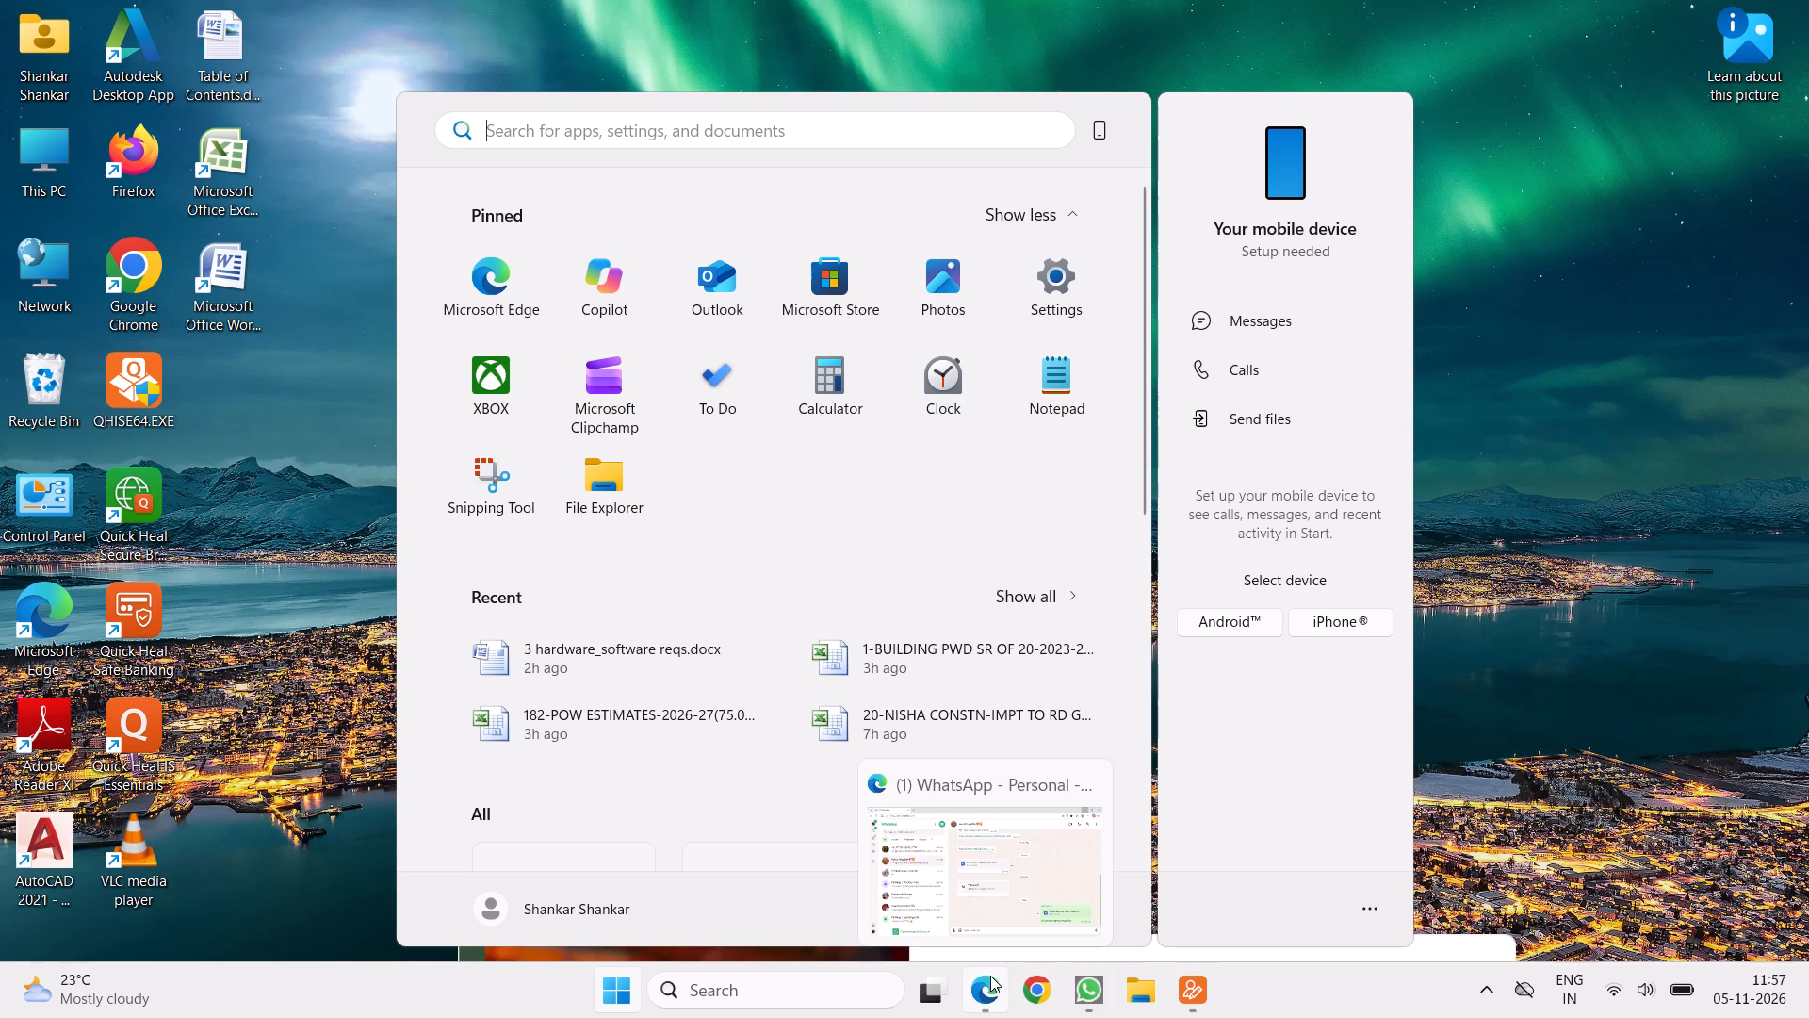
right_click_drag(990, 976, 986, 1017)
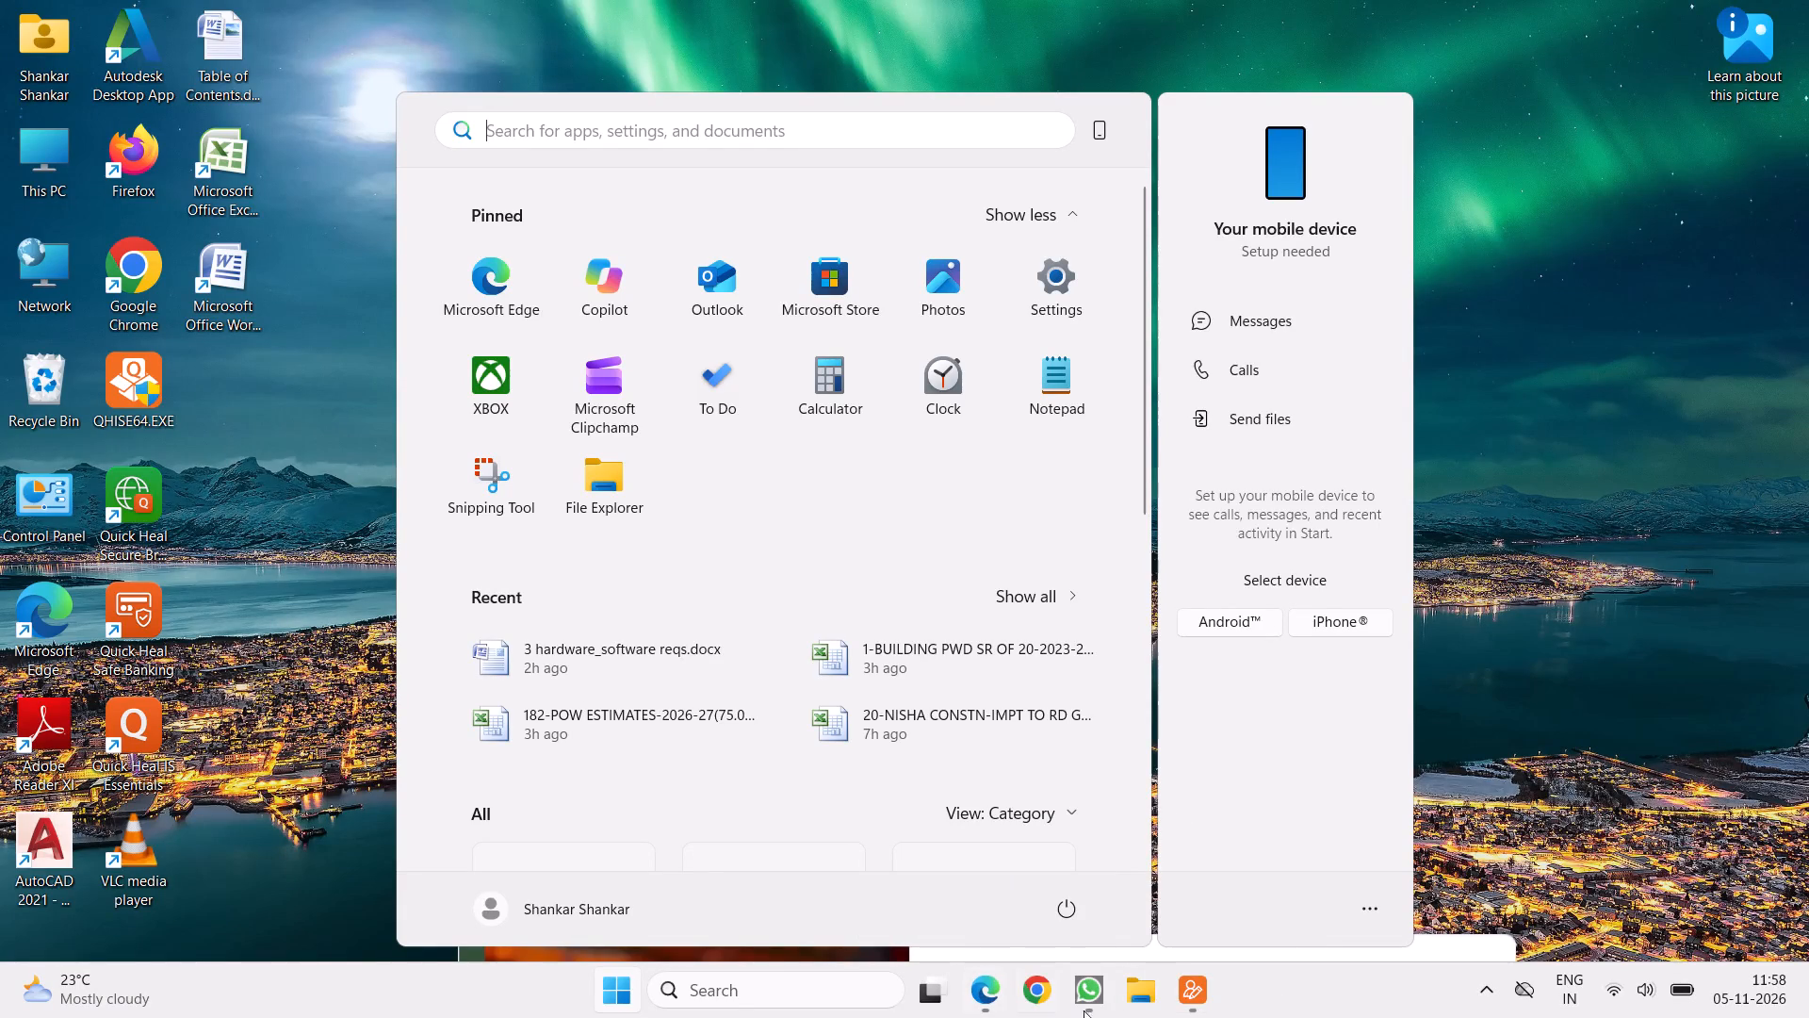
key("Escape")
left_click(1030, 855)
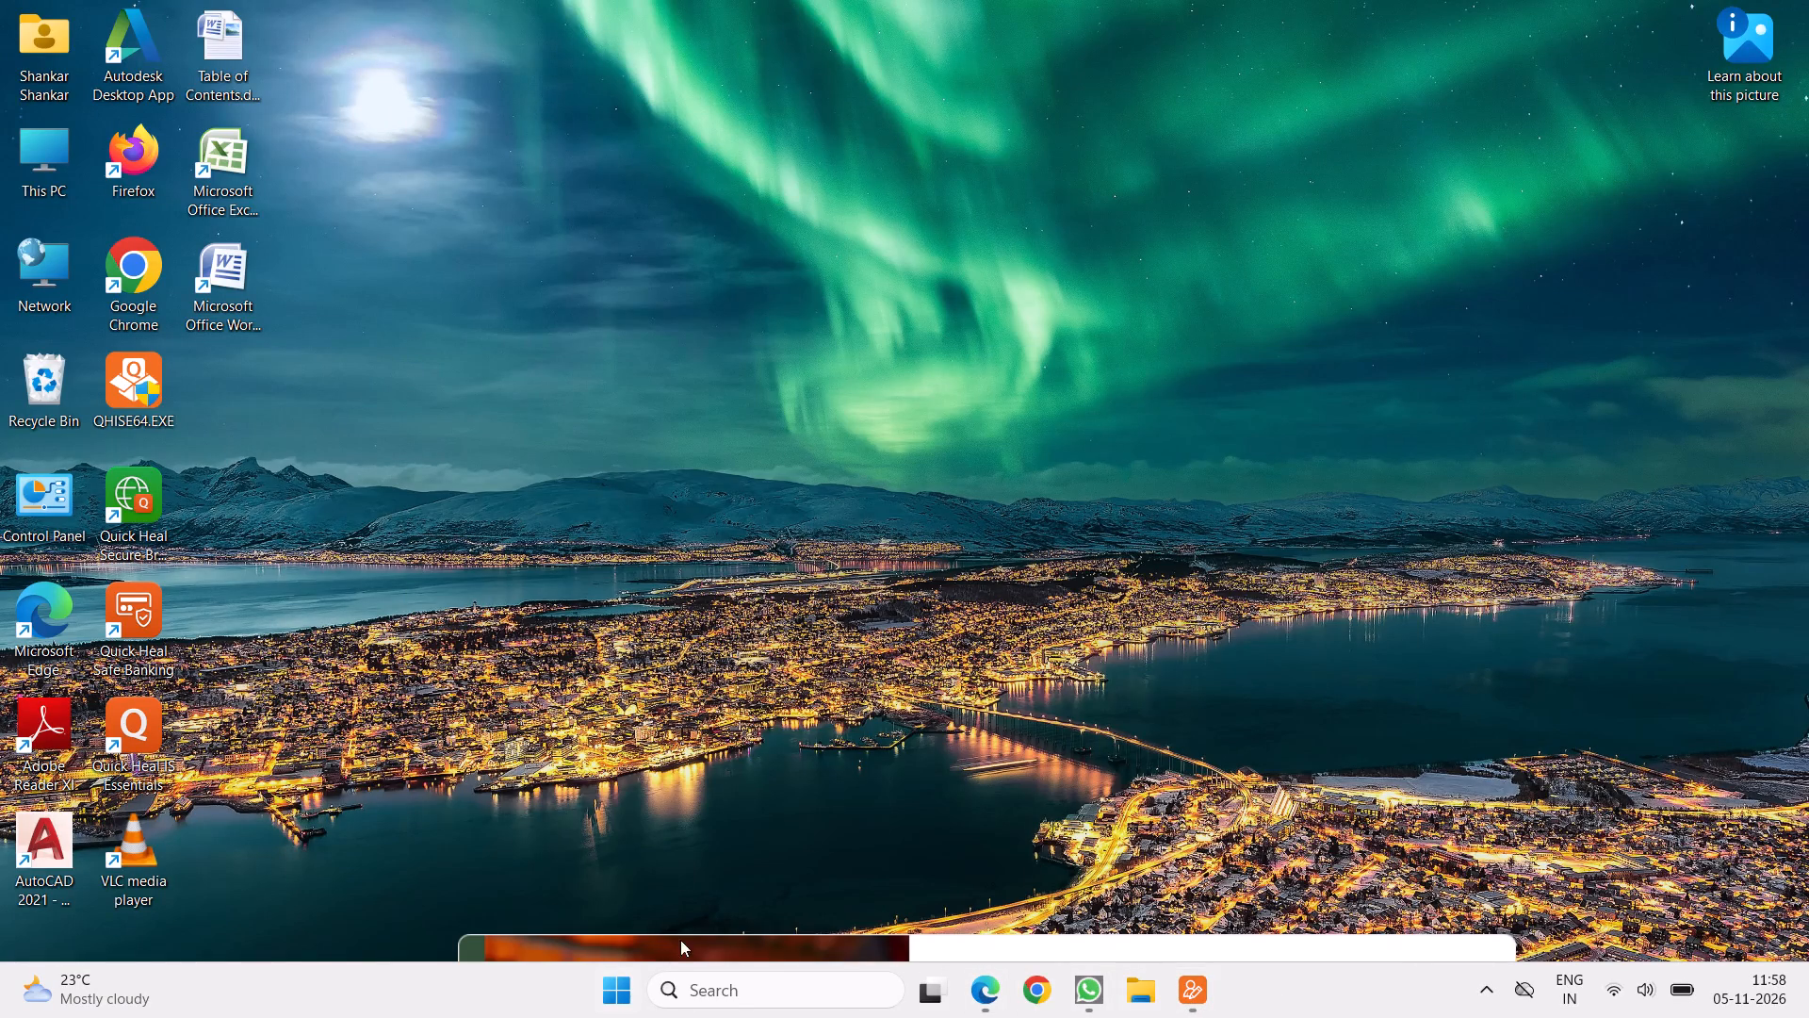
Shut down the computer.
left_click(616, 984)
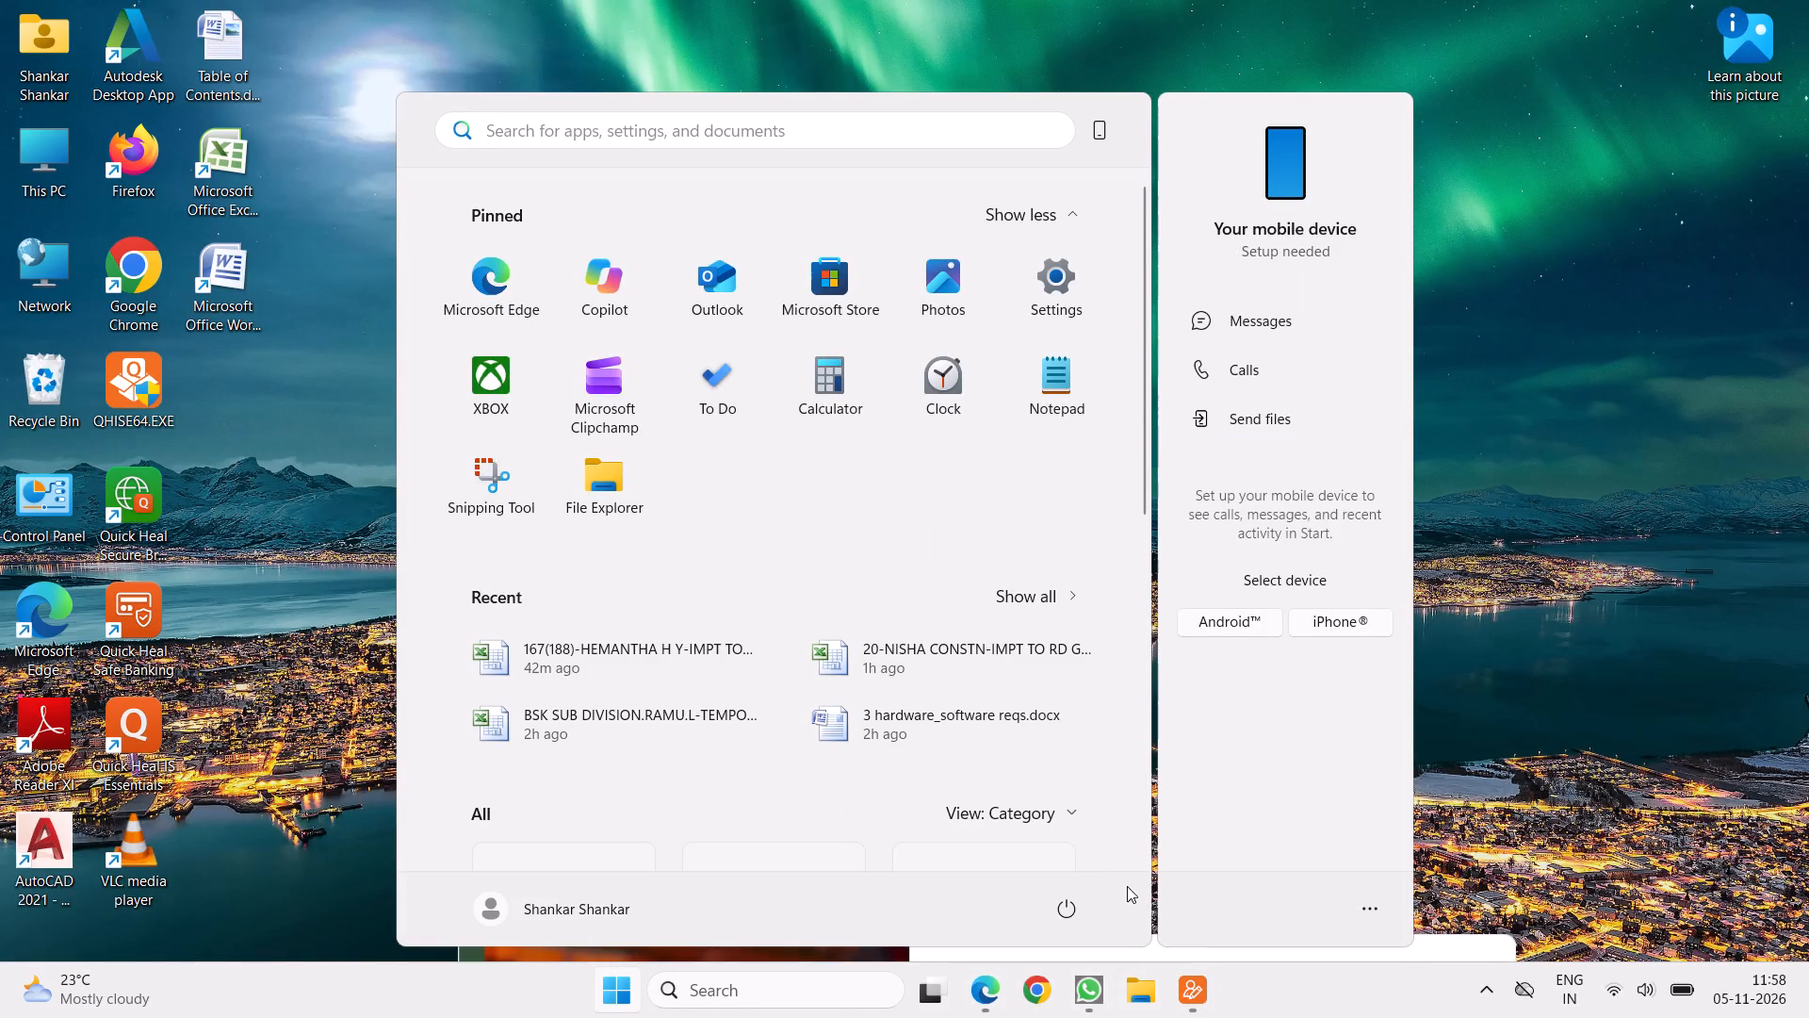
left_click(1058, 904)
left_click(1053, 820)
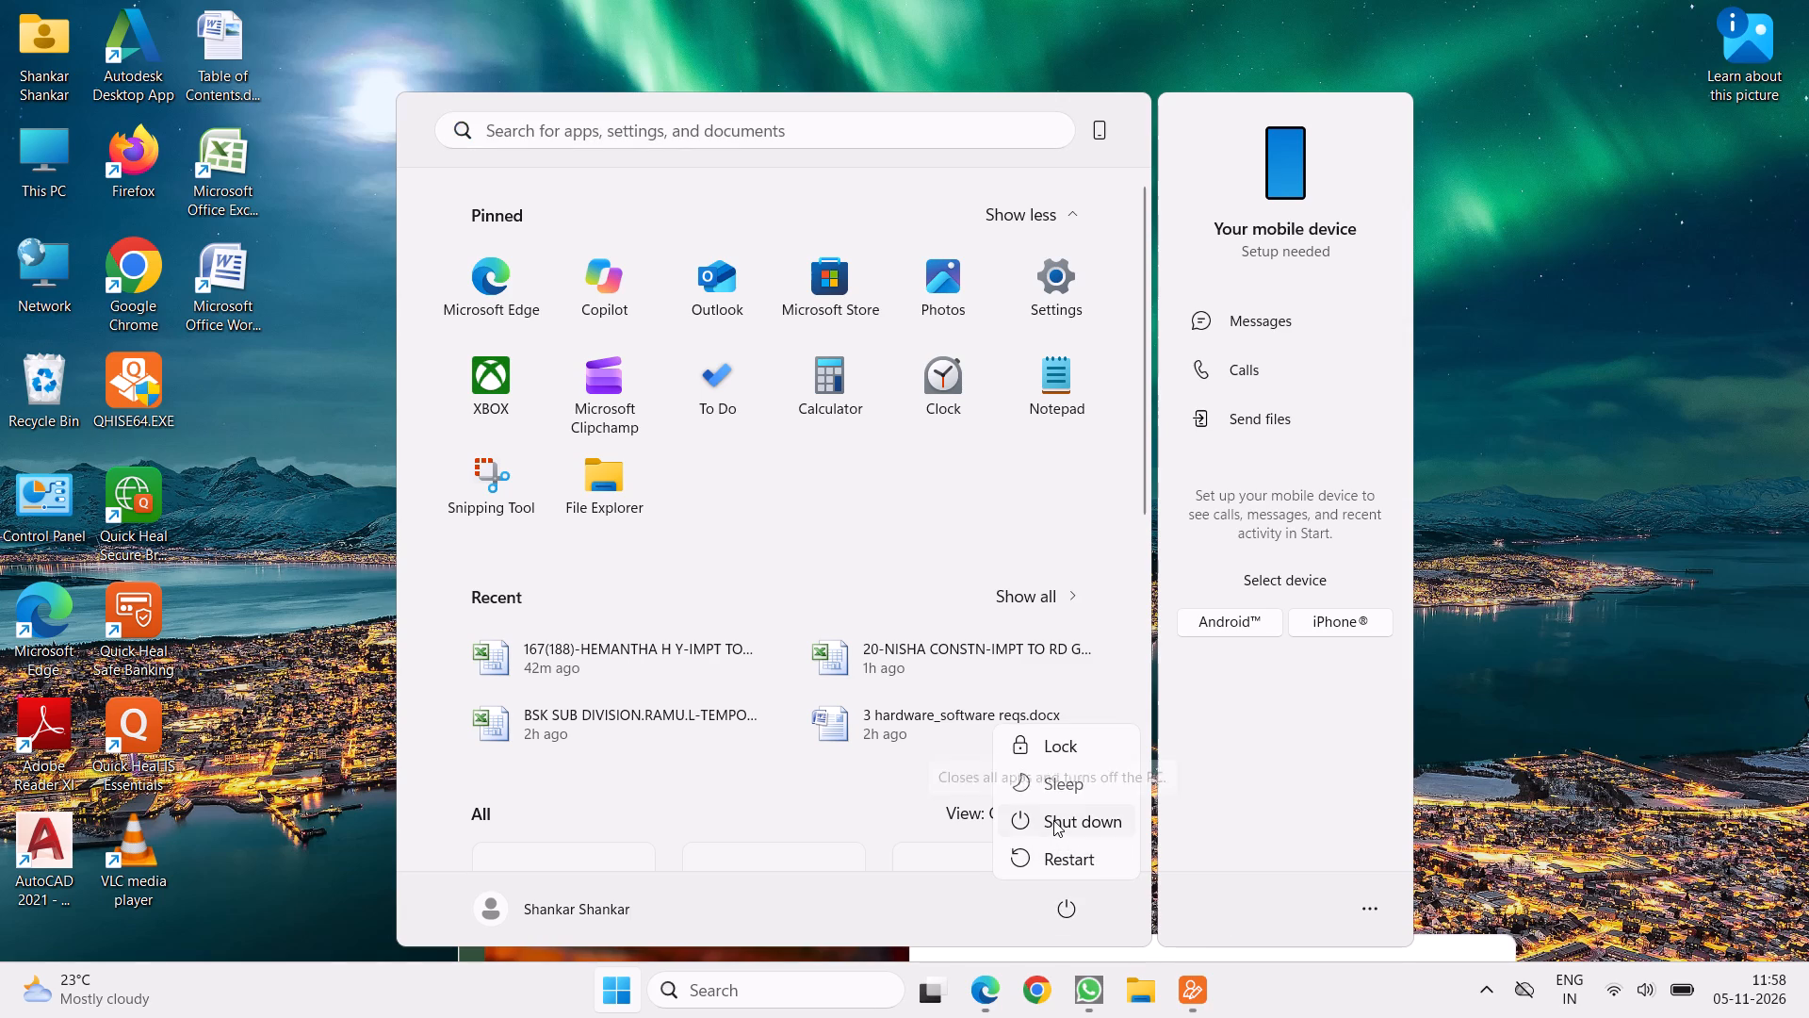